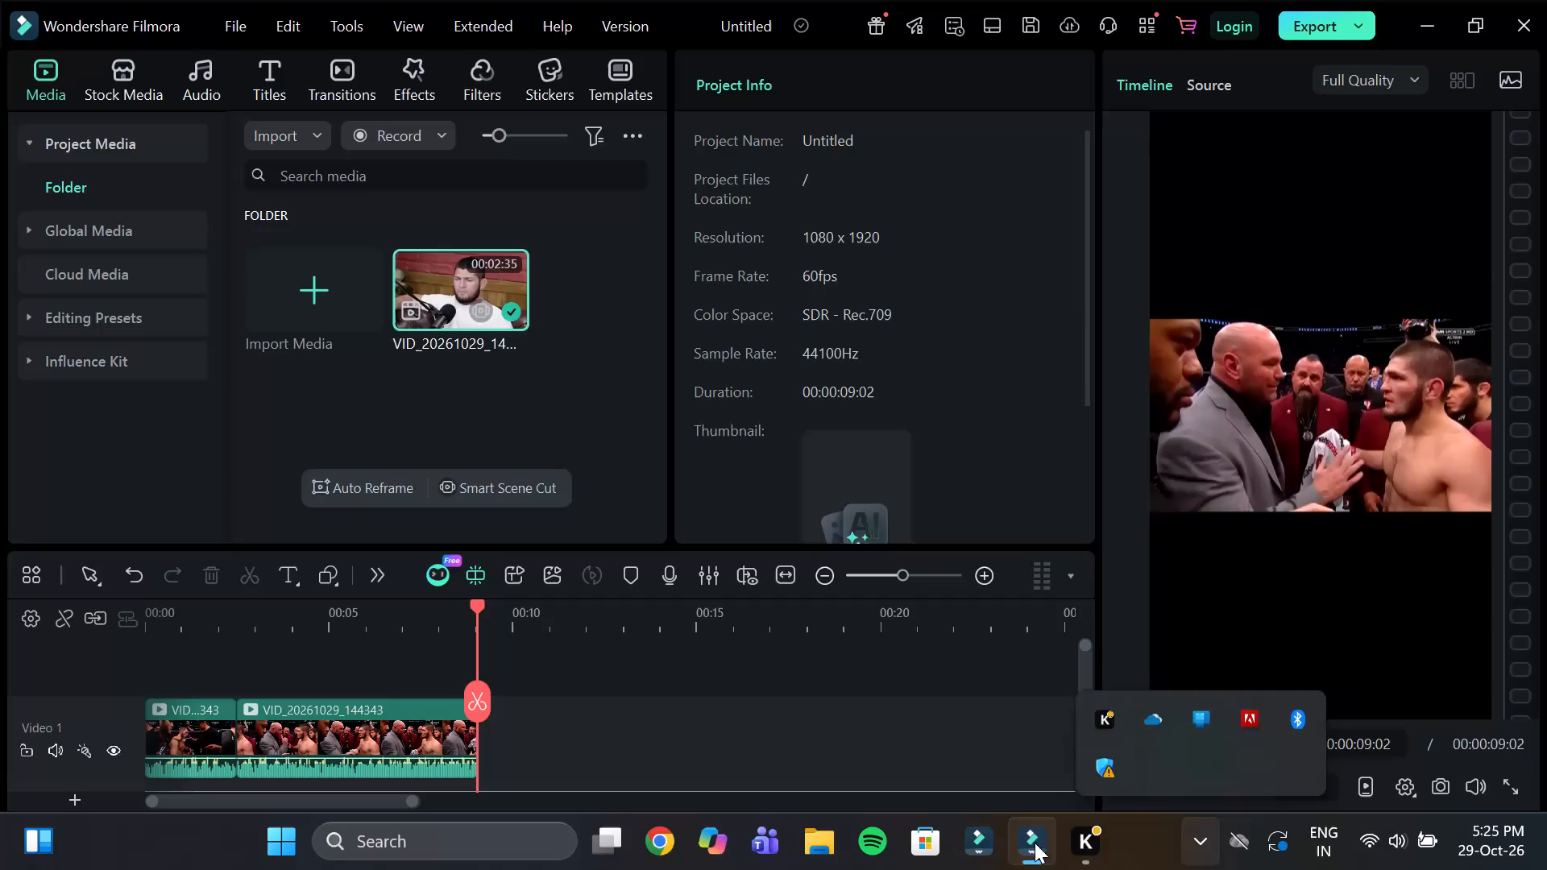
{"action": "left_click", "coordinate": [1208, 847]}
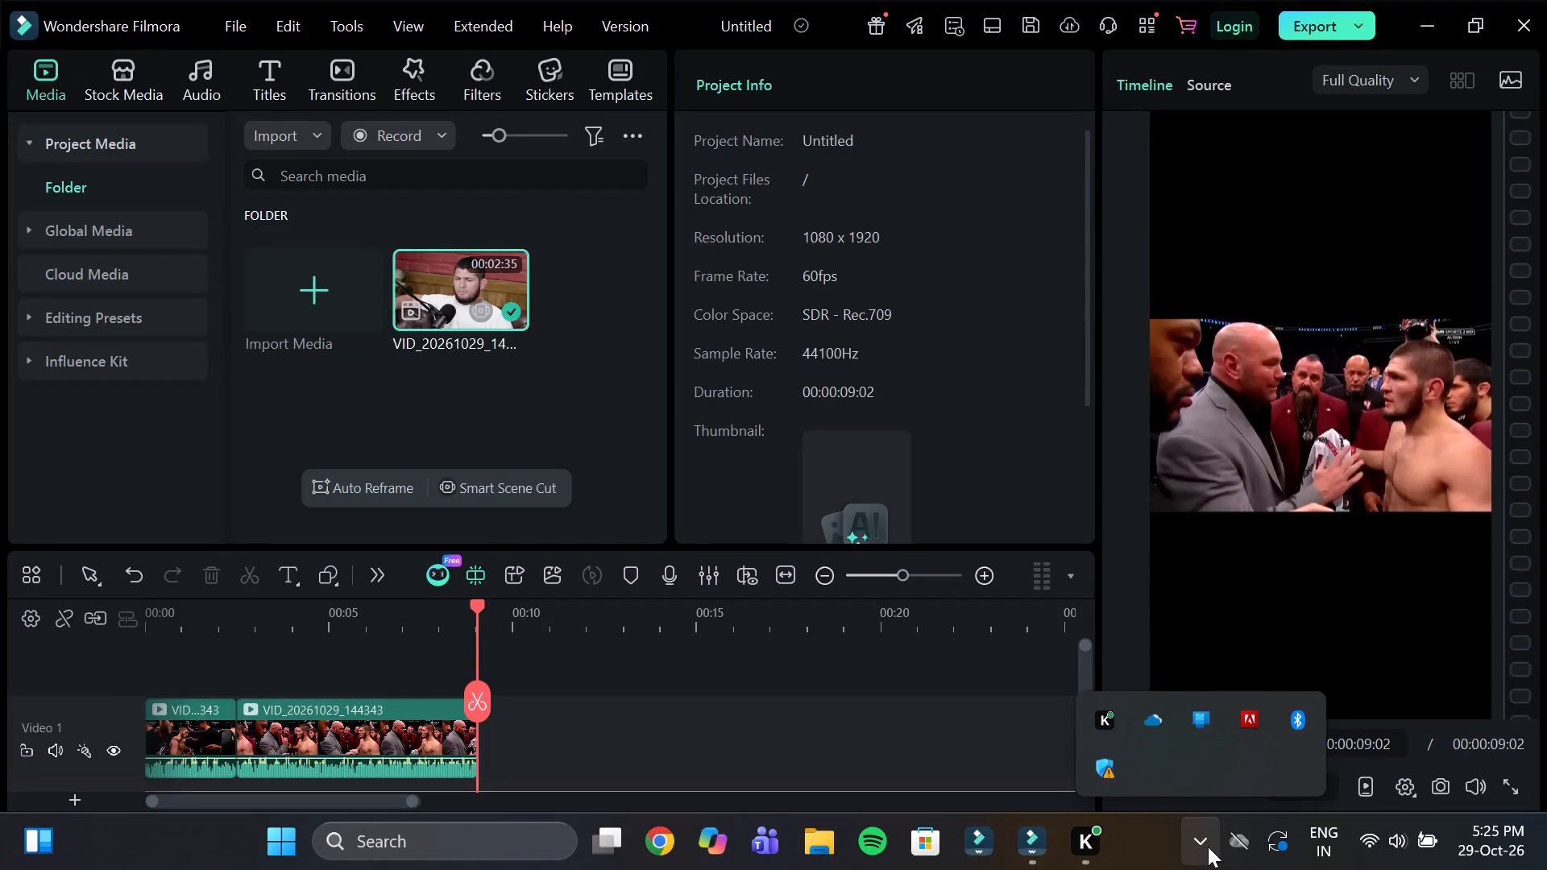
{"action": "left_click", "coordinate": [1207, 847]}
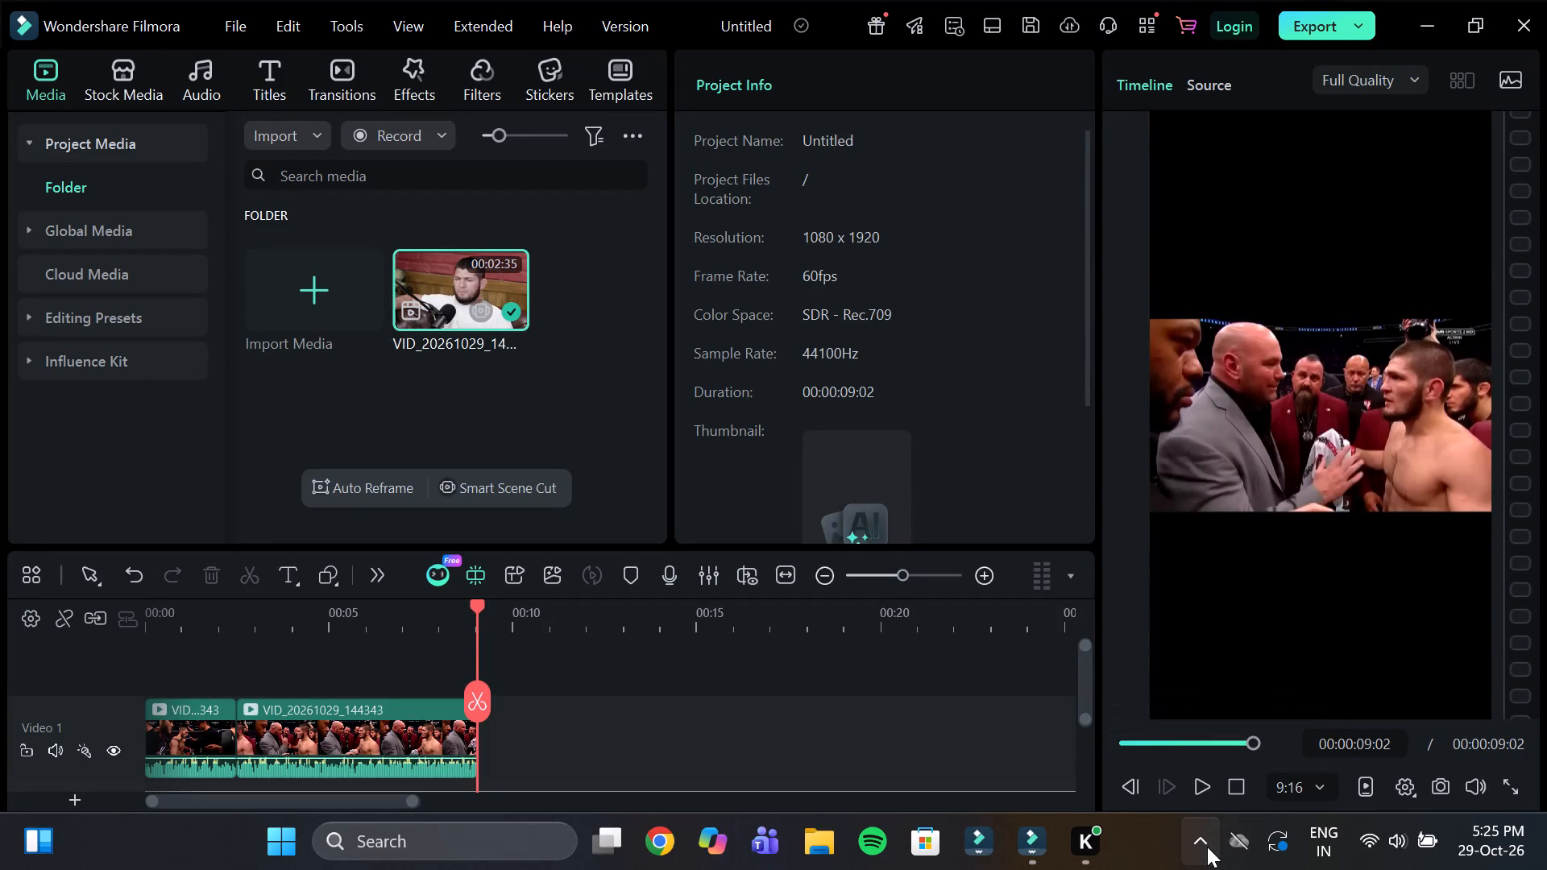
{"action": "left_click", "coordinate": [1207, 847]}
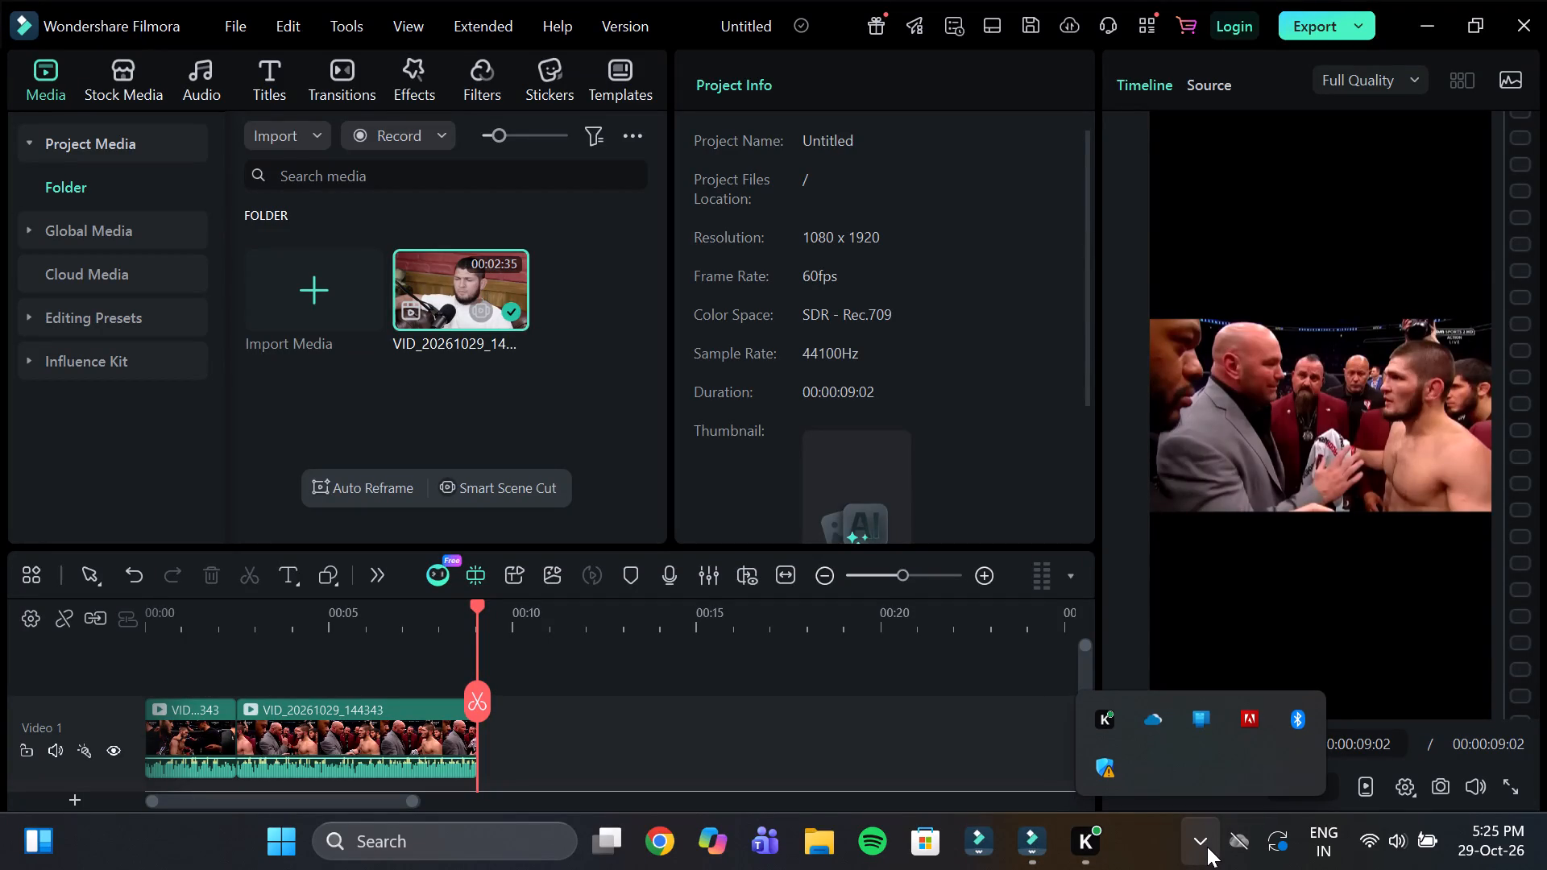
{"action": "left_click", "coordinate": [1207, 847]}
Open Task Manager to look at the running processes.
{"action": "right_click", "coordinate": [1138, 854]}
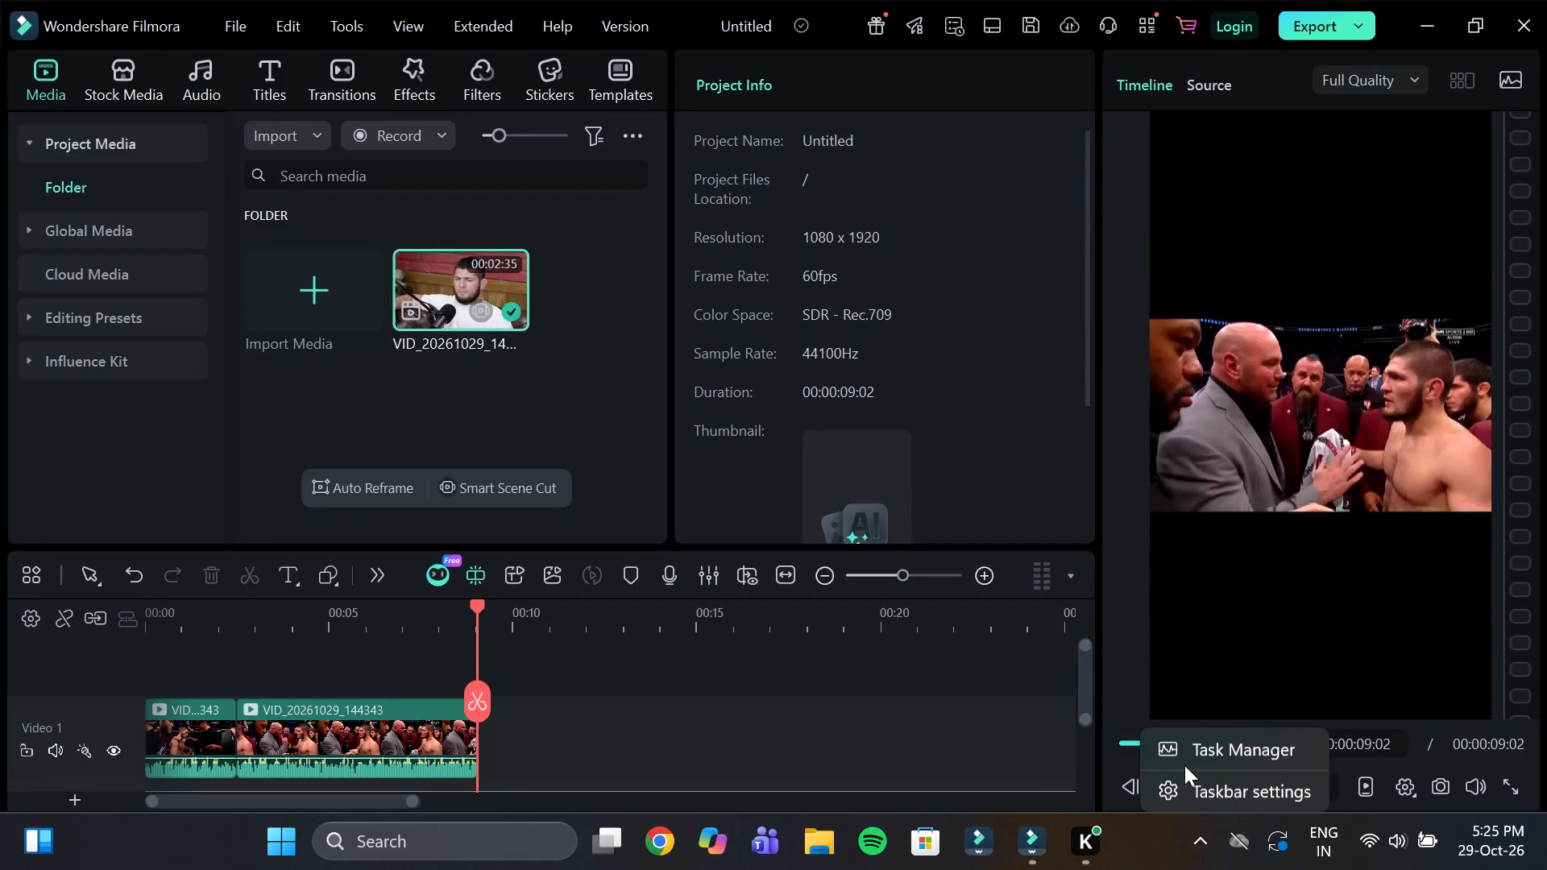
{"action": "left_click", "coordinate": [1189, 759]}
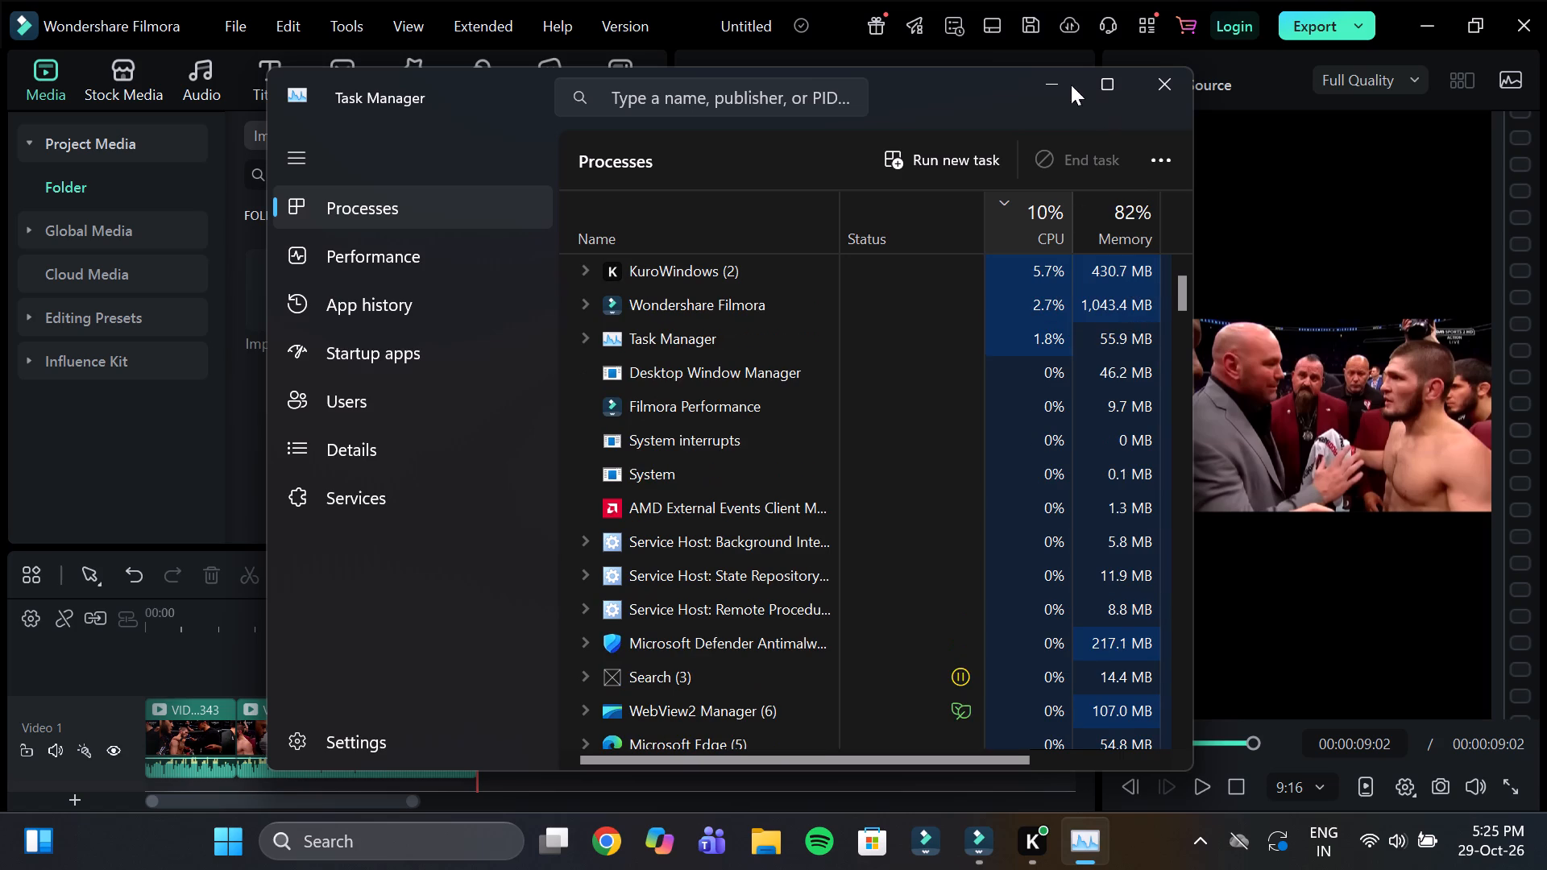
Play and scrub through the two video clips on the timeline to review their content and the cut between them.
{"action": "left_click", "coordinate": [342, 630]}
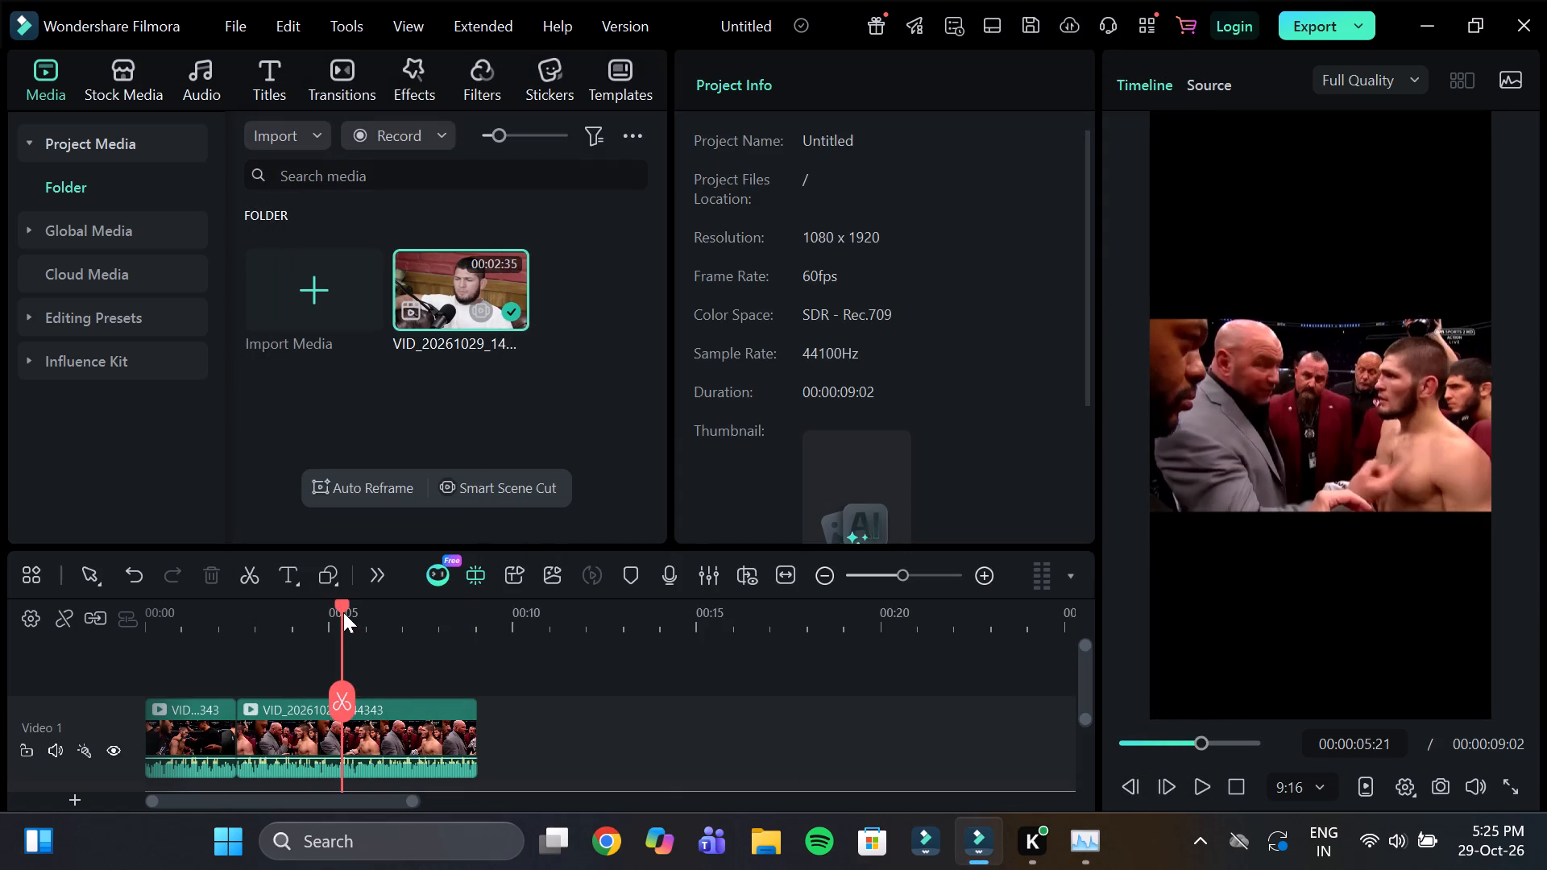
{"action": "left_click_drag", "start_coordinate": [343, 612], "coordinate": [48, 620]}
{"action": "left_click_drag", "start_coordinate": [191, 612], "coordinate": [334, 621]}
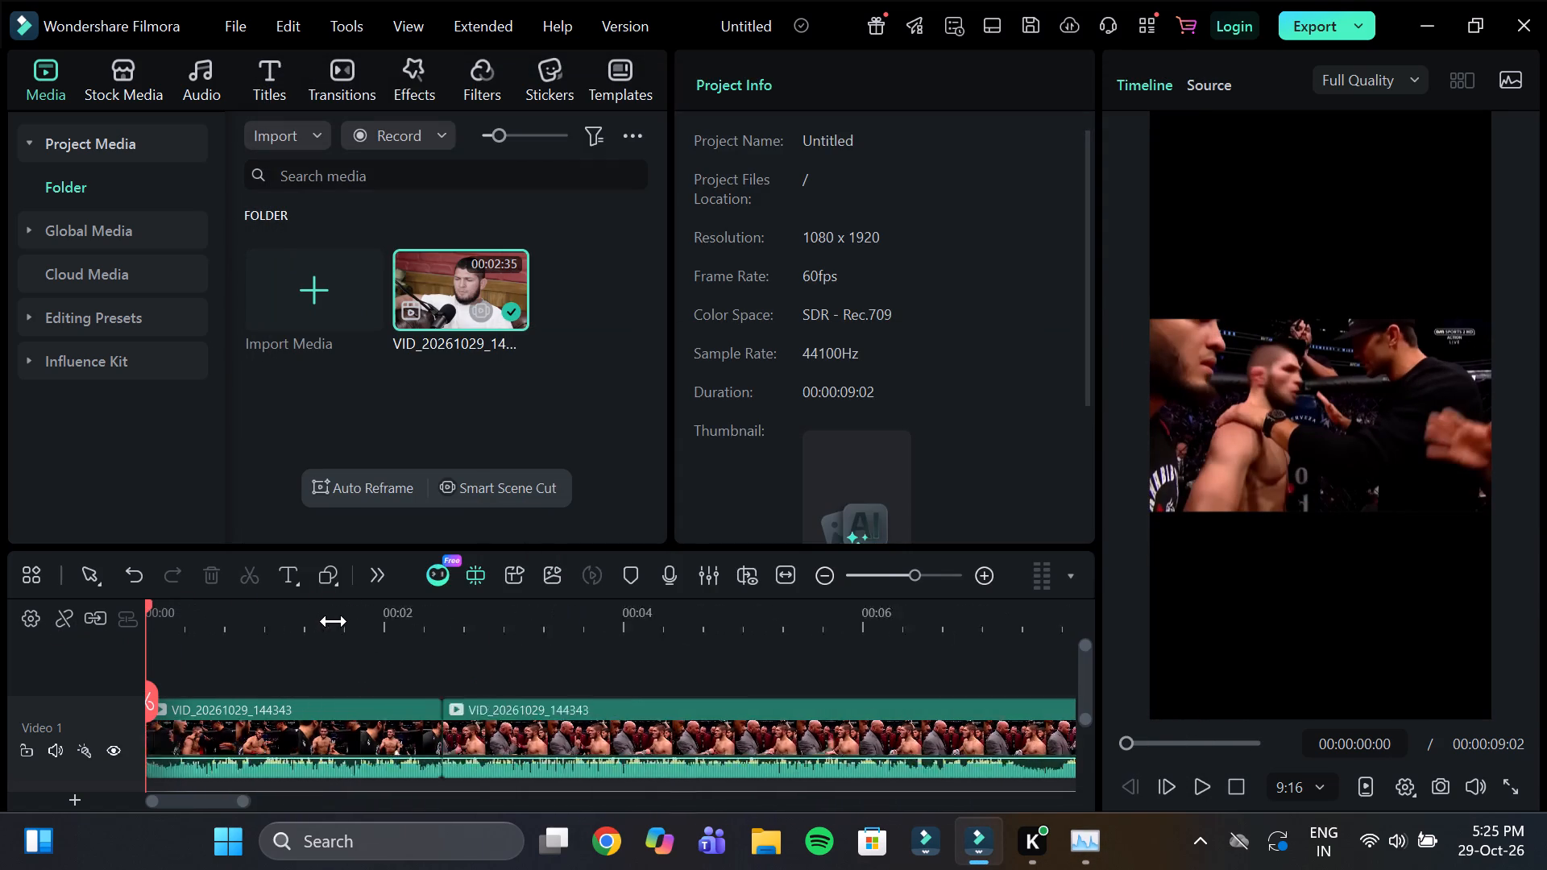
{"action": "left_click_drag", "start_coordinate": [334, 621], "coordinate": [339, 621]}
{"action": "key", "text": "space"}
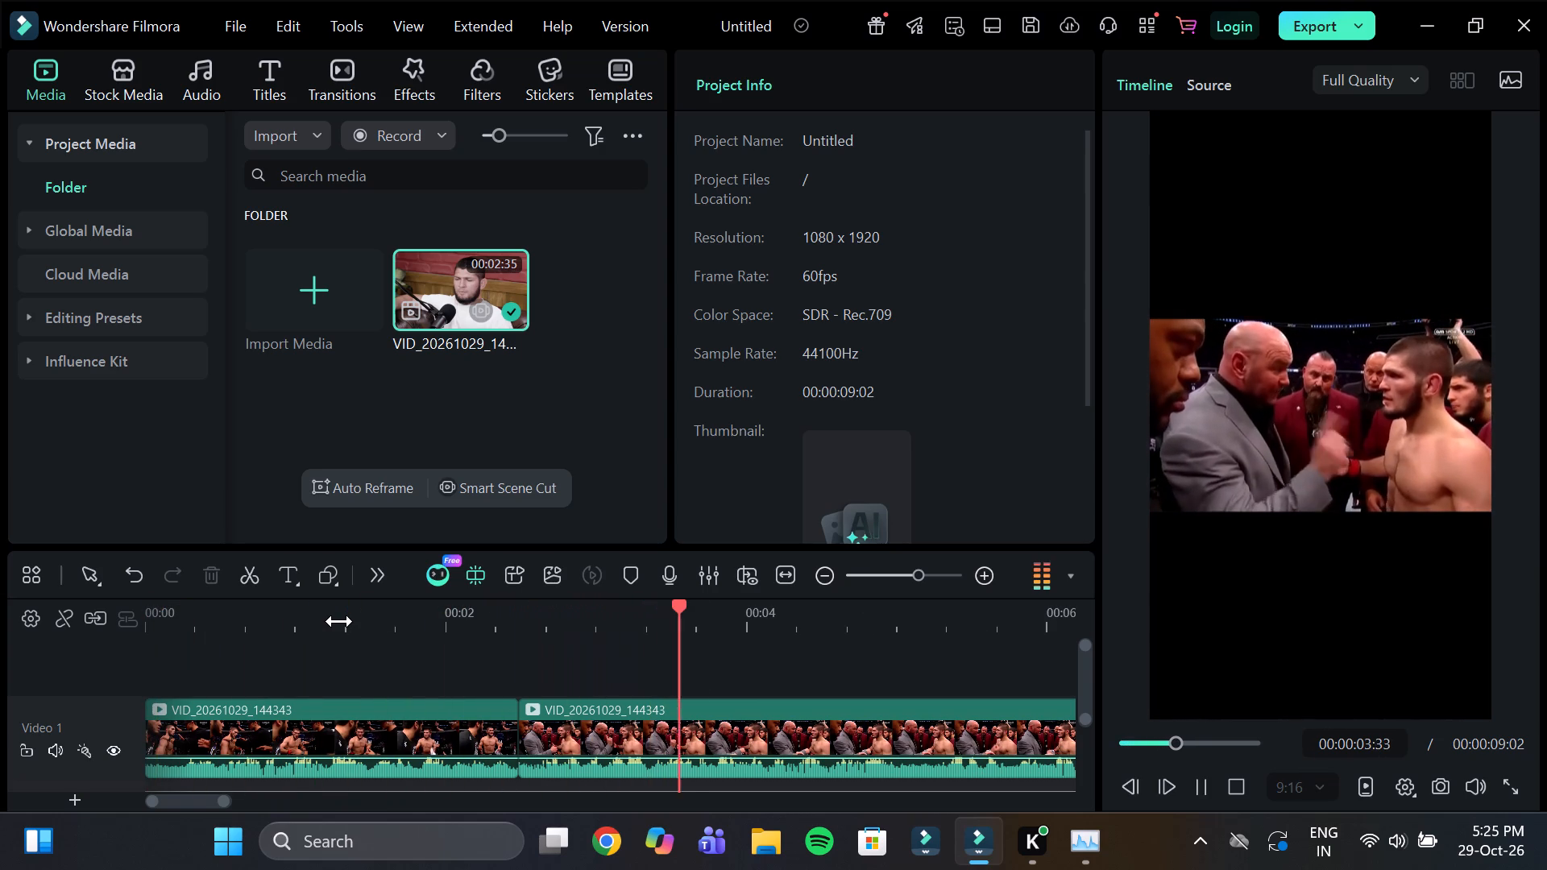
{"action": "key", "text": "space"}
{"action": "left_click", "coordinate": [578, 626]}
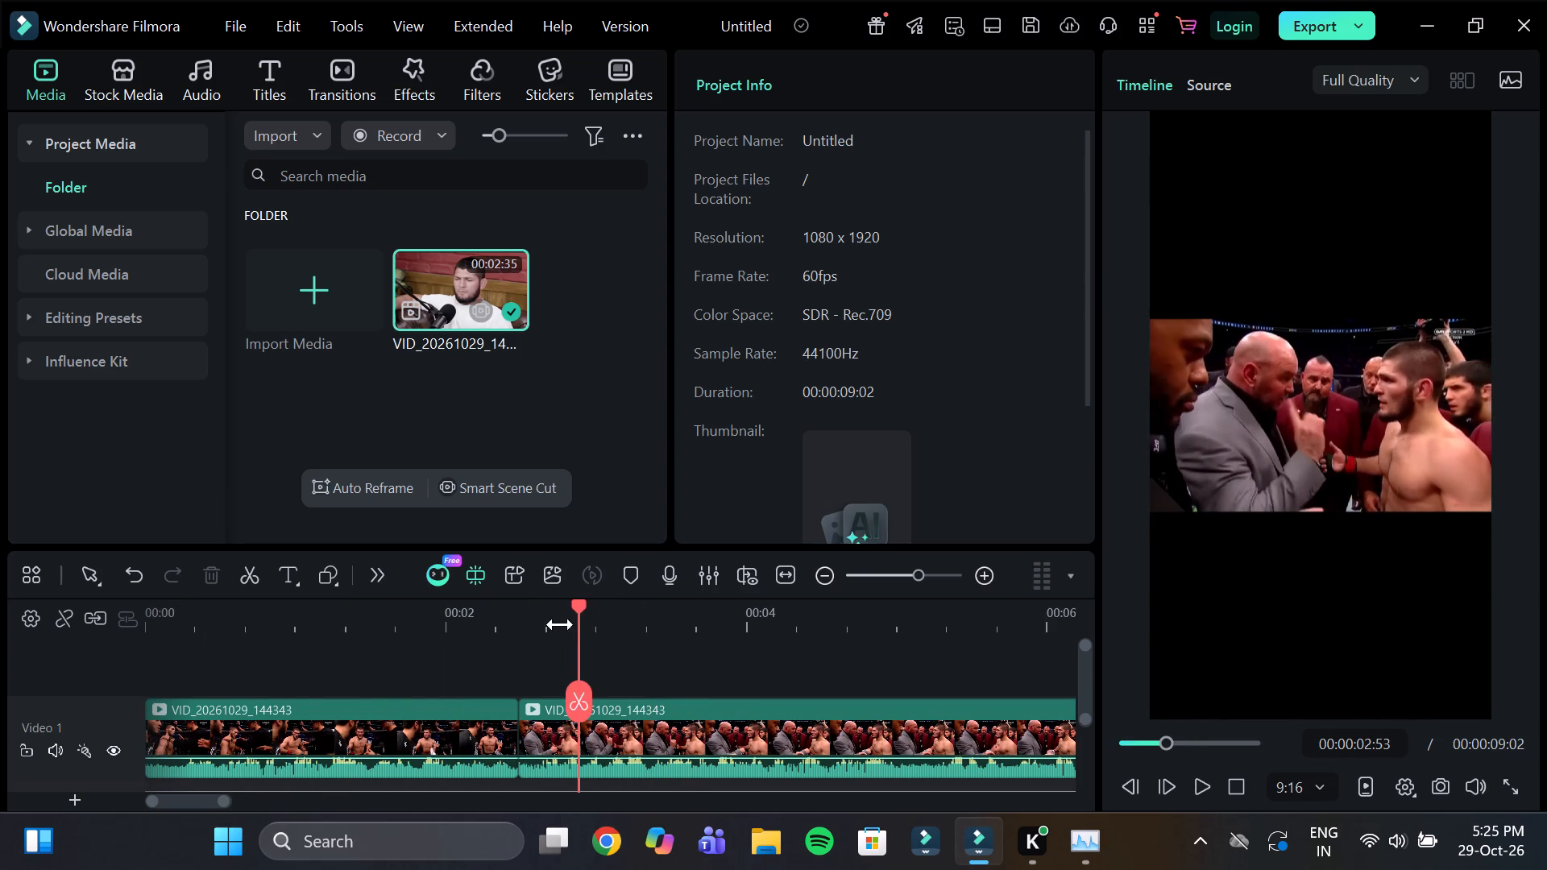
{"action": "left_click", "coordinate": [542, 631]}
{"action": "key", "text": "space"}
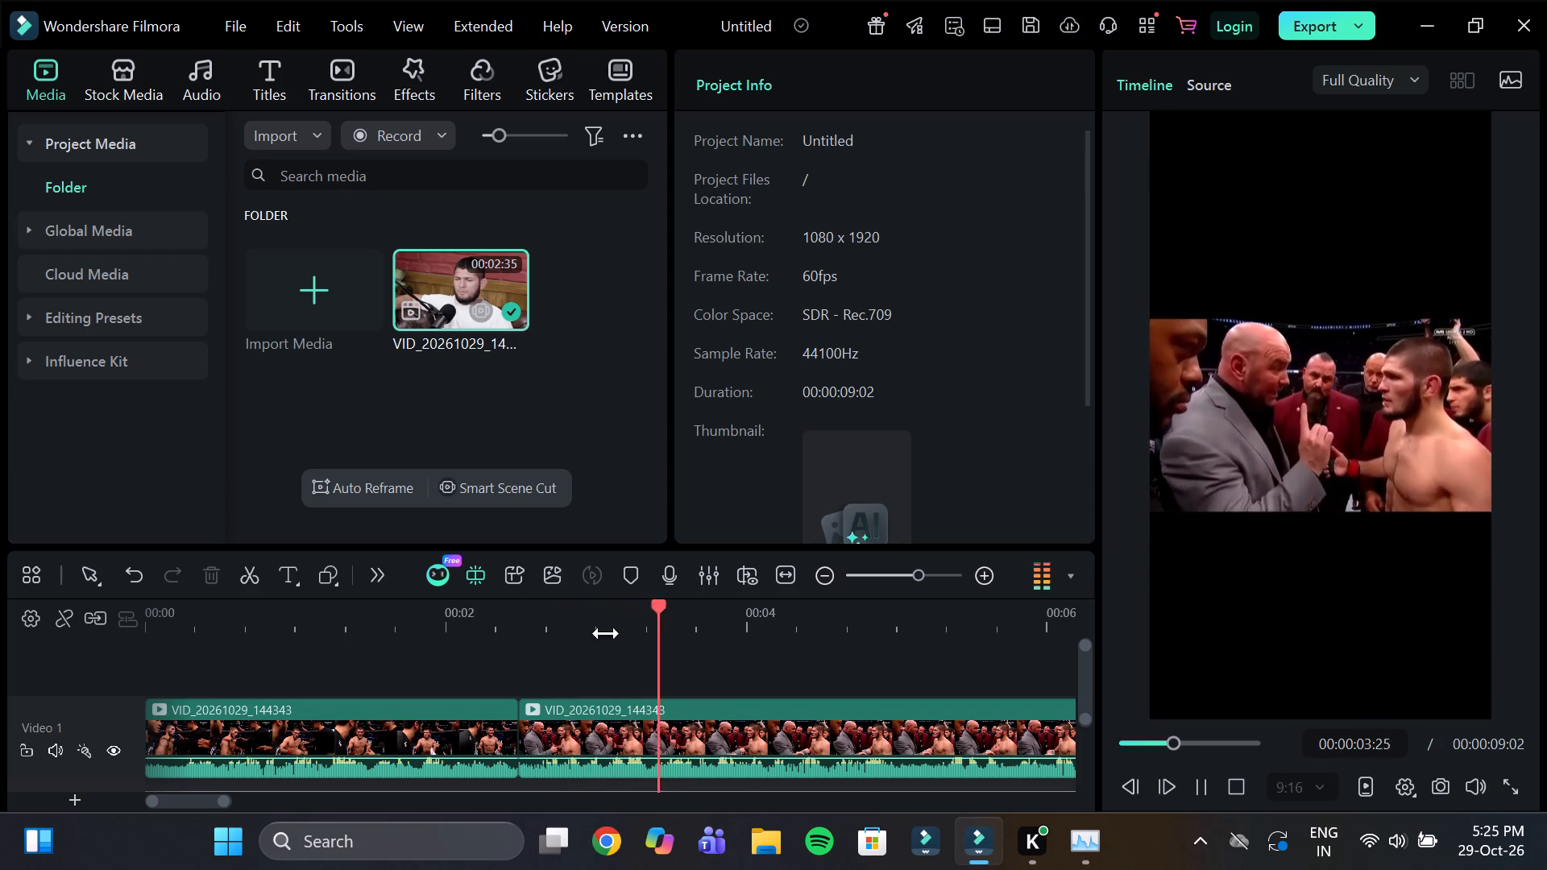
{"action": "left_click_drag", "start_coordinate": [840, 621], "coordinate": [769, 628]}
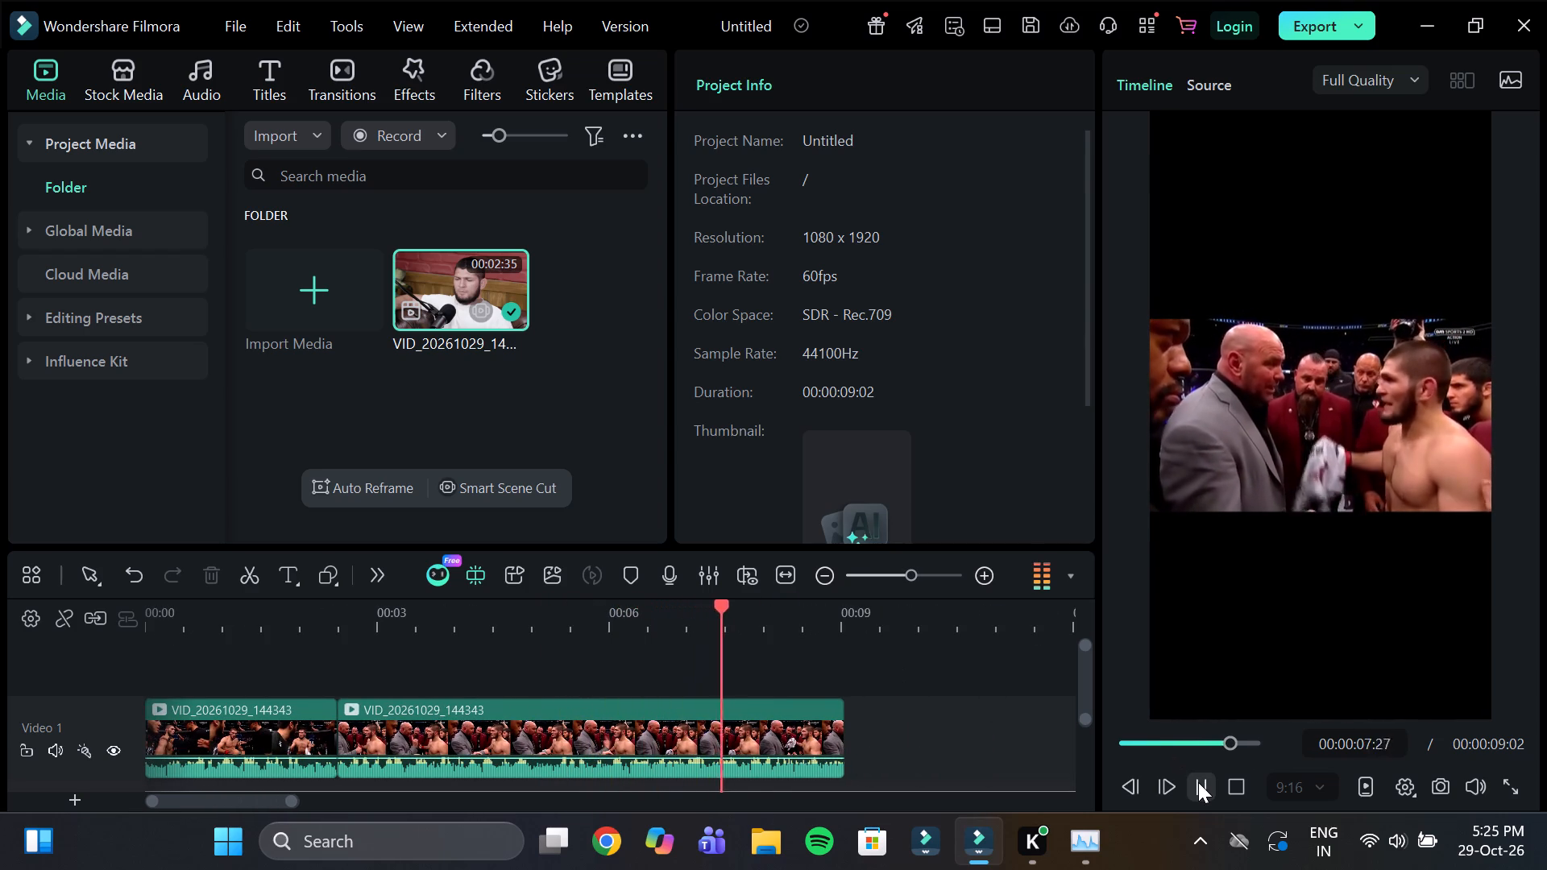
{"action": "left_click", "coordinate": [1198, 782]}
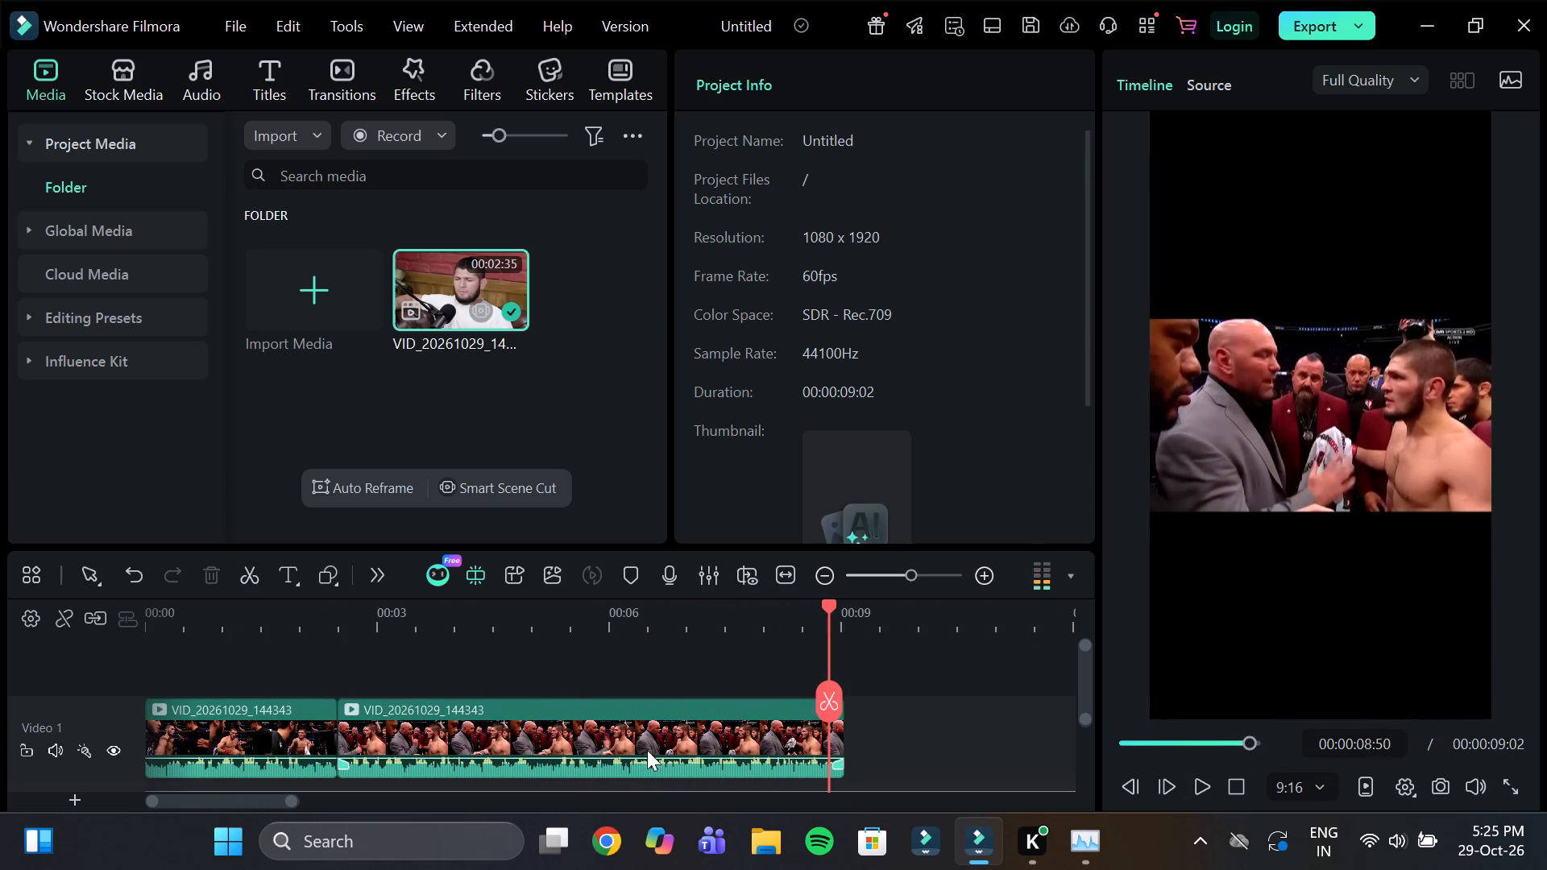
{"action": "scroll", "coordinate": [488, 698], "scroll_direction": "down", "scroll_amount": 1}
{"action": "scroll", "coordinate": [447, 713], "scroll_direction": "up", "scroll_amount": 1}
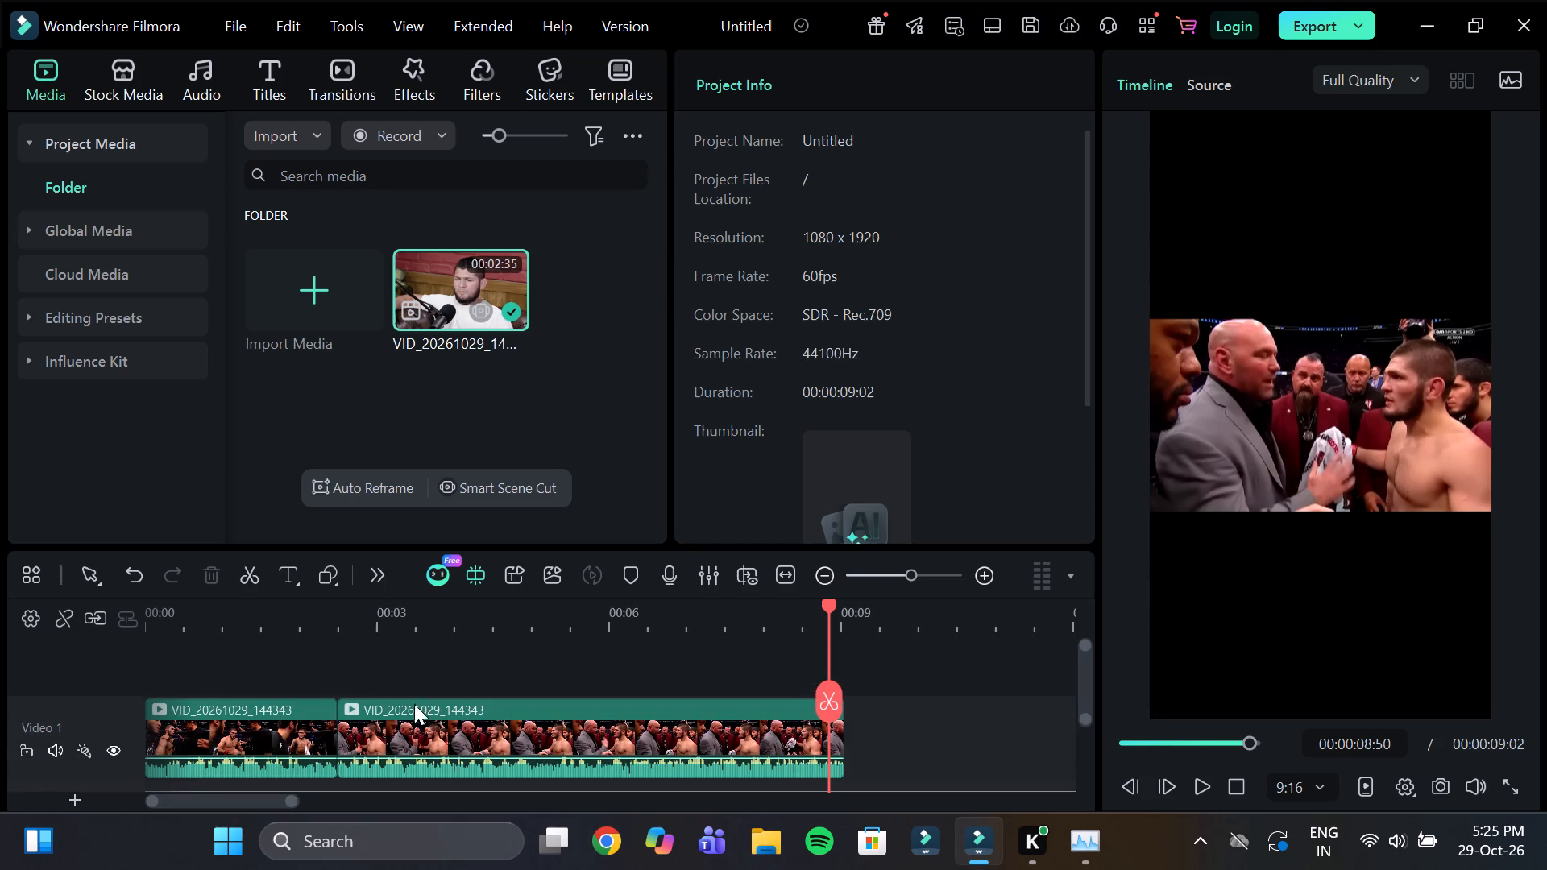
Find the downloaded Cinema 21:9 effect by searching for cinema, and place it above the video, spanning both clips from start to end.
{"action": "left_click", "coordinate": [425, 89]}
{"action": "left_click", "coordinate": [108, 153]}
{"action": "left_click", "coordinate": [113, 228]}
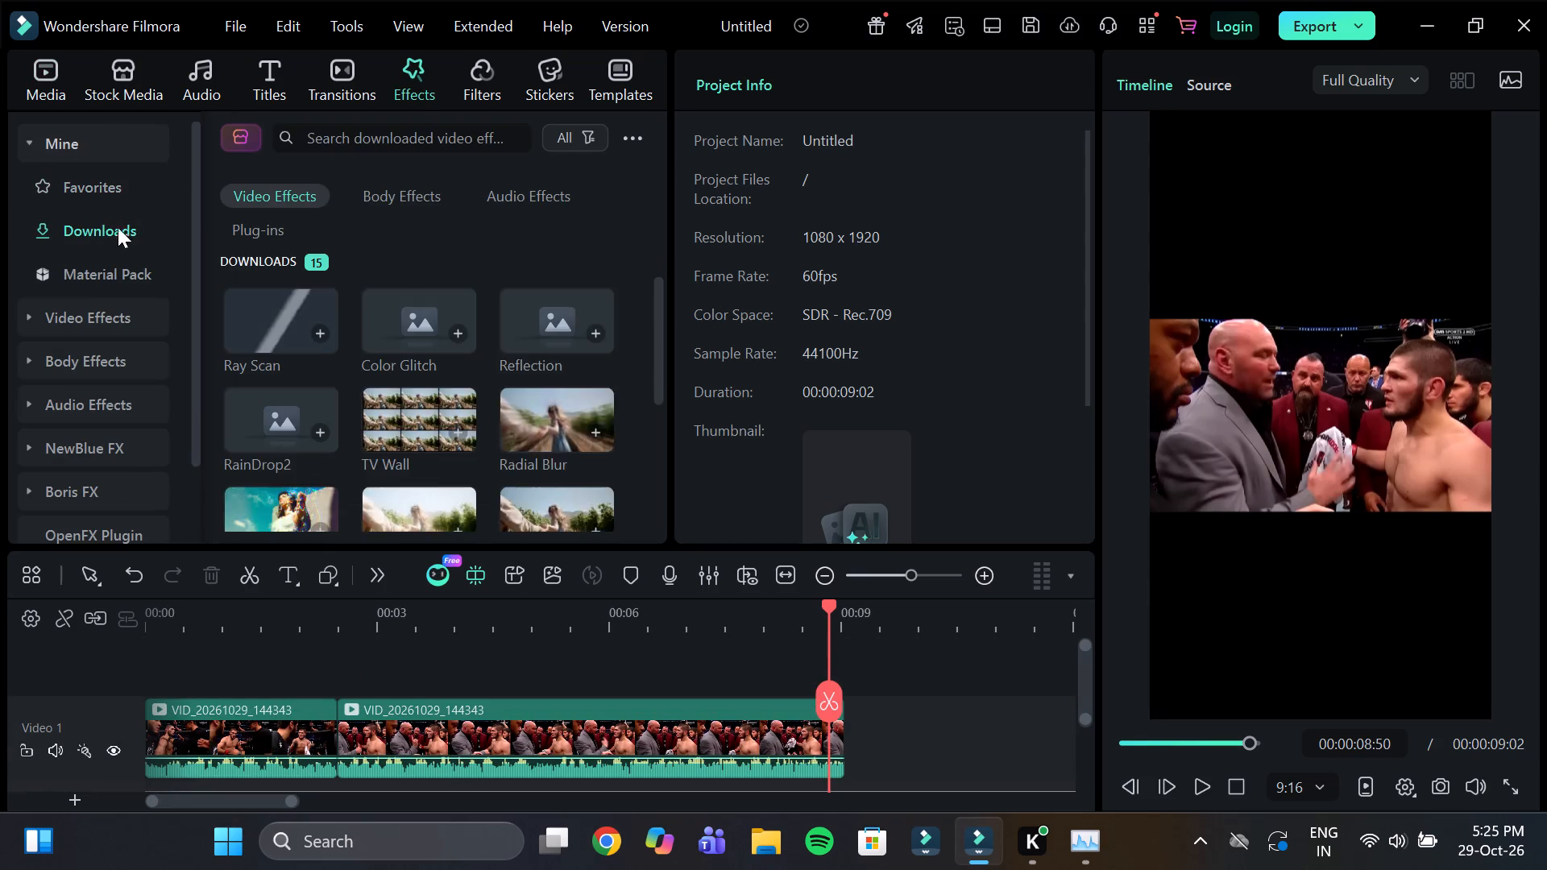
{"action": "left_click", "coordinate": [420, 131]}
{"action": "left_click", "coordinate": [338, 208]}
{"action": "left_click_drag", "start_coordinate": [275, 280], "coordinate": [144, 656]}
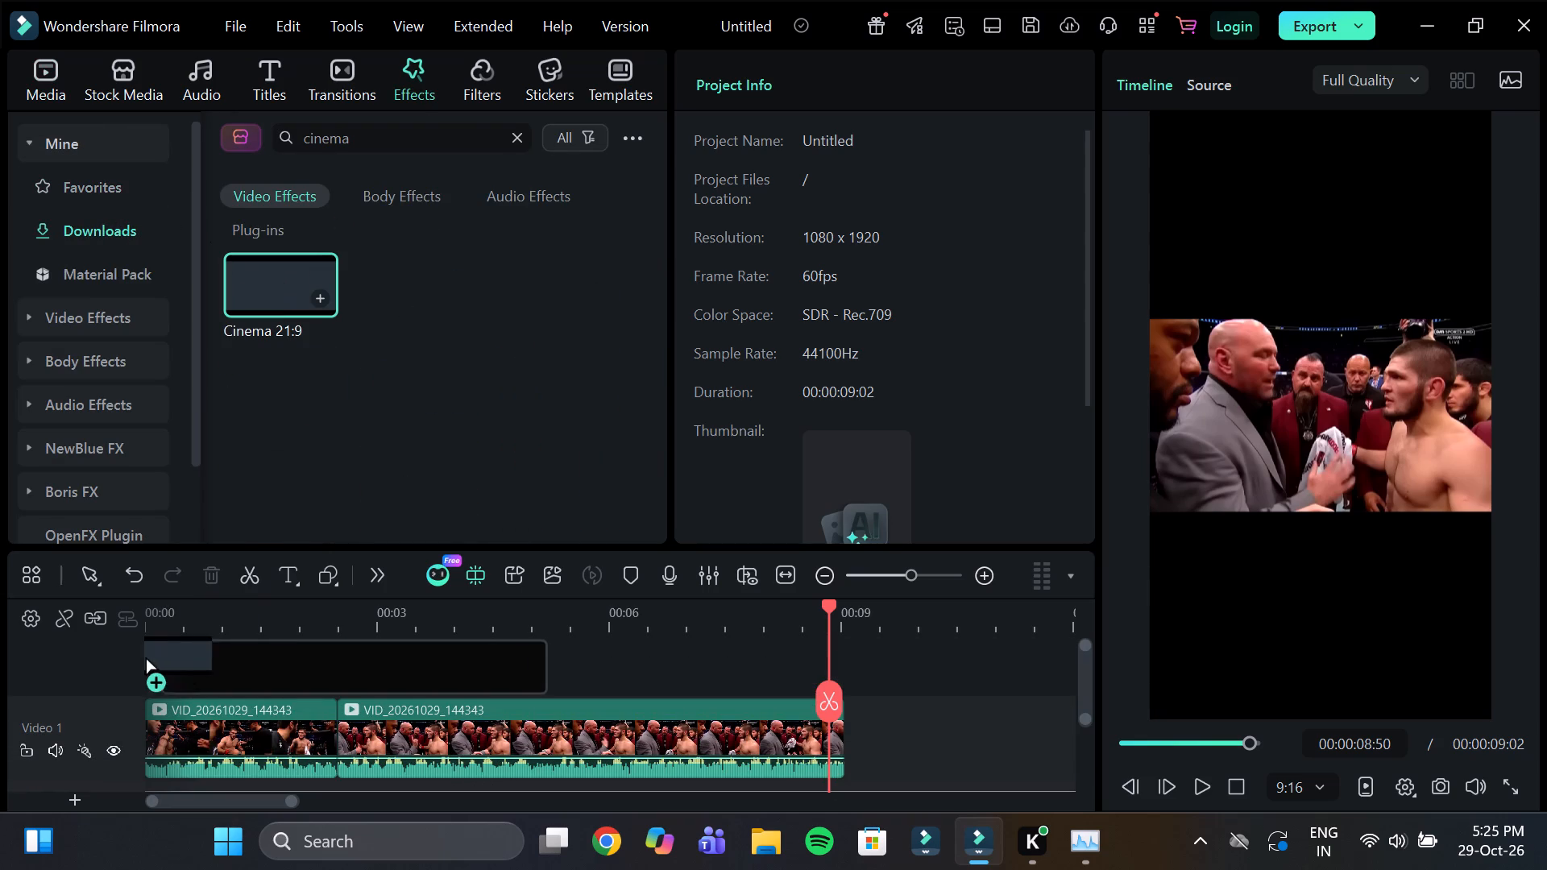
{"action": "left_click_drag", "start_coordinate": [144, 656], "coordinate": [125, 668]}
{"action": "left_click_drag", "start_coordinate": [528, 708], "coordinate": [828, 768]}
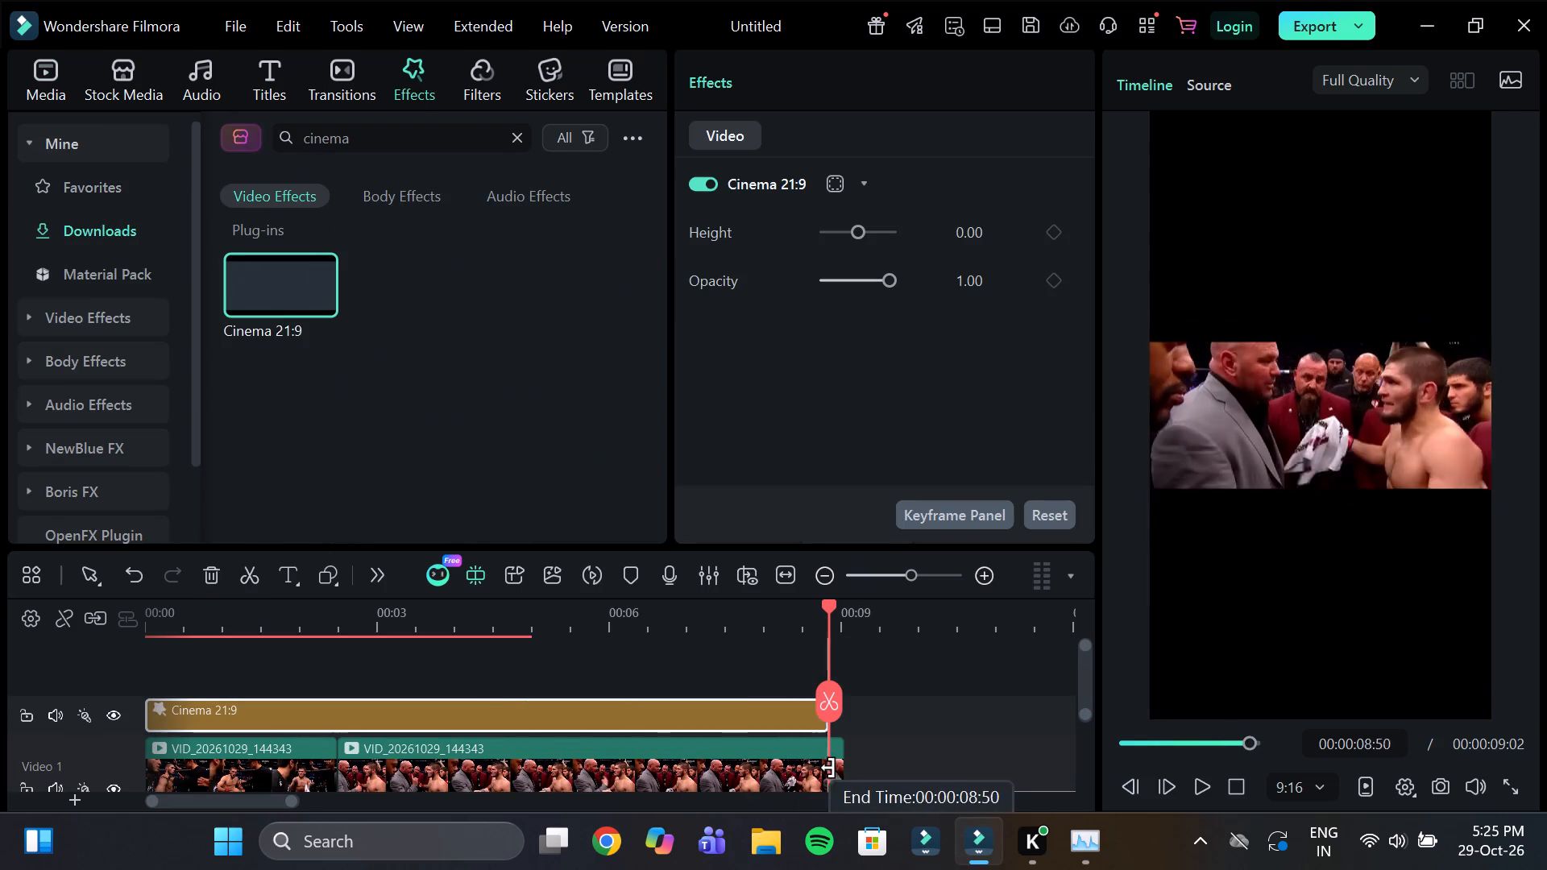
{"action": "left_click_drag", "start_coordinate": [828, 768], "coordinate": [839, 770]}
Set the Cinema 21:9 effect's height to -0.40.
{"action": "left_click", "coordinate": [953, 226]}
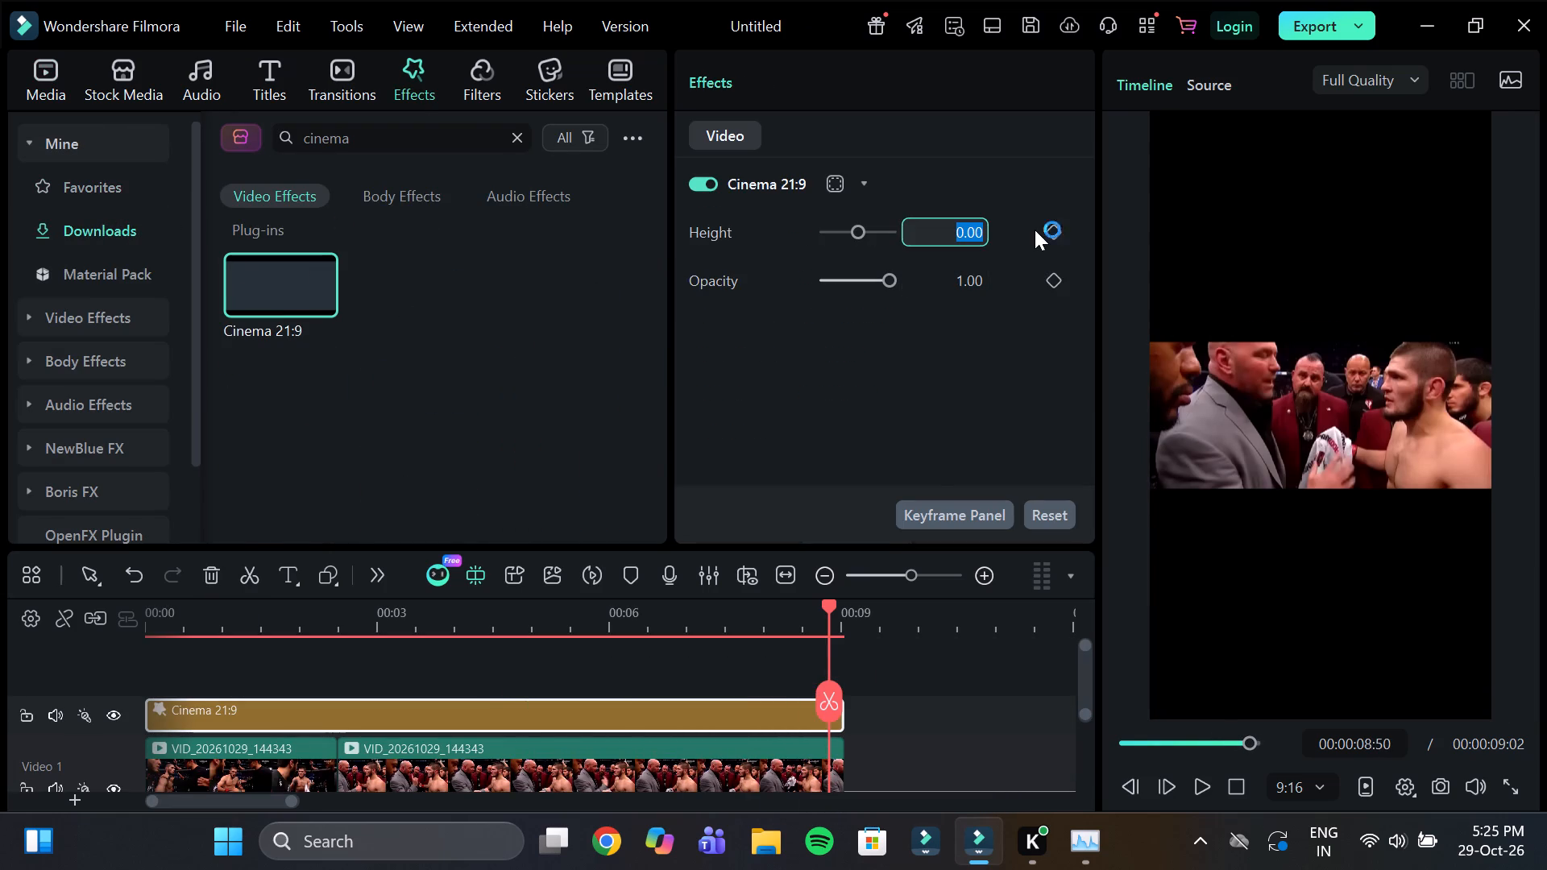
{"action": "type", "text": "-.40"}
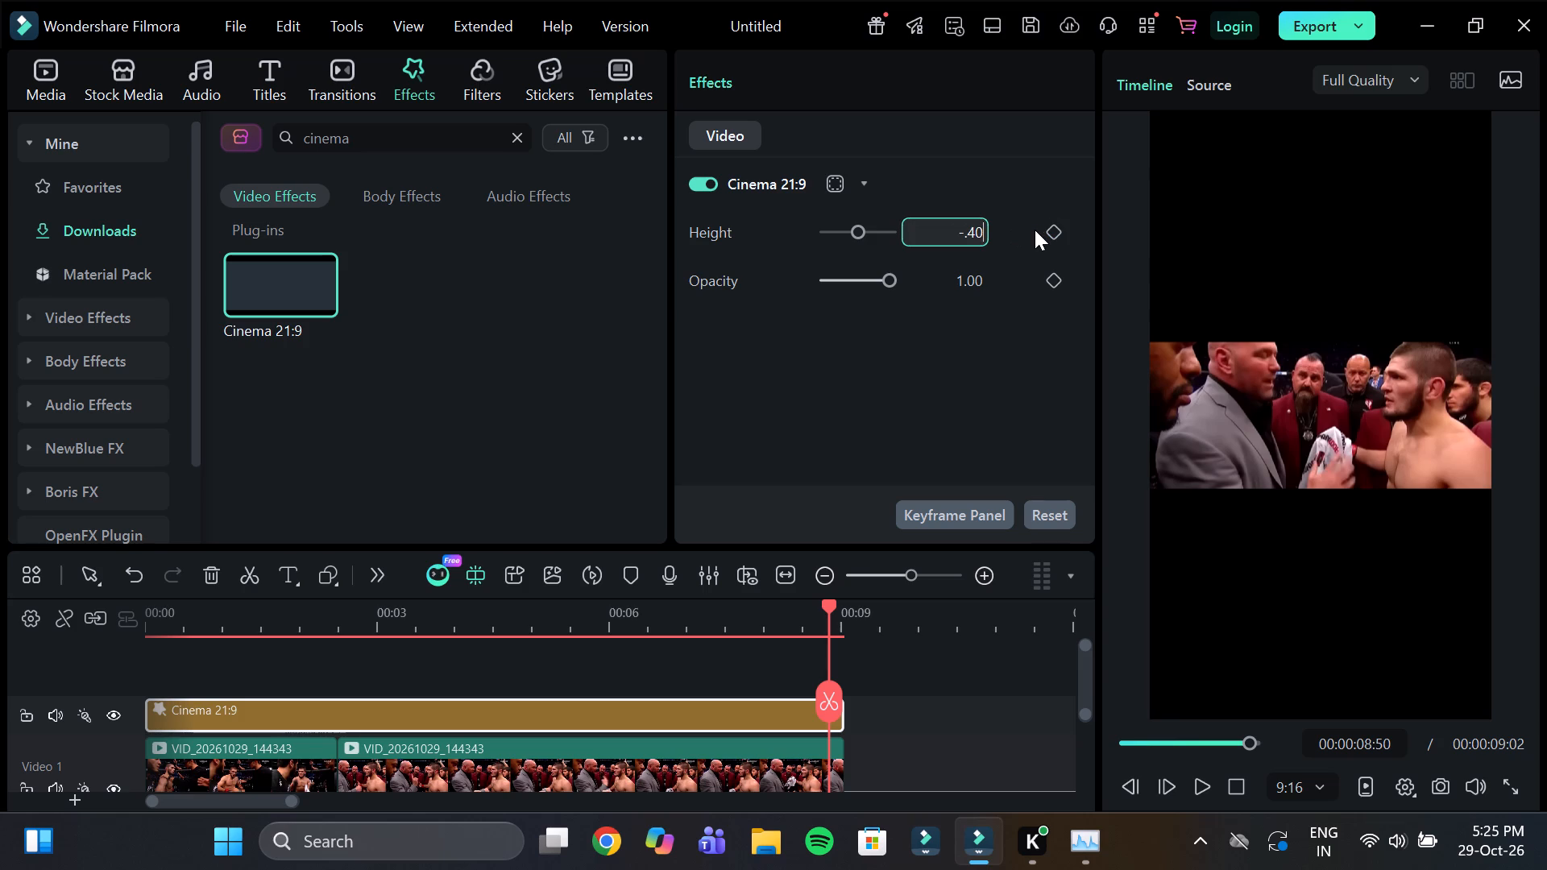
{"action": "key", "text": "Return"}
Select both video clips together and set their scale to 200%.
{"action": "scroll", "coordinate": [587, 707], "scroll_direction": "down", "scroll_amount": 2}
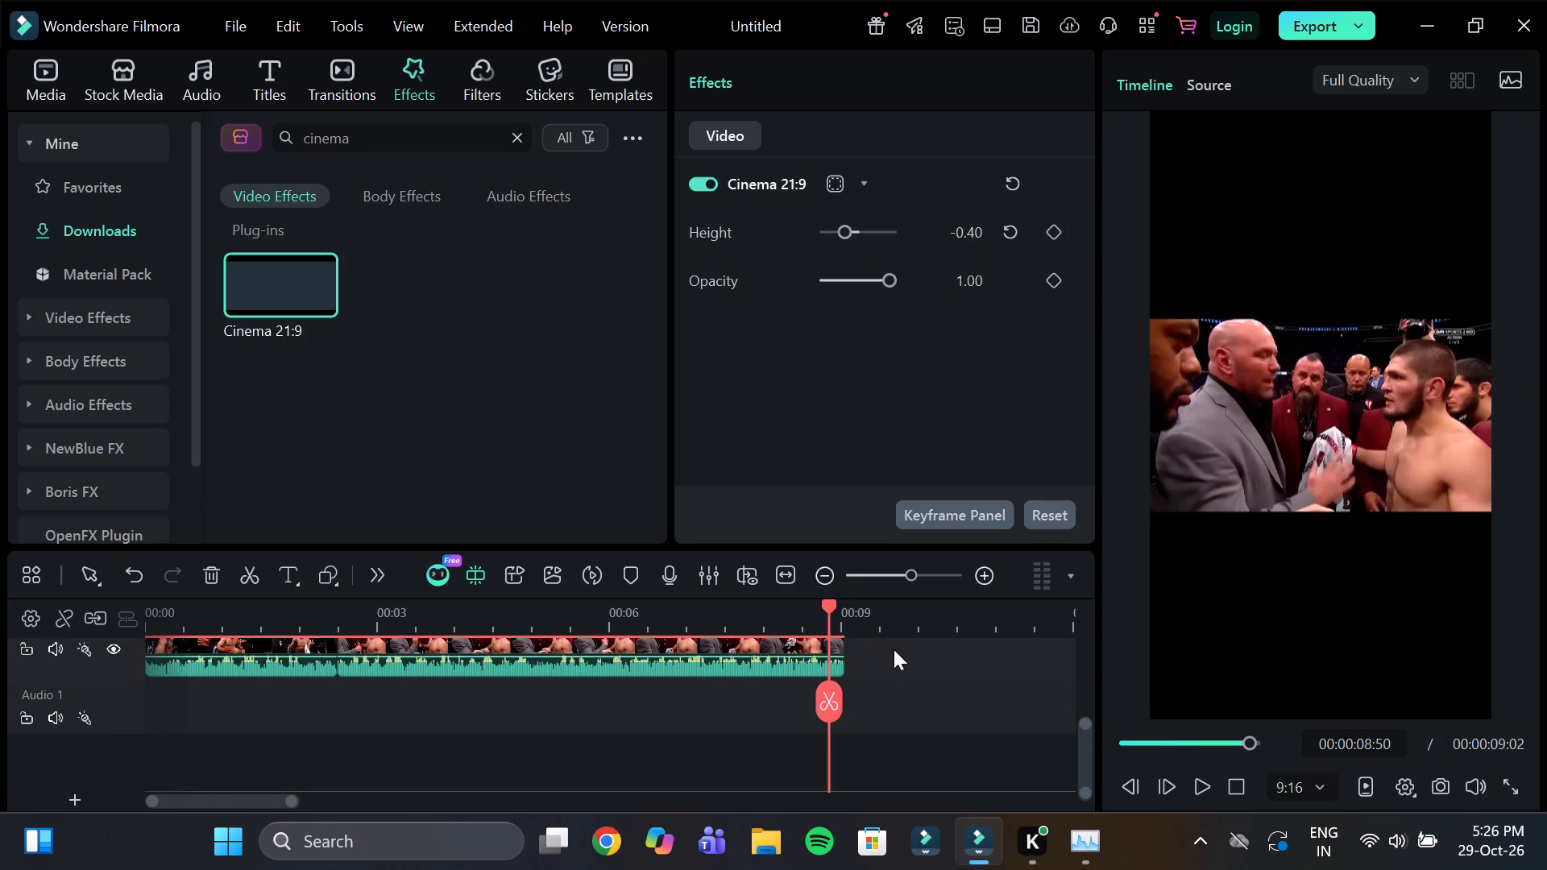
{"action": "scroll", "coordinate": [897, 653], "scroll_direction": "up", "scroll_amount": 1}
{"action": "left_click_drag", "start_coordinate": [927, 705], "coordinate": [217, 725]}
{"action": "left_click", "coordinate": [952, 265]}
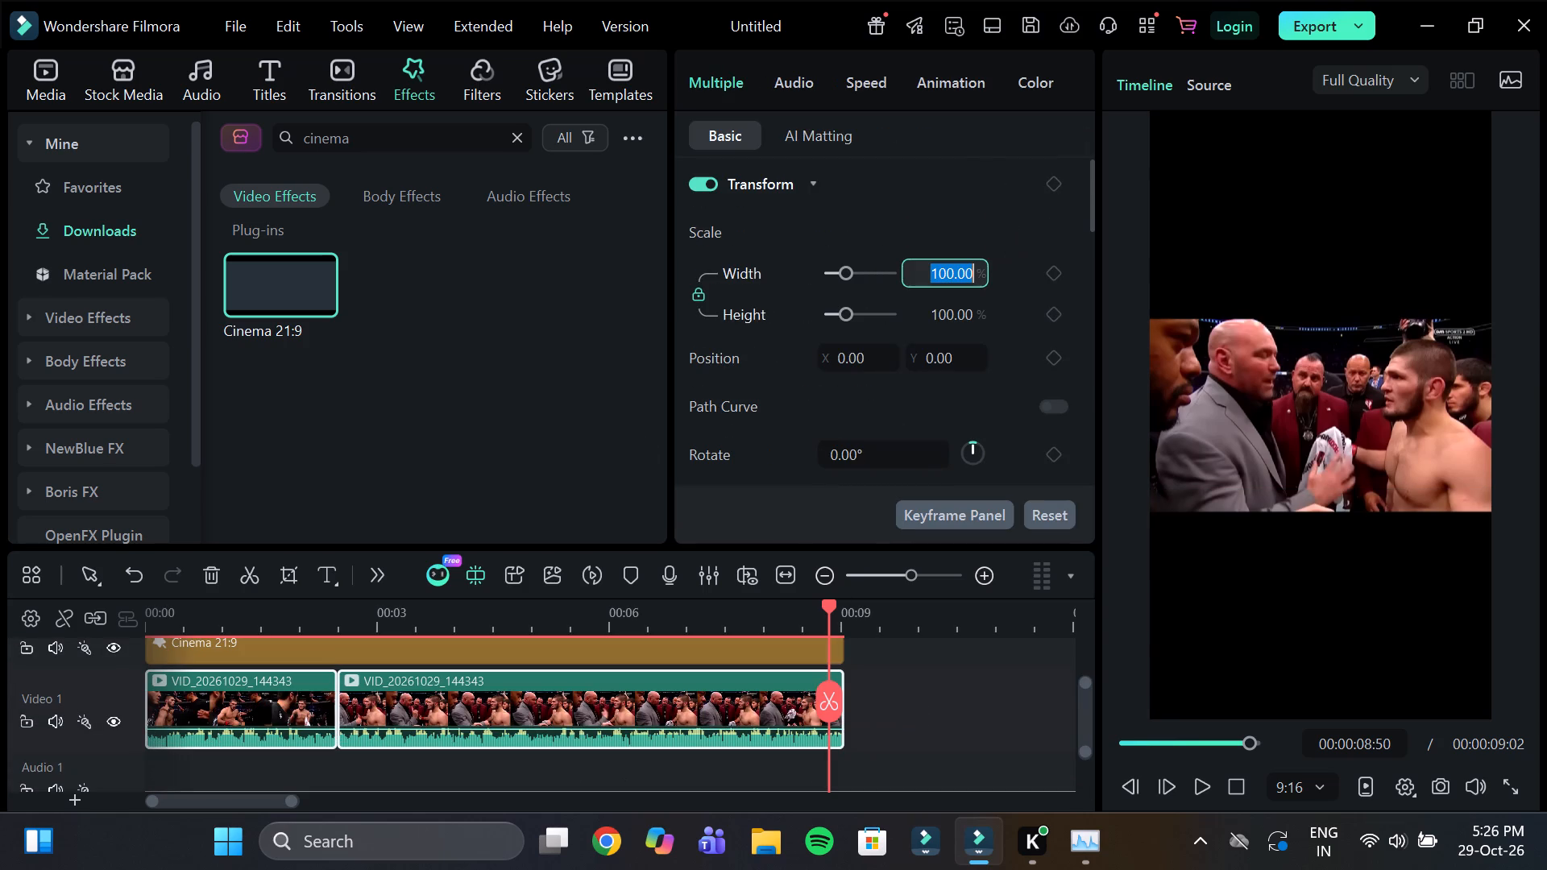
{"action": "type", "text": "200"}
{"action": "key", "text": "Return"}
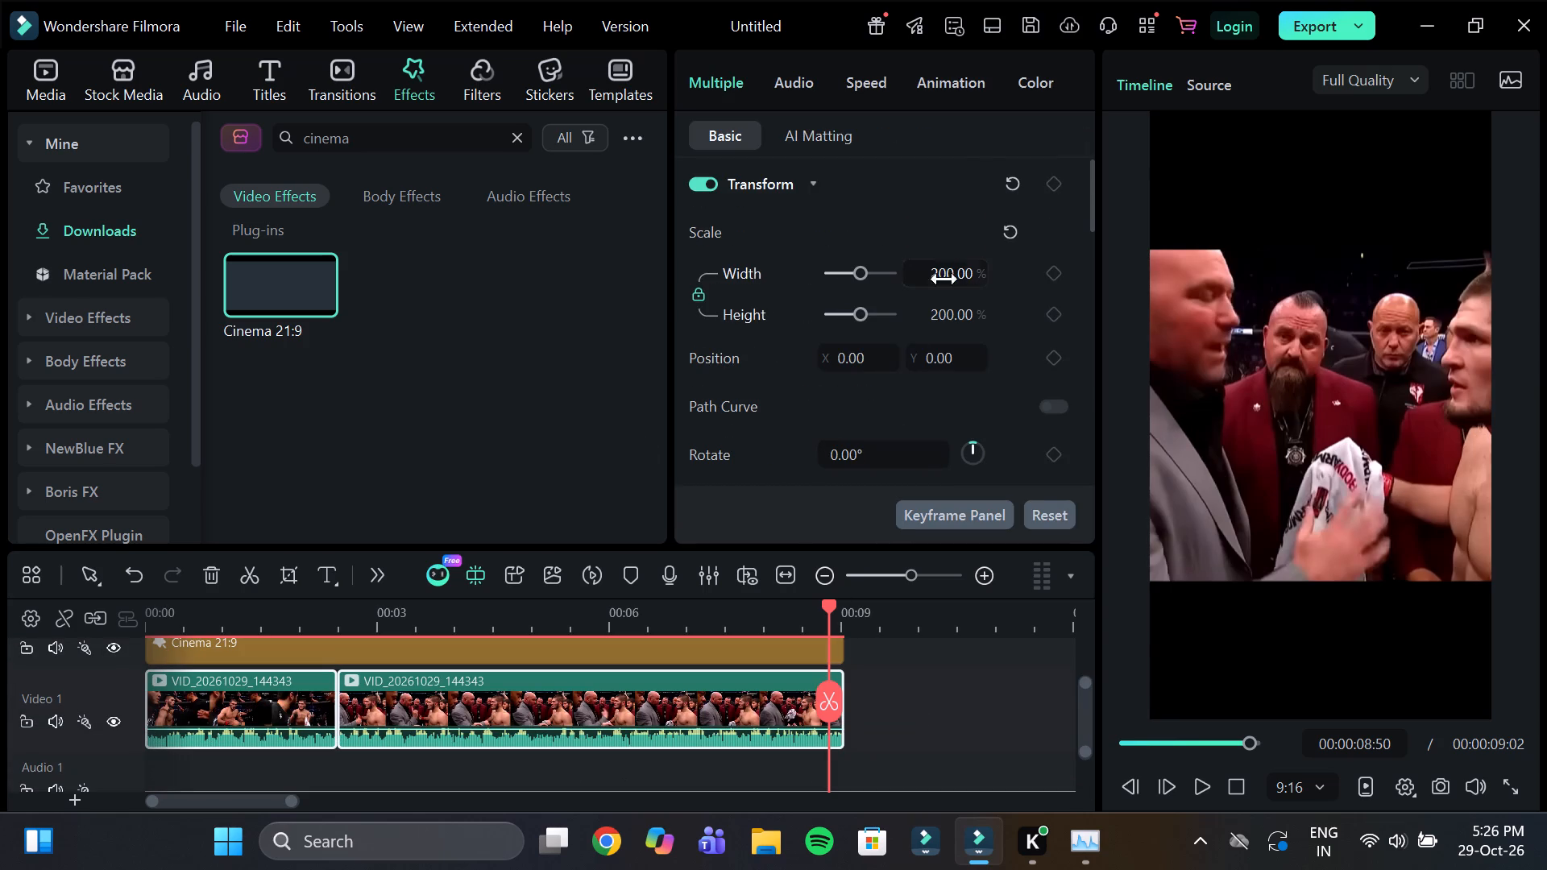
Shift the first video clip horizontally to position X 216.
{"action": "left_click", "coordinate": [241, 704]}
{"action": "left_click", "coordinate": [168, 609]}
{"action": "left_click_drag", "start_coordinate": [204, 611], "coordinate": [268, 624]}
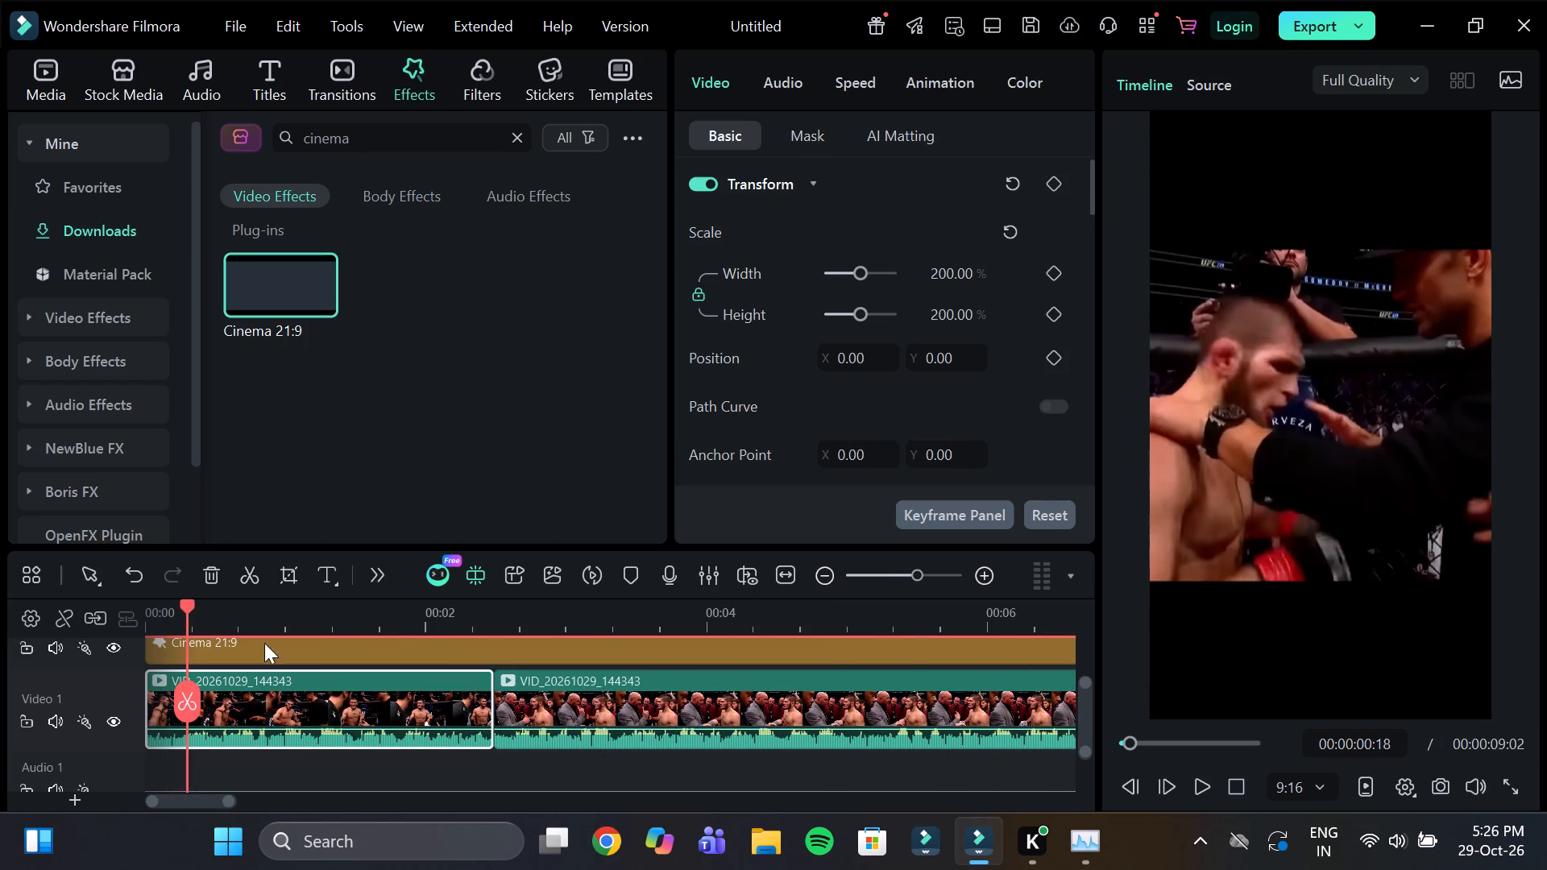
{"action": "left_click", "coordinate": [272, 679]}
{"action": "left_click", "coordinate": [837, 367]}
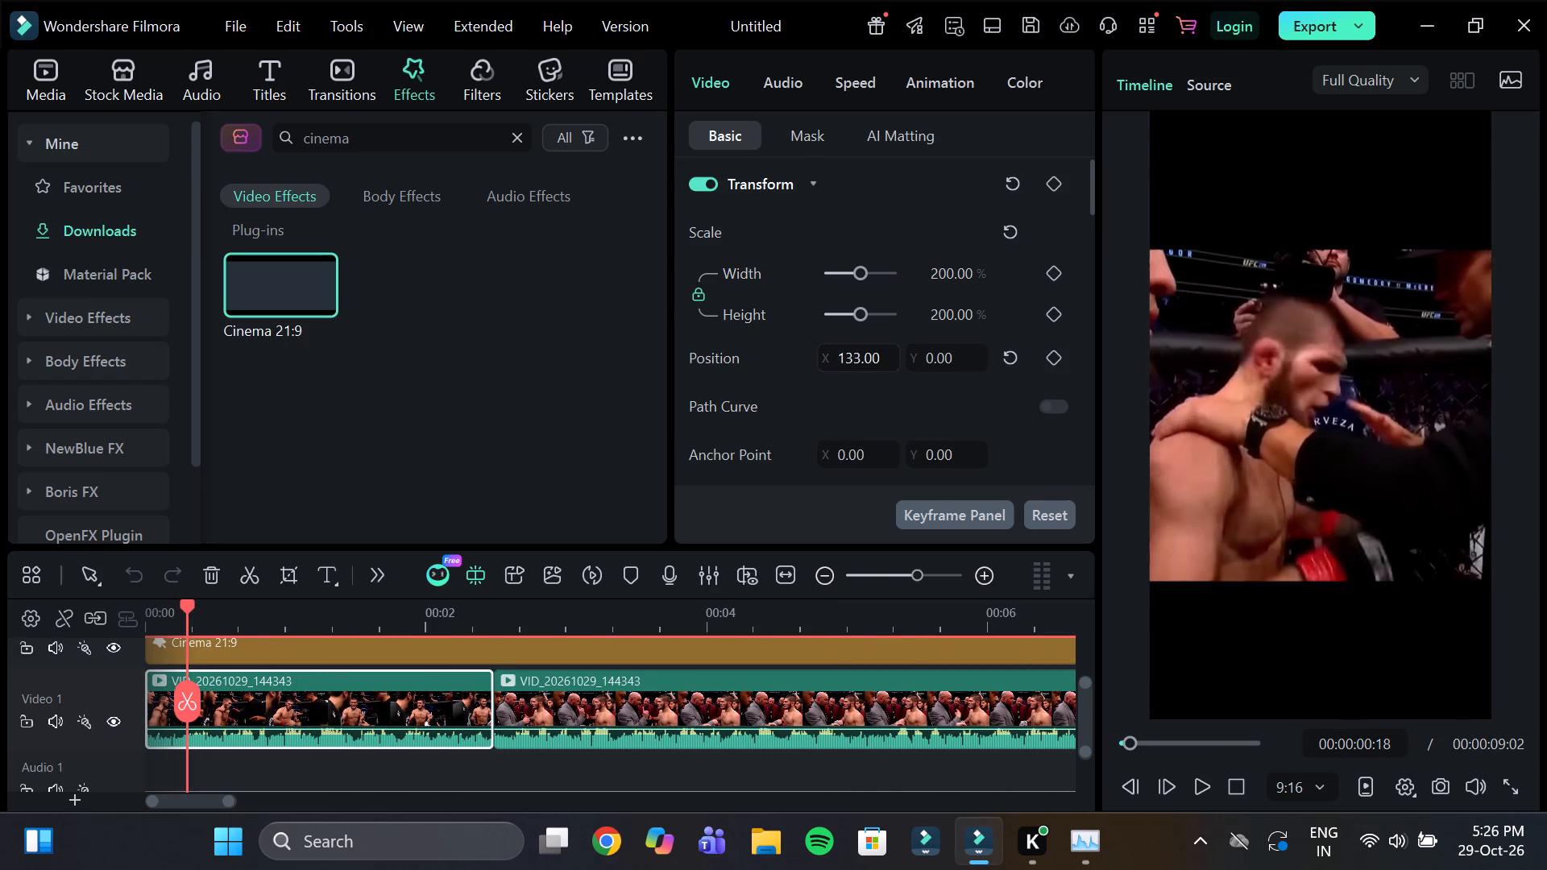
Check the first clip's framing over its length and reposition it horizontally to X -2.
{"action": "left_click", "coordinate": [155, 626]}
{"action": "left_click_drag", "start_coordinate": [154, 615], "coordinate": [125, 628]}
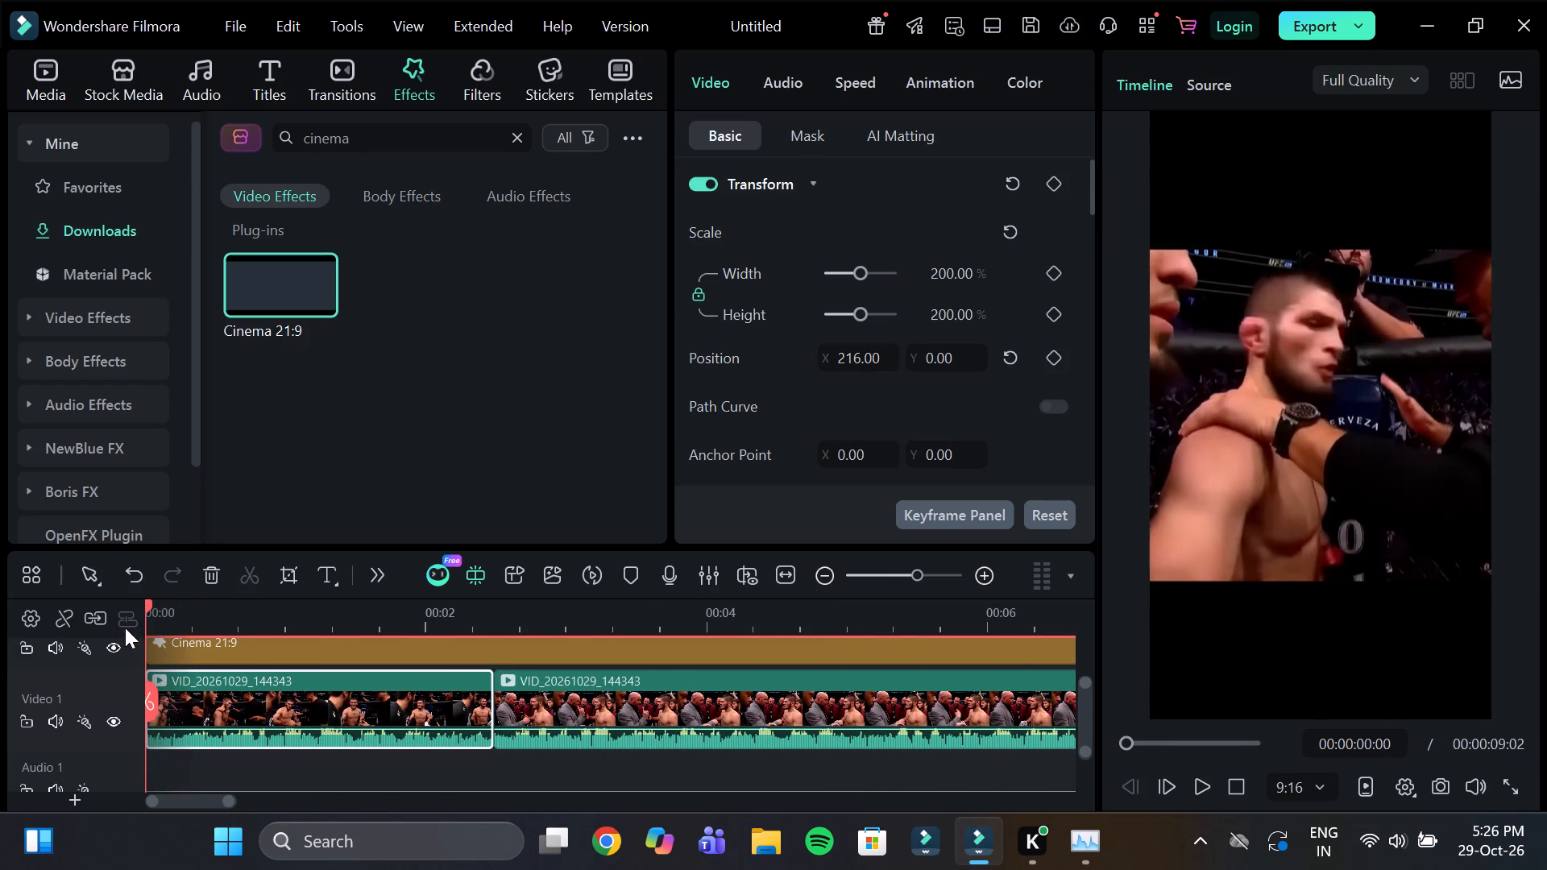
{"action": "left_click_drag", "start_coordinate": [125, 628], "coordinate": [383, 704]}
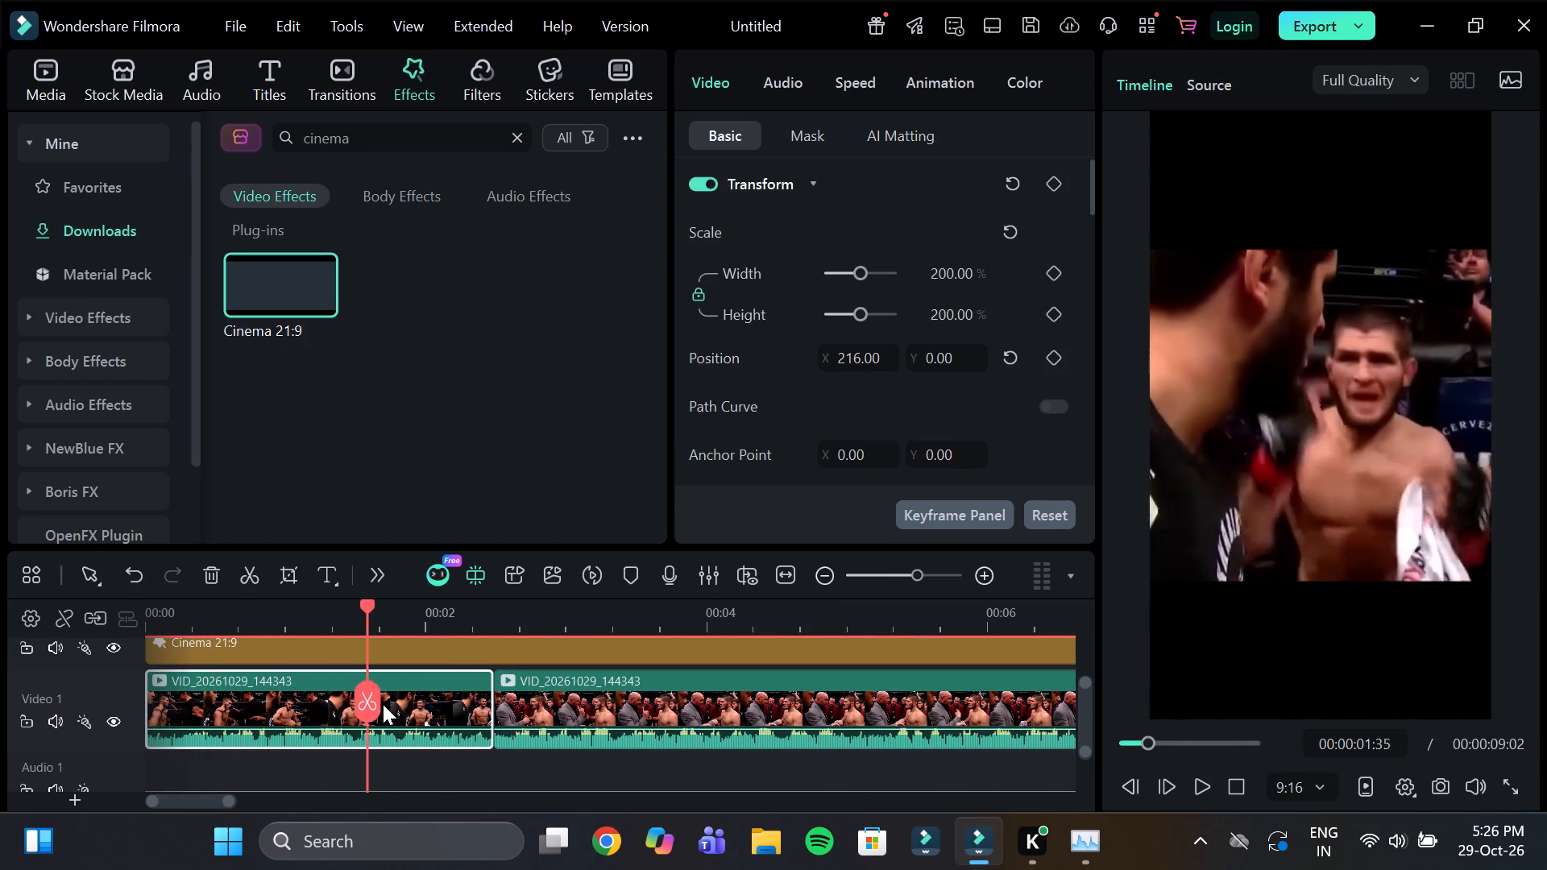
{"action": "left_click_drag", "start_coordinate": [383, 704], "coordinate": [421, 712]}
{"action": "double_click", "coordinate": [474, 718]}
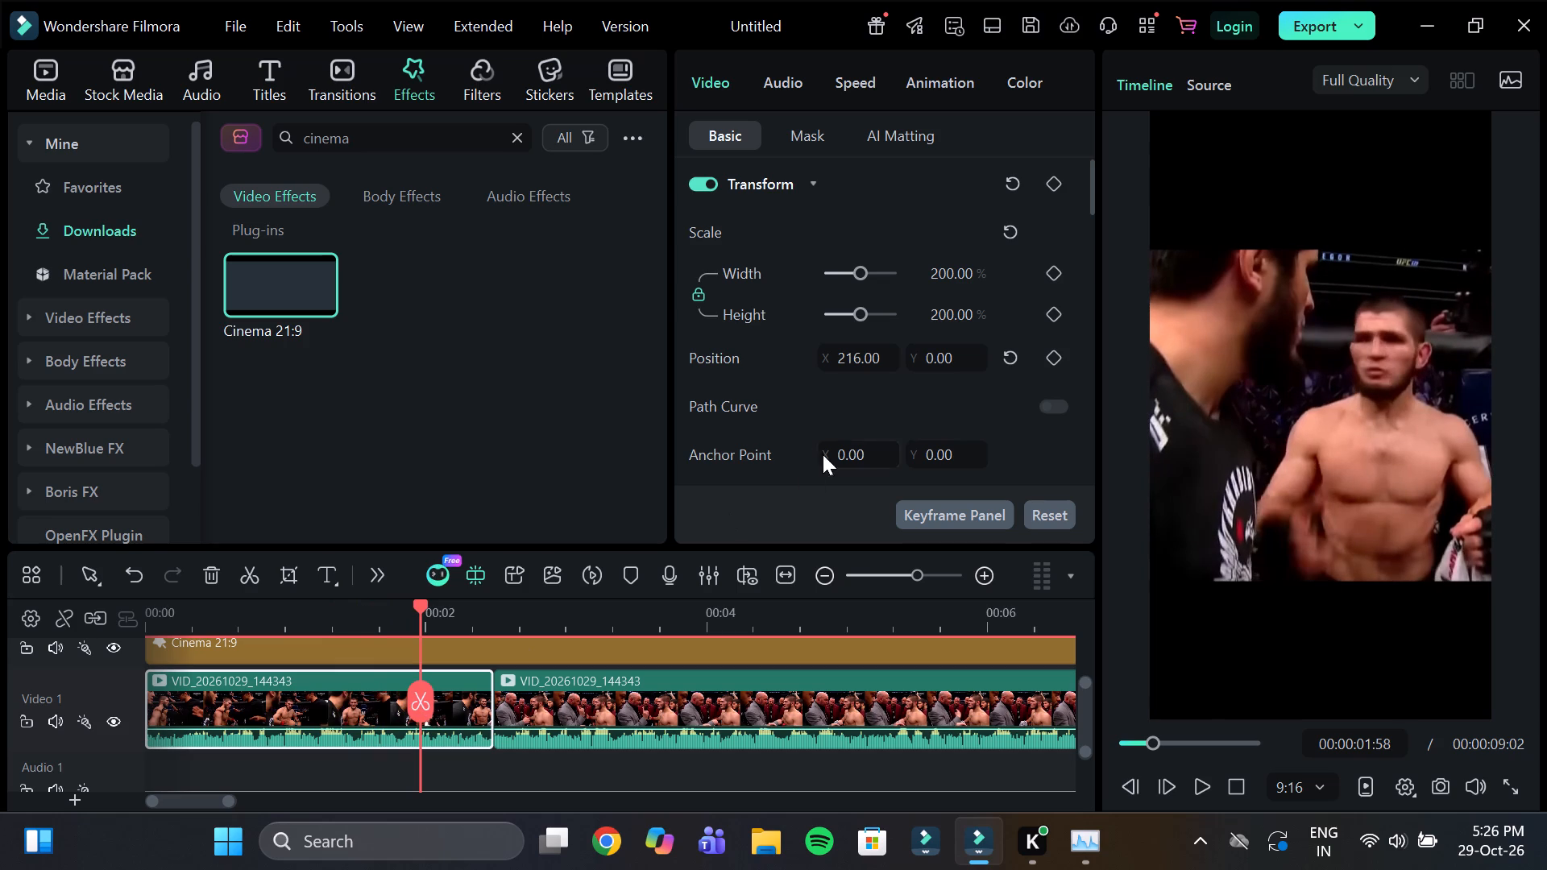
{"action": "left_click", "coordinate": [878, 353]}
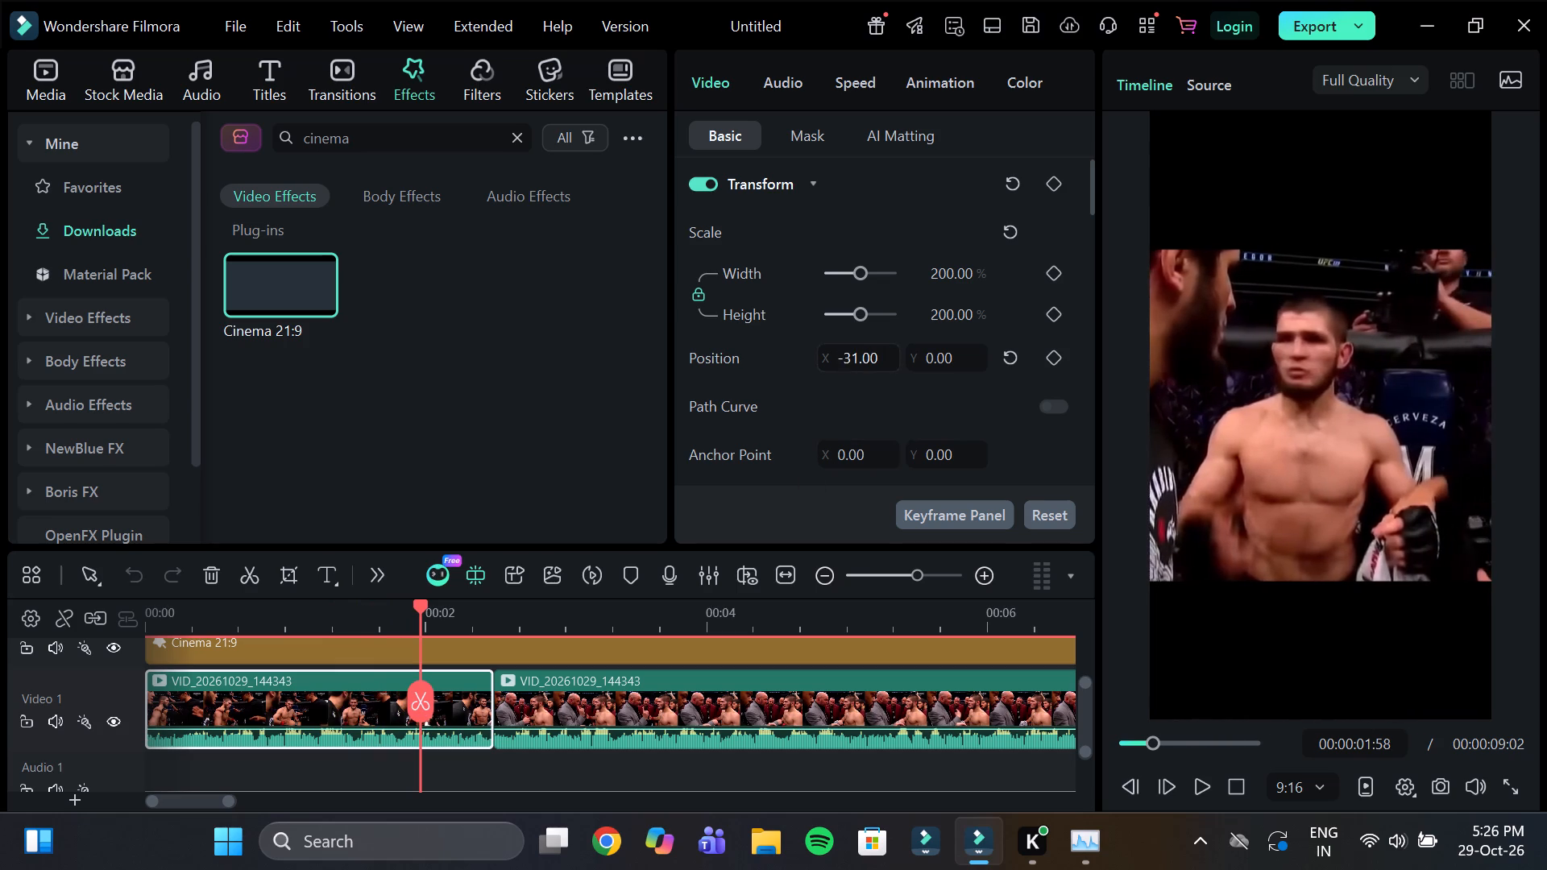
Set the first clip's scale to 190%.
{"action": "left_click", "coordinate": [962, 271]}
{"action": "type", "text": "190"}
{"action": "key", "text": "Return"}
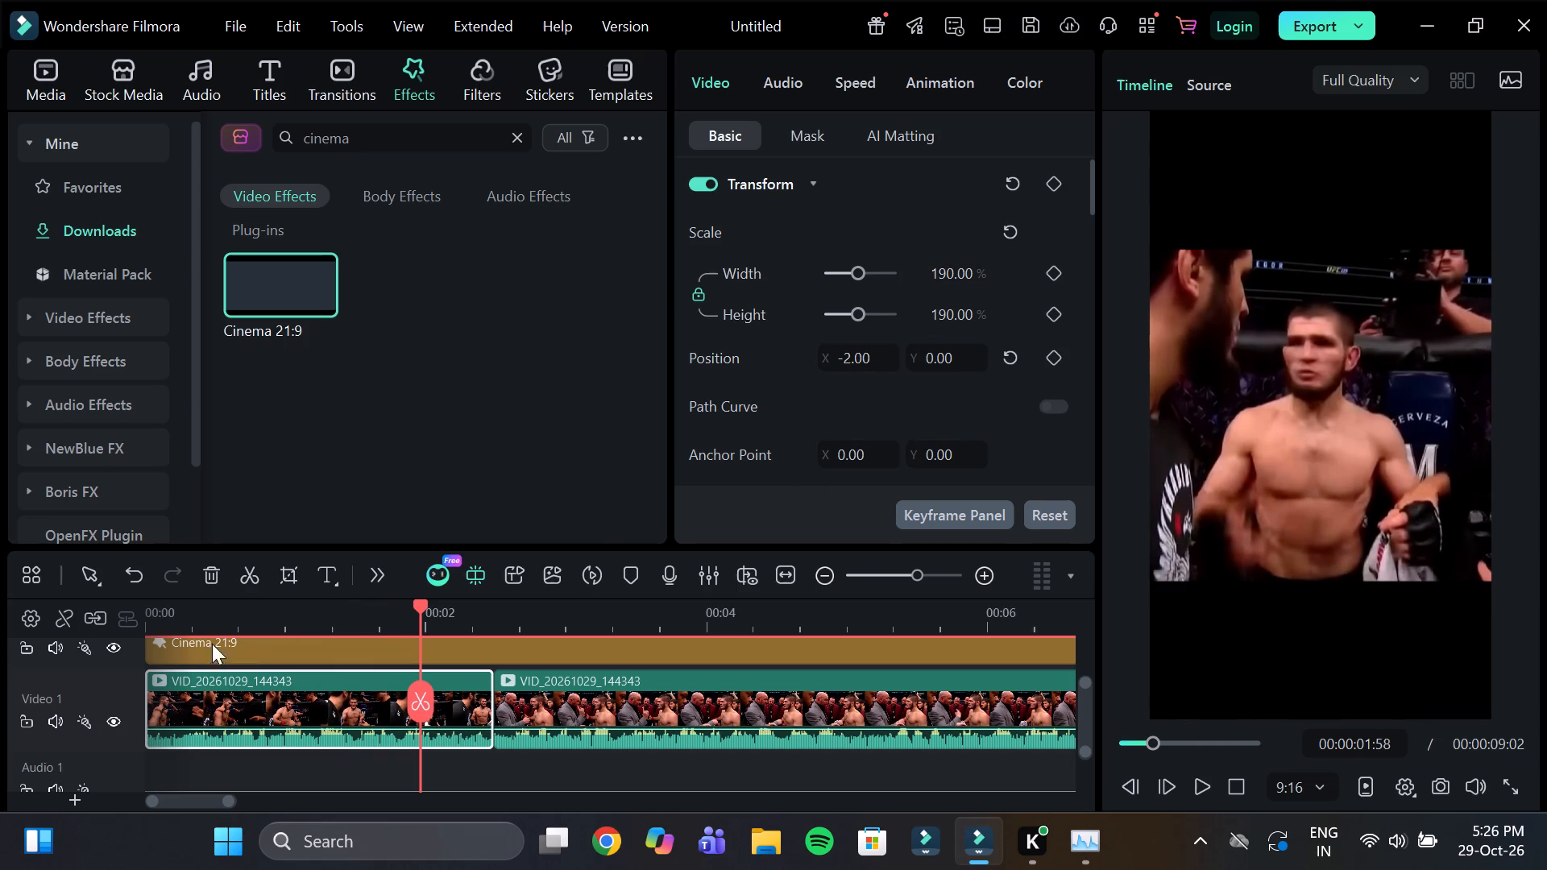
Scrub through the first clip and into the second to examine how the subjects are framed.
{"action": "left_click", "coordinate": [162, 633]}
{"action": "left_click_drag", "start_coordinate": [160, 619], "coordinate": [302, 674]}
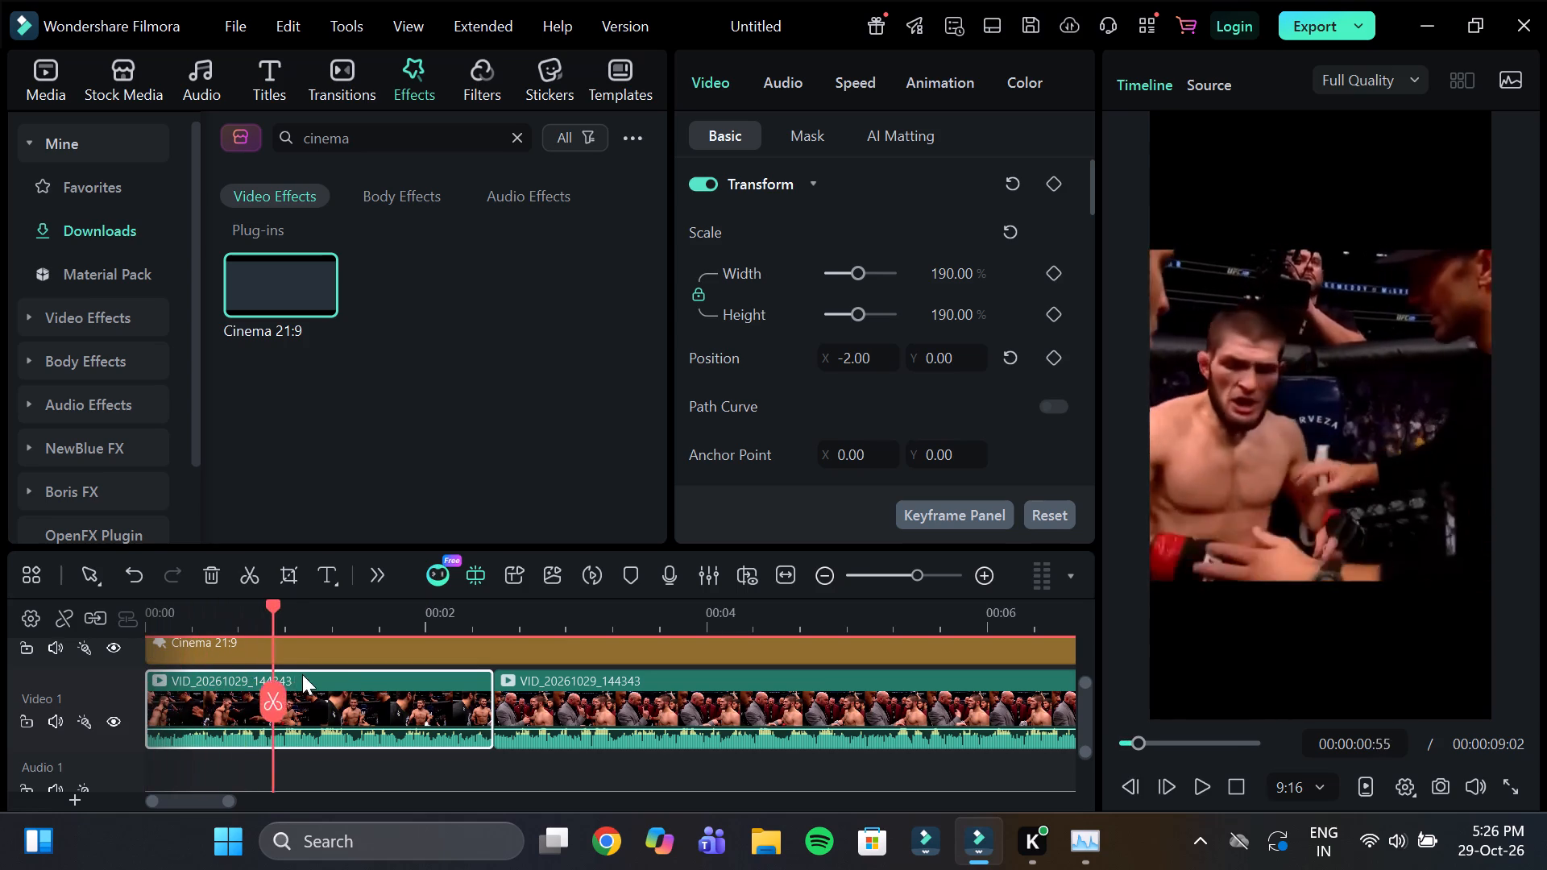
{"action": "left_click_drag", "start_coordinate": [302, 674], "coordinate": [441, 693]}
{"action": "left_click", "coordinate": [516, 620]}
{"action": "left_click_drag", "start_coordinate": [520, 620], "coordinate": [571, 652]}
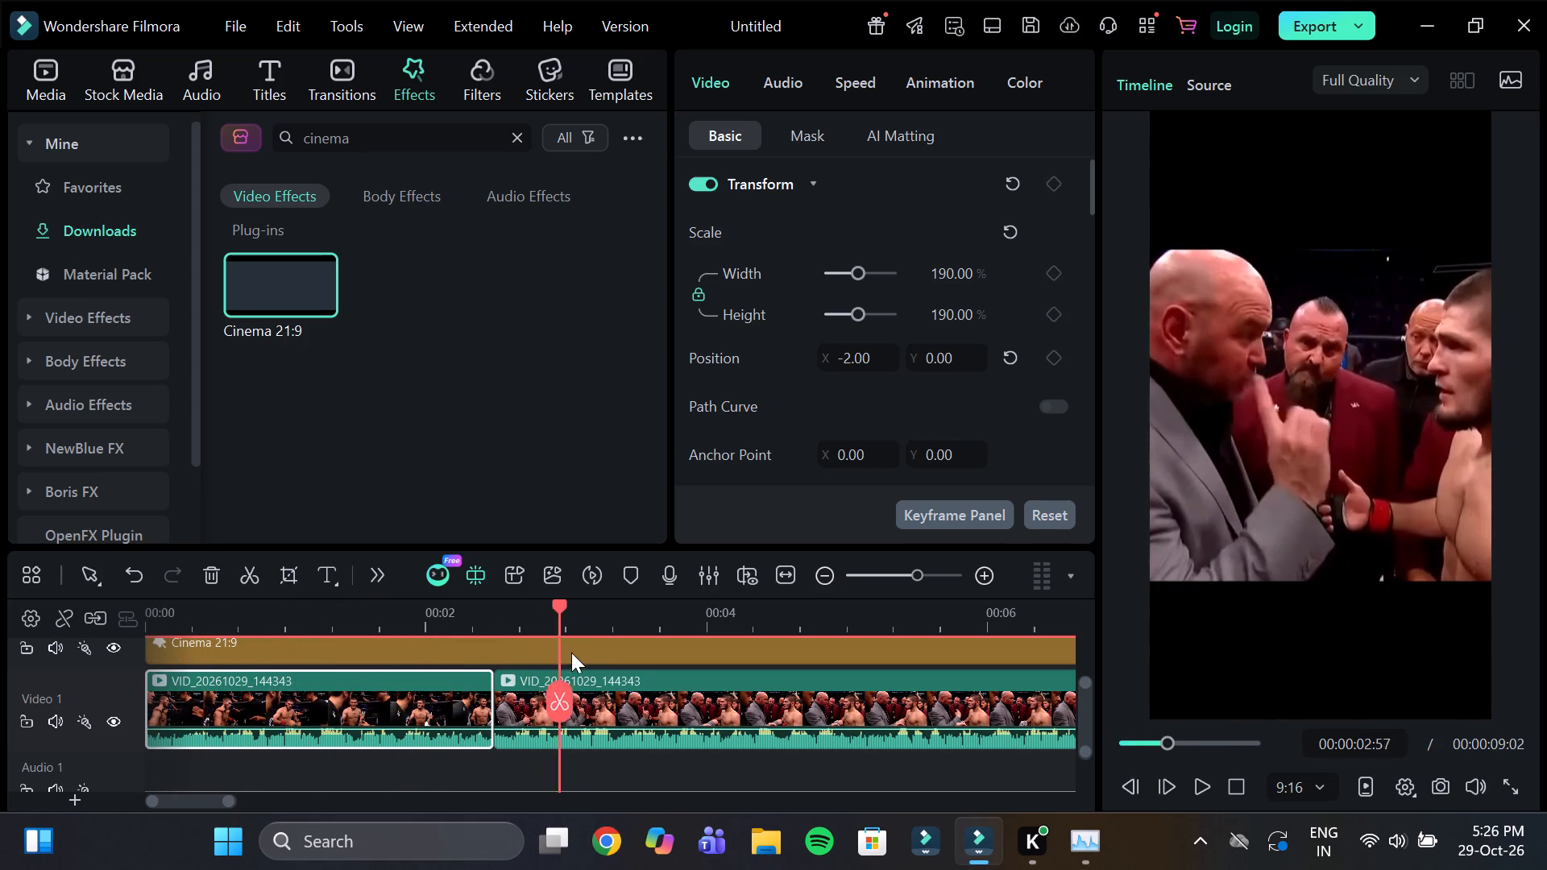
{"action": "left_click_drag", "start_coordinate": [571, 652], "coordinate": [784, 698]}
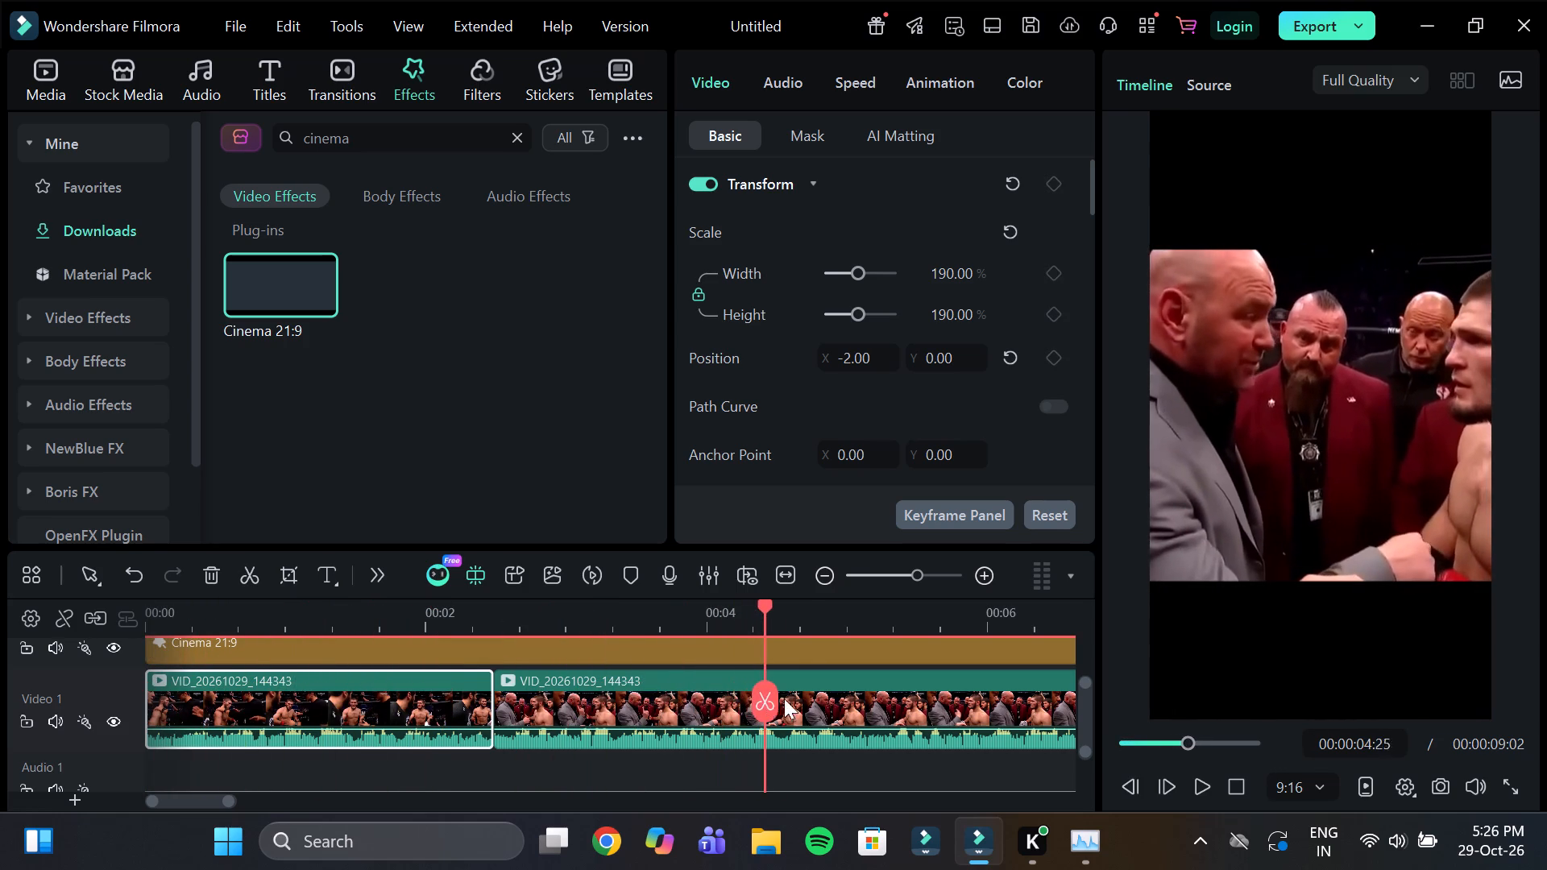
{"action": "left_click_drag", "start_coordinate": [784, 698], "coordinate": [1005, 718]}
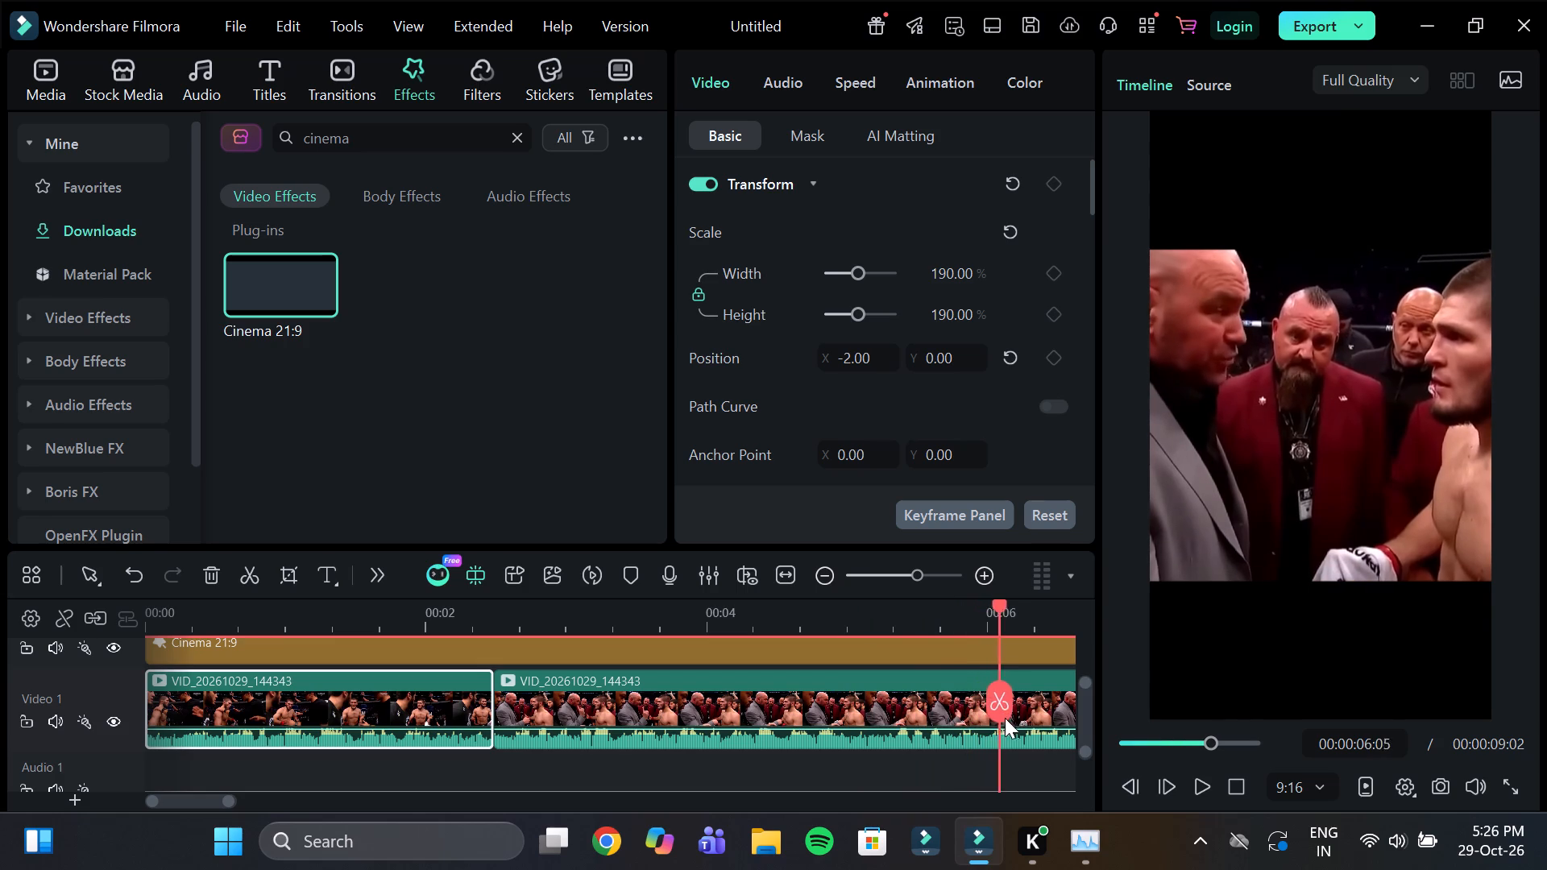
{"action": "left_click_drag", "start_coordinate": [1005, 718], "coordinate": [985, 715]}
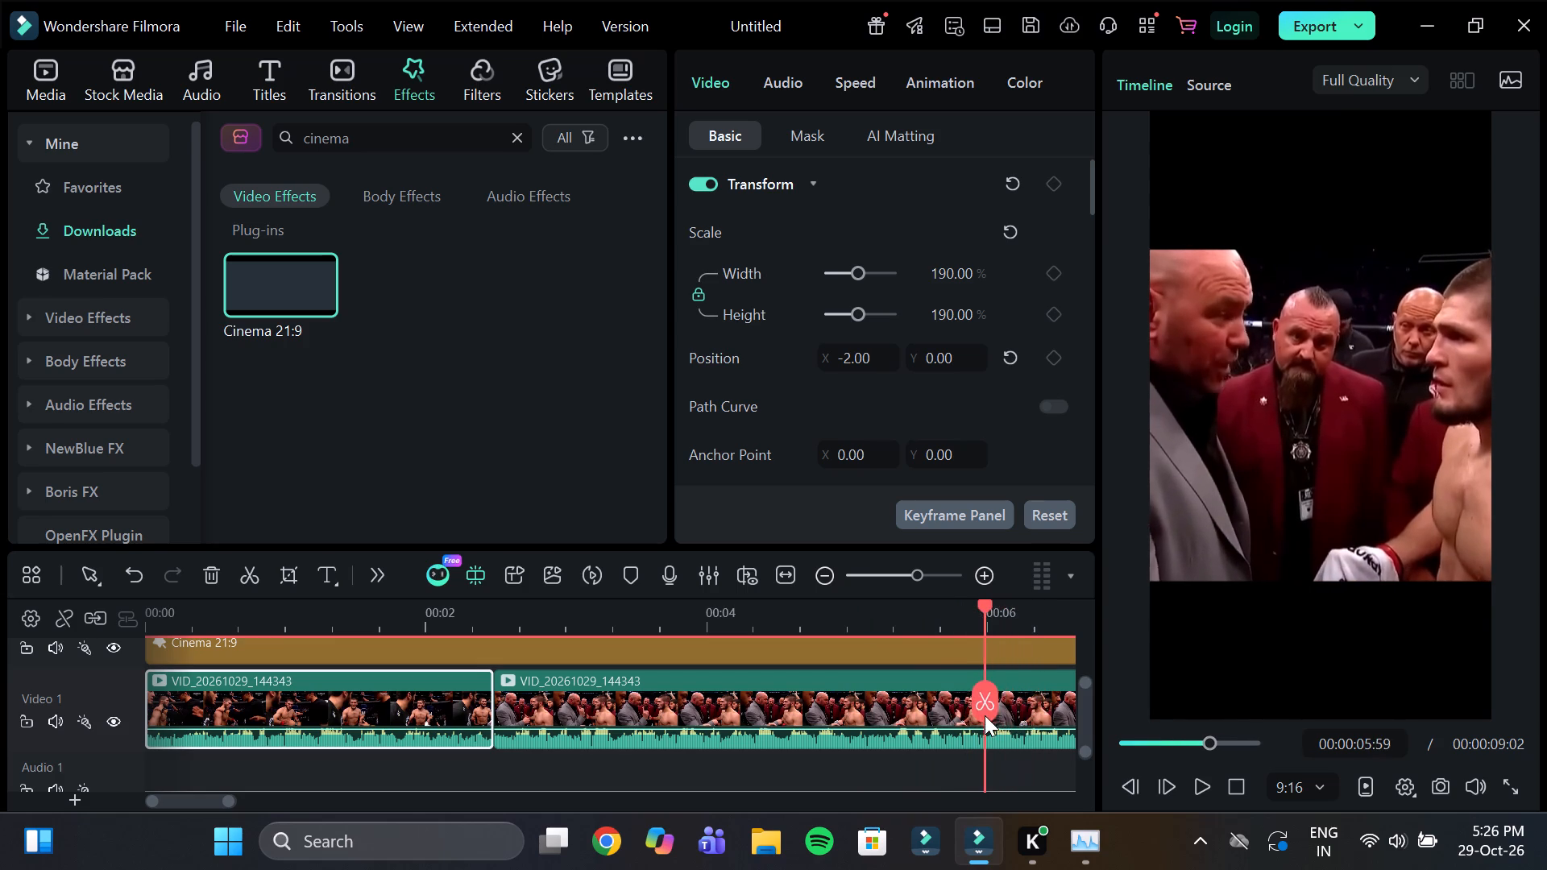
{"action": "left_click_drag", "start_coordinate": [985, 715], "coordinate": [852, 733]}
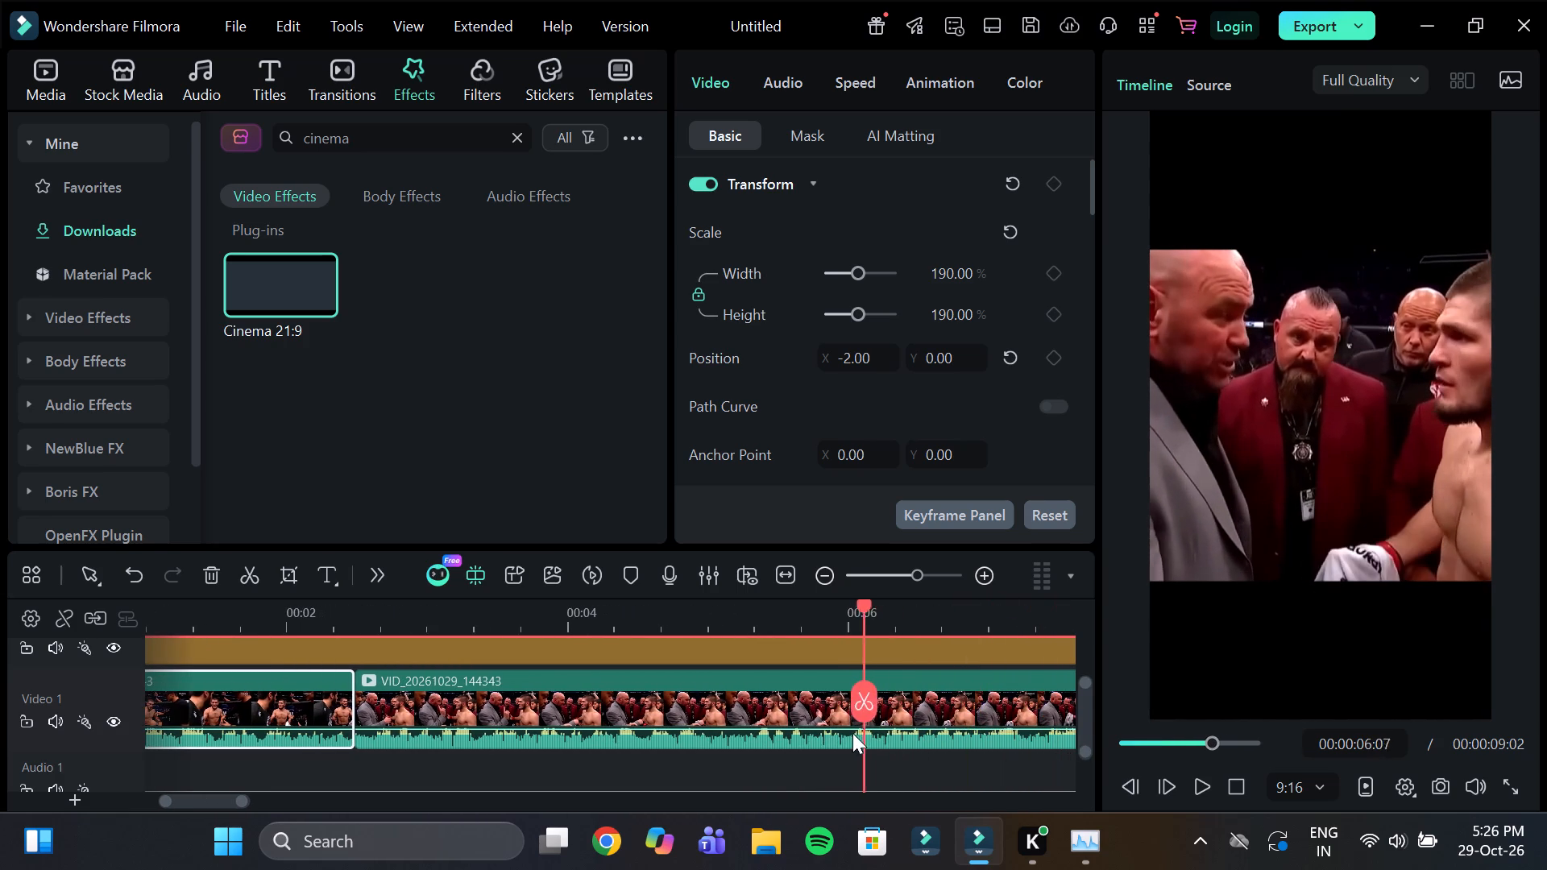
{"action": "left_click_drag", "start_coordinate": [852, 733], "coordinate": [871, 739]}
Split the second clip at 00:00:06:10.
{"action": "left_click", "coordinate": [908, 710]}
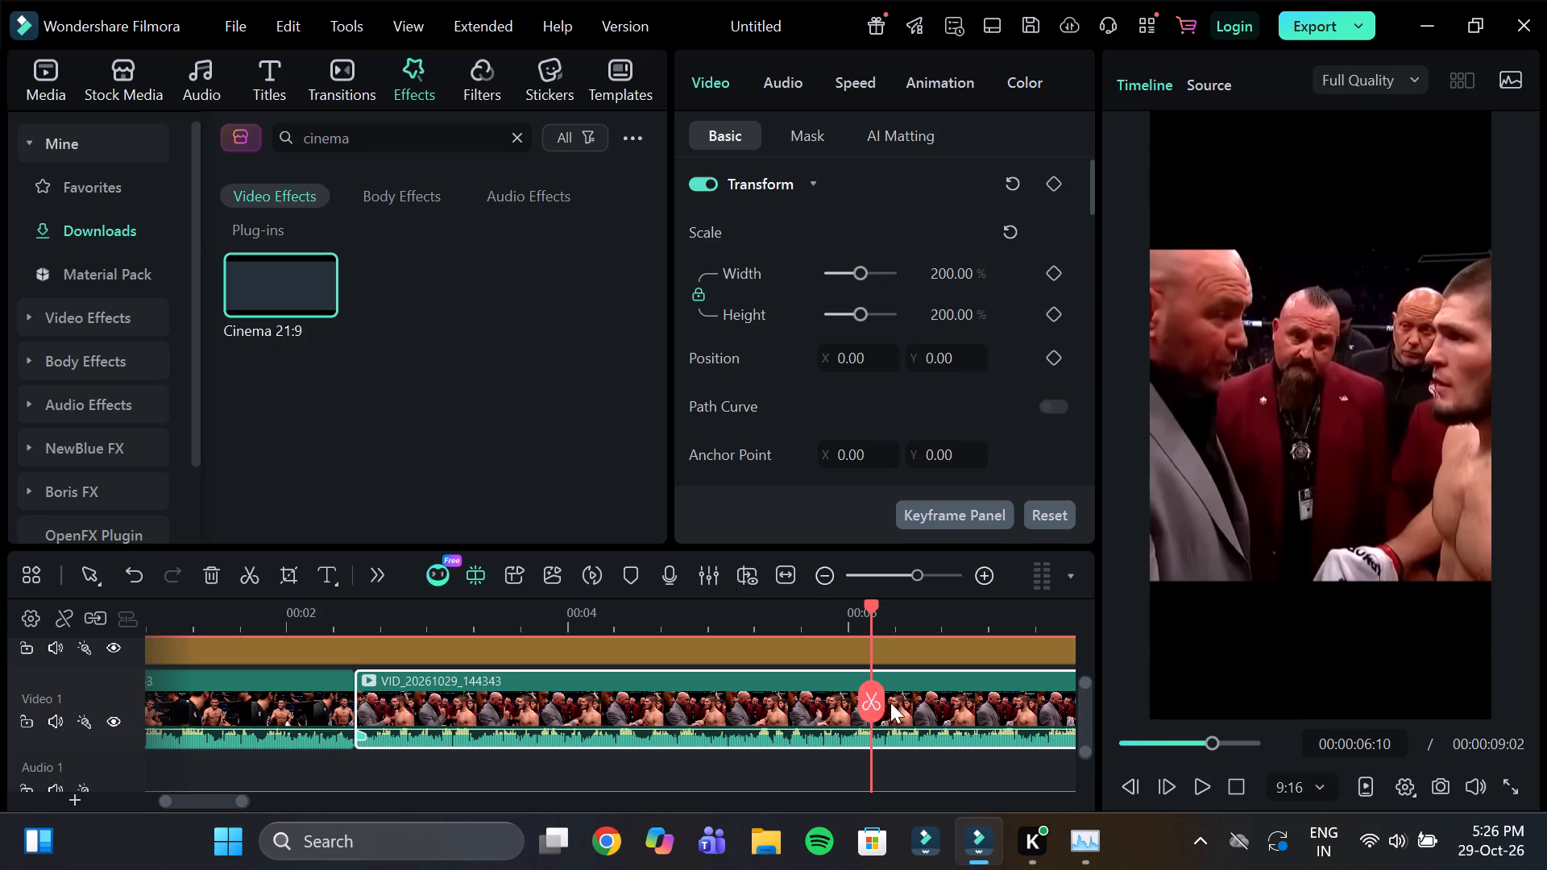
{"action": "left_click", "coordinate": [903, 702]}
{"action": "left_click", "coordinate": [870, 703]}
Frame the segment before the new cut with 190% scale and position X 394, Y -26, checking it over its length.
{"action": "left_click", "coordinate": [728, 698]}
{"action": "left_click", "coordinate": [869, 359]}
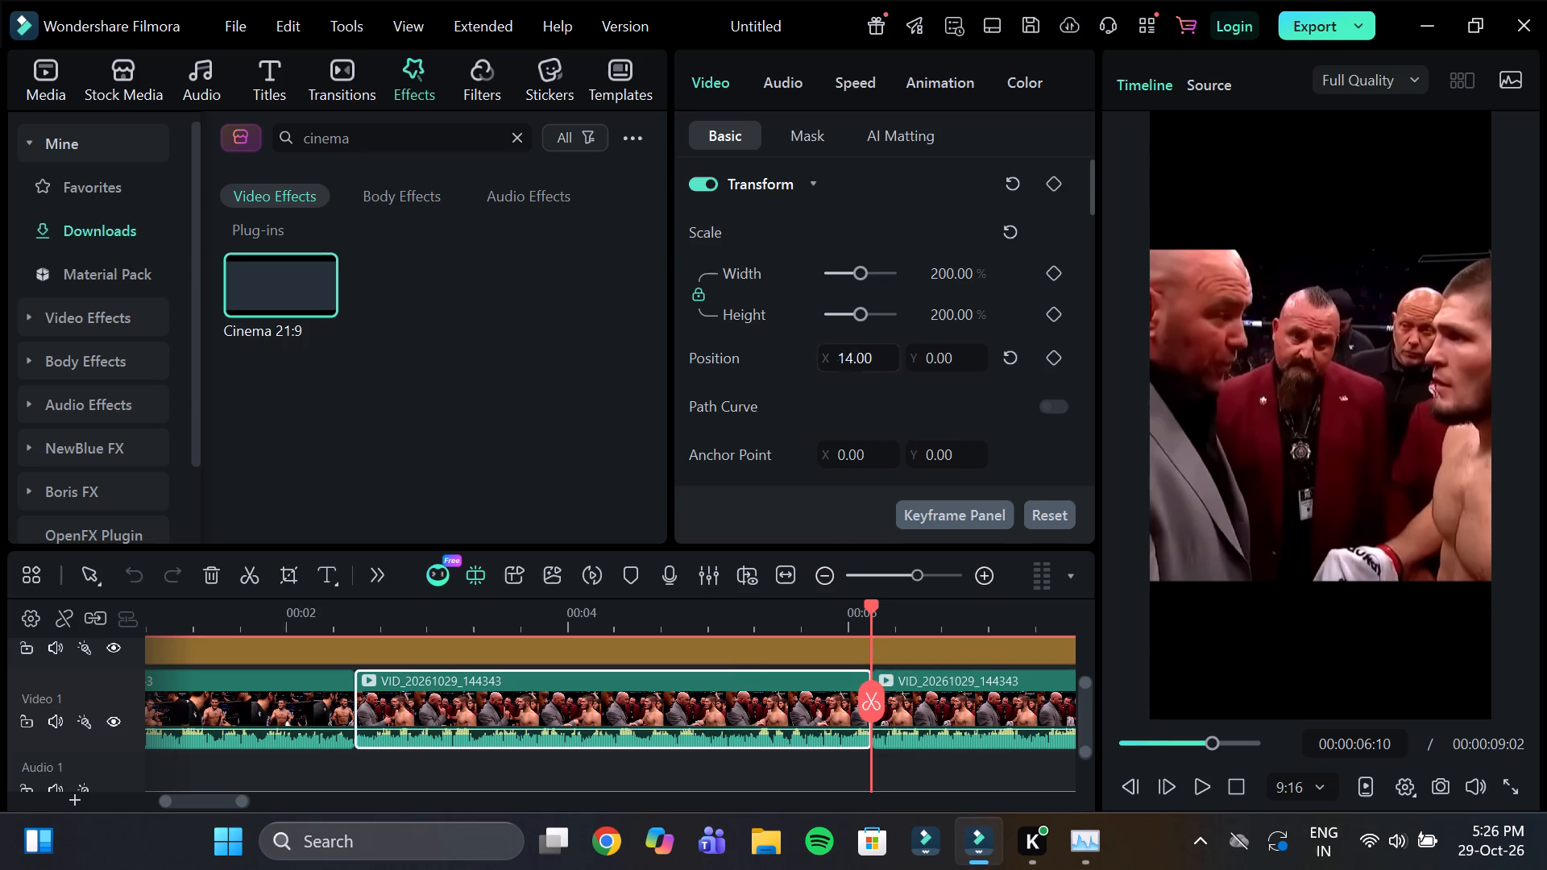
{"action": "left_click", "coordinate": [748, 624]}
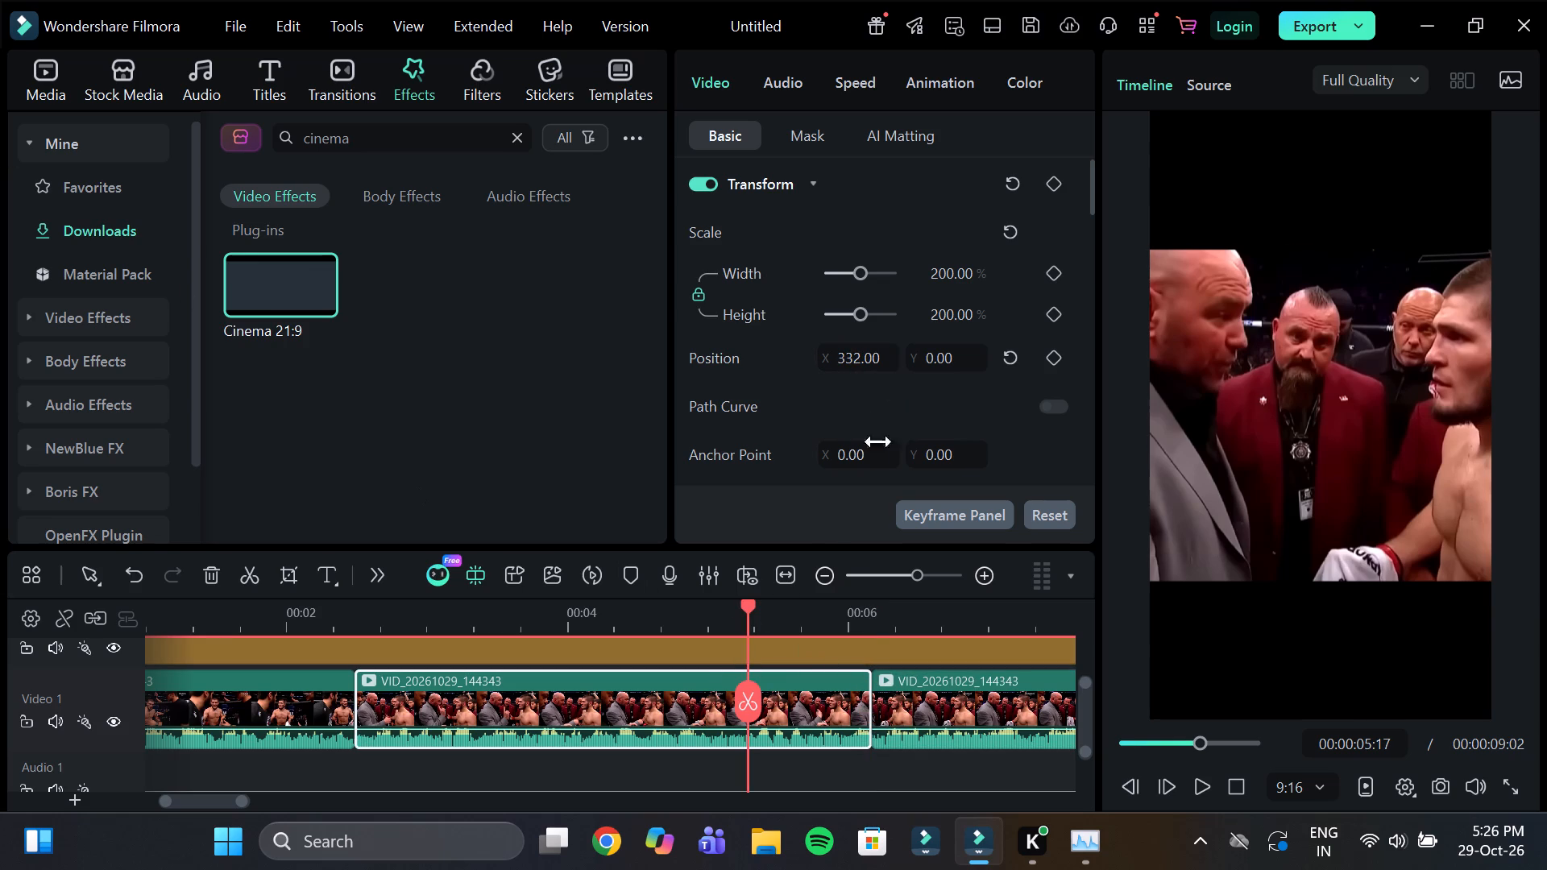
{"action": "left_click", "coordinate": [861, 355]}
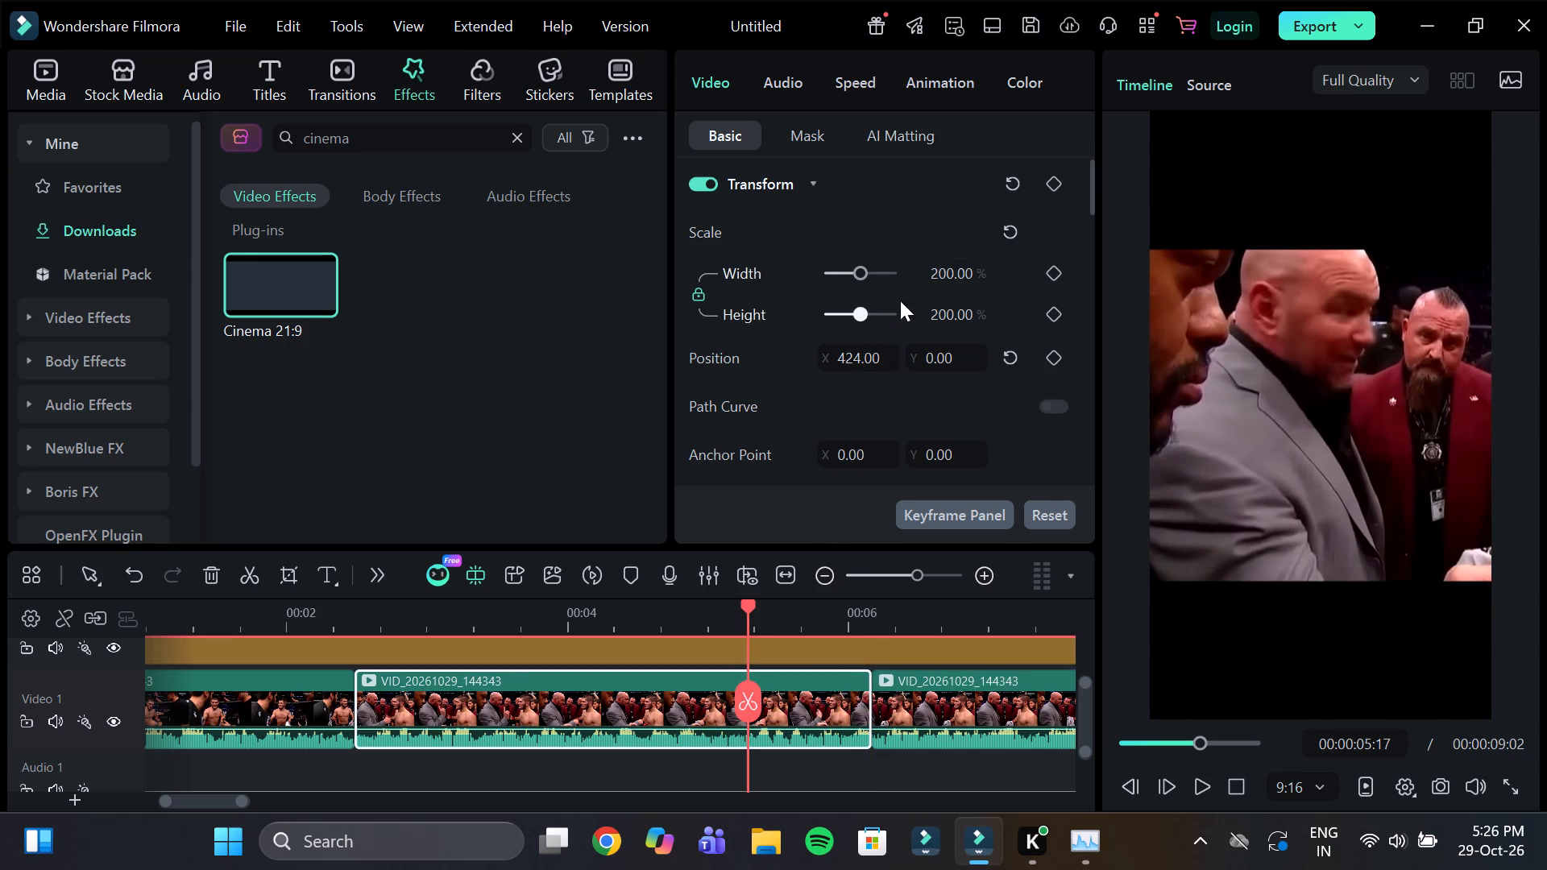
{"action": "left_click", "coordinate": [935, 275]}
{"action": "type", "text": "190"}
{"action": "key", "text": "Return"}
{"action": "left_click", "coordinate": [886, 354]}
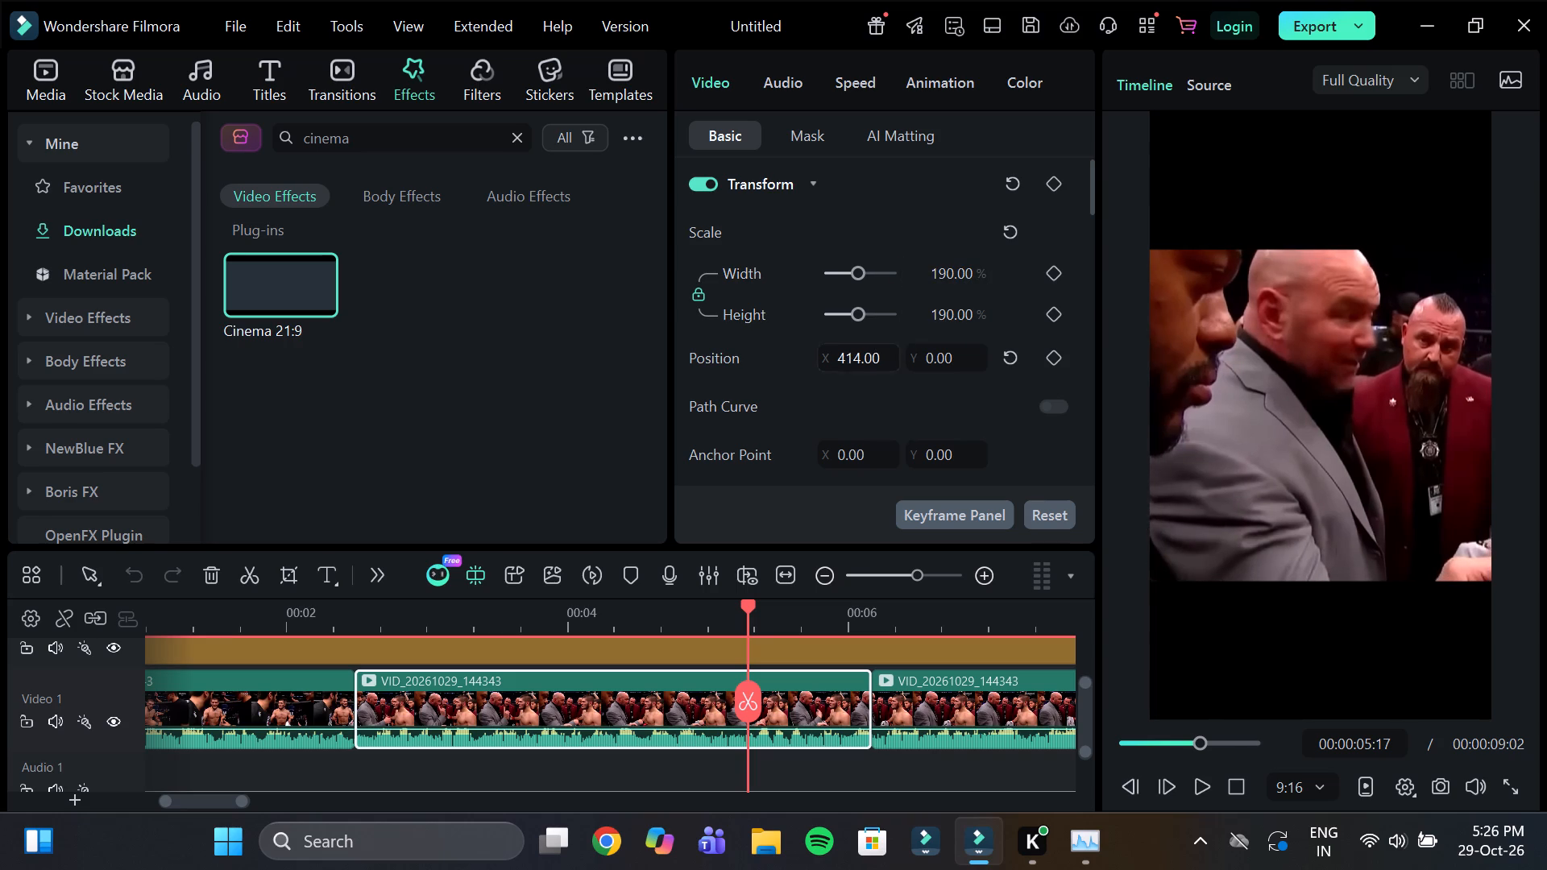
{"action": "left_click", "coordinate": [973, 360]}
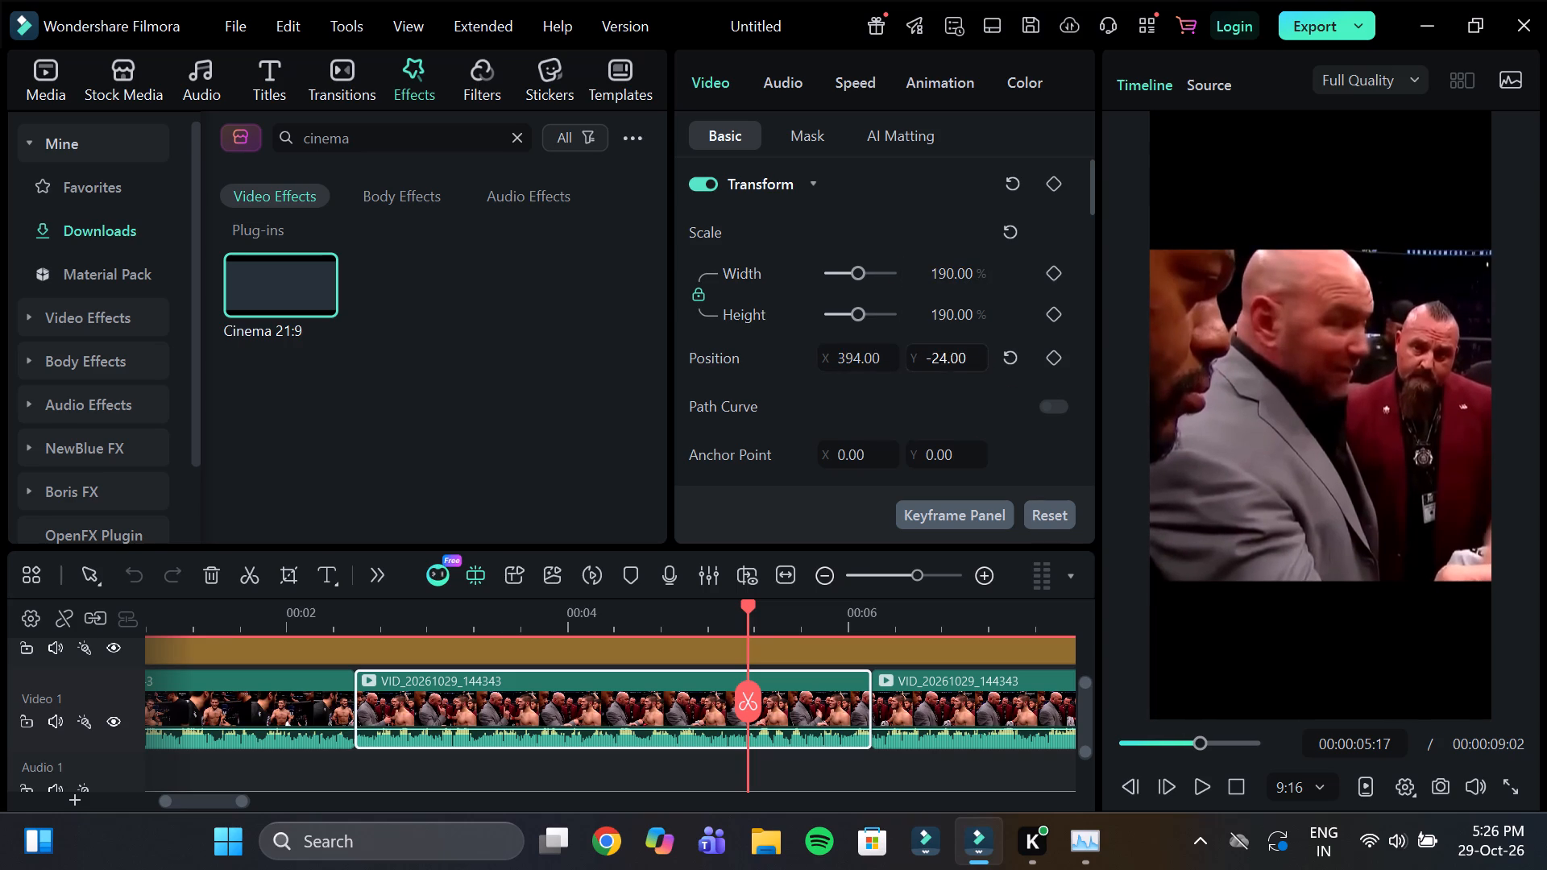
{"action": "left_click", "coordinate": [355, 632]}
{"action": "left_click_drag", "start_coordinate": [351, 616], "coordinate": [498, 667]}
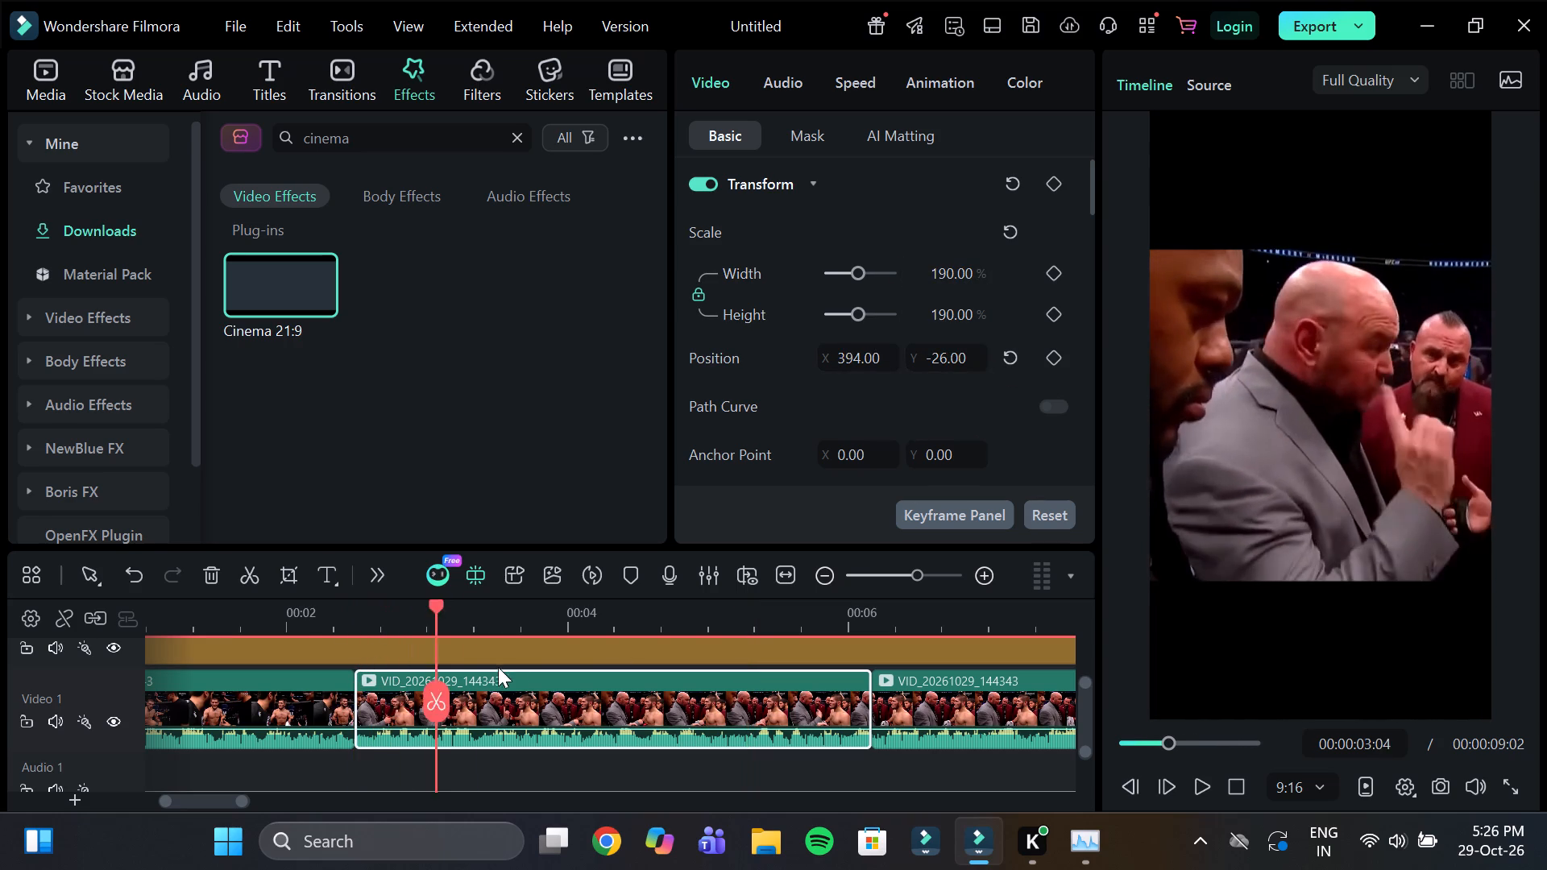
{"action": "left_click_drag", "start_coordinate": [498, 667], "coordinate": [749, 687]}
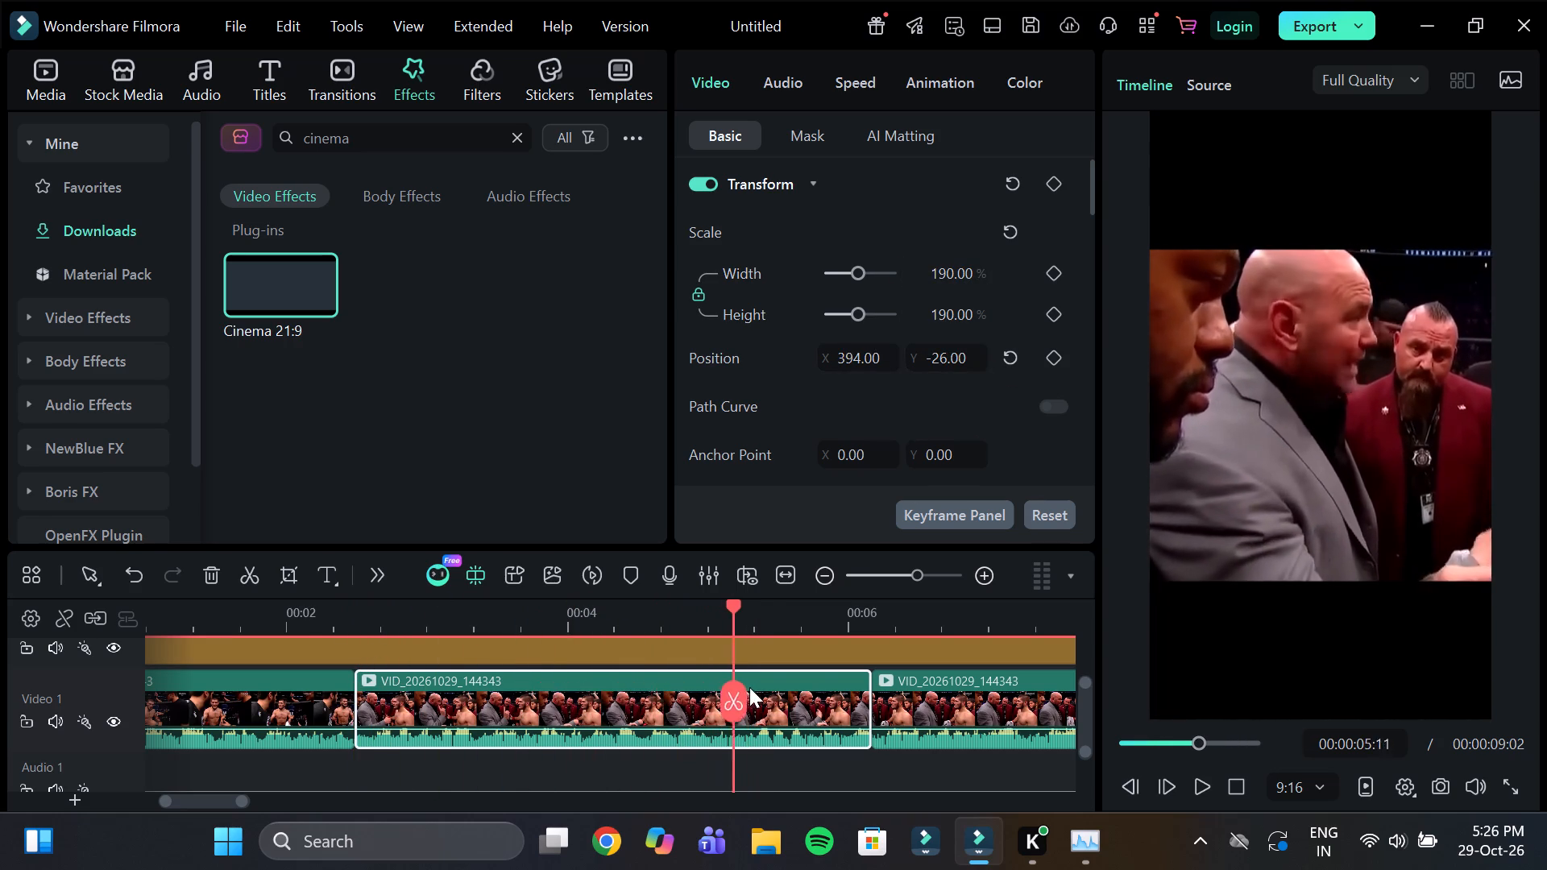
{"action": "left_click_drag", "start_coordinate": [749, 687], "coordinate": [877, 707]}
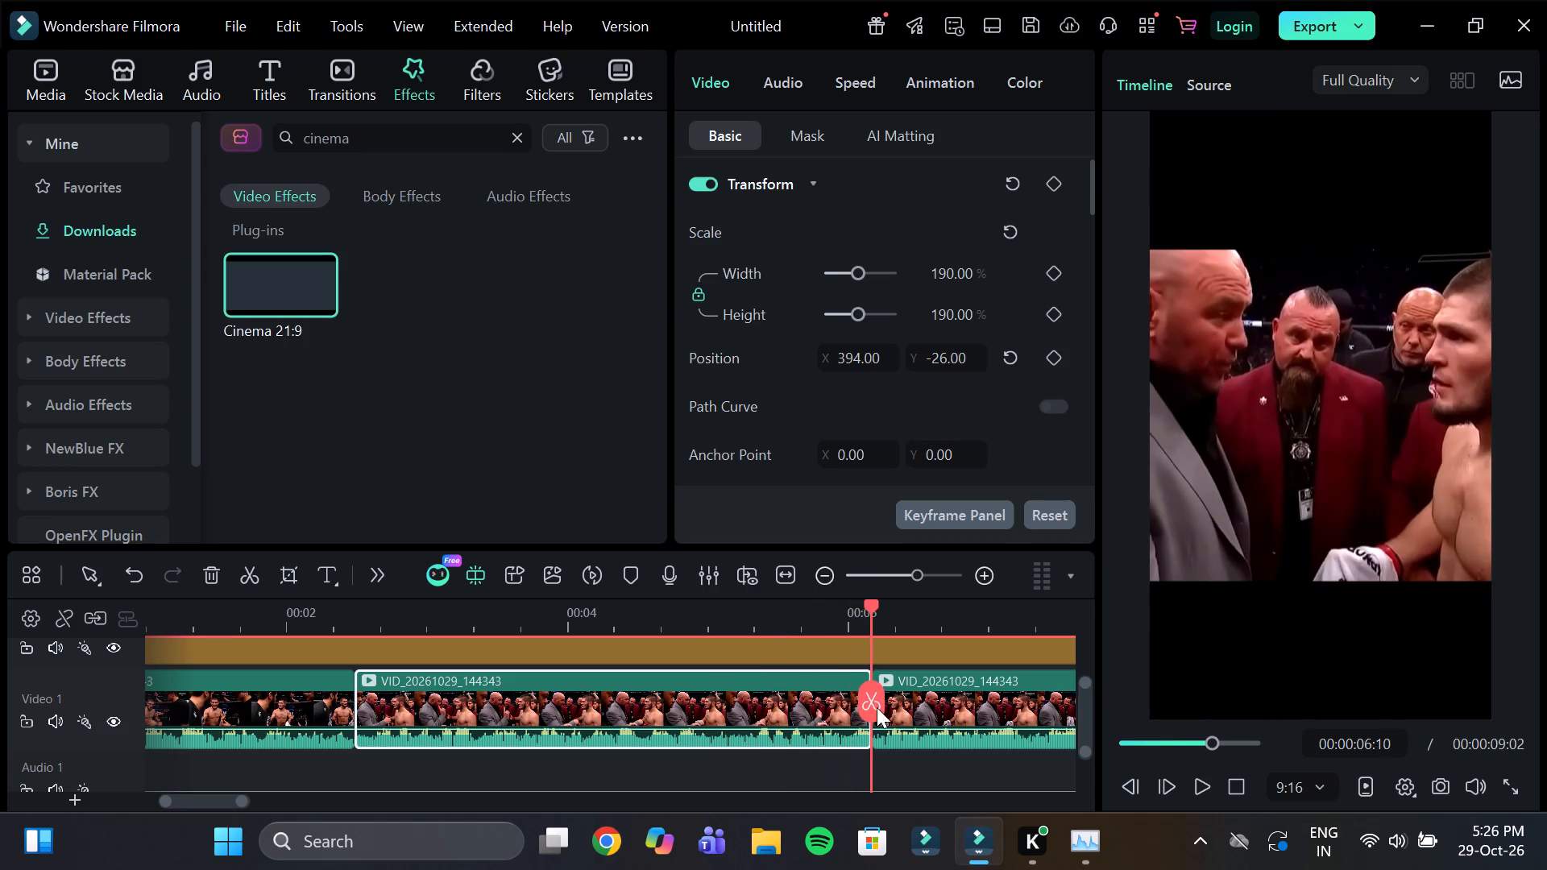
Shift the segment after the cut horizontally to position X -431 and check its framing to the end.
{"action": "left_click_drag", "start_coordinate": [877, 707], "coordinate": [910, 707]}
{"action": "left_click", "coordinate": [972, 699]}
{"action": "left_click", "coordinate": [870, 359]}
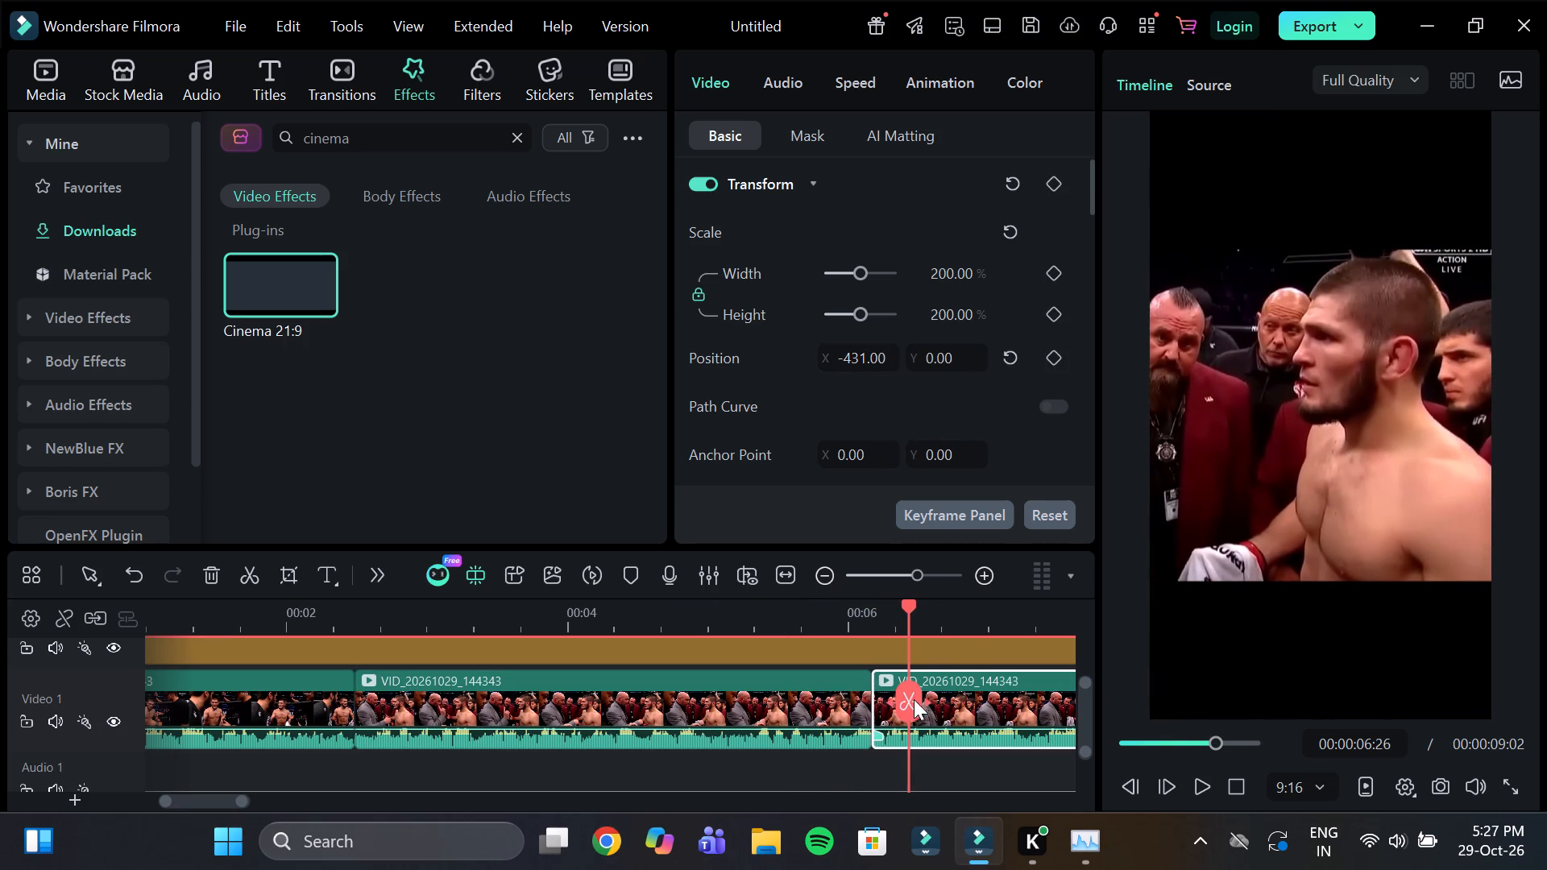
{"action": "left_click", "coordinate": [881, 623]}
{"action": "left_click_drag", "start_coordinate": [880, 616], "coordinate": [1126, 690]}
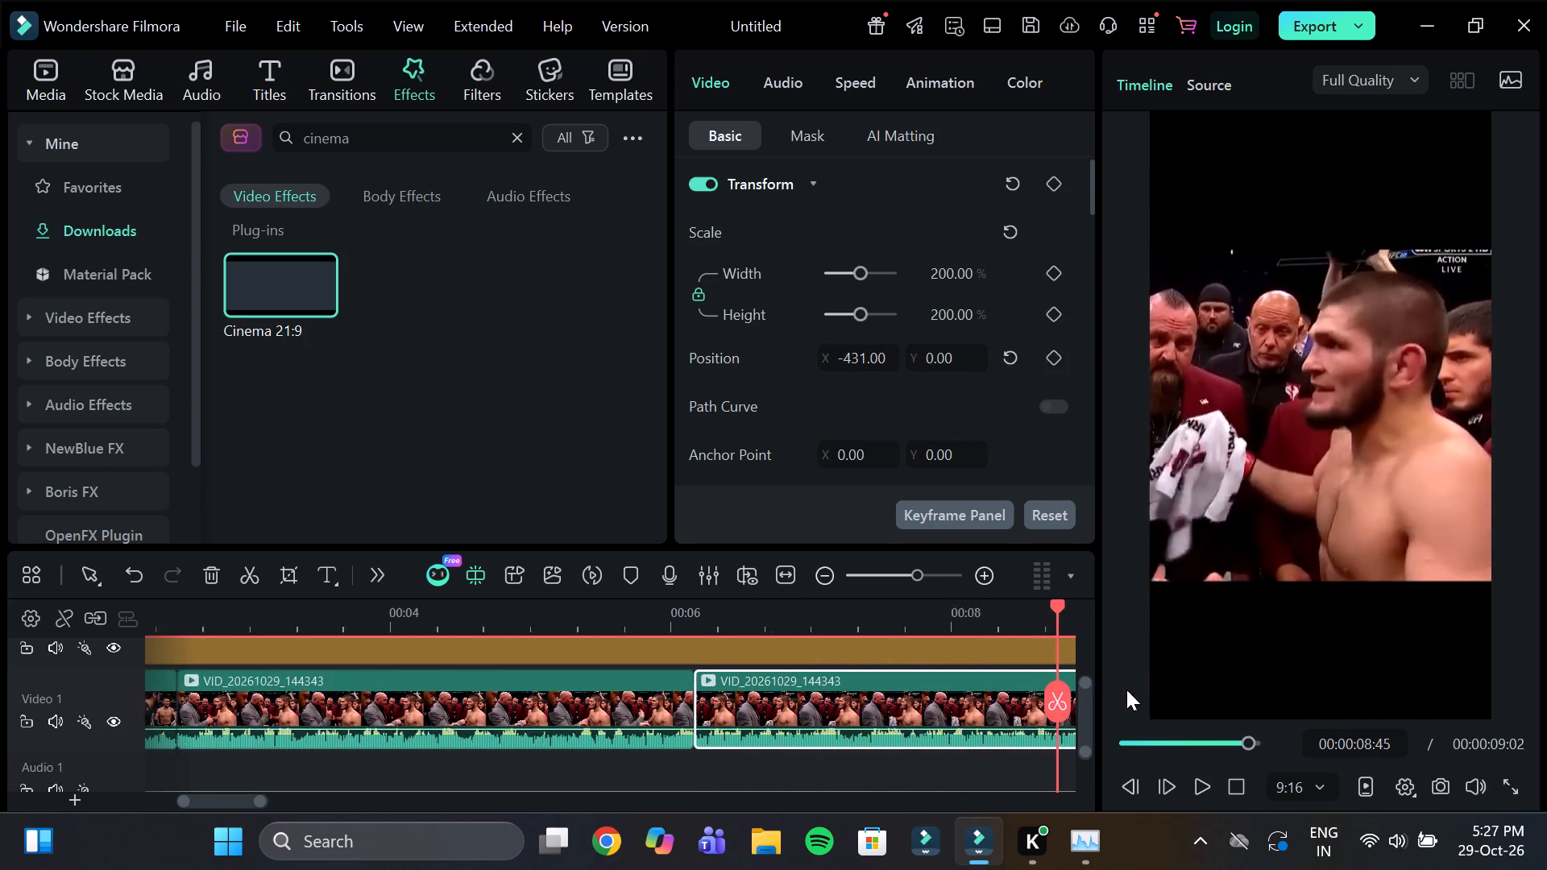
{"action": "left_click_drag", "start_coordinate": [1126, 690], "coordinate": [355, 686]}
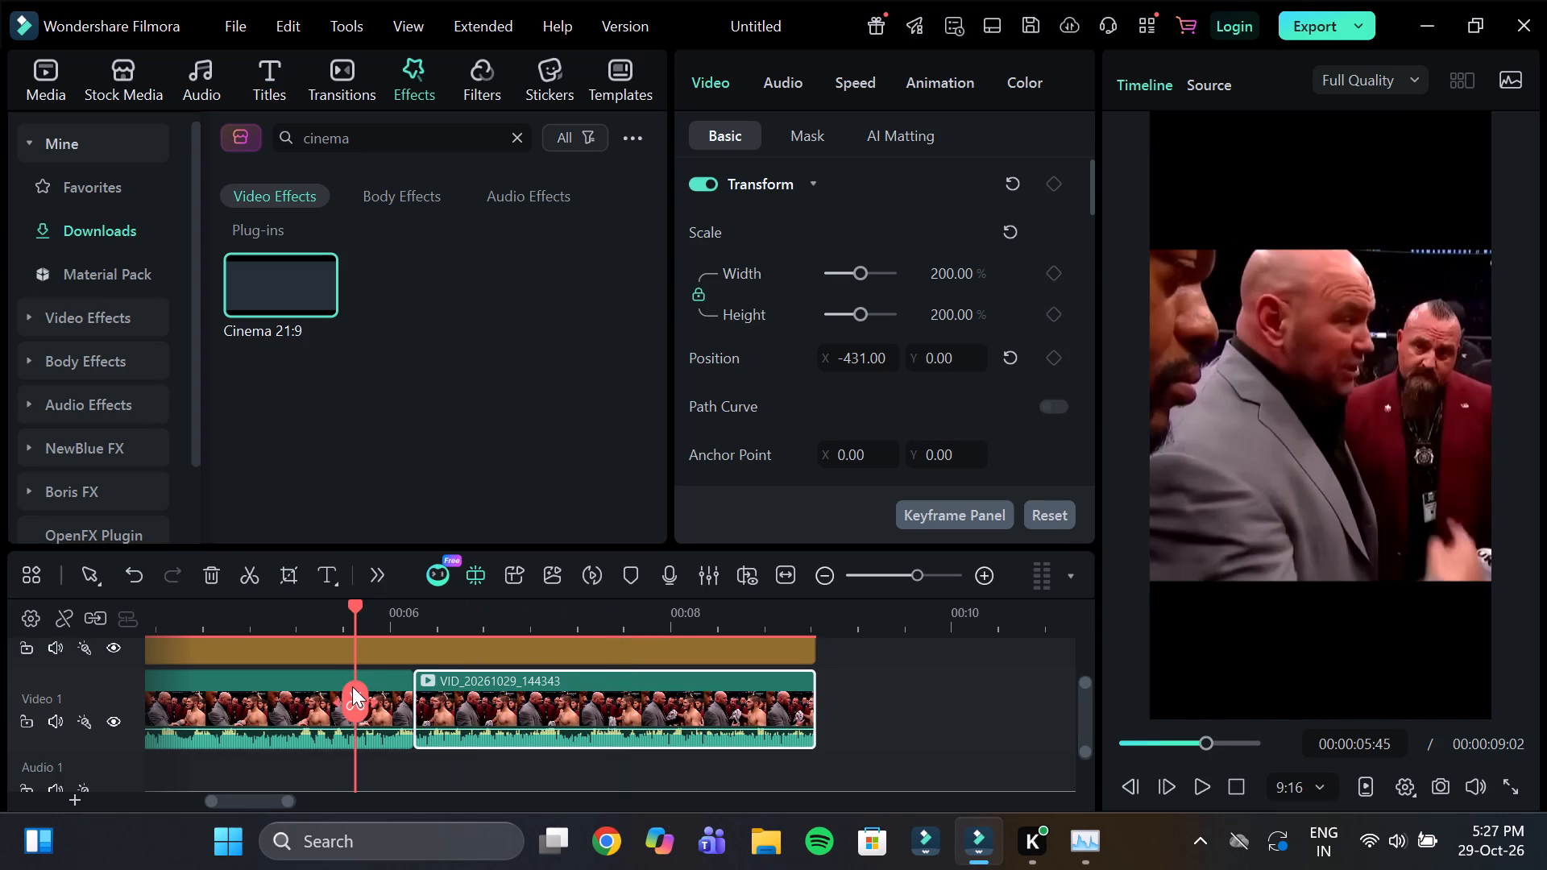
Render the timeline preview and play the sequence back to review the framing and the cut between subjects.
{"action": "left_click", "coordinate": [589, 573]}
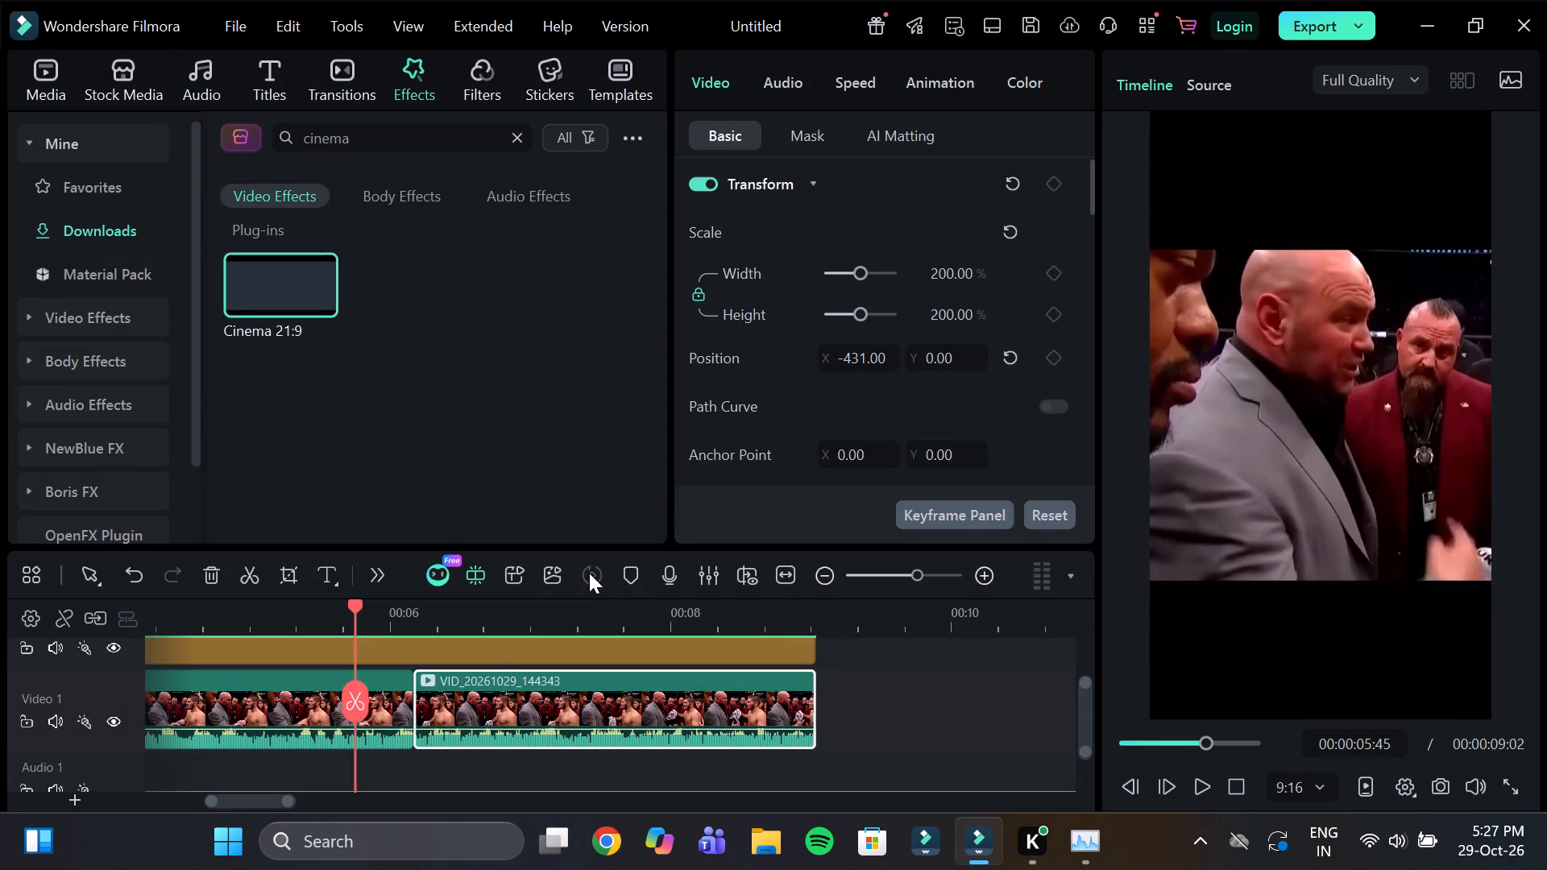
{"action": "left_click", "coordinate": [184, 621]}
{"action": "left_click_drag", "start_coordinate": [180, 614], "coordinate": [88, 633]}
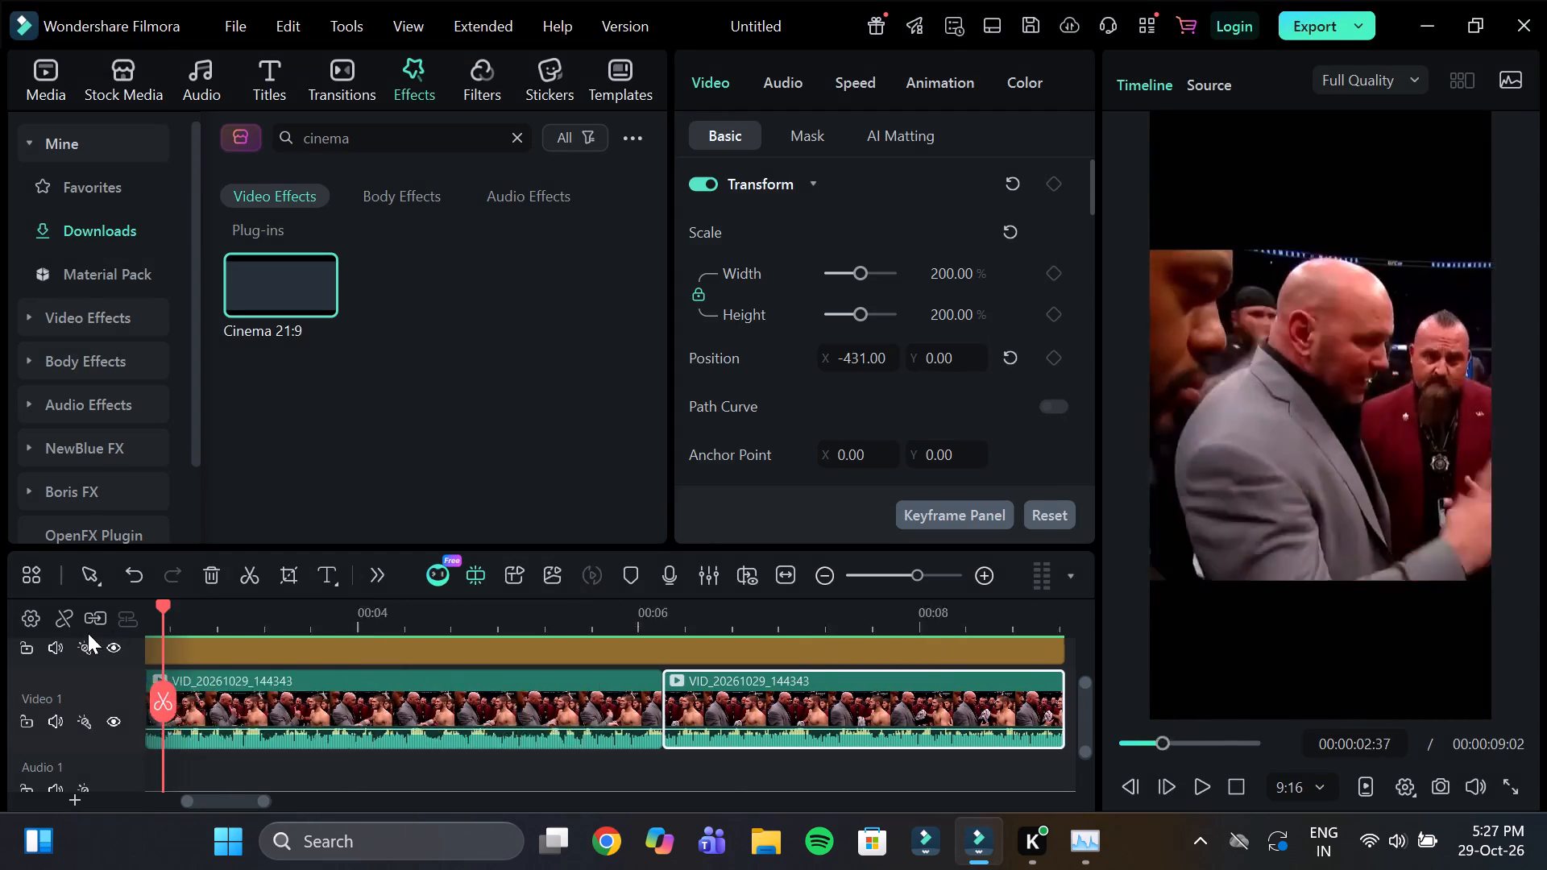
{"action": "left_click_drag", "start_coordinate": [88, 633], "coordinate": [73, 633]}
{"action": "key", "text": "space"}
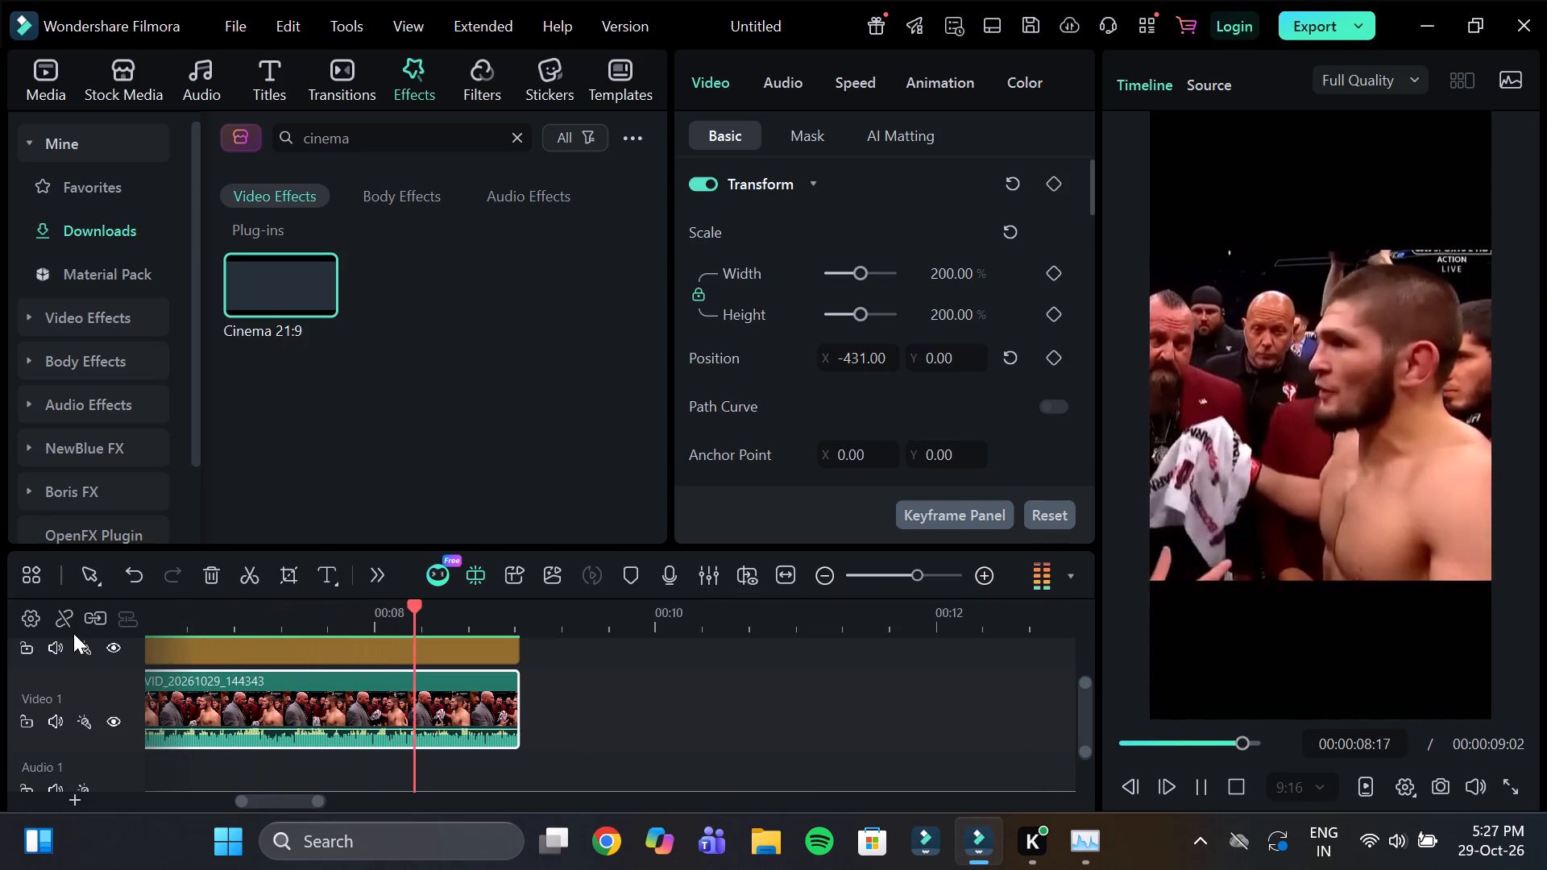
{"action": "left_click", "coordinate": [1189, 781]}
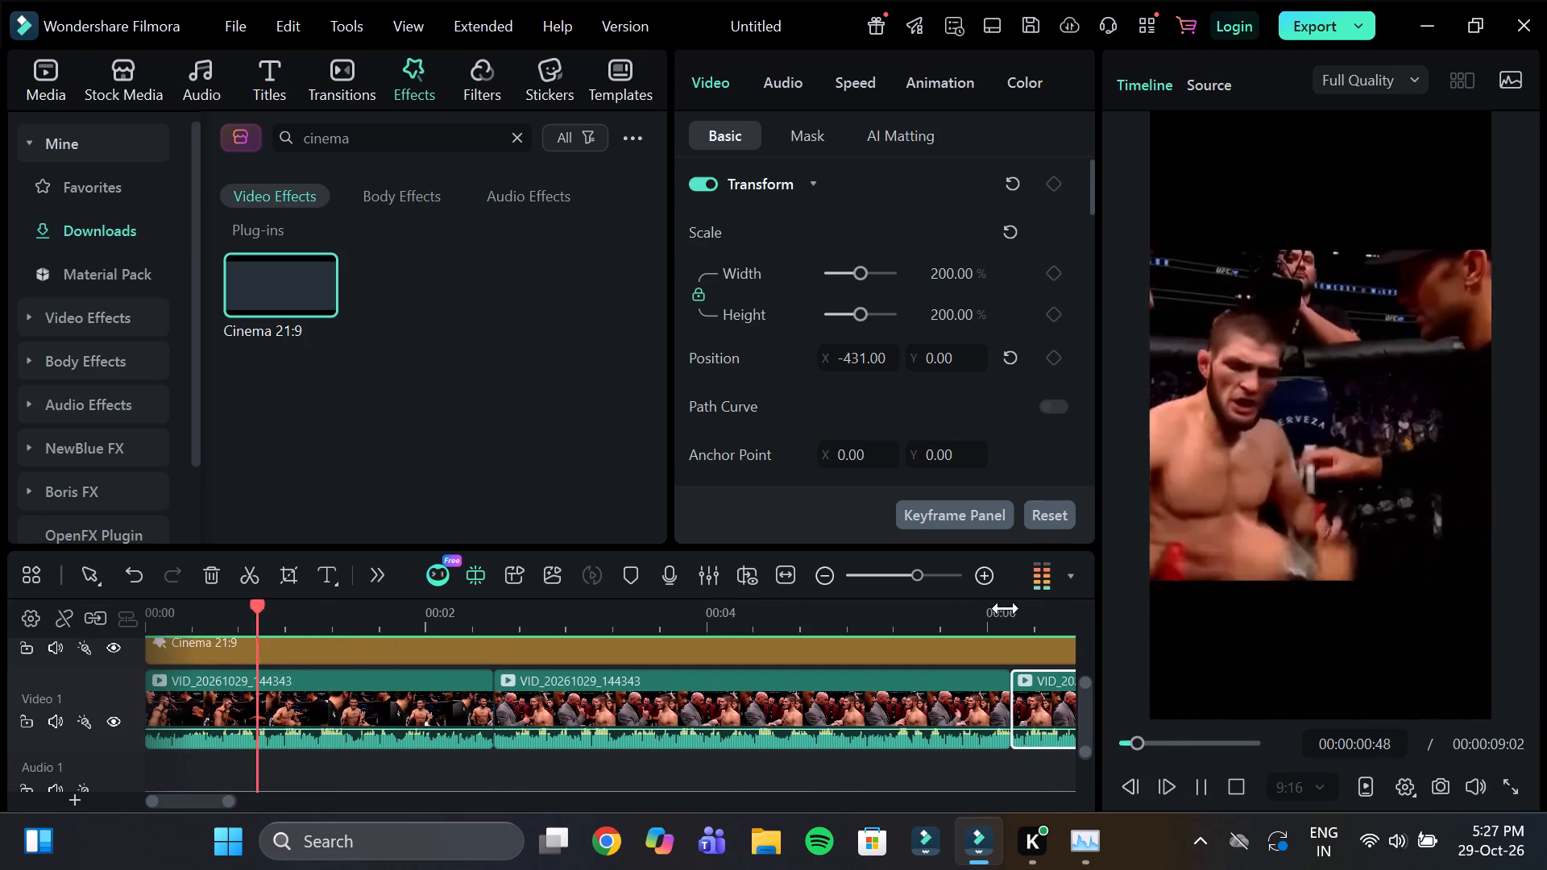
{"action": "left_click", "coordinate": [853, 618]}
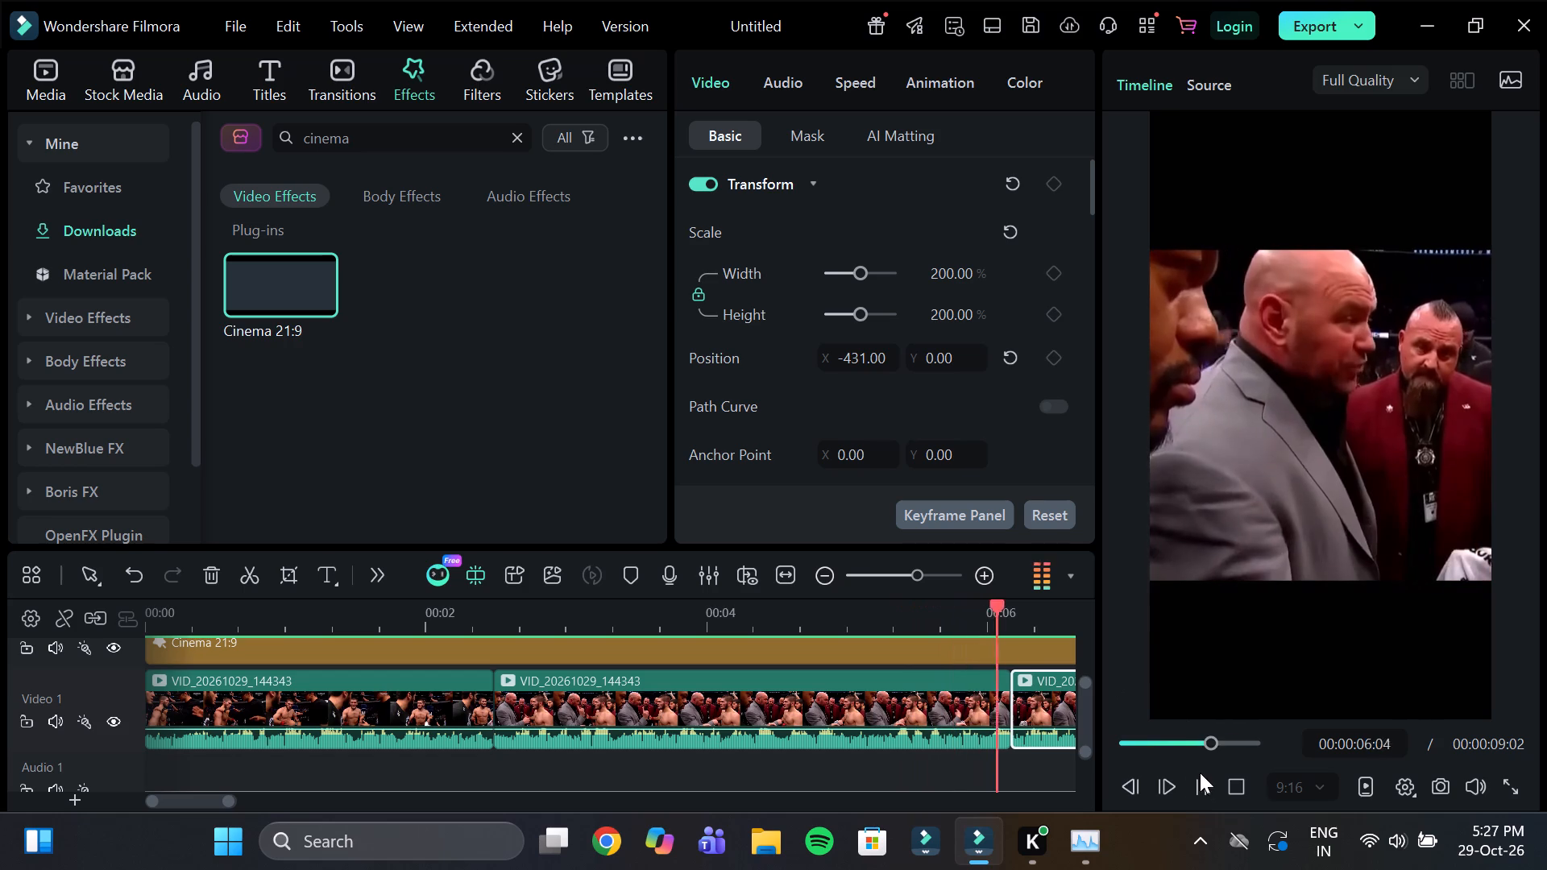
{"action": "left_click", "coordinate": [1199, 783]}
Split the last clip at 00:00:06:53.
{"action": "left_click_drag", "start_coordinate": [1041, 619], "coordinate": [1026, 647]}
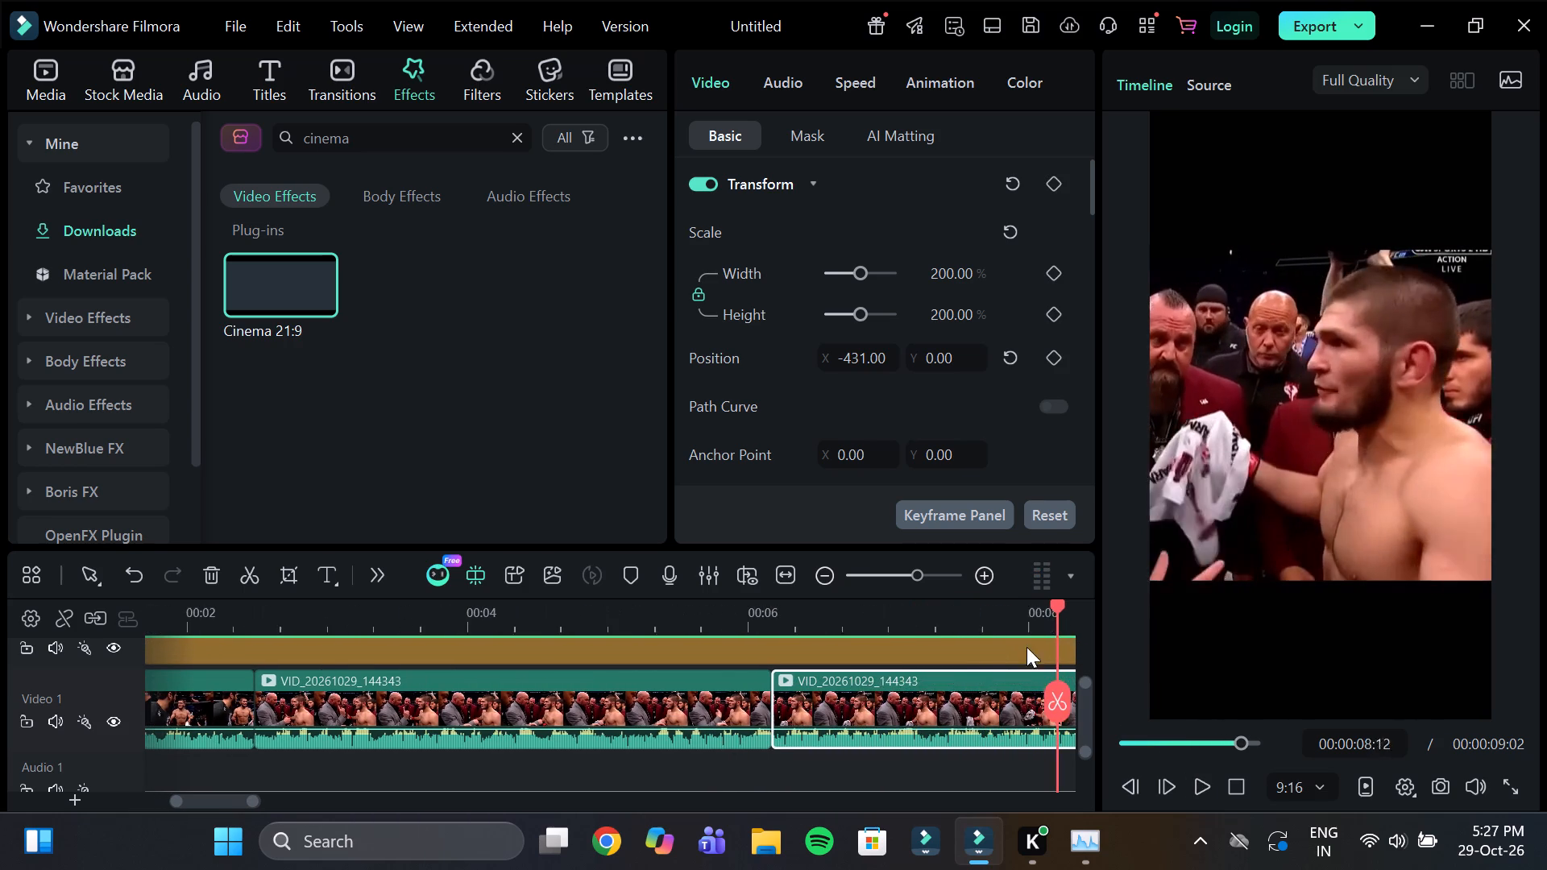
{"action": "left_click_drag", "start_coordinate": [1026, 647], "coordinate": [843, 660]}
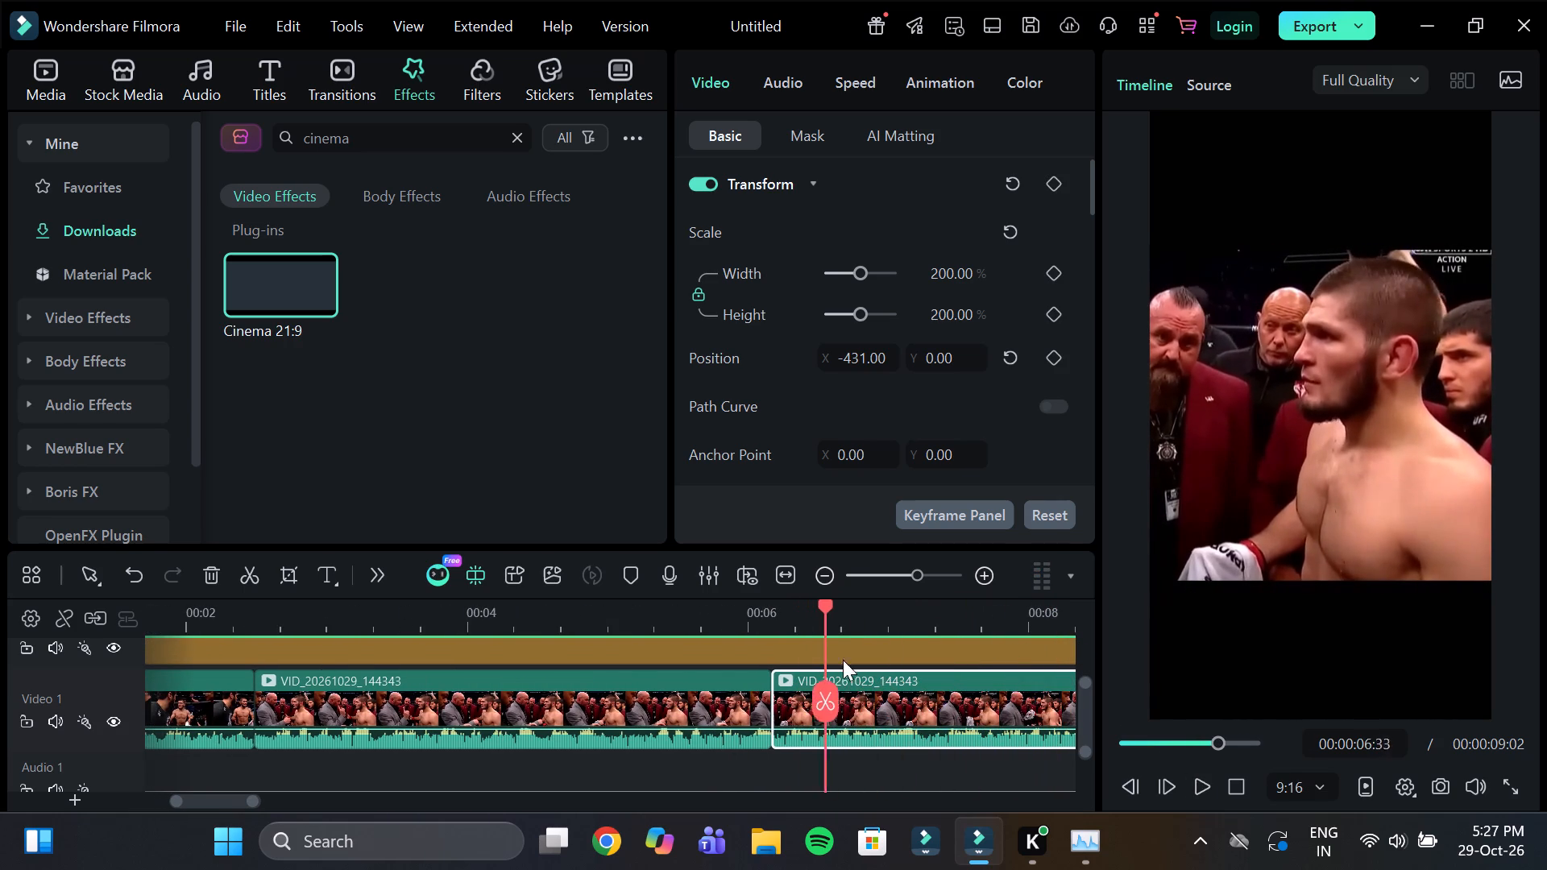
{"action": "left_click_drag", "start_coordinate": [843, 660], "coordinate": [872, 674]}
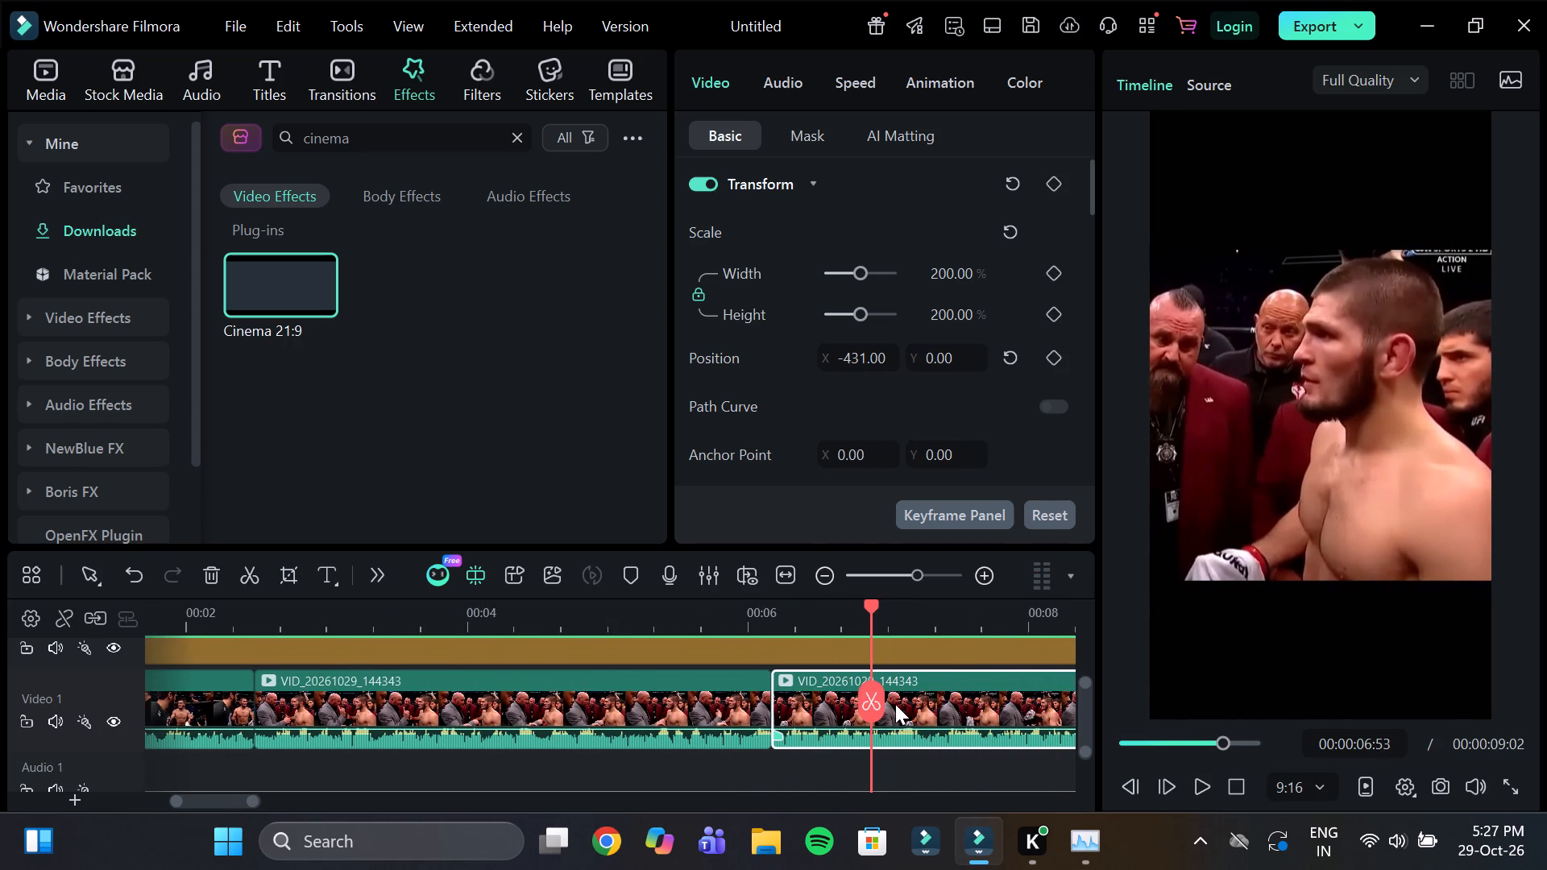
{"action": "left_click", "coordinate": [896, 703]}
{"action": "left_click", "coordinate": [876, 698]}
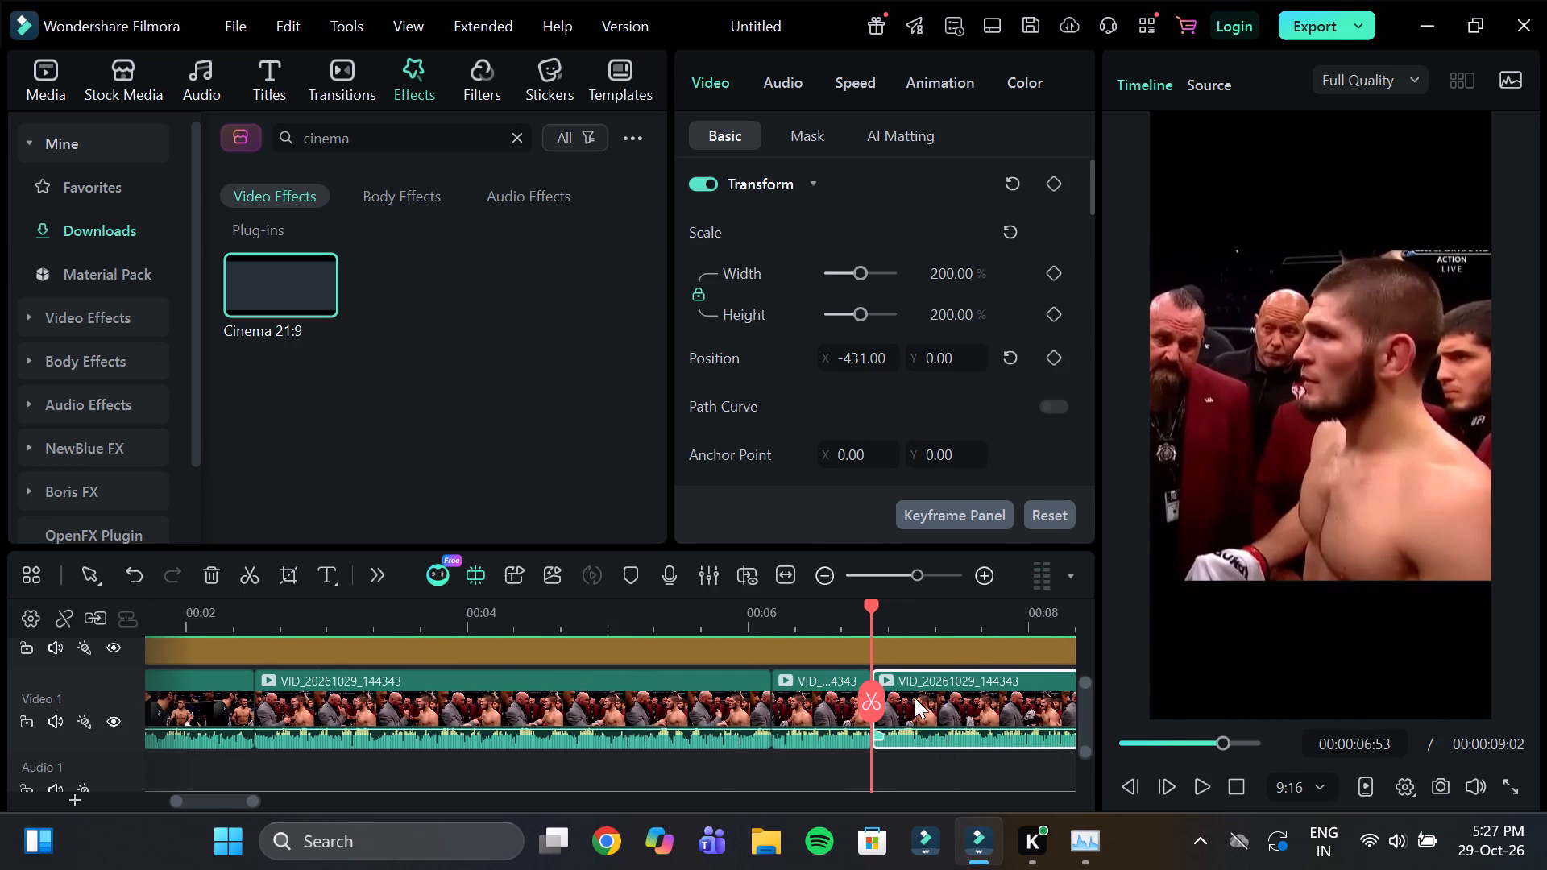
Delete the short piece before the new cut and extend the preceding clip's end to 00:00:06:53 to fill the gap.
{"action": "left_click", "coordinate": [823, 717]}
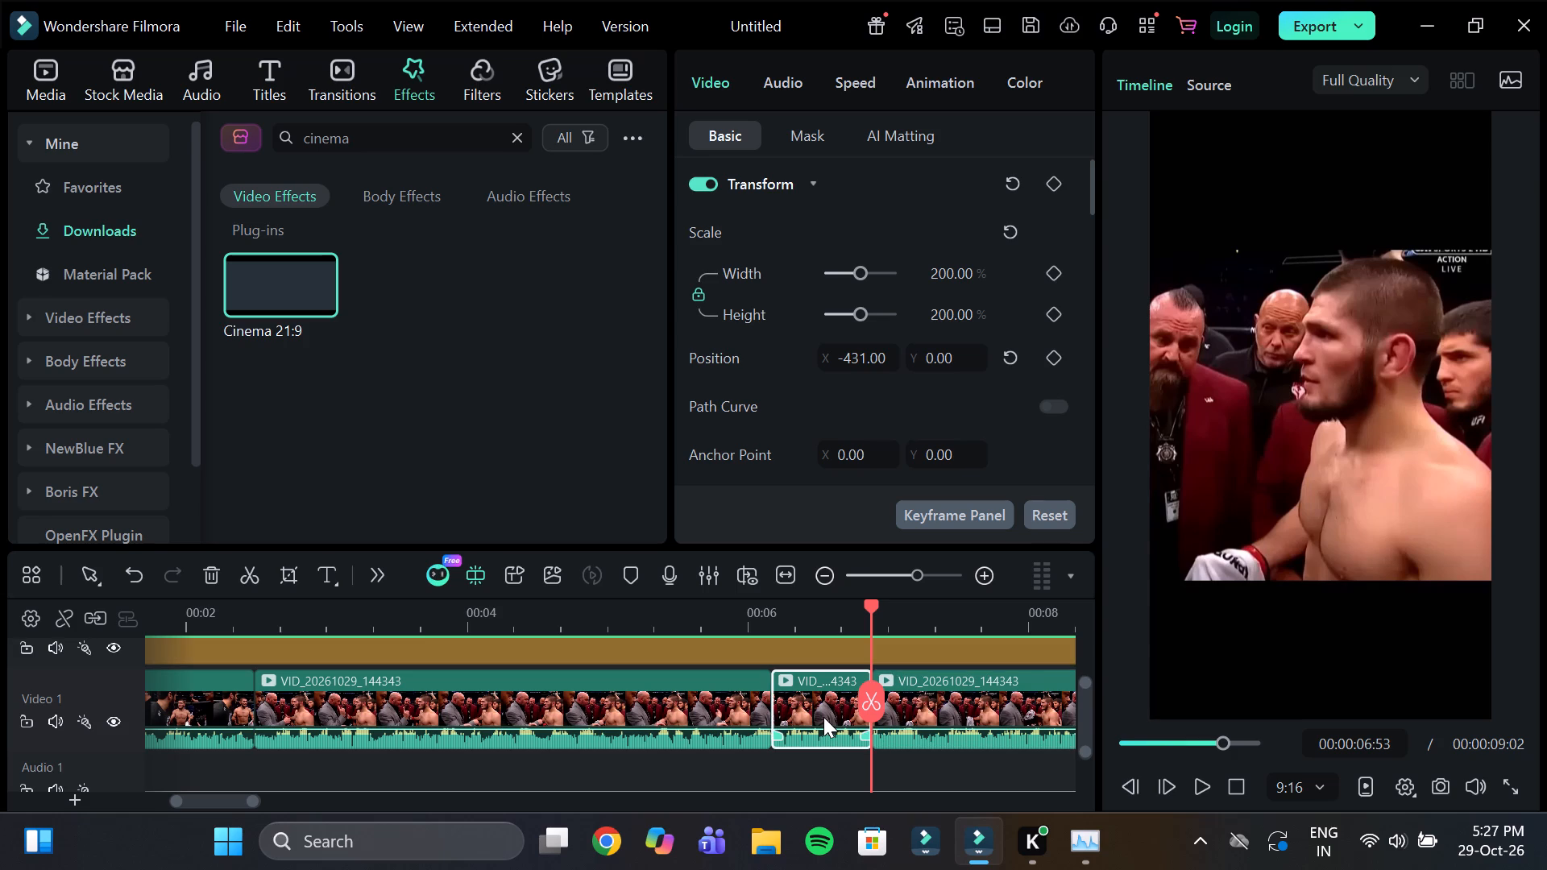
{"action": "key", "text": "Delete"}
{"action": "left_click", "coordinate": [734, 726]}
{"action": "left_click_drag", "start_coordinate": [765, 723], "coordinate": [870, 731]}
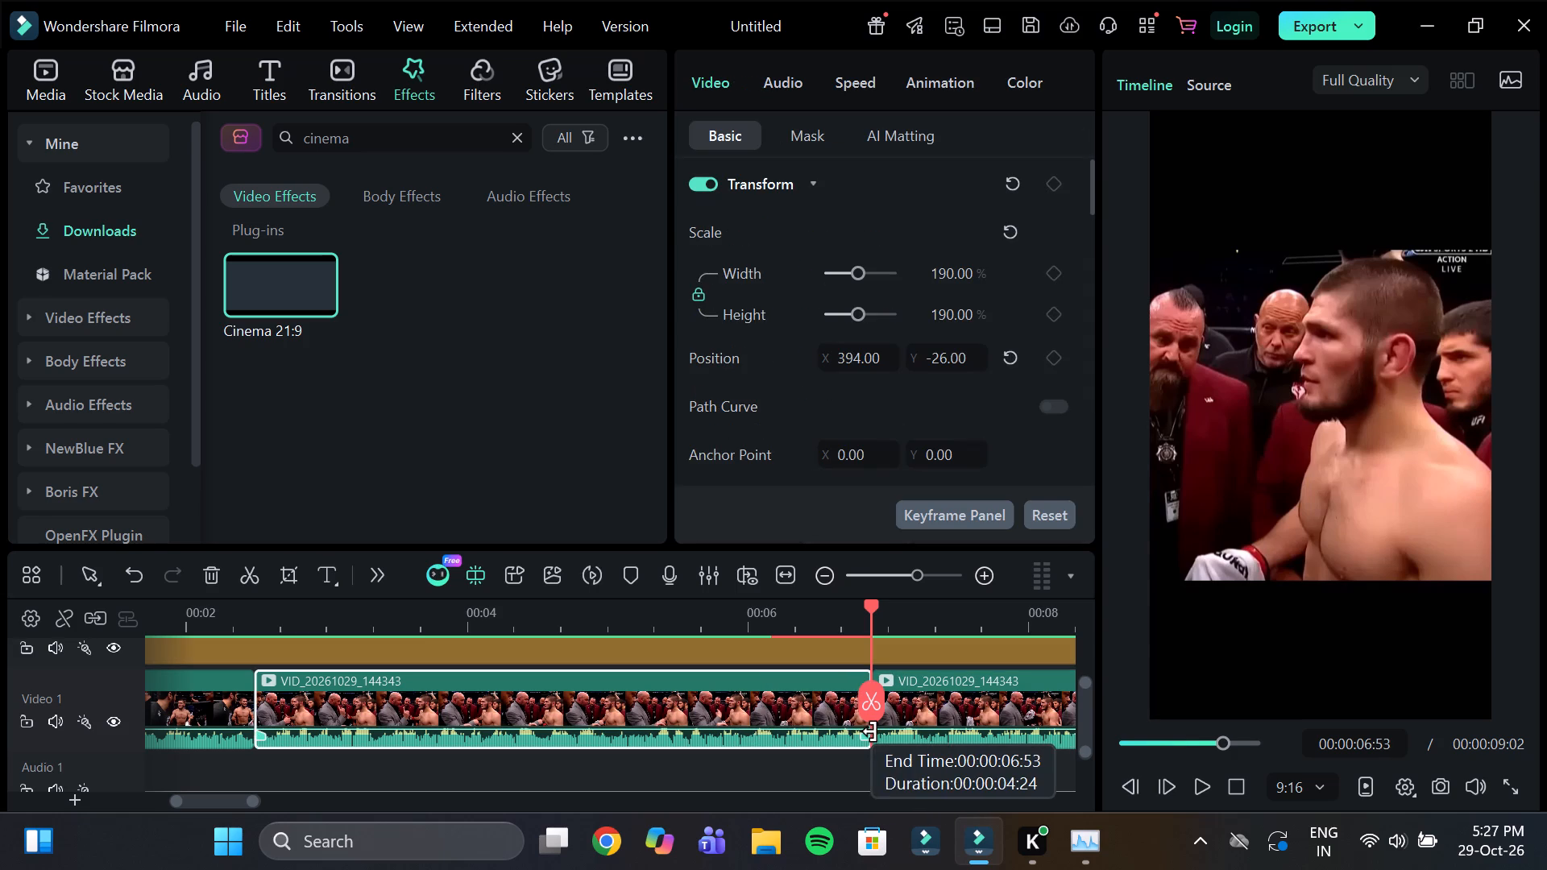
{"action": "left_click_drag", "start_coordinate": [870, 731], "coordinate": [872, 733]}
Render the timeline preview again and play the sequence back from the start to review the adjusted cut.
{"action": "left_click", "coordinate": [773, 632]}
{"action": "left_click", "coordinate": [577, 578]}
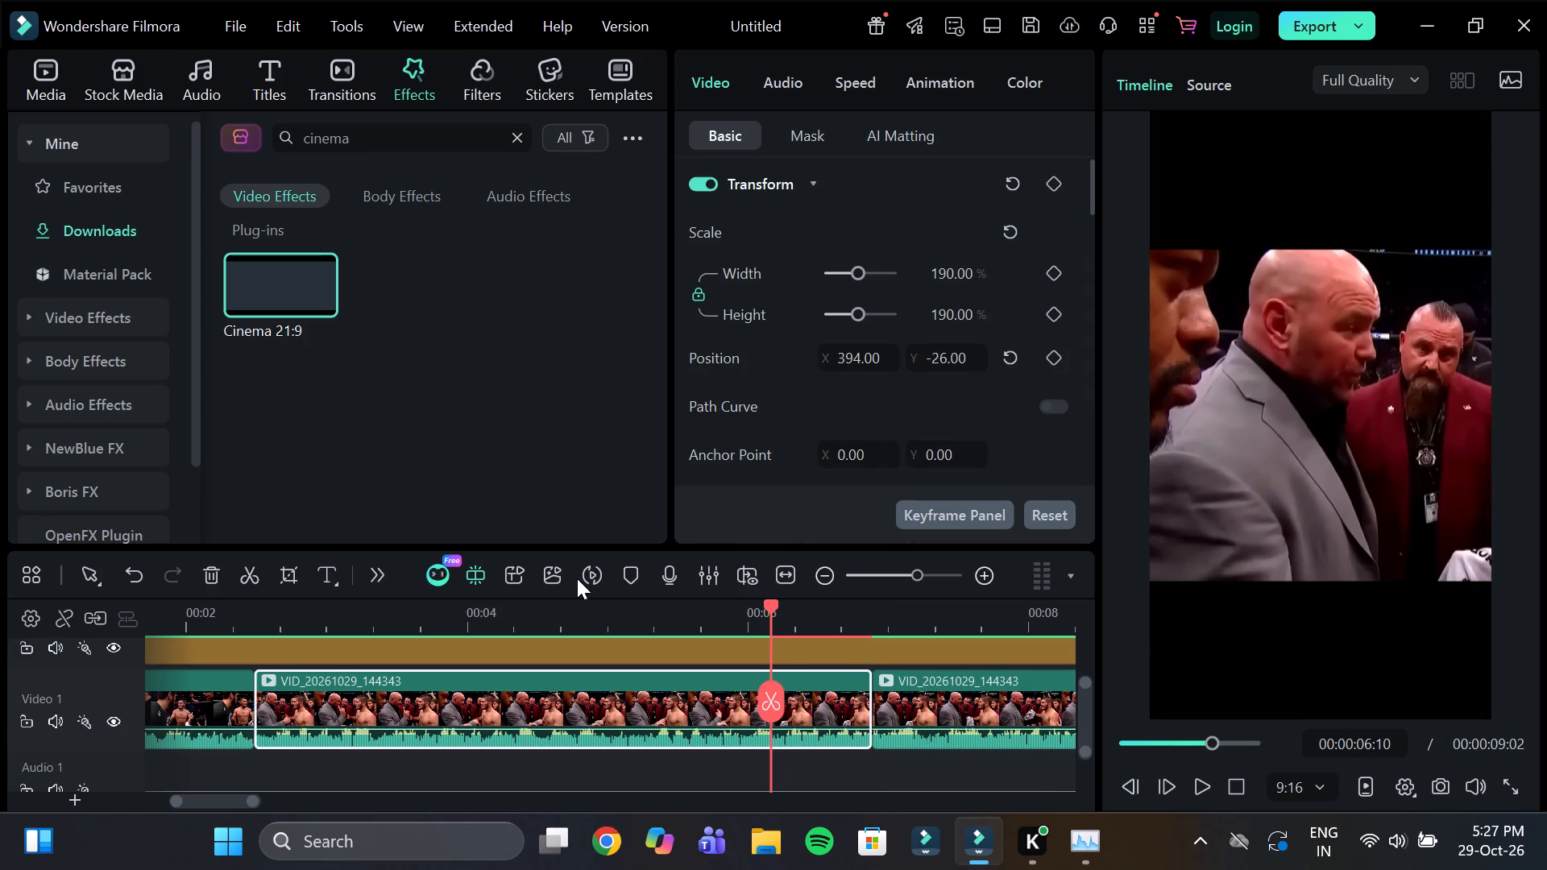
{"action": "left_click", "coordinate": [584, 577]}
{"action": "left_click", "coordinate": [340, 622]}
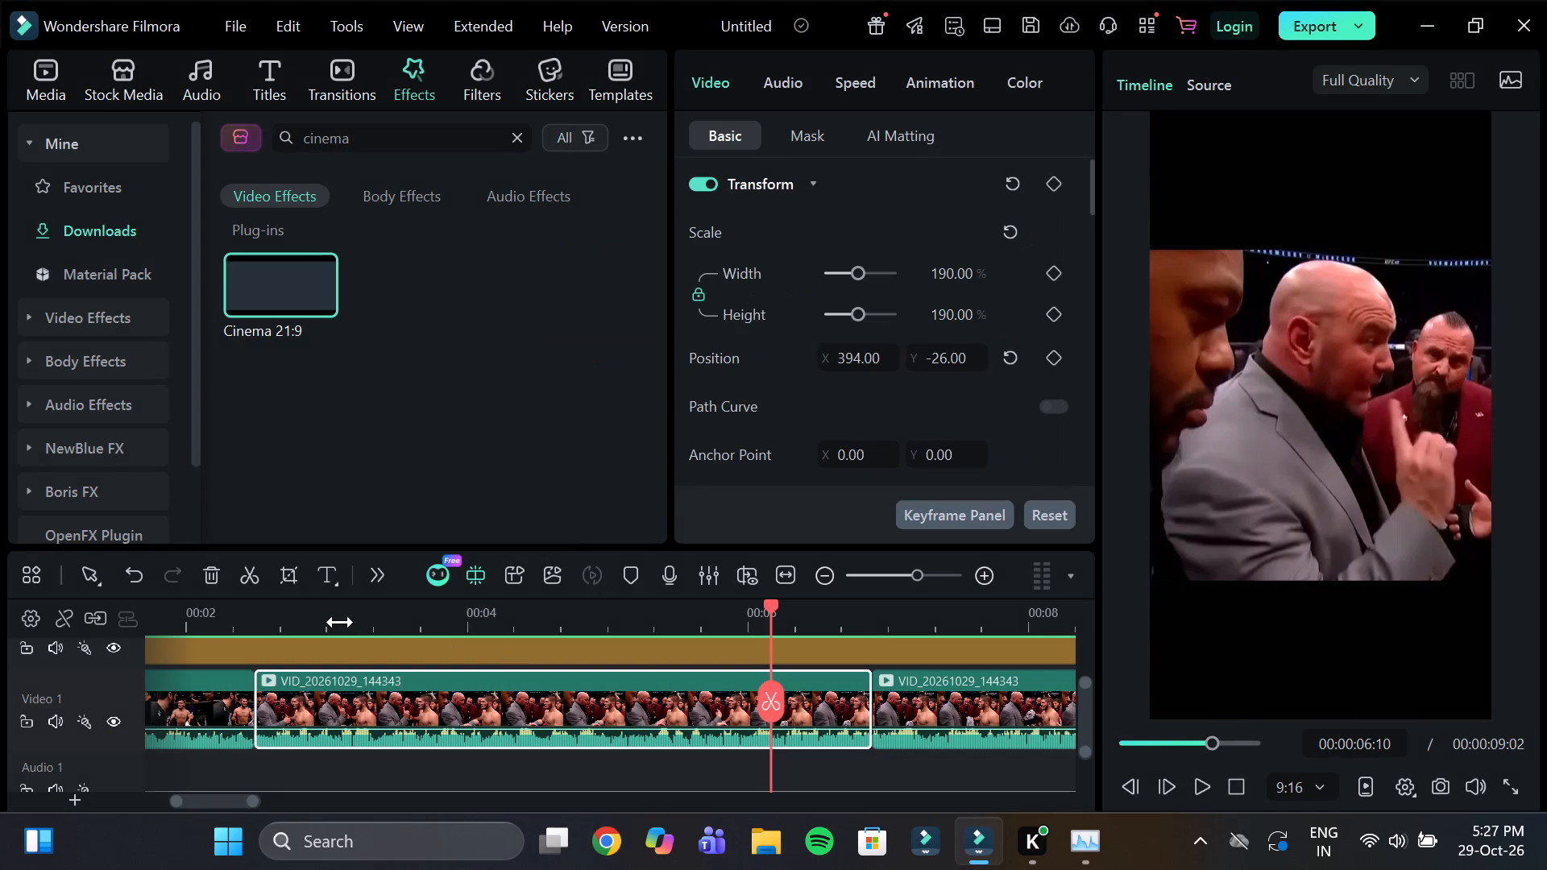
{"action": "key", "text": "space"}
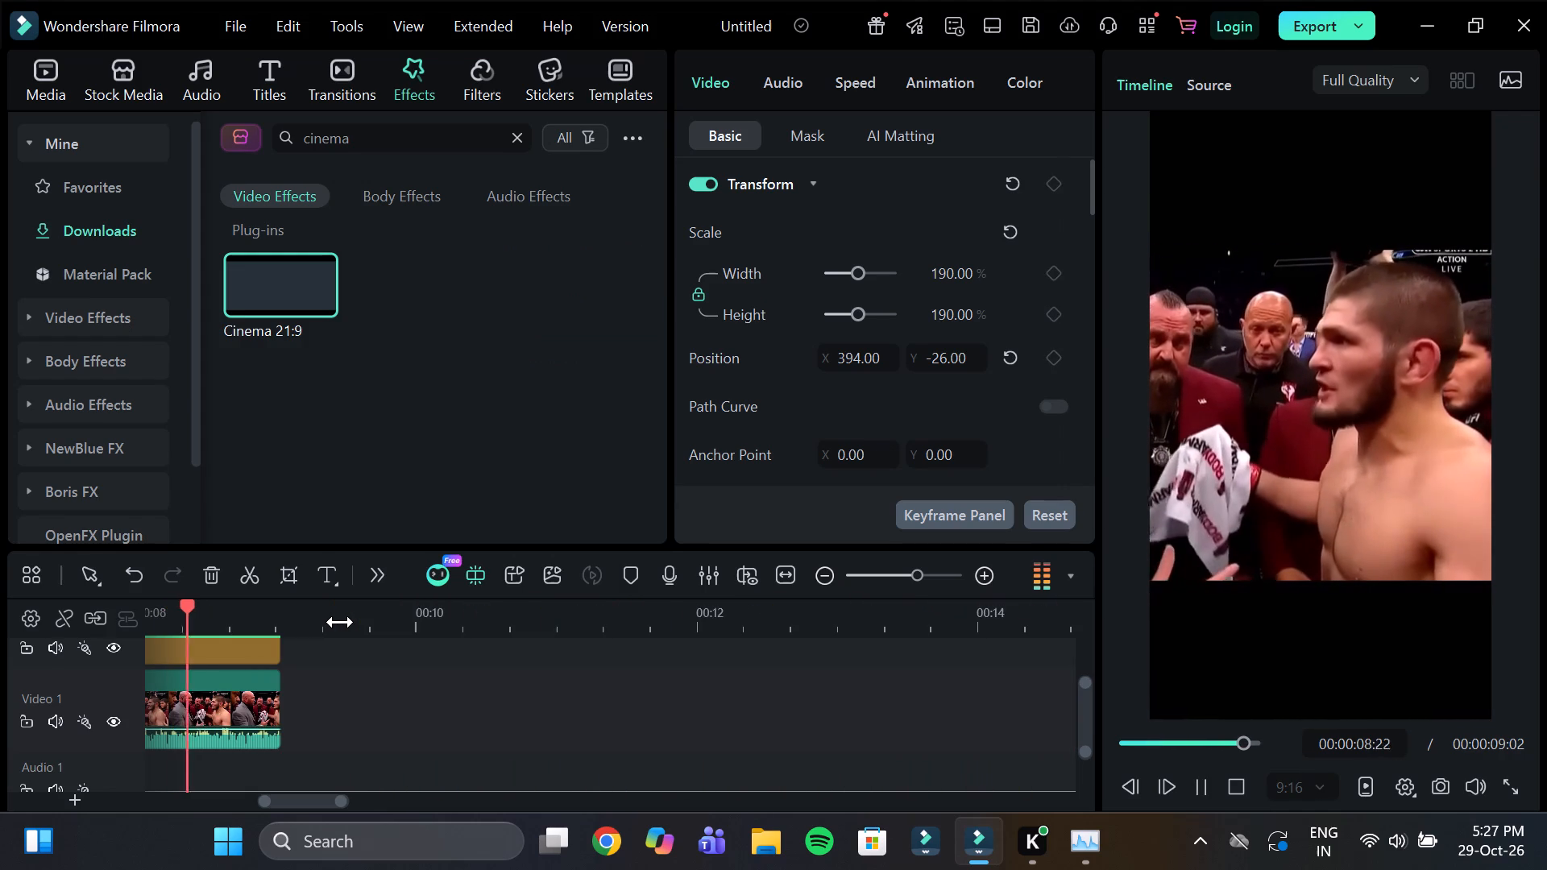
{"action": "key", "text": "space"}
{"action": "key", "text": "space"}
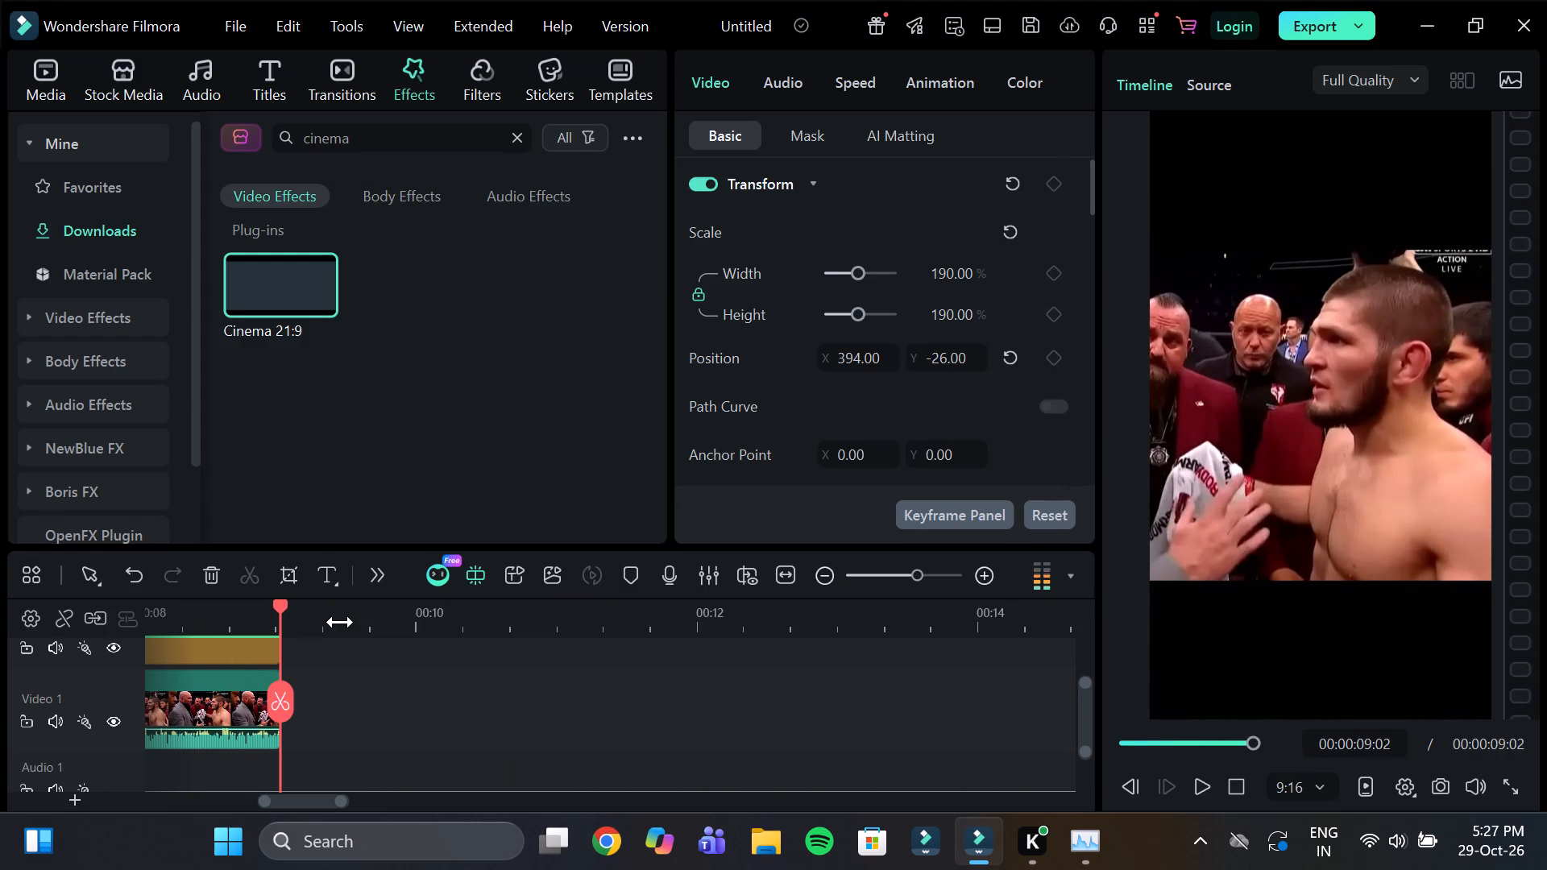
{"action": "left_click_drag", "start_coordinate": [335, 637], "coordinate": [355, 643]}
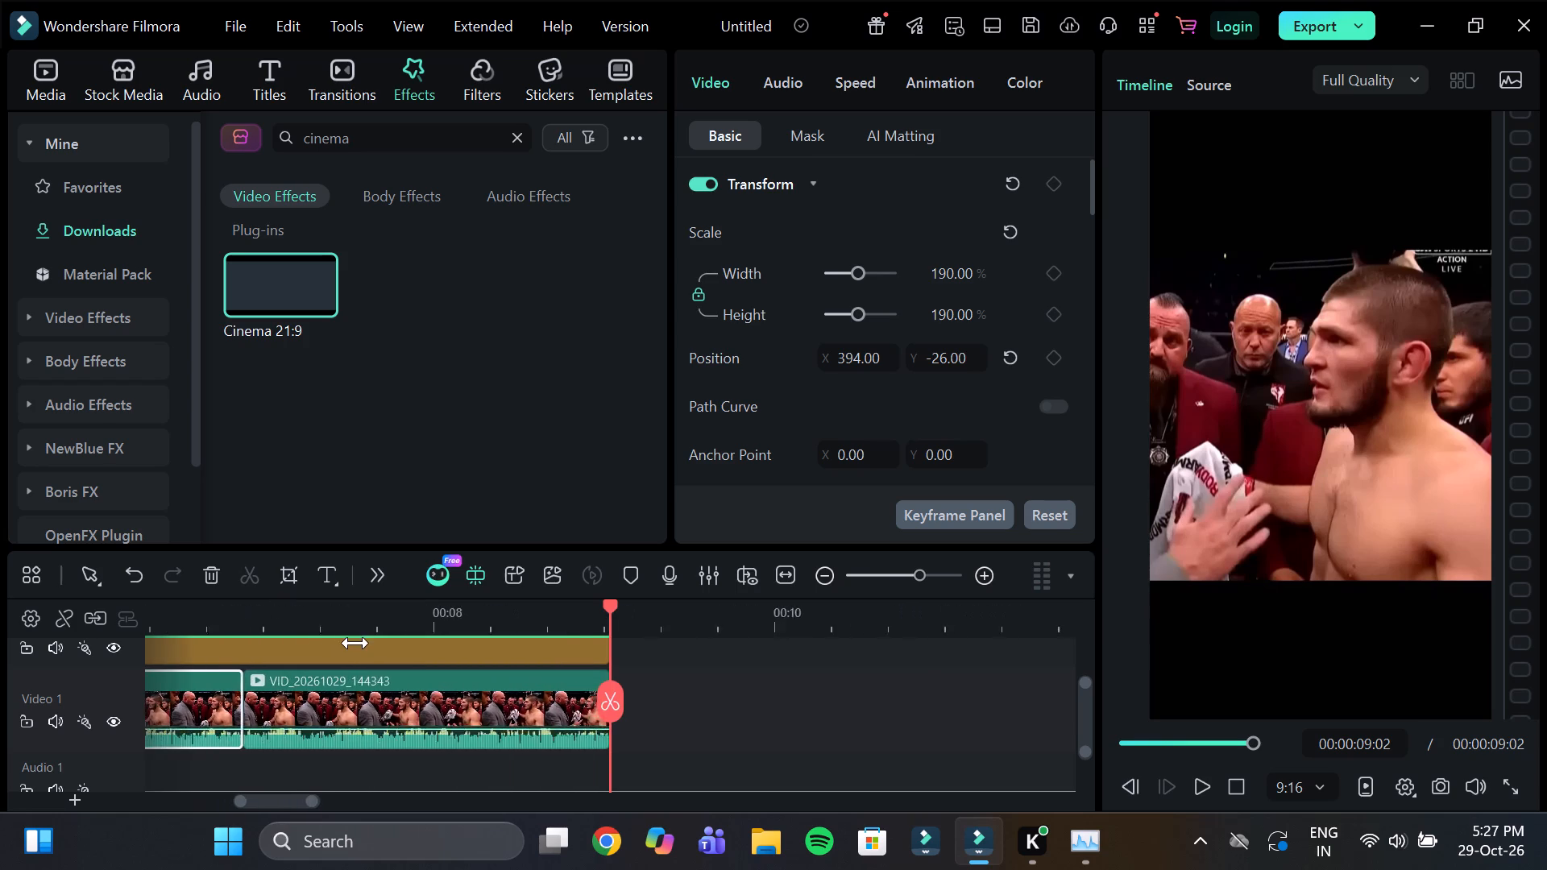
{"action": "left_click_drag", "start_coordinate": [355, 643], "coordinate": [268, 632]}
{"action": "left_click", "coordinate": [268, 632]}
{"action": "left_click_drag", "start_coordinate": [268, 626], "coordinate": [75, 648]}
{"action": "key", "text": "space"}
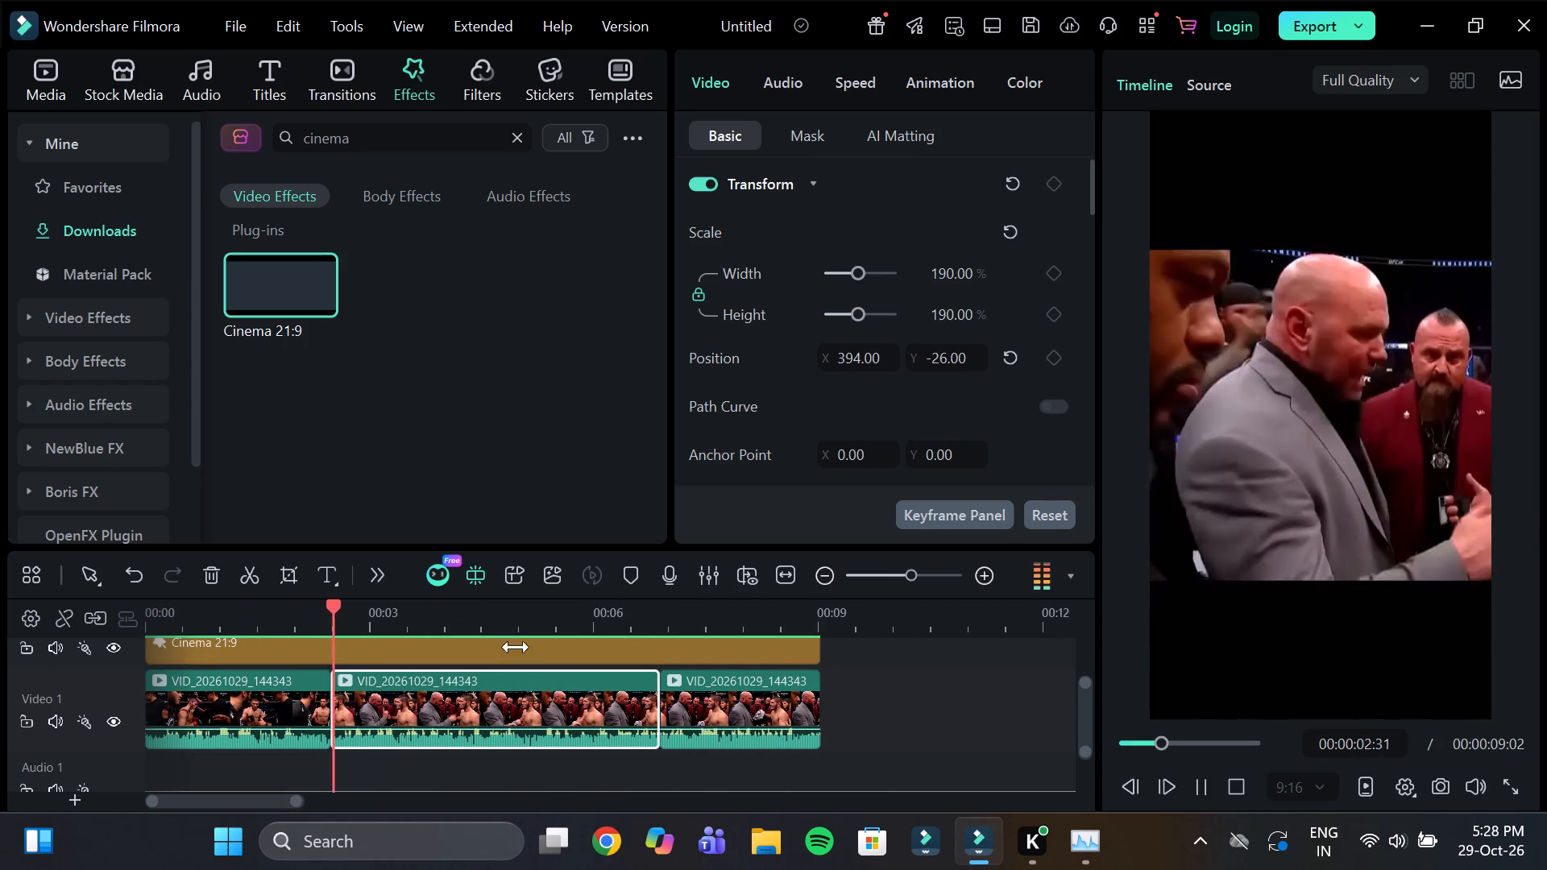
{"action": "left_click", "coordinate": [275, 620]}
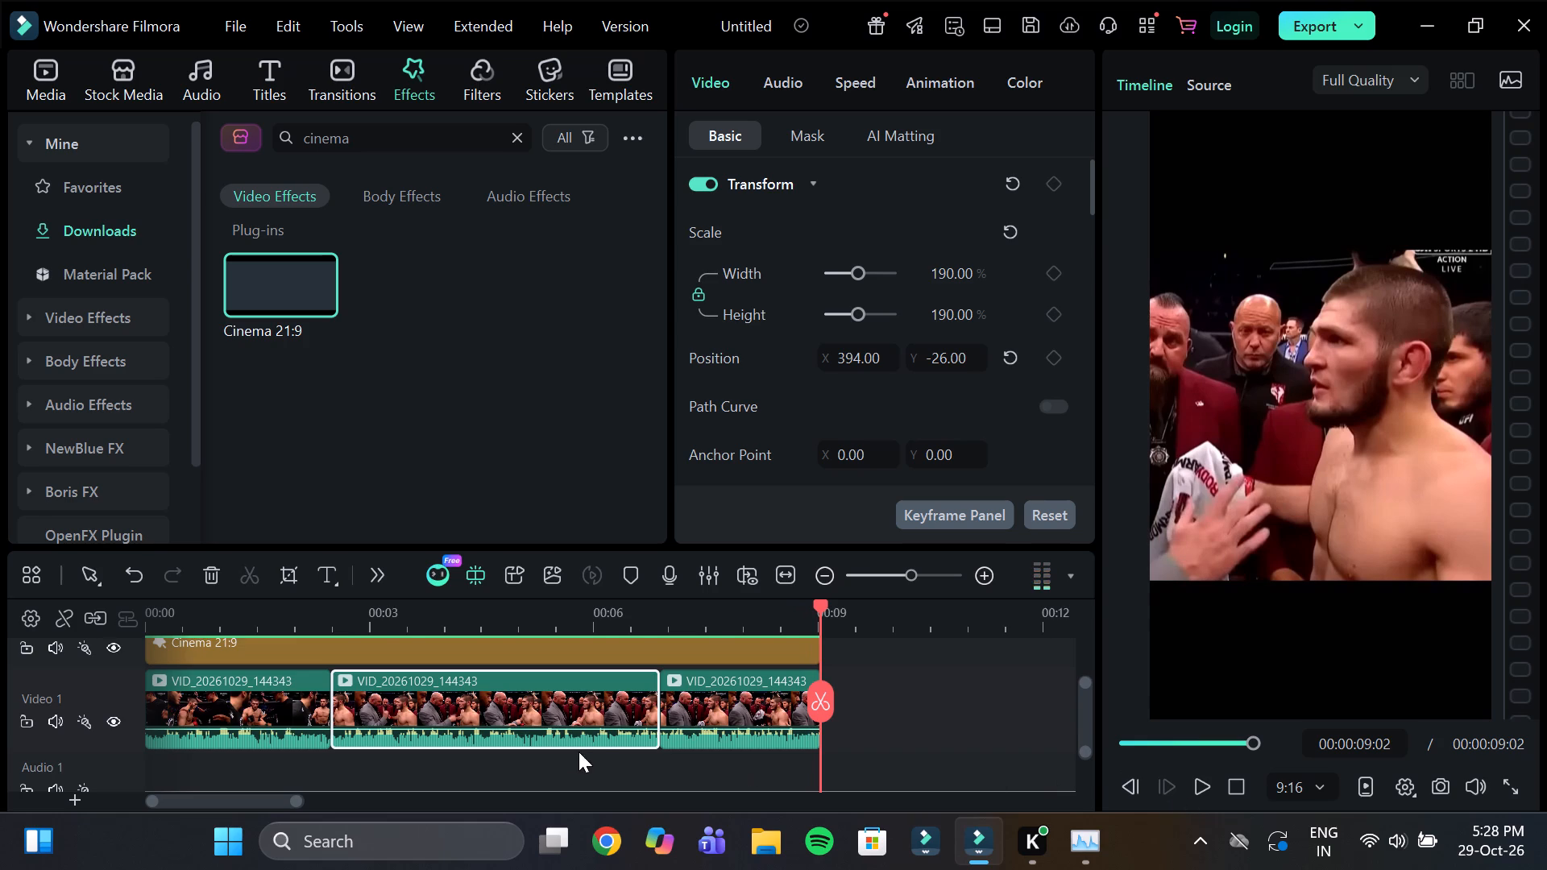
Move the Cinema 21:9 effect up repeatedly to higher tracks, leaving empty tracks between it and the video clips.
{"action": "scroll", "coordinate": [559, 754], "scroll_direction": "down", "scroll_amount": 1}
{"action": "scroll", "coordinate": [482, 744], "scroll_direction": "up", "scroll_amount": 1}
{"action": "left_click", "coordinate": [534, 657]}
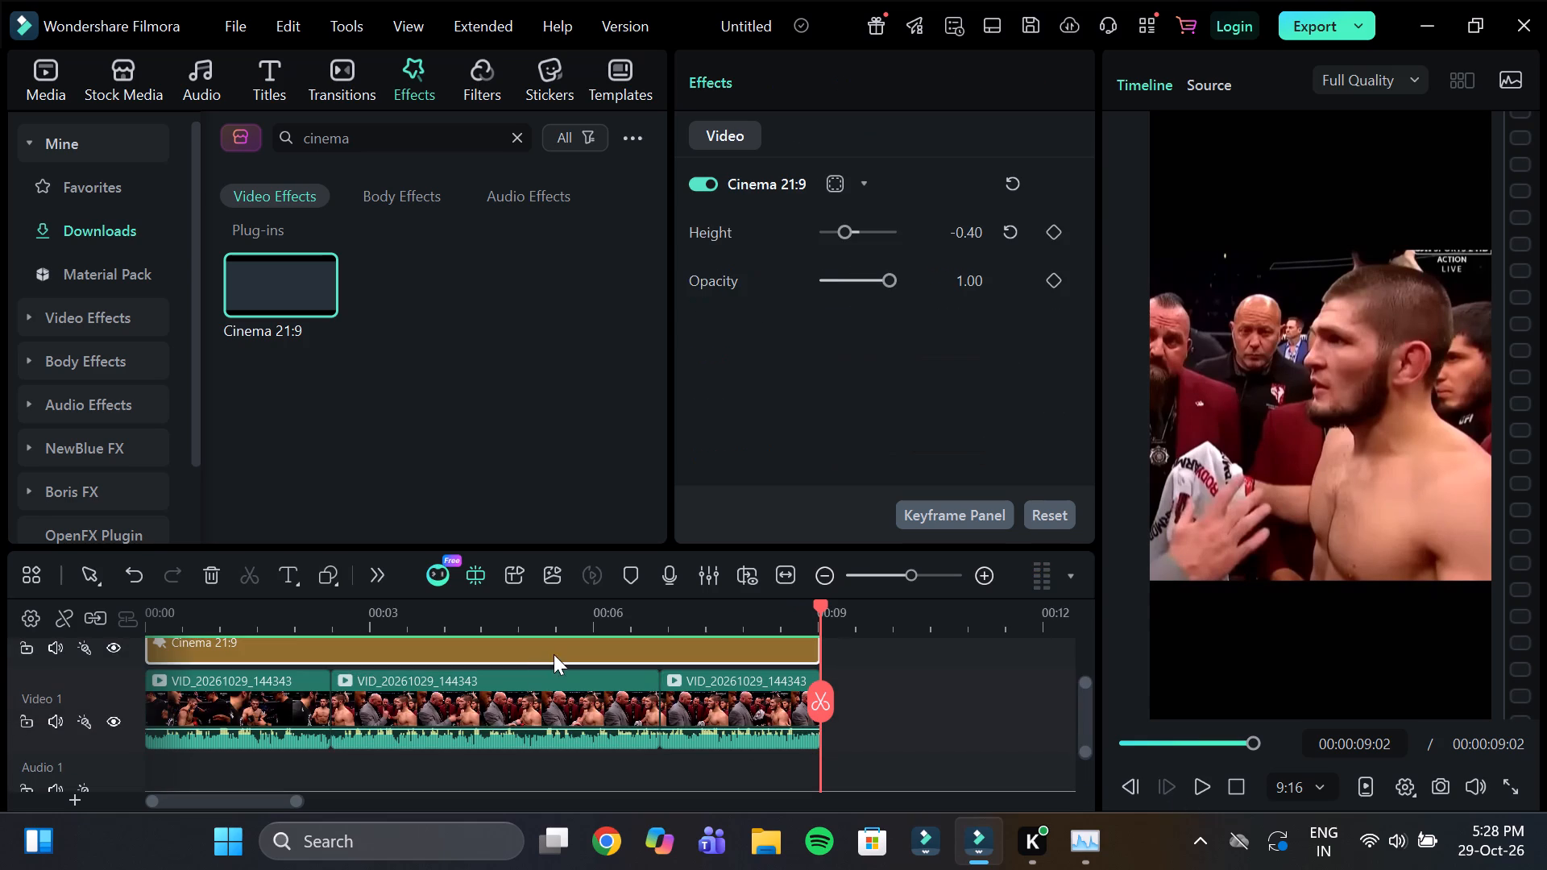
{"action": "scroll", "coordinate": [592, 659], "scroll_direction": "up", "scroll_amount": 1}
{"action": "left_click_drag", "start_coordinate": [593, 718], "coordinate": [579, 664]}
{"action": "left_click_drag", "start_coordinate": [584, 718], "coordinate": [584, 684]}
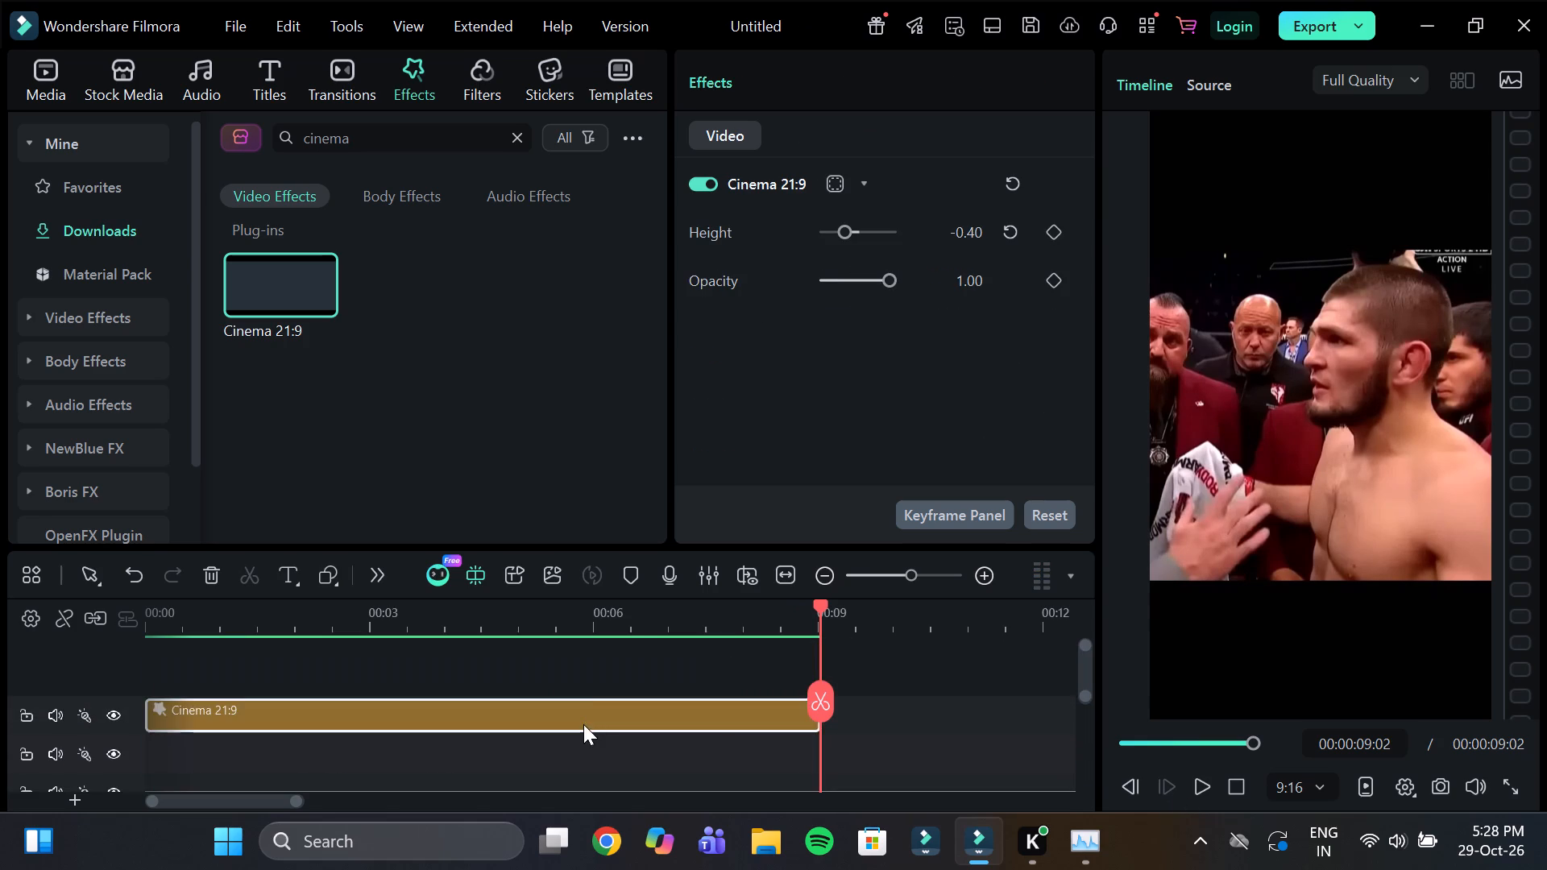
{"action": "left_click_drag", "start_coordinate": [583, 723], "coordinate": [570, 673]}
{"action": "left_click_drag", "start_coordinate": [569, 714], "coordinate": [562, 669]}
{"action": "left_click_drag", "start_coordinate": [562, 712], "coordinate": [558, 681]}
{"action": "left_click_drag", "start_coordinate": [558, 709], "coordinate": [557, 666]}
{"action": "left_click_drag", "start_coordinate": [557, 706], "coordinate": [554, 681]}
{"action": "left_click_drag", "start_coordinate": [552, 721], "coordinate": [552, 678]}
{"action": "left_click_drag", "start_coordinate": [552, 727], "coordinate": [552, 695]}
{"action": "left_click_drag", "start_coordinate": [550, 723], "coordinate": [541, 670]}
{"action": "left_click_drag", "start_coordinate": [537, 712], "coordinate": [528, 665]}
{"action": "left_click_drag", "start_coordinate": [526, 715], "coordinate": [526, 672]}
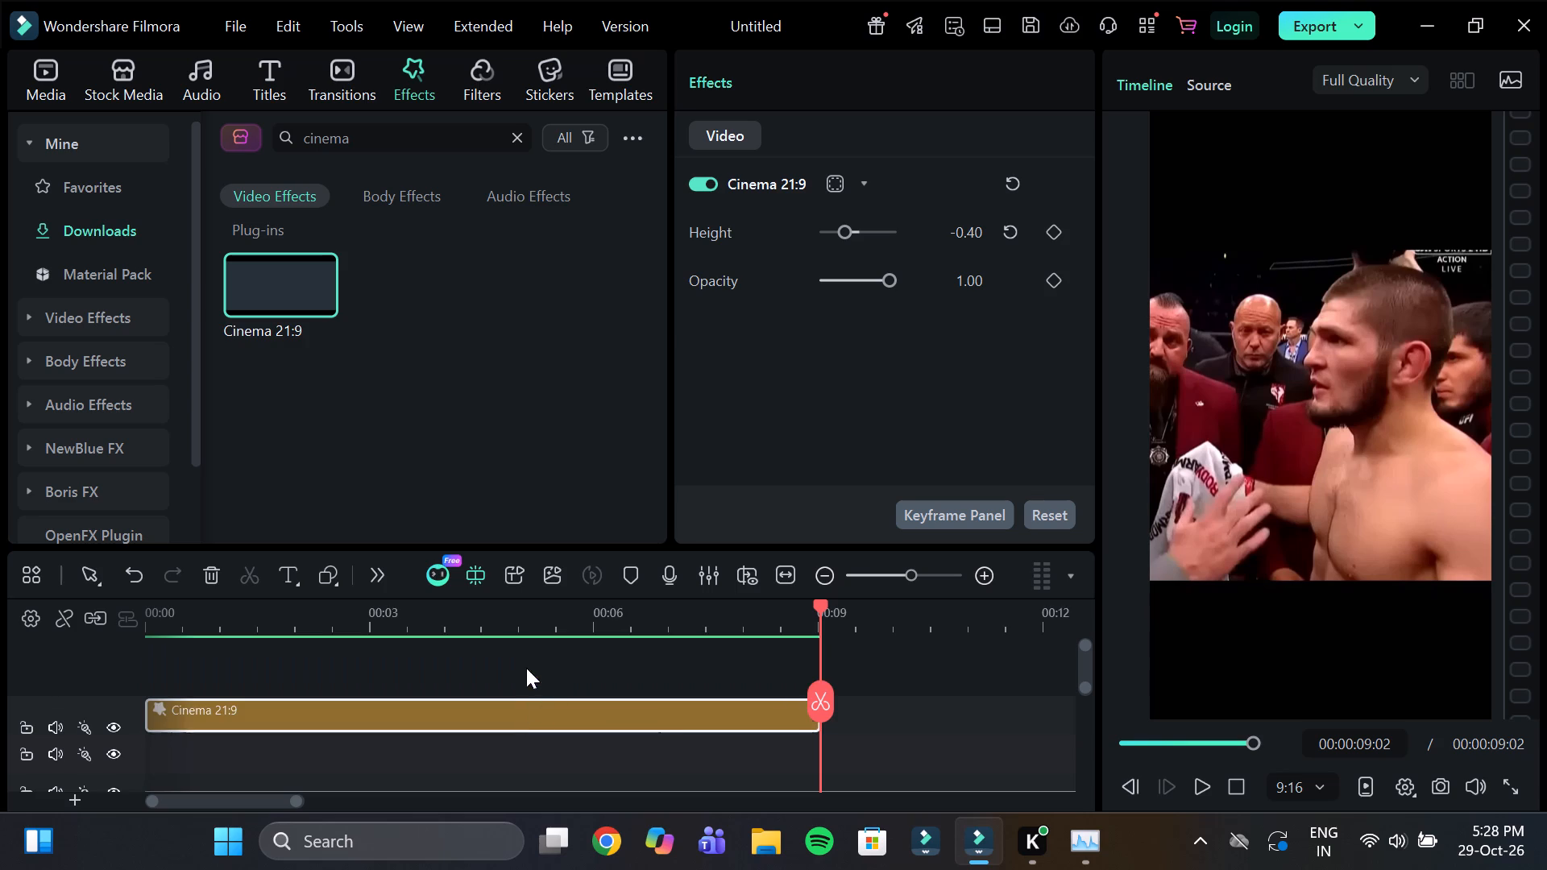
Keep moving the Cinema 21:9 effect up to successively higher tracks, adding more empty tracks above the video clips.
{"action": "left_click_drag", "start_coordinate": [531, 718], "coordinate": [520, 673]}
{"action": "left_click_drag", "start_coordinate": [523, 698], "coordinate": [523, 666]}
{"action": "left_click_drag", "start_coordinate": [539, 710], "coordinate": [540, 659]}
{"action": "left_click_drag", "start_coordinate": [529, 712], "coordinate": [522, 668]}
{"action": "left_click_drag", "start_coordinate": [521, 708], "coordinate": [515, 668]}
{"action": "left_click_drag", "start_coordinate": [515, 715], "coordinate": [510, 677]}
{"action": "left_click_drag", "start_coordinate": [508, 719], "coordinate": [506, 675]}
{"action": "left_click_drag", "start_coordinate": [504, 721], "coordinate": [497, 677]}
{"action": "left_click_drag", "start_coordinate": [495, 706], "coordinate": [490, 671]}
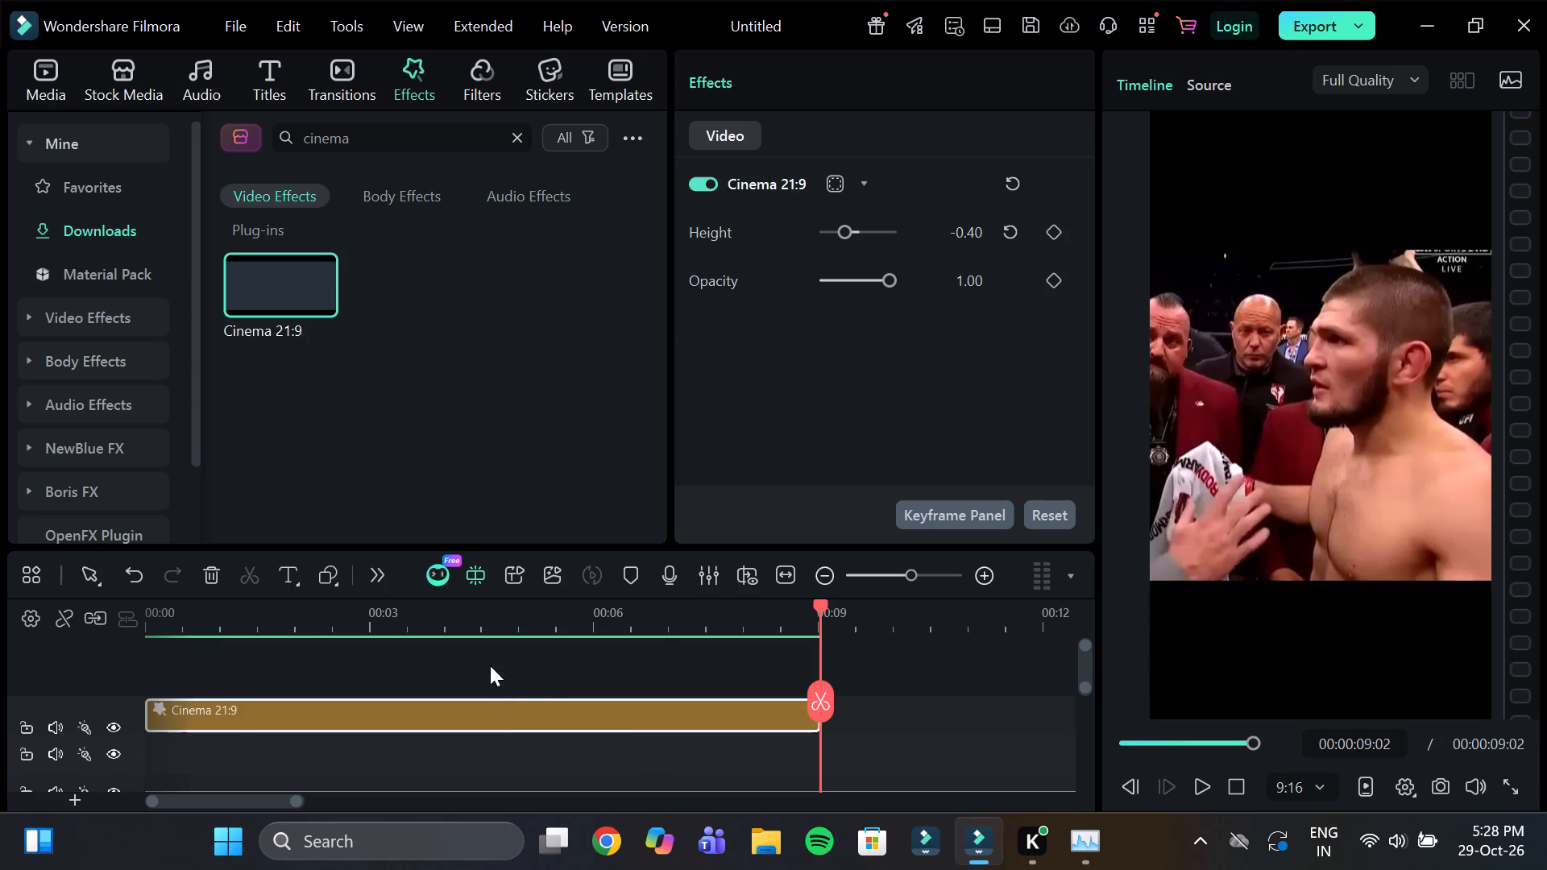
{"action": "left_click_drag", "start_coordinate": [490, 708], "coordinate": [488, 667]}
{"action": "left_click_drag", "start_coordinate": [488, 719], "coordinate": [487, 680]}
{"action": "left_click_drag", "start_coordinate": [487, 724], "coordinate": [477, 683]}
{"action": "left_click_drag", "start_coordinate": [483, 717], "coordinate": [475, 667]}
{"action": "left_click_drag", "start_coordinate": [475, 710], "coordinate": [474, 685]}
{"action": "left_click_drag", "start_coordinate": [470, 710], "coordinate": [463, 673]}
{"action": "left_click_drag", "start_coordinate": [462, 711], "coordinate": [460, 672]}
{"action": "left_click_drag", "start_coordinate": [459, 710], "coordinate": [453, 674]}
{"action": "left_click_drag", "start_coordinate": [450, 710], "coordinate": [444, 669]}
{"action": "left_click_drag", "start_coordinate": [452, 716], "coordinate": [446, 681]}
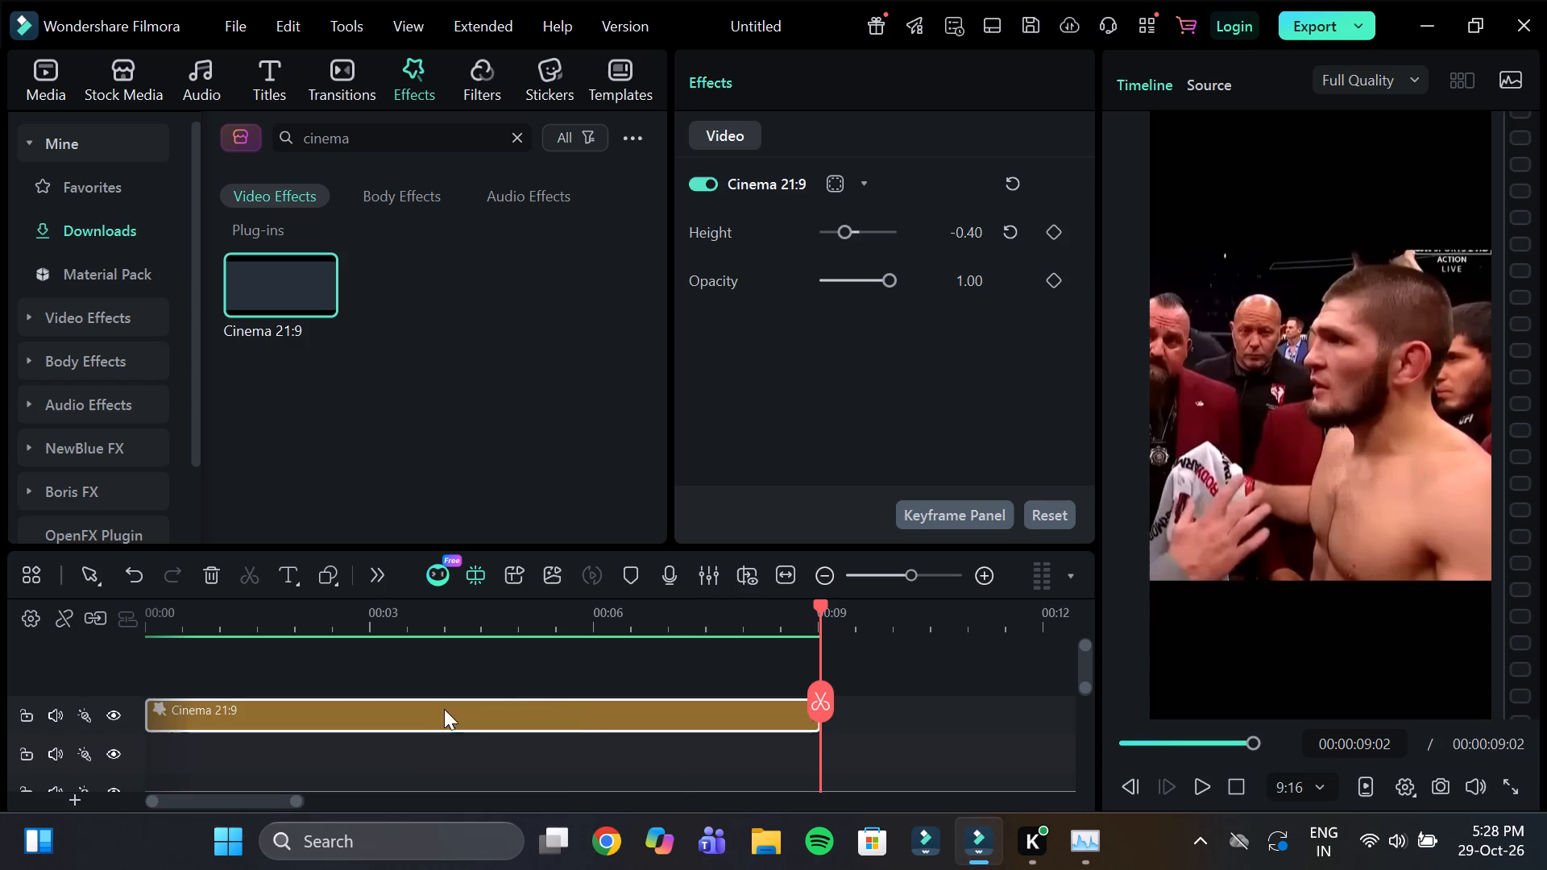
{"action": "left_click_drag", "start_coordinate": [448, 725], "coordinate": [438, 673]}
{"action": "left_click_drag", "start_coordinate": [438, 721], "coordinate": [433, 681]}
{"action": "left_click_drag", "start_coordinate": [444, 722], "coordinate": [440, 669]}
{"action": "left_click", "coordinate": [1546, 869]}
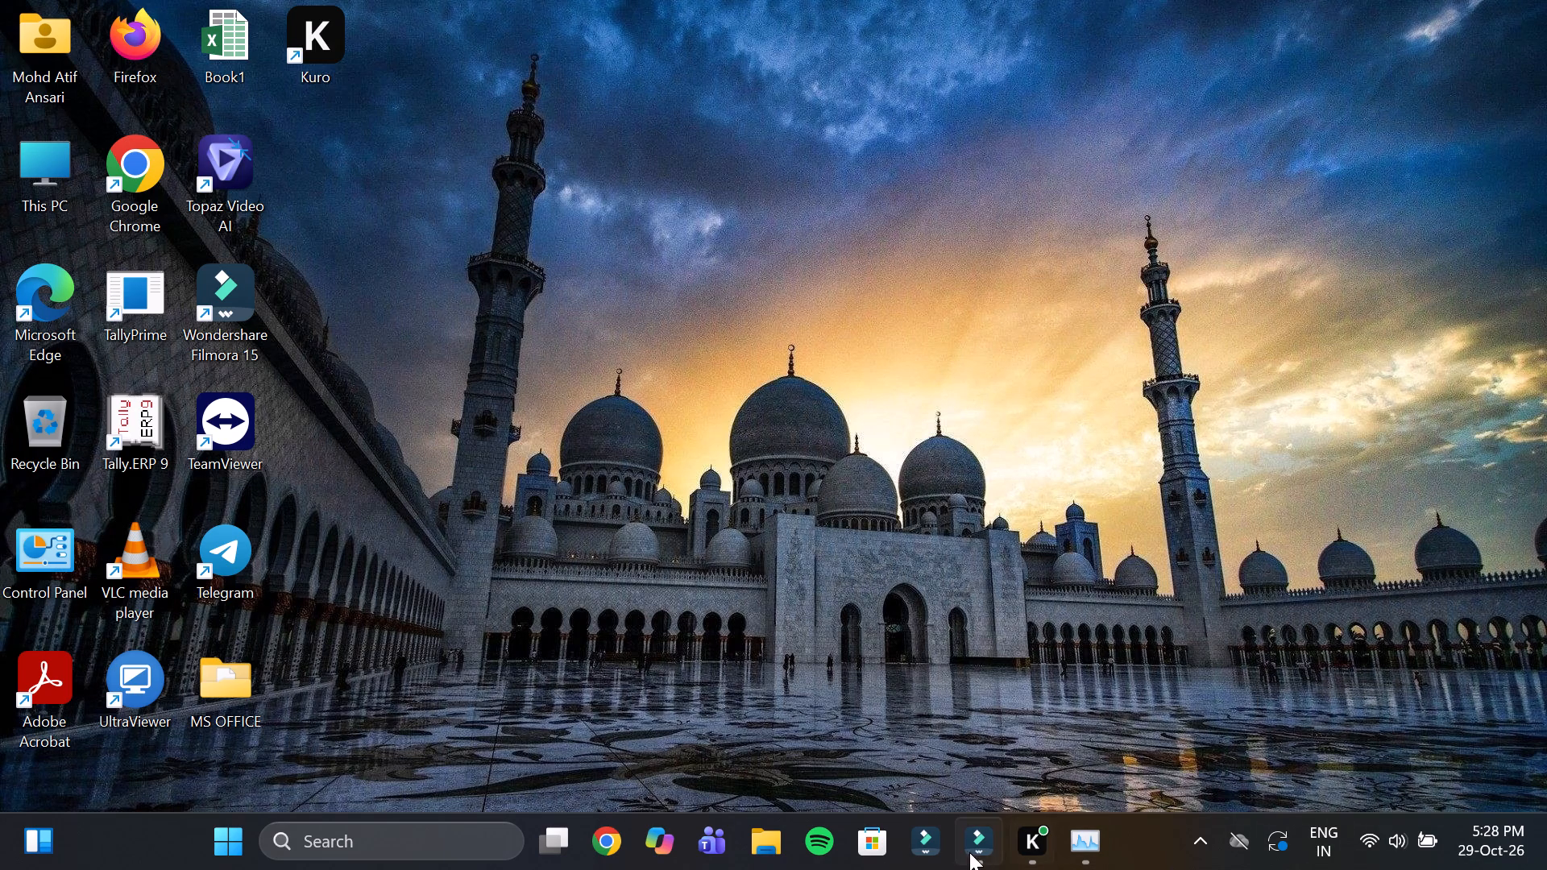
{"action": "left_click", "coordinate": [982, 852]}
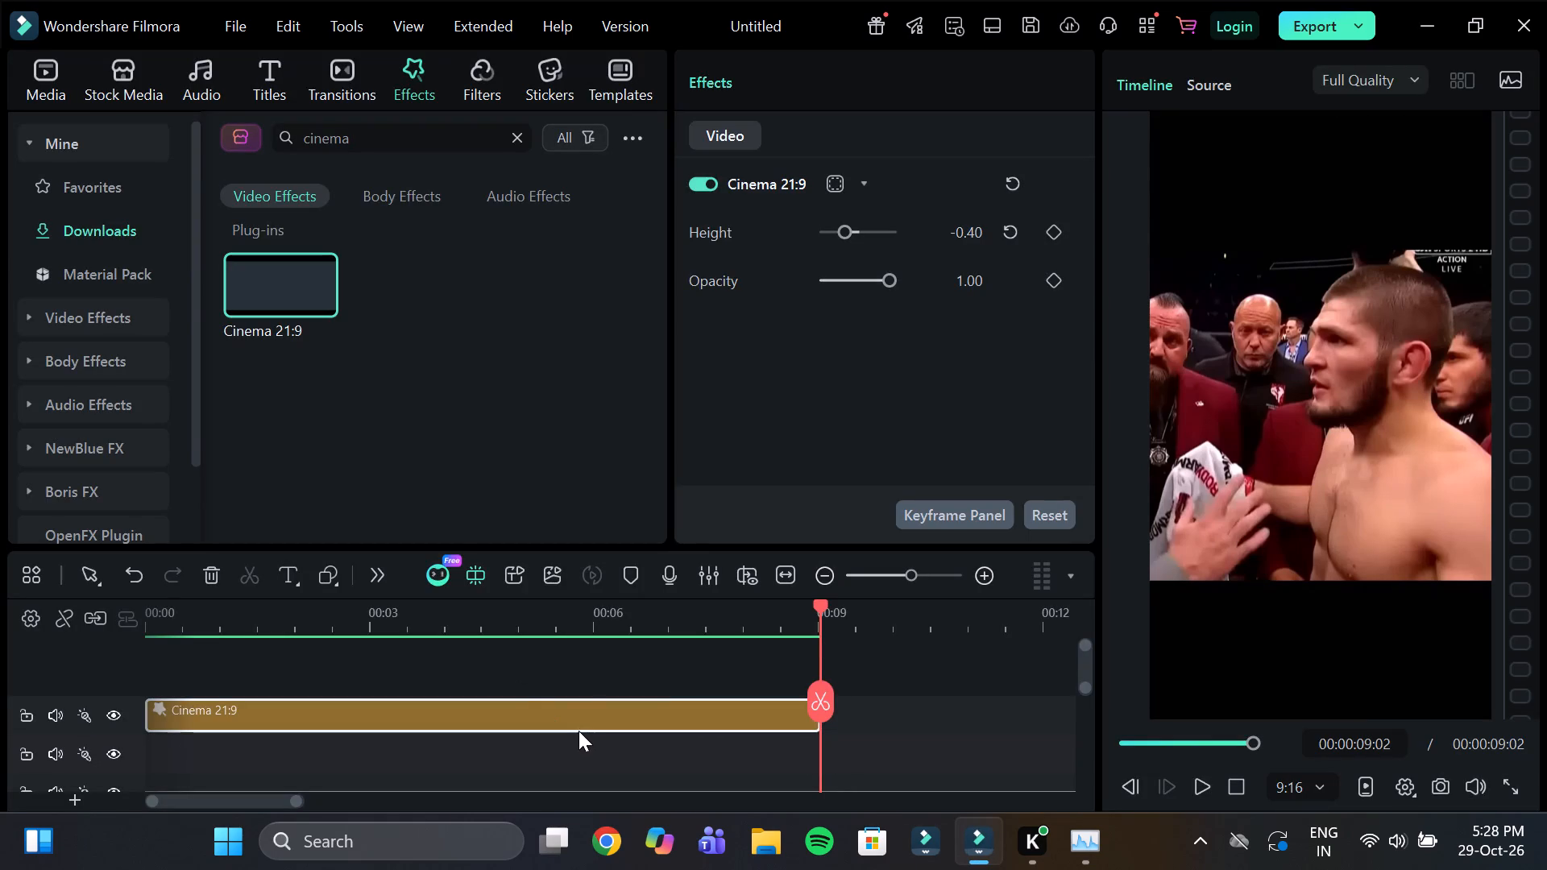
{"action": "left_click_drag", "start_coordinate": [570, 710], "coordinate": [558, 677]}
{"action": "left_click_drag", "start_coordinate": [537, 717], "coordinate": [534, 681]}
{"action": "left_click_drag", "start_coordinate": [534, 723], "coordinate": [525, 685]}
{"action": "left_click_drag", "start_coordinate": [525, 722], "coordinate": [513, 667]}
{"action": "left_click_drag", "start_coordinate": [509, 710], "coordinate": [503, 686]}
{"action": "left_click_drag", "start_coordinate": [501, 710], "coordinate": [496, 681]}
{"action": "left_click_drag", "start_coordinate": [500, 714], "coordinate": [490, 669]}
{"action": "left_click_drag", "start_coordinate": [493, 714], "coordinate": [487, 677]}
{"action": "left_click_drag", "start_coordinate": [485, 716], "coordinate": [482, 684]}
Play the sequence back from the start to review the clips under the cinematic bars.
{"action": "left_click_drag", "start_coordinate": [1083, 660], "coordinate": [1089, 706]}
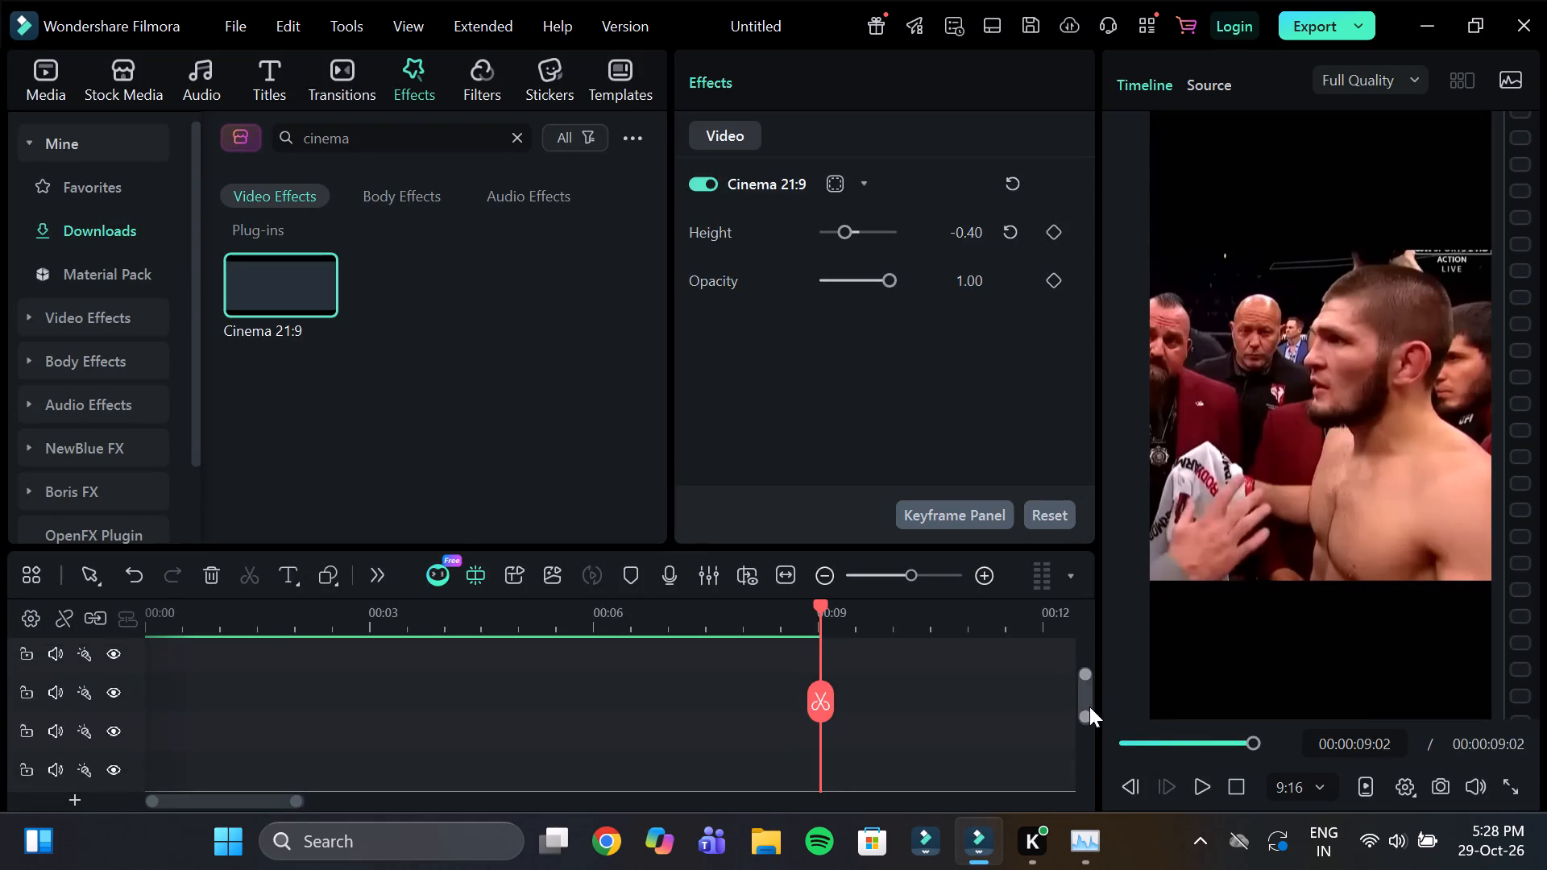
{"action": "left_click_drag", "start_coordinate": [1089, 706], "coordinate": [1089, 760]}
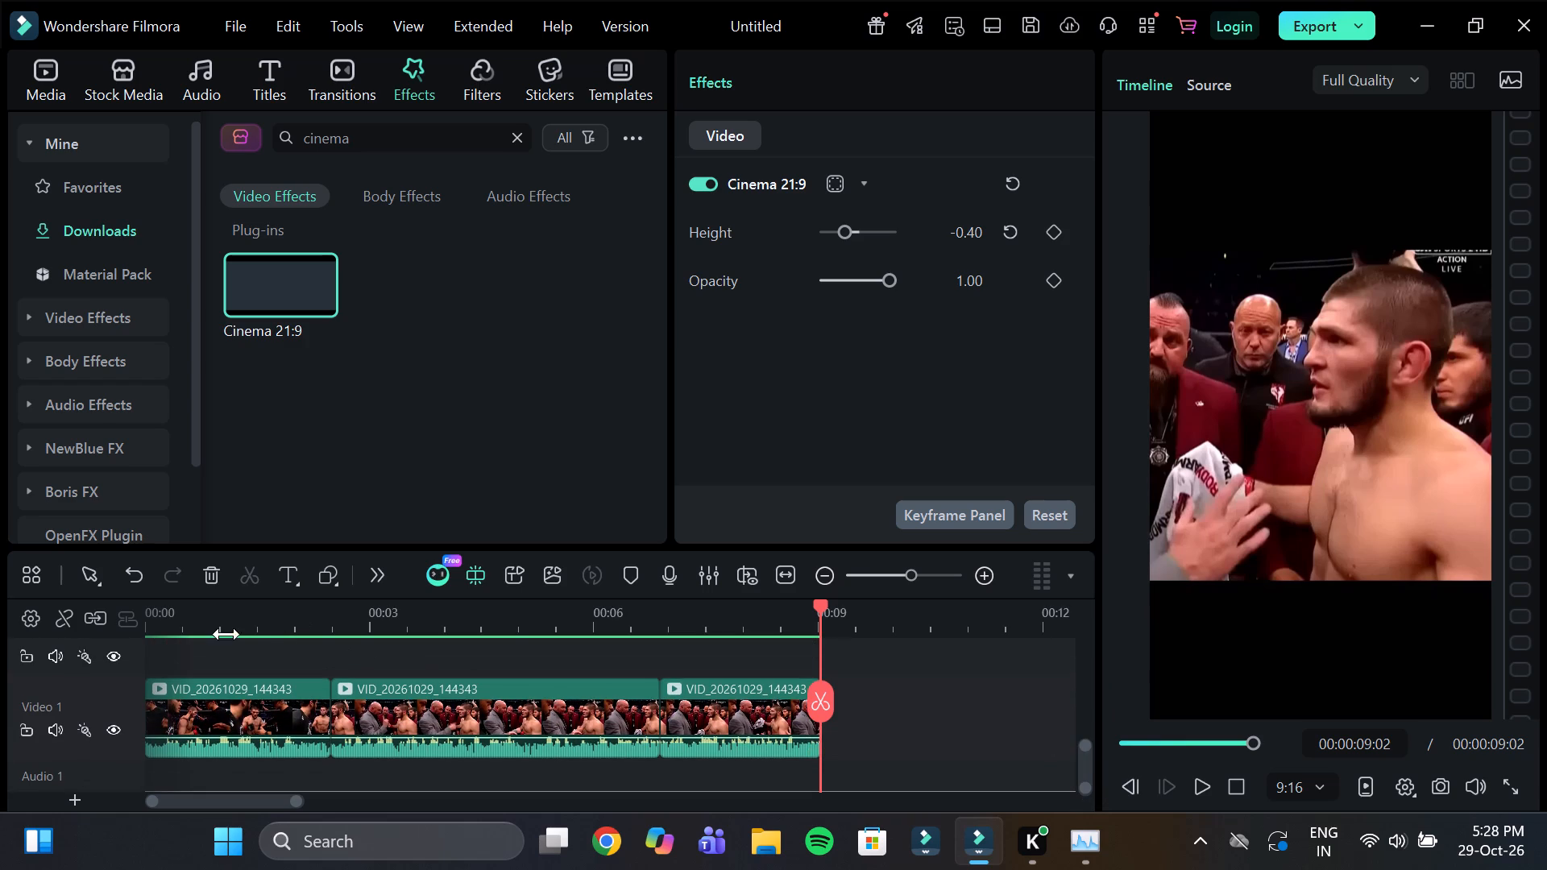
{"action": "left_click", "coordinate": [186, 630]}
{"action": "left_click_drag", "start_coordinate": [181, 617], "coordinate": [125, 628]}
{"action": "key", "text": "space"}
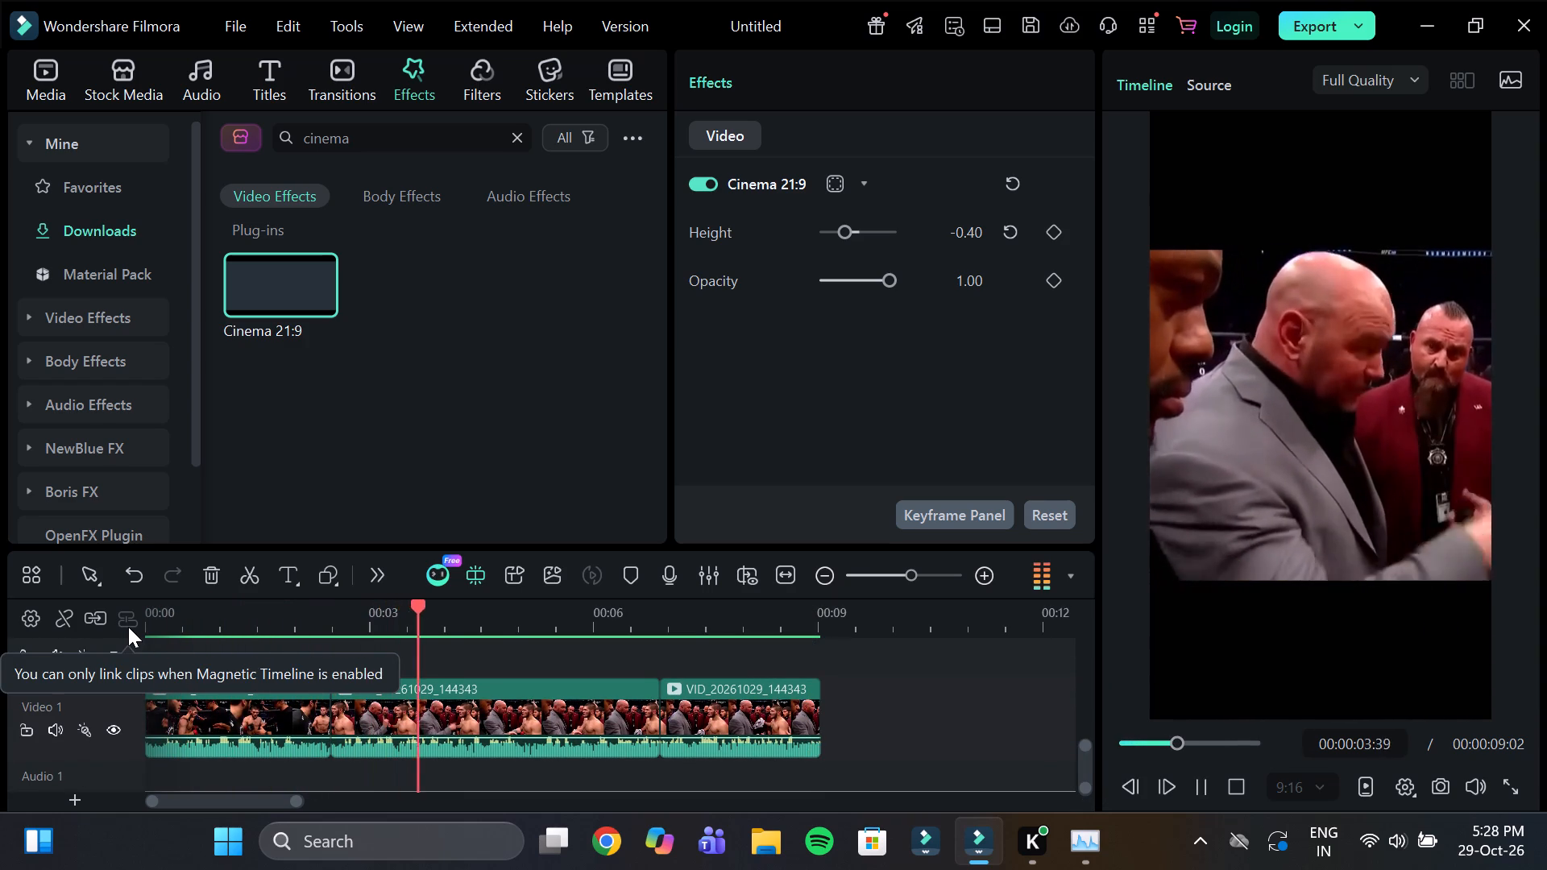
{"action": "left_click", "coordinate": [1205, 790]}
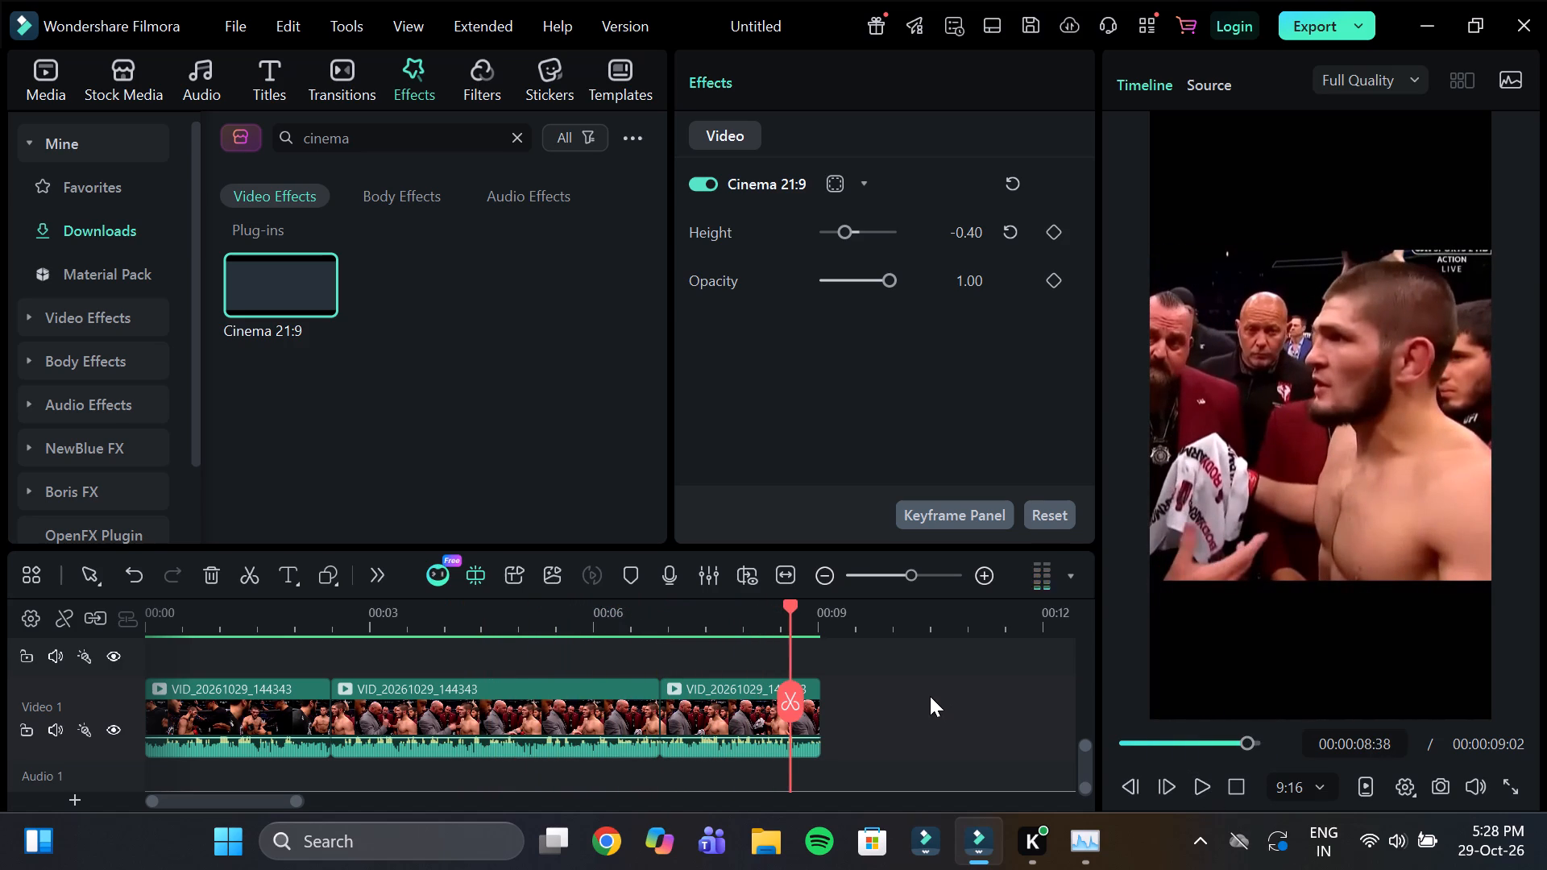
Bring the DYSTOPIA (ULTRA SLOWED) MP3 from the Downloads folder onto the Audio 1 track, just past the end of the video clips.
{"action": "left_click", "coordinate": [762, 846]}
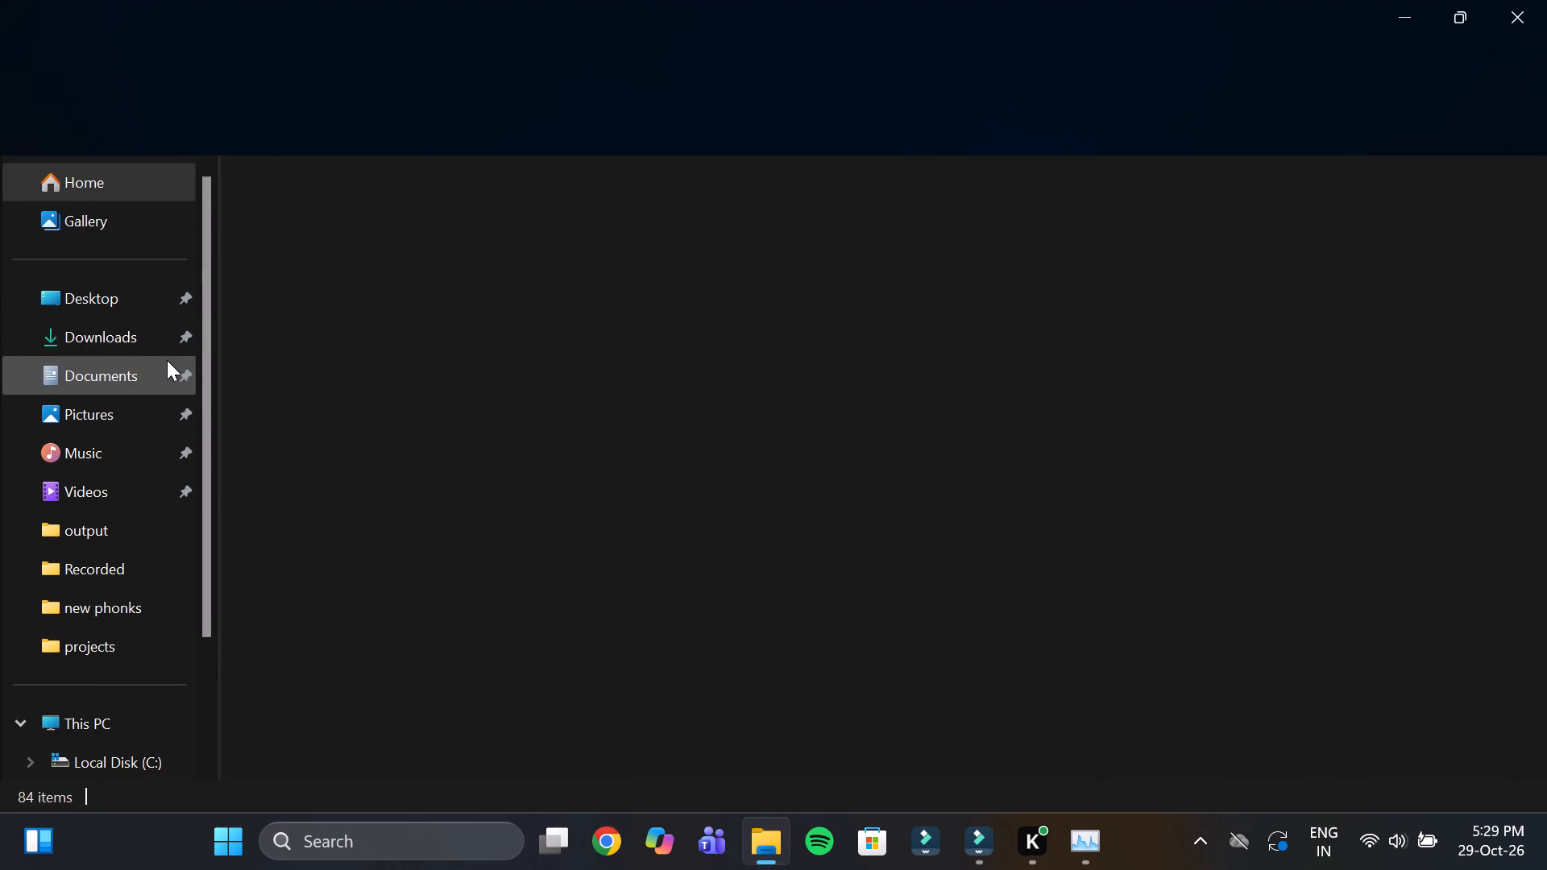
{"action": "left_click", "coordinate": [151, 339]}
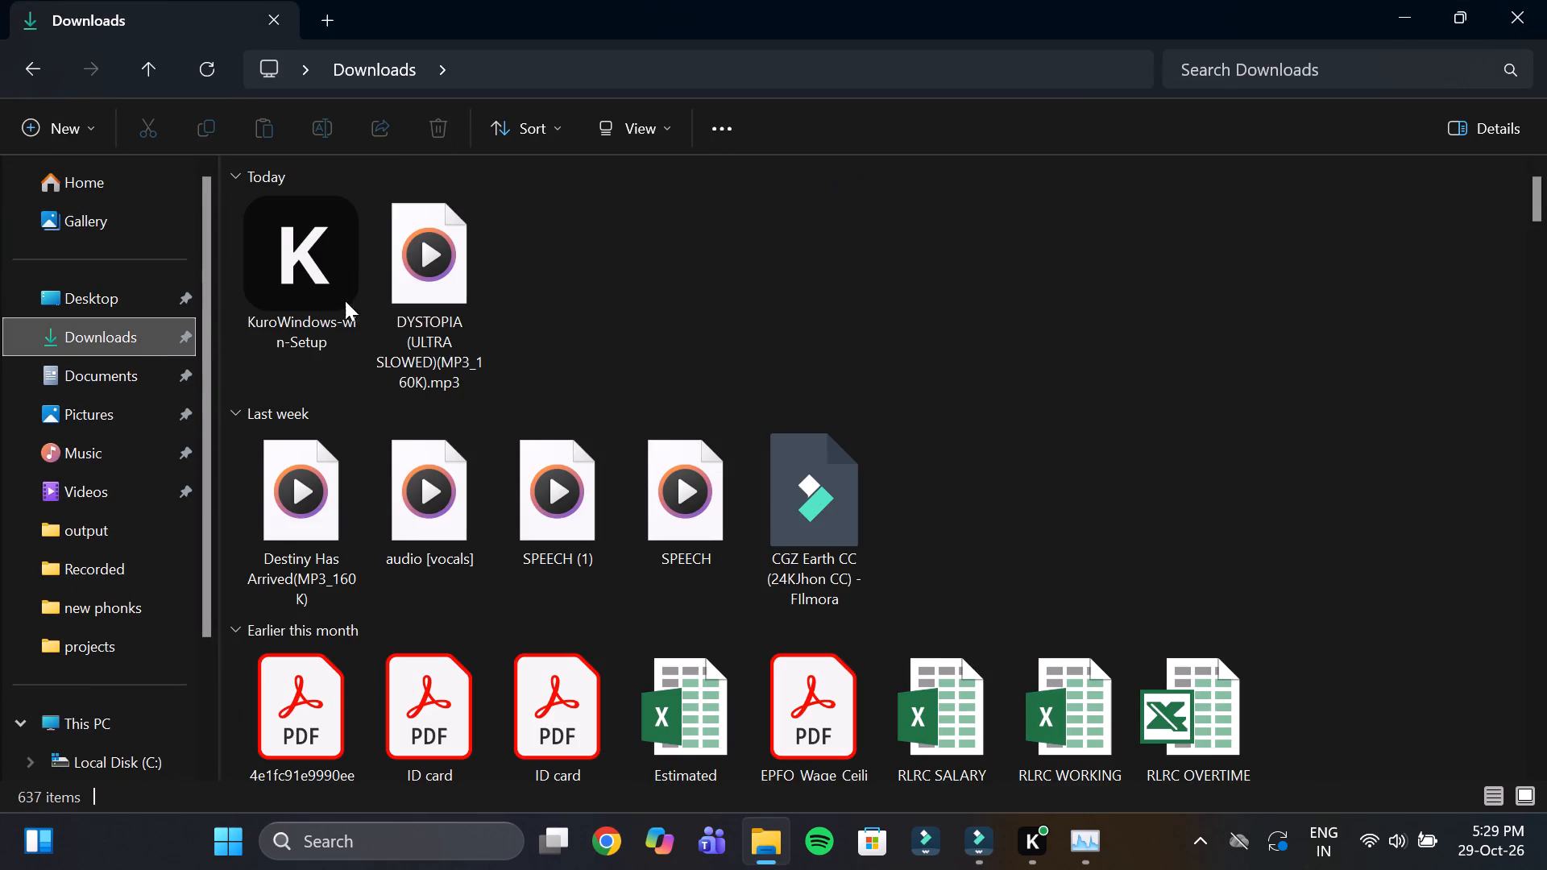
{"action": "left_click", "coordinate": [302, 292]}
{"action": "left_click", "coordinate": [408, 293]}
{"action": "left_click_drag", "start_coordinate": [428, 331], "coordinate": [1101, 869]}
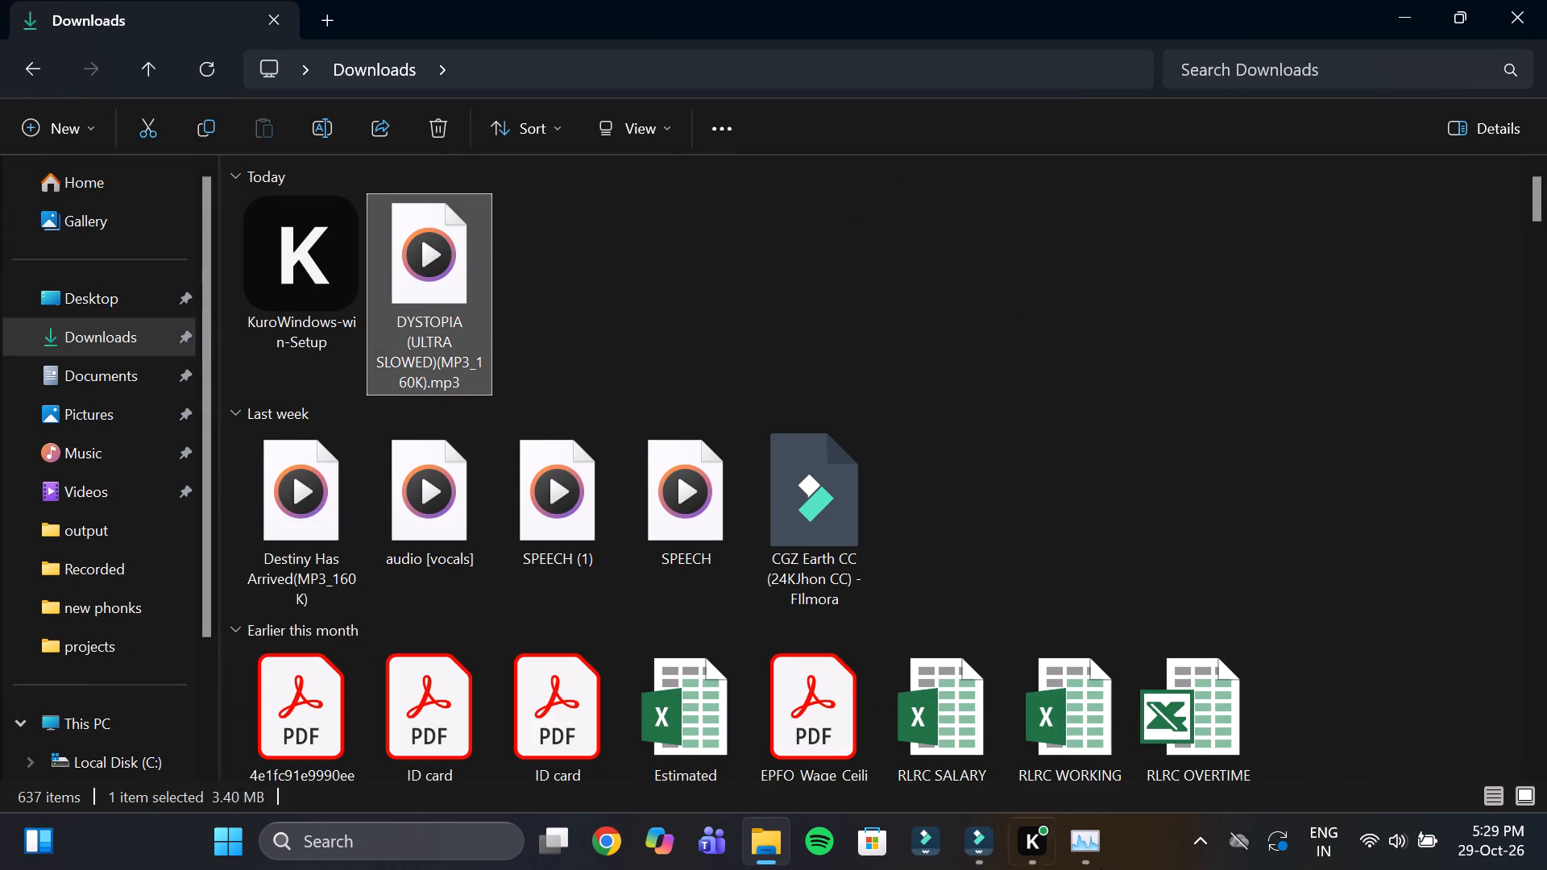
{"action": "left_click_drag", "start_coordinate": [1101, 869], "coordinate": [915, 776]}
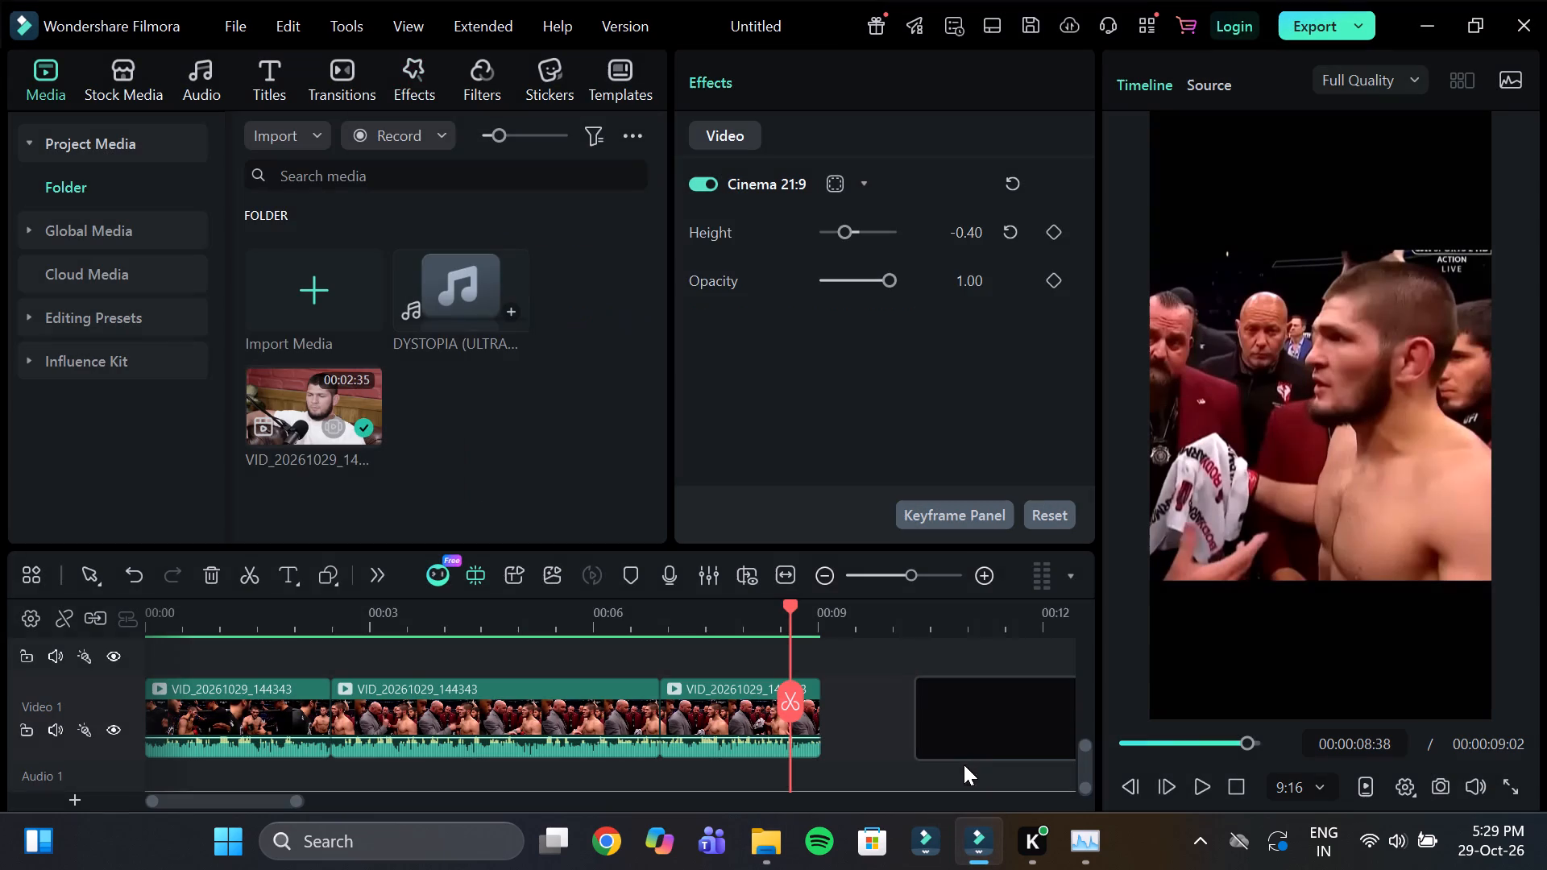
{"action": "scroll", "coordinate": [987, 715], "scroll_direction": "down", "scroll_amount": 1}
Listen to the DYSTOPIA music at several points to find where the usable section should begin.
{"action": "left_click", "coordinate": [940, 610]}
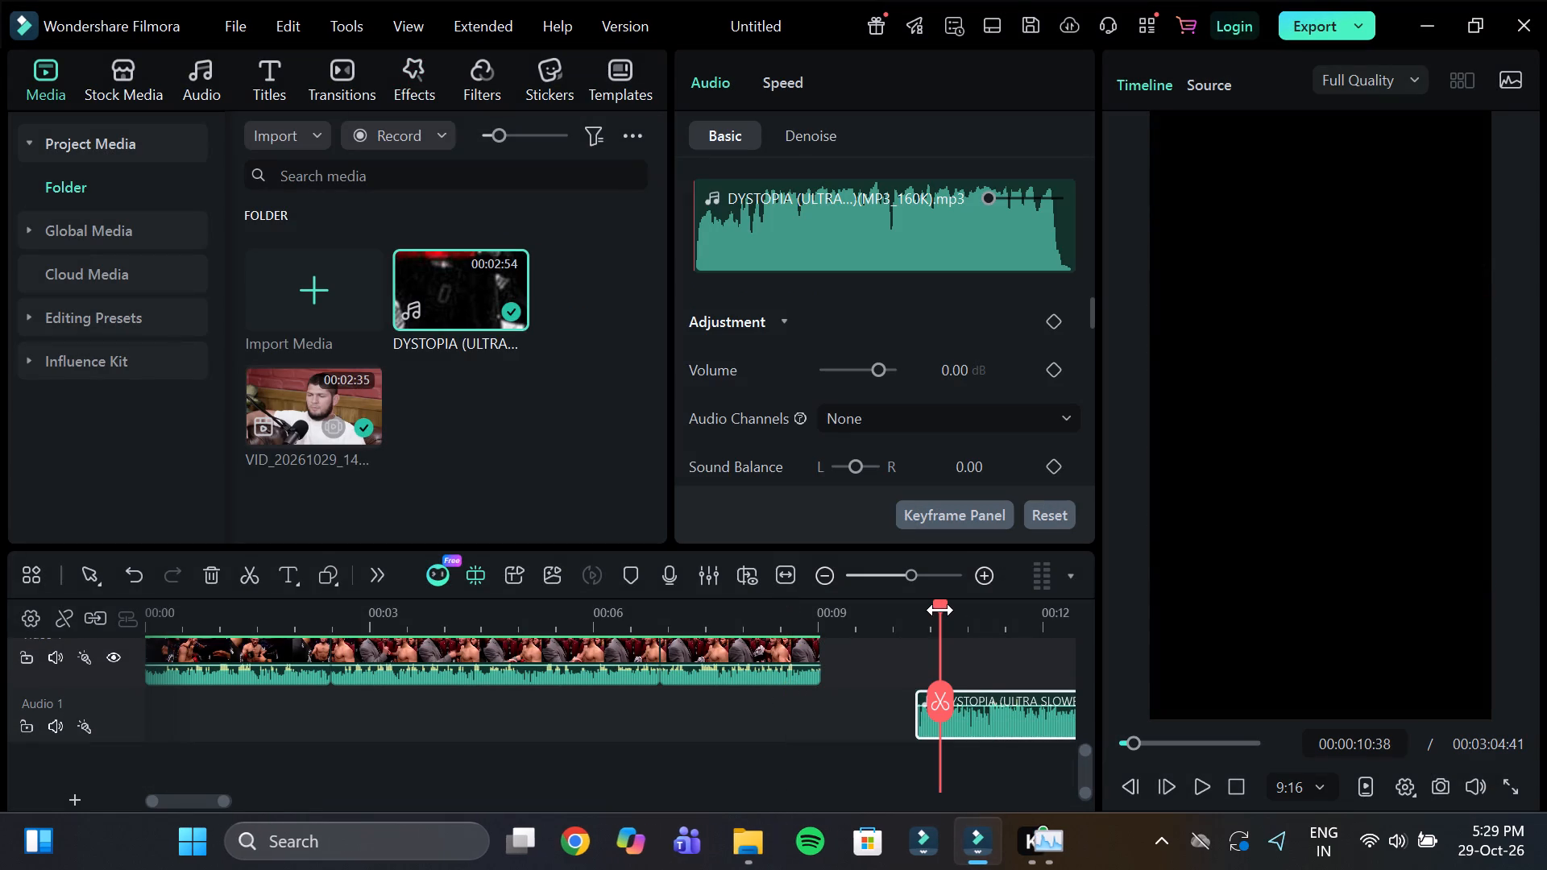
{"action": "key", "text": "space"}
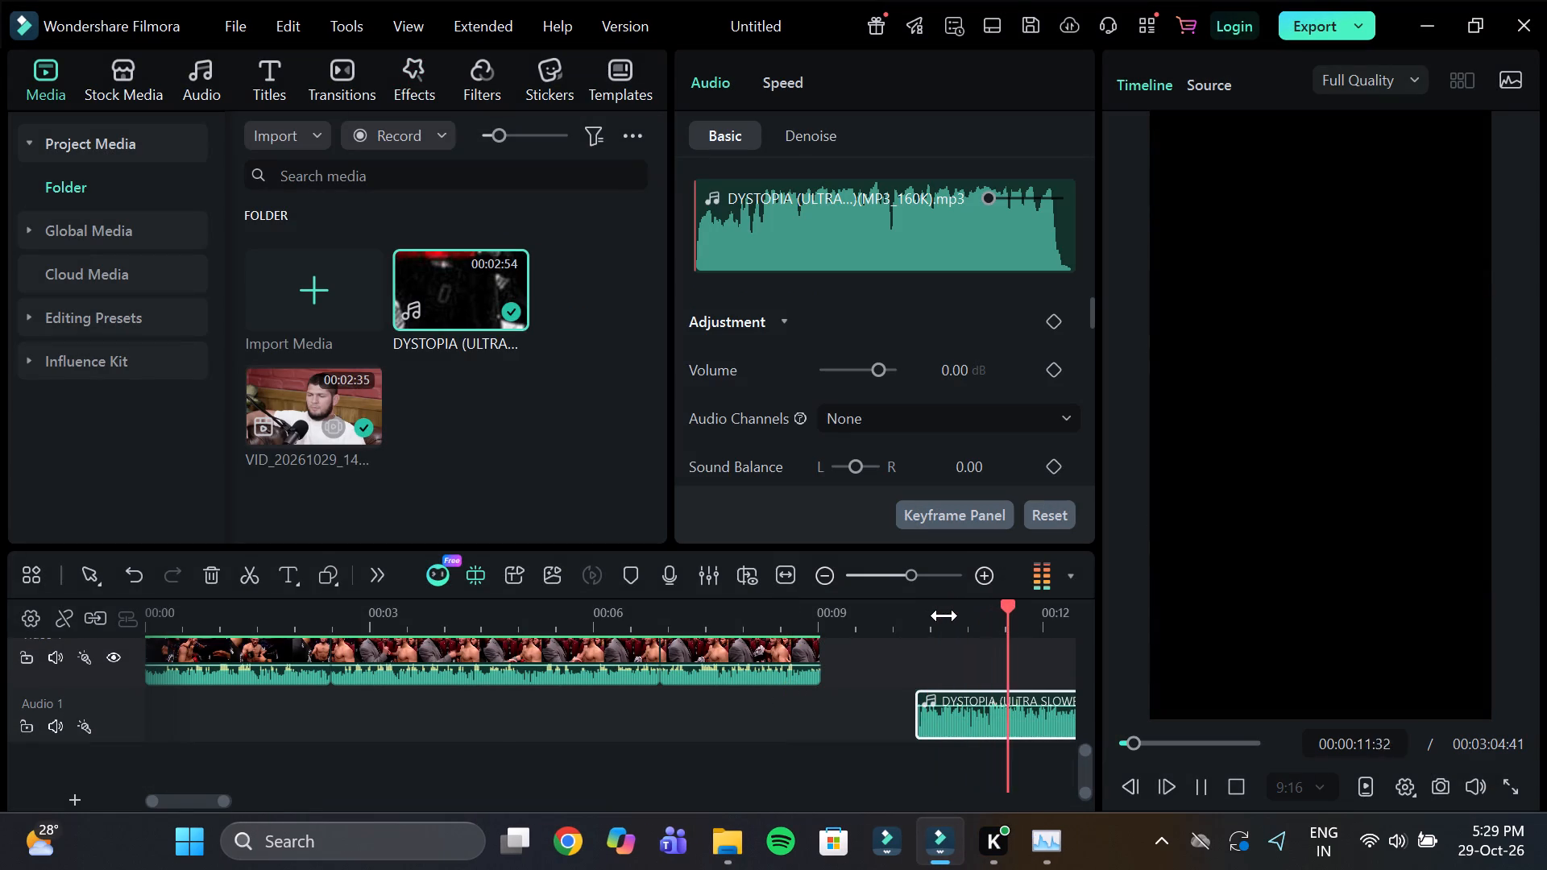
{"action": "left_click_drag", "start_coordinate": [947, 615], "coordinate": [906, 614]}
{"action": "left_click", "coordinate": [832, 619]}
{"action": "left_click", "coordinate": [942, 623]}
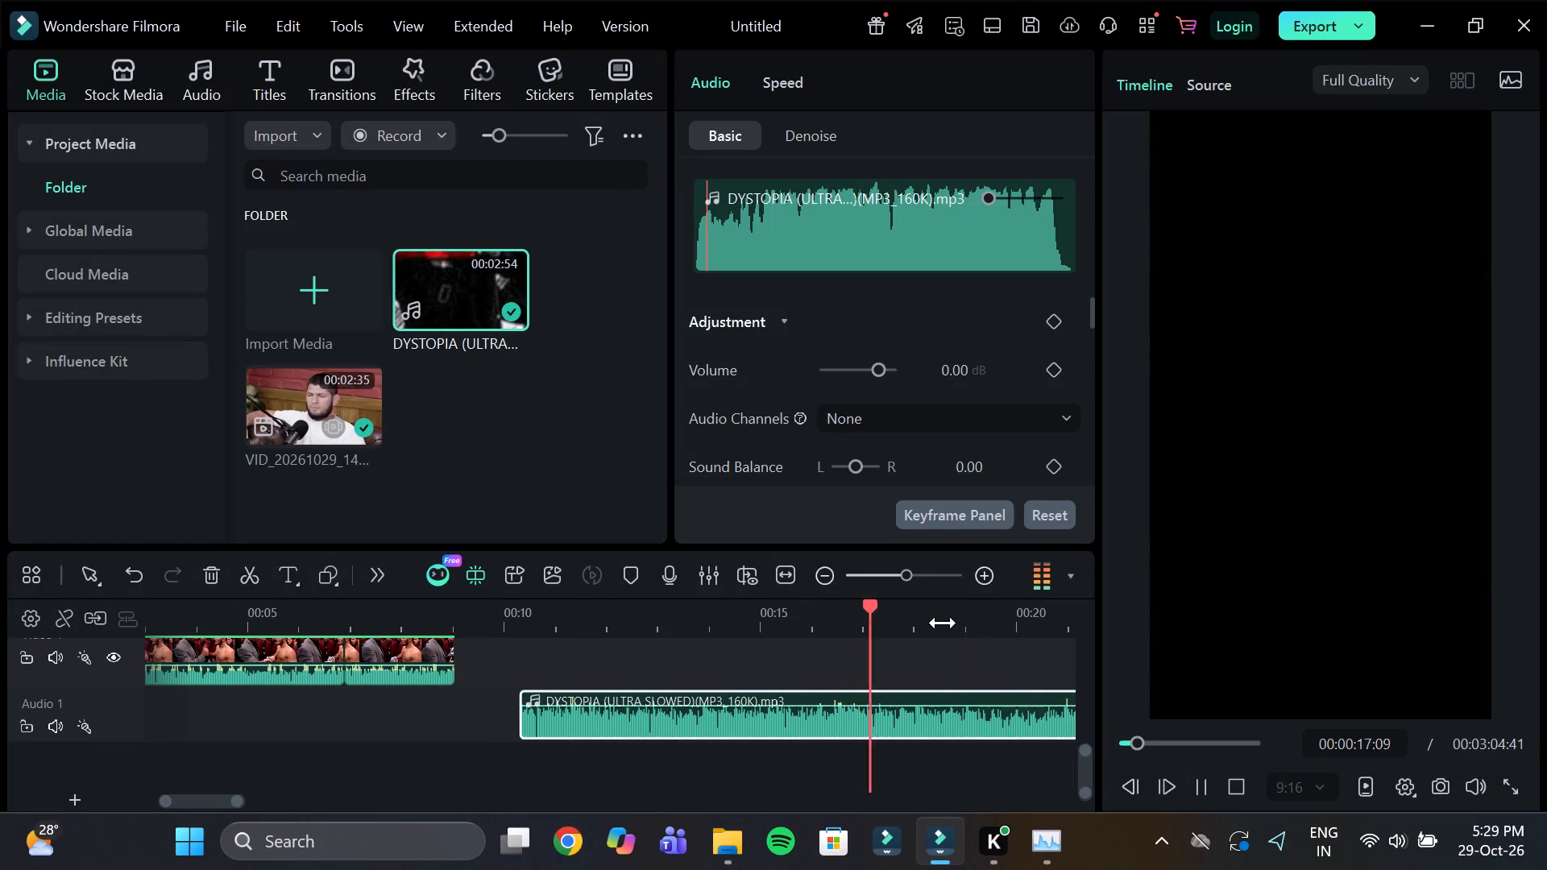
{"action": "left_click_drag", "start_coordinate": [990, 621], "coordinate": [933, 620]}
{"action": "left_click", "coordinate": [836, 619]}
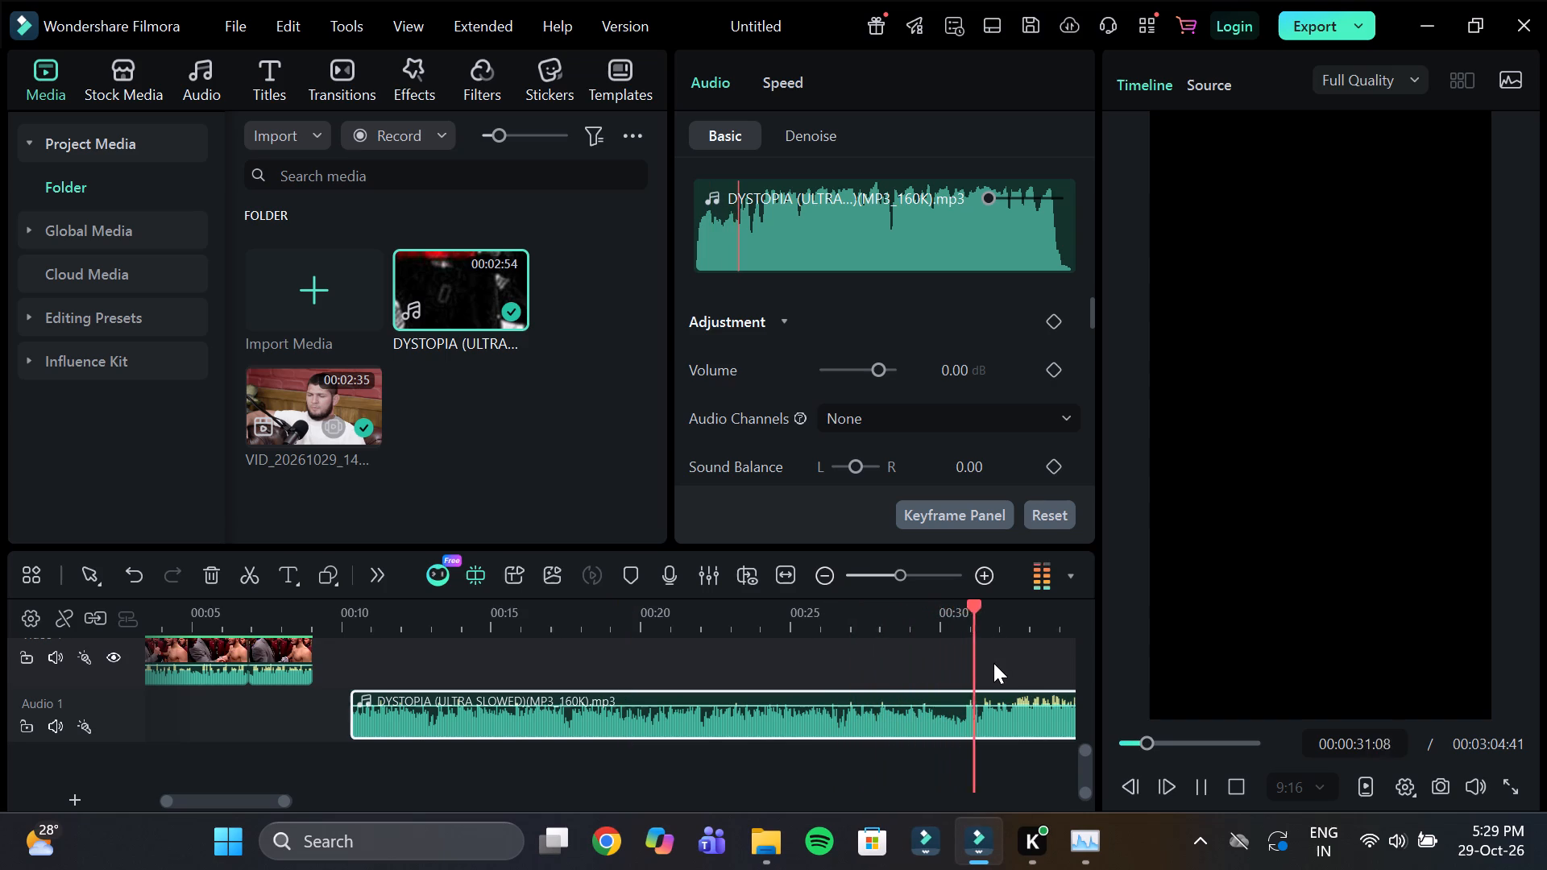
{"action": "left_click_drag", "start_coordinate": [1010, 633], "coordinate": [910, 628]}
{"action": "left_click", "coordinate": [825, 619]}
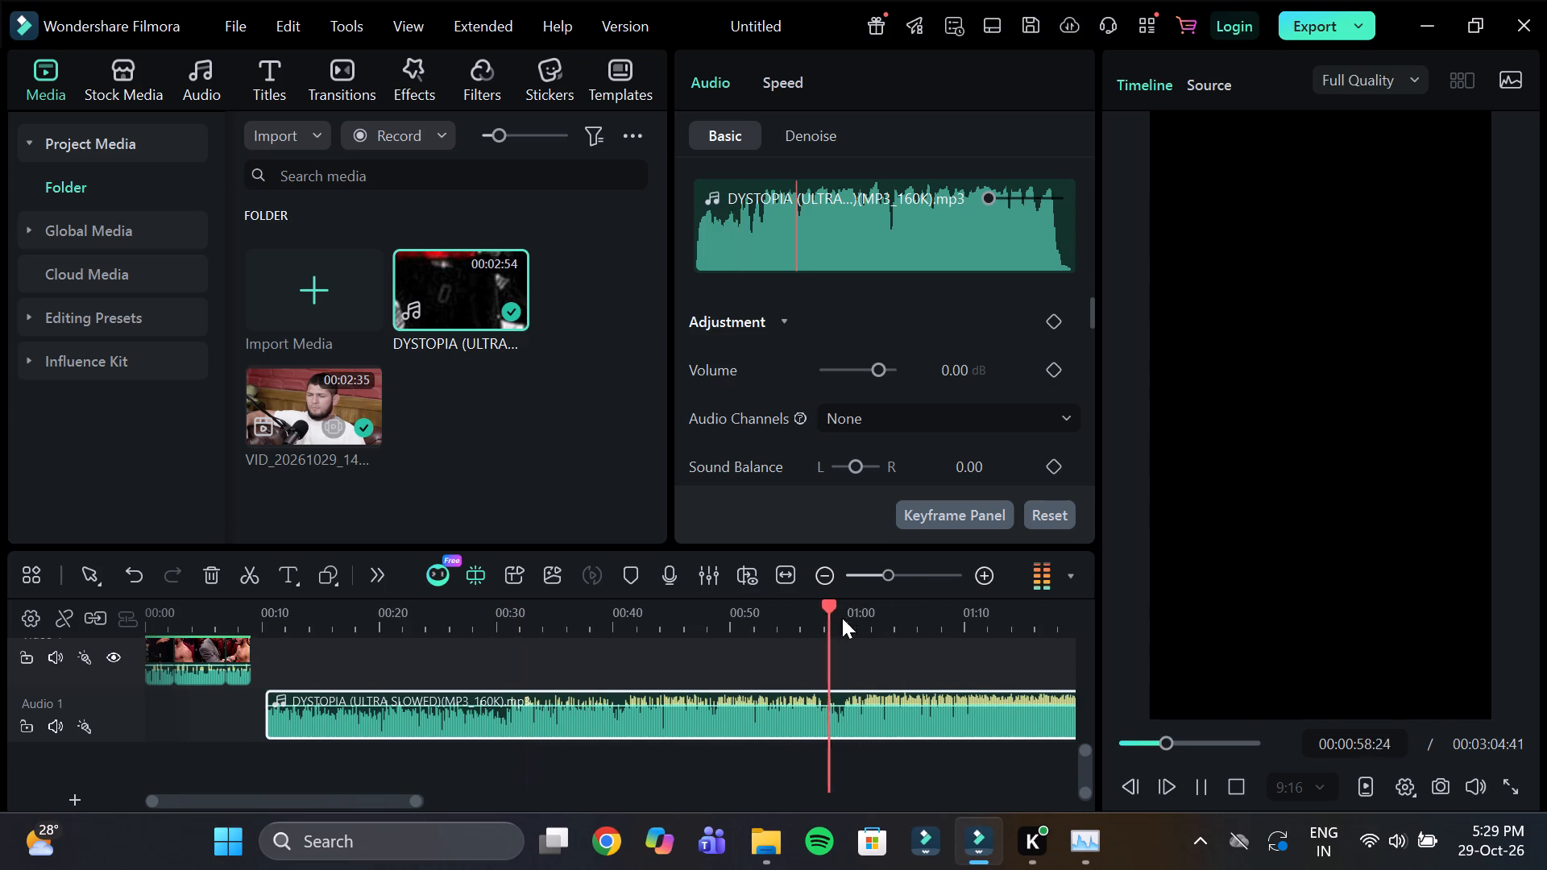
{"action": "left_click", "coordinate": [884, 623]}
{"action": "left_click_drag", "start_coordinate": [966, 622], "coordinate": [1059, 627]}
{"action": "left_click", "coordinate": [341, 615]}
{"action": "left_click_drag", "start_coordinate": [421, 614], "coordinate": [462, 614]}
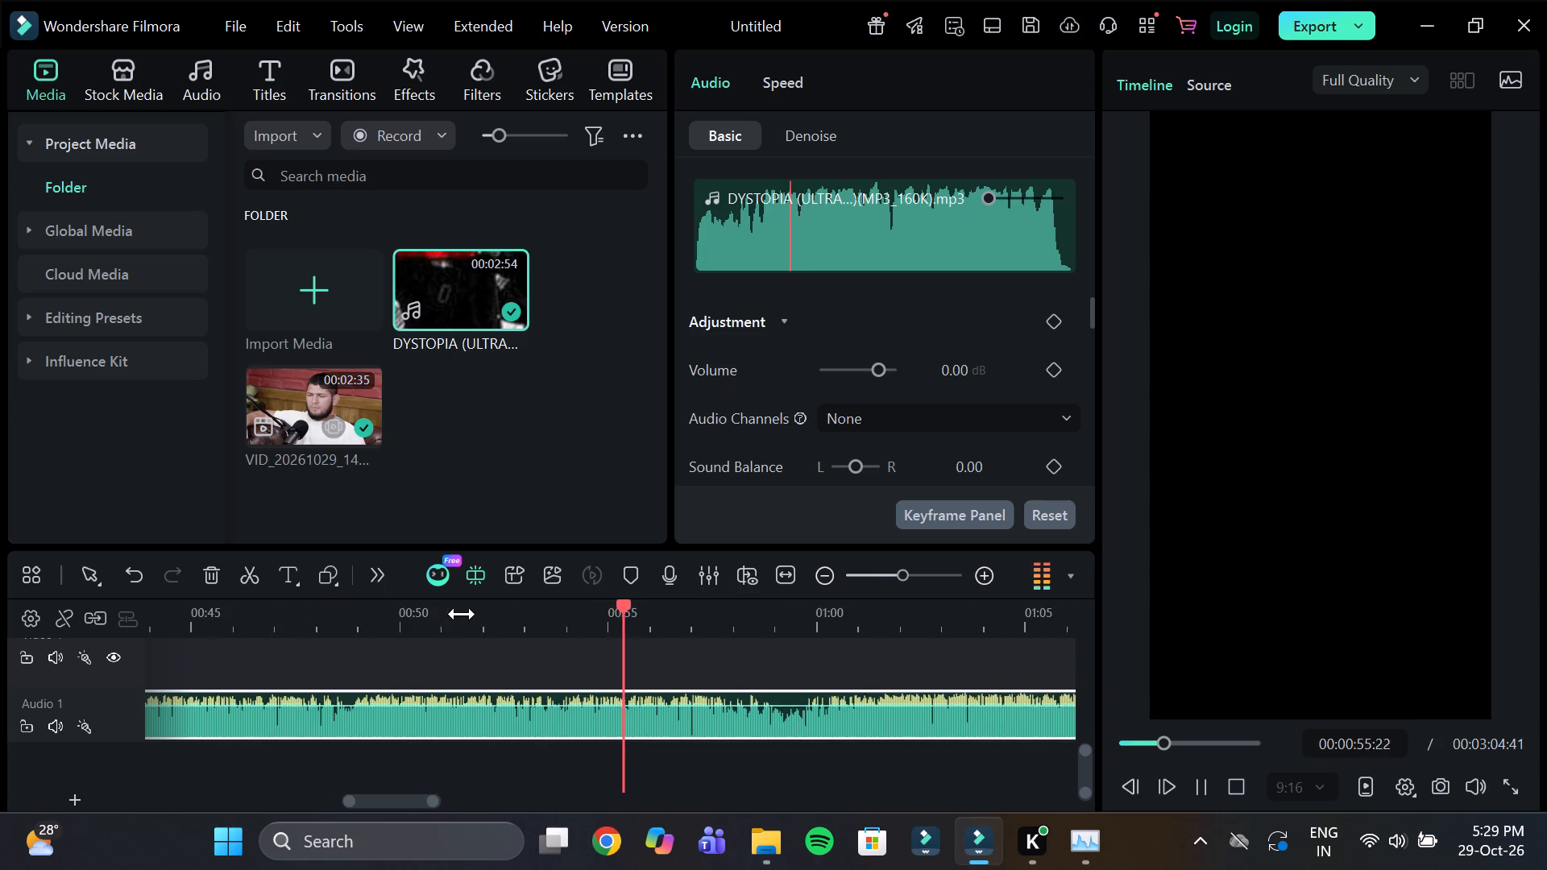
{"action": "left_click_drag", "start_coordinate": [462, 614], "coordinate": [393, 615]}
{"action": "left_click", "coordinate": [259, 613]}
{"action": "left_click_drag", "start_coordinate": [330, 611], "coordinate": [285, 611]}
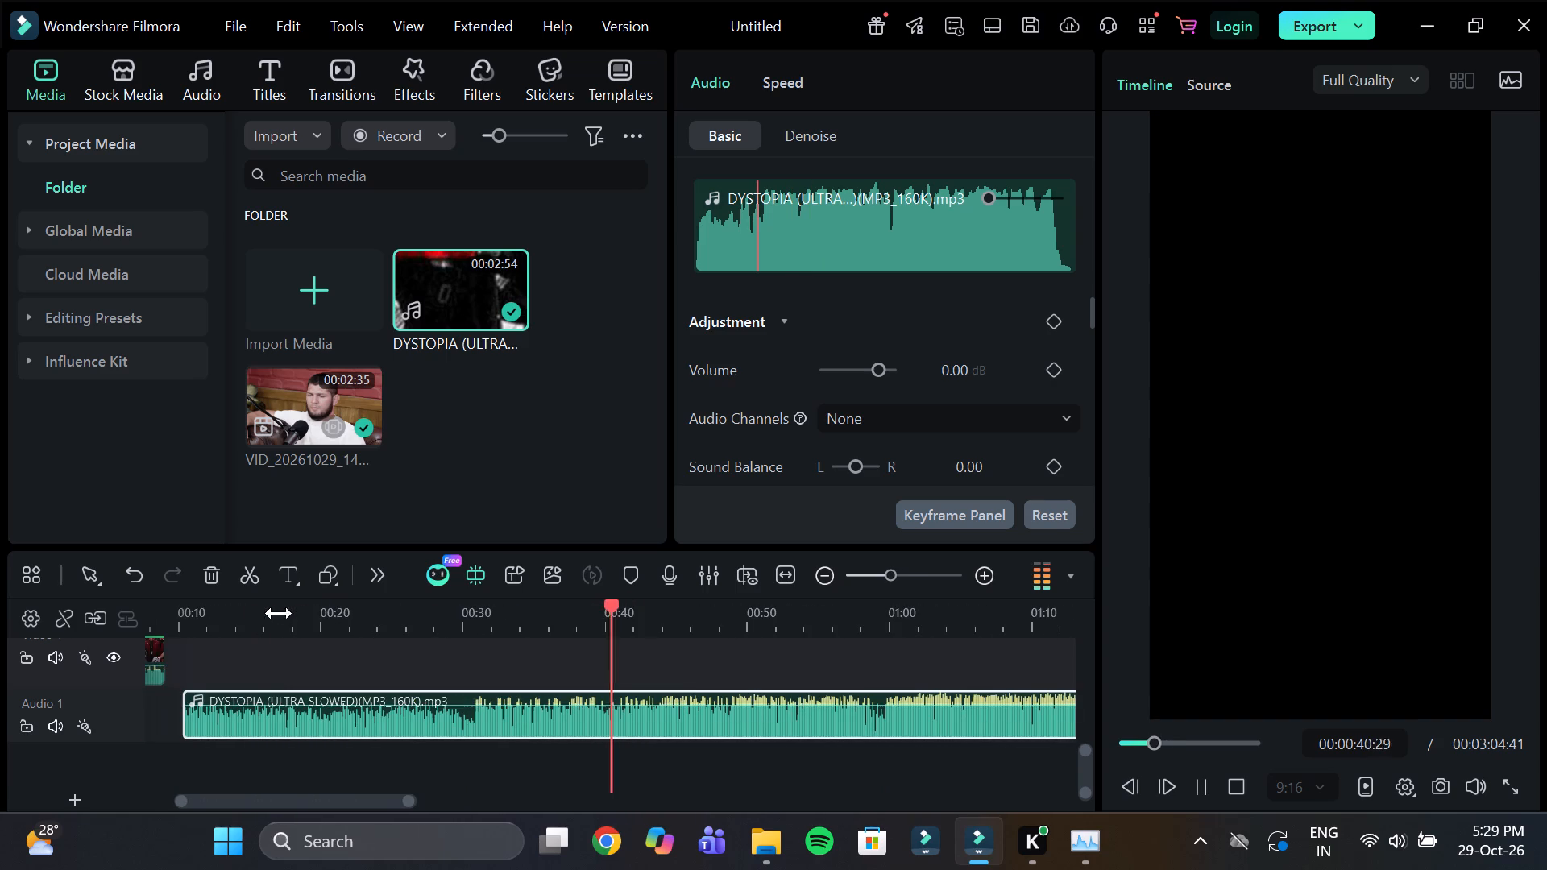
{"action": "left_click", "coordinate": [275, 612]}
{"action": "left_click", "coordinate": [442, 620]}
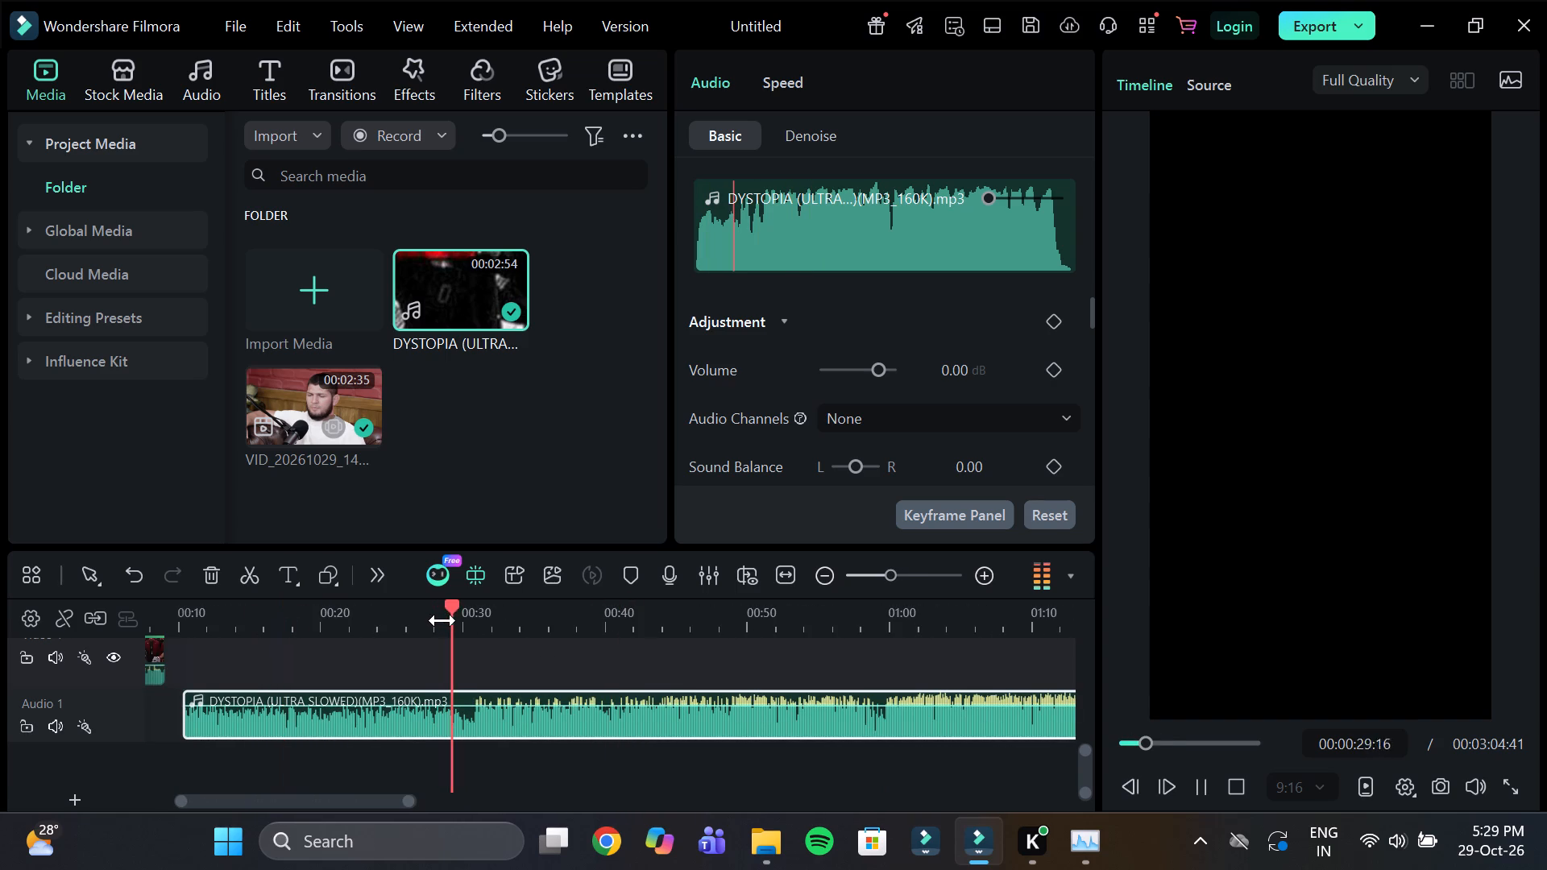
{"action": "key", "text": "space"}
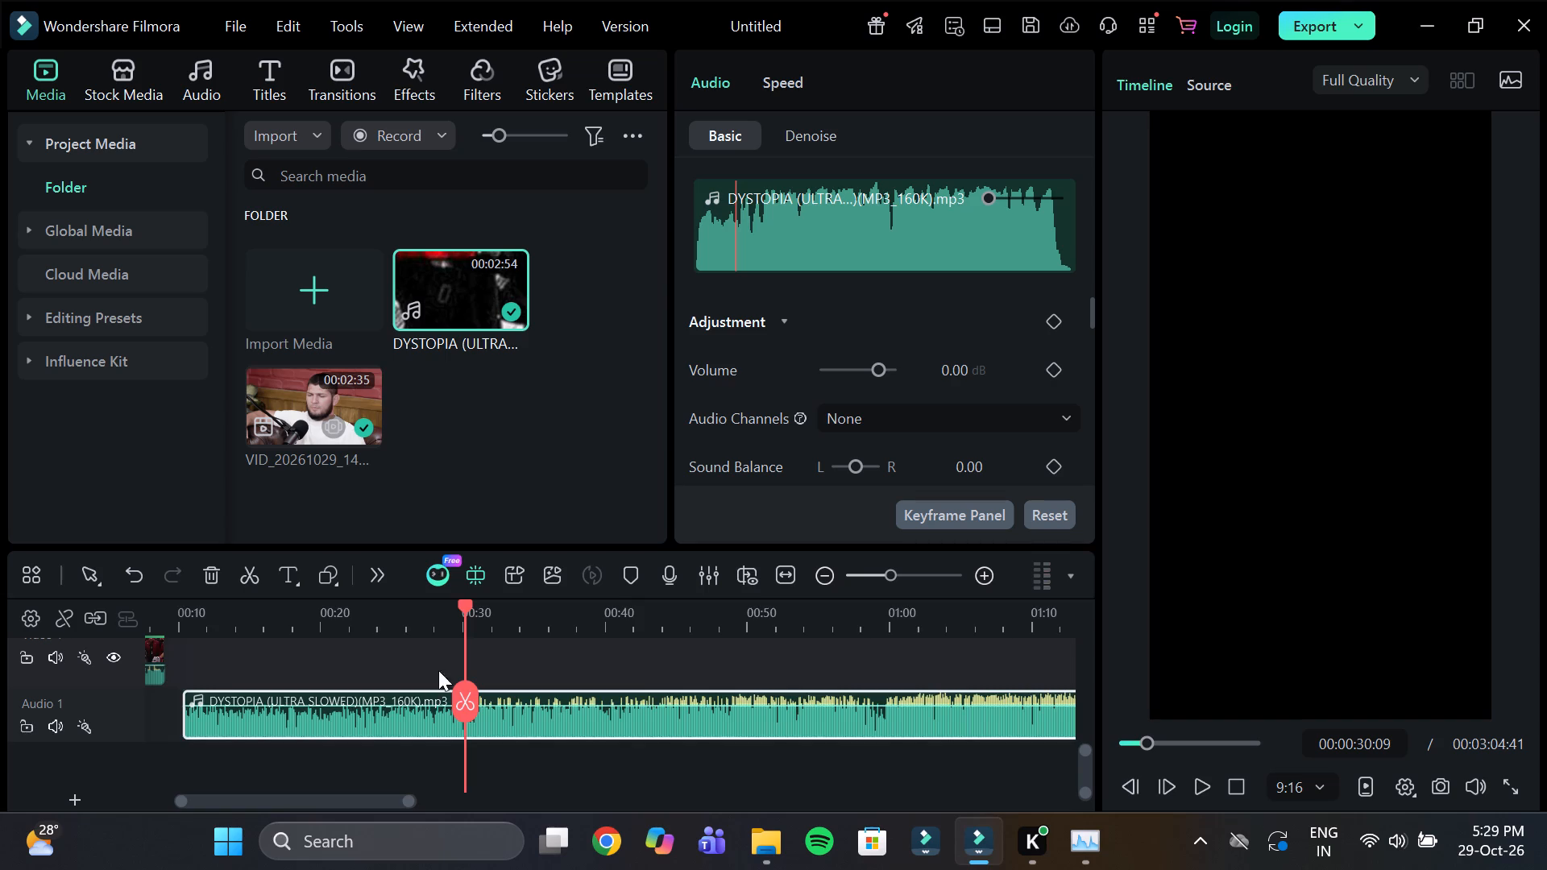
Split the music clip at 00:00:29:49 and delete the part before the cut.
{"action": "left_click_drag", "start_coordinate": [496, 618], "coordinate": [594, 633]}
{"action": "left_click_drag", "start_coordinate": [608, 611], "coordinate": [599, 623]}
{"action": "left_click", "coordinate": [599, 699]}
{"action": "left_click", "coordinate": [550, 715]}
{"action": "key", "text": "Delete"}
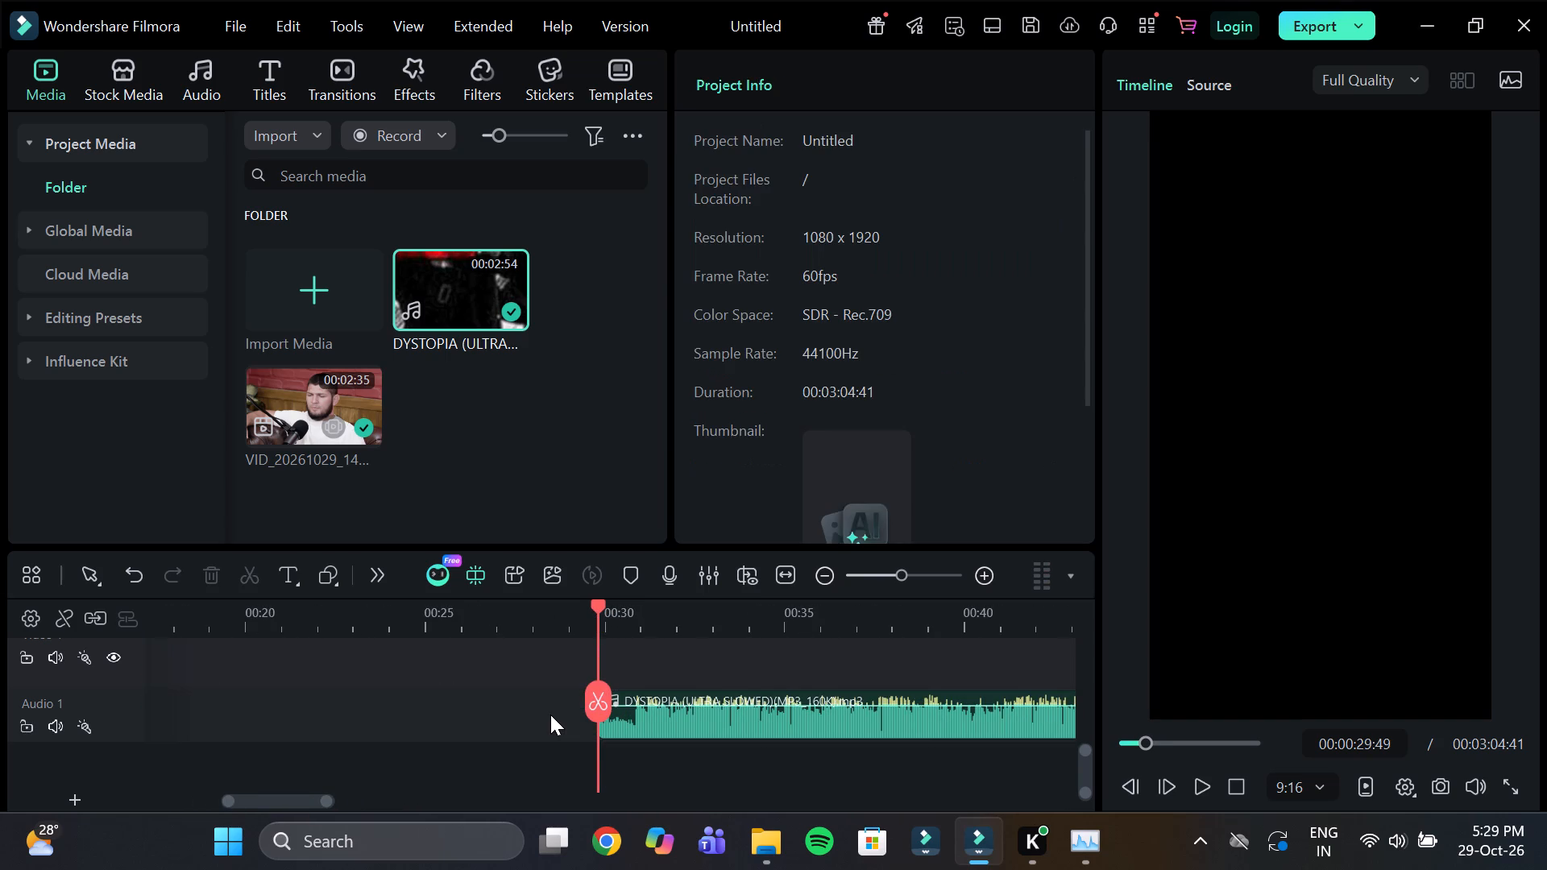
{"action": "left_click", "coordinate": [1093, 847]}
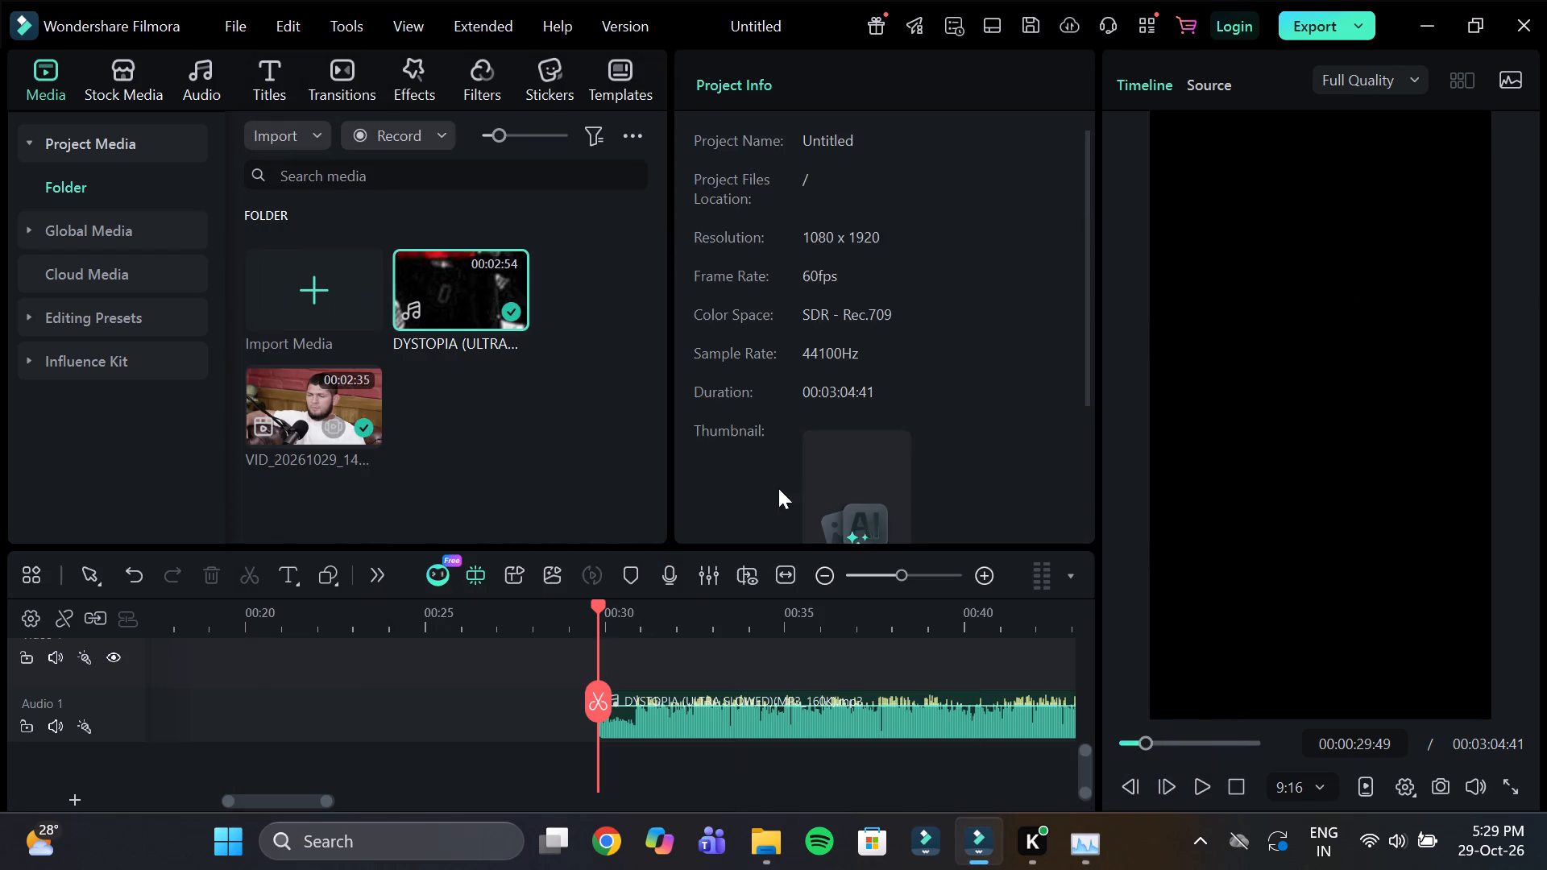
Play the trimmed music from its new beginning to check the cut.
{"action": "left_click_drag", "start_coordinate": [695, 619], "coordinate": [619, 604]}
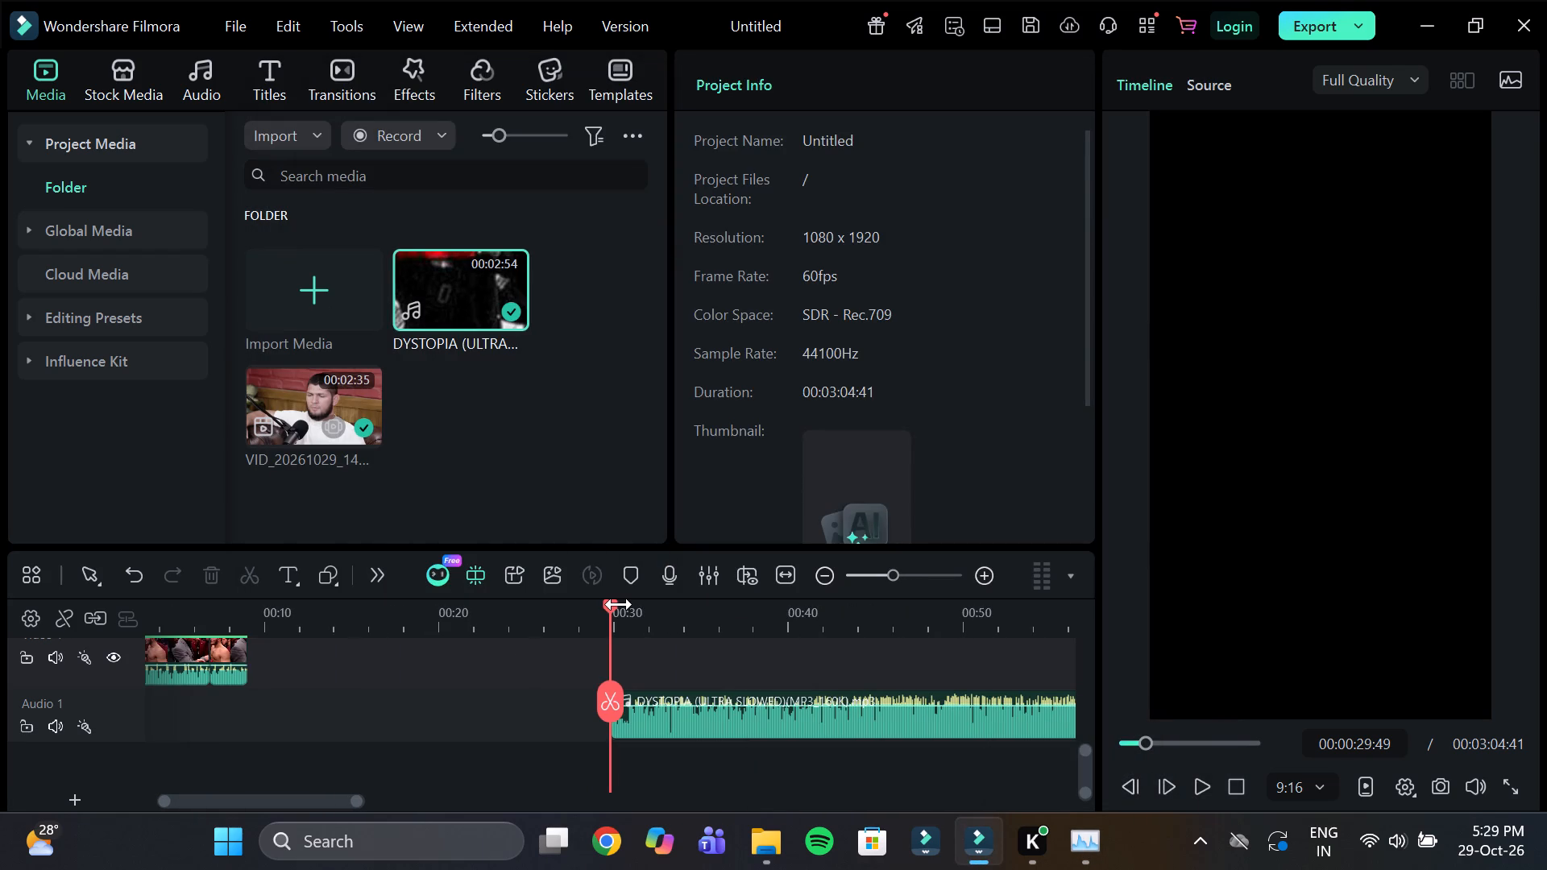
{"action": "key", "text": "space"}
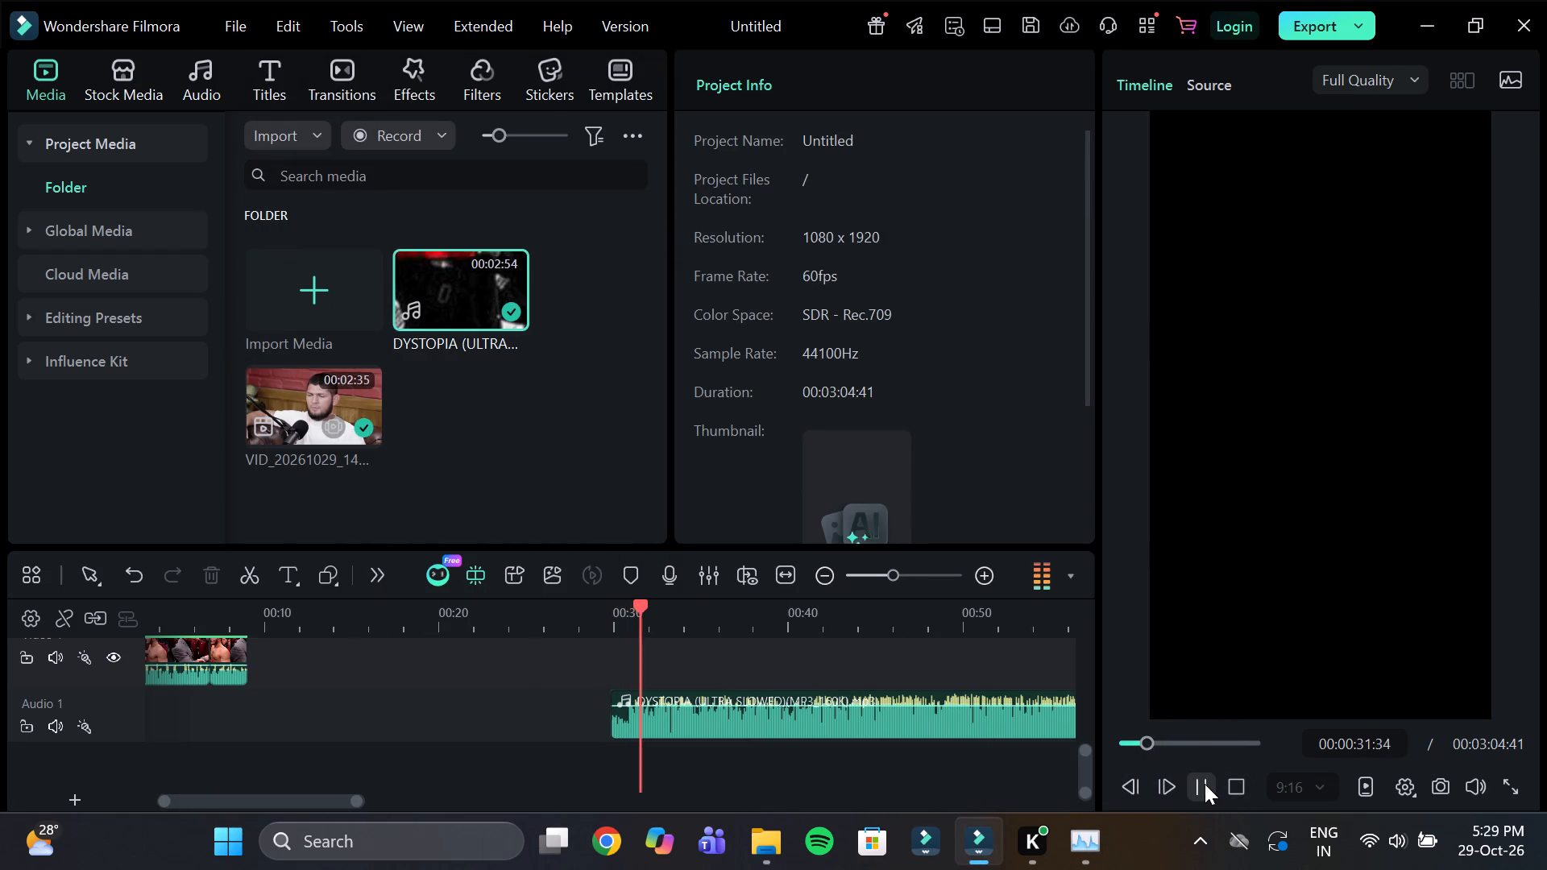
{"action": "left_click", "coordinate": [1205, 784]}
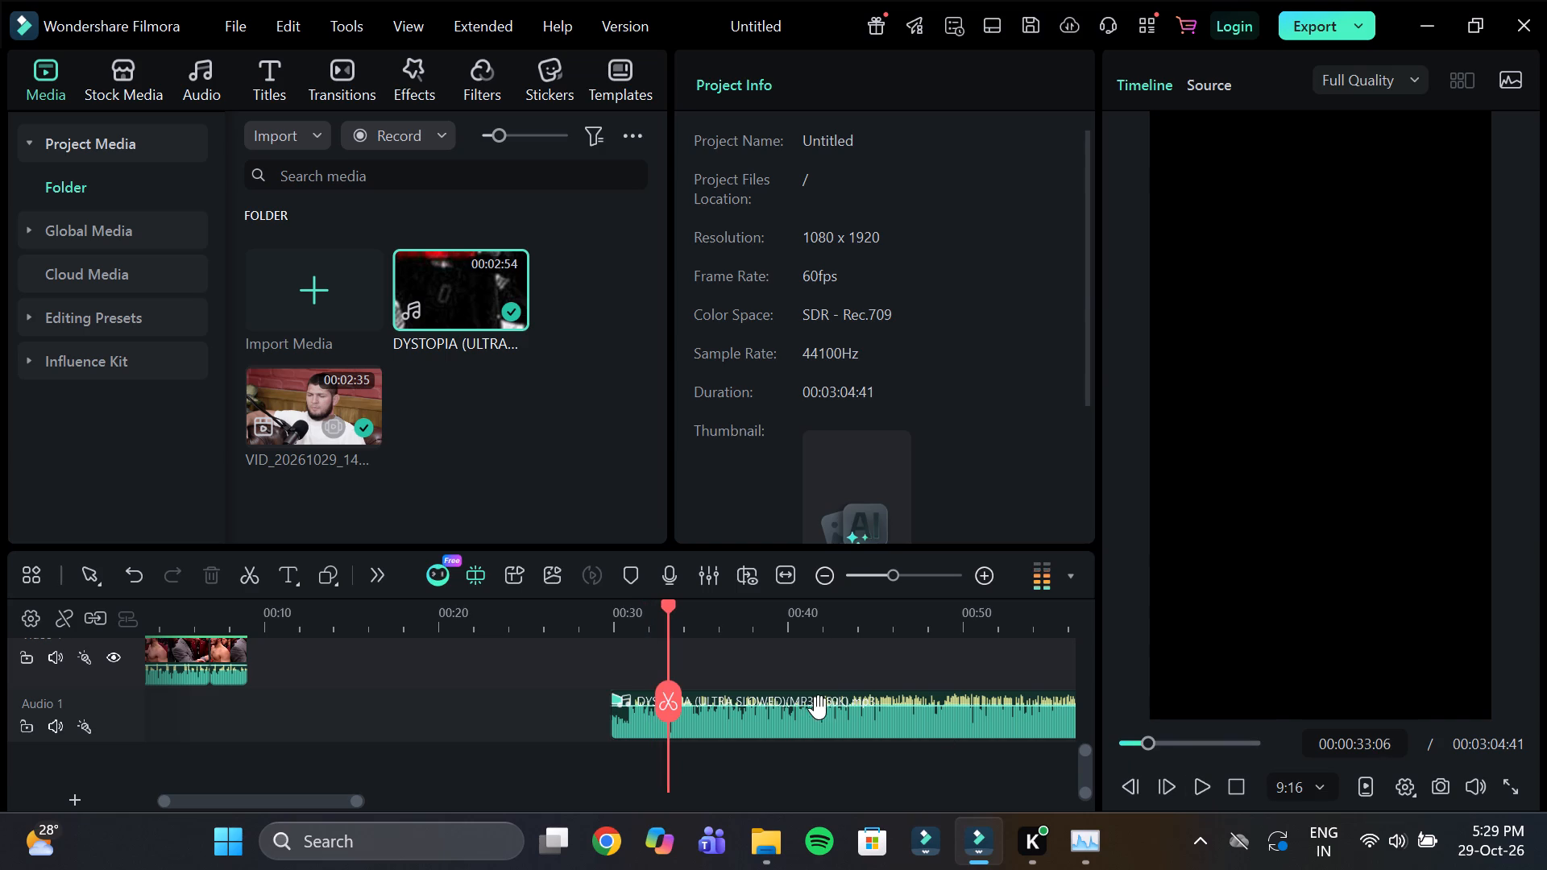
Move the trimmed music clip to the start of the timeline, beneath the video clips.
{"action": "left_click_drag", "start_coordinate": [810, 715], "coordinate": [225, 715]}
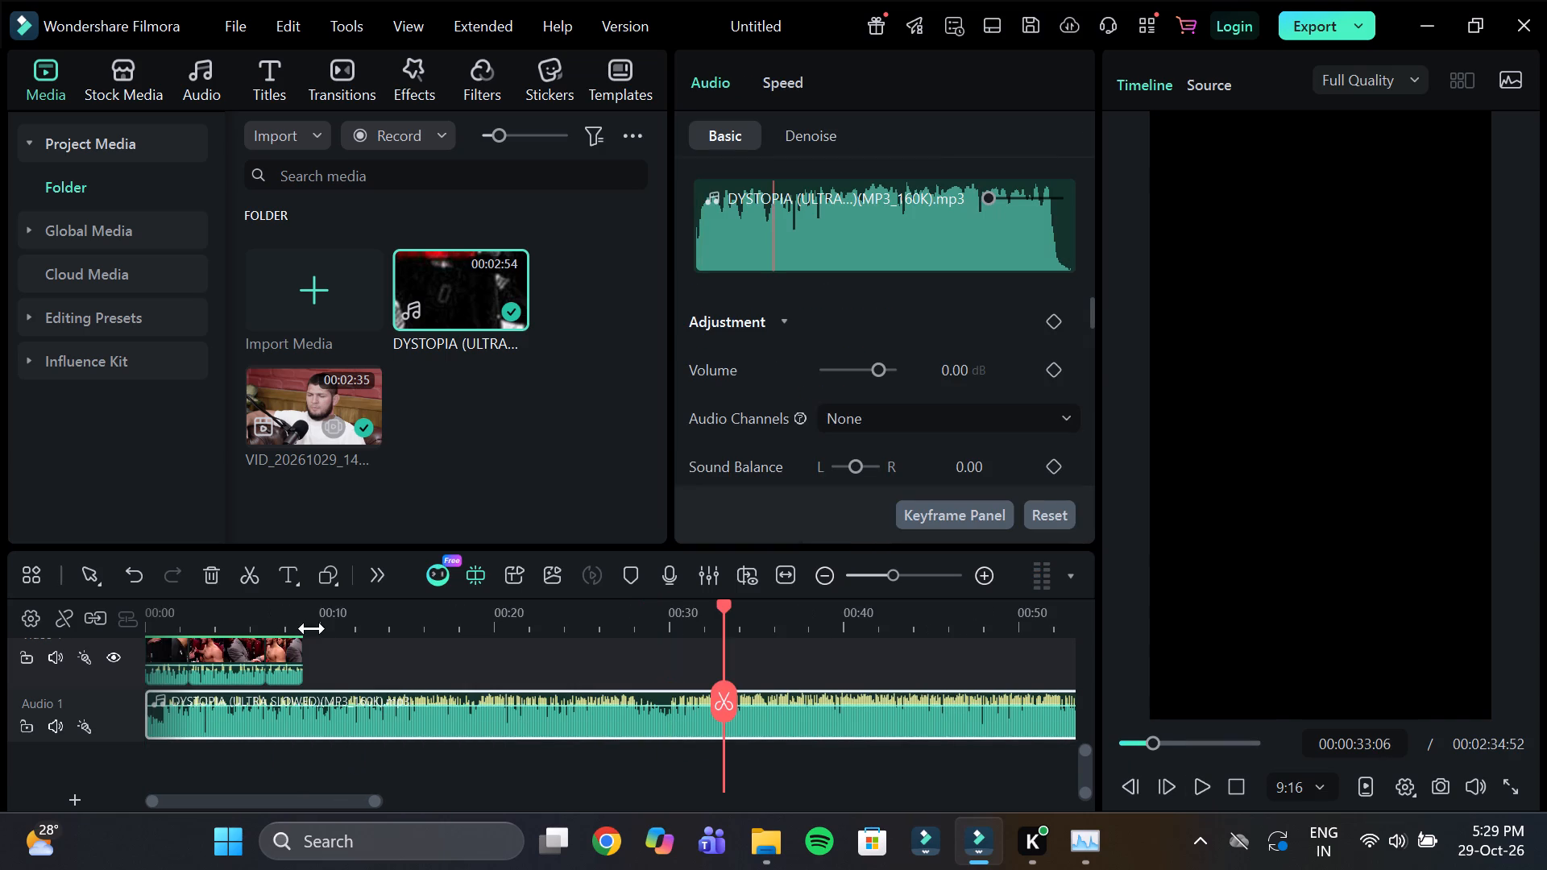
Listen to the trimmed DYSTOPIA music at several points up to about 36 seconds to find a better starting section.
{"action": "left_click", "coordinate": [324, 629]}
{"action": "key", "text": "space"}
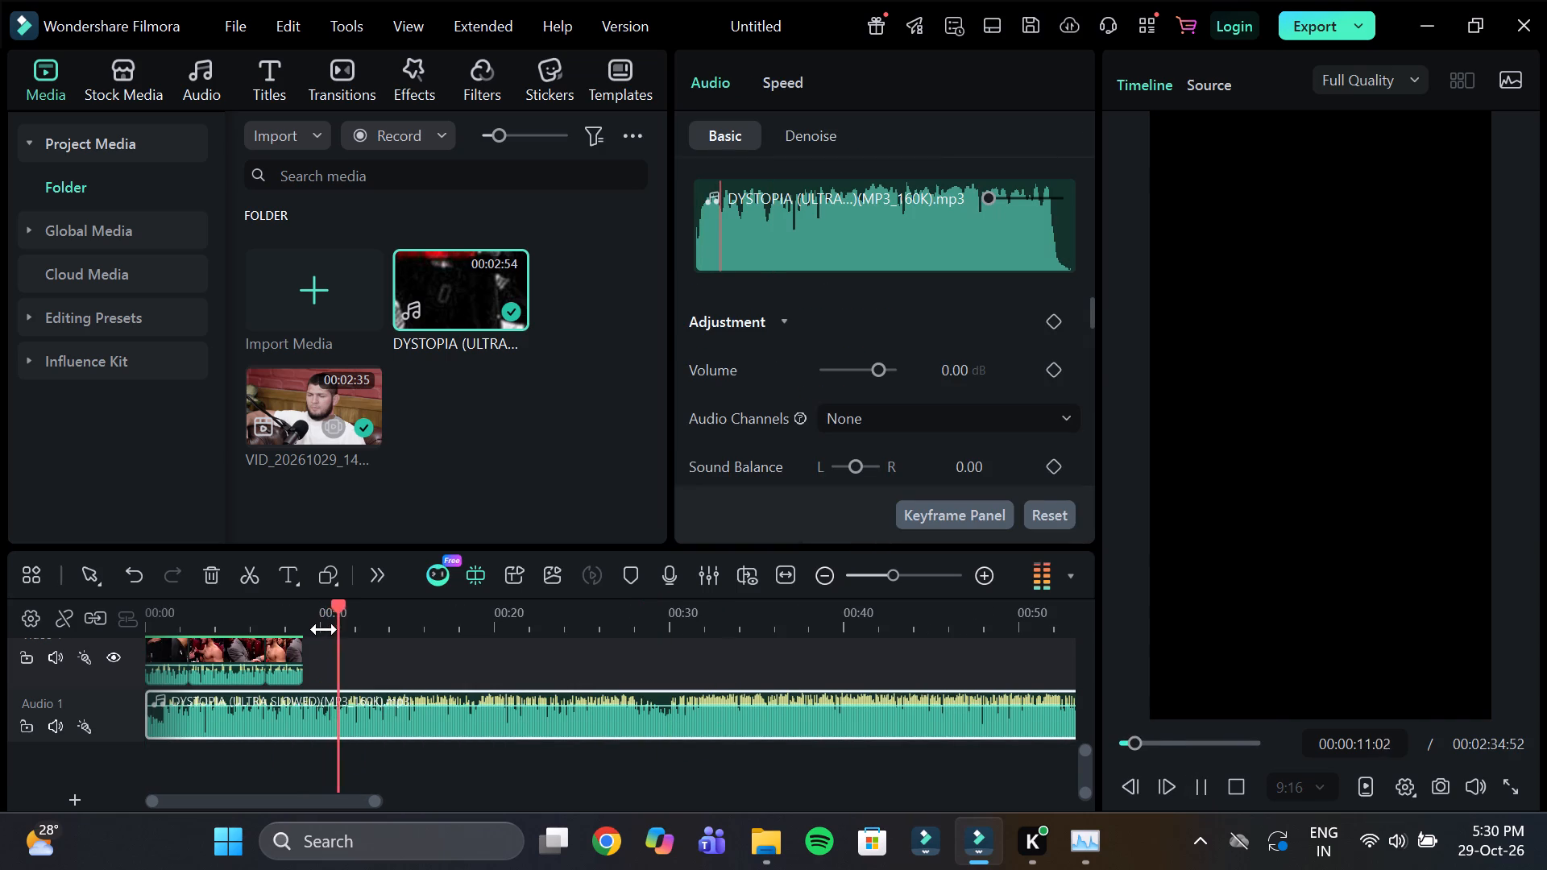
{"action": "left_click", "coordinate": [321, 625]}
{"action": "left_click_drag", "start_coordinate": [367, 615], "coordinate": [491, 628]}
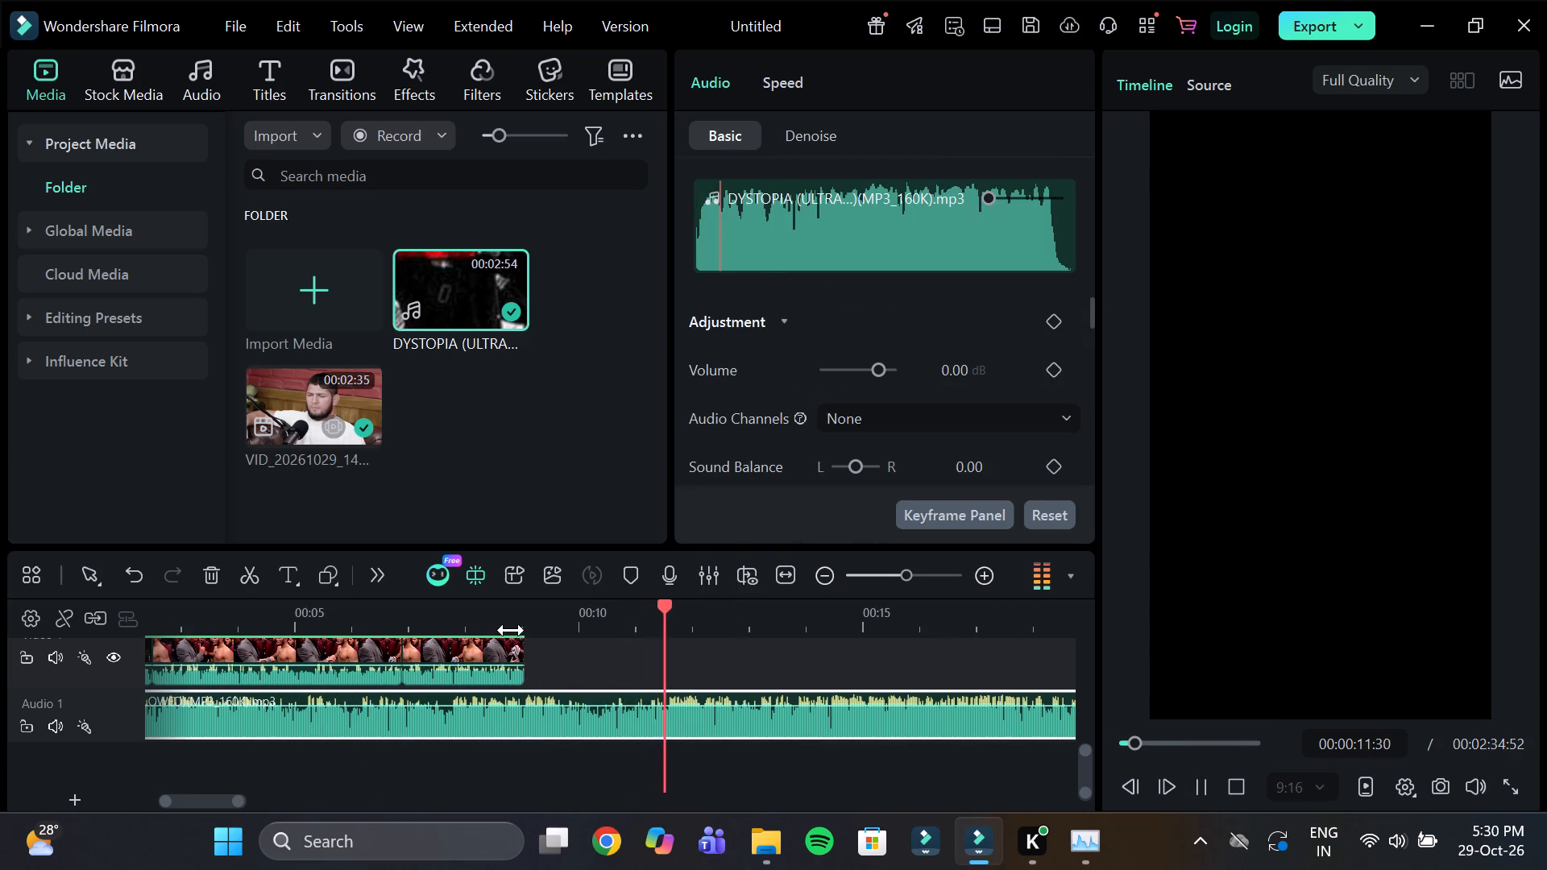
{"action": "left_click_drag", "start_coordinate": [752, 627], "coordinate": [703, 626]}
{"action": "left_click", "coordinate": [529, 616]}
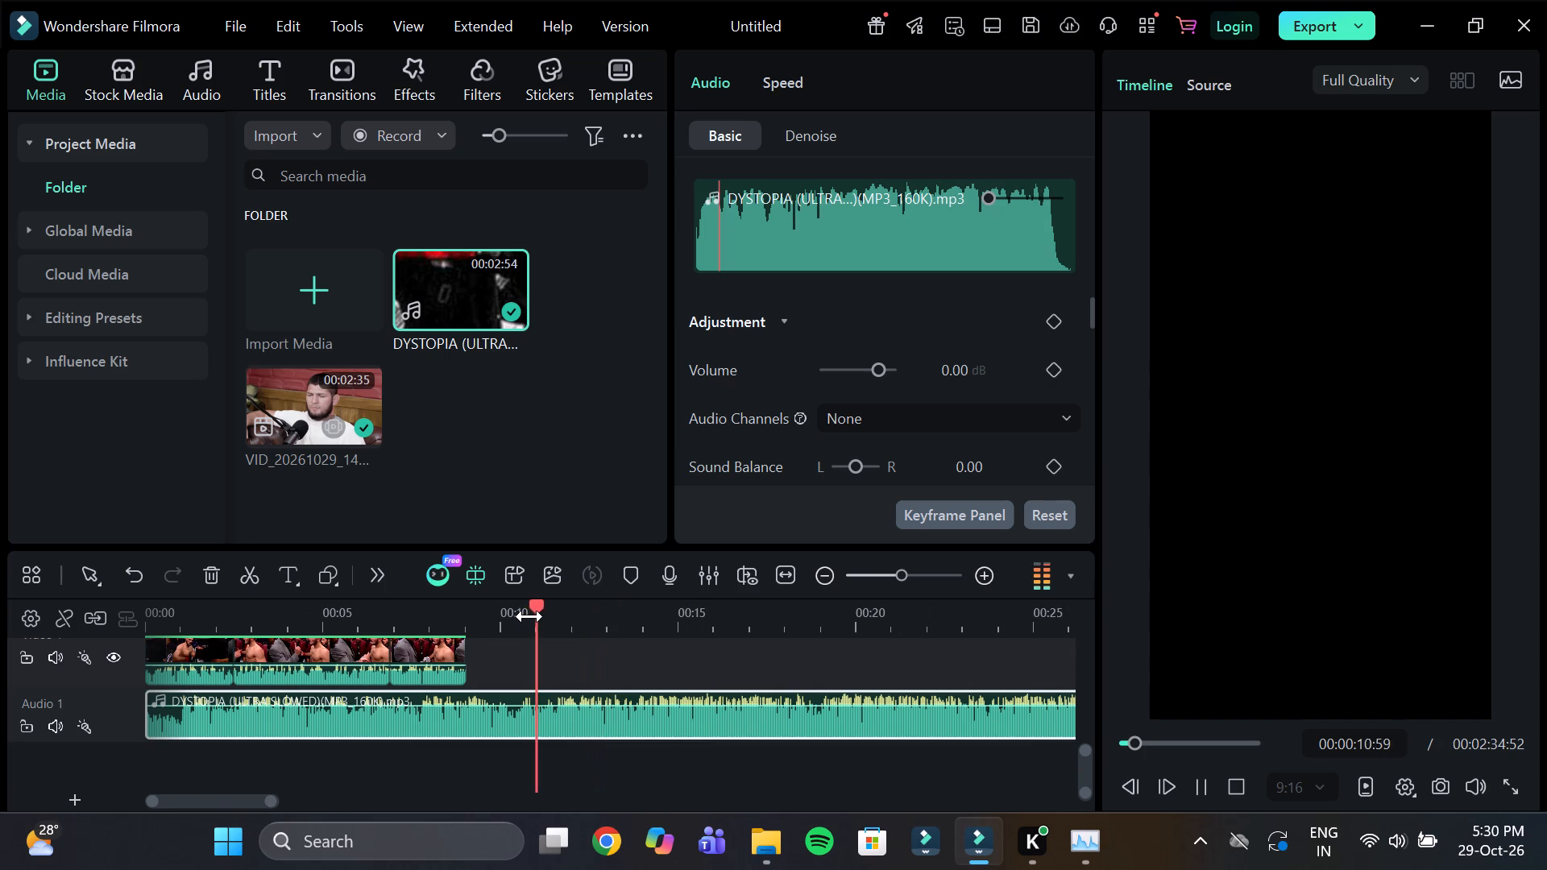
{"action": "left_click_drag", "start_coordinate": [802, 631], "coordinate": [765, 623]}
{"action": "left_click", "coordinate": [772, 623]}
{"action": "left_click", "coordinate": [860, 624]}
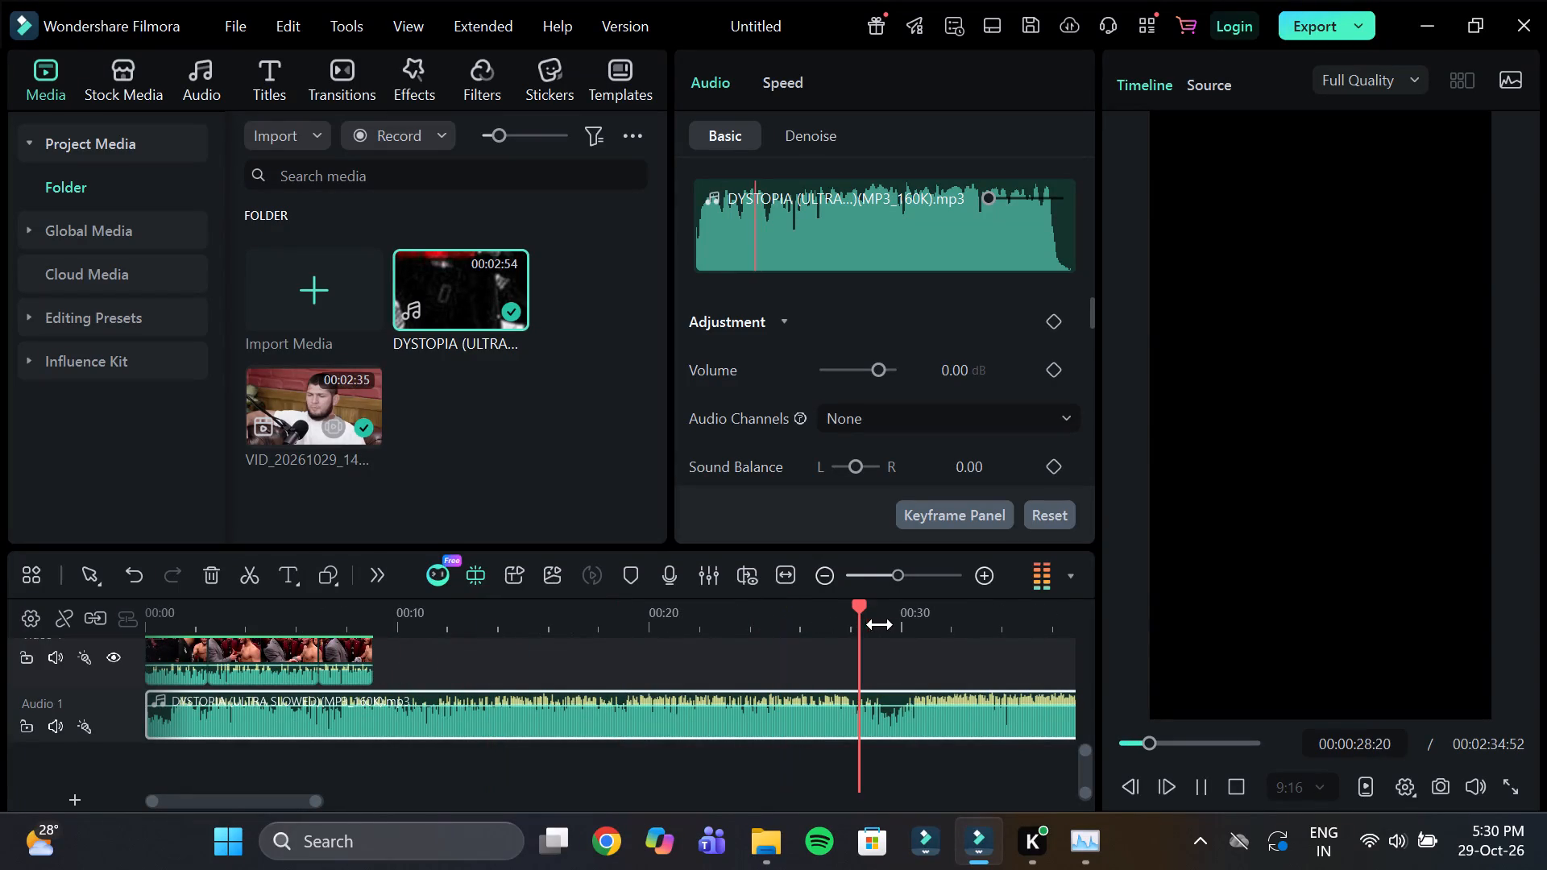
{"action": "left_click_drag", "start_coordinate": [903, 623], "coordinate": [935, 626]}
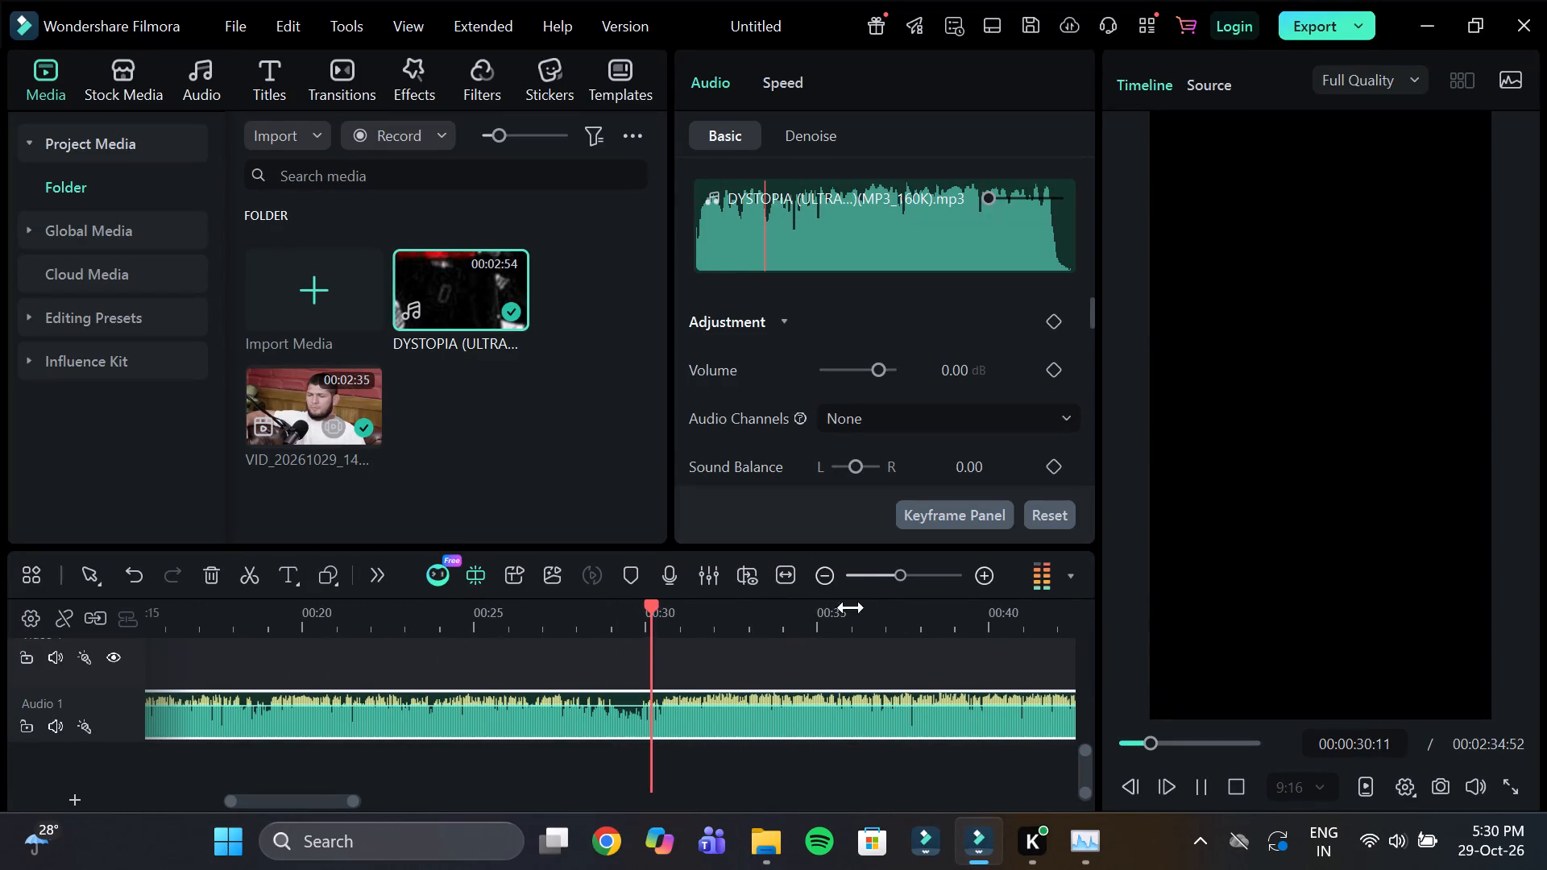
{"action": "left_click_drag", "start_coordinate": [831, 614], "coordinate": [863, 623]}
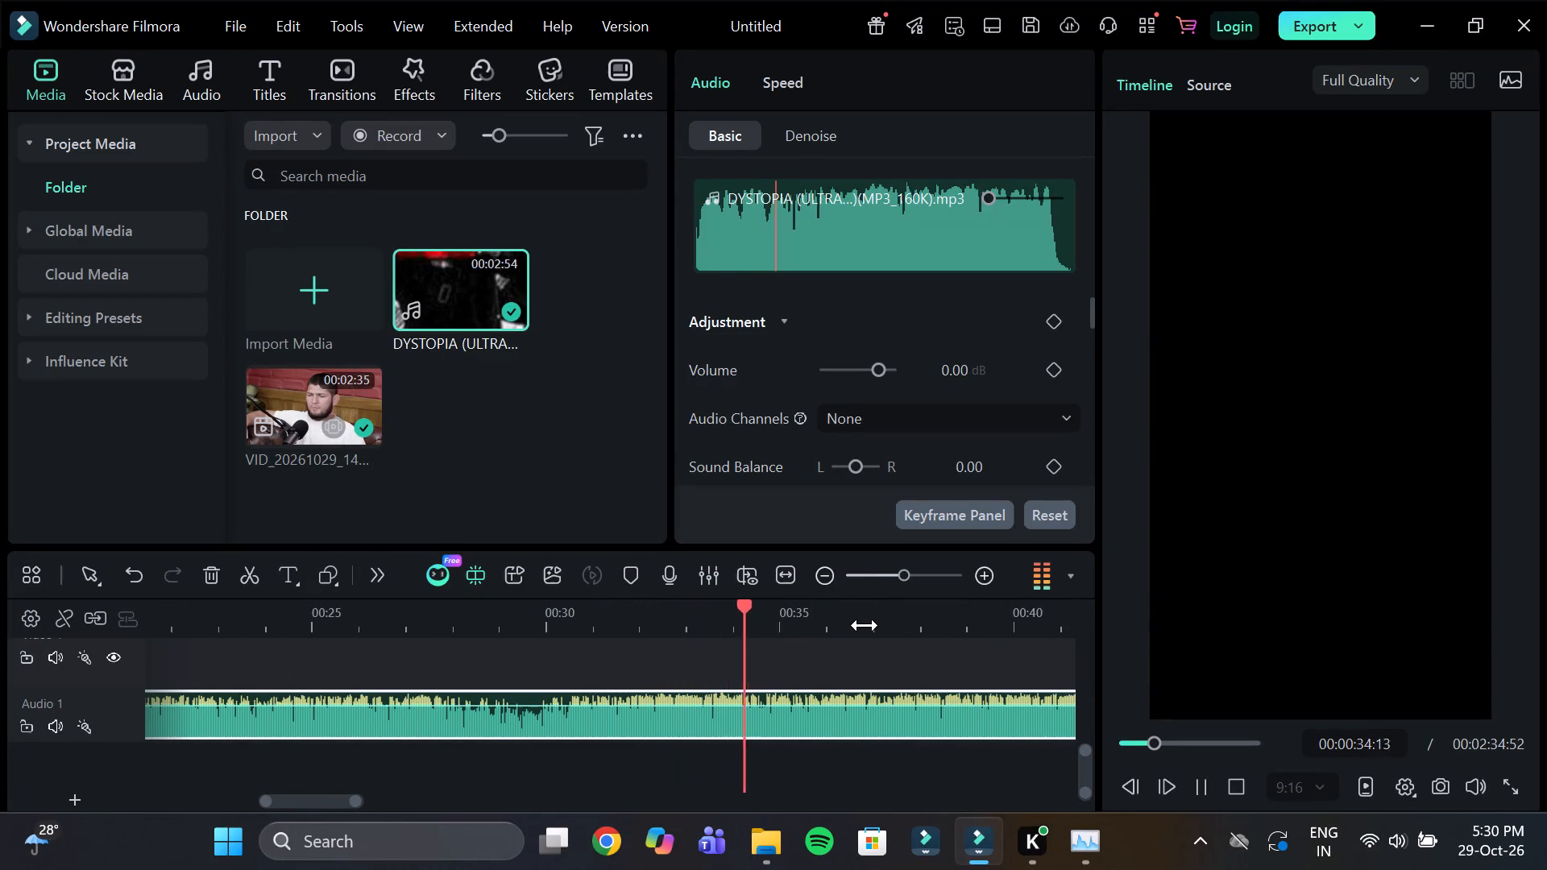
{"action": "left_click", "coordinate": [1201, 778]}
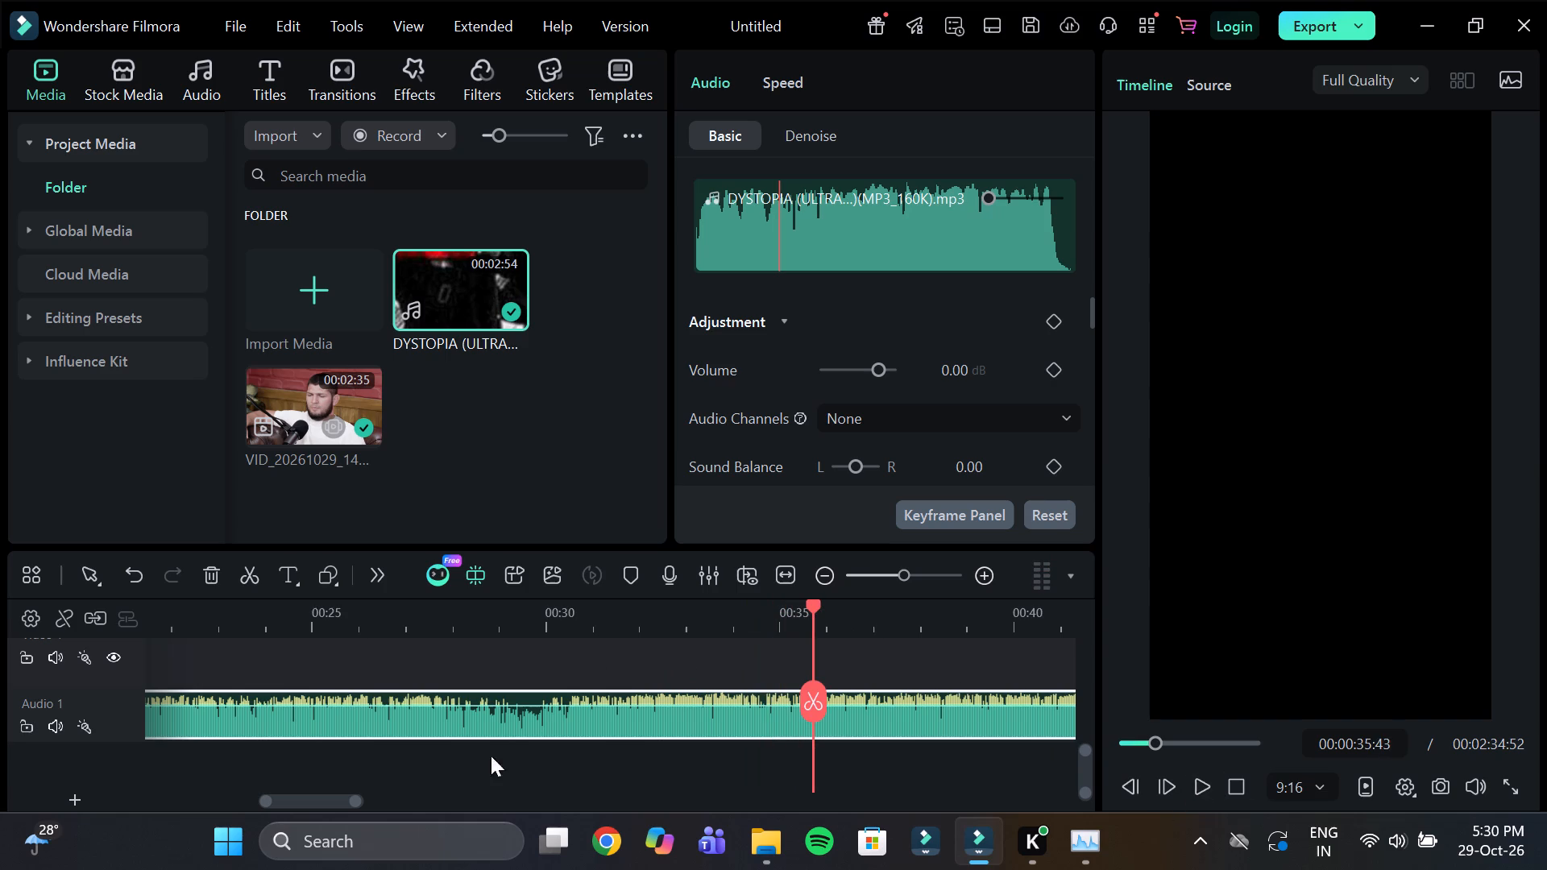
Split the music clip at 00:00:10:40 and delete the part before the cut.
{"action": "left_click_drag", "start_coordinate": [317, 801], "coordinate": [209, 784]}
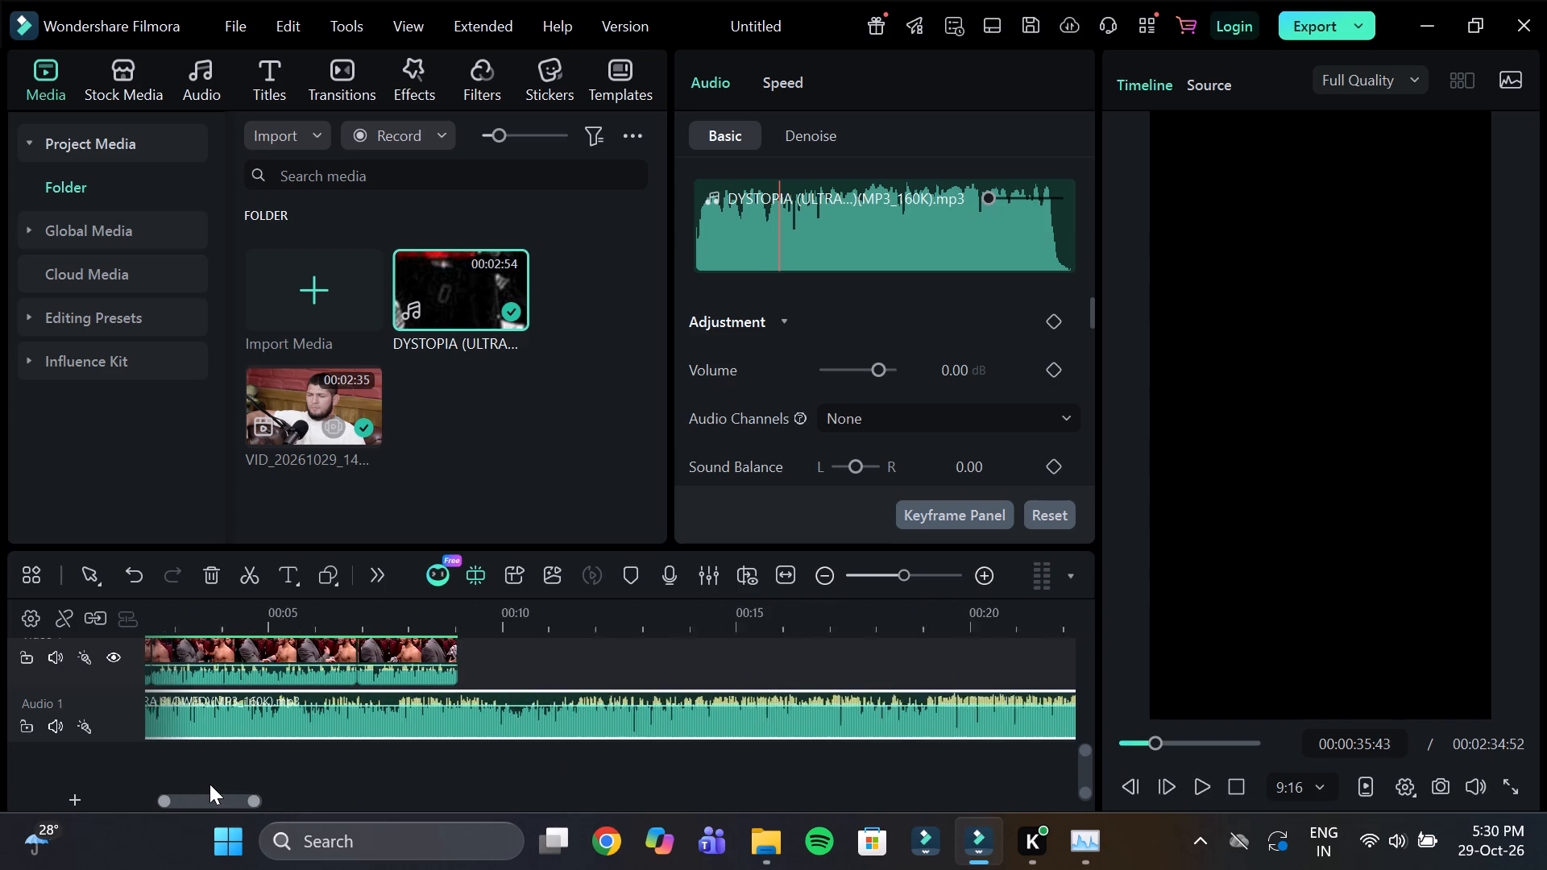
{"action": "left_click_drag", "start_coordinate": [209, 784], "coordinate": [185, 784]}
{"action": "left_click", "coordinate": [724, 623]}
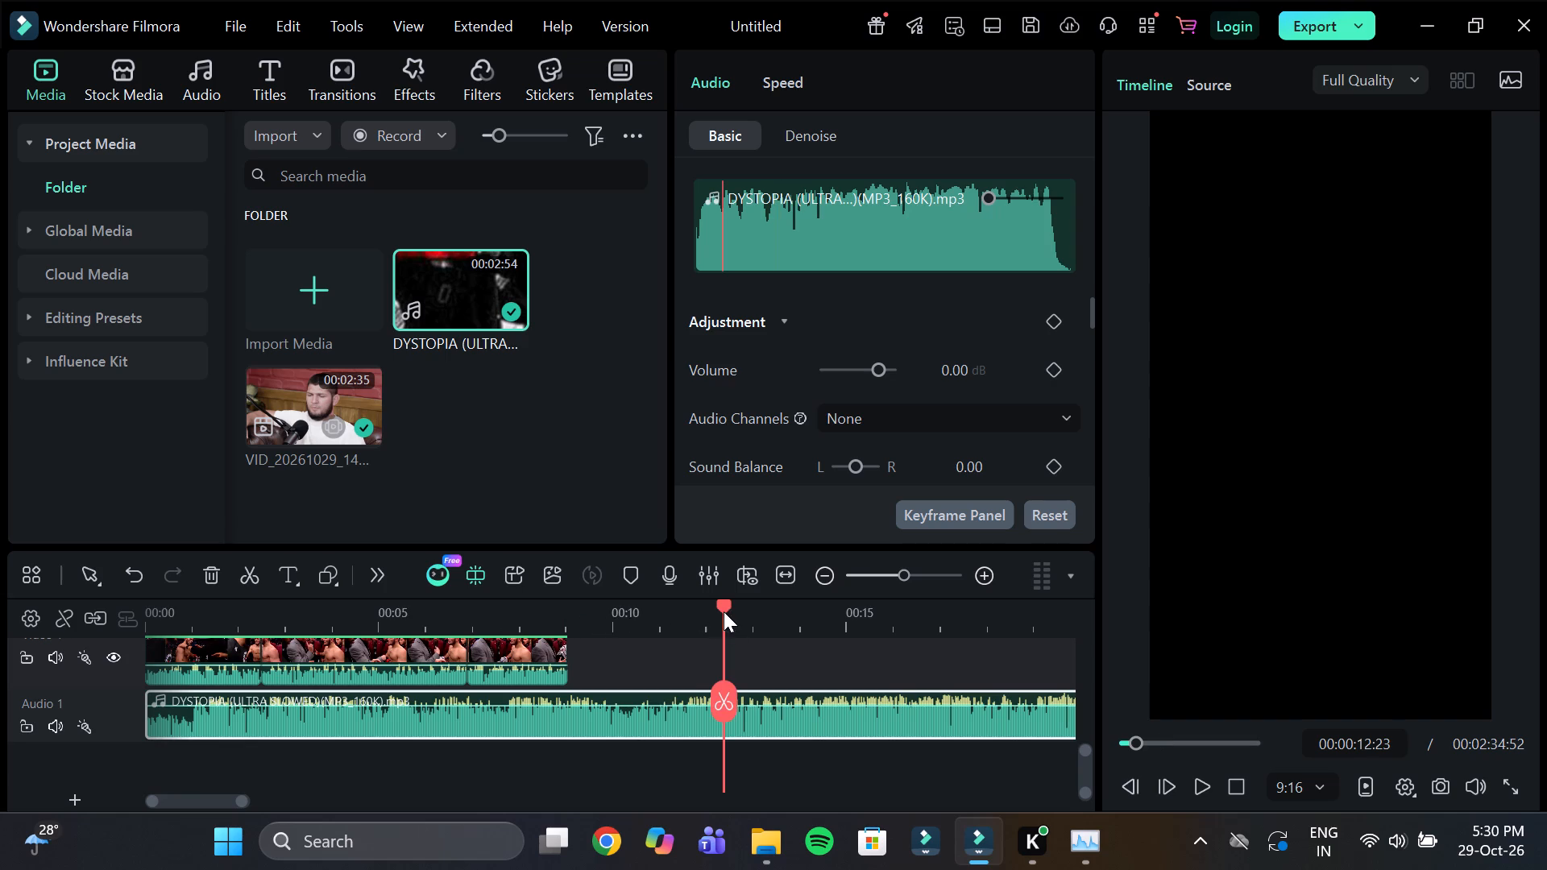
{"action": "left_click_drag", "start_coordinate": [723, 608], "coordinate": [668, 632]}
{"action": "left_click", "coordinate": [645, 617]}
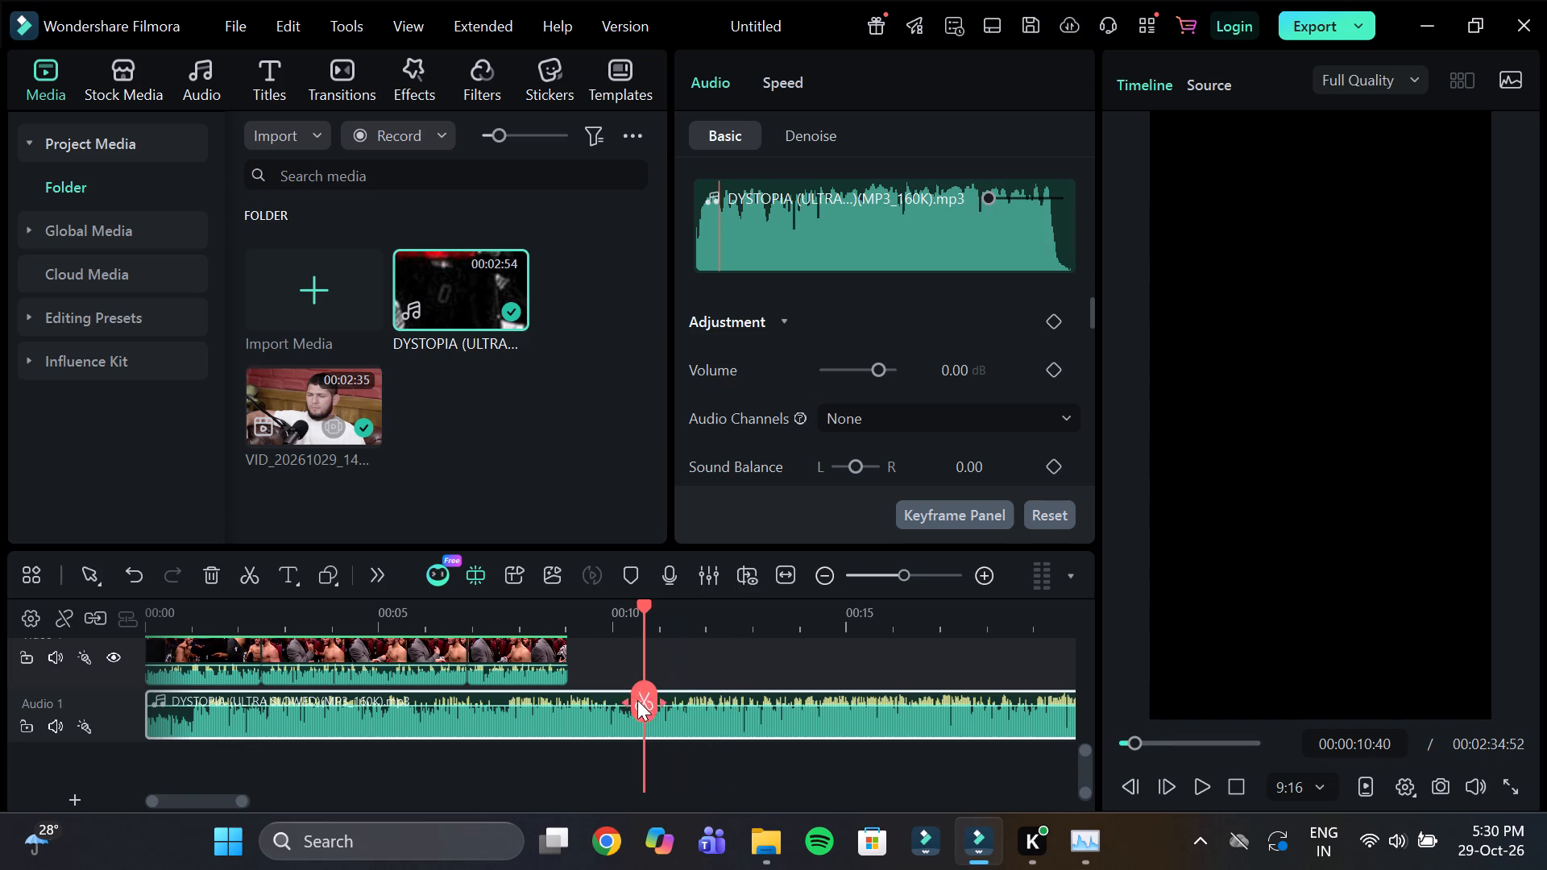
{"action": "left_click", "coordinate": [637, 700]}
{"action": "left_click", "coordinate": [603, 711]}
{"action": "key", "text": "Delete"}
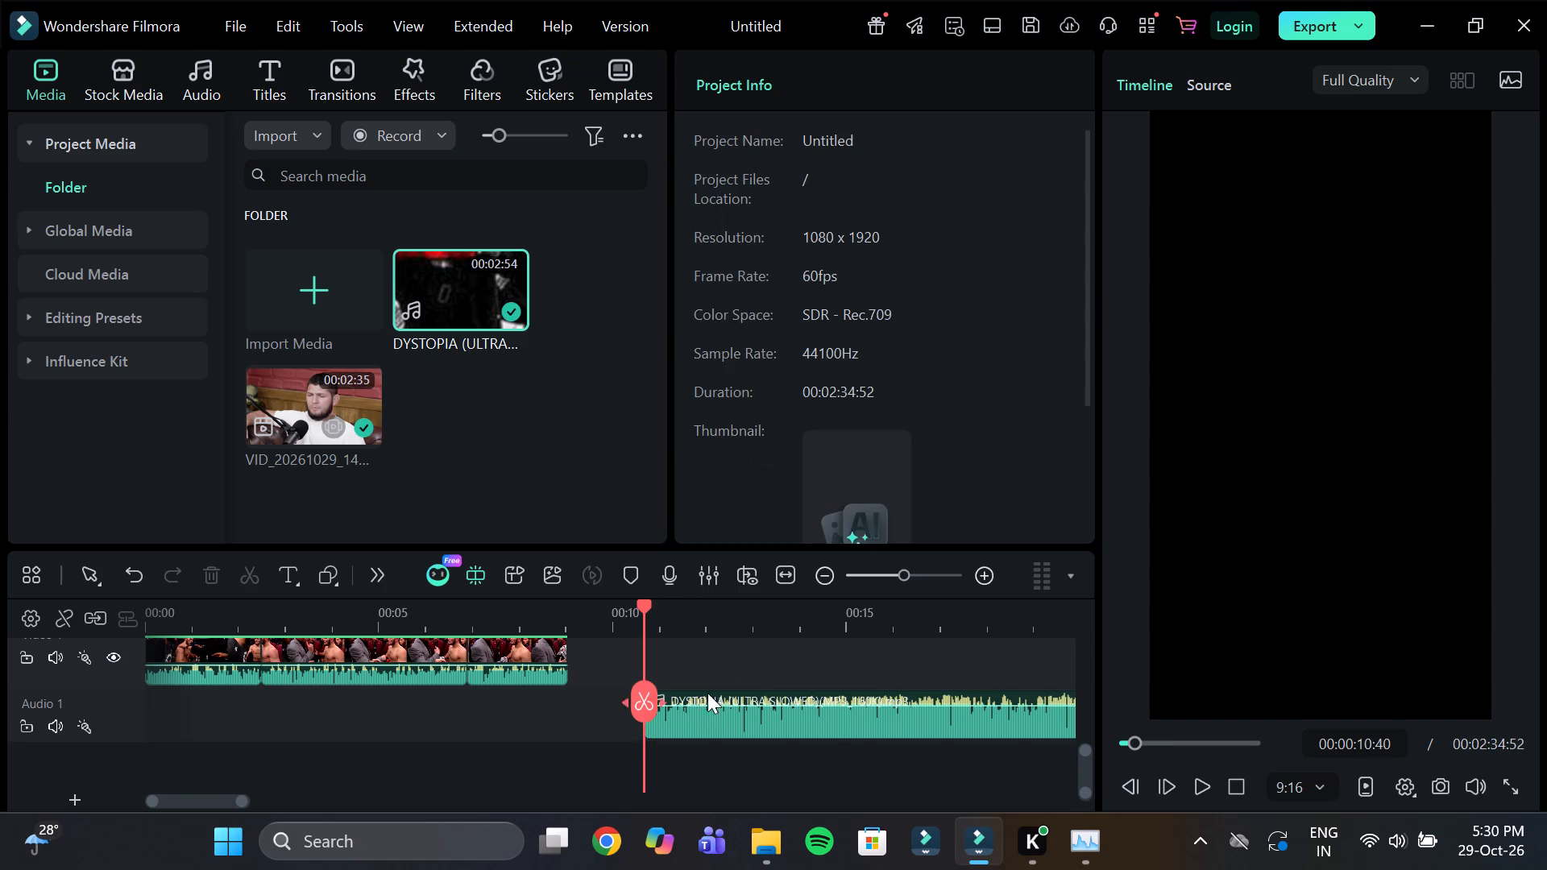
Move the remaining music clip back to the start of the timeline.
{"action": "left_click_drag", "start_coordinate": [777, 718], "coordinate": [265, 708]}
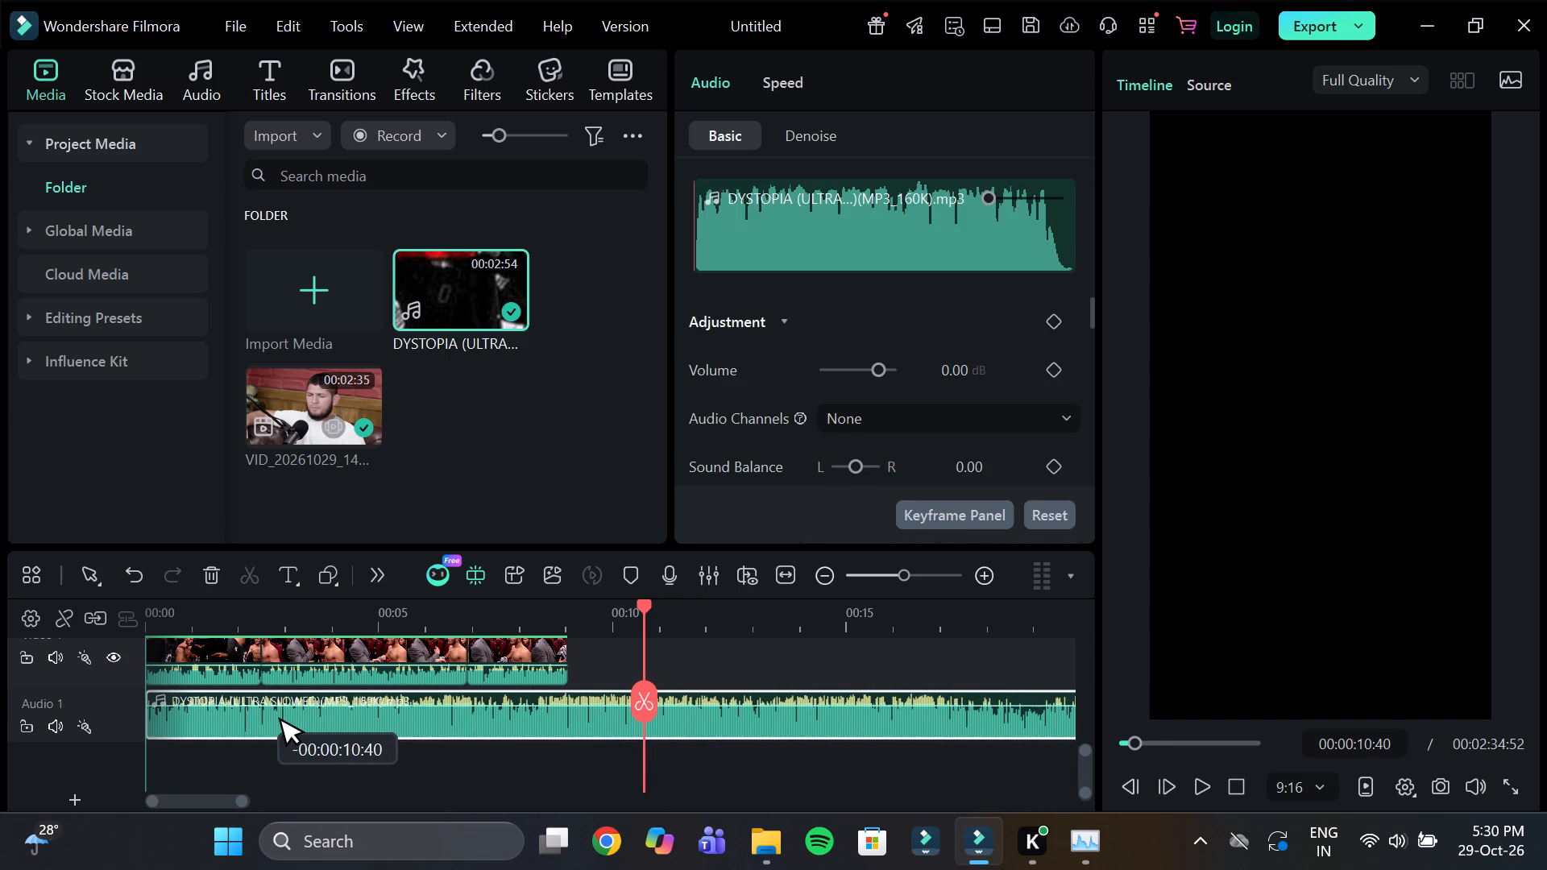
{"action": "left_click_drag", "start_coordinate": [265, 708], "coordinate": [249, 709]}
Listen to the music between about 16 and 22 seconds to locate the beat drop.
{"action": "left_click", "coordinate": [921, 622]}
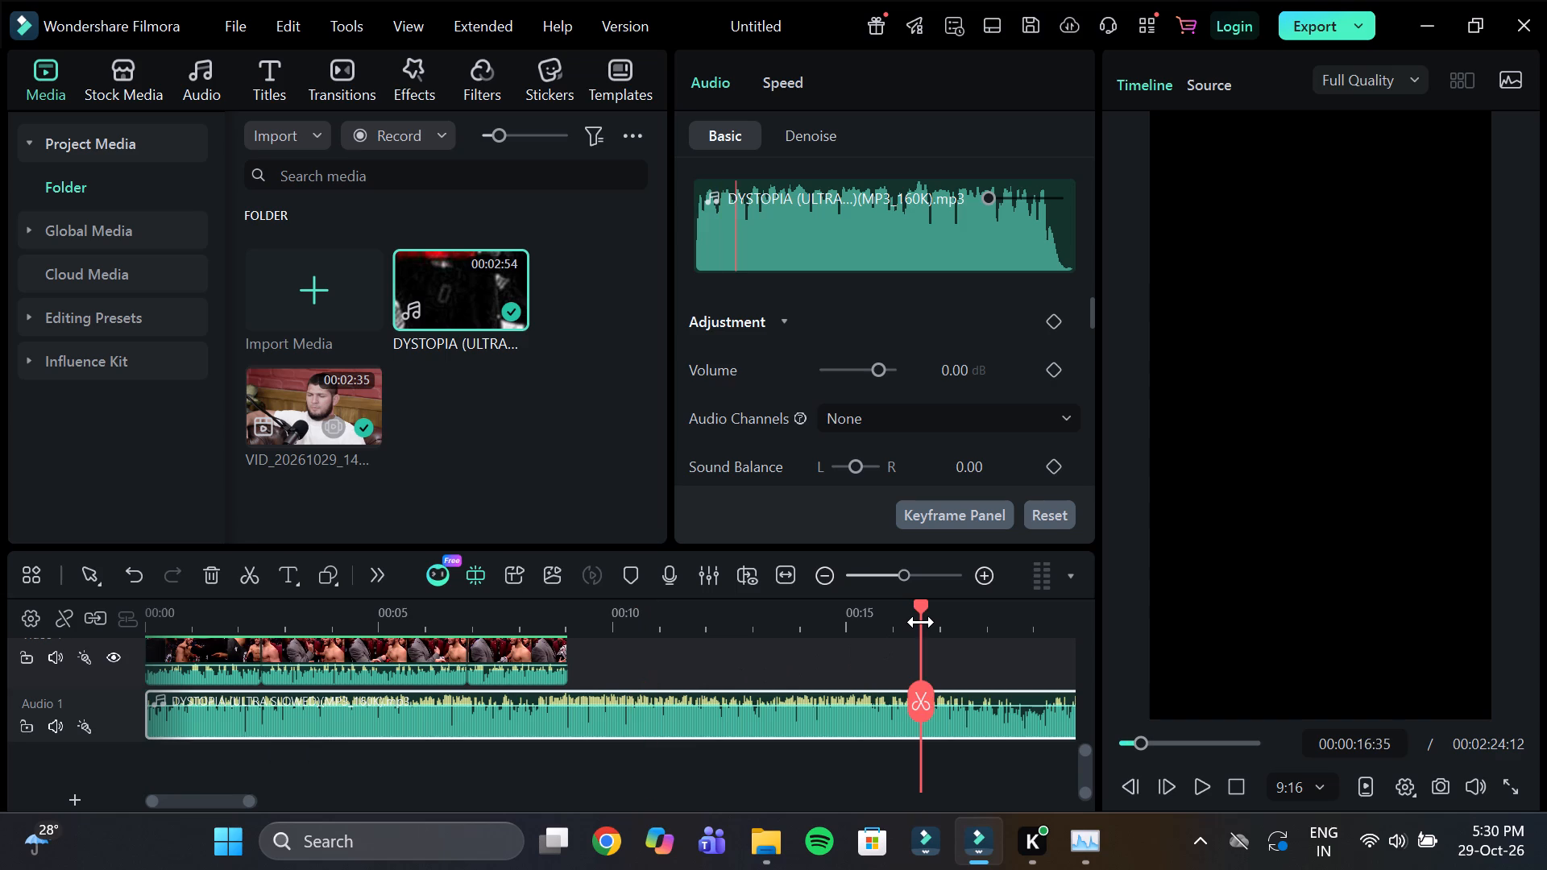
{"action": "key", "text": "space"}
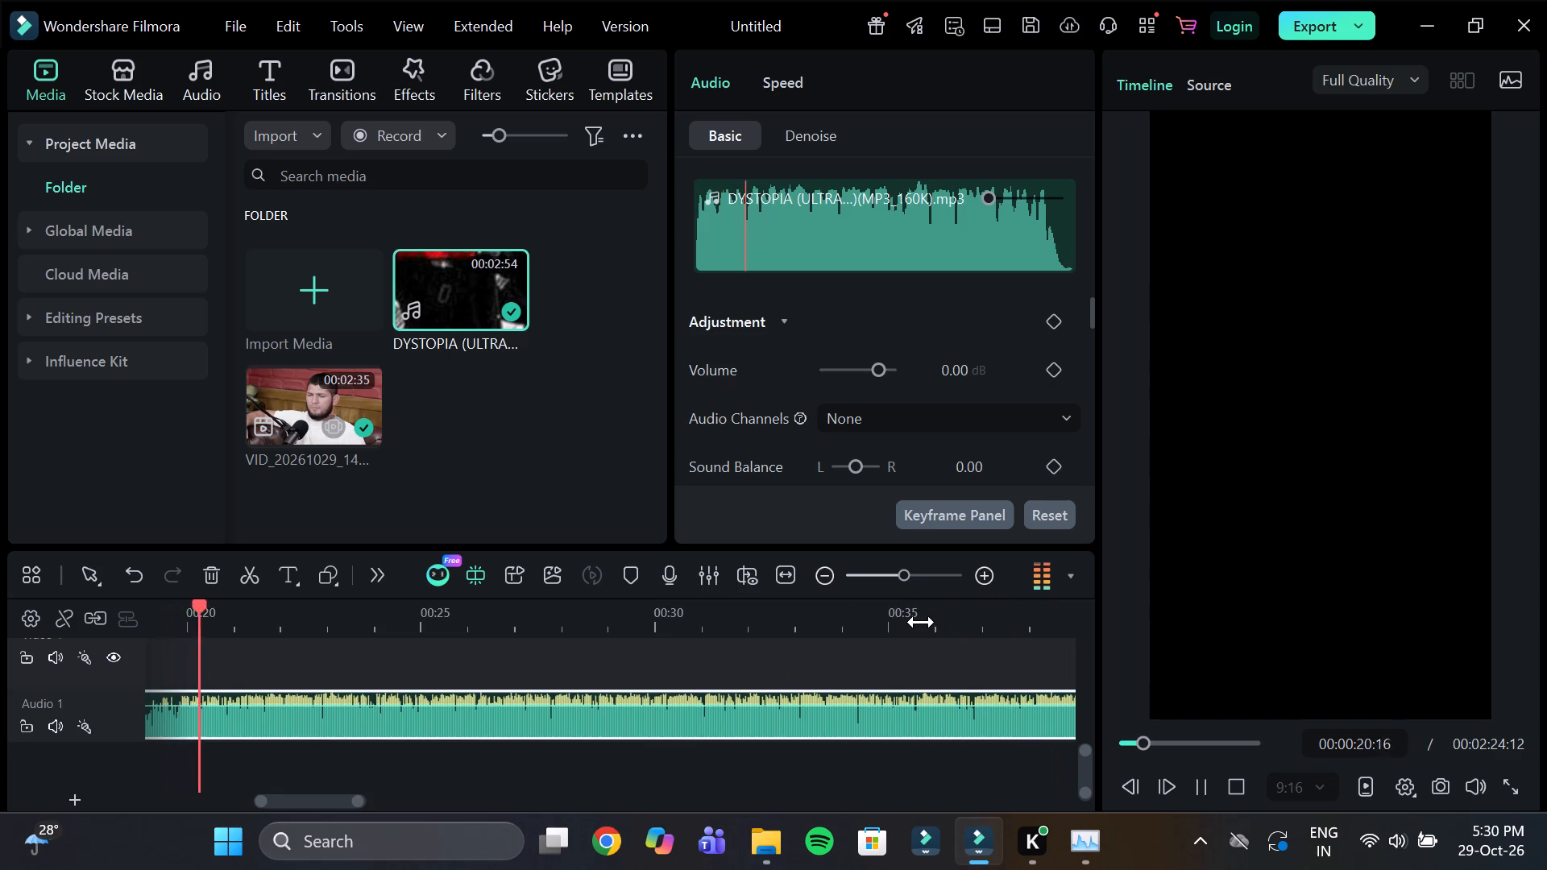
{"action": "key", "text": "space"}
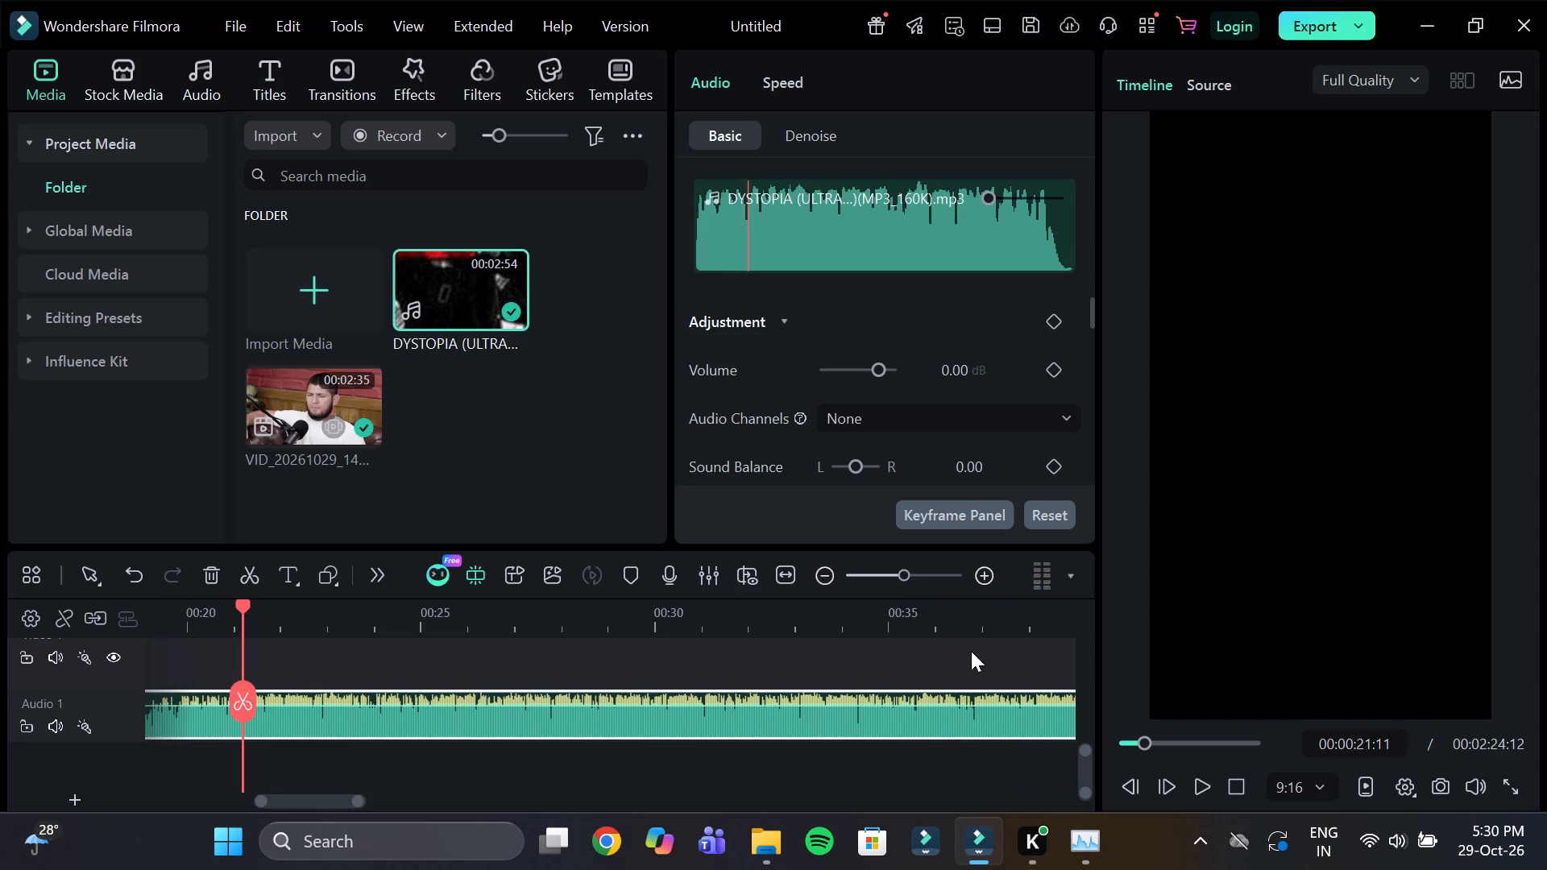
{"action": "left_click", "coordinate": [215, 611]}
{"action": "left_click_drag", "start_coordinate": [244, 615], "coordinate": [346, 618]}
{"action": "left_click", "coordinate": [510, 617]}
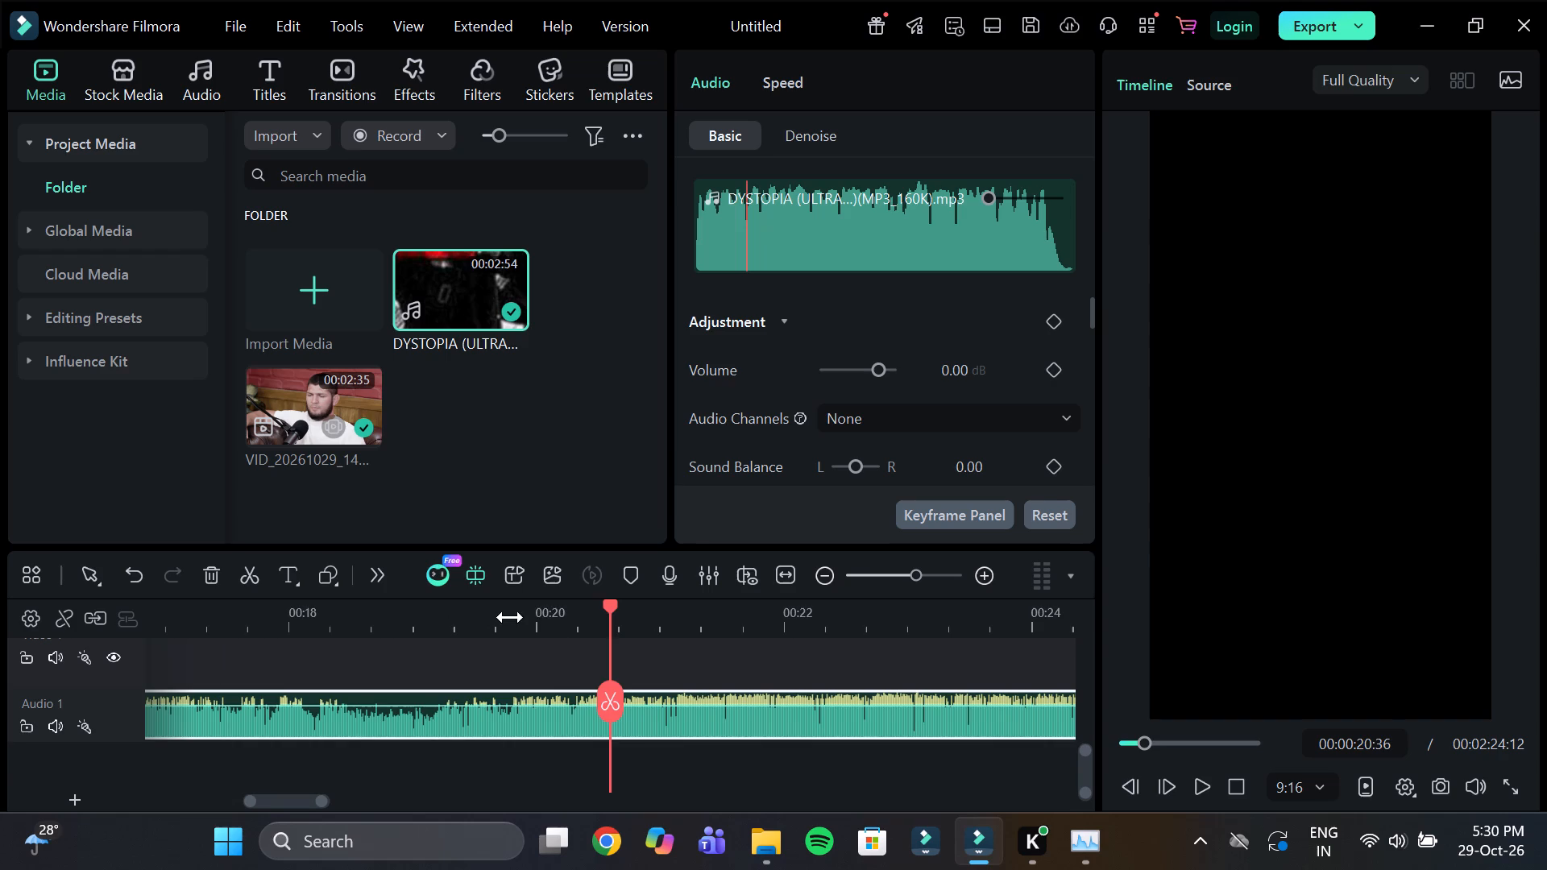
{"action": "left_click_drag", "start_coordinate": [510, 601], "coordinate": [507, 656]}
{"action": "left_click", "coordinate": [624, 628]}
{"action": "left_click", "coordinate": [496, 623]}
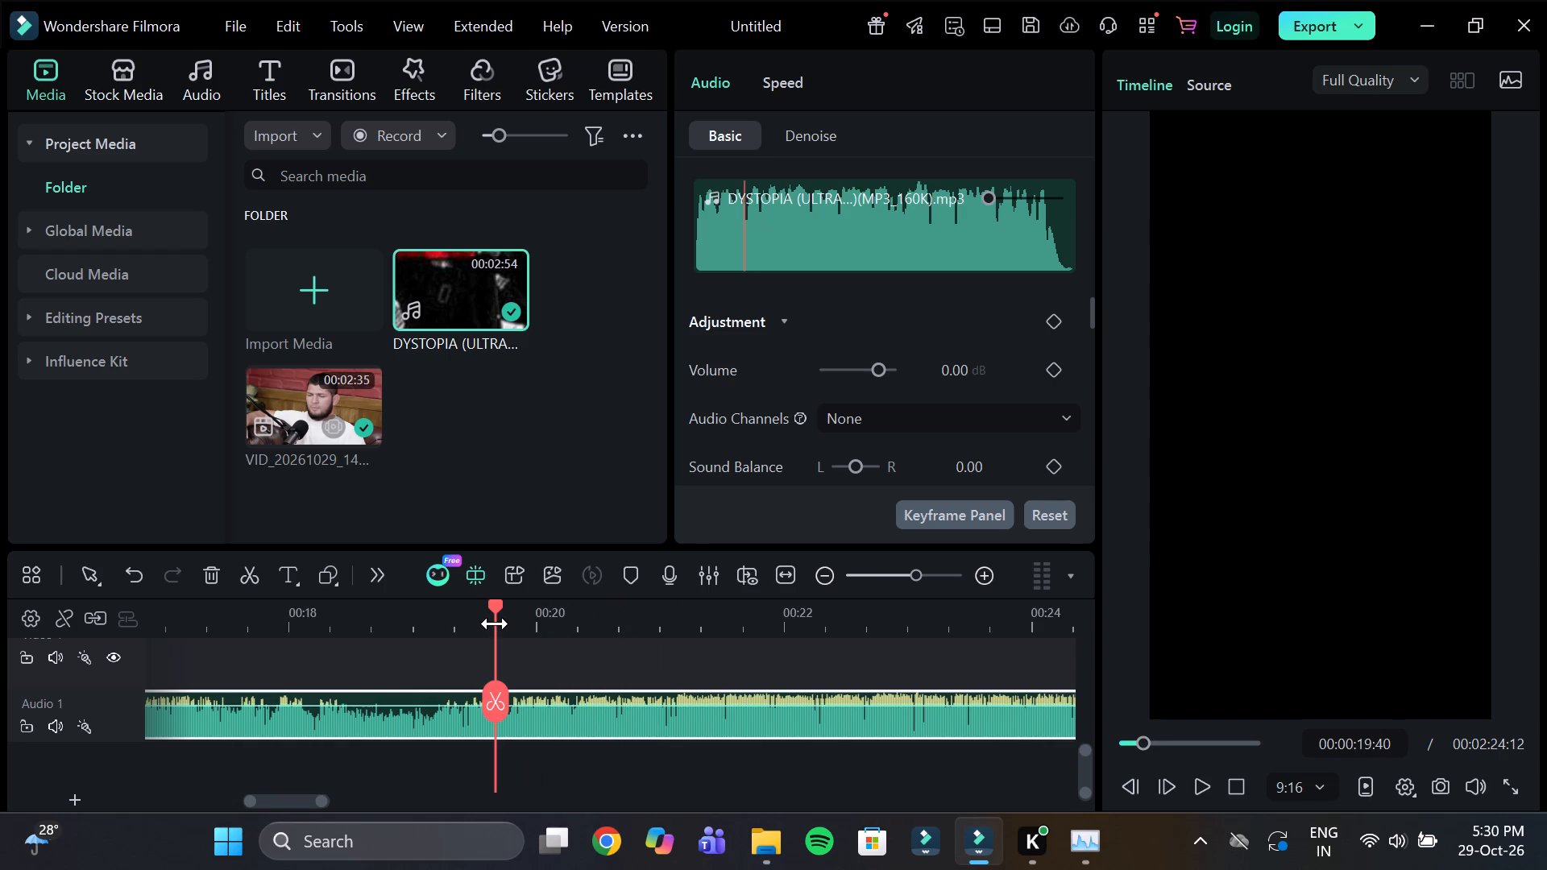
{"action": "key", "text": "space"}
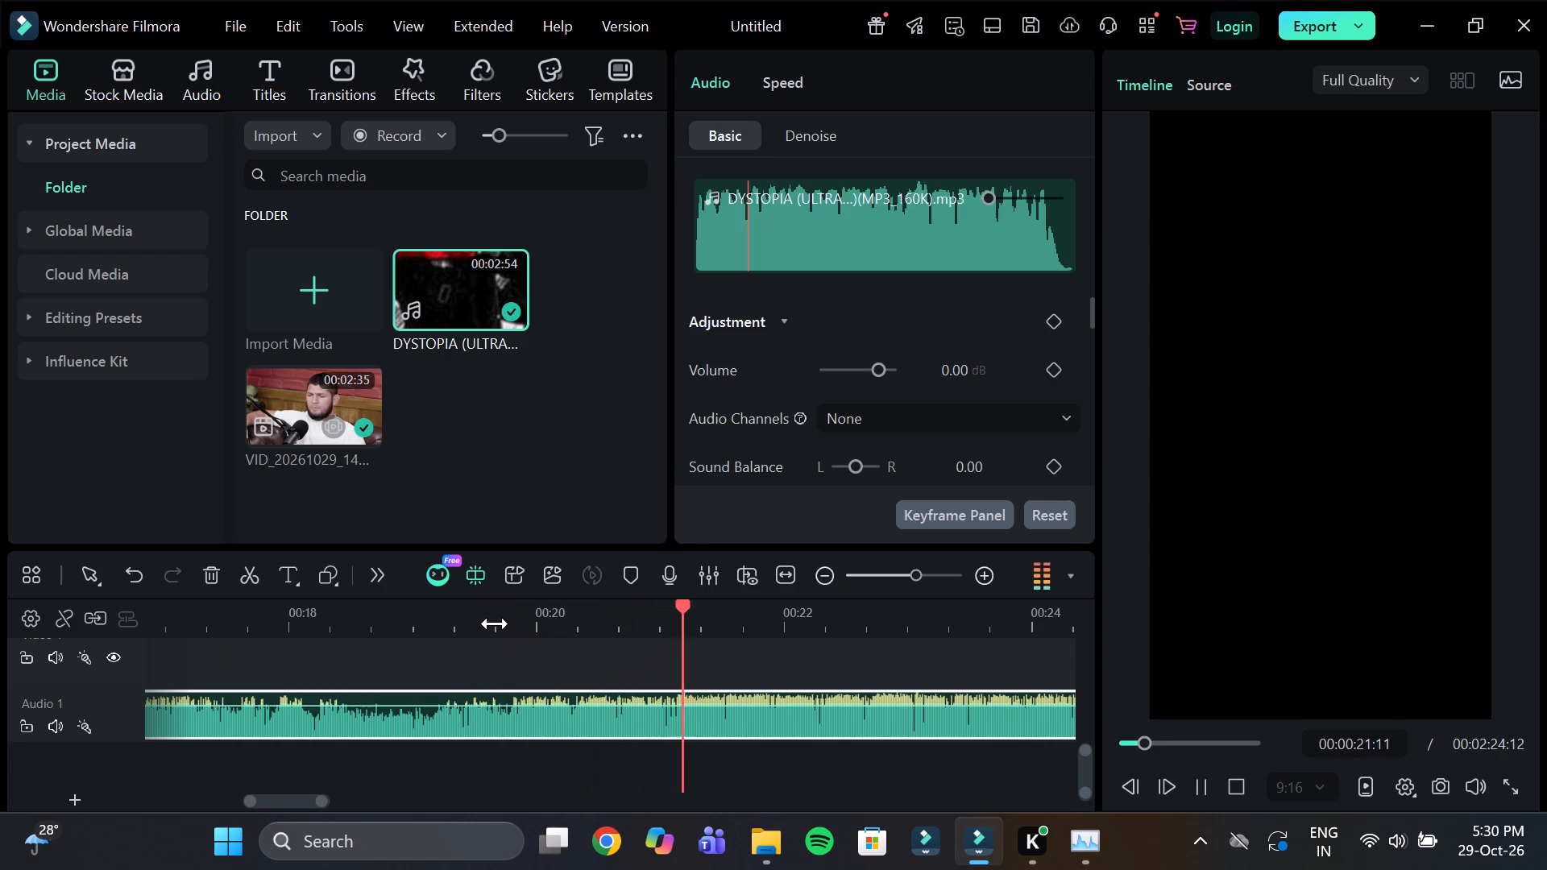
{"action": "key", "text": "space"}
{"action": "left_click", "coordinate": [672, 614]}
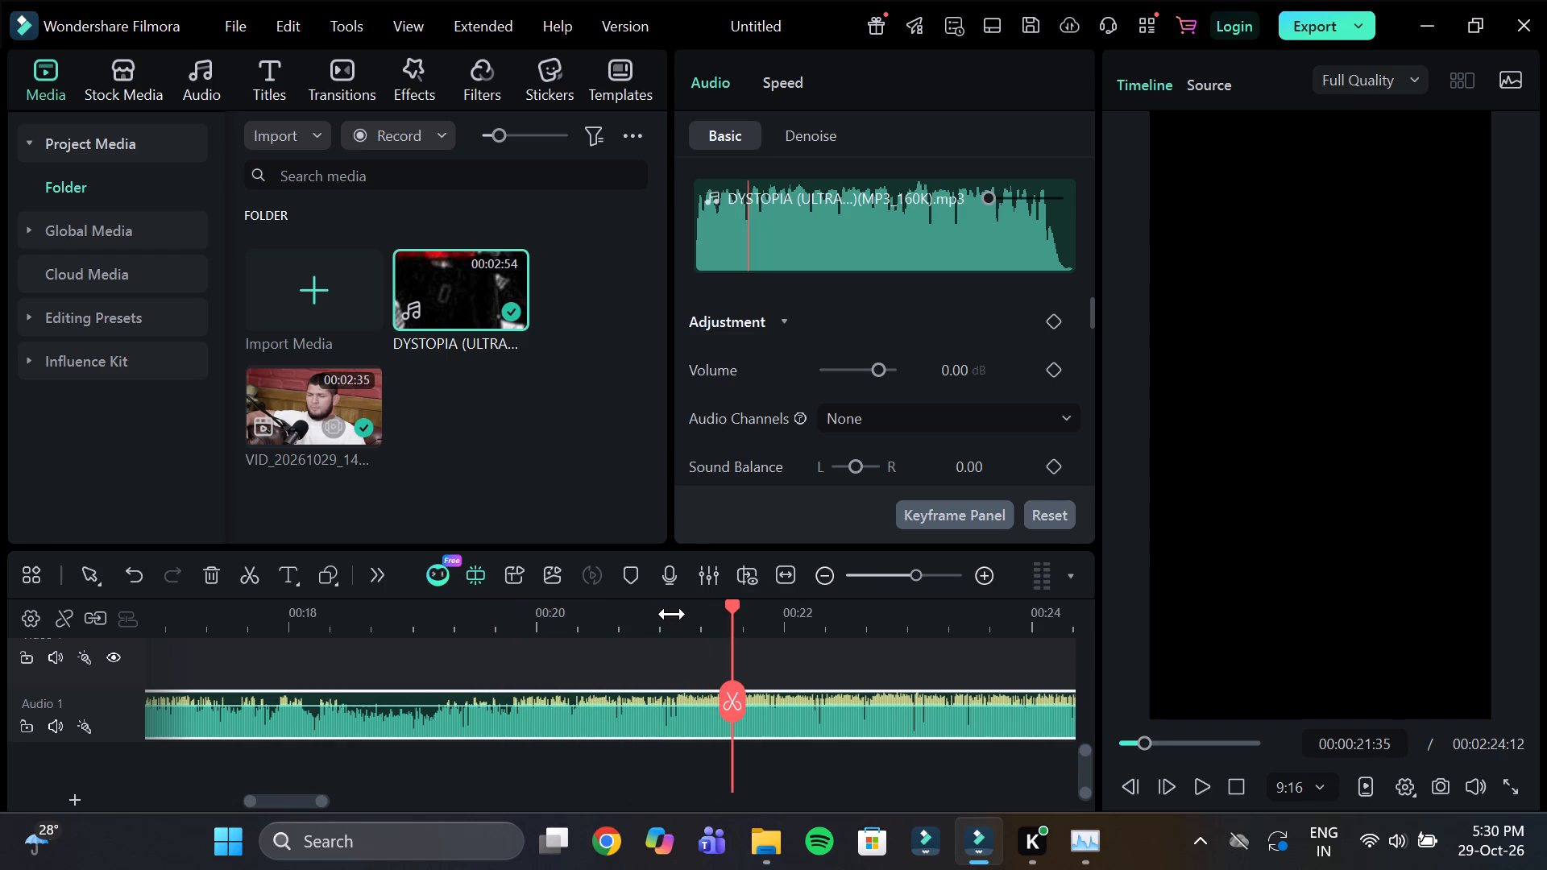
Add a marker to the music clip at 00:00:21:08.
{"action": "left_click_drag", "start_coordinate": [703, 614], "coordinate": [786, 628]}
{"action": "left_click_drag", "start_coordinate": [609, 612], "coordinate": [618, 658]}
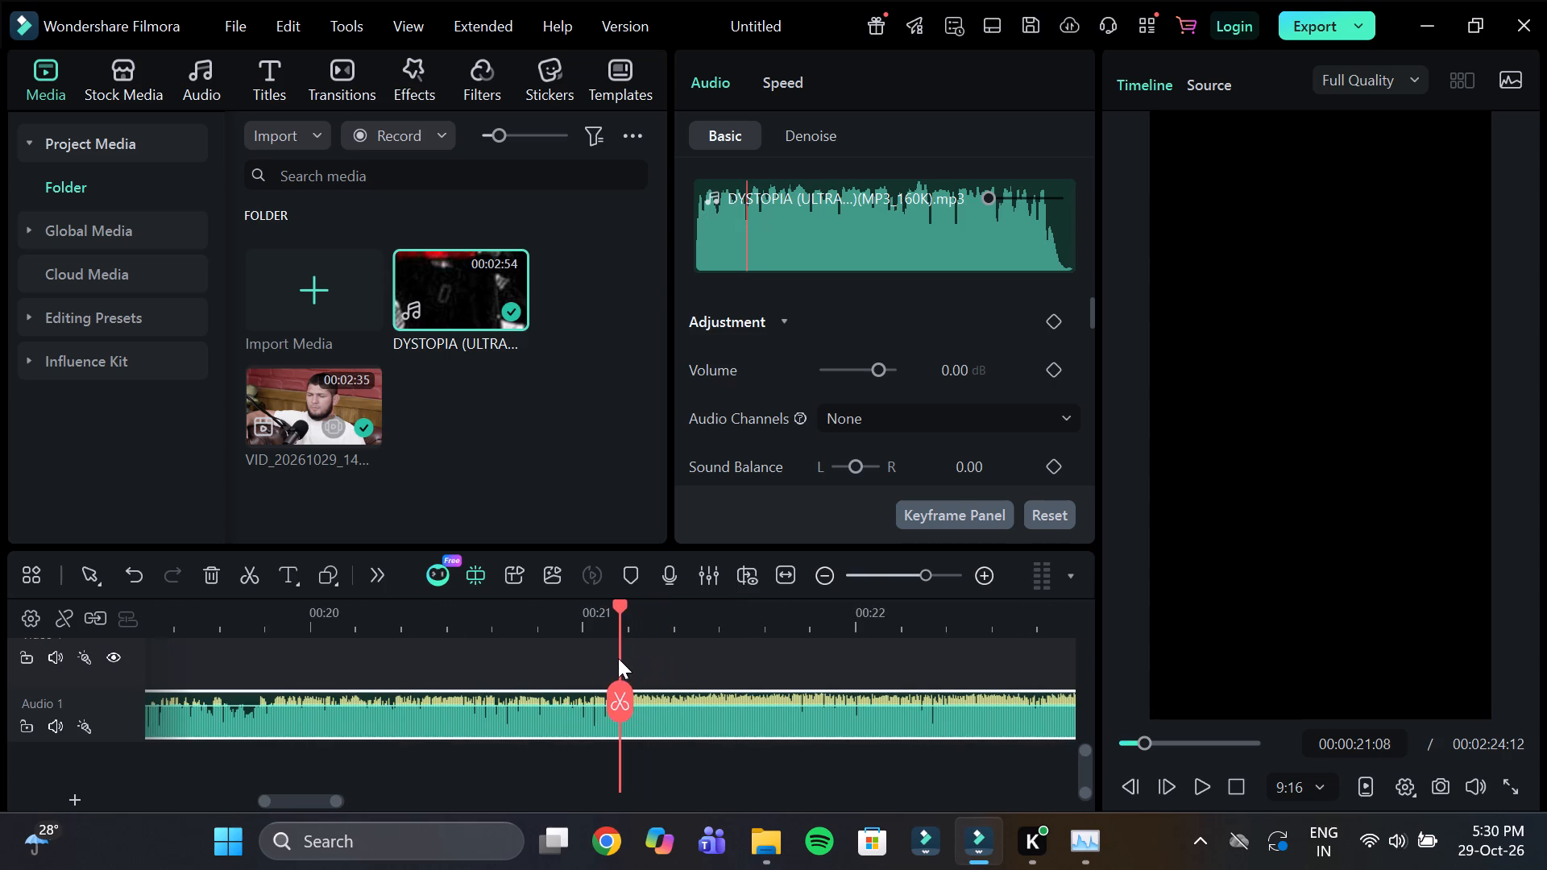
{"action": "left_click_drag", "start_coordinate": [618, 658], "coordinate": [617, 658]}
{"action": "left_click", "coordinate": [653, 724]}
{"action": "key", "text": "m"}
Trim the music's beginning by about 9 seconds, up to the end of the video clips, and move it back to the timeline start.
{"action": "left_click_drag", "start_coordinate": [505, 620], "coordinate": [295, 628]}
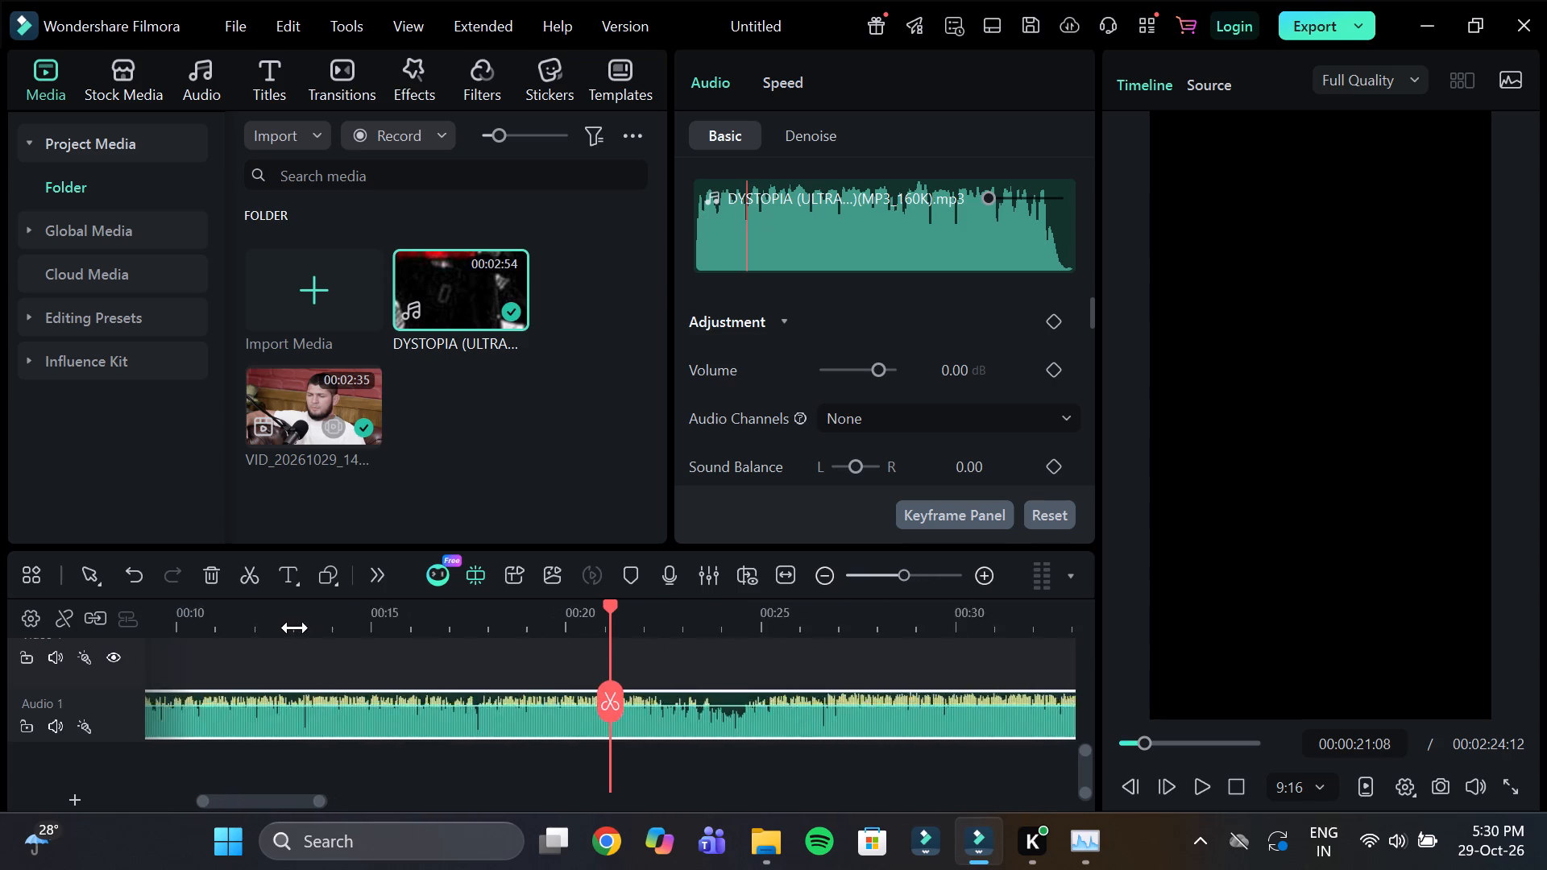
{"action": "left_click_drag", "start_coordinate": [295, 628], "coordinate": [238, 632]}
{"action": "left_click_drag", "start_coordinate": [151, 728], "coordinate": [168, 730]}
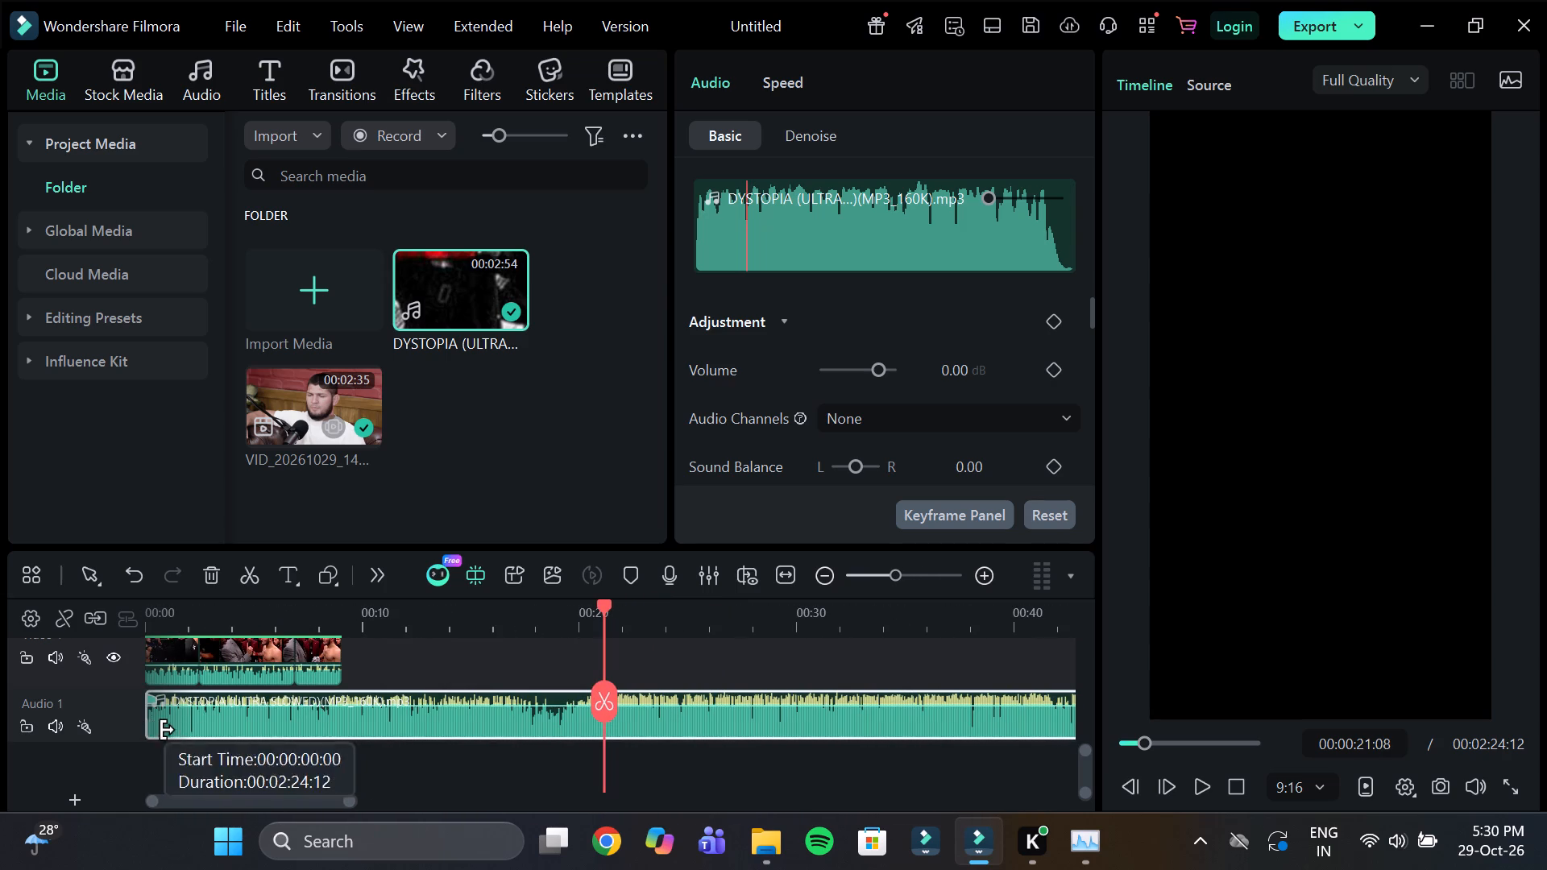
{"action": "left_click_drag", "start_coordinate": [168, 730], "coordinate": [342, 737]}
{"action": "left_click_drag", "start_coordinate": [395, 731], "coordinate": [335, 716]}
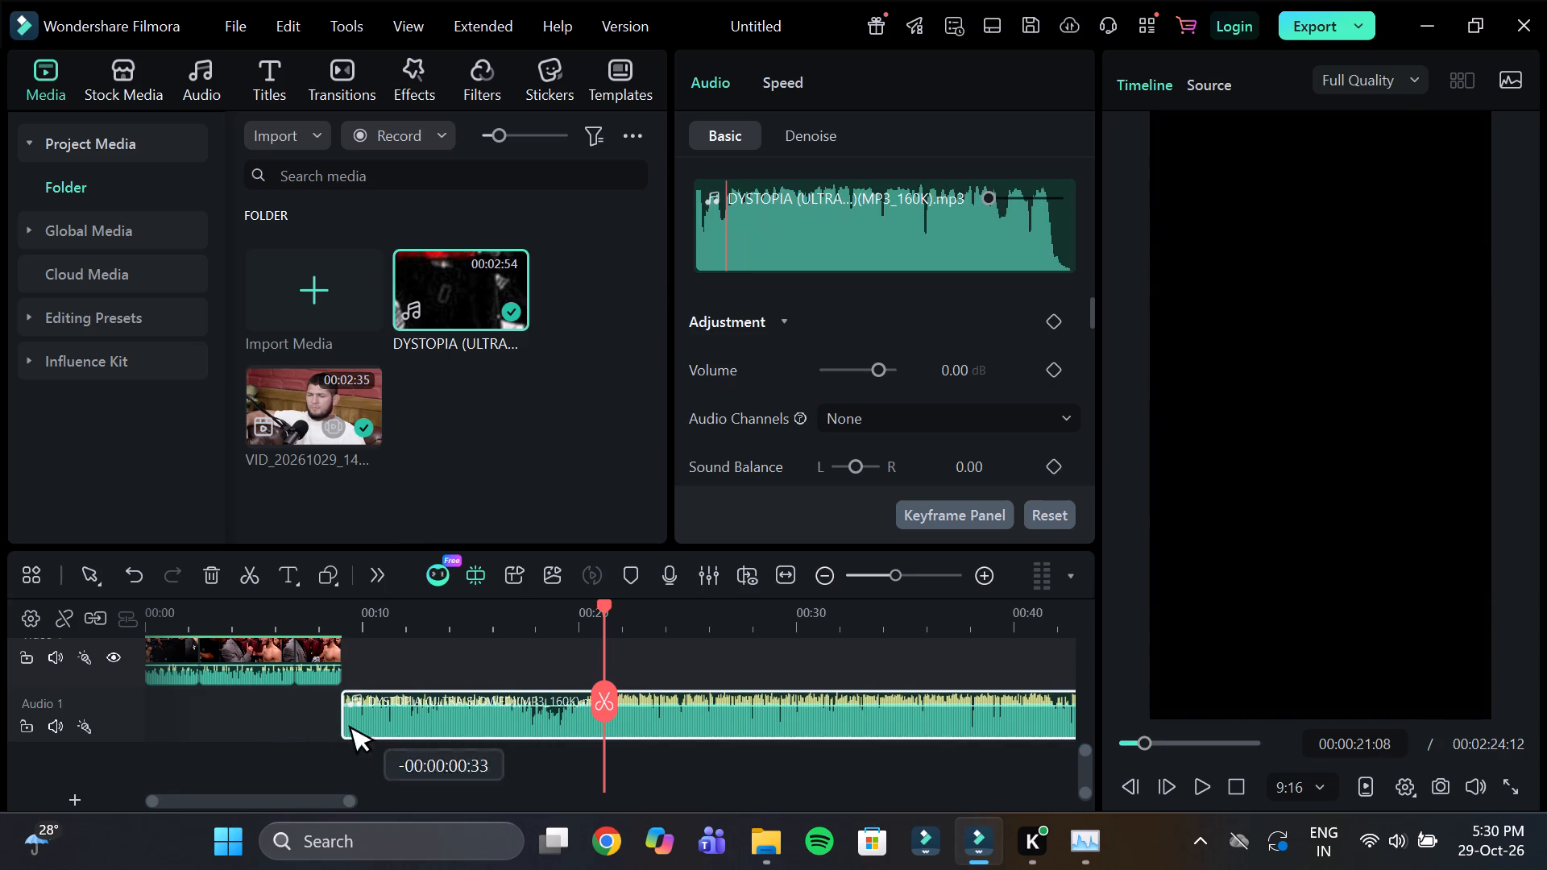
{"action": "left_click_drag", "start_coordinate": [335, 716], "coordinate": [180, 709]}
Trim about 3.6 more seconds off the music's beginning in two passes, returning the clip to the timeline start each time.
{"action": "left_click_drag", "start_coordinate": [147, 729], "coordinate": [149, 729]}
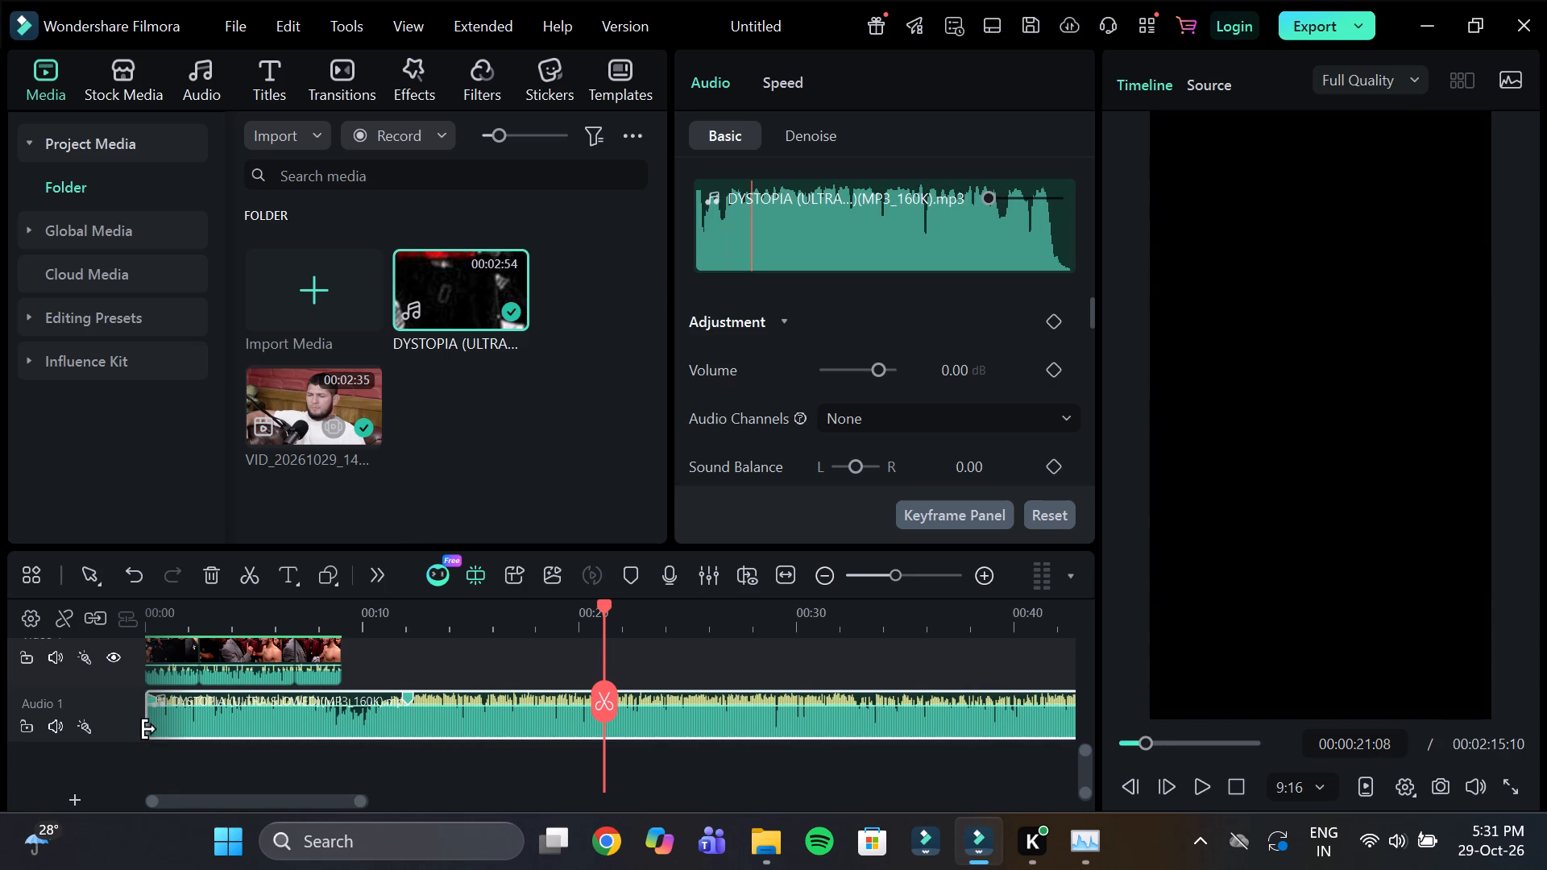
{"action": "left_click_drag", "start_coordinate": [149, 729], "coordinate": [172, 742]}
{"action": "left_click_drag", "start_coordinate": [206, 734], "coordinate": [154, 728]}
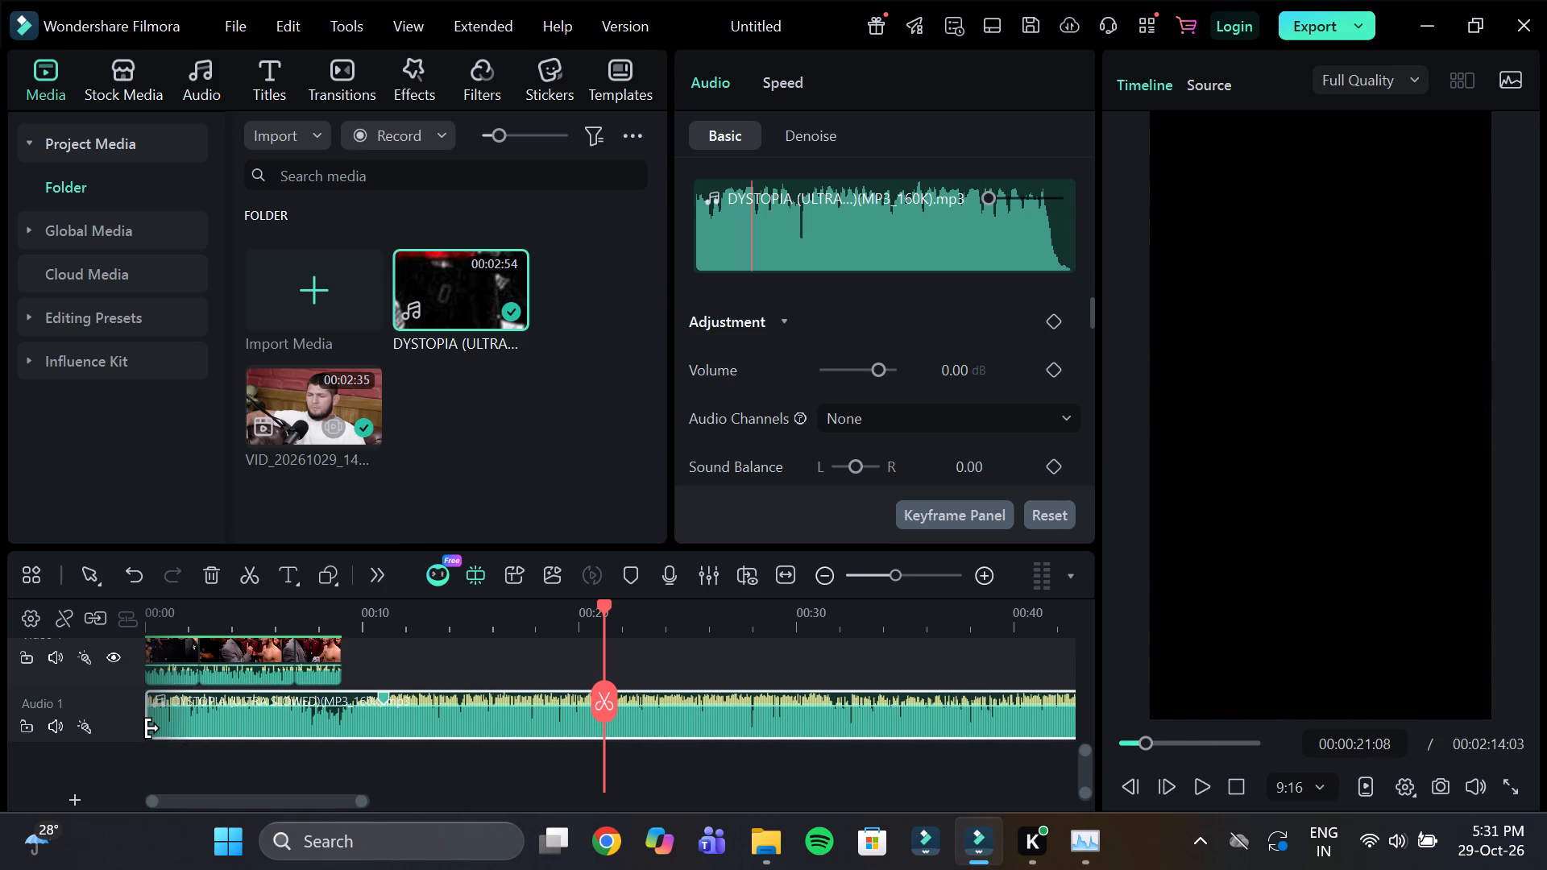
{"action": "left_click_drag", "start_coordinate": [151, 728], "coordinate": [200, 739]}
{"action": "left_click_drag", "start_coordinate": [232, 732], "coordinate": [152, 731]}
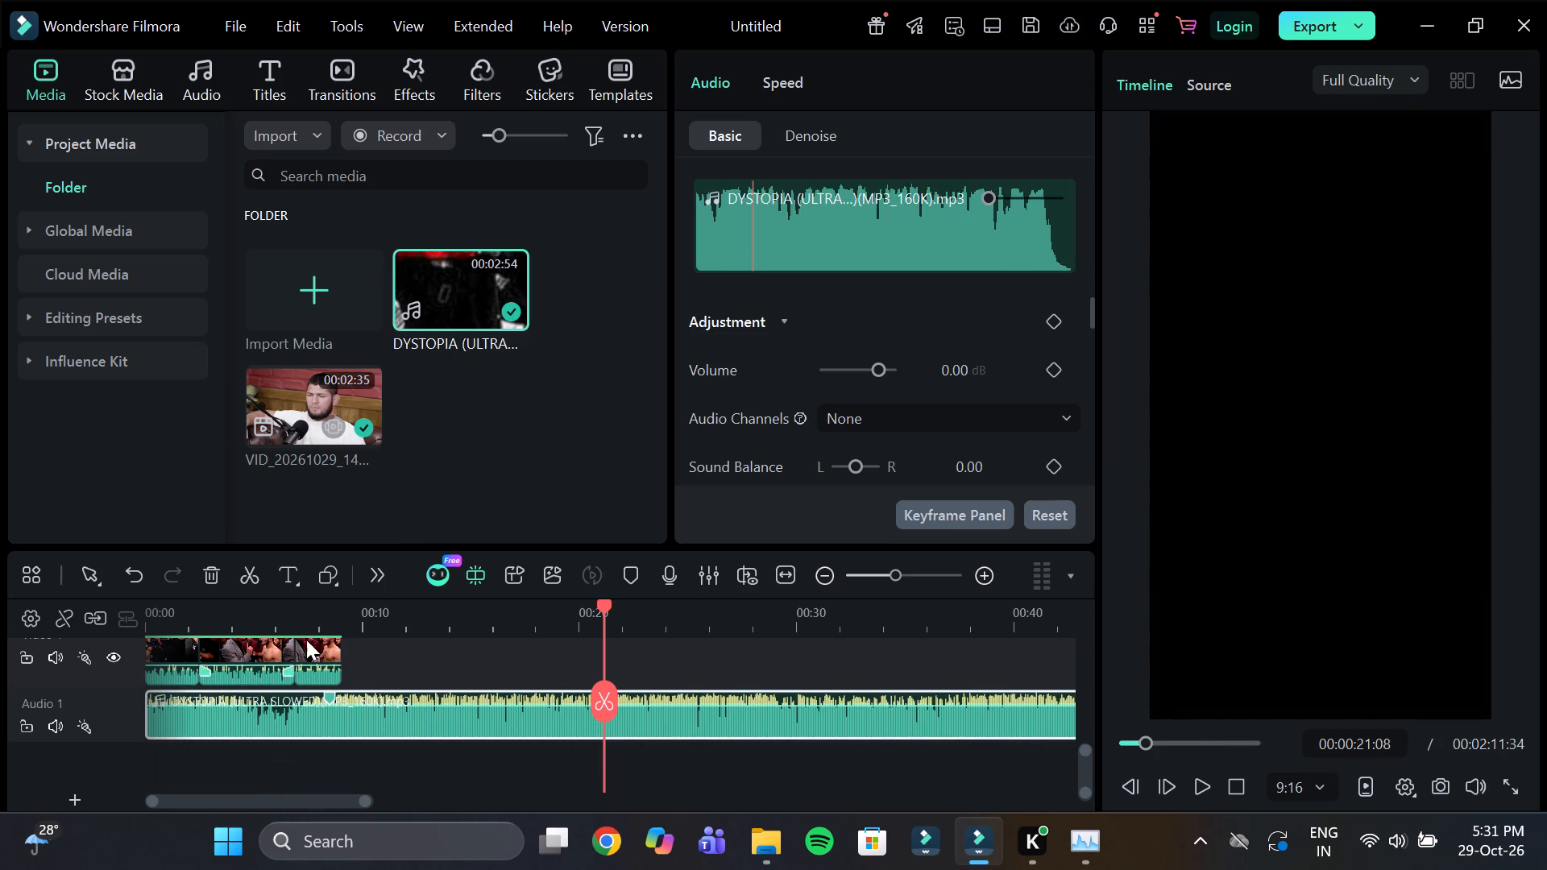
Shift the music clip about half a second later to bring its marker near the end of the last video clip.
{"action": "left_click", "coordinate": [305, 614]}
{"action": "left_click_drag", "start_coordinate": [356, 617], "coordinate": [522, 639]}
{"action": "left_click_drag", "start_coordinate": [725, 725], "coordinate": [778, 732]}
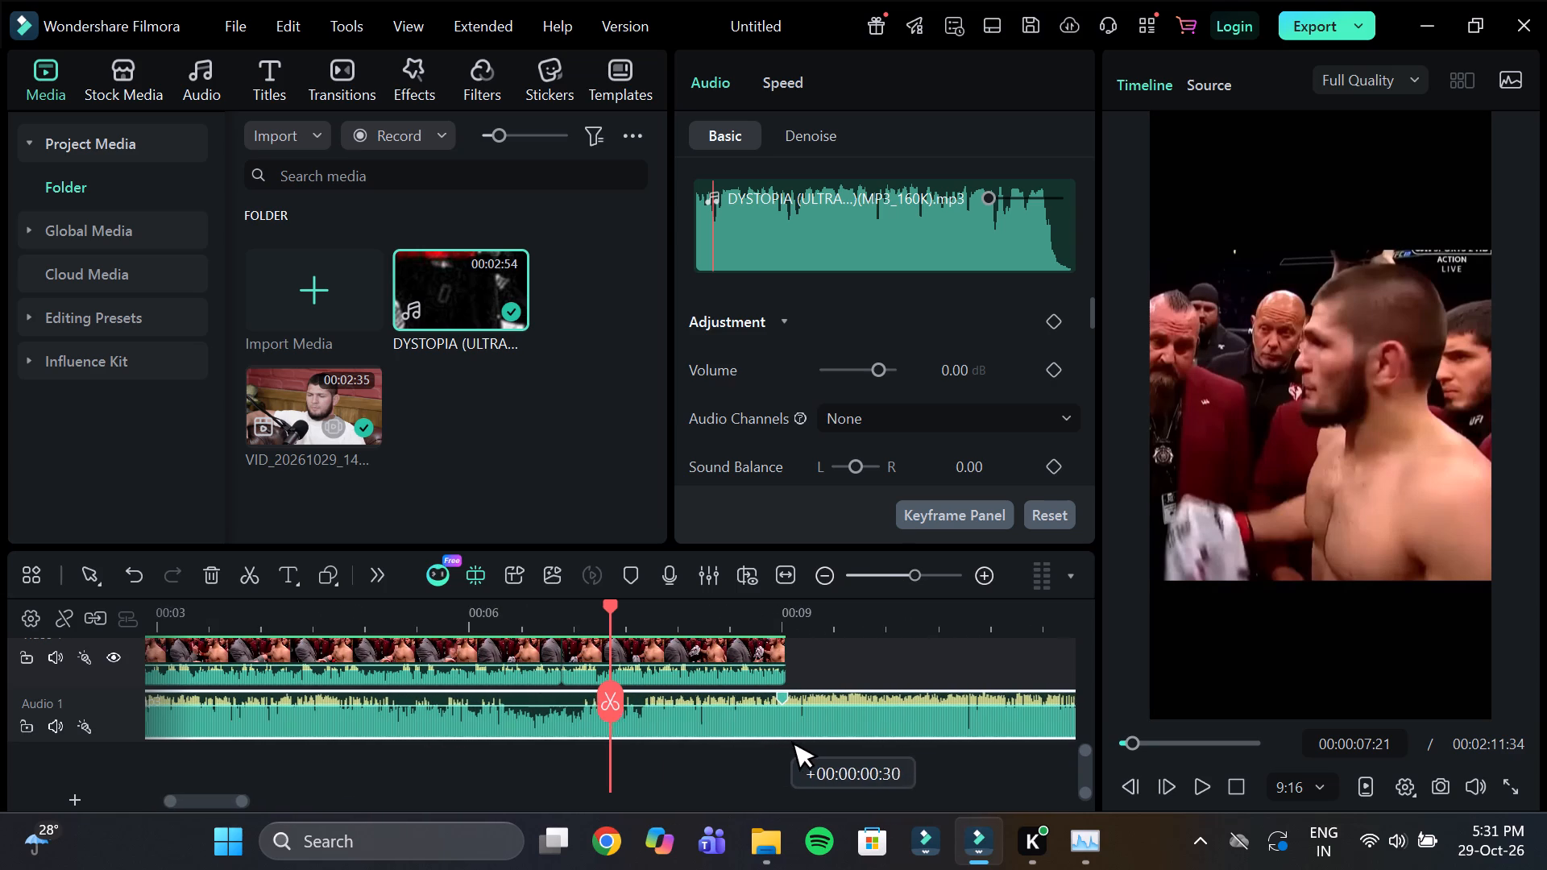
{"action": "left_click_drag", "start_coordinate": [778, 732], "coordinate": [780, 732]}
{"action": "left_click", "coordinate": [770, 617]}
{"action": "left_click_drag", "start_coordinate": [787, 619], "coordinate": [859, 638]}
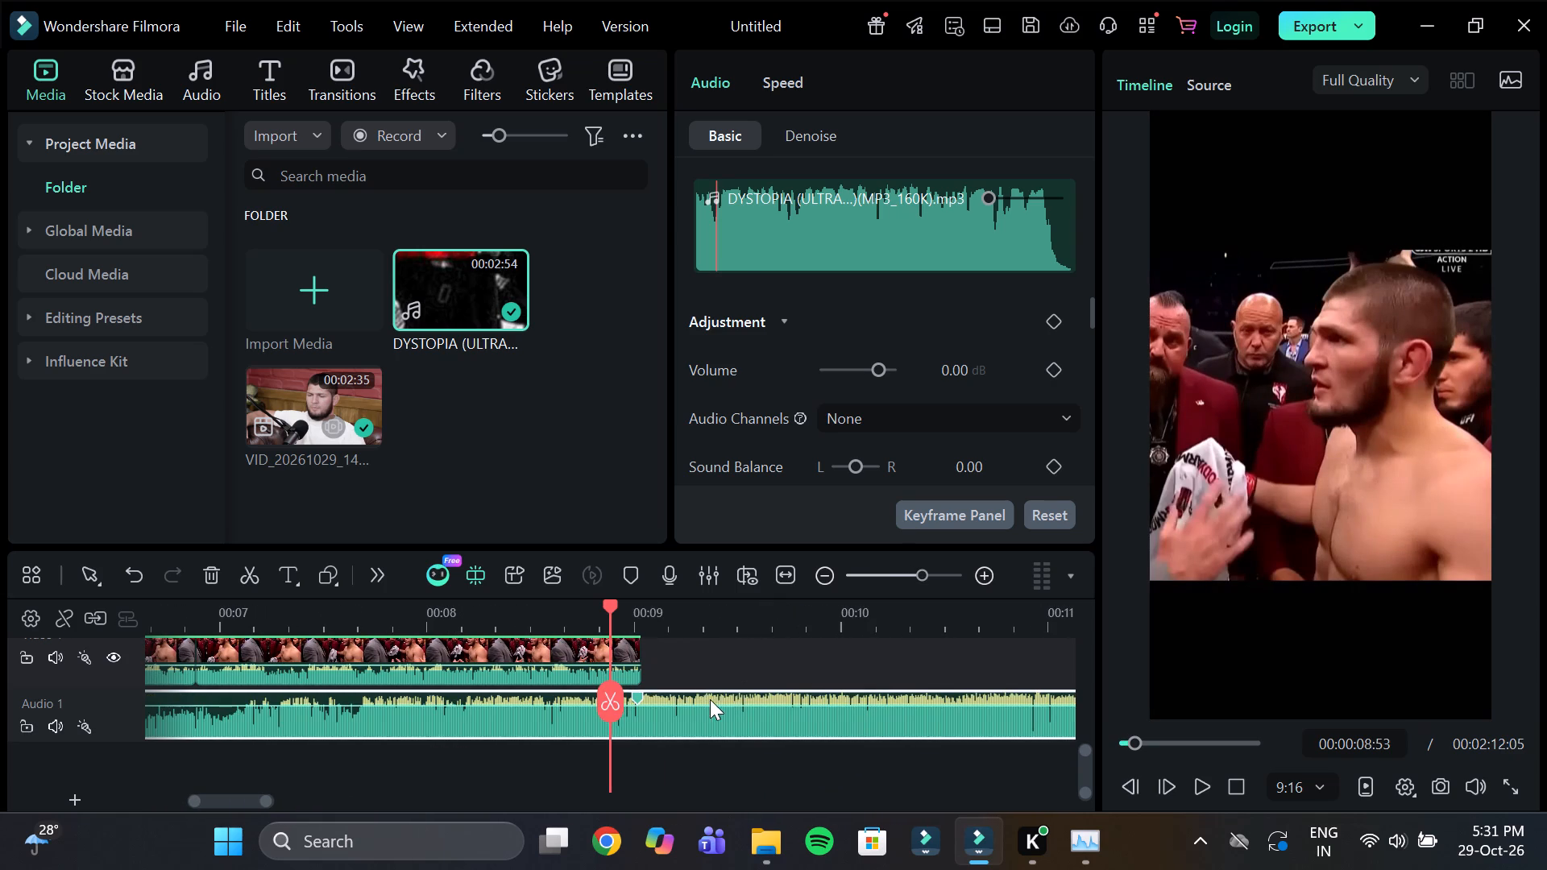
{"action": "left_click_drag", "start_coordinate": [691, 712], "coordinate": [698, 720]}
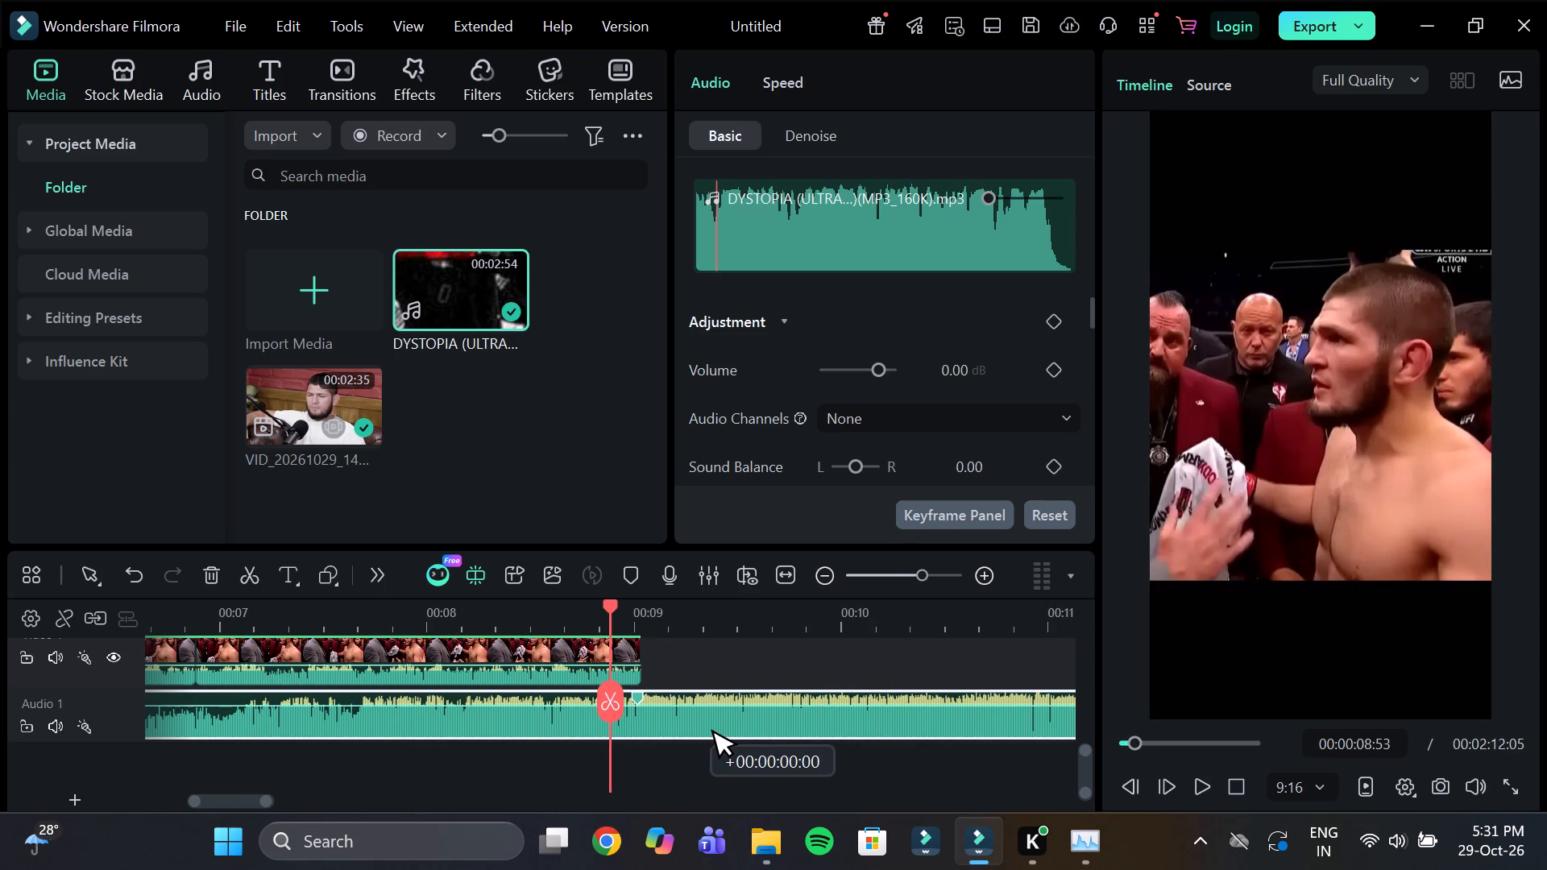
{"action": "left_click_drag", "start_coordinate": [698, 720], "coordinate": [700, 721]}
Nudge the music clip a few frames earlier so its marker lines up with the end of the last video clip.
{"action": "left_click", "coordinate": [639, 619]}
{"action": "left_click_drag", "start_coordinate": [664, 623], "coordinate": [746, 636]}
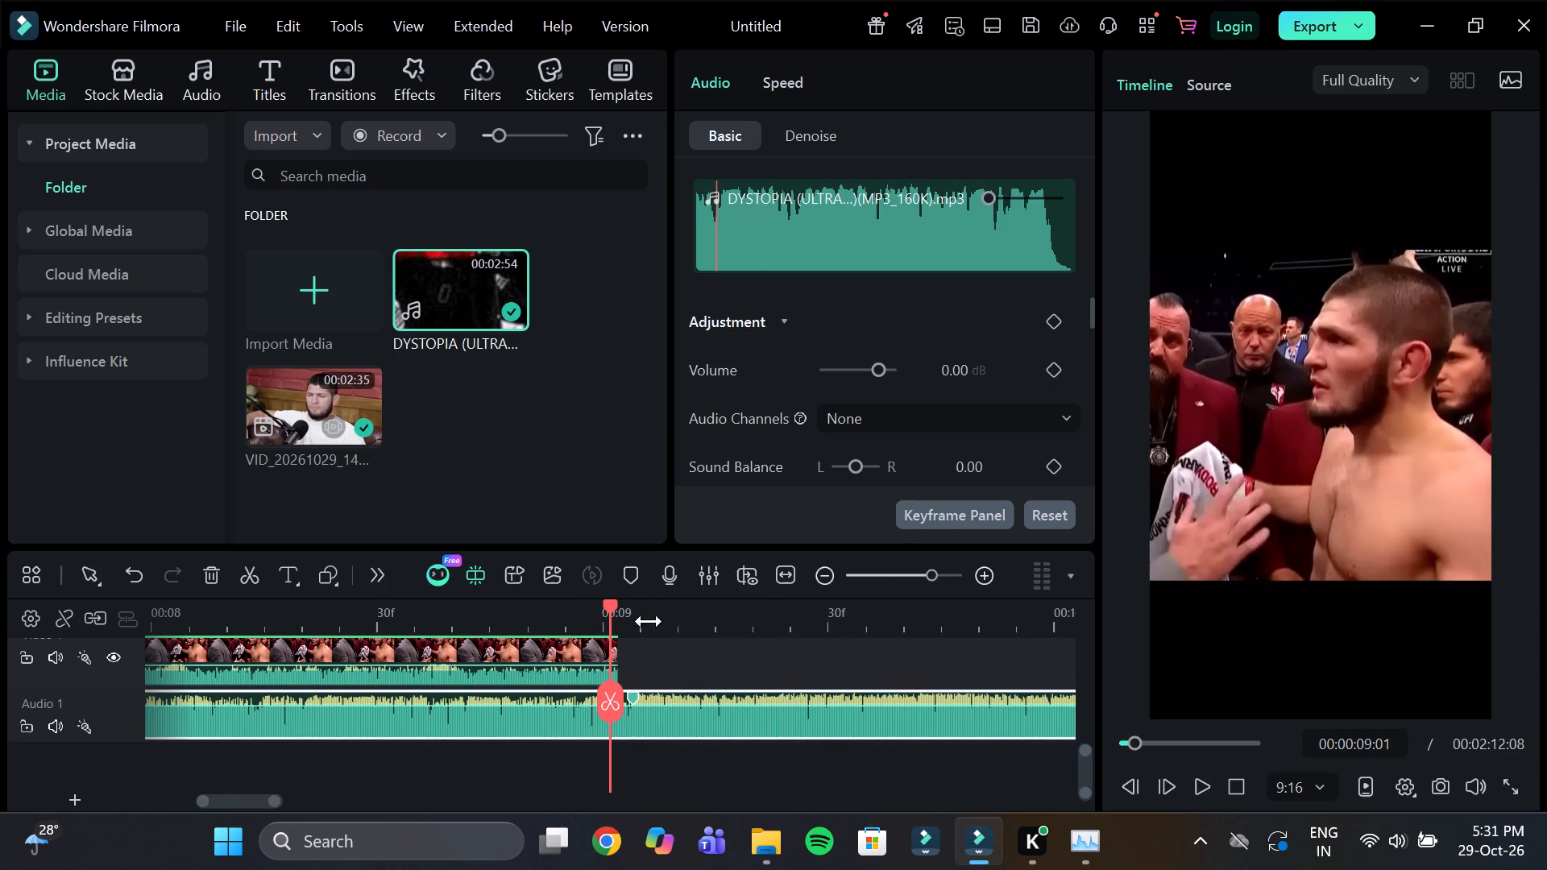
{"action": "left_click_drag", "start_coordinate": [613, 611], "coordinate": [599, 633]}
{"action": "left_click_drag", "start_coordinate": [733, 727], "coordinate": [732, 727]}
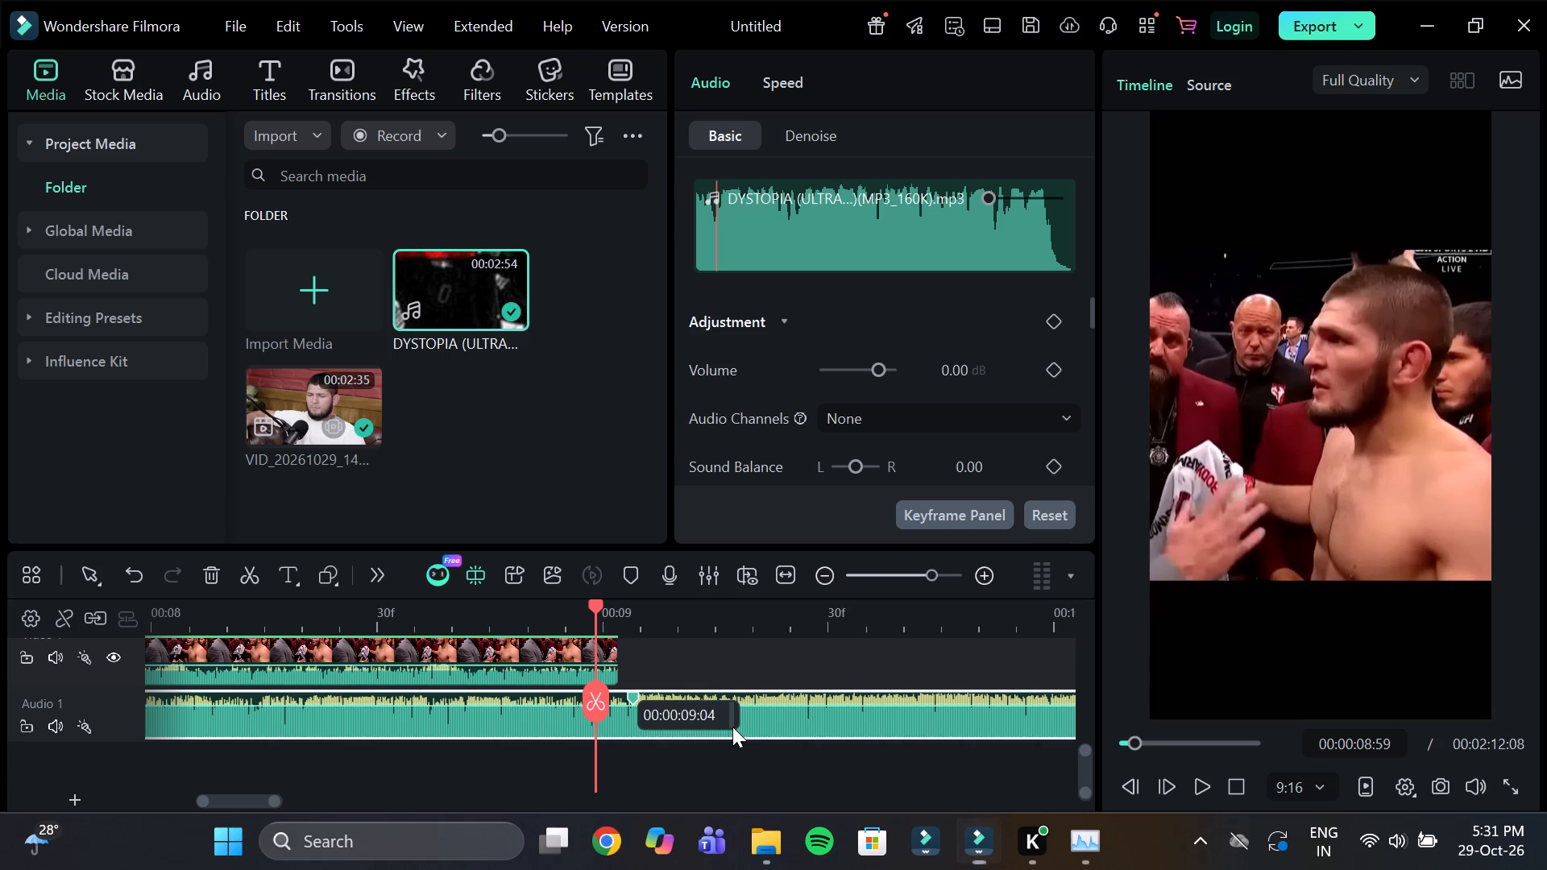
{"action": "left_click_drag", "start_coordinate": [732, 727], "coordinate": [711, 727]}
{"action": "left_click_drag", "start_coordinate": [630, 721], "coordinate": [603, 719]}
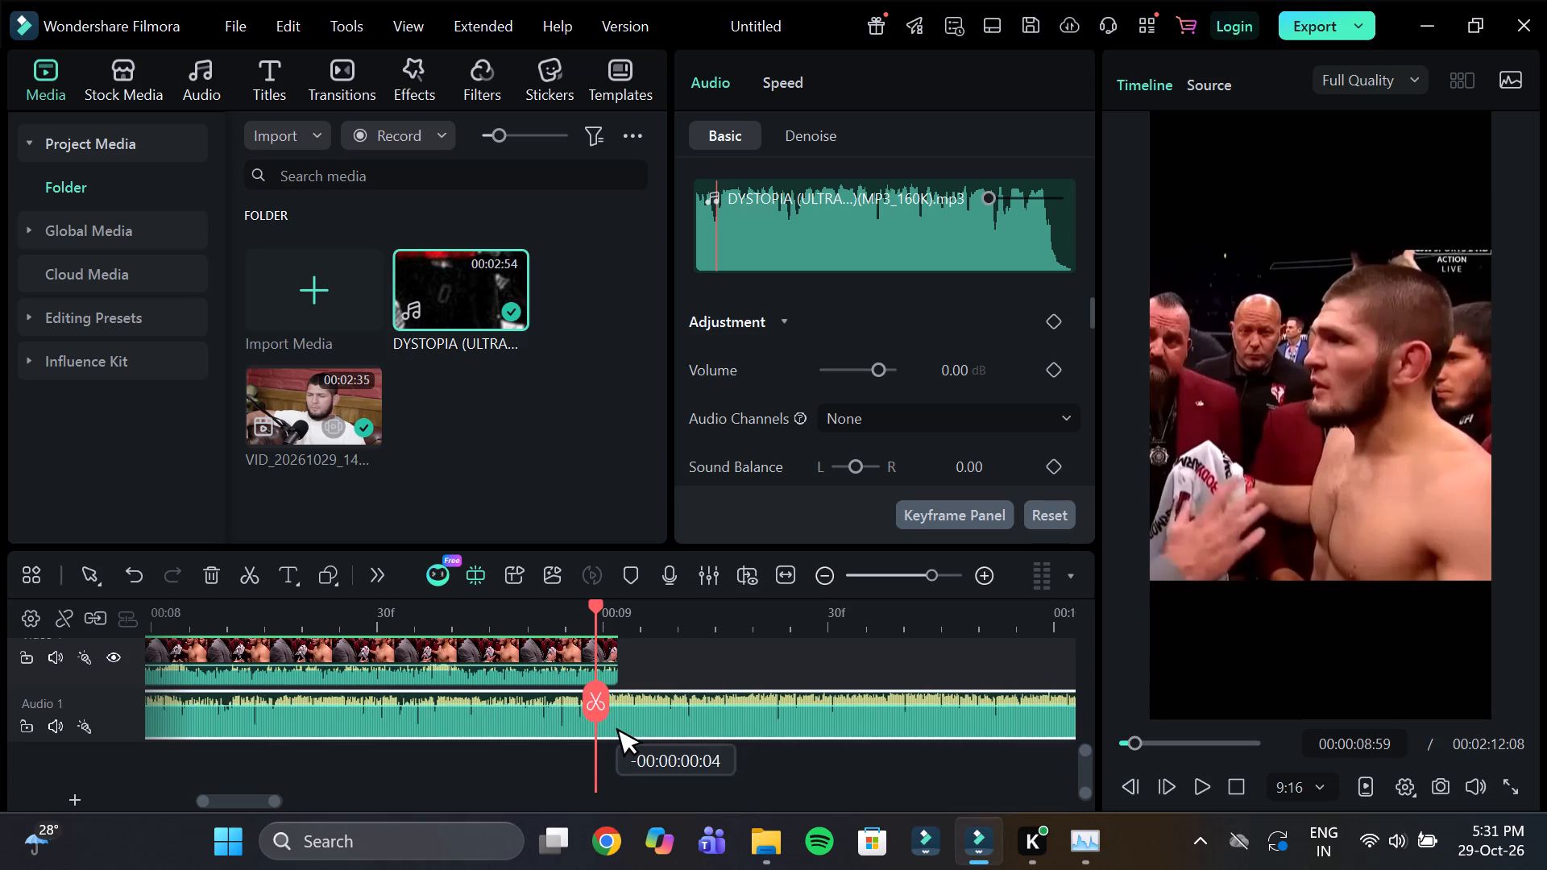
{"action": "left_click_drag", "start_coordinate": [603, 719], "coordinate": [618, 723]}
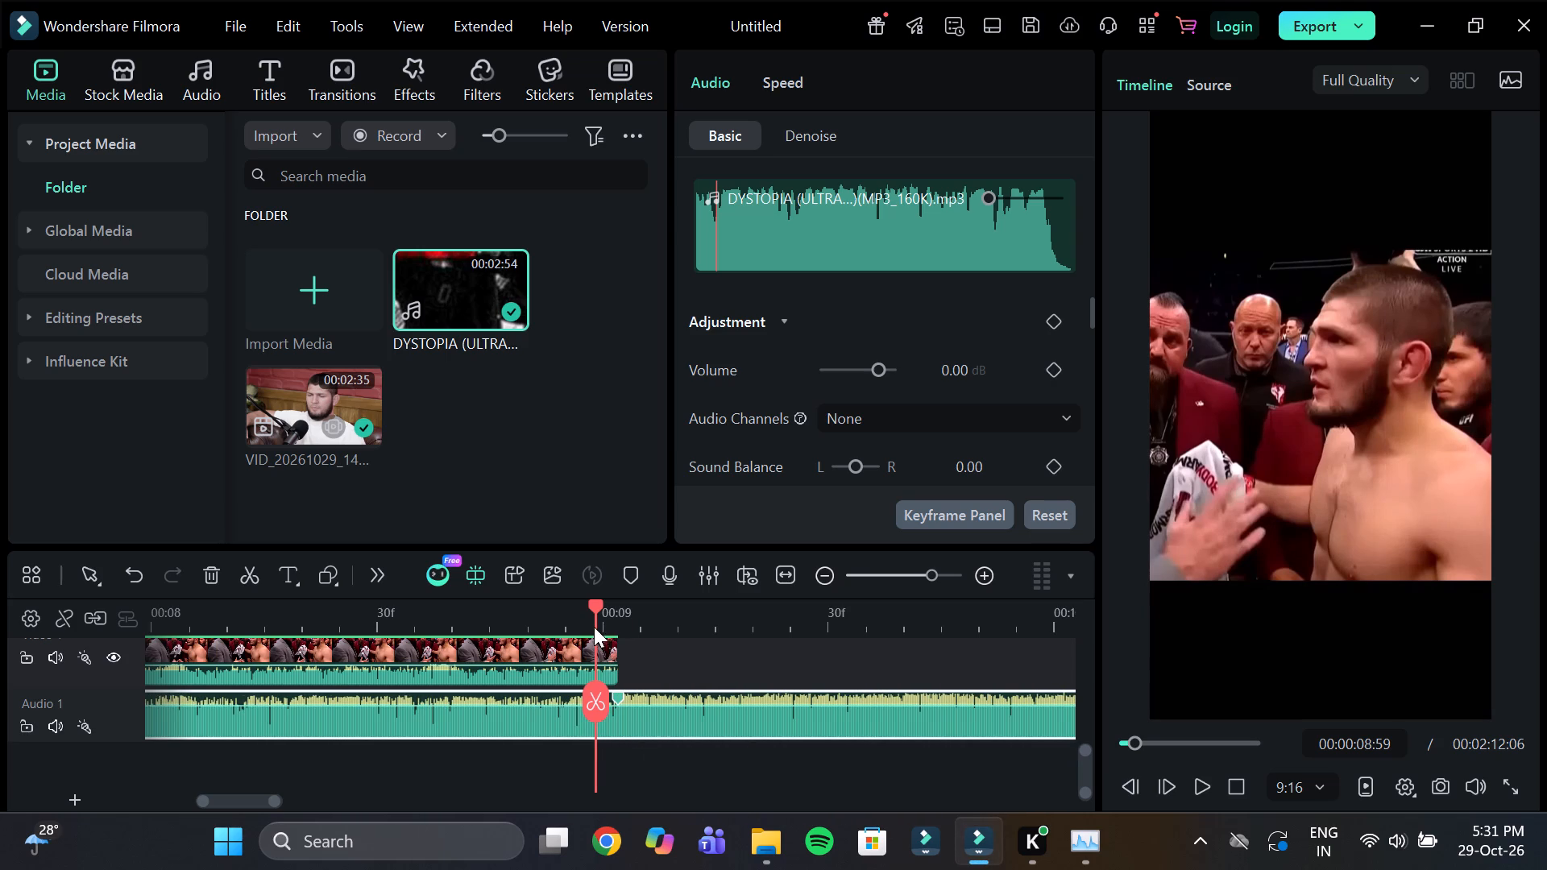
{"action": "left_click", "coordinate": [609, 619]}
{"action": "left_click_drag", "start_coordinate": [645, 615], "coordinate": [635, 638]}
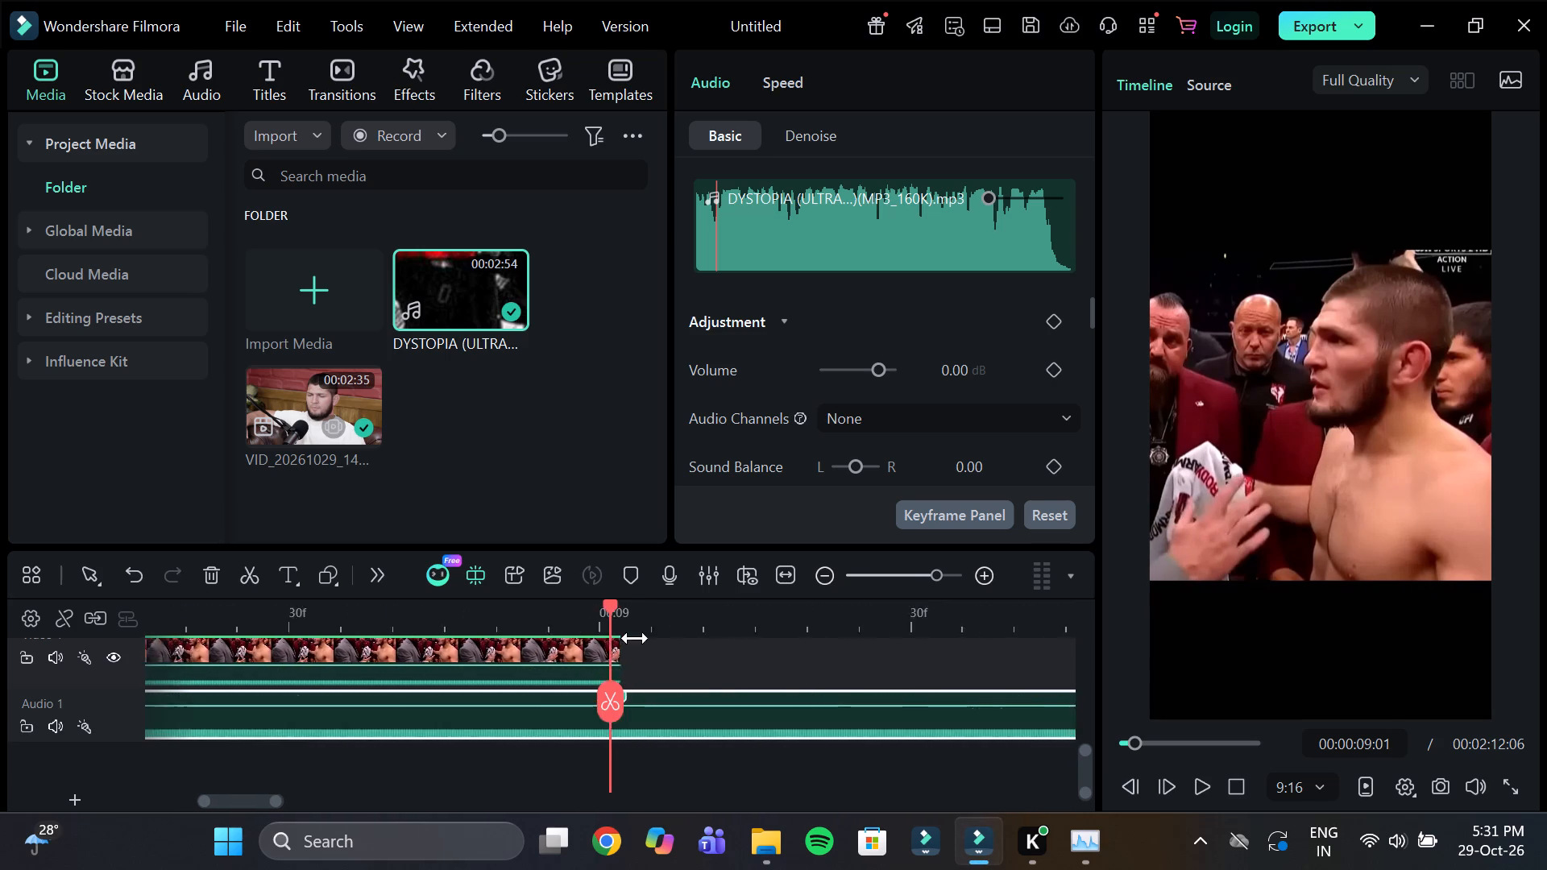
{"action": "left_click_drag", "start_coordinate": [635, 638], "coordinate": [601, 639]}
Extend the beginning of the music clip back to the start of the timeline.
{"action": "left_click_drag", "start_coordinate": [237, 805], "coordinate": [145, 798]}
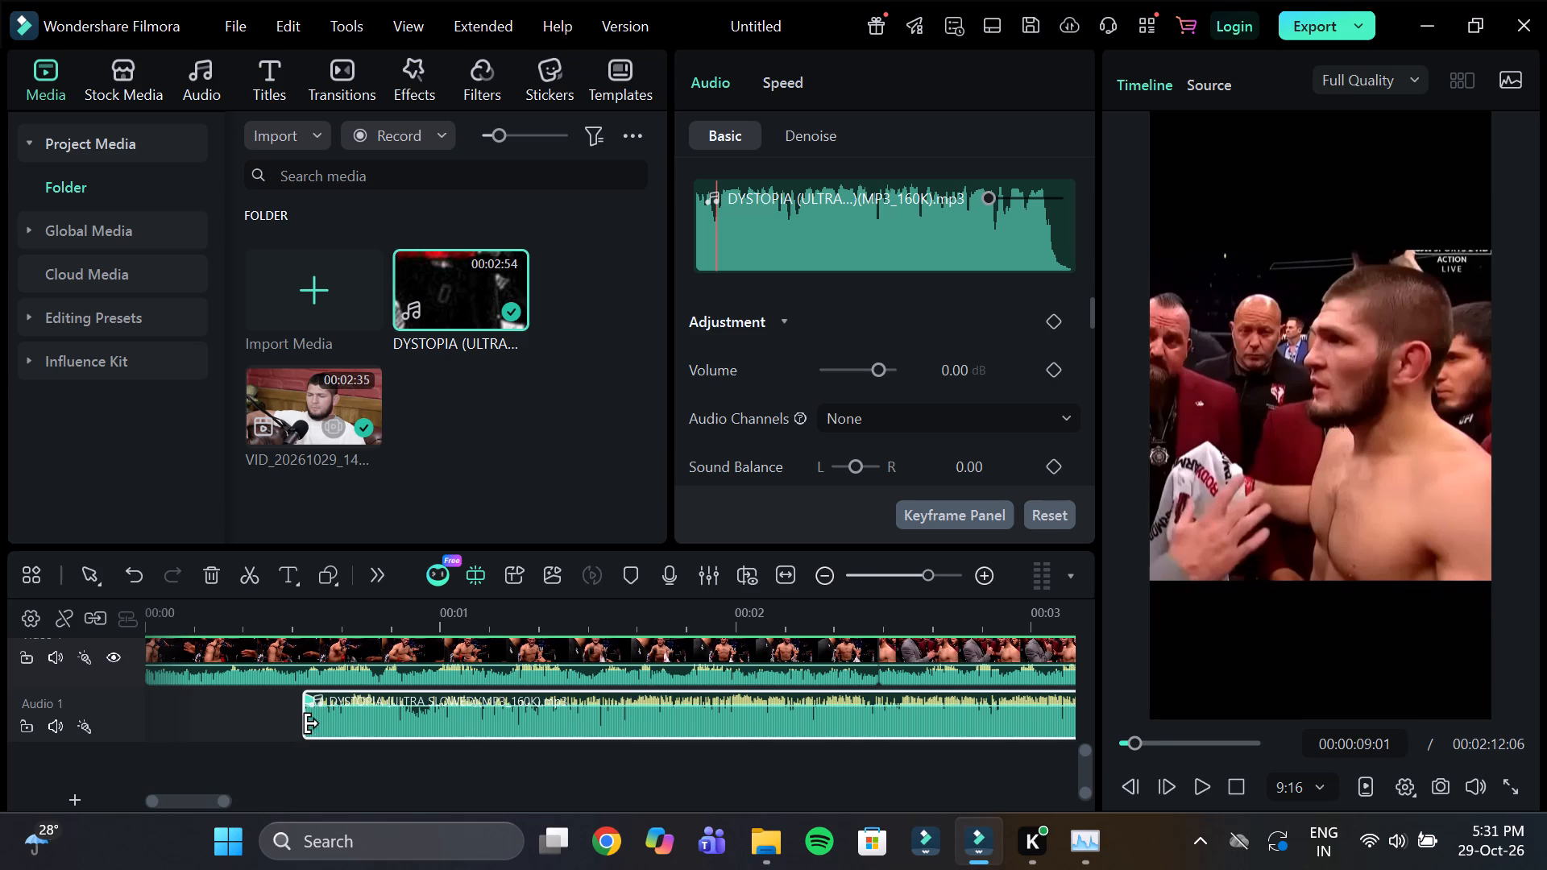
{"action": "left_click_drag", "start_coordinate": [312, 723], "coordinate": [134, 723]}
{"action": "left_click", "coordinate": [301, 720]}
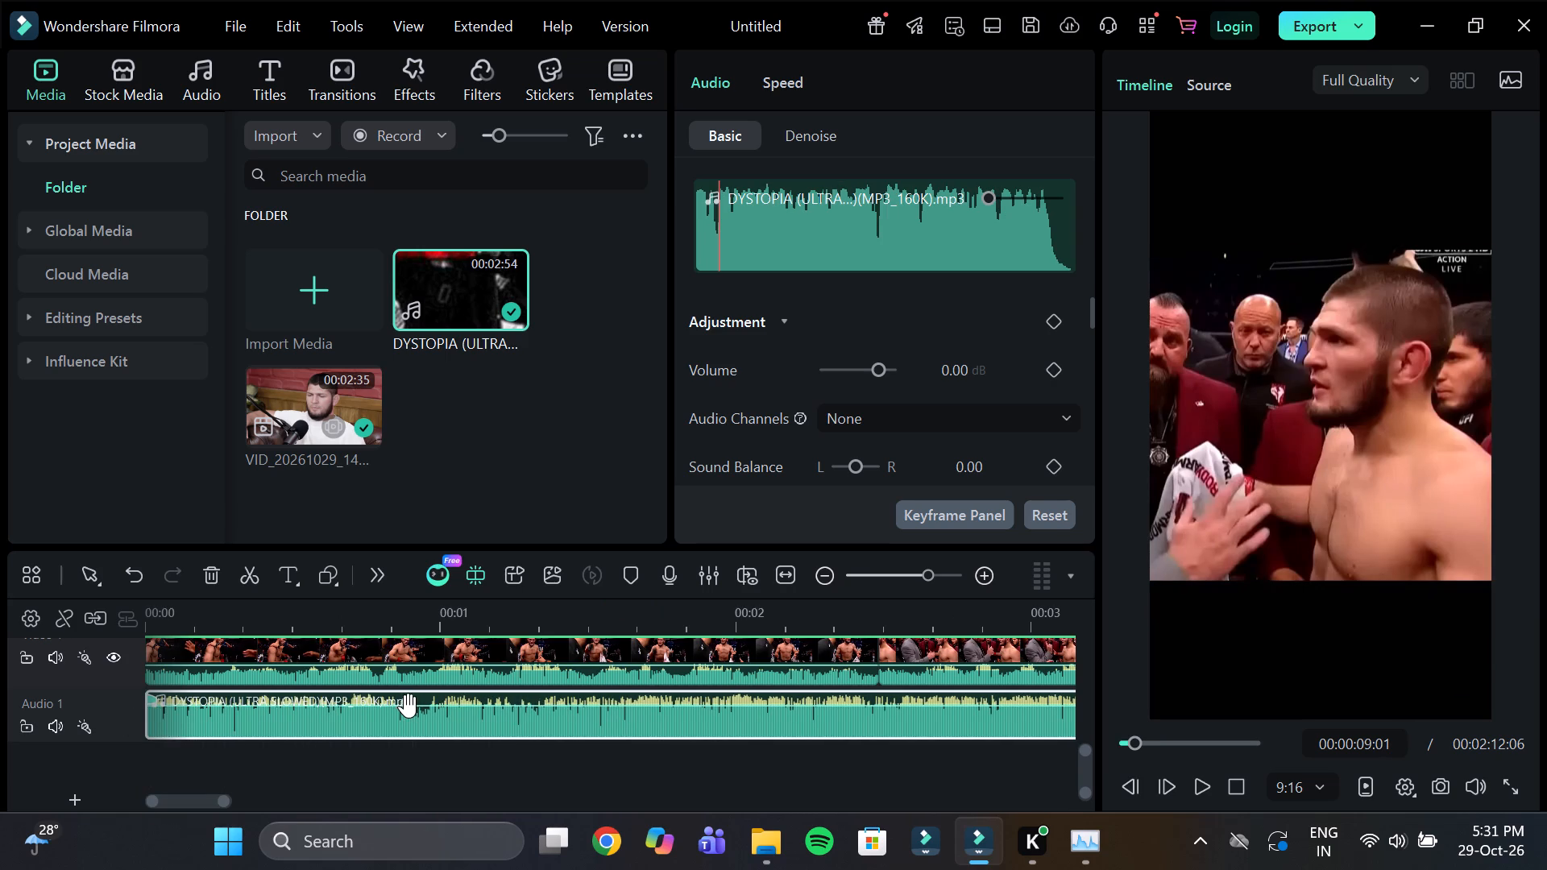
Lower the music clip's volume to -8.11 dB and move the clip down to a second audio track.
{"action": "left_click", "coordinate": [409, 706]}
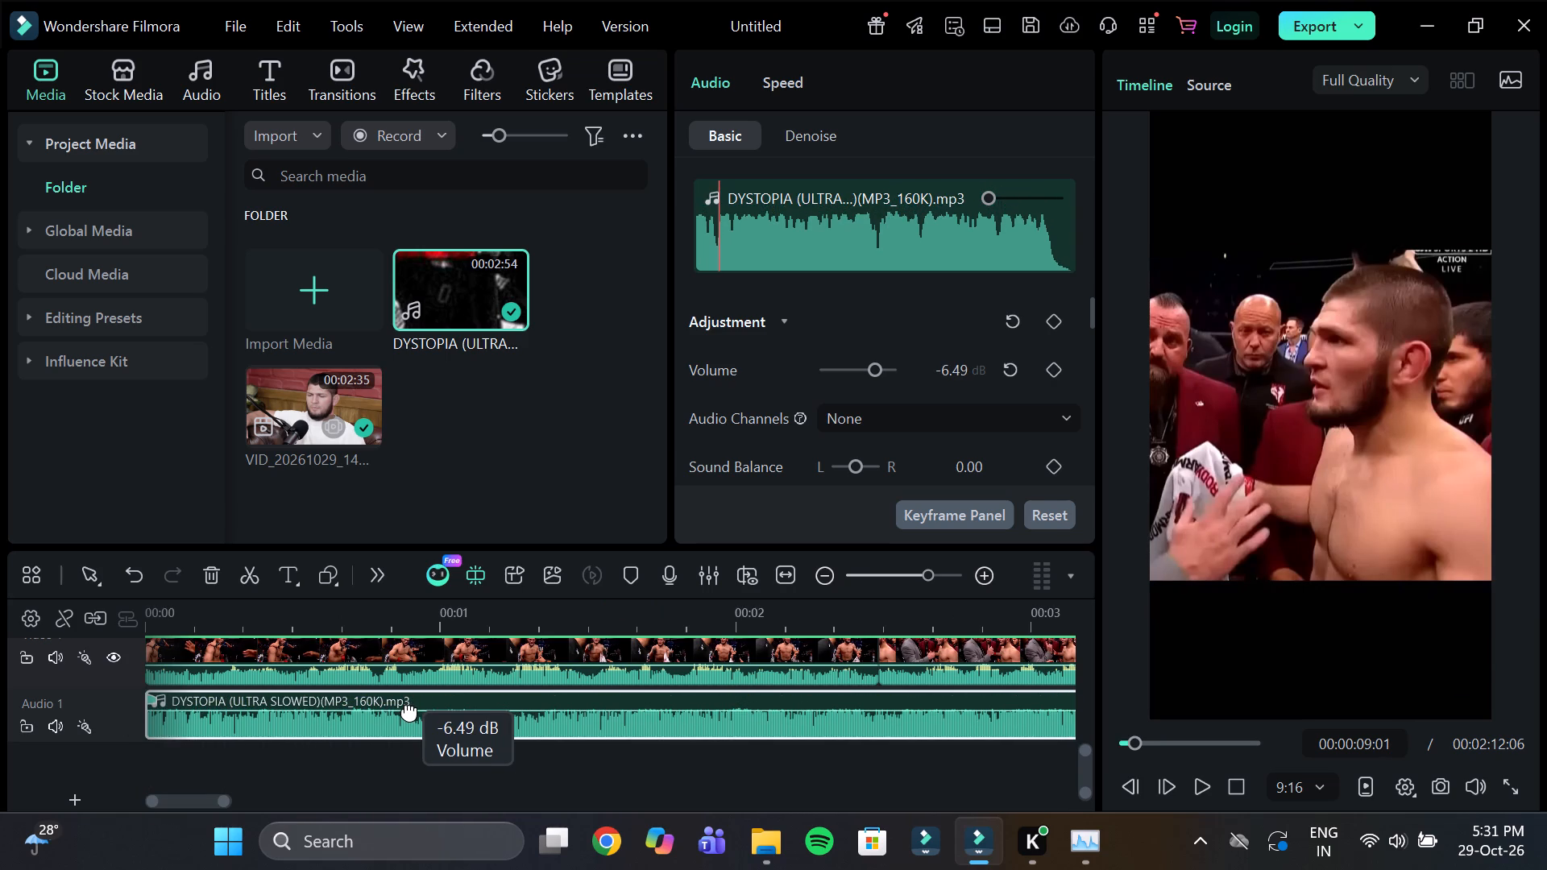
{"action": "left_click_drag", "start_coordinate": [409, 731], "coordinate": [401, 759]}
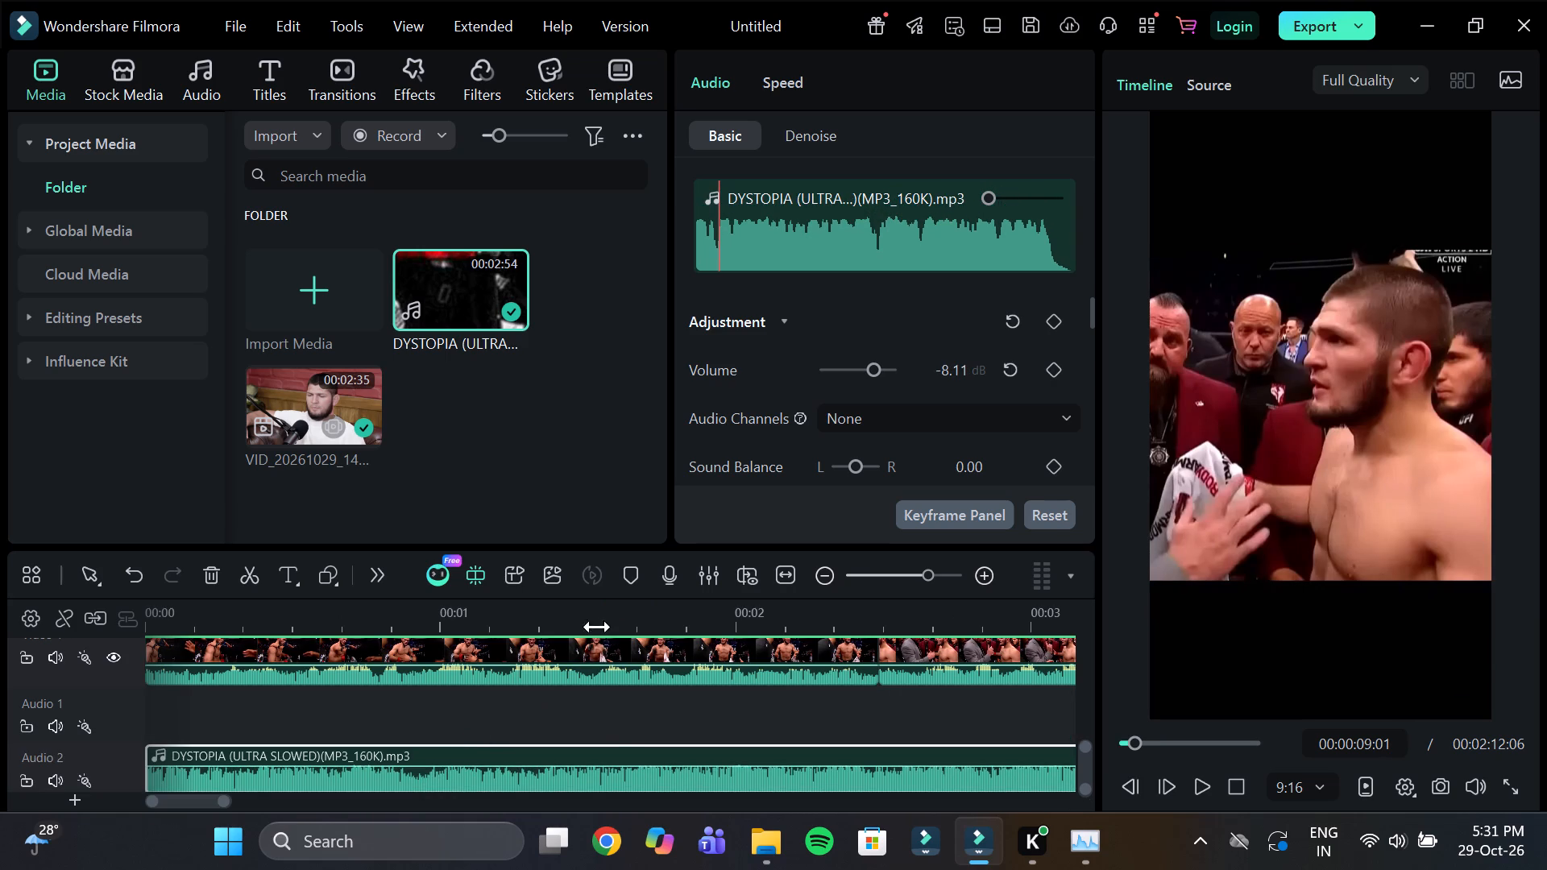
Detach the audio from all the opening video clips.
{"action": "left_click_drag", "start_coordinate": [597, 627], "coordinate": [460, 624]}
{"action": "left_click_drag", "start_coordinate": [672, 681], "coordinate": [123, 653]}
{"action": "right_click", "coordinate": [209, 650]}
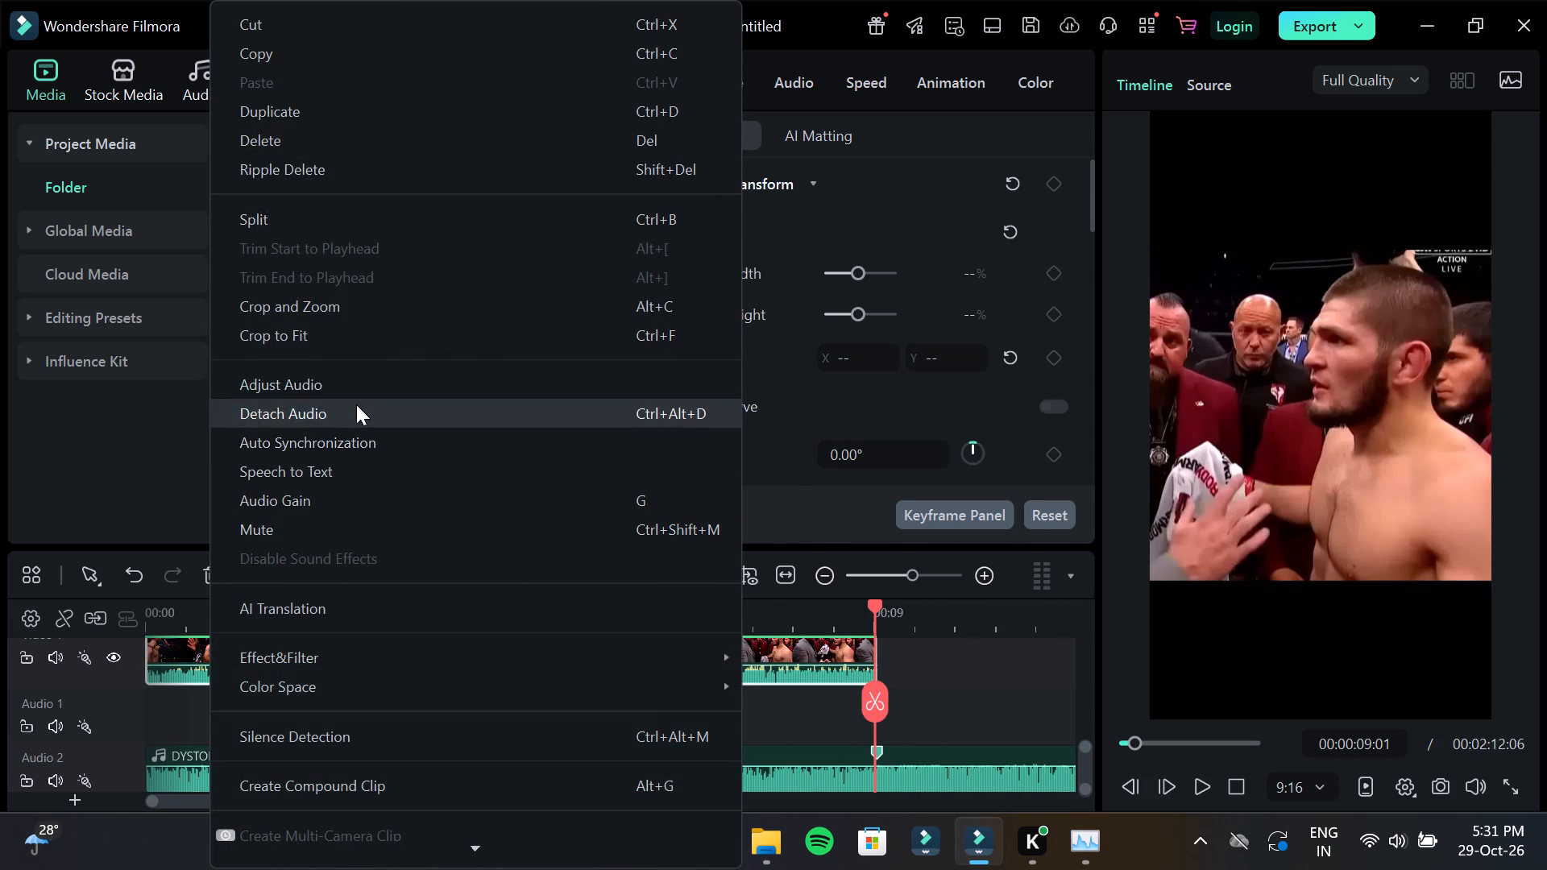
{"action": "left_click", "coordinate": [356, 404]}
Play the edit from the start to check the sound up to the end of the video clips.
{"action": "scroll", "coordinate": [291, 678], "scroll_direction": "down", "scroll_amount": 1}
{"action": "left_click", "coordinate": [197, 632]}
{"action": "left_click_drag", "start_coordinate": [193, 616], "coordinate": [122, 625]}
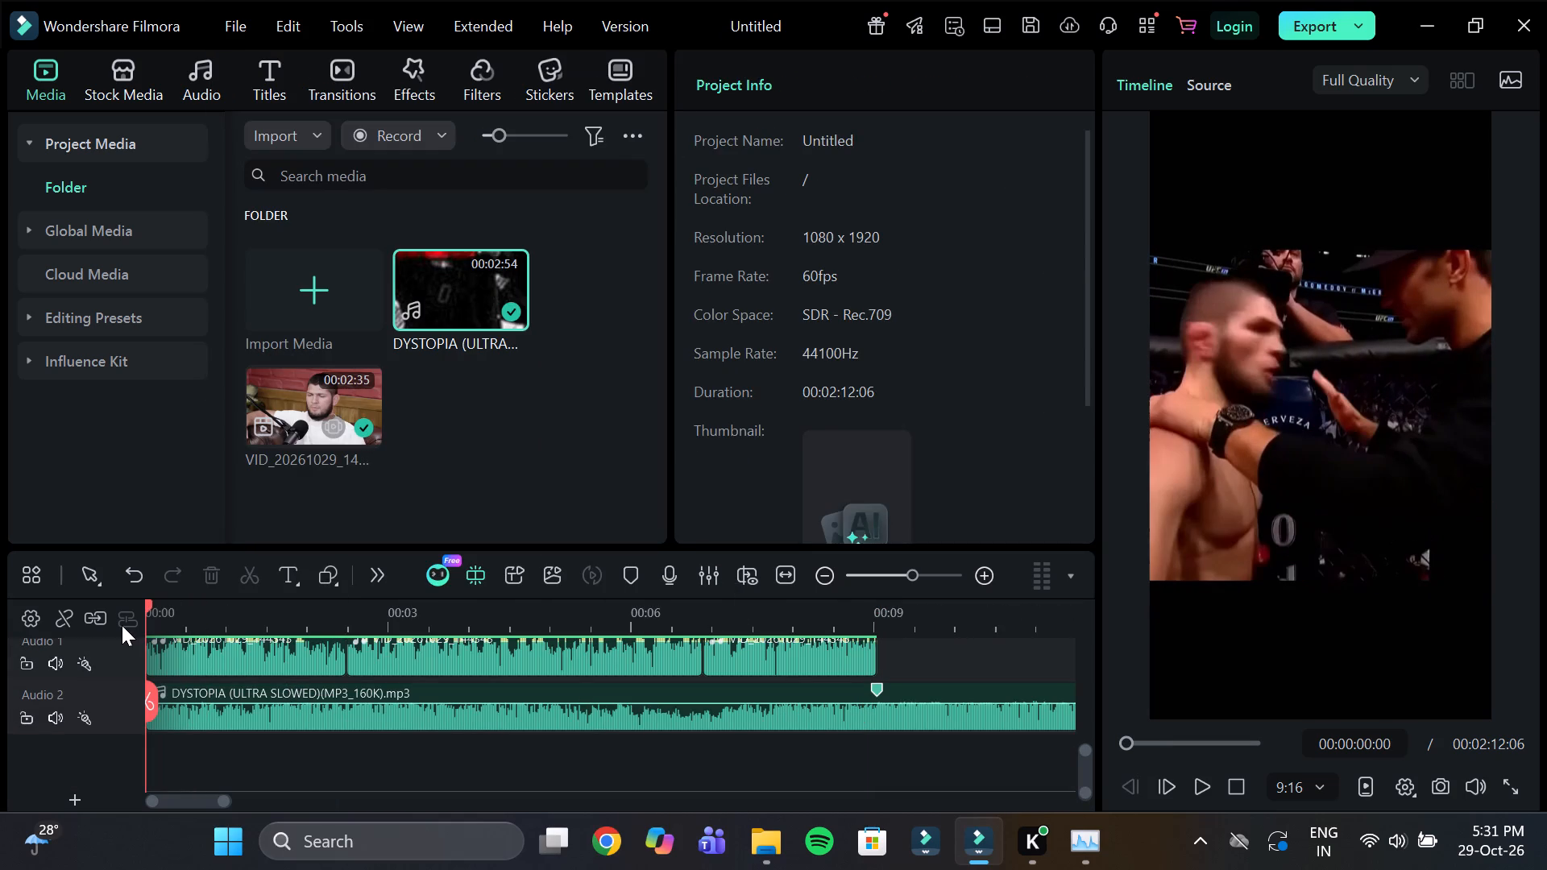
{"action": "left_click_drag", "start_coordinate": [122, 625], "coordinate": [119, 625]}
{"action": "key", "text": "space"}
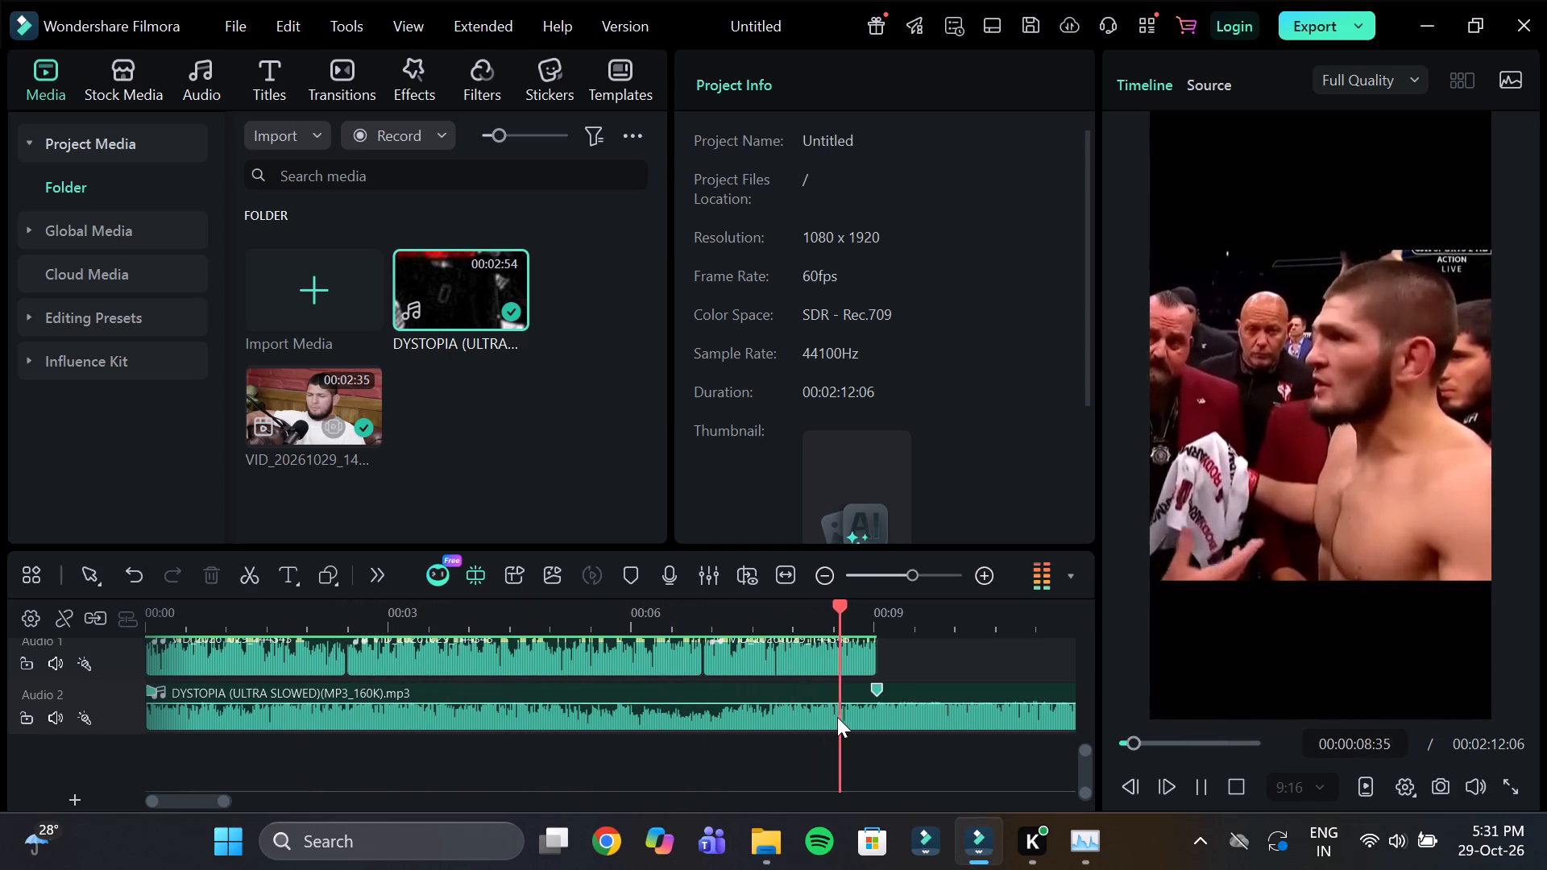
{"action": "left_click", "coordinate": [827, 617]}
{"action": "left_click", "coordinate": [1197, 786]}
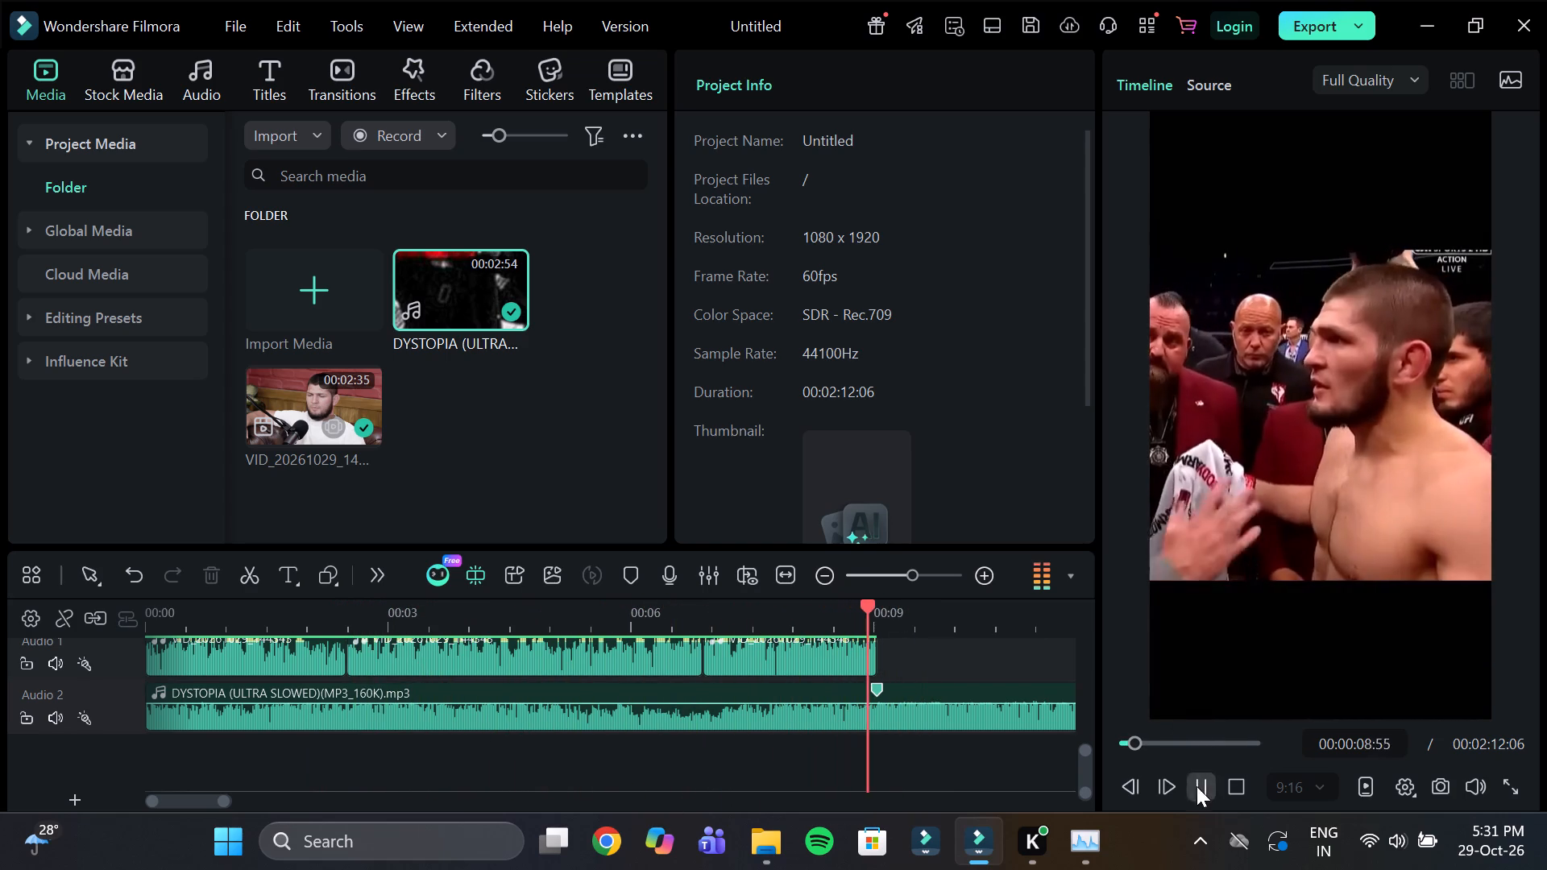
Add music volume keyframes at 00:00:08:49 and at the marker at 00:00:09:02, resetting the second one to 0 dB.
{"action": "left_click", "coordinate": [861, 624]}
{"action": "left_click_drag", "start_coordinate": [896, 613], "coordinate": [1050, 648]}
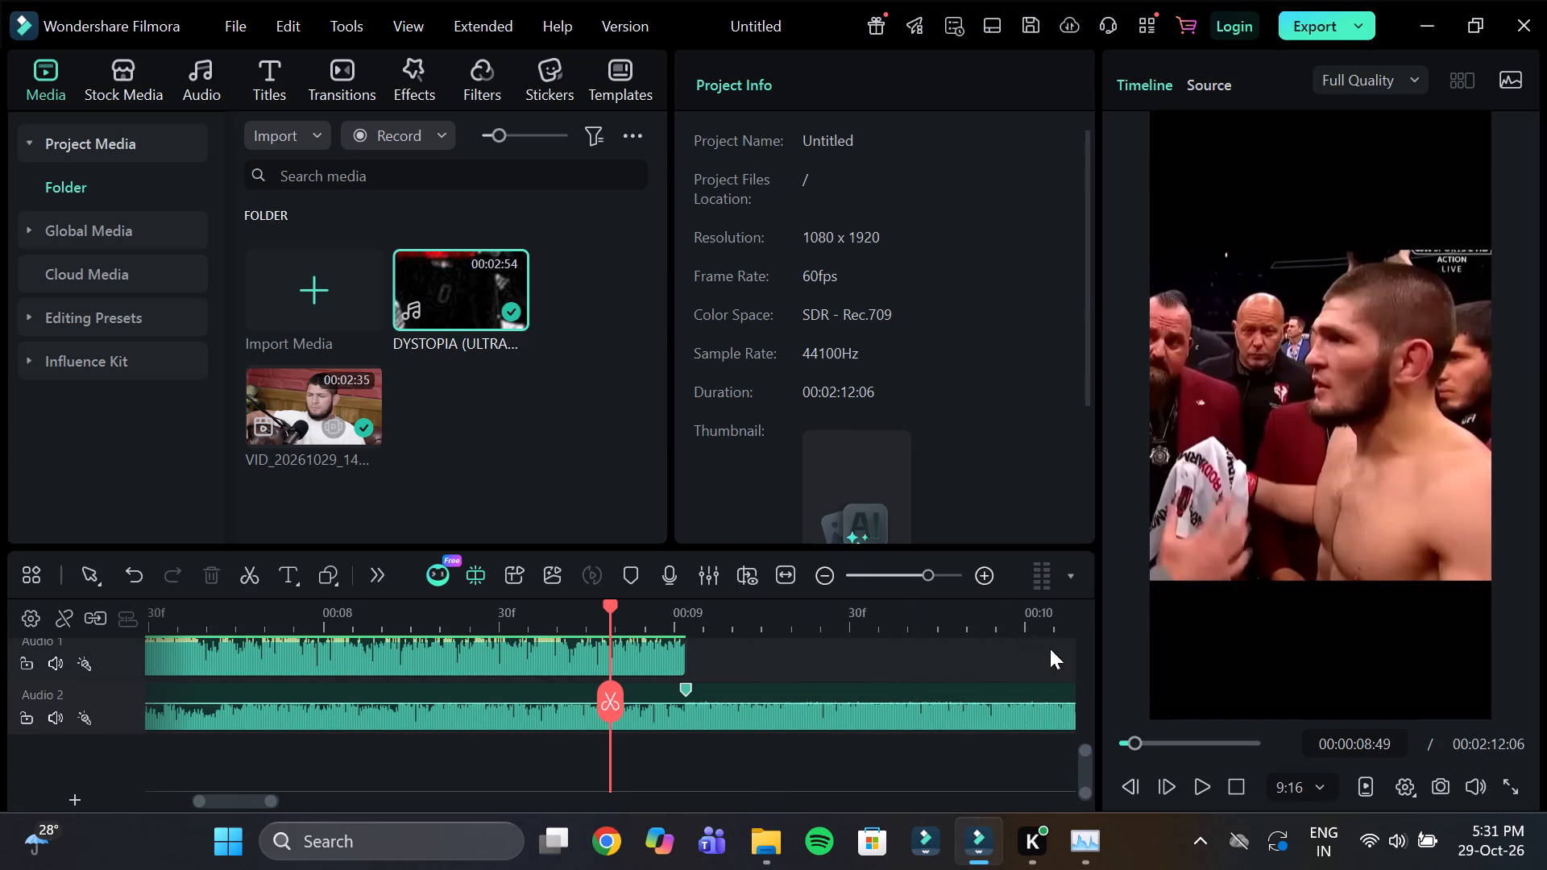
{"action": "left_click", "coordinate": [890, 709]}
{"action": "left_click", "coordinate": [1048, 374]}
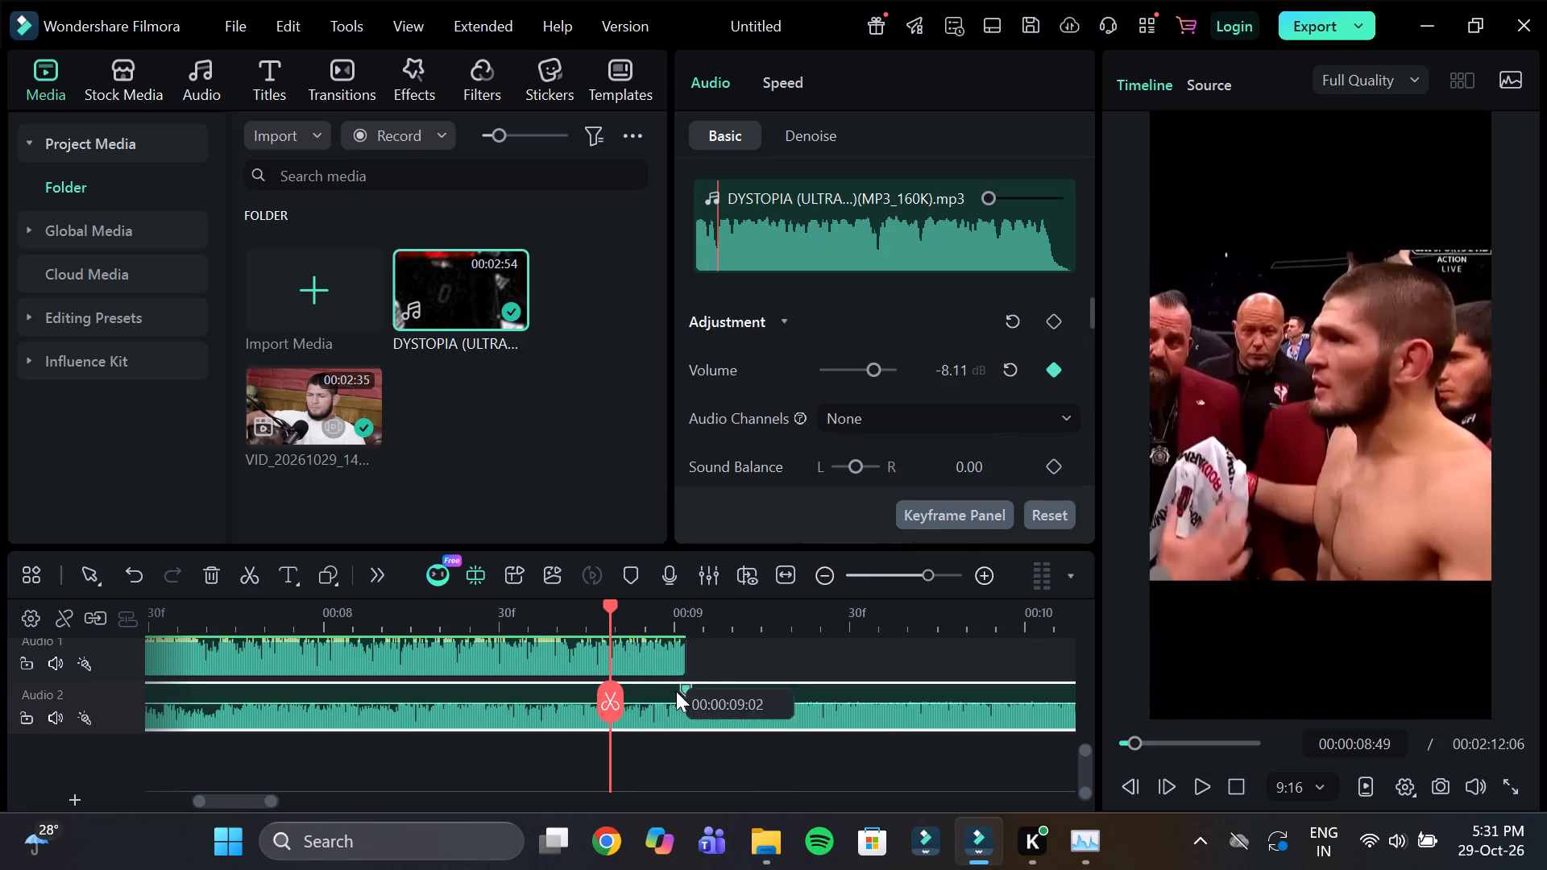
{"action": "left_click", "coordinate": [685, 689]}
{"action": "left_click", "coordinate": [1056, 374]}
{"action": "left_click", "coordinate": [1012, 365]}
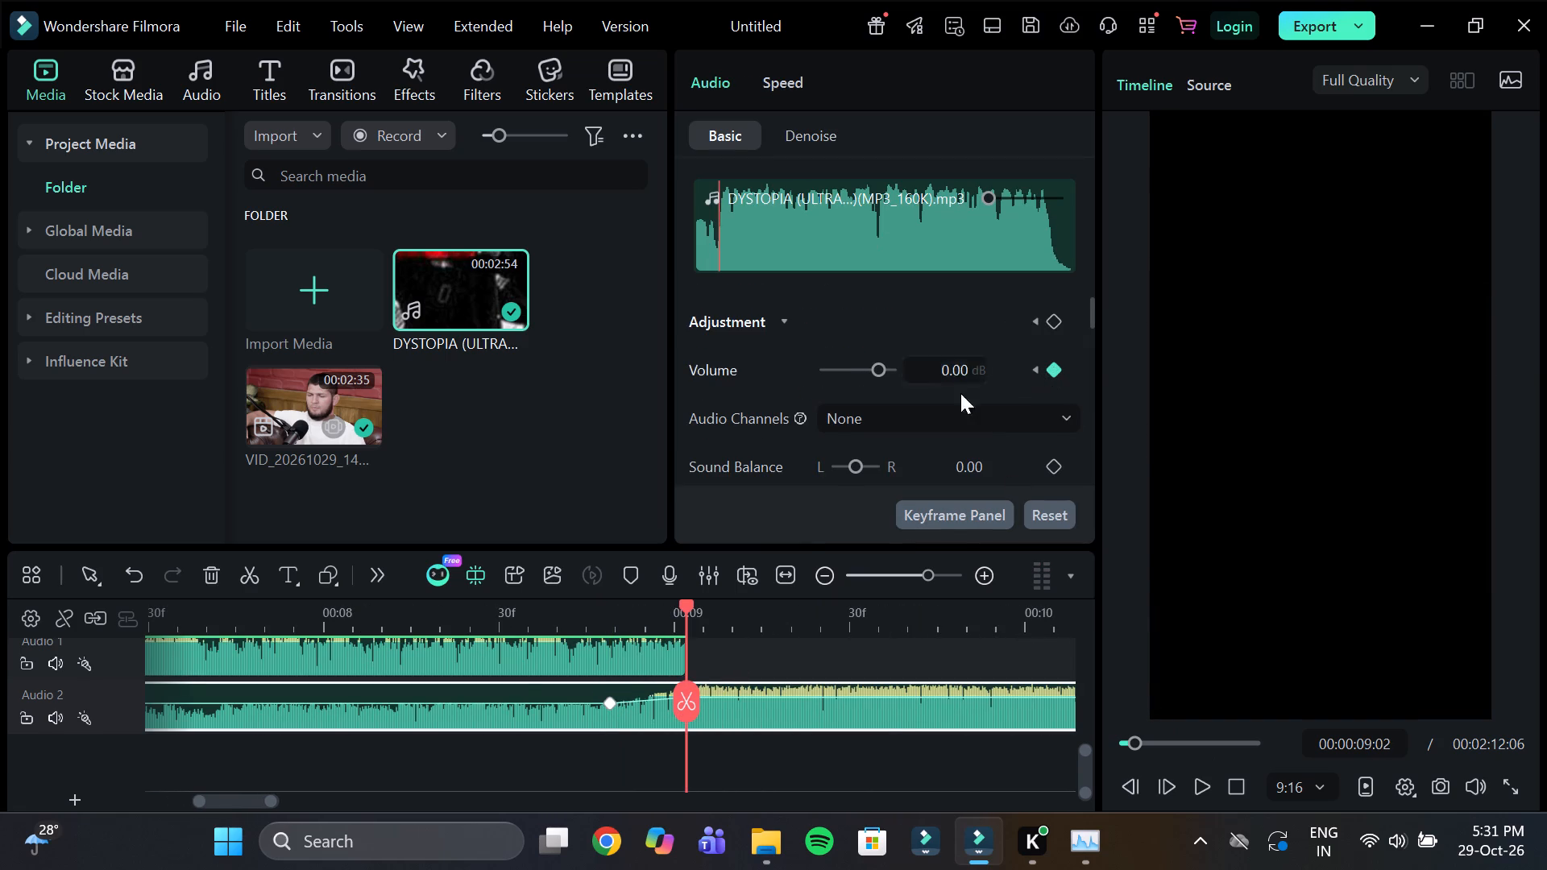
Play the music past the volume rise to find where it should end.
{"action": "left_click", "coordinate": [519, 616]}
{"action": "key", "text": "space"}
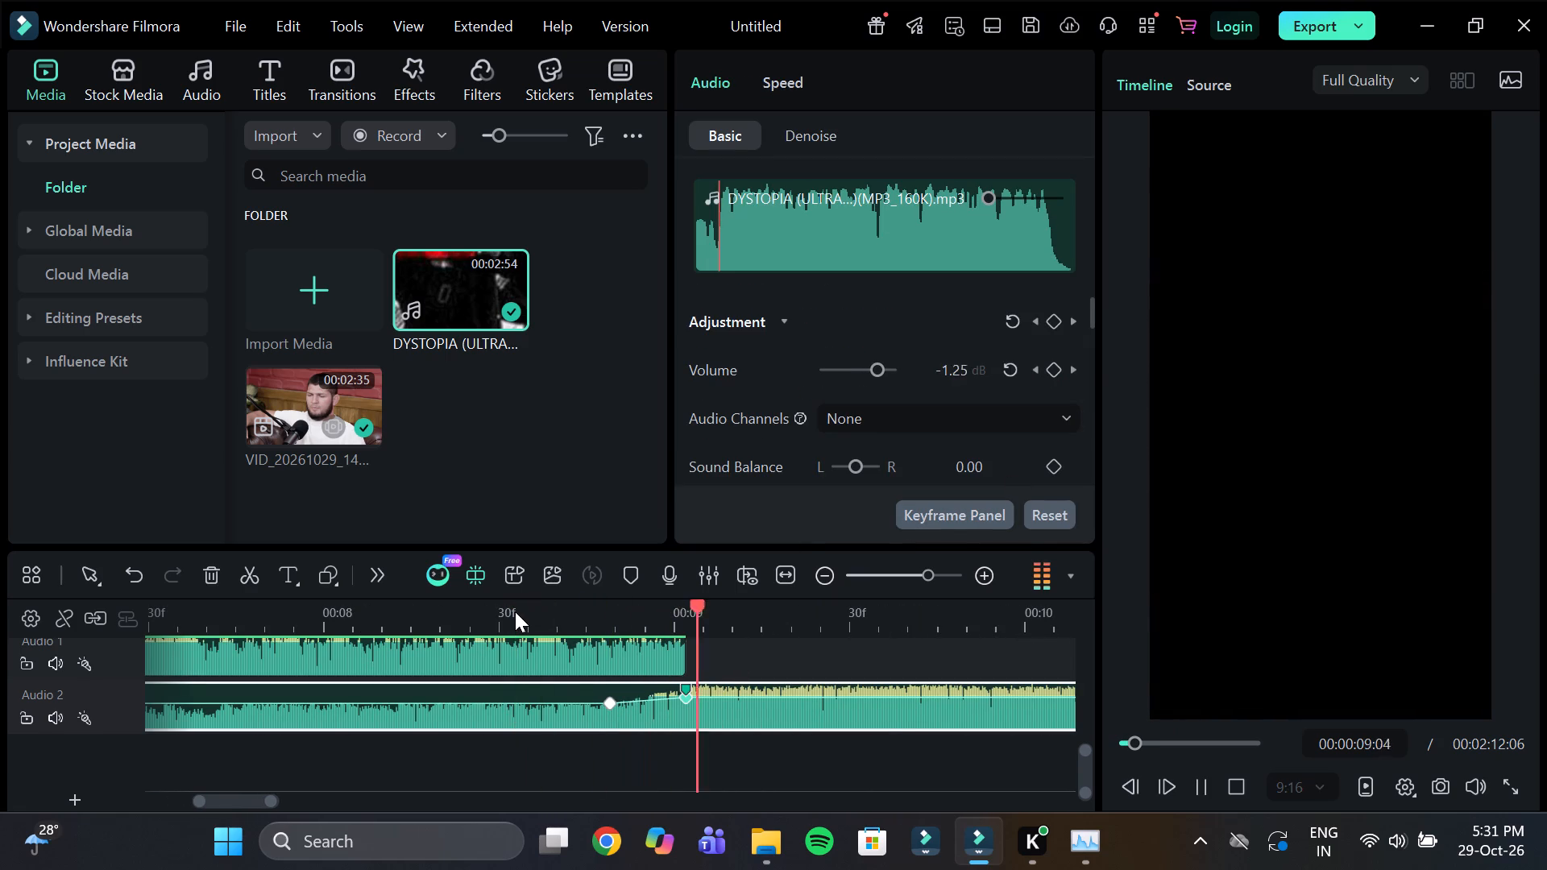
{"action": "left_click_drag", "start_coordinate": [703, 616], "coordinate": [632, 621]}
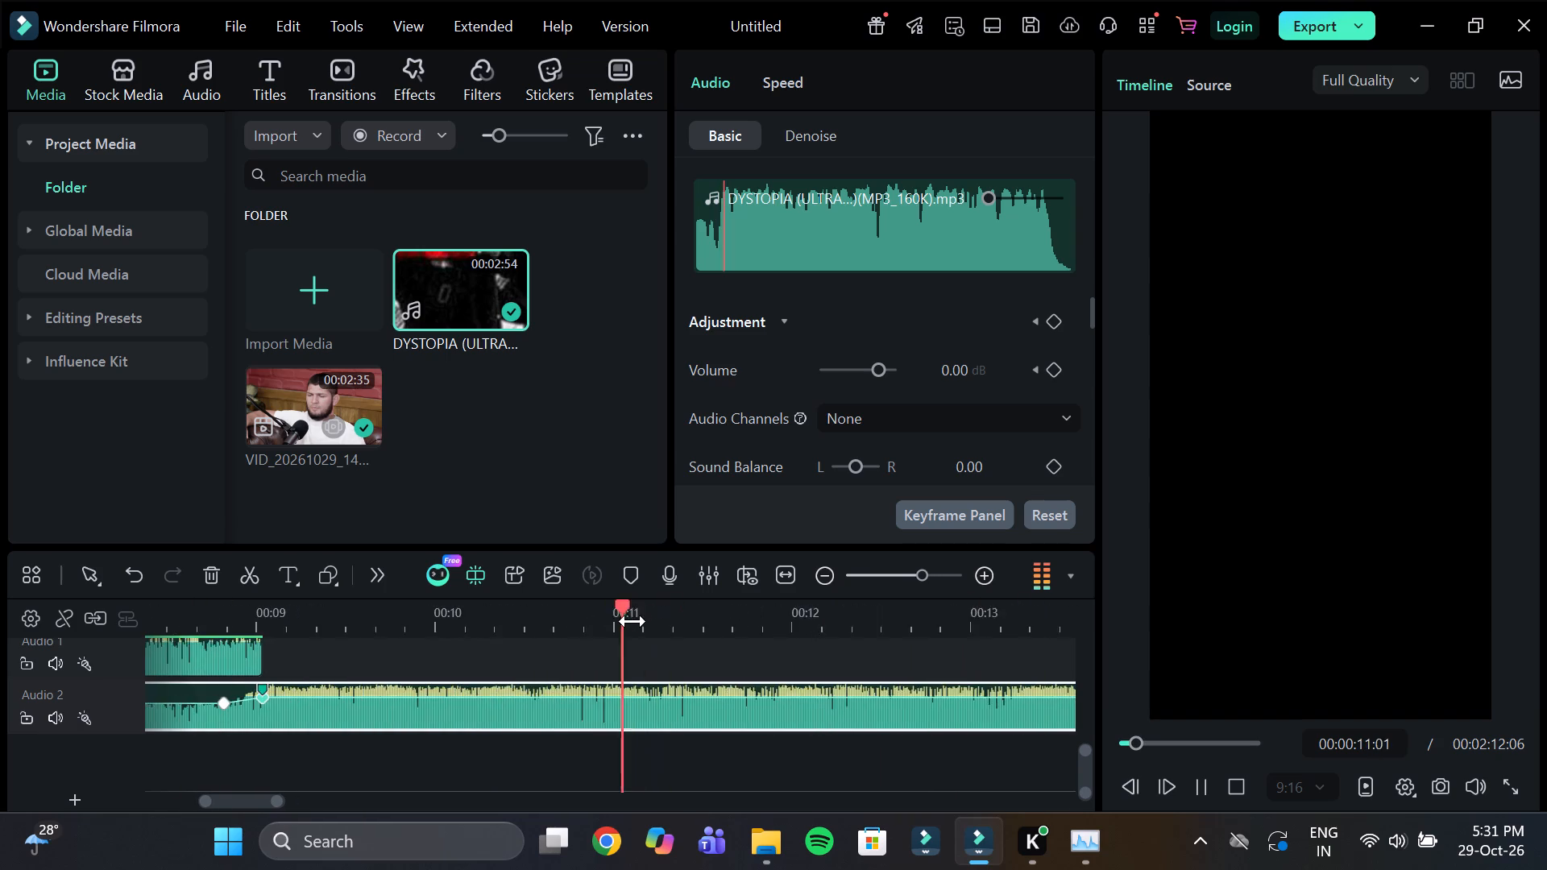
{"action": "left_click_drag", "start_coordinate": [632, 621], "coordinate": [615, 621]}
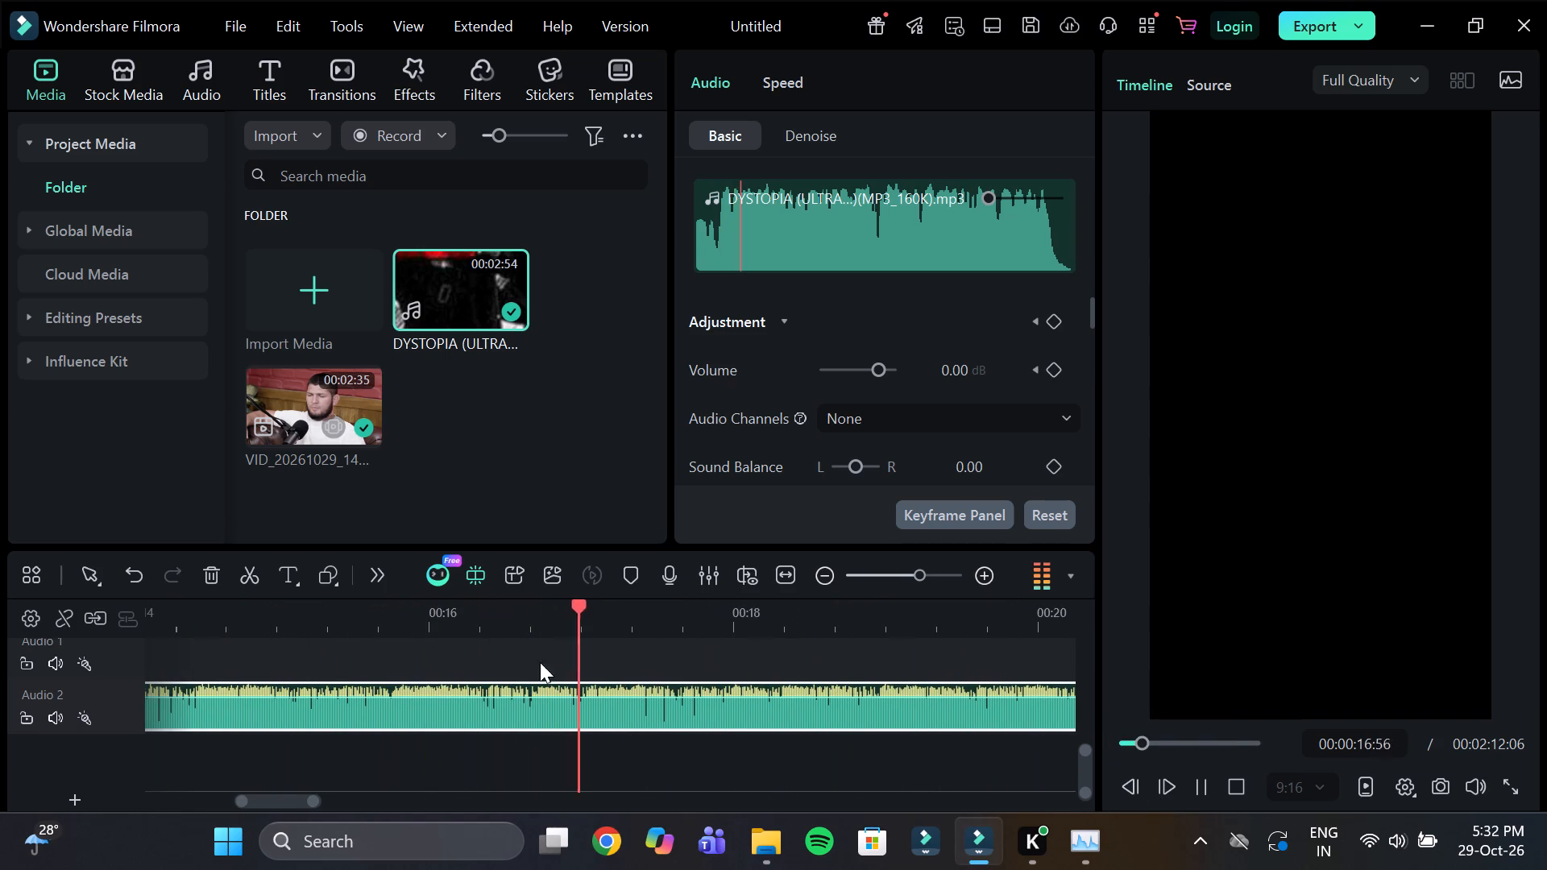
{"action": "left_click", "coordinate": [363, 617]}
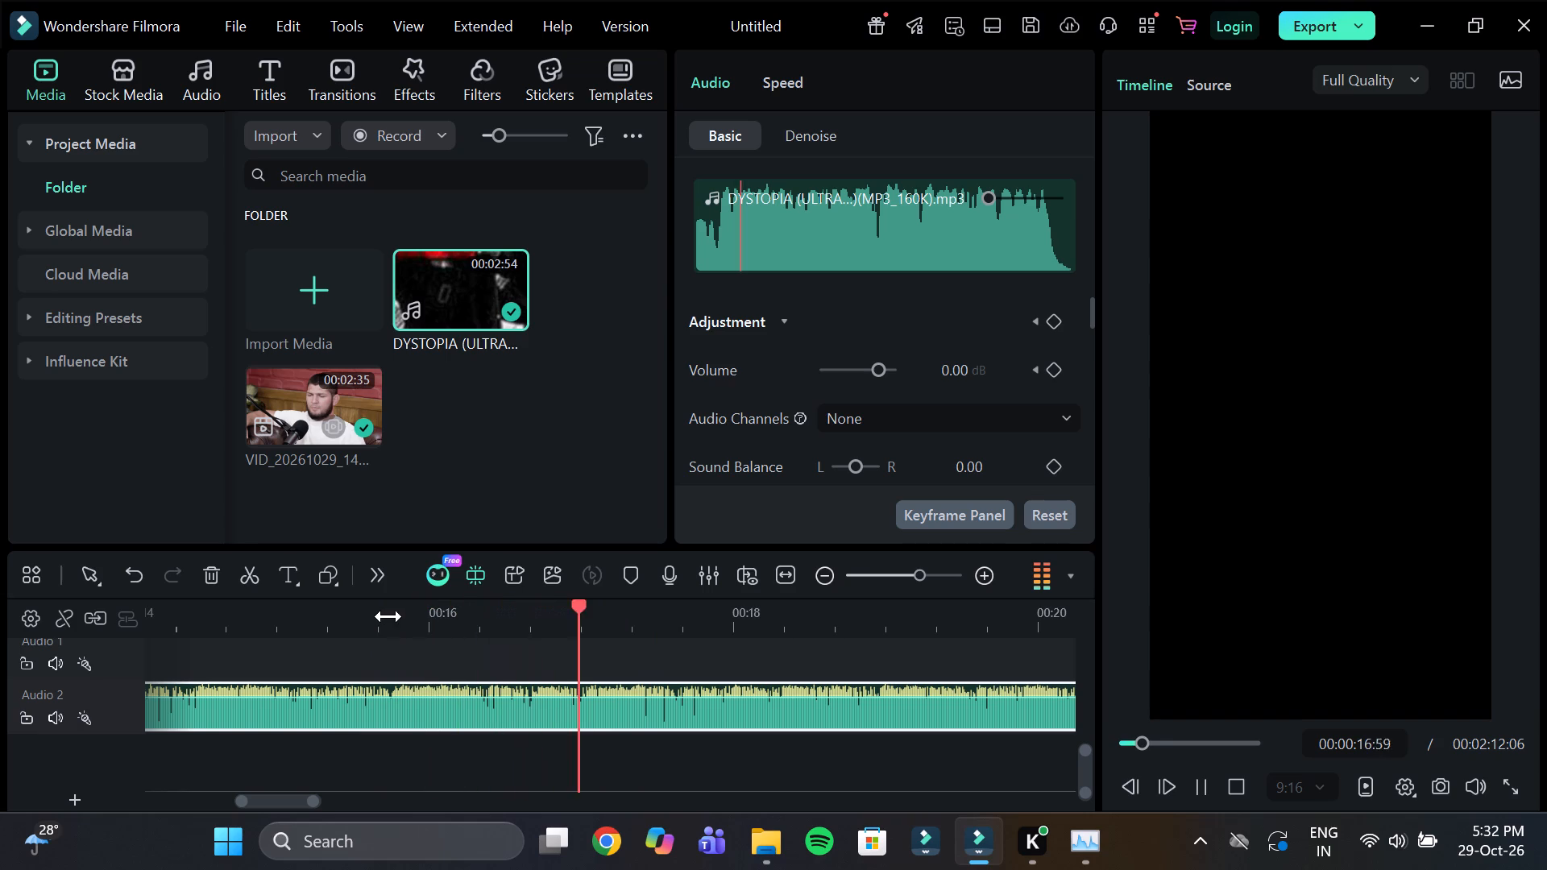
{"action": "left_click", "coordinate": [388, 616]}
{"action": "key", "text": "space"}
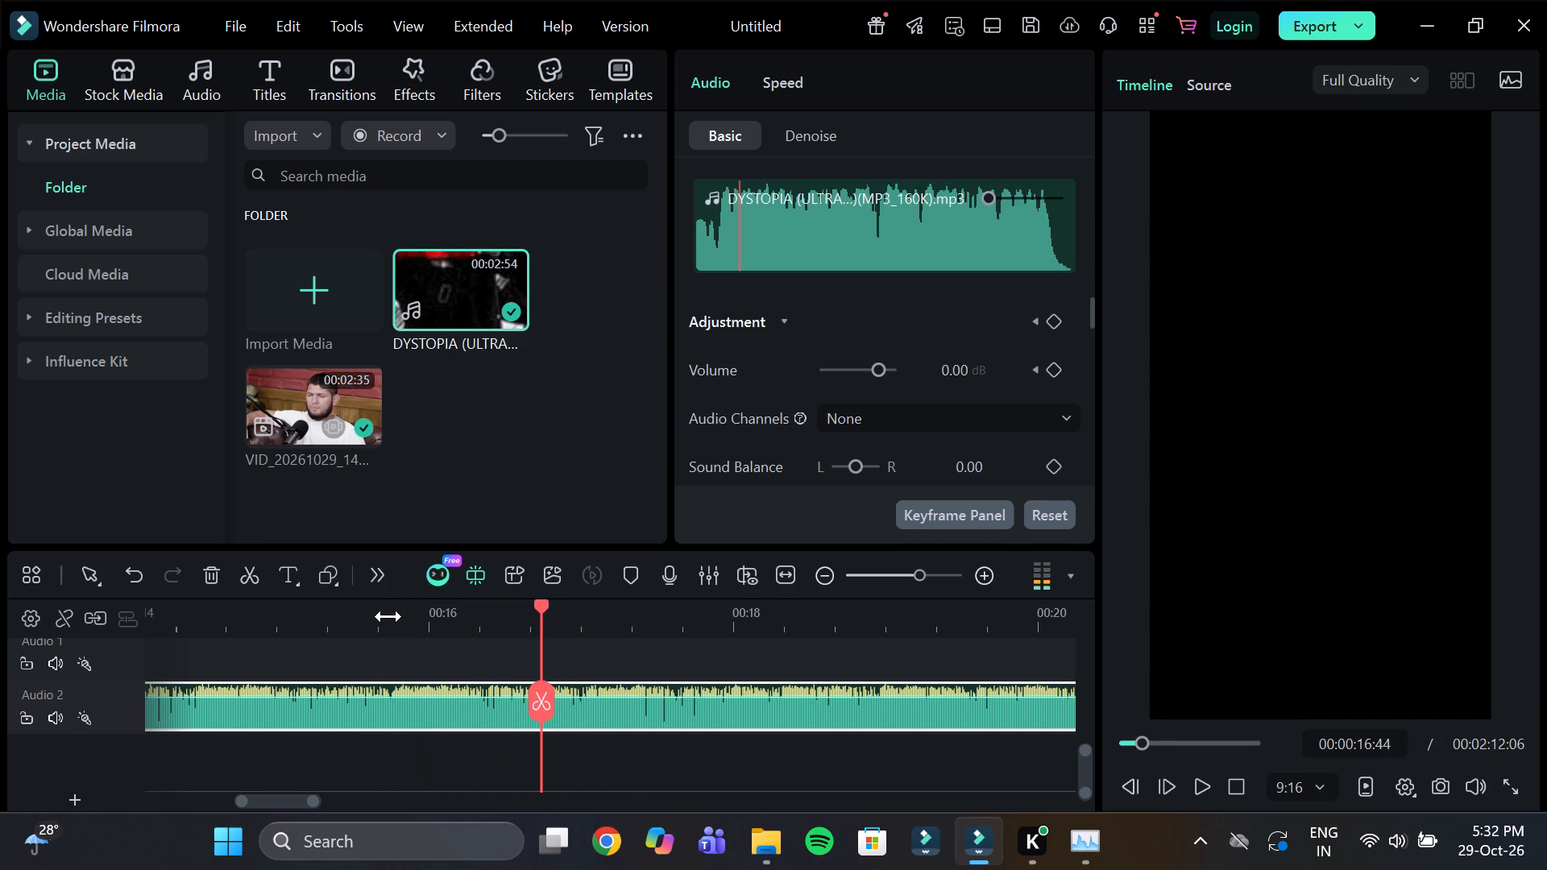
Split the music clip at 00:00:17:09 and delete the part after it.
{"action": "left_click", "coordinate": [603, 614]}
{"action": "left_click", "coordinate": [612, 689]}
{"action": "left_click", "coordinate": [659, 702]}
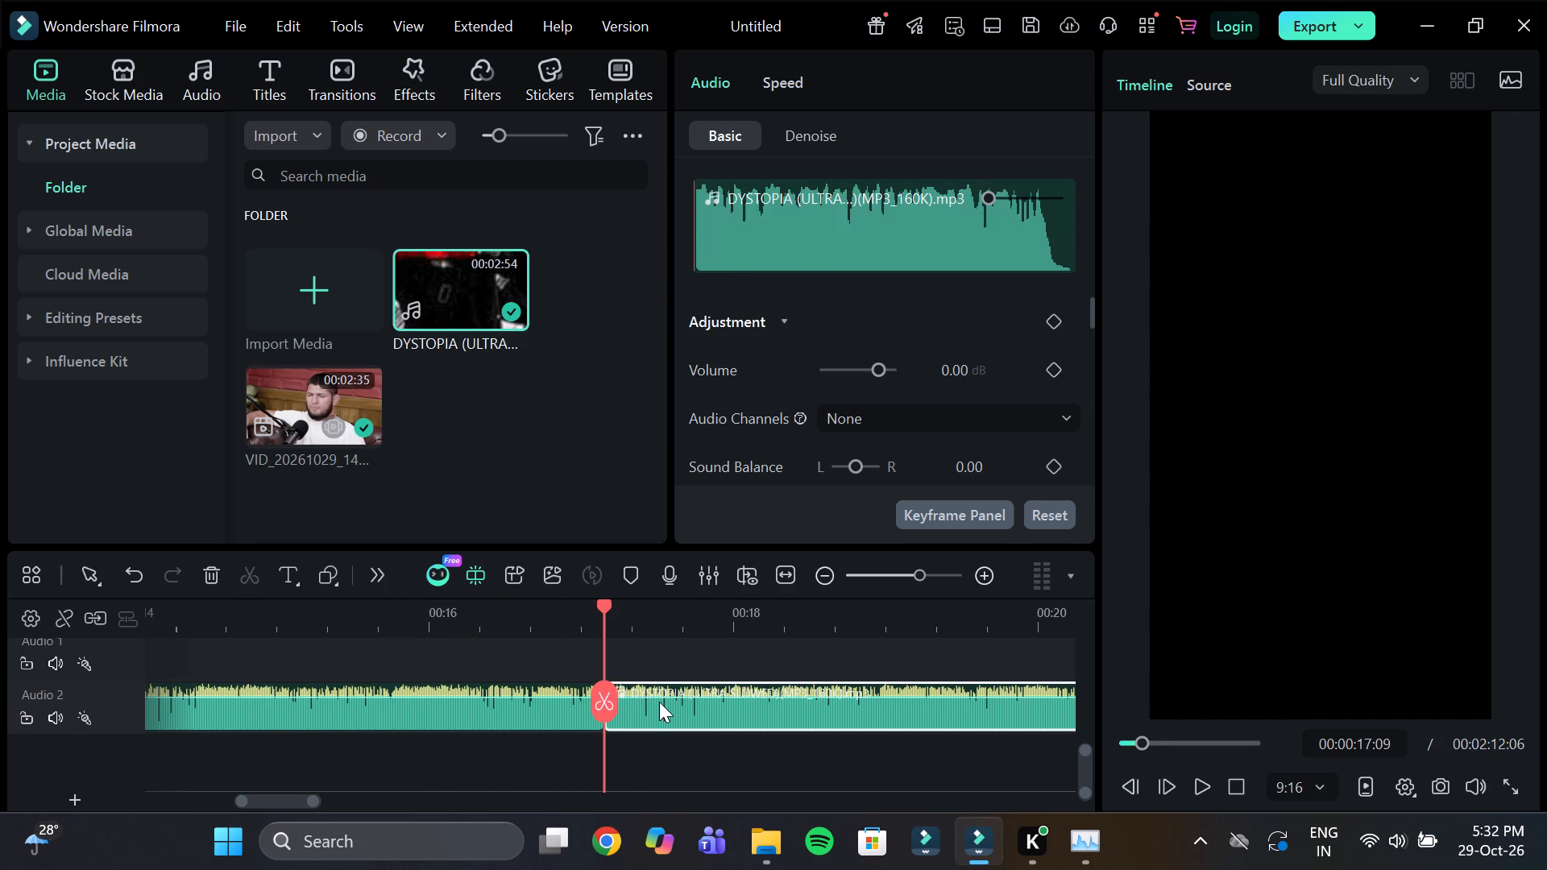
{"action": "key", "text": "Delete"}
Run beat detection on the trimmed music clip.
{"action": "left_click_drag", "start_coordinate": [544, 603], "coordinate": [410, 603]}
{"action": "left_click", "coordinate": [424, 694]}
{"action": "right_click", "coordinate": [424, 694]}
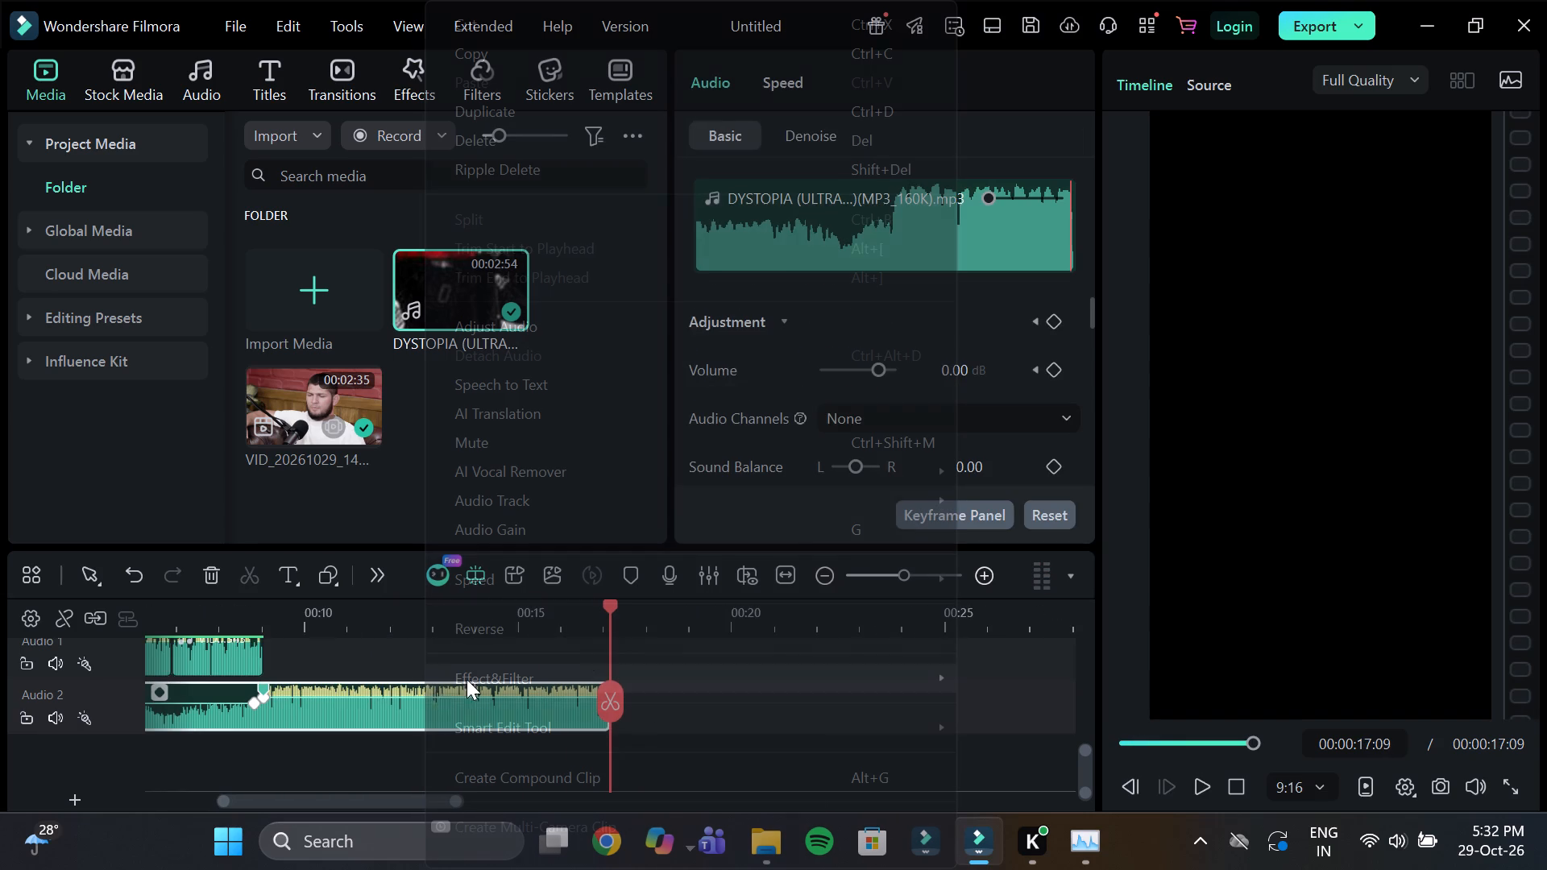
{"action": "left_click", "coordinate": [999, 777]}
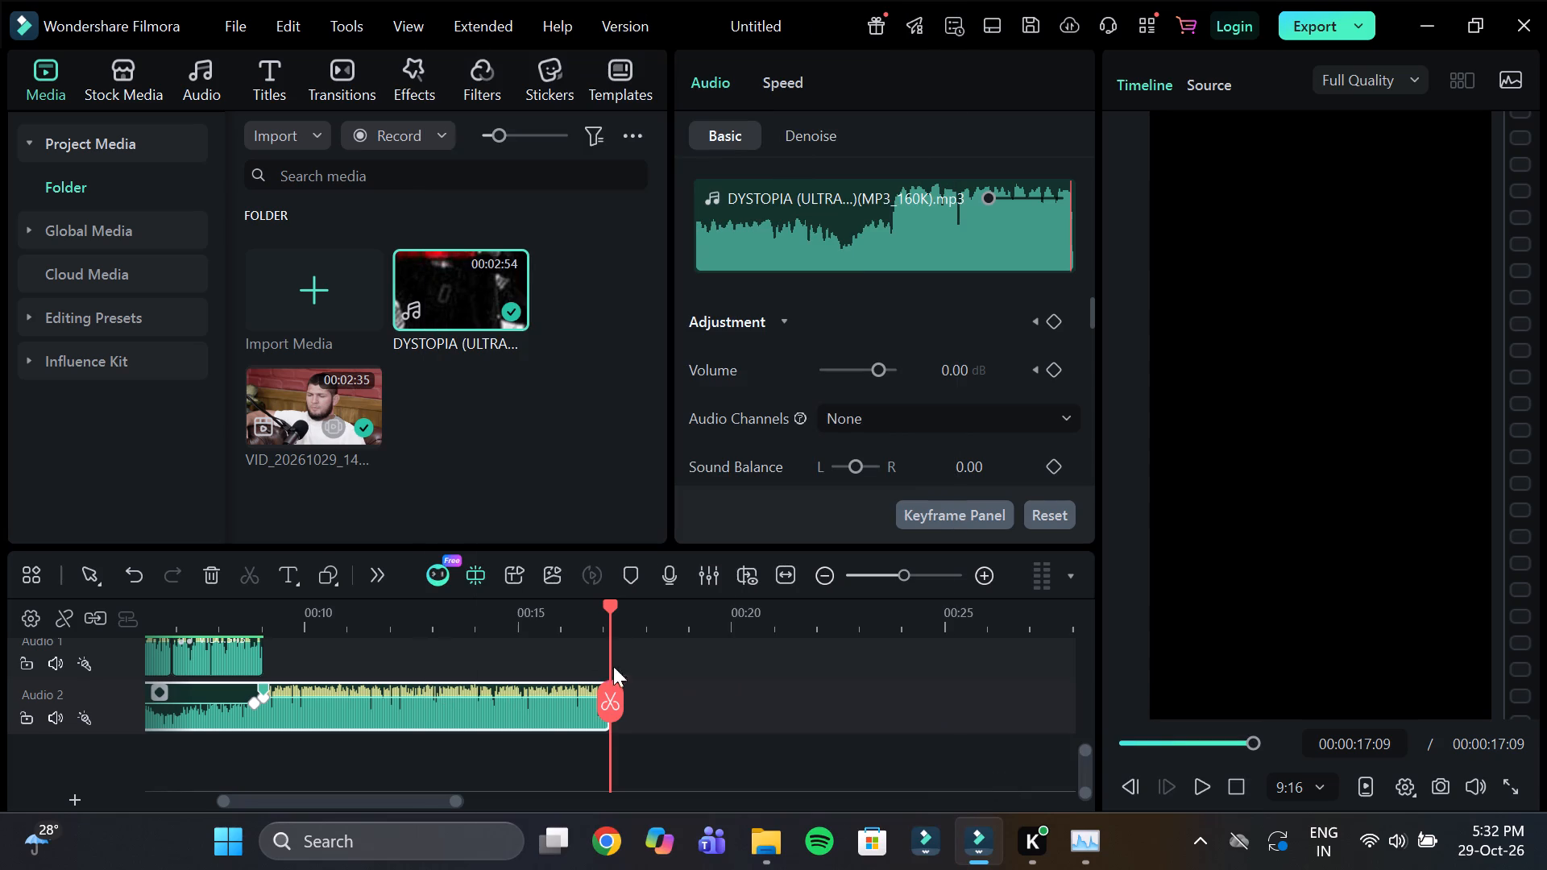
{"action": "left_click_drag", "start_coordinate": [558, 623], "coordinate": [533, 624]}
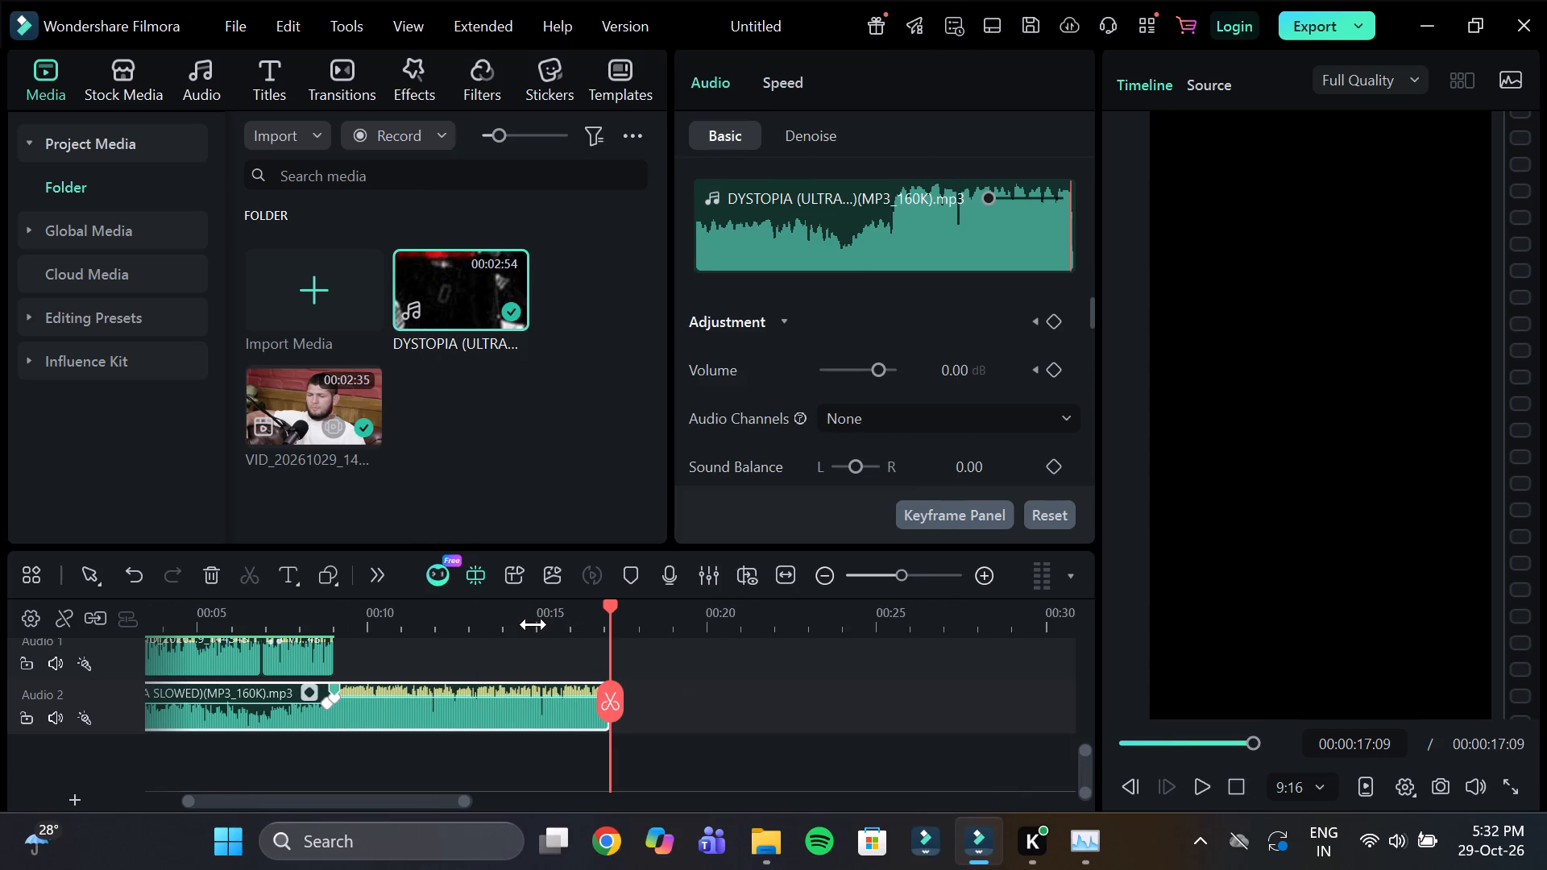
Set the music clip's beat options to highlight every 1 beat.
{"action": "right_click", "coordinate": [487, 709]}
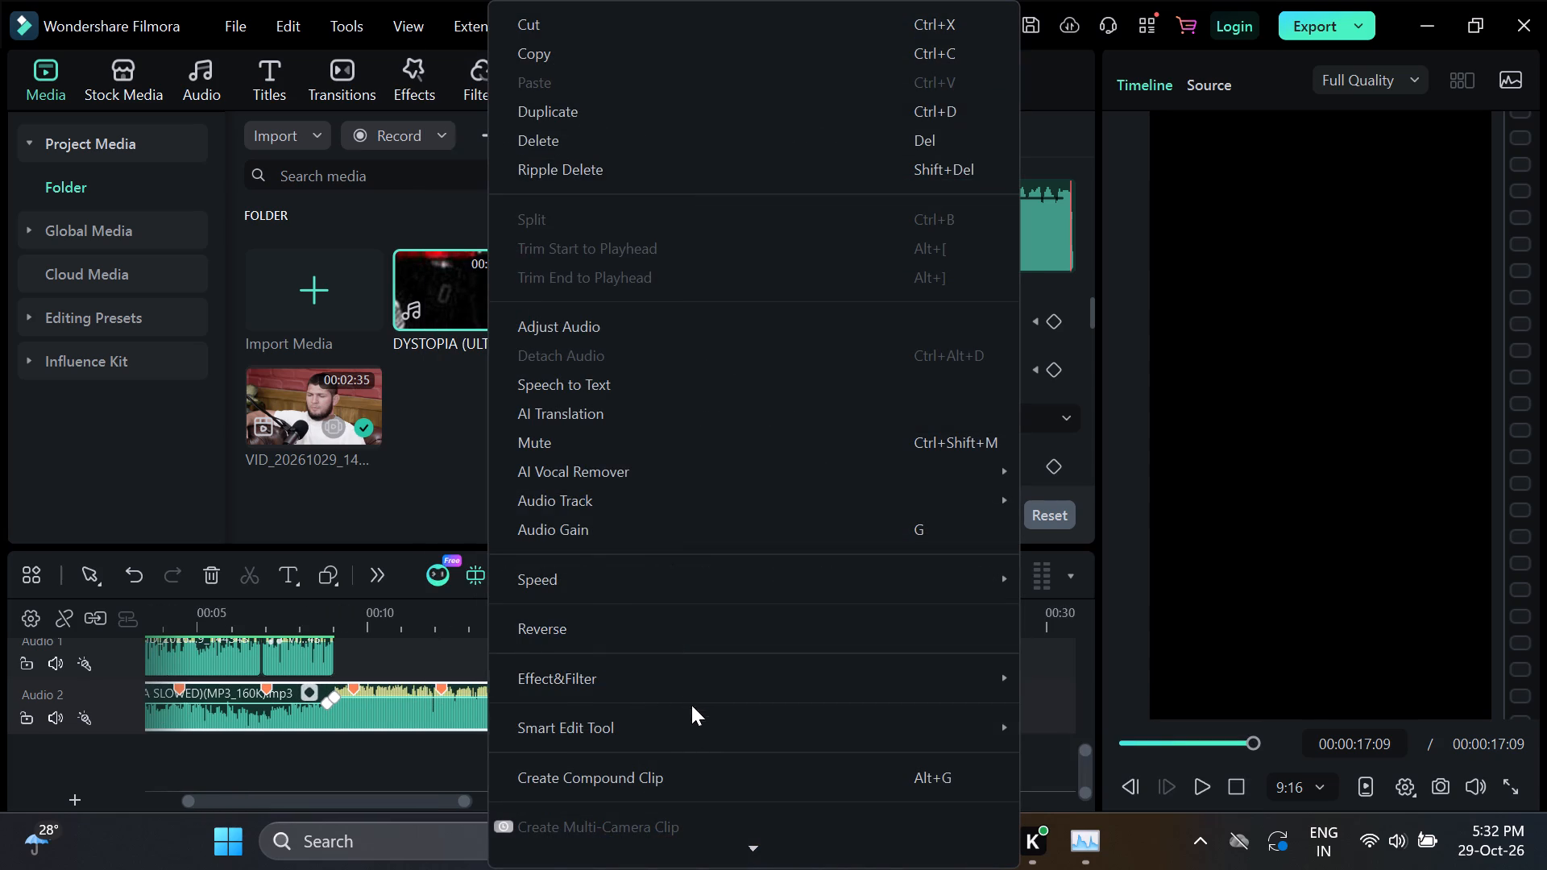
{"action": "left_click", "coordinate": [1182, 810]}
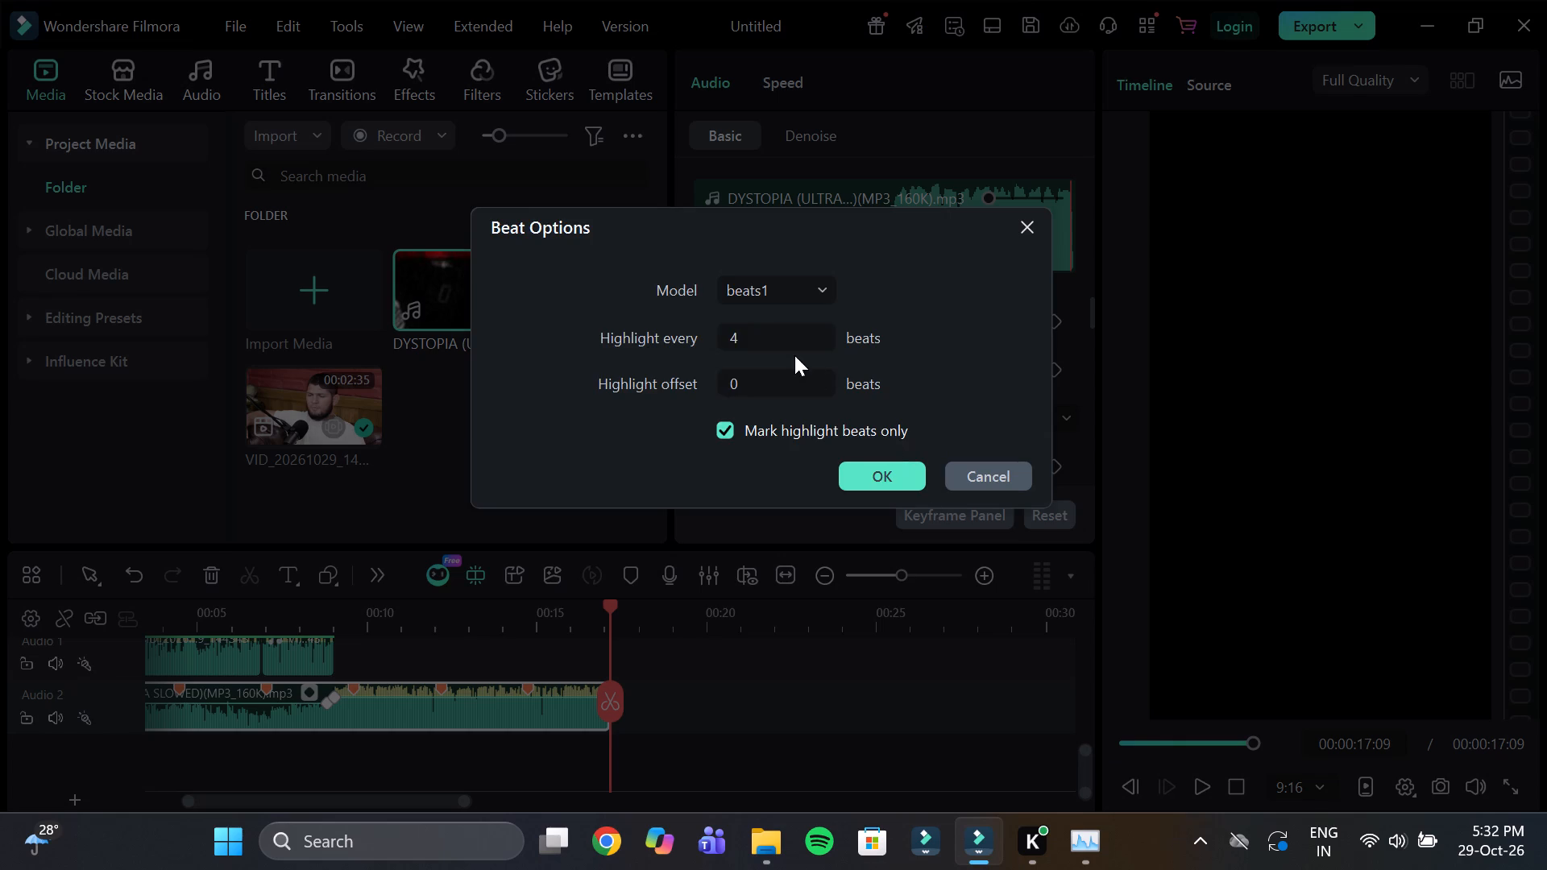
{"action": "left_click", "coordinate": [786, 346]}
{"action": "key", "text": "1"}
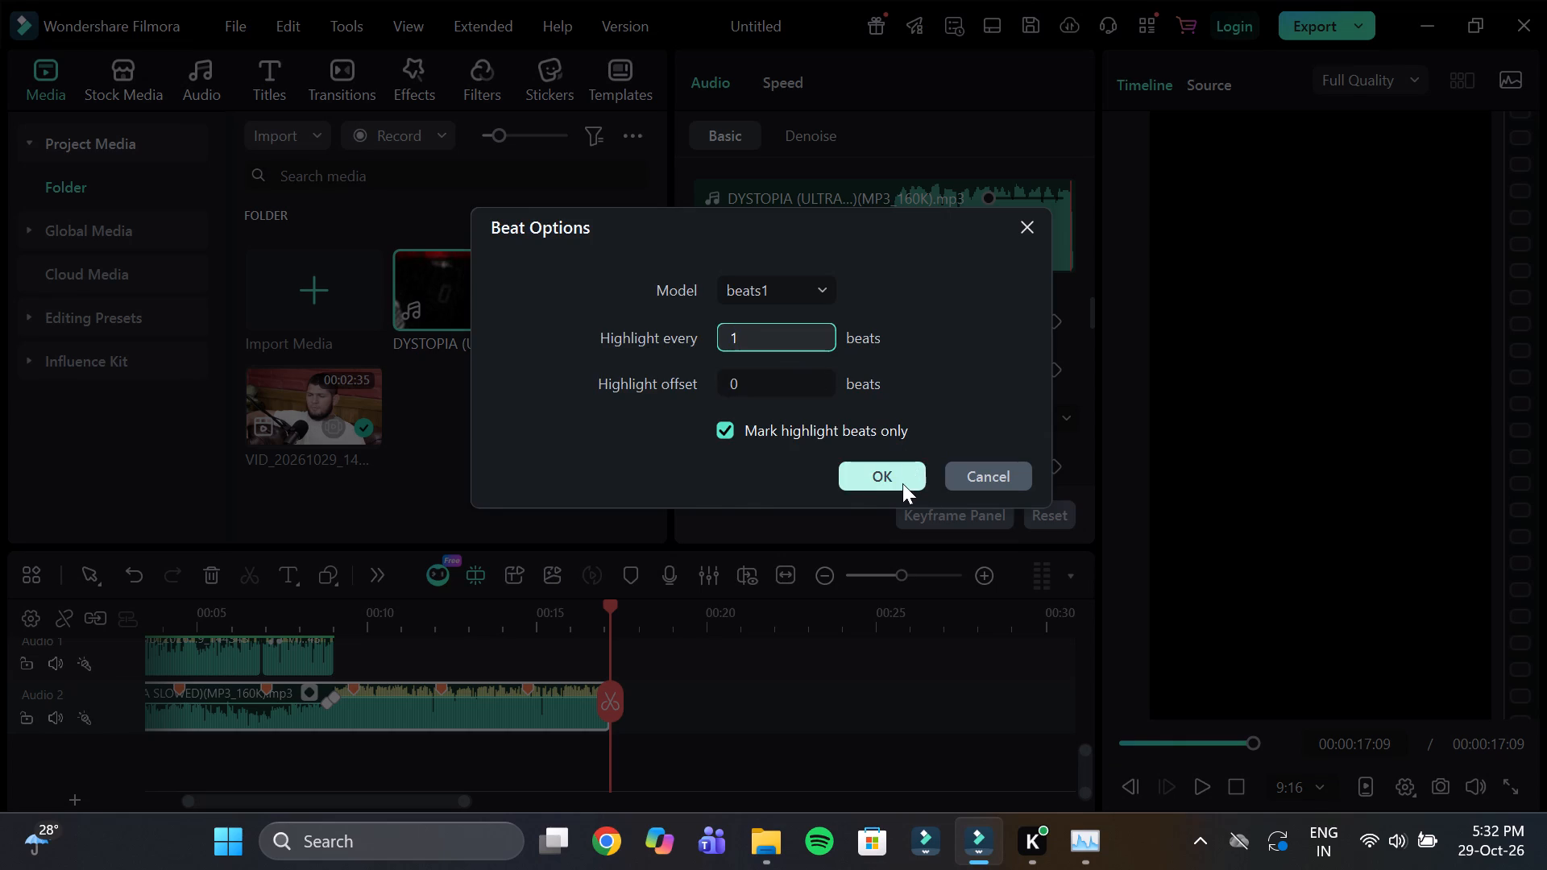
{"action": "left_click", "coordinate": [885, 481]}
Shift the music clip about 4 frames later so a beat marker meets the end of the last video clip.
{"action": "left_click", "coordinate": [306, 617]}
{"action": "left_click_drag", "start_coordinate": [368, 622], "coordinate": [487, 632]}
{"action": "left_click", "coordinate": [674, 631]}
{"action": "left_click_drag", "start_coordinate": [704, 630], "coordinate": [805, 652]}
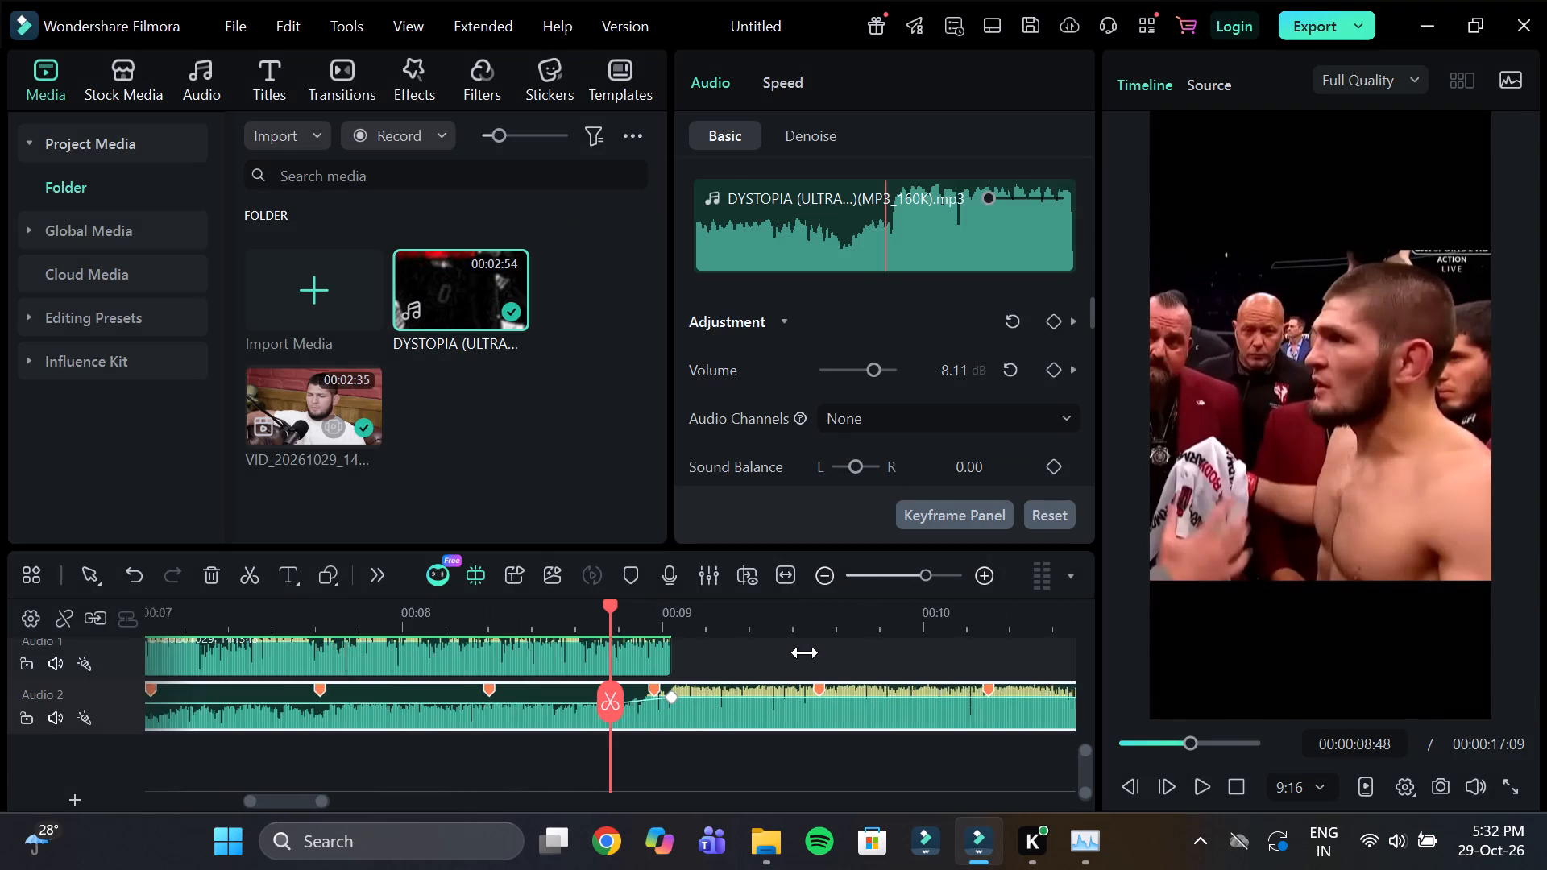
{"action": "left_click_drag", "start_coordinate": [805, 652], "coordinate": [807, 653]}
{"action": "left_click_drag", "start_coordinate": [707, 719], "coordinate": [724, 726]}
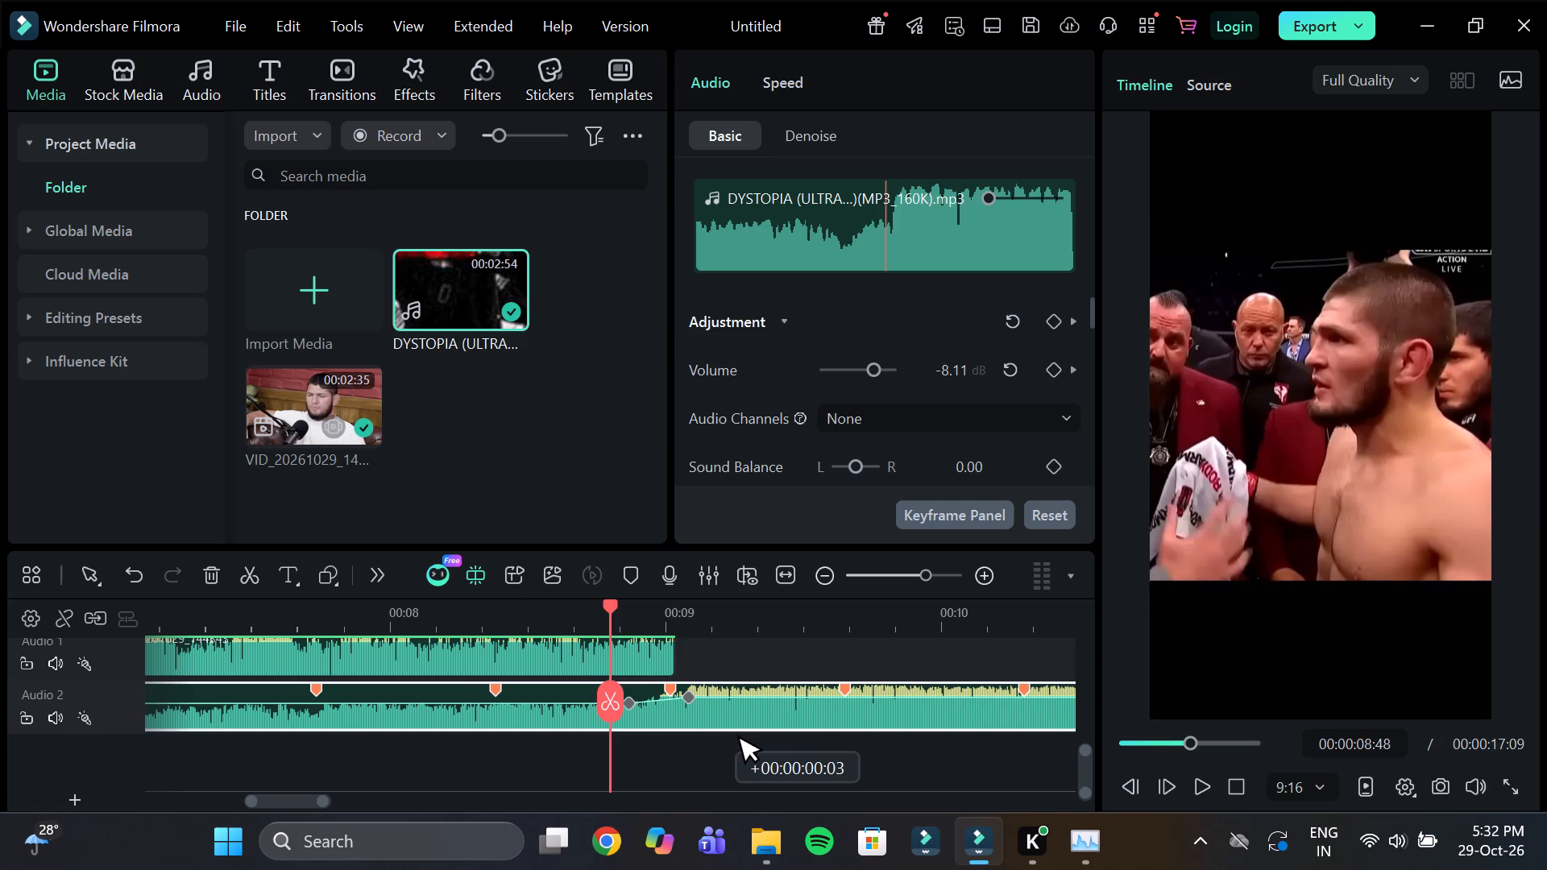
{"action": "left_click_drag", "start_coordinate": [724, 726], "coordinate": [726, 726]}
Extend the beginning of the shifted music clip back to the start of the timeline.
{"action": "left_click_drag", "start_coordinate": [678, 624], "coordinate": [541, 638]}
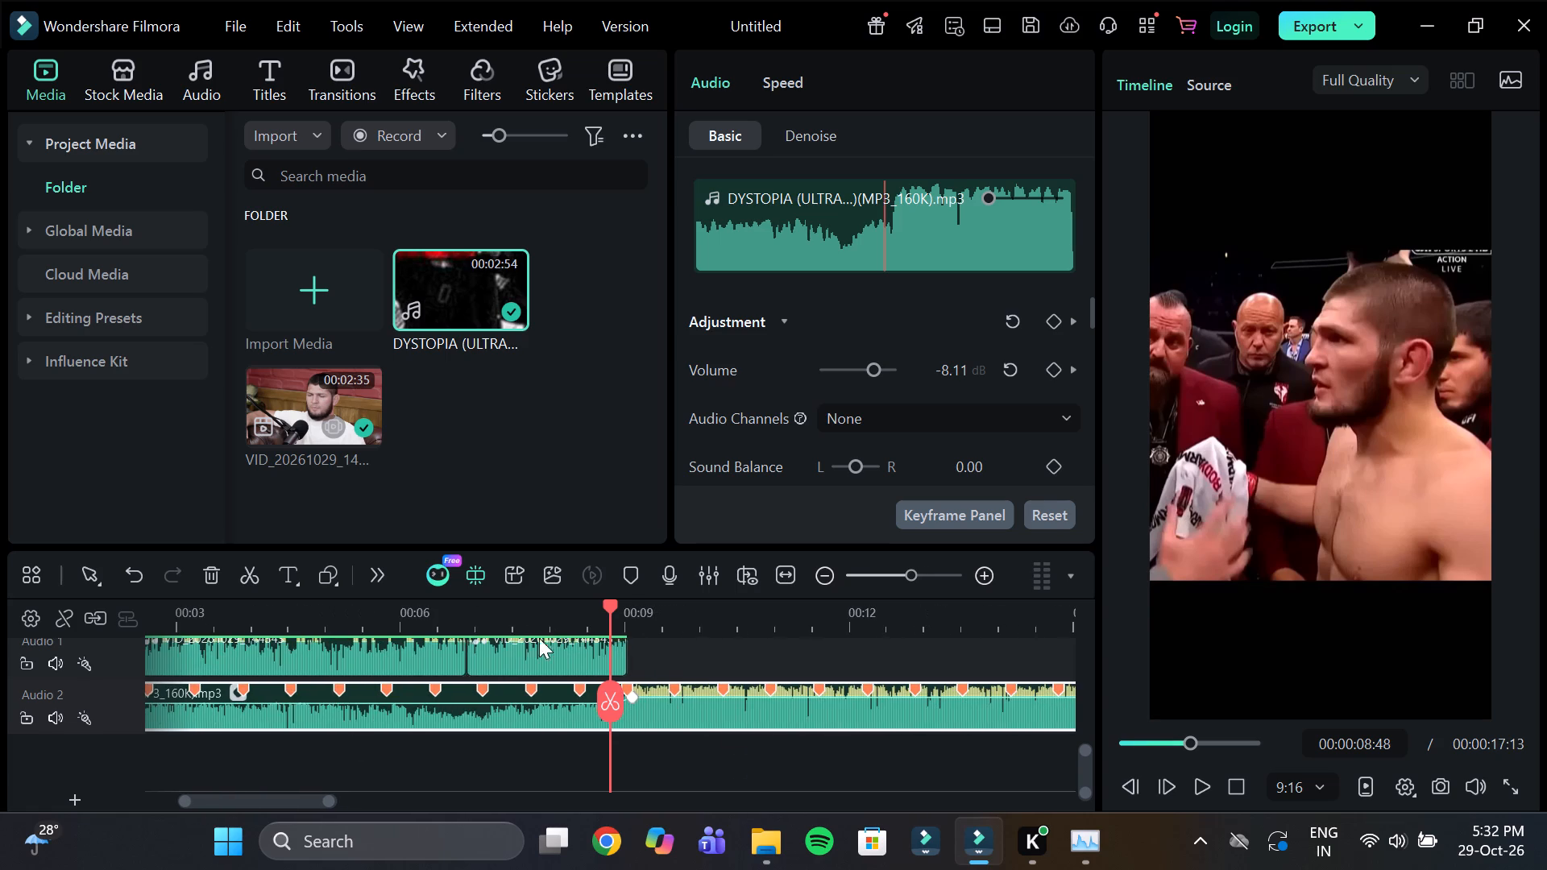
{"action": "left_click_drag", "start_coordinate": [228, 801], "coordinate": [121, 800]}
{"action": "left_click_drag", "start_coordinate": [156, 720], "coordinate": [128, 725]}
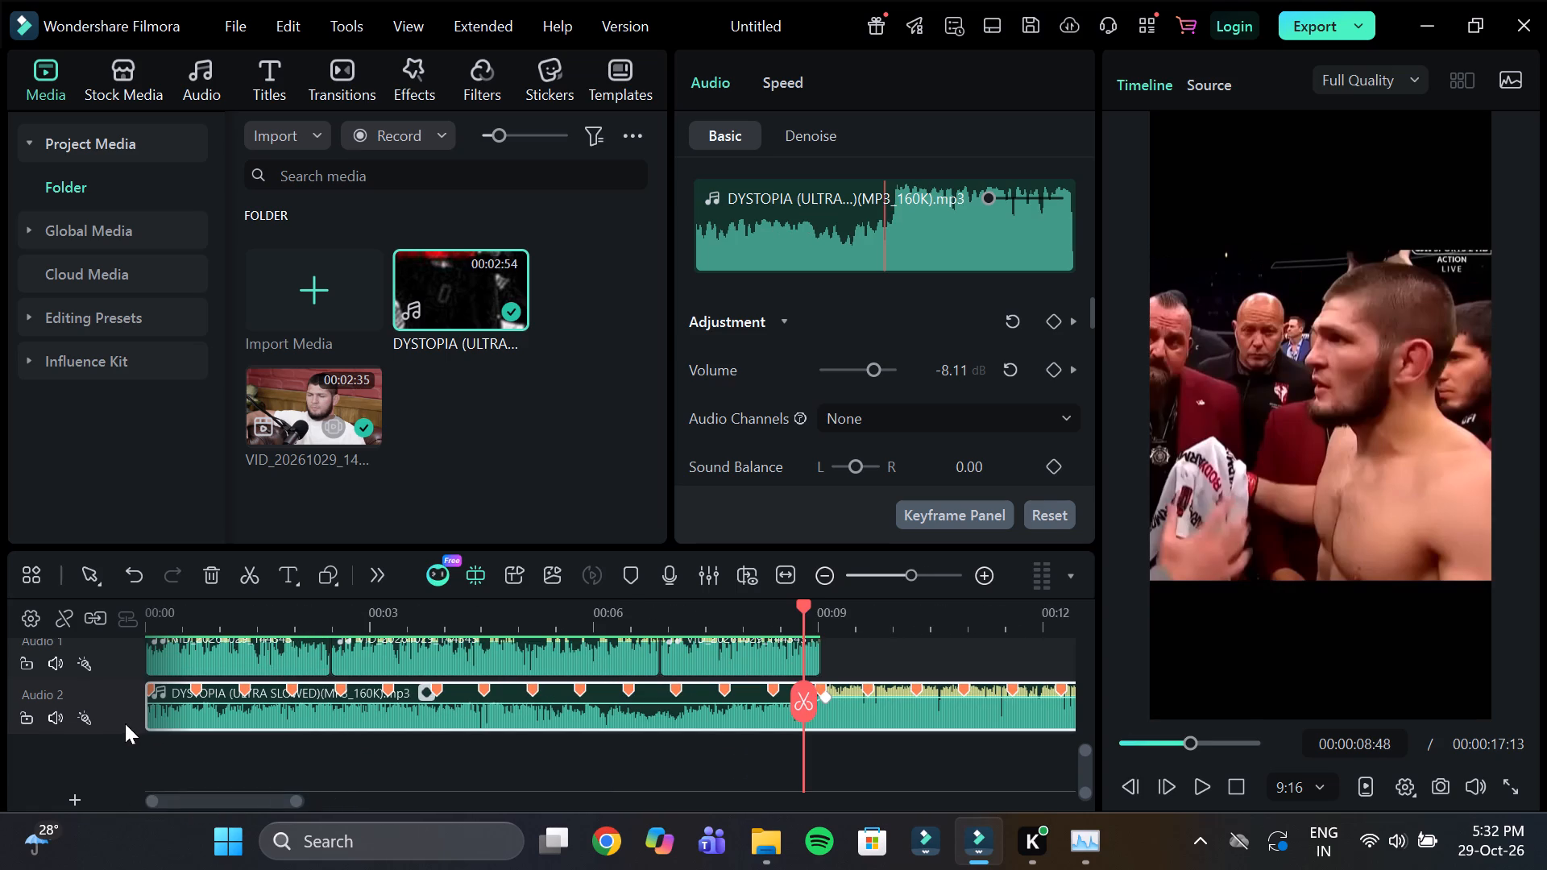
Play the section around the end of the video clips to check the beat alignment and volume rise.
{"action": "left_click", "coordinate": [741, 619]}
{"action": "left_click_drag", "start_coordinate": [807, 615], "coordinate": [883, 622]}
{"action": "left_click", "coordinate": [709, 628]}
{"action": "key", "text": "space"}
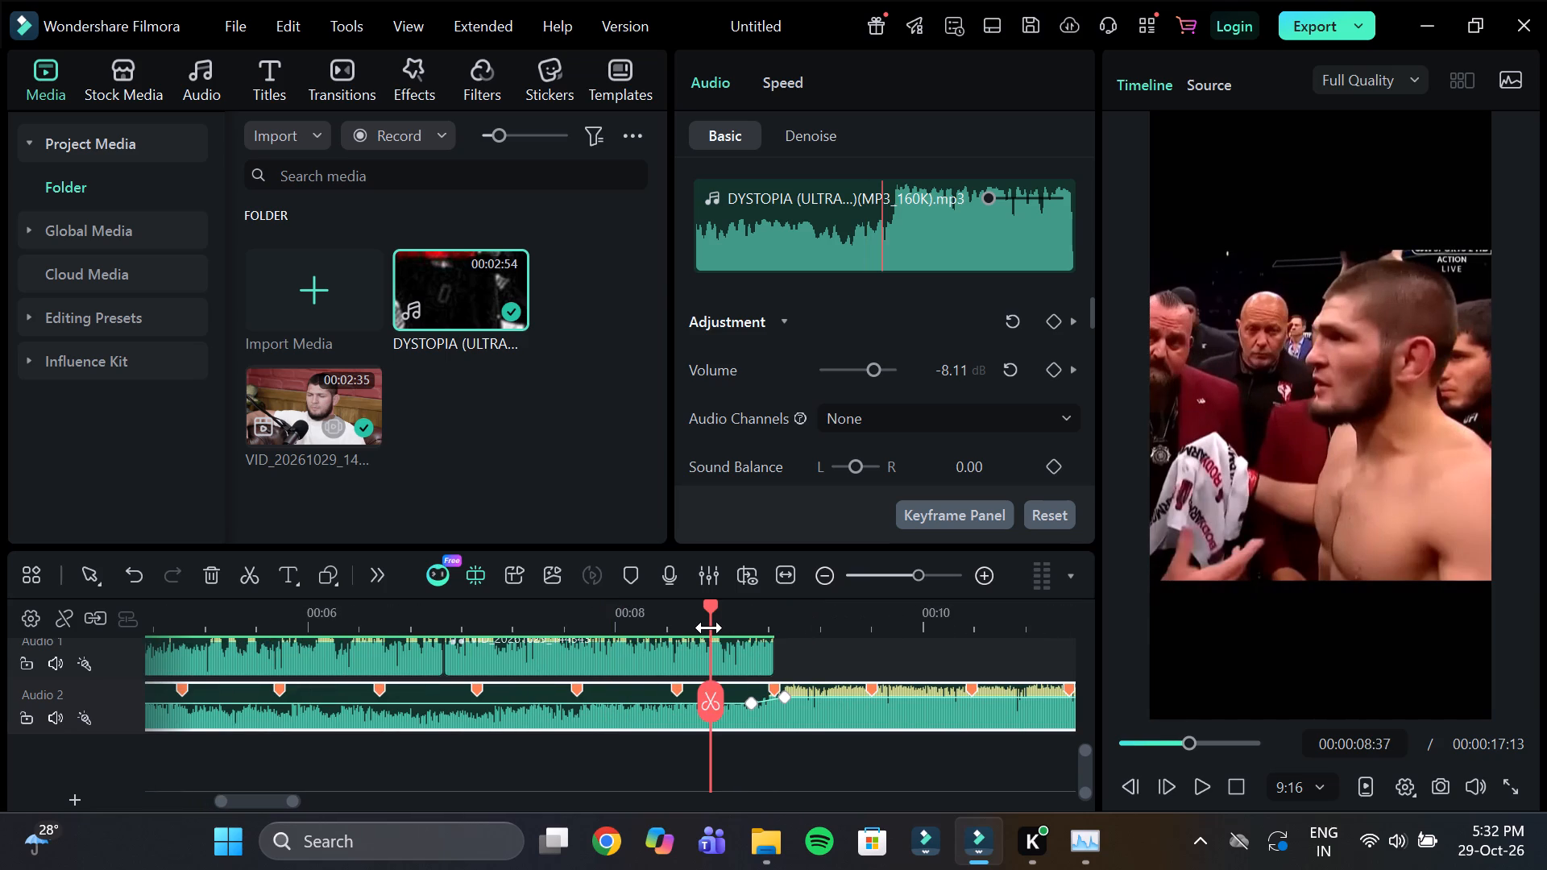
{"action": "left_click_drag", "start_coordinate": [830, 616], "coordinate": [786, 616]}
{"action": "left_click", "coordinate": [612, 623]}
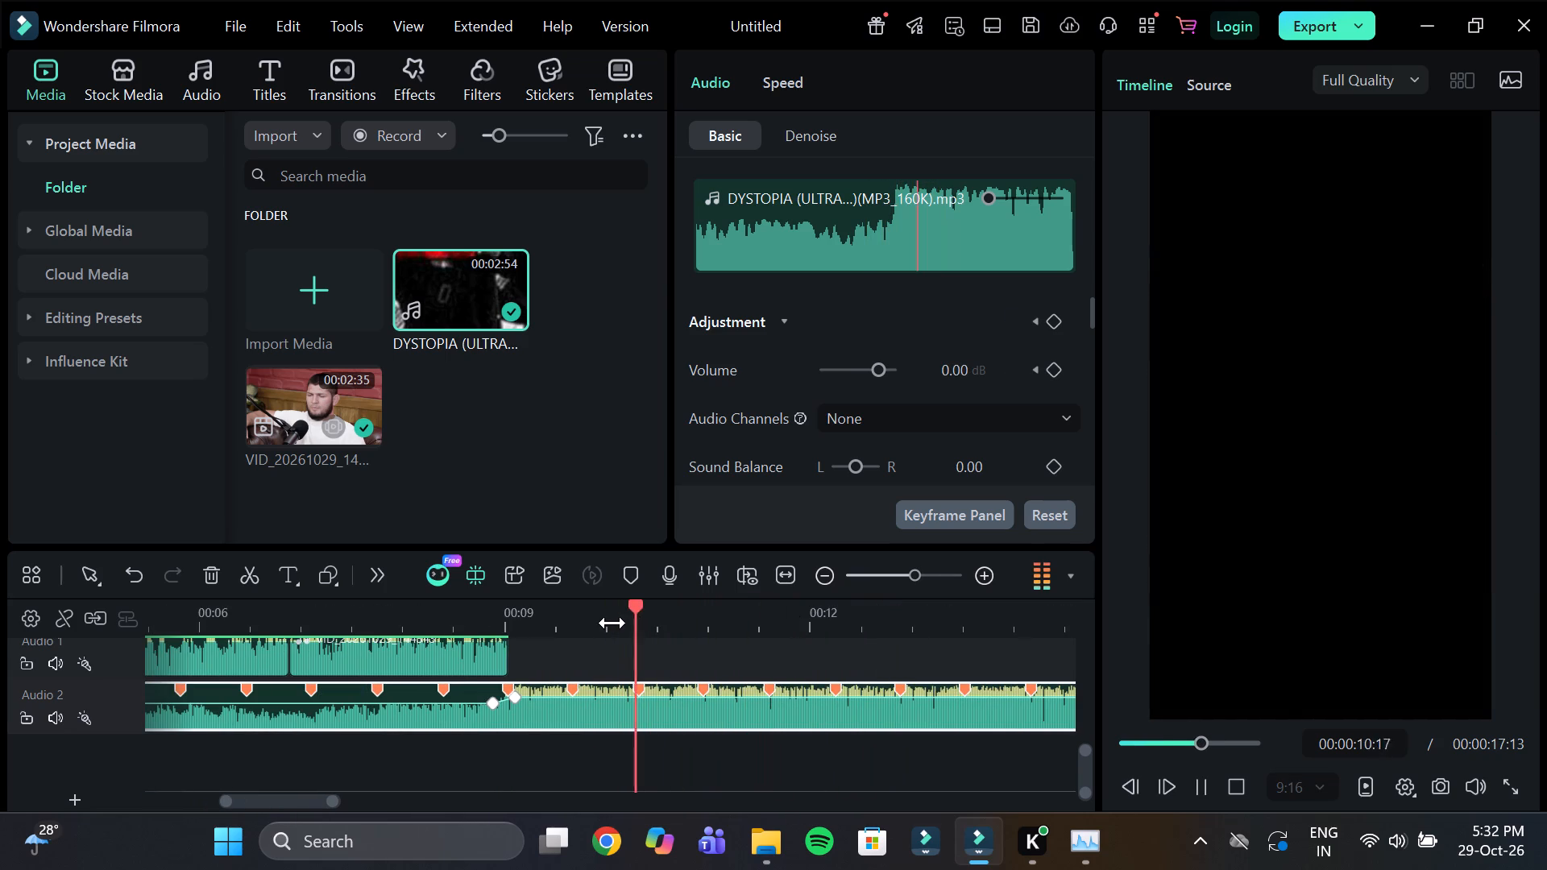
{"action": "left_click", "coordinate": [632, 616]}
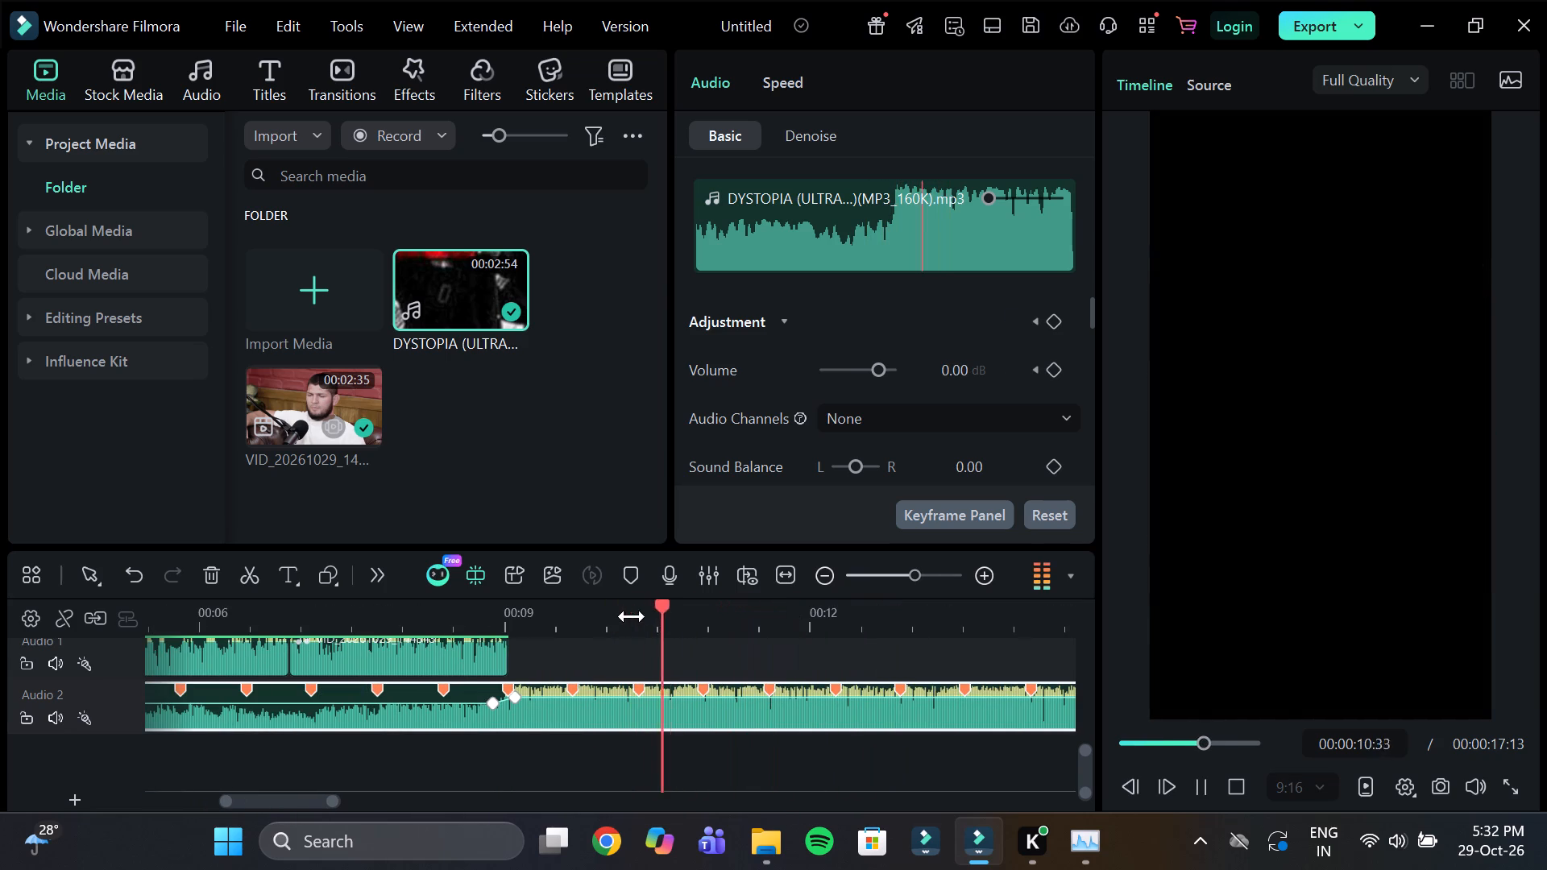
Replay the music beyond the end of the last video clip and stop playback.
{"action": "left_click", "coordinate": [604, 619]}
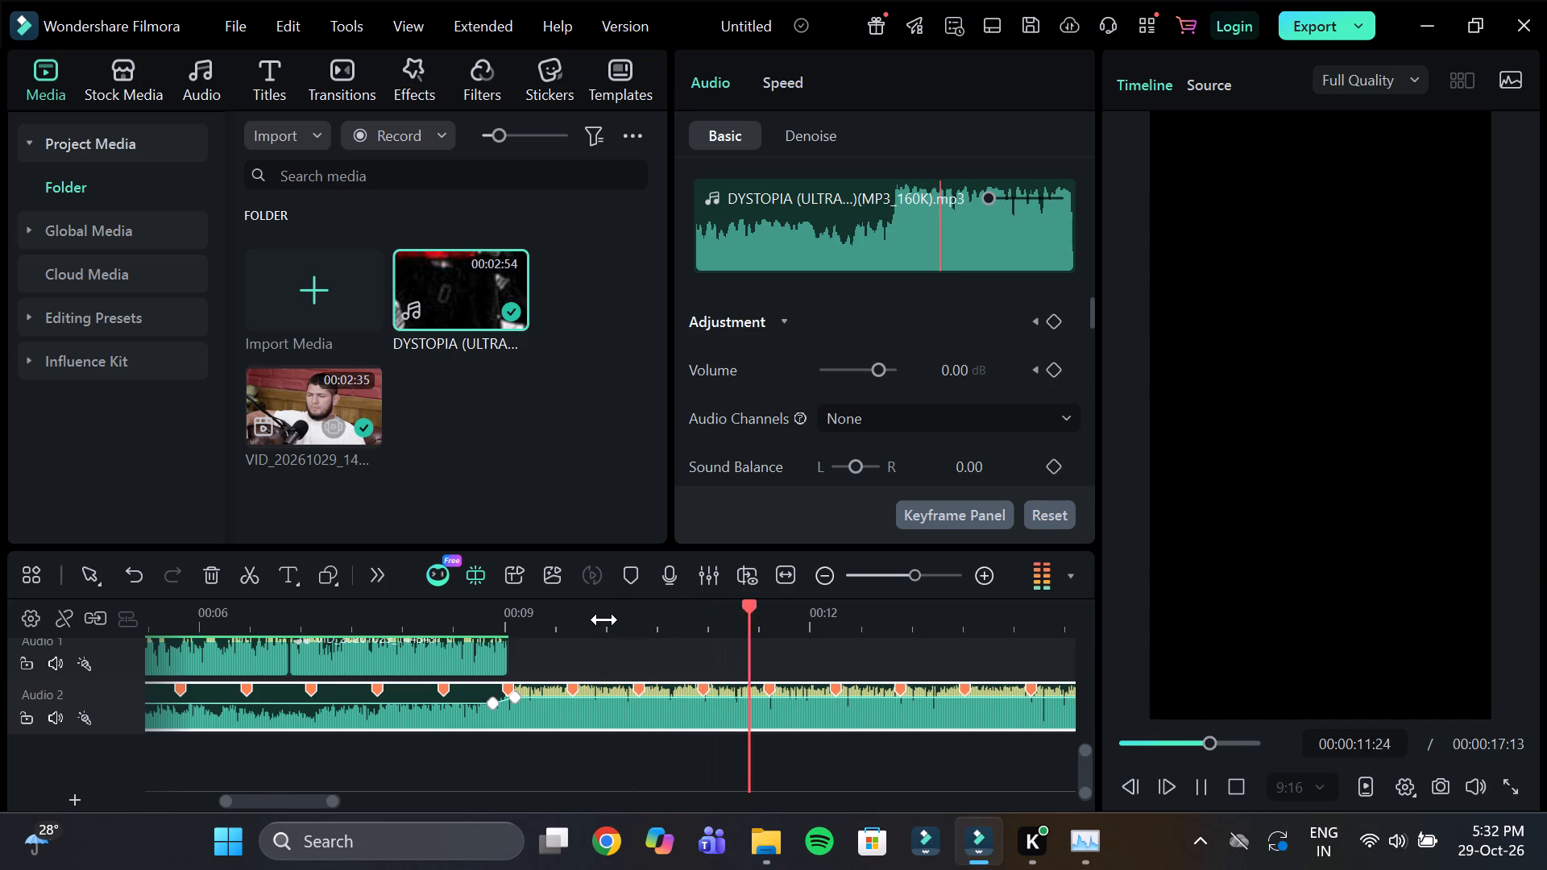
{"action": "left_click", "coordinate": [599, 615]}
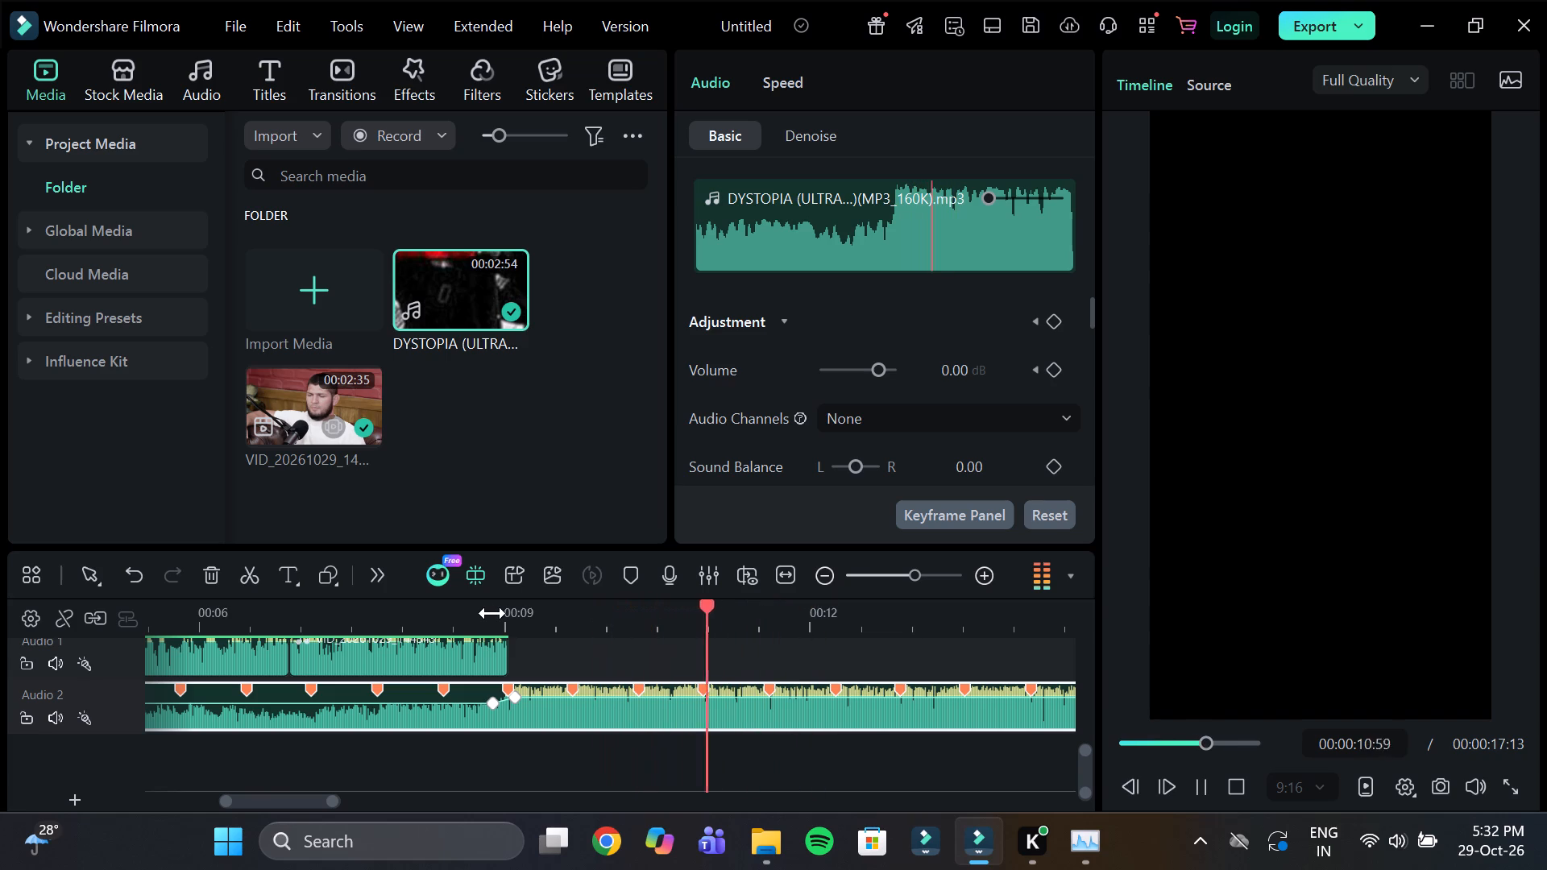
{"action": "left_click", "coordinate": [1203, 781]}
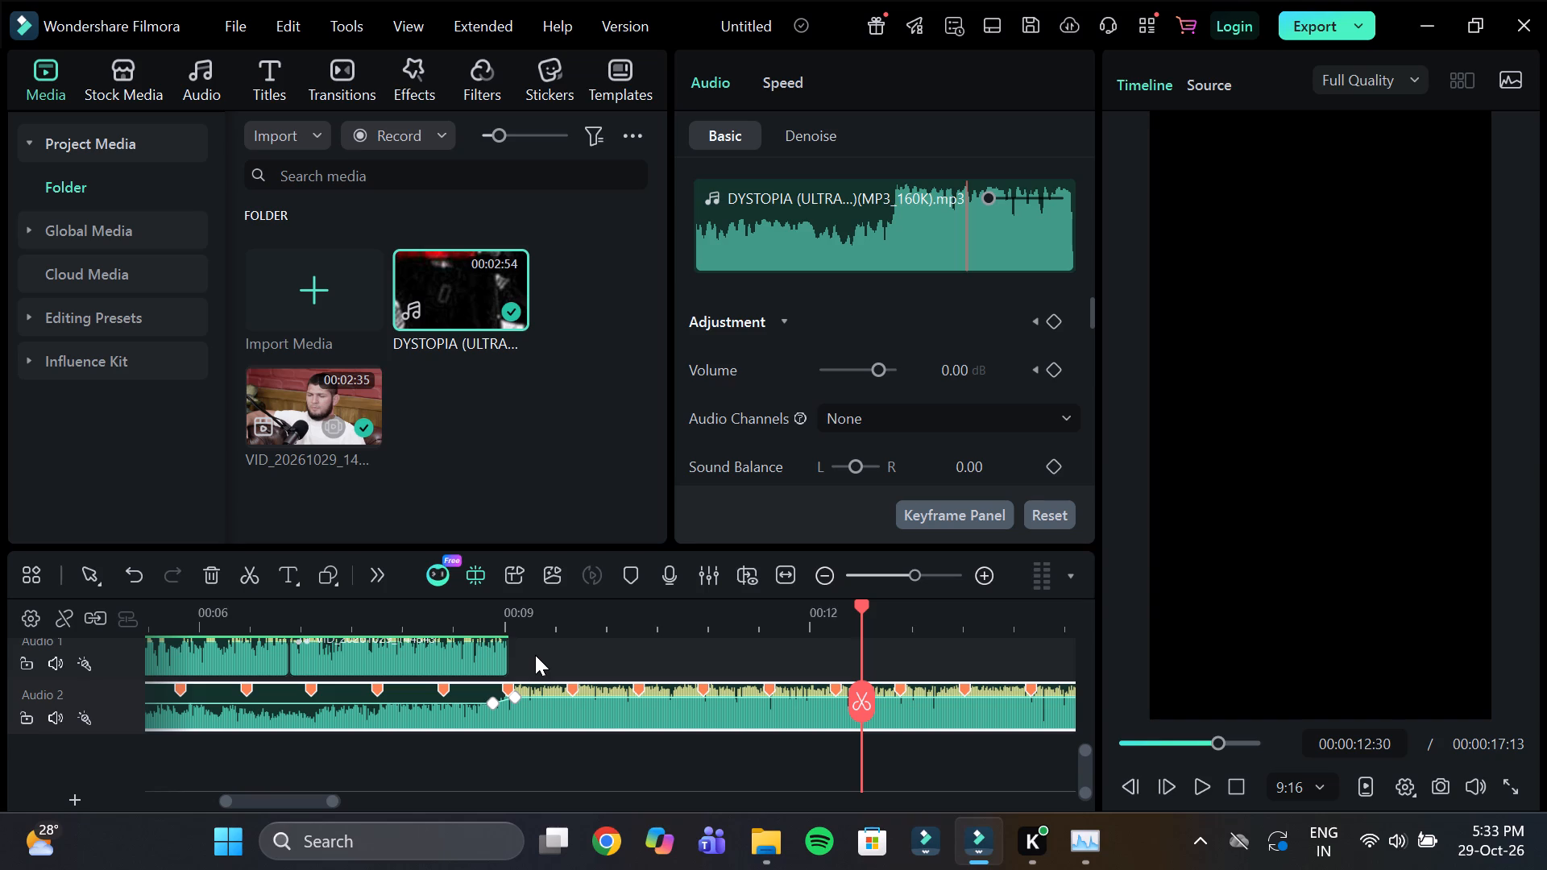
Scrub through the final second of the last video clip to examine its frames against the beat markers and volume rise.
{"action": "left_click", "coordinate": [491, 628]}
{"action": "left_click_drag", "start_coordinate": [518, 619], "coordinate": [561, 627]}
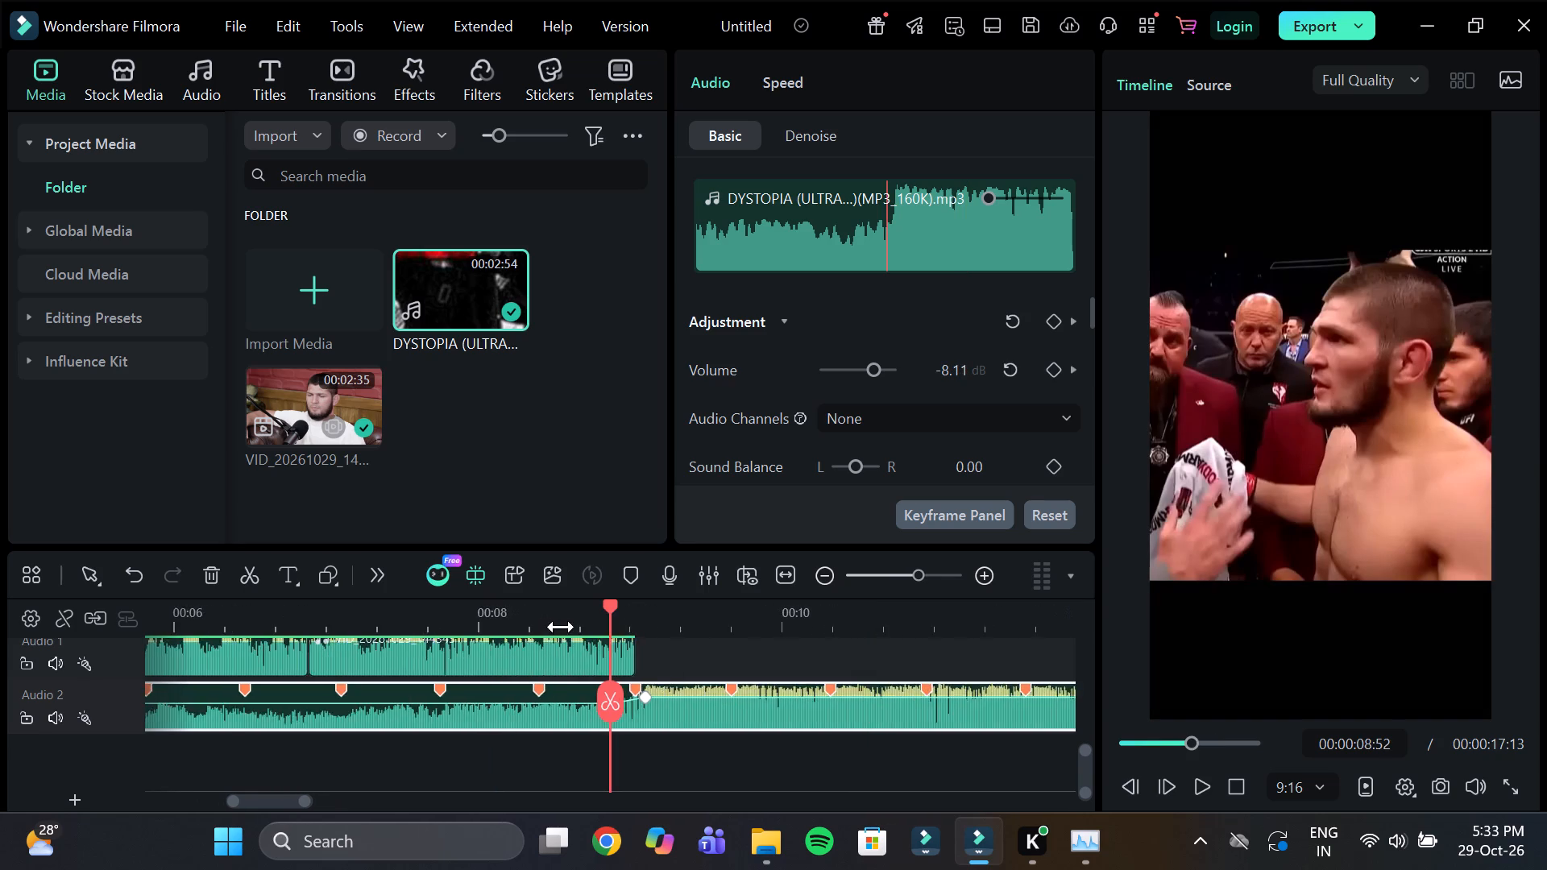
{"action": "left_click_drag", "start_coordinate": [561, 627], "coordinate": [597, 632]}
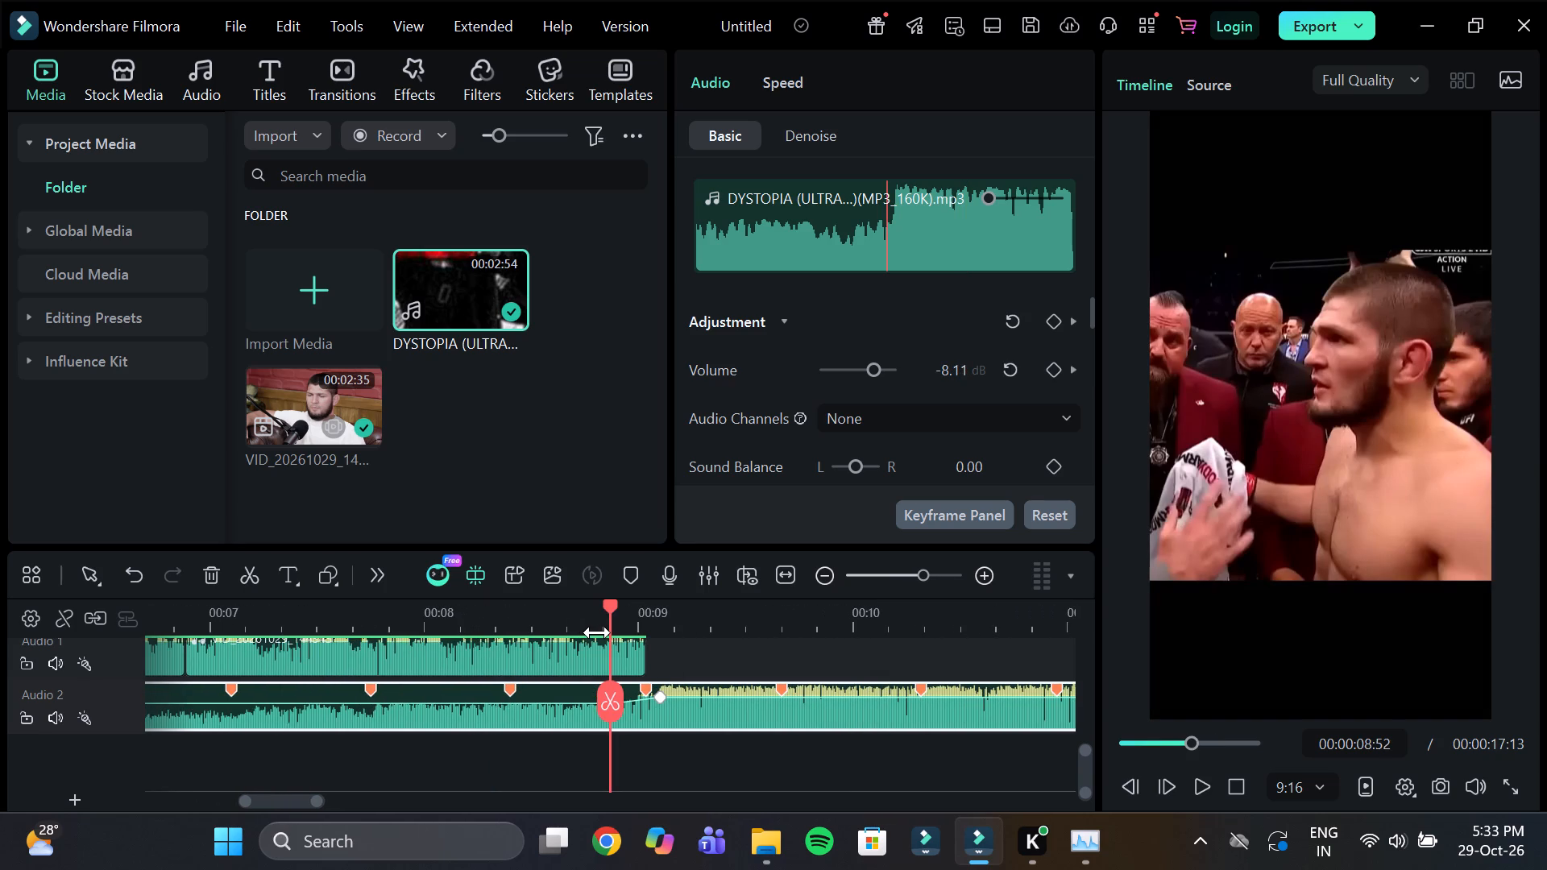
{"action": "left_click_drag", "start_coordinate": [597, 632], "coordinate": [589, 630]}
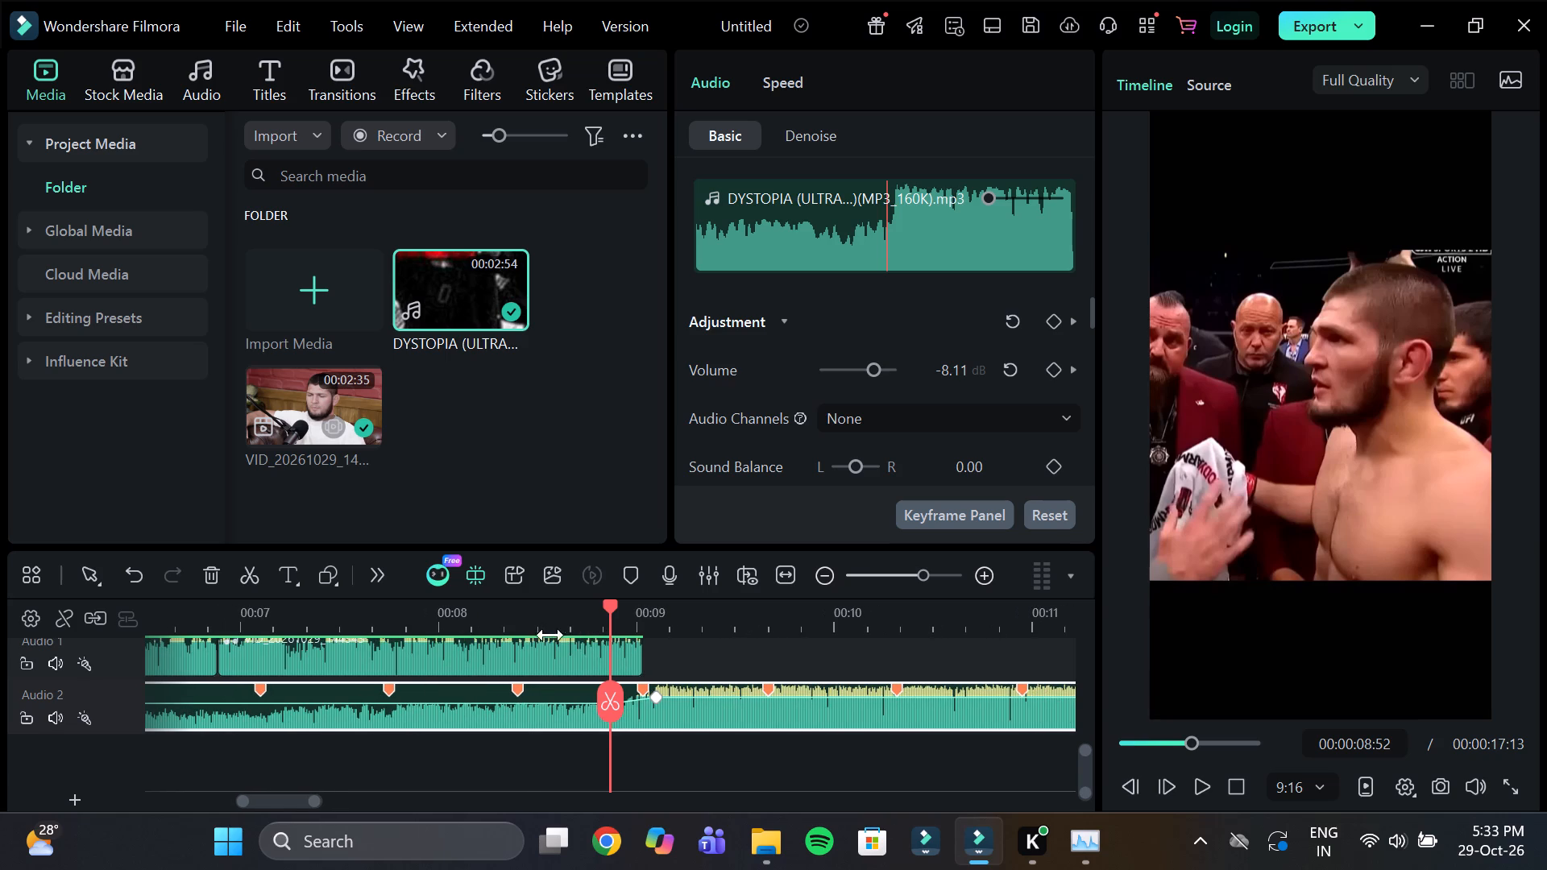
{"action": "left_click", "coordinate": [529, 628]}
{"action": "left_click_drag", "start_coordinate": [527, 611], "coordinate": [521, 648]}
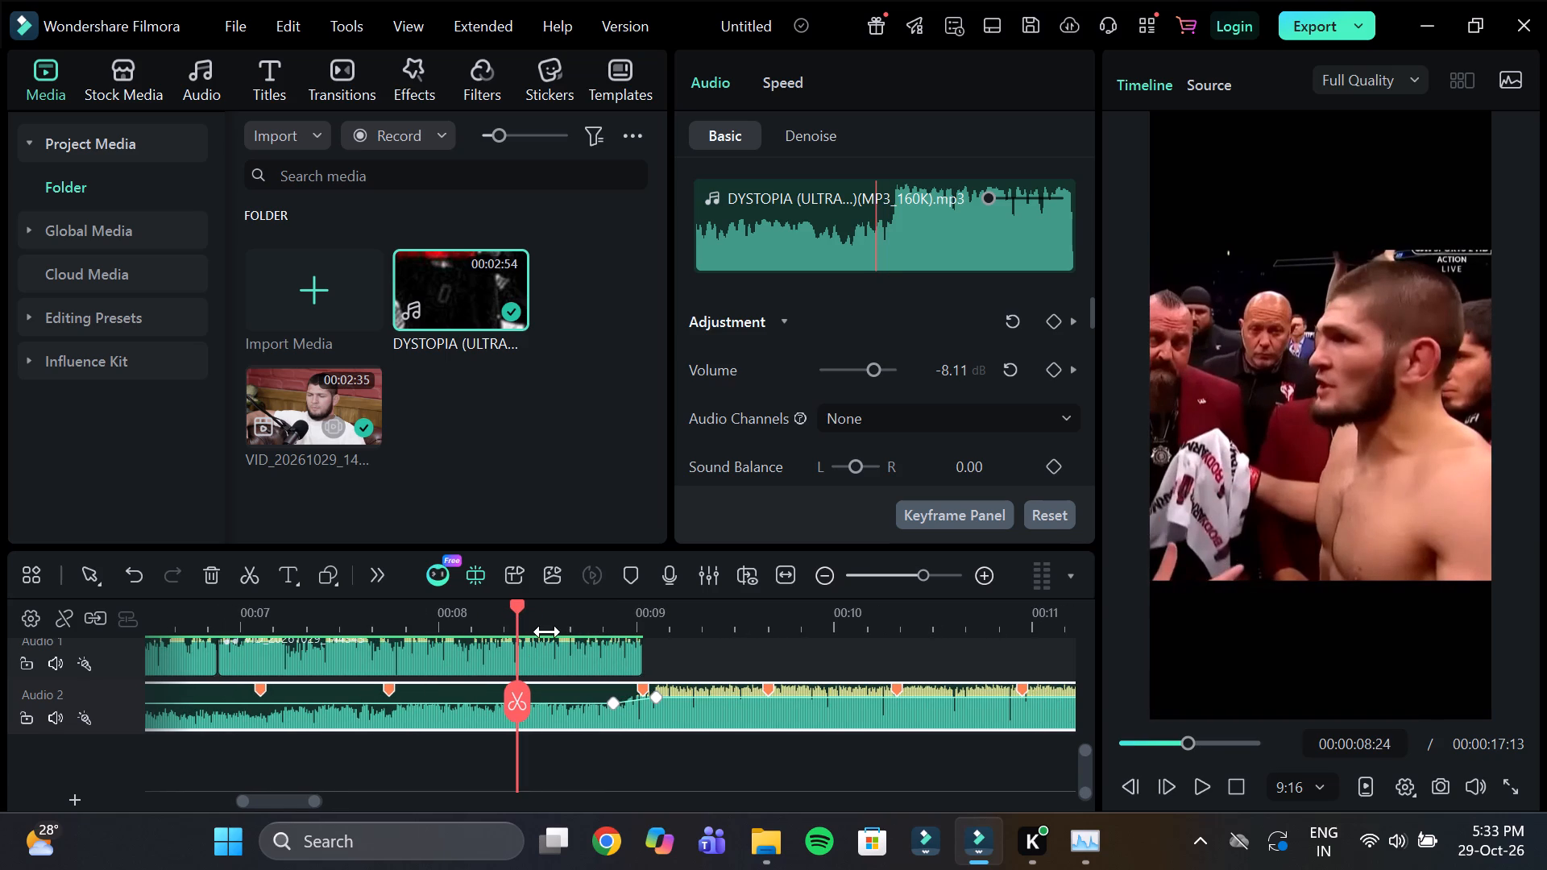
{"action": "left_click", "coordinate": [547, 628]}
{"action": "left_click_drag", "start_coordinate": [551, 611], "coordinate": [558, 632]}
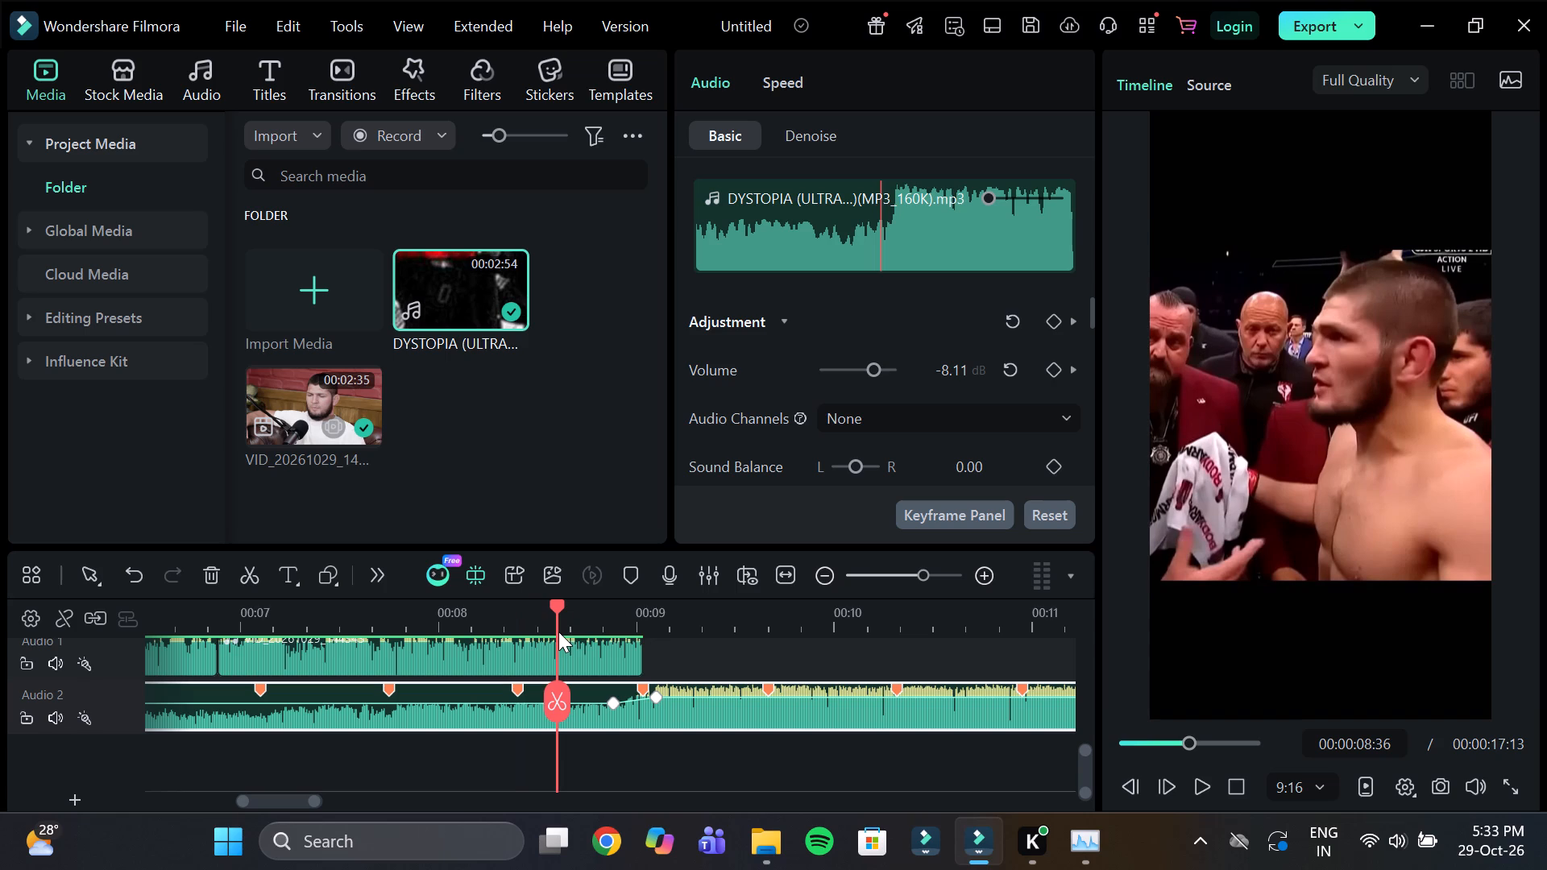
{"action": "left_click_drag", "start_coordinate": [580, 621], "coordinate": [625, 631]}
{"action": "left_click_drag", "start_coordinate": [606, 614], "coordinate": [614, 647]}
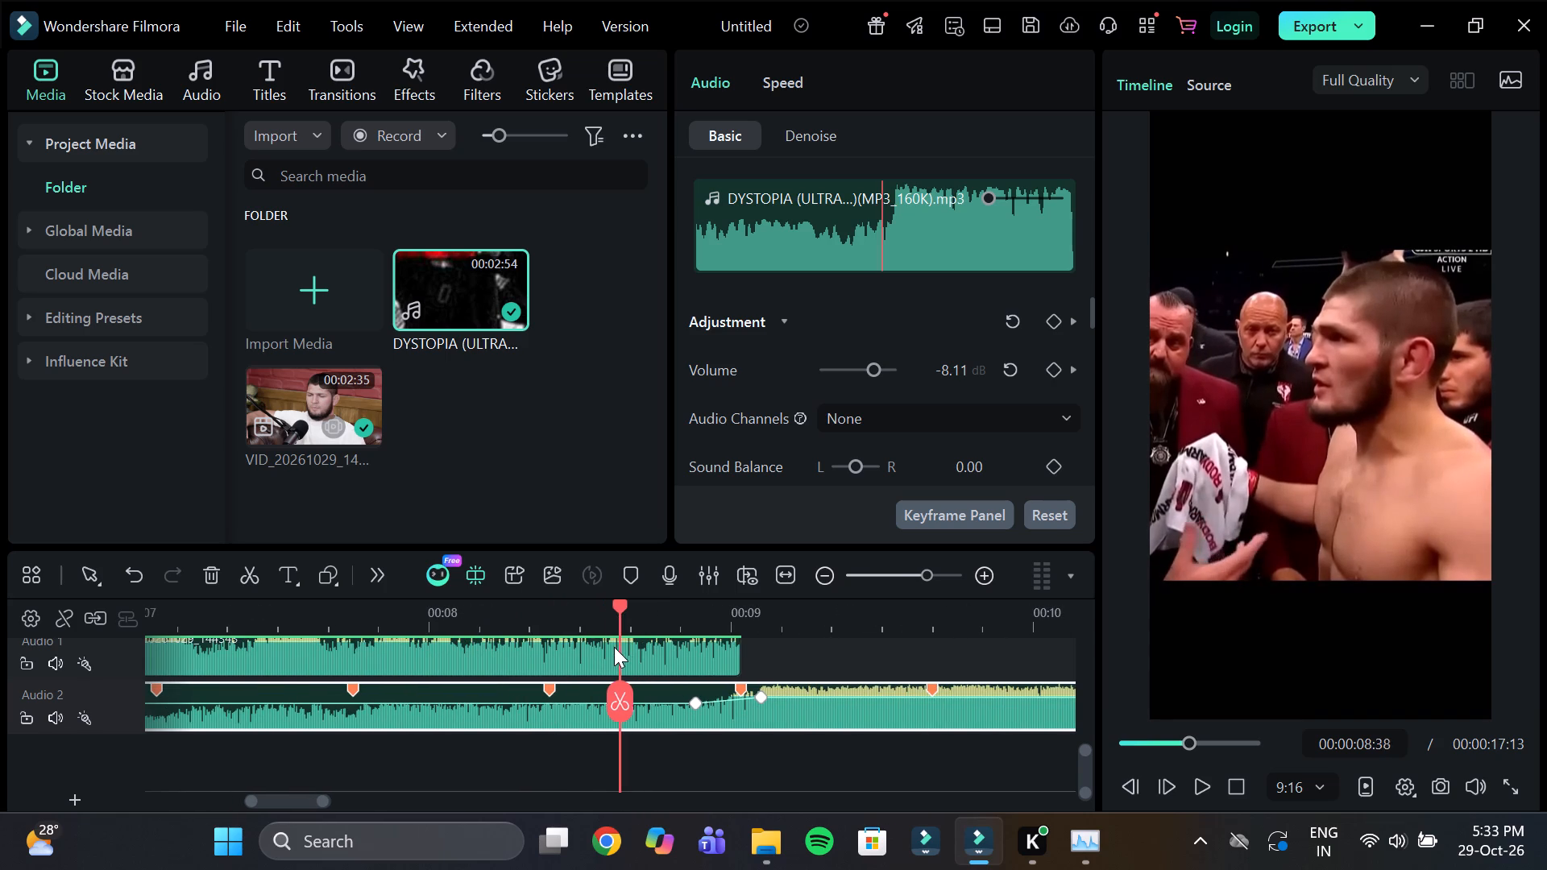
{"action": "left_click_drag", "start_coordinate": [614, 647], "coordinate": [599, 647]}
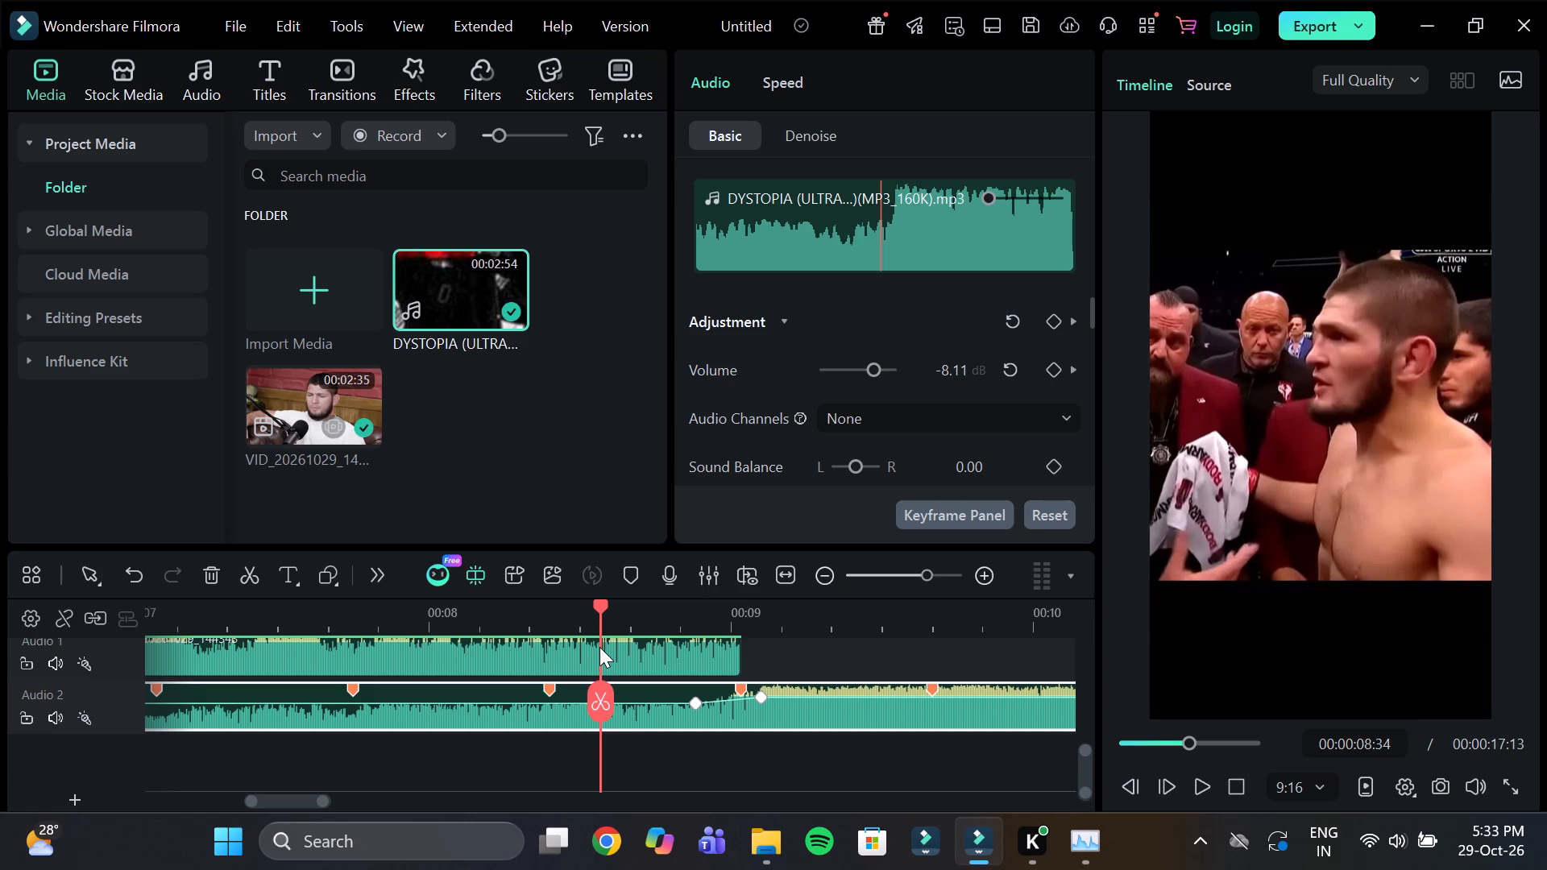
{"action": "scroll", "coordinate": [624, 664], "scroll_direction": "up", "scroll_amount": 1}
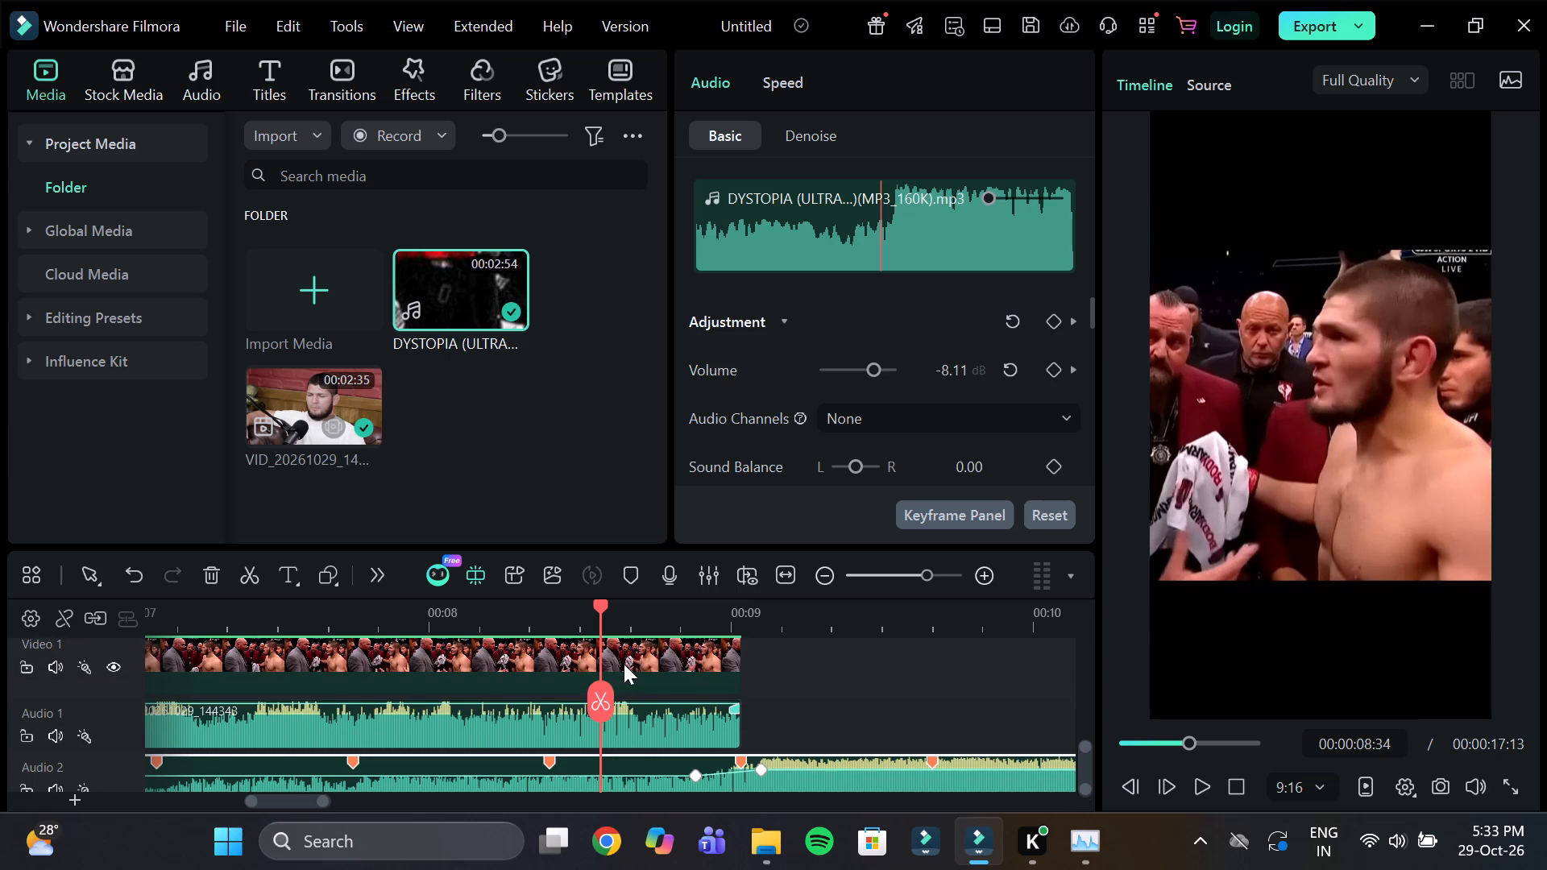
{"action": "left_click", "coordinate": [620, 629]}
{"action": "left_click_drag", "start_coordinate": [620, 618], "coordinate": [641, 638]}
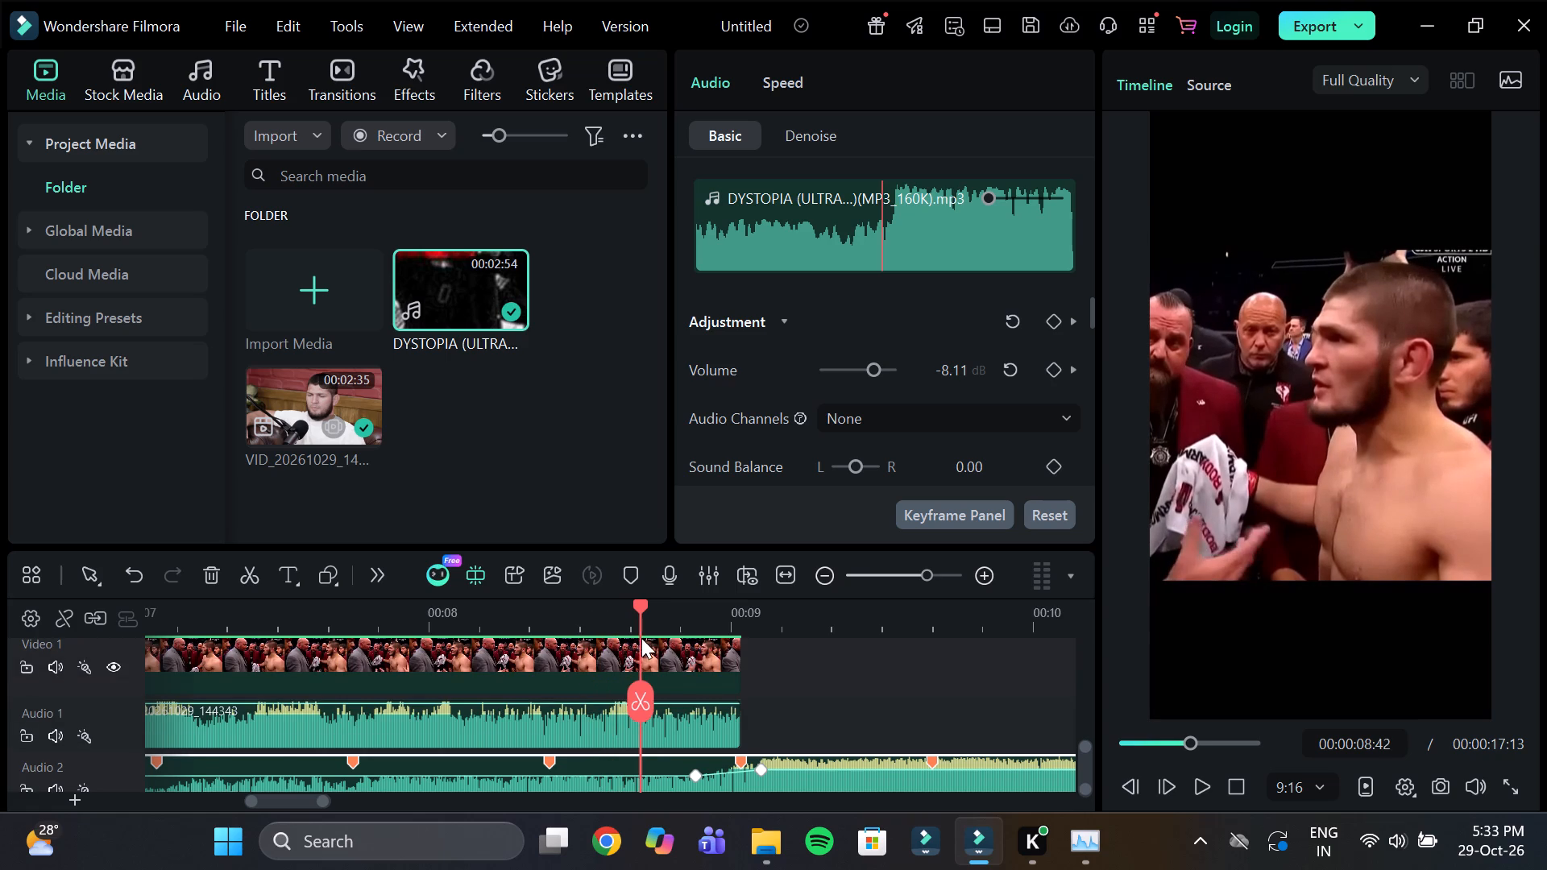
{"action": "left_click_drag", "start_coordinate": [641, 638], "coordinate": [675, 668]}
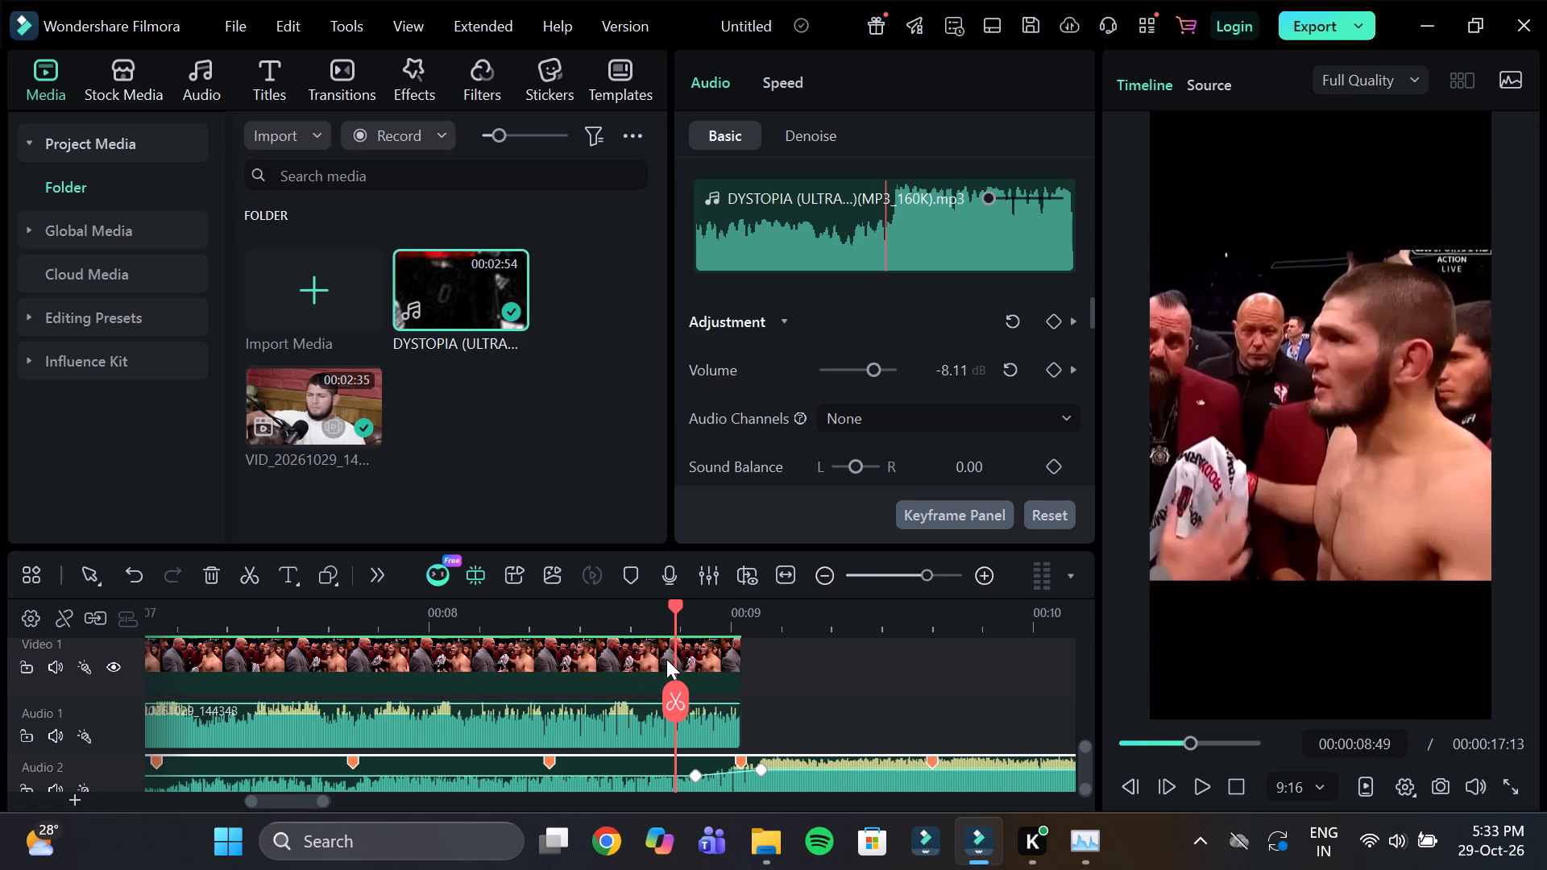
Review the whole sequence of video clips from the timeline's start past the last clip against the music's beat markers.
{"action": "left_click_drag", "start_coordinate": [753, 626], "coordinate": [718, 628]}
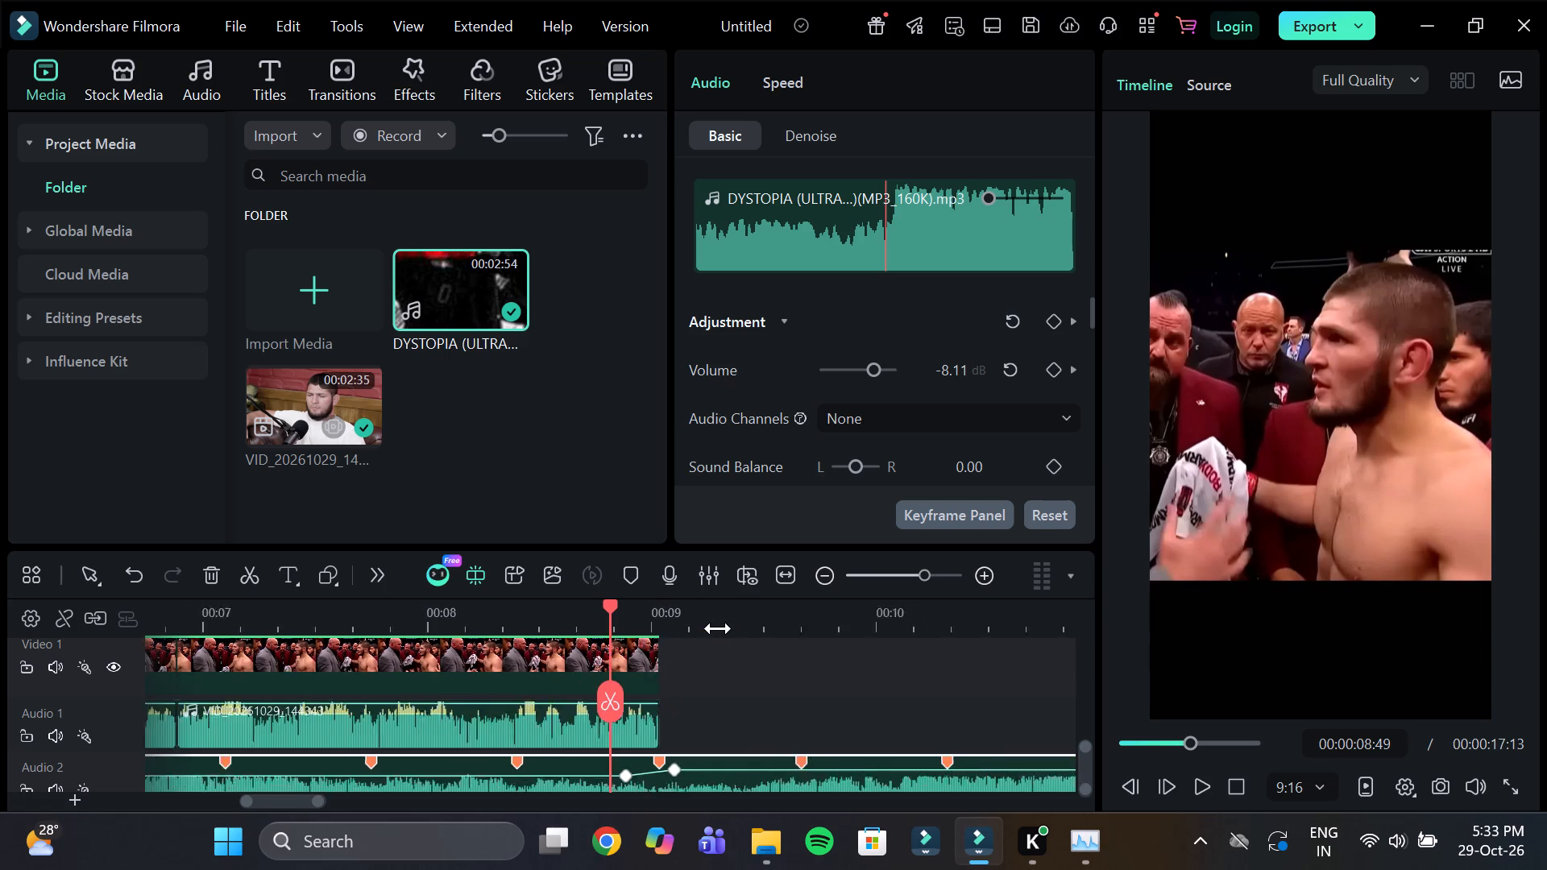
{"action": "left_click_drag", "start_coordinate": [718, 628], "coordinate": [606, 619]}
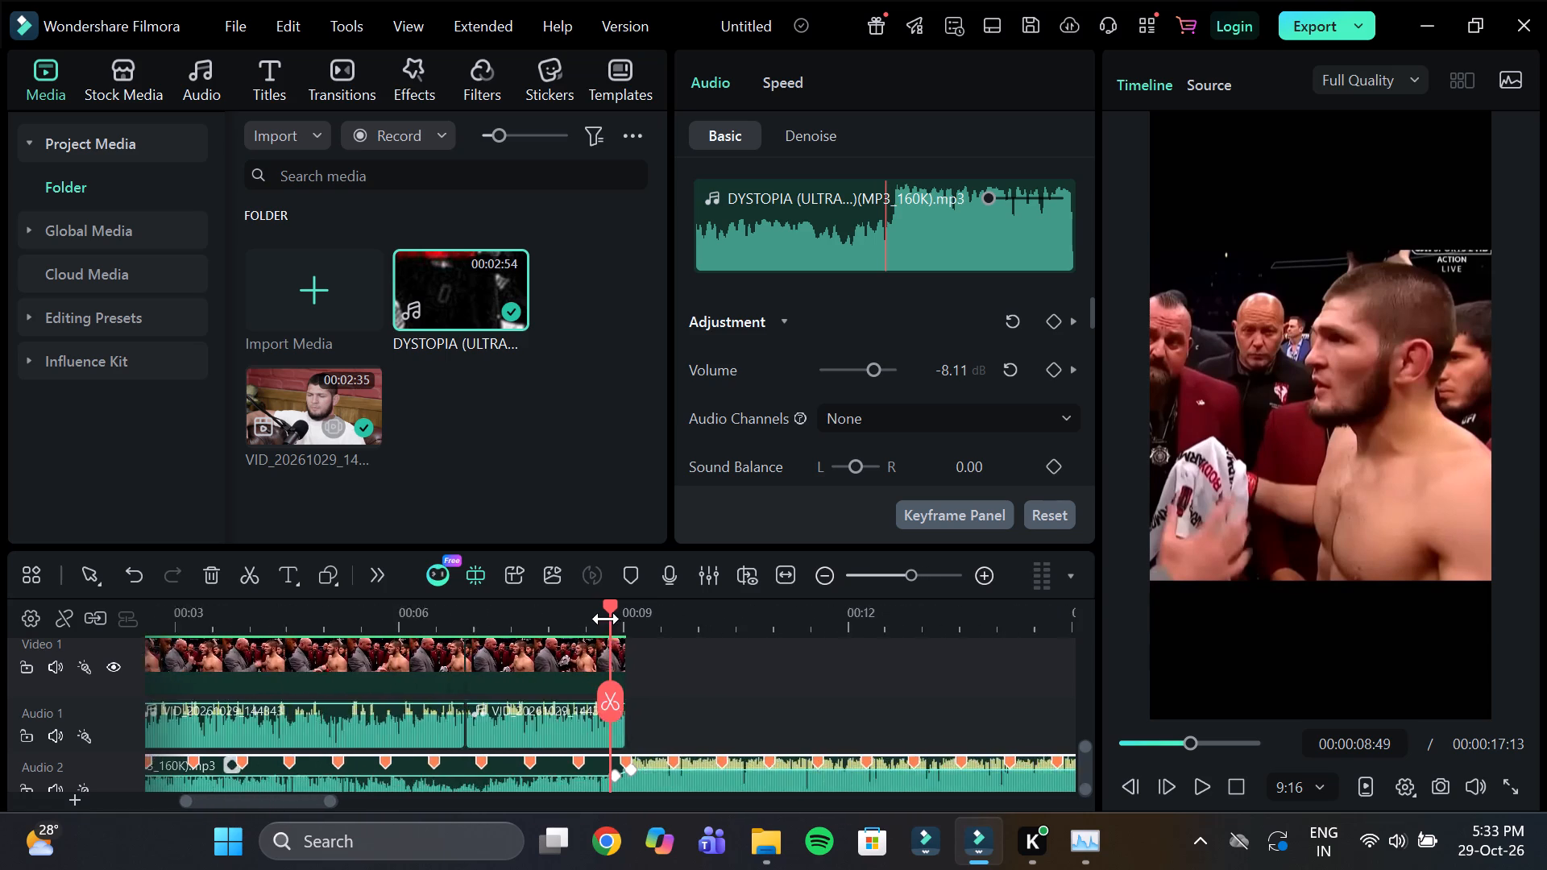
{"action": "left_click_drag", "start_coordinate": [606, 619], "coordinate": [583, 619]}
{"action": "left_click", "coordinate": [534, 623]}
{"action": "left_click_drag", "start_coordinate": [534, 613], "coordinate": [417, 641]}
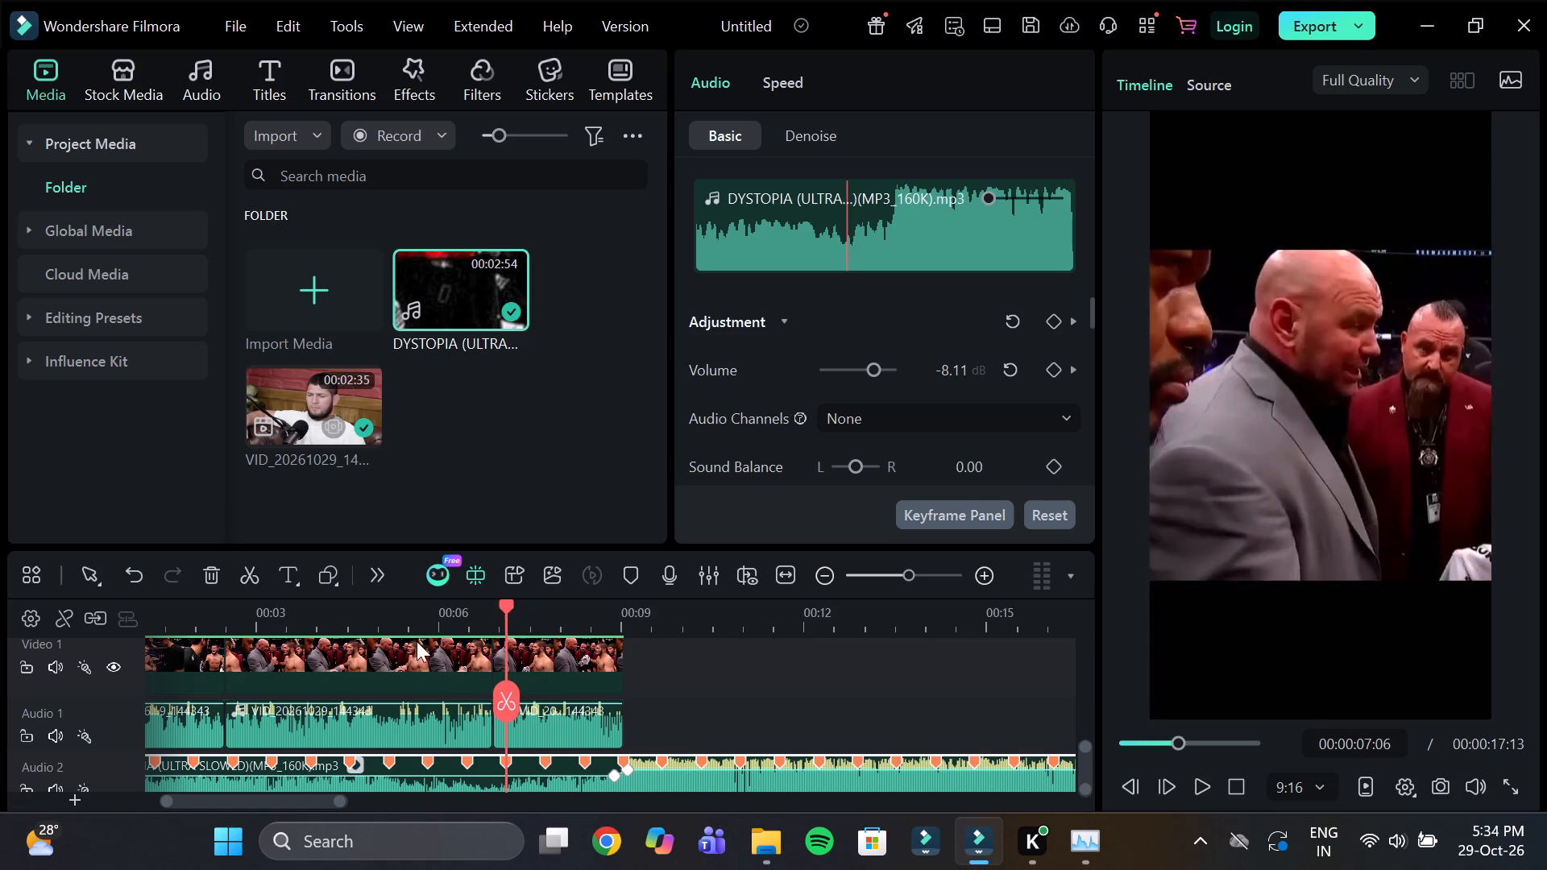
{"action": "left_click_drag", "start_coordinate": [417, 641], "coordinate": [122, 664]}
{"action": "left_click", "coordinate": [210, 631]}
{"action": "left_click_drag", "start_coordinate": [209, 619], "coordinate": [234, 633]}
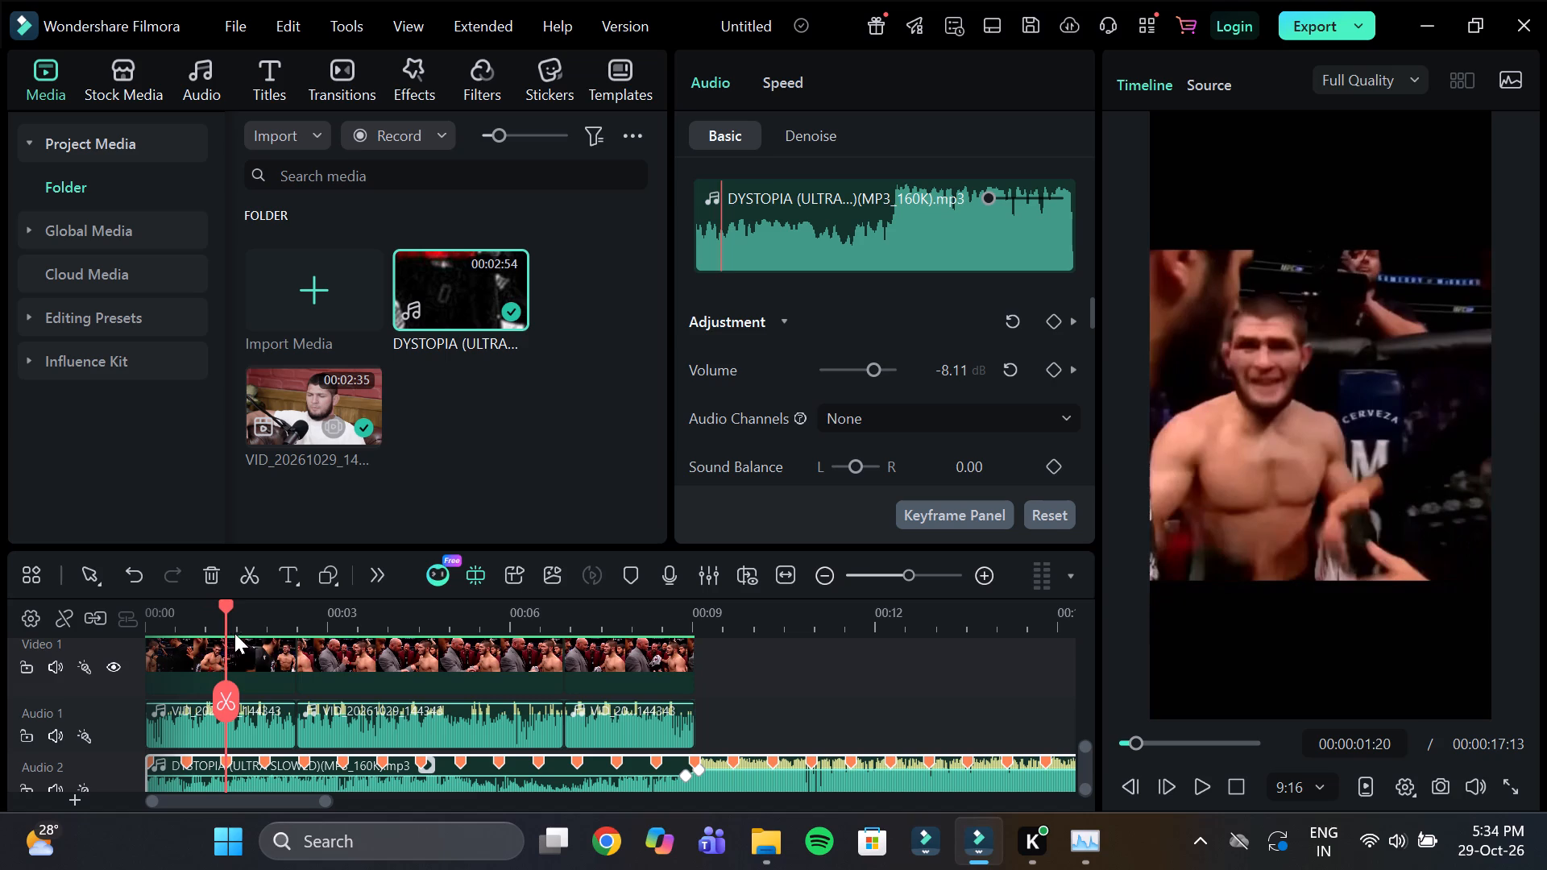
{"action": "left_click_drag", "start_coordinate": [234, 633], "coordinate": [384, 643]}
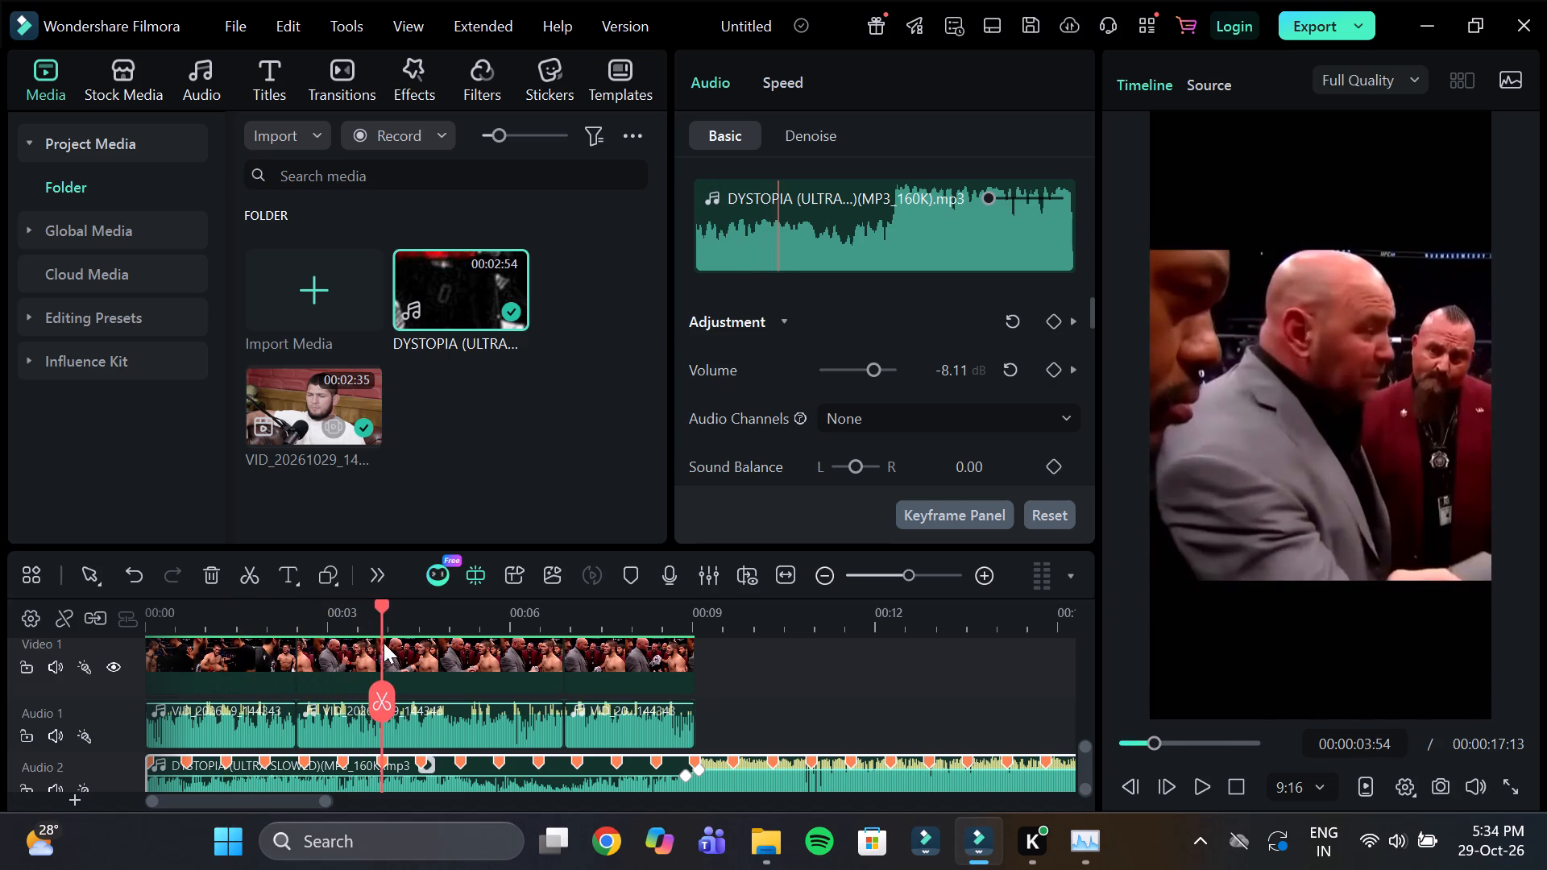
{"action": "left_click_drag", "start_coordinate": [384, 643], "coordinate": [503, 661]}
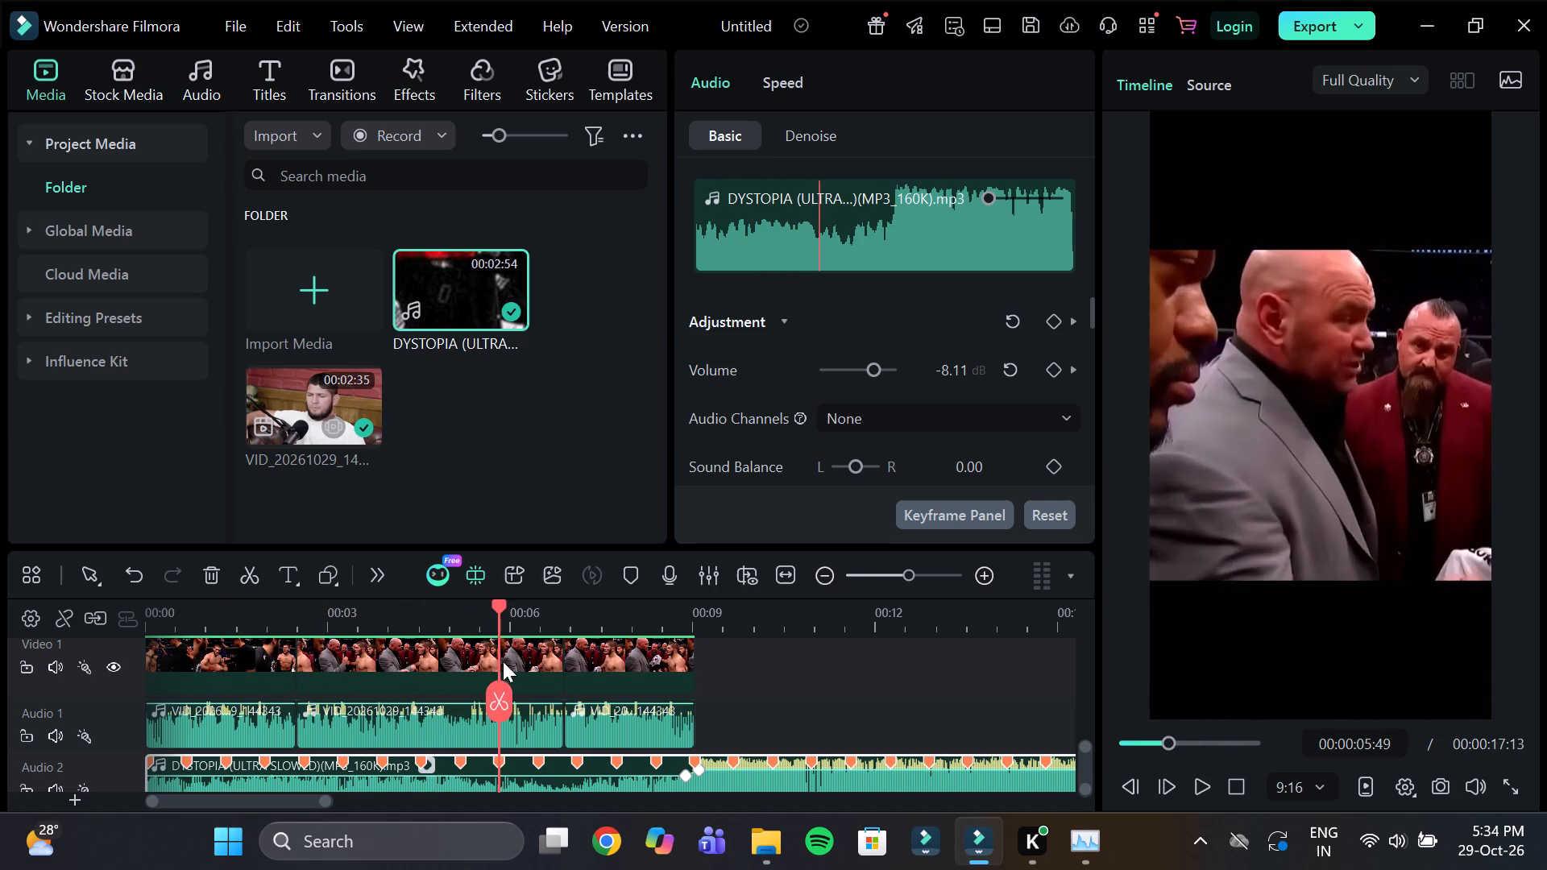
{"action": "left_click_drag", "start_coordinate": [503, 661], "coordinate": [616, 663]}
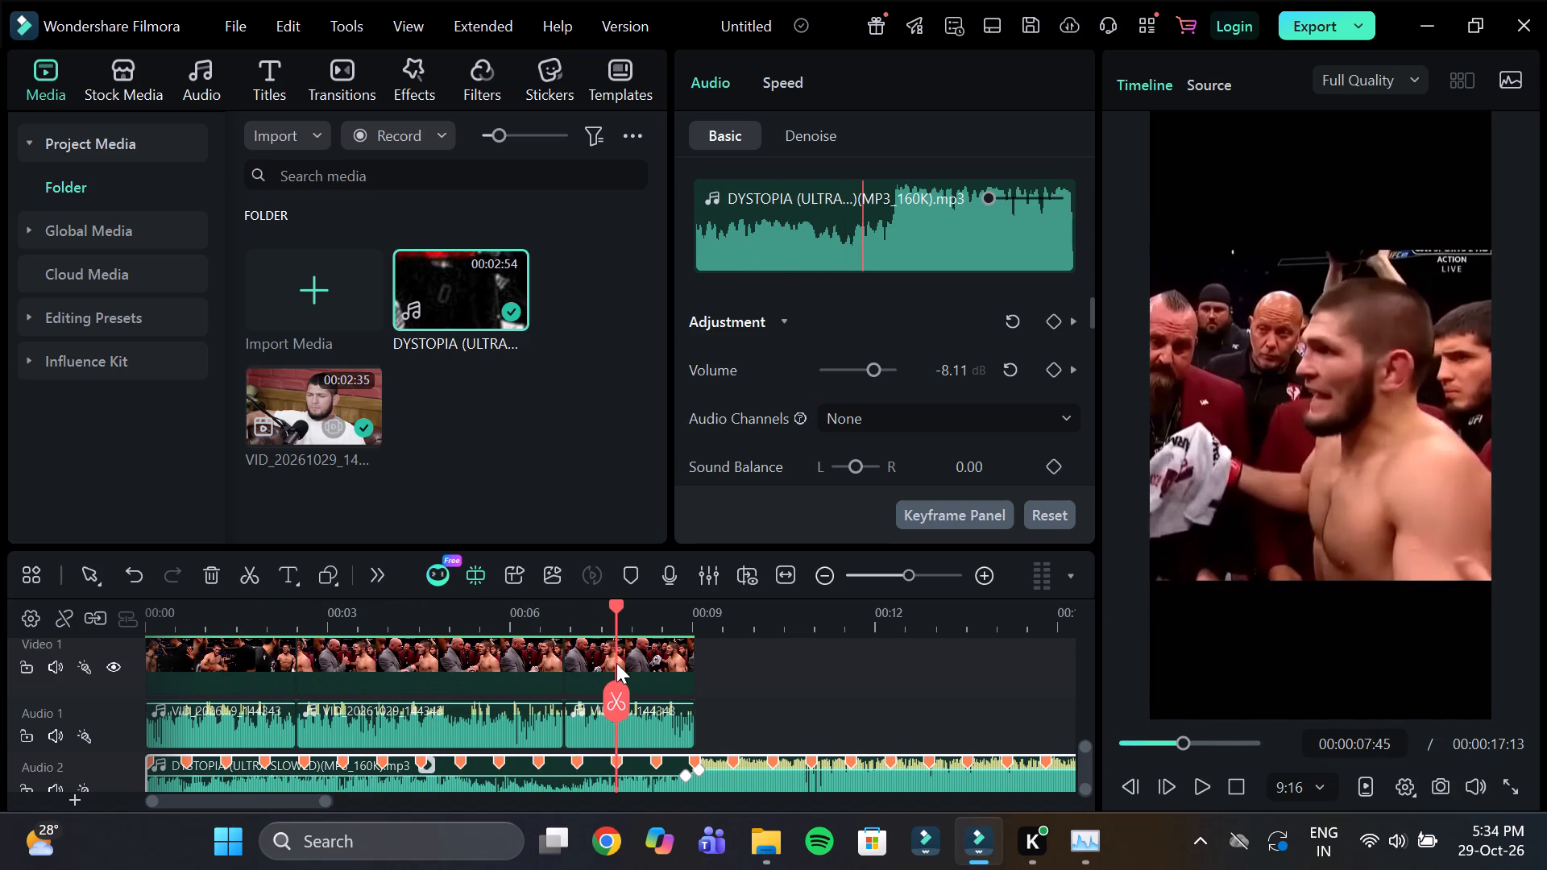
{"action": "left_click_drag", "start_coordinate": [616, 663], "coordinate": [671, 679]}
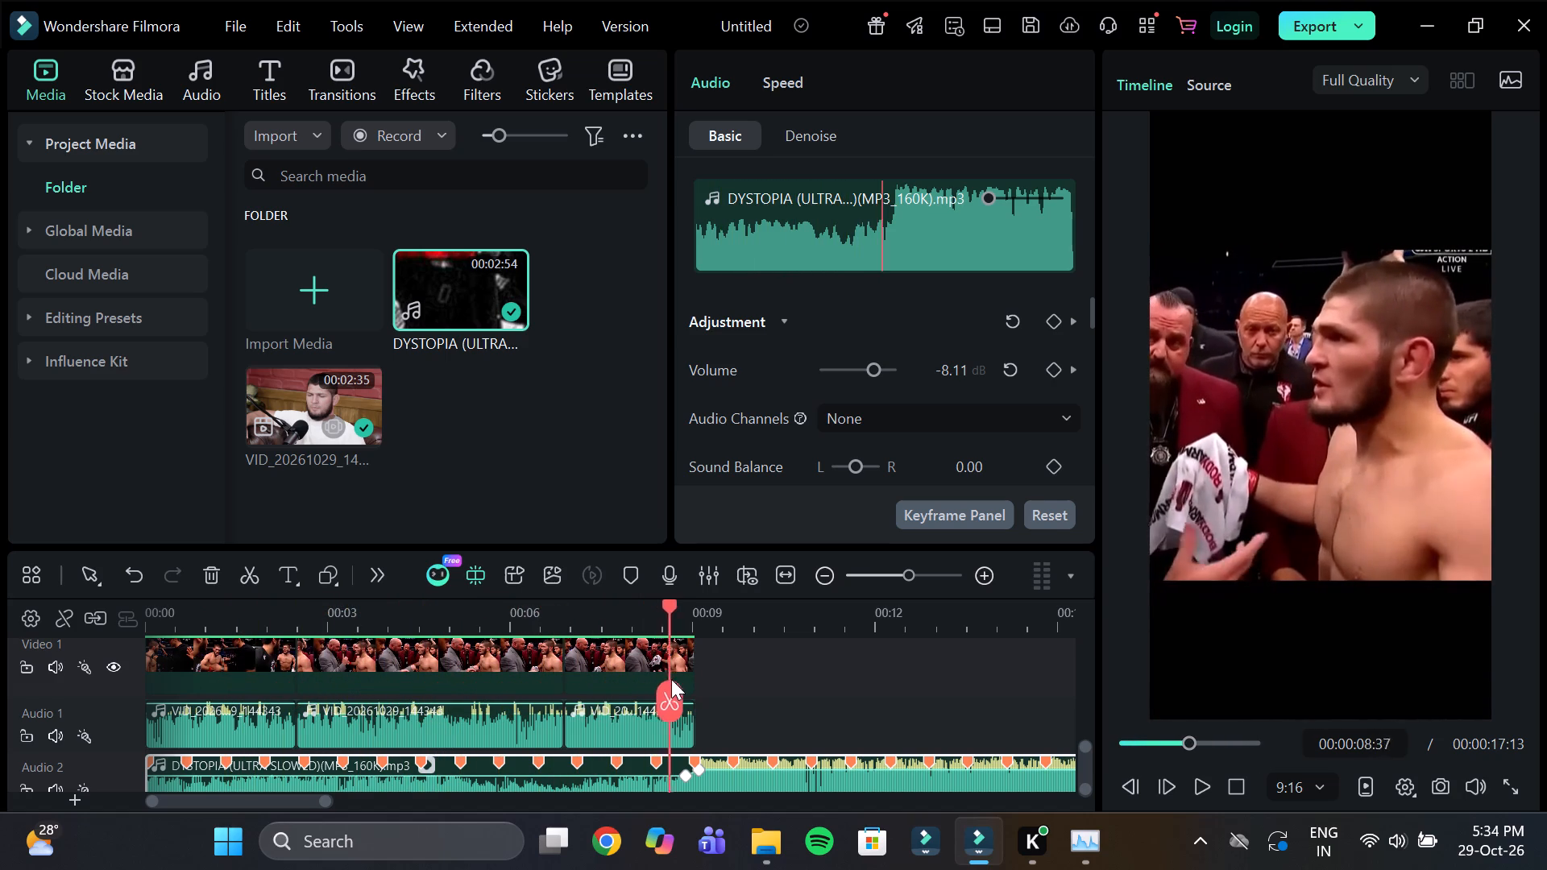
{"action": "left_click_drag", "start_coordinate": [671, 679], "coordinate": [711, 695]}
{"action": "left_click_drag", "start_coordinate": [769, 617], "coordinate": [777, 616]}
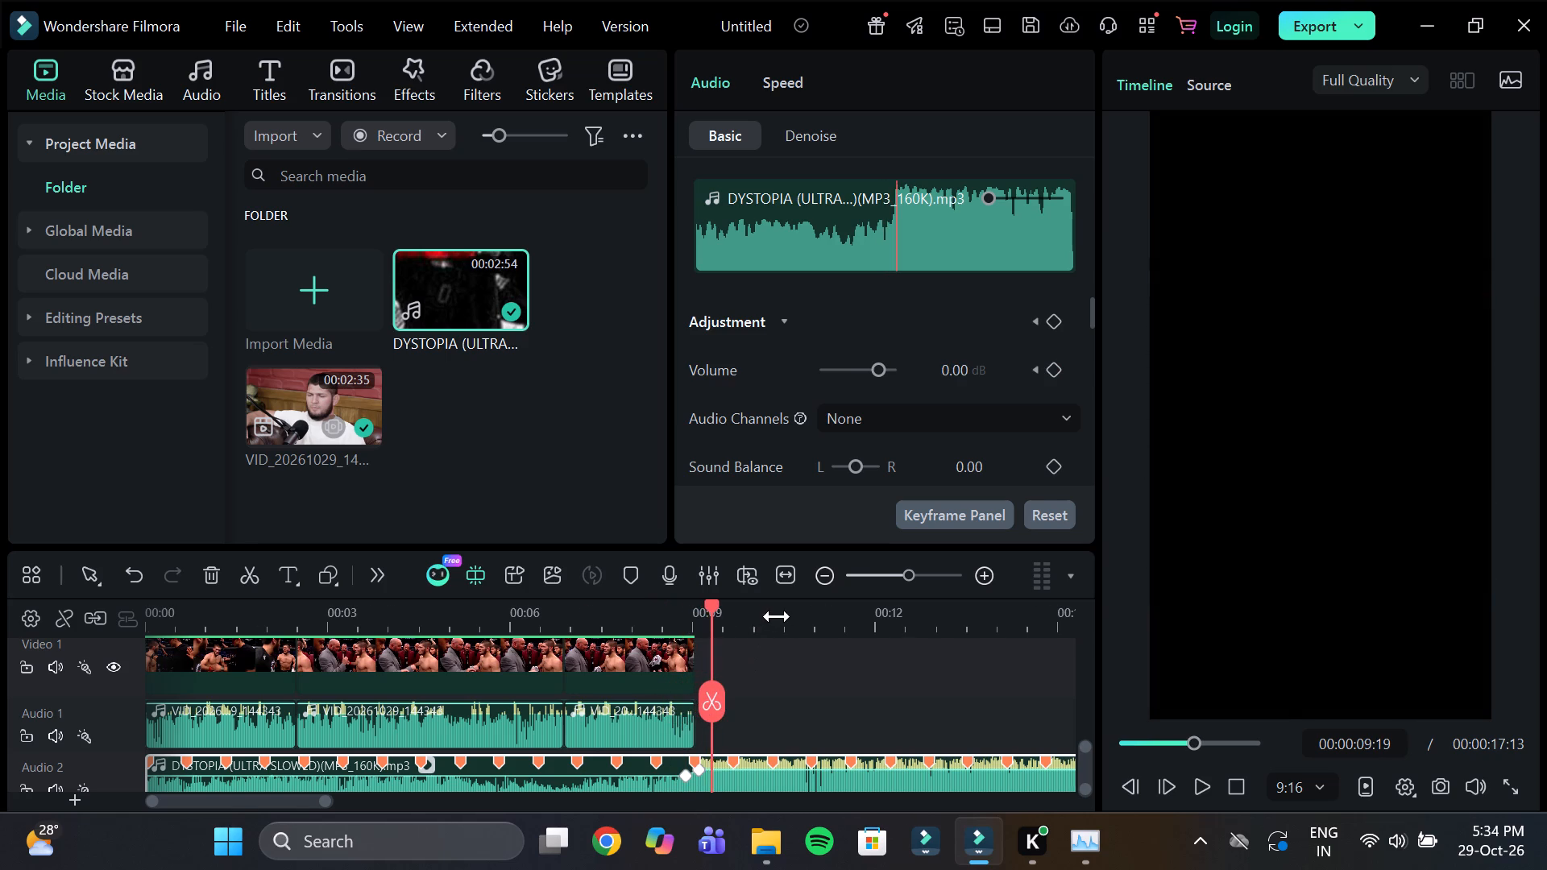
{"action": "left_click_drag", "start_coordinate": [777, 616], "coordinate": [738, 628]}
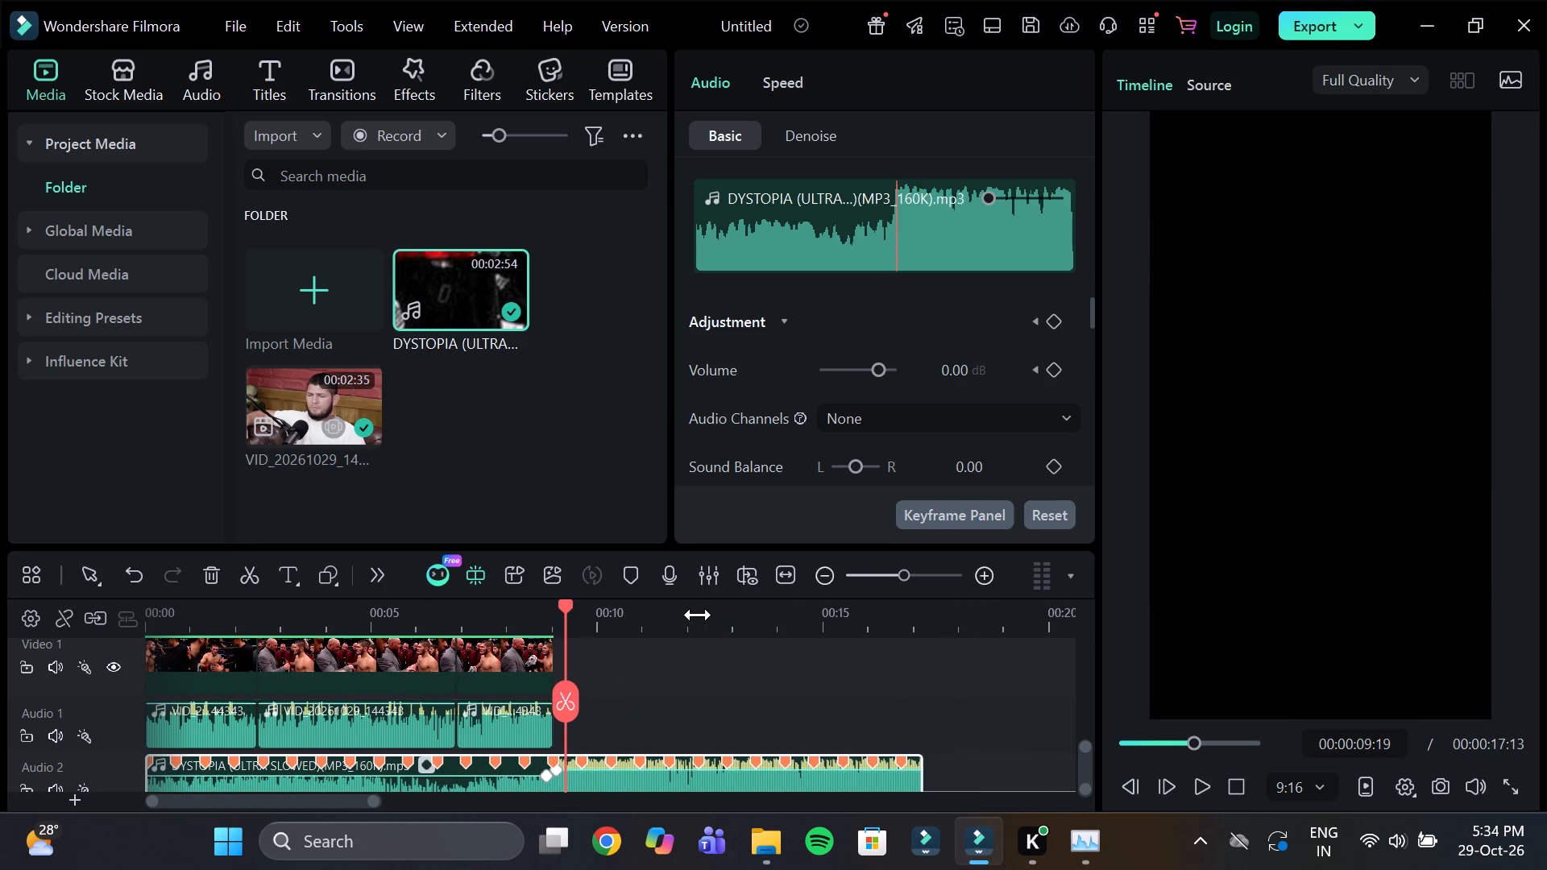
{"action": "left_click_drag", "start_coordinate": [698, 615], "coordinate": [802, 636]}
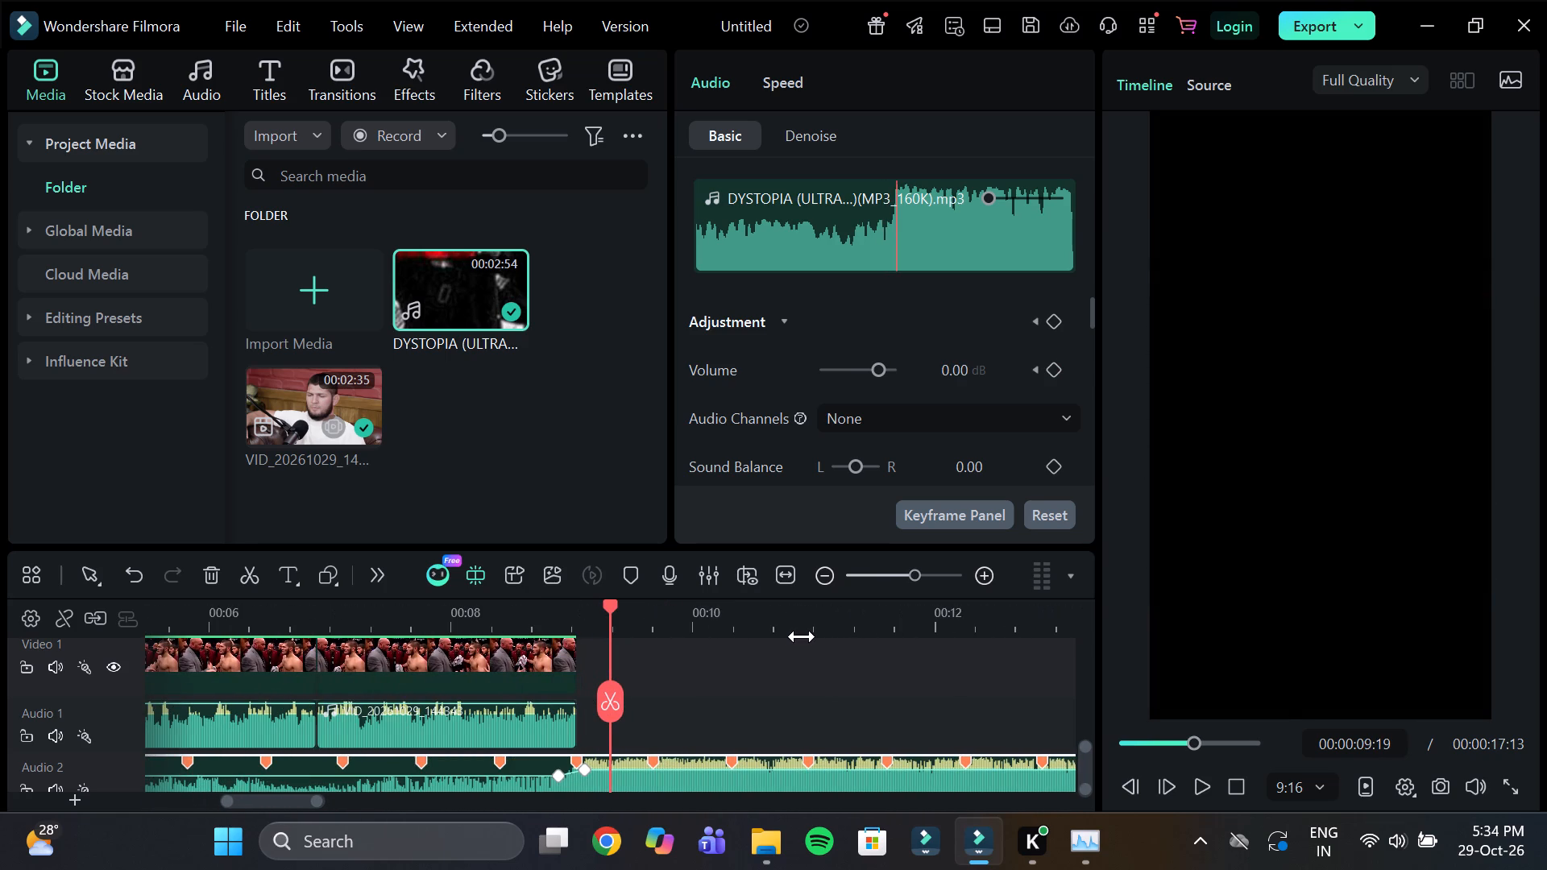
{"action": "left_click", "coordinate": [494, 628]}
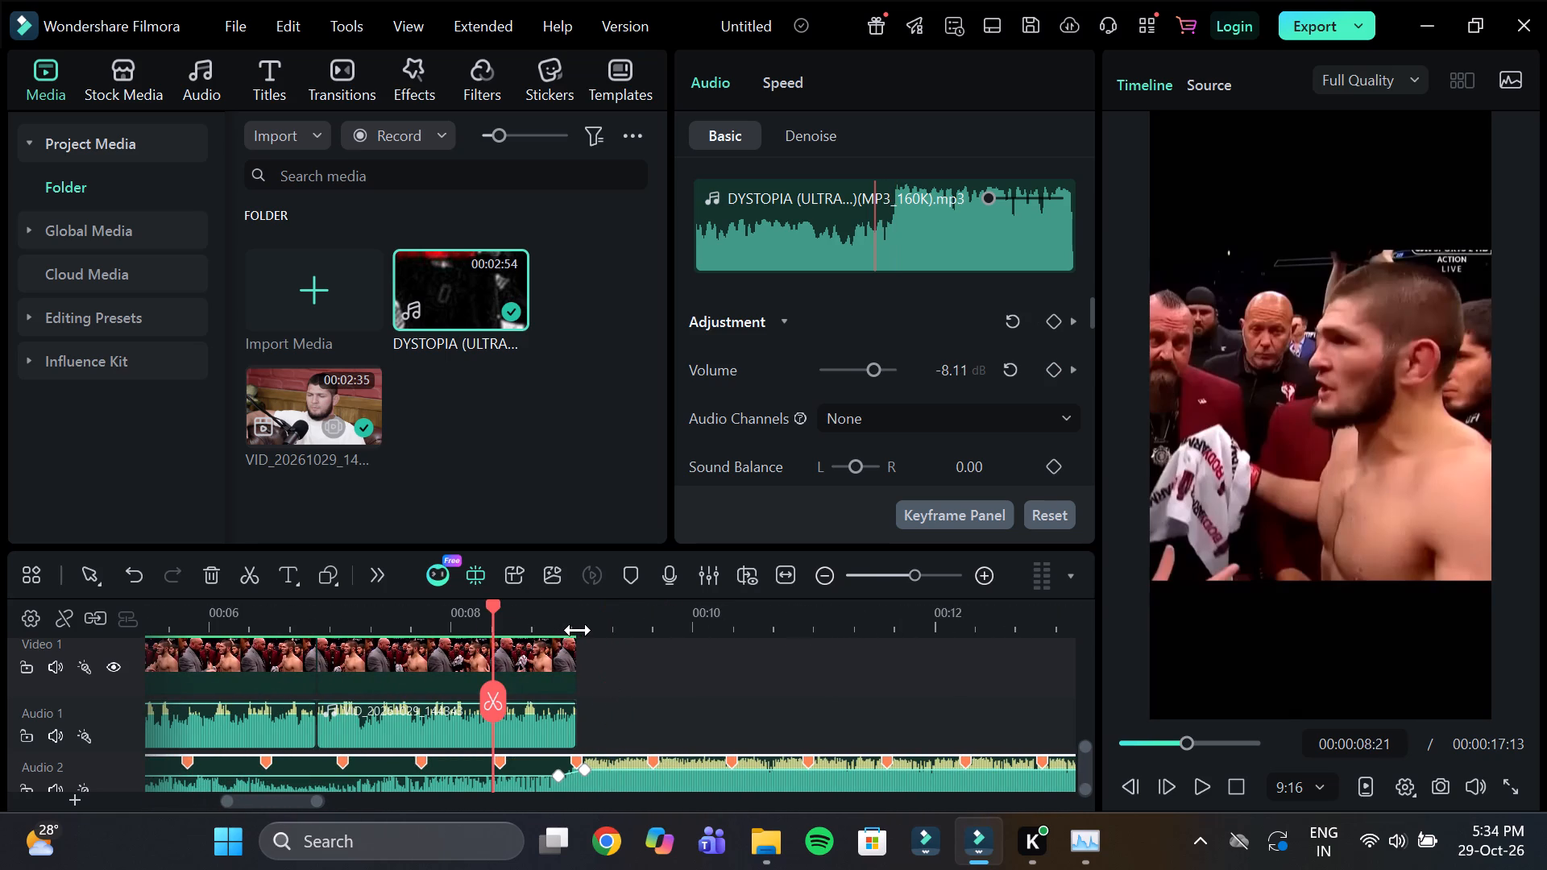
Switch to Task Manager to check the running processes' CPU and memory usage.
{"action": "left_click", "coordinate": [1078, 840]}
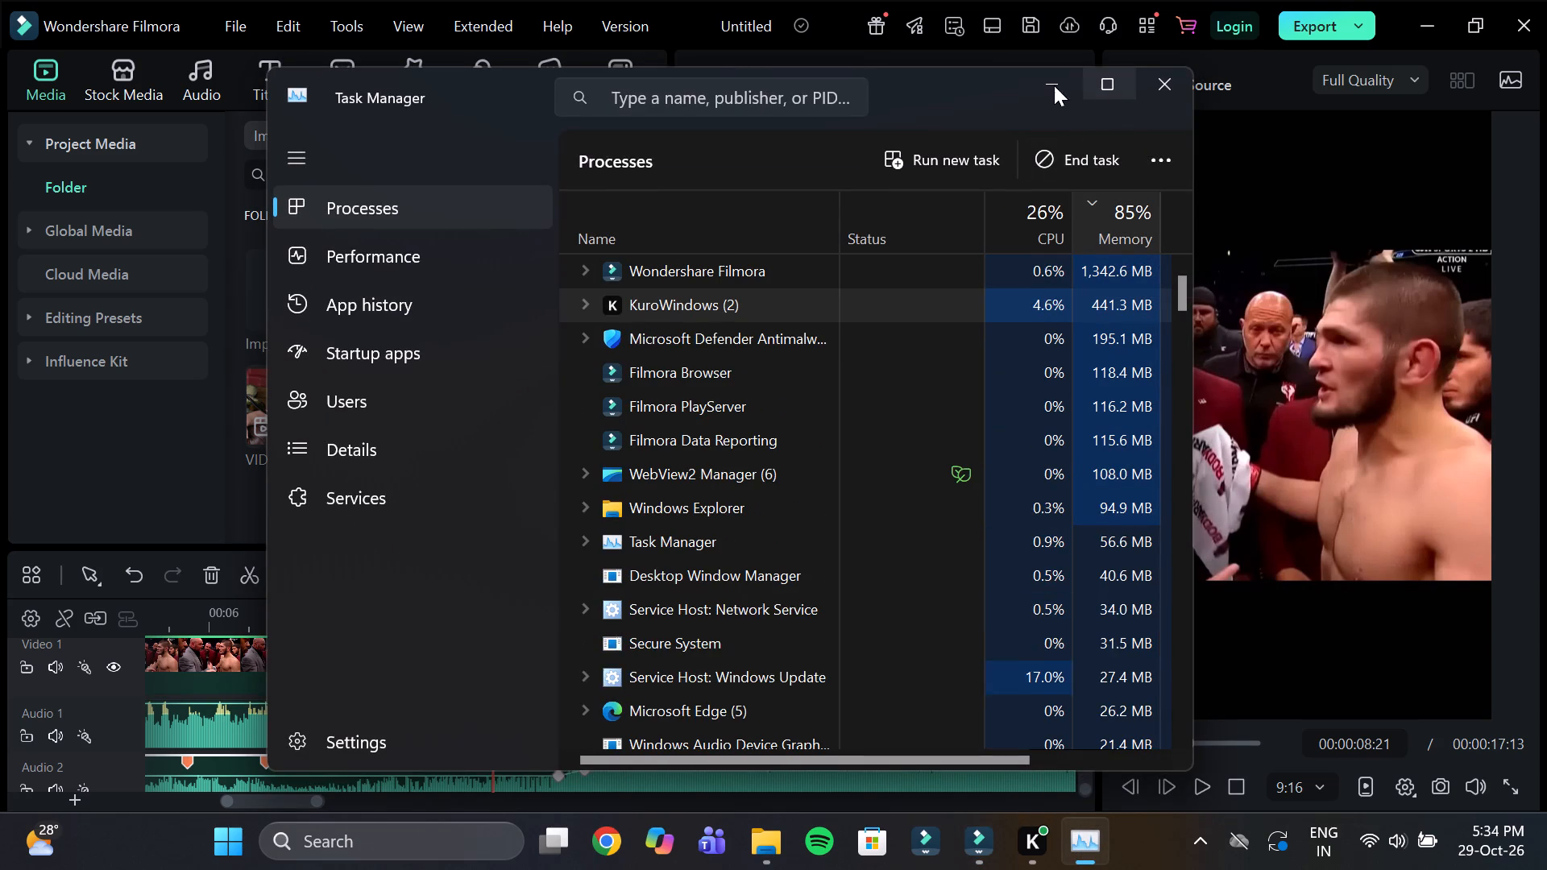
Add the khabib scenepack video from the scenepacks folder in File Explorer to the Video 1 track at about 11 seconds.
{"action": "left_click_drag", "start_coordinate": [443, 618], "coordinate": [375, 628]}
{"action": "left_click", "coordinate": [355, 623]}
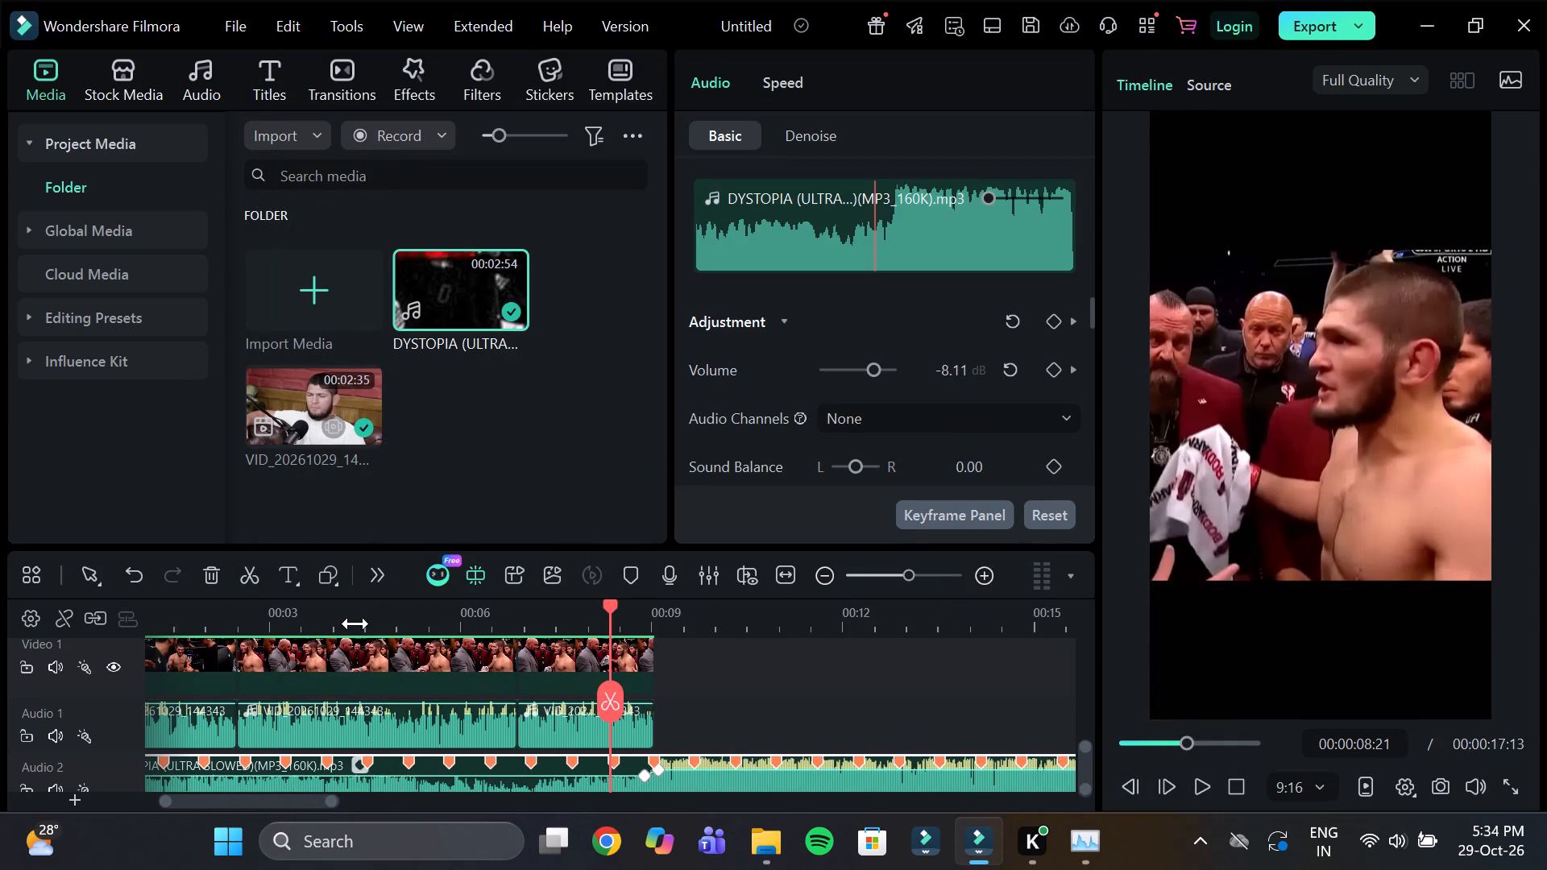
{"action": "left_click_drag", "start_coordinate": [356, 608], "coordinate": [62, 640]}
{"action": "left_click", "coordinate": [759, 843]}
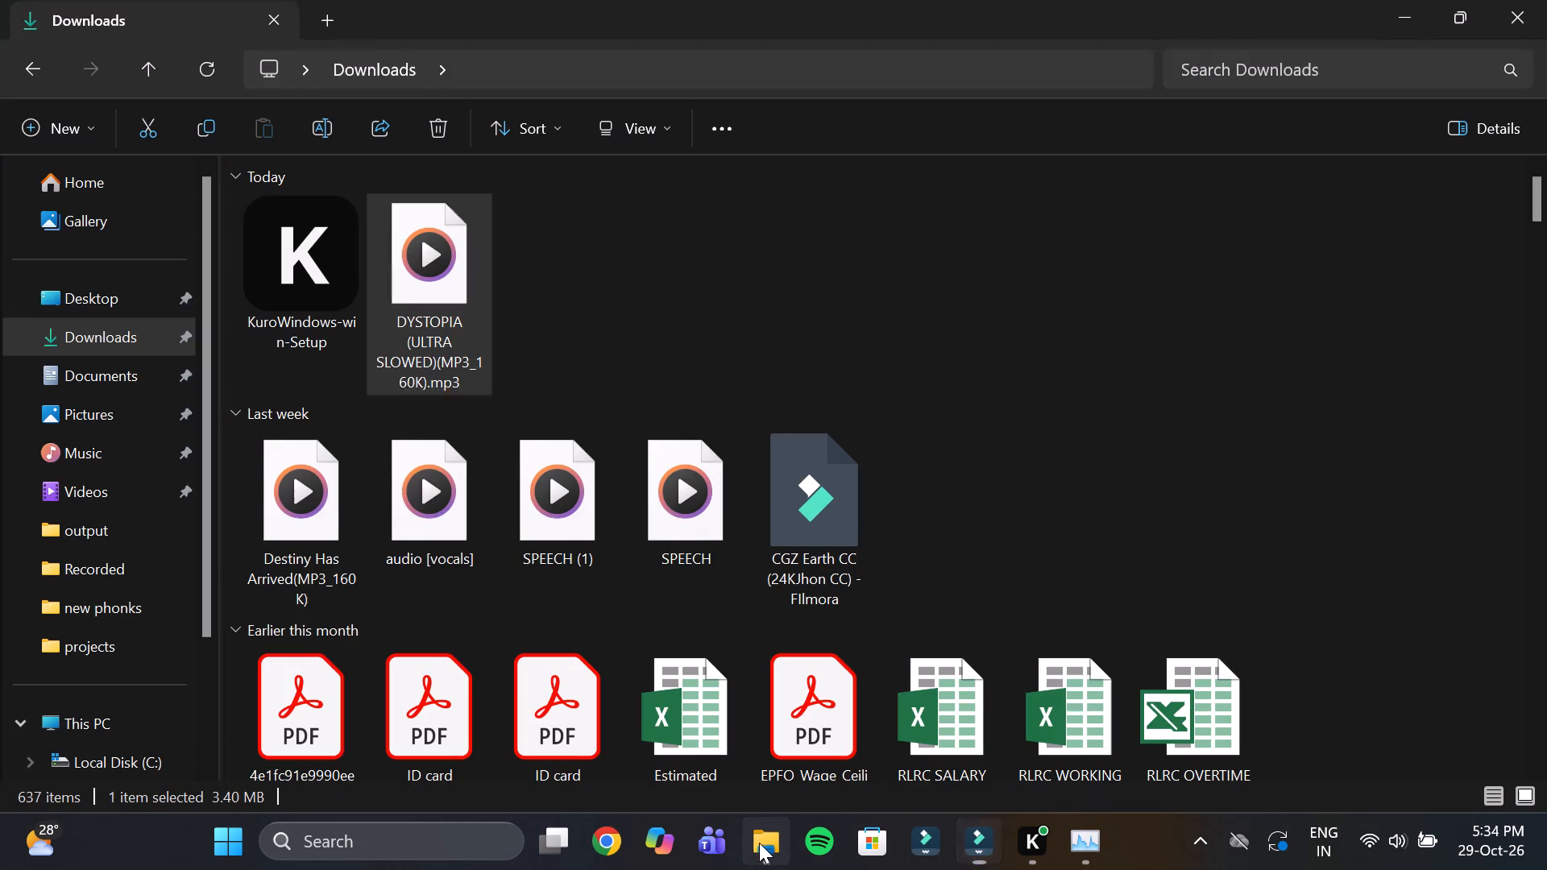
{"action": "left_click", "coordinate": [121, 337]}
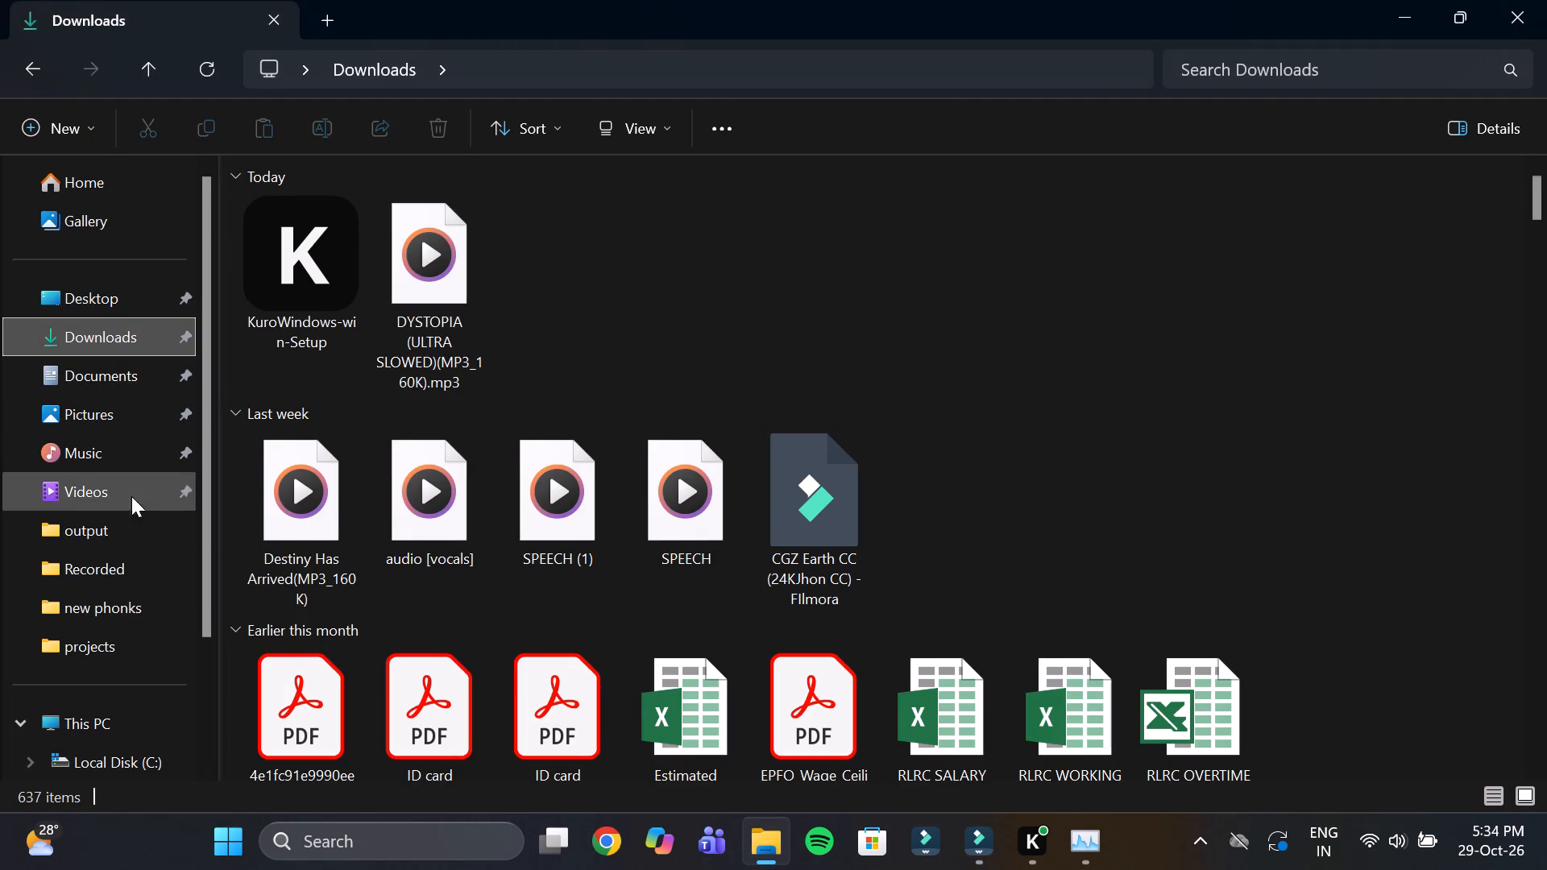
{"action": "left_click", "coordinate": [131, 522]}
{"action": "double_click", "coordinate": [313, 259]}
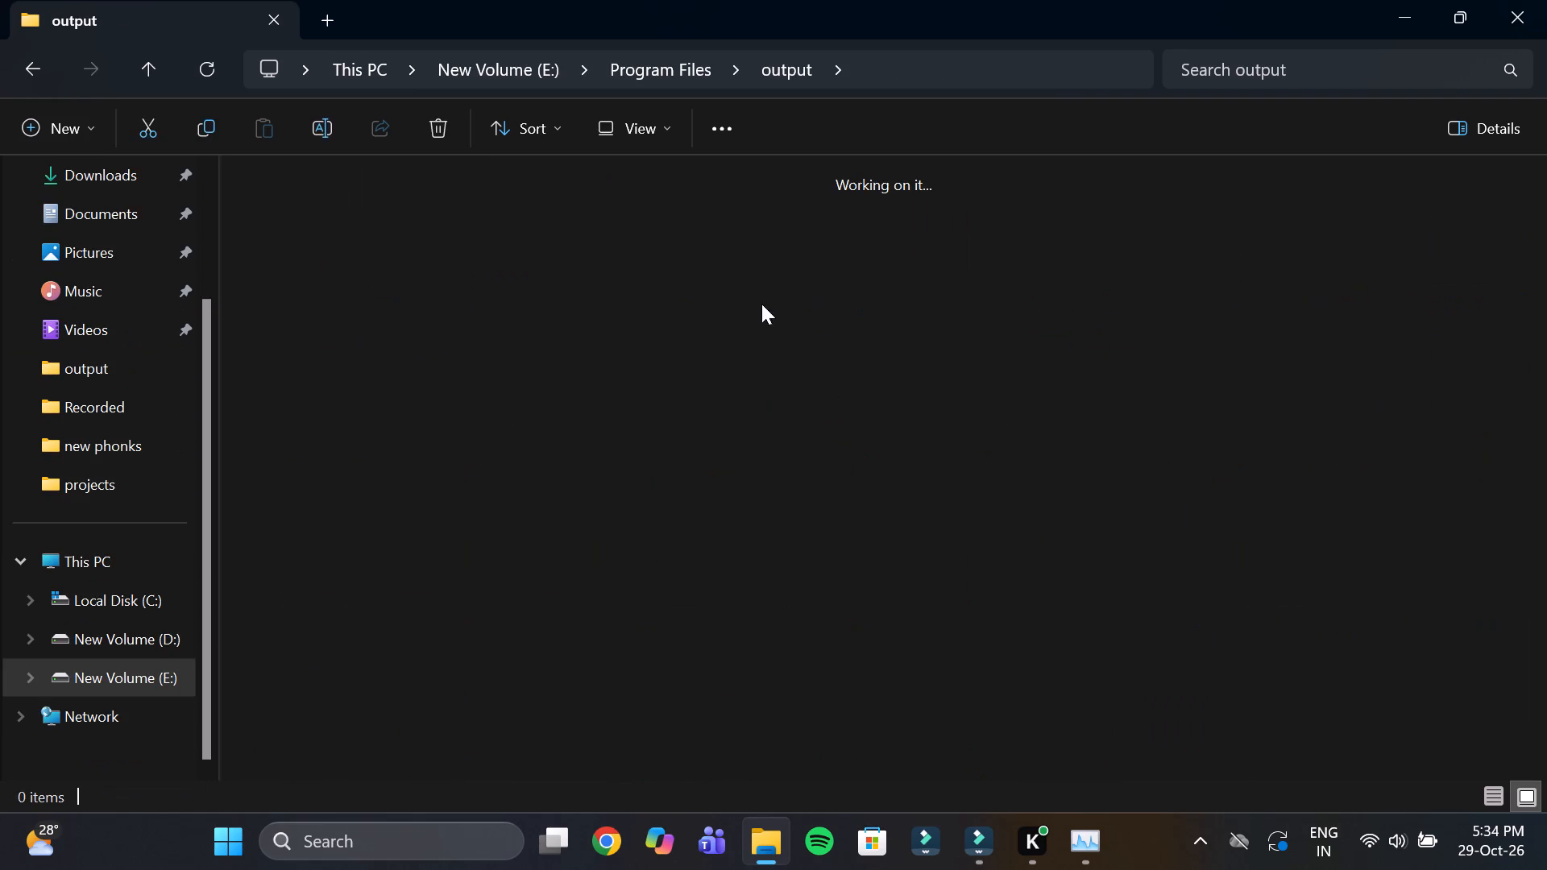
{"action": "double_click", "coordinate": [612, 446]}
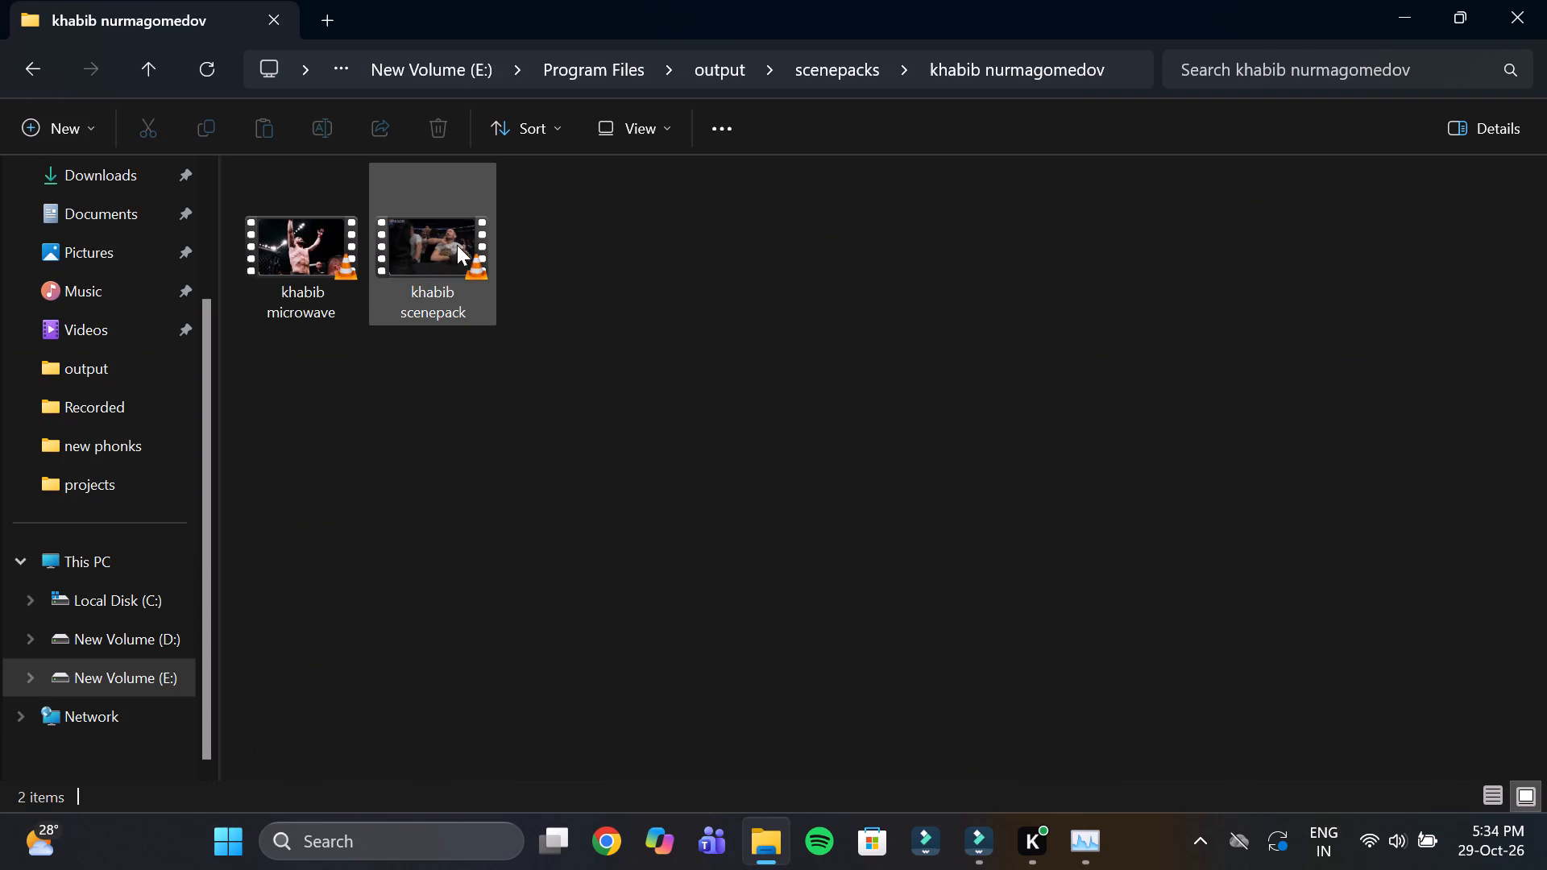
{"action": "left_click", "coordinate": [457, 245]}
{"action": "left_click", "coordinate": [292, 276]}
{"action": "left_click", "coordinate": [458, 241]}
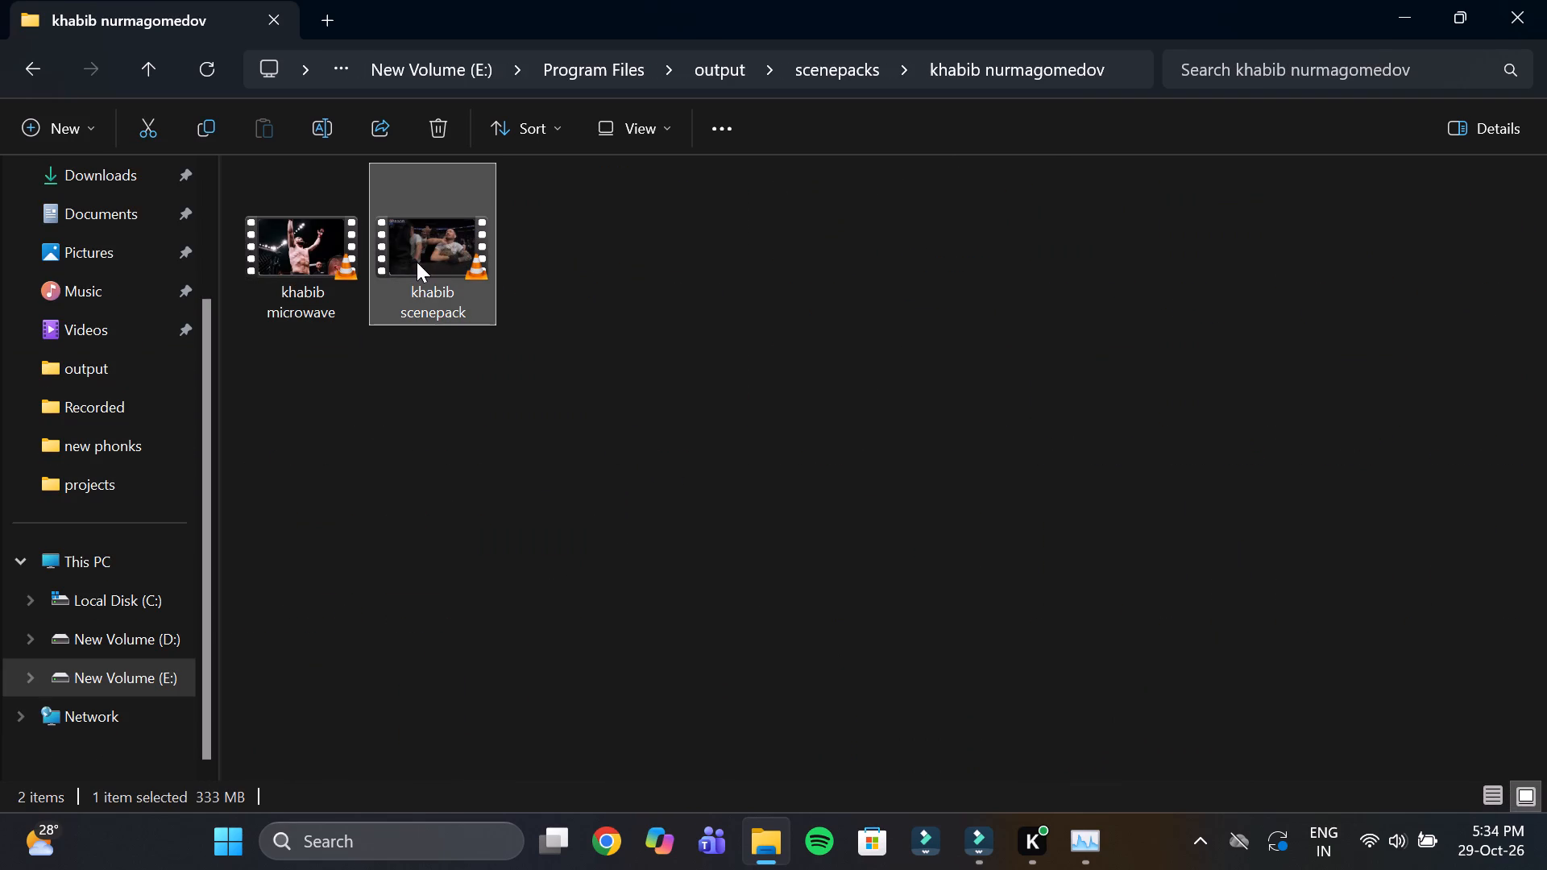
{"action": "left_click_drag", "start_coordinate": [417, 262], "coordinate": [863, 733]}
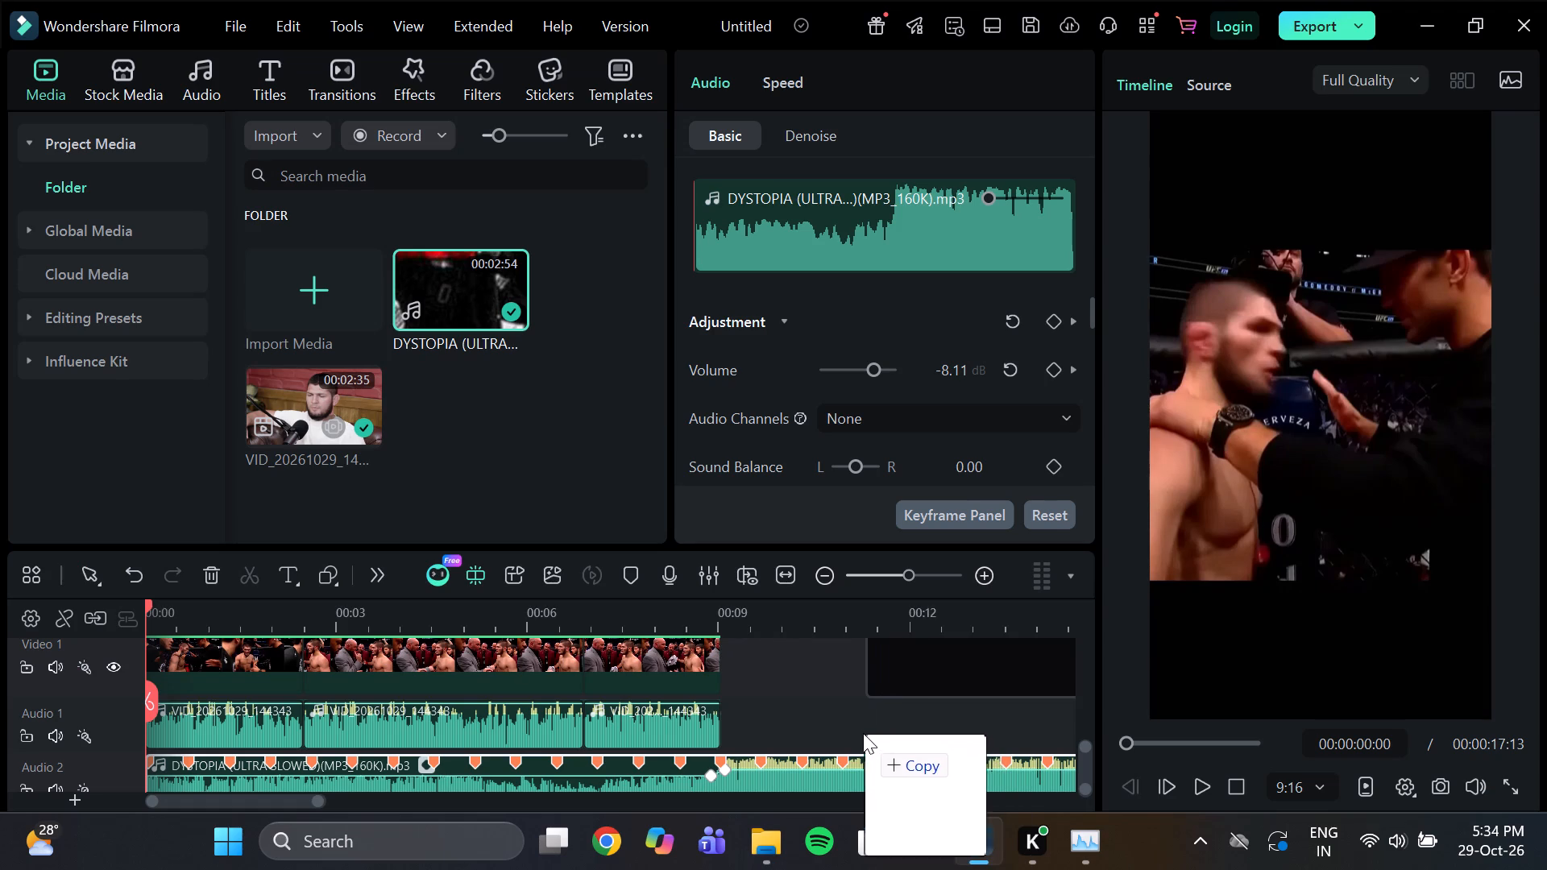
{"action": "left_click_drag", "start_coordinate": [863, 733], "coordinate": [862, 732]}
{"action": "left_click", "coordinate": [922, 457]}
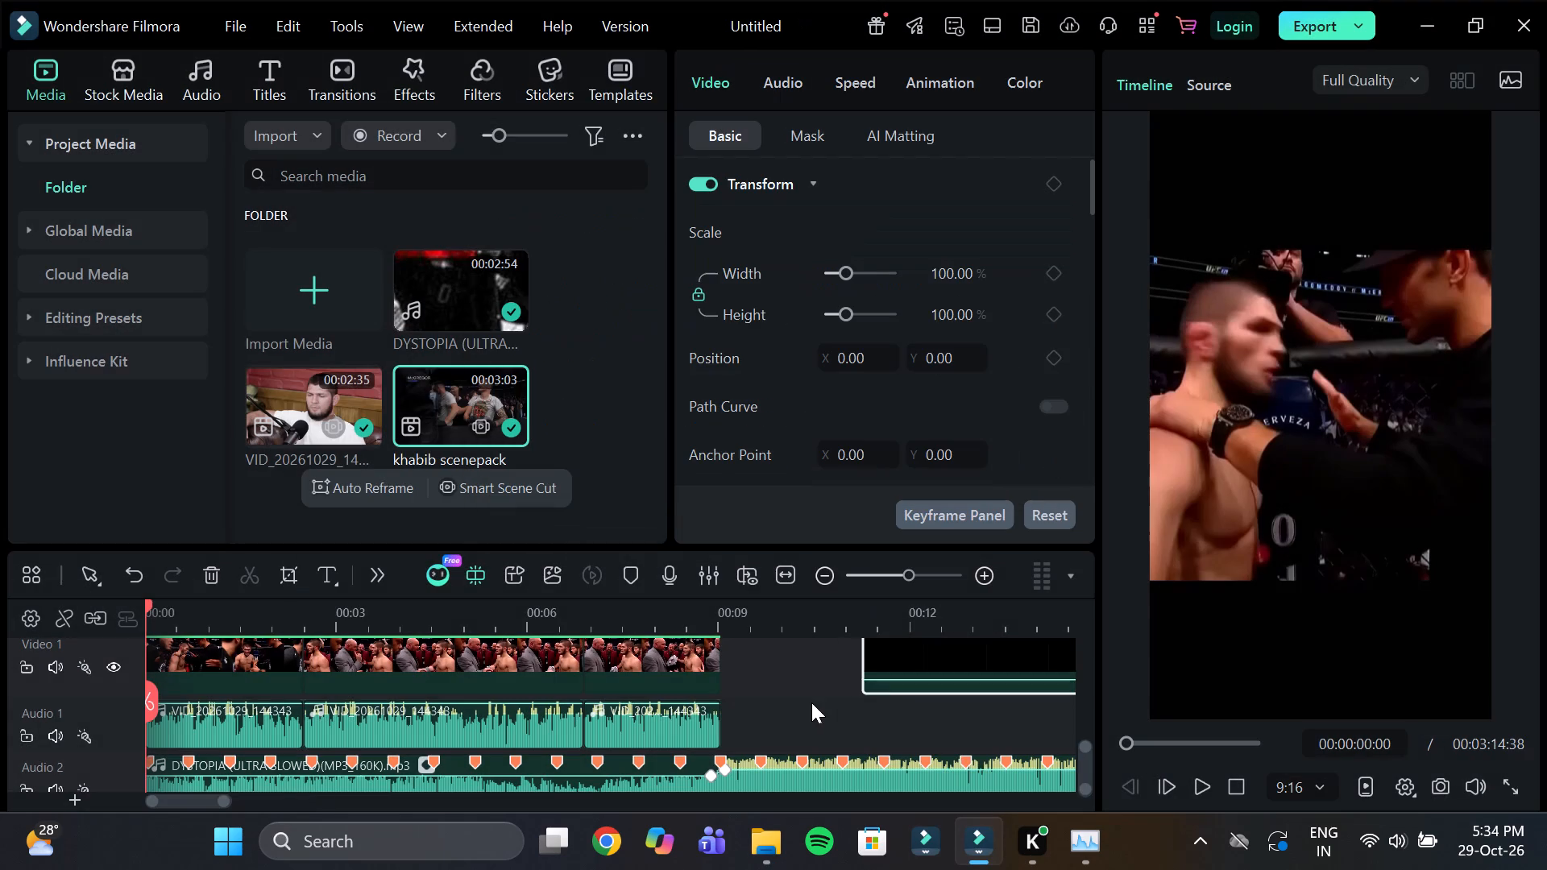
Split the khabib scenepack clip on Video 1 at the beat marker at 00:00:13:31, within the shot behind the cage fence.
{"action": "left_click", "coordinate": [934, 613]}
{"action": "left_click_drag", "start_coordinate": [1002, 611], "coordinate": [1025, 628]}
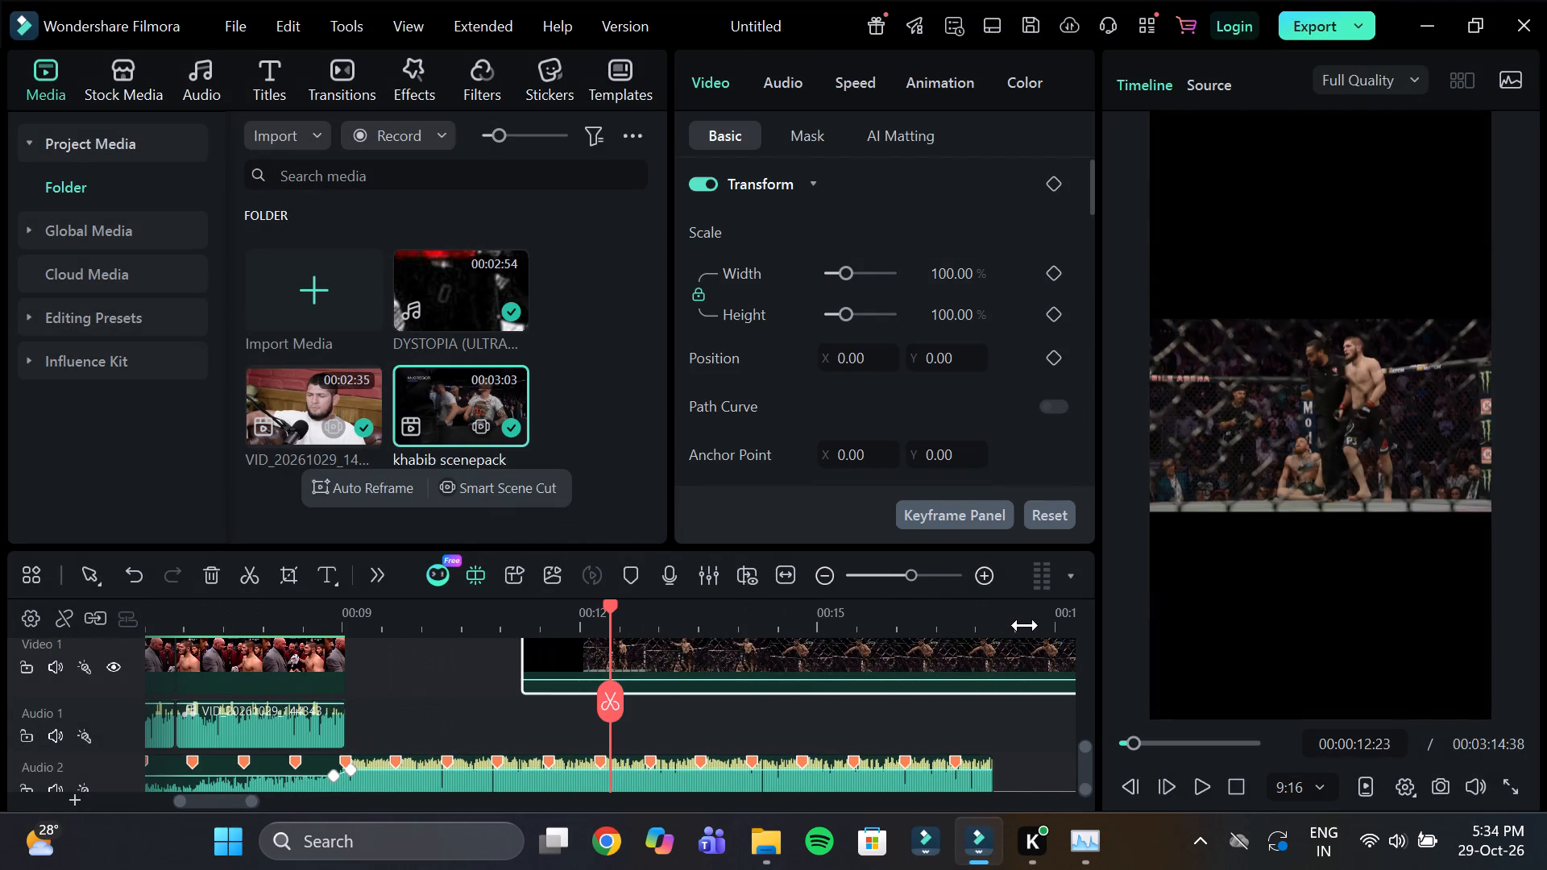
{"action": "left_click", "coordinate": [669, 627]}
{"action": "left_click_drag", "start_coordinate": [669, 606], "coordinate": [730, 643]}
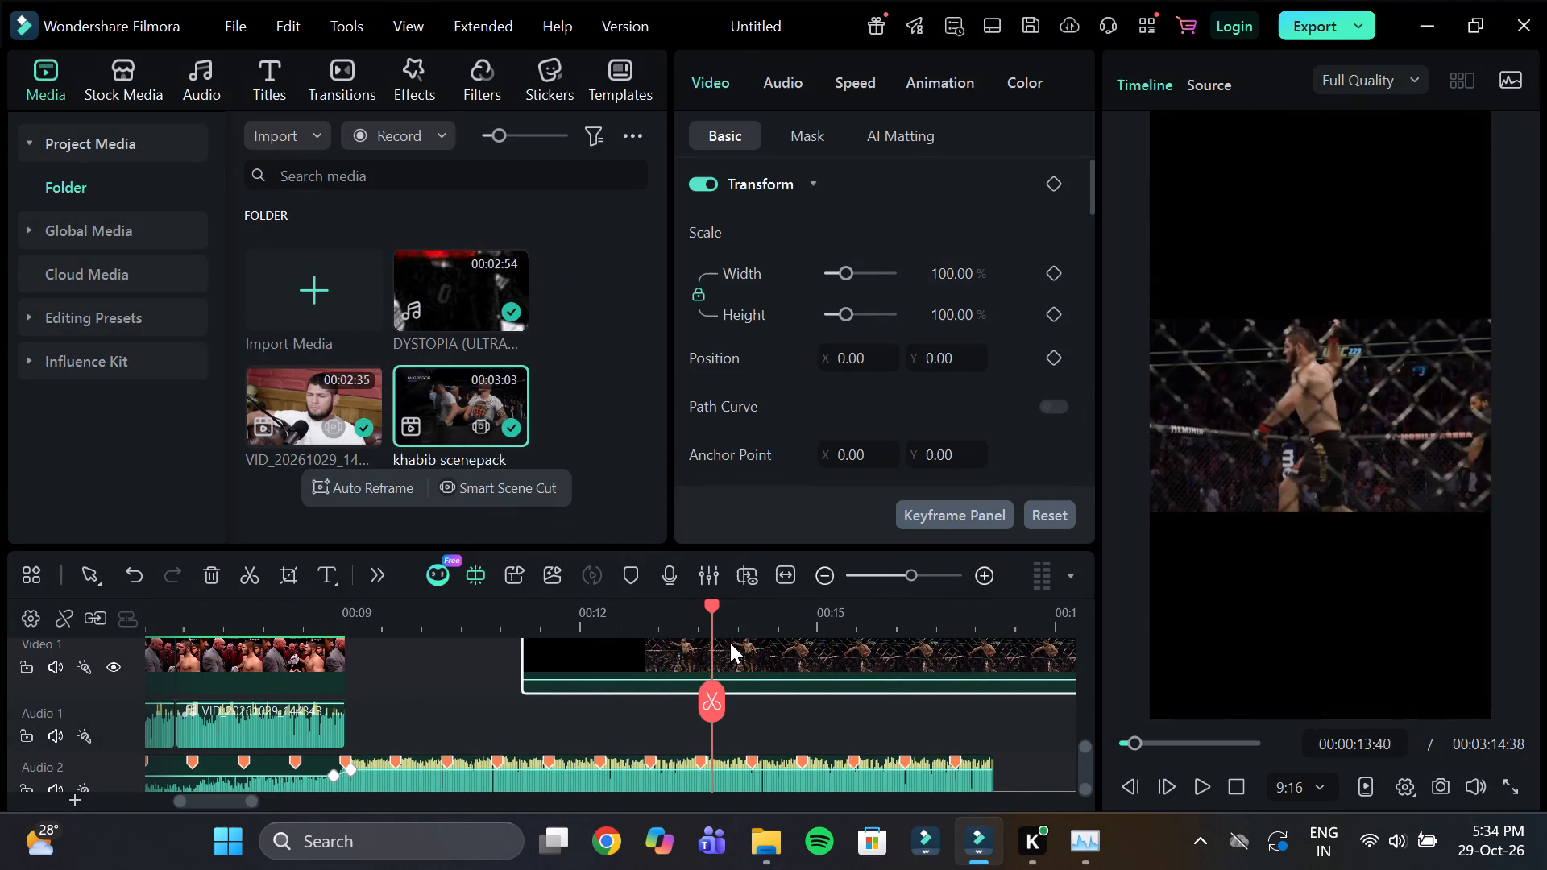
{"action": "left_click_drag", "start_coordinate": [730, 643], "coordinate": [725, 642]}
{"action": "left_click_drag", "start_coordinate": [740, 625], "coordinate": [826, 637]}
{"action": "left_click", "coordinate": [565, 627]}
{"action": "left_click_drag", "start_coordinate": [562, 612], "coordinate": [552, 626]}
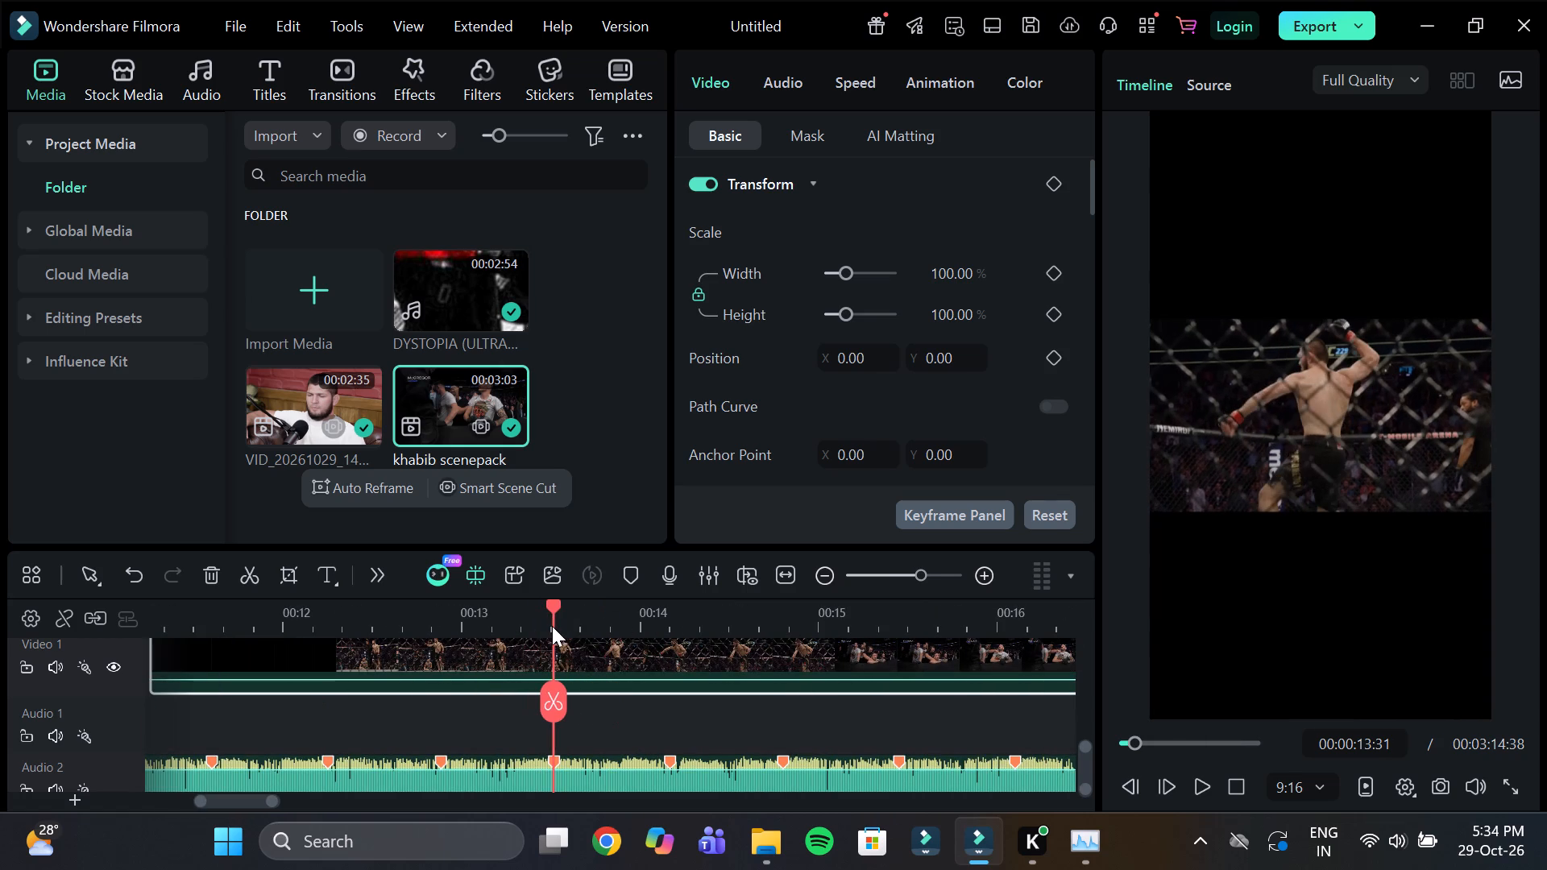
{"action": "left_click", "coordinate": [575, 644]}
{"action": "left_click", "coordinate": [564, 687]}
Split the scenepack clip again at 00:00:14:42 and delete the opening portion before the 00:00:13:31 cut.
{"action": "left_click_drag", "start_coordinate": [554, 613], "coordinate": [612, 647]}
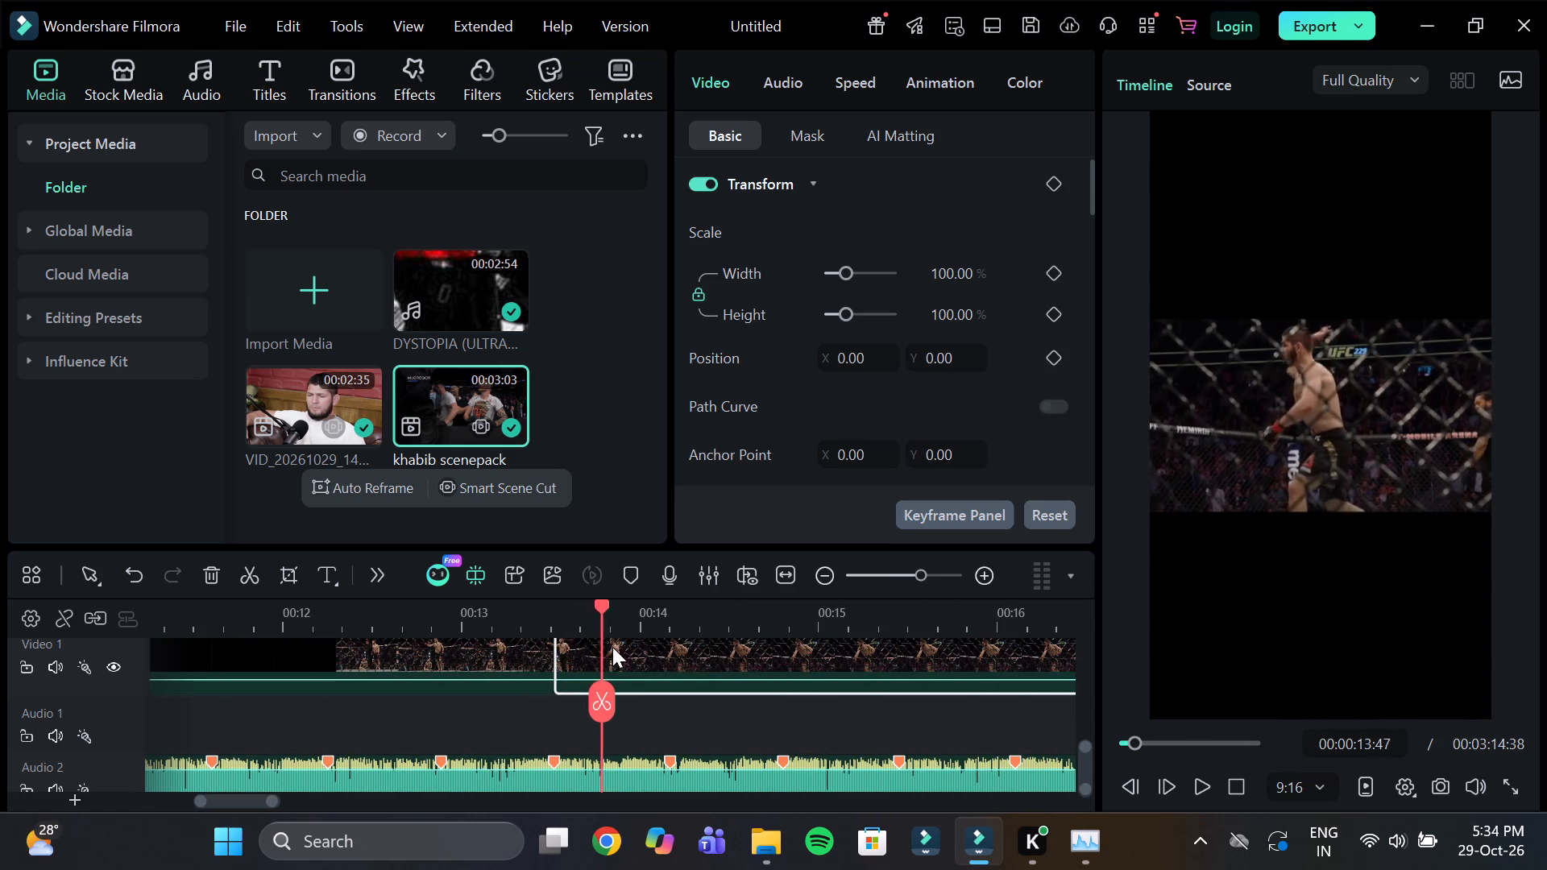
{"action": "left_click_drag", "start_coordinate": [612, 647], "coordinate": [765, 671]}
{"action": "left_click", "coordinate": [763, 686]}
{"action": "left_click", "coordinate": [507, 645]}
{"action": "key", "text": "Delete"}
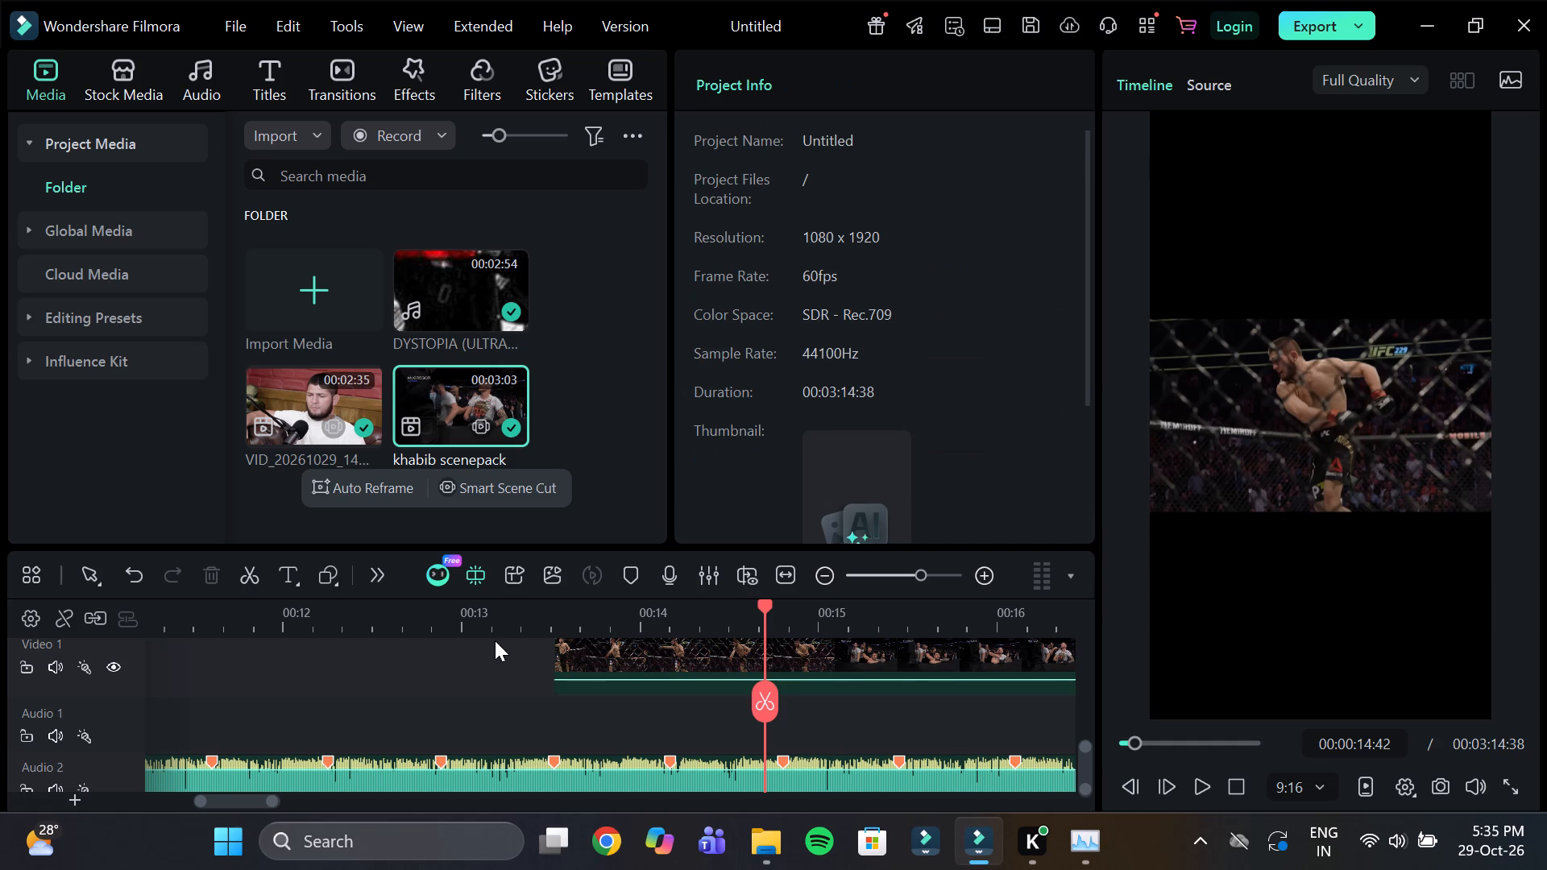
Split the scenepack clip at 00:00:19:34, at the shot of the fighter on the platform outside the cage.
{"action": "left_click", "coordinate": [855, 615]}
{"action": "left_click_drag", "start_coordinate": [853, 614], "coordinate": [911, 665]}
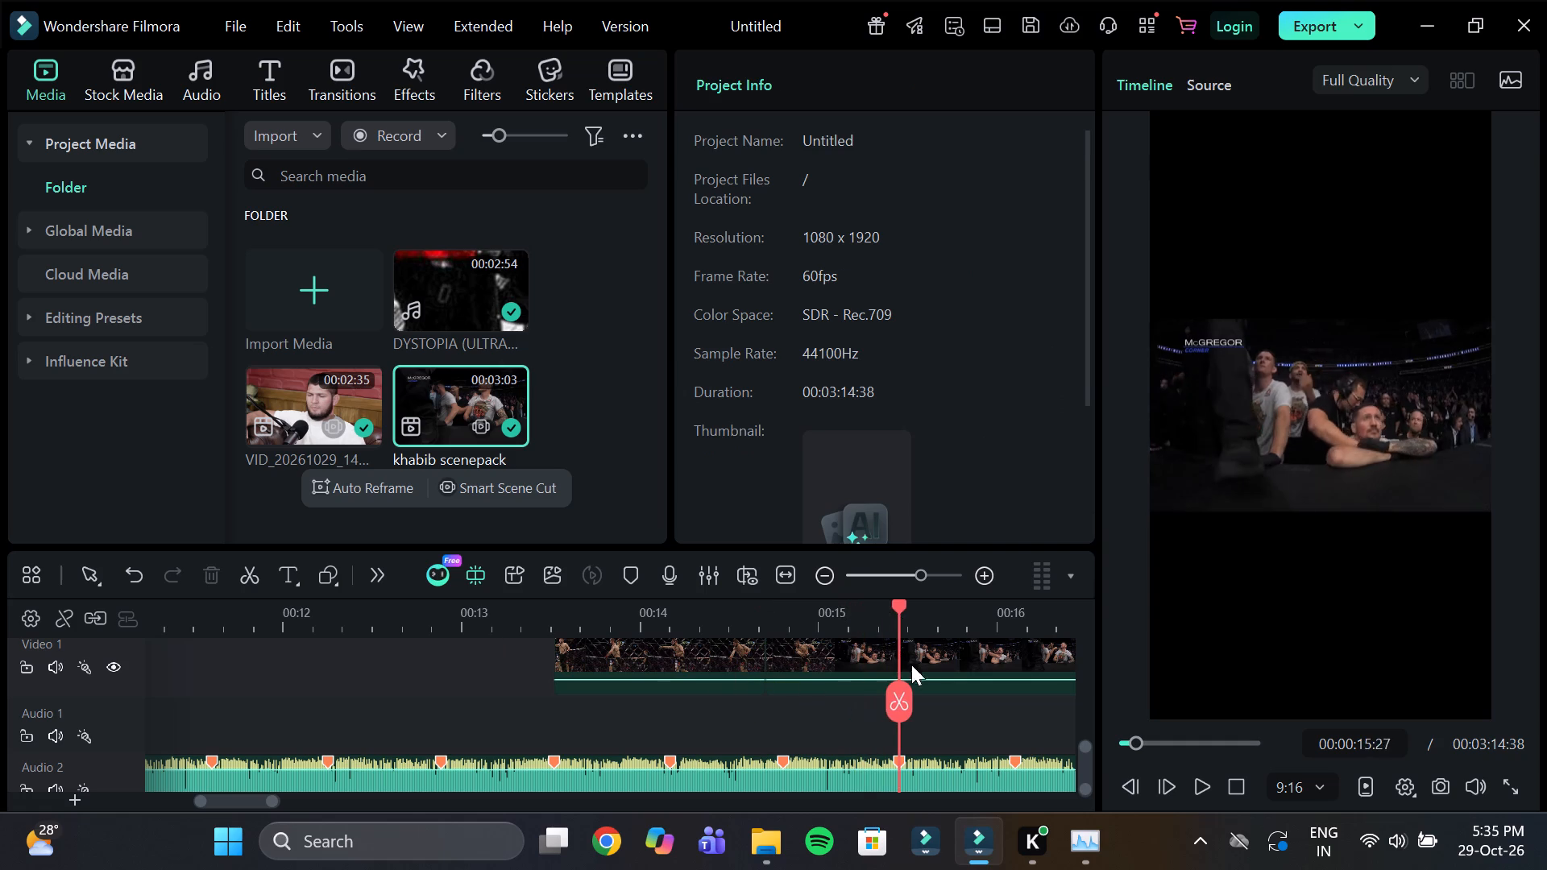
{"action": "left_click_drag", "start_coordinate": [911, 665], "coordinate": [1065, 712]}
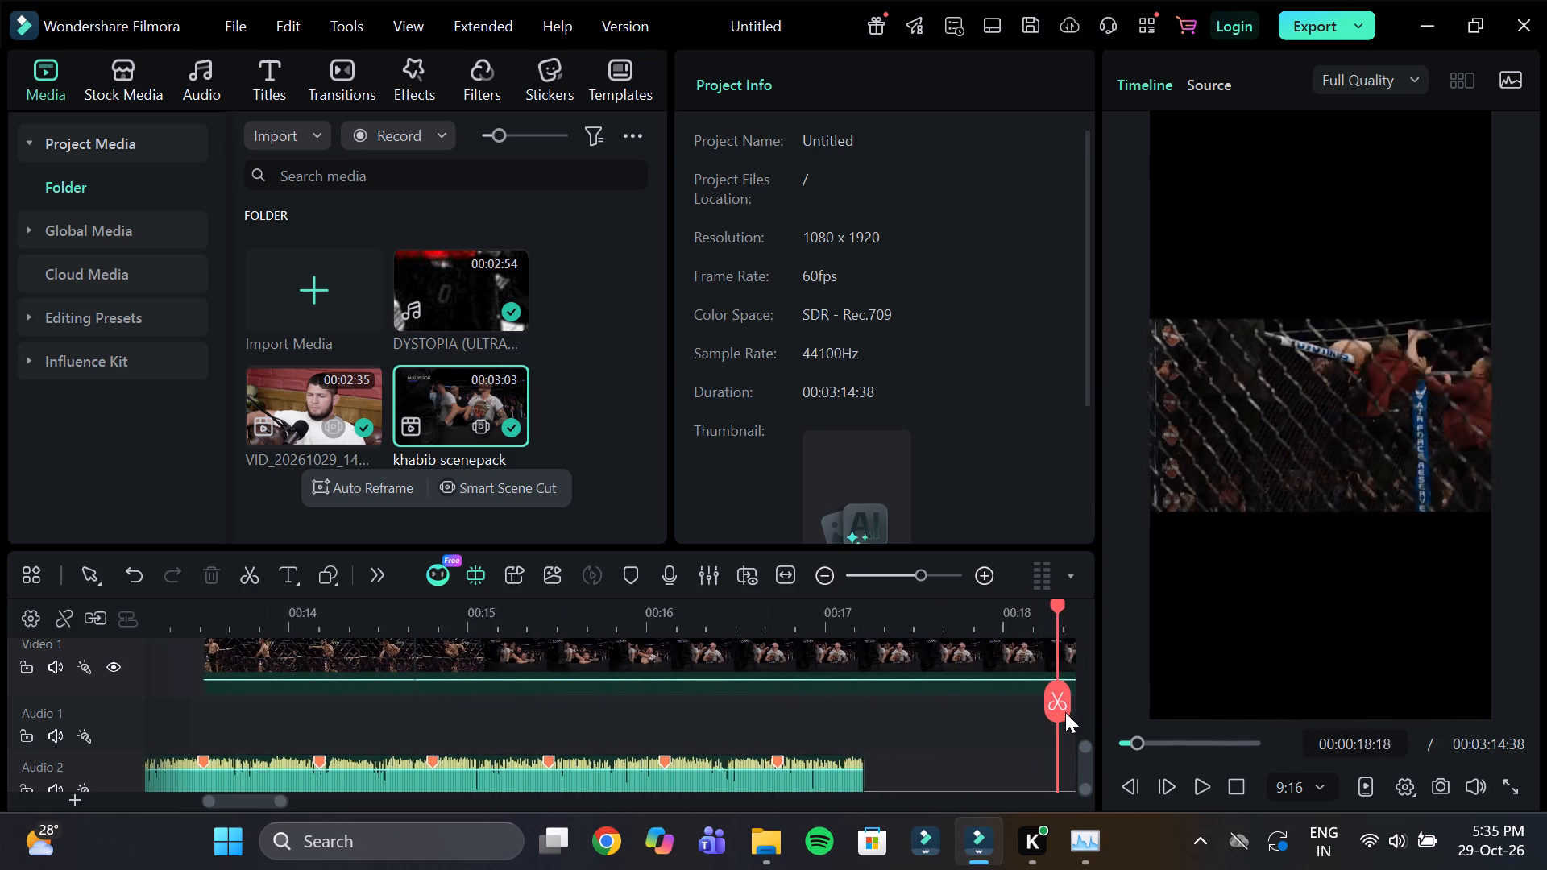
{"action": "left_click_drag", "start_coordinate": [1065, 712], "coordinate": [759, 726]}
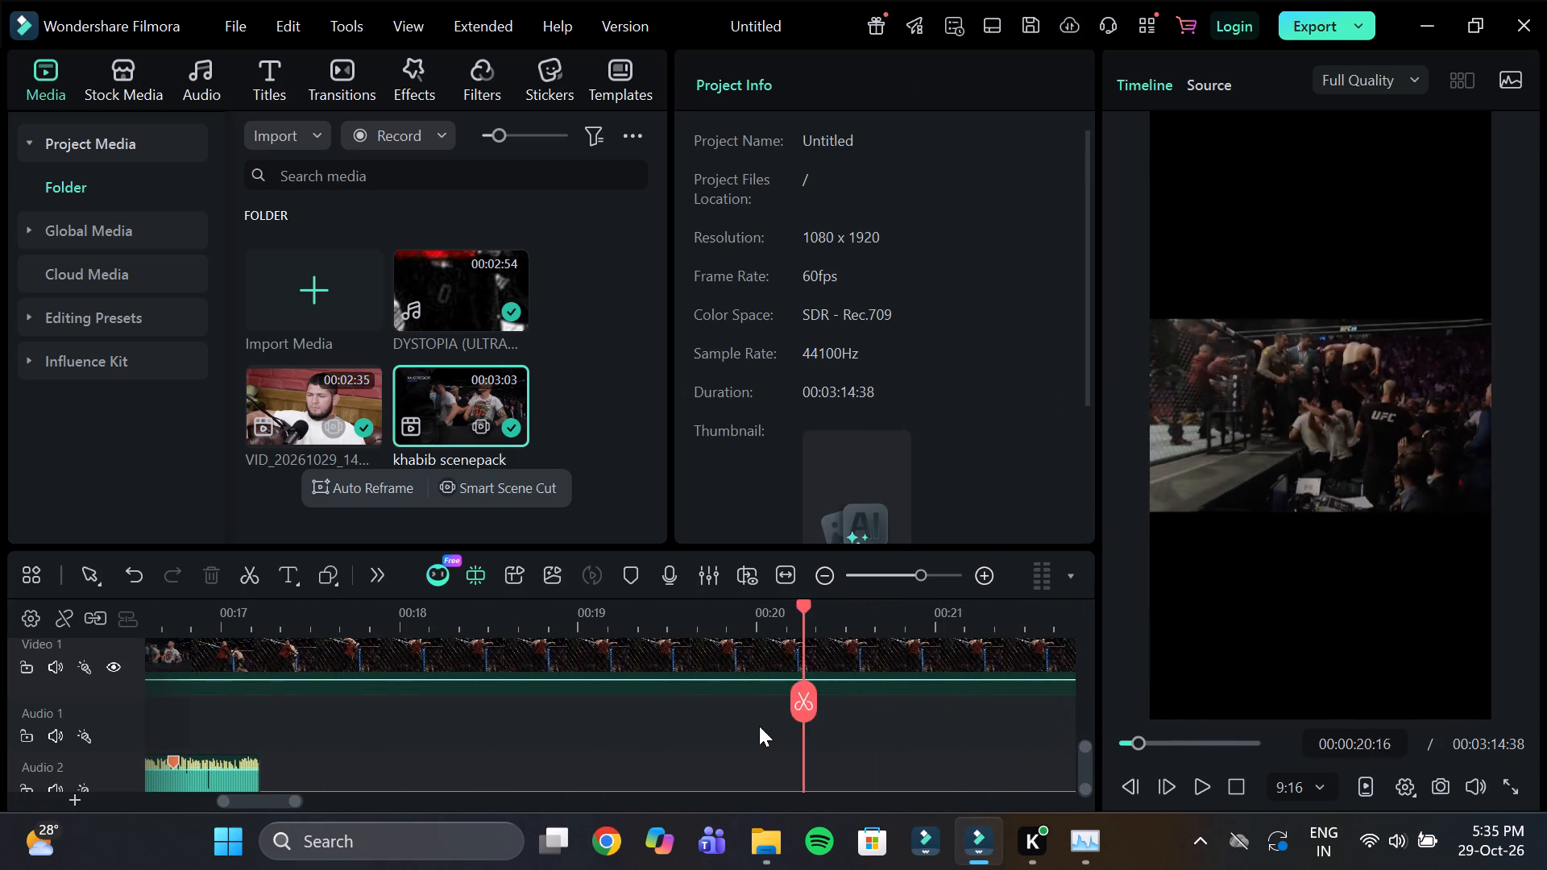
{"action": "left_click_drag", "start_coordinate": [759, 726], "coordinate": [680, 745]}
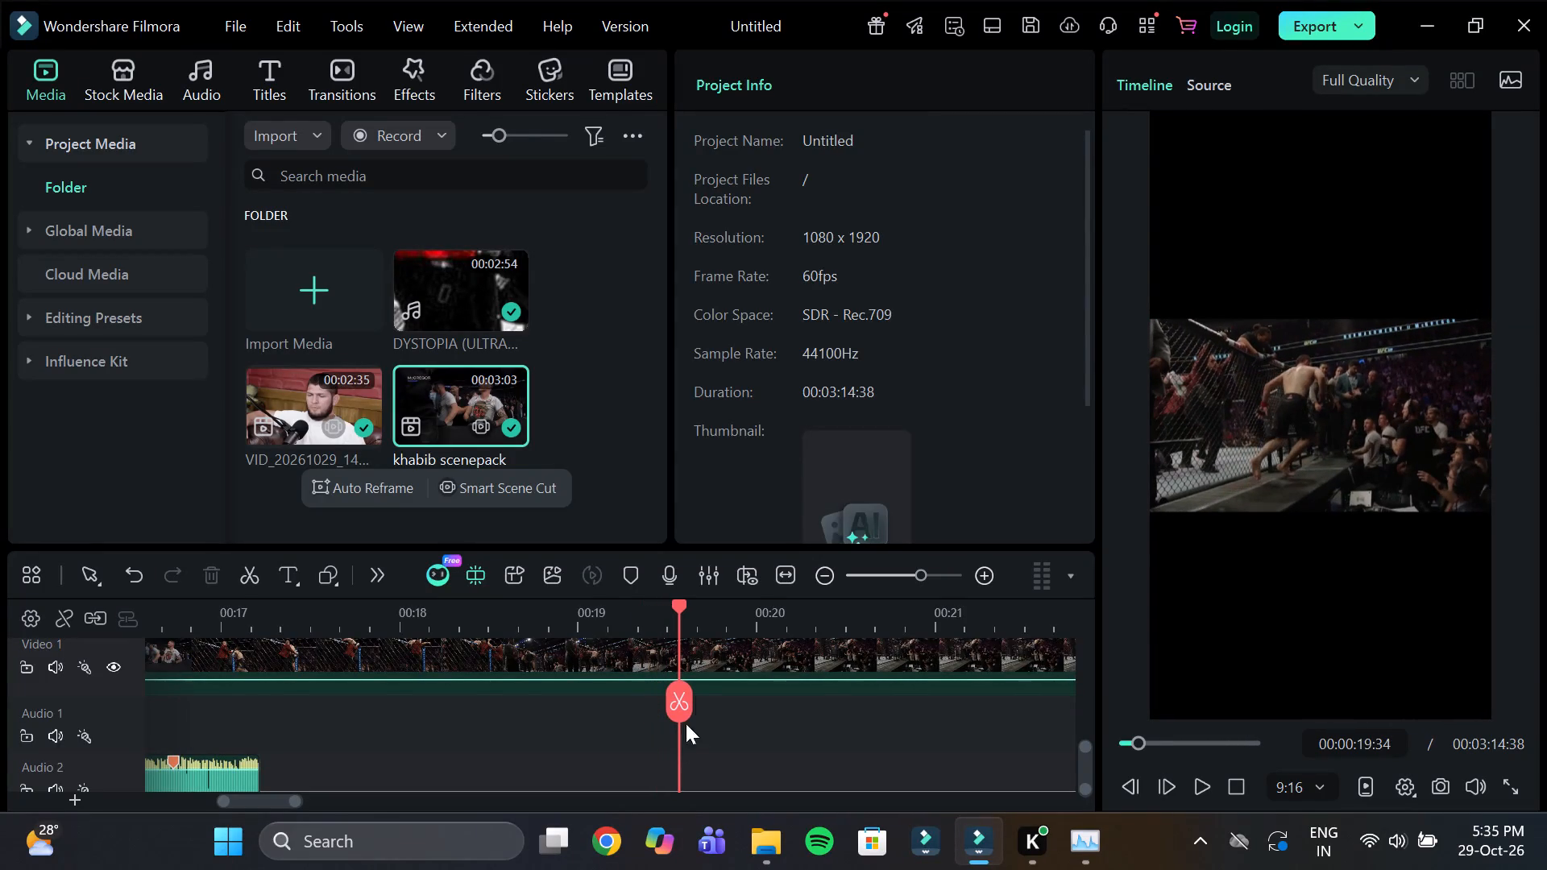
{"action": "left_click", "coordinate": [702, 682]}
{"action": "left_click", "coordinate": [682, 694]}
Split the scenepack at 00:00:21:12 and delete the segment between the 00:00:14:42 and 00:00:19:34 cuts.
{"action": "left_click_drag", "start_coordinate": [678, 614], "coordinate": [847, 681]}
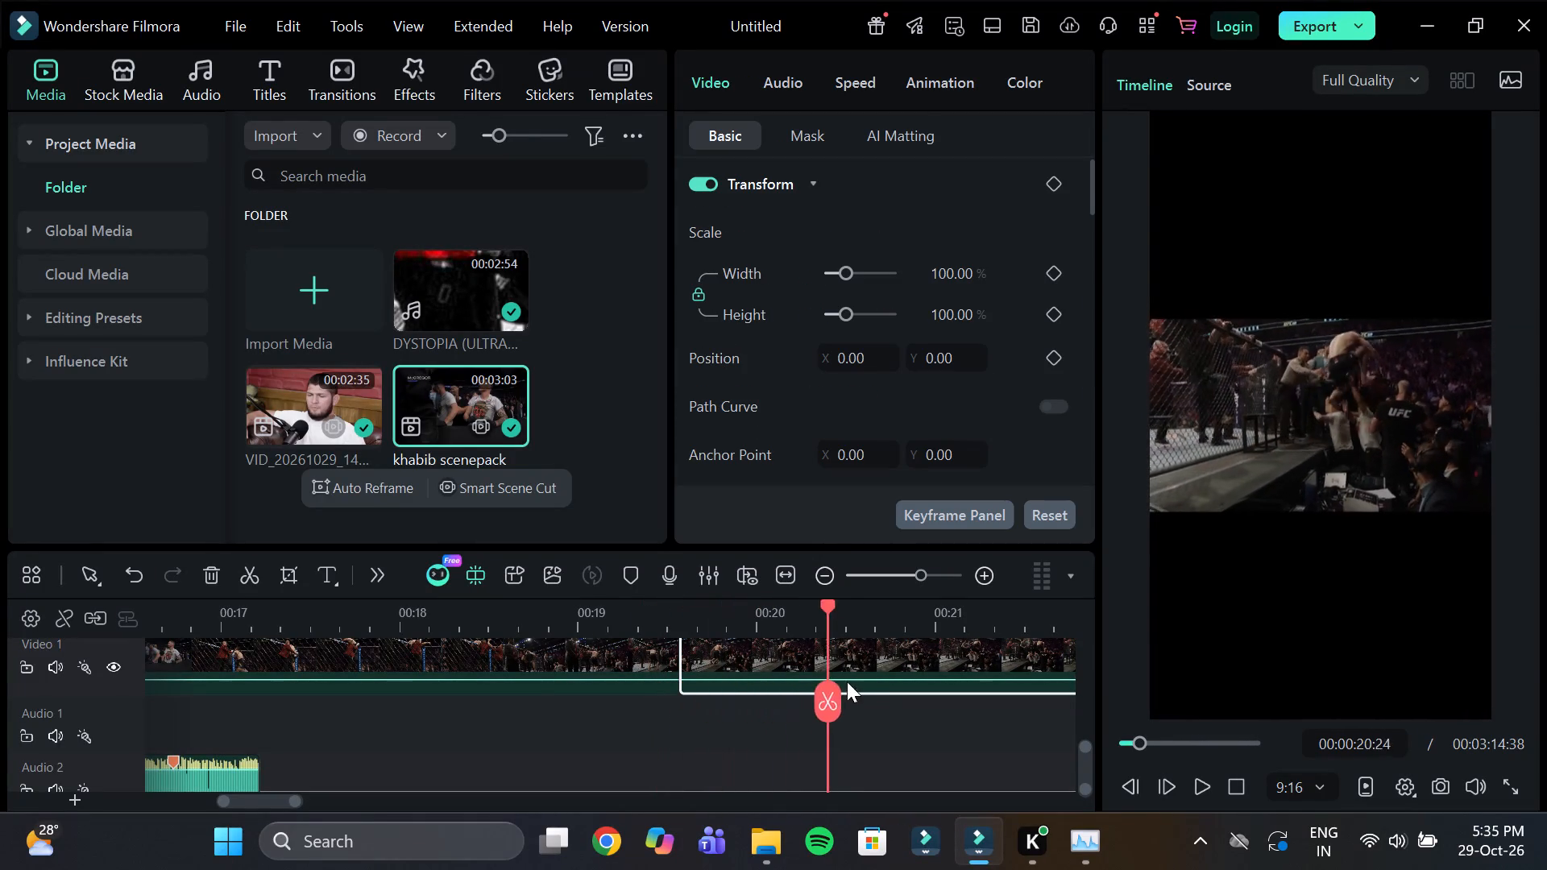
{"action": "left_click_drag", "start_coordinate": [847, 681], "coordinate": [960, 698]}
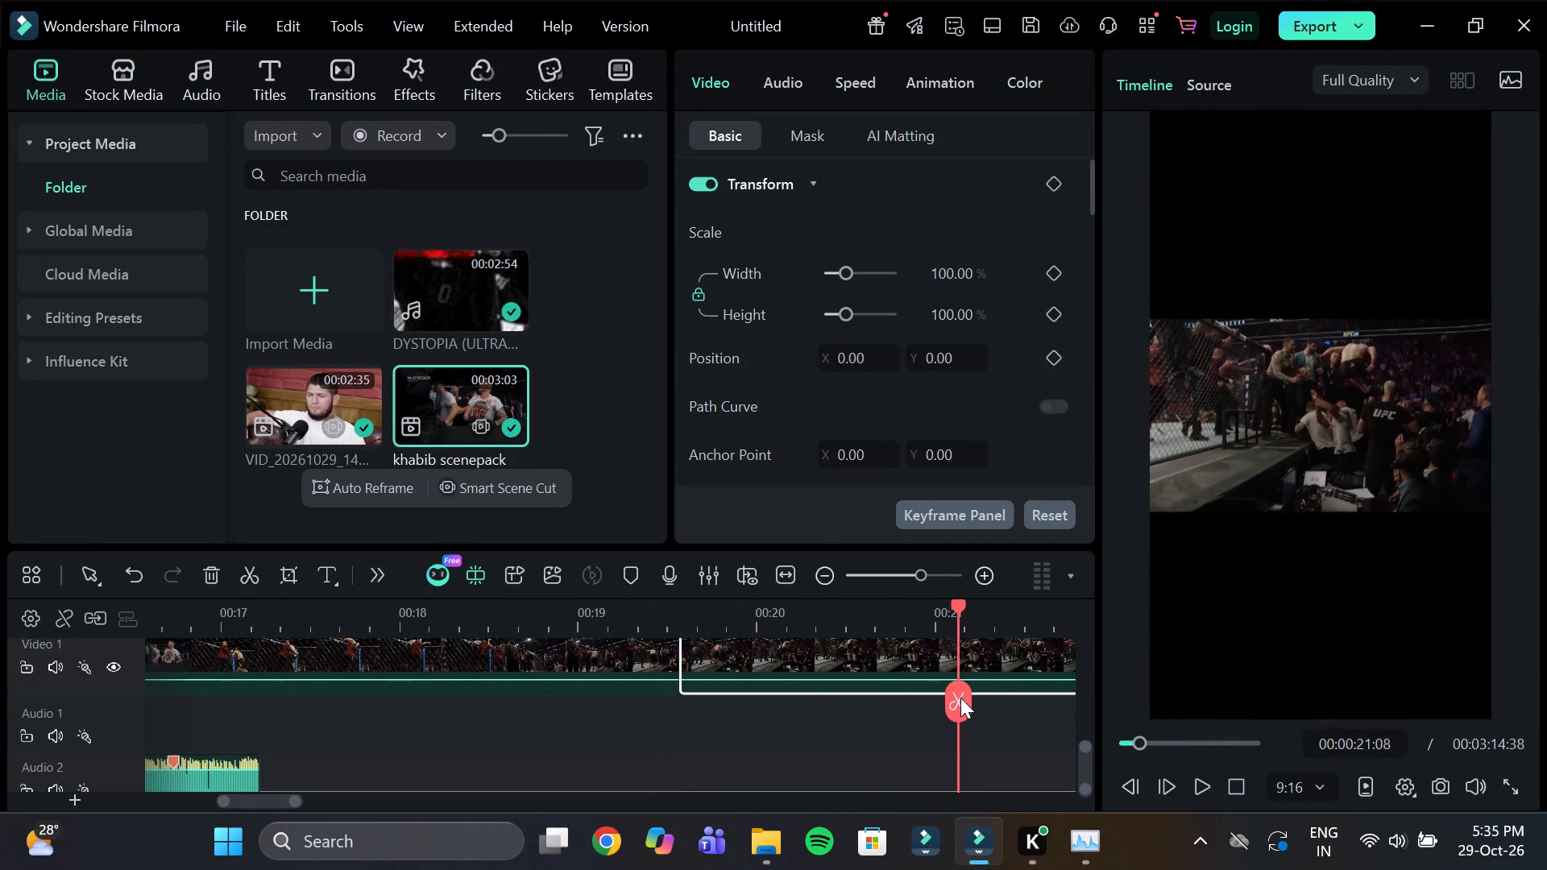
{"action": "left_click_drag", "start_coordinate": [960, 698], "coordinate": [971, 698]}
{"action": "left_click", "coordinate": [971, 698]}
{"action": "left_click", "coordinate": [622, 661]}
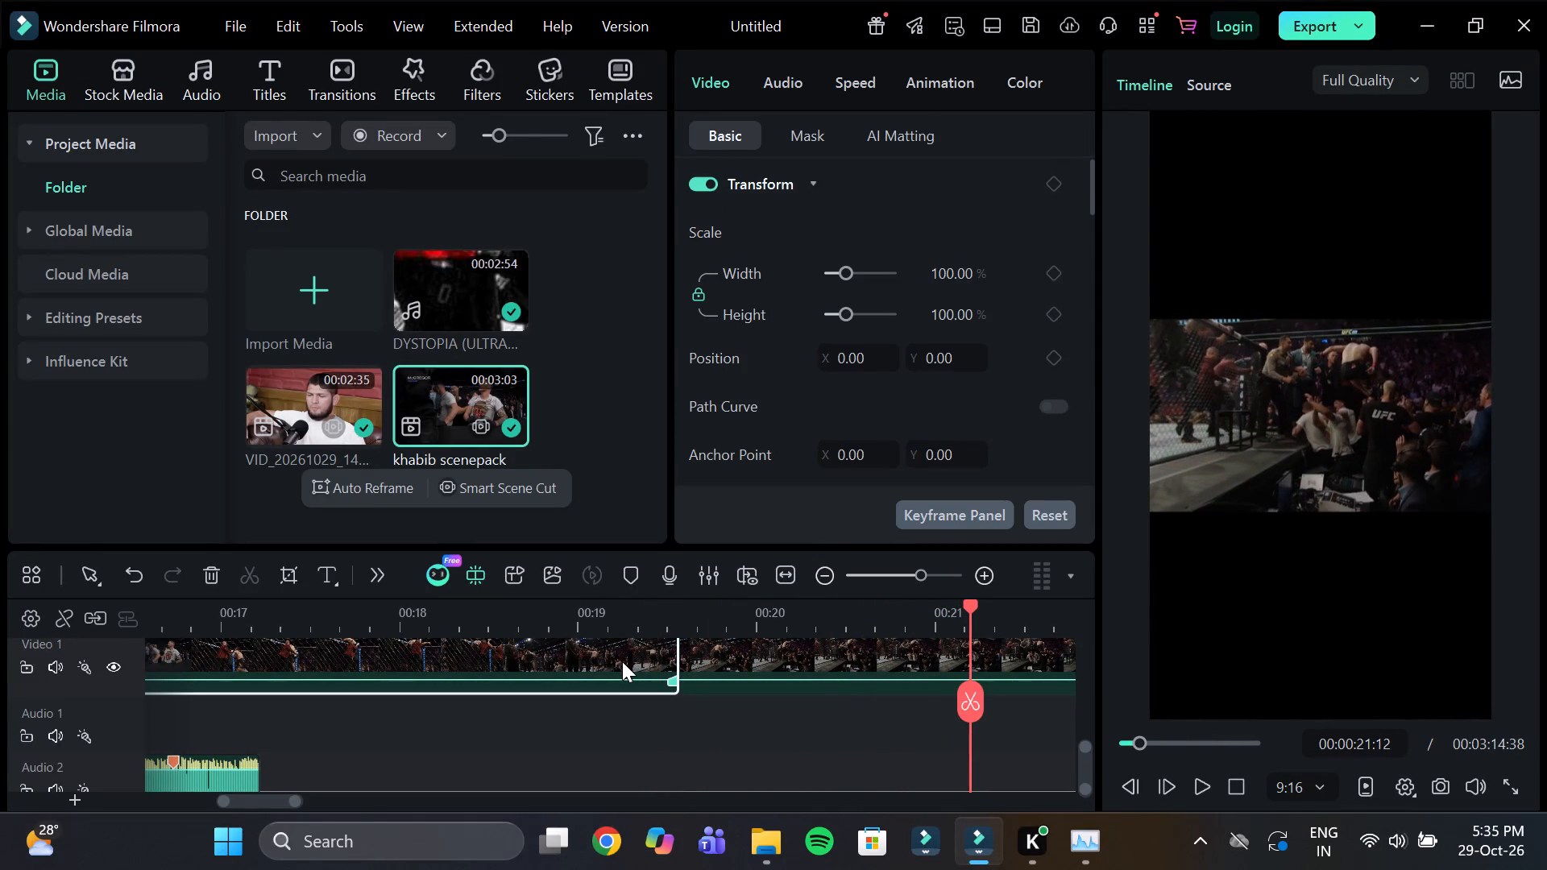
{"action": "key", "text": "Delete"}
Scrub through the remaining scenepack footage from about 21 to 42 seconds to examine its shots for usable scenes.
{"action": "left_click_drag", "start_coordinate": [1013, 621], "coordinate": [981, 621]}
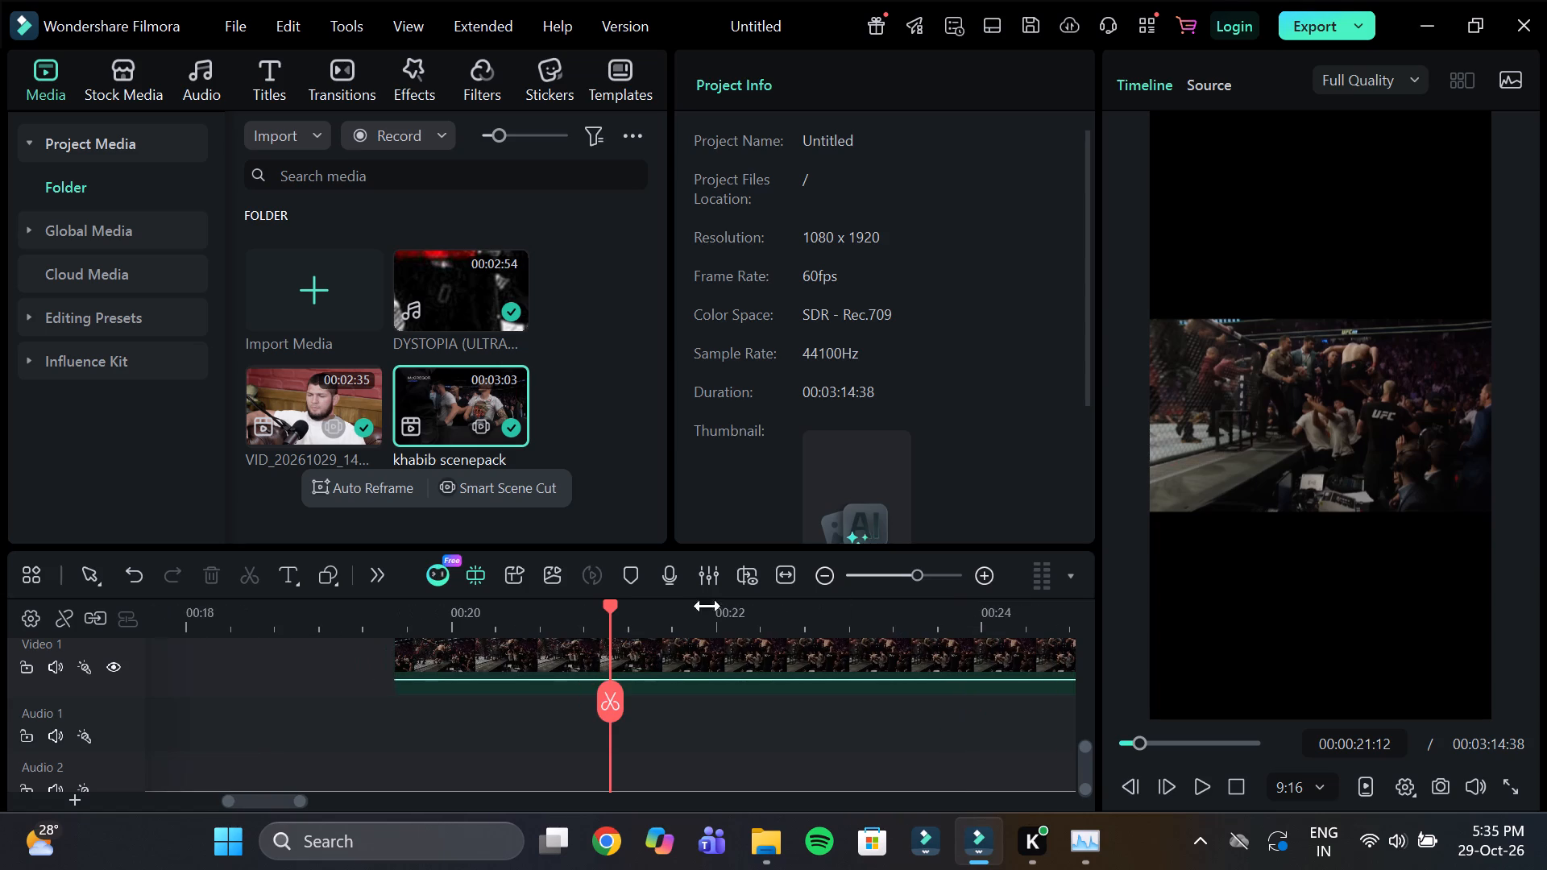
{"action": "left_click", "coordinate": [670, 624]}
{"action": "left_click_drag", "start_coordinate": [668, 608], "coordinate": [815, 663]}
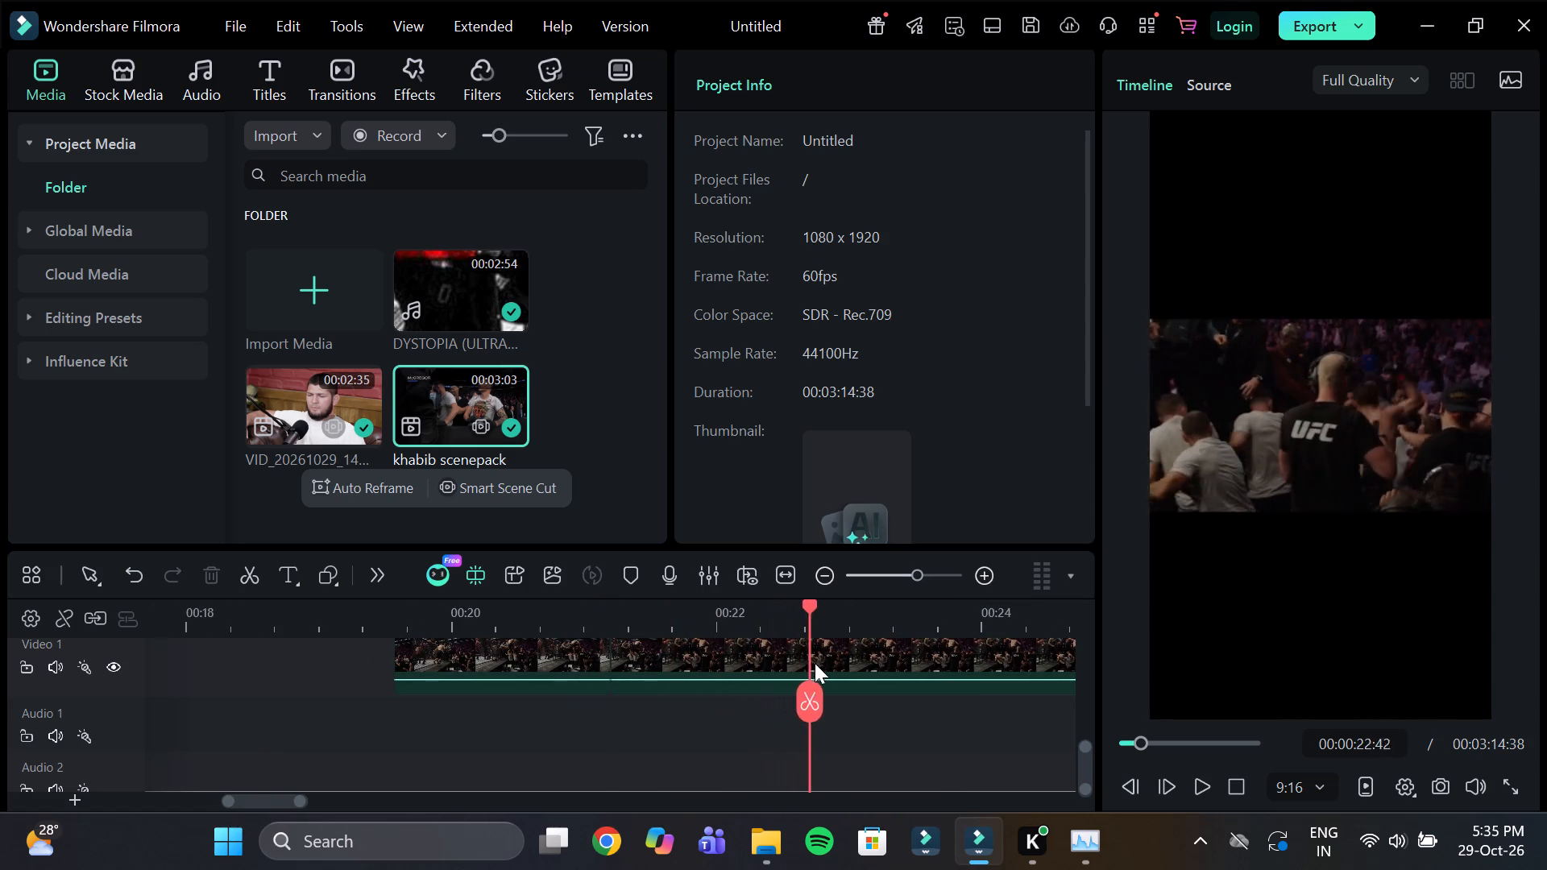
{"action": "left_click_drag", "start_coordinate": [815, 663], "coordinate": [1085, 705]}
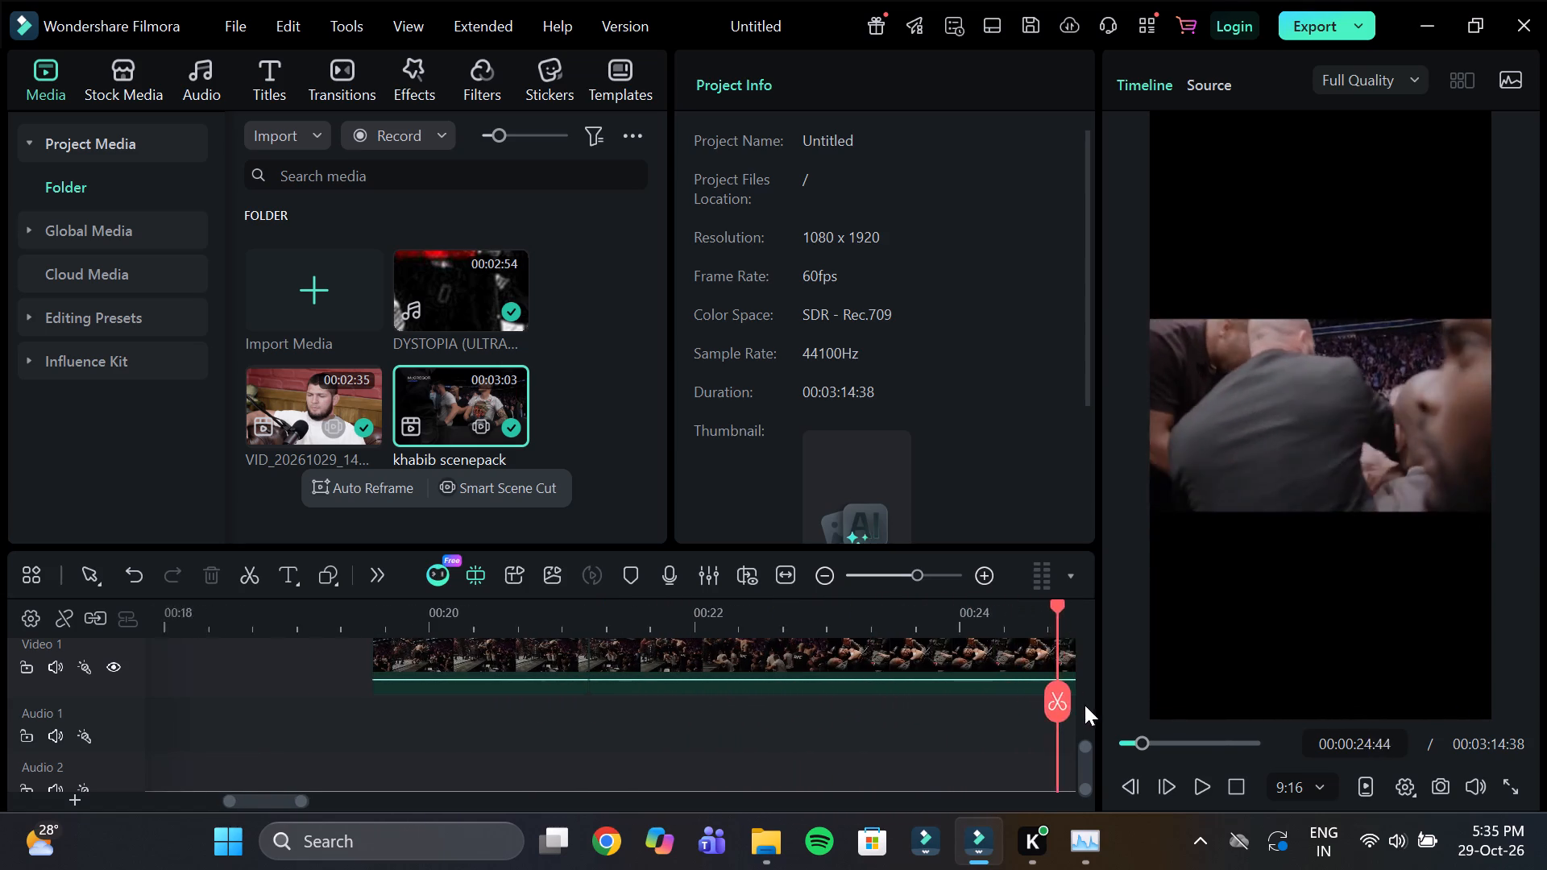
{"action": "left_click_drag", "start_coordinate": [1085, 705], "coordinate": [1066, 709]}
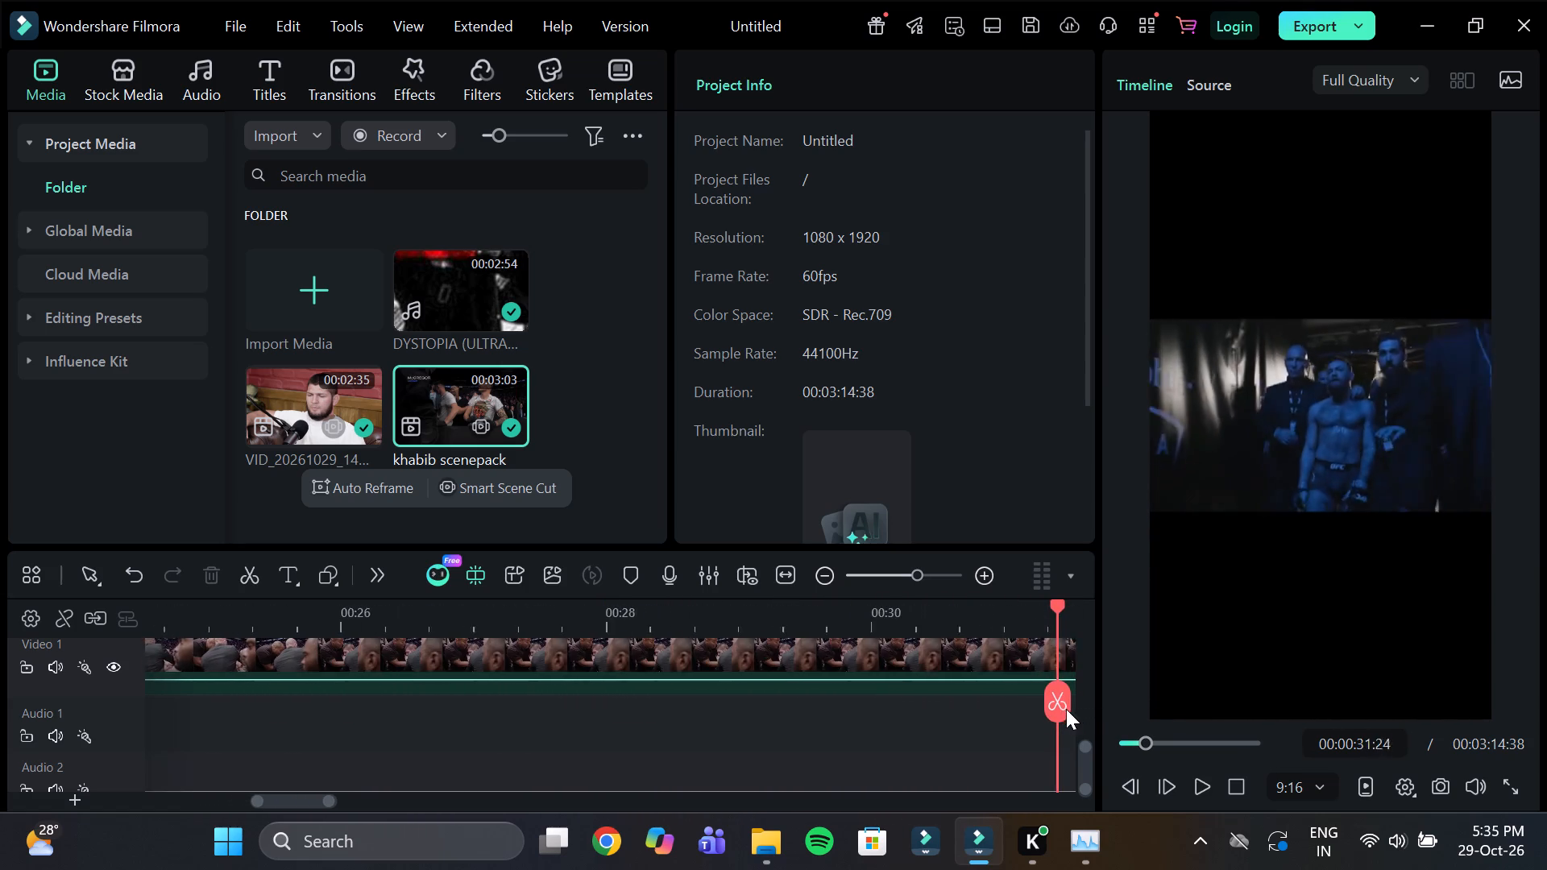
{"action": "left_click_drag", "start_coordinate": [1066, 709], "coordinate": [905, 687]}
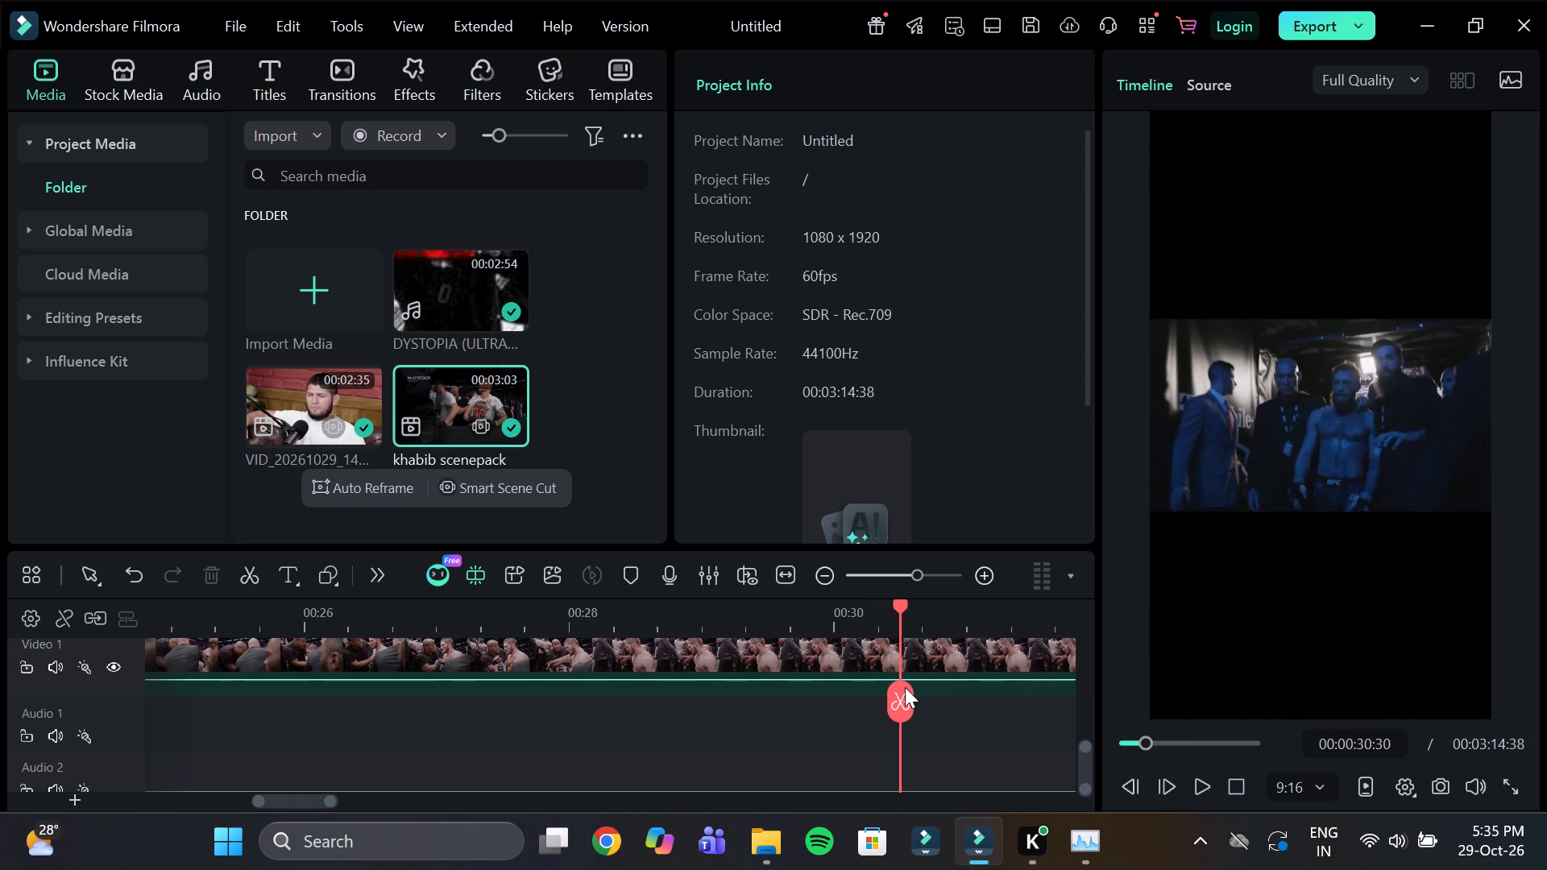
{"action": "left_click_drag", "start_coordinate": [905, 687], "coordinate": [873, 681]}
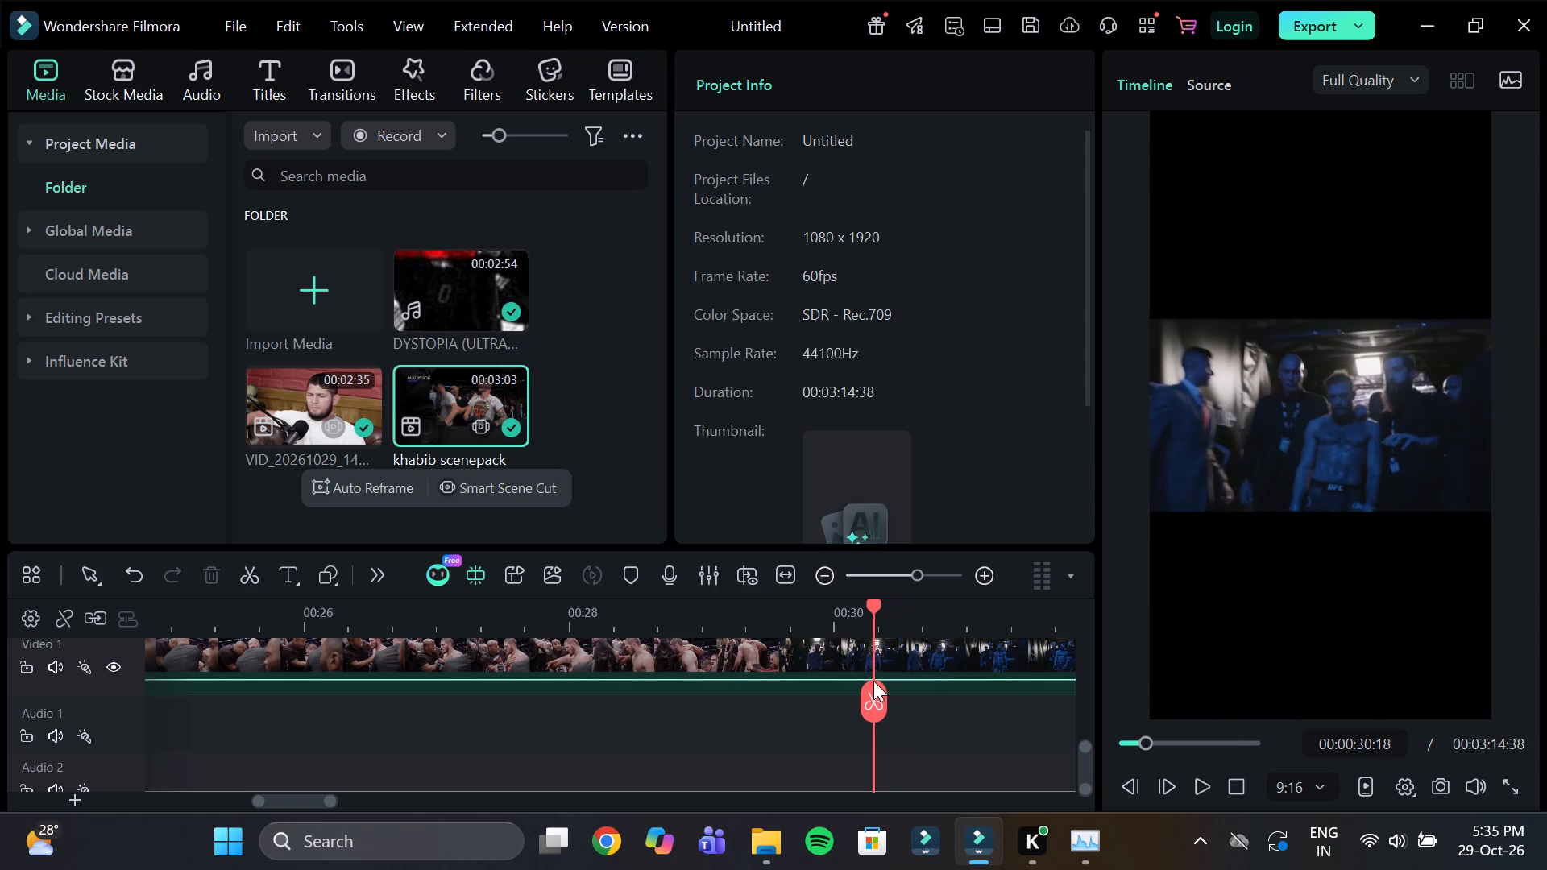
{"action": "left_click_drag", "start_coordinate": [873, 681], "coordinate": [1085, 706]}
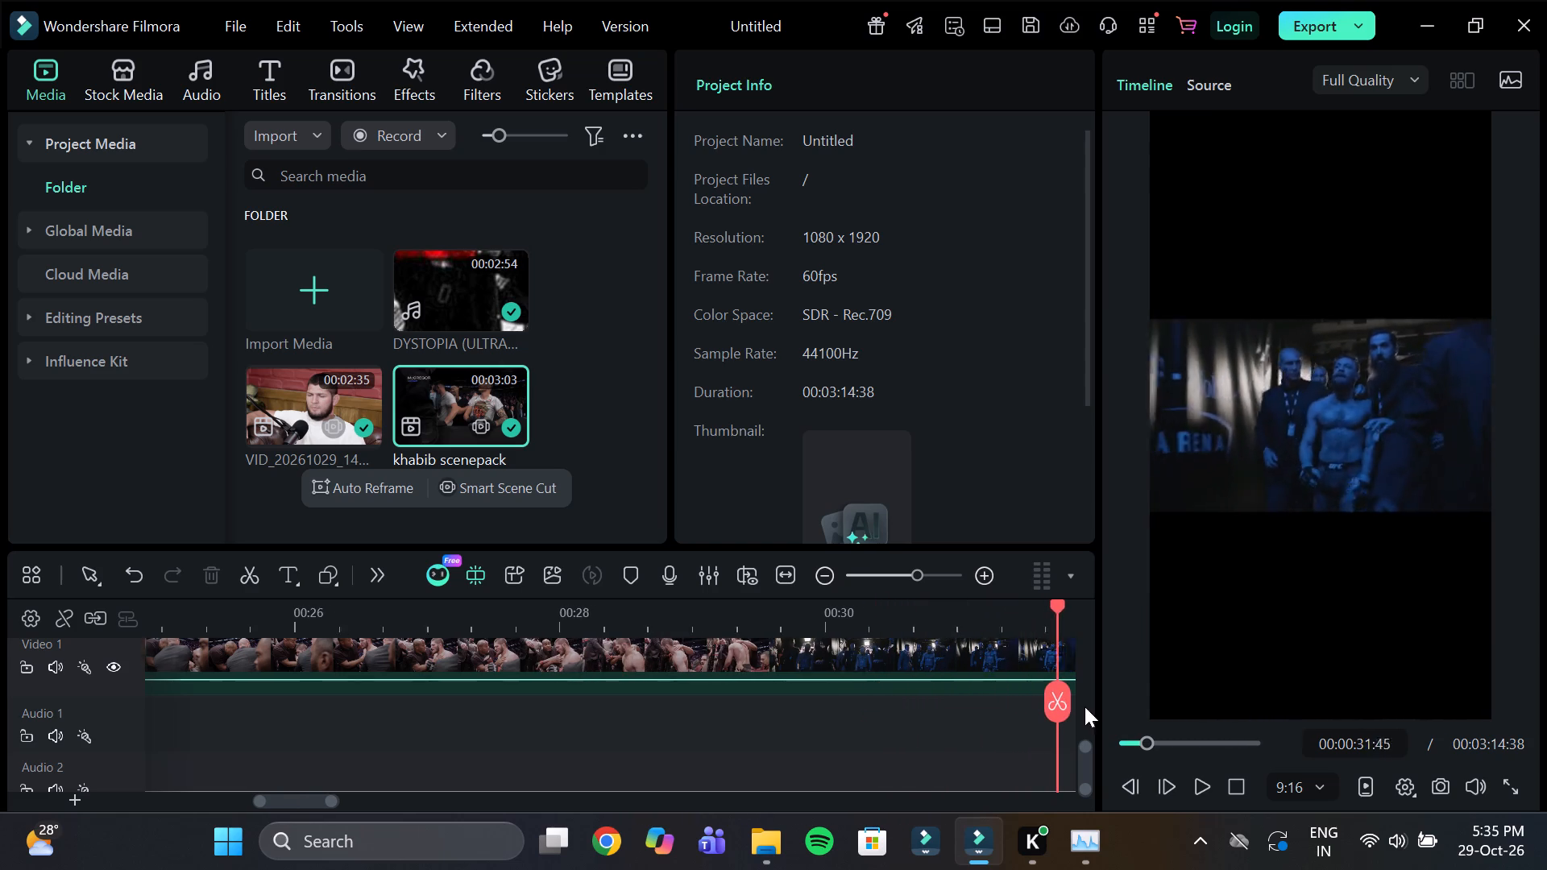
{"action": "left_click_drag", "start_coordinate": [1085, 706], "coordinate": [646, 679]}
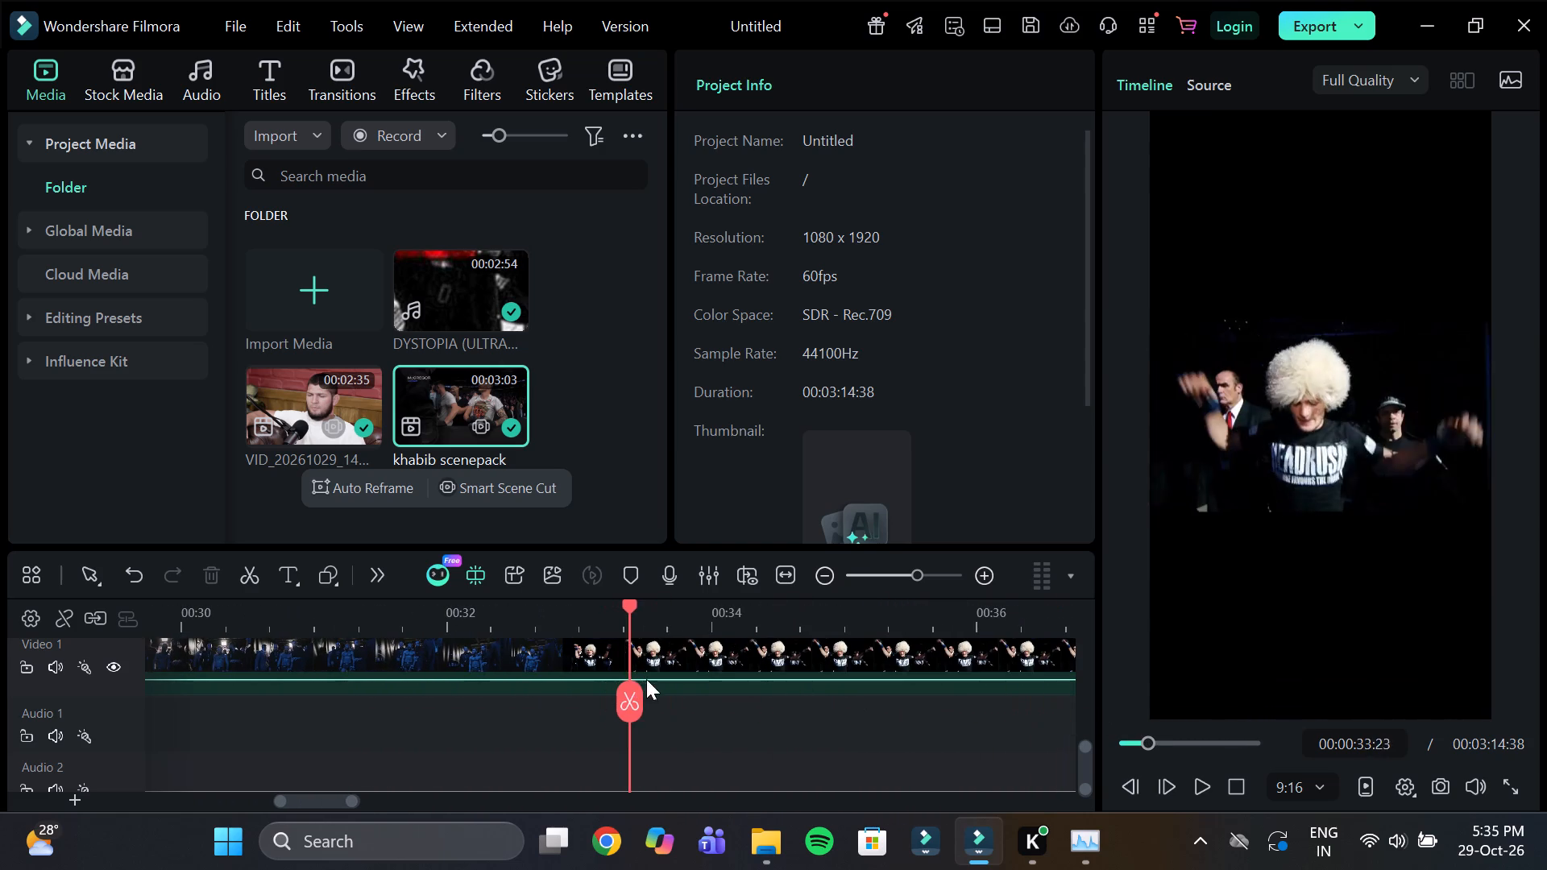
{"action": "left_click_drag", "start_coordinate": [646, 679], "coordinate": [780, 683]}
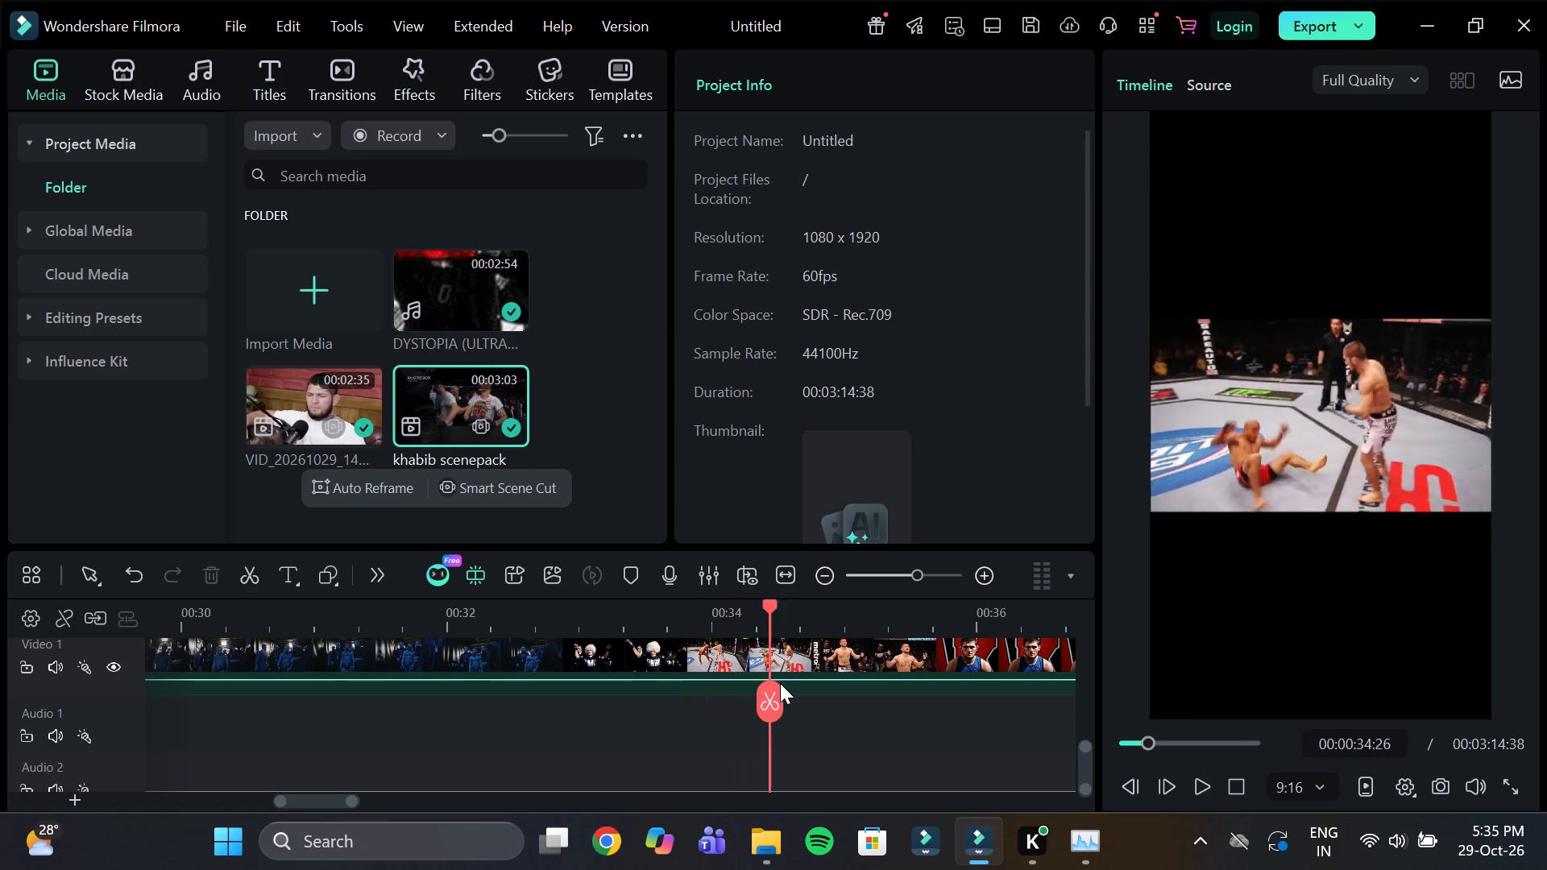
{"action": "left_click_drag", "start_coordinate": [780, 683], "coordinate": [959, 701]}
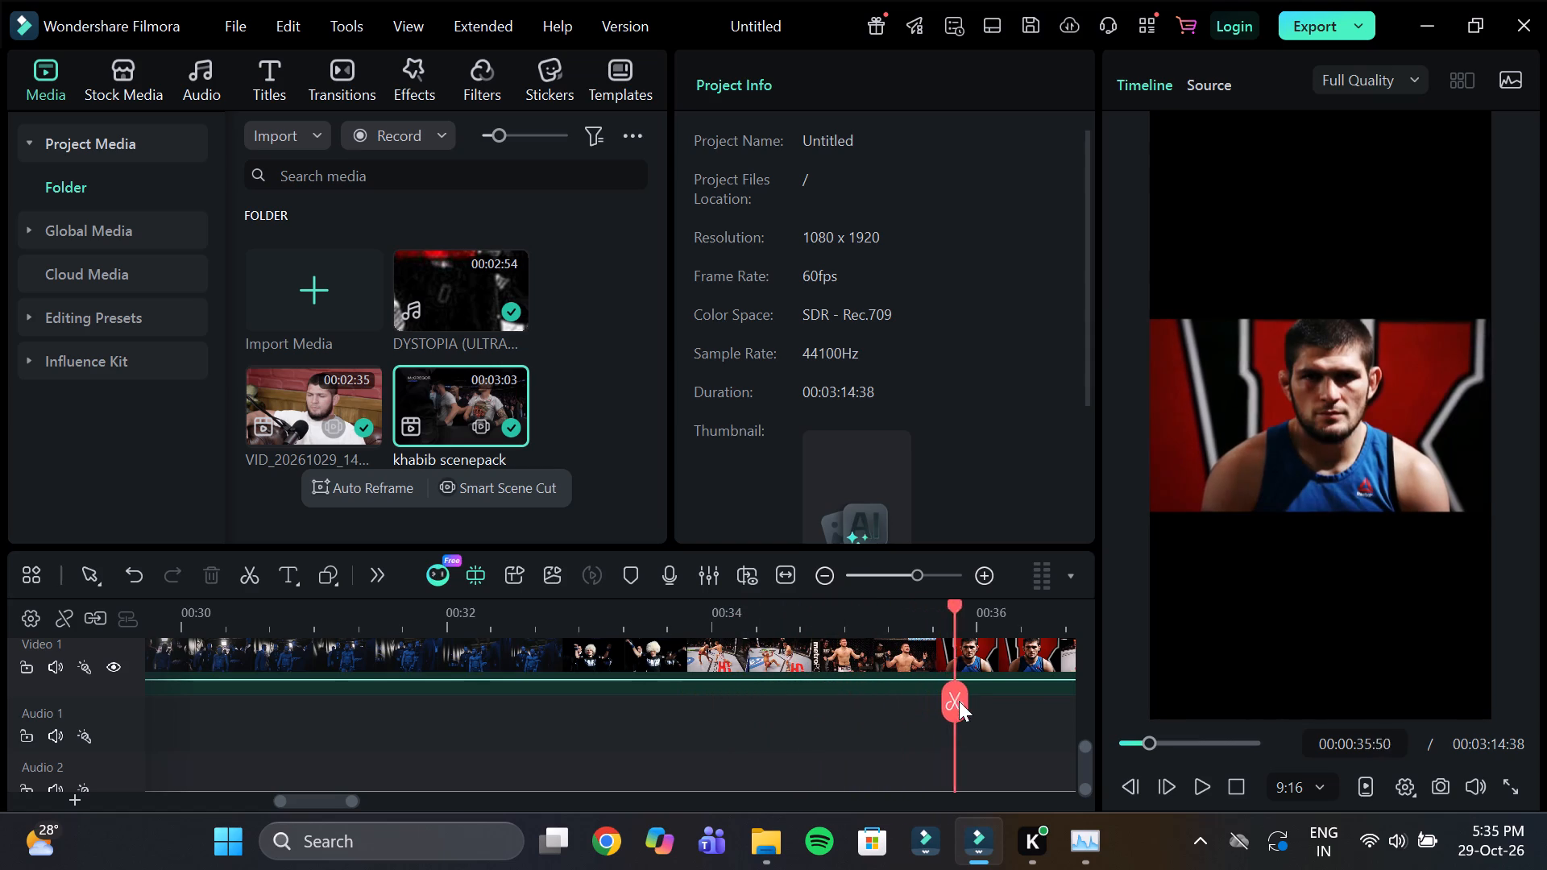
{"action": "left_click_drag", "start_coordinate": [959, 701], "coordinate": [1064, 716]}
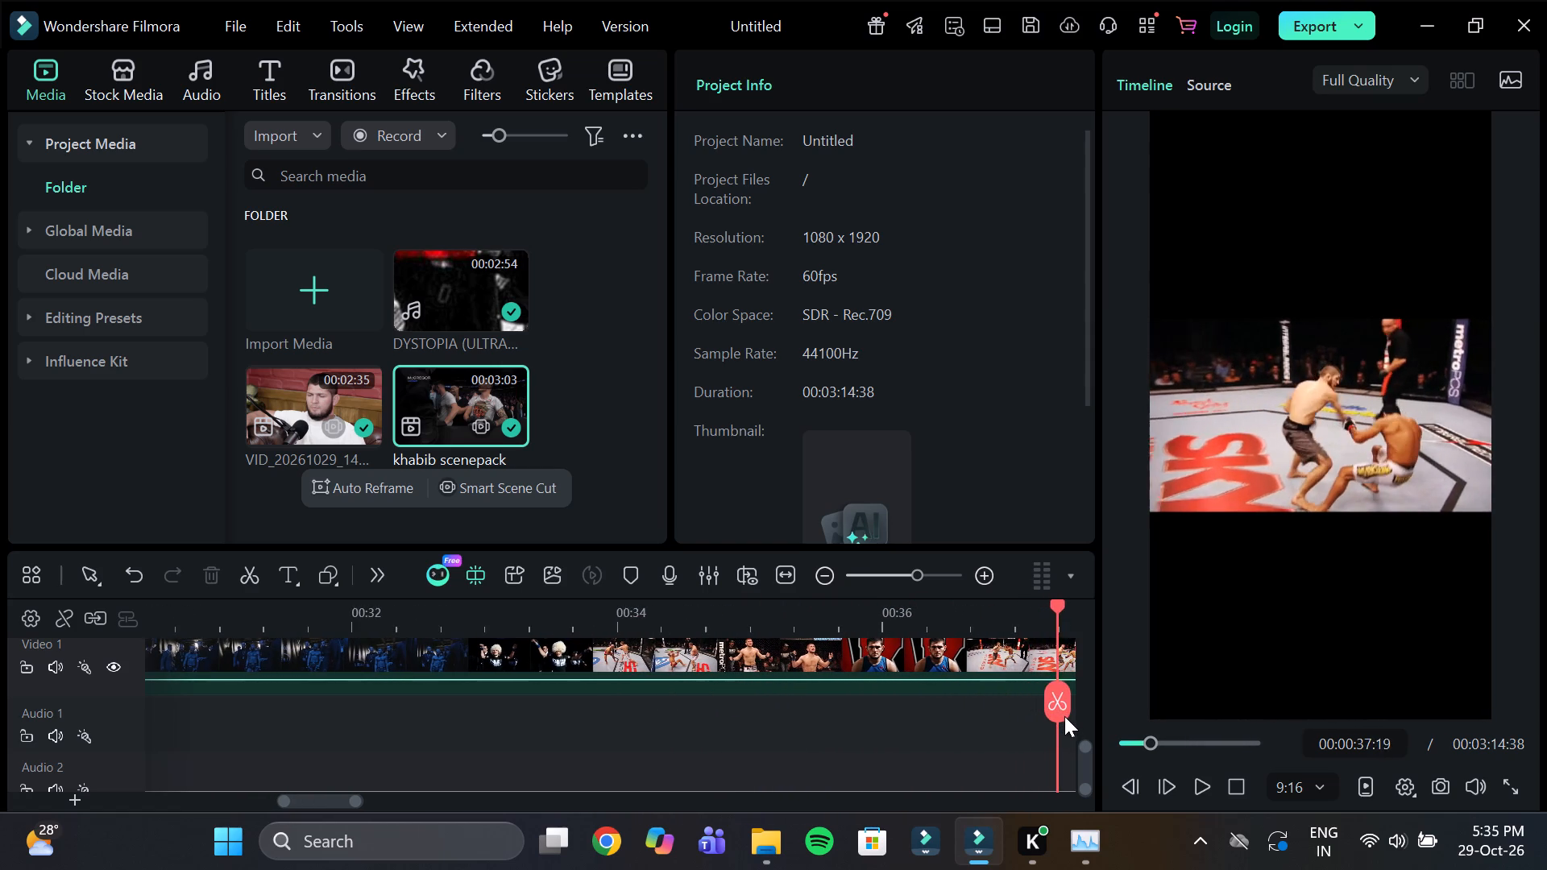
{"action": "left_click_drag", "start_coordinate": [1064, 716], "coordinate": [1054, 715]}
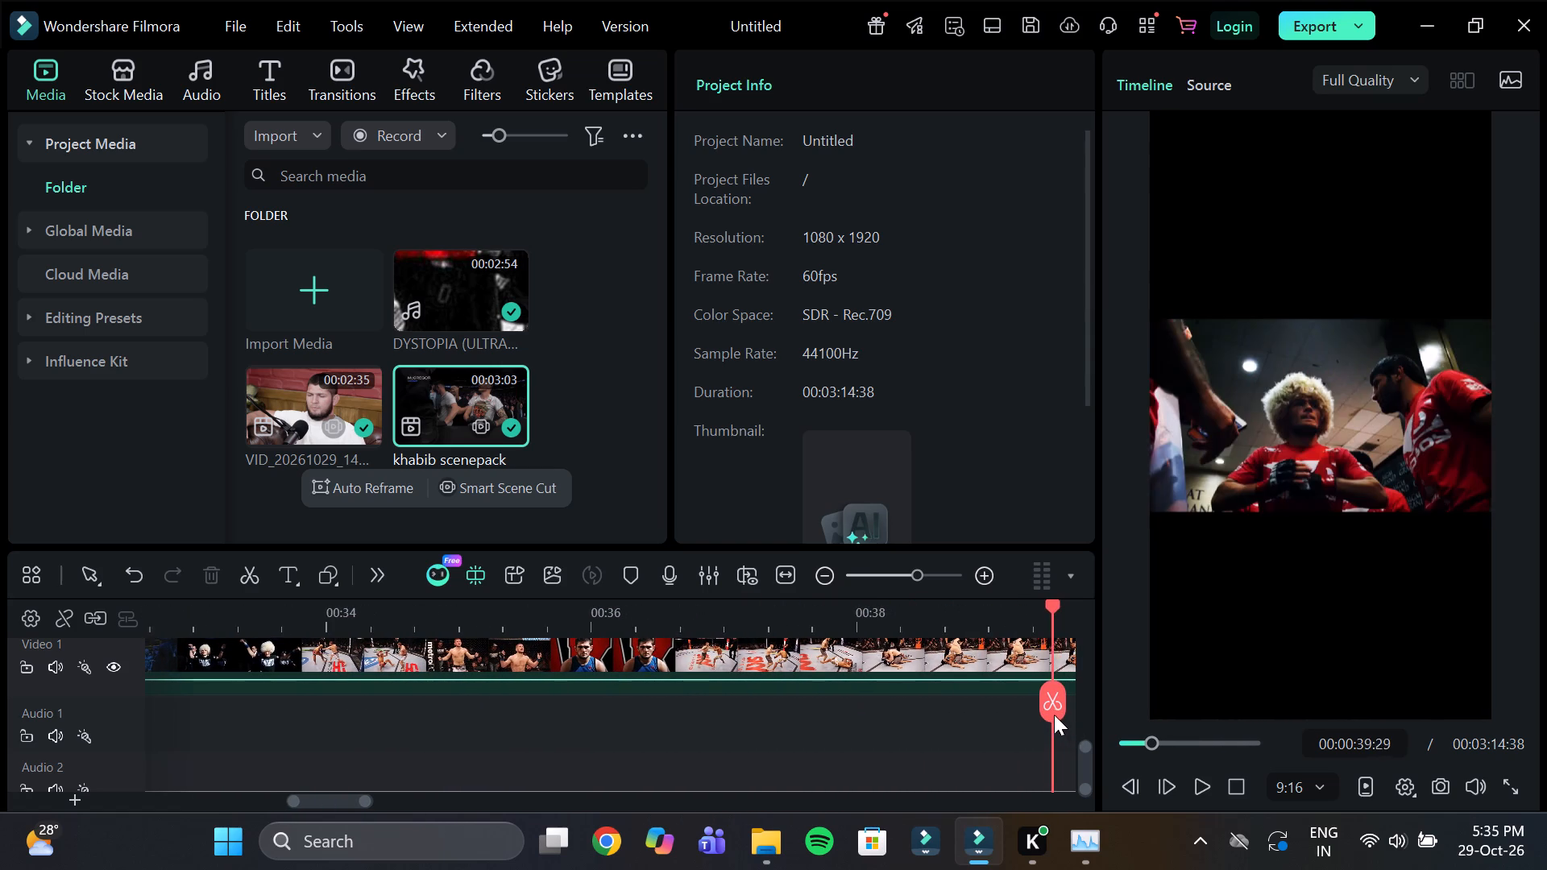
{"action": "left_click_drag", "start_coordinate": [1054, 715], "coordinate": [872, 679]}
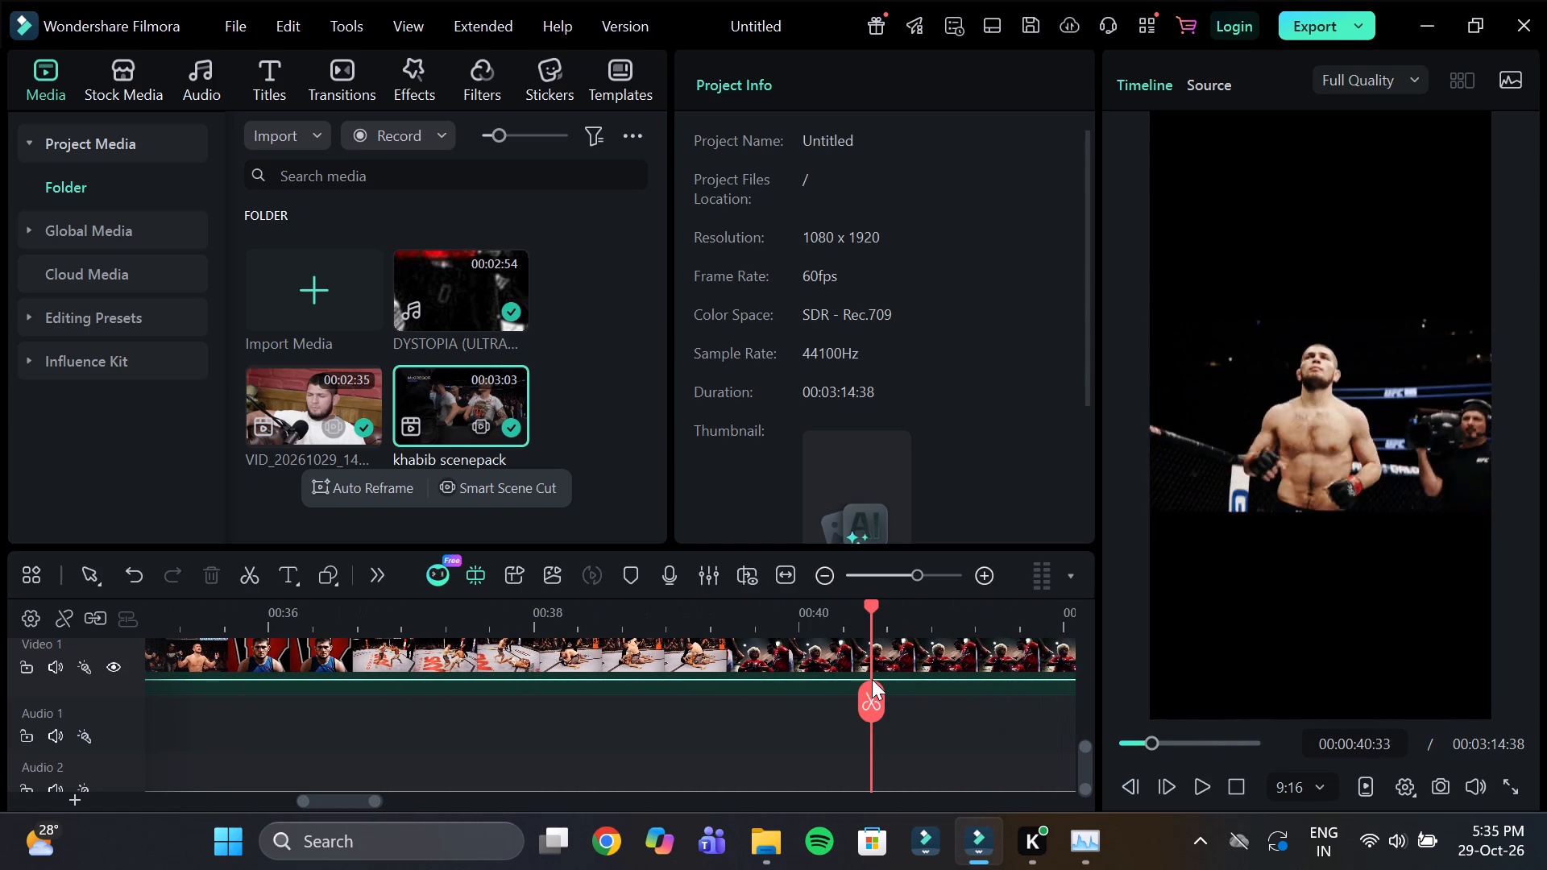
{"action": "left_click_drag", "start_coordinate": [872, 679], "coordinate": [1064, 710]}
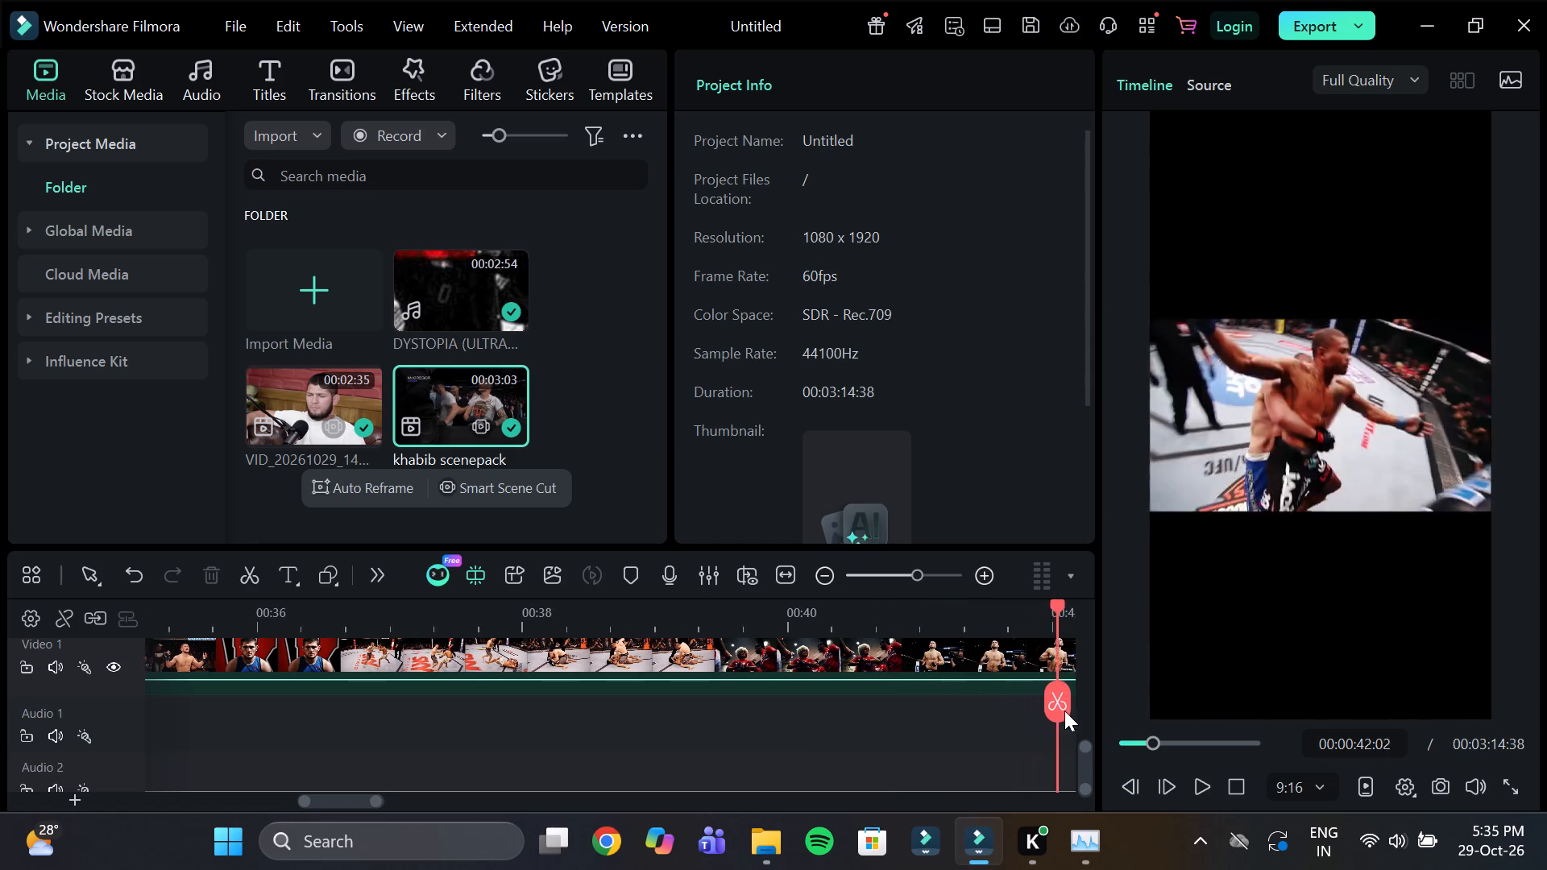
{"action": "left_click_drag", "start_coordinate": [1064, 710], "coordinate": [847, 685]}
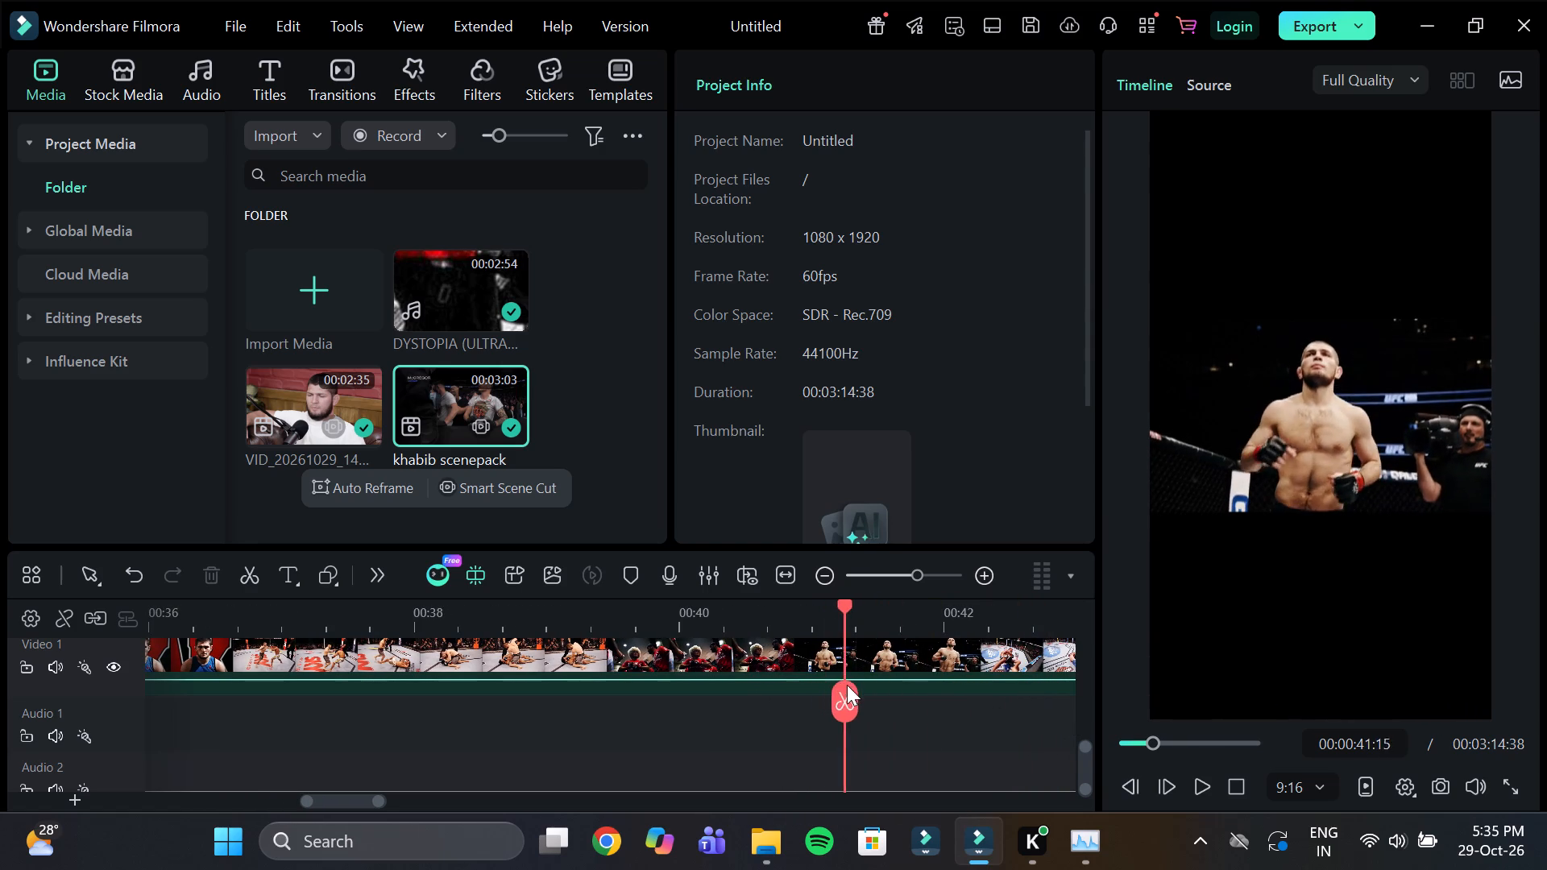
{"action": "left_click_drag", "start_coordinate": [847, 685], "coordinate": [807, 676]}
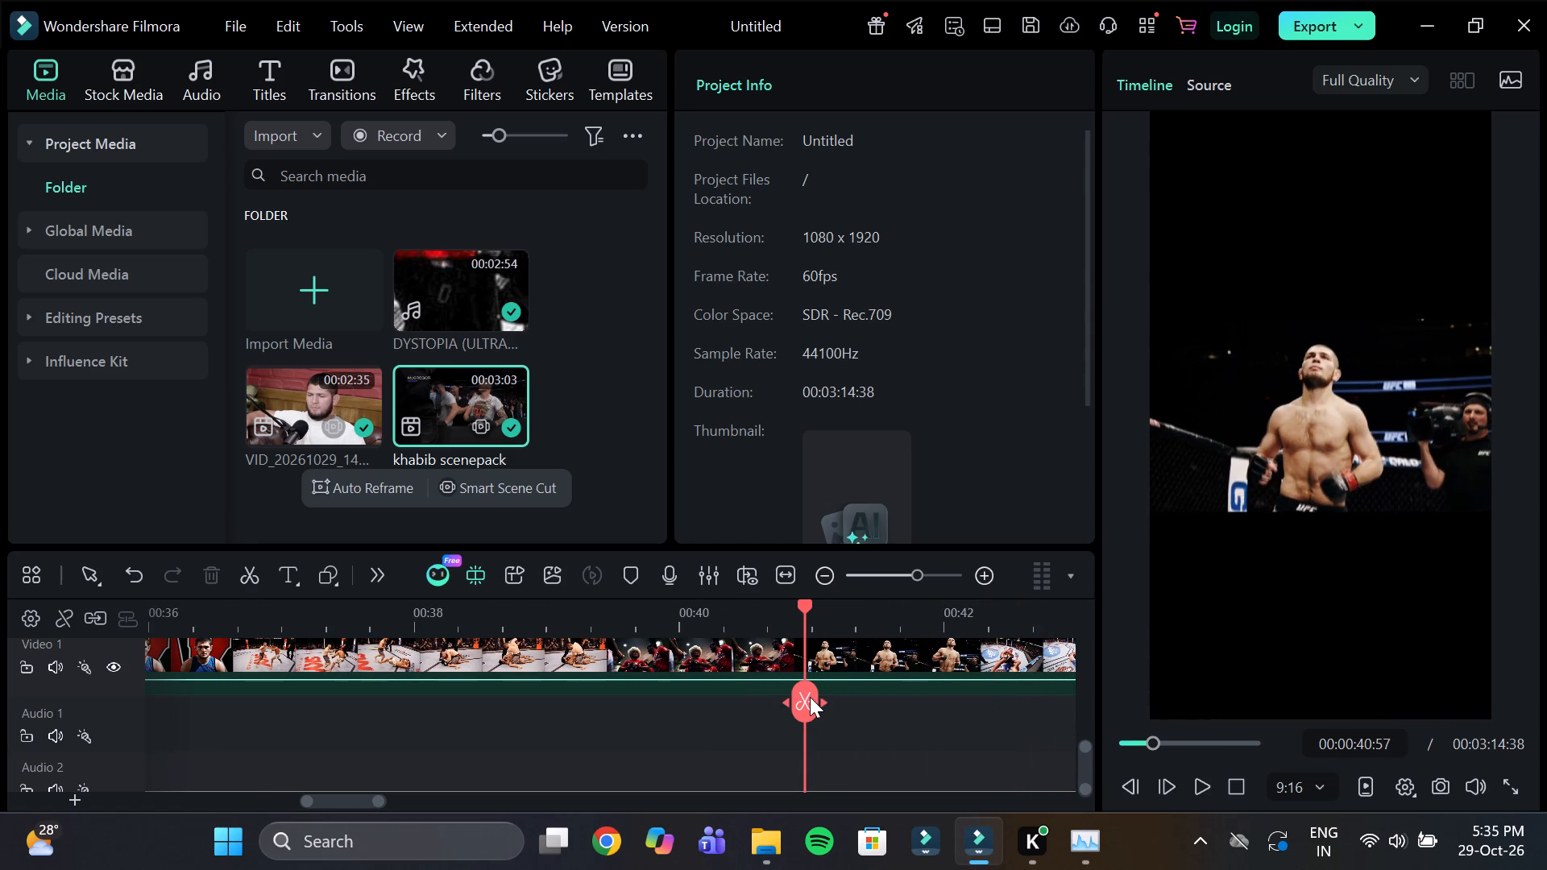
Split the scenepack clip at 00:00:50:49, within the shot of the champion celebrating with the belt.
{"action": "left_click", "coordinate": [980, 620]}
{"action": "left_click_drag", "start_coordinate": [980, 608], "coordinate": [1090, 666]}
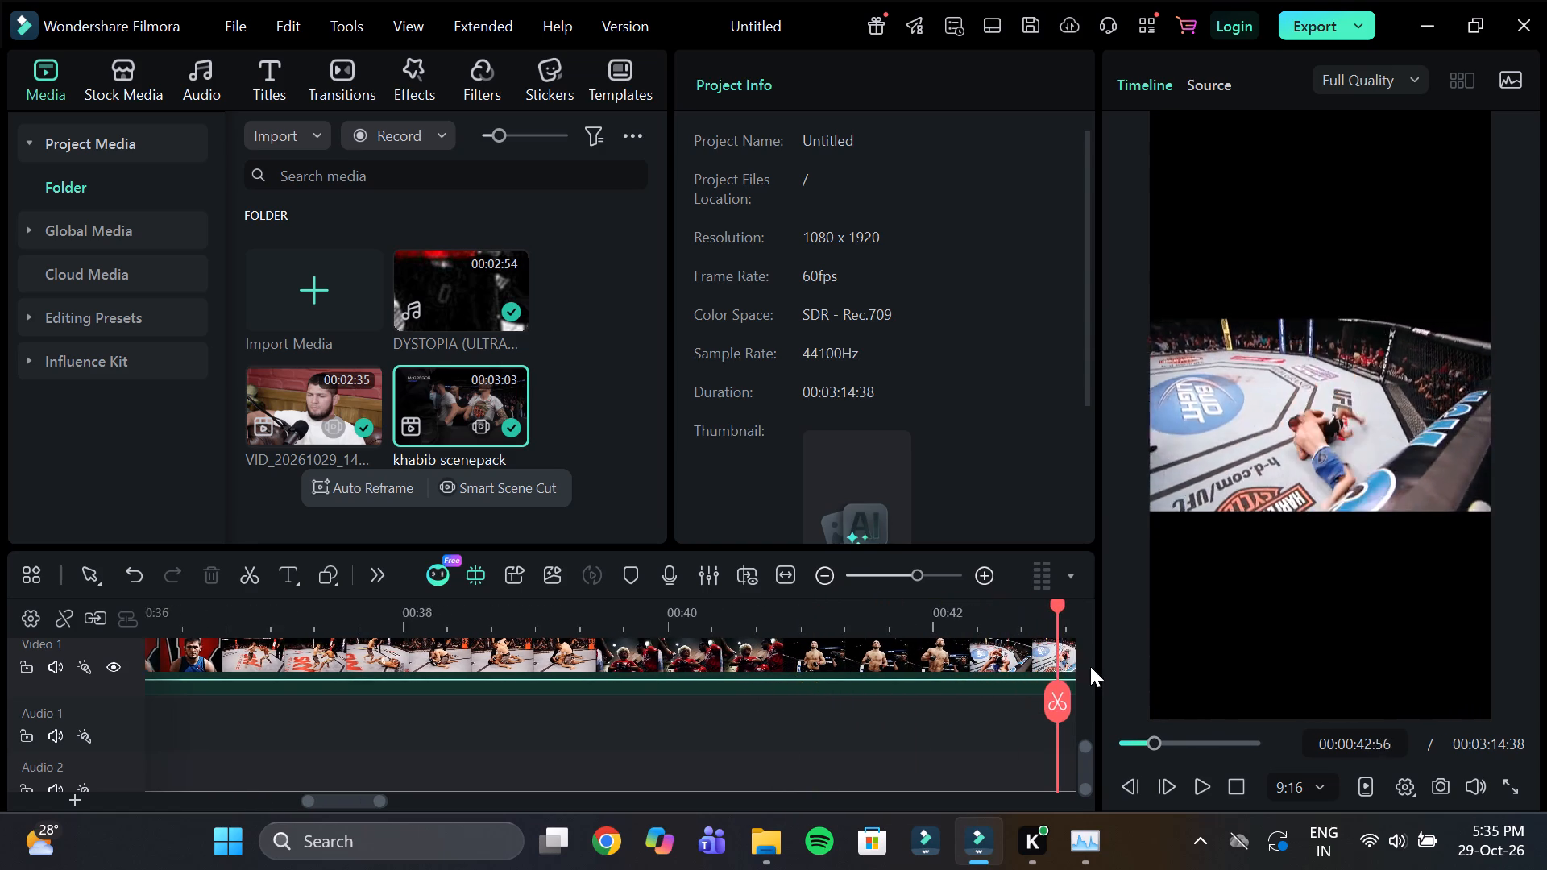
{"action": "left_click_drag", "start_coordinate": [1090, 666], "coordinate": [715, 646]}
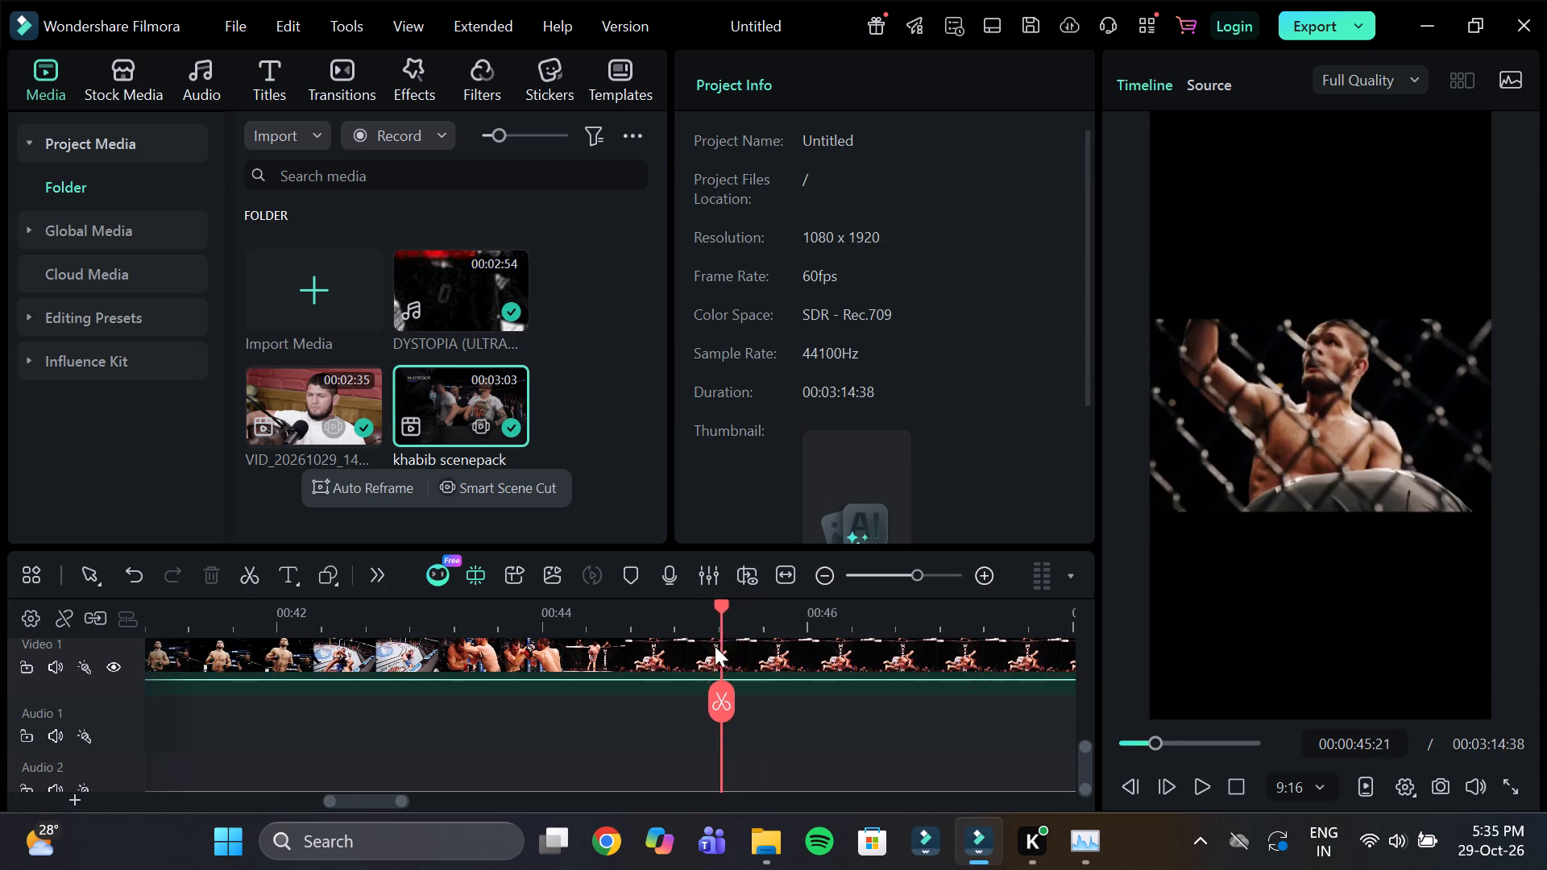
{"action": "left_click_drag", "start_coordinate": [715, 646], "coordinate": [1023, 677]}
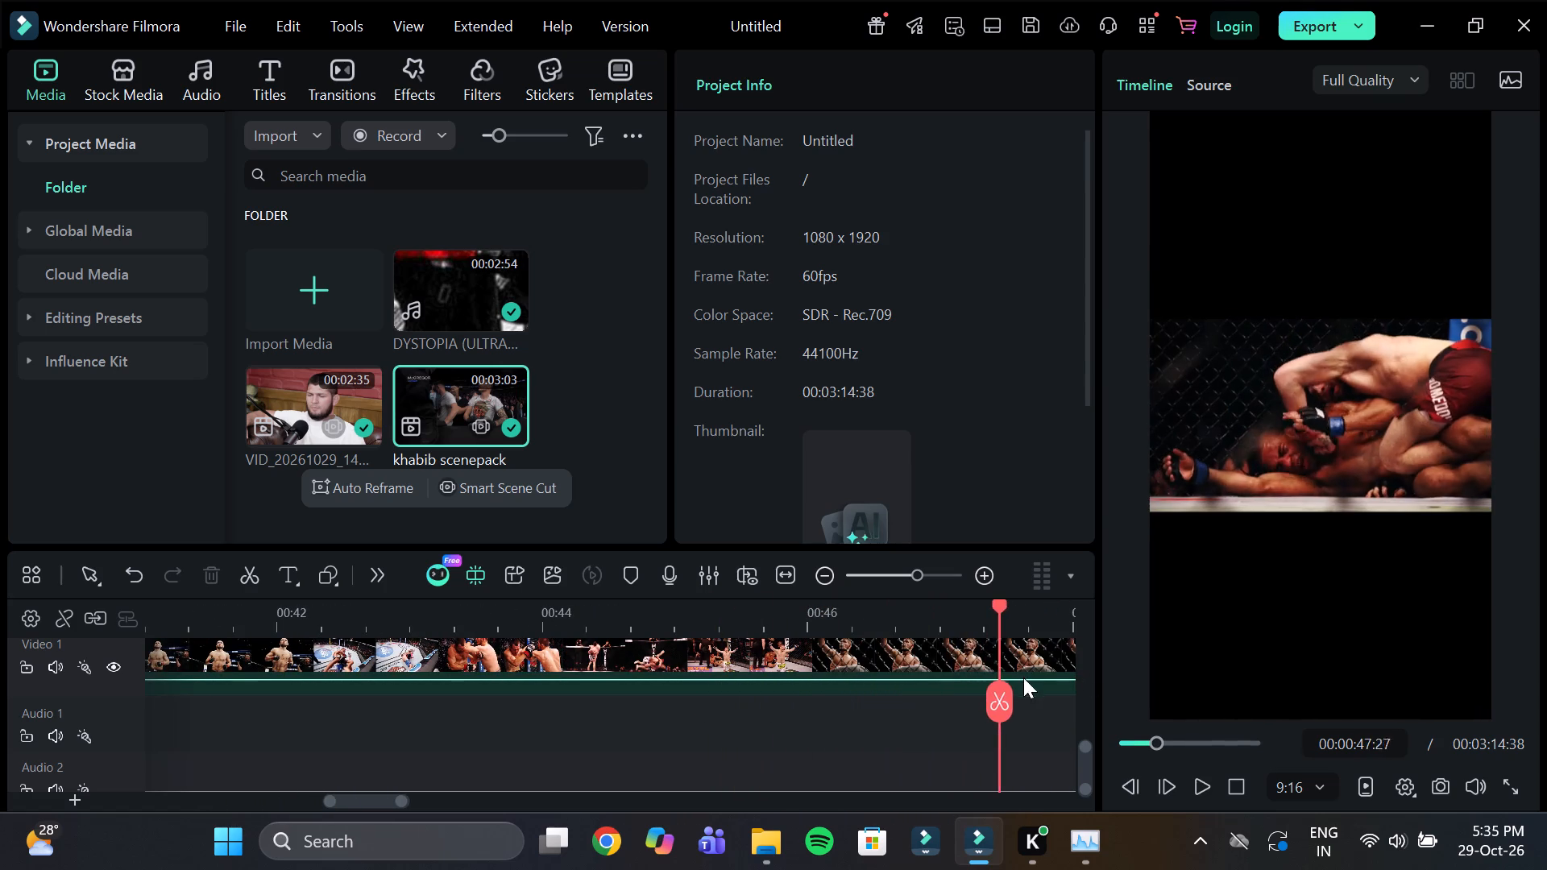
{"action": "left_click_drag", "start_coordinate": [1023, 677], "coordinate": [903, 679]}
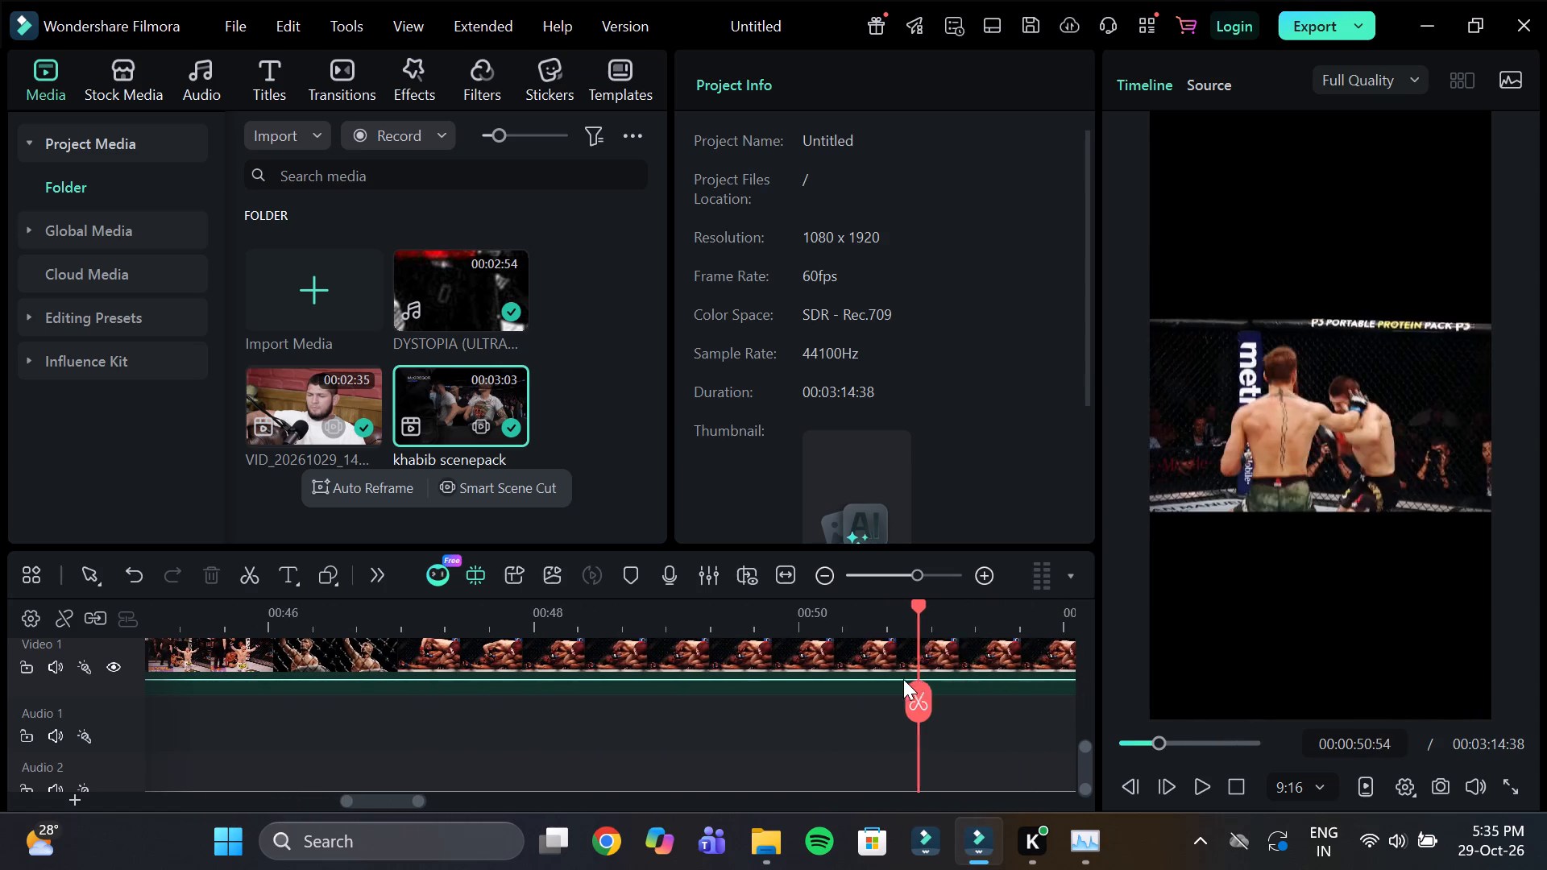
{"action": "left_click_drag", "start_coordinate": [903, 679], "coordinate": [868, 669]}
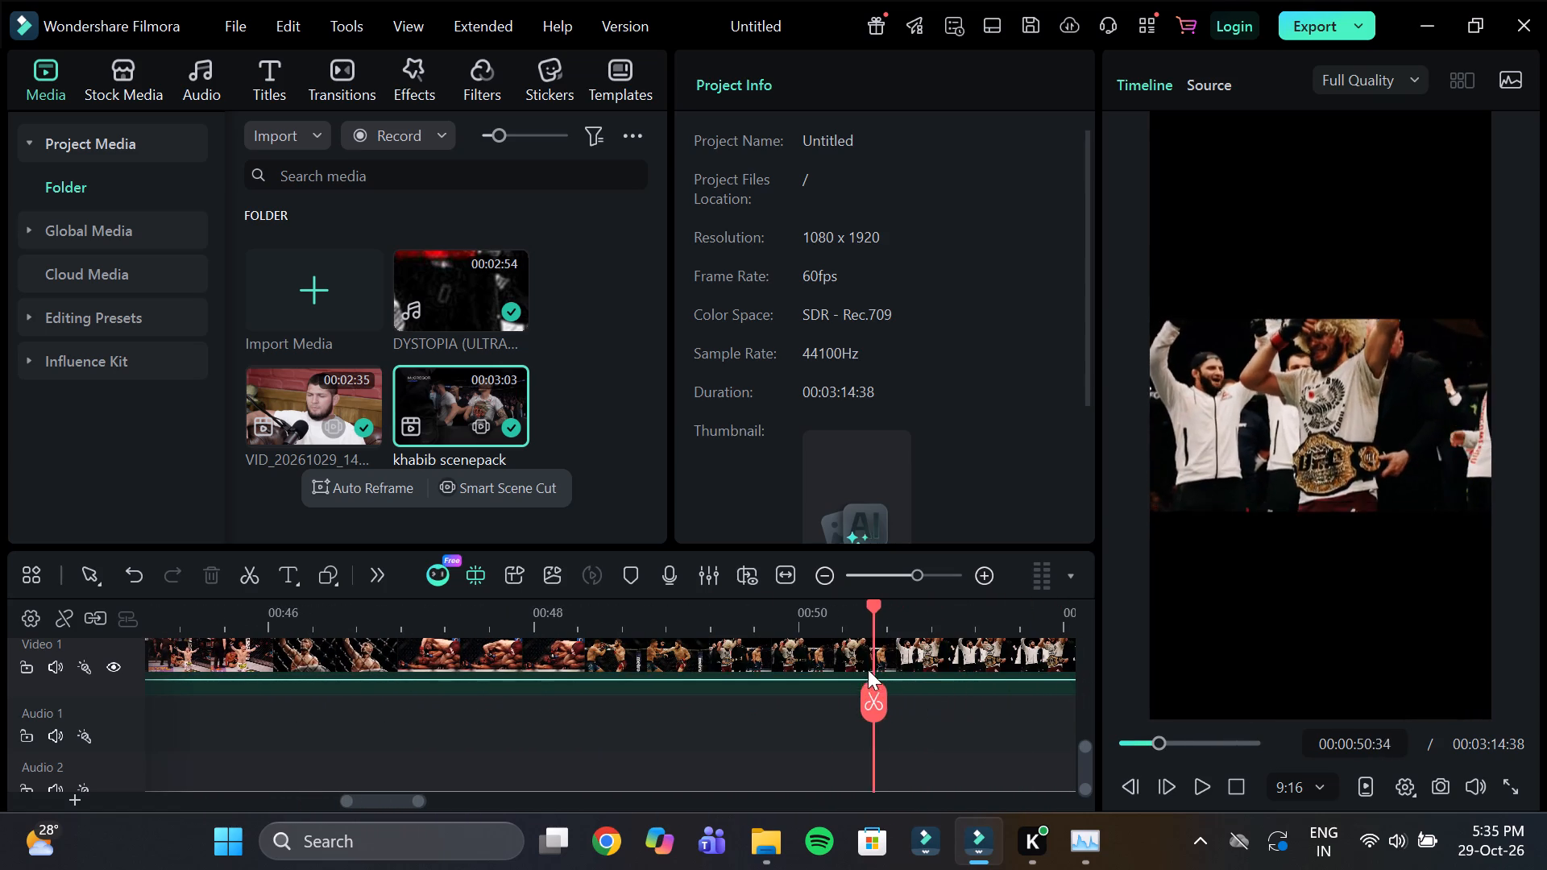
{"action": "left_click_drag", "start_coordinate": [868, 669], "coordinate": [907, 674]}
{"action": "left_click", "coordinate": [923, 650]}
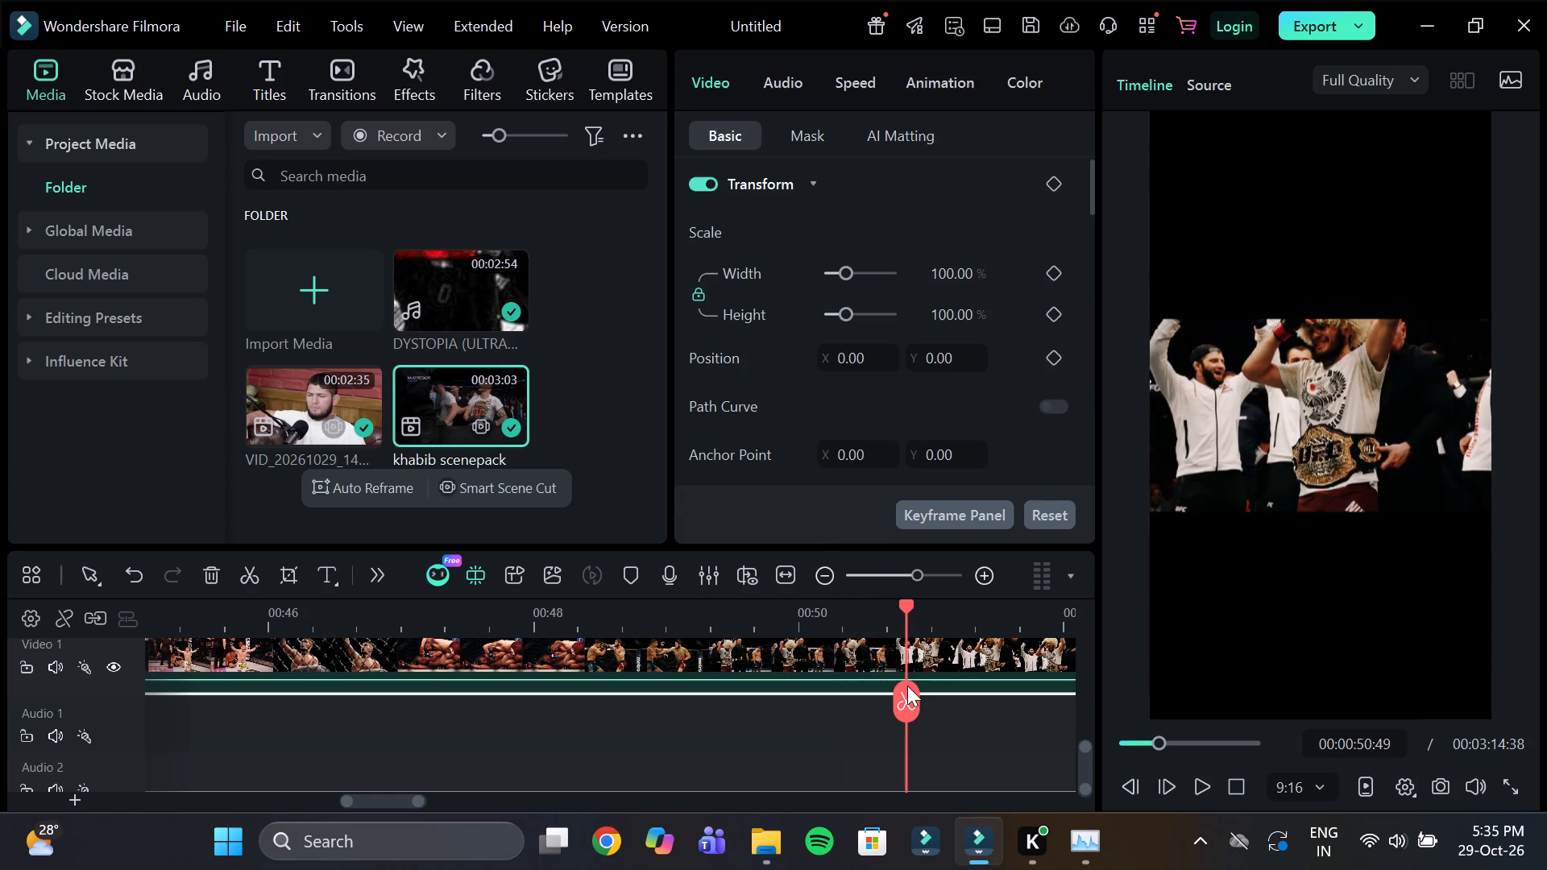
{"action": "left_click", "coordinate": [906, 690]}
{"action": "left_click_drag", "start_coordinate": [944, 621], "coordinate": [931, 623]}
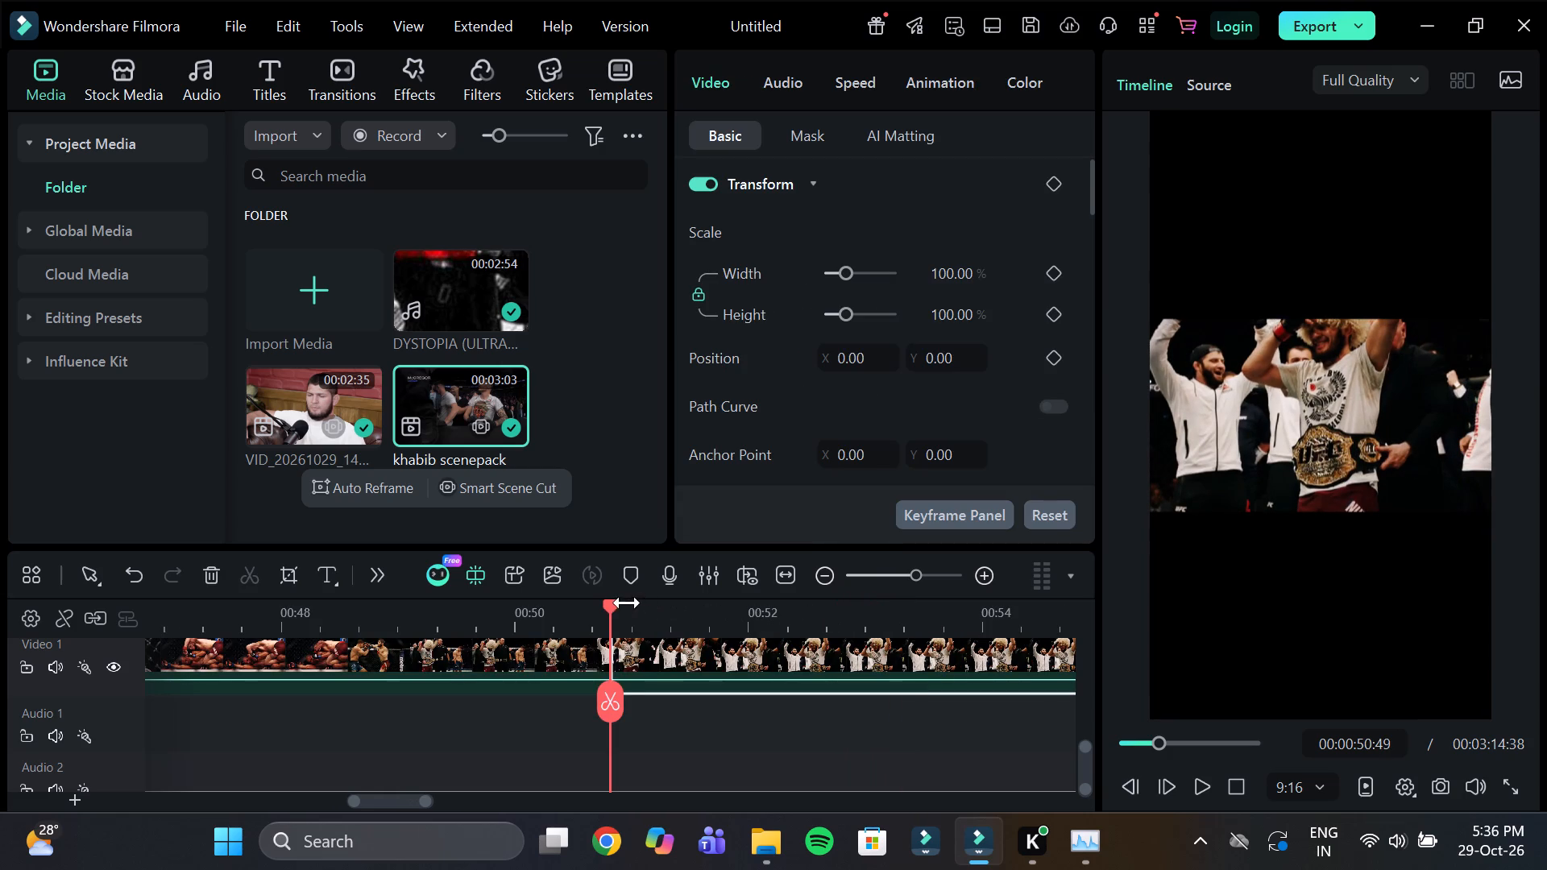
Split the scenepack at 00:00:51:45 and delete the segment between the 00:00:21:12 and 00:00:50:49 cuts.
{"action": "left_click_drag", "start_coordinate": [612, 603], "coordinate": [744, 648]}
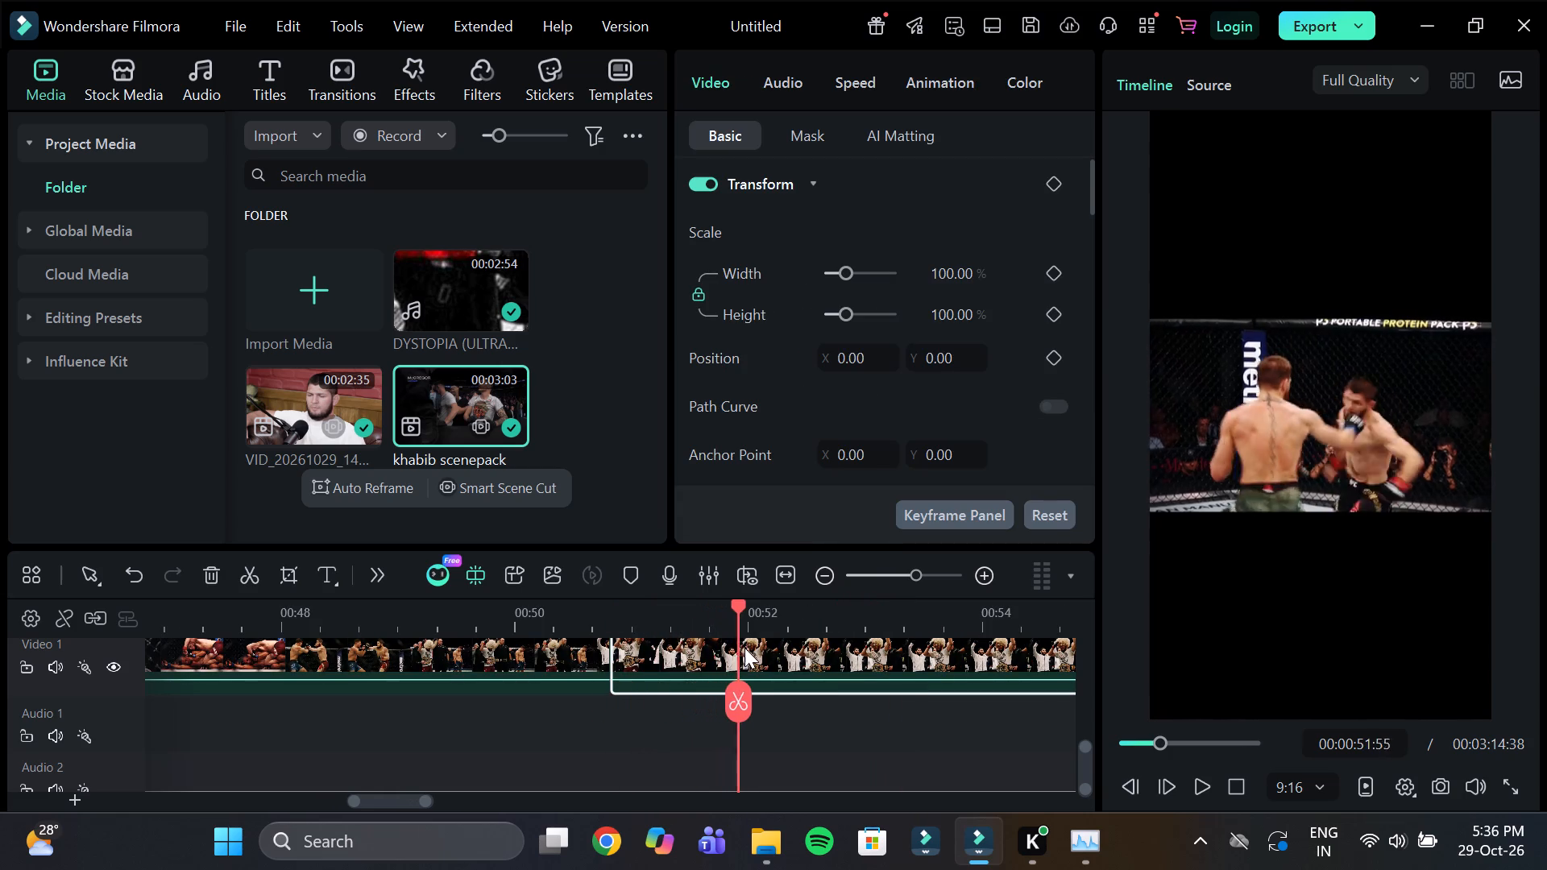
{"action": "left_click_drag", "start_coordinate": [744, 648], "coordinate": [720, 648]}
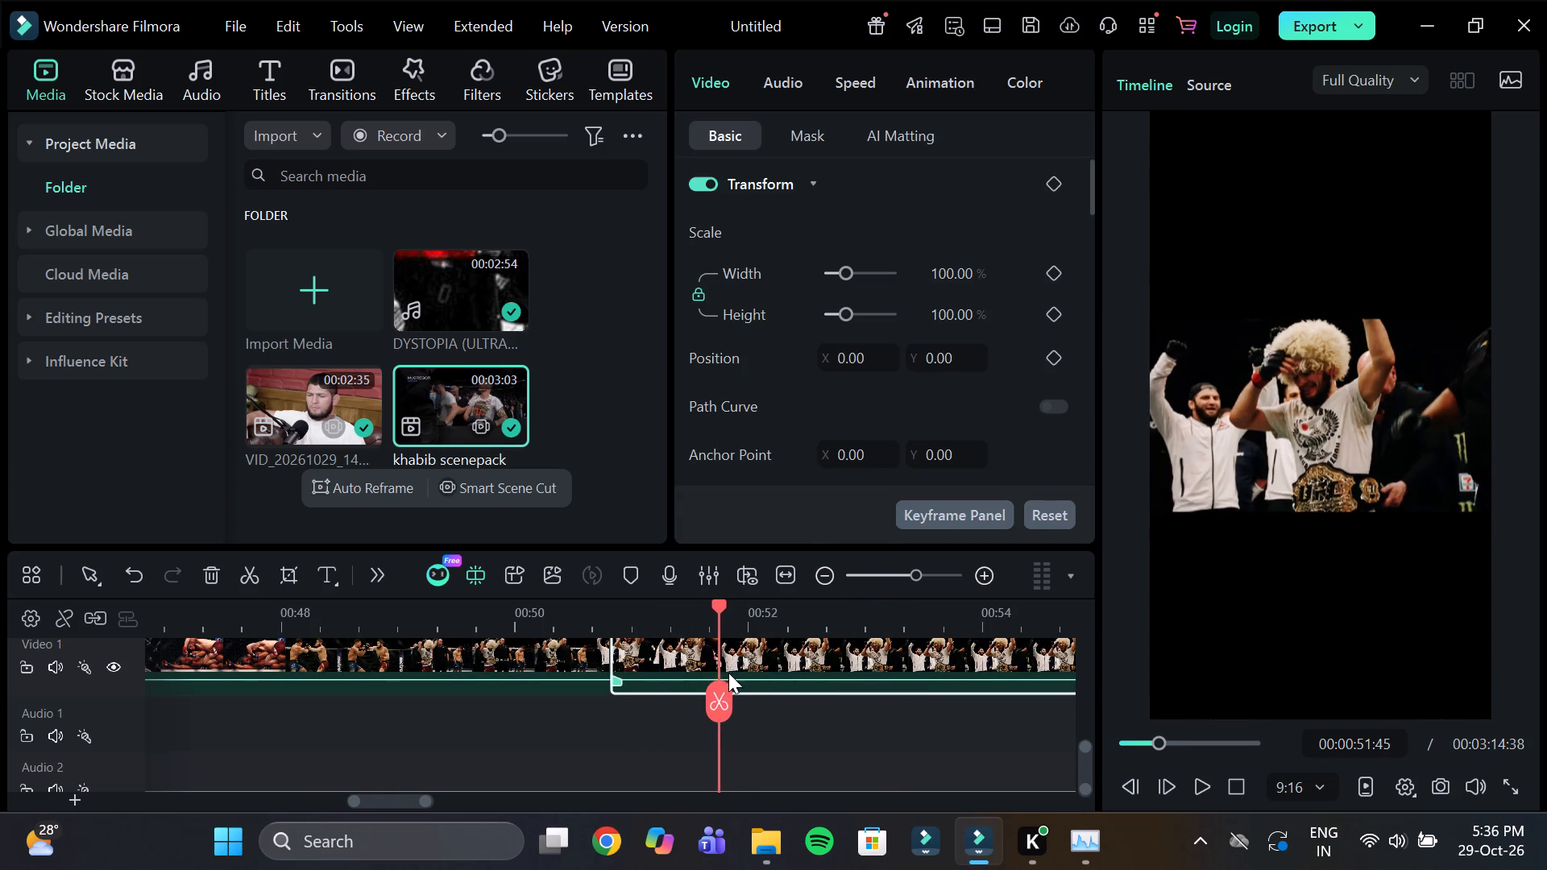
{"action": "left_click", "coordinate": [716, 695]}
{"action": "left_click", "coordinate": [575, 677]}
{"action": "key", "text": "Delete"}
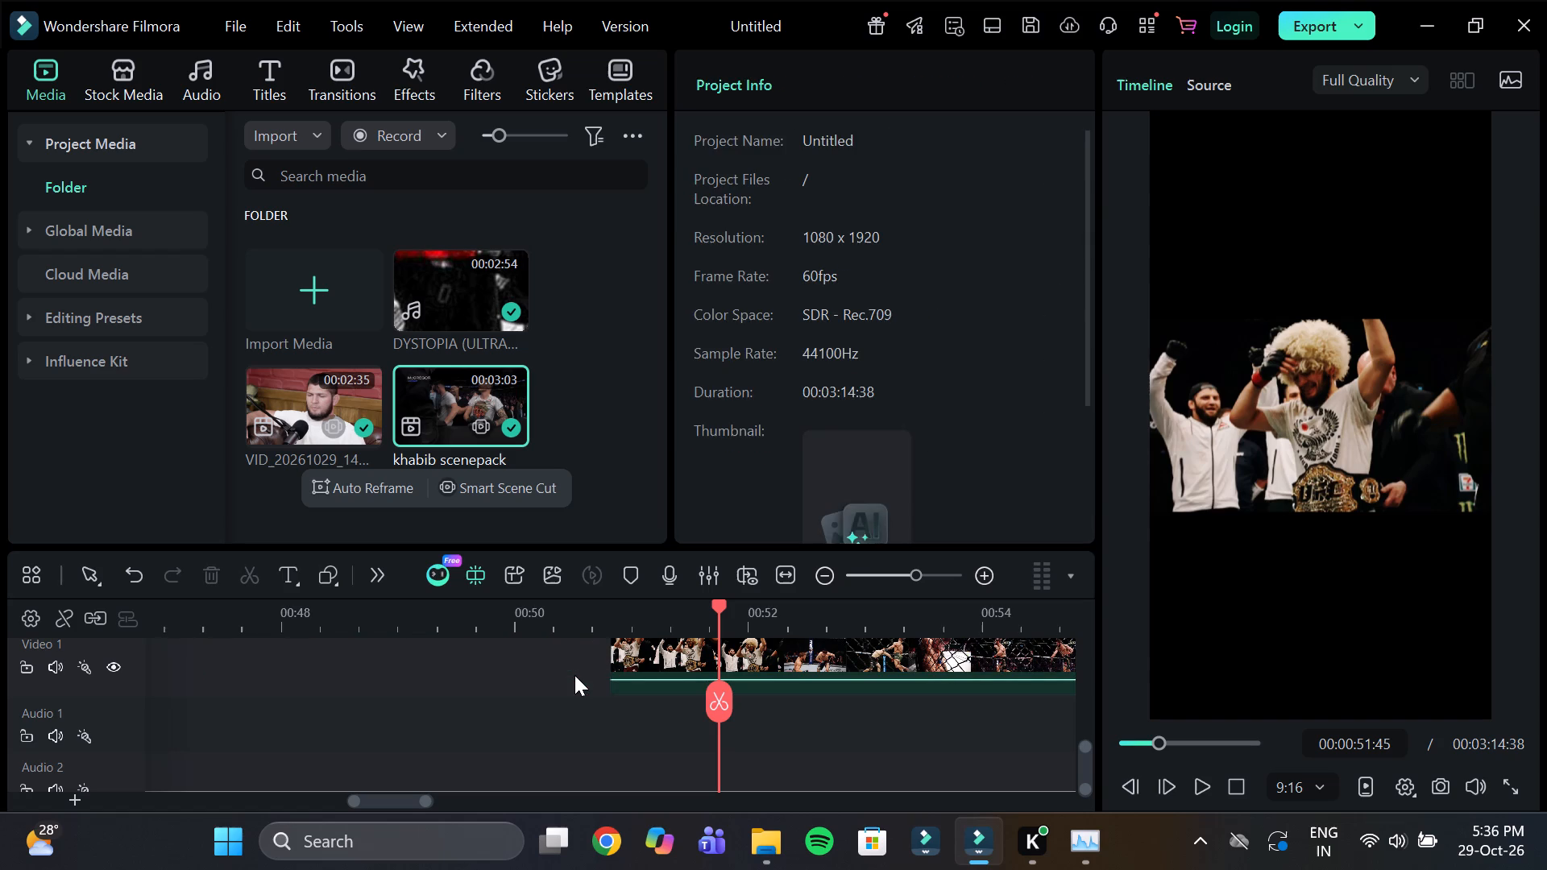
Split the scenepack clip at 00:00:54:01, at the shot of the fighter seen through the cage fence.
{"action": "left_click", "coordinate": [836, 623]}
{"action": "left_click_drag", "start_coordinate": [881, 624], "coordinate": [917, 624]}
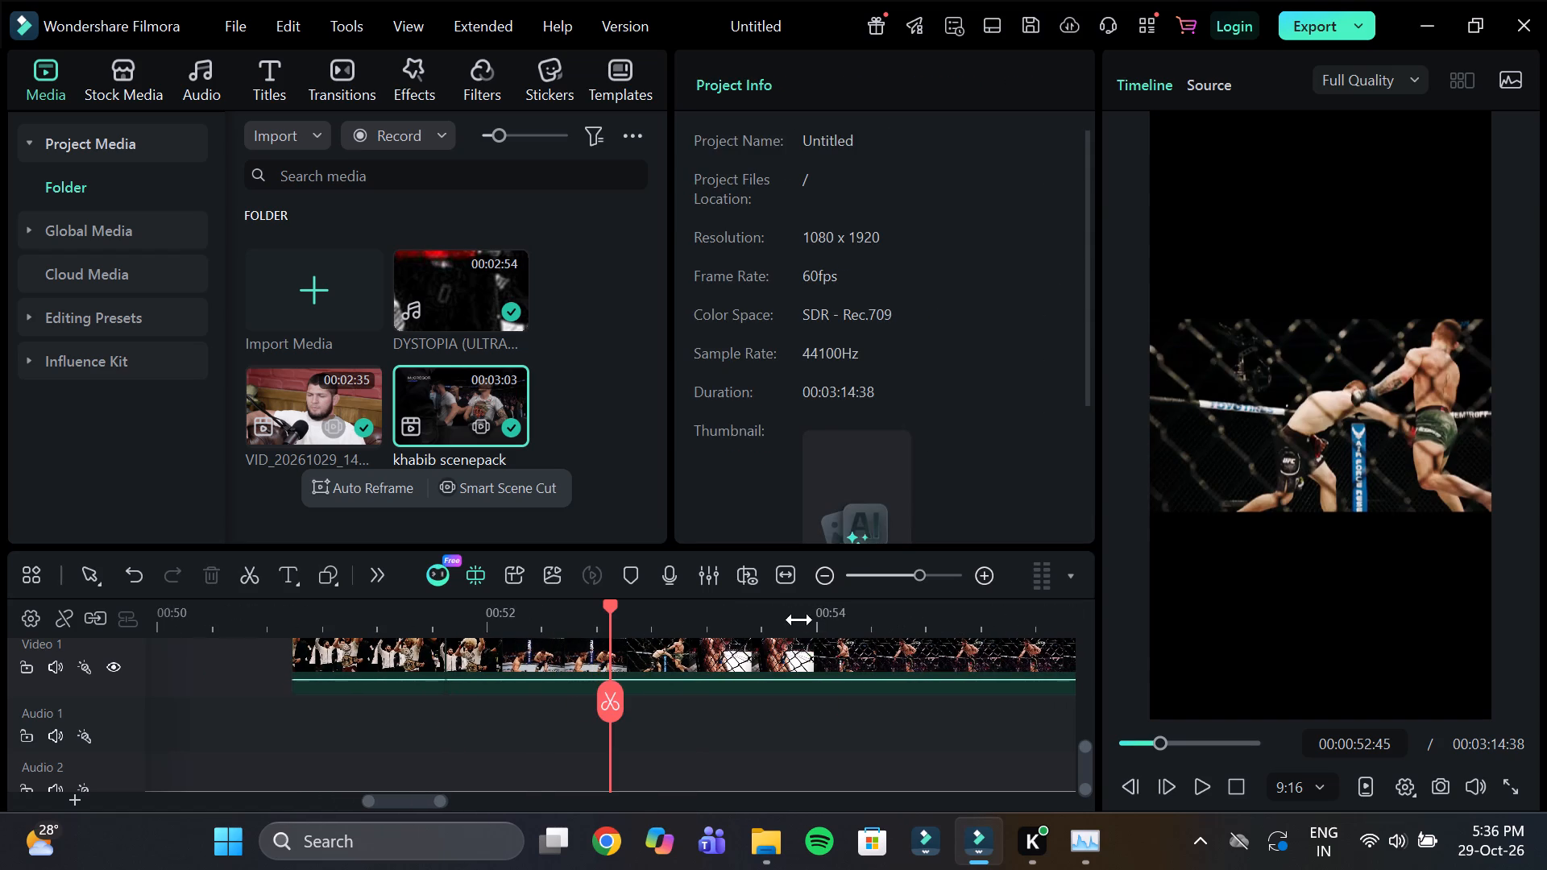
{"action": "left_click", "coordinate": [743, 626]}
{"action": "left_click_drag", "start_coordinate": [741, 613], "coordinate": [849, 659]}
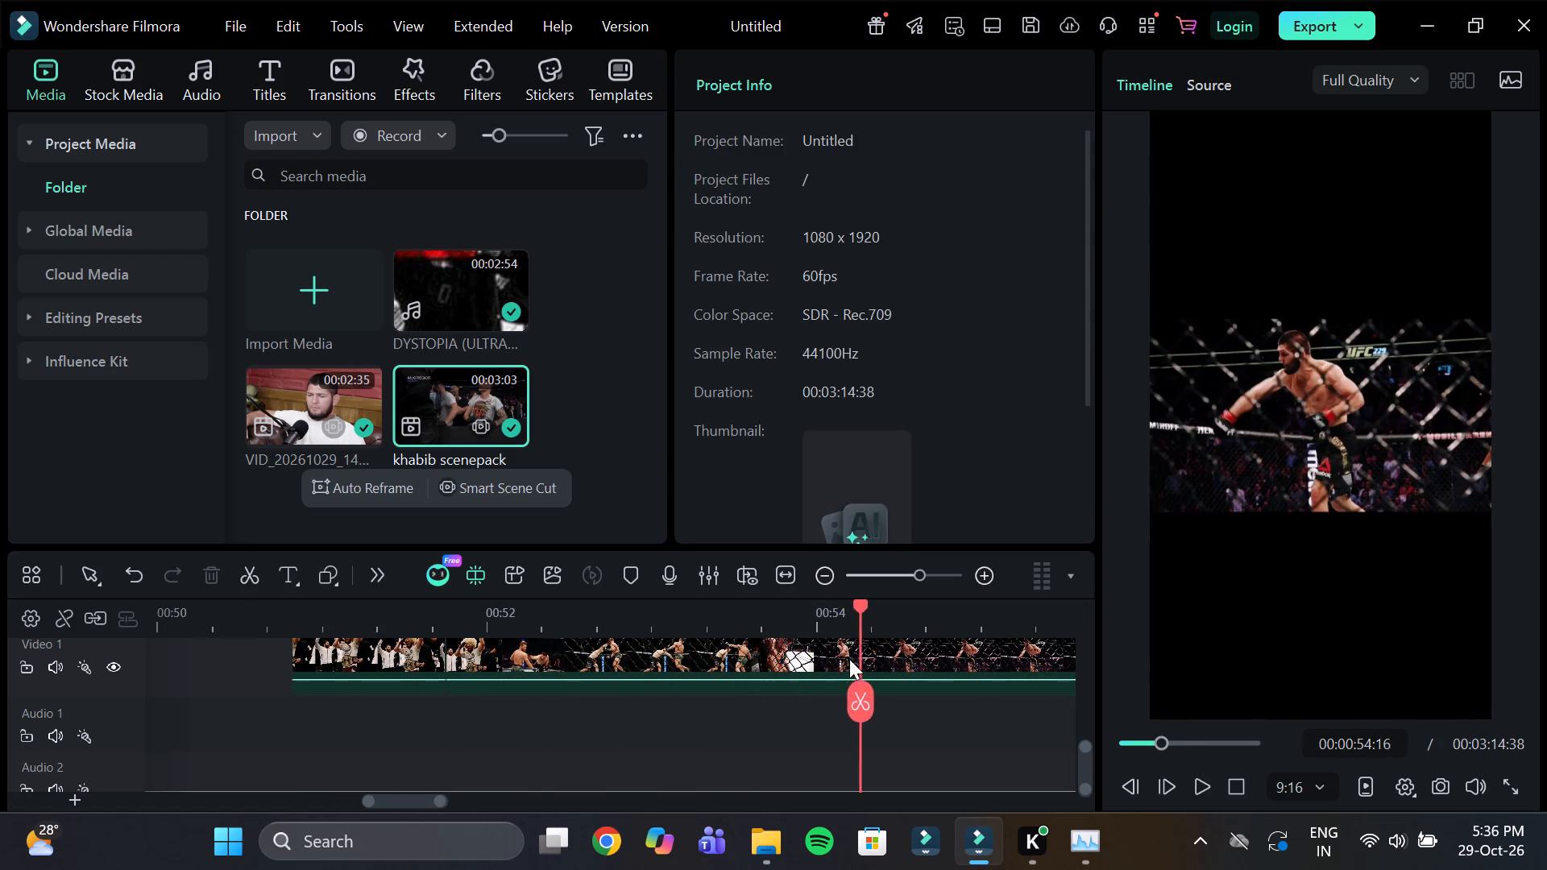
{"action": "left_click_drag", "start_coordinate": [849, 659], "coordinate": [820, 645]}
{"action": "left_click", "coordinate": [837, 656]}
{"action": "left_click", "coordinate": [823, 691]}
Split the scenepack at 00:00:54:31 and delete the segment between the 00:00:51:45 and 00:00:54:01 cuts.
{"action": "left_click_drag", "start_coordinate": [852, 619], "coordinate": [923, 620]}
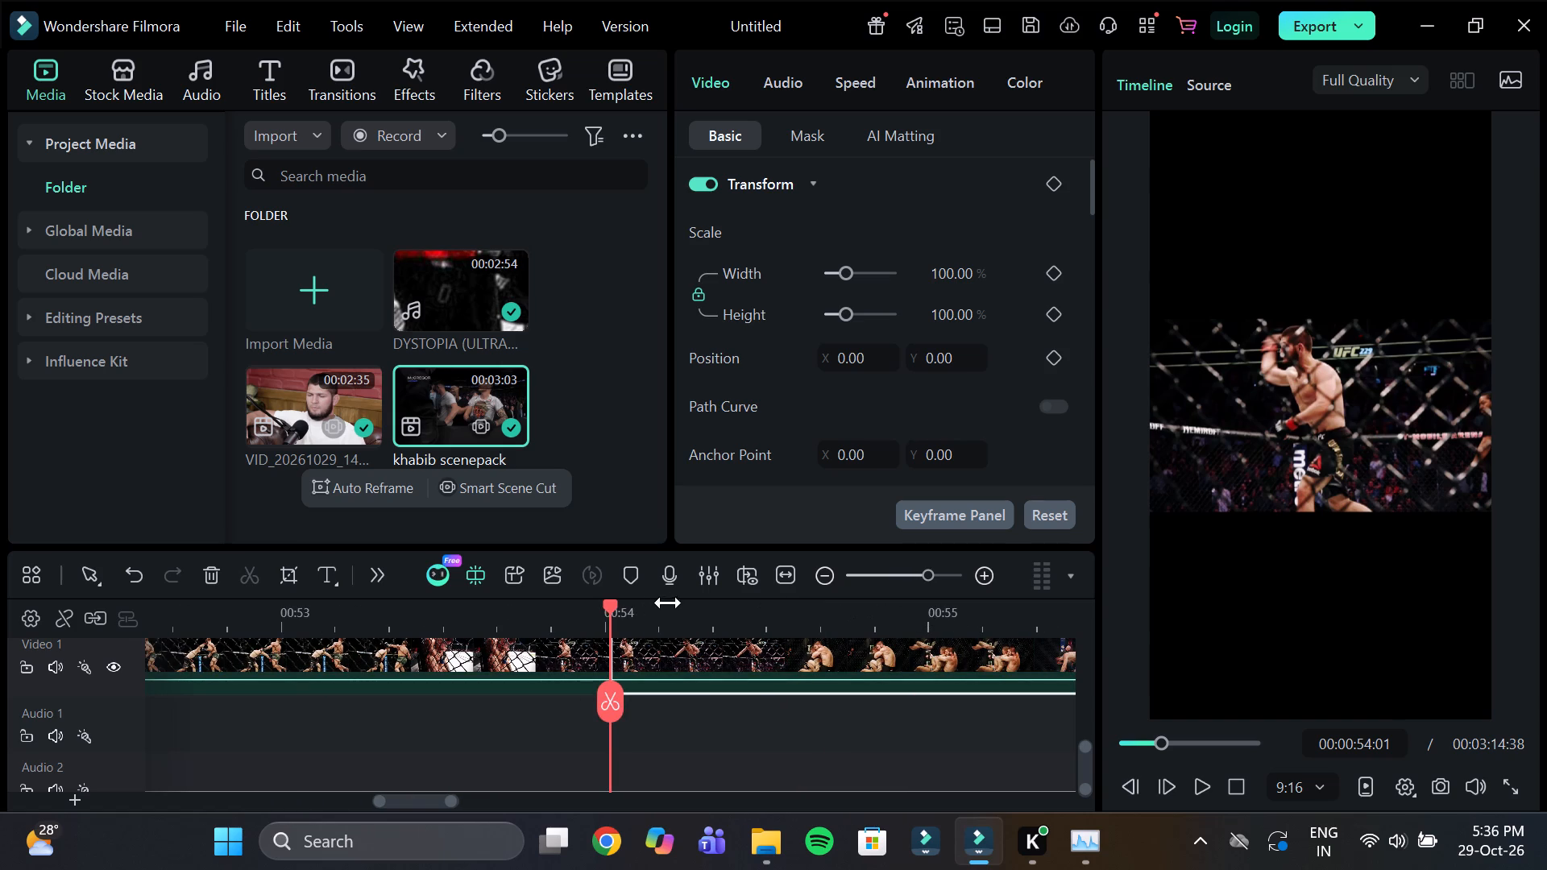
{"action": "left_click_drag", "start_coordinate": [616, 608], "coordinate": [759, 667]}
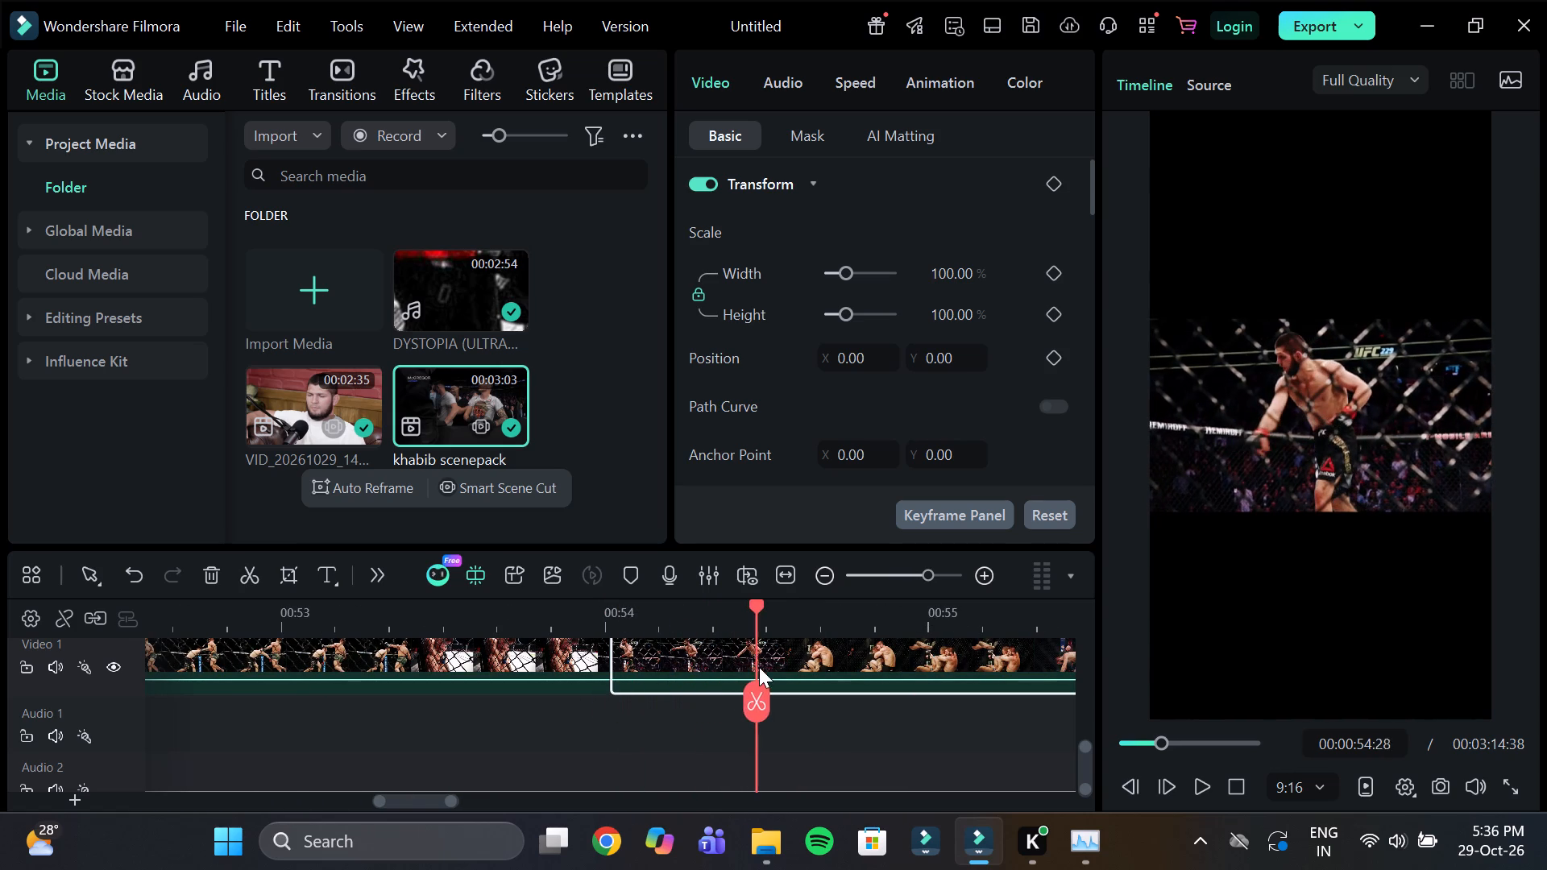
{"action": "left_click_drag", "start_coordinate": [759, 667], "coordinate": [773, 671]}
{"action": "left_click", "coordinate": [769, 691]}
{"action": "left_click", "coordinate": [545, 661]}
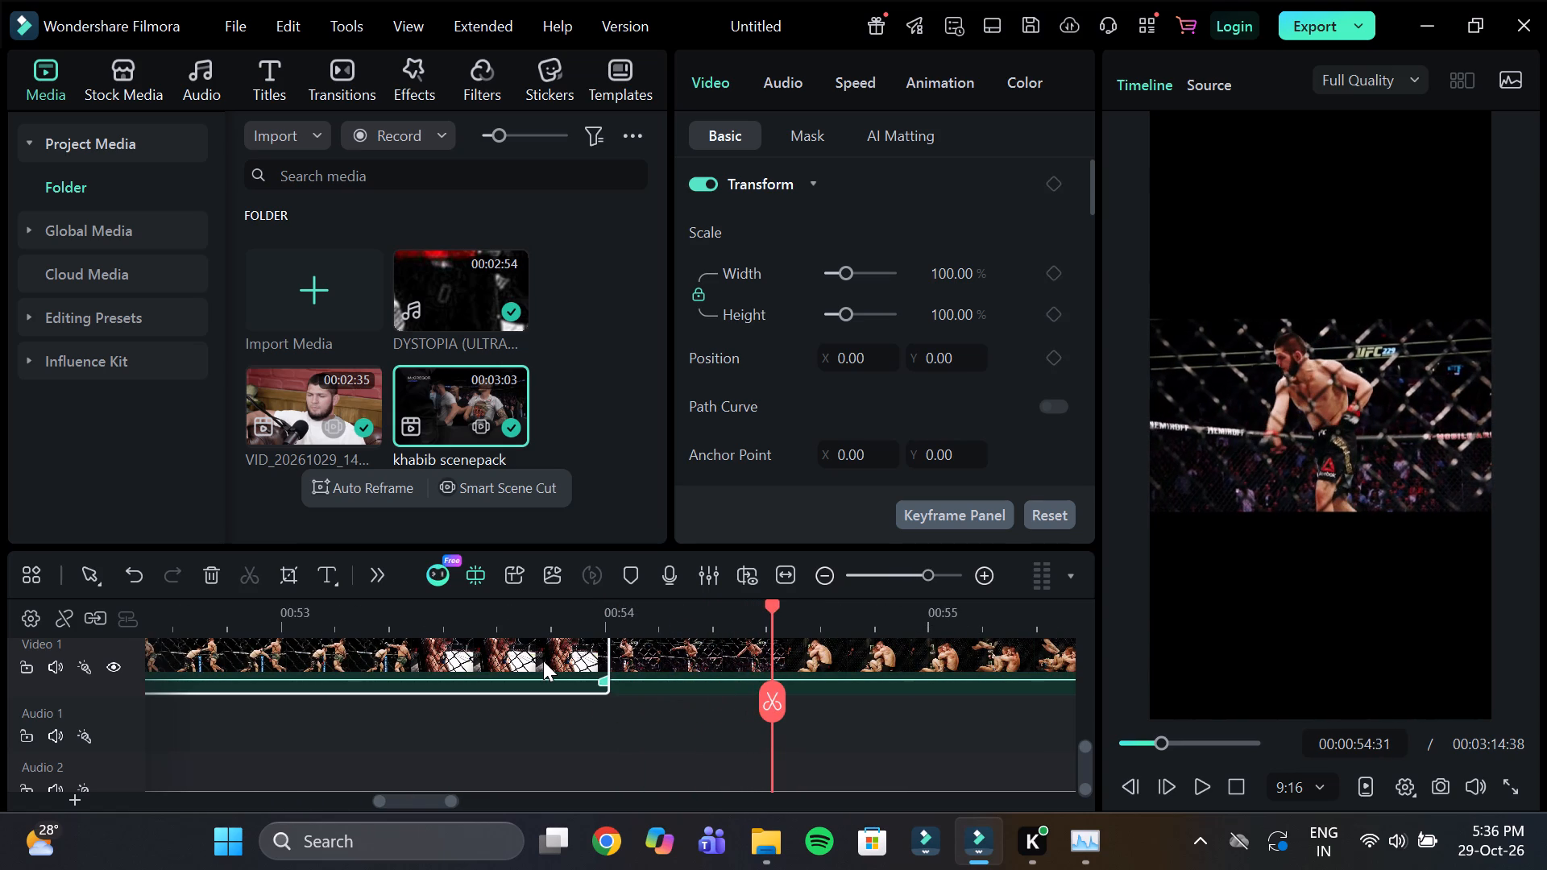
{"action": "key", "text": "Delete"}
Split the scenepack clip at about 00:01:01:22, just before the shot of the fighter raising both arms in the cage.
{"action": "left_click", "coordinate": [971, 623]}
{"action": "left_click_drag", "start_coordinate": [967, 610], "coordinate": [991, 625]}
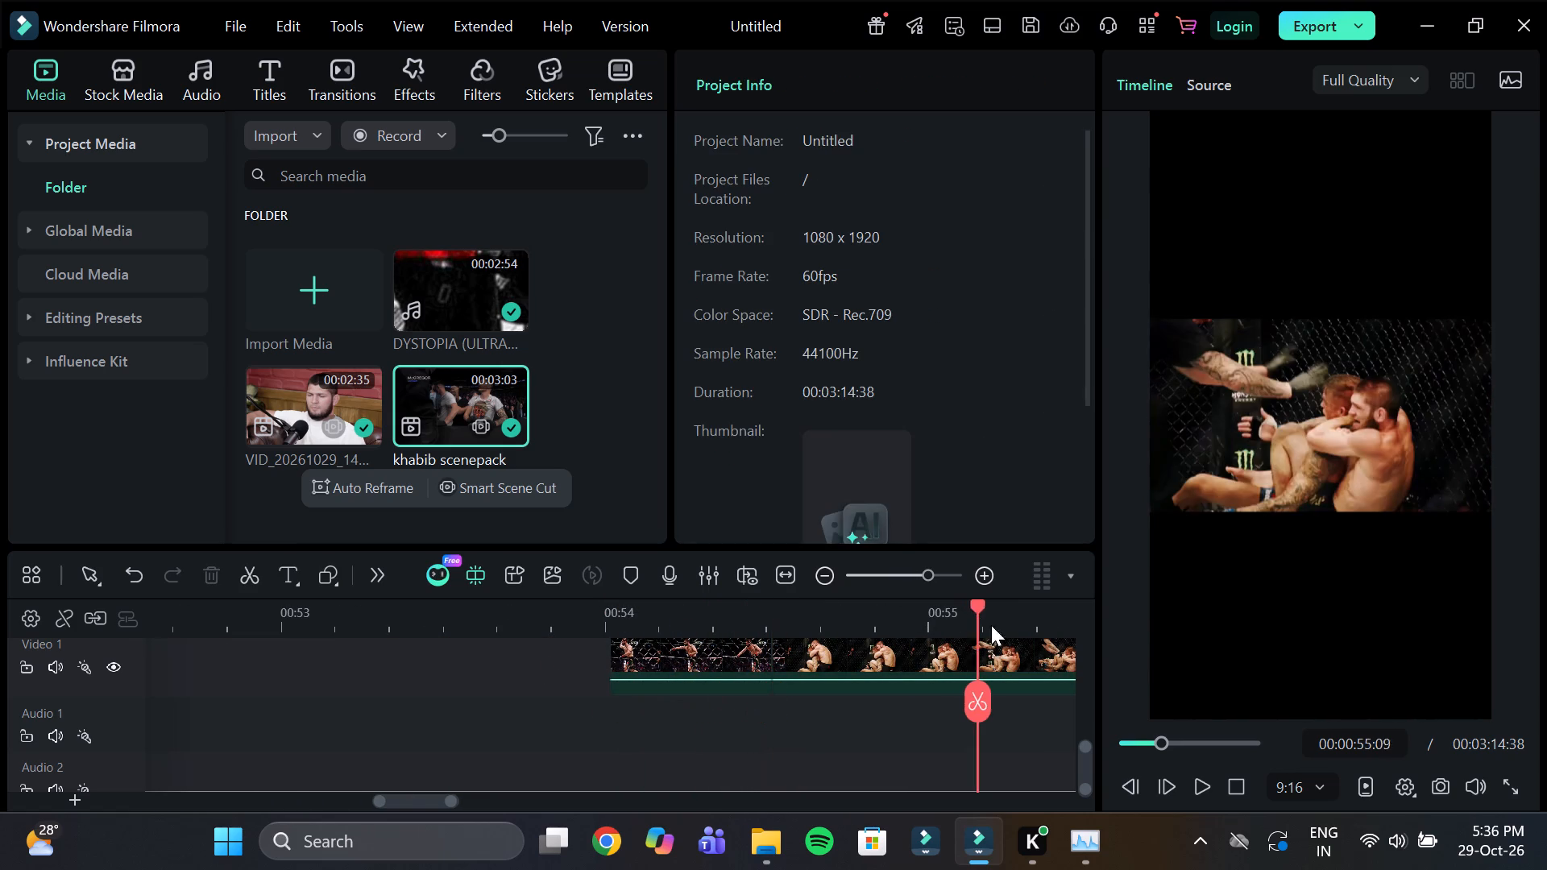
{"action": "left_click_drag", "start_coordinate": [991, 625], "coordinate": [1078, 674]}
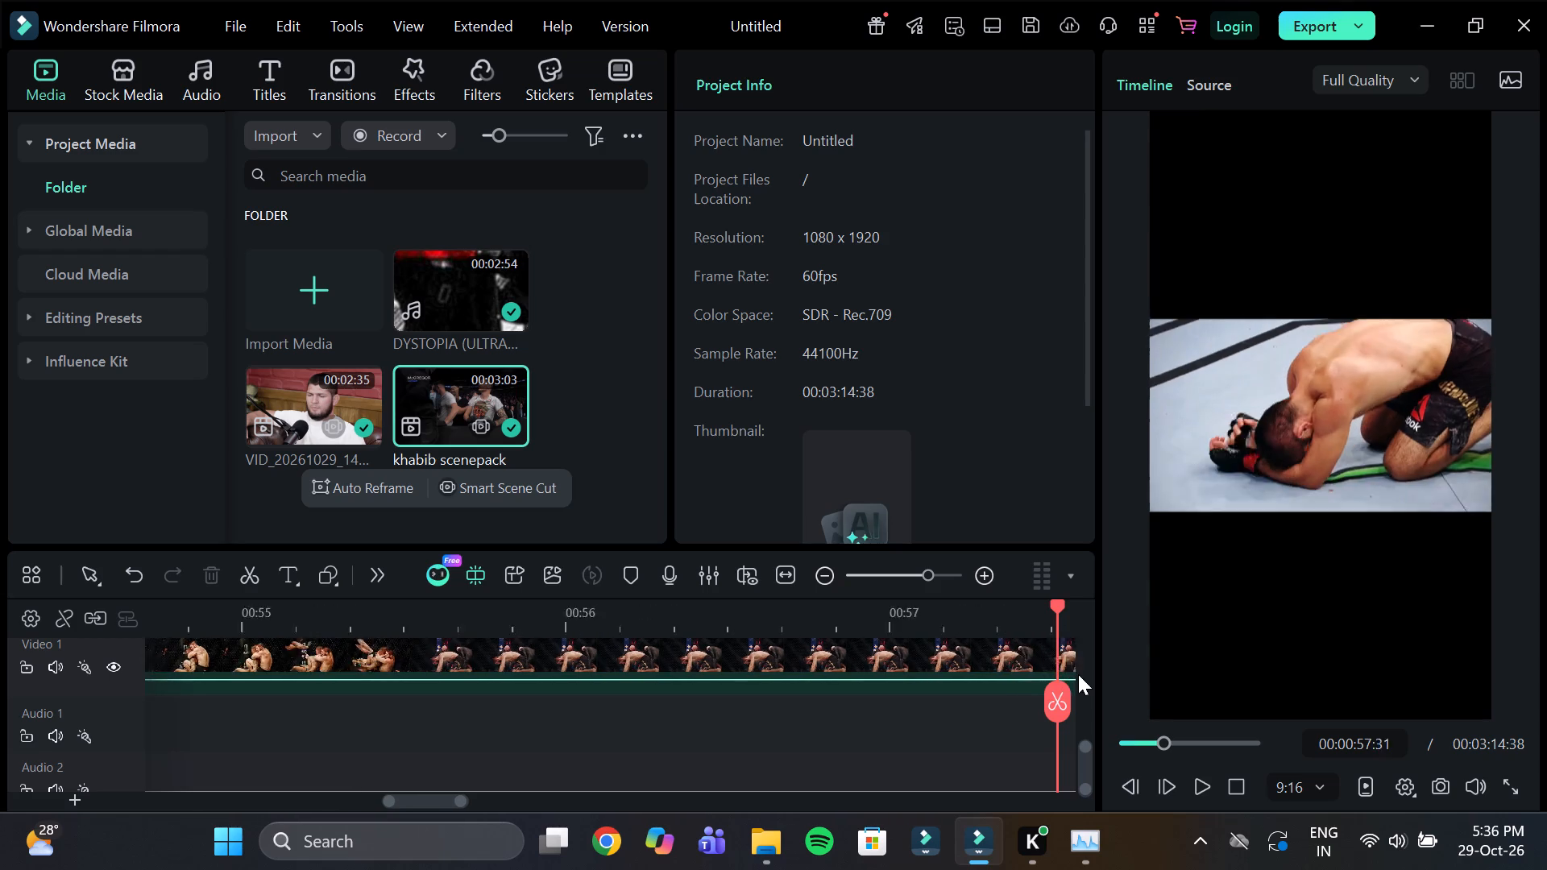
{"action": "left_click_drag", "start_coordinate": [1078, 674], "coordinate": [1069, 663]}
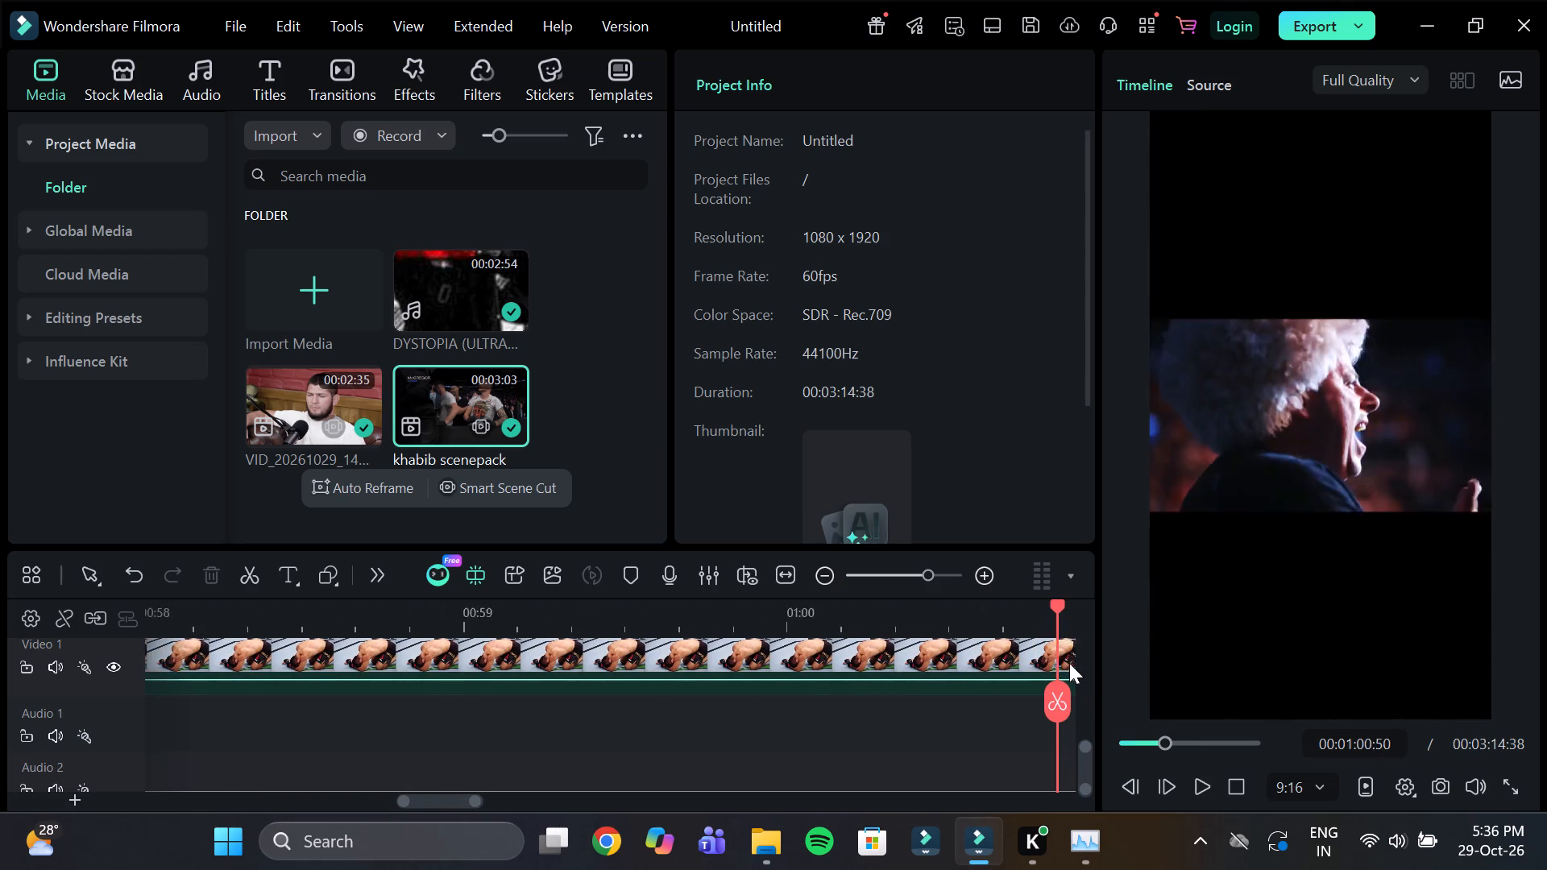
{"action": "left_click_drag", "start_coordinate": [1069, 663], "coordinate": [794, 643]}
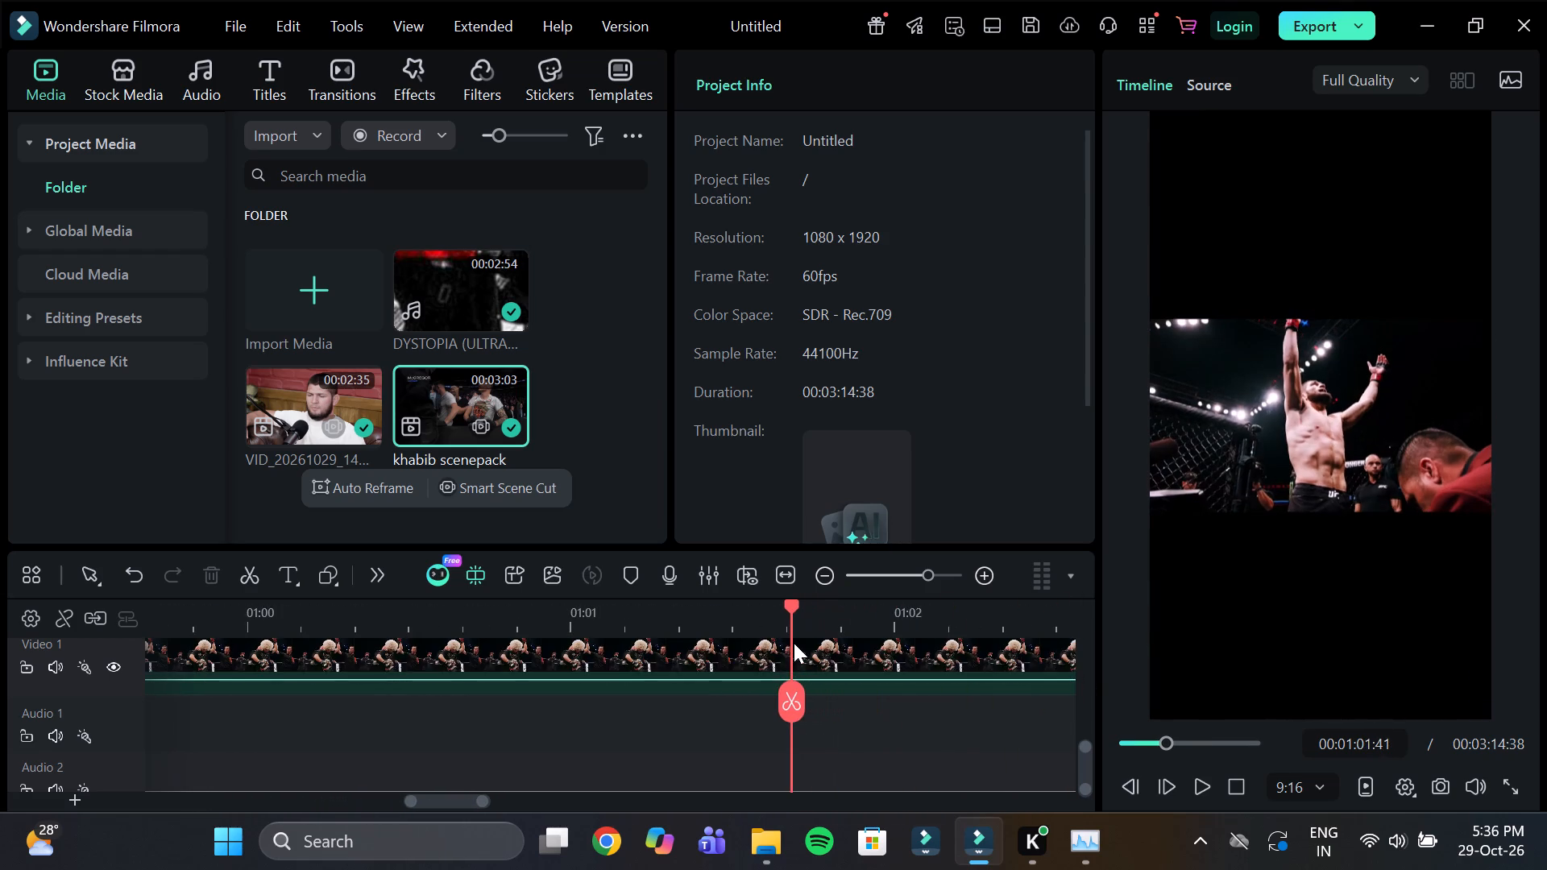
{"action": "left_click_drag", "start_coordinate": [794, 643], "coordinate": [663, 669]}
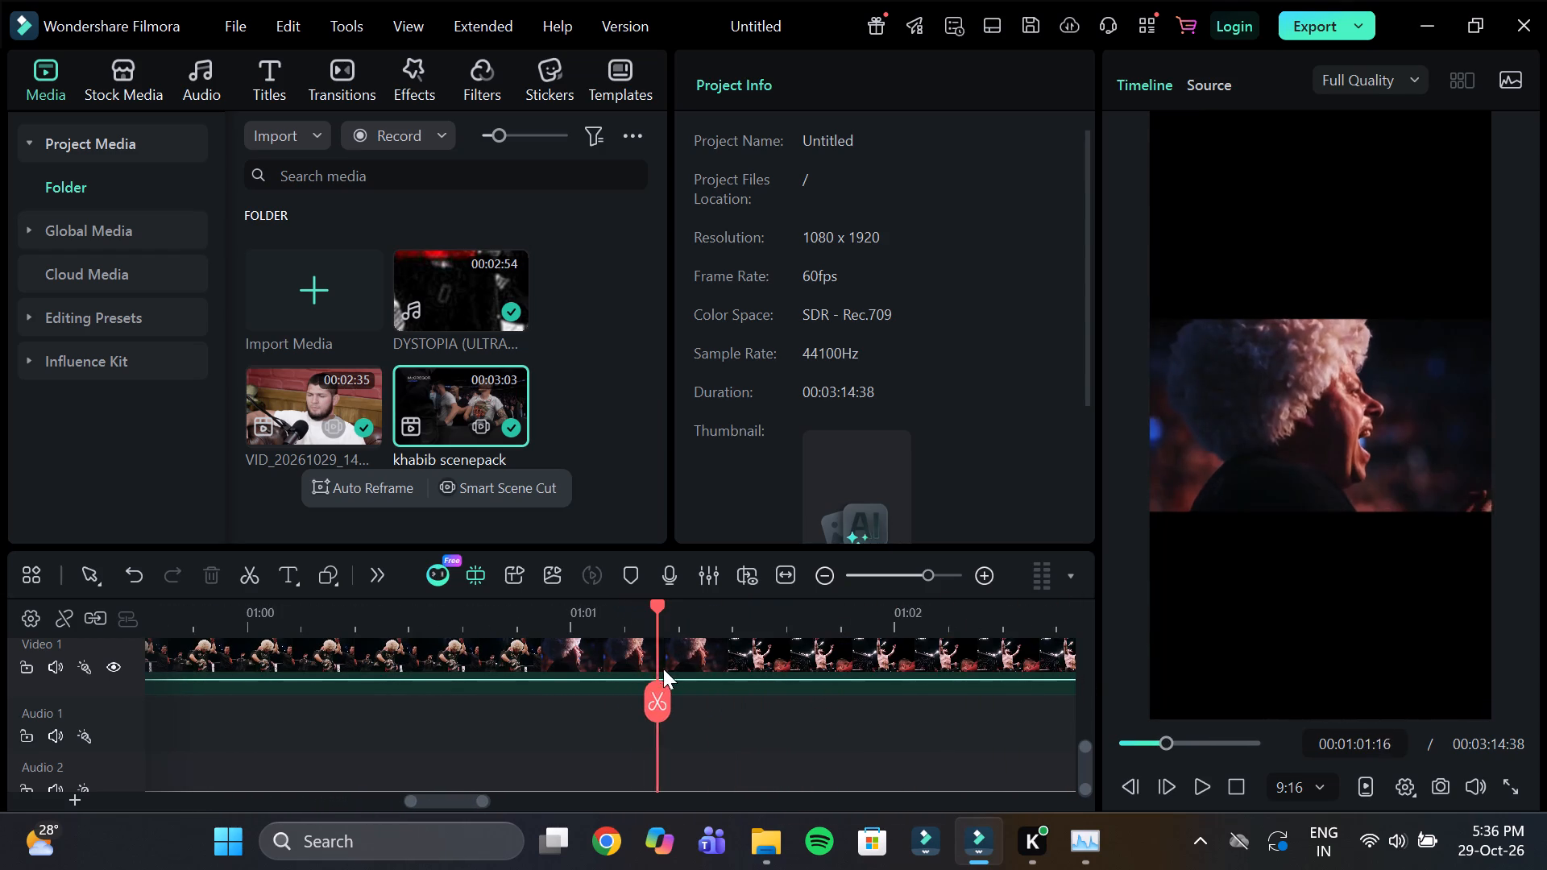
{"action": "left_click_drag", "start_coordinate": [663, 669], "coordinate": [688, 674]}
{"action": "left_click", "coordinate": [682, 691]}
Split the scenepack at 00:01:01:57 and delete the segment between the 00:00:54:31 and 00:01:01:22 cuts.
{"action": "left_click_drag", "start_coordinate": [691, 618], "coordinate": [853, 666]}
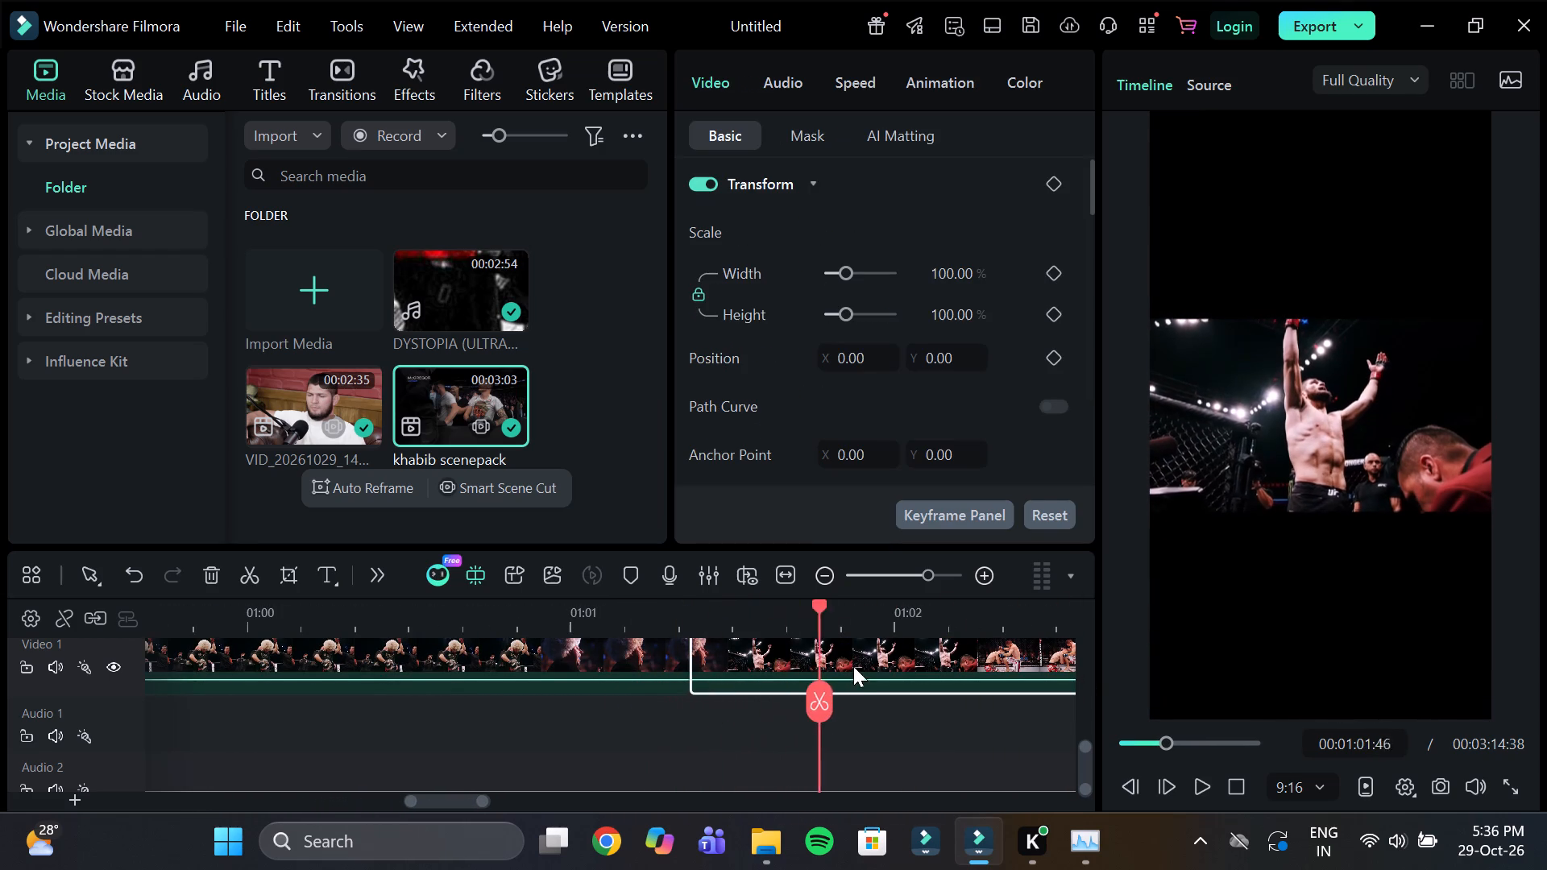
{"action": "left_click_drag", "start_coordinate": [853, 666], "coordinate": [877, 674]}
{"action": "left_click", "coordinate": [875, 686]}
{"action": "left_click", "coordinate": [624, 652]}
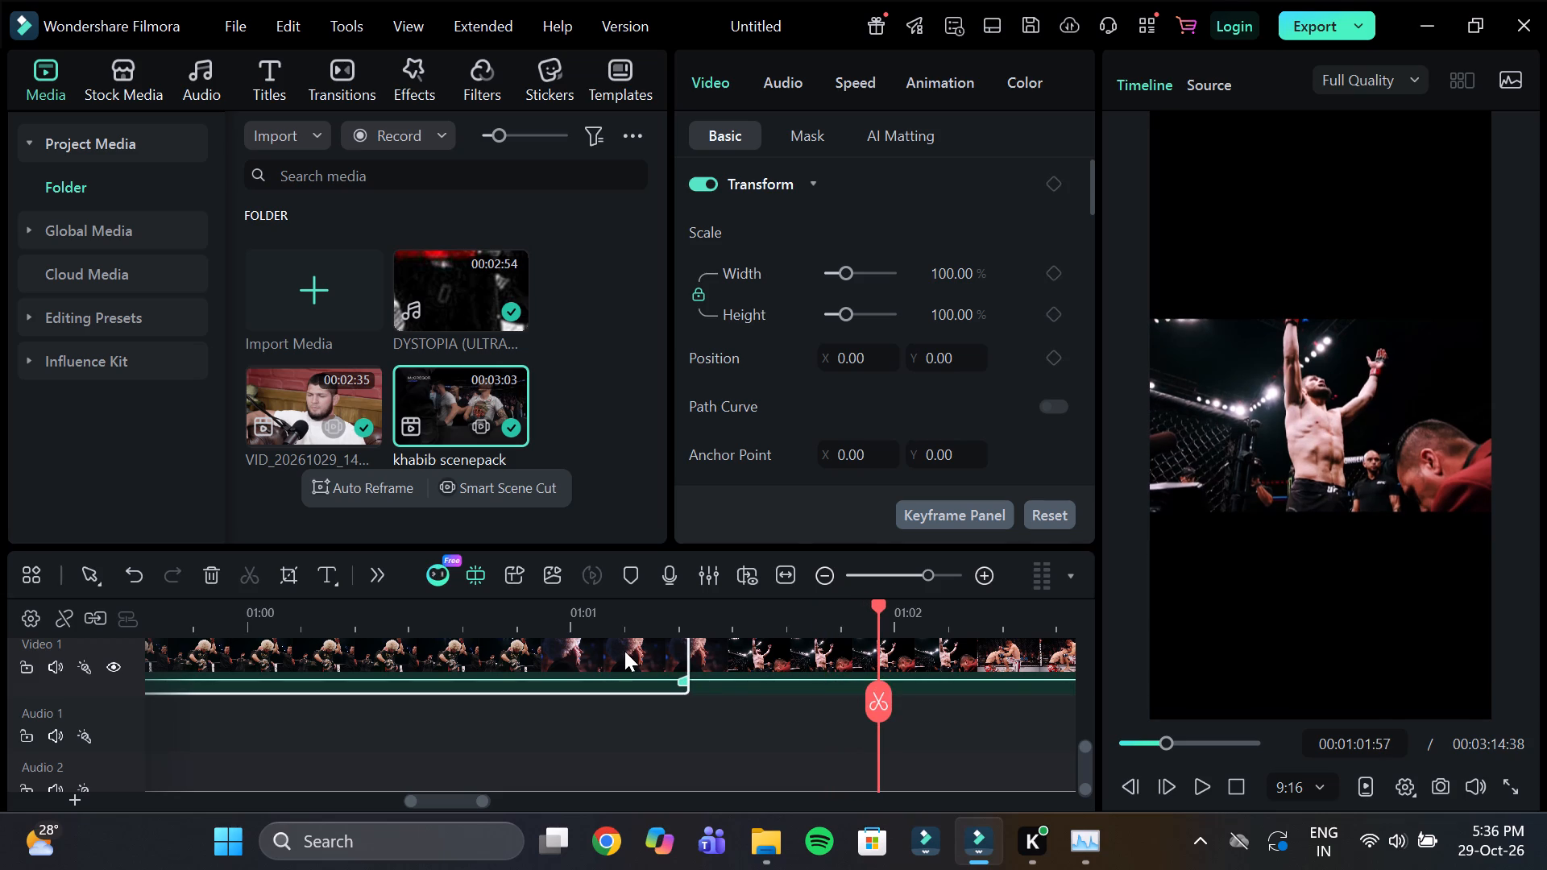
{"action": "key", "text": "Delete"}
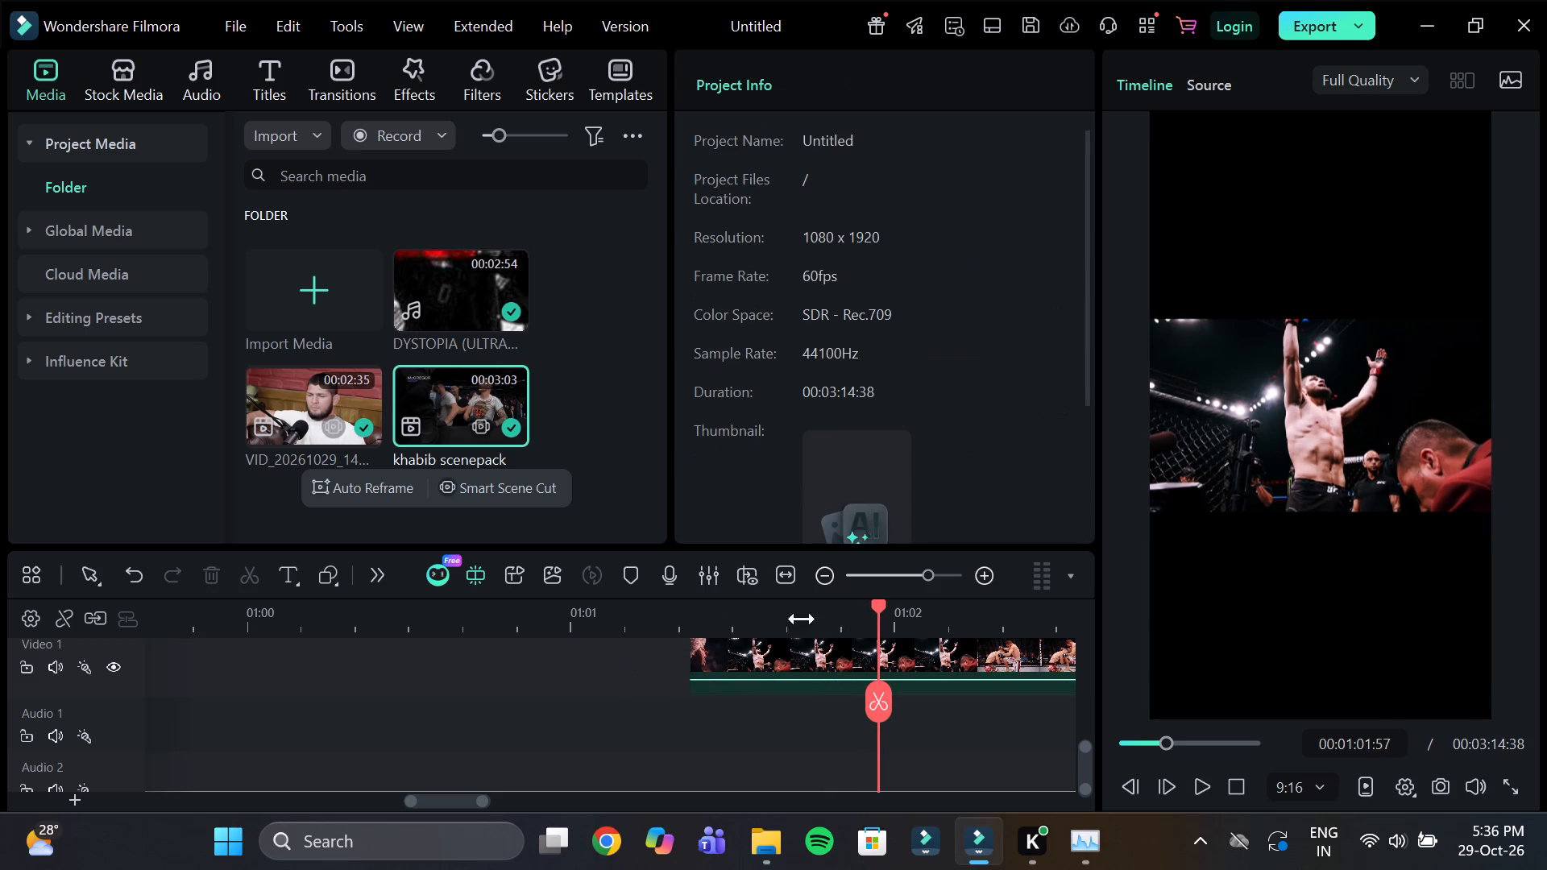
Split the scenepack clip at about 00:01:03:28, at the start of the shot of the fighter shouting at the camera.
{"action": "left_click", "coordinate": [923, 636]}
{"action": "left_click_drag", "start_coordinate": [923, 619], "coordinate": [1092, 673]}
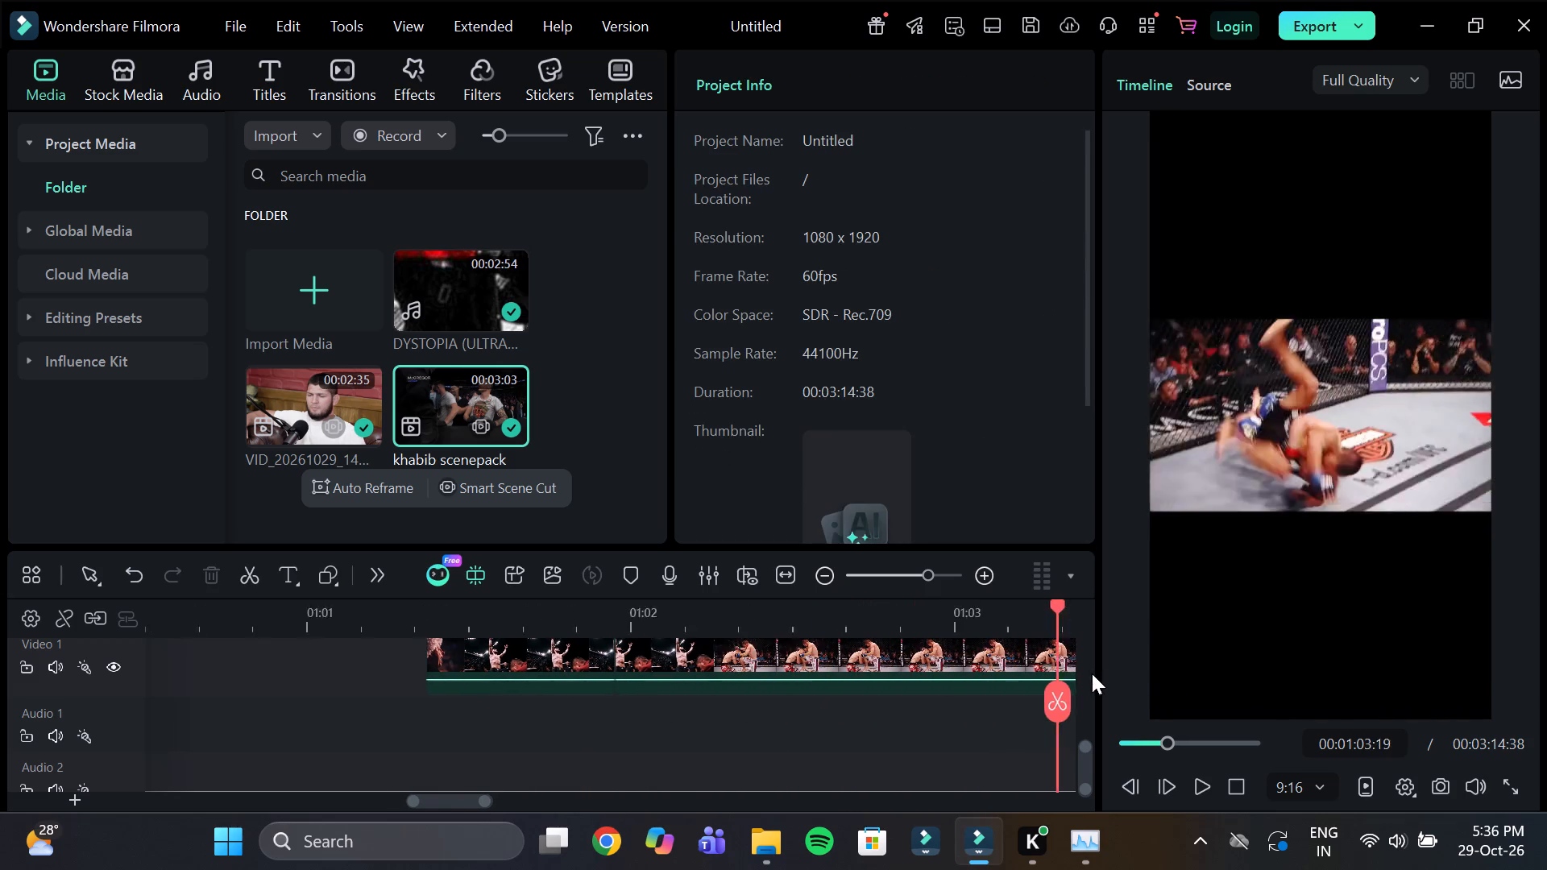
{"action": "left_click_drag", "start_coordinate": [1092, 673], "coordinate": [803, 648]}
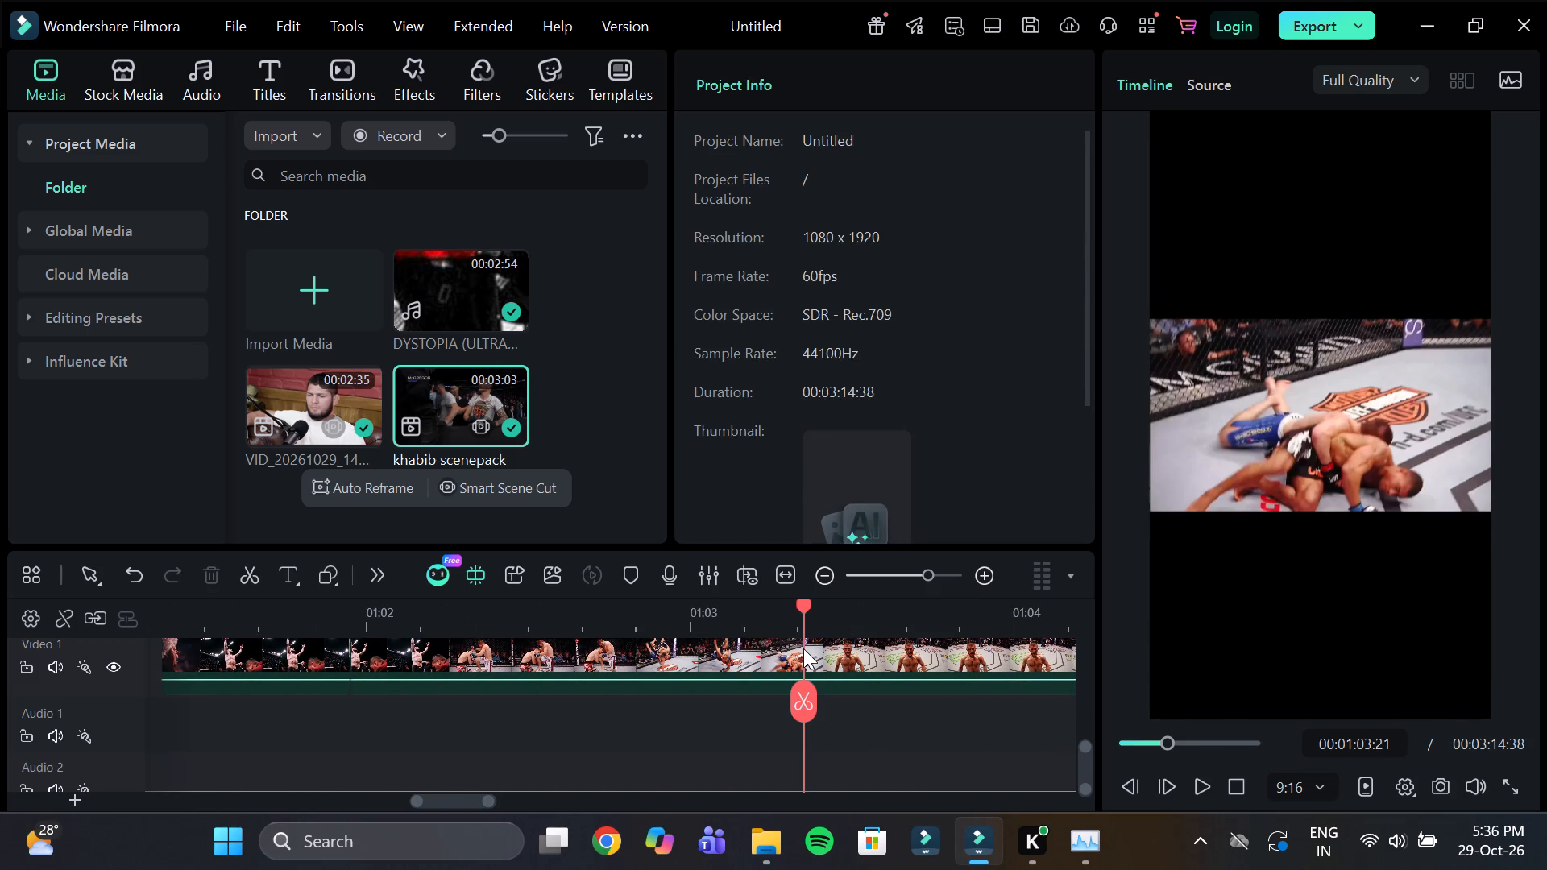
{"action": "left_click_drag", "start_coordinate": [803, 648], "coordinate": [803, 647]}
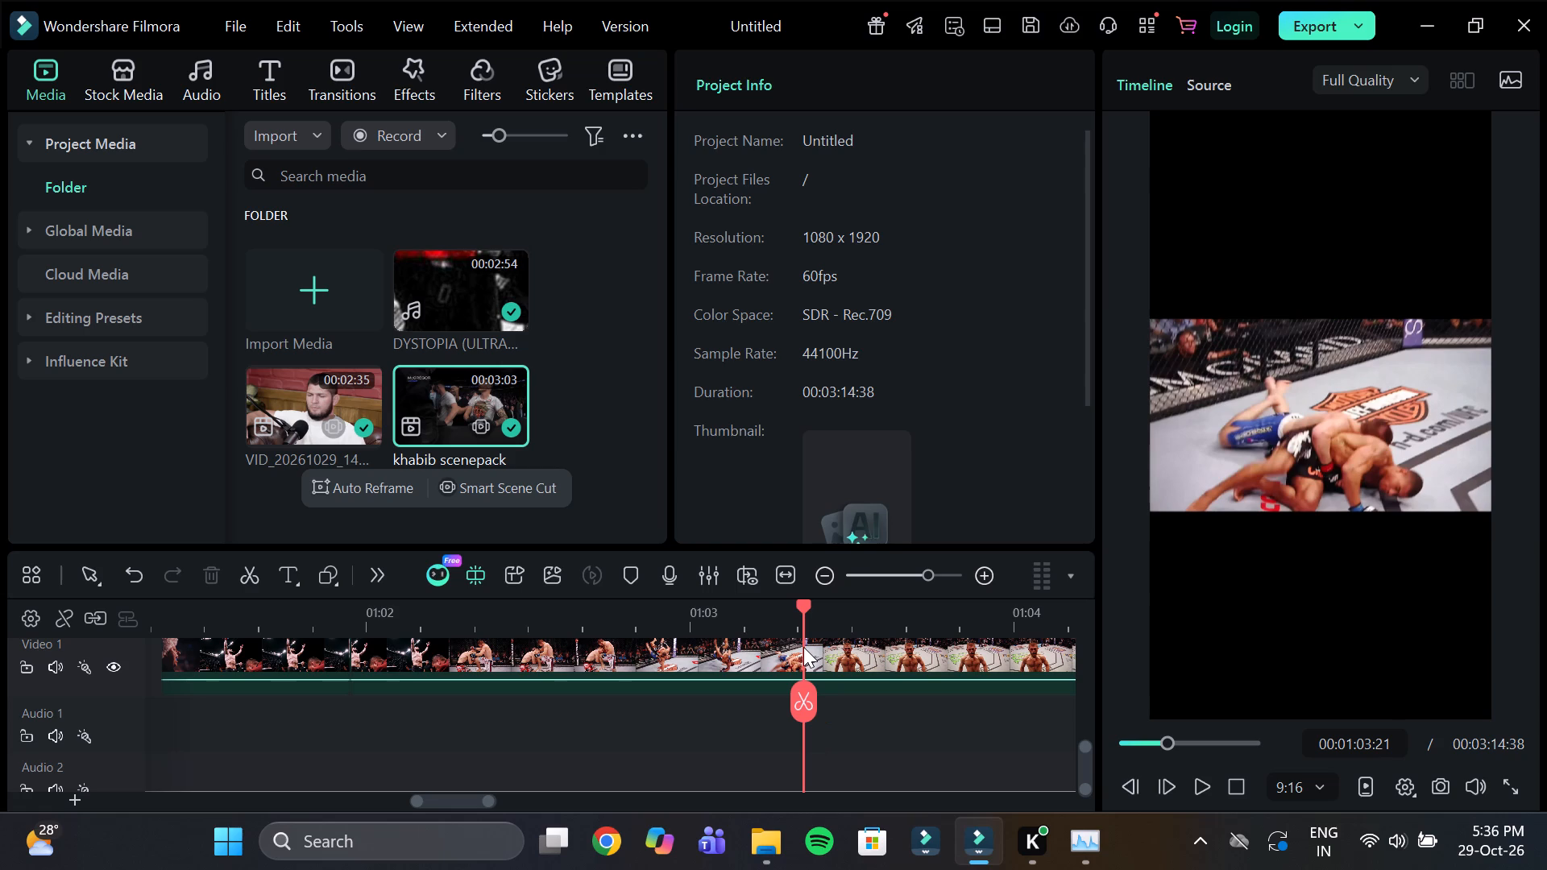
{"action": "left_click_drag", "start_coordinate": [803, 647], "coordinate": [856, 665]}
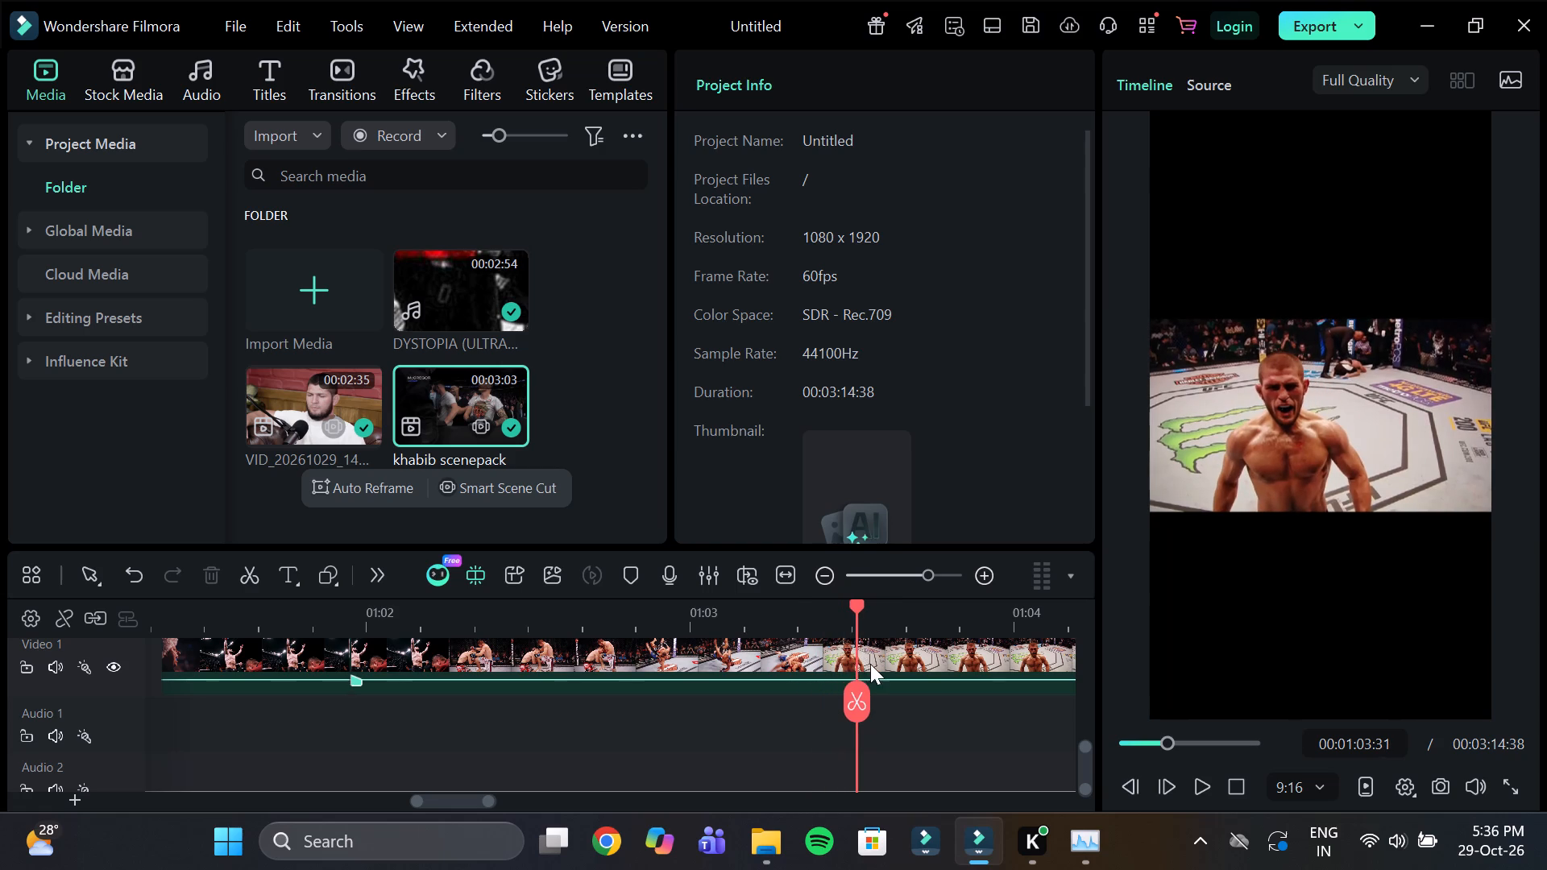
{"action": "left_click", "coordinate": [840, 619]}
{"action": "left_click", "coordinate": [867, 666]}
{"action": "left_click", "coordinate": [852, 698]}
Split the scenepack at 00:01:04:08 and delete the segment between the 00:01:01:57 and 00:01:03:28 cuts.
{"action": "left_click_drag", "start_coordinate": [841, 621], "coordinate": [948, 654]}
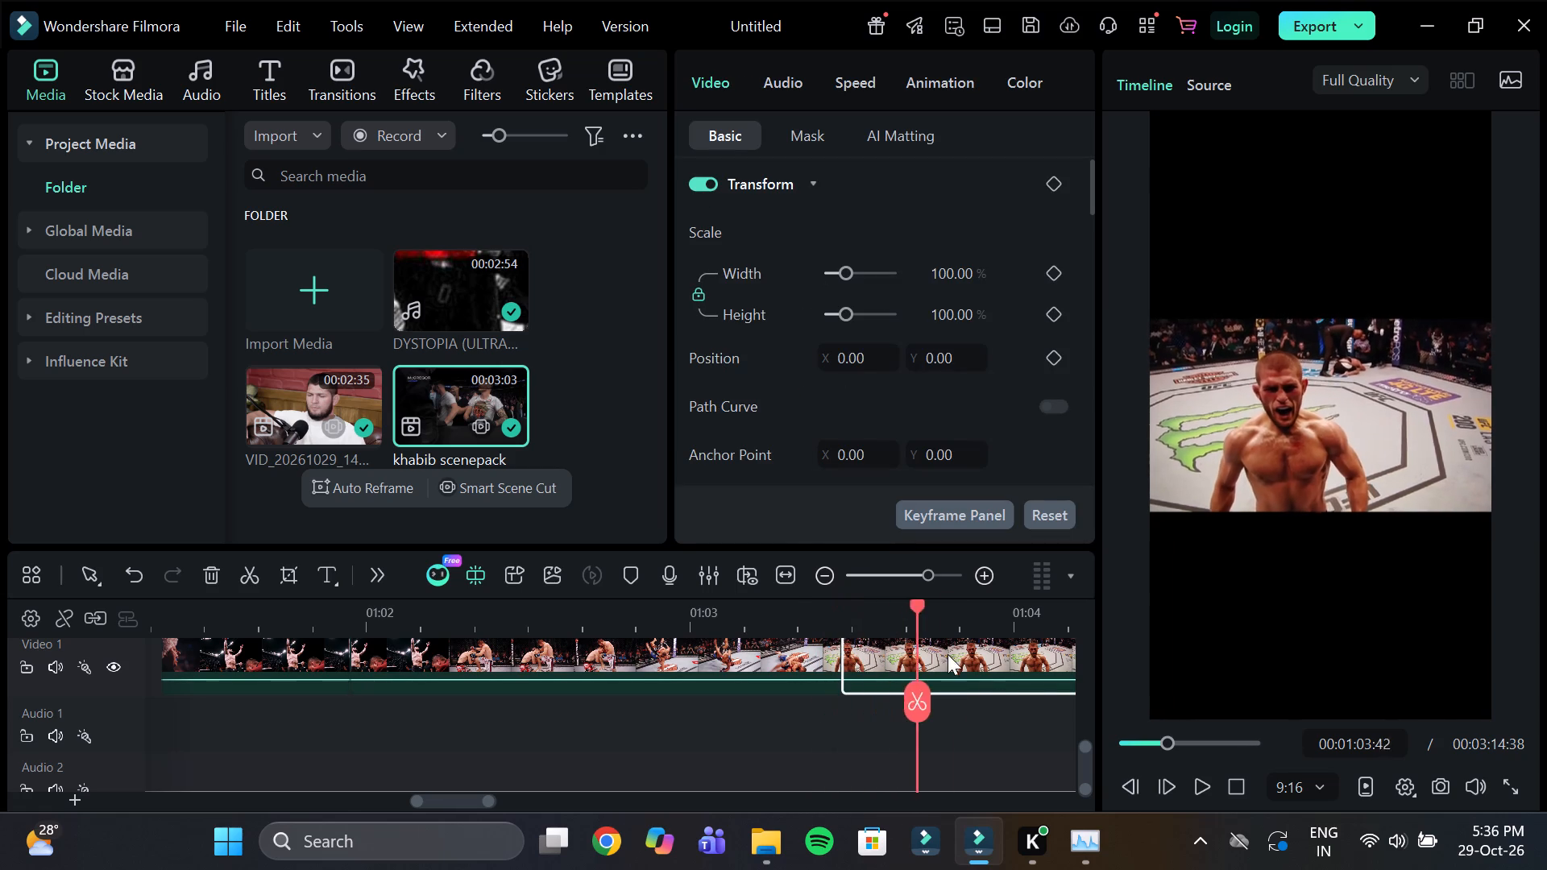
{"action": "left_click_drag", "start_coordinate": [948, 654], "coordinate": [1072, 698]}
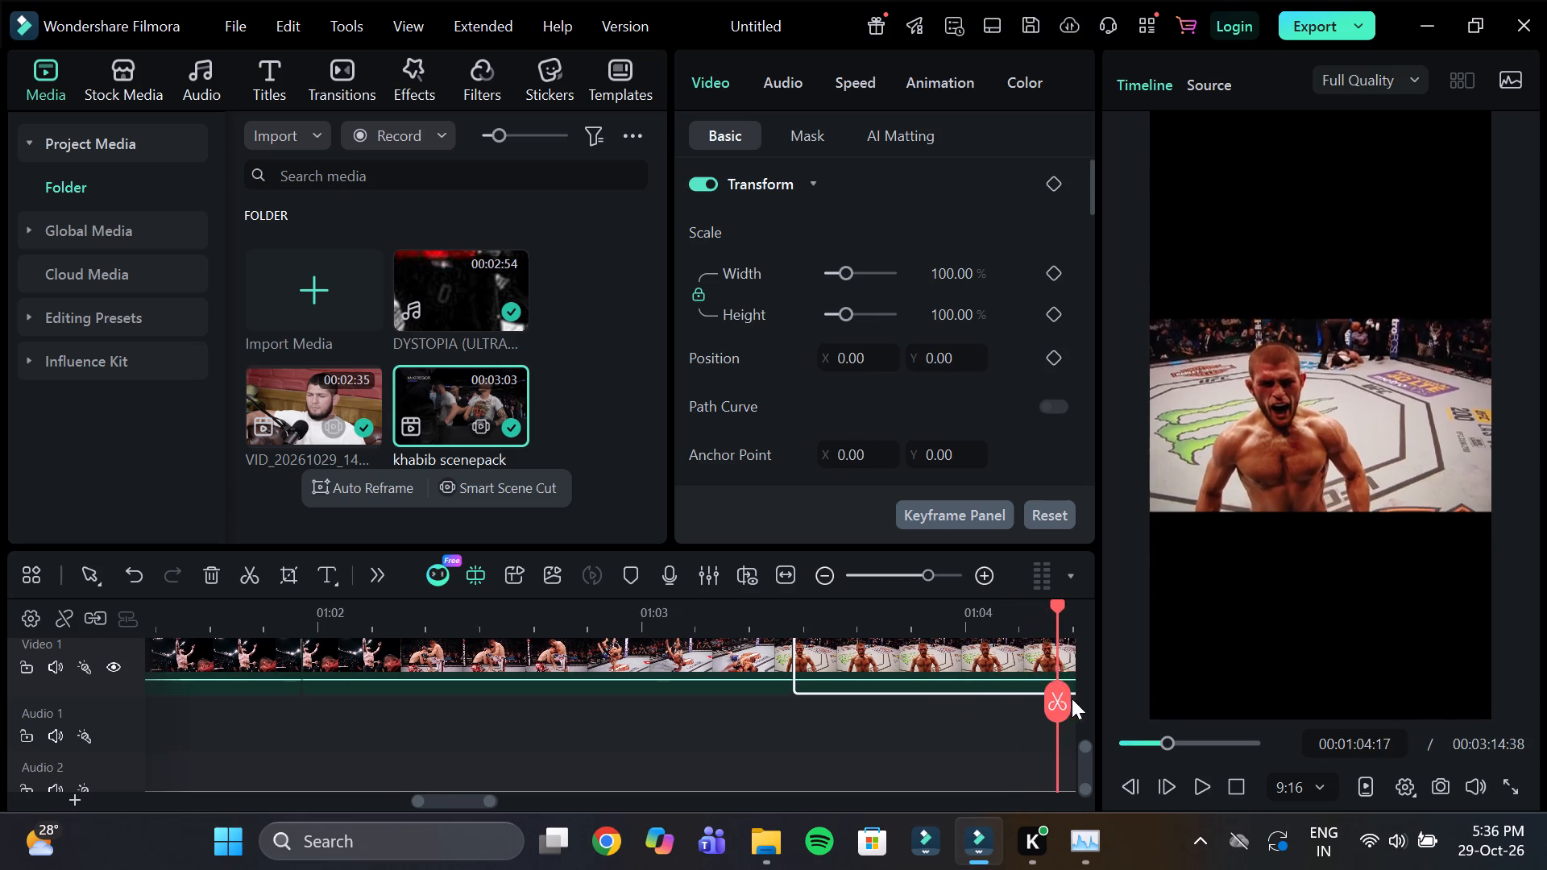
{"action": "left_click_drag", "start_coordinate": [1072, 698], "coordinate": [948, 663]}
{"action": "left_click", "coordinate": [951, 686]}
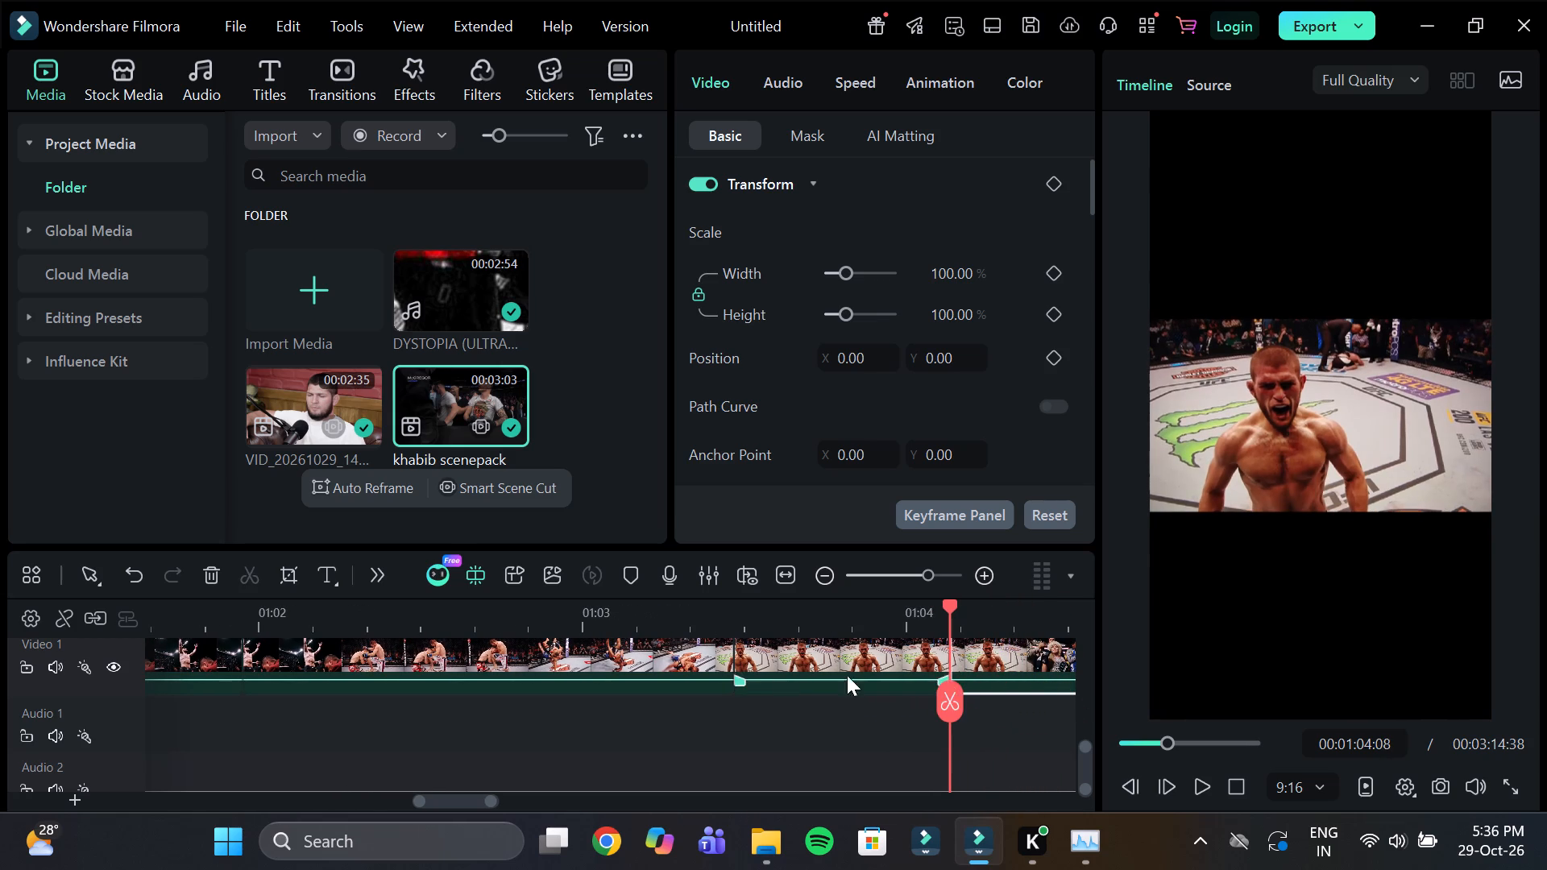
{"action": "left_click", "coordinate": [609, 670]}
{"action": "key", "text": "Delete"}
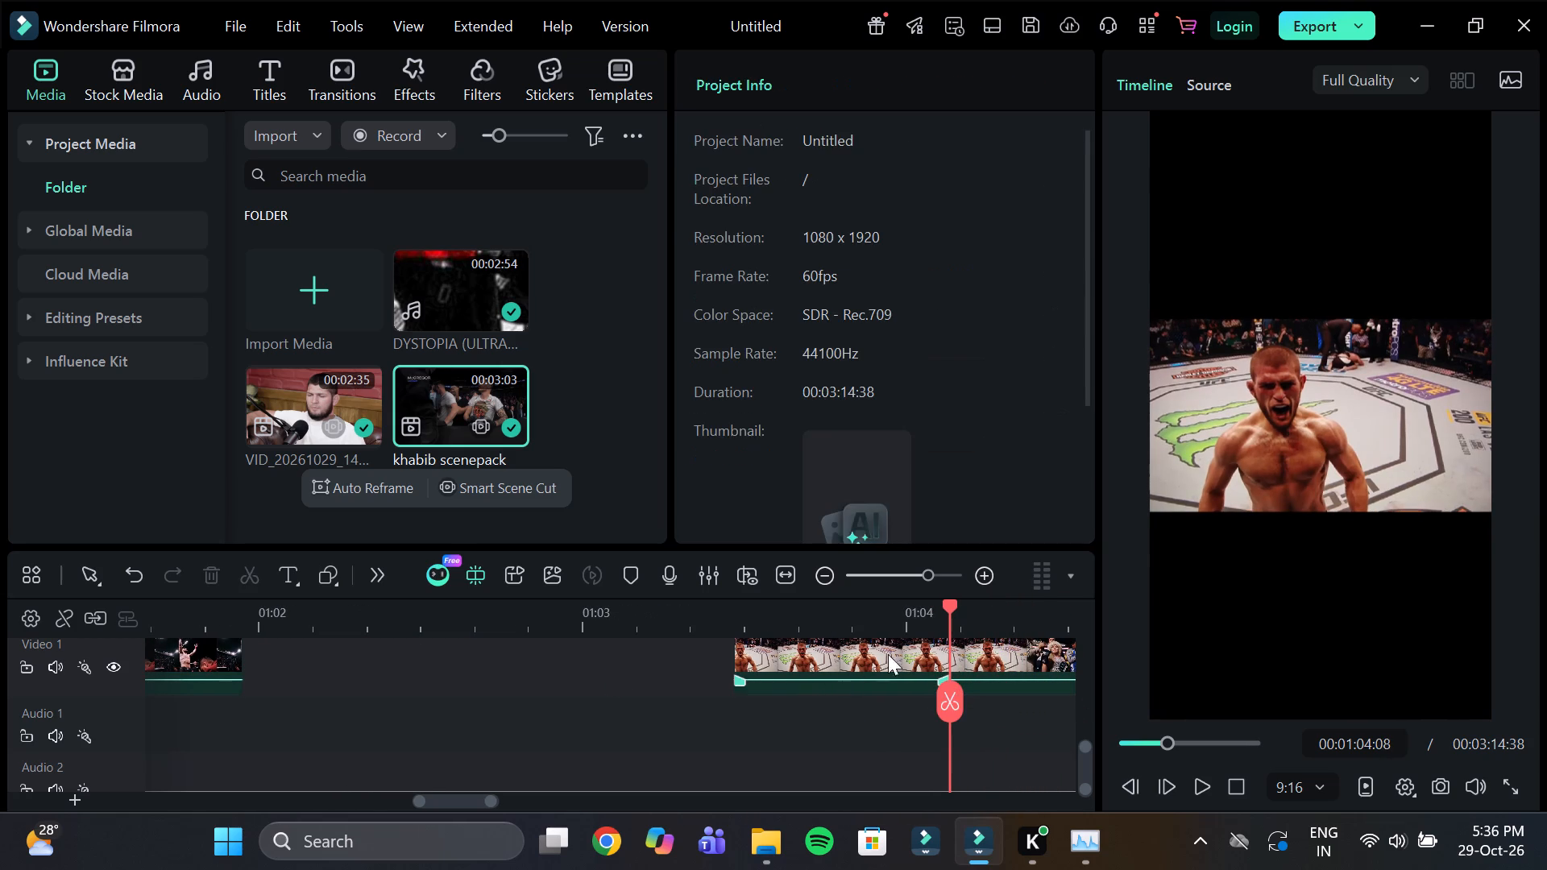
Split the scenepack clip at about 00:01:25:20, at the shot of the fighter tilting his head back inside the cage.
{"action": "left_click", "coordinate": [1004, 634]}
{"action": "left_click_drag", "start_coordinate": [1003, 620], "coordinate": [1077, 672]}
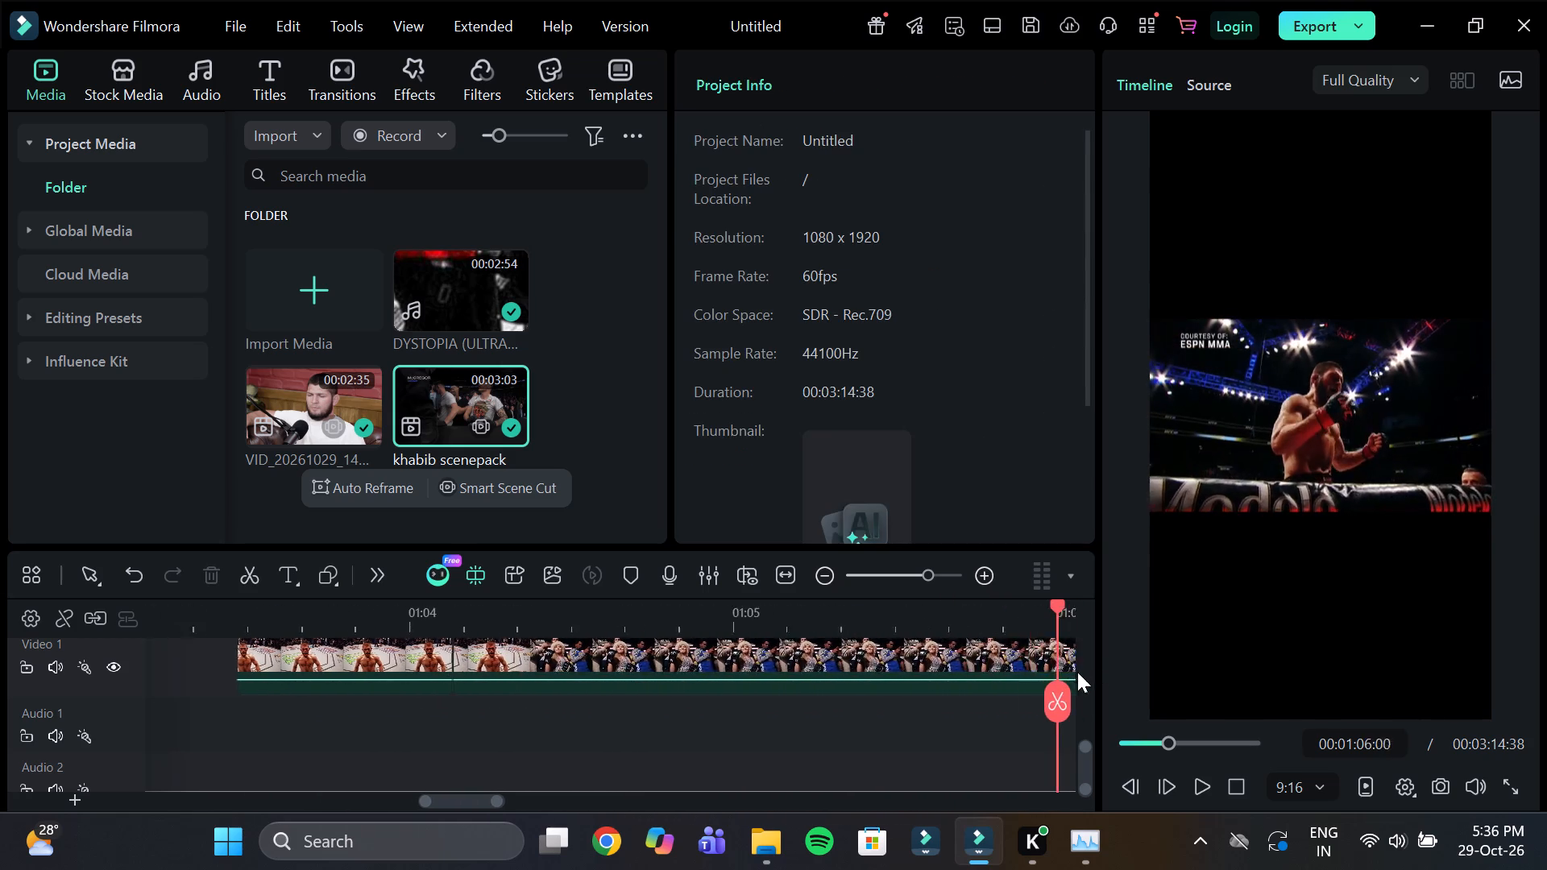
{"action": "left_click_drag", "start_coordinate": [1077, 672], "coordinate": [1054, 686]}
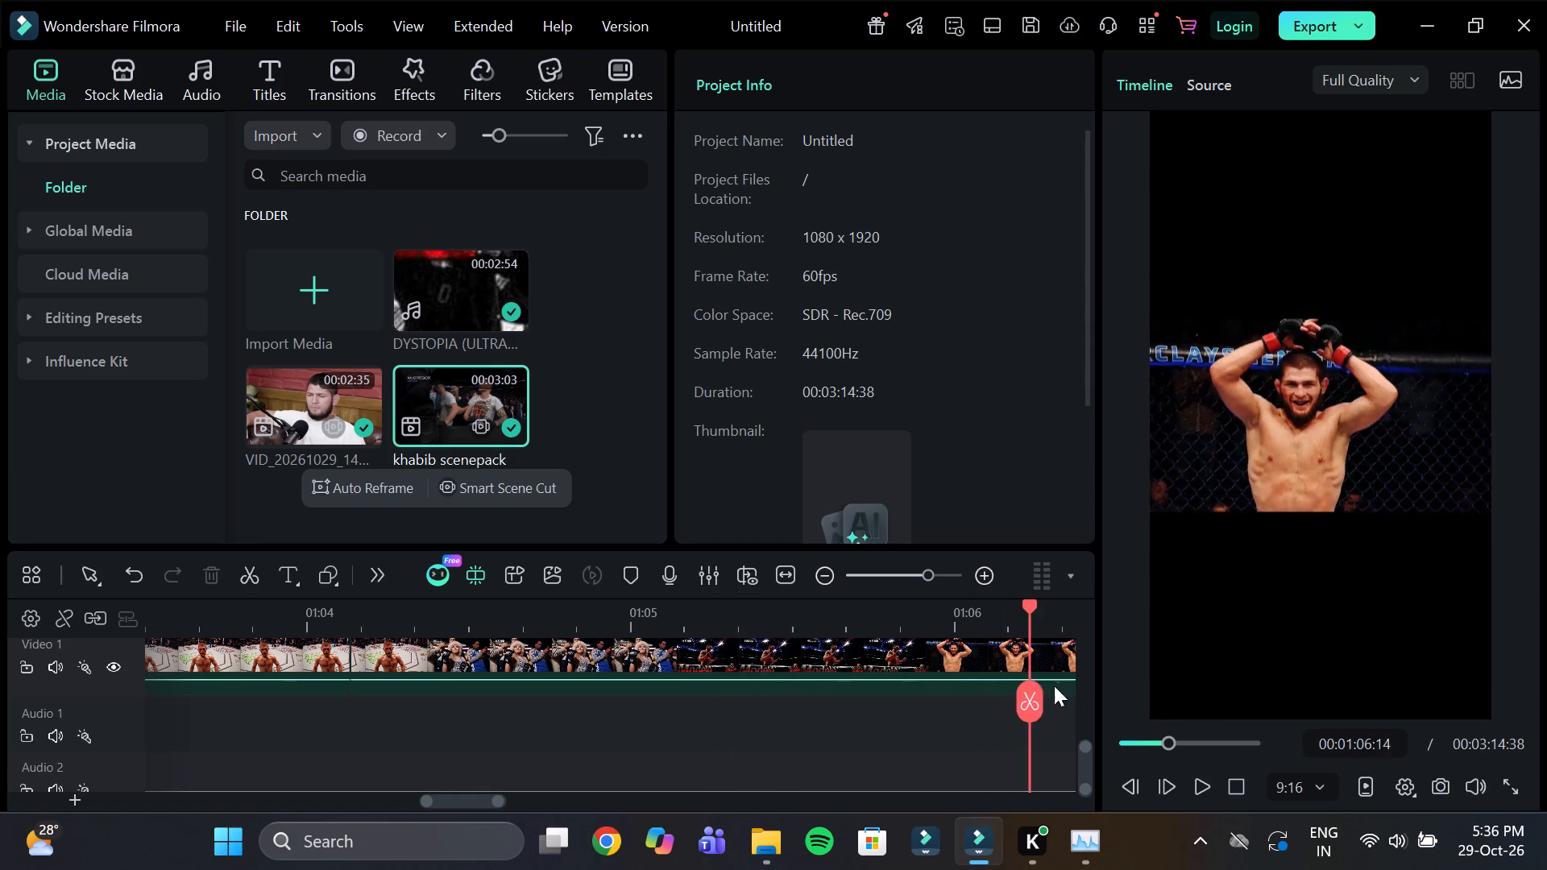
{"action": "left_click_drag", "start_coordinate": [1054, 686], "coordinate": [1063, 694]}
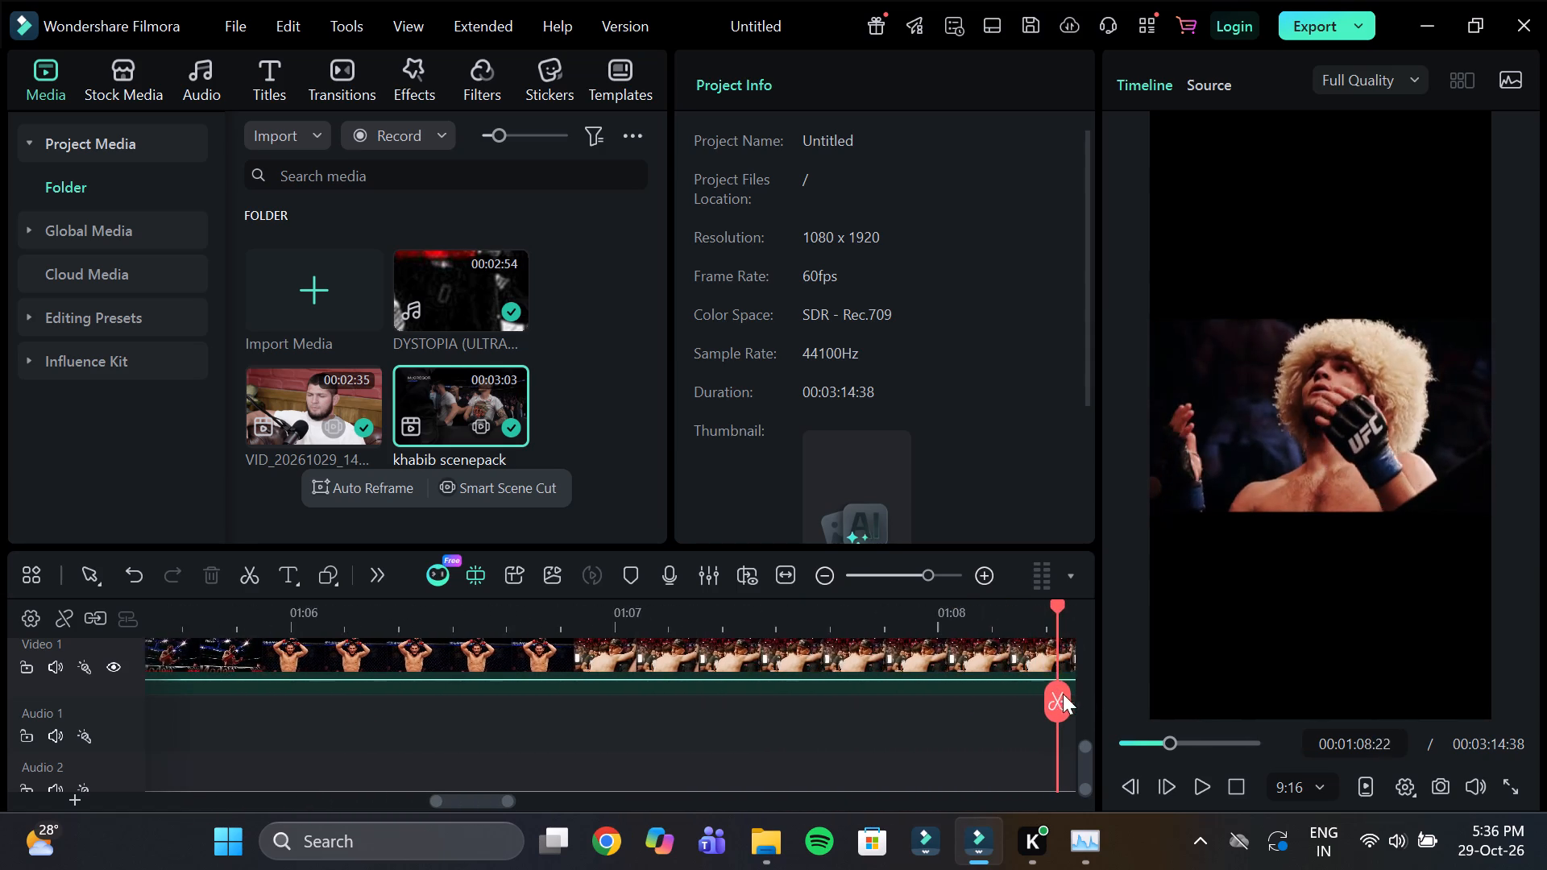
{"action": "left_click_drag", "start_coordinate": [1063, 694], "coordinate": [1075, 693]}
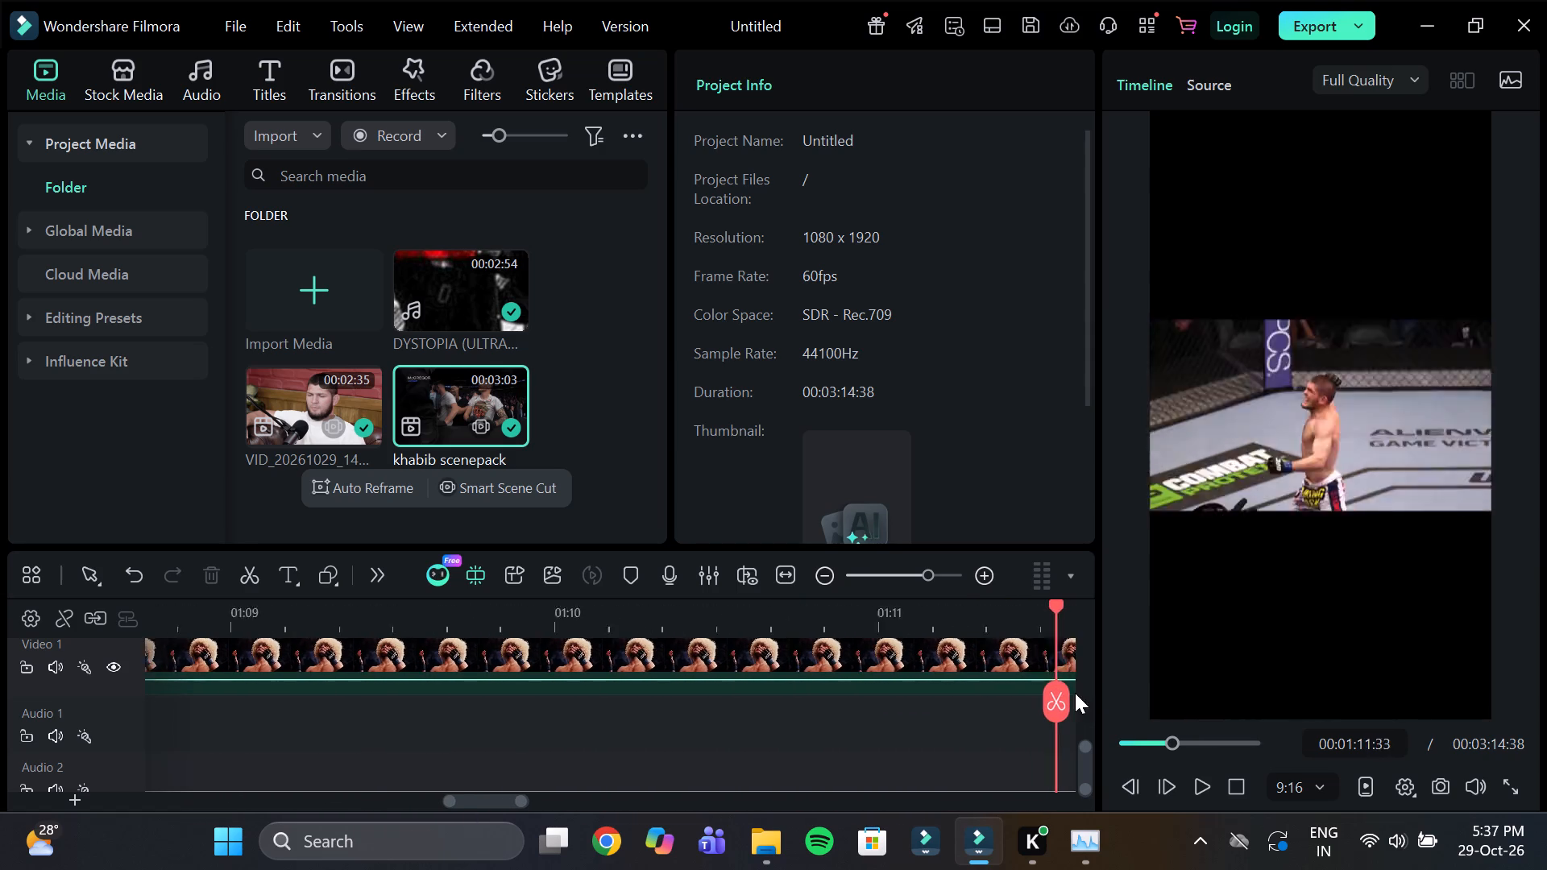
{"action": "left_click_drag", "start_coordinate": [1075, 693], "coordinate": [1060, 694]}
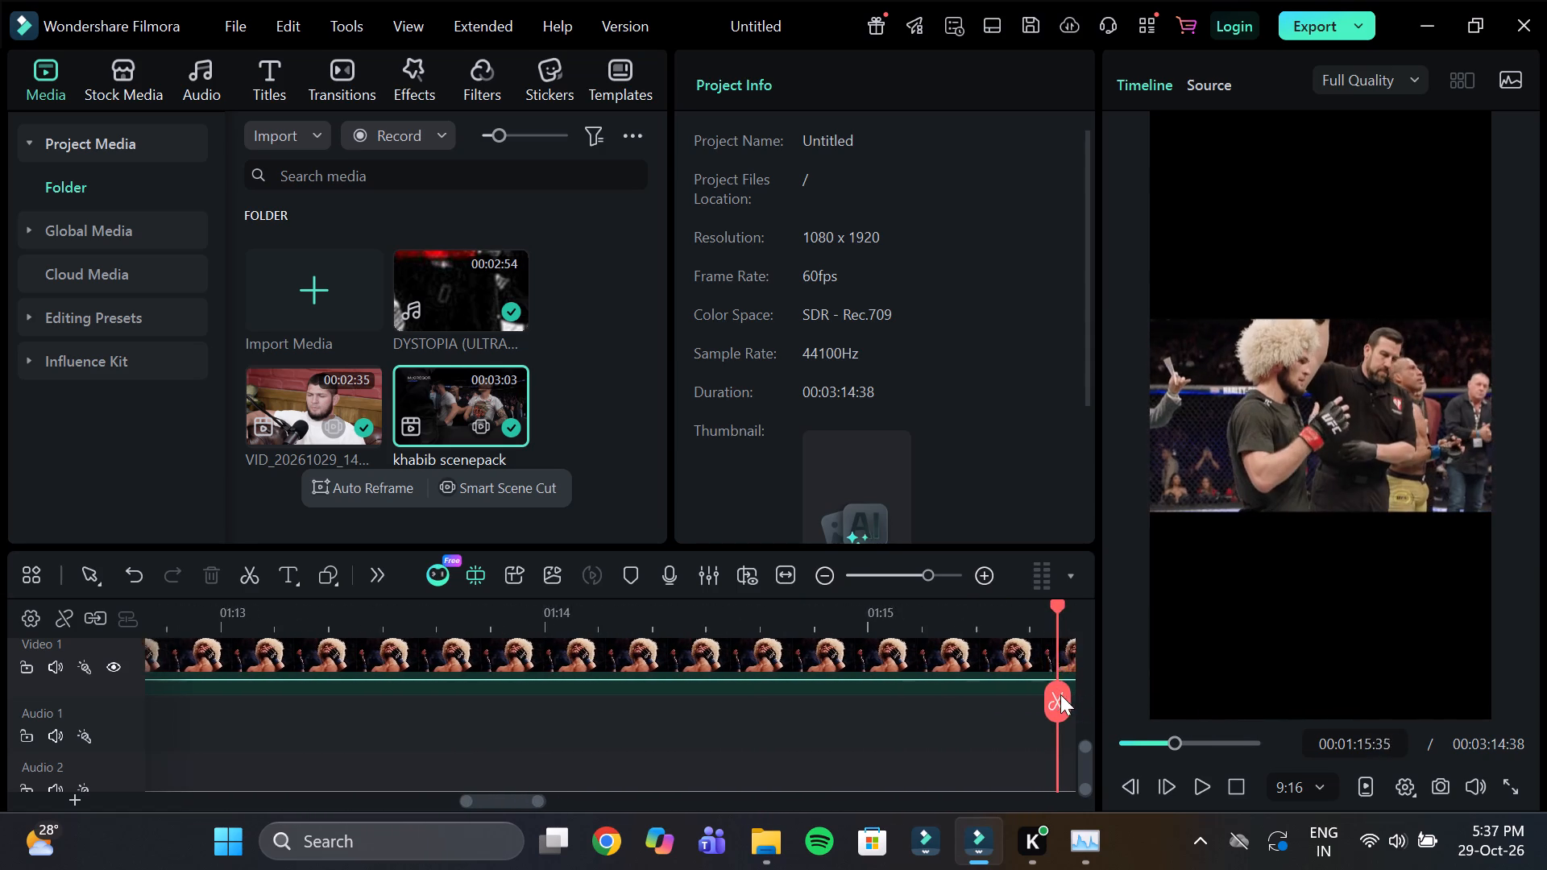
{"action": "left_click_drag", "start_coordinate": [1060, 694], "coordinate": [1080, 692]}
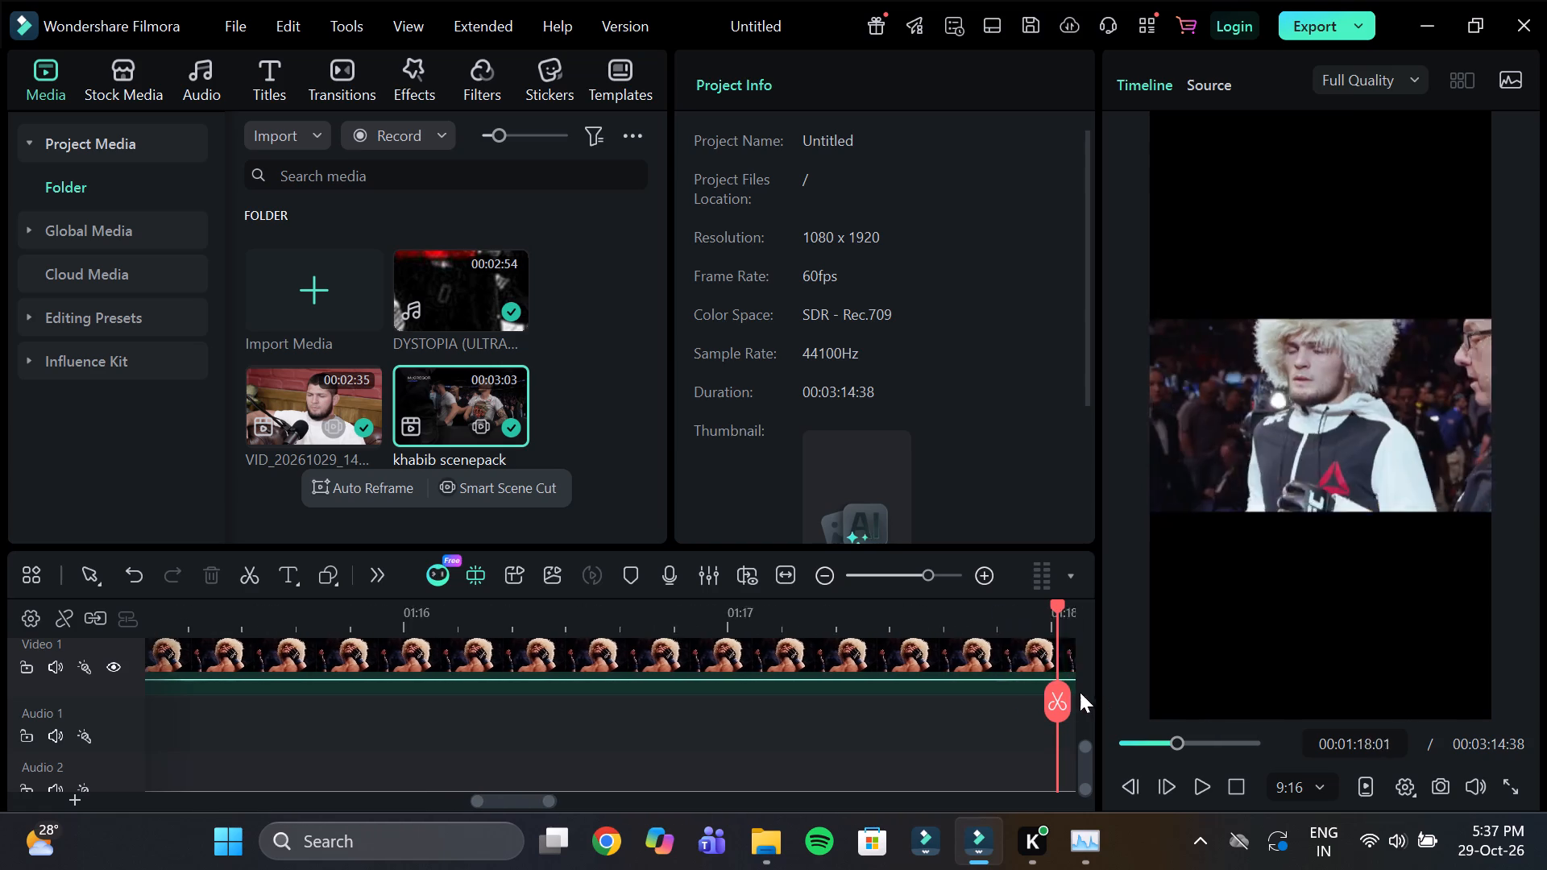
{"action": "left_click_drag", "start_coordinate": [1080, 692], "coordinate": [1085, 703]}
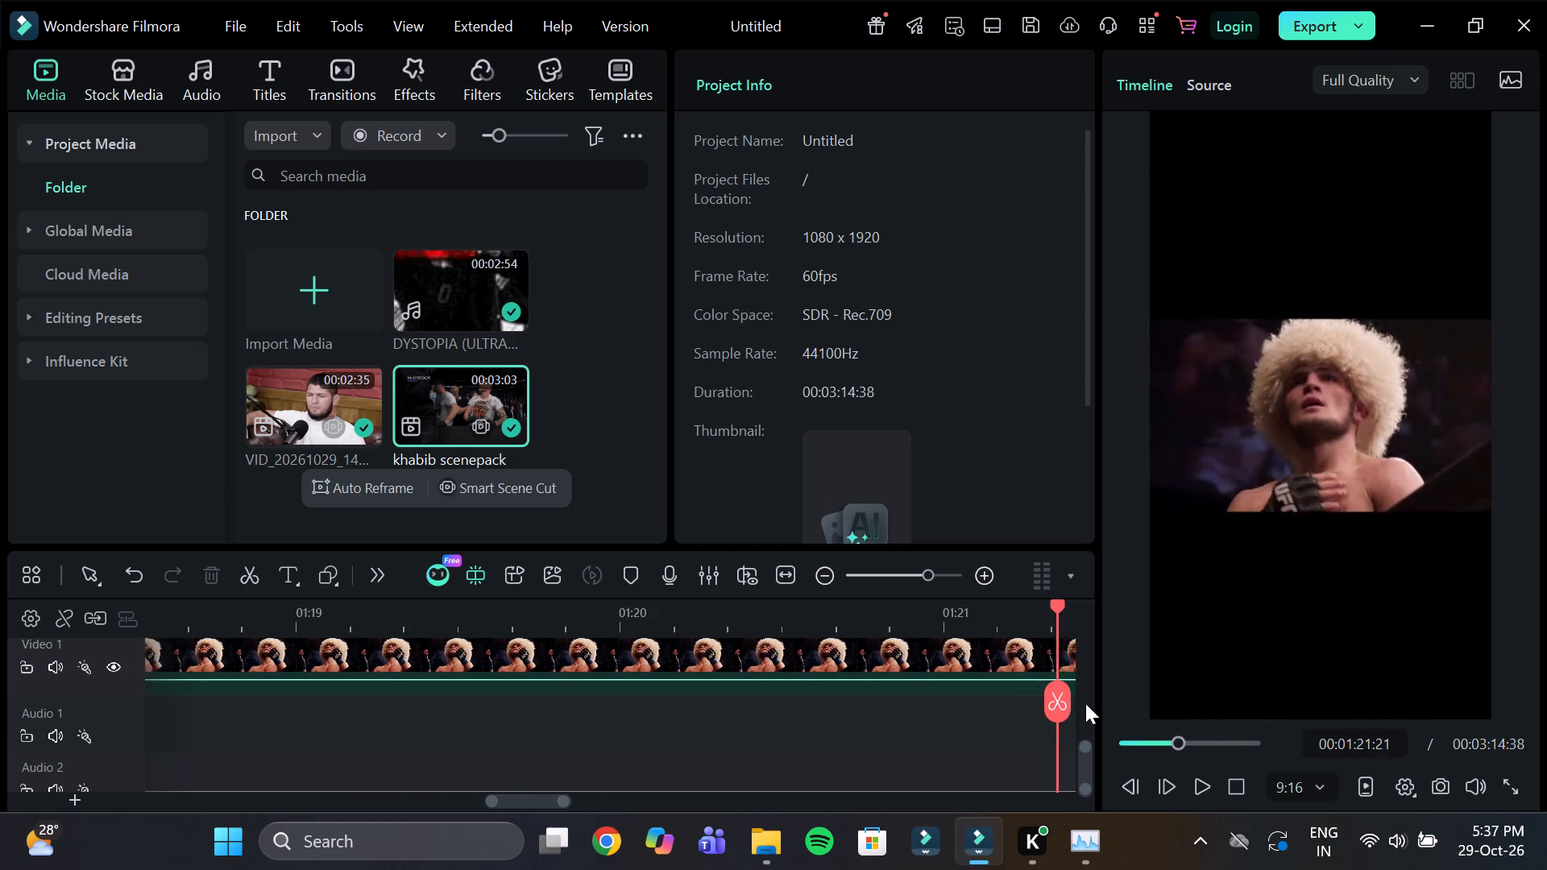
{"action": "left_click_drag", "start_coordinate": [1085, 703], "coordinate": [1064, 699]}
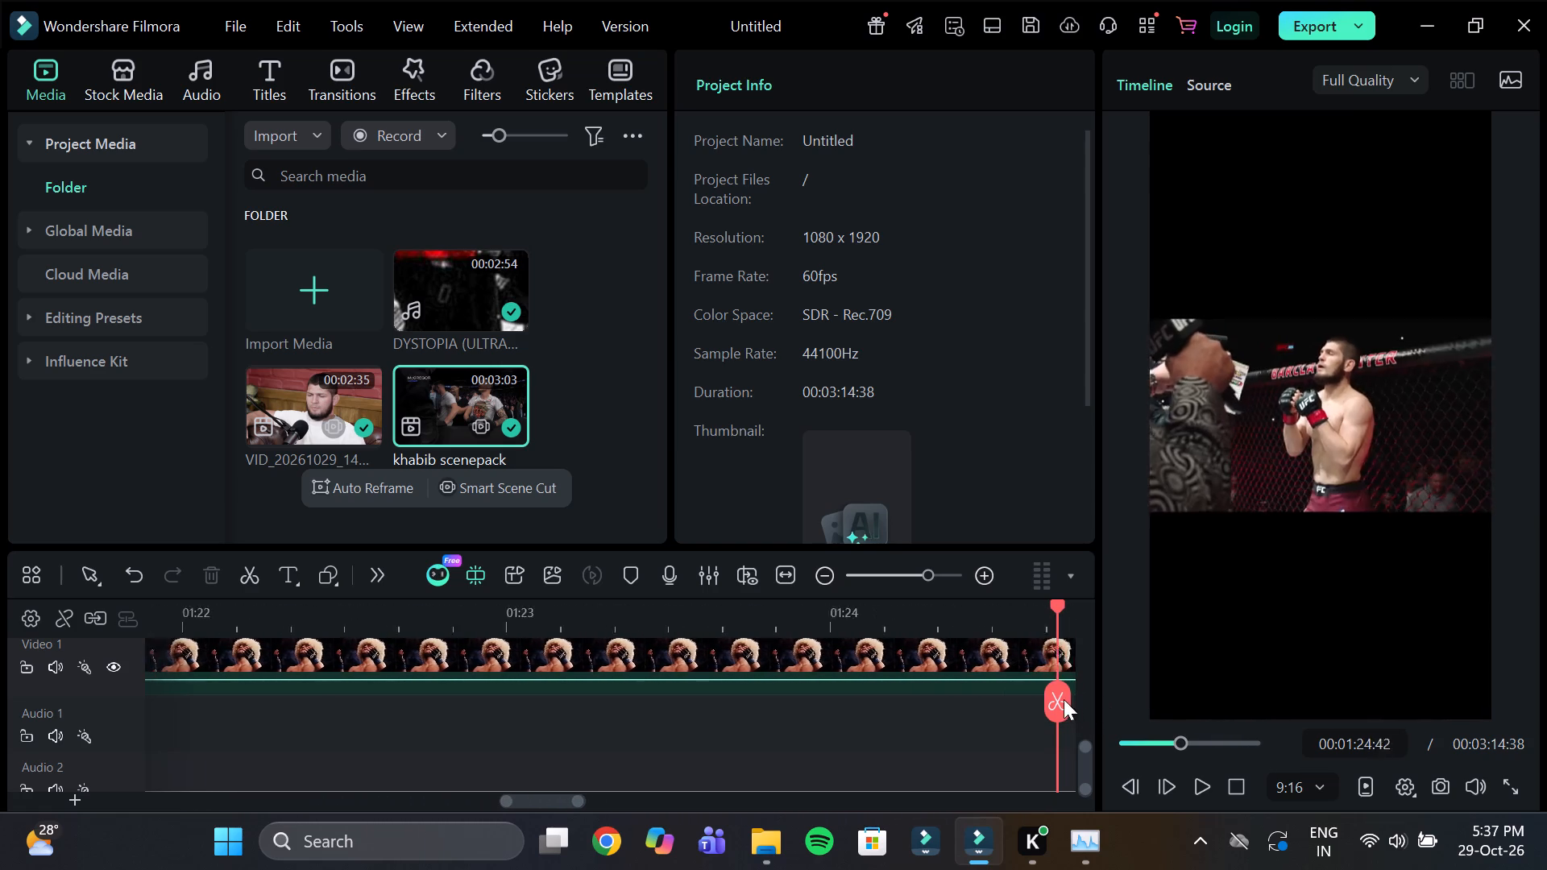
{"action": "left_click_drag", "start_coordinate": [1064, 699], "coordinate": [736, 688]}
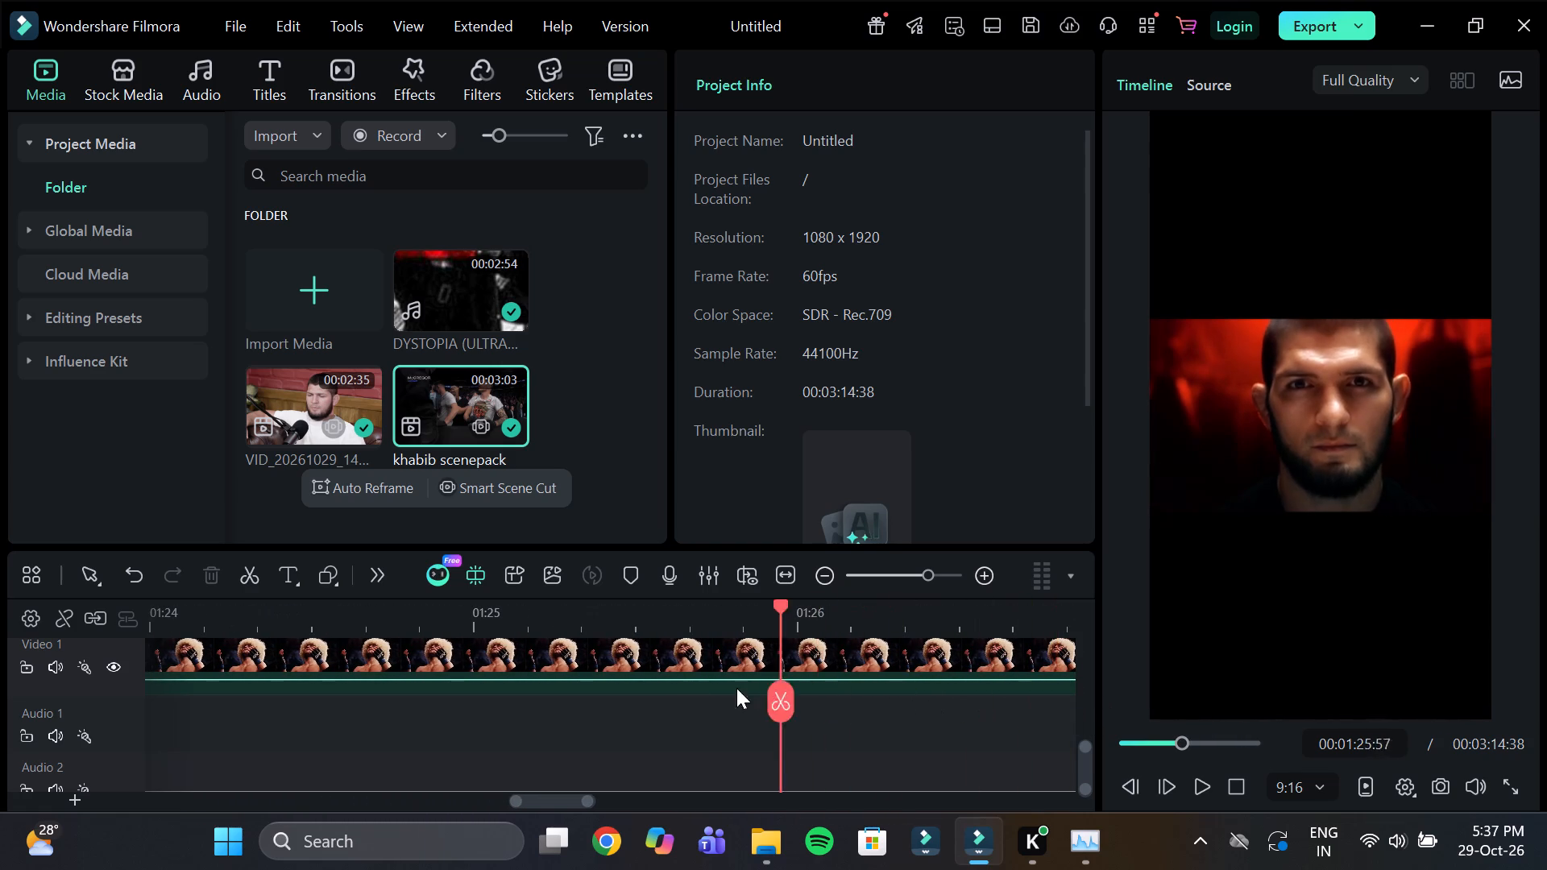
{"action": "left_click_drag", "start_coordinate": [736, 688], "coordinate": [583, 706]}
{"action": "left_click", "coordinate": [582, 706]}
Split the scenepack at 00:01:25:51 and delete the segment between the 00:01:04:08 and 00:01:25:20 cuts.
{"action": "left_click_drag", "start_coordinate": [582, 615], "coordinate": [703, 668]}
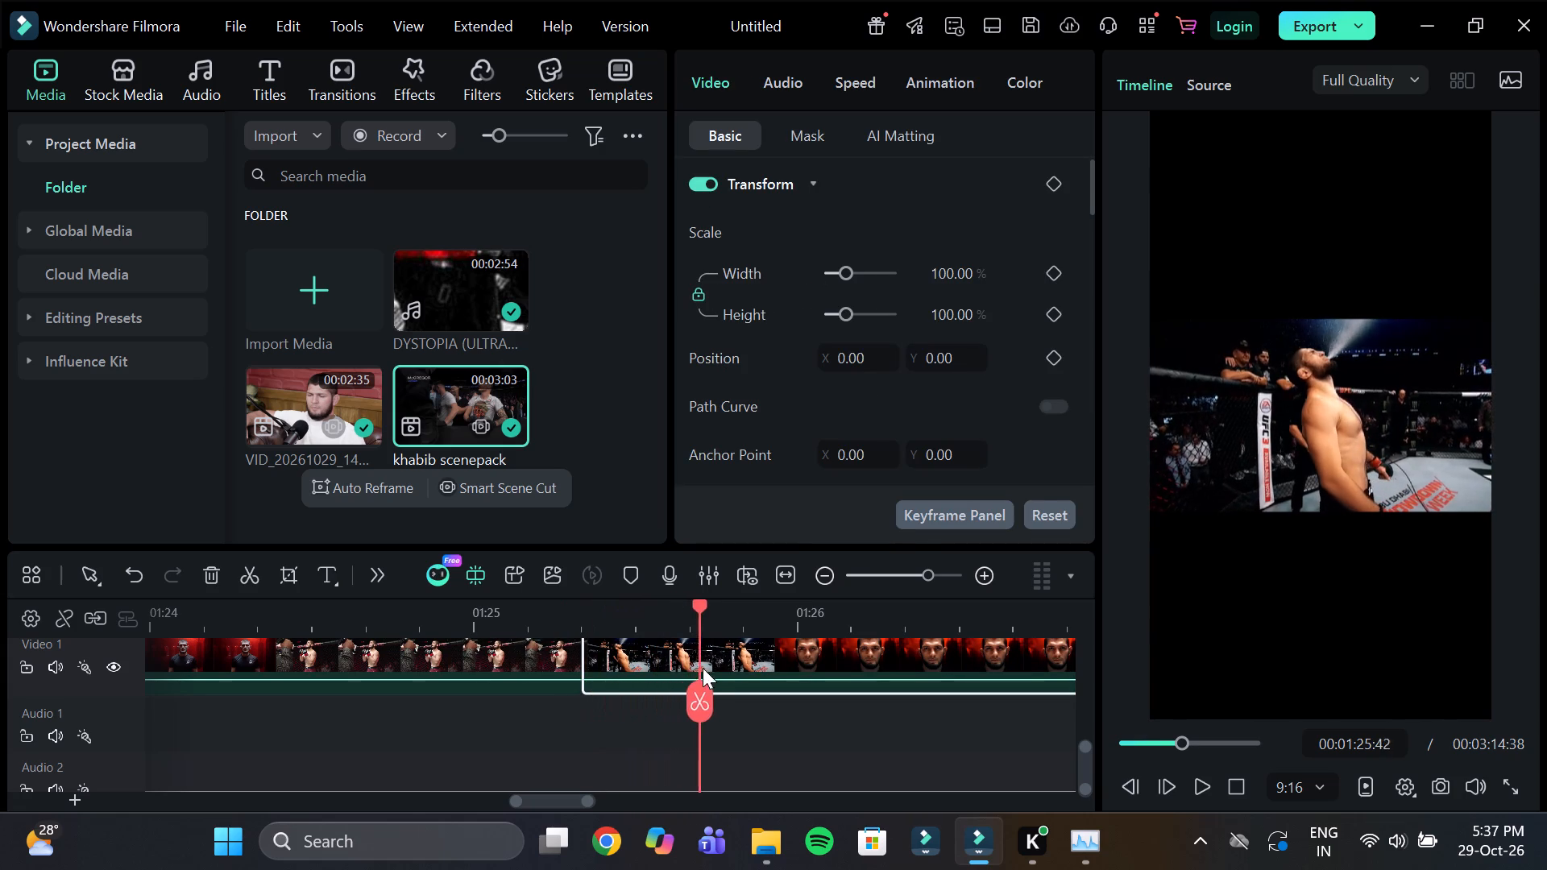
{"action": "left_click_drag", "start_coordinate": [703, 668], "coordinate": [748, 681]}
{"action": "left_click", "coordinate": [748, 695]}
{"action": "left_click", "coordinate": [521, 647]}
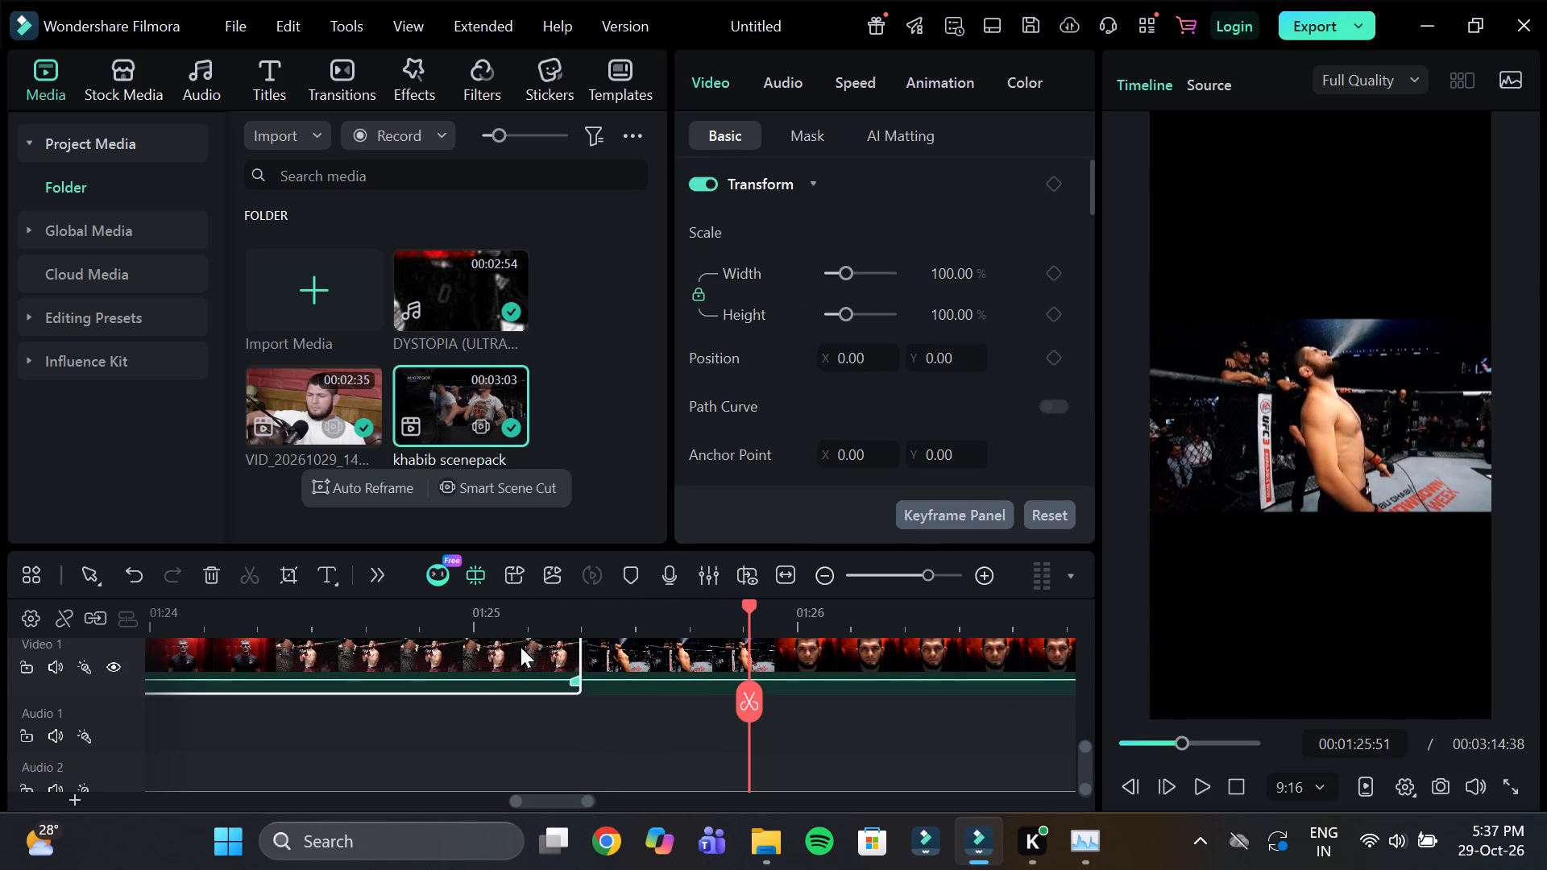
{"action": "key", "text": "Delete"}
Split the scenepack clip at 00:01:40:55, at the shot of the fighter punching his grounded opponent in the cage.
{"action": "left_click", "coordinate": [865, 615]}
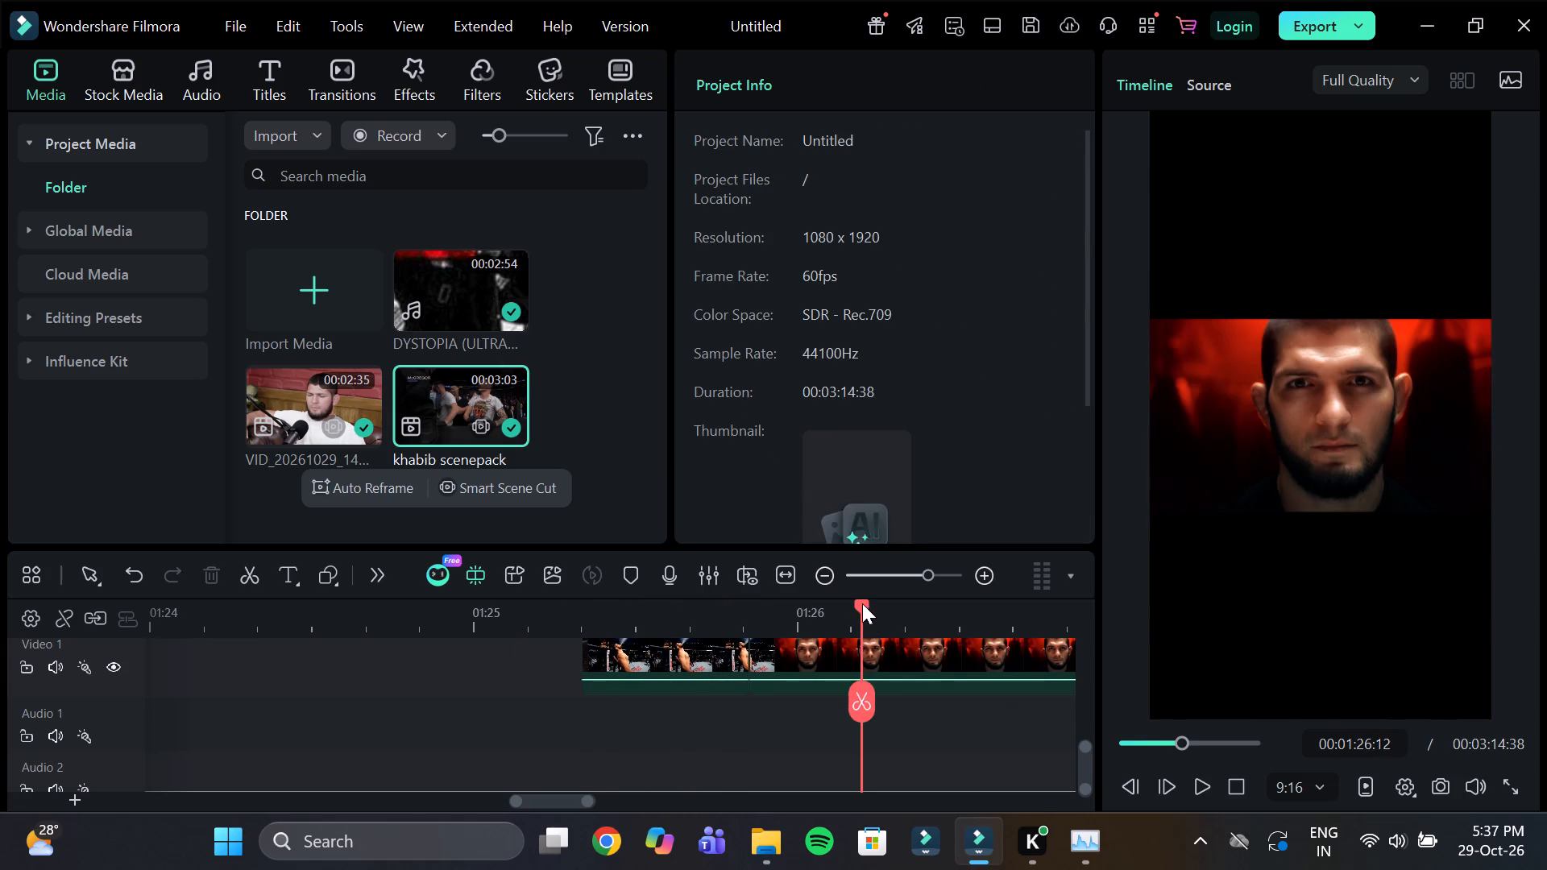
{"action": "left_click_drag", "start_coordinate": [862, 603], "coordinate": [1076, 674]}
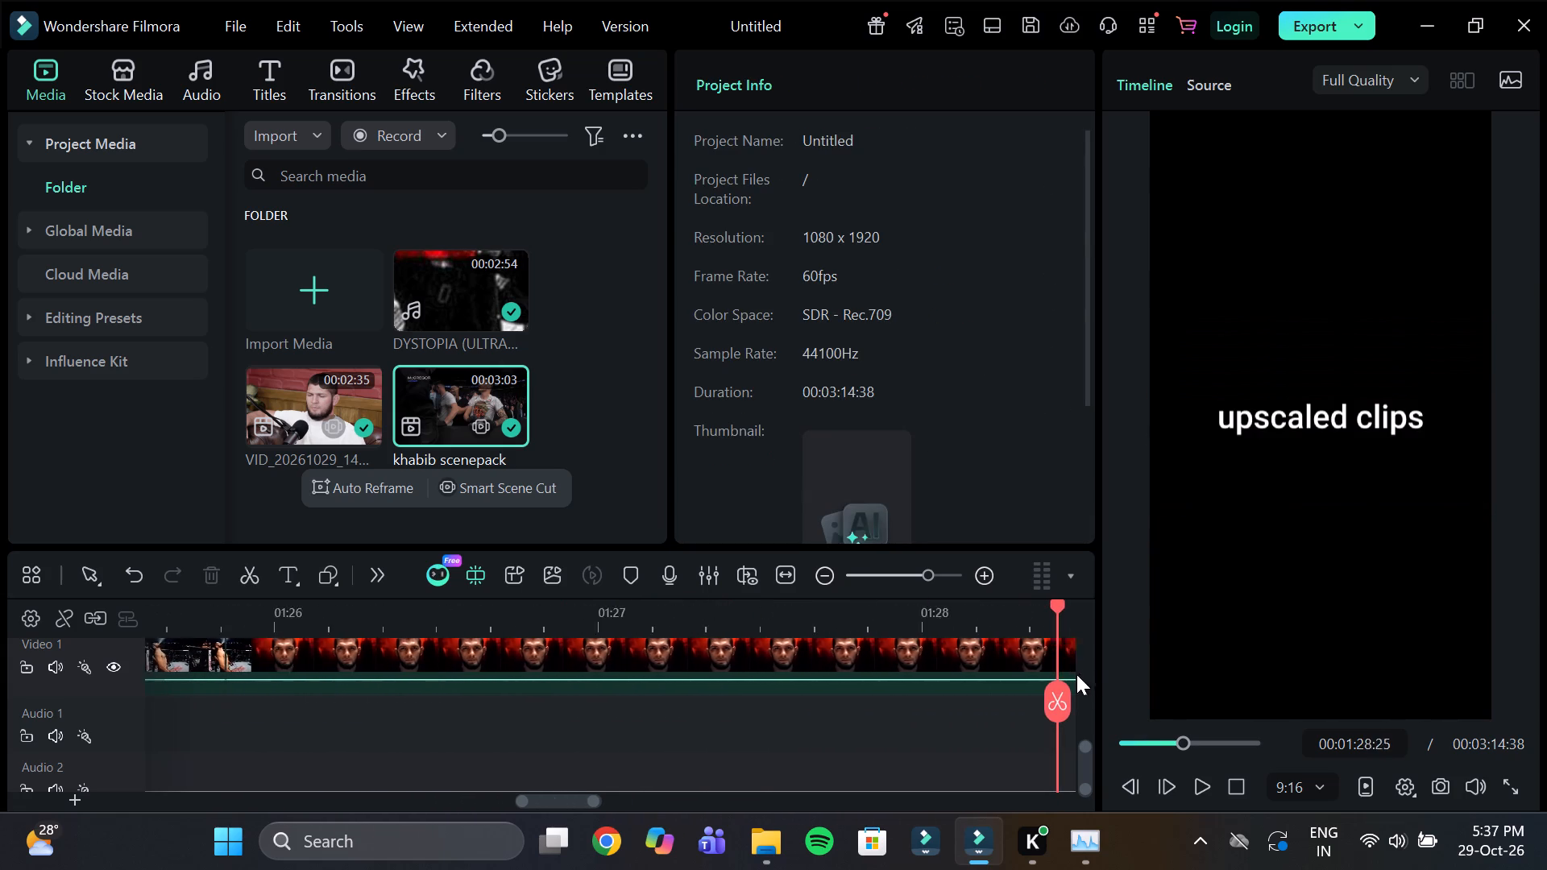
{"action": "left_click_drag", "start_coordinate": [1076, 674], "coordinate": [1072, 690]}
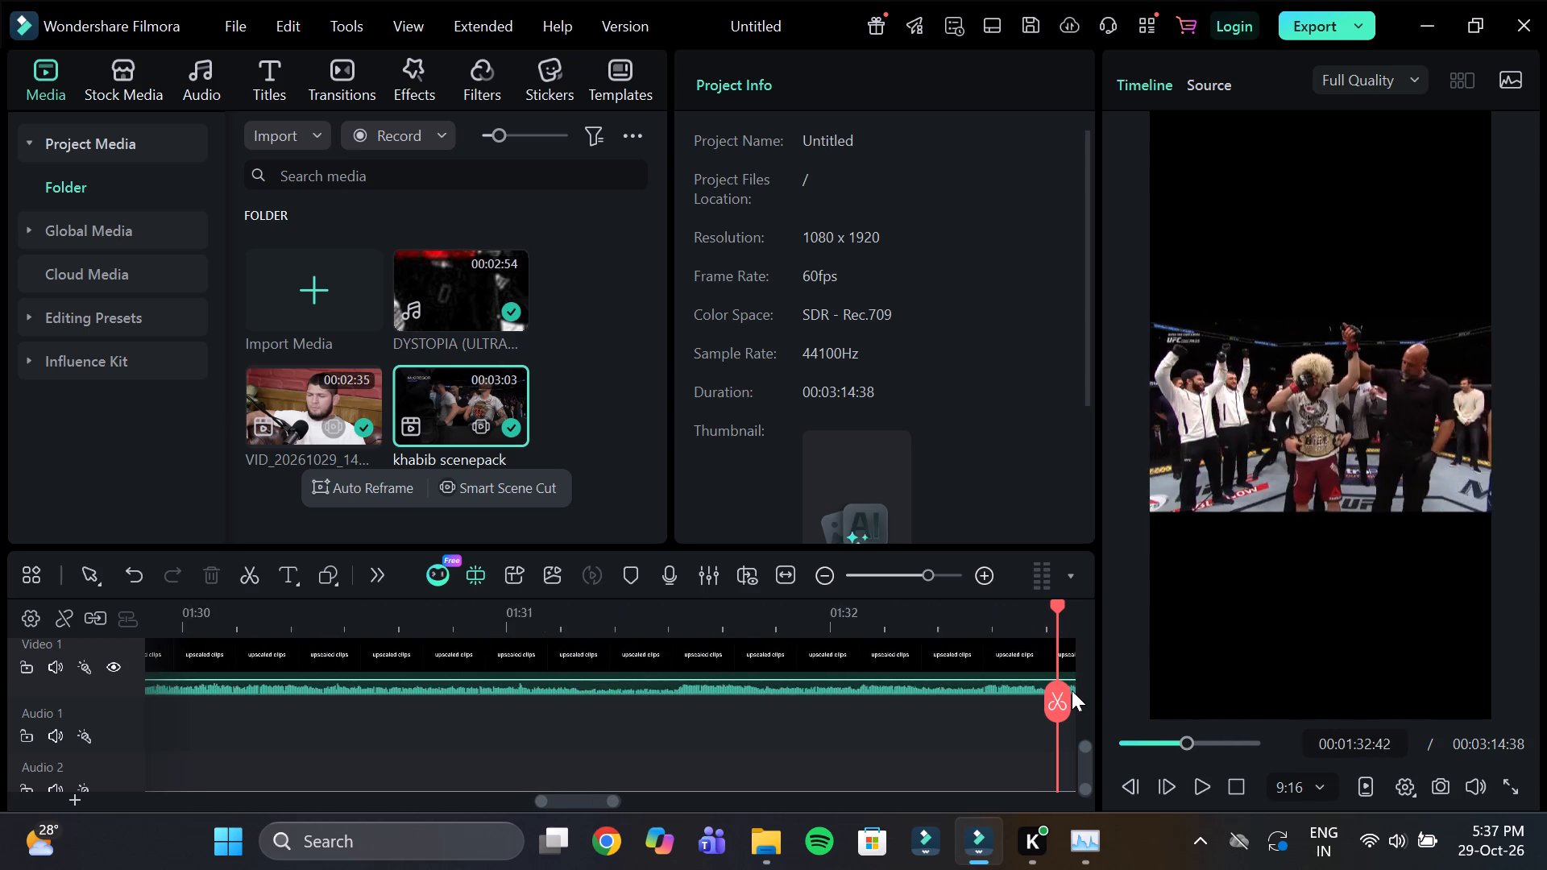
{"action": "left_click_drag", "start_coordinate": [1072, 690], "coordinate": [1083, 702]}
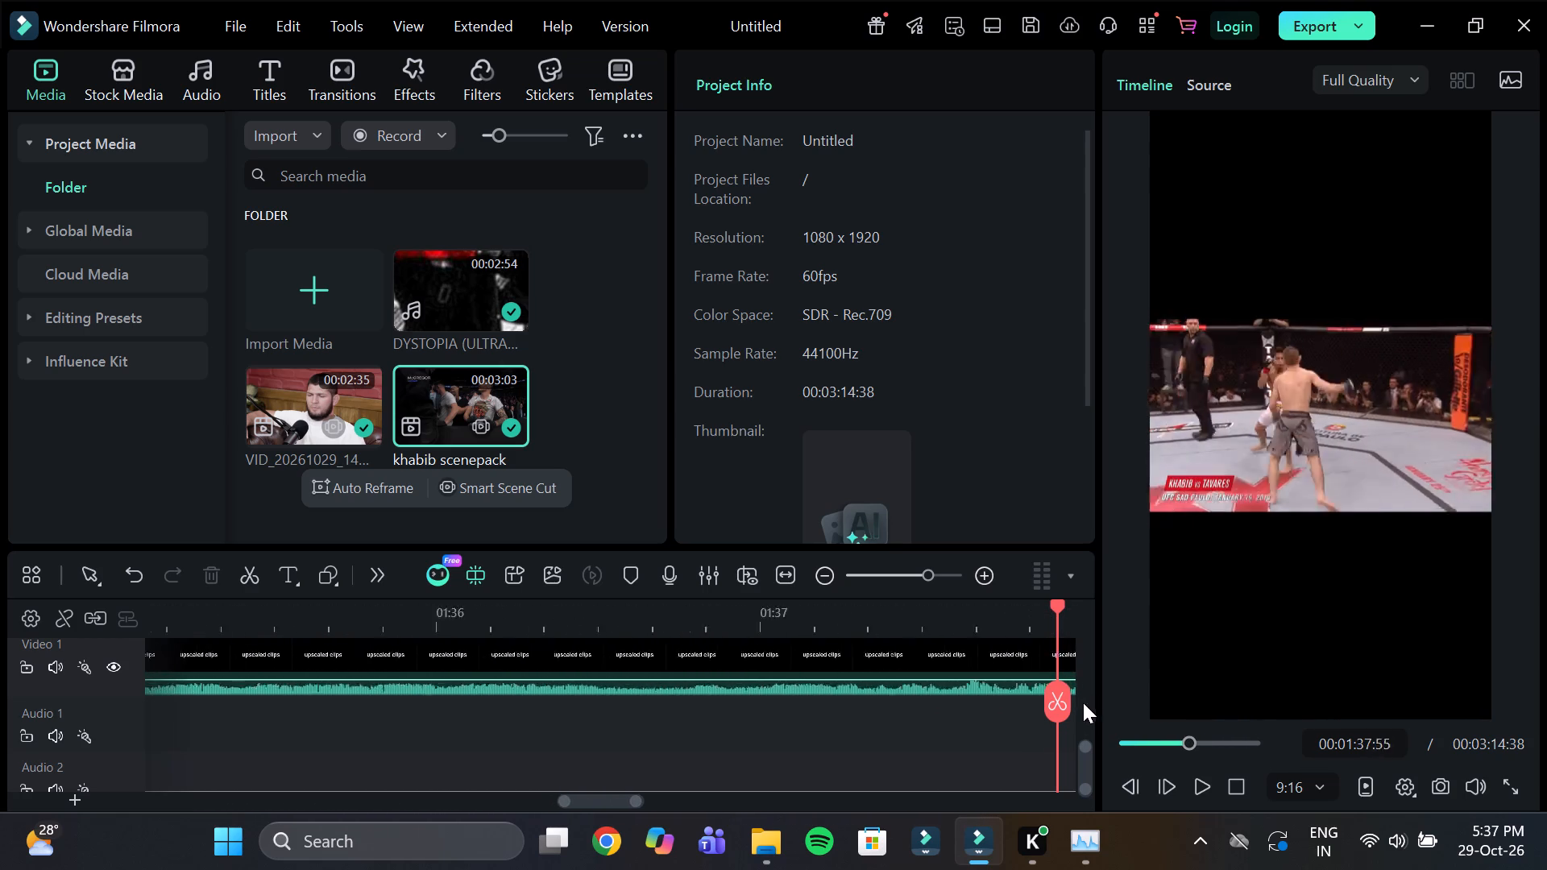
{"action": "left_click_drag", "start_coordinate": [1083, 702], "coordinate": [1054, 706]}
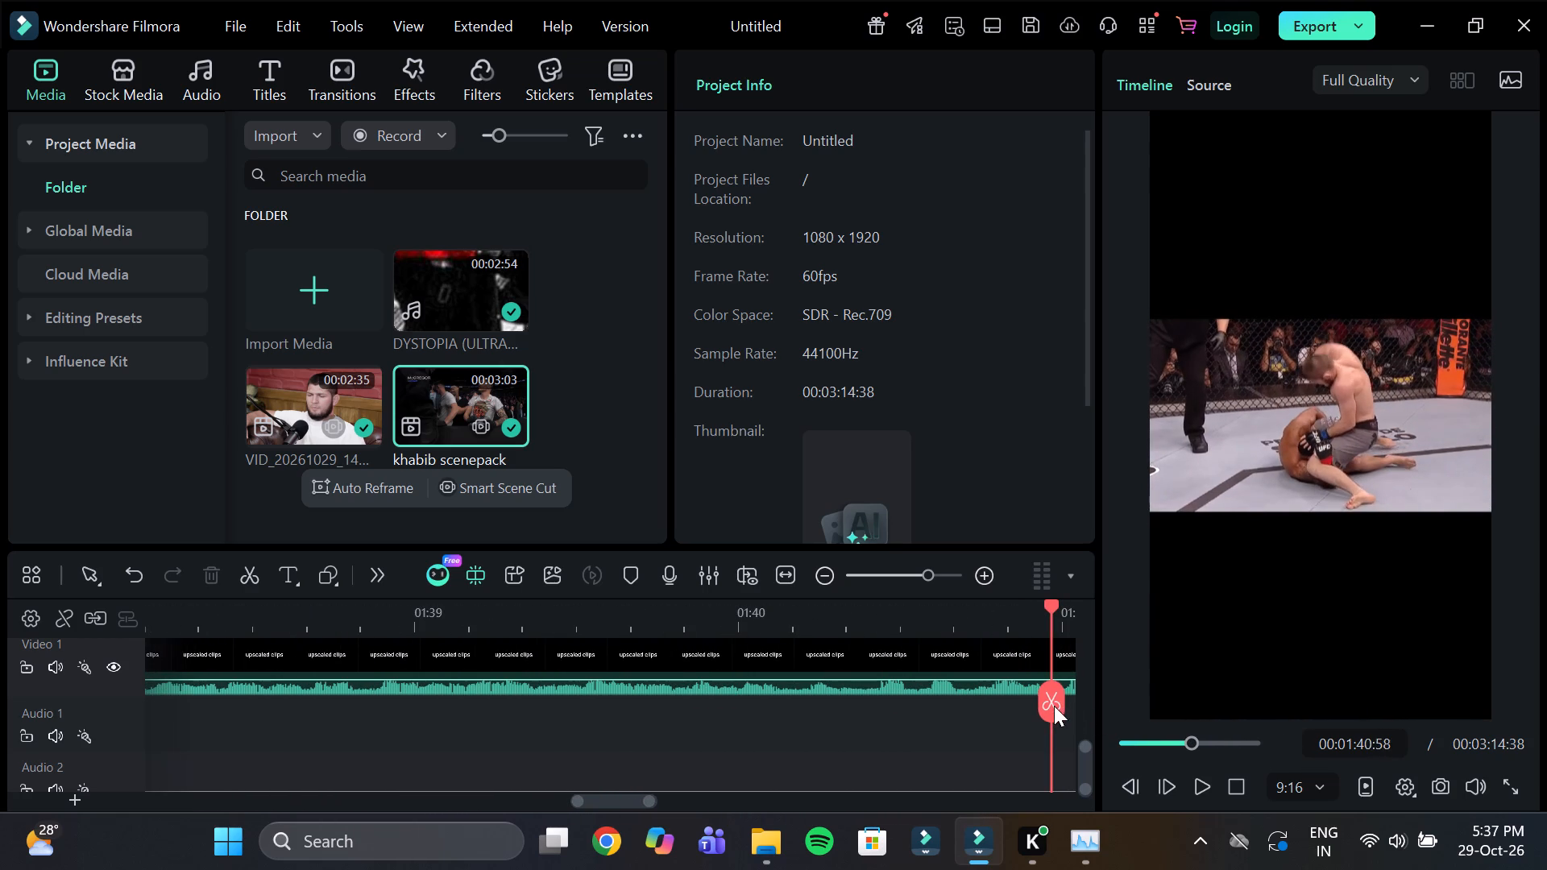
{"action": "left_click_drag", "start_coordinate": [1054, 706], "coordinate": [1033, 704]}
{"action": "left_click_drag", "start_coordinate": [1051, 629], "coordinate": [1133, 628]}
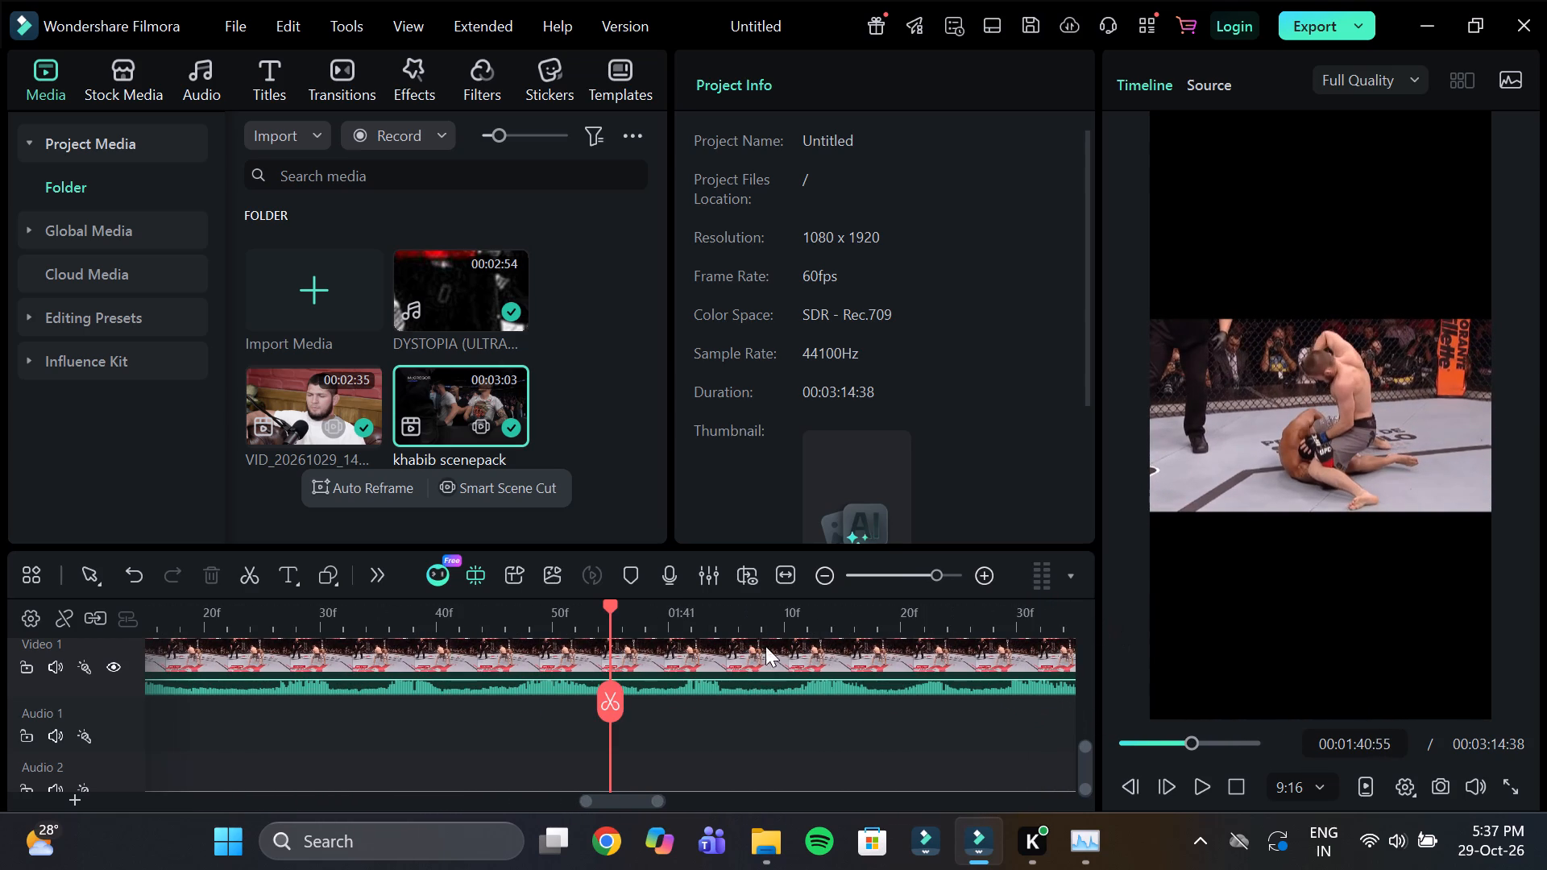
{"action": "left_click", "coordinate": [692, 664]}
{"action": "left_click", "coordinate": [615, 688]}
Split the scenepack at 00:01:41:17 and delete the segment between the 00:01:25:51 and 00:01:40:55 cuts.
{"action": "left_click_drag", "start_coordinate": [611, 623], "coordinate": [746, 654]}
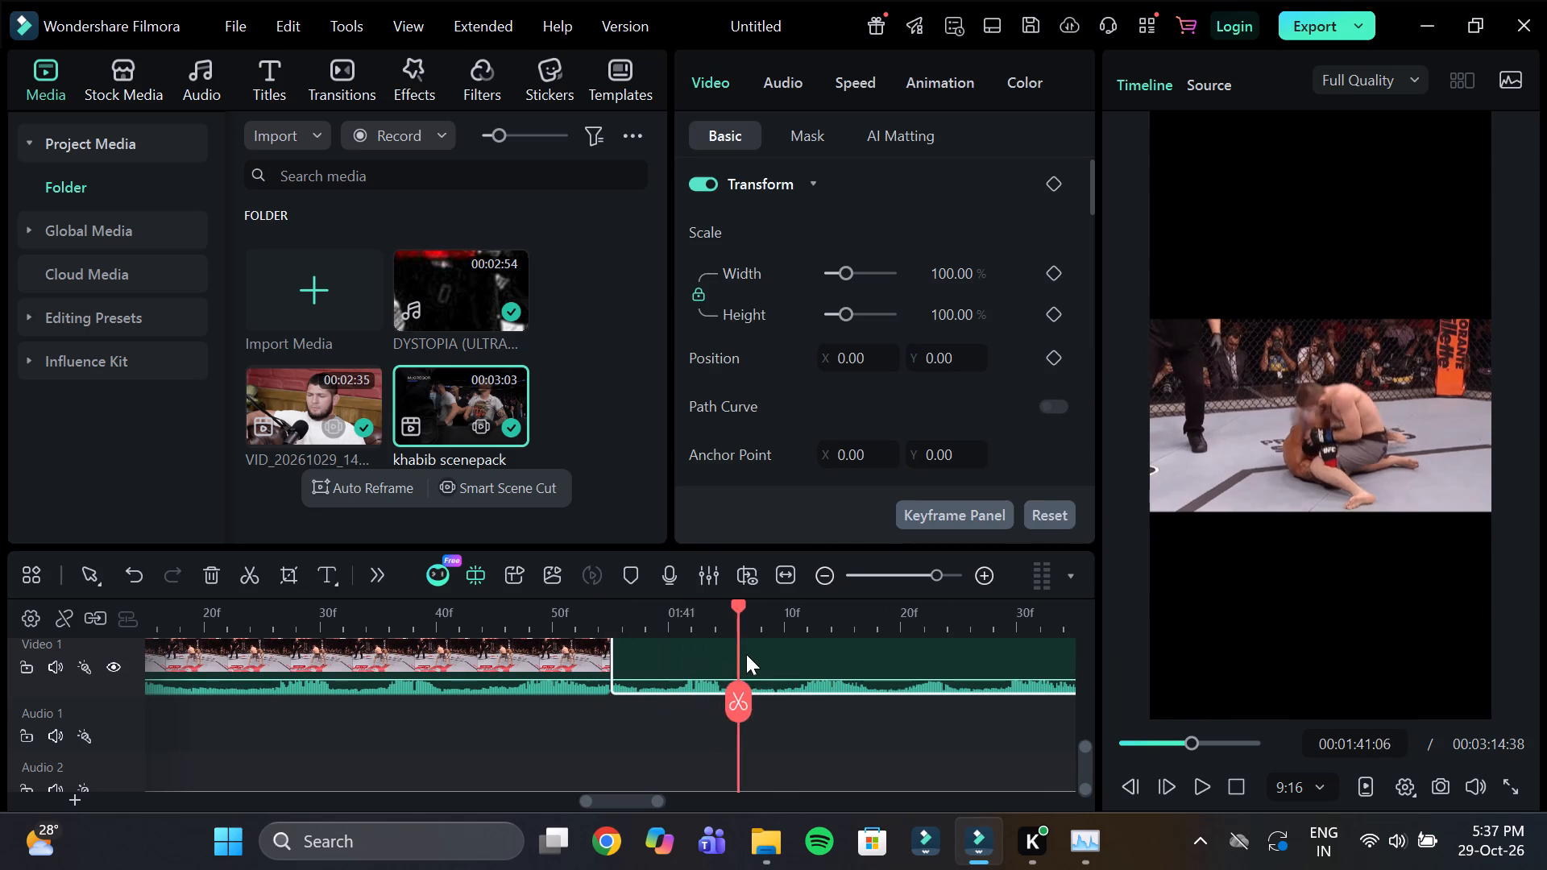
{"action": "left_click_drag", "start_coordinate": [746, 654], "coordinate": [871, 668]}
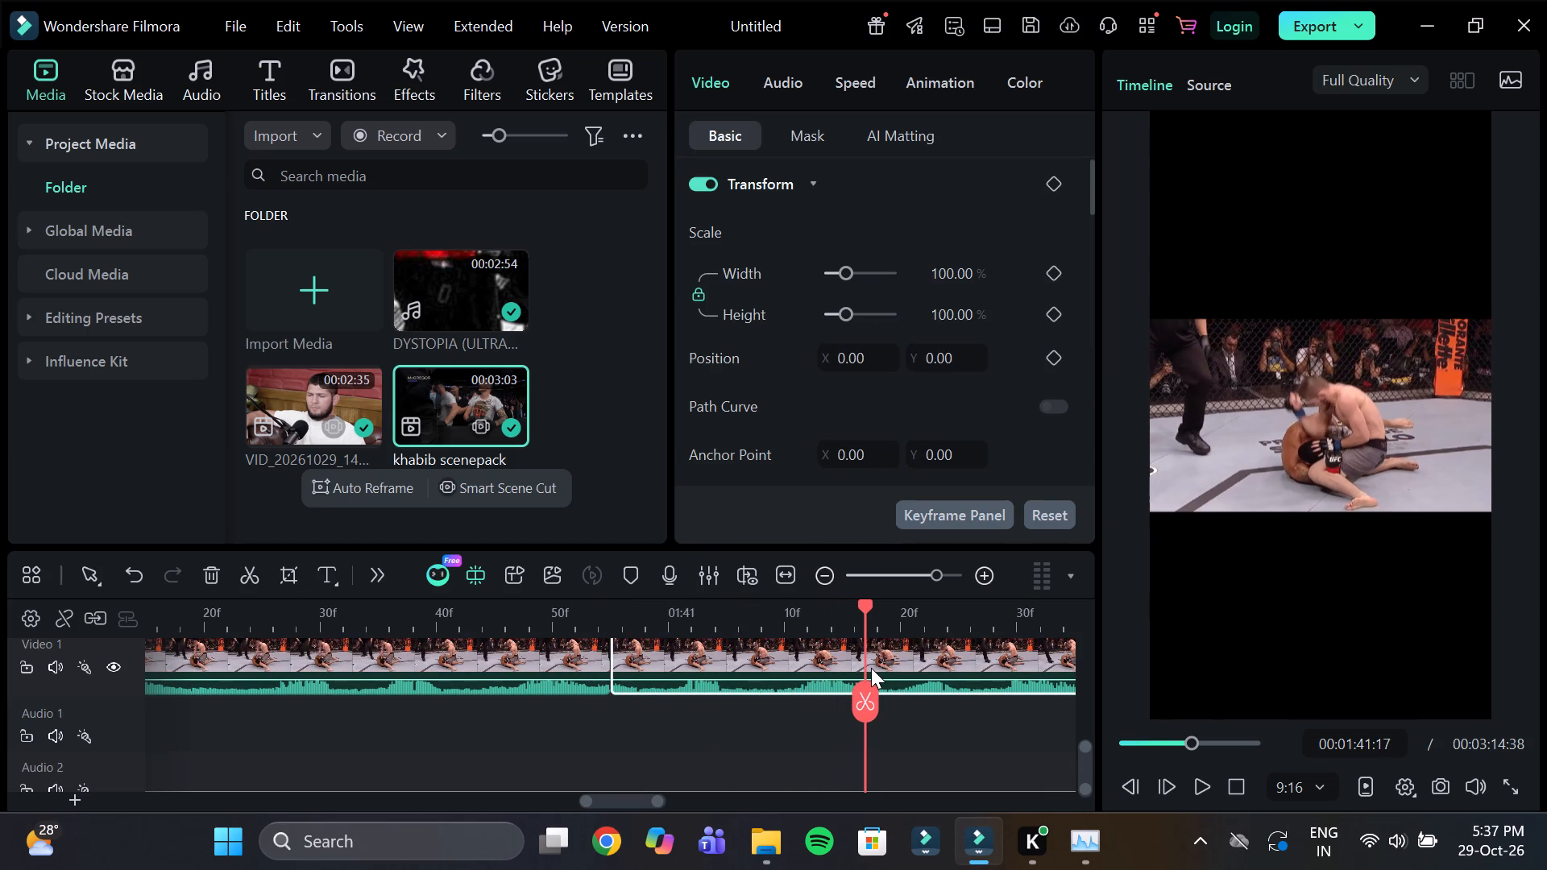
{"action": "left_click", "coordinate": [865, 687]}
{"action": "left_click", "coordinate": [534, 665]}
{"action": "key", "text": "Delete"}
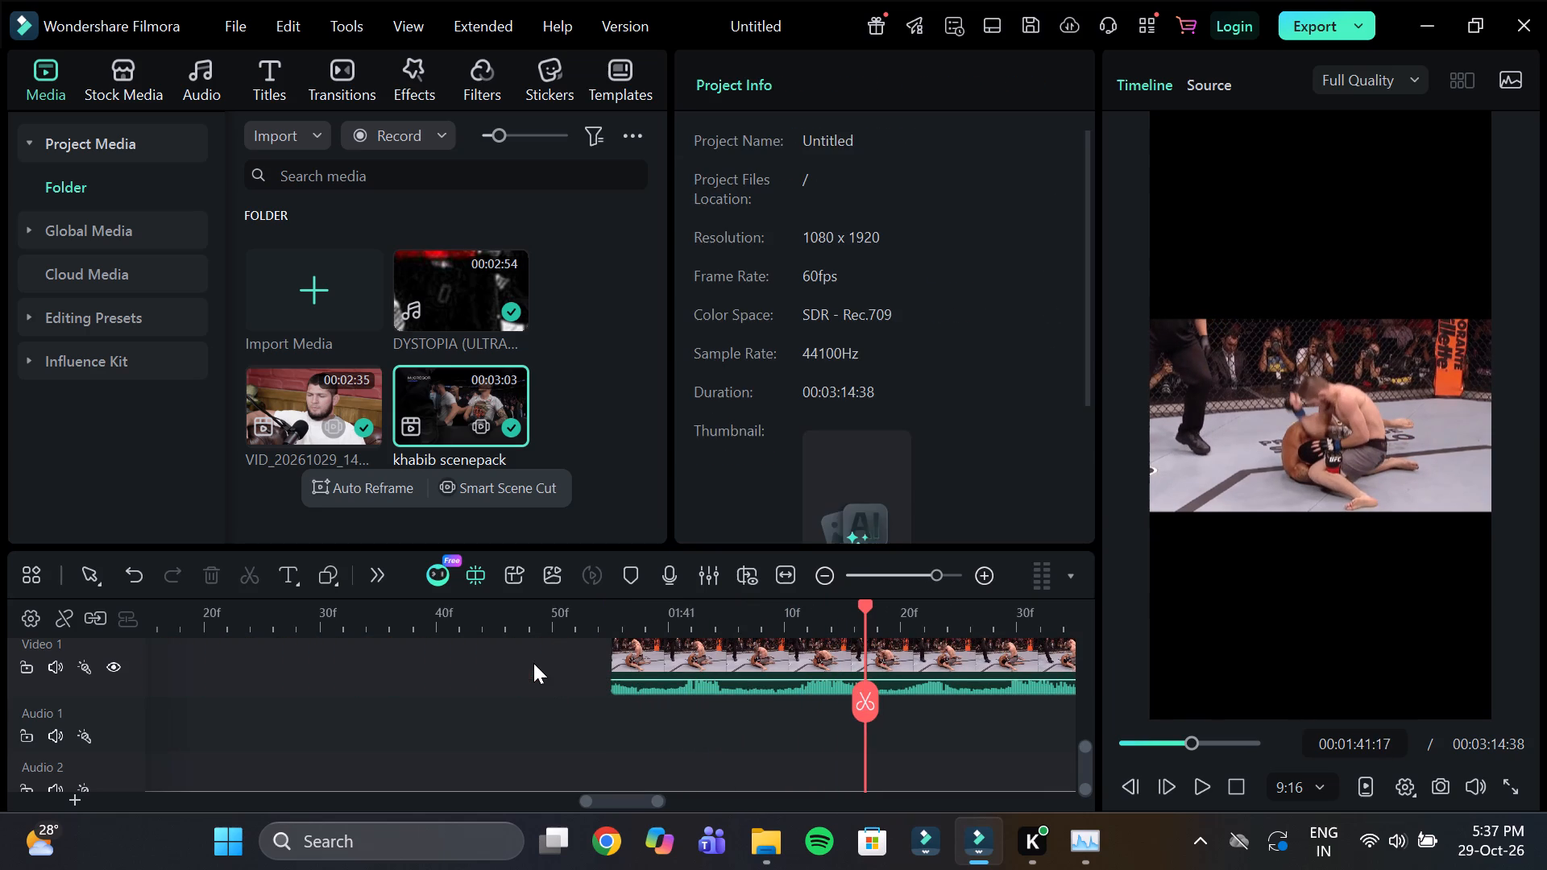
Split the scenepack clip at 00:01:43:58, at the start of the shot of the fighter shouting with arms spread.
{"action": "left_click_drag", "start_coordinate": [991, 621], "coordinate": [952, 617]}
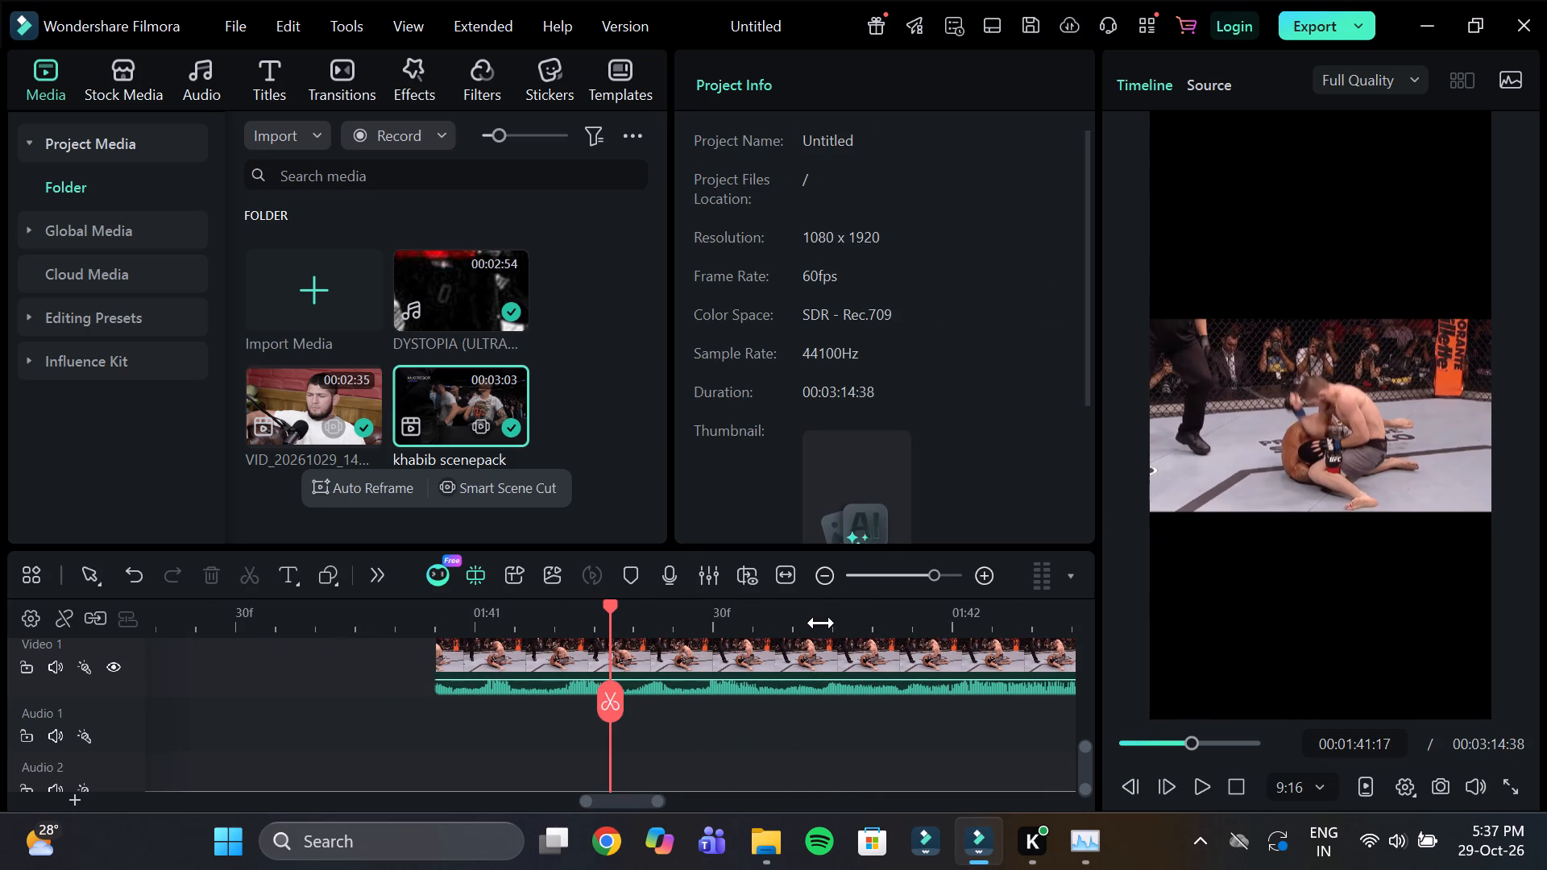
{"action": "left_click", "coordinate": [821, 623]}
{"action": "left_click_drag", "start_coordinate": [822, 610], "coordinate": [1105, 694]}
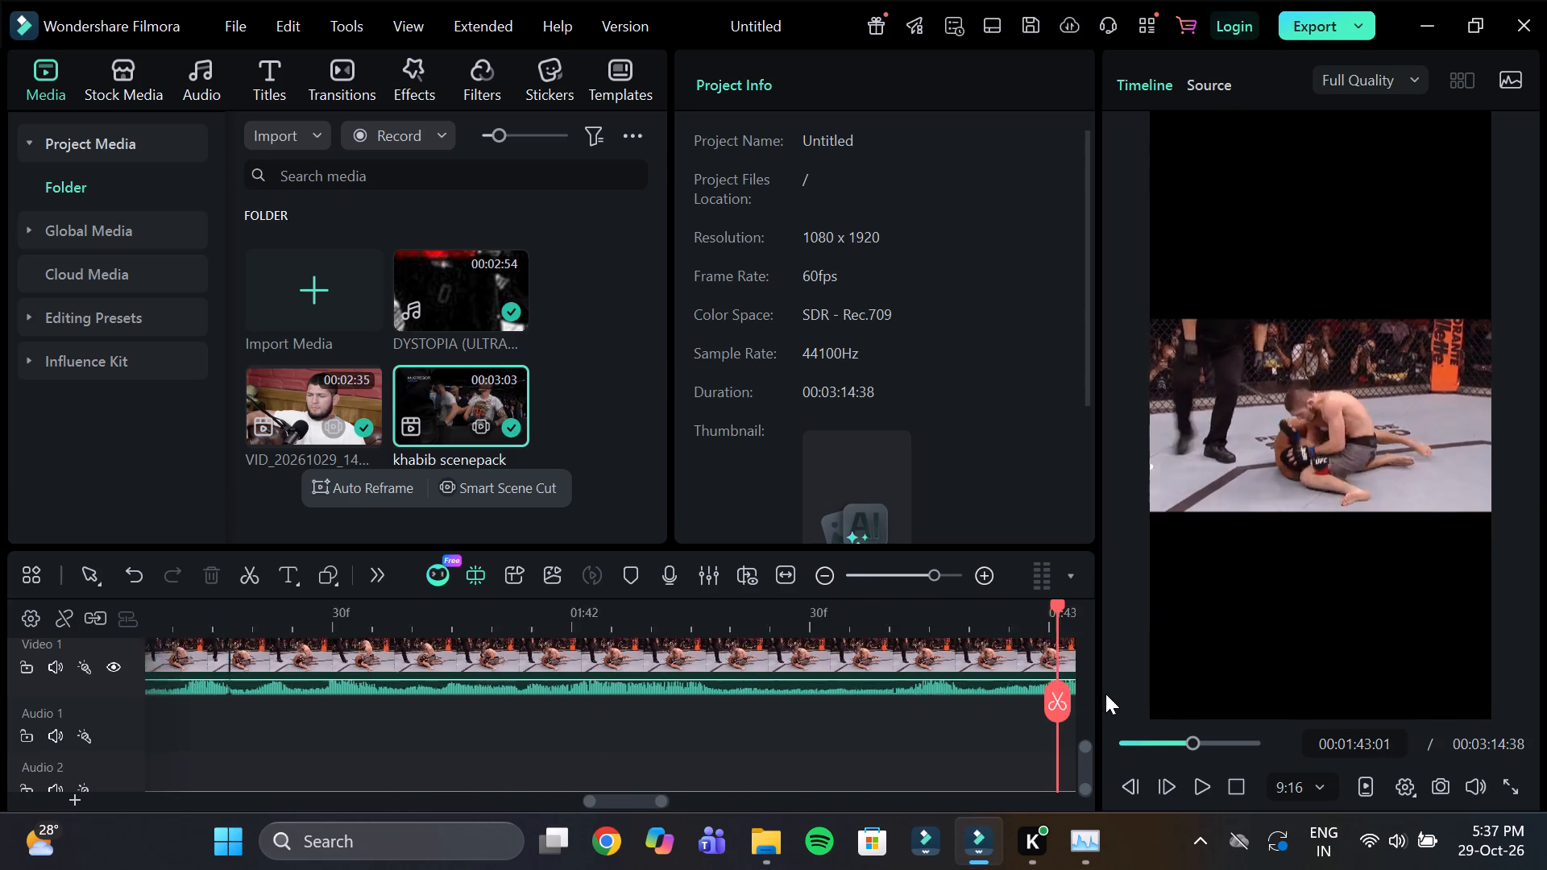
{"action": "left_click_drag", "start_coordinate": [1105, 694], "coordinate": [433, 666]}
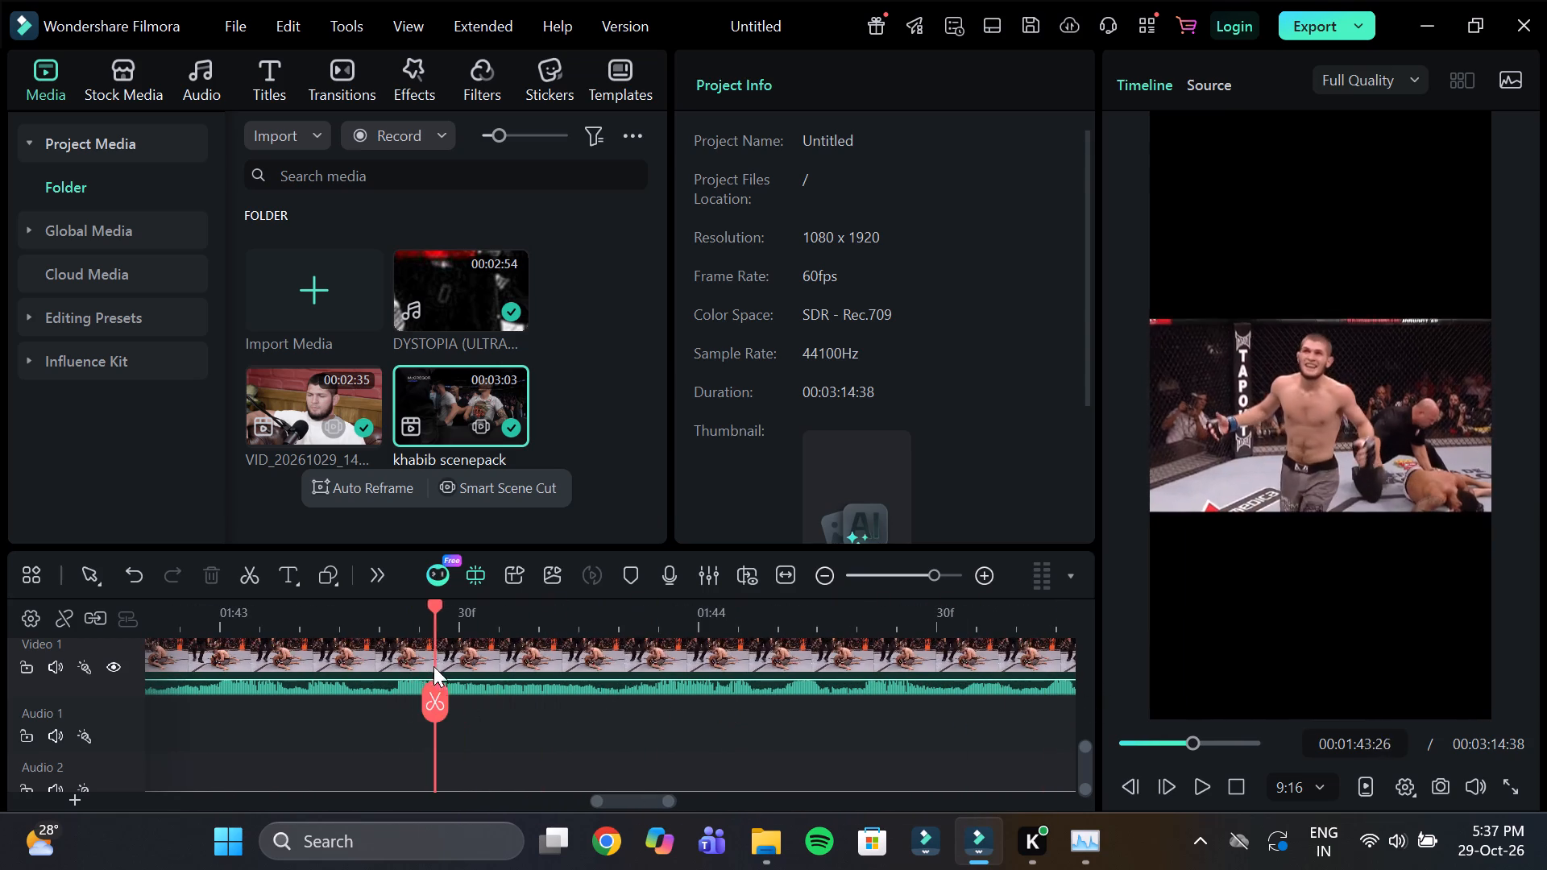
{"action": "left_click_drag", "start_coordinate": [433, 666], "coordinate": [720, 719]}
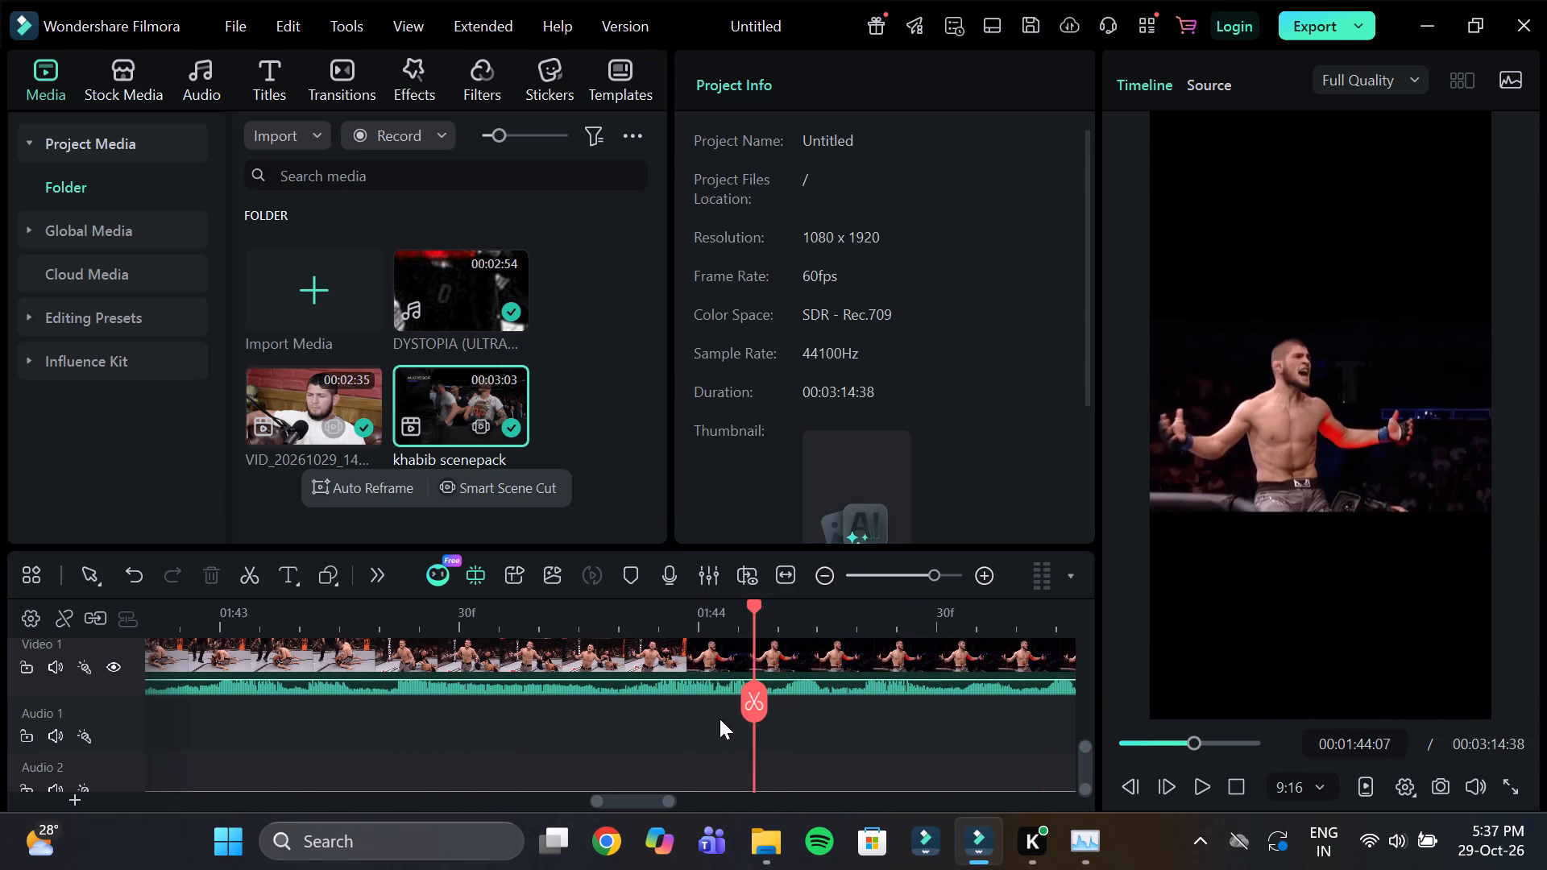
{"action": "left_click_drag", "start_coordinate": [720, 719], "coordinate": [681, 706]}
{"action": "left_click", "coordinate": [692, 697]}
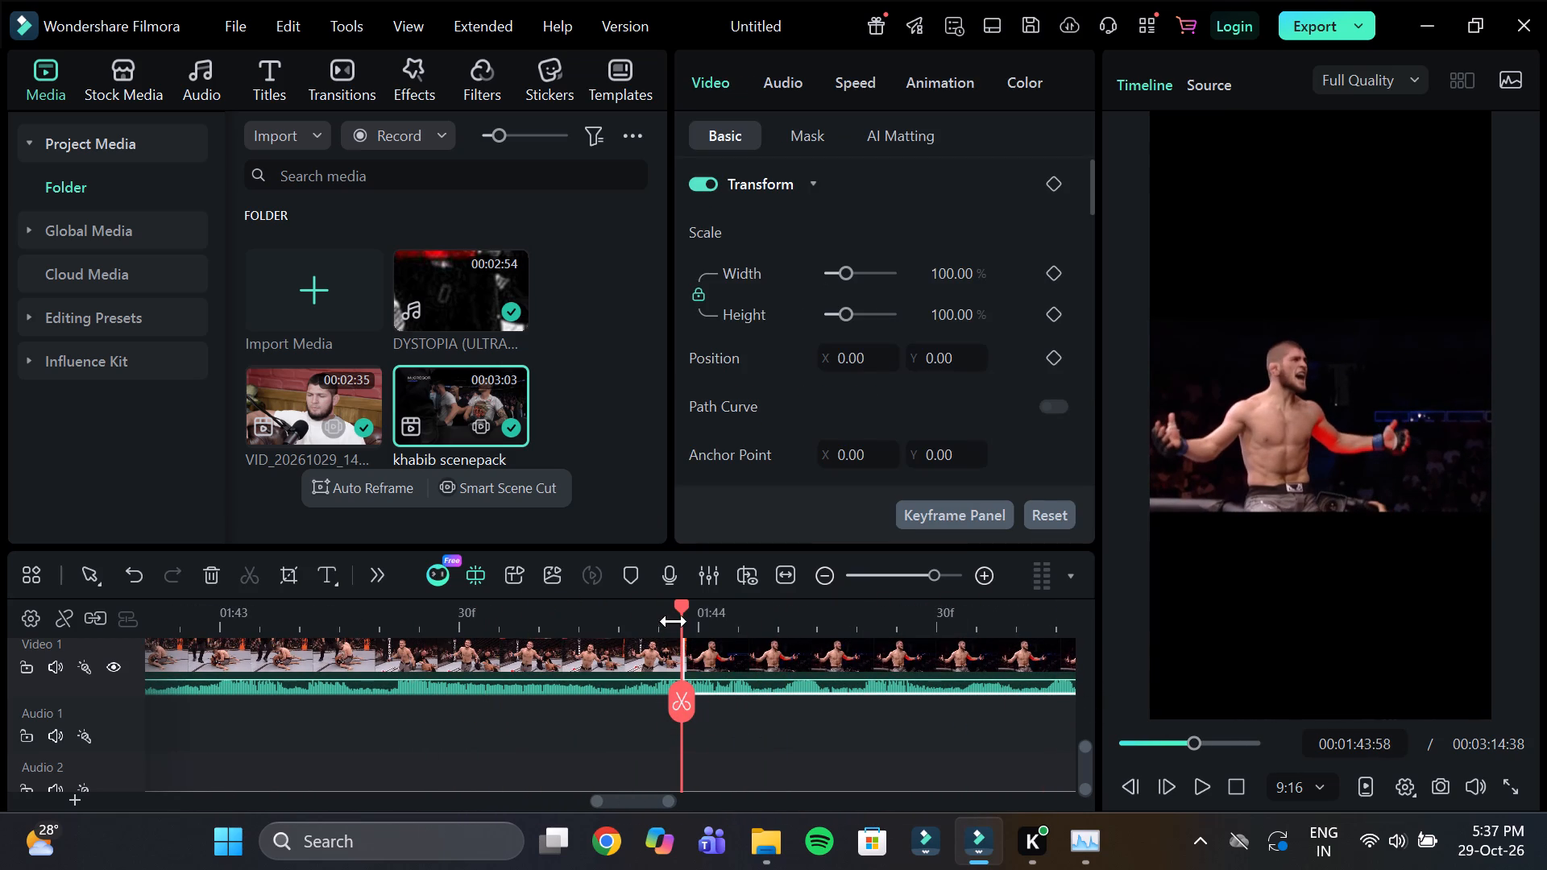
Split the scenepack at 00:01:44:33 and delete the segment between the 00:01:41:17 and 00:01:43:58 cuts.
{"action": "left_click_drag", "start_coordinate": [680, 608], "coordinate": [962, 666]}
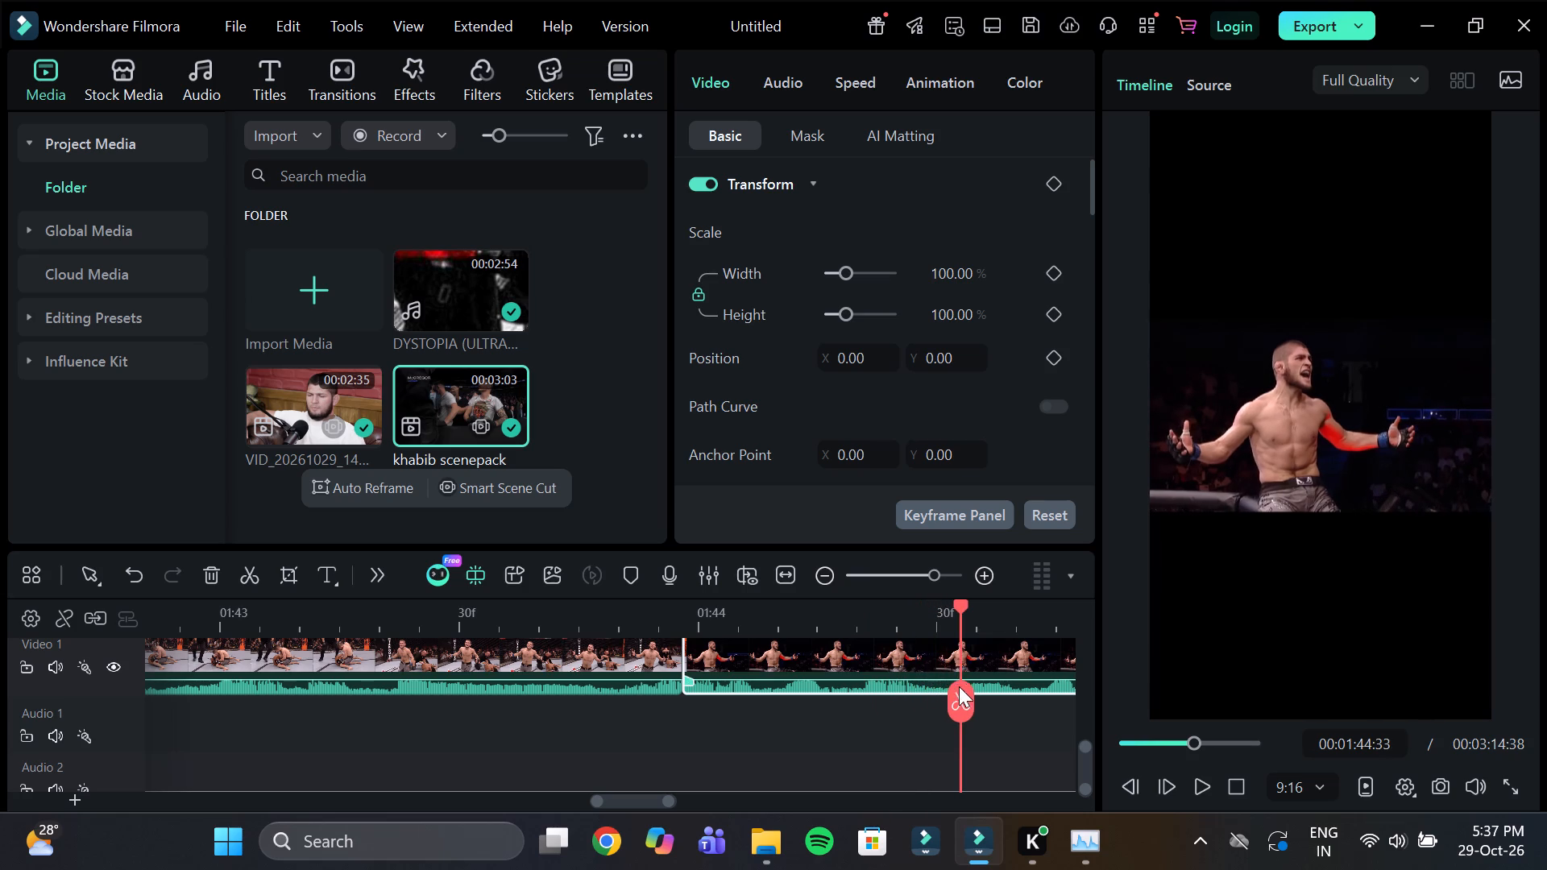
{"action": "left_click", "coordinate": [959, 686]}
{"action": "left_click", "coordinate": [653, 646]}
{"action": "key", "text": "Delete"}
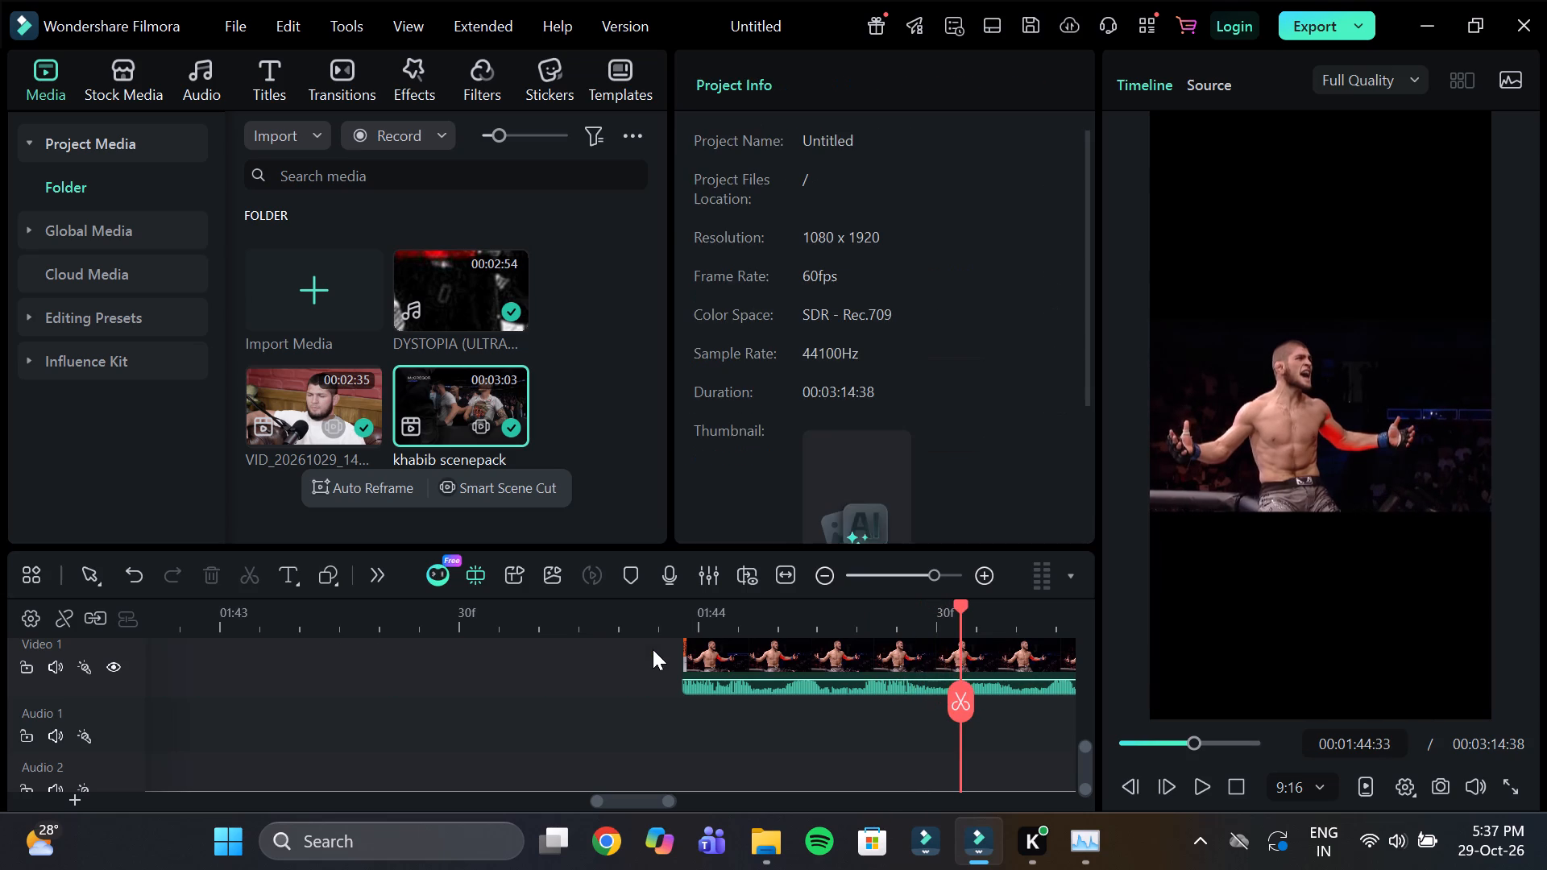
Split the scenepack at 00:01:46:55, where the fighter shouts at the camera, and delete the segment between the 00:01:44:33 and 00:01:46:55 cuts.
{"action": "left_click_drag", "start_coordinate": [1024, 615], "coordinate": [975, 614]}
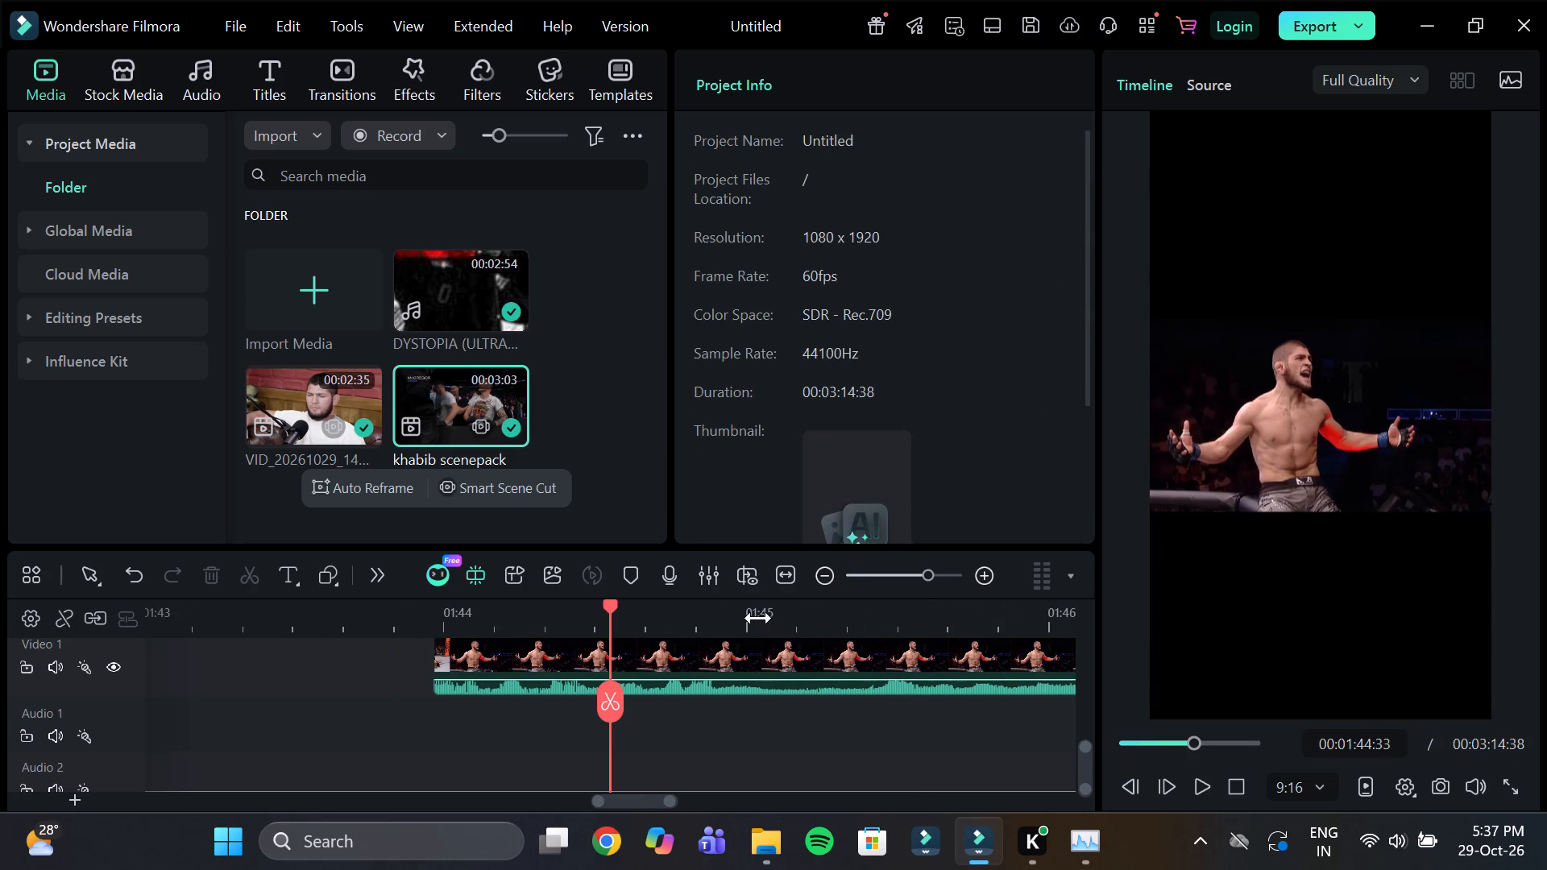
{"action": "left_click", "coordinate": [758, 618]}
{"action": "left_click_drag", "start_coordinate": [761, 607], "coordinate": [1003, 681]}
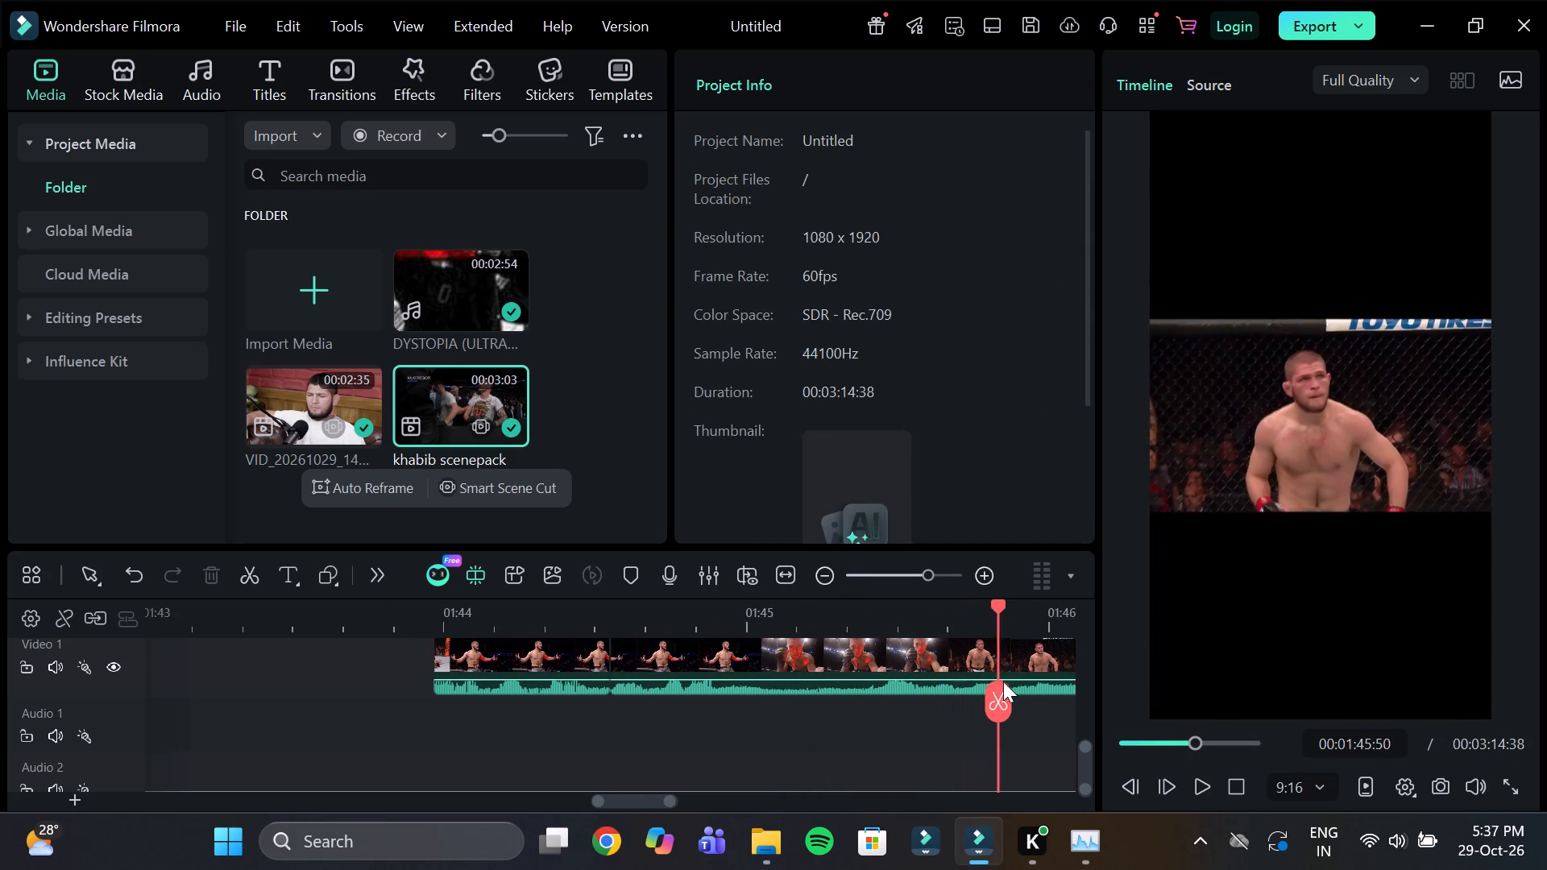
{"action": "left_click_drag", "start_coordinate": [1003, 681], "coordinate": [931, 665]}
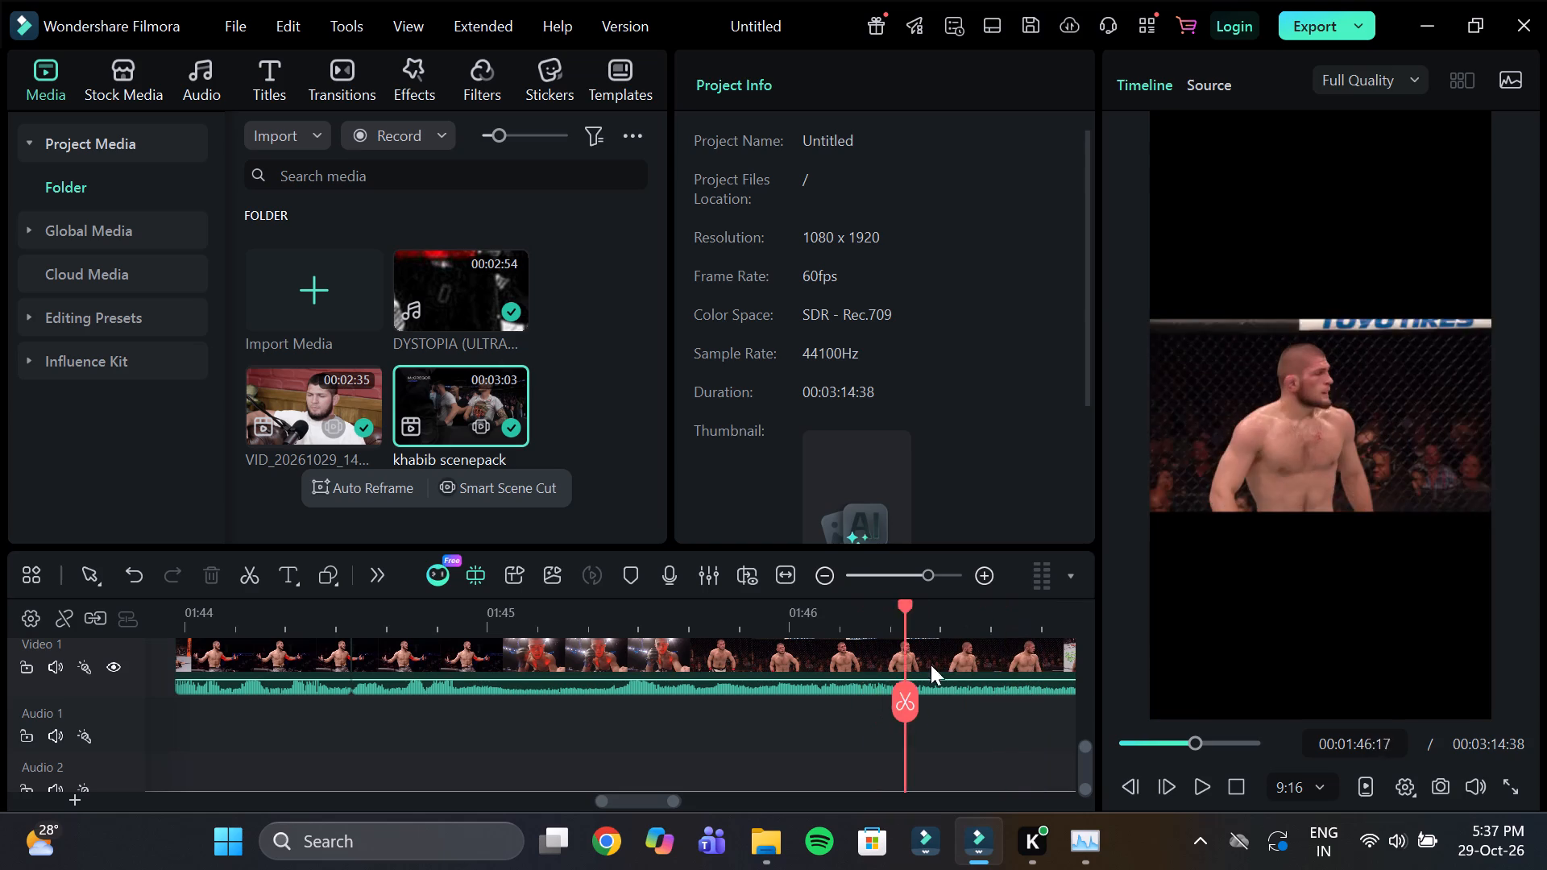
{"action": "left_click_drag", "start_coordinate": [931, 665], "coordinate": [1027, 678]}
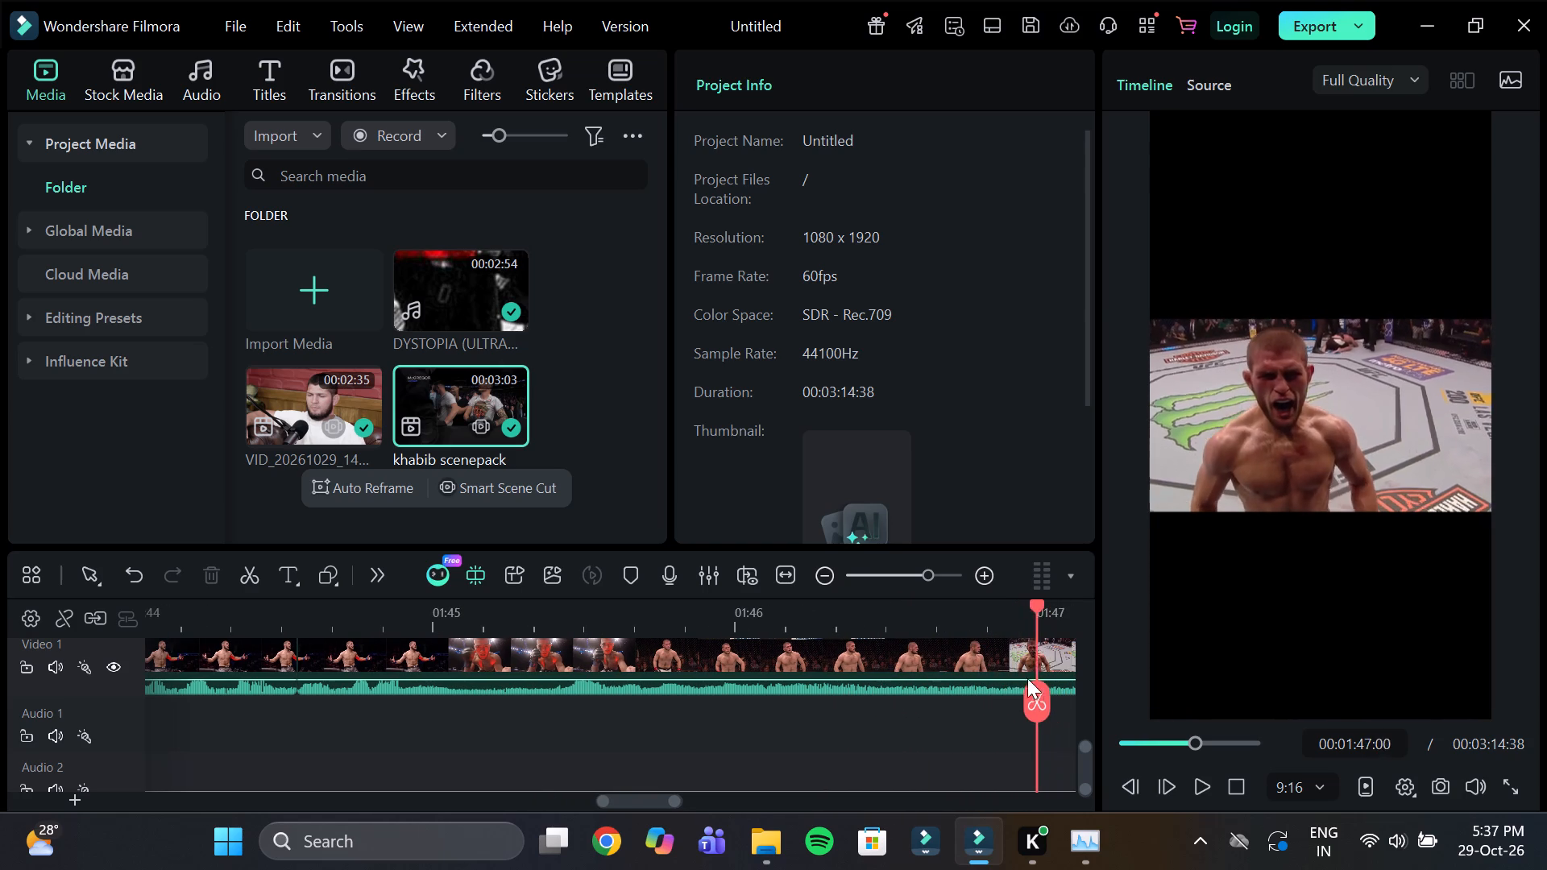
{"action": "left_click_drag", "start_coordinate": [1027, 678], "coordinate": [1014, 676]}
{"action": "left_click", "coordinate": [1034, 647]}
{"action": "left_click", "coordinate": [1014, 690]}
{"action": "left_click", "coordinate": [972, 667]}
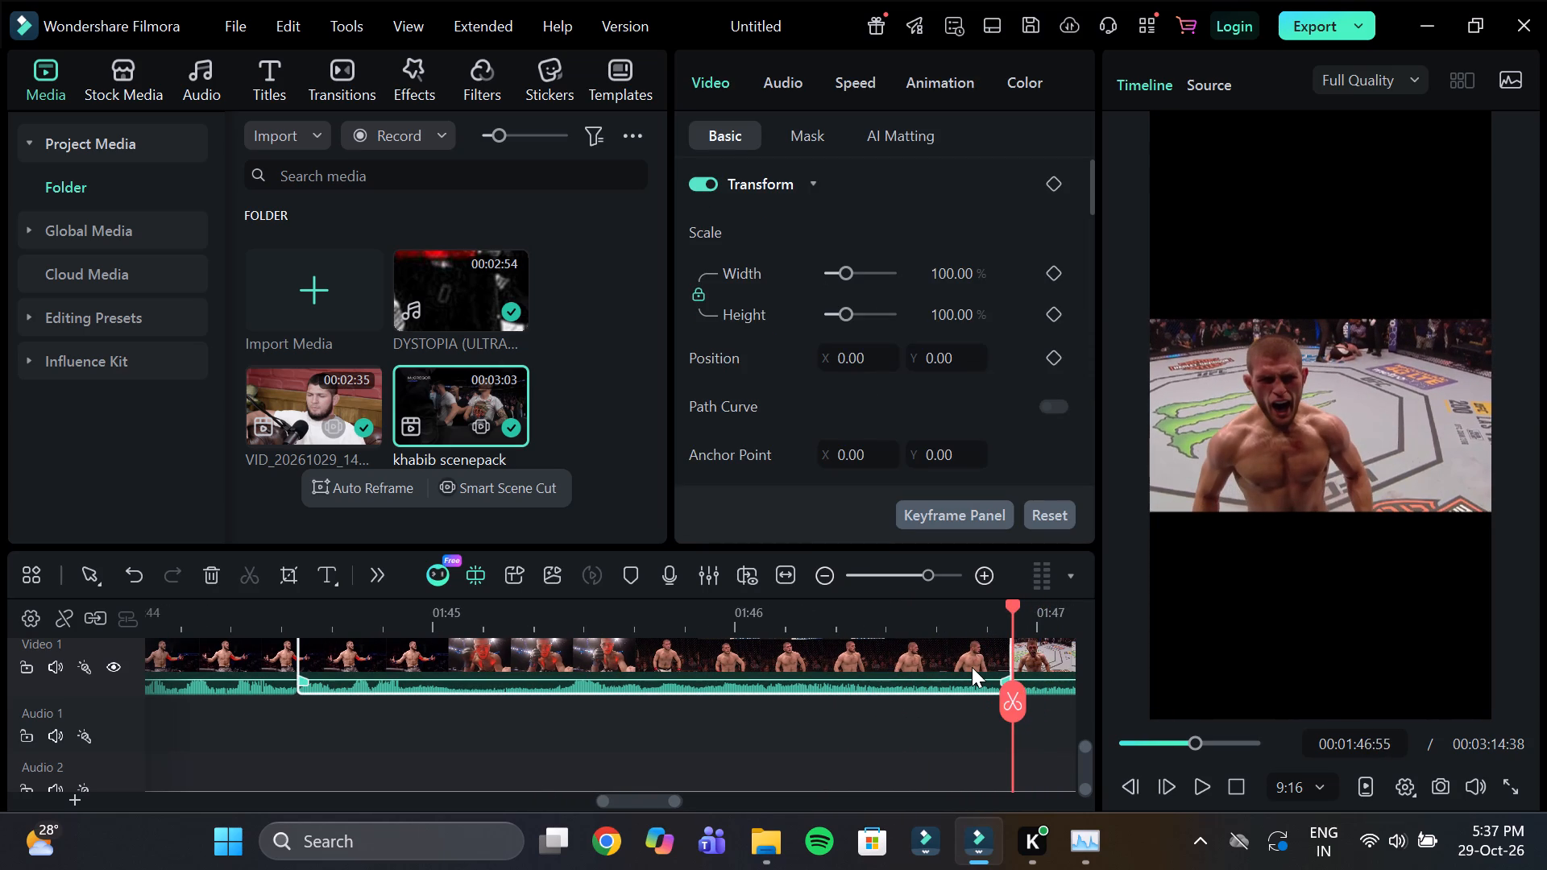
{"action": "key", "text": "Delete"}
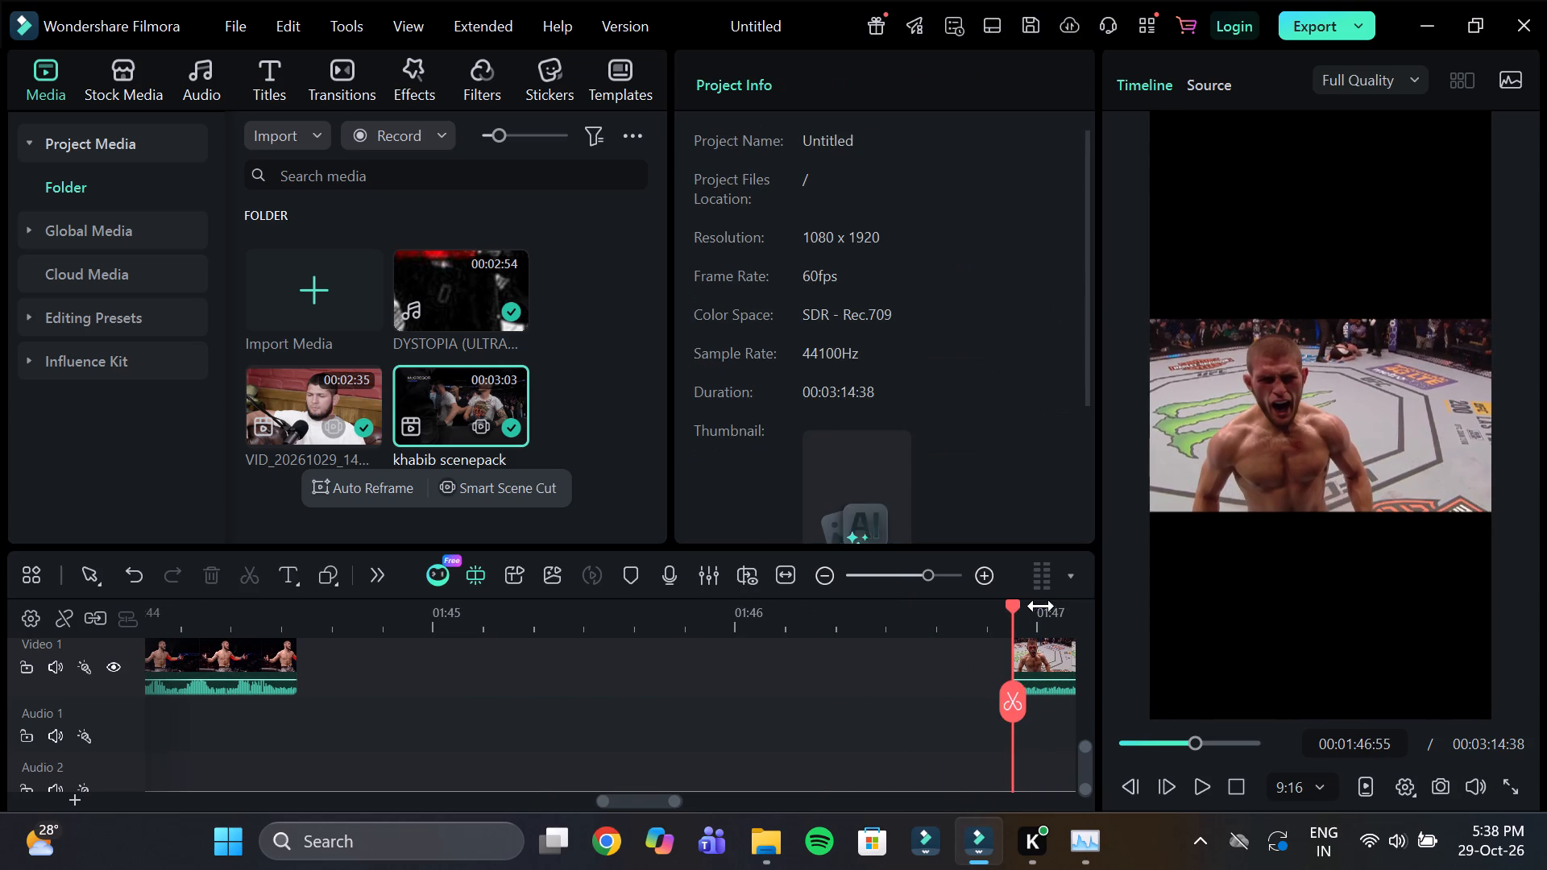
Split the scenepack clip at about 00:01:49:18, within the shot of the fighter choking his opponent against the cage.
{"action": "left_click_drag", "start_coordinate": [1041, 606], "coordinate": [1089, 618]}
{"action": "left_click", "coordinate": [707, 623]}
{"action": "left_click_drag", "start_coordinate": [707, 615], "coordinate": [849, 643]}
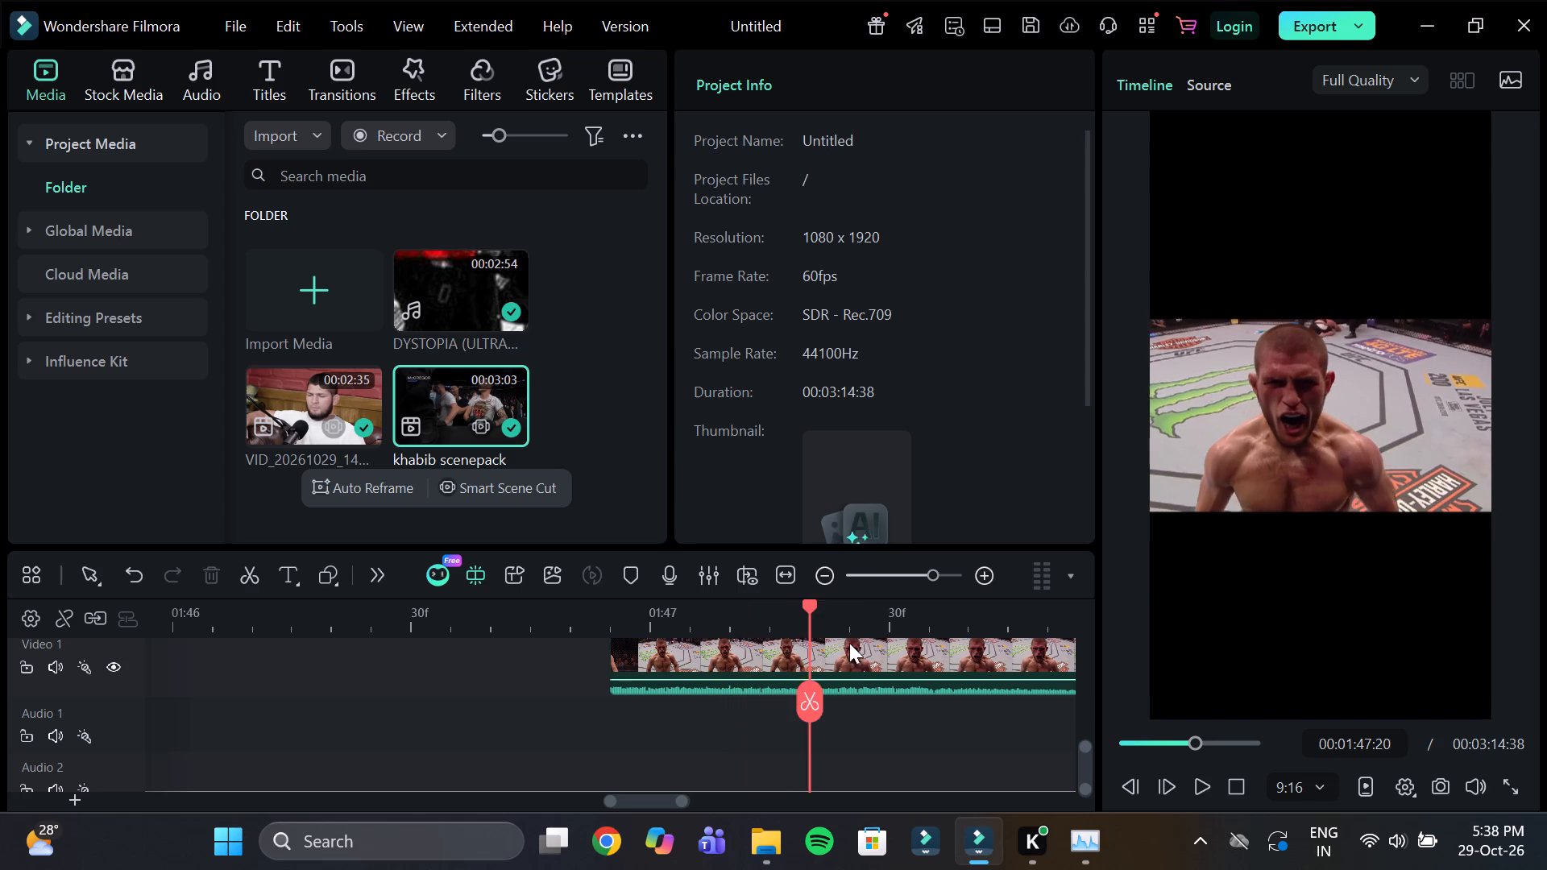
{"action": "left_click_drag", "start_coordinate": [849, 643], "coordinate": [854, 643]}
{"action": "left_click_drag", "start_coordinate": [938, 621], "coordinate": [865, 612]}
{"action": "left_click", "coordinate": [836, 619]}
{"action": "left_click_drag", "start_coordinate": [836, 608], "coordinate": [977, 641]}
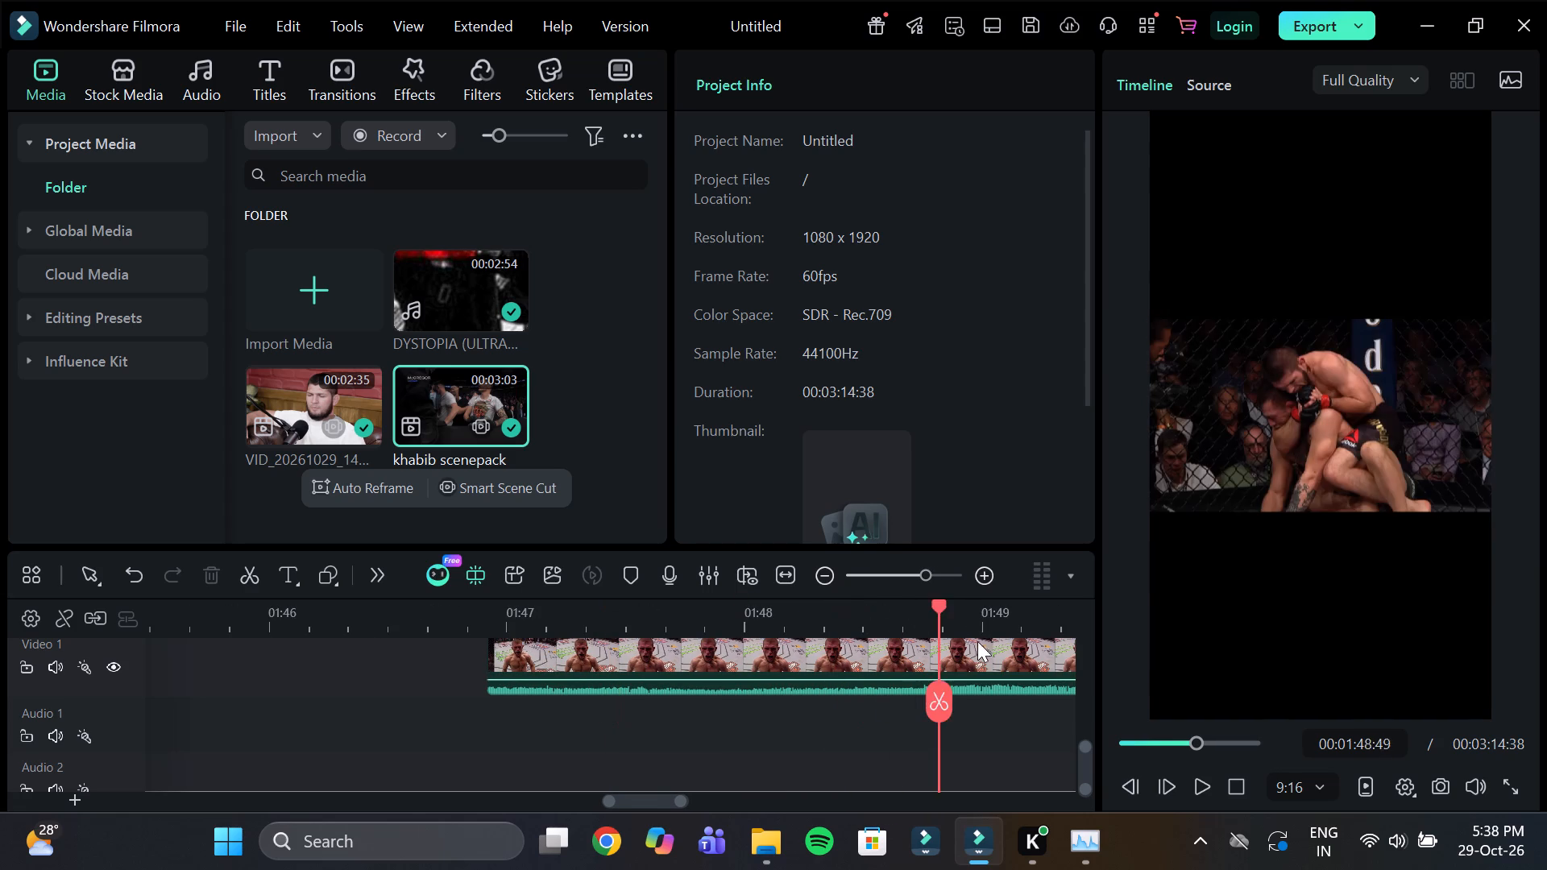
{"action": "left_click_drag", "start_coordinate": [977, 641], "coordinate": [968, 662]}
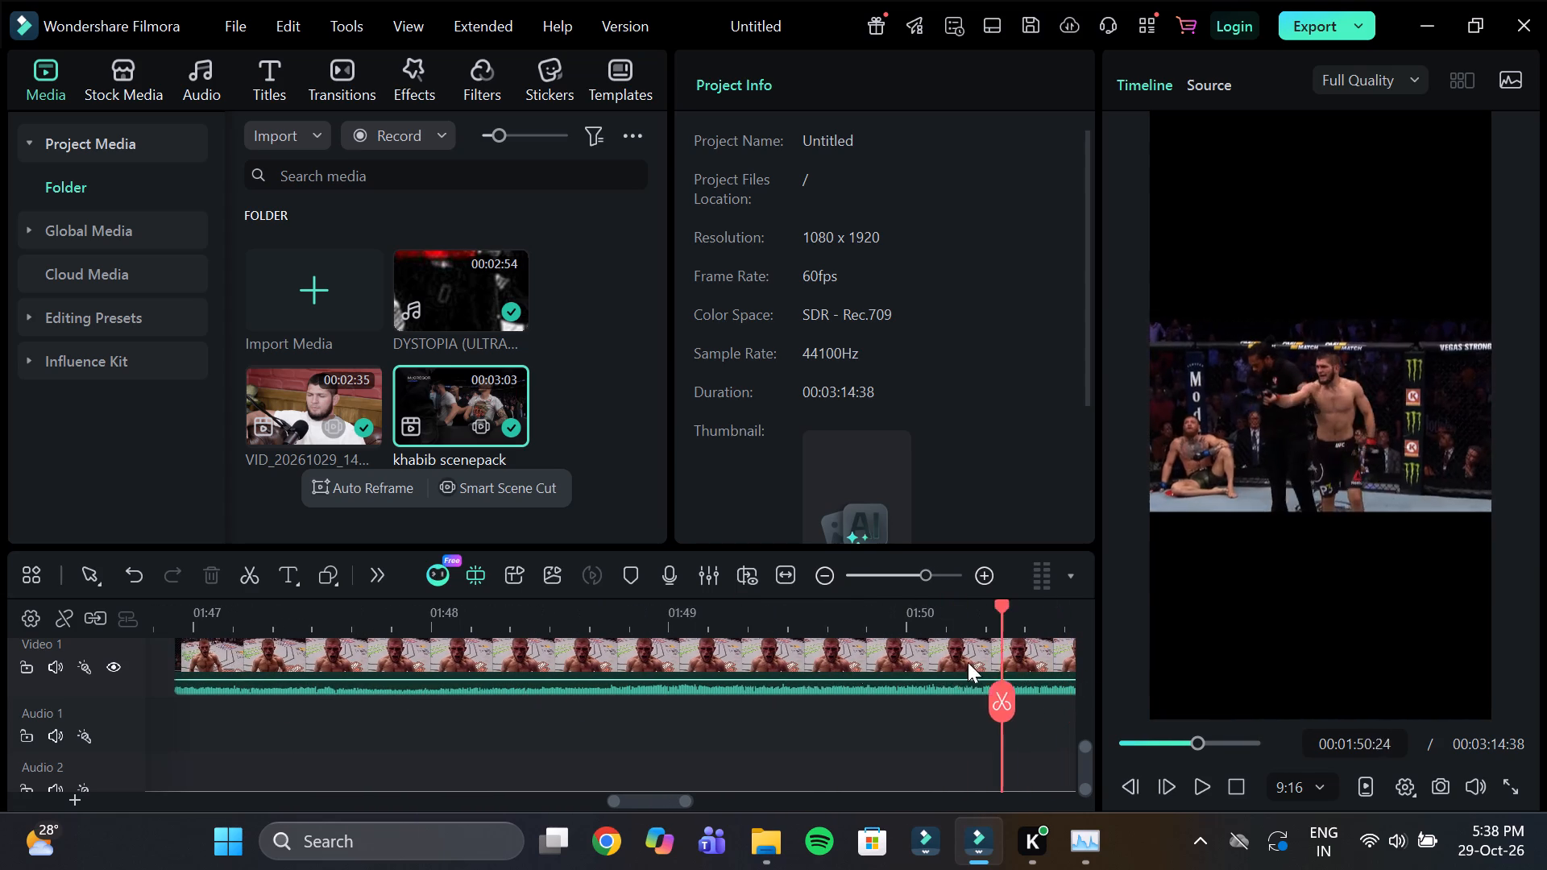
{"action": "left_click_drag", "start_coordinate": [968, 662], "coordinate": [739, 660]}
{"action": "left_click", "coordinate": [732, 692]}
Split the scenepack at 00:01:50:01 and delete the segment between the 00:01:46:55 and 00:01:49:18 cuts.
{"action": "left_click_drag", "start_coordinate": [737, 607], "coordinate": [852, 644]}
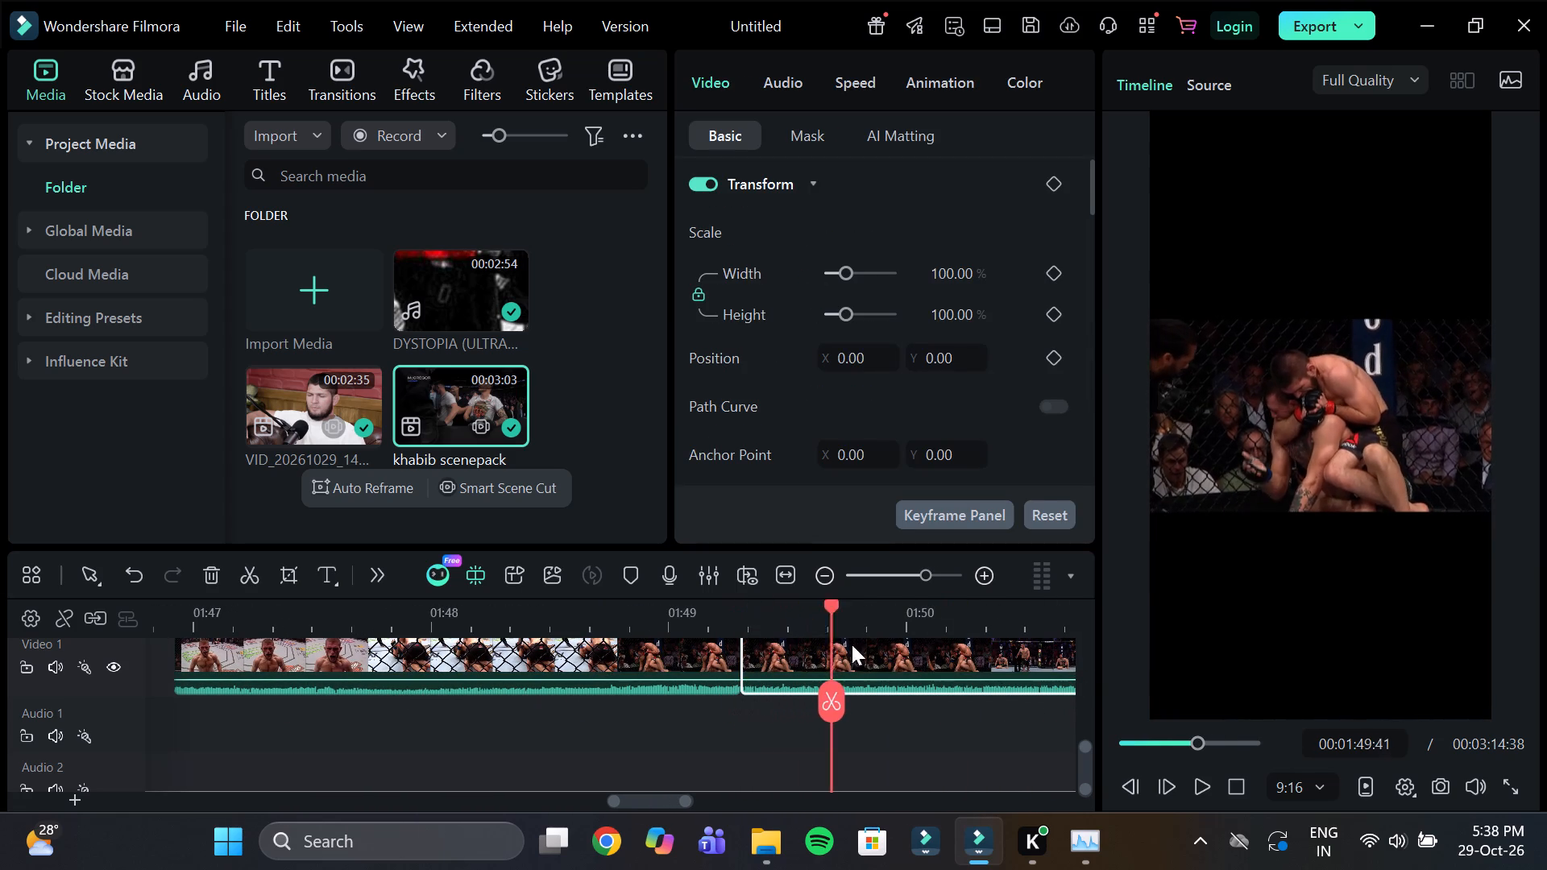
{"action": "left_click_drag", "start_coordinate": [852, 644], "coordinate": [910, 662]}
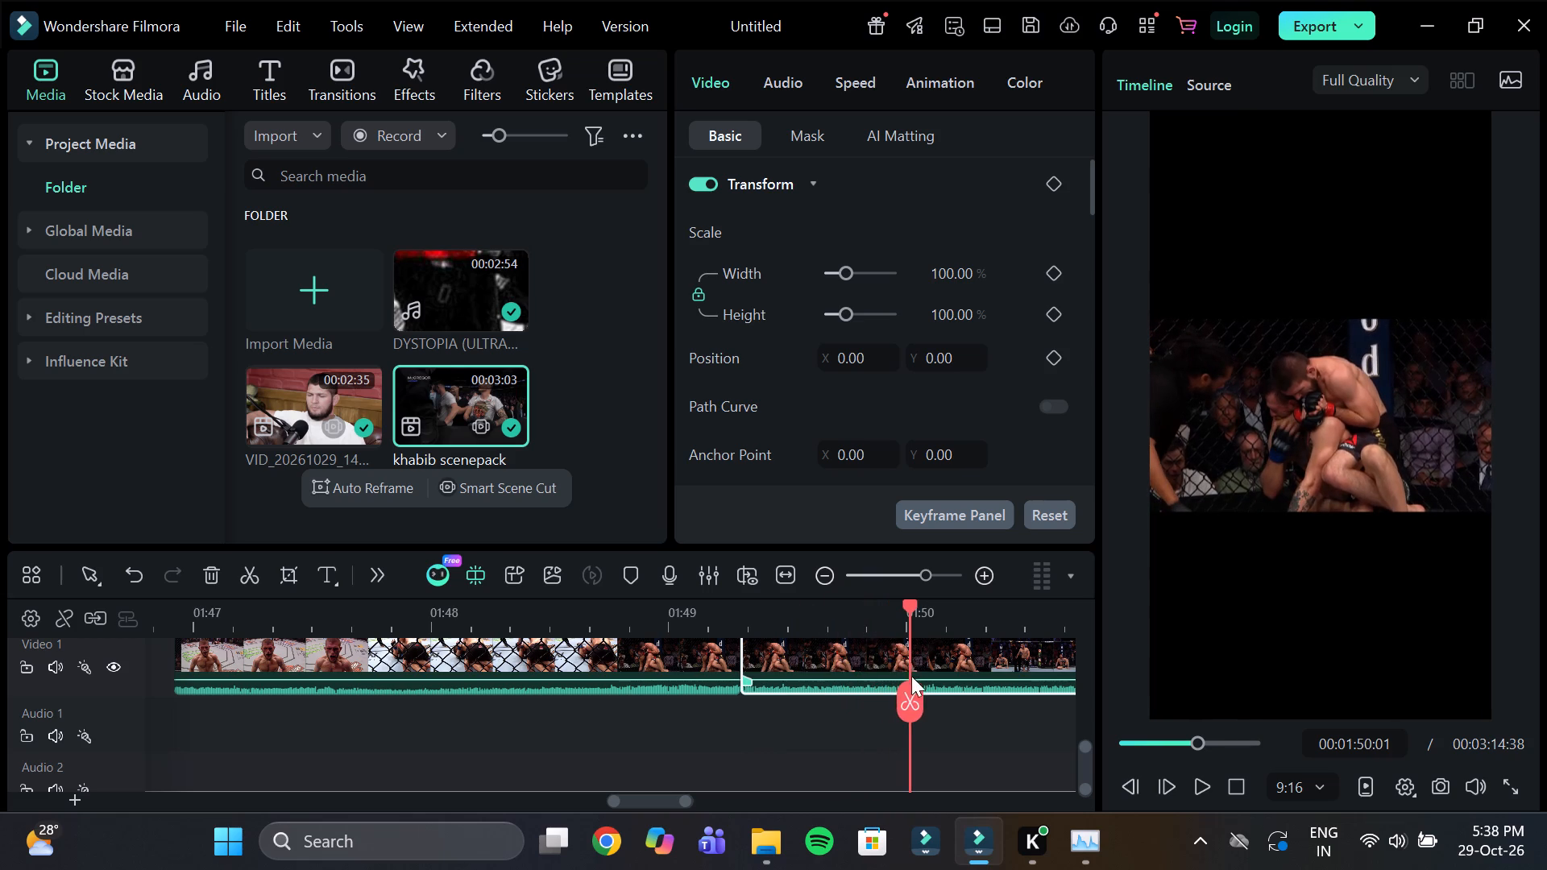
{"action": "left_click", "coordinate": [912, 682]}
{"action": "left_click", "coordinate": [731, 643]}
{"action": "key", "text": "Delete"}
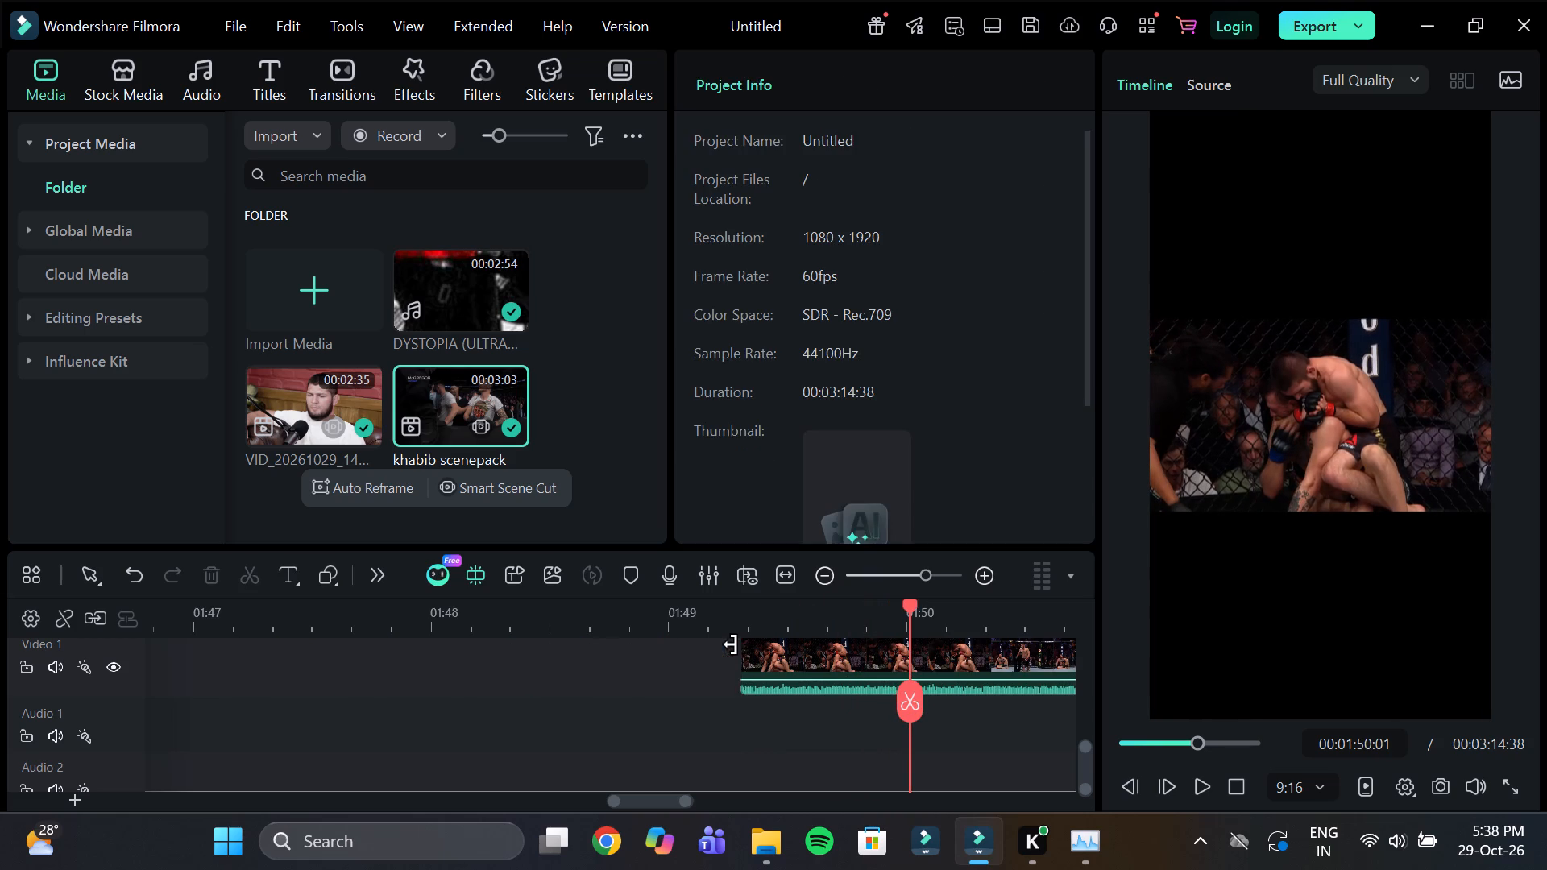
Split the scenepack clip at 00:01:50:22, at the start of the shot of the standing fighter beside his seated opponent.
{"action": "left_click", "coordinate": [1008, 628]}
{"action": "left_click_drag", "start_coordinate": [1005, 615], "coordinate": [1073, 648]}
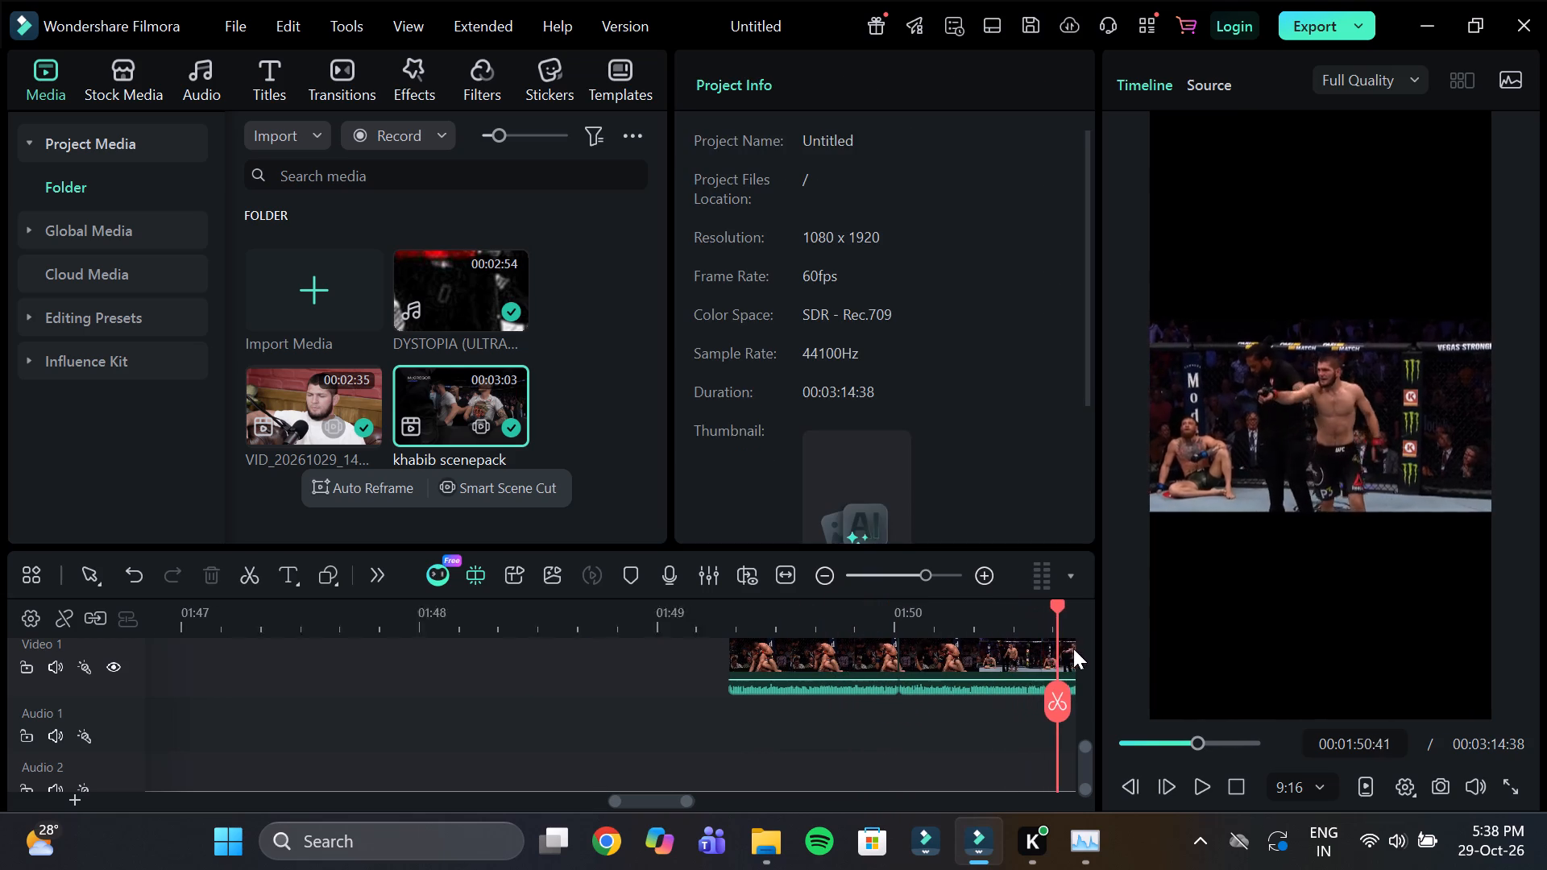
{"action": "left_click_drag", "start_coordinate": [1073, 648], "coordinate": [853, 652]}
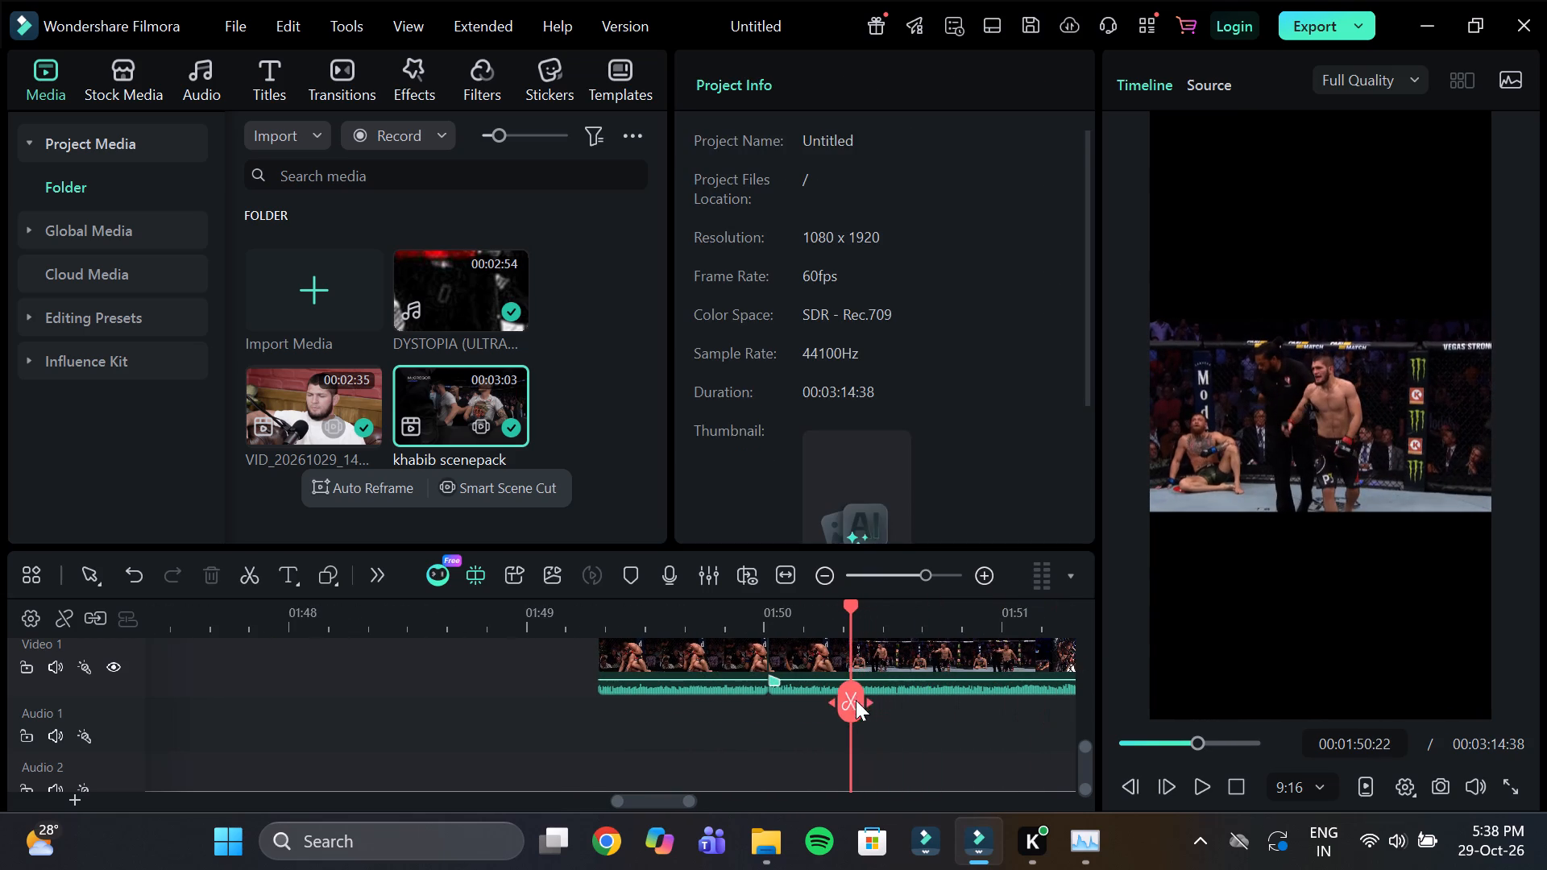
{"action": "left_click", "coordinate": [856, 700]}
Split the scenepack at 00:01:51:01 and delete the segment between the 00:01:50:01 and 00:01:50:22 cuts.
{"action": "left_click_drag", "start_coordinate": [852, 620], "coordinate": [980, 668]}
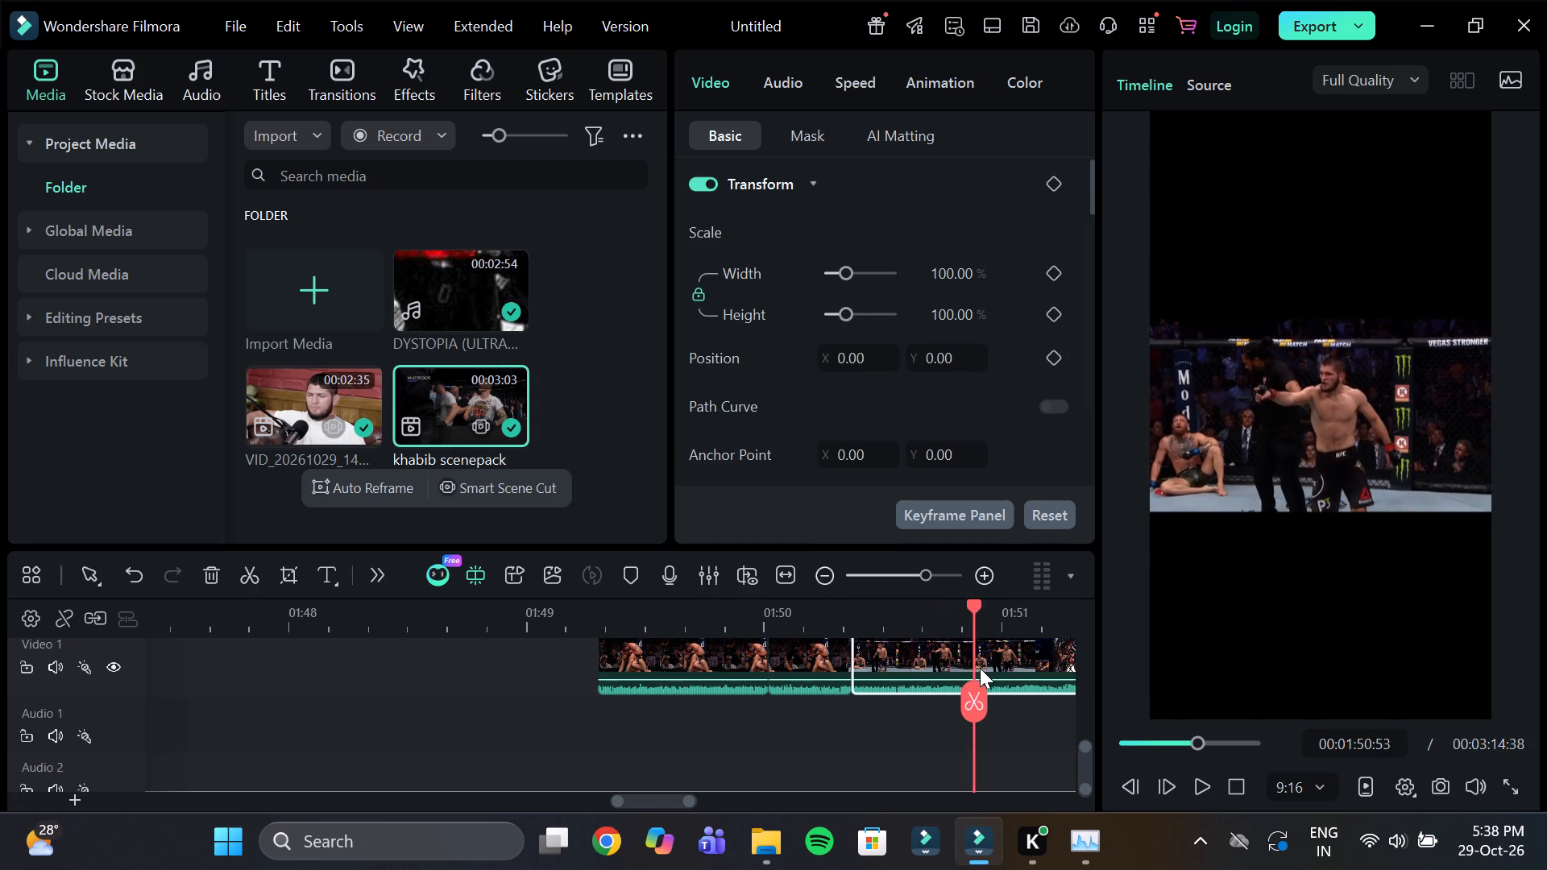
{"action": "left_click_drag", "start_coordinate": [980, 668], "coordinate": [1004, 677]}
{"action": "left_click", "coordinate": [1004, 692]}
{"action": "left_click", "coordinate": [832, 646]}
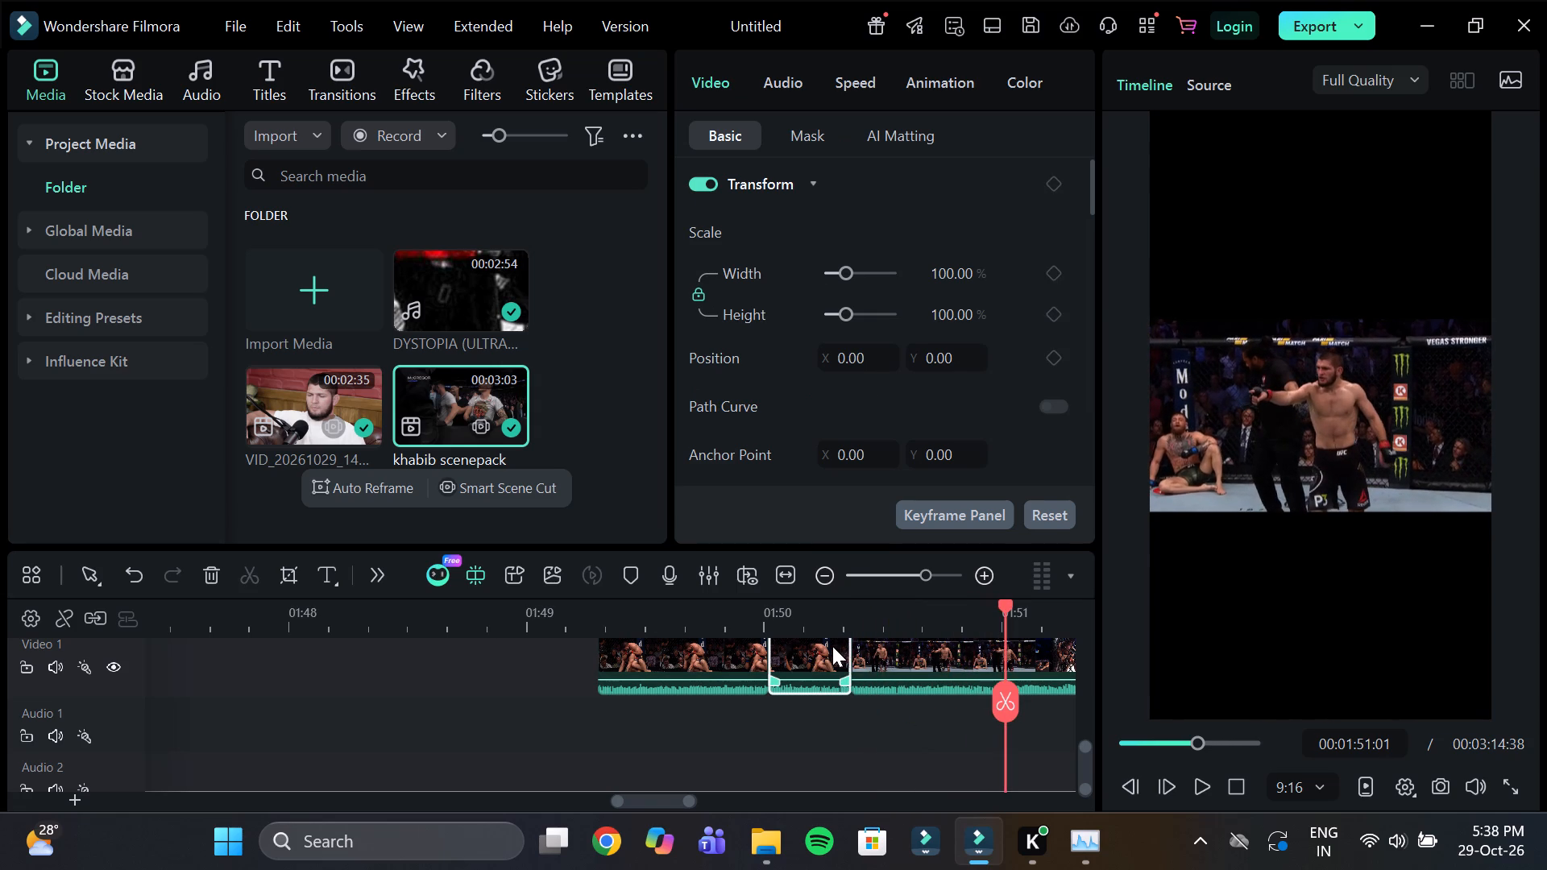
{"action": "key", "text": "Delete"}
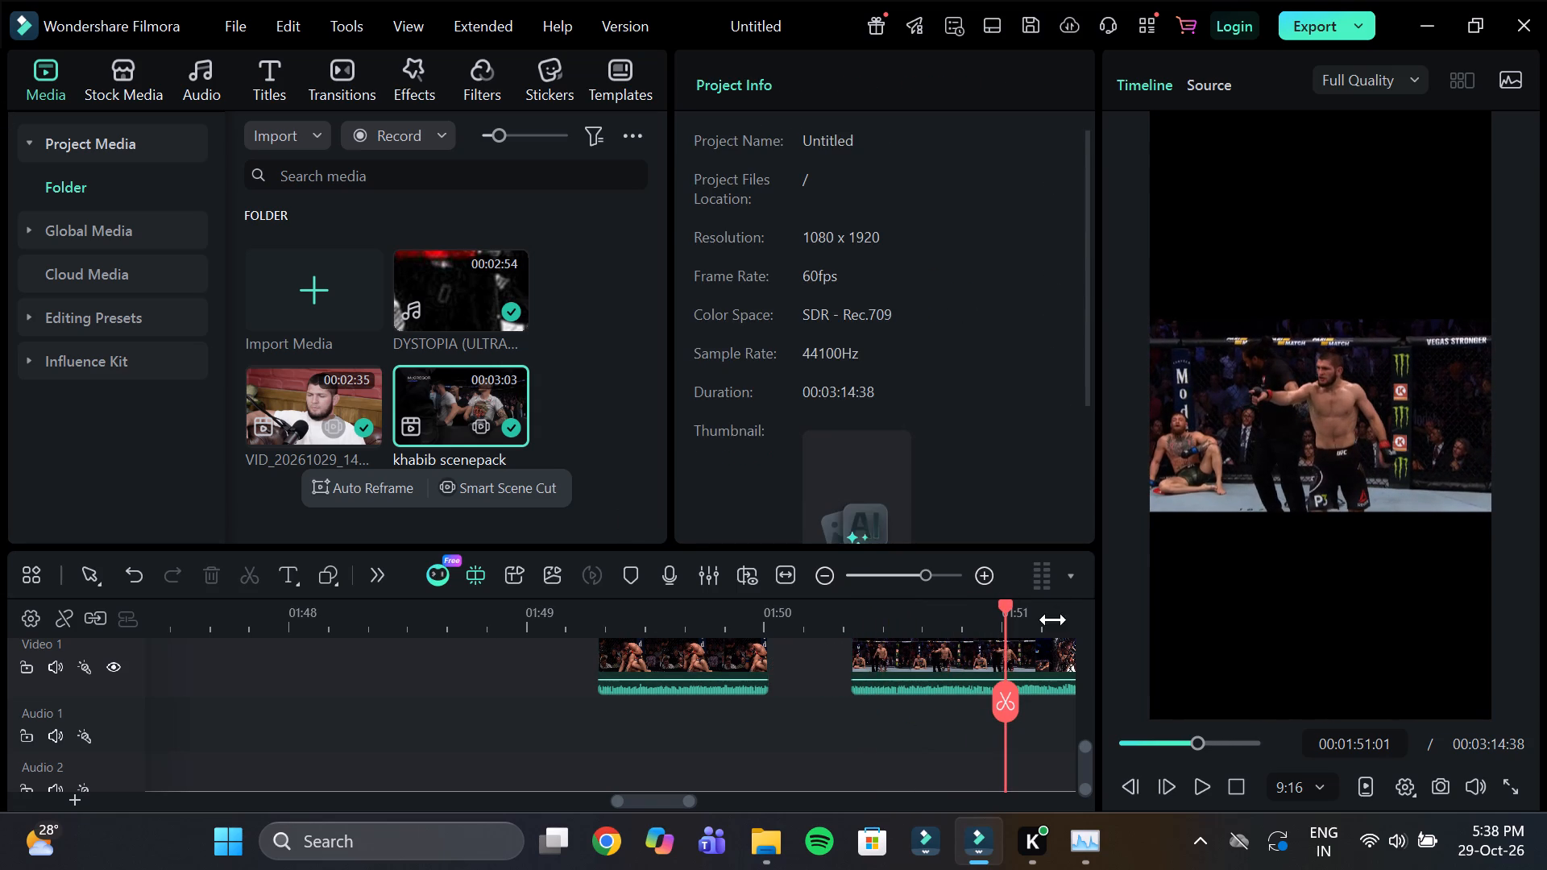
Split the scenepack clip at about 00:02:58:10, within the shot of the fighter pinning his opponent on the mat against the cage.
{"action": "left_click", "coordinate": [1052, 619]}
{"action": "left_click_drag", "start_coordinate": [1052, 608], "coordinate": [1082, 650]}
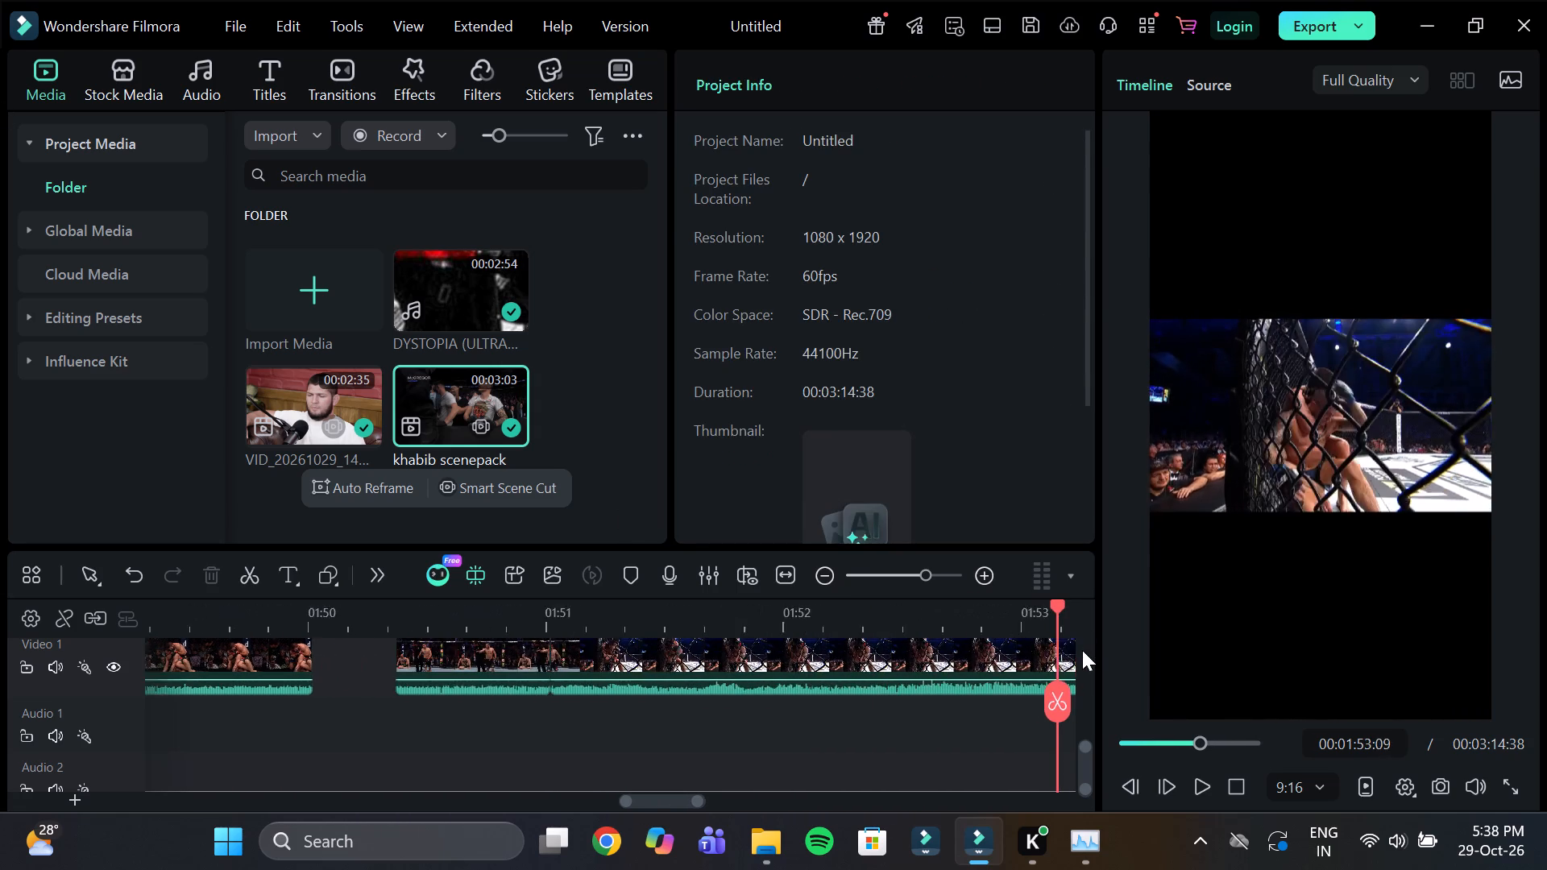
{"action": "left_click_drag", "start_coordinate": [1082, 650], "coordinate": [1082, 660]}
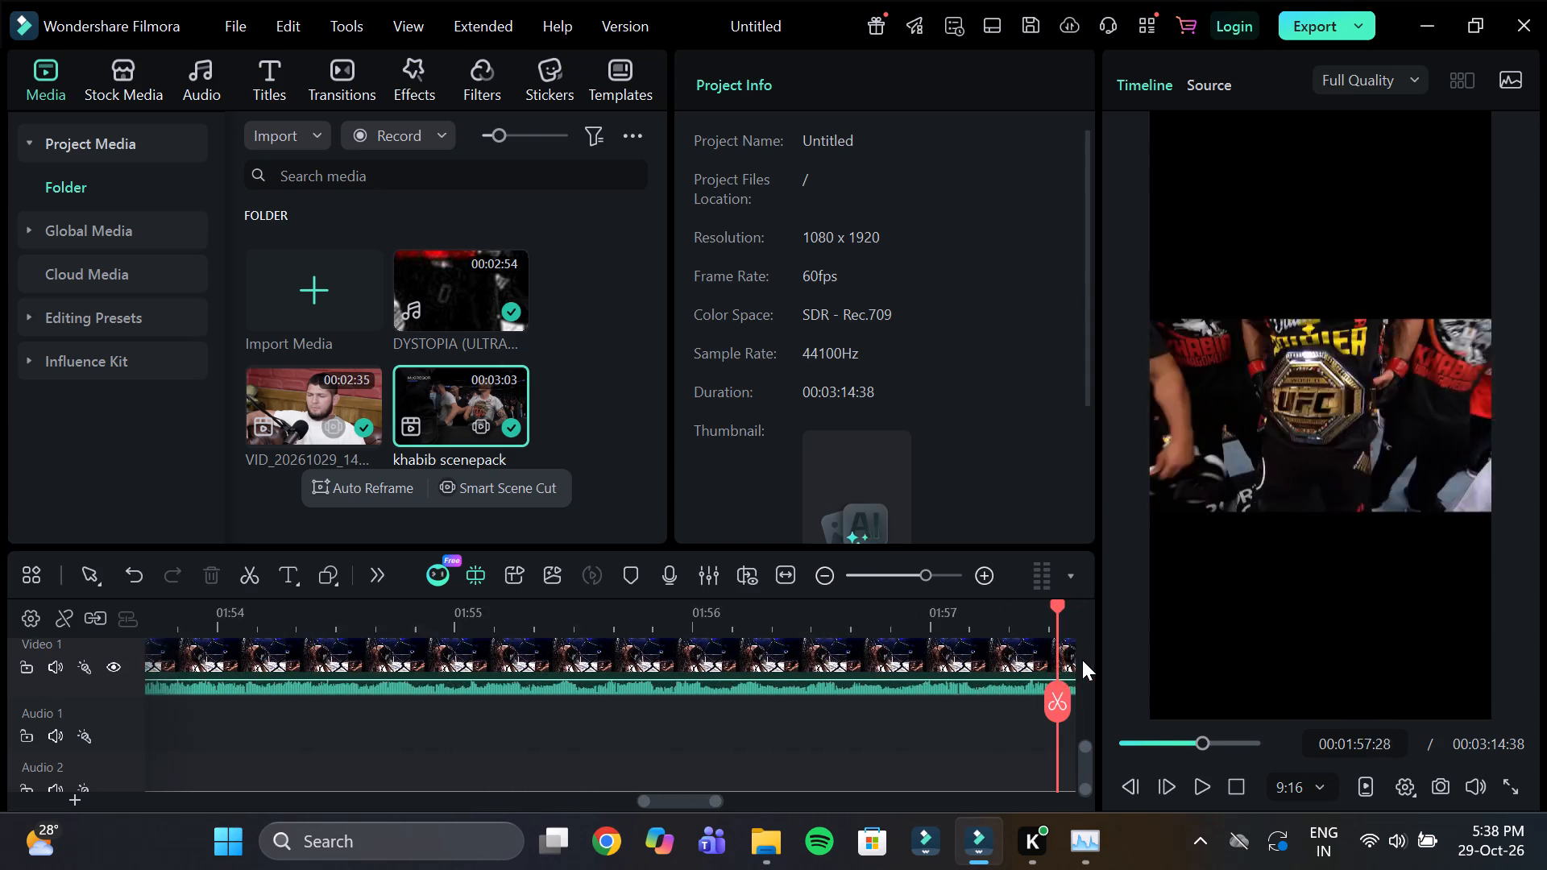
{"action": "left_click_drag", "start_coordinate": [1082, 660], "coordinate": [1078, 664]}
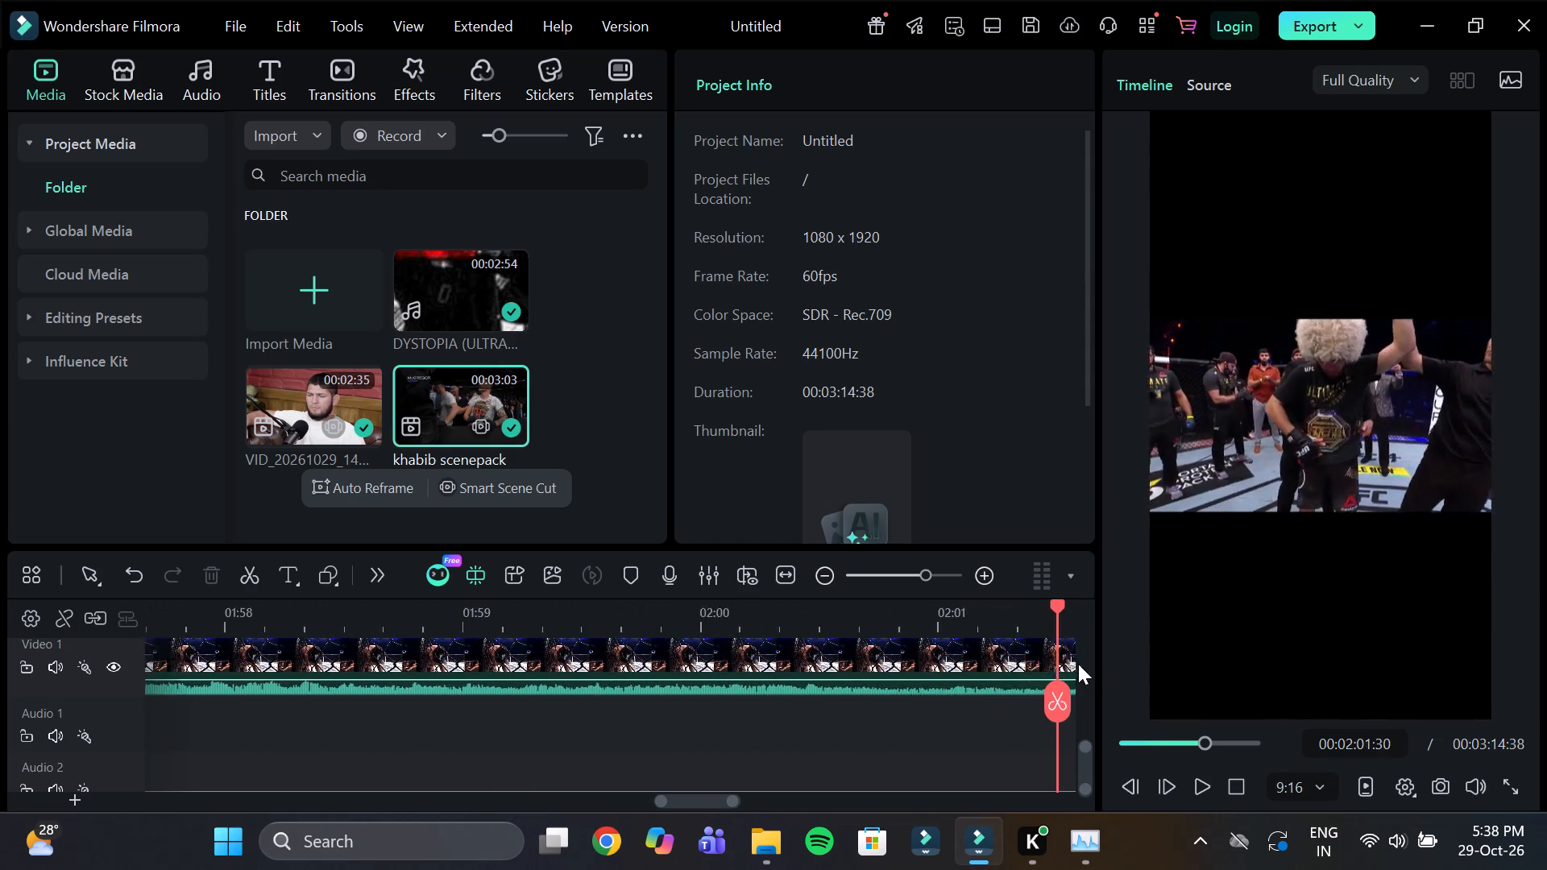
{"action": "left_click_drag", "start_coordinate": [1078, 664], "coordinate": [1093, 665]}
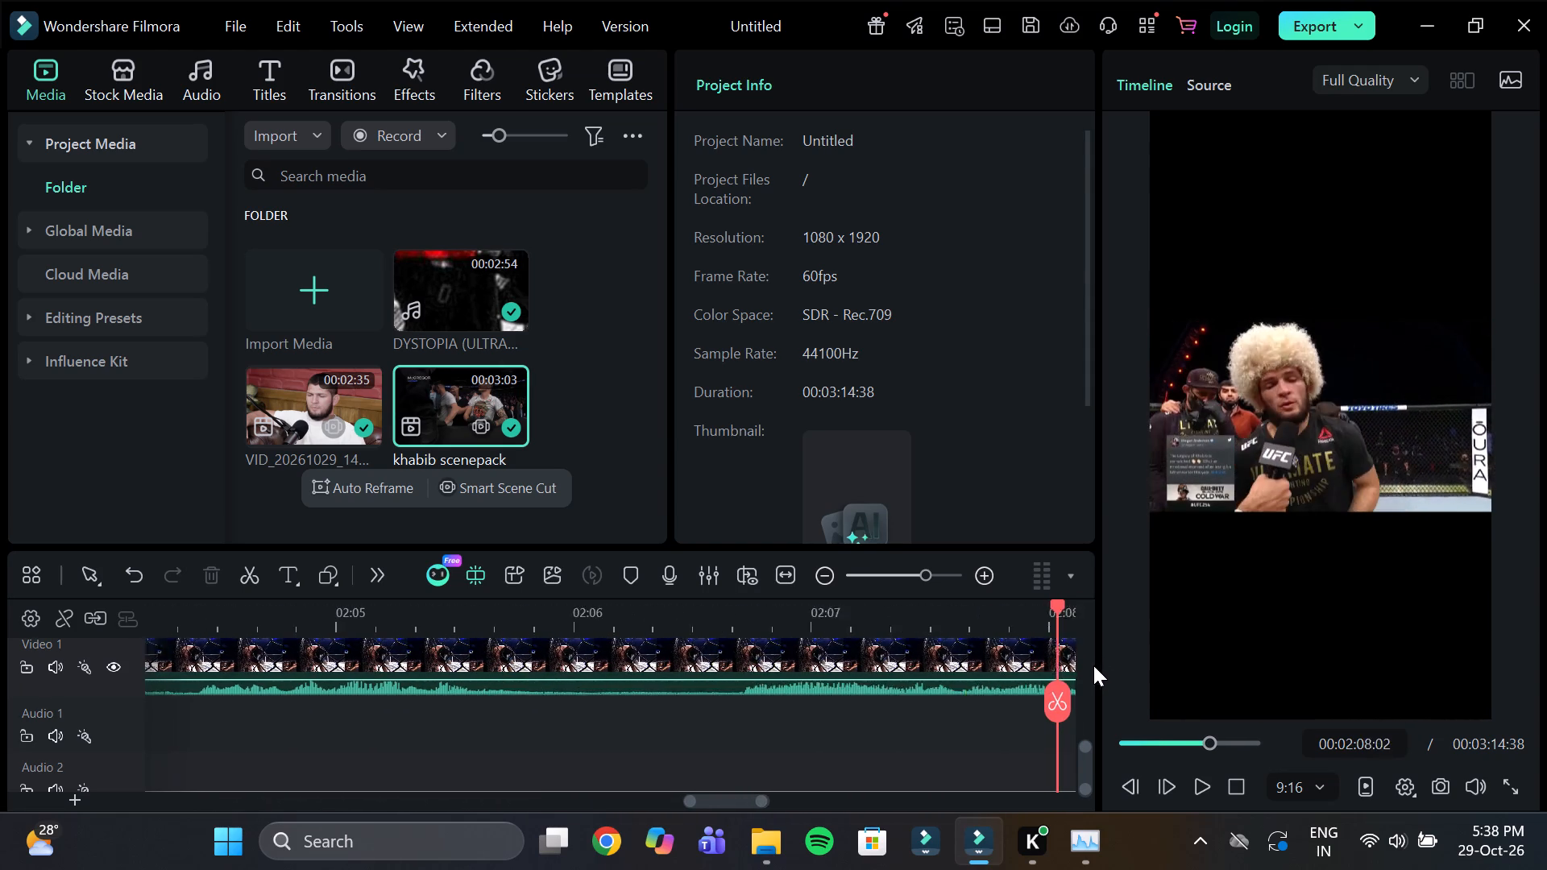
{"action": "left_click_drag", "start_coordinate": [1093, 665], "coordinate": [1098, 671]}
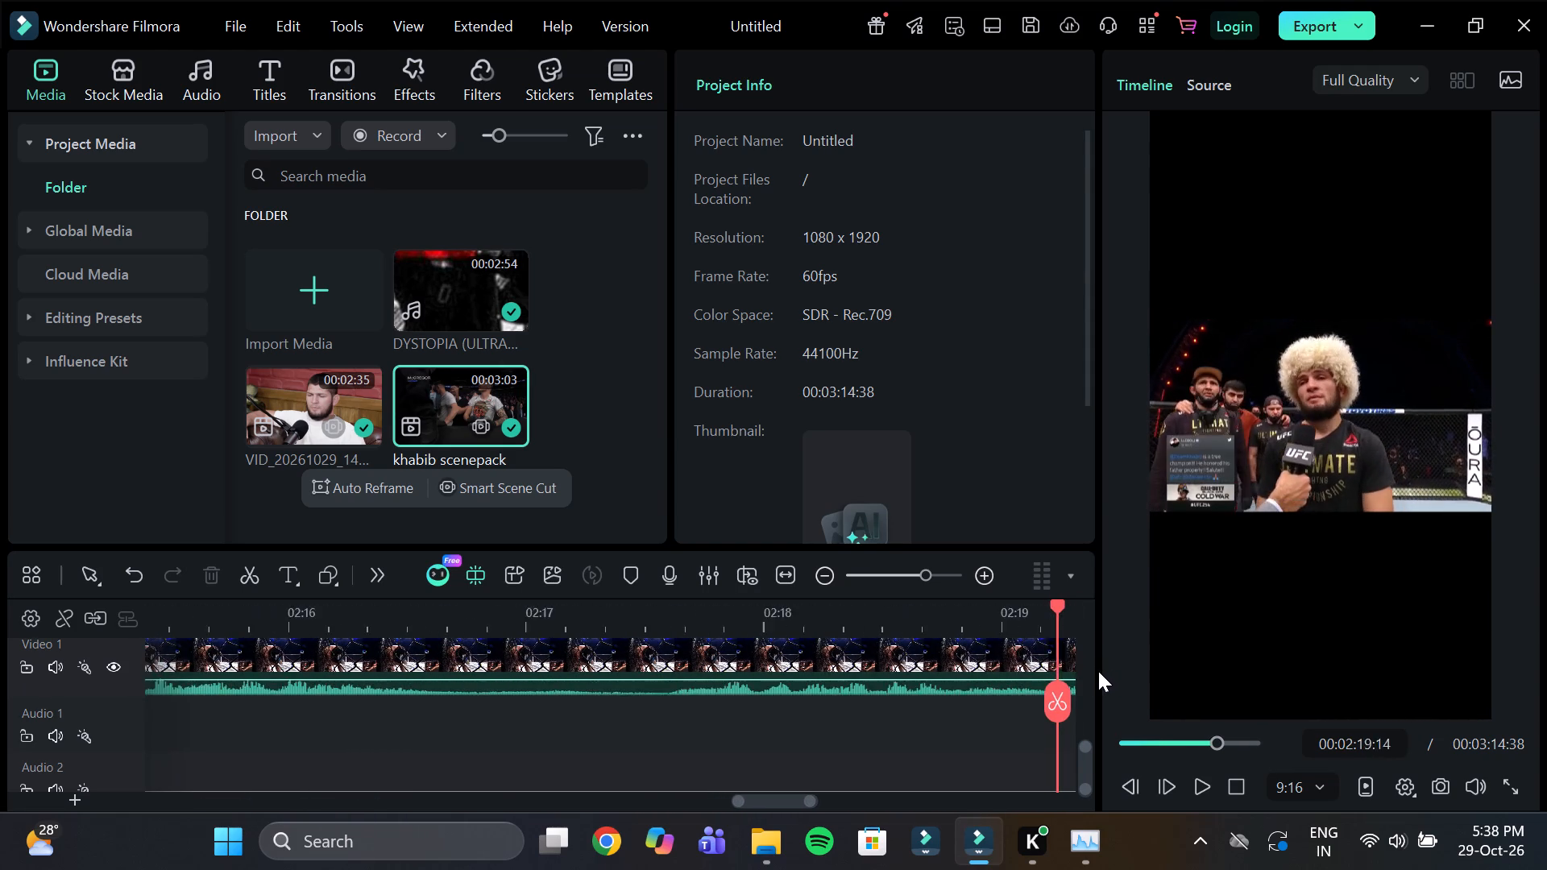
{"action": "left_click_drag", "start_coordinate": [1098, 671], "coordinate": [1095, 691]}
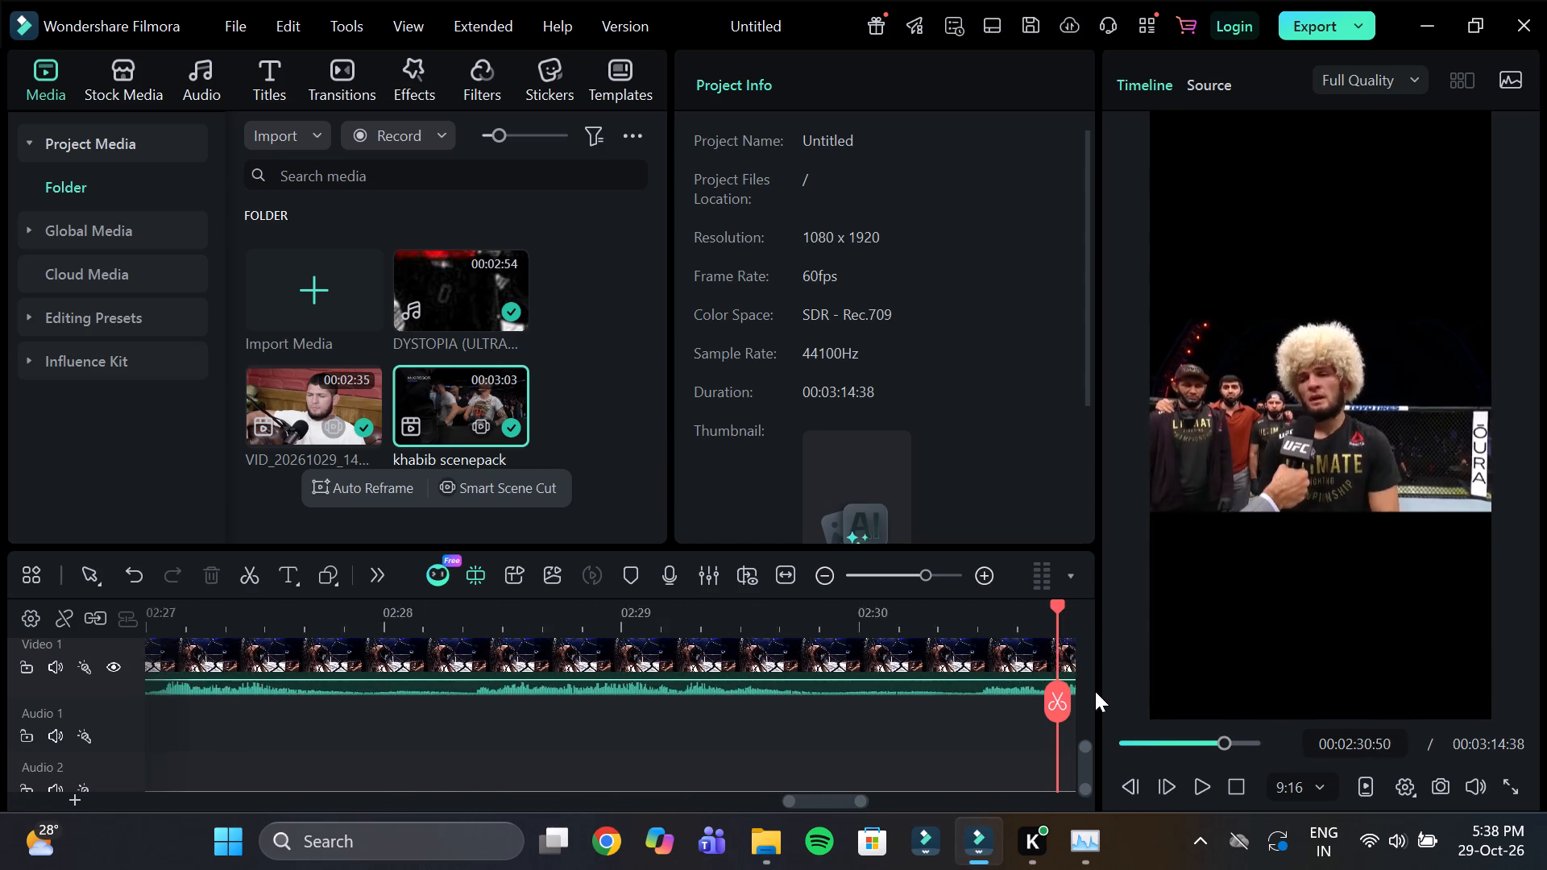
{"action": "left_click_drag", "start_coordinate": [1095, 691], "coordinate": [1125, 697]}
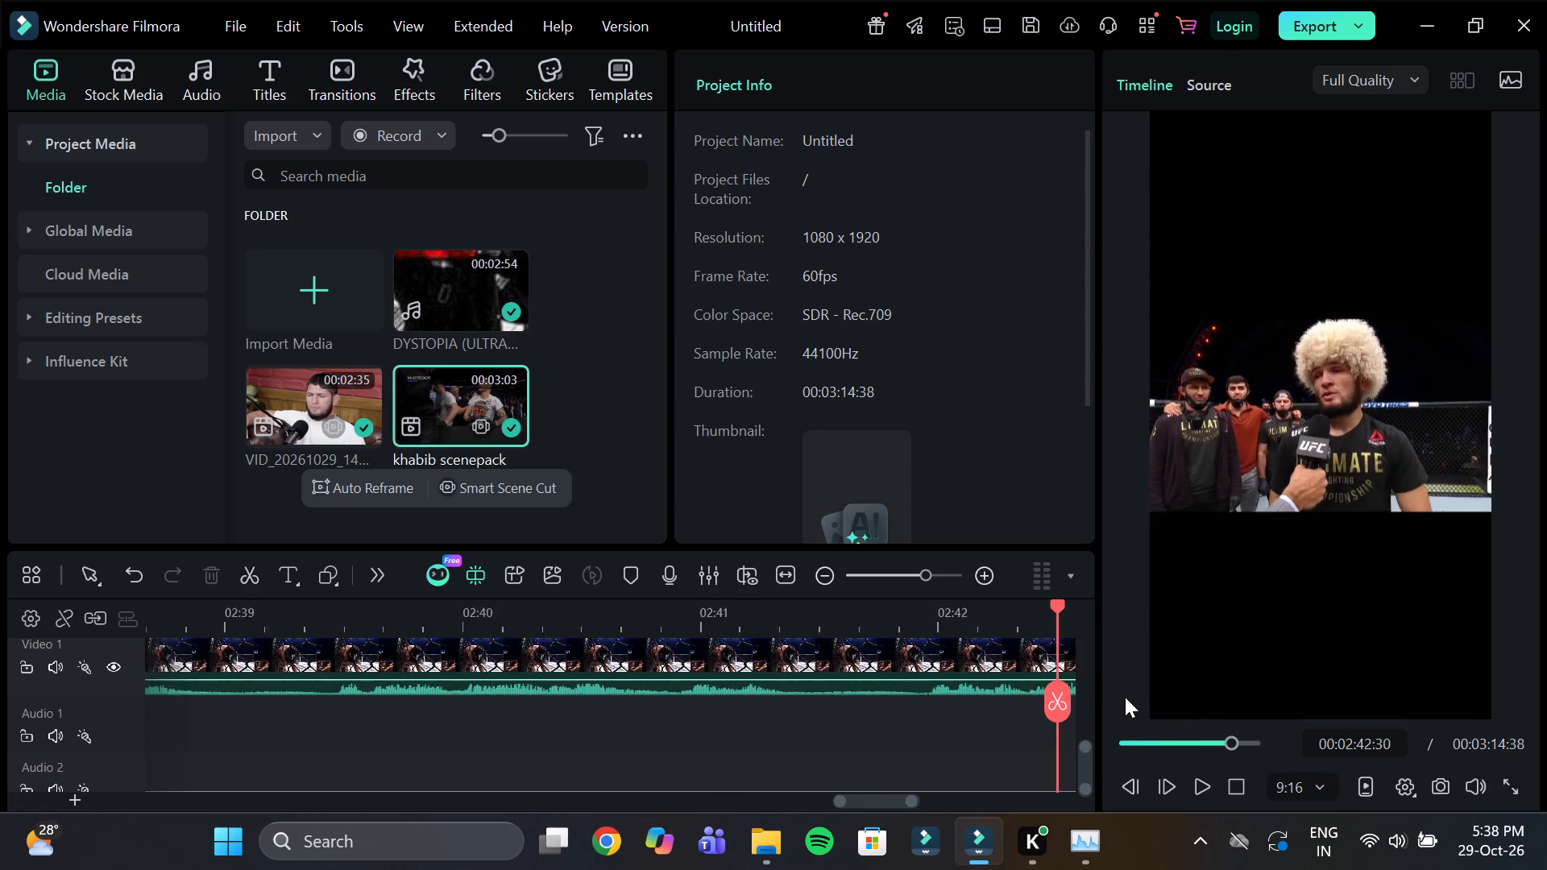
{"action": "left_click_drag", "start_coordinate": [1125, 697], "coordinate": [1097, 694]}
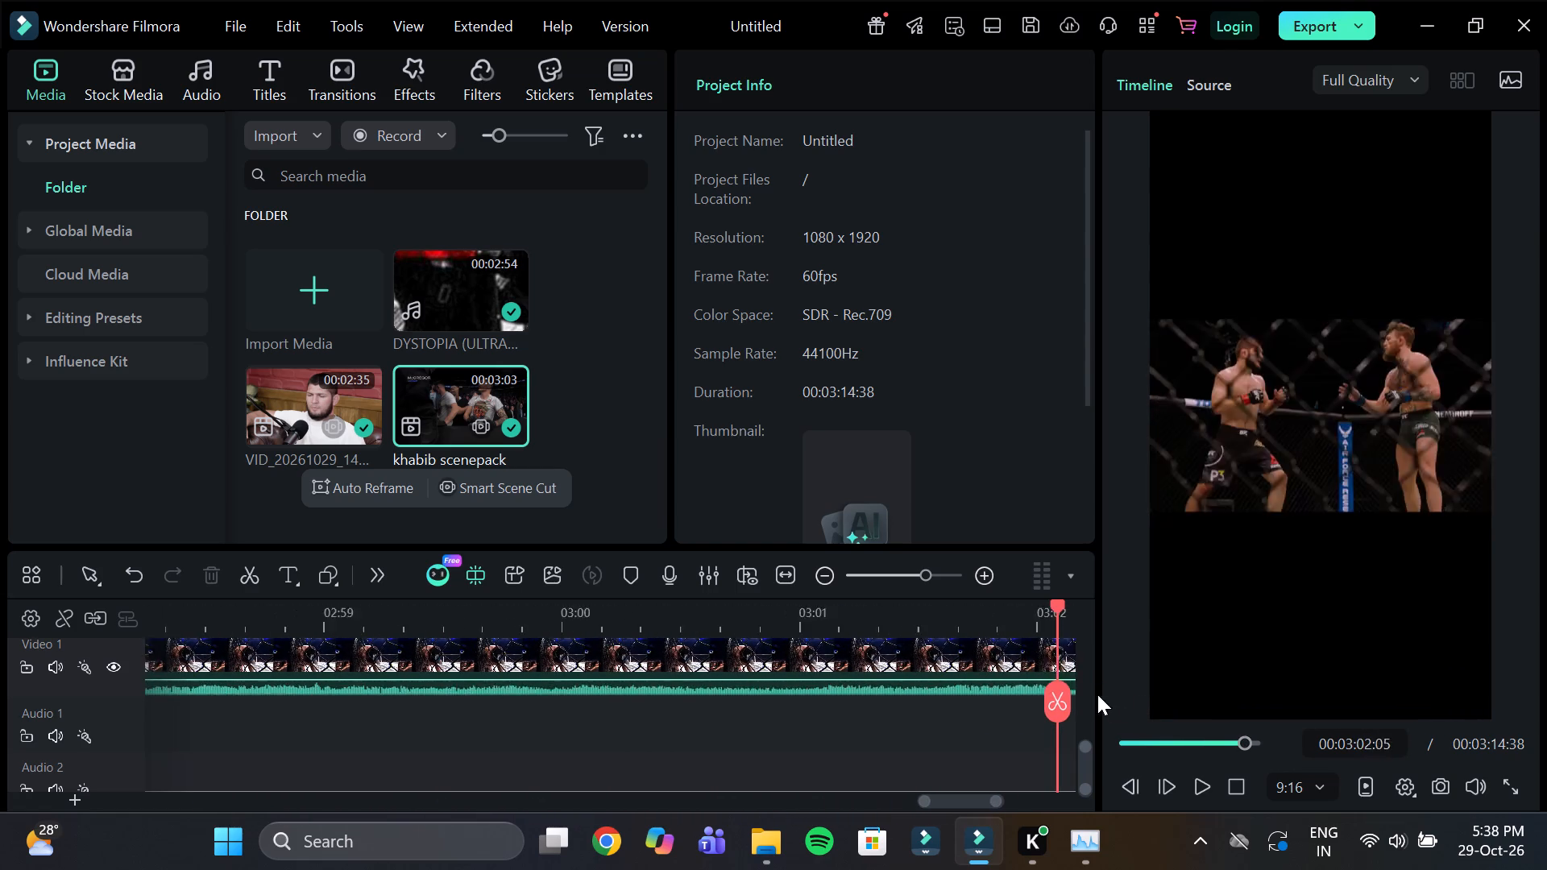
{"action": "left_click_drag", "start_coordinate": [1097, 694], "coordinate": [222, 676]}
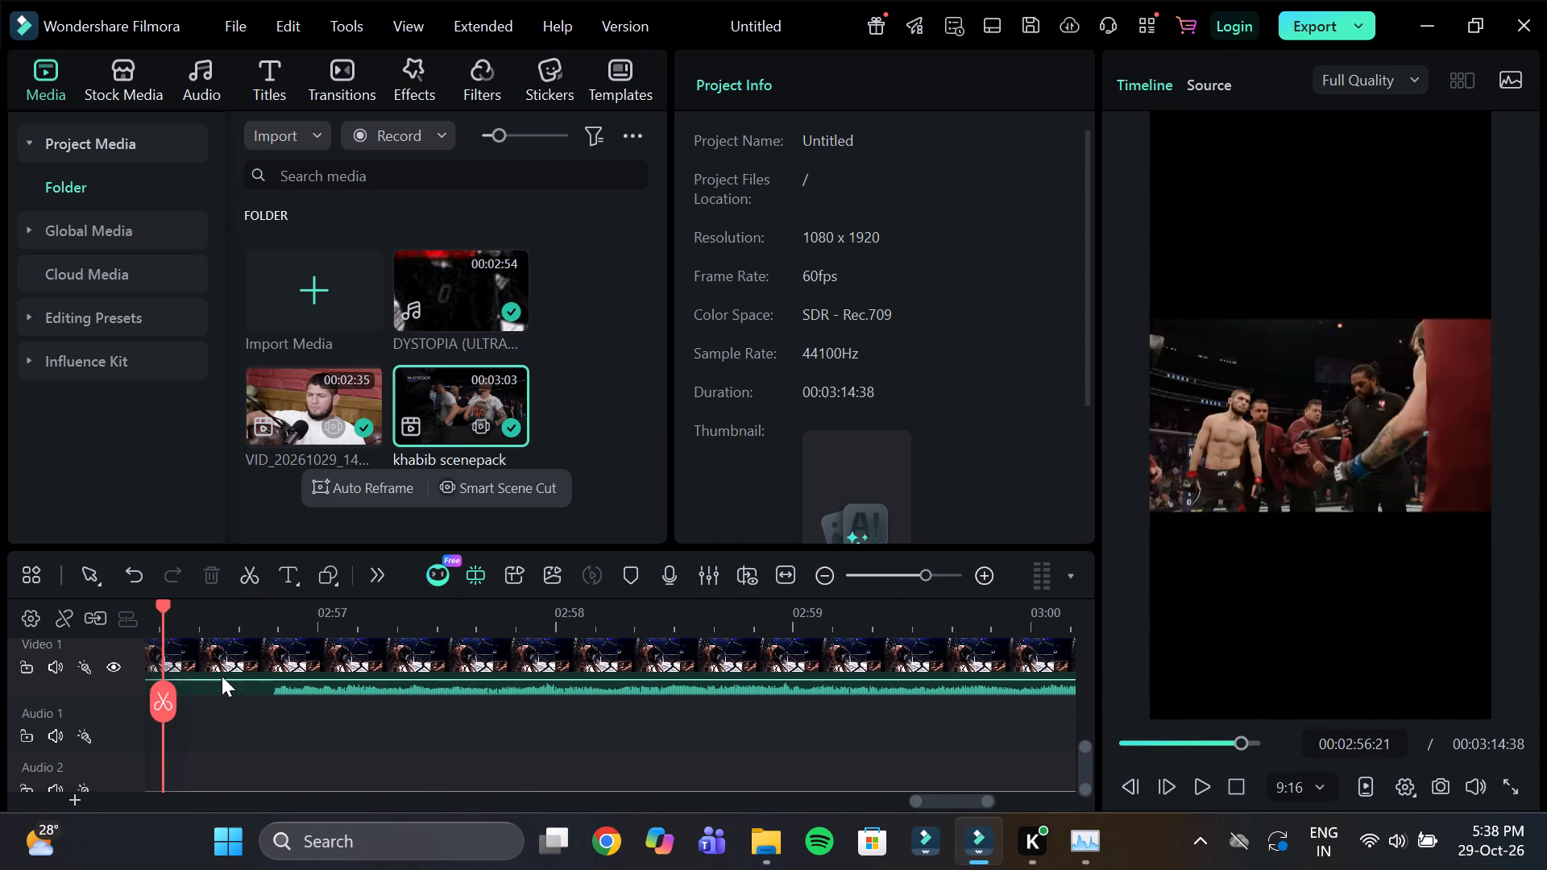
{"action": "left_click_drag", "start_coordinate": [222, 676], "coordinate": [650, 690]}
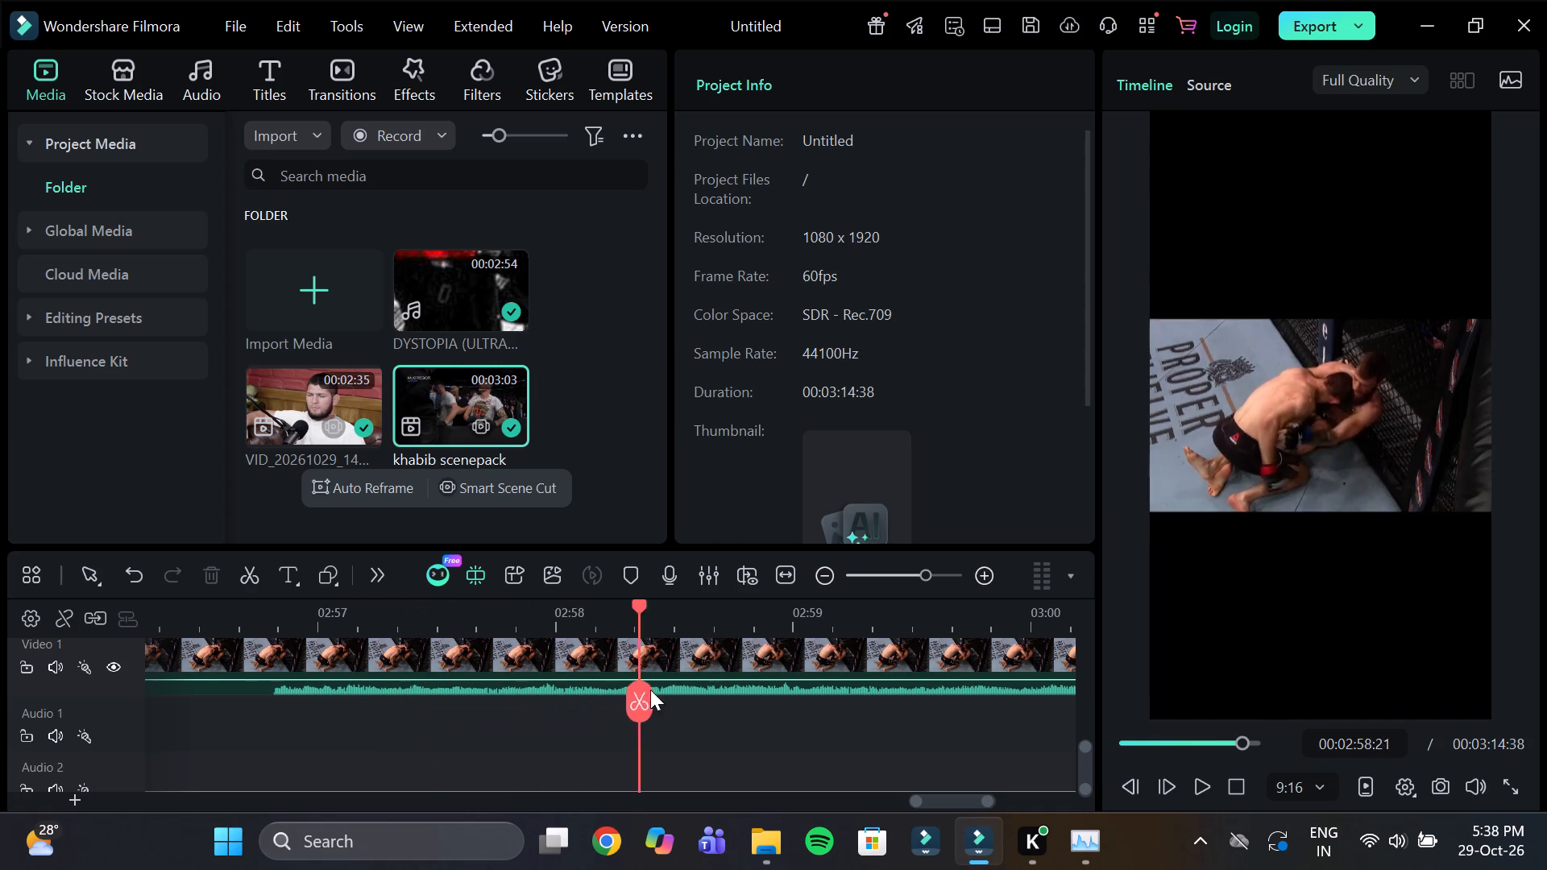
{"action": "left_click_drag", "start_coordinate": [650, 690], "coordinate": [595, 676]}
{"action": "left_click", "coordinate": [591, 698]}
Split the scenepack at 00:02:58:51 and delete the long segment between the 00:01:51:01 and 00:02:58:10 cuts.
{"action": "left_click_drag", "start_coordinate": [593, 614], "coordinate": [686, 645]}
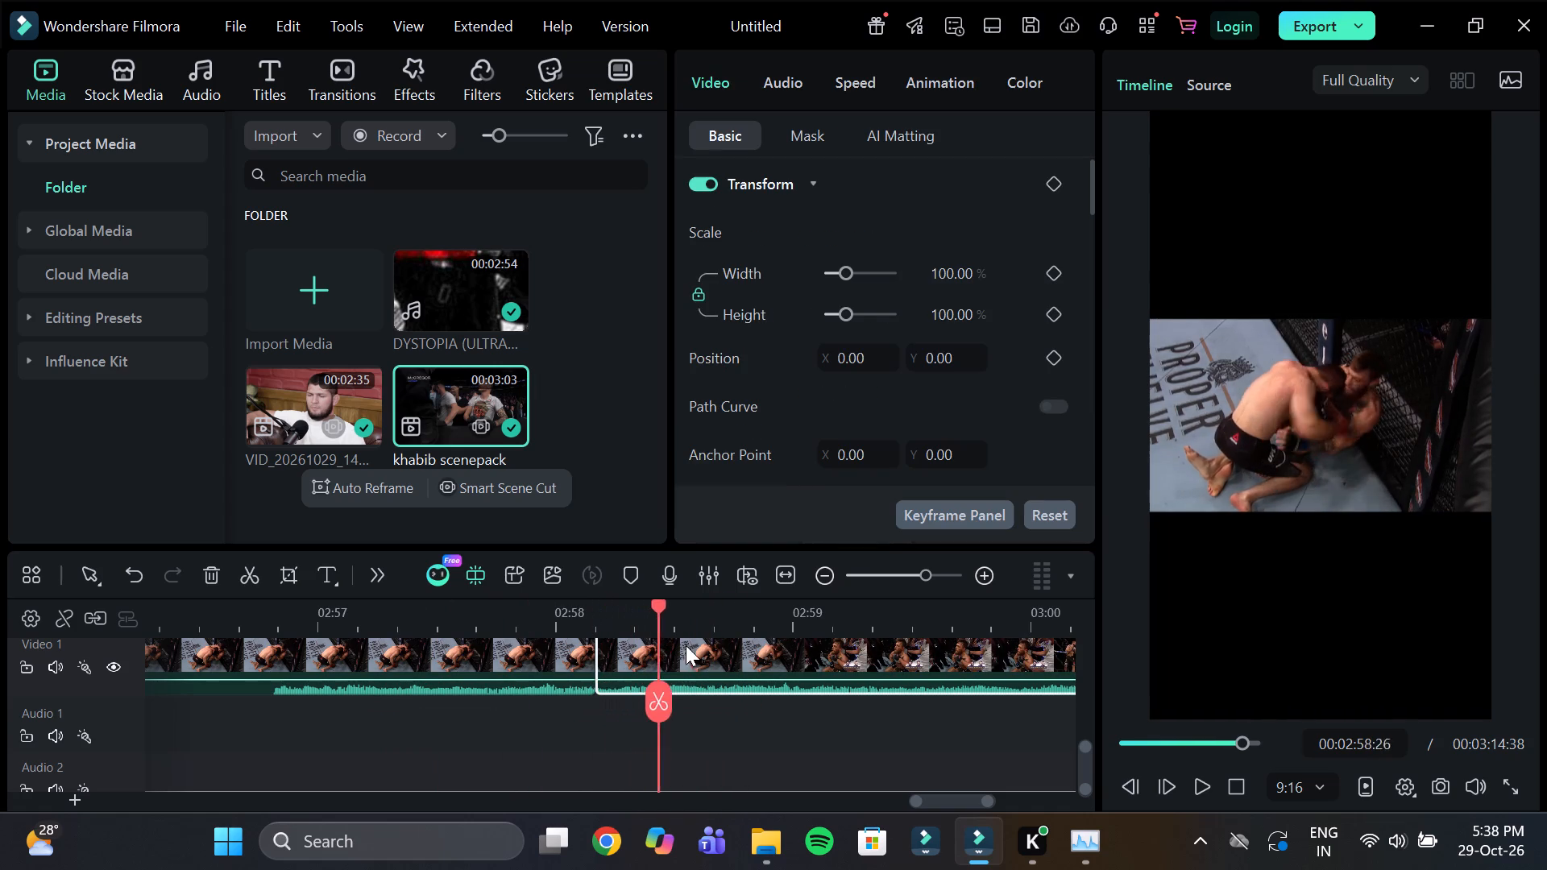
{"action": "left_click_drag", "start_coordinate": [686, 645], "coordinate": [757, 665]}
{"action": "left_click", "coordinate": [752, 690]}
{"action": "left_click", "coordinate": [545, 669]}
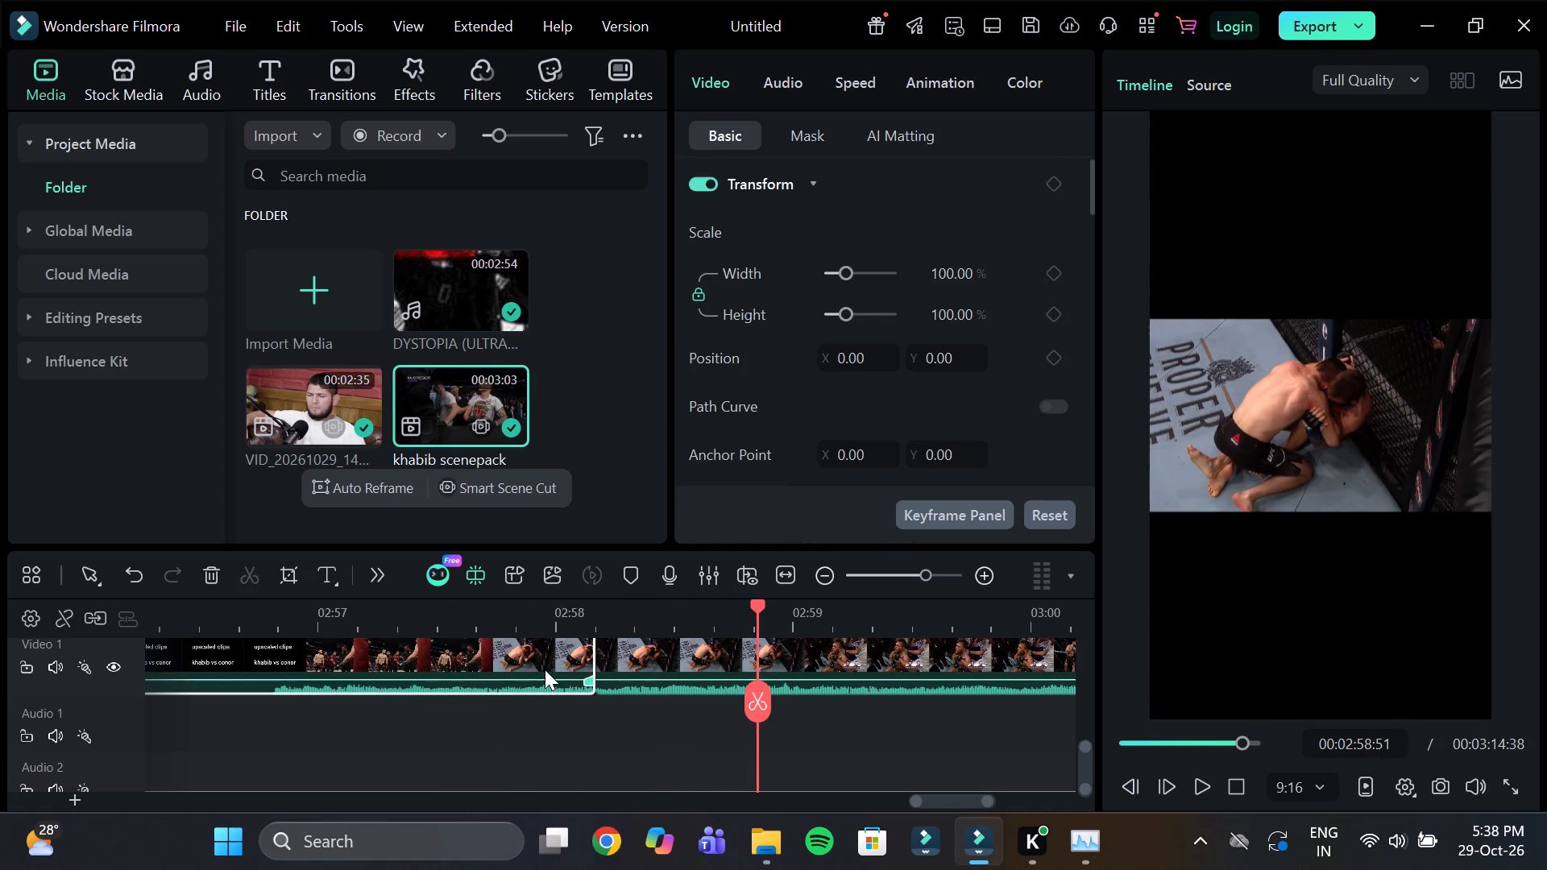
{"action": "key", "text": "Delete"}
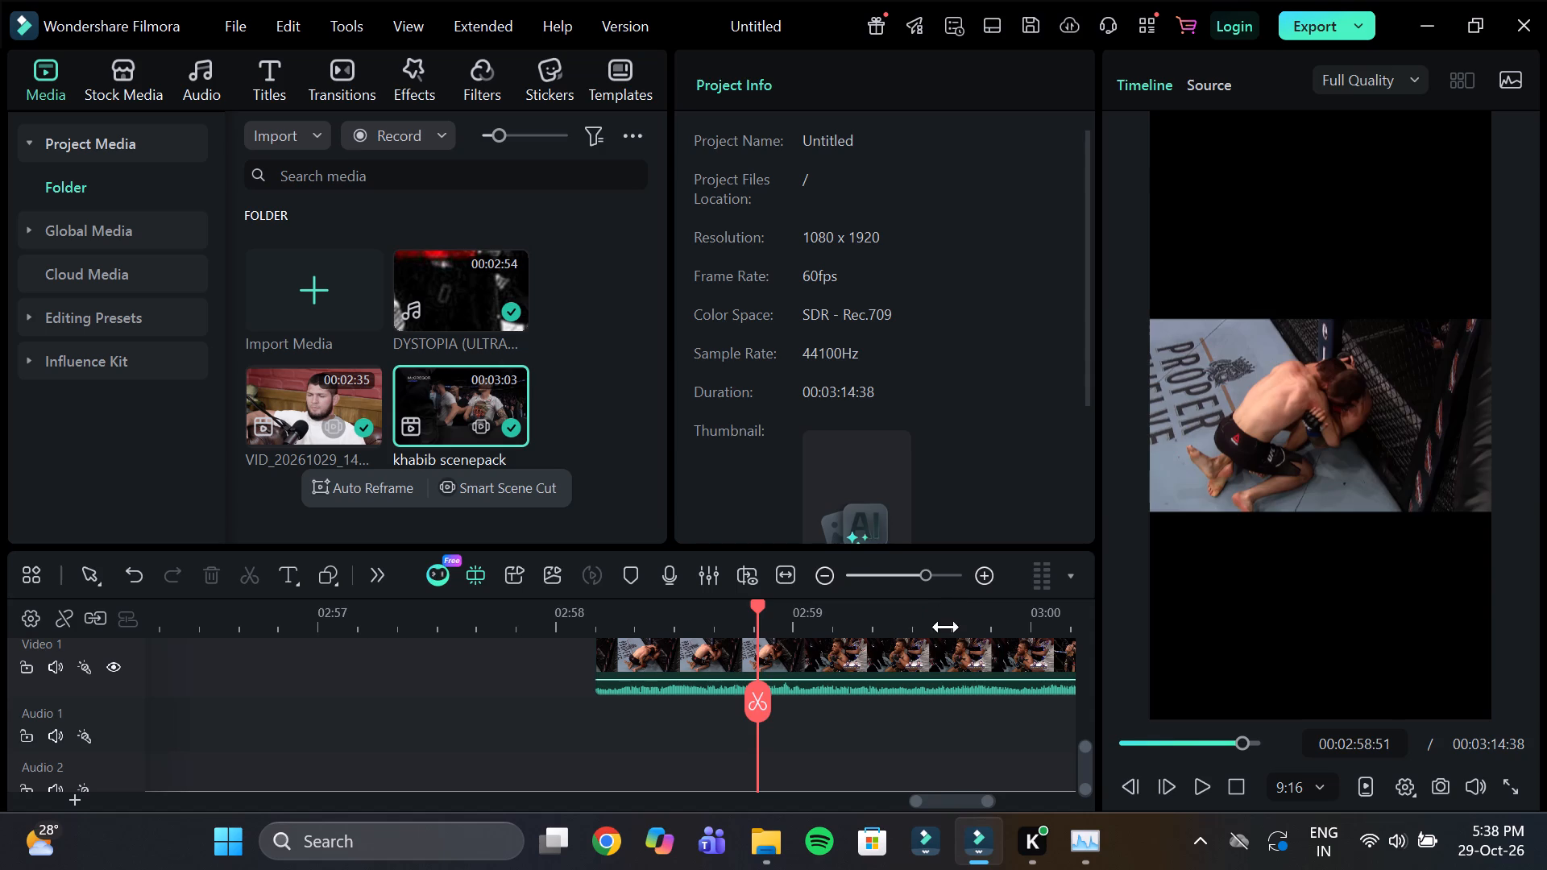
Split the scenepack at 00:03:00:57, in the stand-up exchange, and delete the segment between the 00:02:58:51 and 00:03:00:57 cuts.
{"action": "left_click", "coordinate": [940, 628]}
{"action": "left_click_drag", "start_coordinate": [942, 615], "coordinate": [1057, 660]}
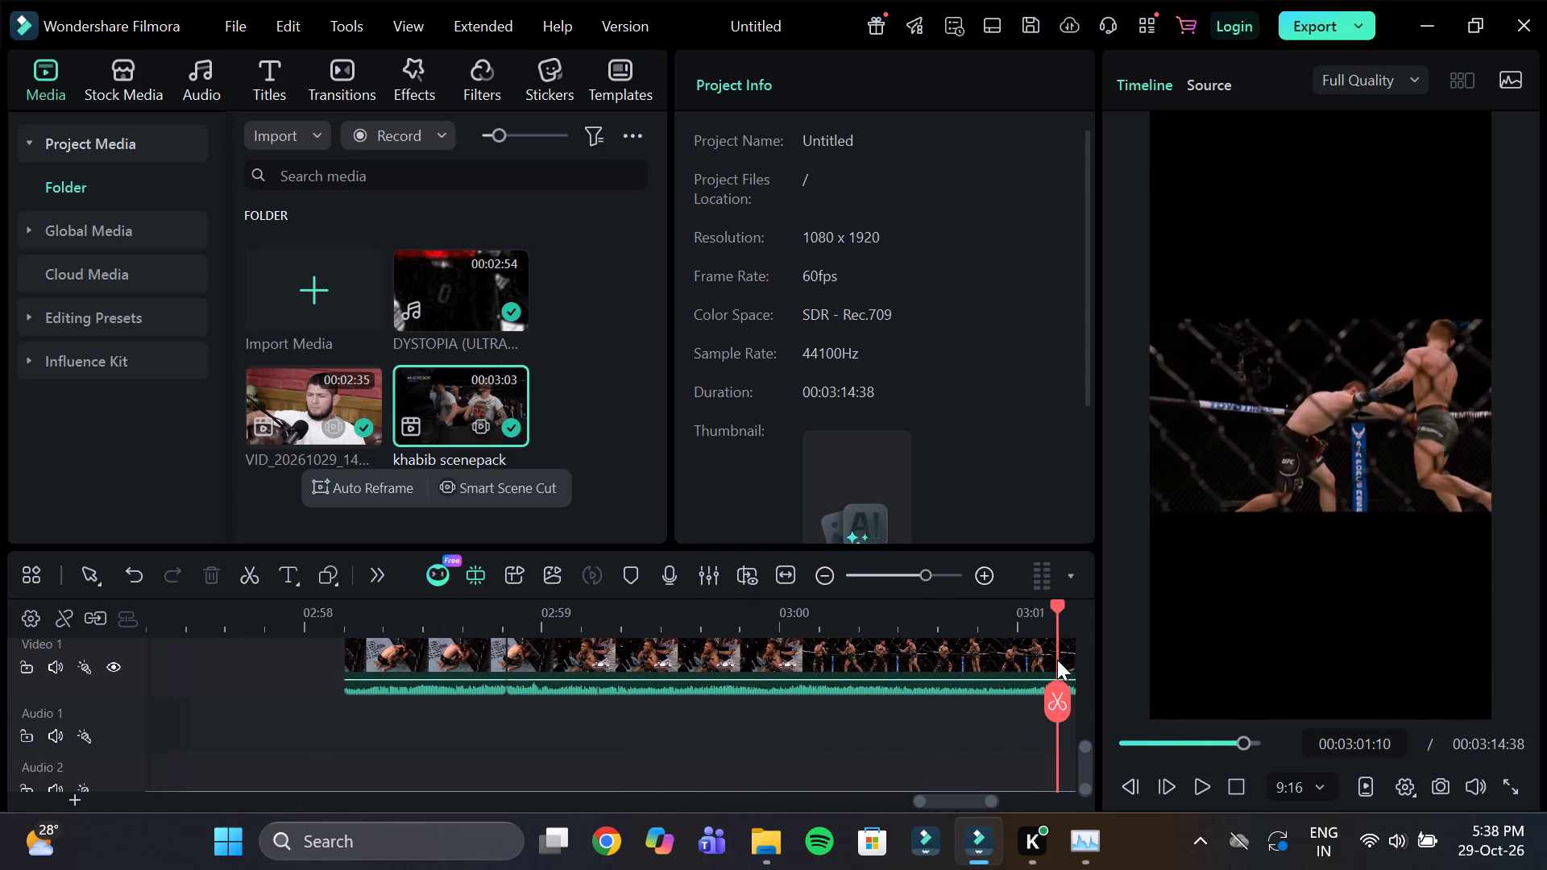
{"action": "left_click_drag", "start_coordinate": [1057, 660], "coordinate": [968, 671]}
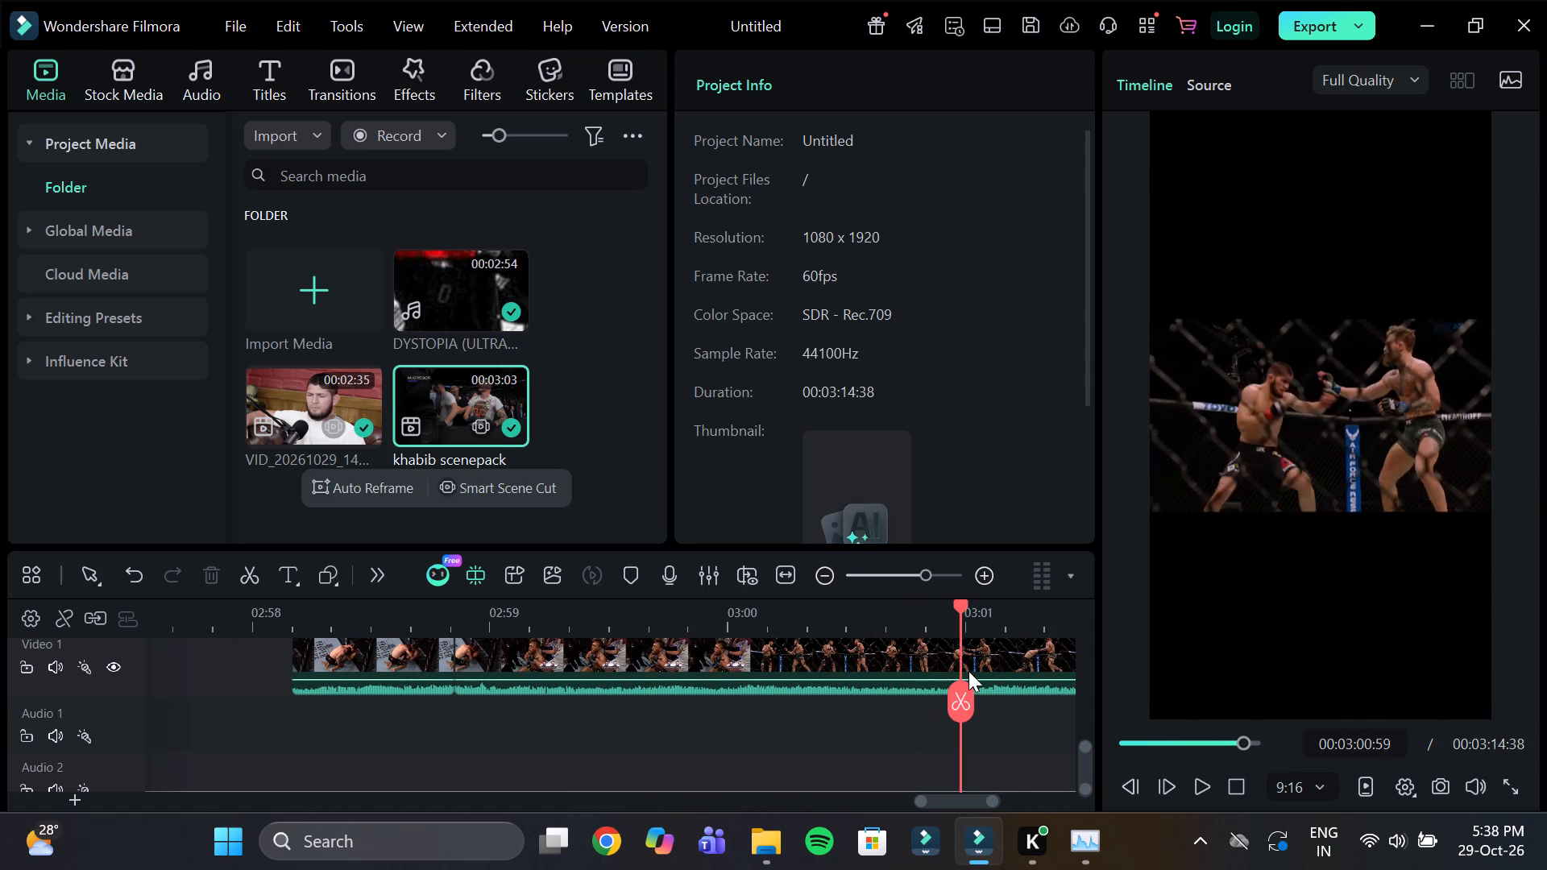
{"action": "left_click_drag", "start_coordinate": [968, 671], "coordinate": [971, 673]}
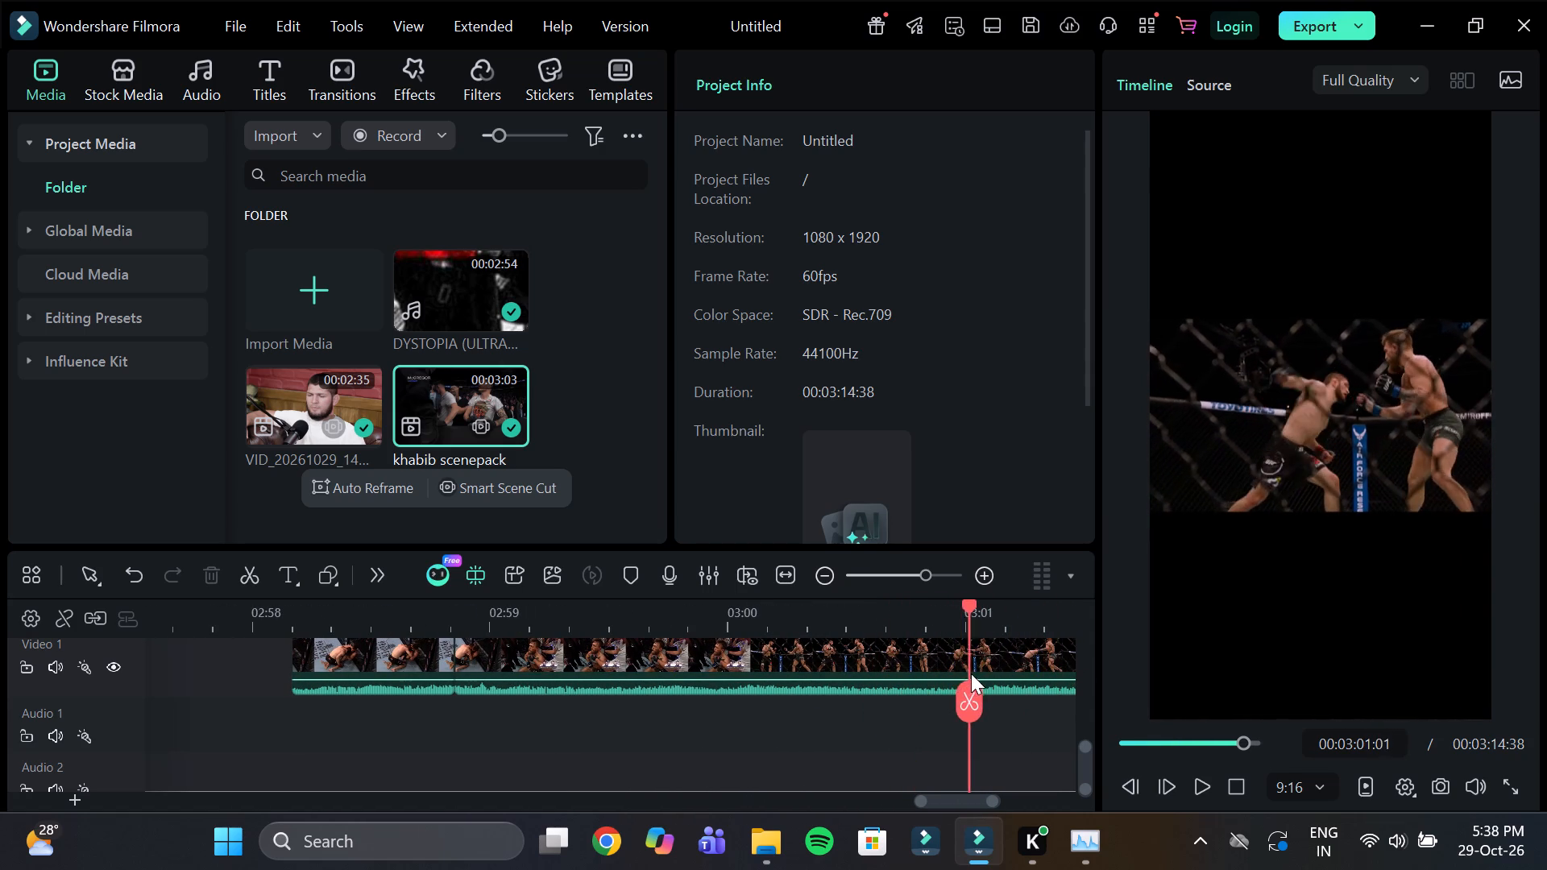
{"action": "left_click_drag", "start_coordinate": [971, 673], "coordinate": [952, 673]}
{"action": "left_click", "coordinate": [948, 697]}
{"action": "left_click", "coordinate": [881, 676]}
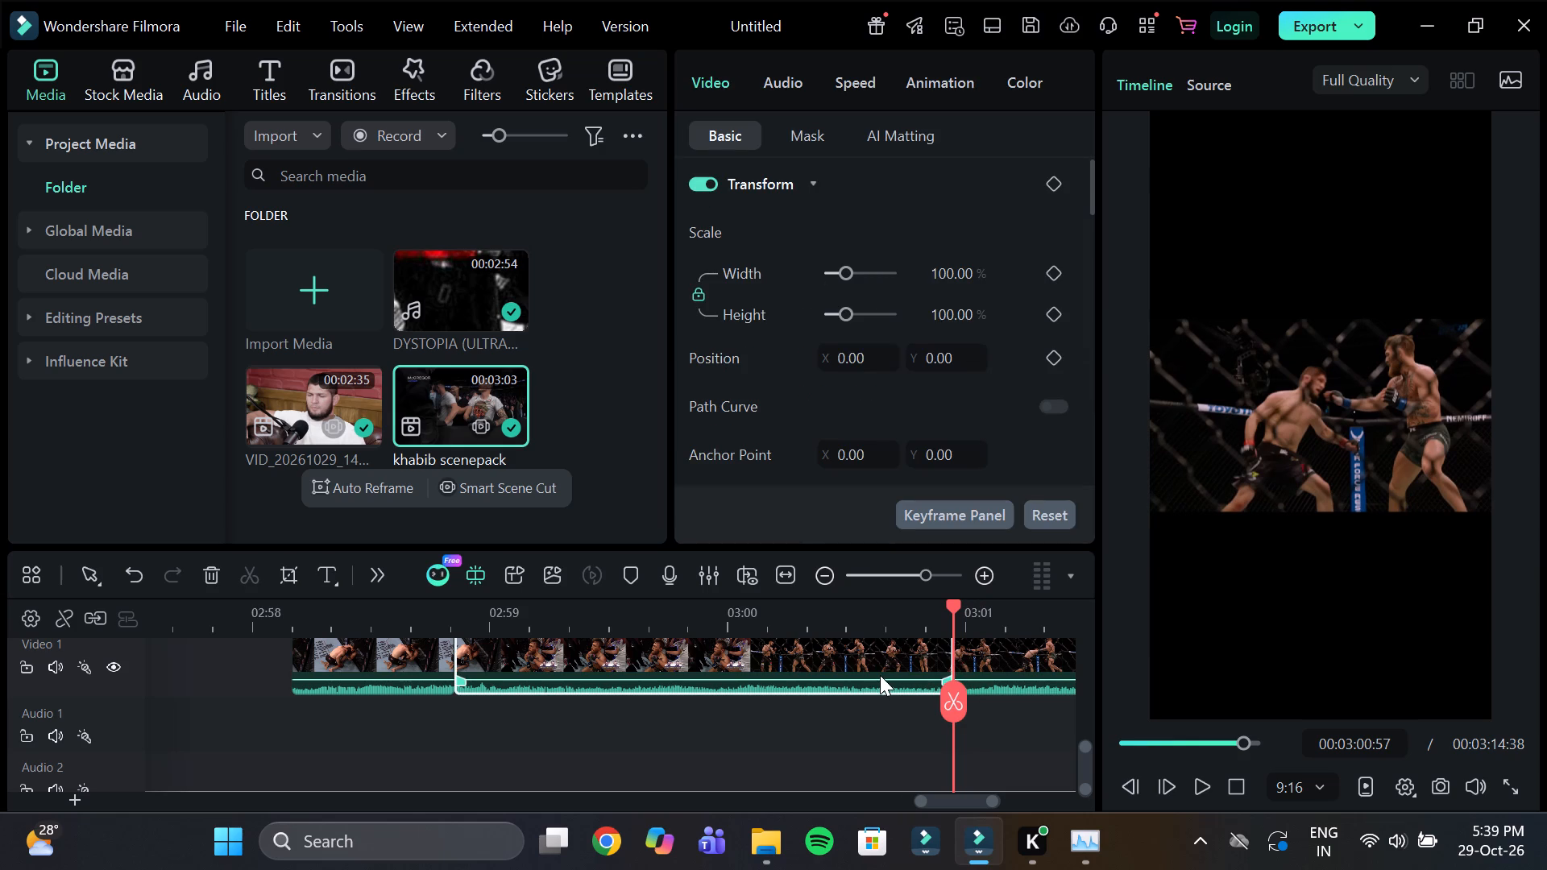
{"action": "key", "text": "Delete"}
Split the scenepack clip at about 00:03:01:19, just after the punch exchange in front of the cage.
{"action": "left_click_drag", "start_coordinate": [1017, 619], "coordinate": [1105, 629]}
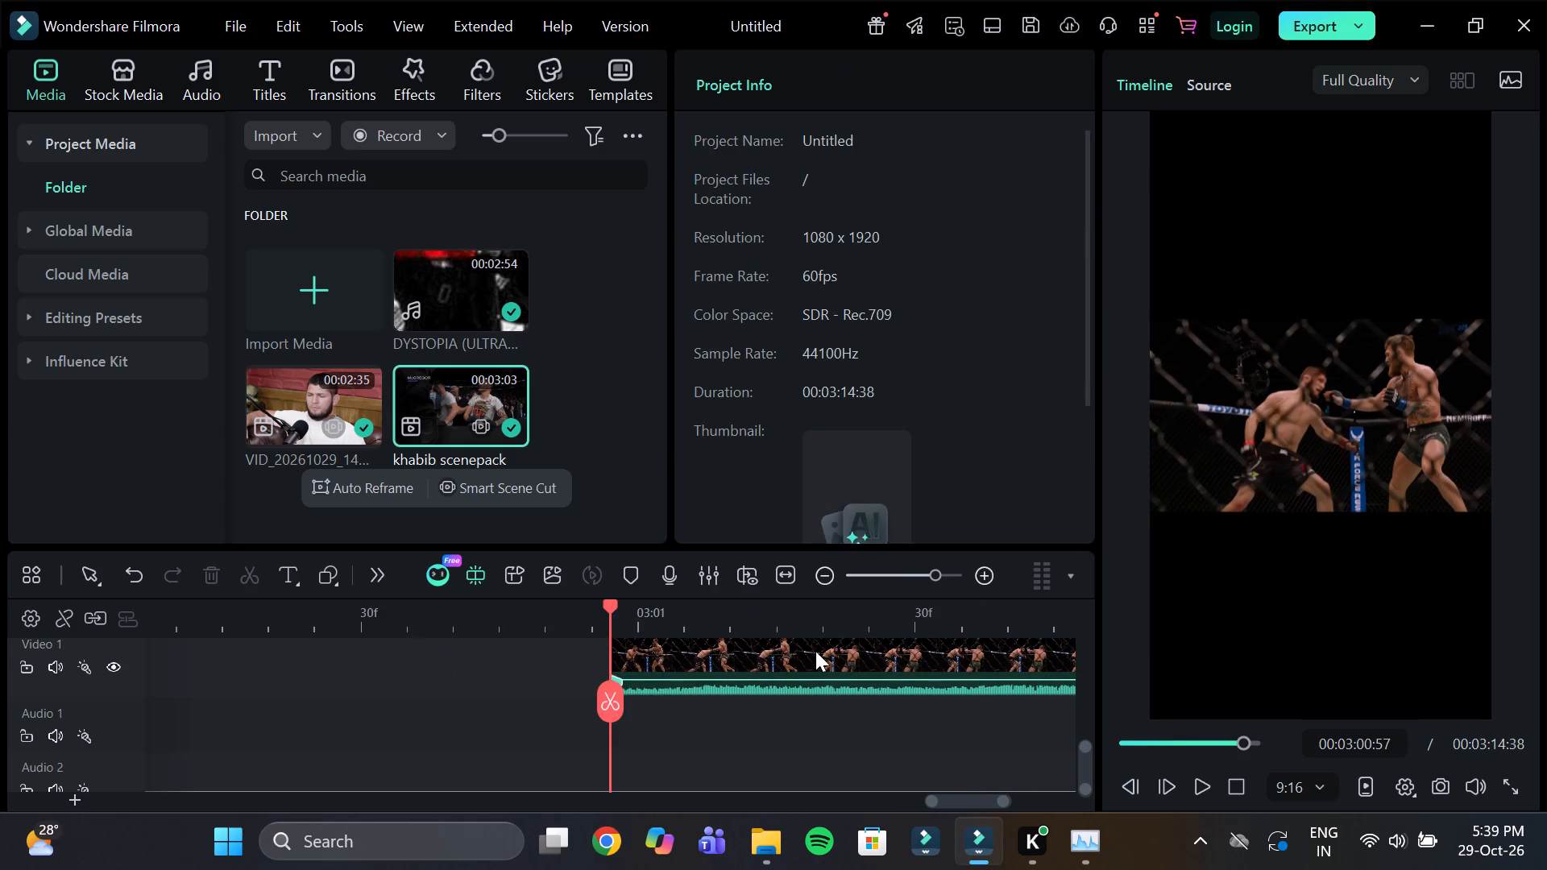
{"action": "left_click", "coordinate": [645, 633]}
{"action": "left_click_drag", "start_coordinate": [645, 620], "coordinate": [778, 664]}
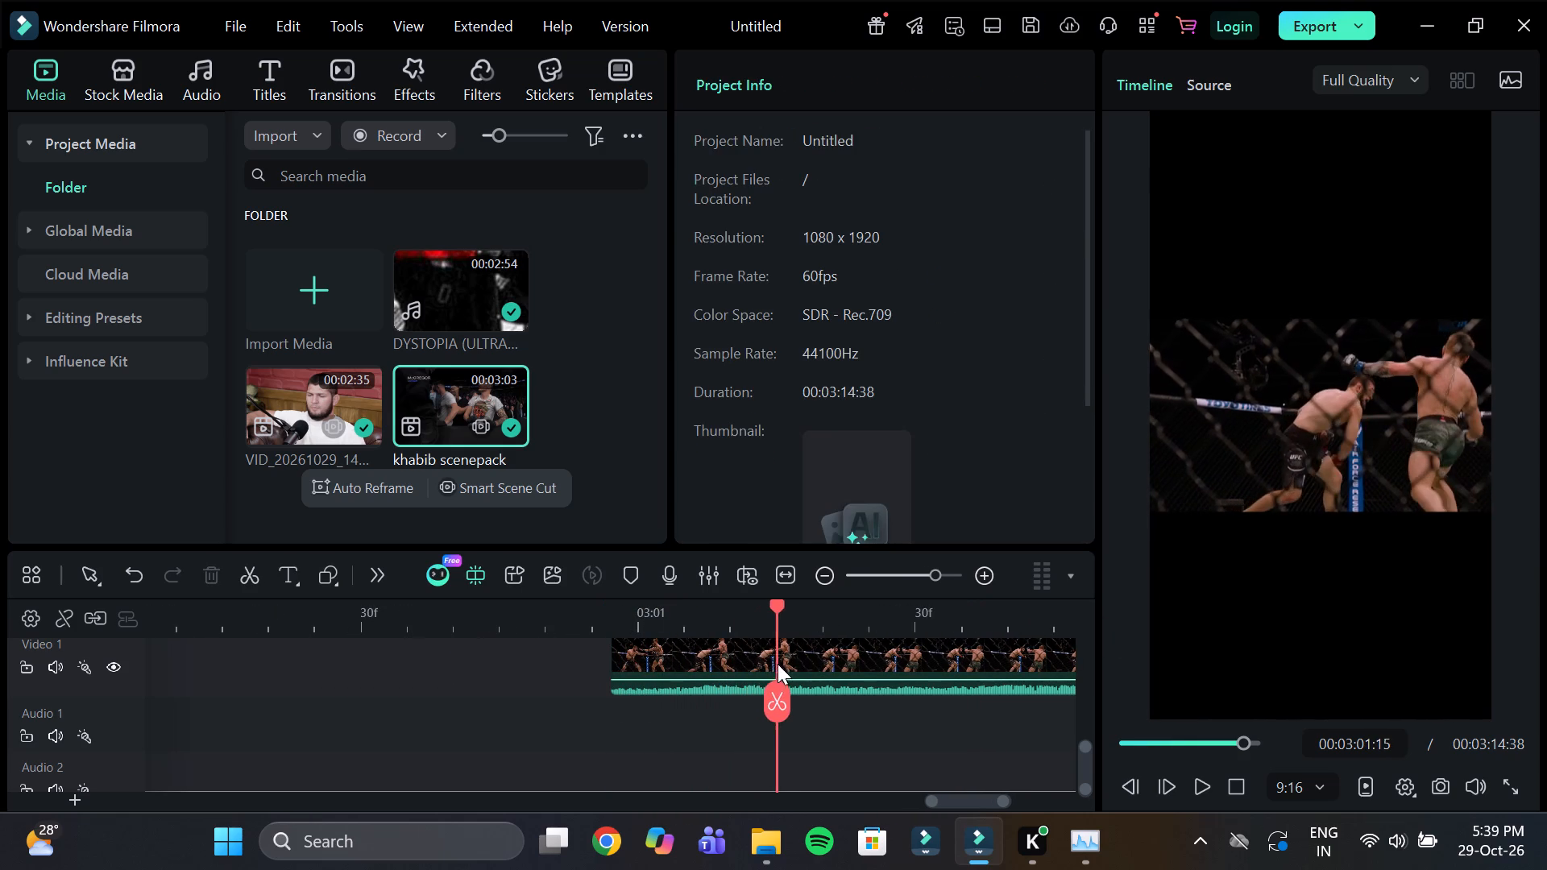
{"action": "left_click_drag", "start_coordinate": [778, 664], "coordinate": [819, 673]}
{"action": "left_click", "coordinate": [817, 695]}
Split the scenepack at 00:03:03:14 and delete the segment between the 00:03:01:19 and 00:03:03:14 cuts.
{"action": "left_click_drag", "start_coordinate": [813, 617], "coordinate": [919, 641]}
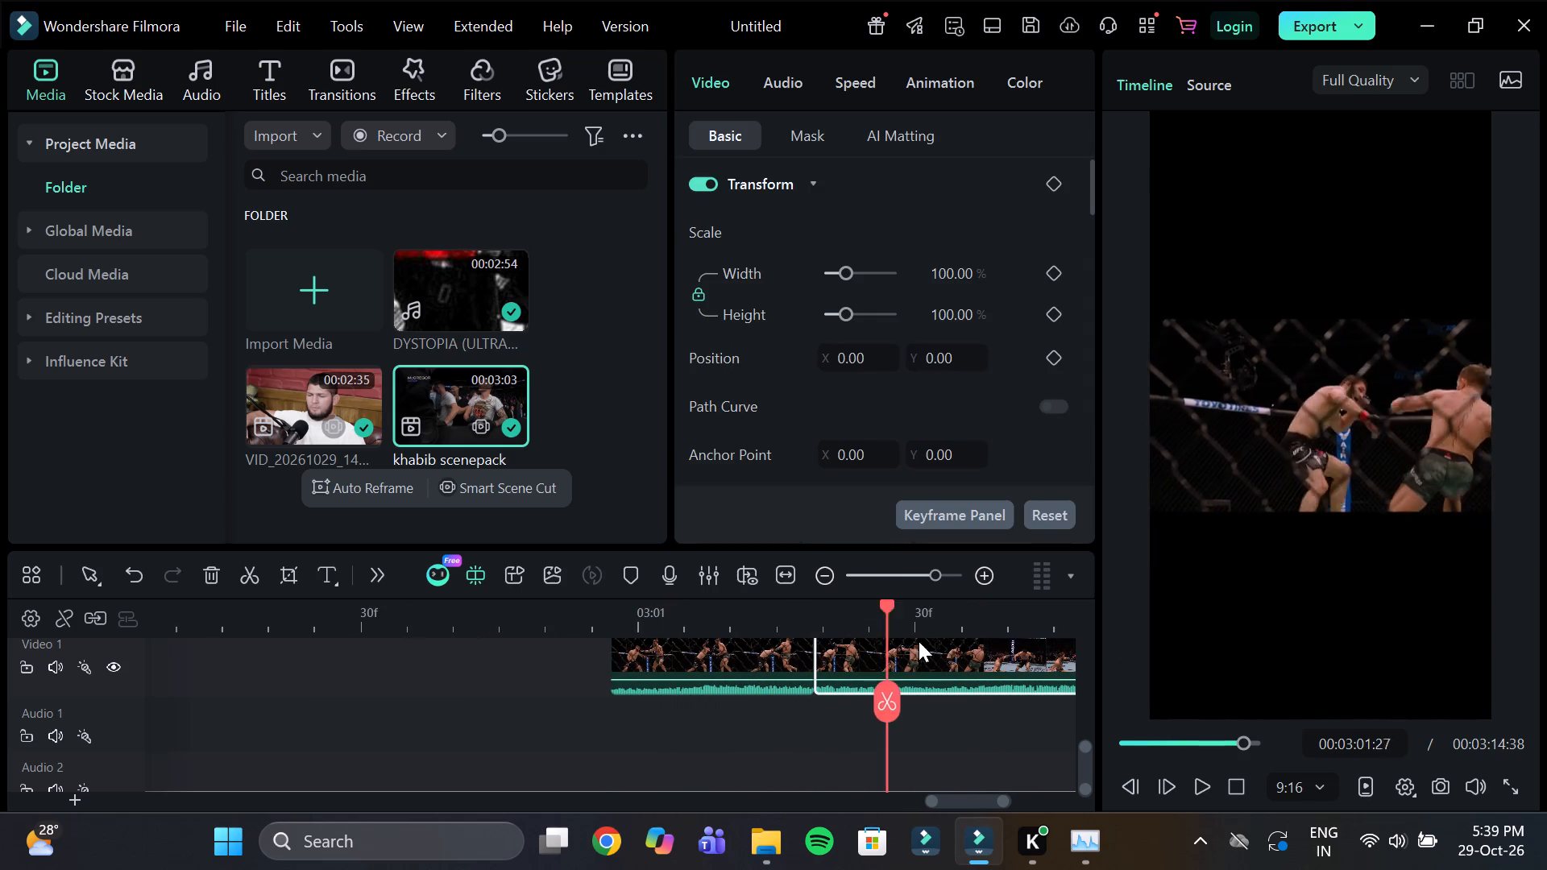
{"action": "left_click_drag", "start_coordinate": [919, 641], "coordinate": [1080, 686]}
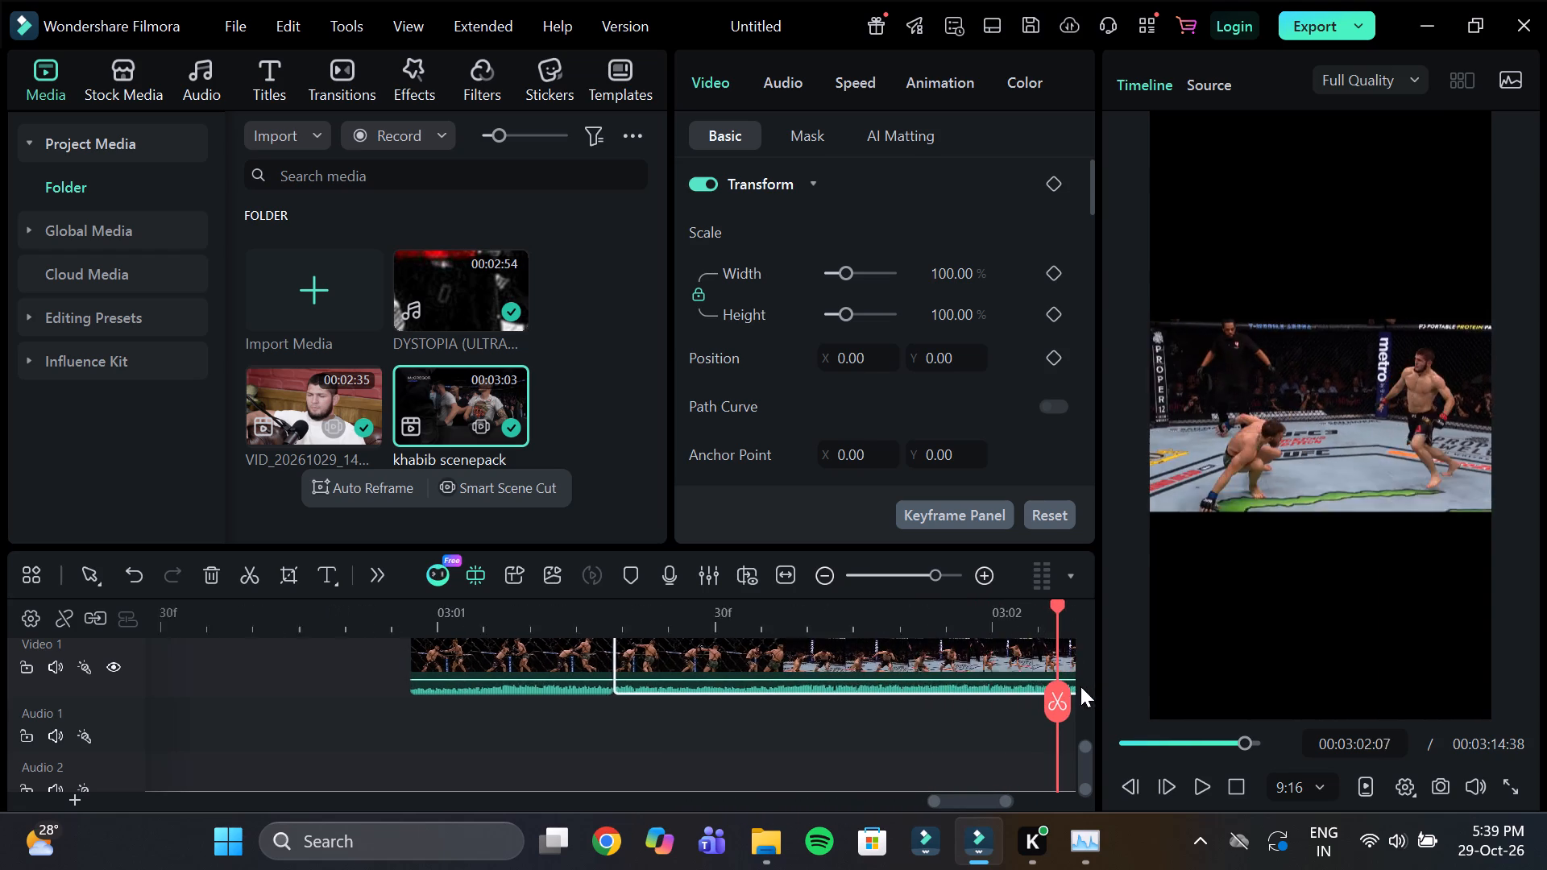
{"action": "left_click_drag", "start_coordinate": [1080, 686], "coordinate": [1023, 683]}
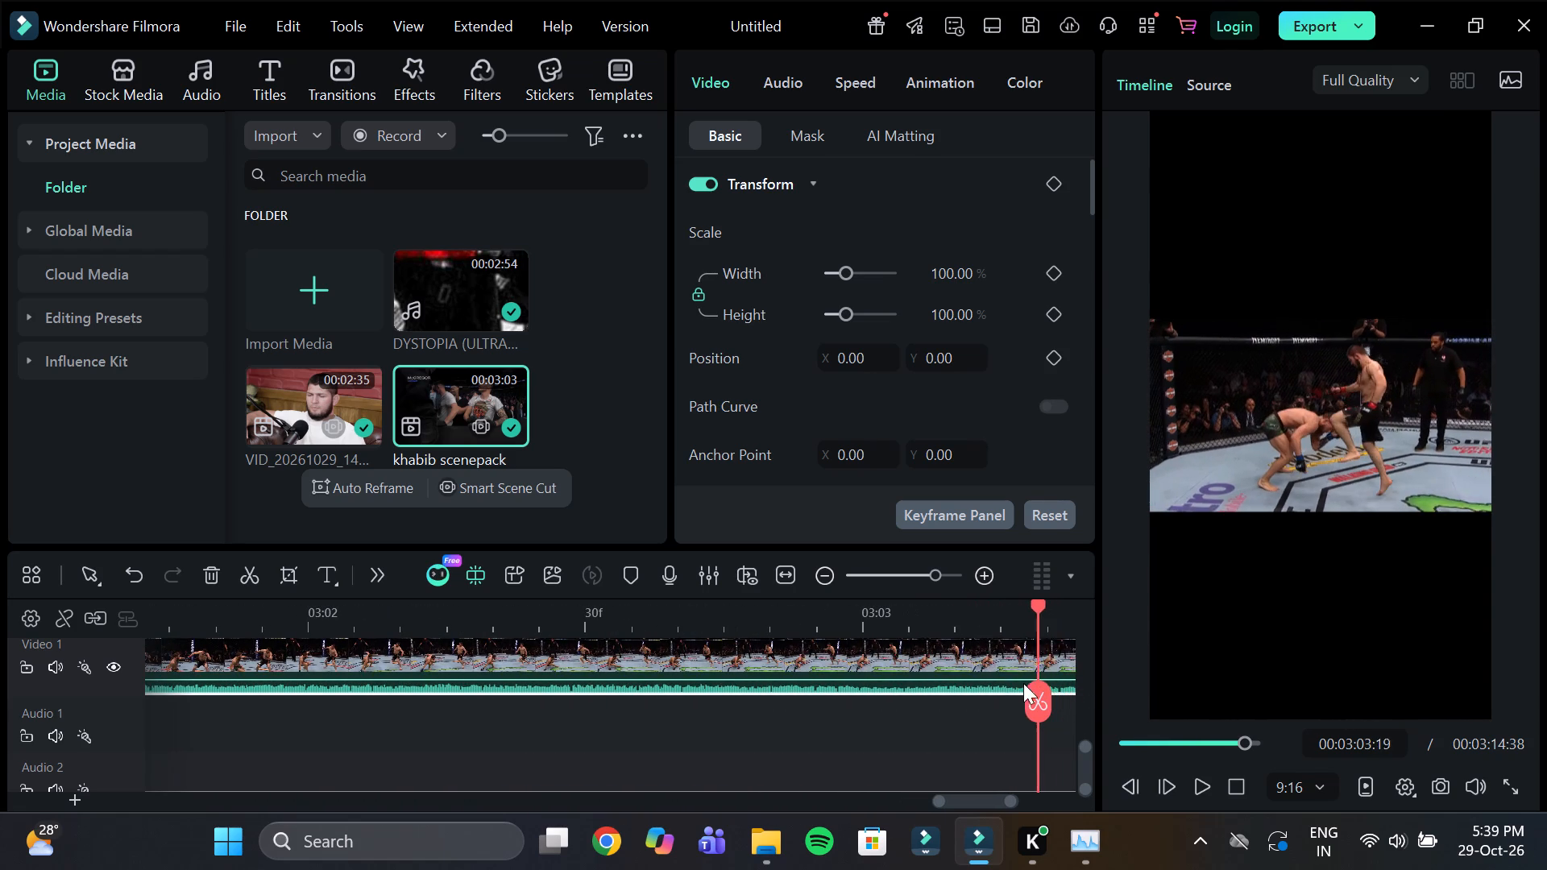
{"action": "left_click_drag", "start_coordinate": [1023, 683], "coordinate": [1015, 681]}
{"action": "left_click", "coordinate": [988, 639]}
{"action": "left_click", "coordinate": [988, 634]}
{"action": "left_click", "coordinate": [993, 698]}
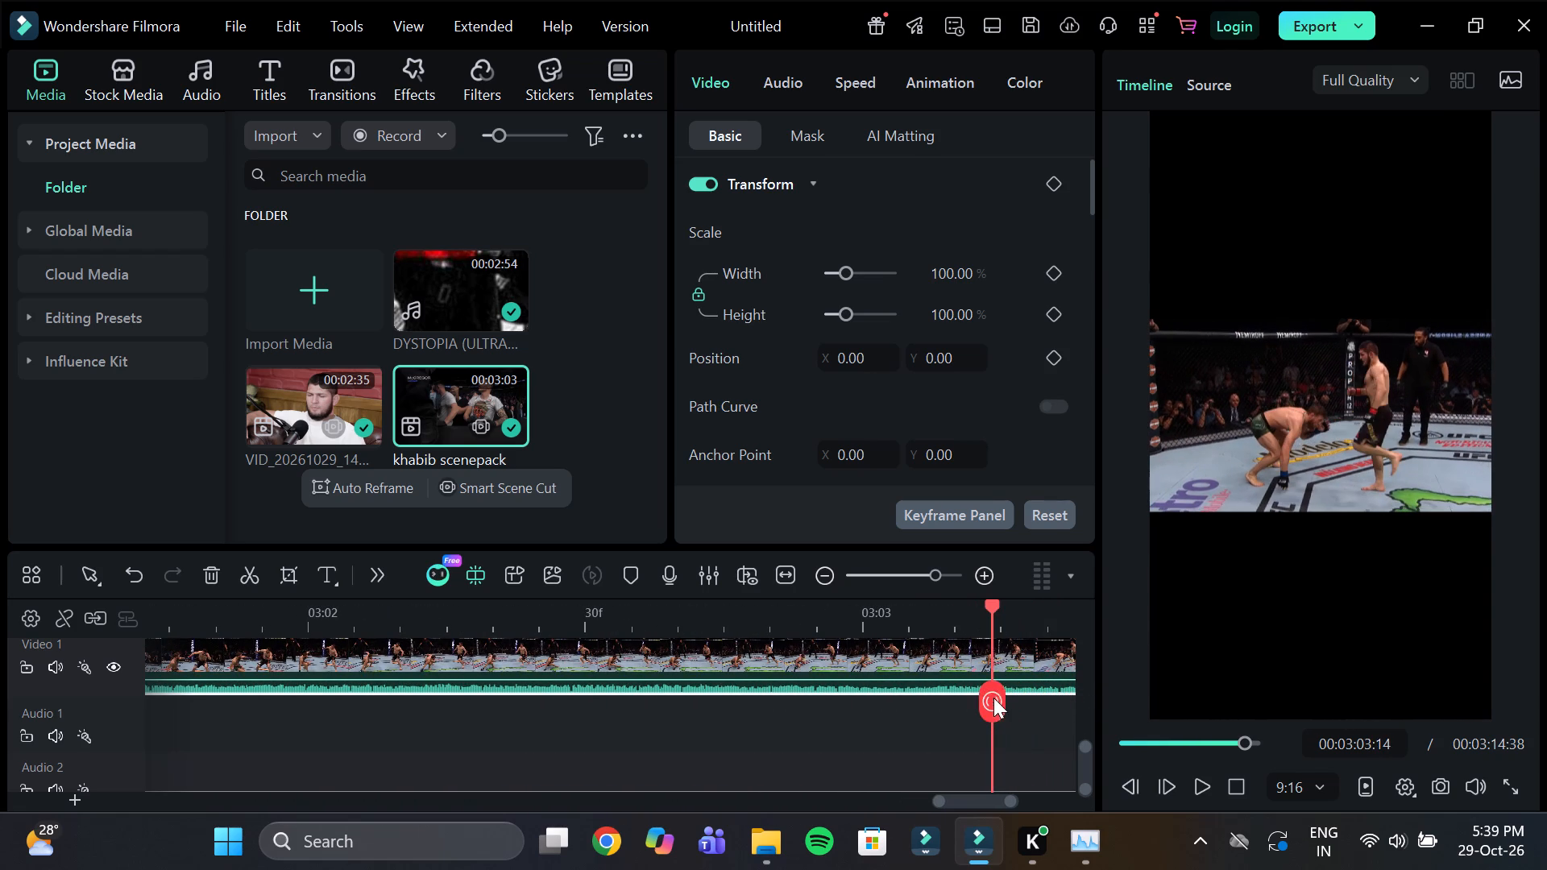
{"action": "left_click", "coordinate": [951, 651]}
{"action": "key", "text": "Delete"}
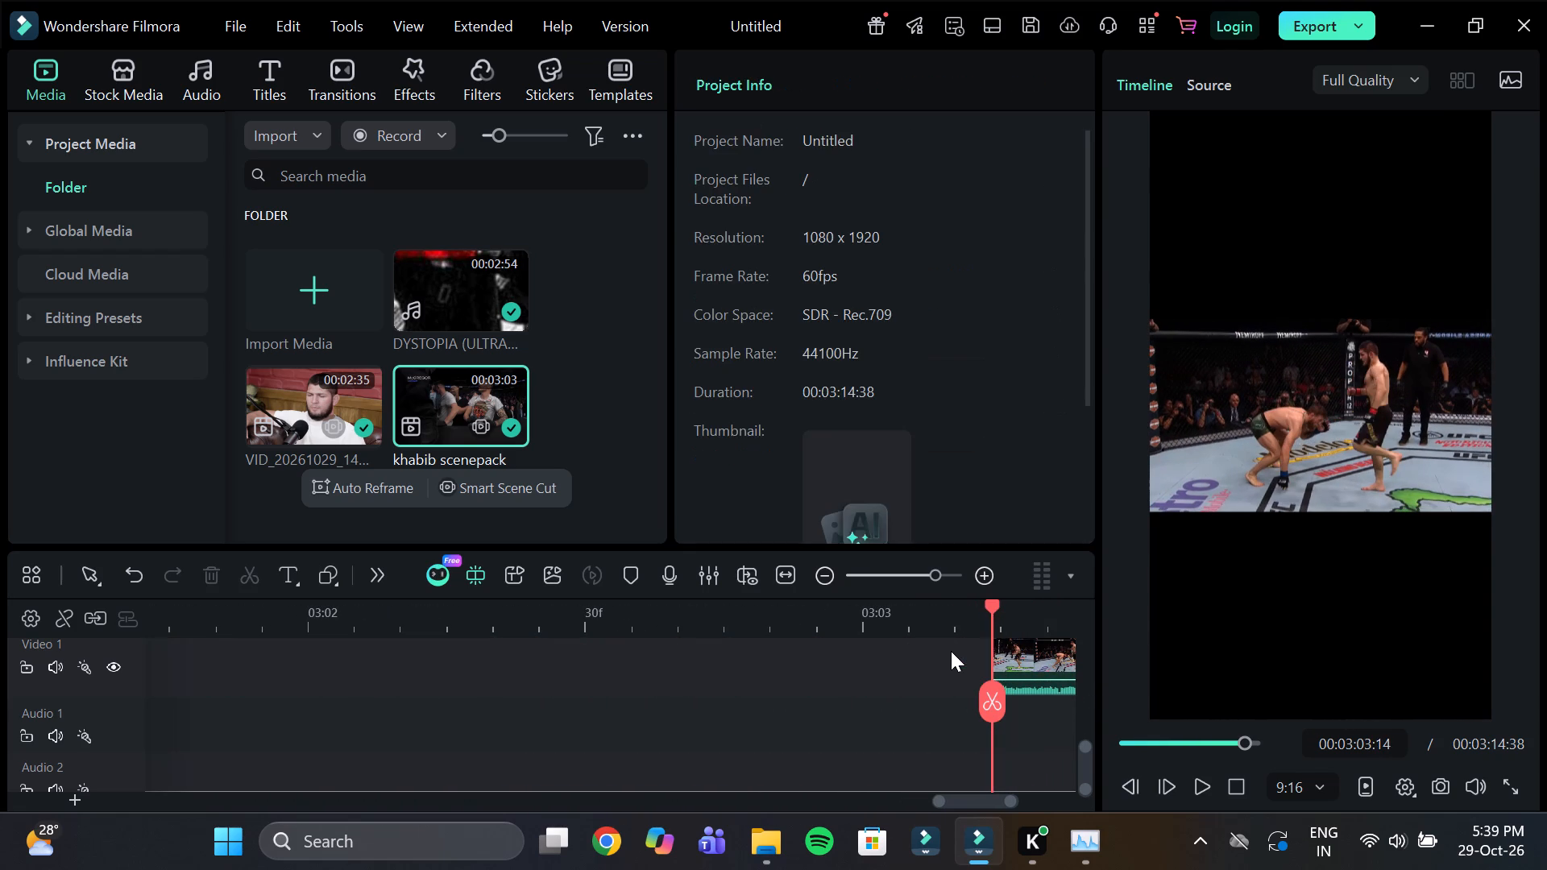
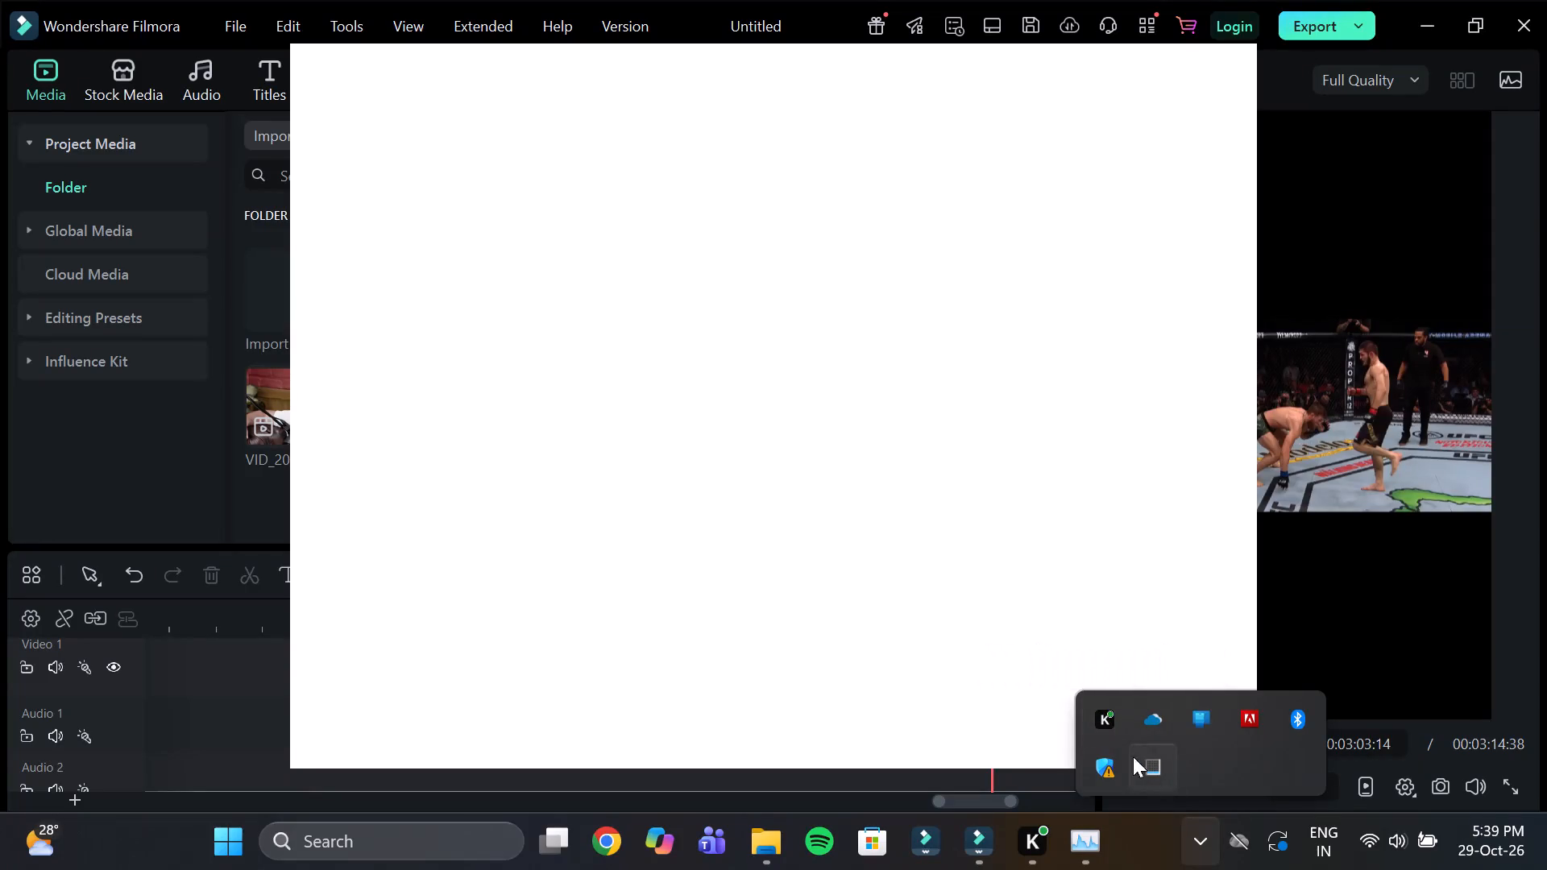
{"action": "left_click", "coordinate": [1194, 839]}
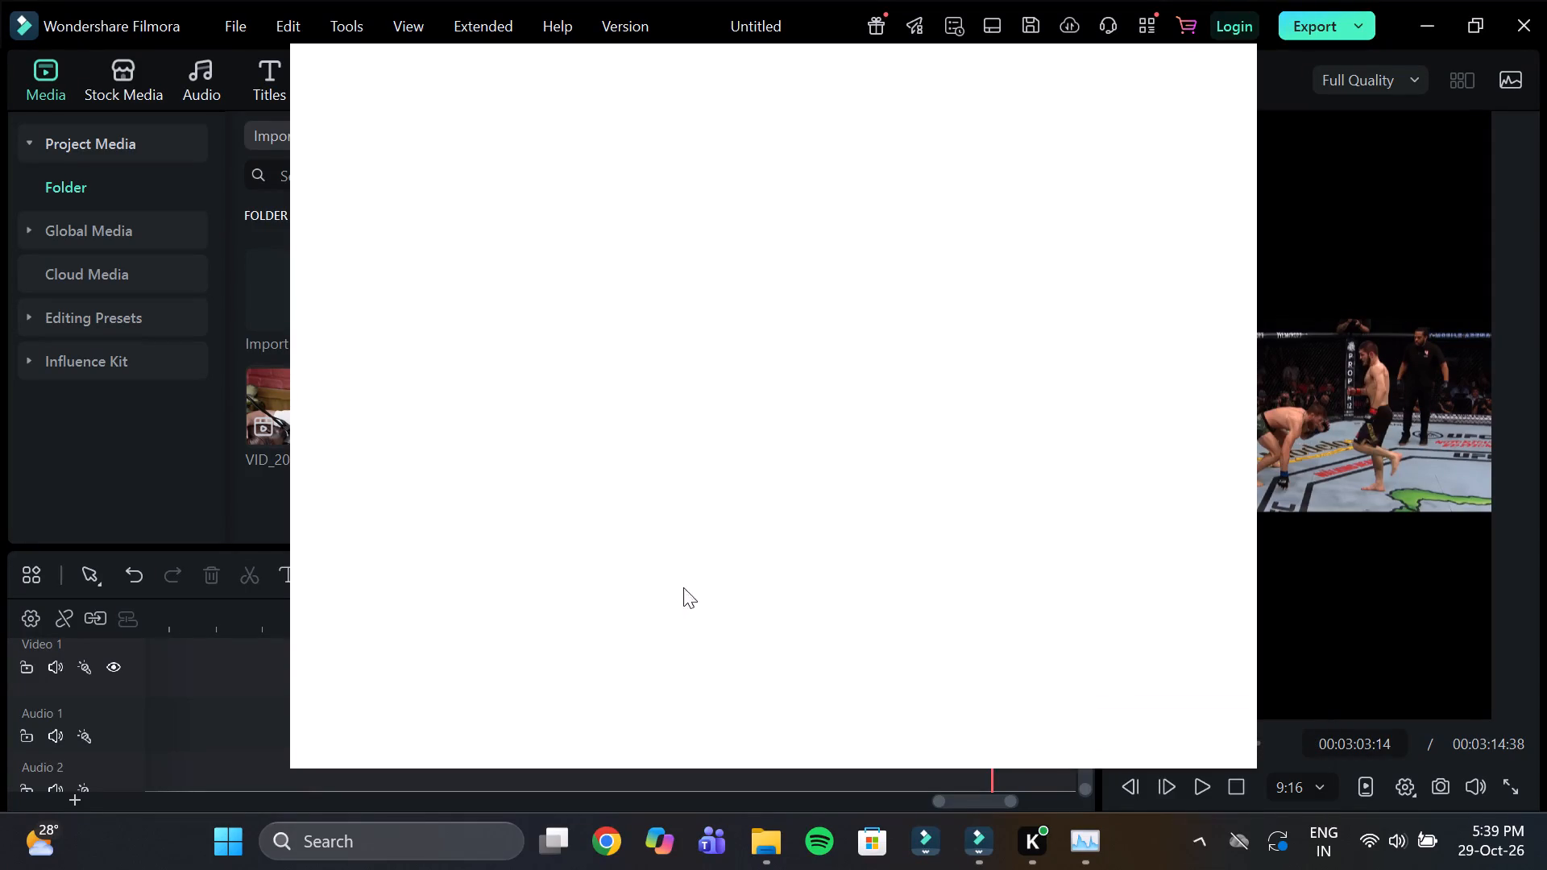
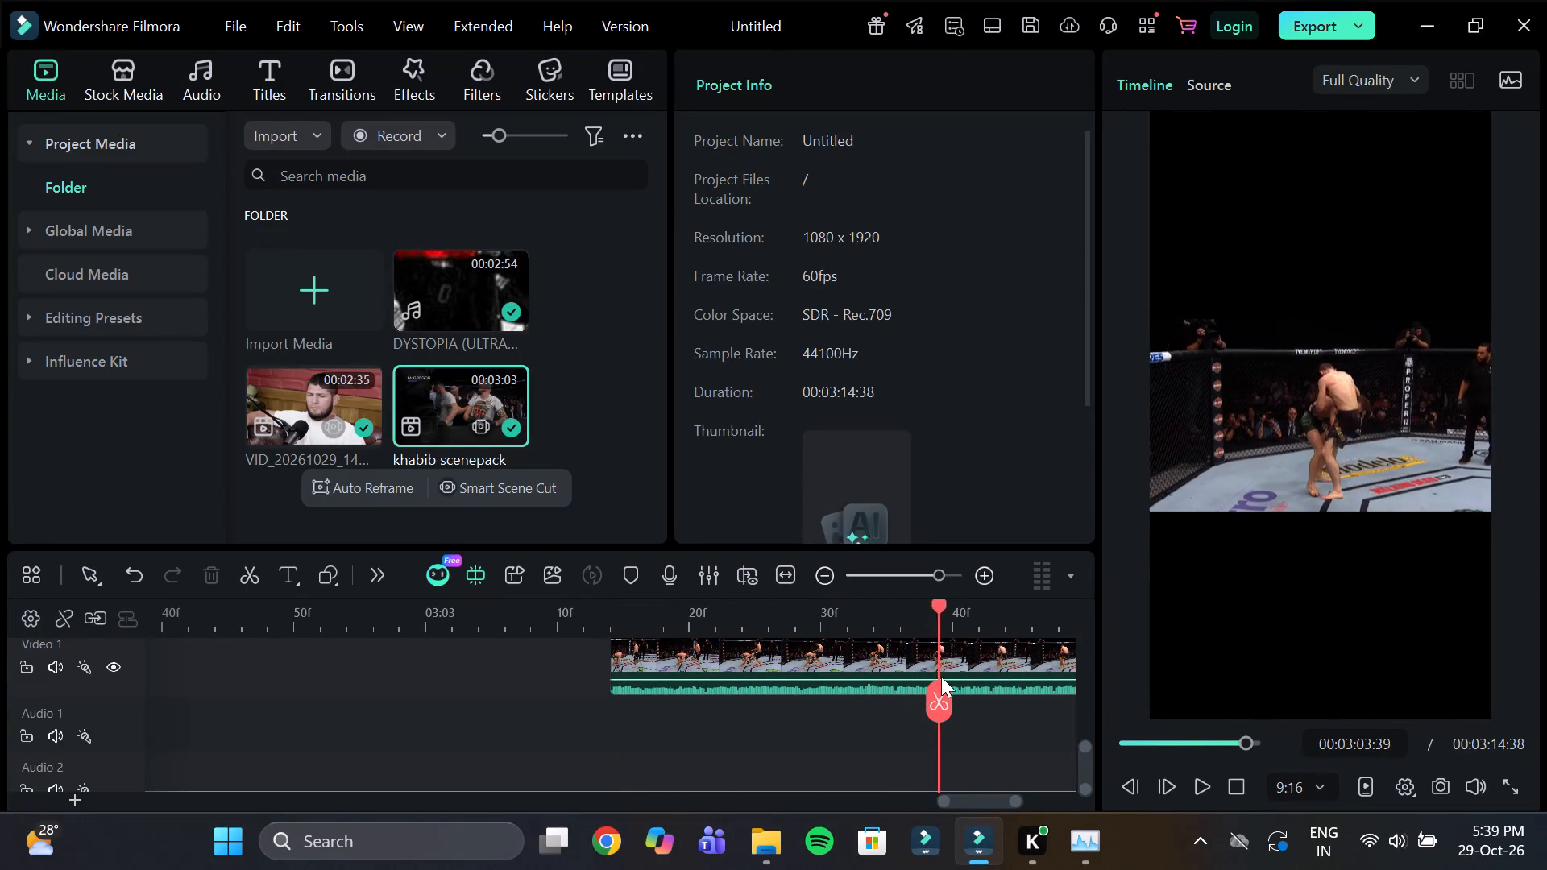
Split the scenepack clip at about 00:03:03:41 and at 00:03:04:25, and delete the section between the two cuts.
{"action": "left_click", "coordinate": [963, 699]}
{"action": "left_click_drag", "start_coordinate": [1003, 623], "coordinate": [963, 621]}
{"action": "left_click", "coordinate": [961, 619]}
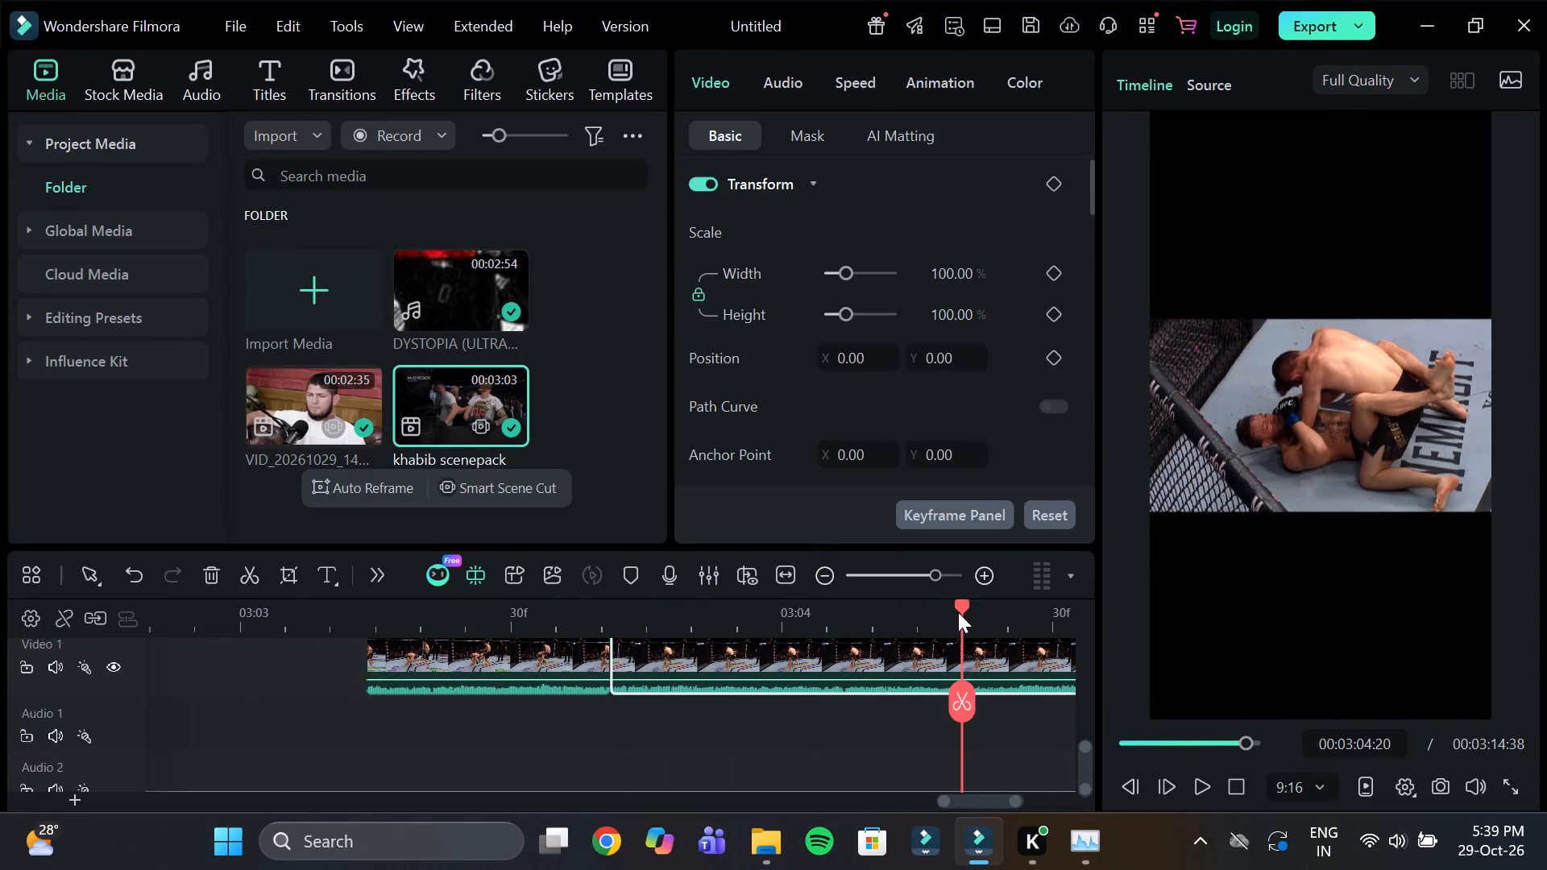
{"action": "left_click_drag", "start_coordinate": [958, 611], "coordinate": [836, 649]}
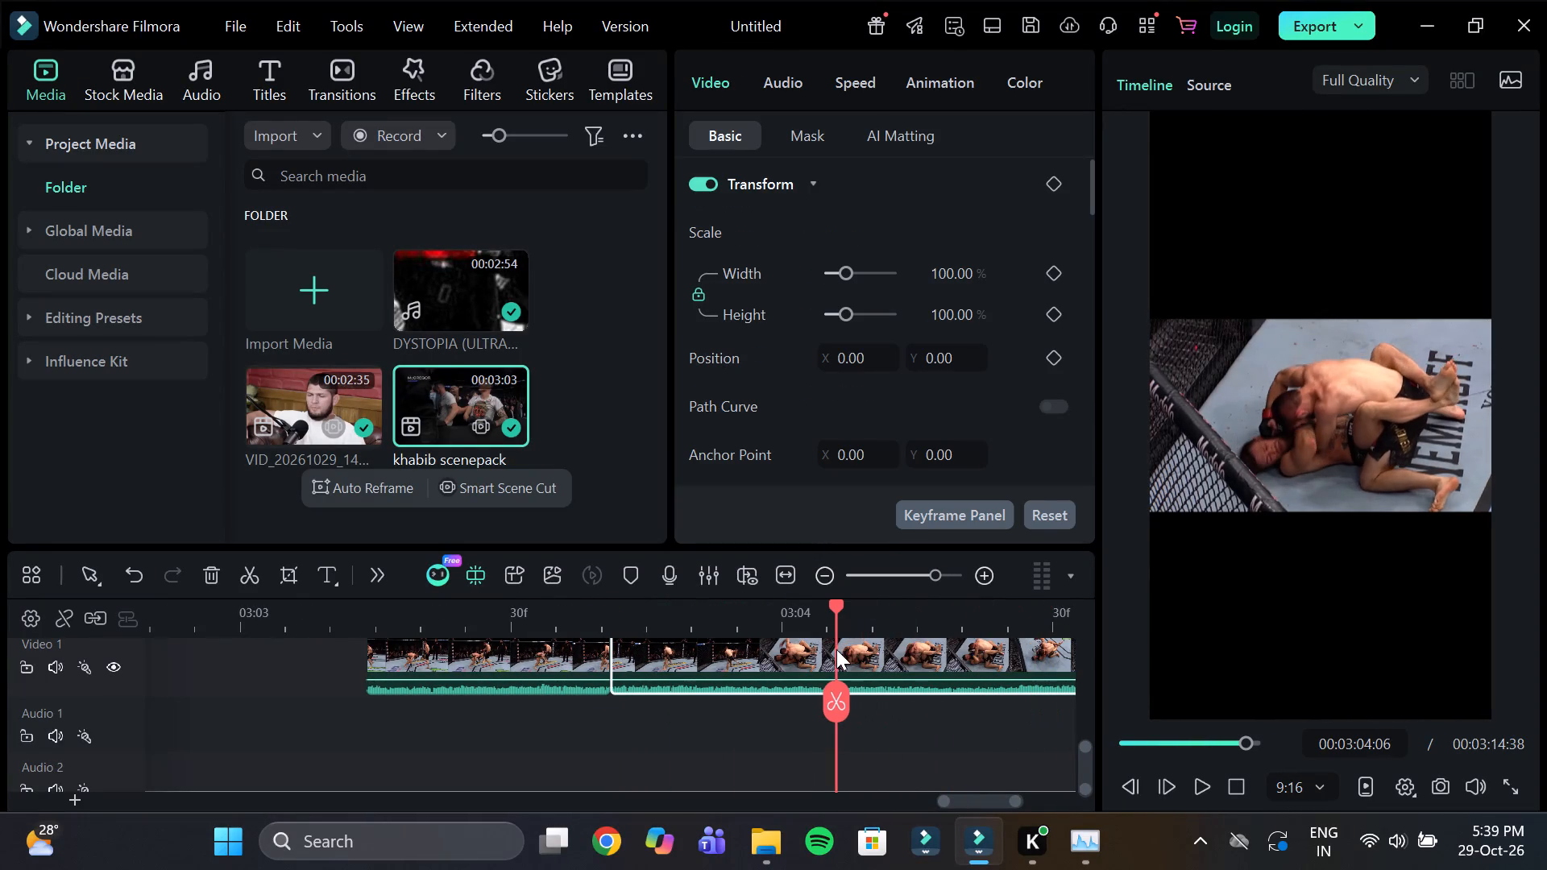
{"action": "left_click_drag", "start_coordinate": [836, 649], "coordinate": [1035, 676]}
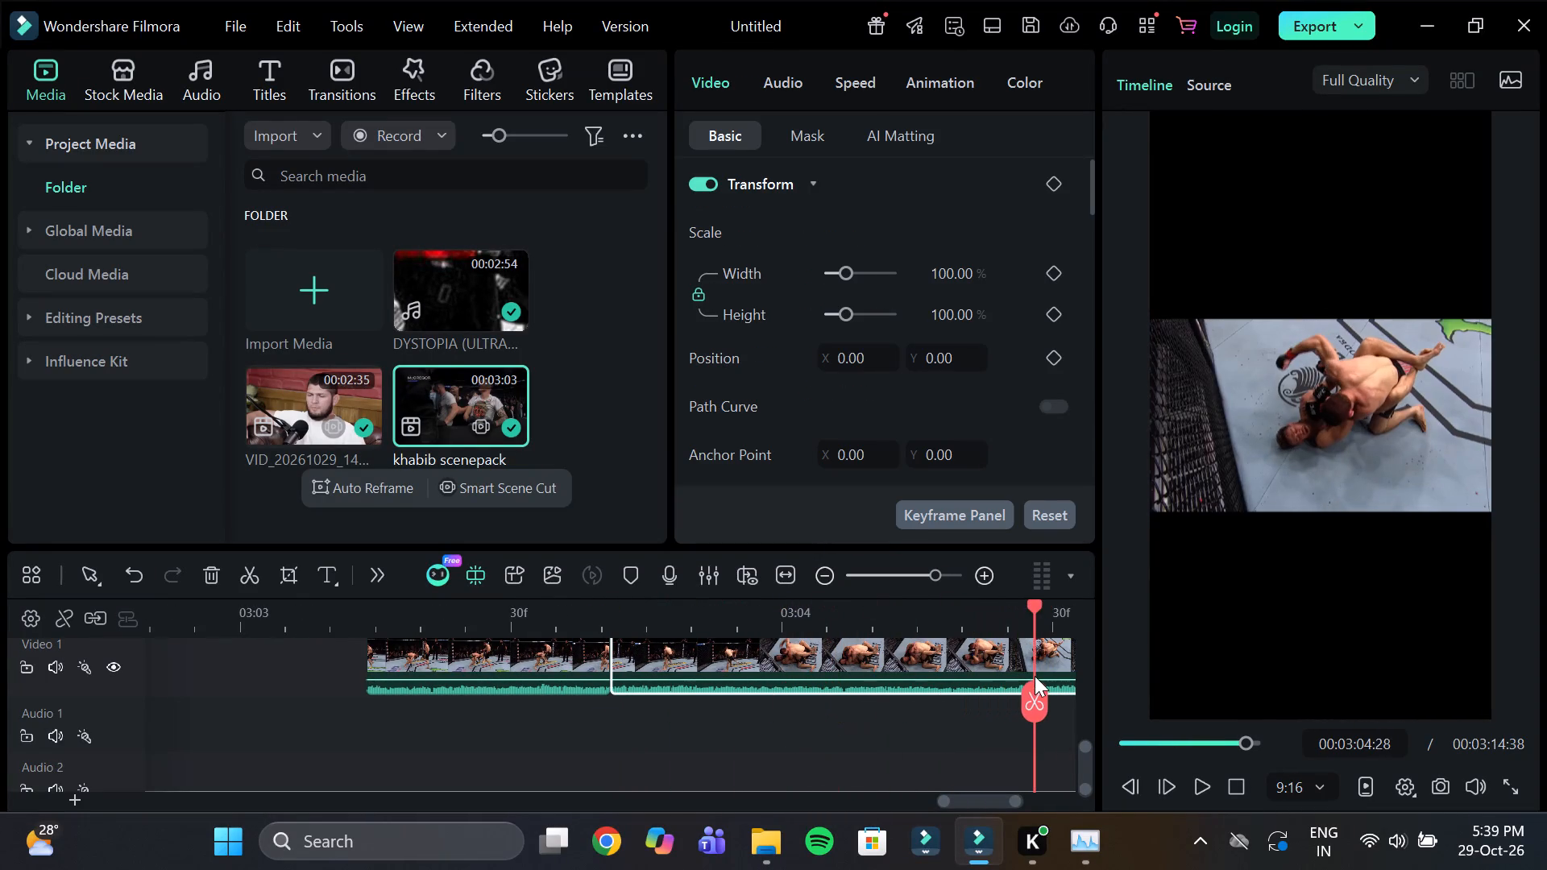
{"action": "left_click_drag", "start_coordinate": [1035, 676], "coordinate": [1007, 673]}
{"action": "left_click", "coordinate": [1003, 700]}
{"action": "left_click", "coordinate": [959, 671]}
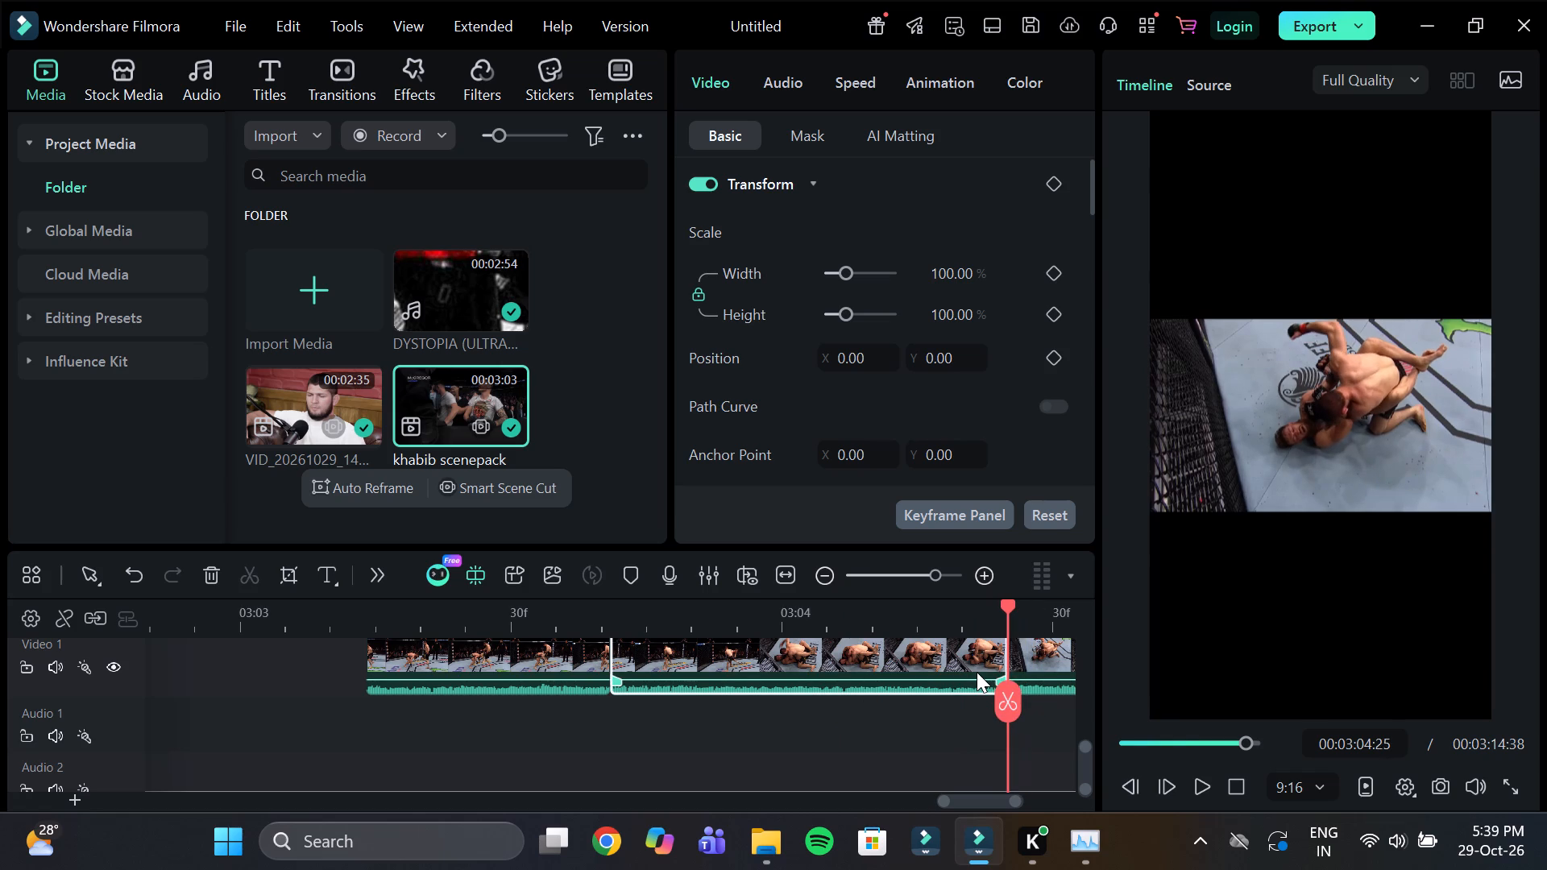
{"action": "key", "text": "Delete"}
Split the scenepack clip at about 00:03:05:08 to end the ground-grappling shot.
{"action": "left_click_drag", "start_coordinate": [1056, 614], "coordinate": [1019, 614]}
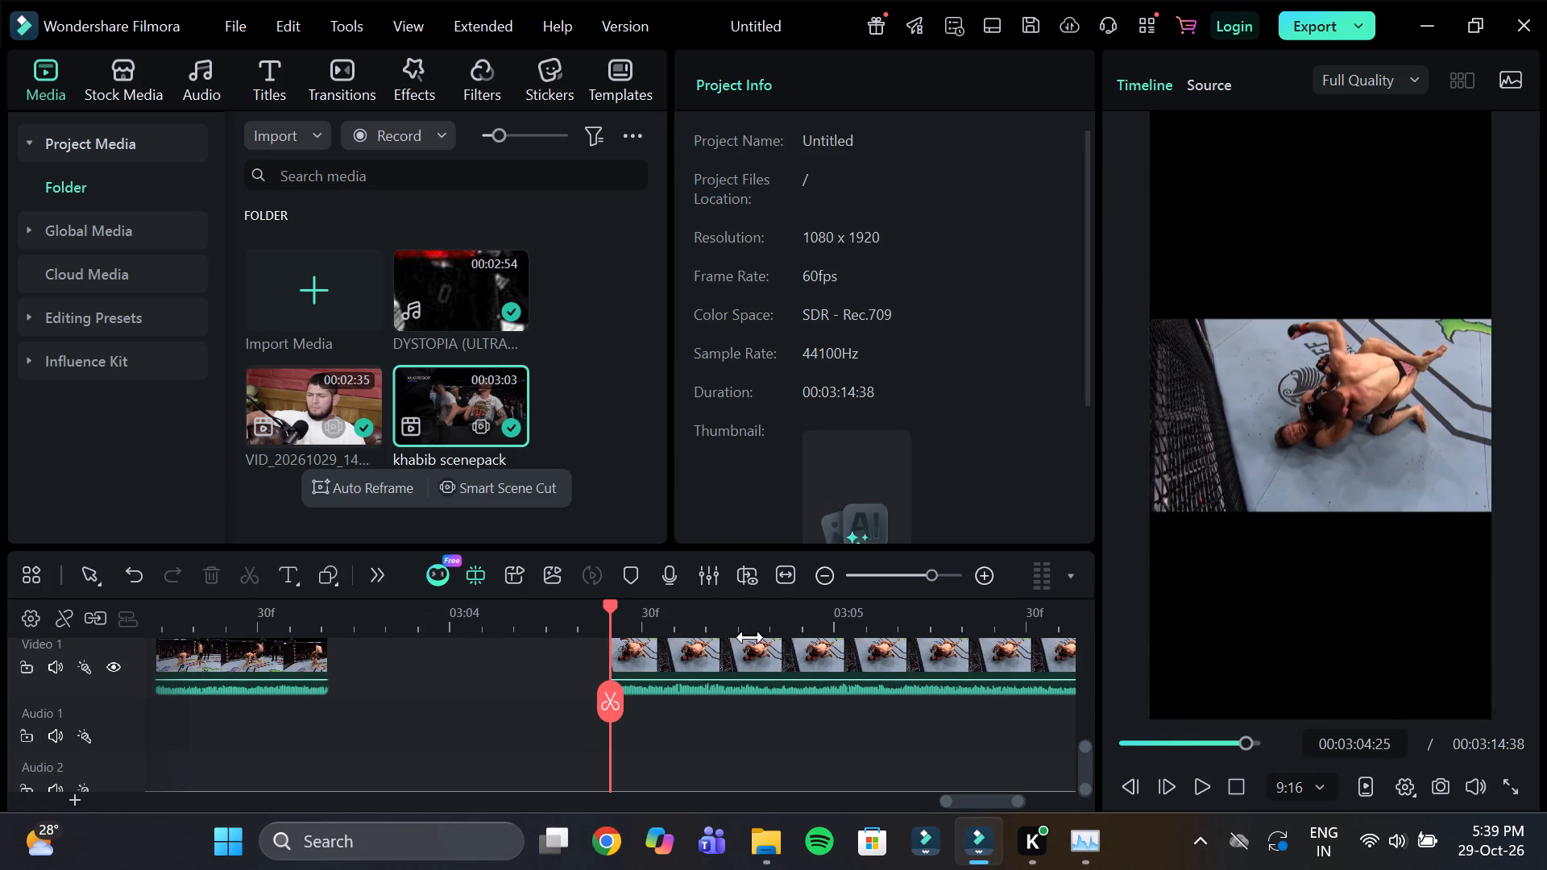
{"action": "left_click", "coordinate": [643, 621]}
{"action": "left_click_drag", "start_coordinate": [643, 613], "coordinate": [827, 673]}
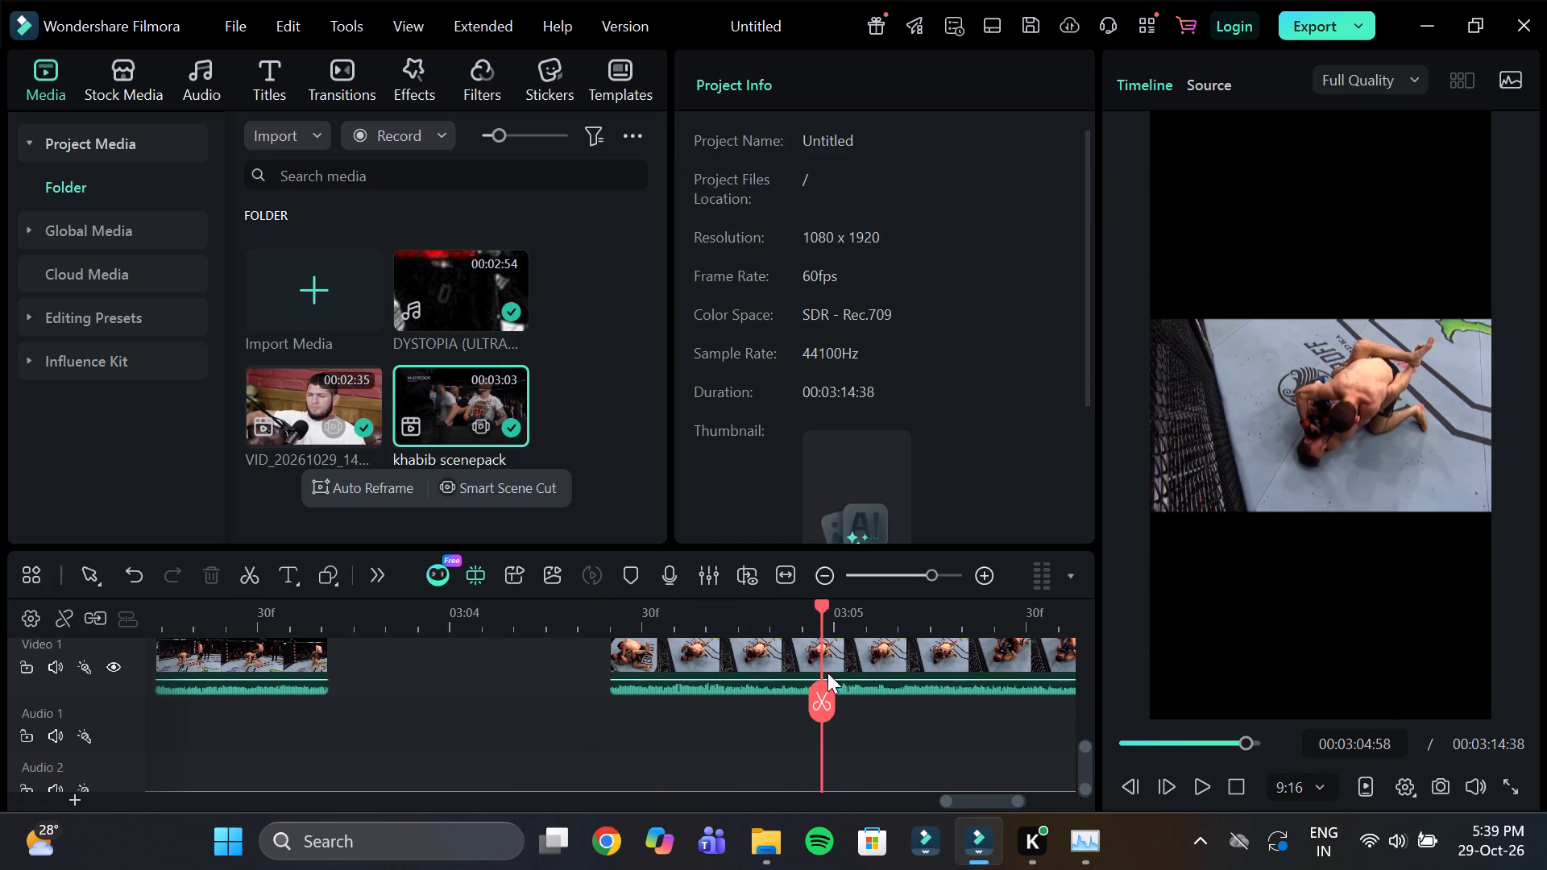
{"action": "left_click_drag", "start_coordinate": [827, 673], "coordinate": [882, 682]}
{"action": "left_click", "coordinate": [882, 695]}
Isolate the standing punch shot with splits at 00:03:06:48 and 00:03:07:29, and delete the ground footage from about 00:03:05:08 up to it.
{"action": "left_click", "coordinate": [934, 619]}
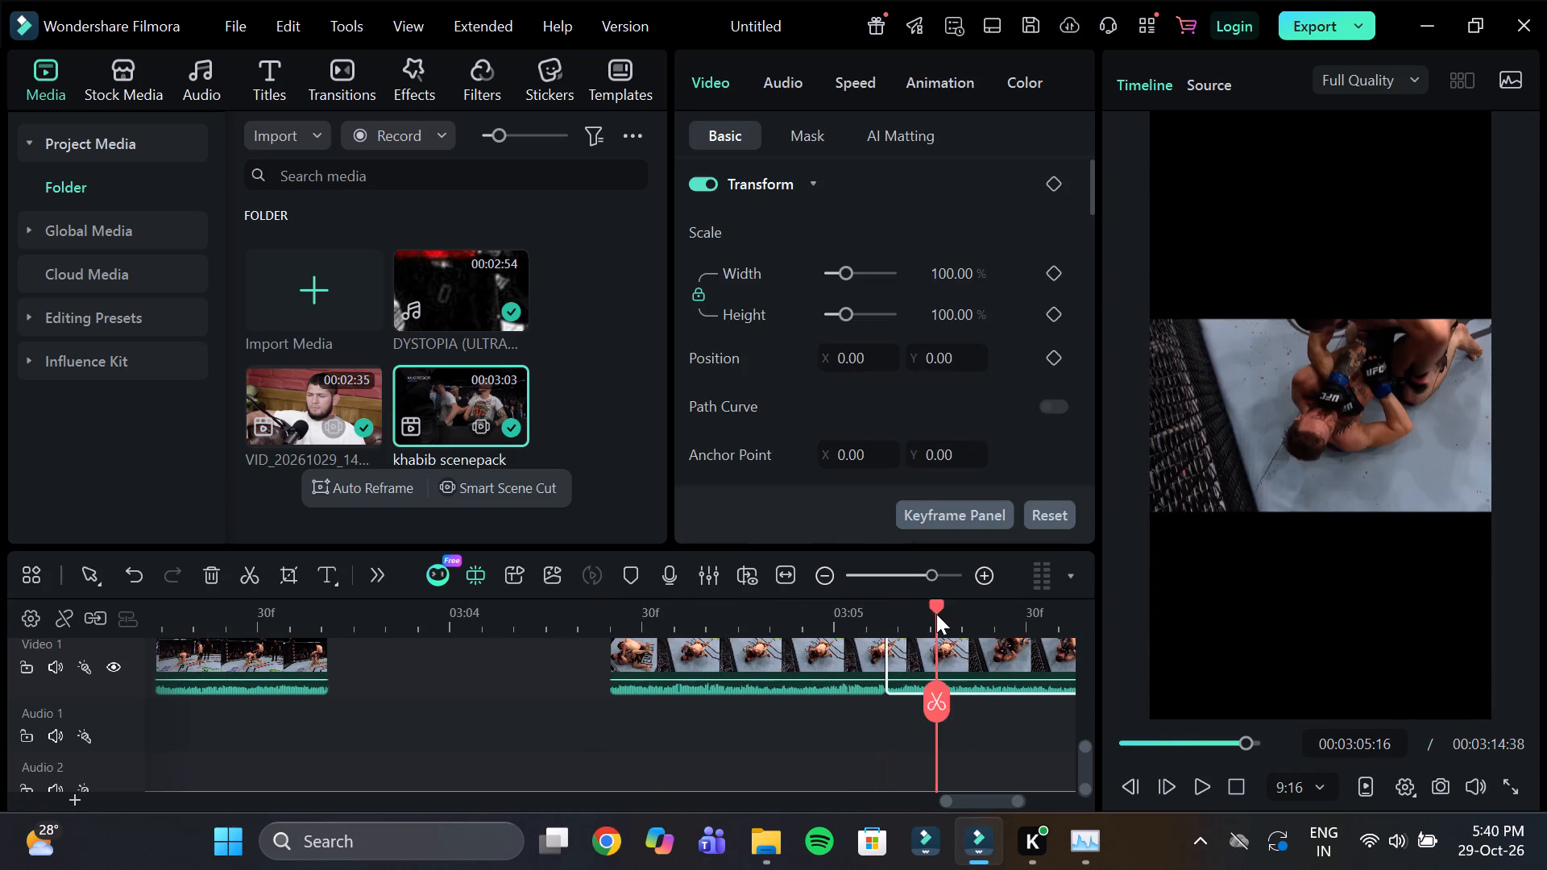
{"action": "left_click_drag", "start_coordinate": [936, 614], "coordinate": [1085, 662]}
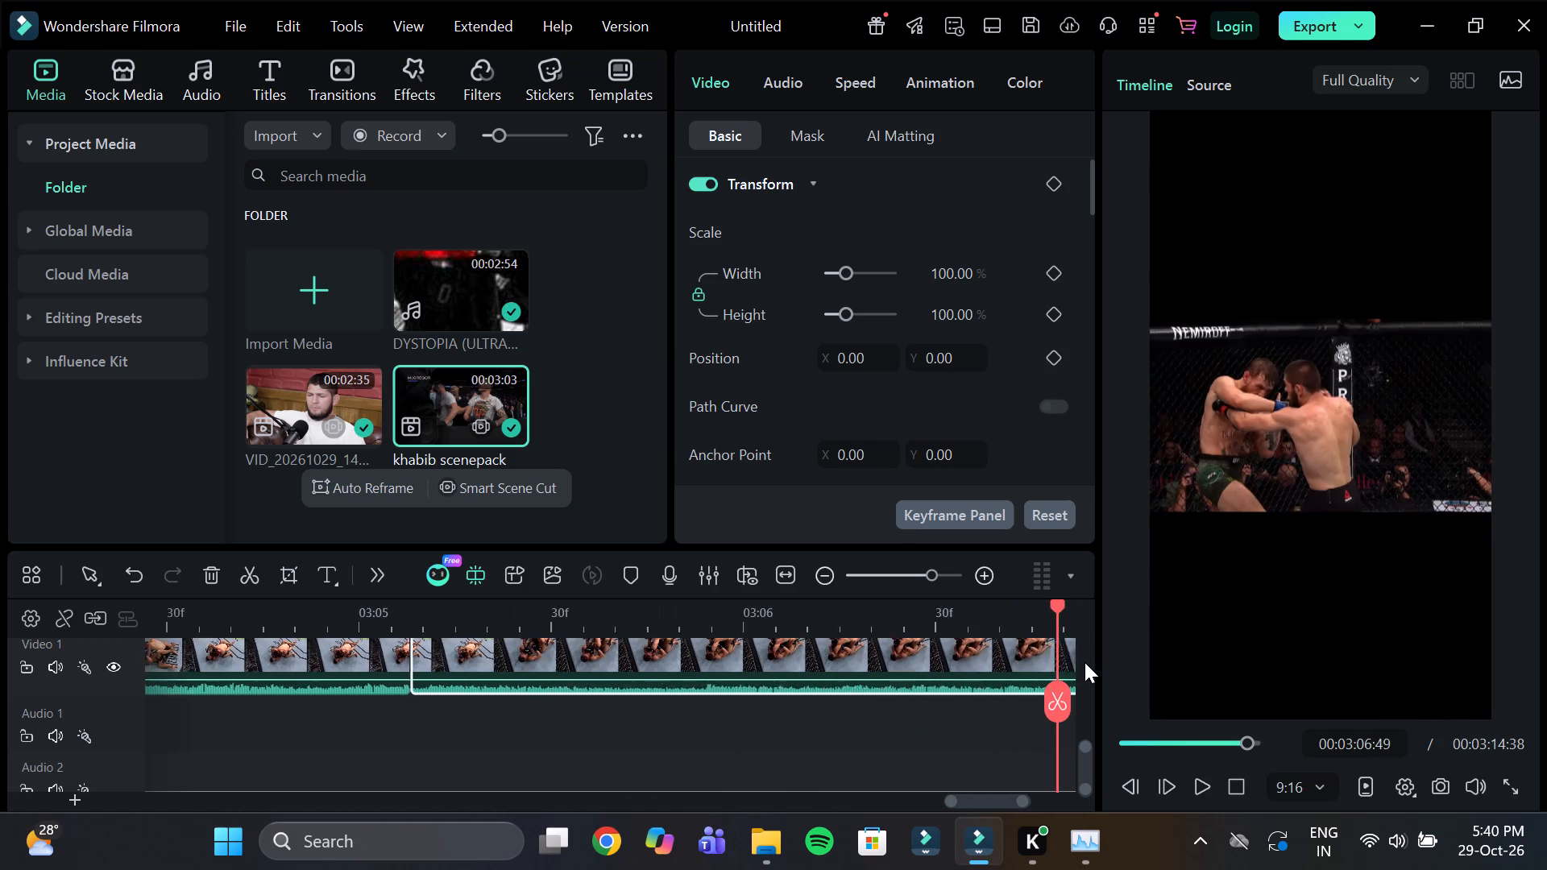
{"action": "left_click_drag", "start_coordinate": [1085, 662], "coordinate": [932, 655]}
{"action": "left_click", "coordinate": [946, 668]}
{"action": "left_click", "coordinate": [931, 694]}
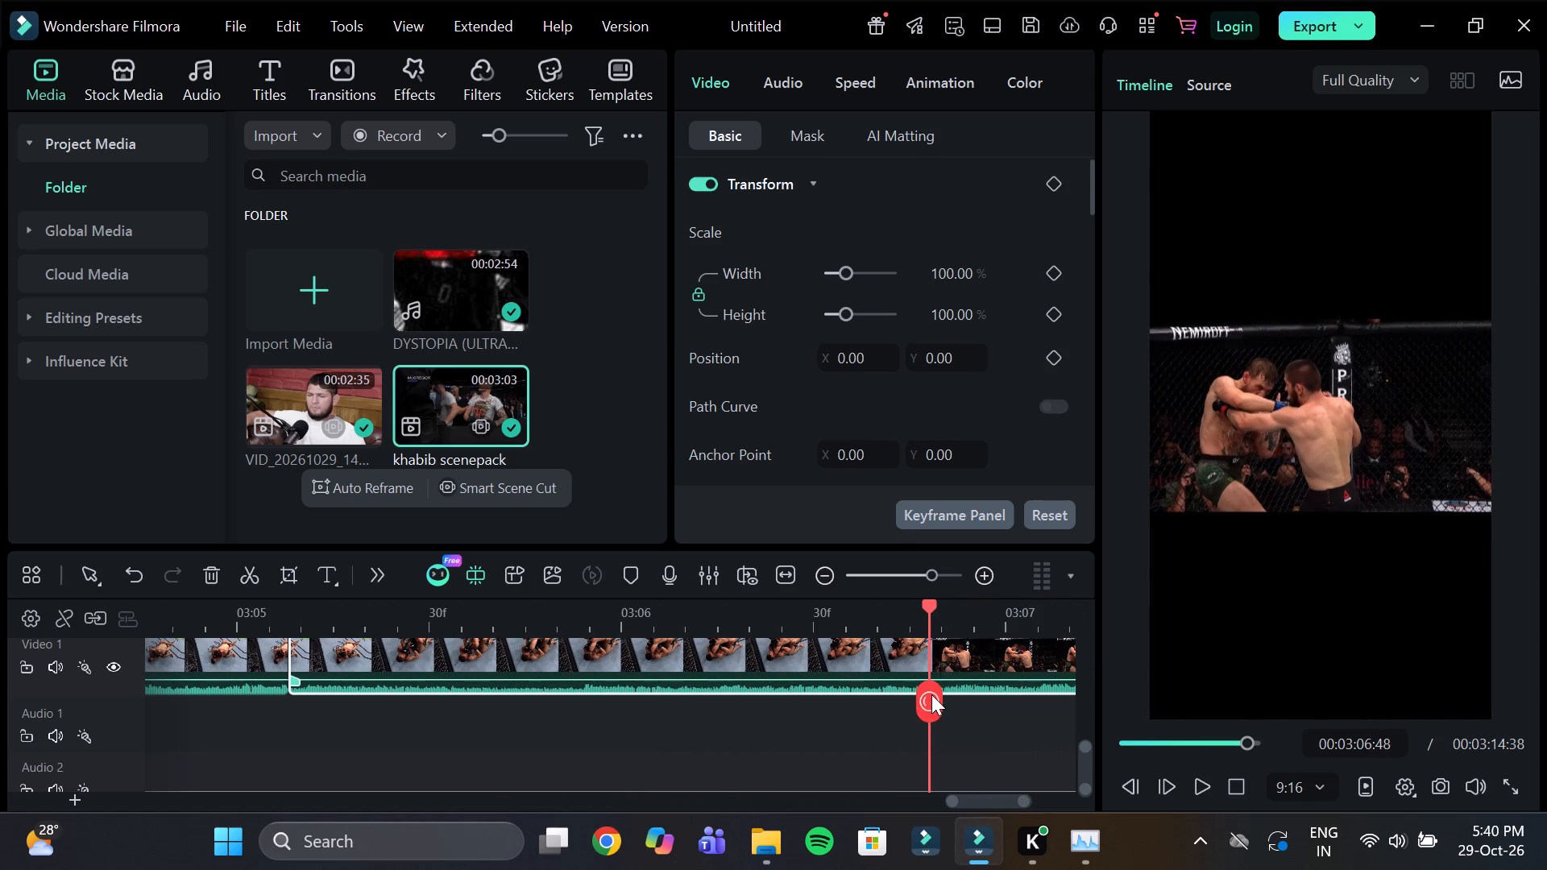
{"action": "left_click_drag", "start_coordinate": [929, 616], "coordinate": [1074, 689]}
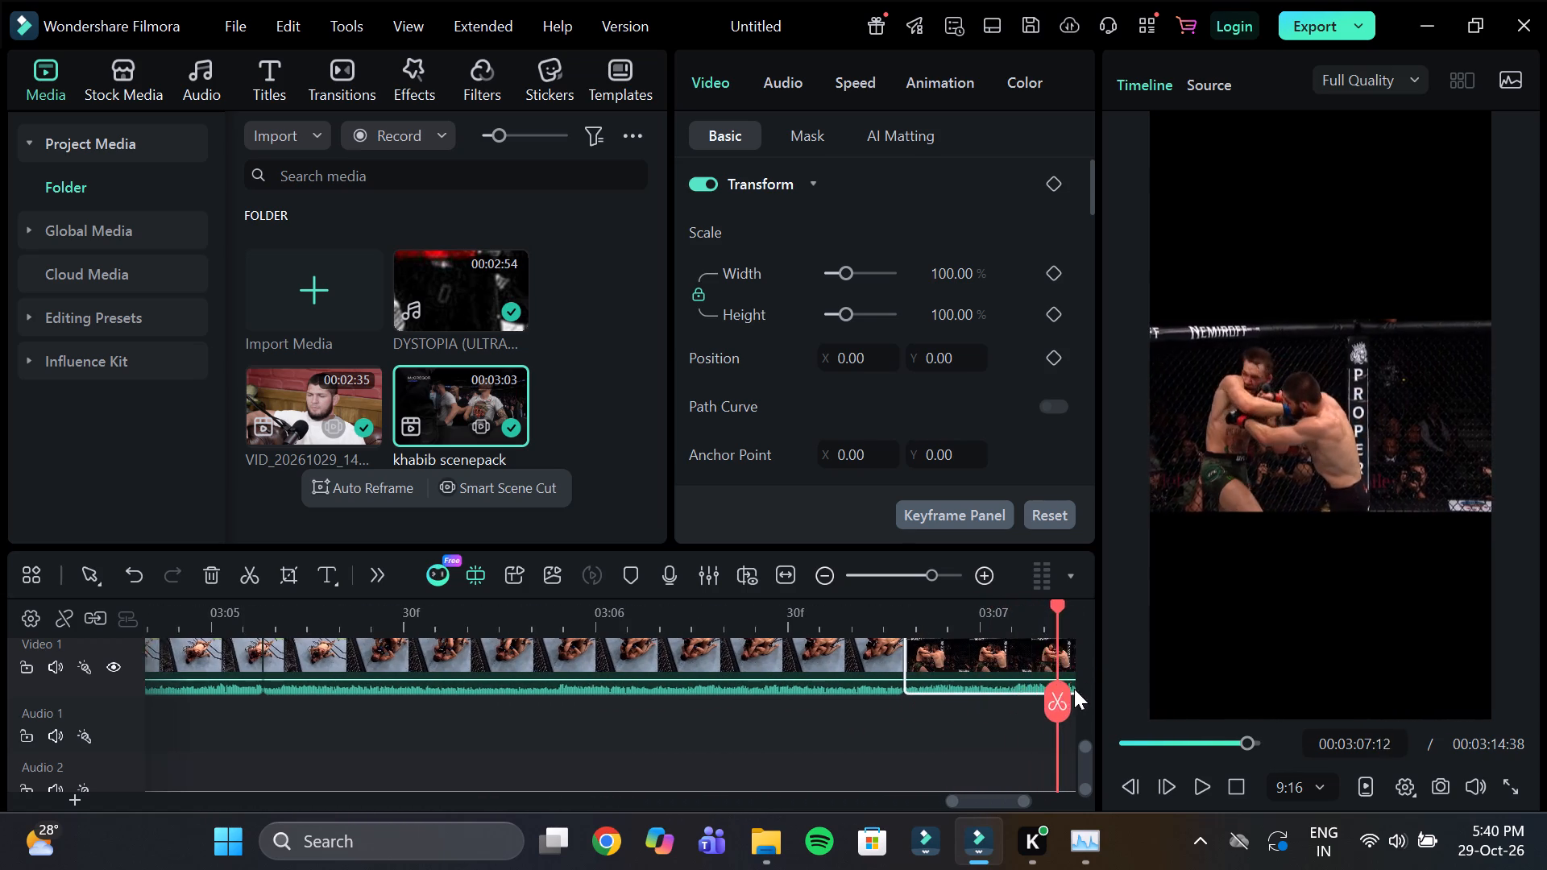
{"action": "left_click_drag", "start_coordinate": [1074, 689], "coordinate": [1048, 687]}
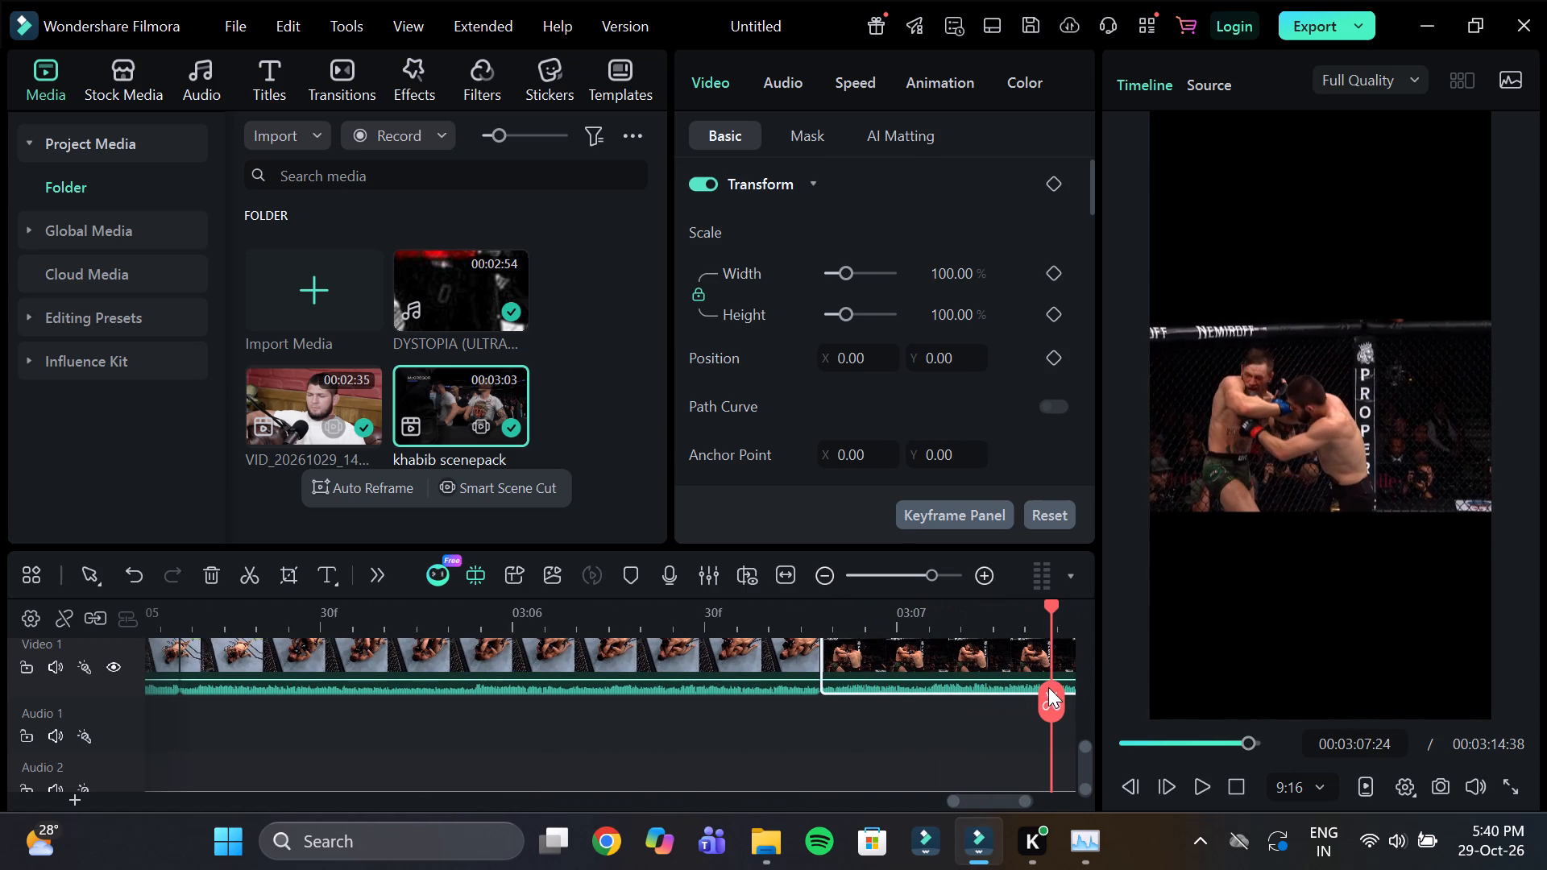
{"action": "left_click_drag", "start_coordinate": [1048, 687], "coordinate": [1010, 686]}
{"action": "left_click", "coordinate": [1010, 686]}
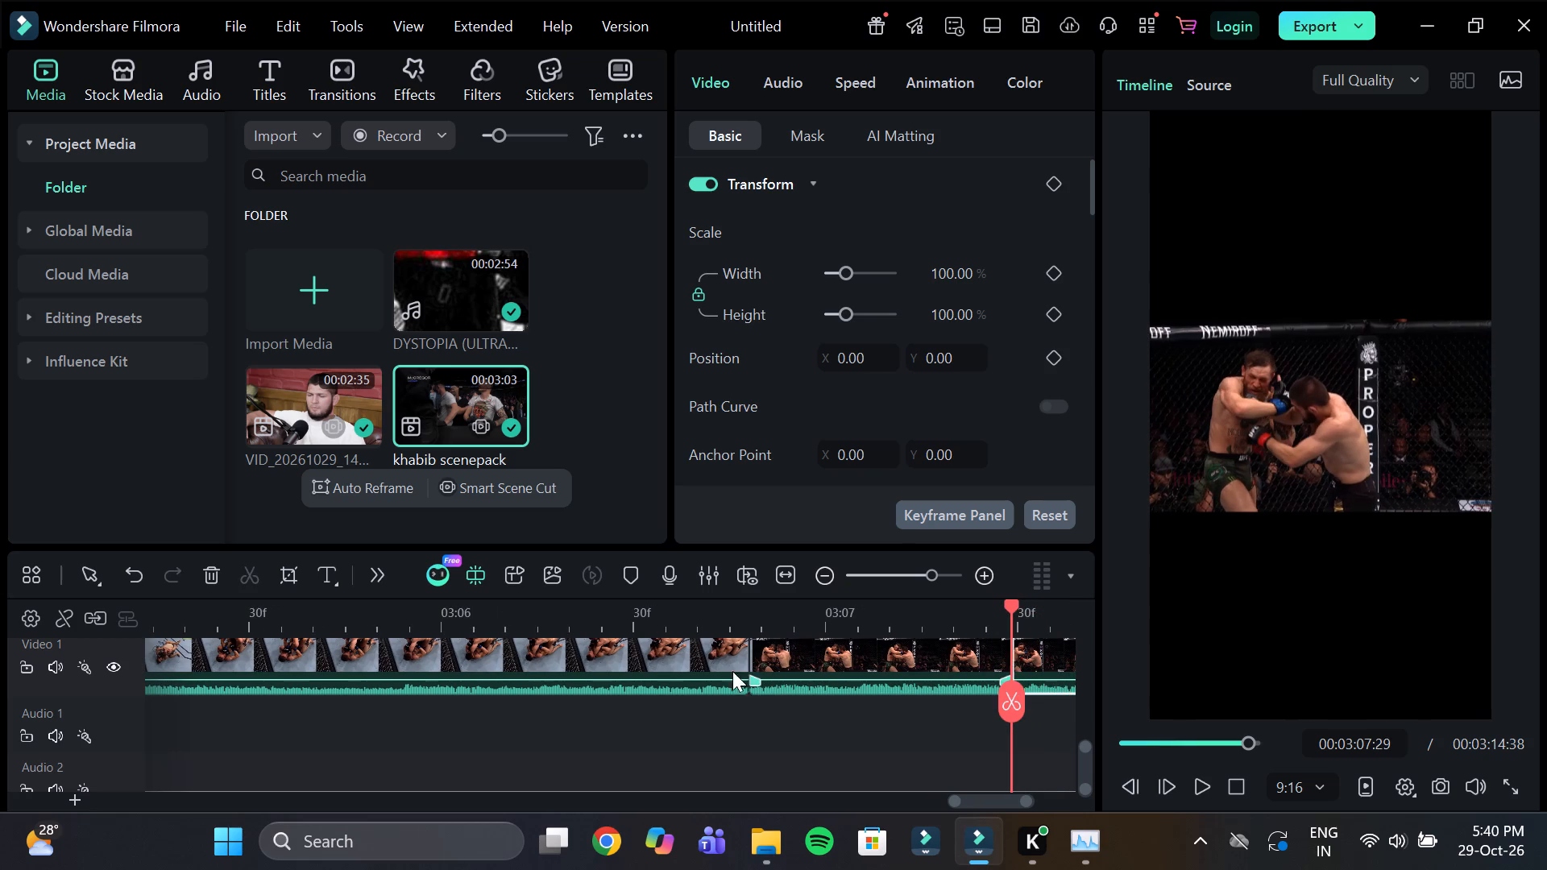
{"action": "left_click", "coordinate": [700, 671]}
{"action": "key", "text": "Delete"}
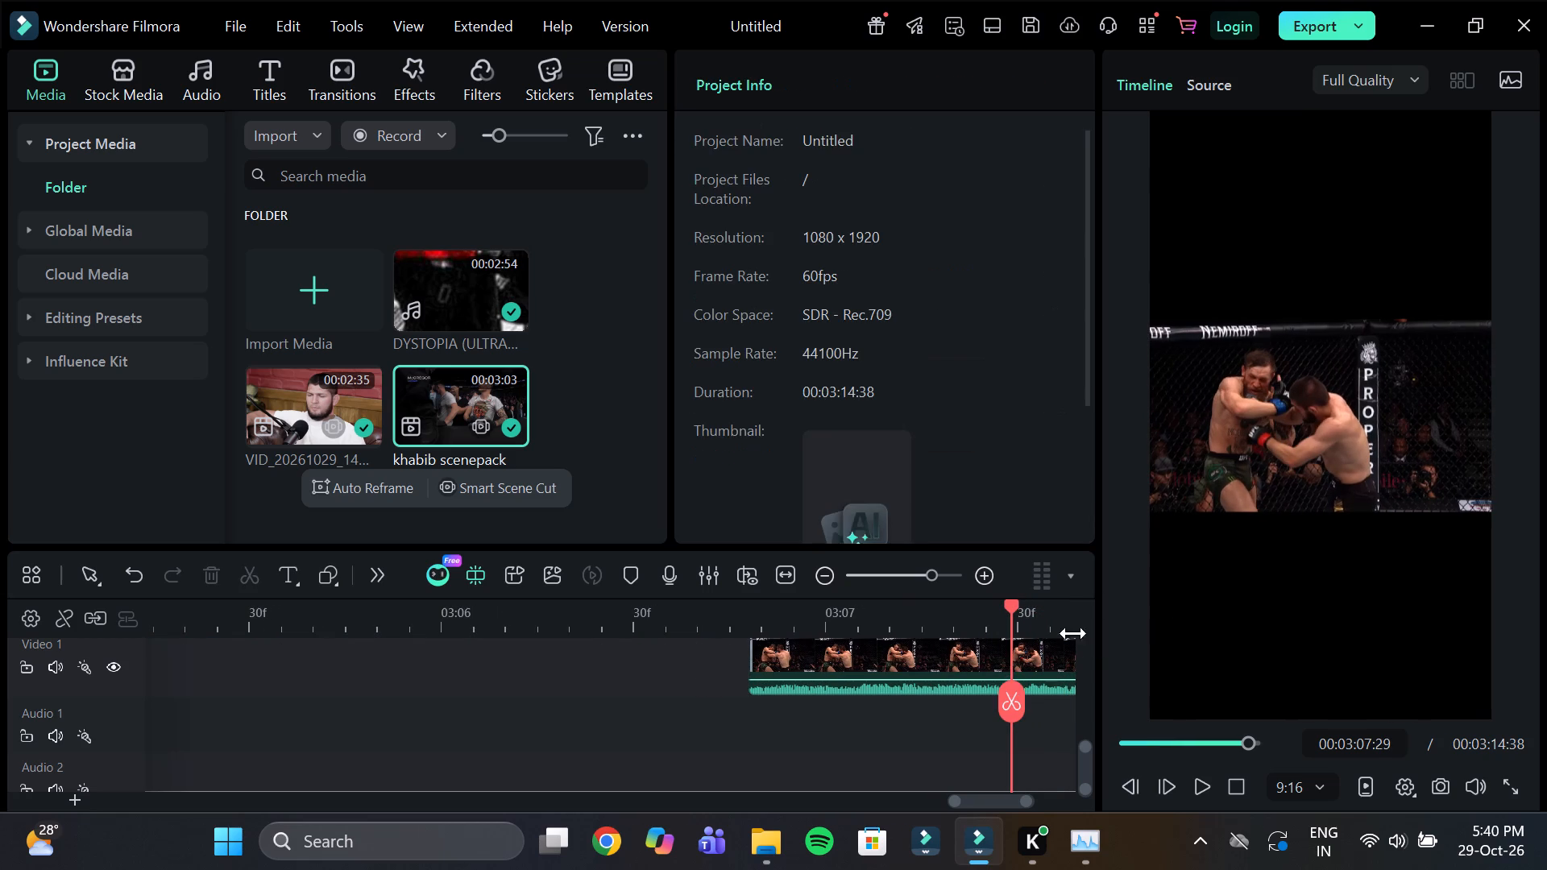
Isolate the through-the-fence shot with splits at about 00:03:08:34 and 00:03:09:12, and delete the section from 00:03:07:29 up to it.
{"action": "left_click", "coordinate": [1055, 622]}
{"action": "left_click_drag", "start_coordinate": [1054, 613], "coordinate": [1064, 631]}
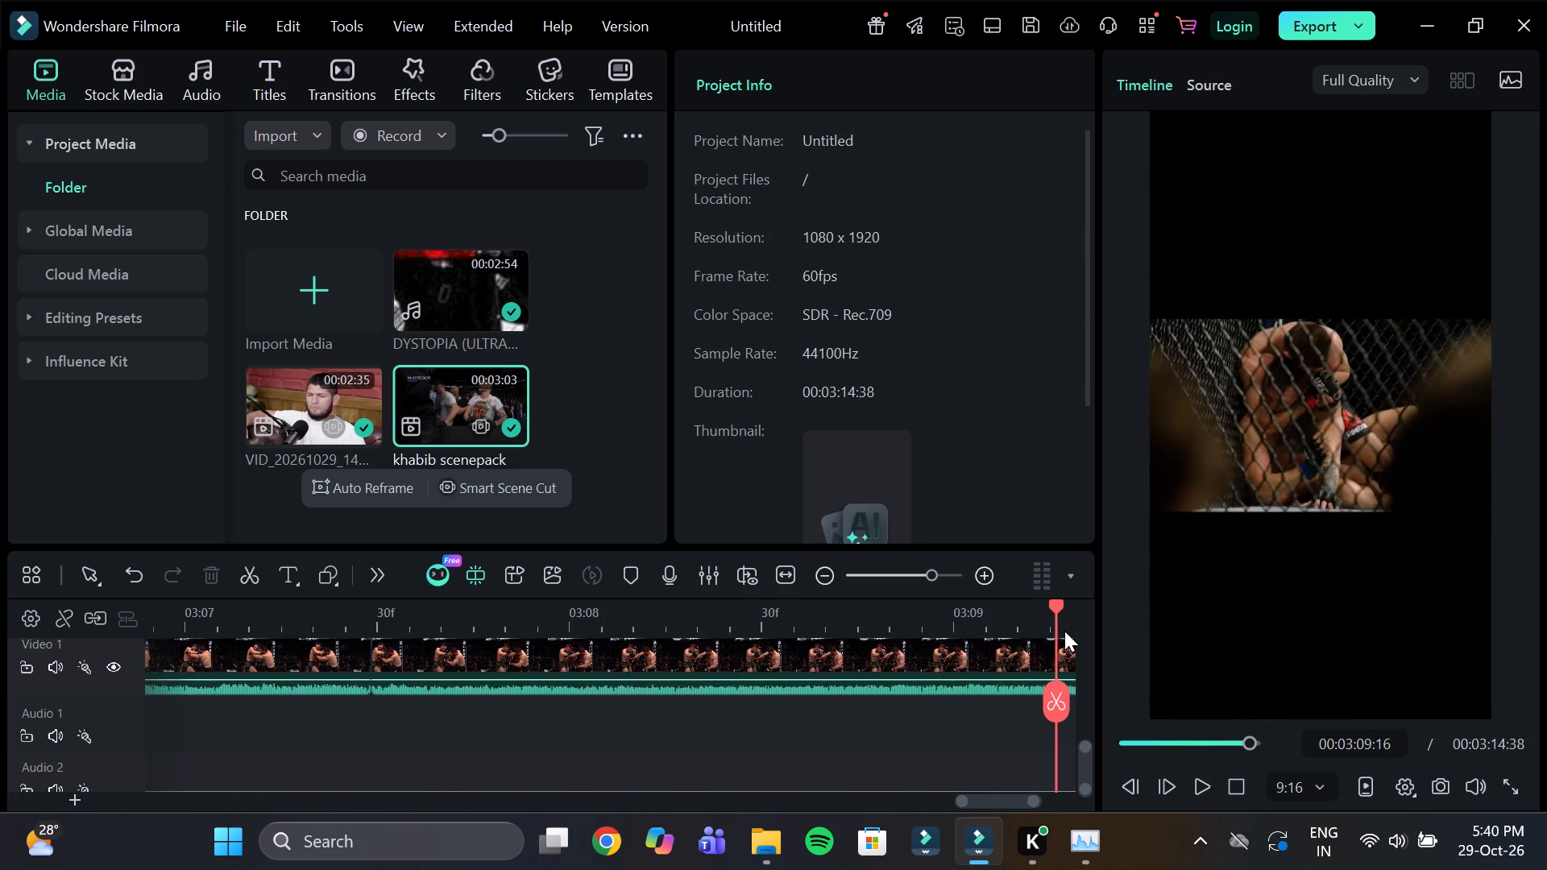
{"action": "left_click_drag", "start_coordinate": [1064, 631], "coordinate": [761, 642]}
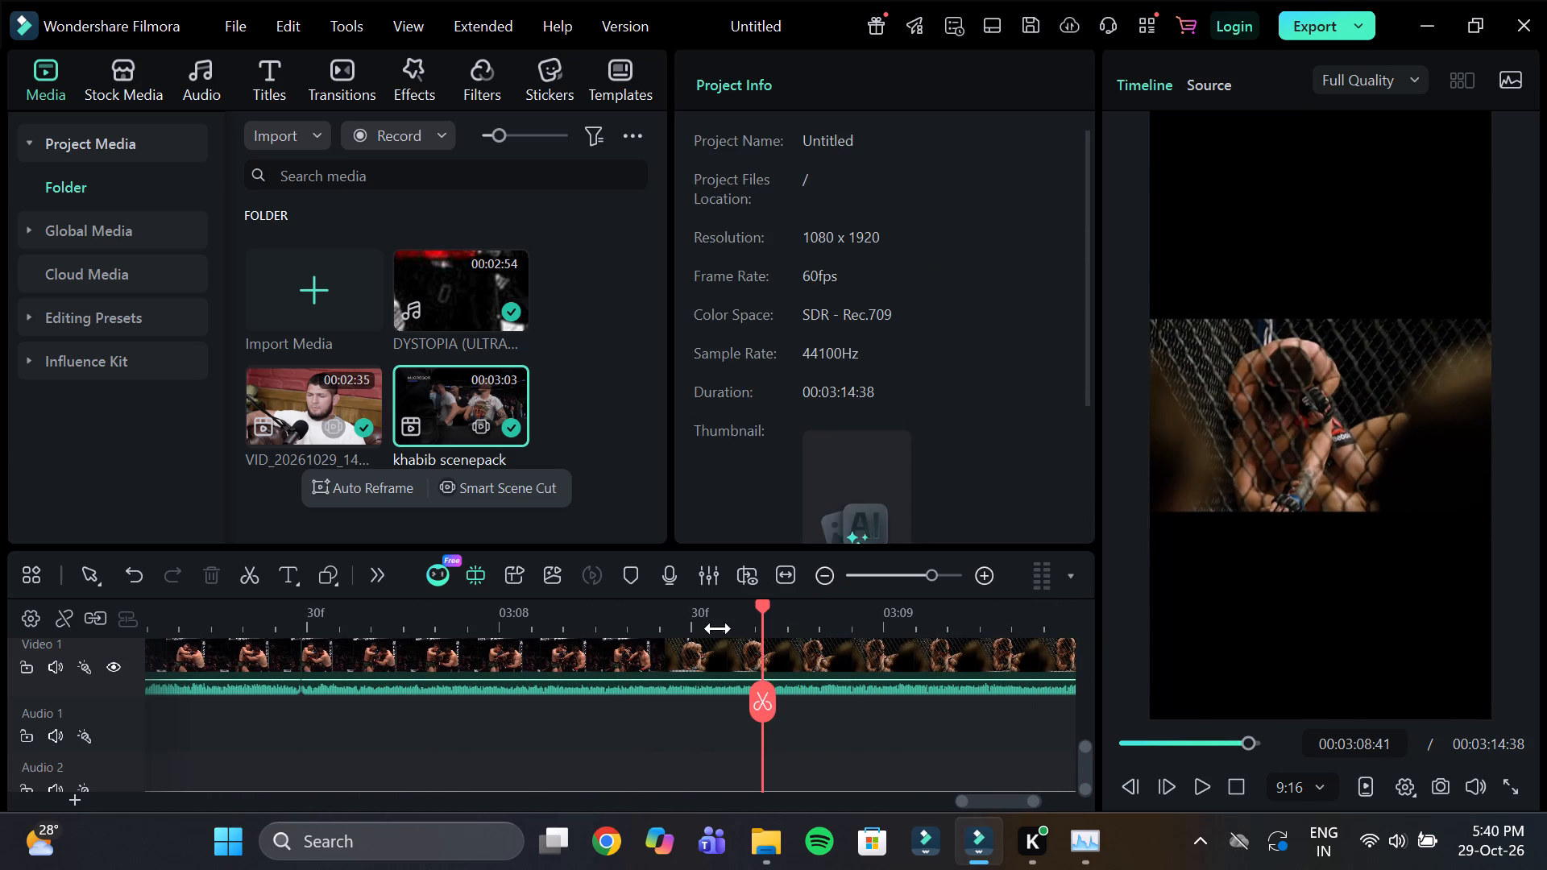
{"action": "left_click", "coordinate": [714, 628]}
{"action": "left_click", "coordinate": [729, 698]}
{"action": "left_click_drag", "start_coordinate": [715, 614], "coordinate": [905, 681]}
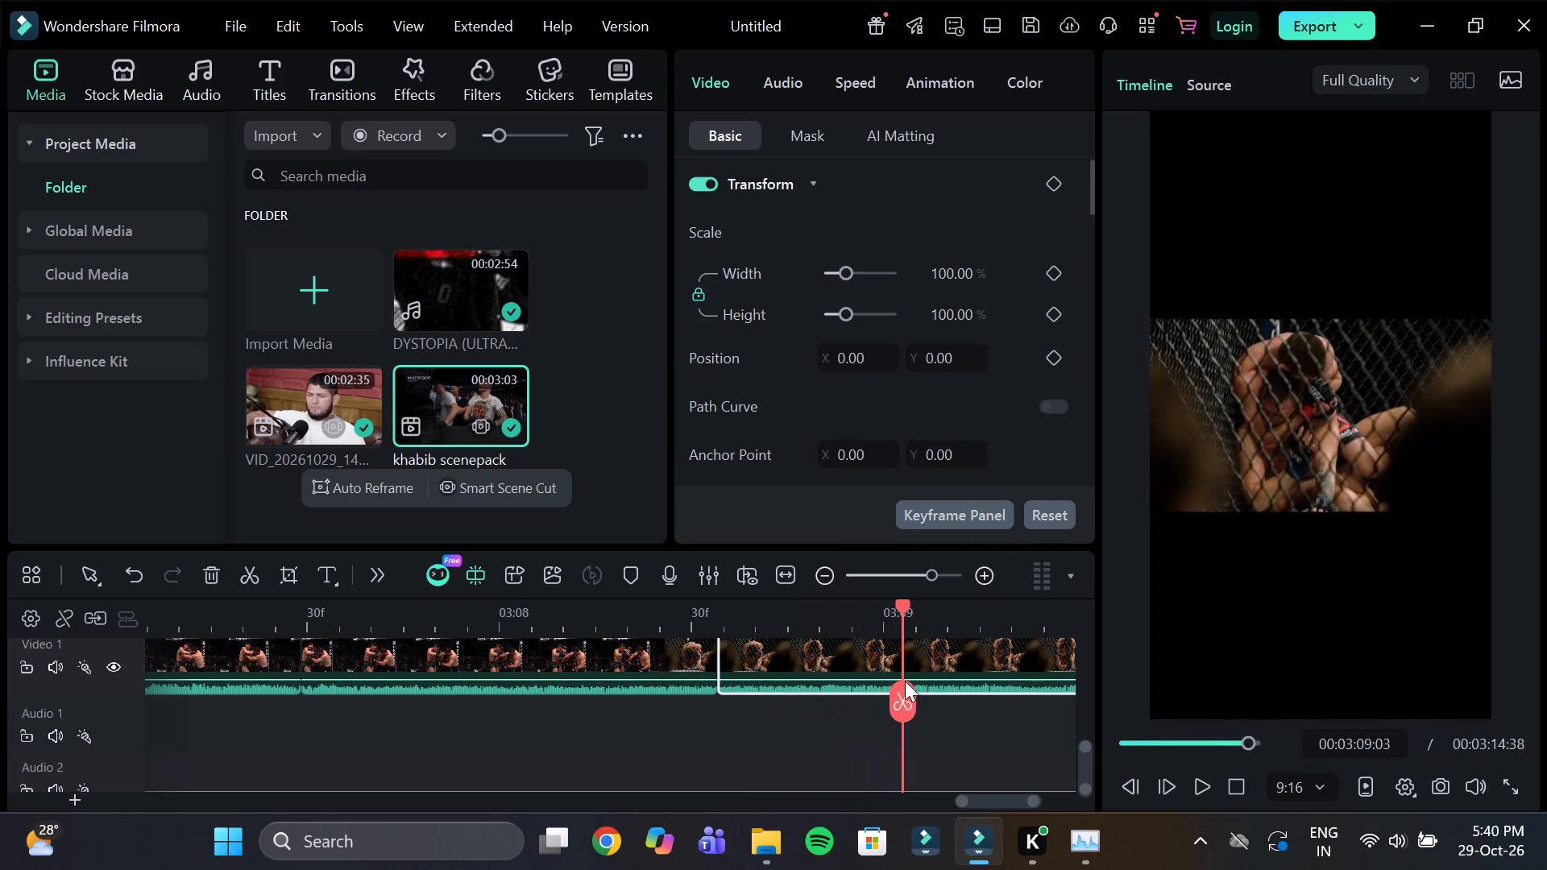
{"action": "left_click_drag", "start_coordinate": [905, 681], "coordinate": [959, 692]}
{"action": "left_click", "coordinate": [959, 693]}
{"action": "left_click", "coordinate": [657, 659]}
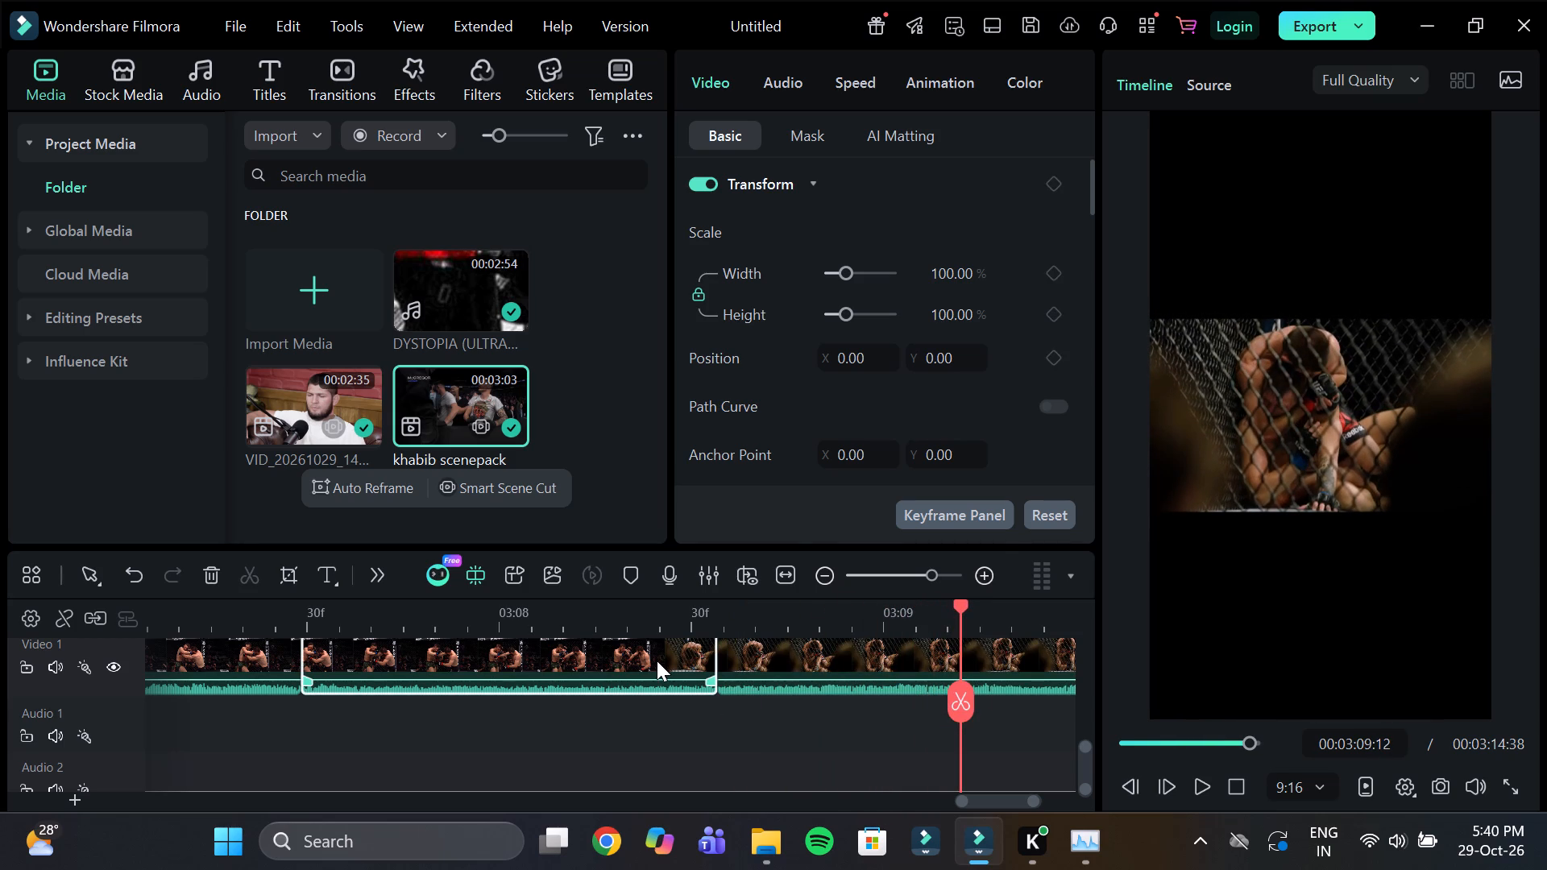
{"action": "key", "text": "Delete"}
Scrub through the rest of the scenepack and delete all footage after the cut at 00:03:09:12.
{"action": "left_click", "coordinate": [996, 612]}
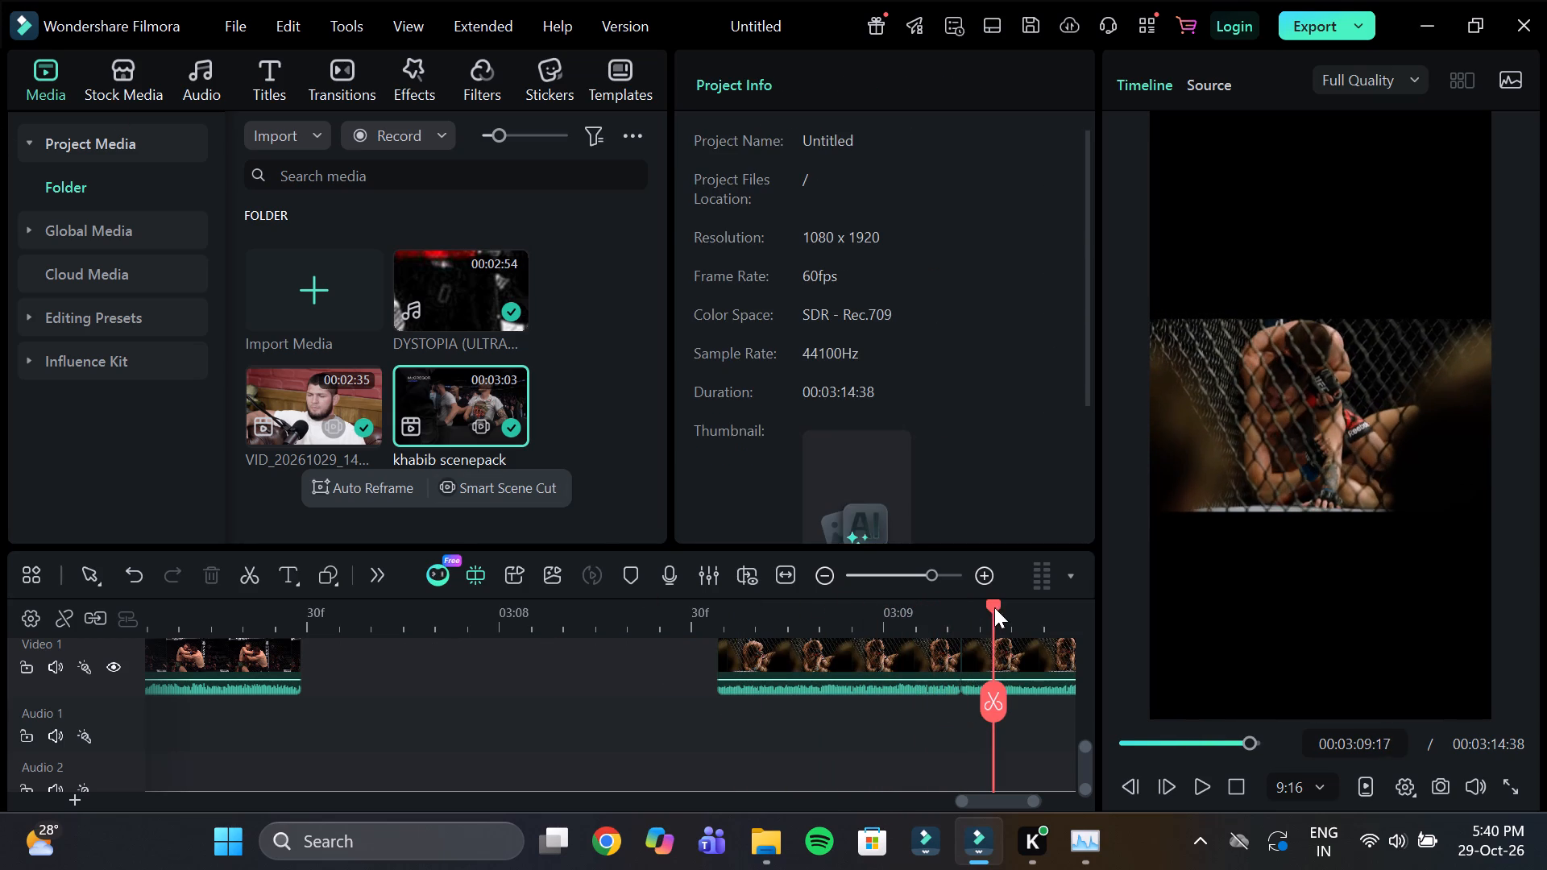
{"action": "left_click_drag", "start_coordinate": [994, 607], "coordinate": [1085, 665]}
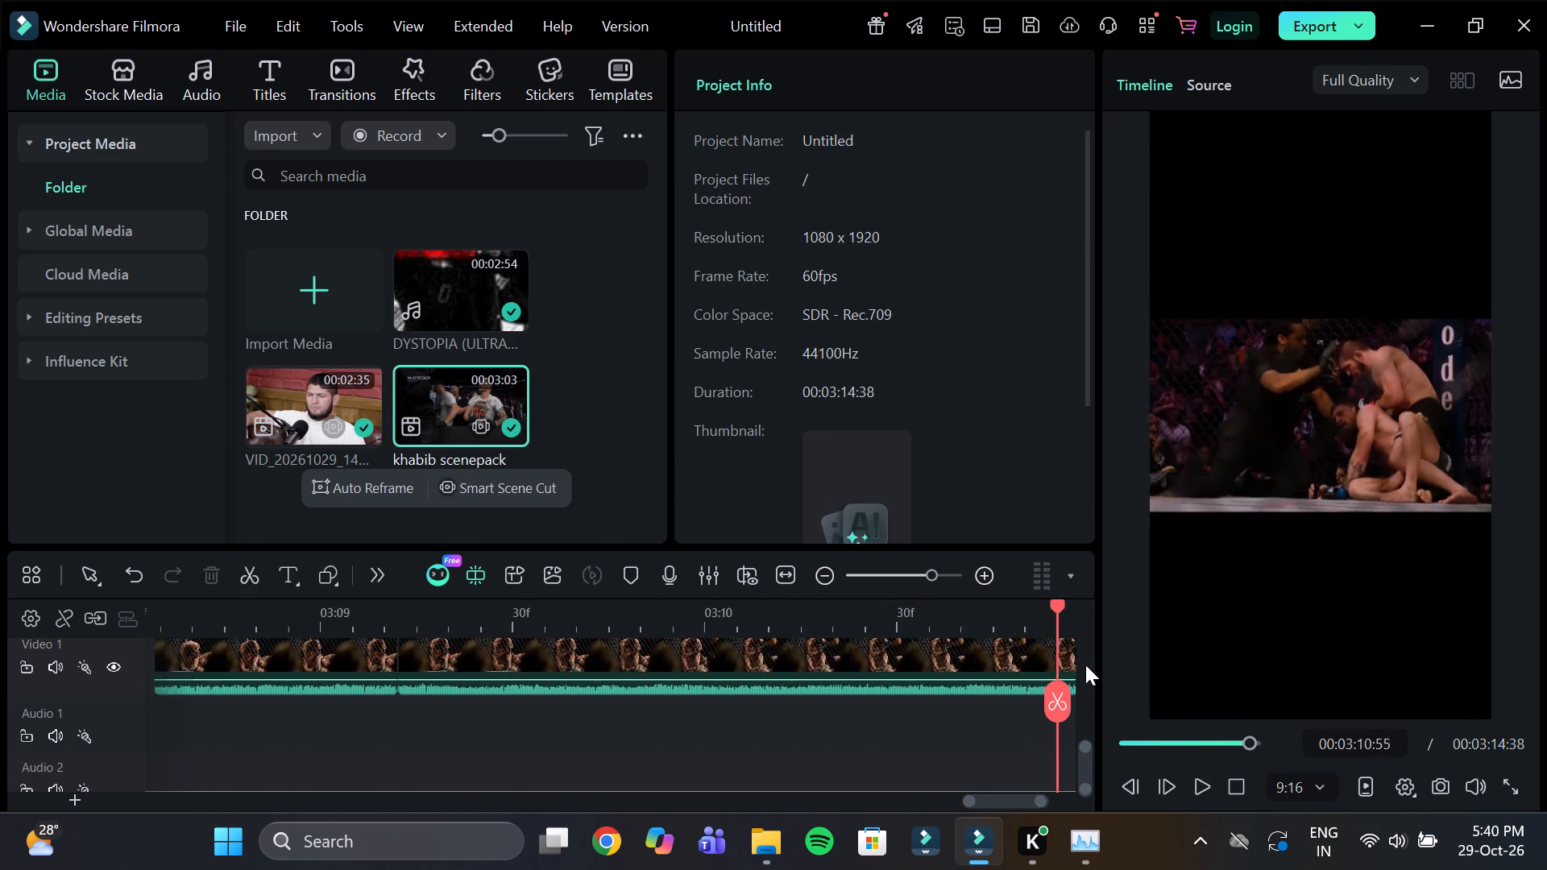
{"action": "left_click_drag", "start_coordinate": [1085, 665], "coordinate": [1073, 664]}
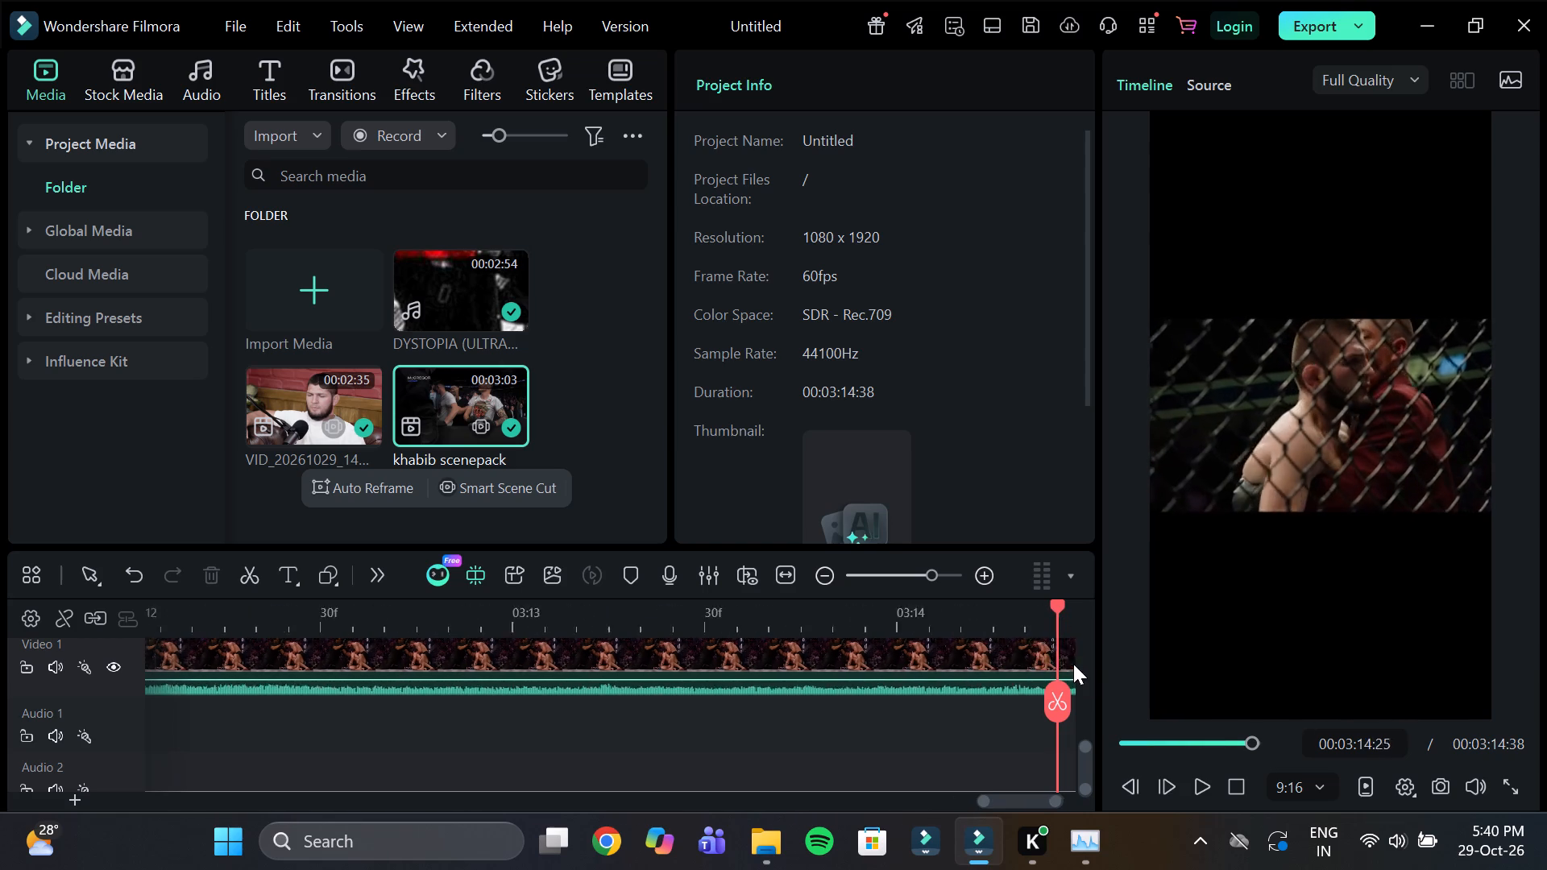
{"action": "left_click_drag", "start_coordinate": [1073, 664], "coordinate": [217, 655]}
{"action": "left_click", "coordinate": [305, 648]}
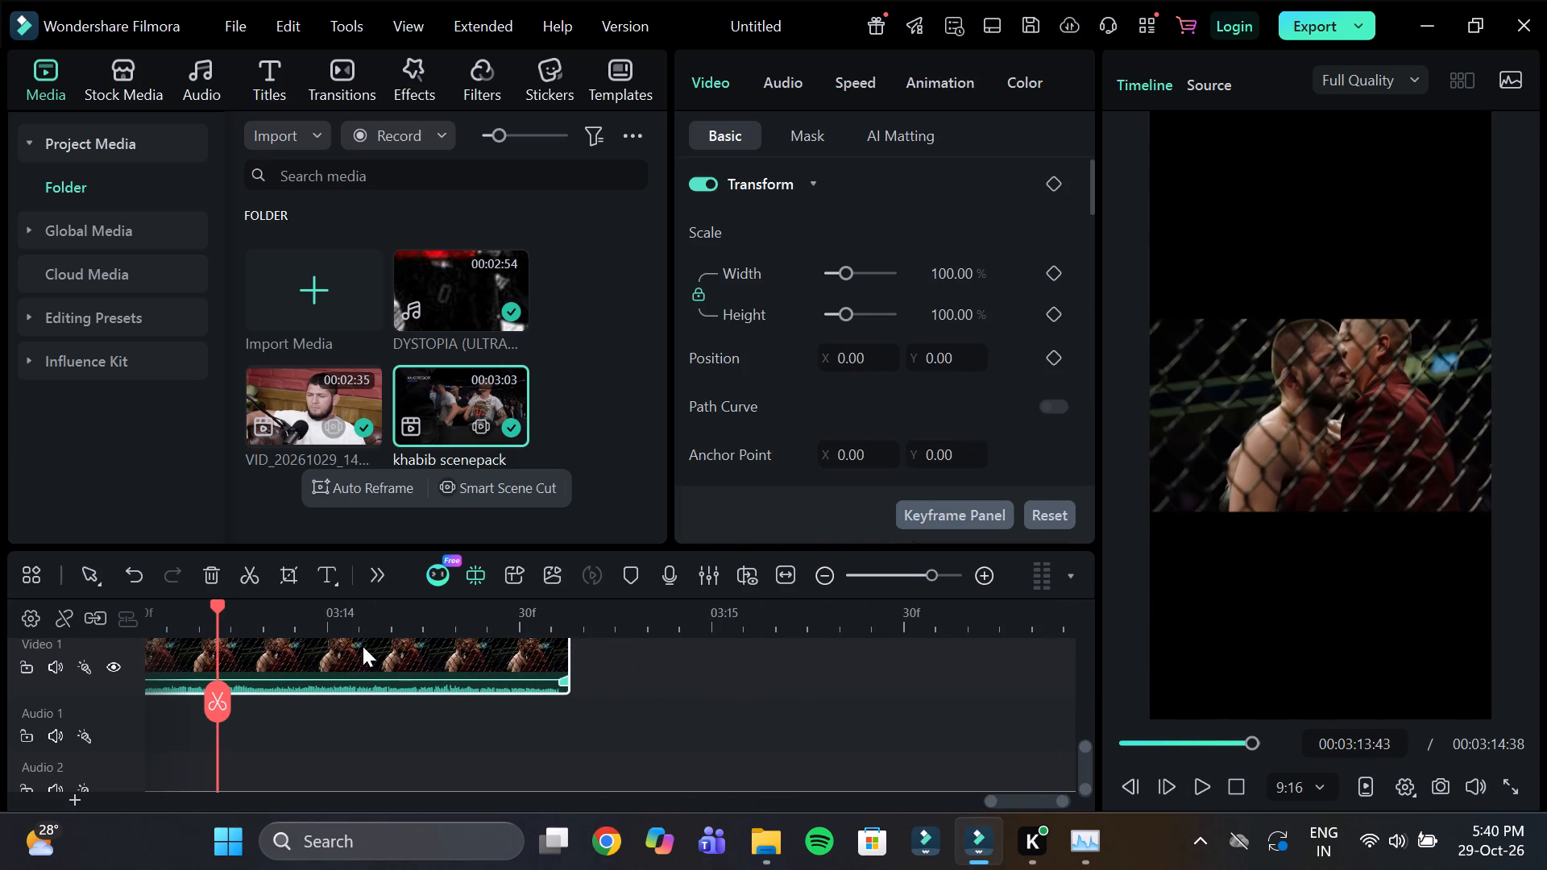
{"action": "left_click_drag", "start_coordinate": [382, 618], "coordinate": [318, 618]}
{"action": "left_click", "coordinate": [324, 621]}
{"action": "left_click_drag", "start_coordinate": [325, 613], "coordinate": [204, 635]}
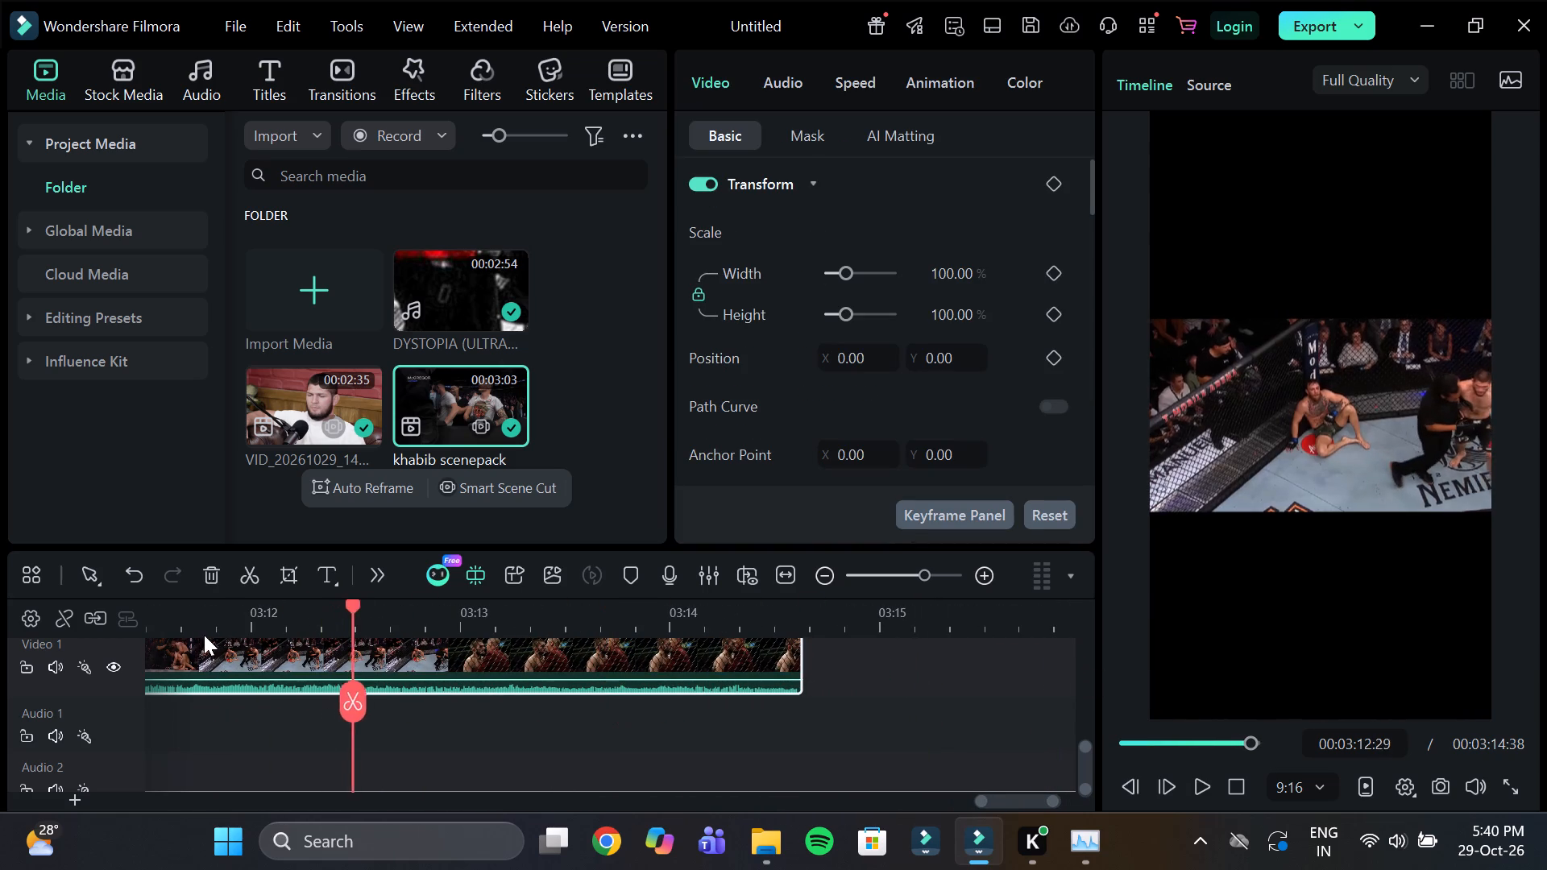
{"action": "left_click_drag", "start_coordinate": [204, 635], "coordinate": [278, 646]}
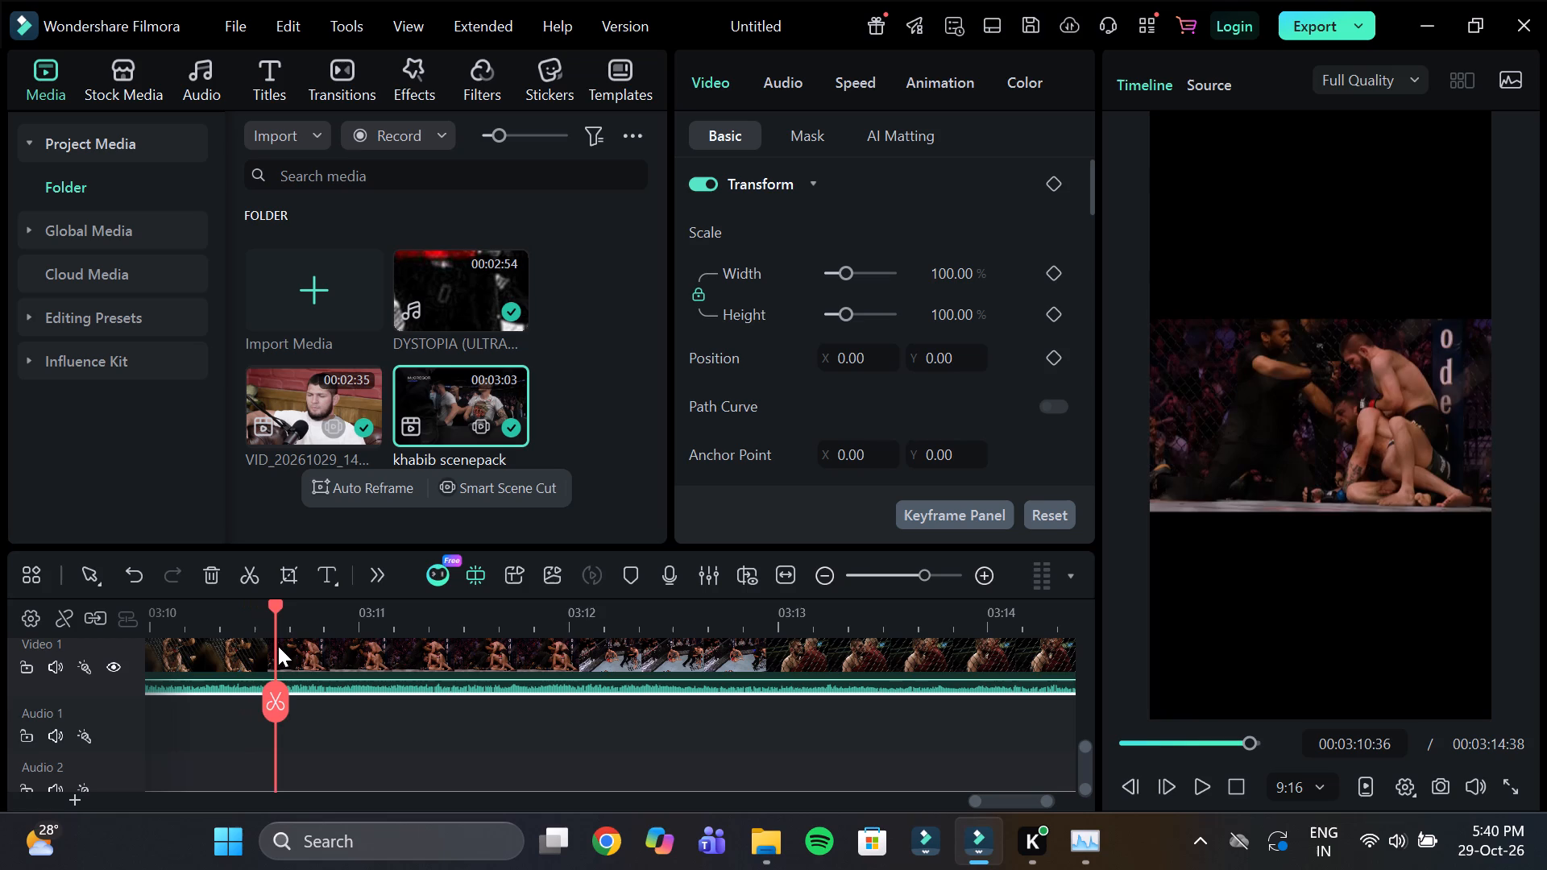
{"action": "left_click_drag", "start_coordinate": [278, 646], "coordinate": [679, 668]}
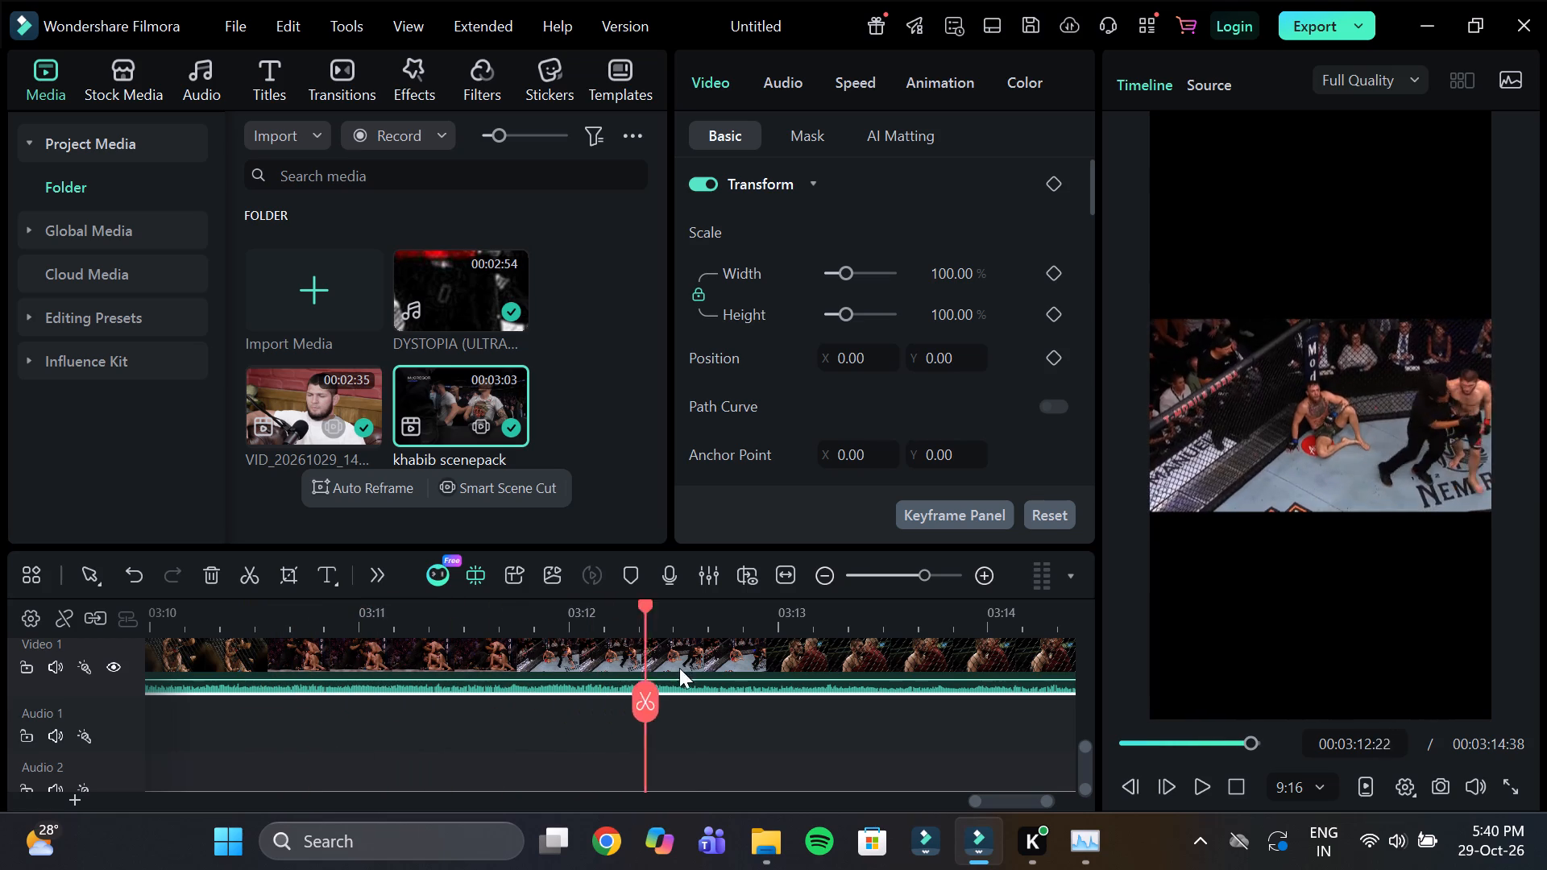
{"action": "left_click_drag", "start_coordinate": [679, 668], "coordinate": [695, 669]}
{"action": "left_click", "coordinate": [748, 672]}
{"action": "key", "text": "Delete"}
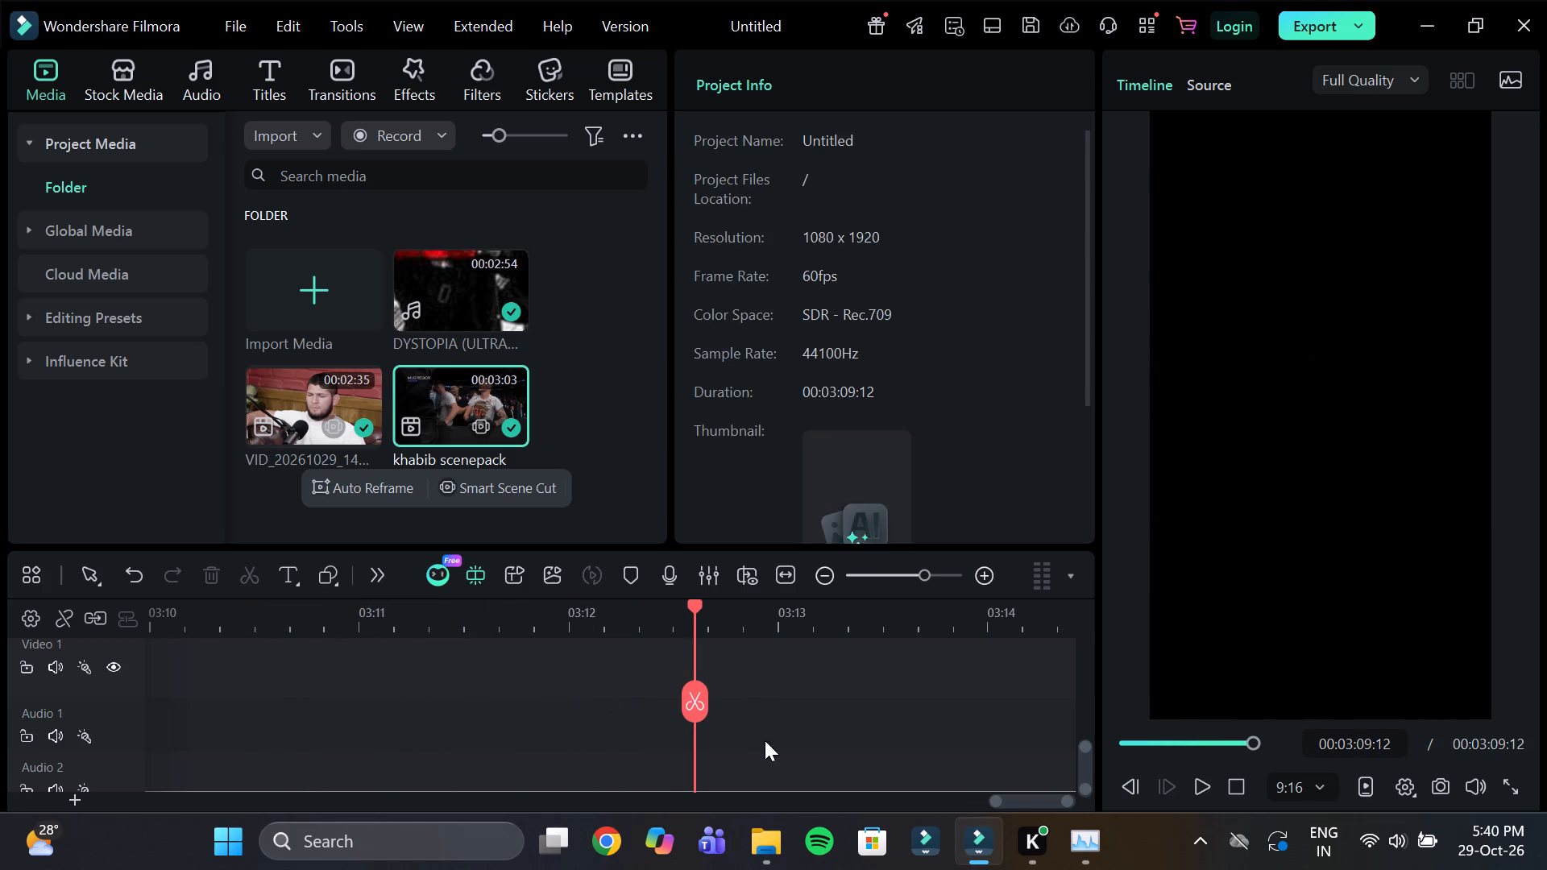
Bring the khabib microwave video from File Explorer onto Video 1 at about 00:03:11:30, keeping the 1080x1920 60fps project settings.
{"action": "left_click", "coordinate": [773, 826]}
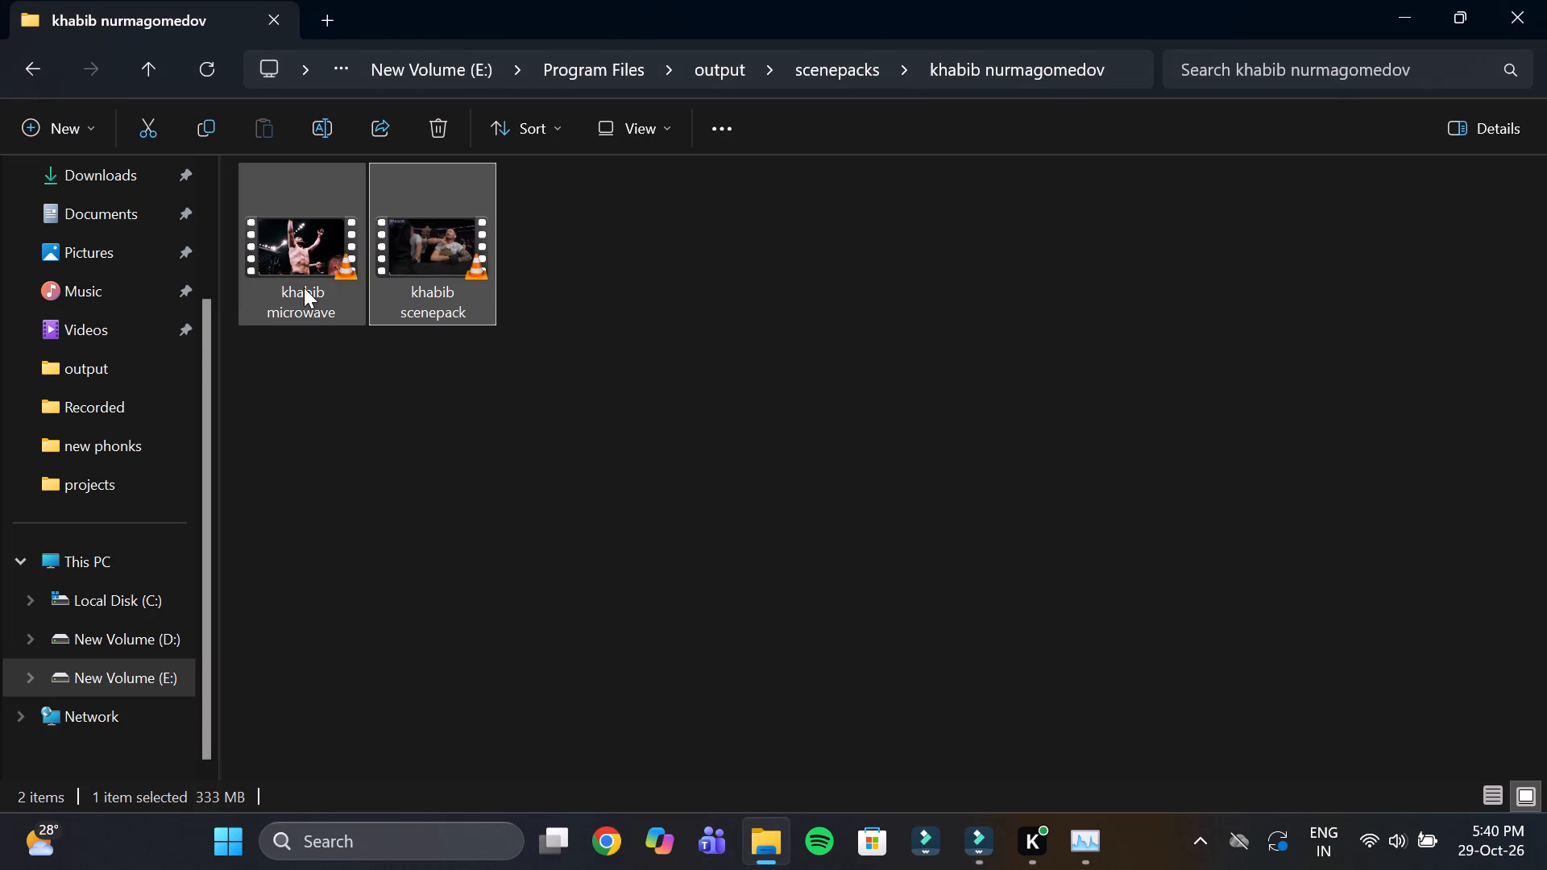
{"action": "left_click", "coordinate": [304, 288]}
{"action": "left_click_drag", "start_coordinate": [295, 240], "coordinate": [989, 839]}
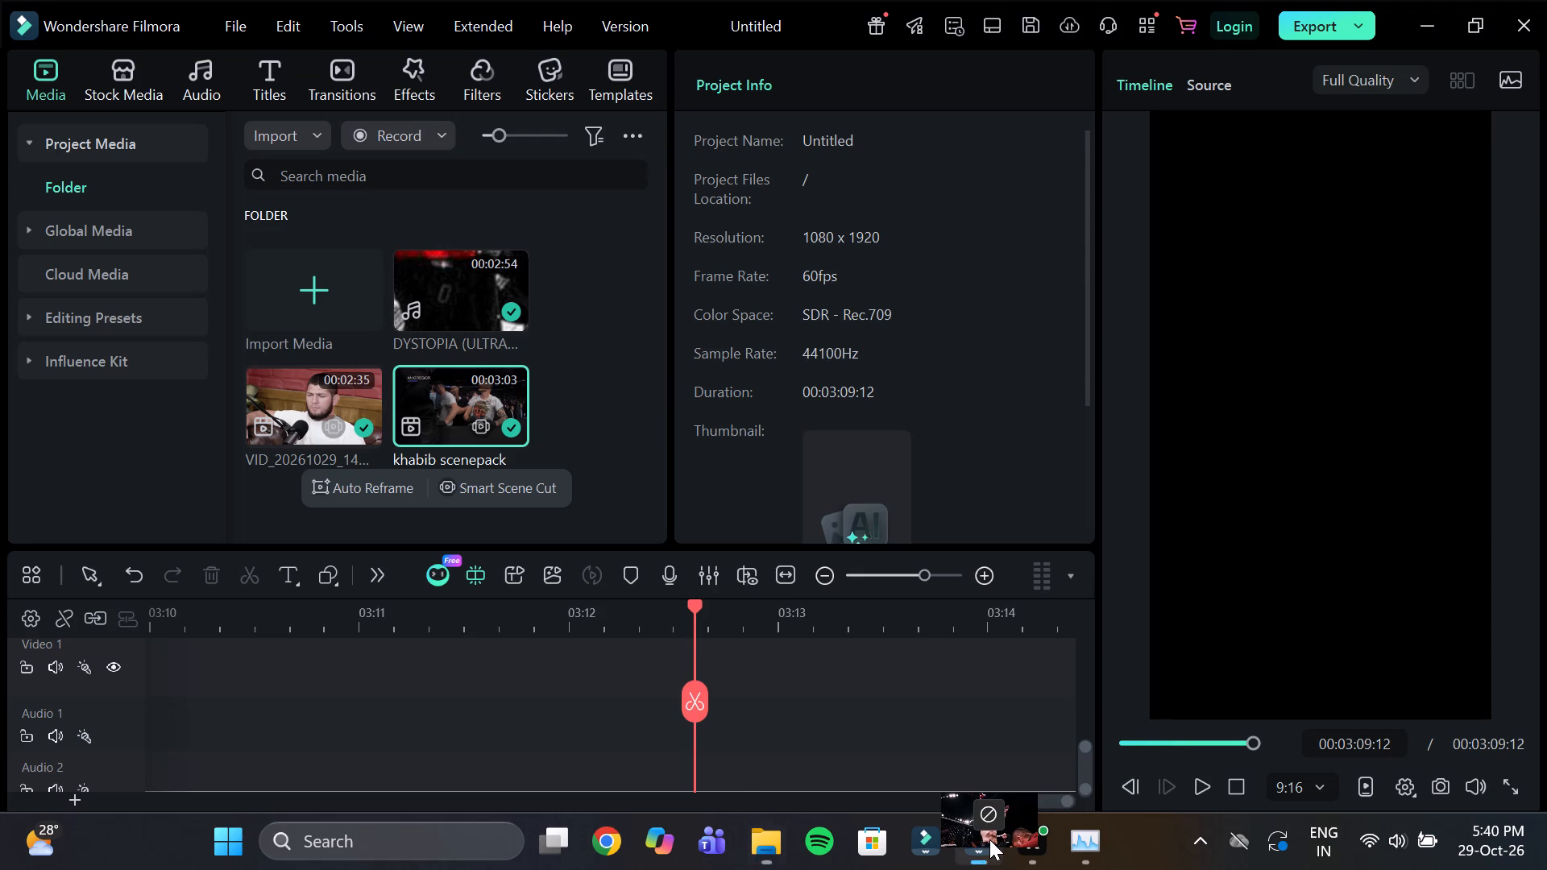
{"action": "left_click_drag", "start_coordinate": [989, 839], "coordinate": [467, 761]}
{"action": "left_click", "coordinate": [917, 458]}
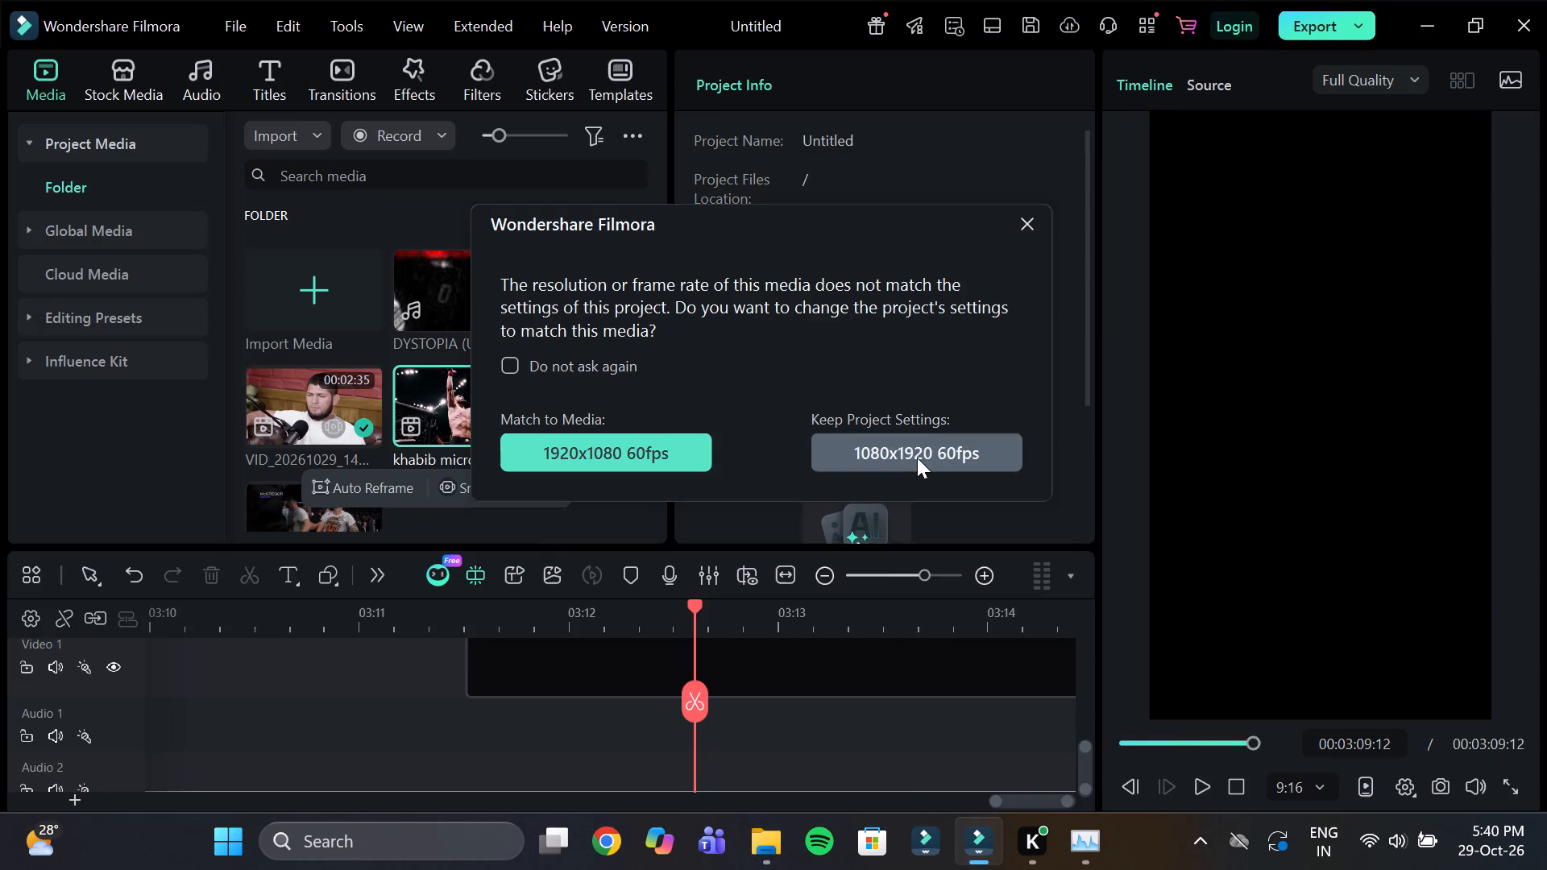
Scrub through the khabib microwave clip, split it at about 00:03:33:28 where the overhead striking shot starts, and delete everything before the cut.
{"action": "scroll", "coordinate": [576, 743], "scroll_direction": "up", "scroll_amount": 1}
{"action": "left_click", "coordinate": [532, 625]}
{"action": "left_click_drag", "start_coordinate": [531, 615], "coordinate": [566, 636]}
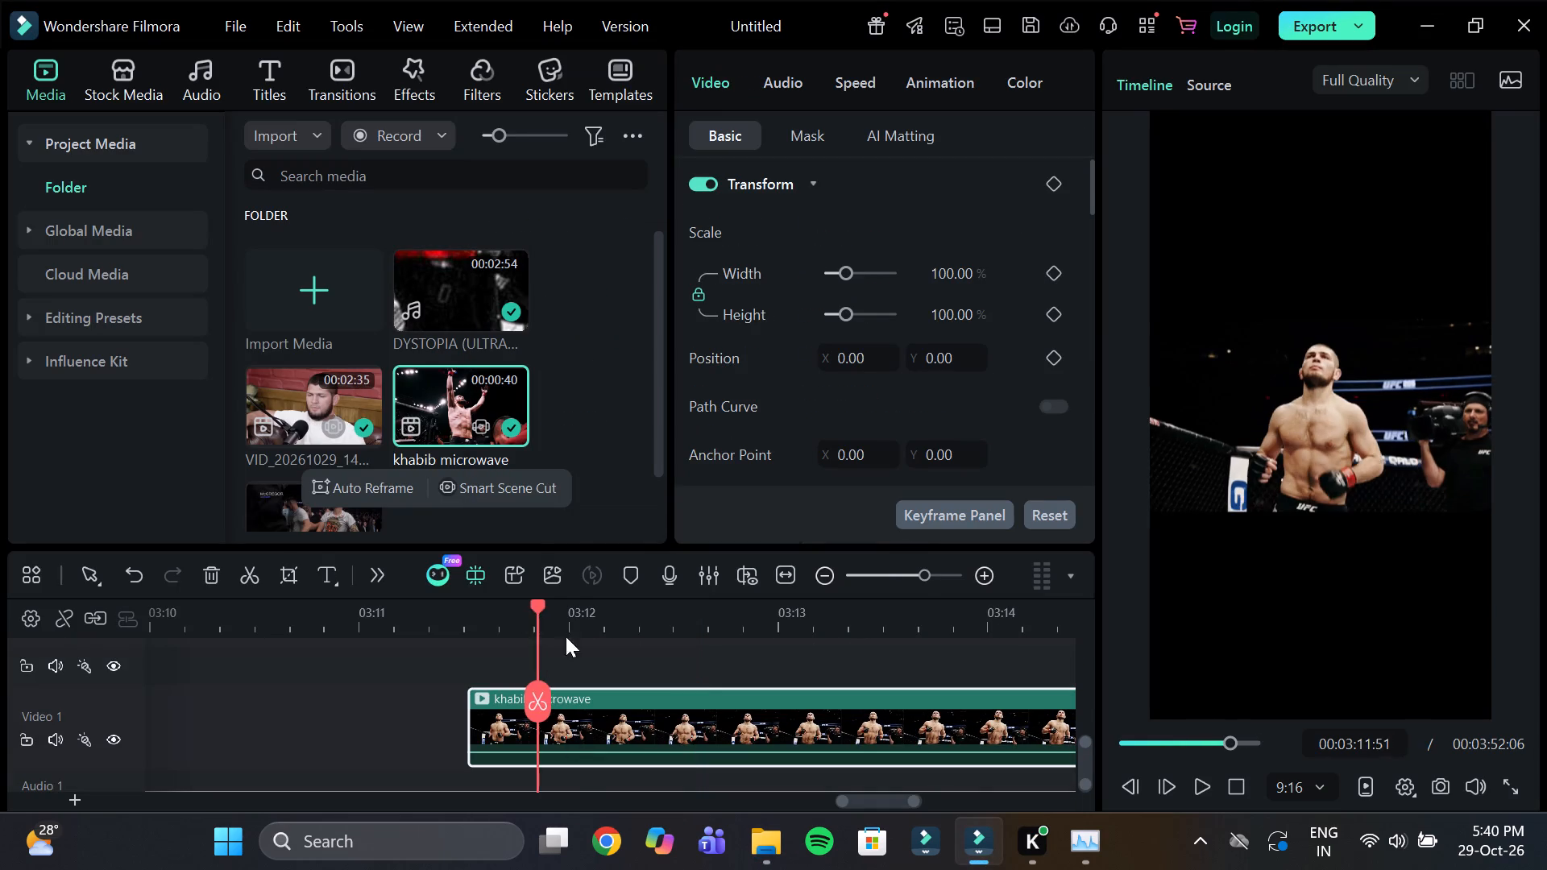
{"action": "left_click_drag", "start_coordinate": [566, 636], "coordinate": [1082, 735]}
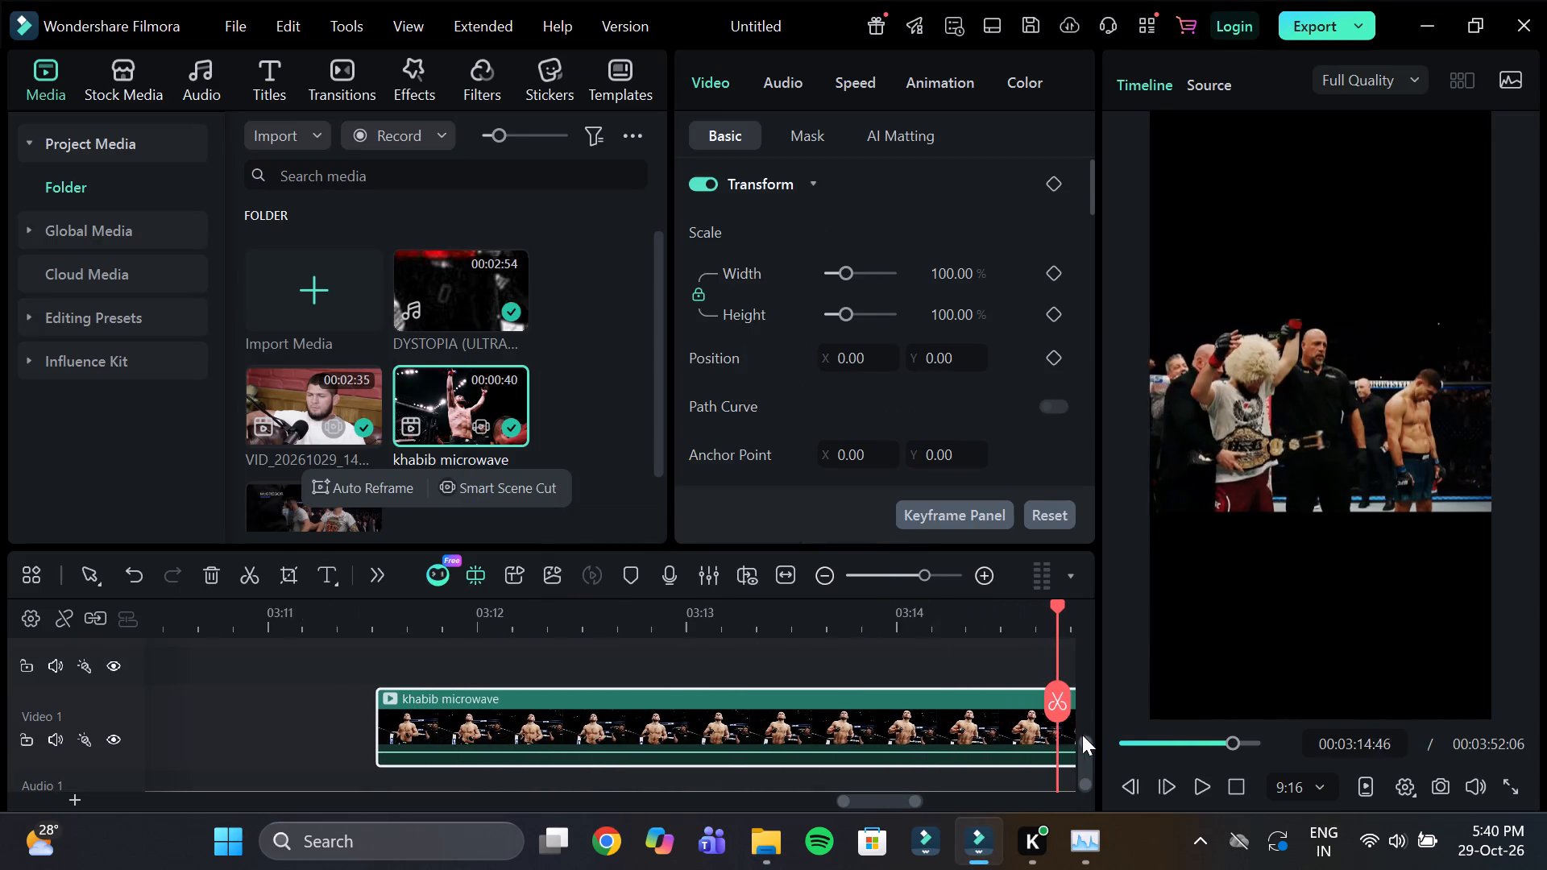
{"action": "left_click_drag", "start_coordinate": [1082, 735], "coordinate": [1073, 740]}
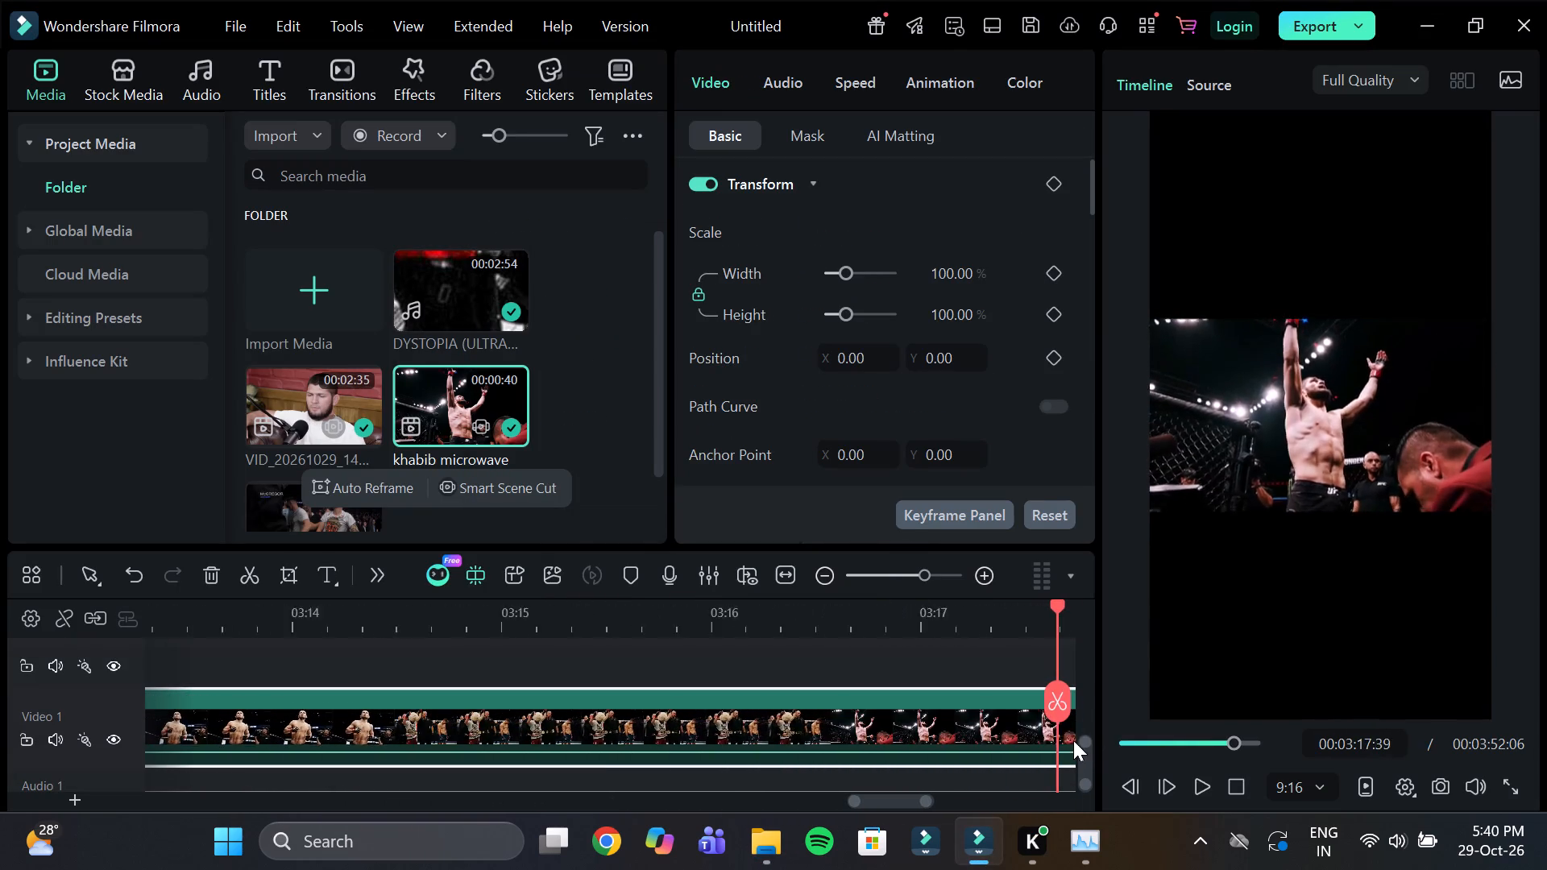
{"action": "left_click_drag", "start_coordinate": [1073, 740], "coordinate": [1091, 745]}
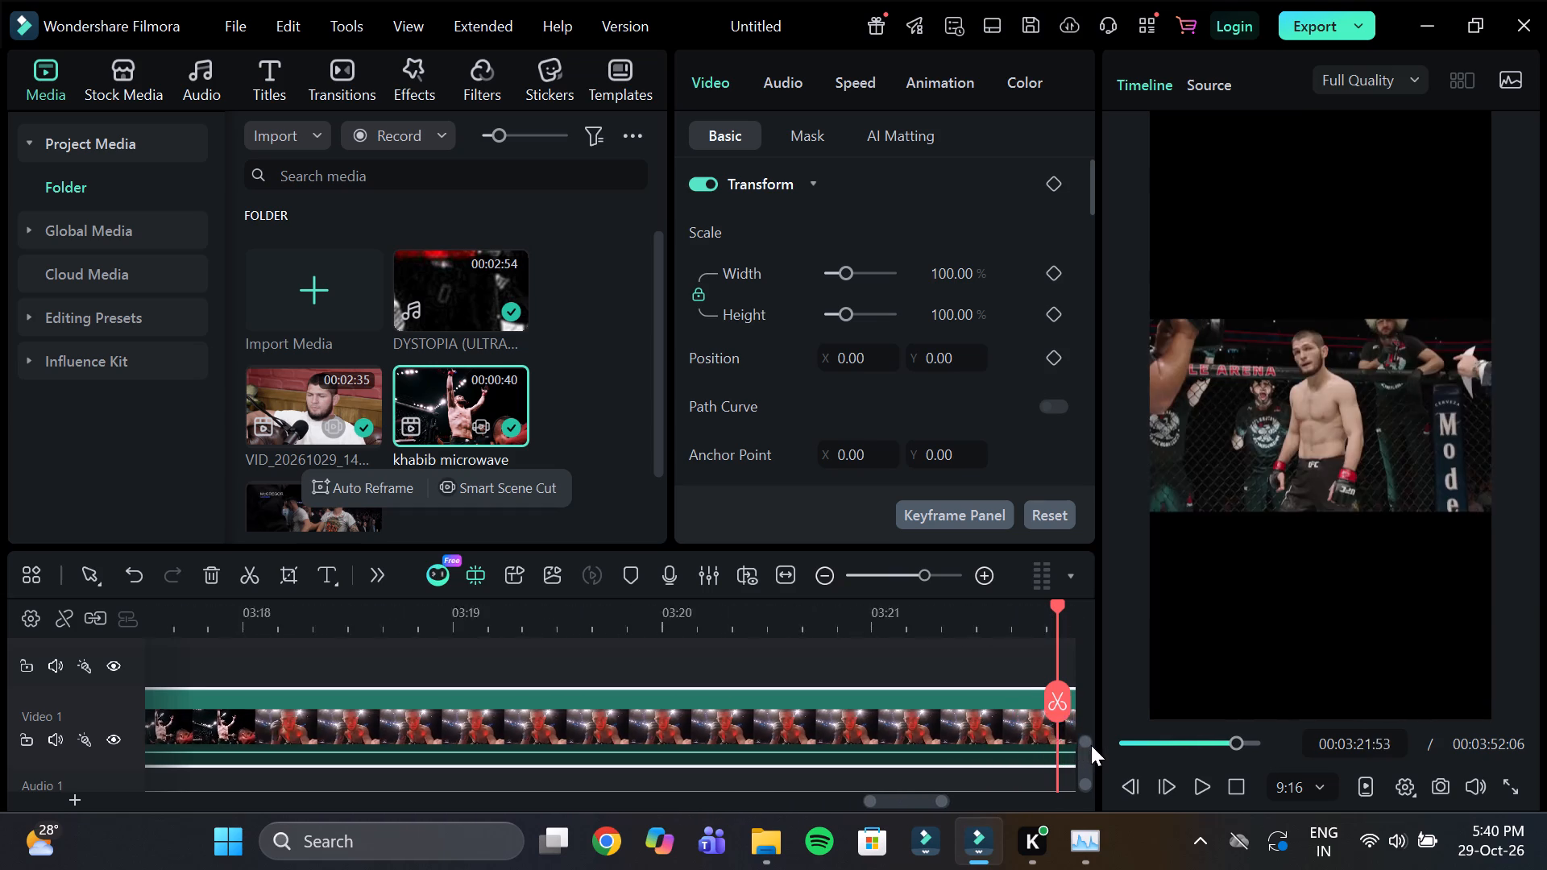
{"action": "left_click_drag", "start_coordinate": [1091, 745], "coordinate": [1083, 753]}
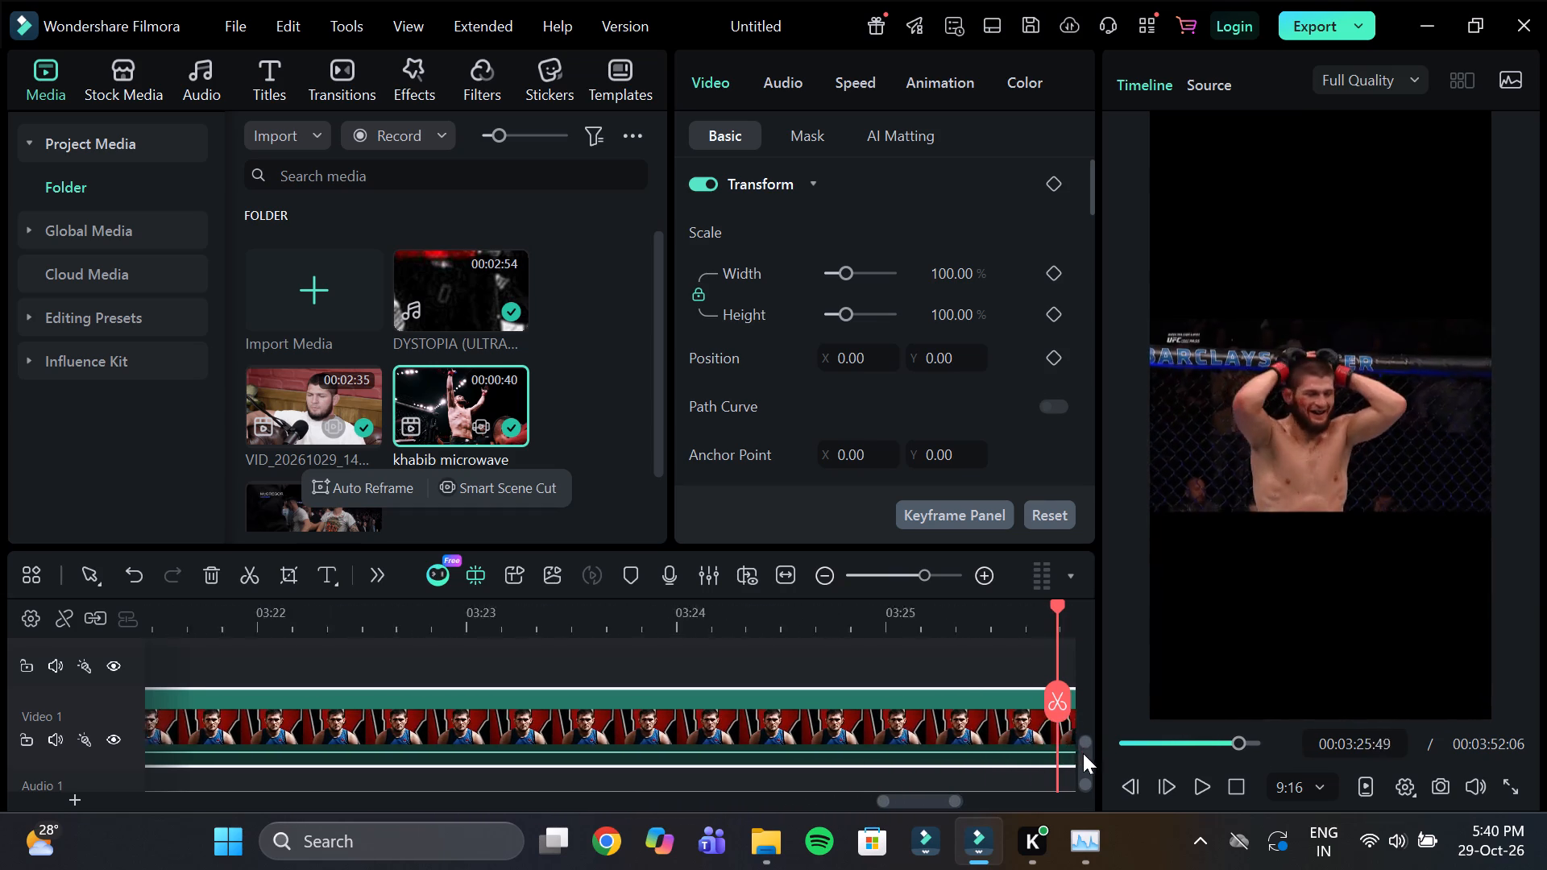
{"action": "left_click_drag", "start_coordinate": [1083, 753], "coordinate": [1082, 763]}
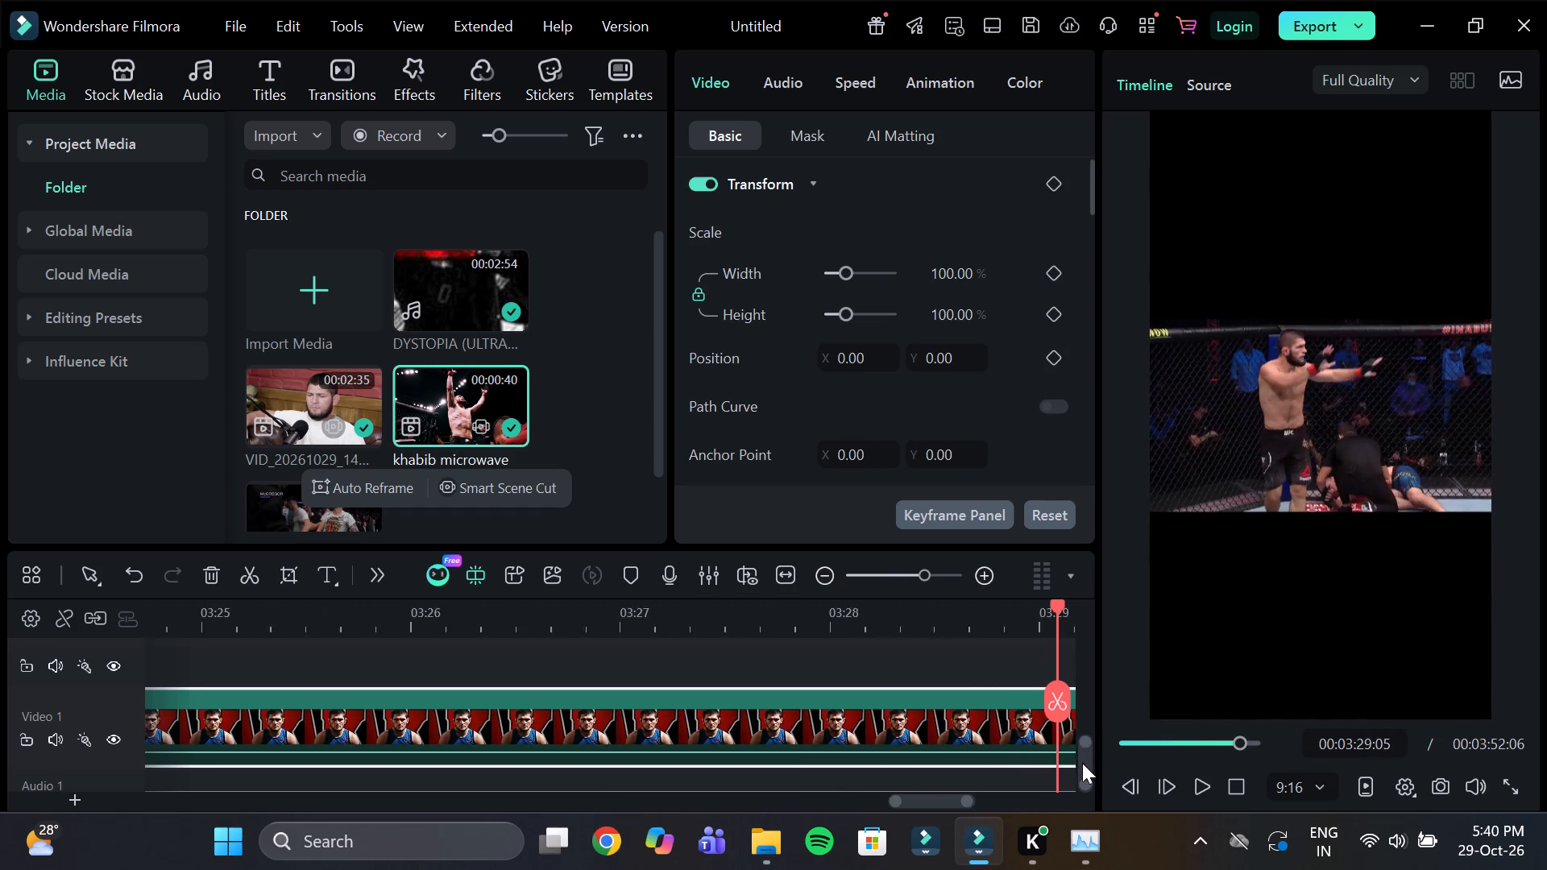
{"action": "left_click_drag", "start_coordinate": [1082, 763], "coordinate": [1081, 764]}
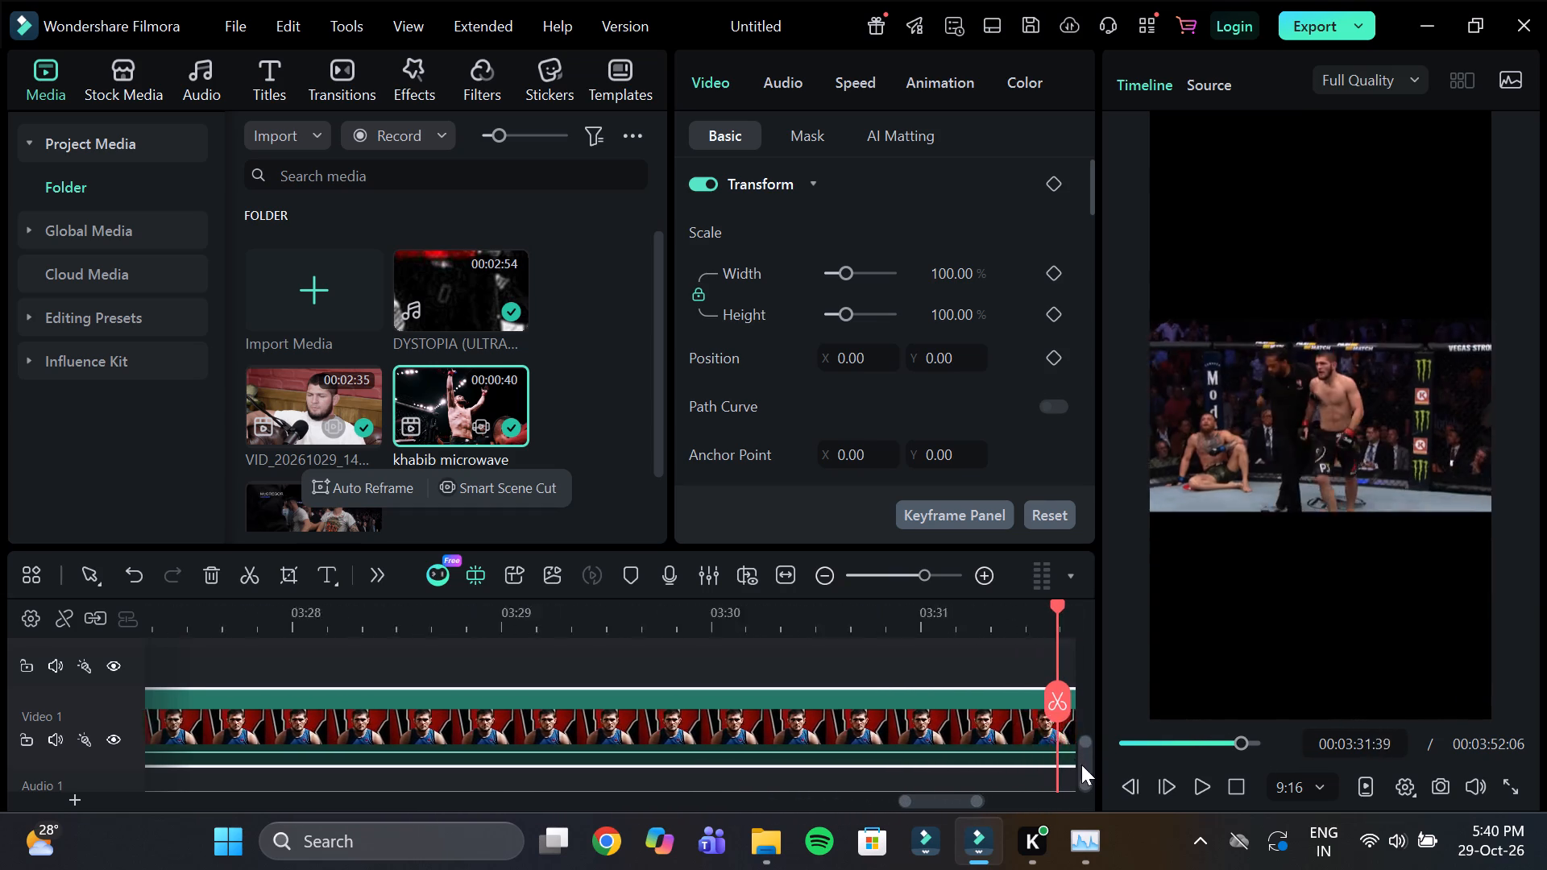
{"action": "left_click_drag", "start_coordinate": [1081, 764], "coordinate": [737, 760]}
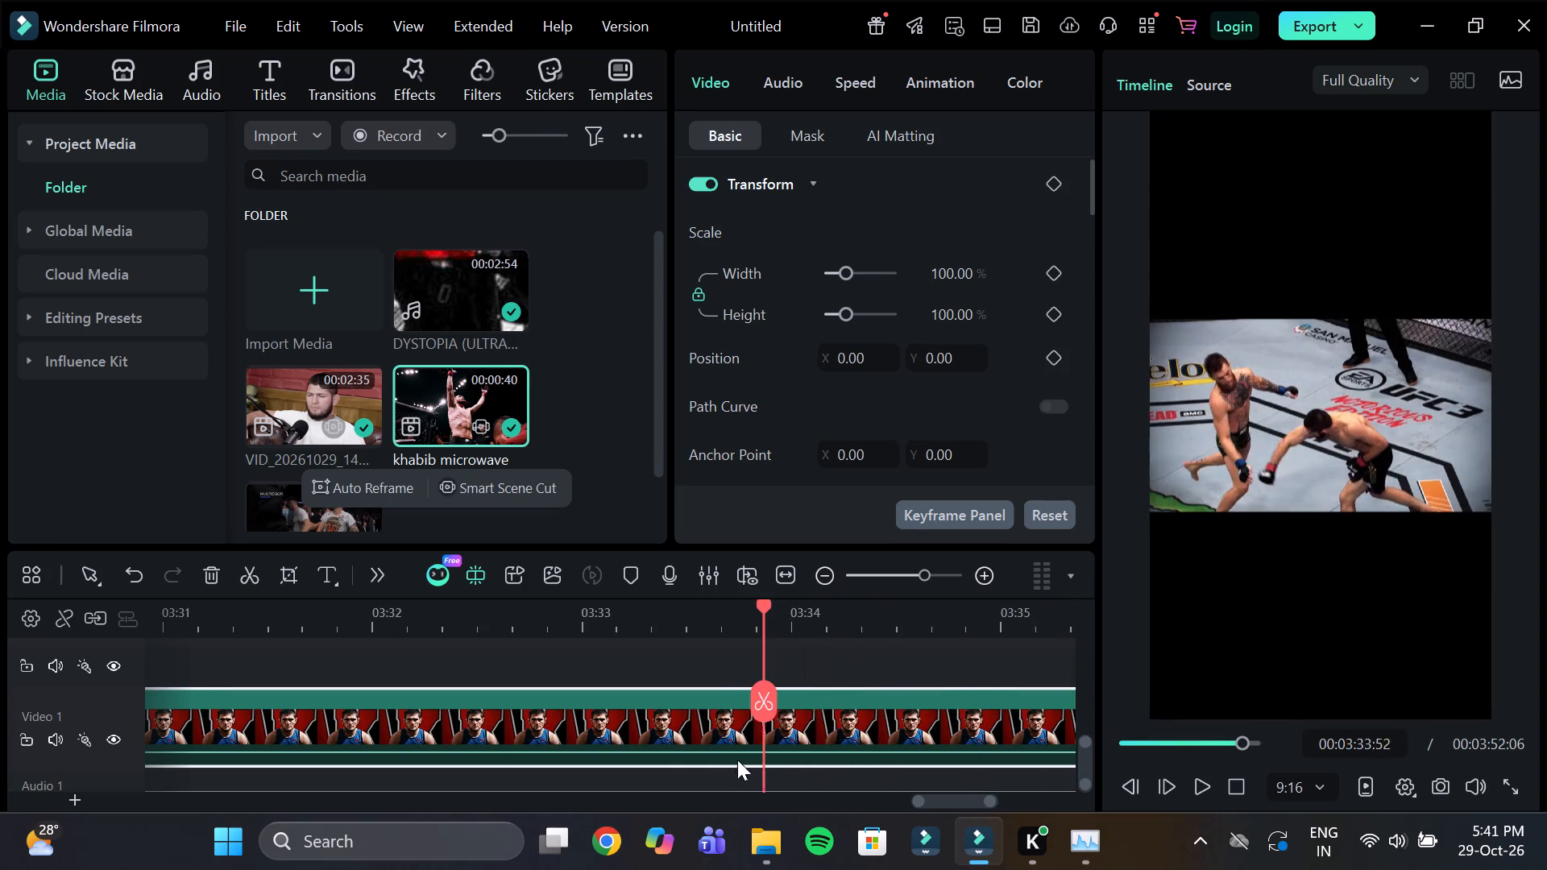
{"action": "left_click_drag", "start_coordinate": [737, 760], "coordinate": [681, 764]}
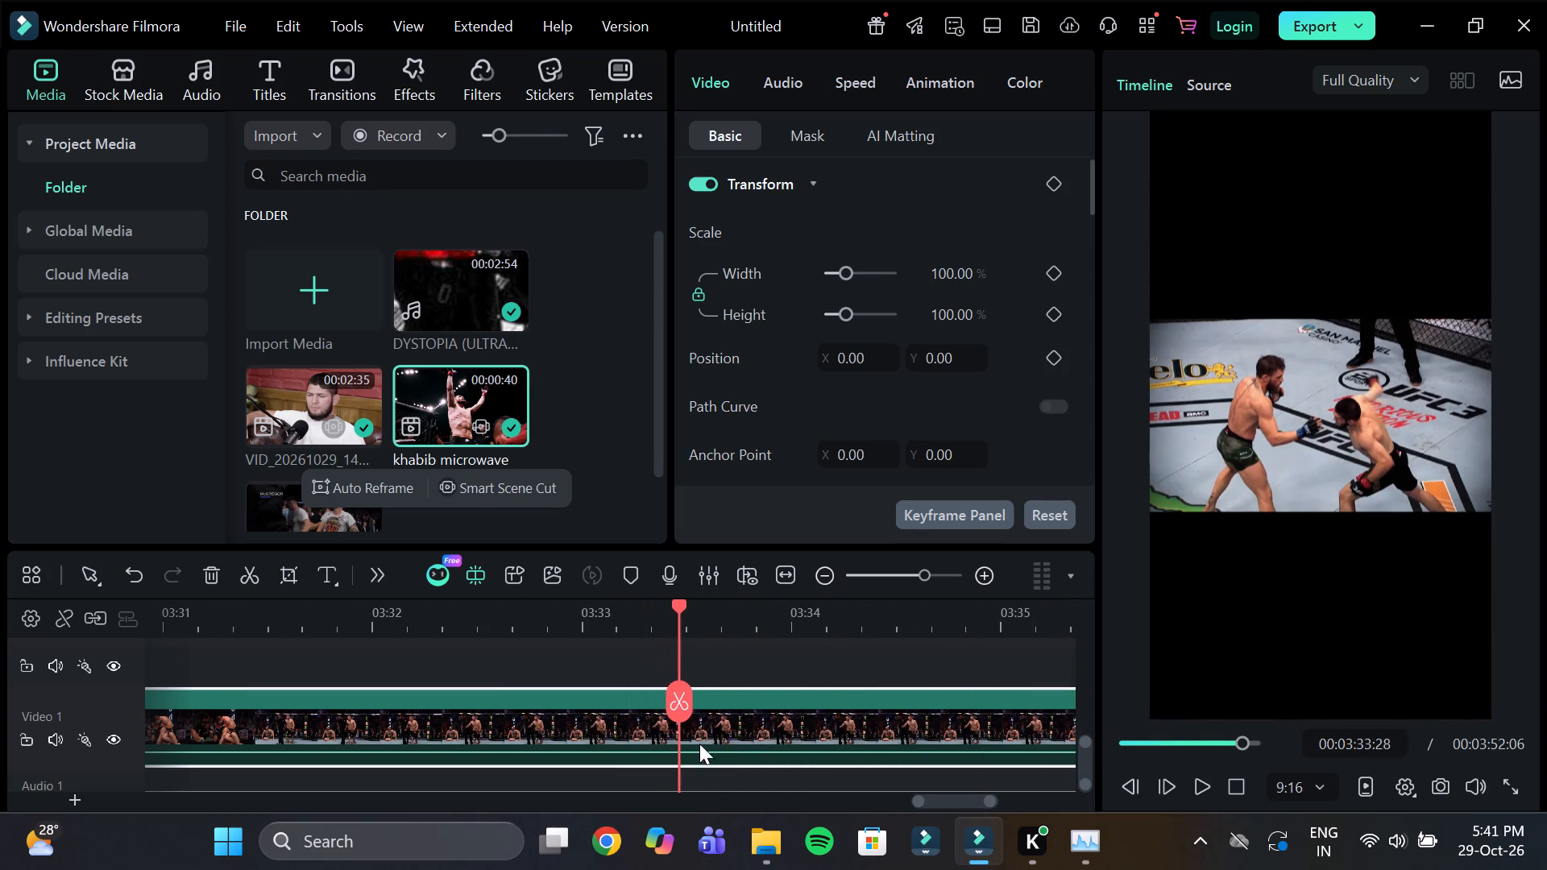
{"action": "left_click", "coordinate": [703, 735]}
{"action": "left_click", "coordinate": [685, 707]}
{"action": "left_click", "coordinate": [632, 731]}
{"action": "key", "text": "Delete"}
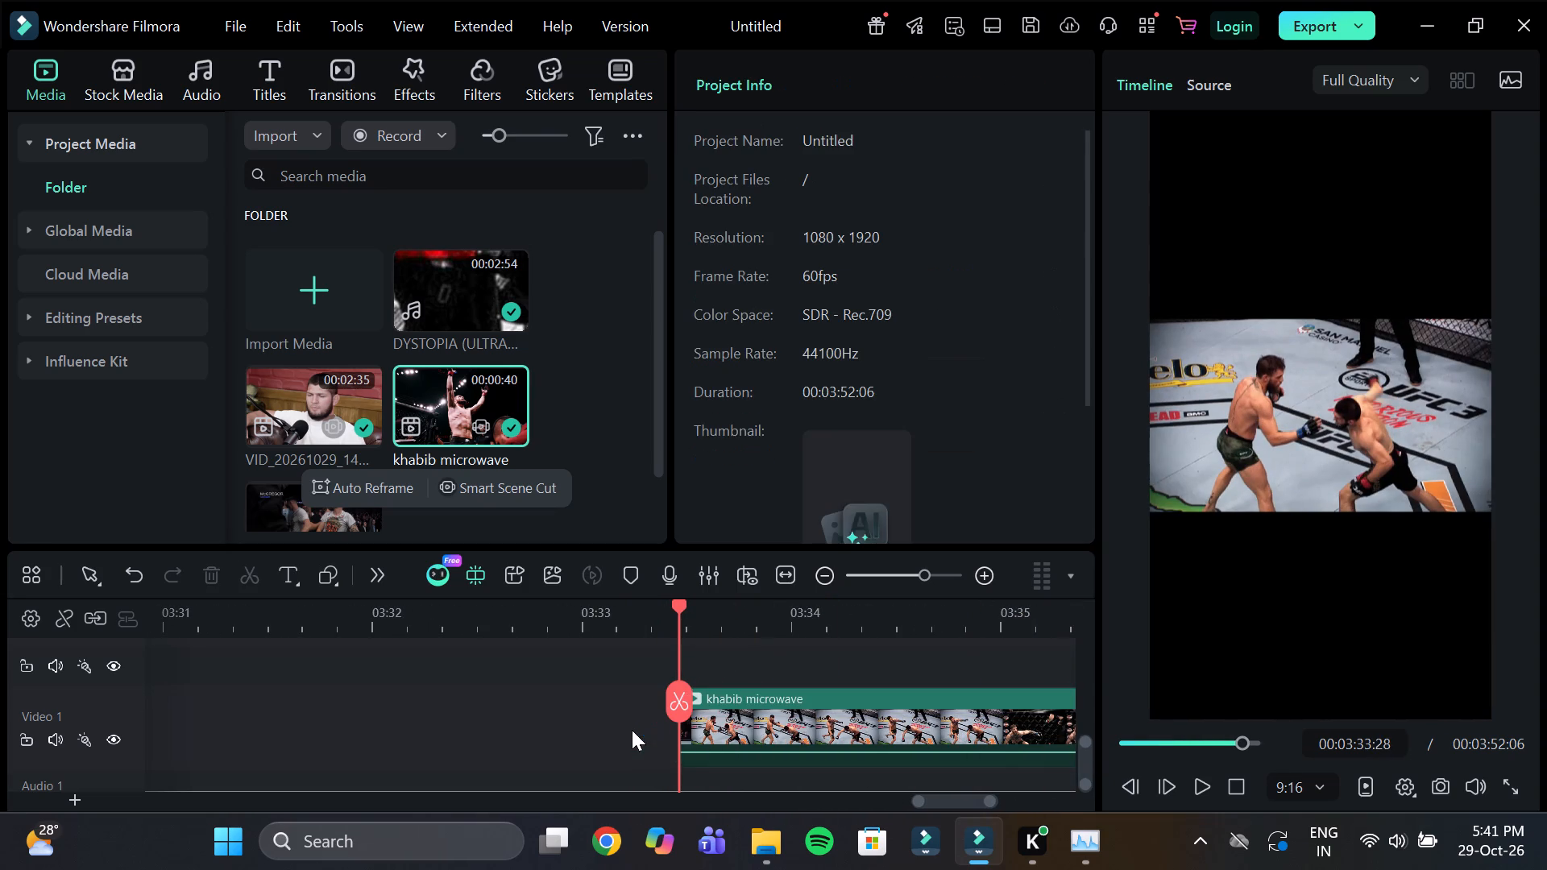
Split the khabib microwave clip at about 00:03:34:37 to end the overhead striking shot.
{"action": "left_click", "coordinate": [711, 622]}
{"action": "left_click_drag", "start_coordinate": [713, 609], "coordinate": [822, 653]}
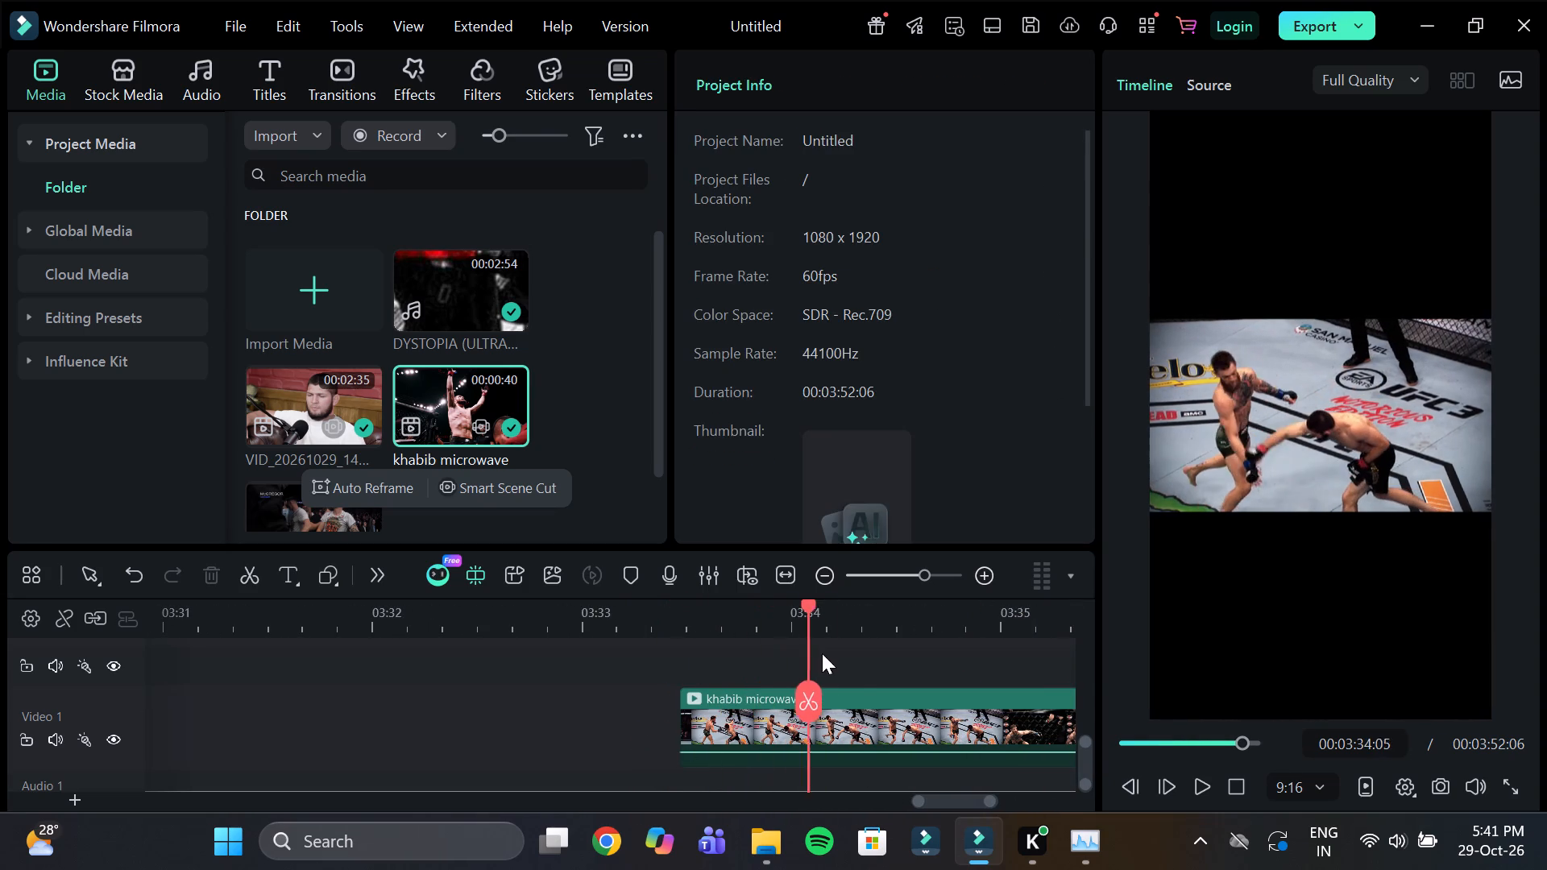
{"action": "left_click_drag", "start_coordinate": [822, 653], "coordinate": [920, 667]}
{"action": "left_click", "coordinate": [923, 698]}
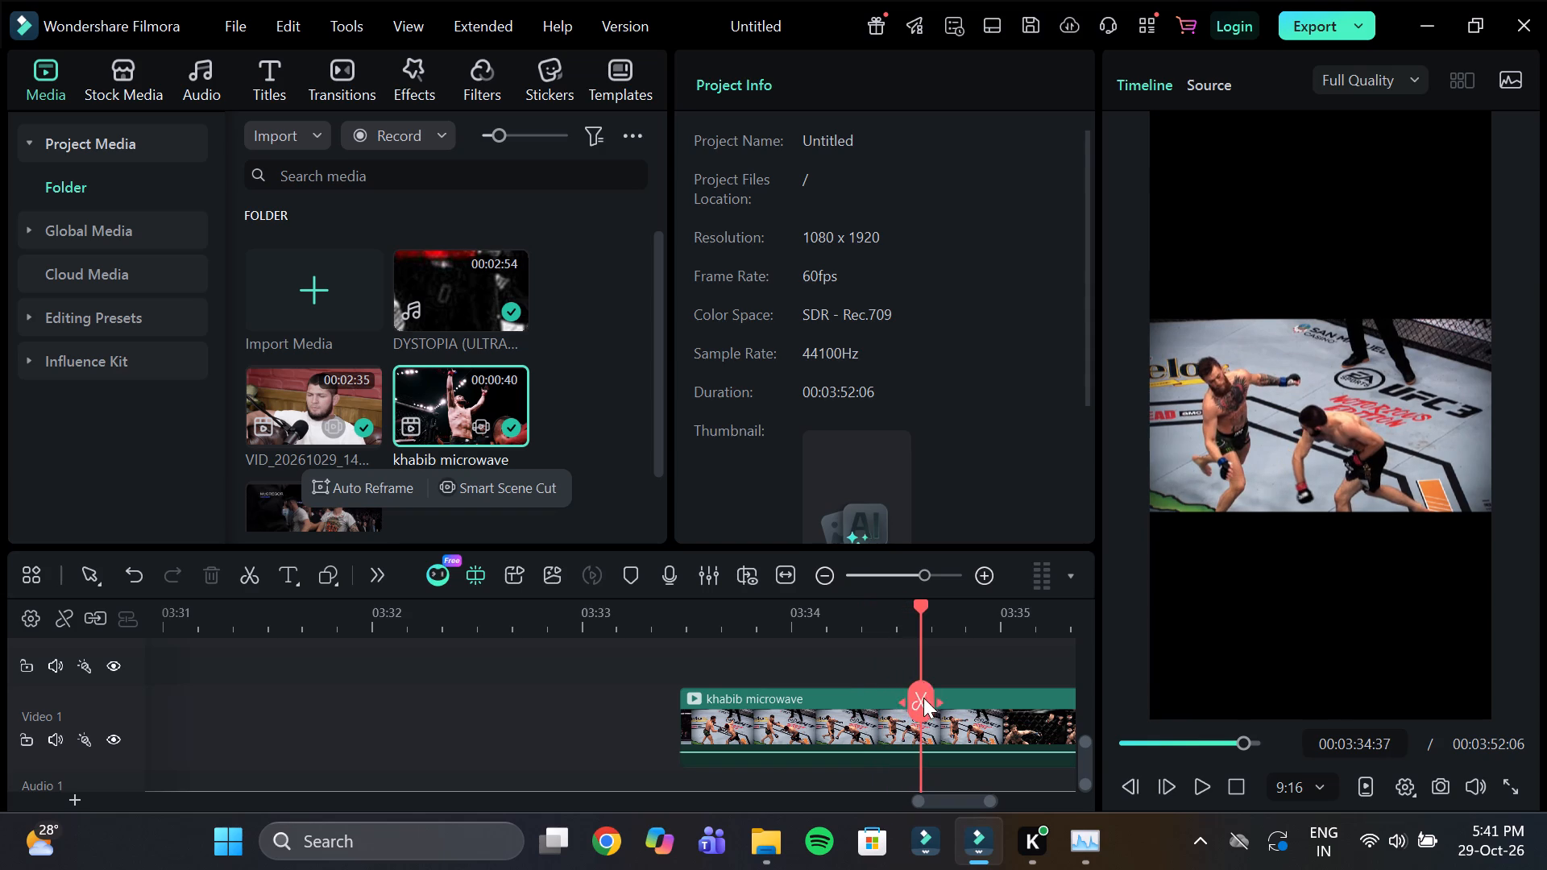
Isolate the crouching cage-side shot with splits at 00:03:34:59 and 00:03:35:49, and delete the short section from 00:03:34:37 up to it.
{"action": "left_click_drag", "start_coordinate": [923, 612], "coordinate": [1072, 686]}
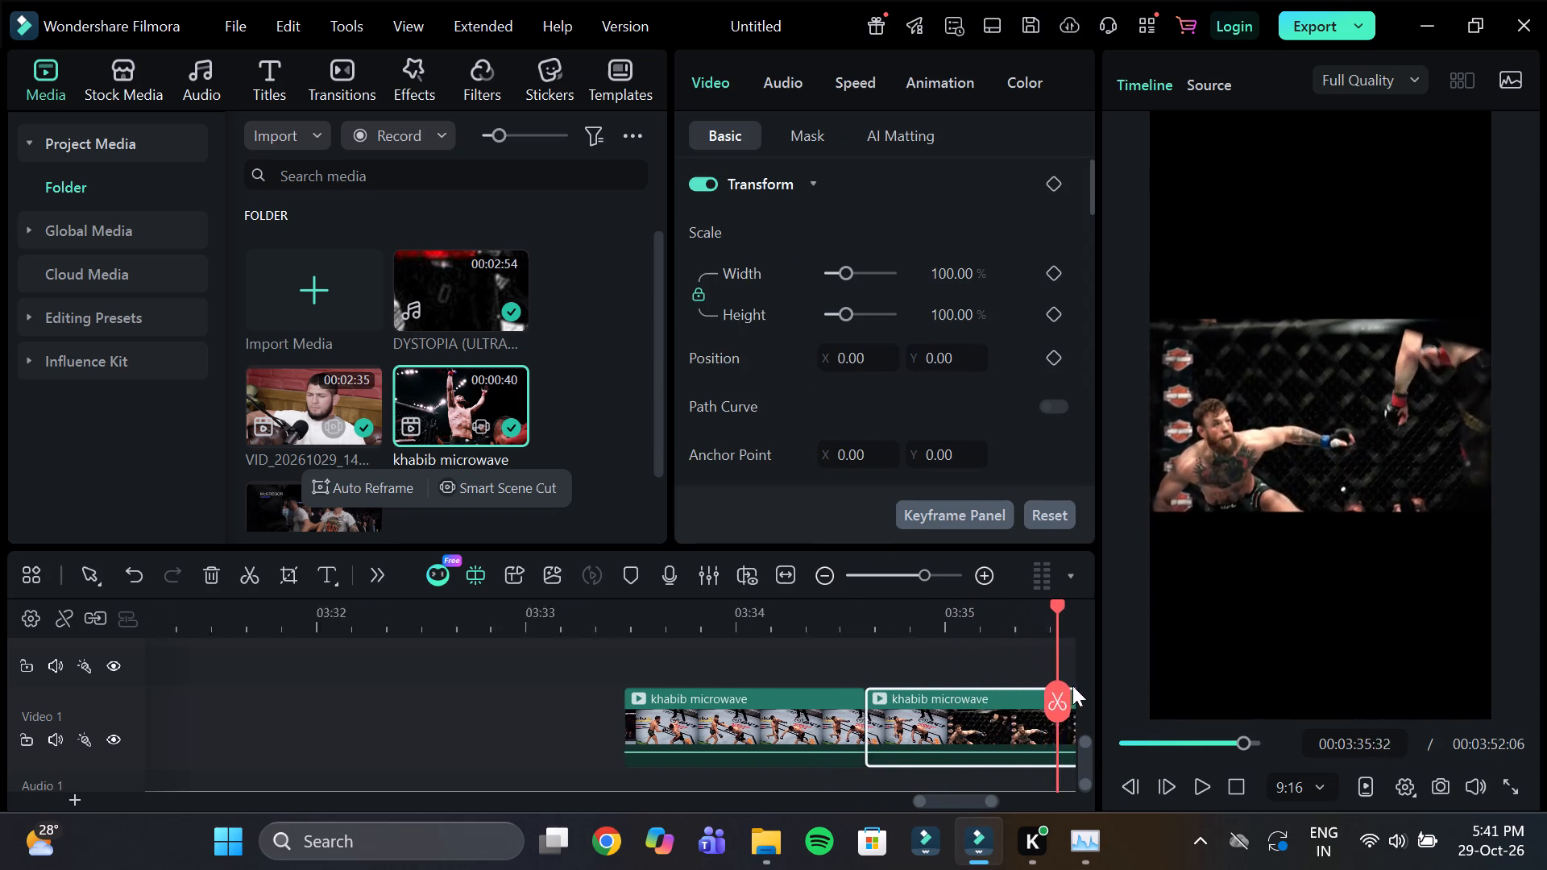
{"action": "left_click_drag", "start_coordinate": [1072, 686], "coordinate": [864, 706]}
{"action": "left_click", "coordinate": [885, 735]}
{"action": "left_click", "coordinate": [869, 714]}
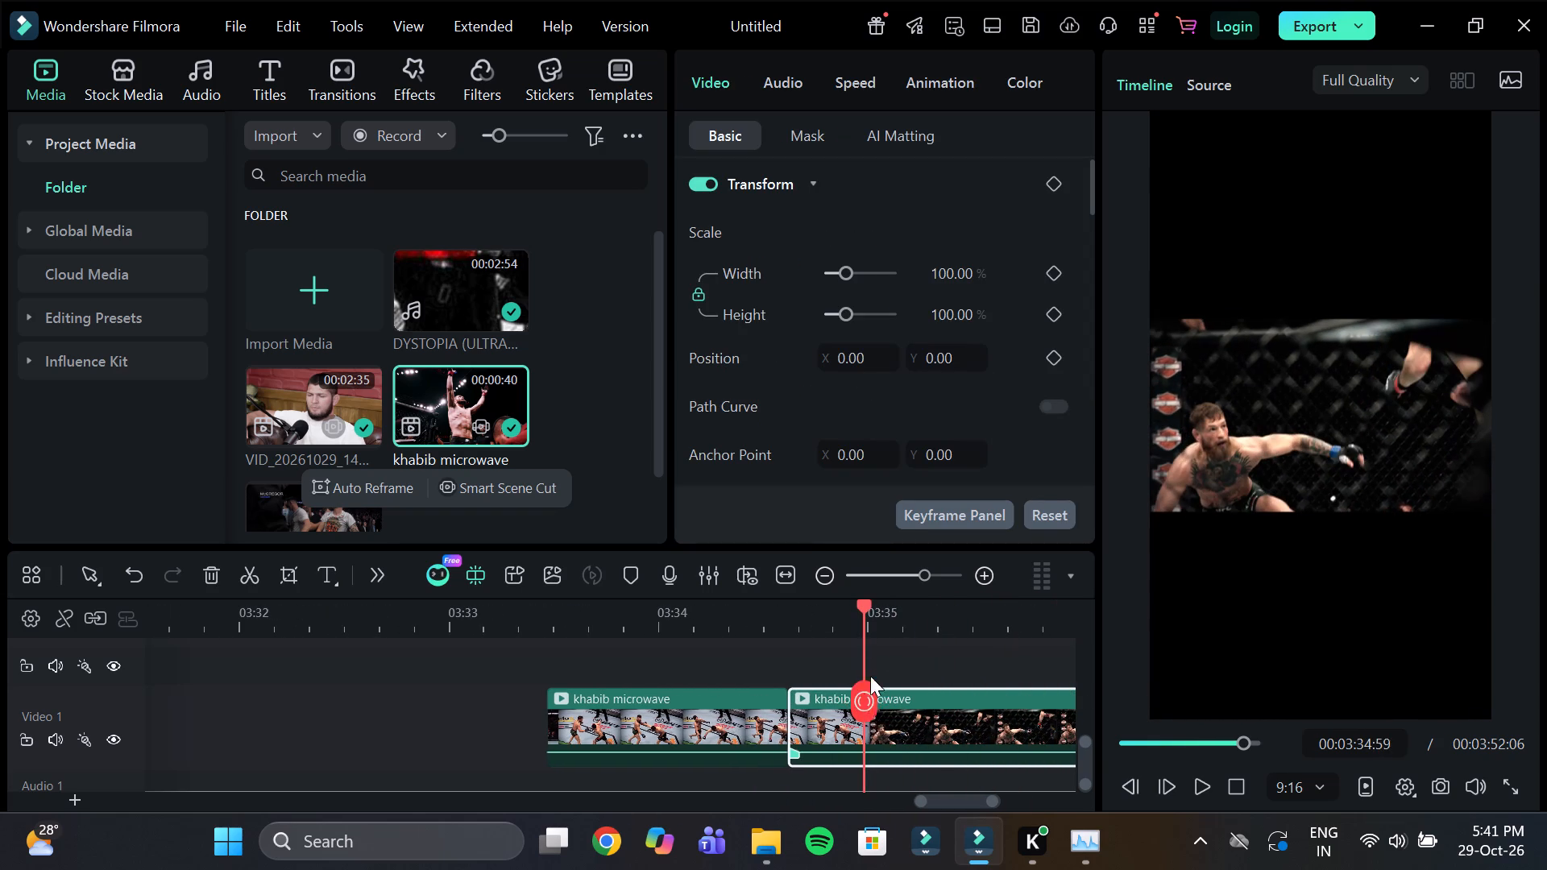
{"action": "left_click_drag", "start_coordinate": [870, 617], "coordinate": [1038, 701]}
{"action": "left_click", "coordinate": [1038, 701]}
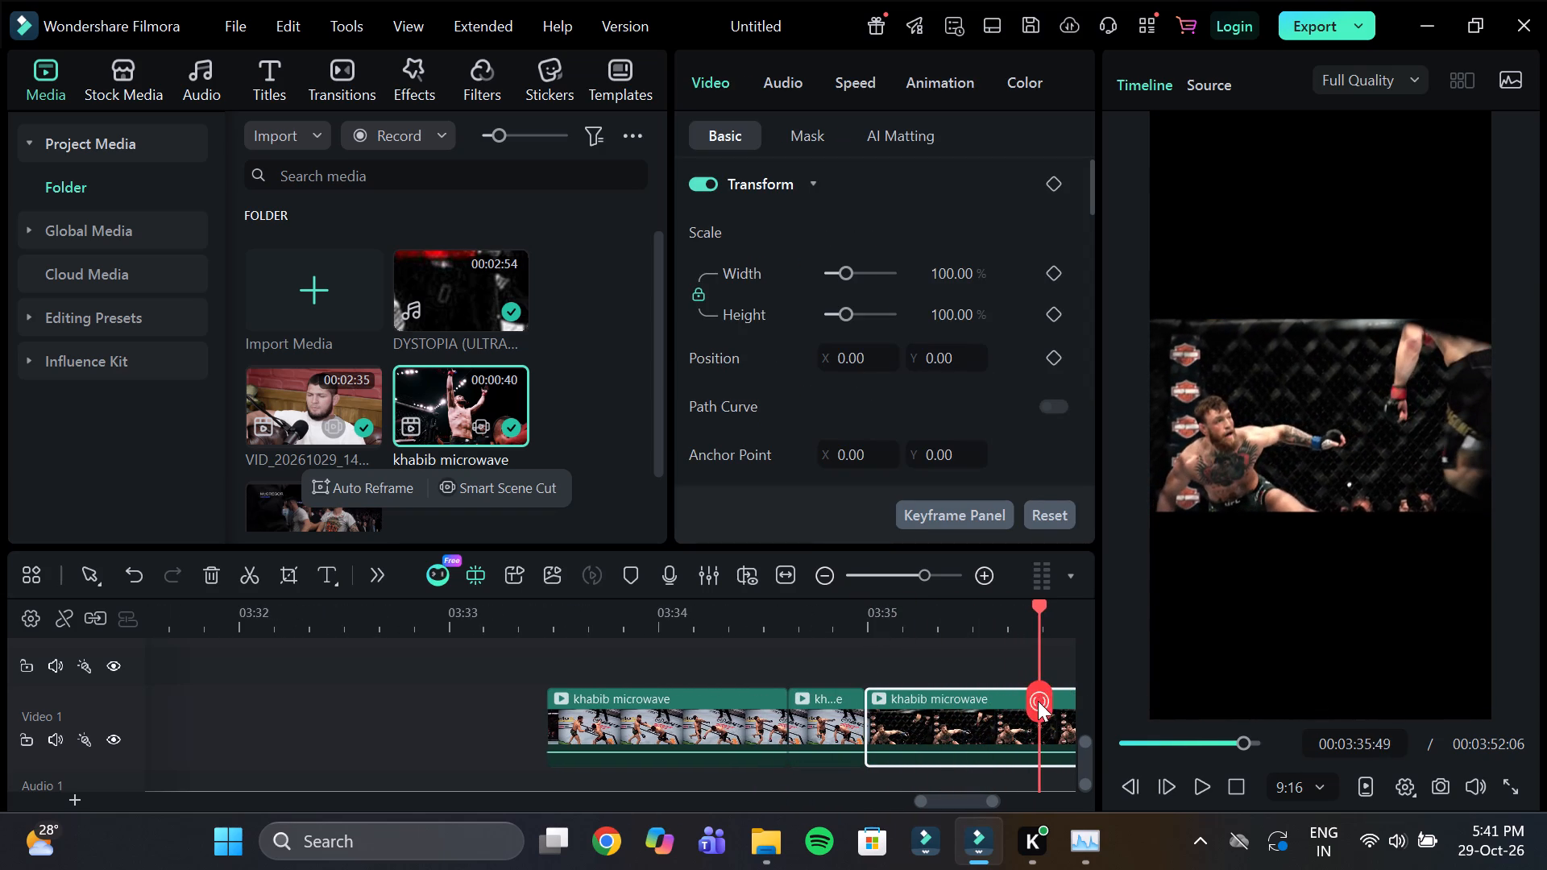
{"action": "left_click", "coordinate": [836, 721]}
{"action": "key", "text": "Delete"}
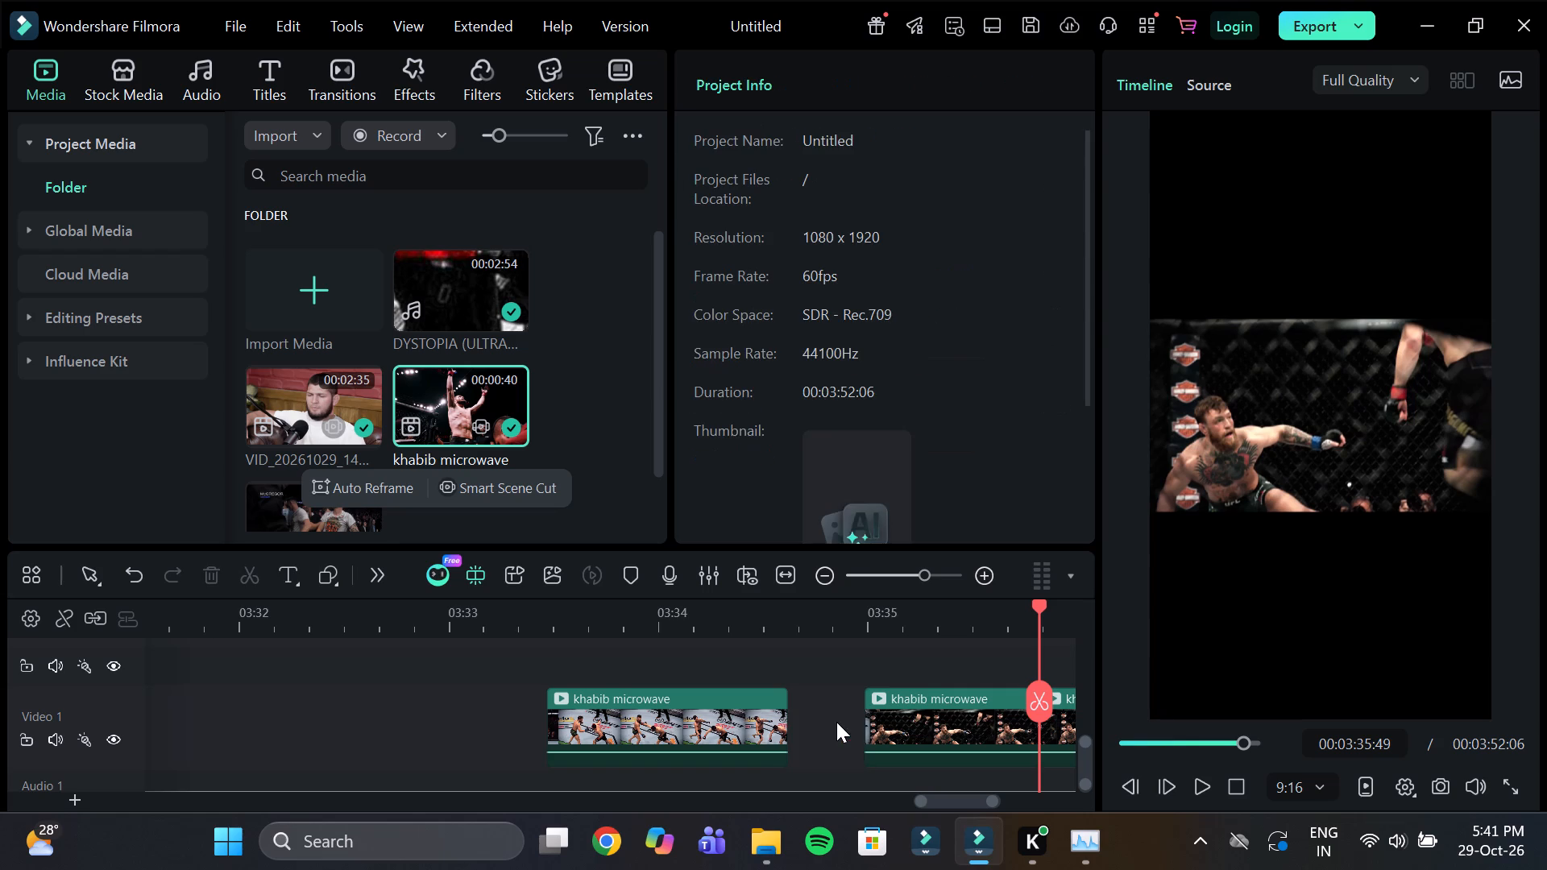
Isolate the through-the-fence striking shot with splits at 00:03:40:42 and 00:03:42:20, and delete the footage from 00:03:35:49 up to it.
{"action": "left_click", "coordinate": [1068, 625]}
{"action": "left_click_drag", "start_coordinate": [1062, 614], "coordinate": [1072, 645]}
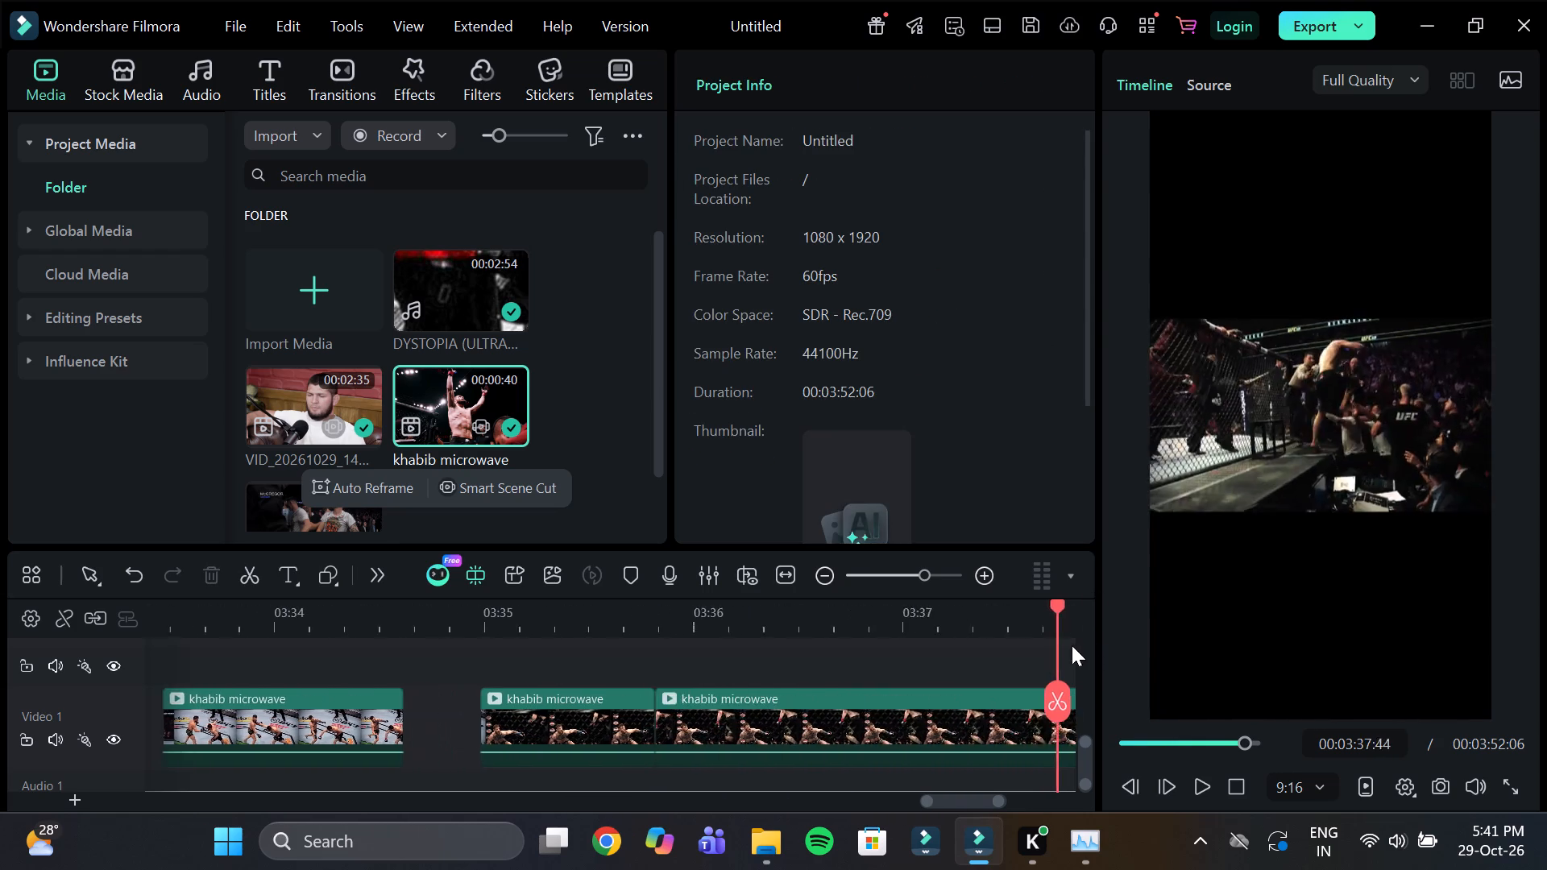
{"action": "left_click_drag", "start_coordinate": [1072, 645], "coordinate": [1081, 663]}
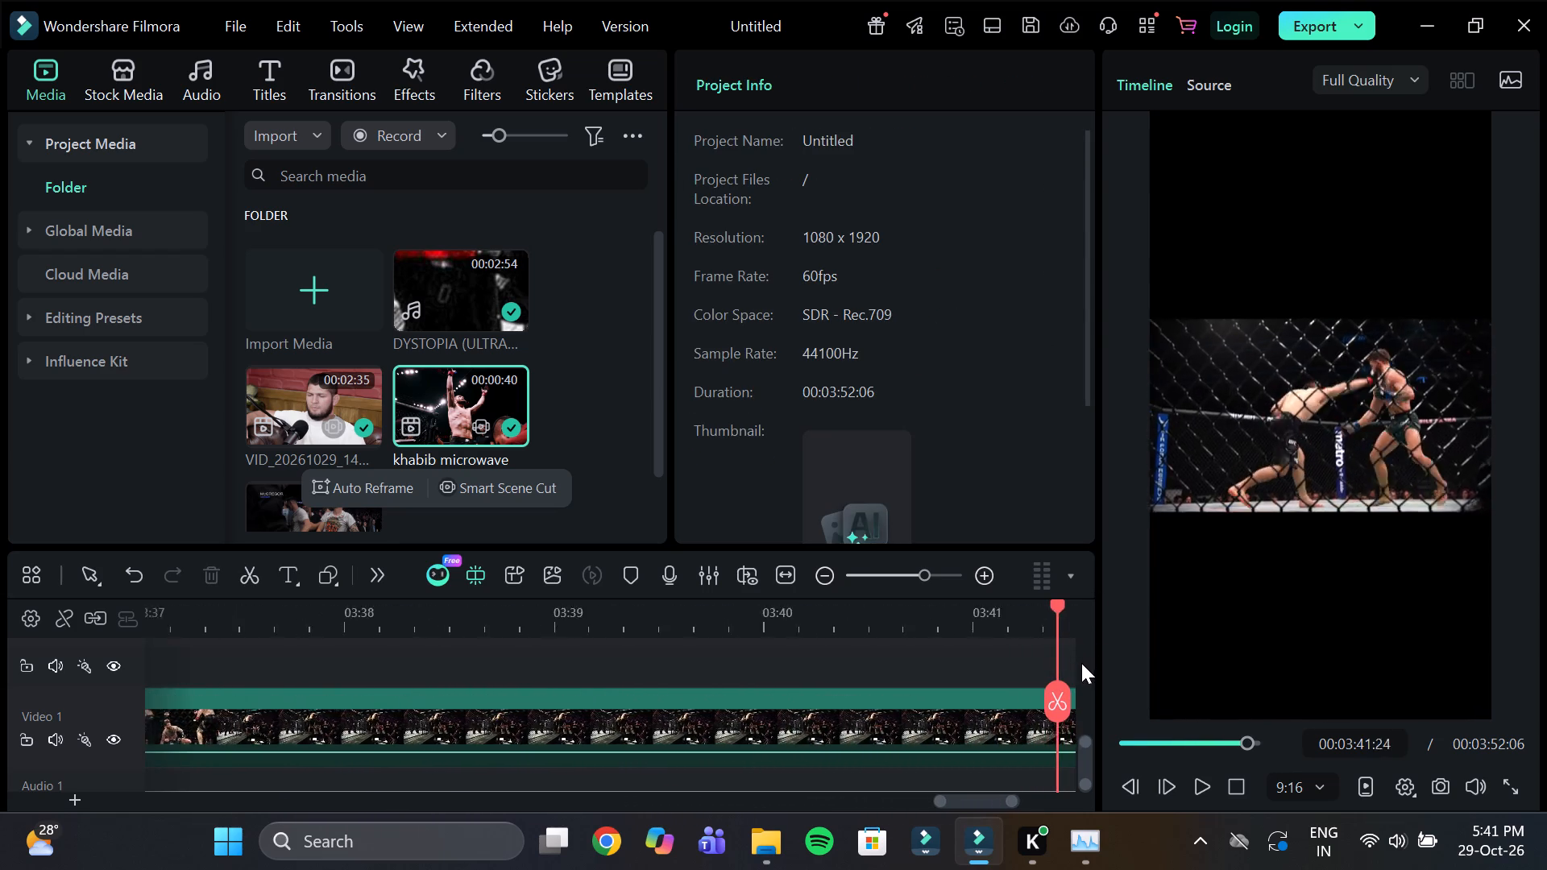
{"action": "left_click_drag", "start_coordinate": [1081, 663], "coordinate": [682, 706]}
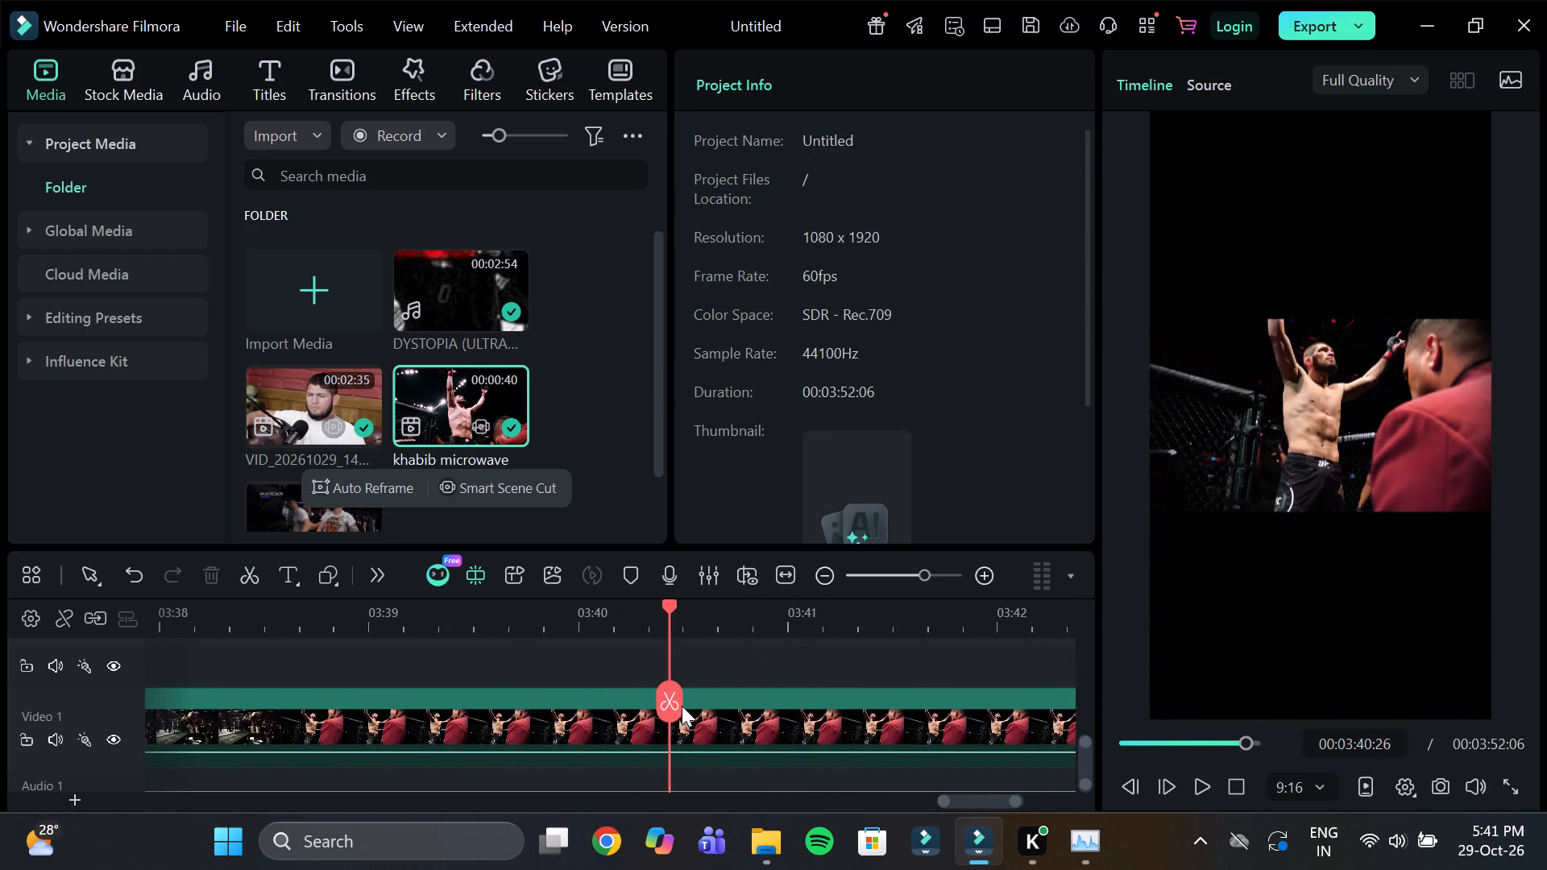
{"action": "left_click_drag", "start_coordinate": [682, 706], "coordinate": [727, 720]}
{"action": "left_click", "coordinate": [728, 715]}
{"action": "left_click", "coordinate": [688, 734]}
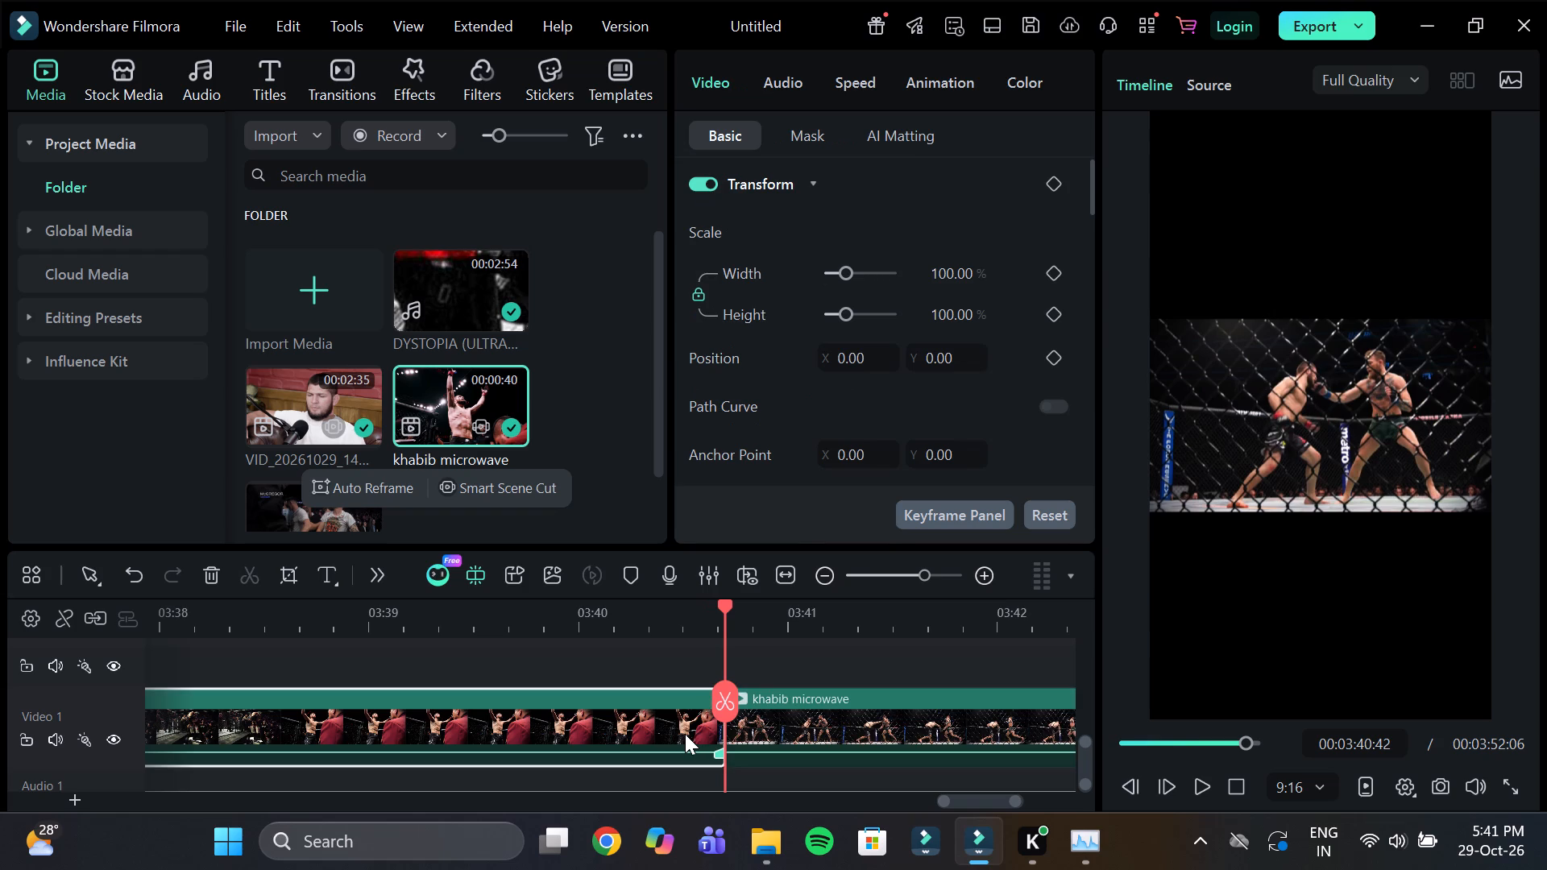
{"action": "key", "text": "Delete"}
{"action": "left_click", "coordinate": [786, 633]}
{"action": "left_click_drag", "start_coordinate": [786, 617], "coordinate": [1035, 706]}
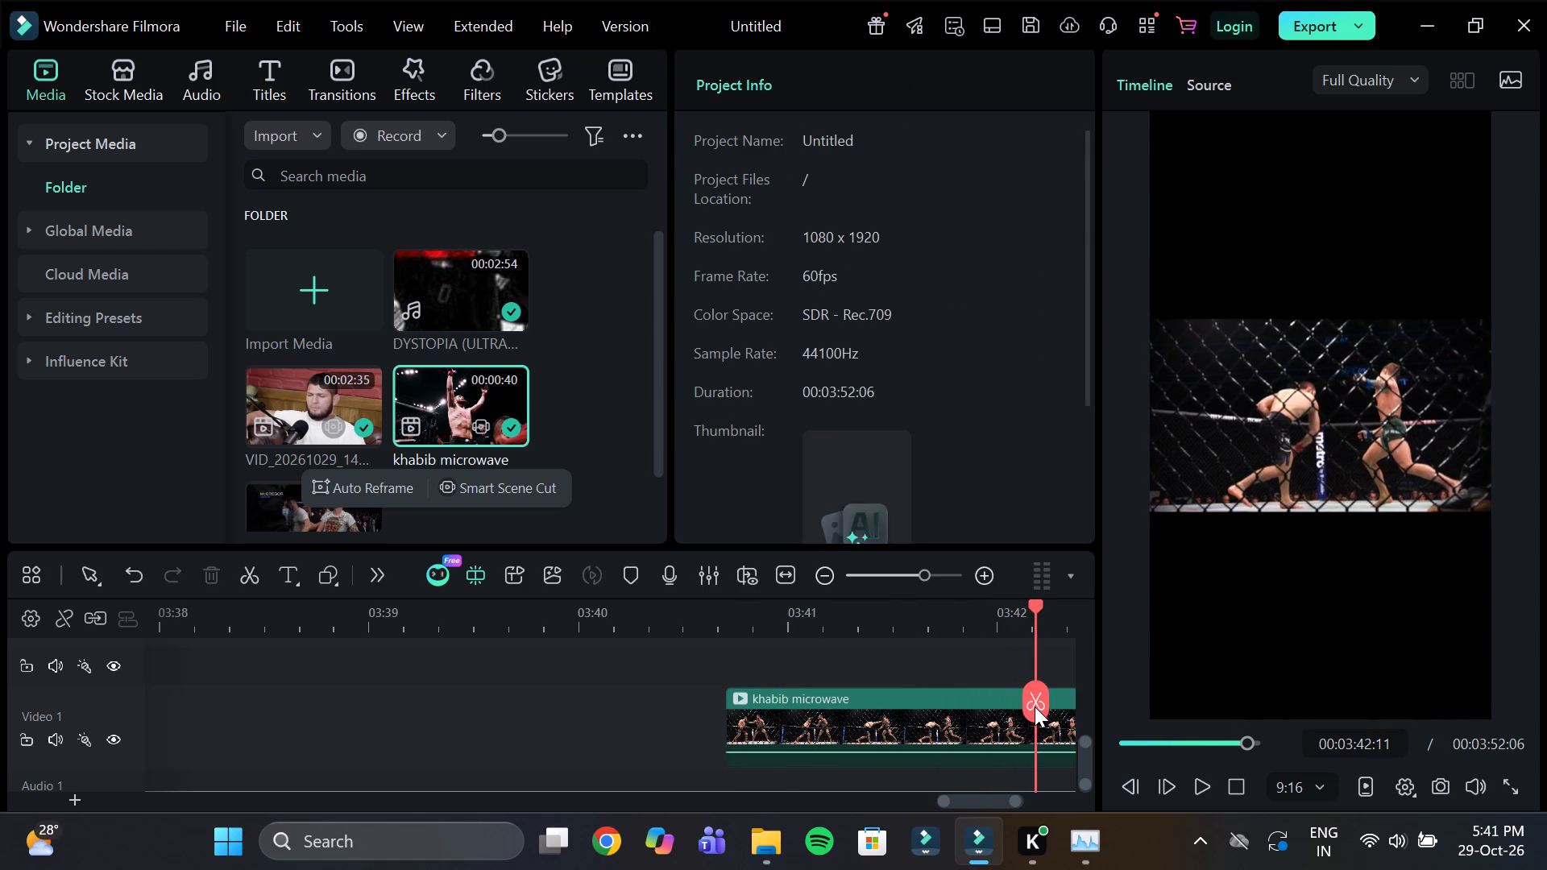
{"action": "left_click_drag", "start_coordinate": [1035, 706], "coordinate": [956, 732]}
{"action": "left_click", "coordinate": [944, 703]}
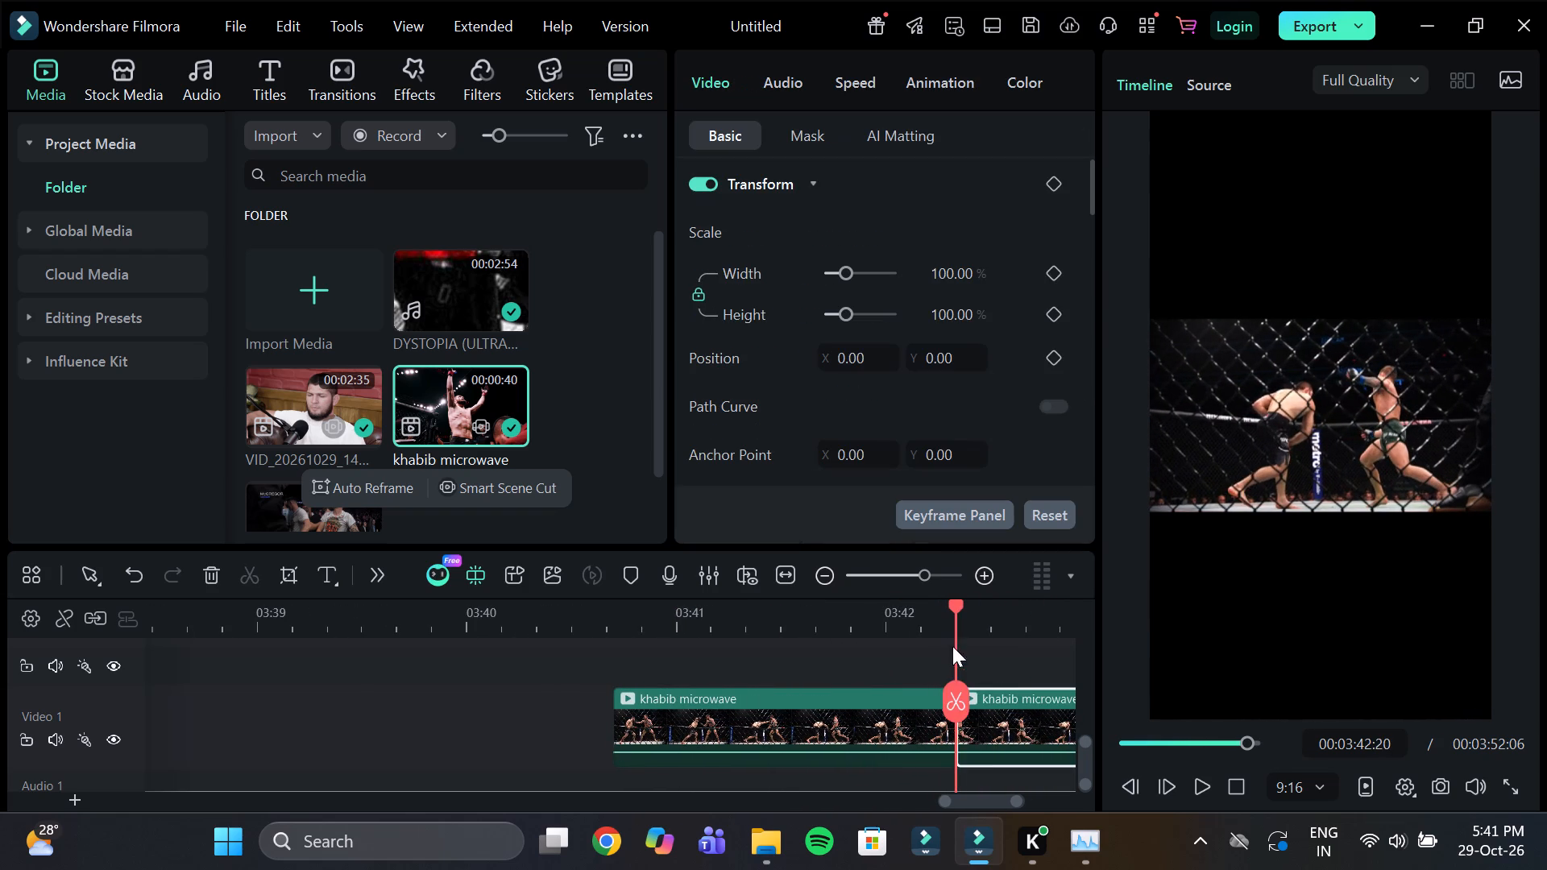
Scrub through the rest of khabib microwave and delete all footage after the cut at 00:03:42:20.
{"action": "left_click_drag", "start_coordinate": [955, 616], "coordinate": [1075, 690]}
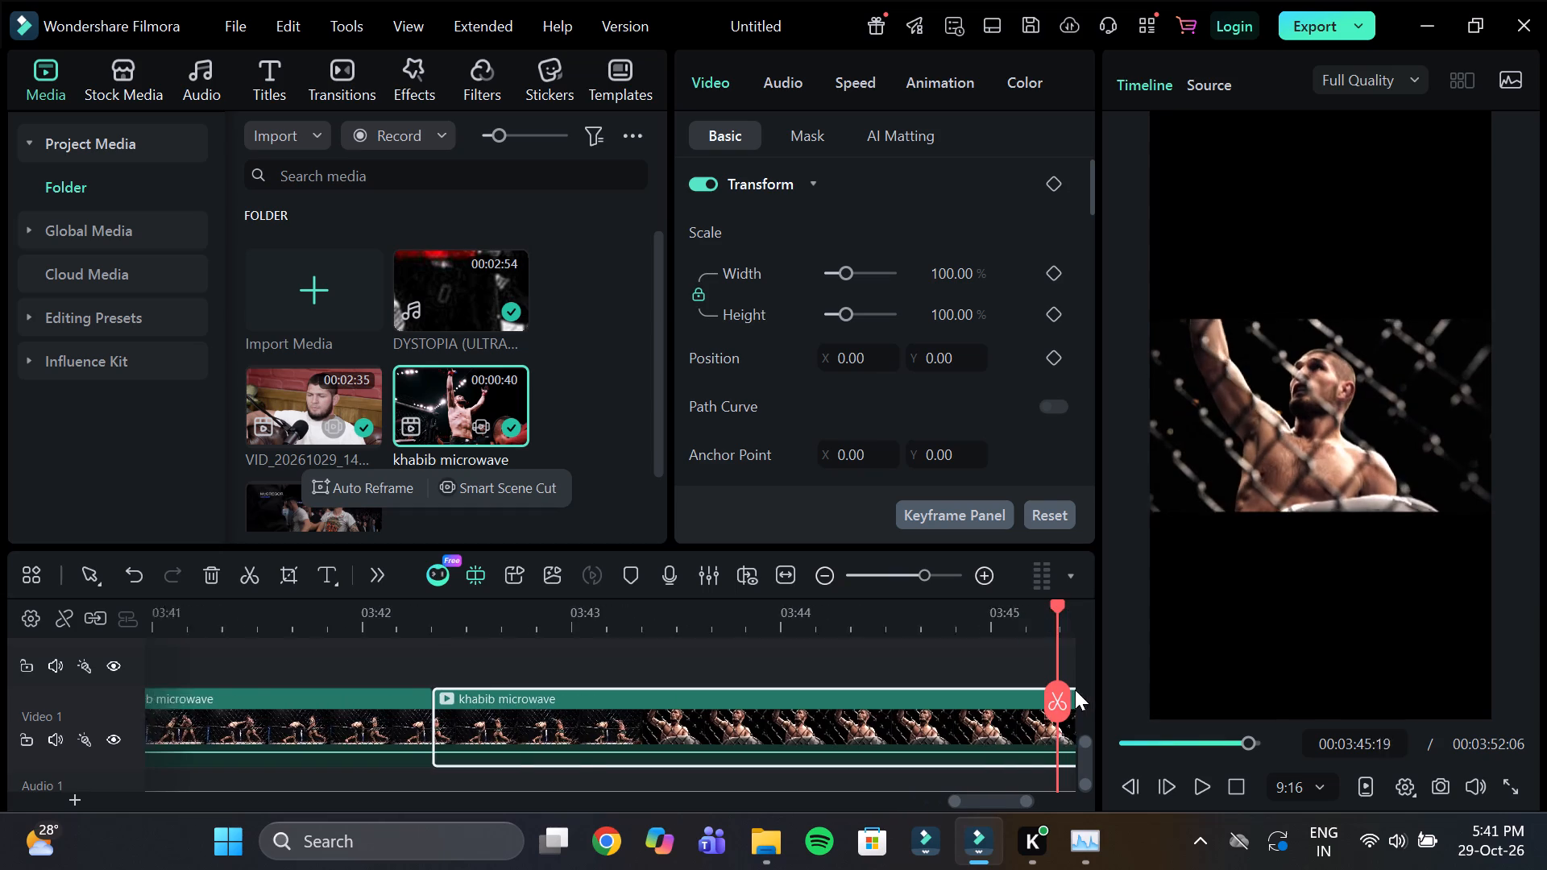
{"action": "left_click_drag", "start_coordinate": [1075, 690], "coordinate": [707, 691]}
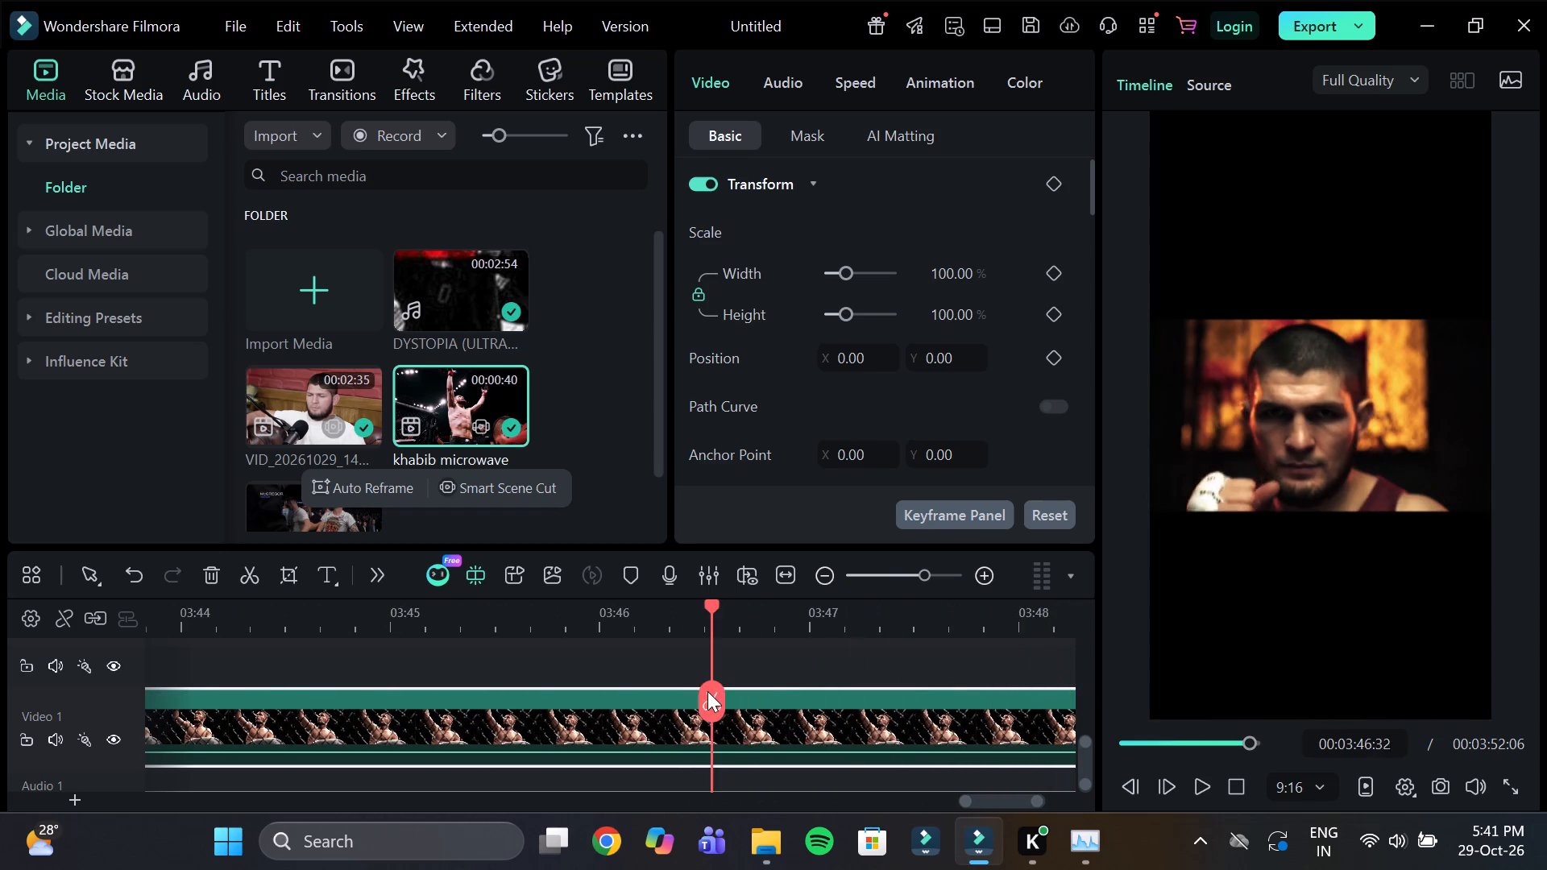
{"action": "left_click_drag", "start_coordinate": [707, 691], "coordinate": [1078, 744]}
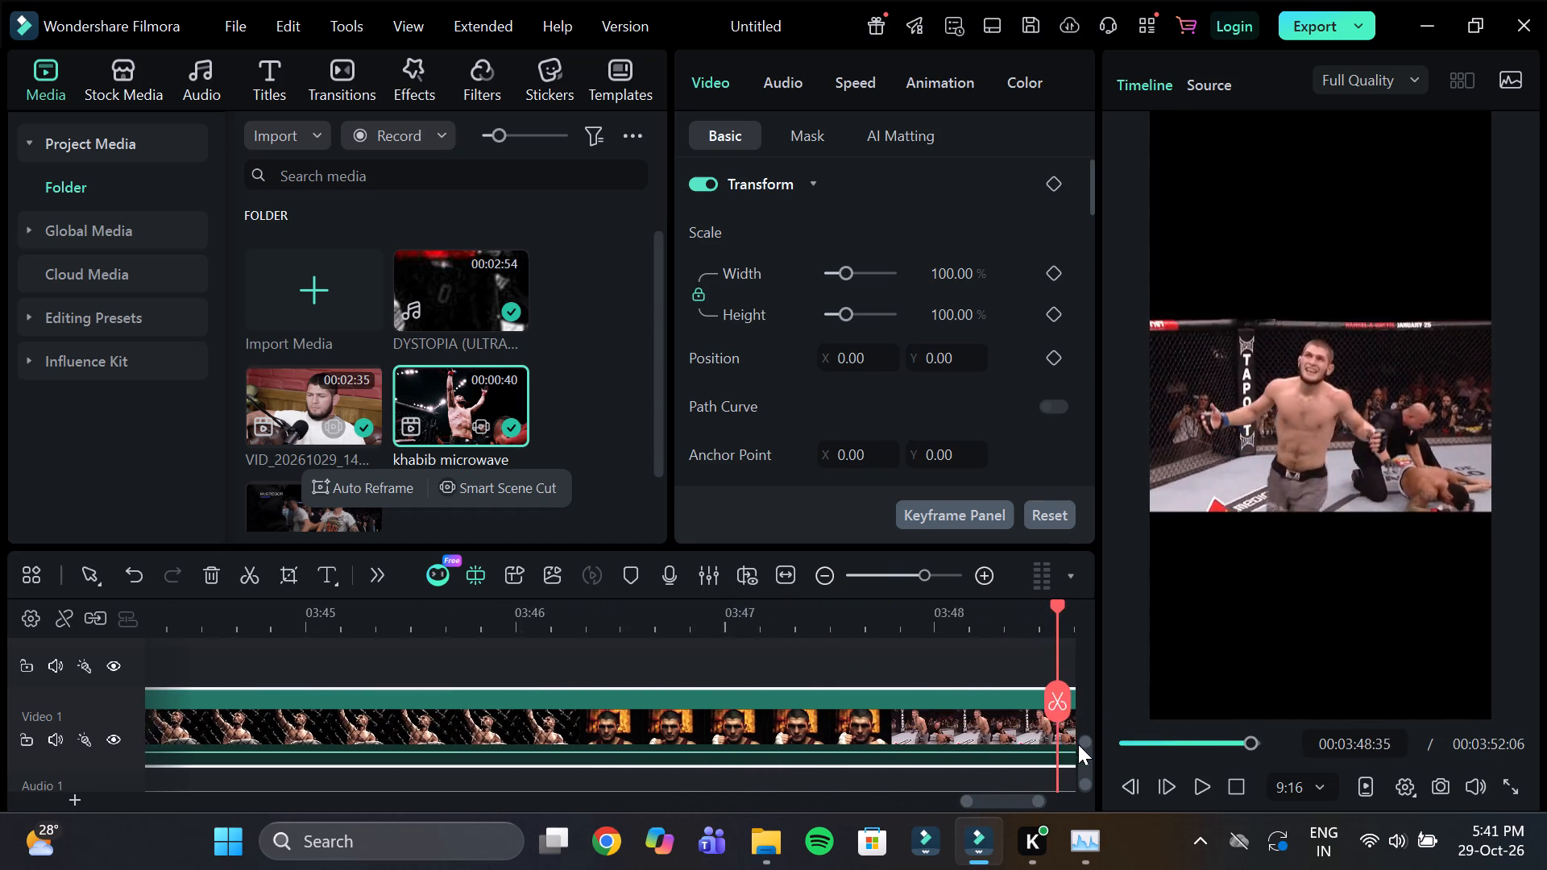
{"action": "left_click_drag", "start_coordinate": [1078, 744], "coordinate": [1074, 744]}
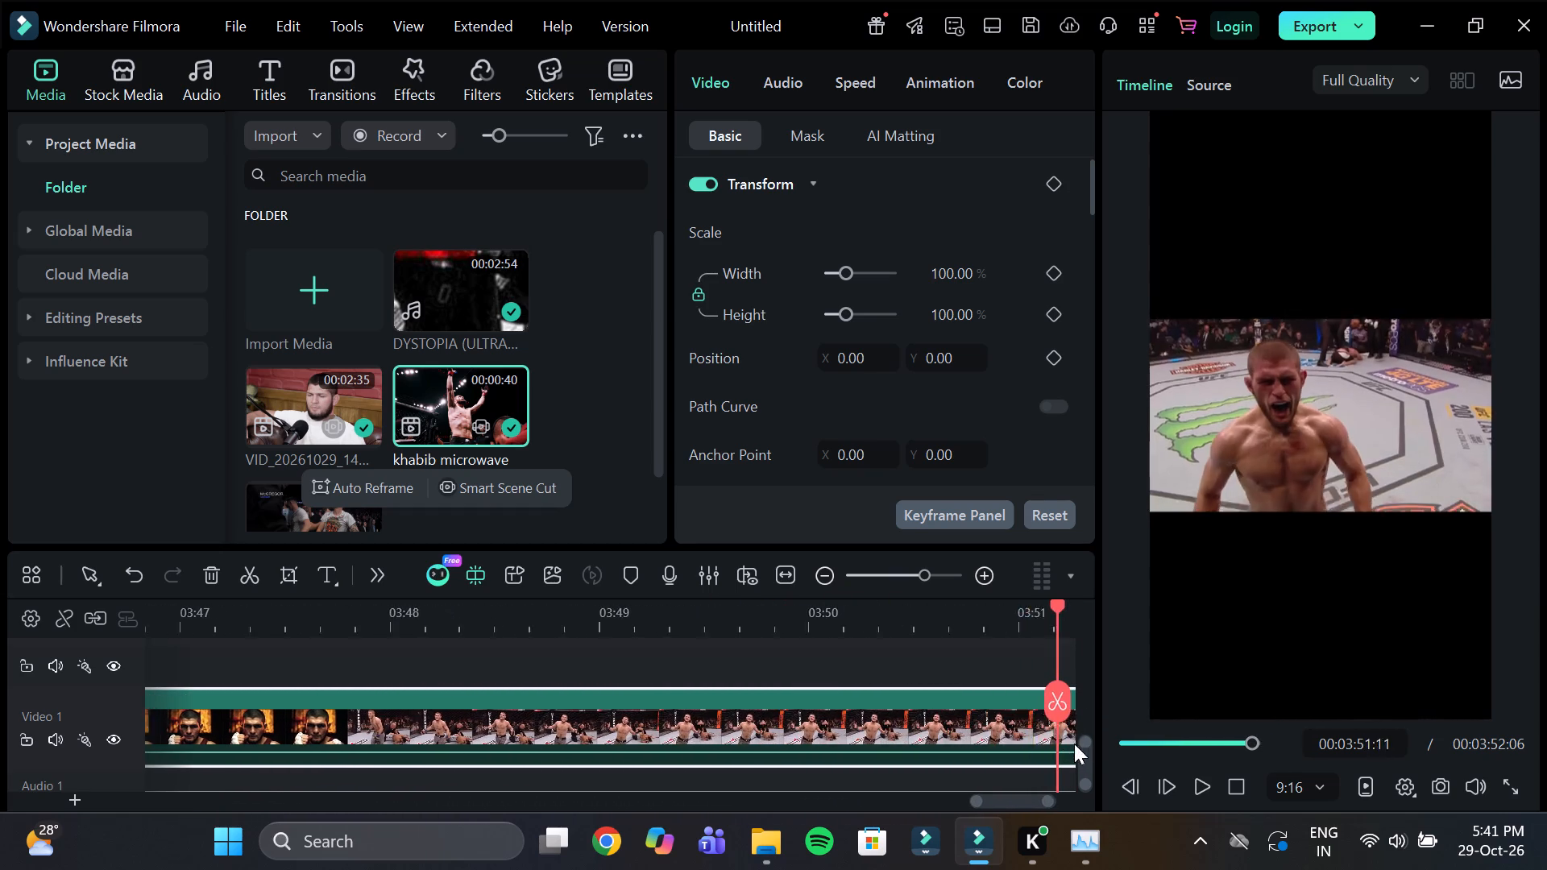
{"action": "left_click_drag", "start_coordinate": [1074, 744], "coordinate": [1024, 739]}
{"action": "left_click", "coordinate": [703, 723]}
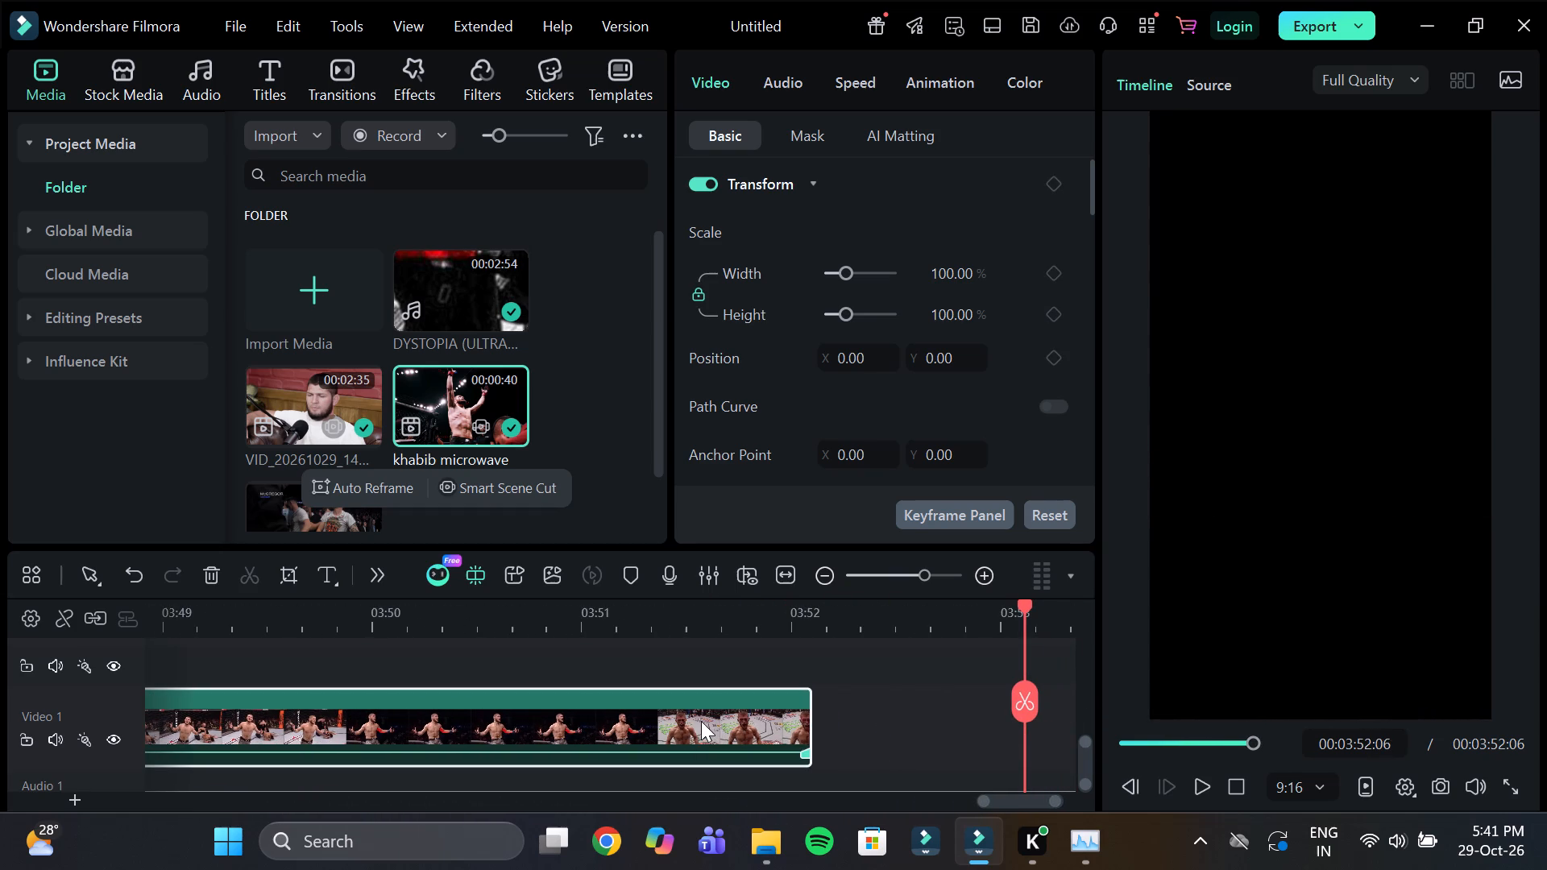
{"action": "key", "text": "Delete"}
Return to the assembled edit near the timeline start and place the playhead at about 00:00:10:26.
{"action": "left_click_drag", "start_coordinate": [672, 623], "coordinate": [454, 644]}
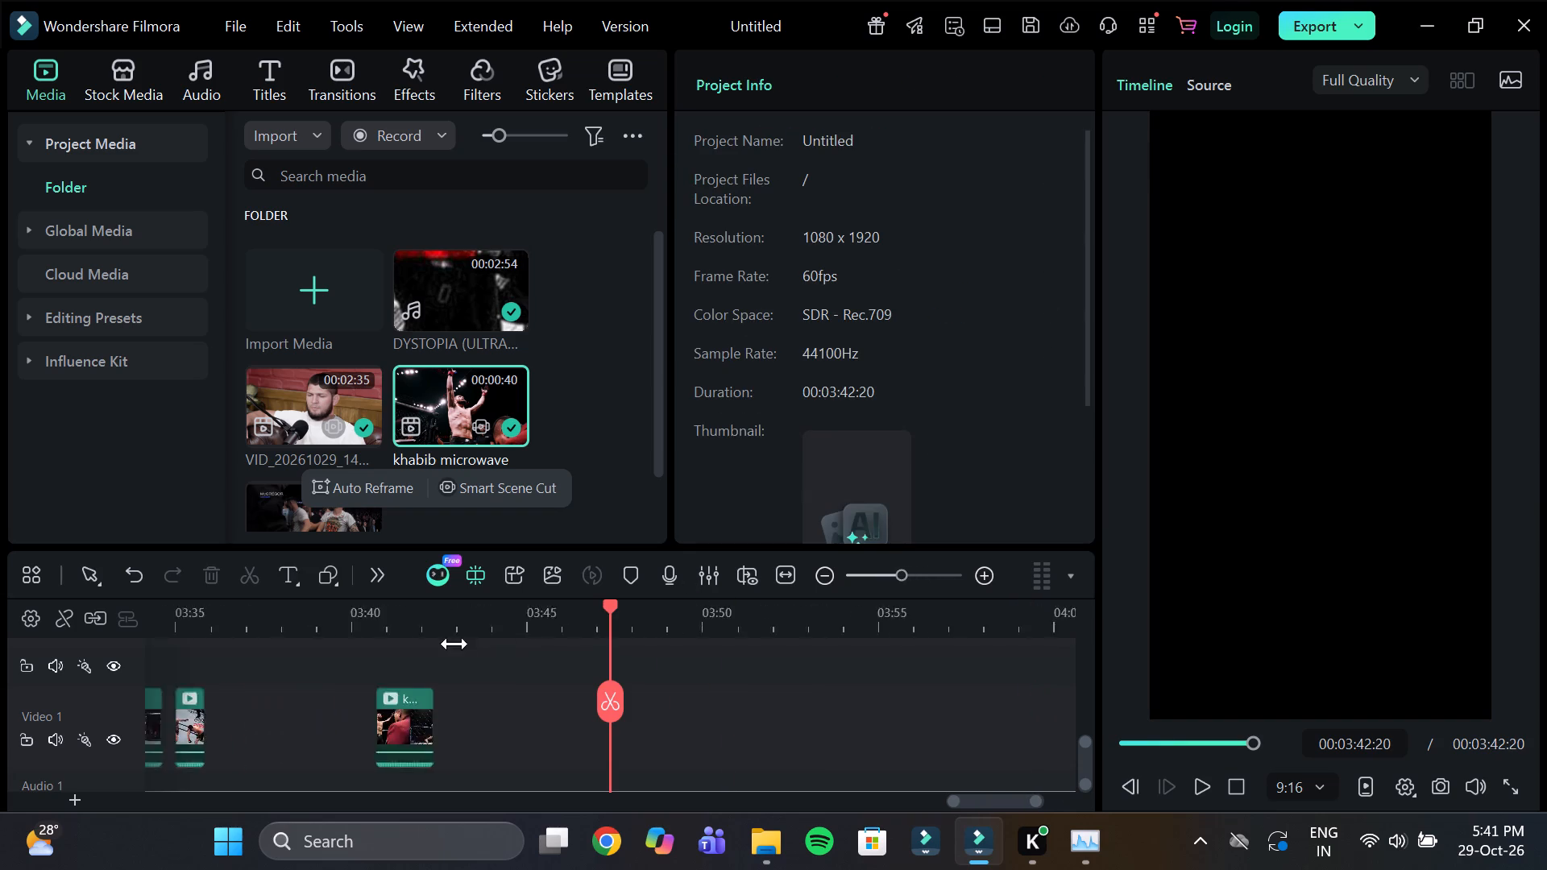
{"action": "left_click_drag", "start_coordinate": [454, 644], "coordinate": [165, 667]}
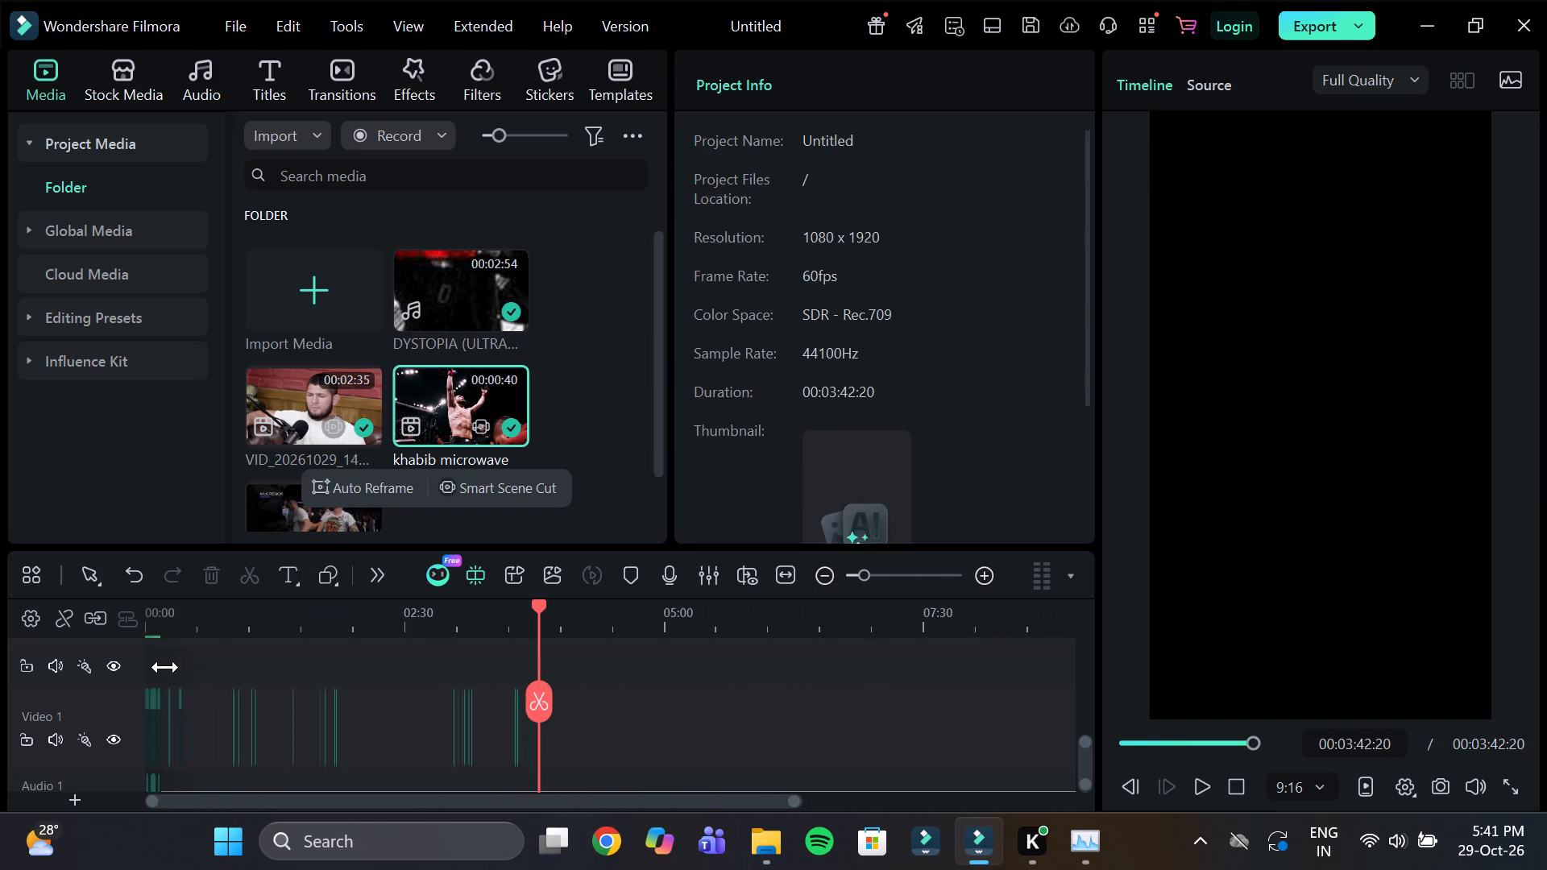
{"action": "left_click_drag", "start_coordinate": [165, 667], "coordinate": [173, 668]}
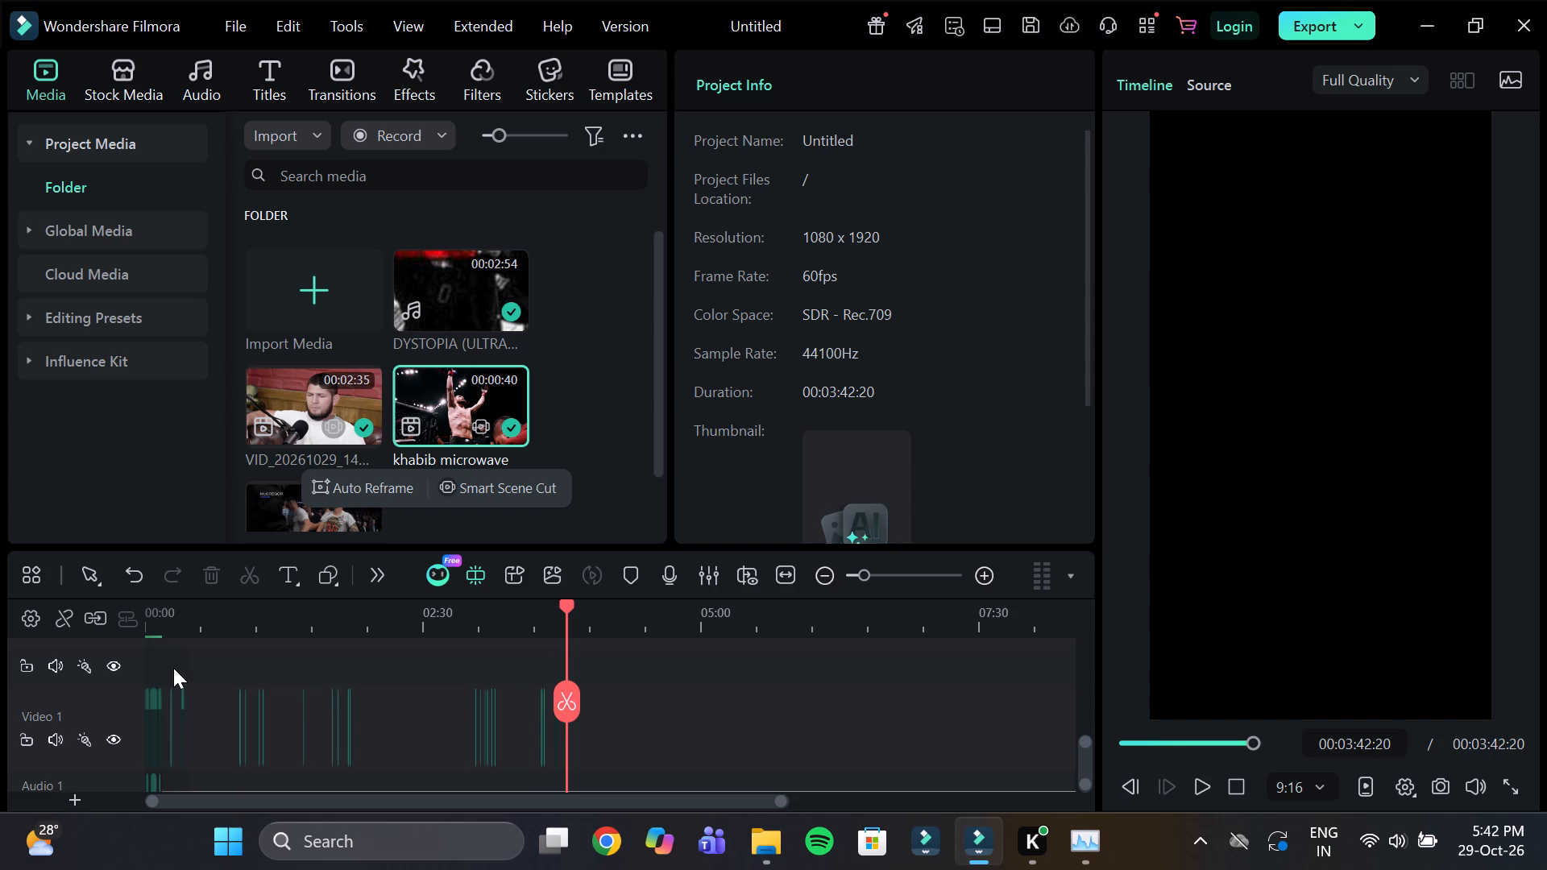
{"action": "left_click", "coordinate": [165, 632]}
{"action": "left_click_drag", "start_coordinate": [185, 625], "coordinate": [288, 633]}
{"action": "left_click_drag", "start_coordinate": [331, 628], "coordinate": [308, 625]}
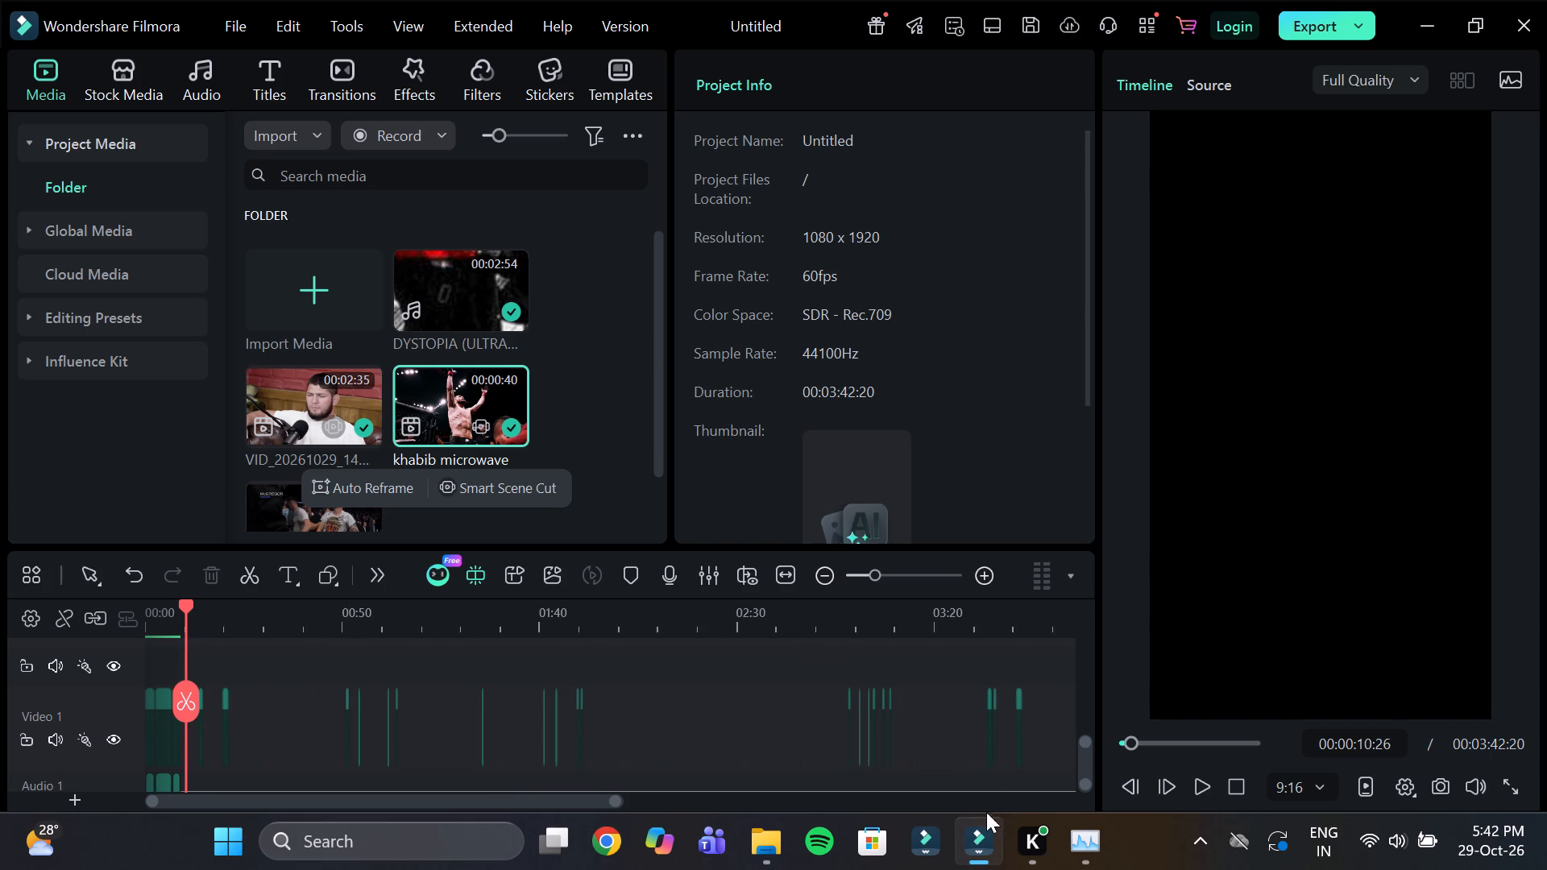
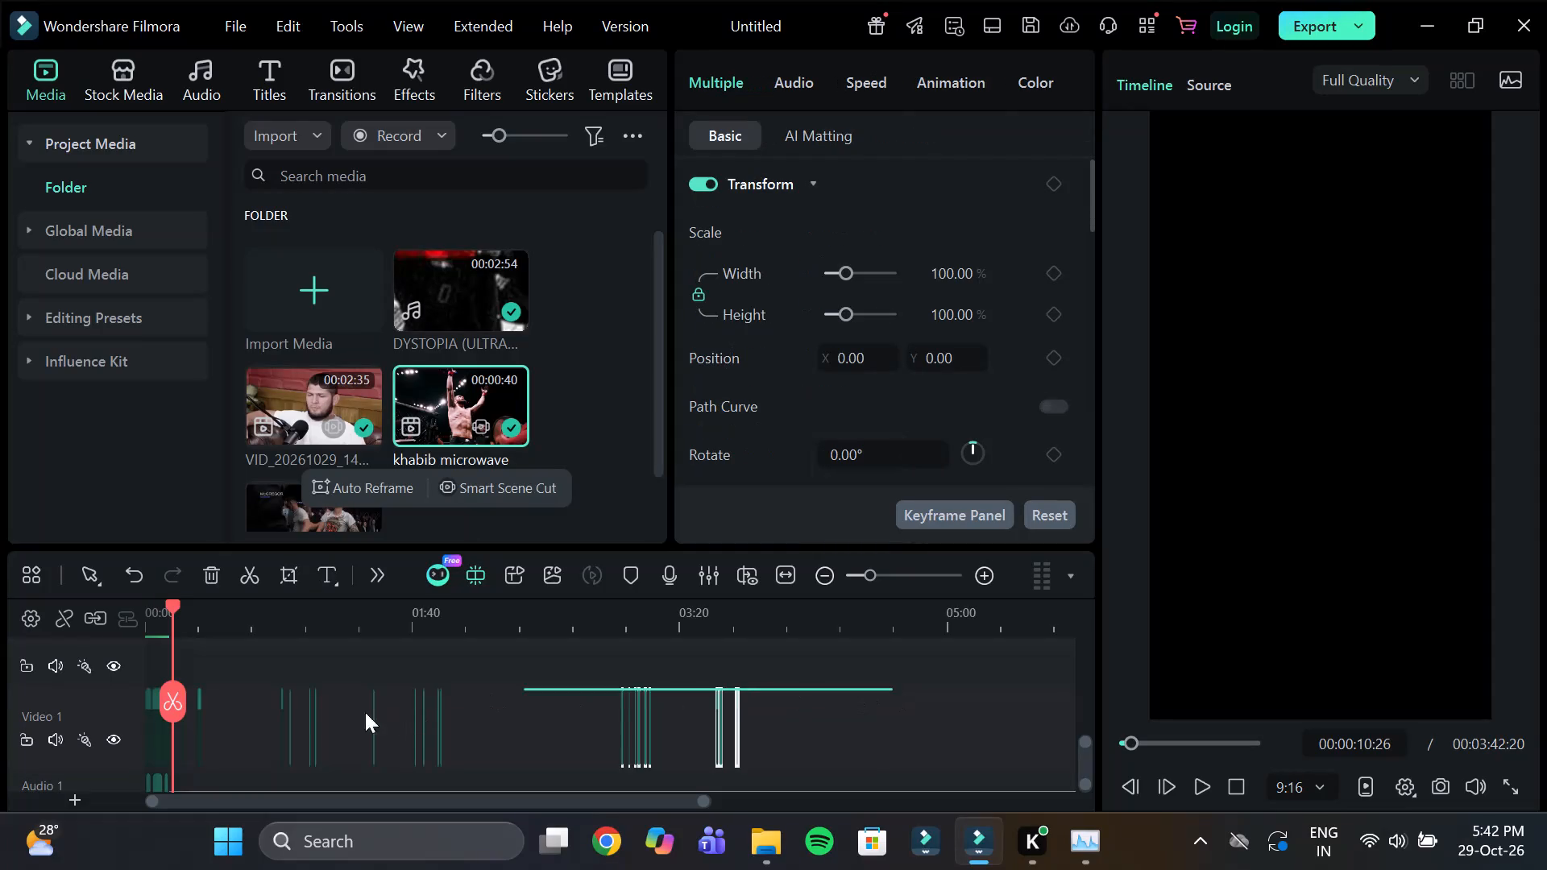
Close the gaps between the selected shots running from about 00:00:50 to 00:03:42.
{"action": "left_click_drag", "start_coordinate": [201, 622], "coordinate": [277, 634]}
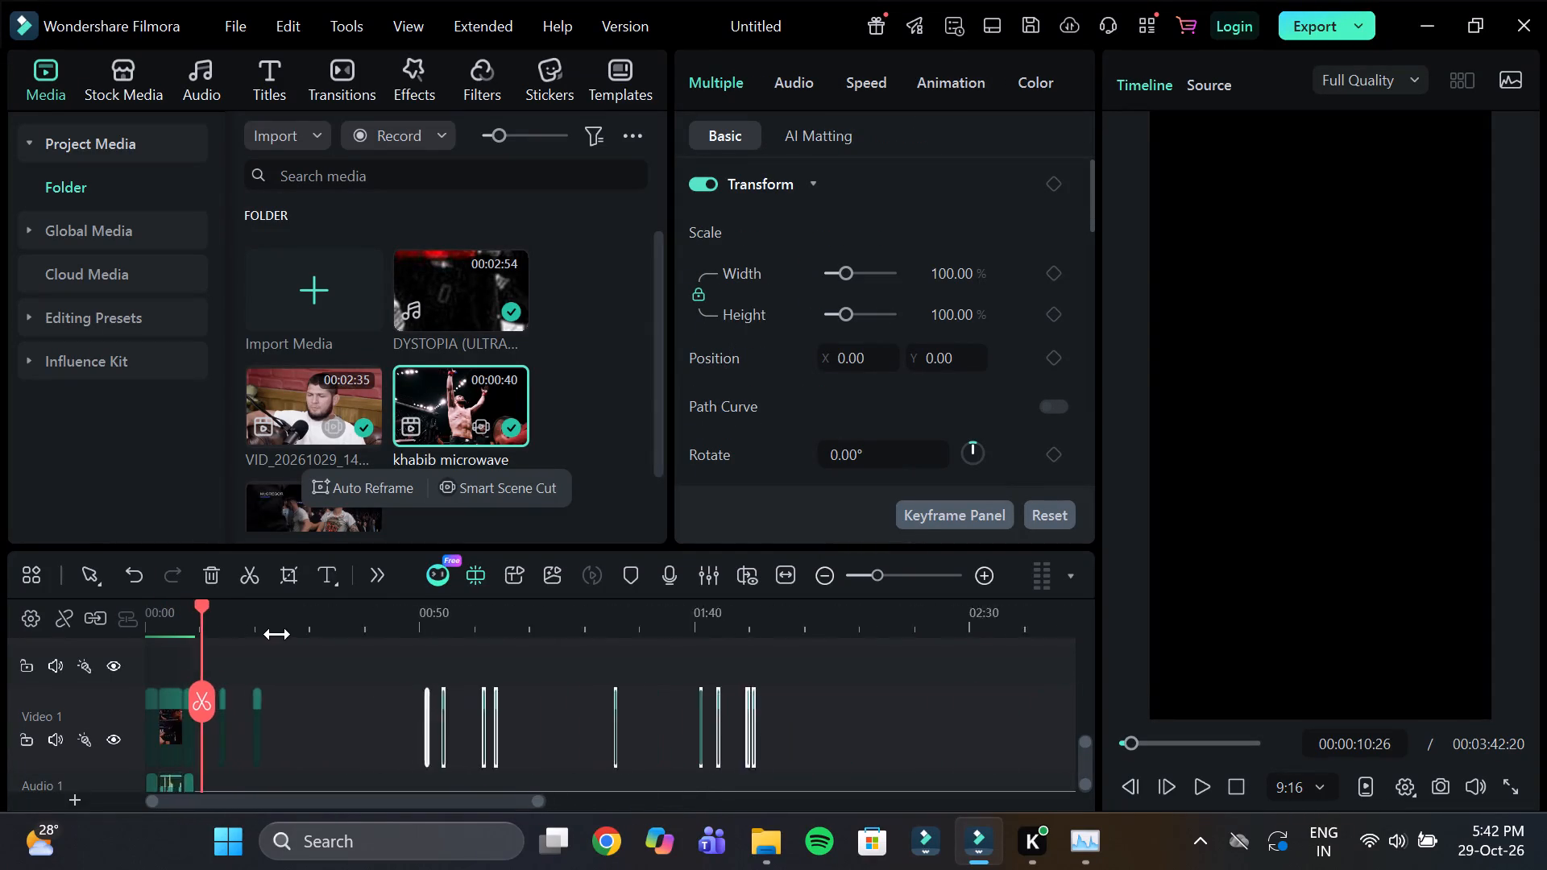
{"action": "left_click_drag", "start_coordinate": [277, 634], "coordinate": [226, 638]}
{"action": "right_click", "coordinate": [319, 735]}
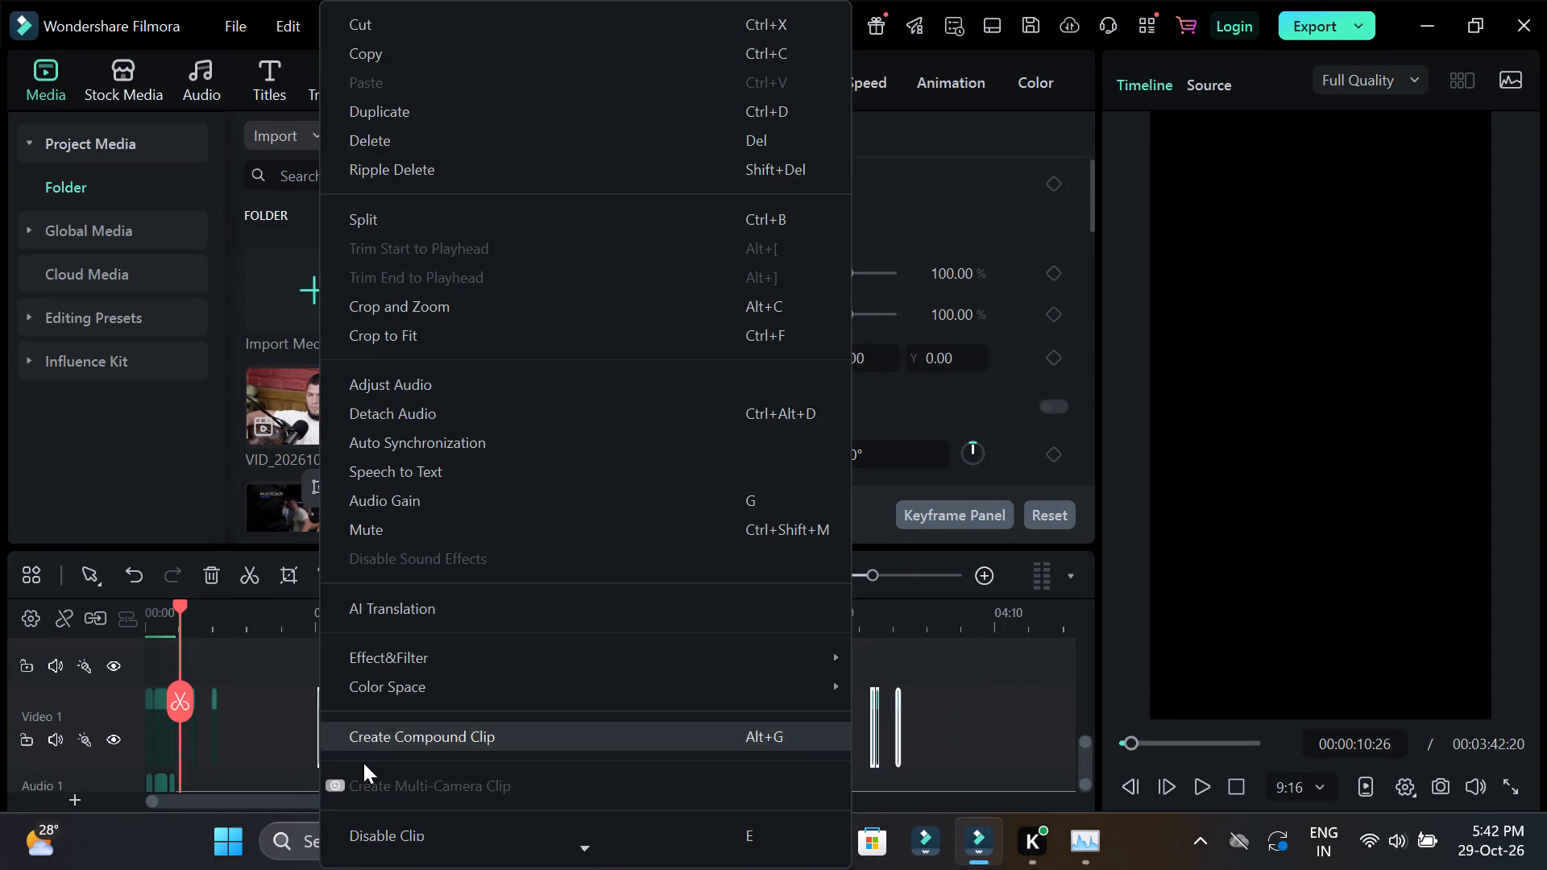
{"action": "left_click", "coordinate": [434, 704]}
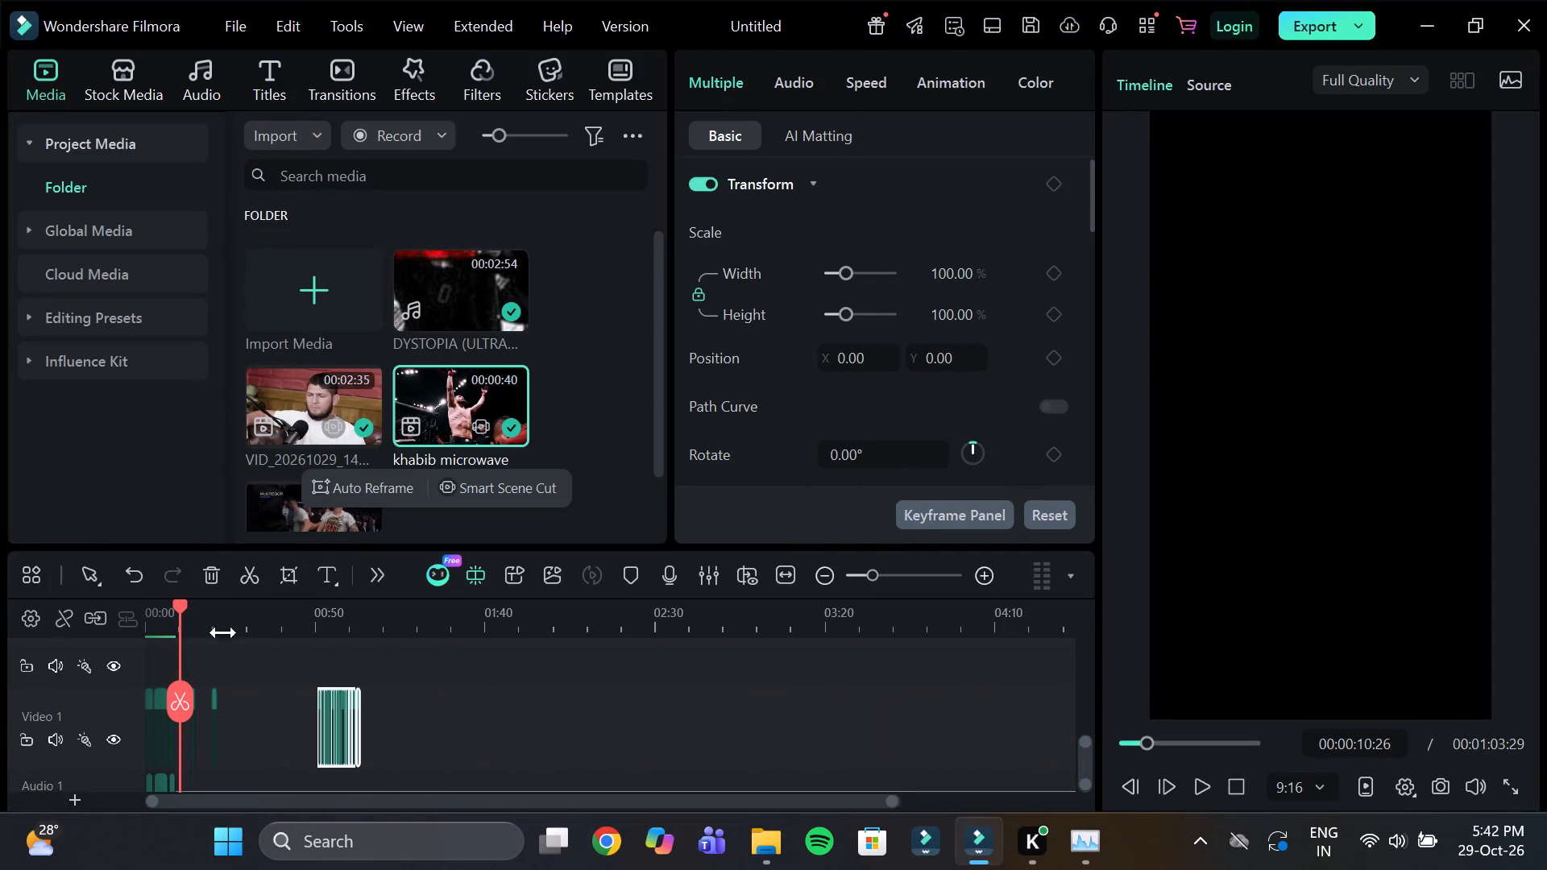
Select all the cut shots after the opening clips, from about 00:00:13 onward, and close the gaps between them.
{"action": "left_click", "coordinate": [194, 620]}
{"action": "left_click_drag", "start_coordinate": [270, 619], "coordinate": [373, 668]}
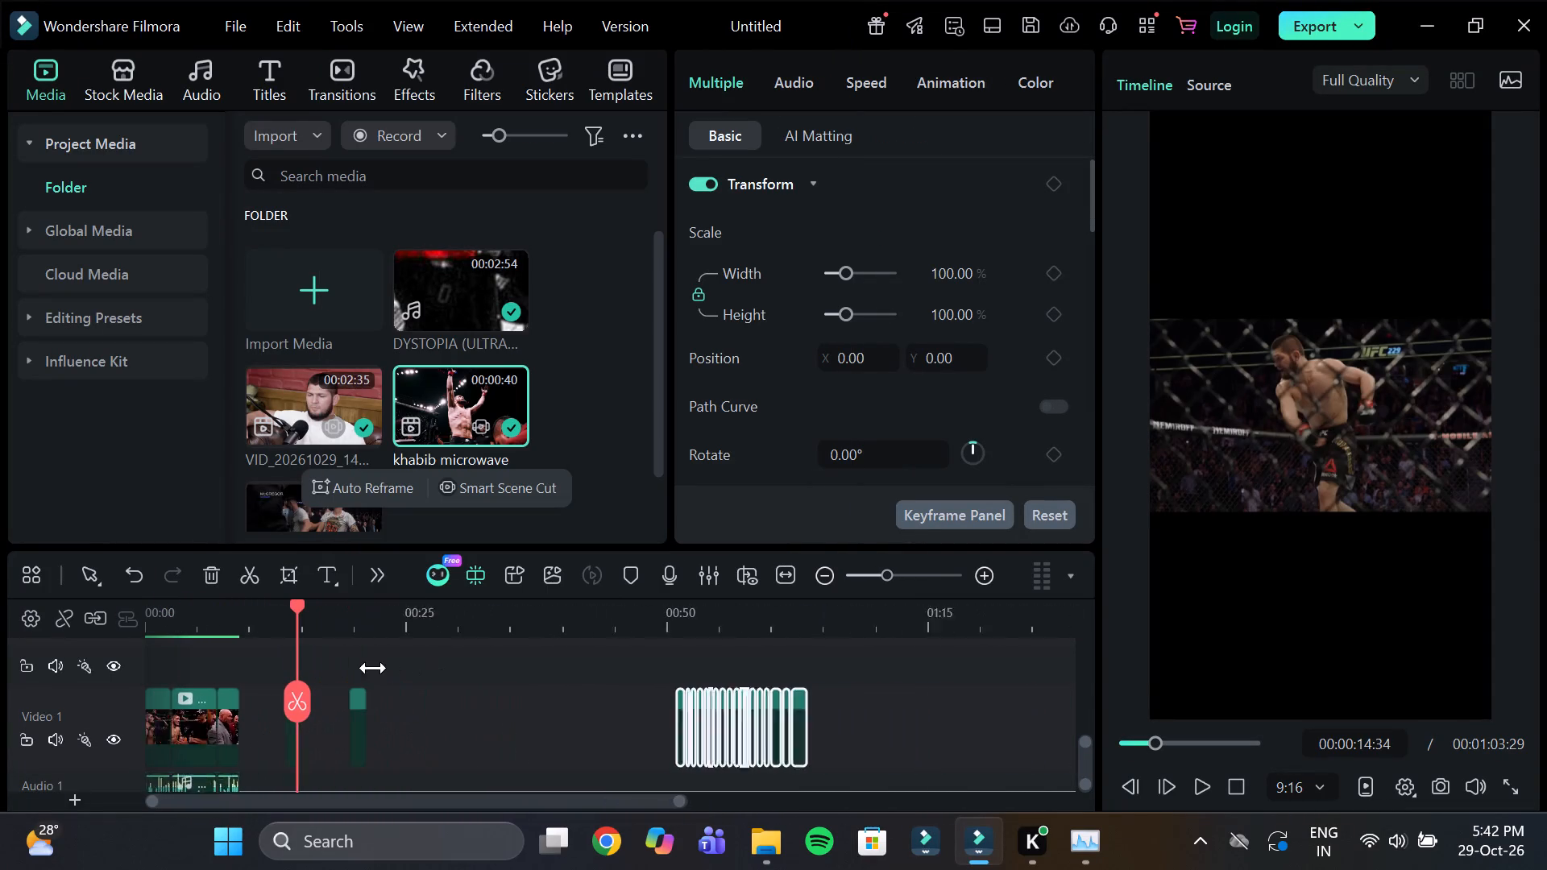
{"action": "left_click_drag", "start_coordinate": [373, 668], "coordinate": [363, 666]}
{"action": "left_click_drag", "start_coordinate": [793, 706], "coordinate": [253, 738]}
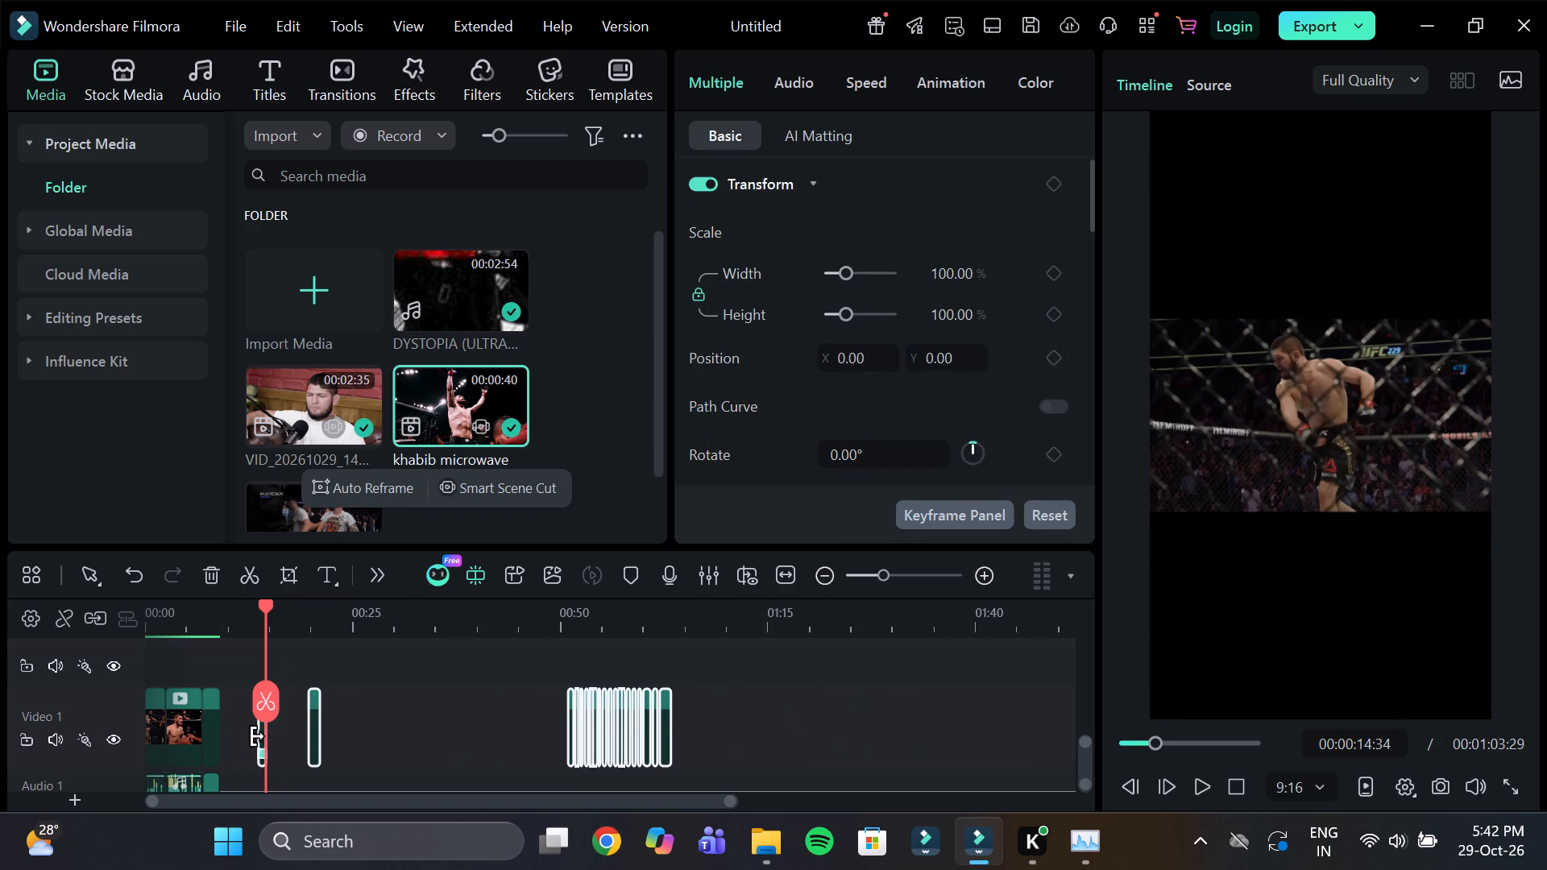
{"action": "right_click", "coordinate": [262, 736]}
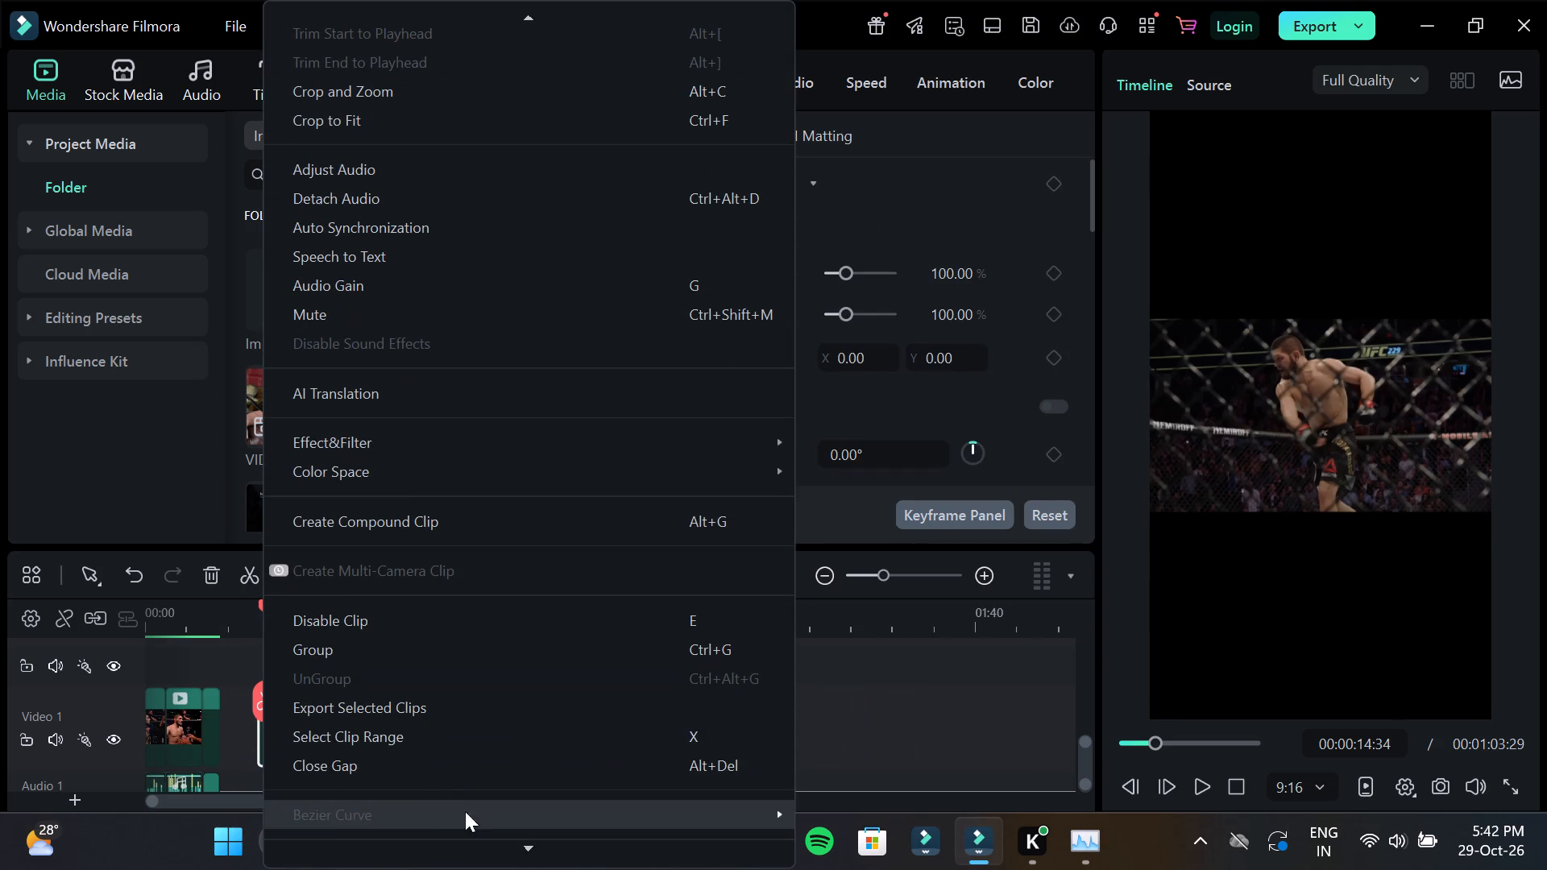
{"action": "left_click", "coordinate": [425, 773]}
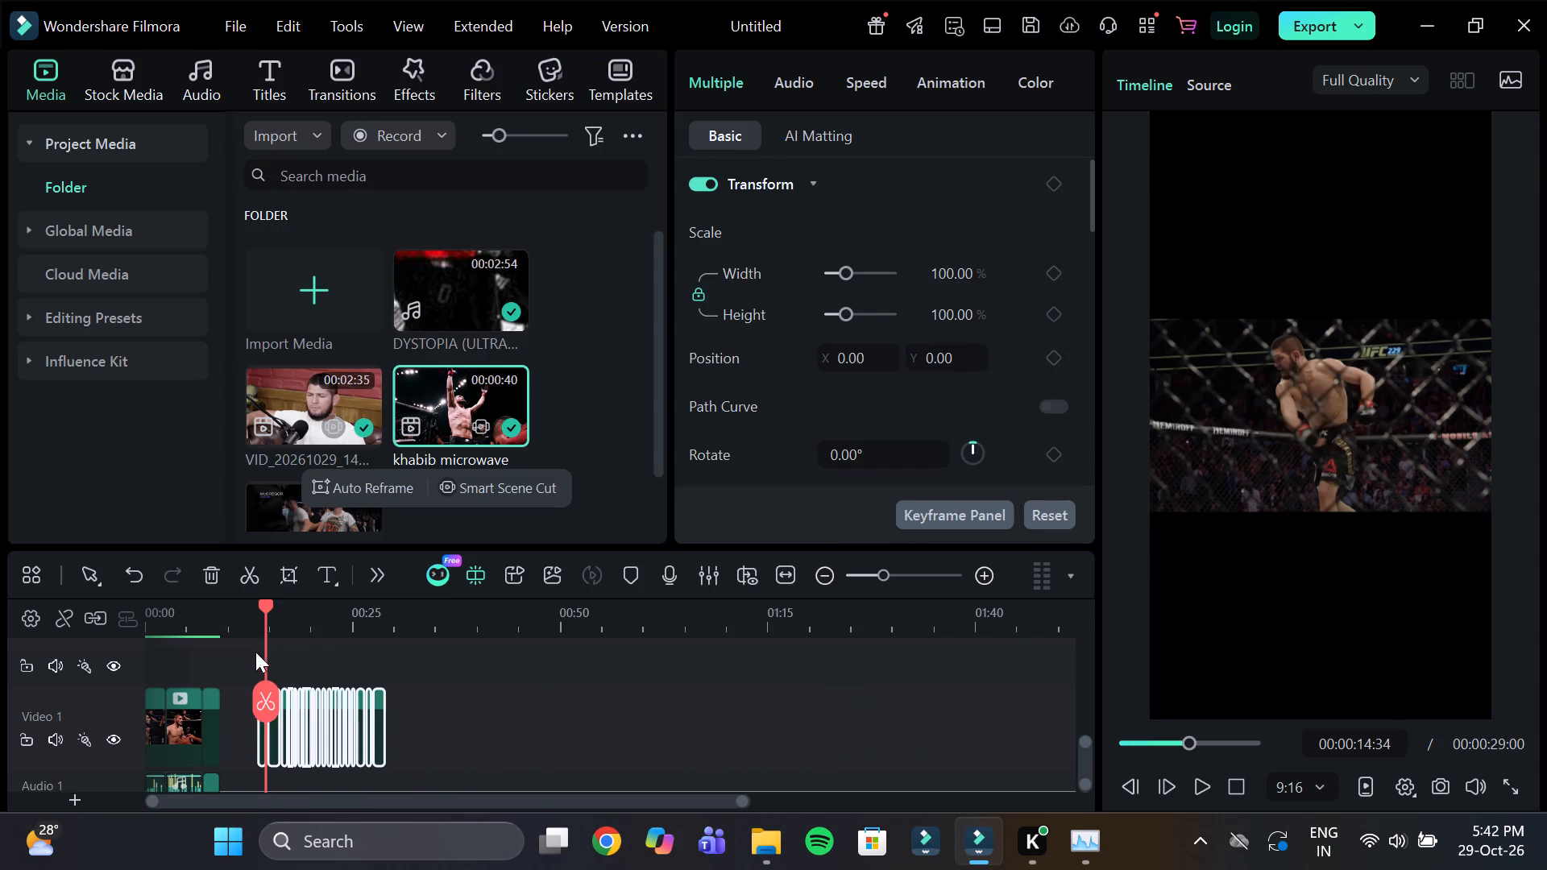
Scrub through the joined shots from about 00:00:15:20 to 00:00:18:33 to review them against the music's beat markers.
{"action": "left_click", "coordinate": [234, 630]}
{"action": "left_click_drag", "start_coordinate": [299, 628], "coordinate": [468, 666]}
{"action": "scroll", "coordinate": [684, 722], "scroll_direction": "down", "scroll_amount": 1}
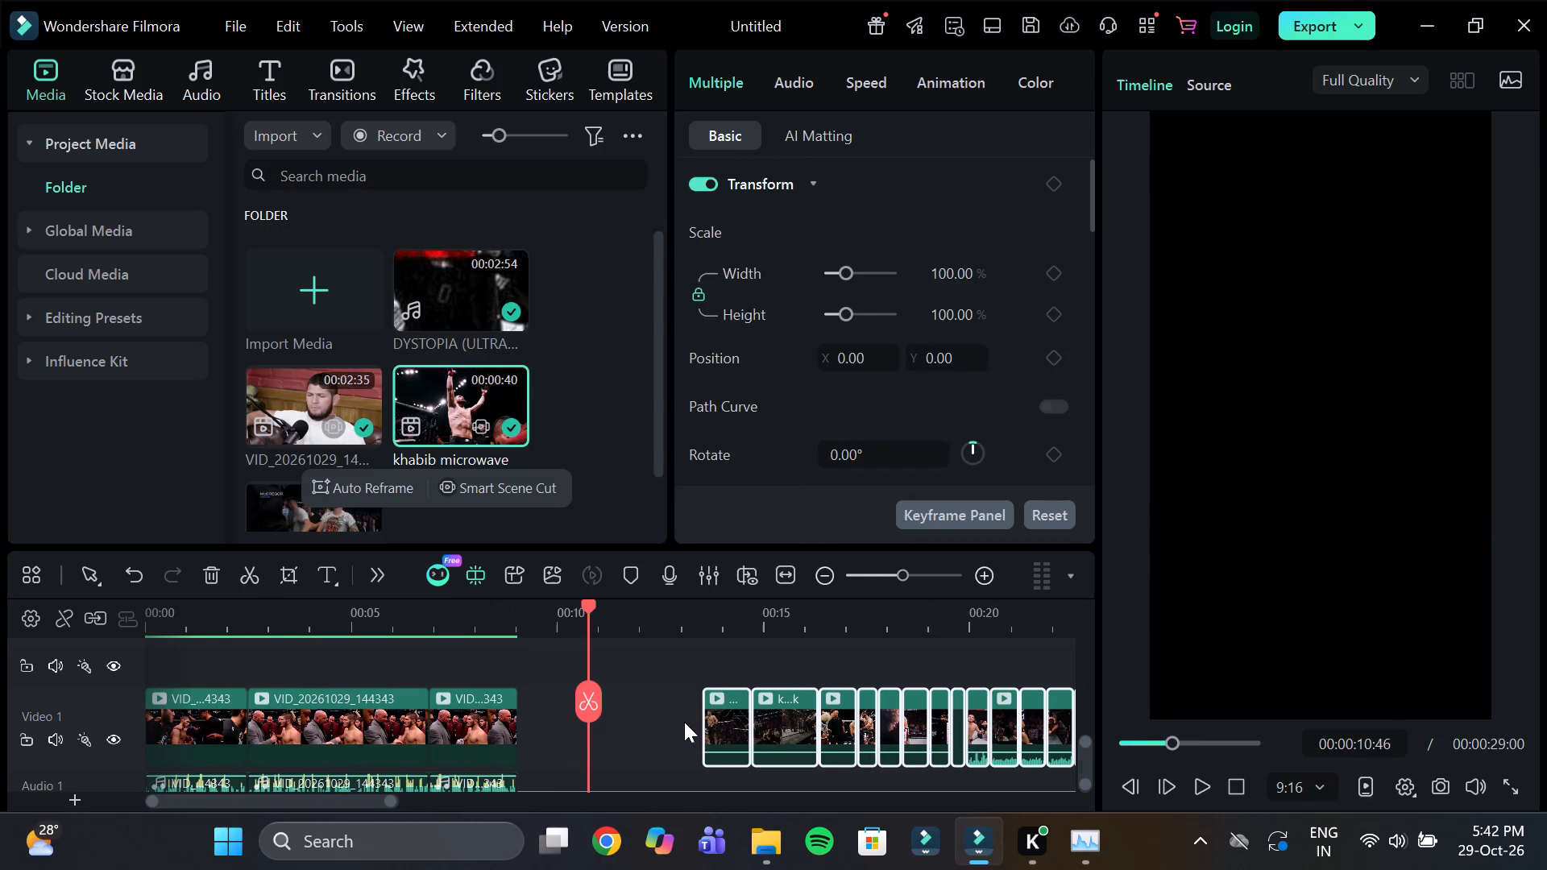
{"action": "left_click", "coordinate": [777, 625]}
{"action": "left_click_drag", "start_coordinate": [778, 616], "coordinate": [780, 617]}
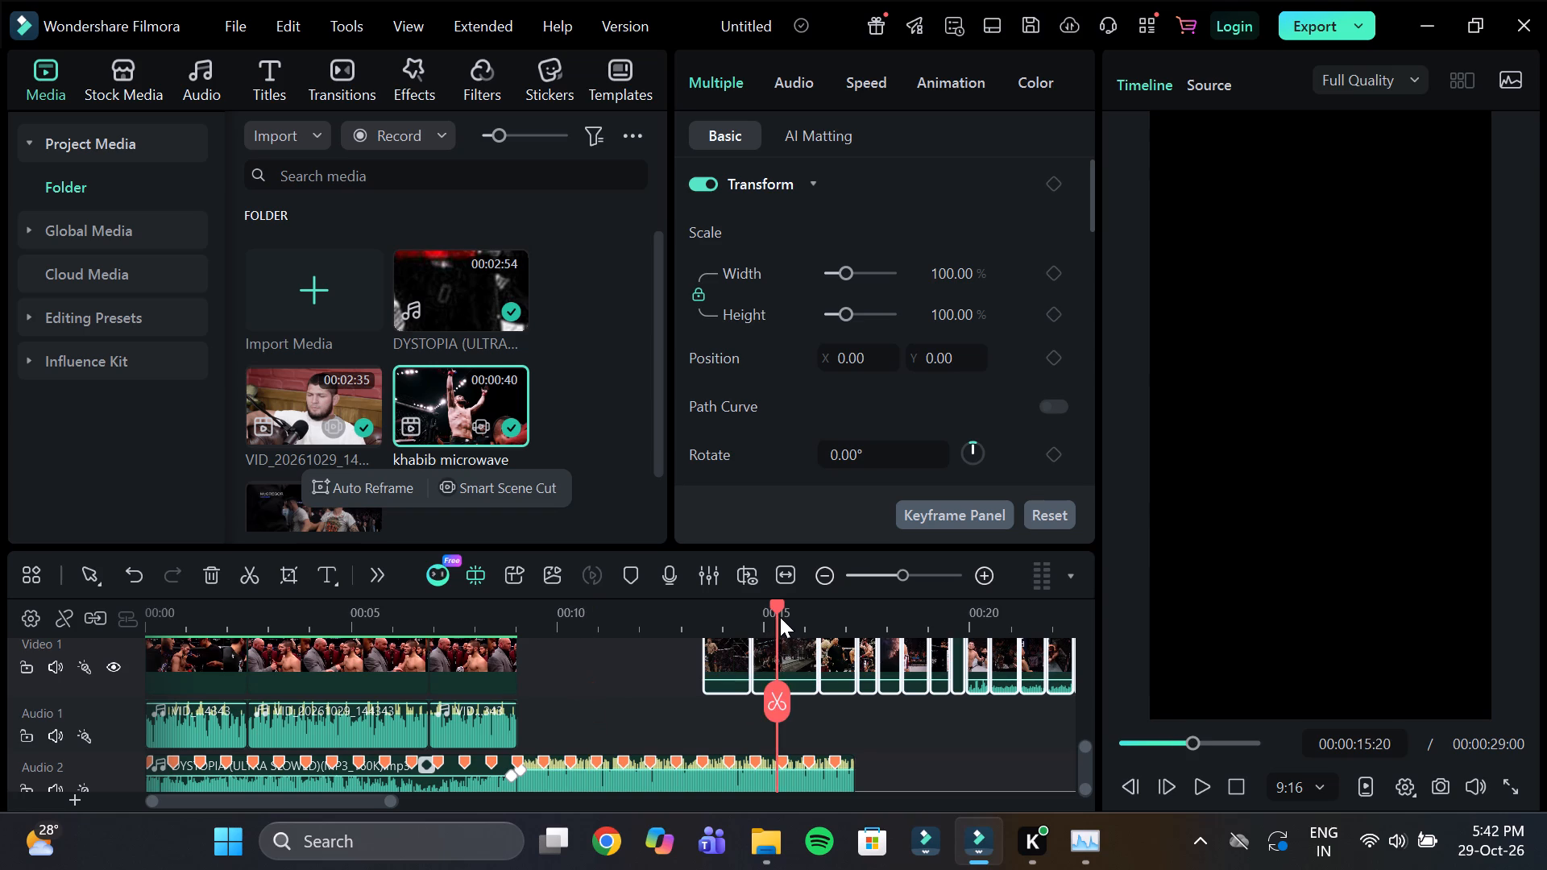
{"action": "left_click_drag", "start_coordinate": [780, 617], "coordinate": [851, 678]}
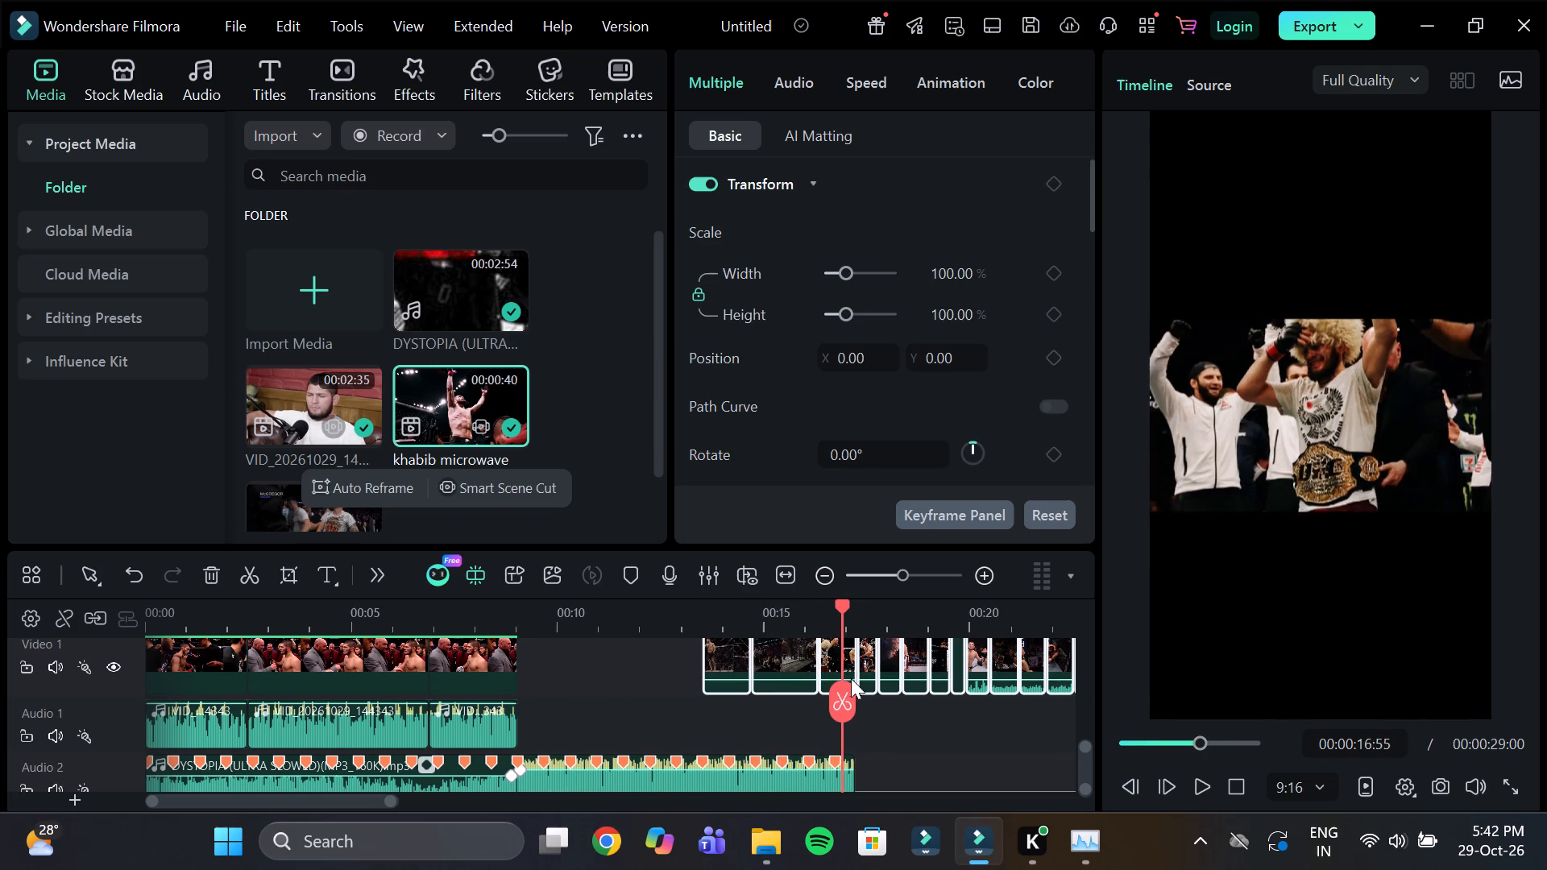
{"action": "left_click_drag", "start_coordinate": [851, 678], "coordinate": [883, 690]}
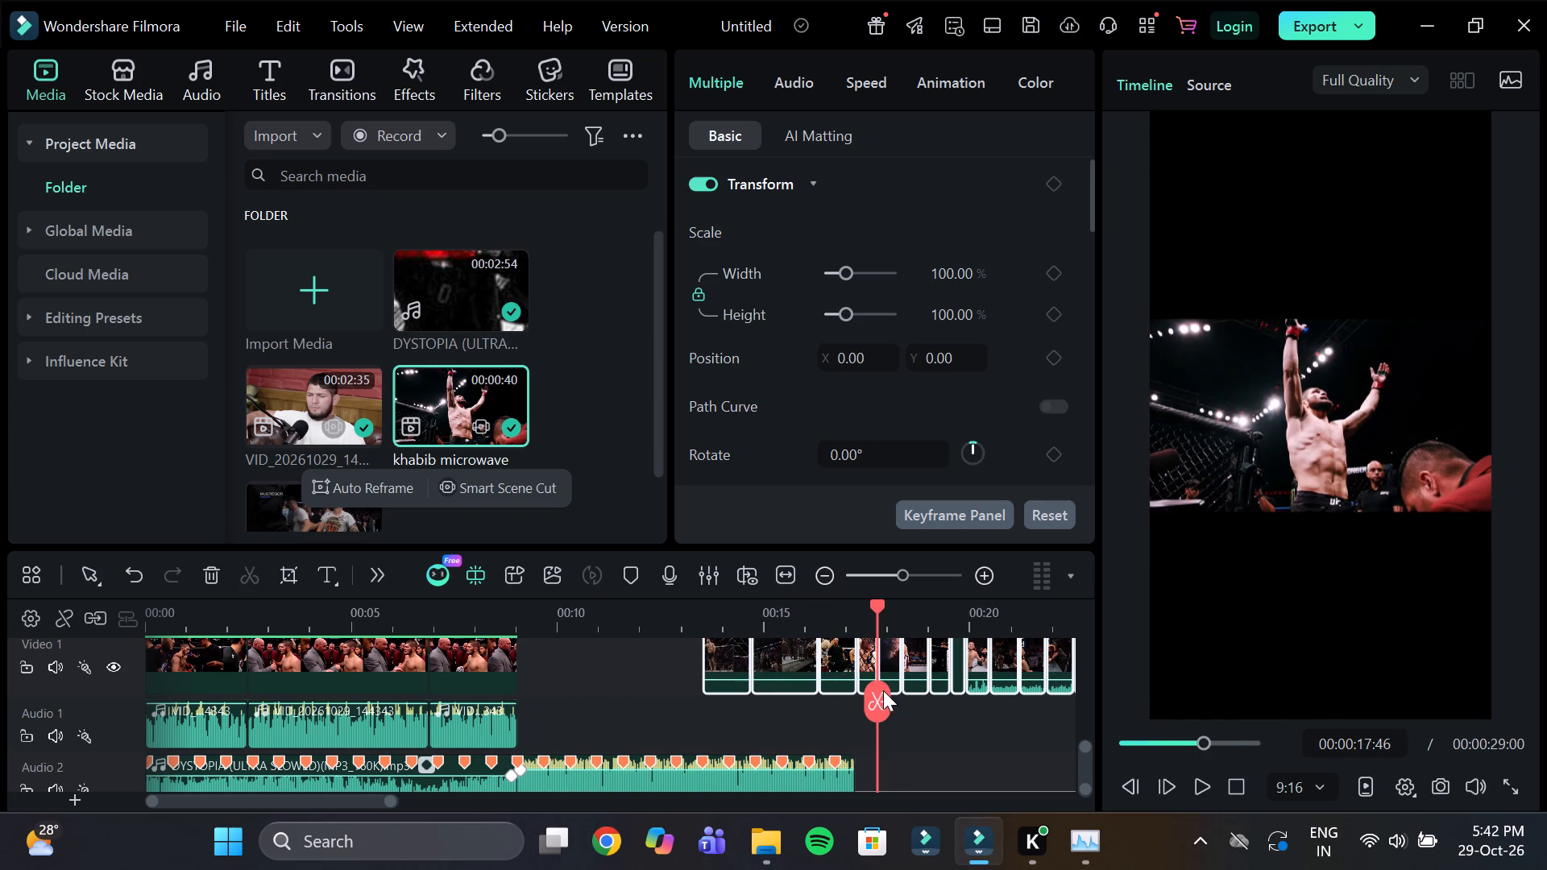
{"action": "left_click_drag", "start_coordinate": [883, 690], "coordinate": [910, 700]}
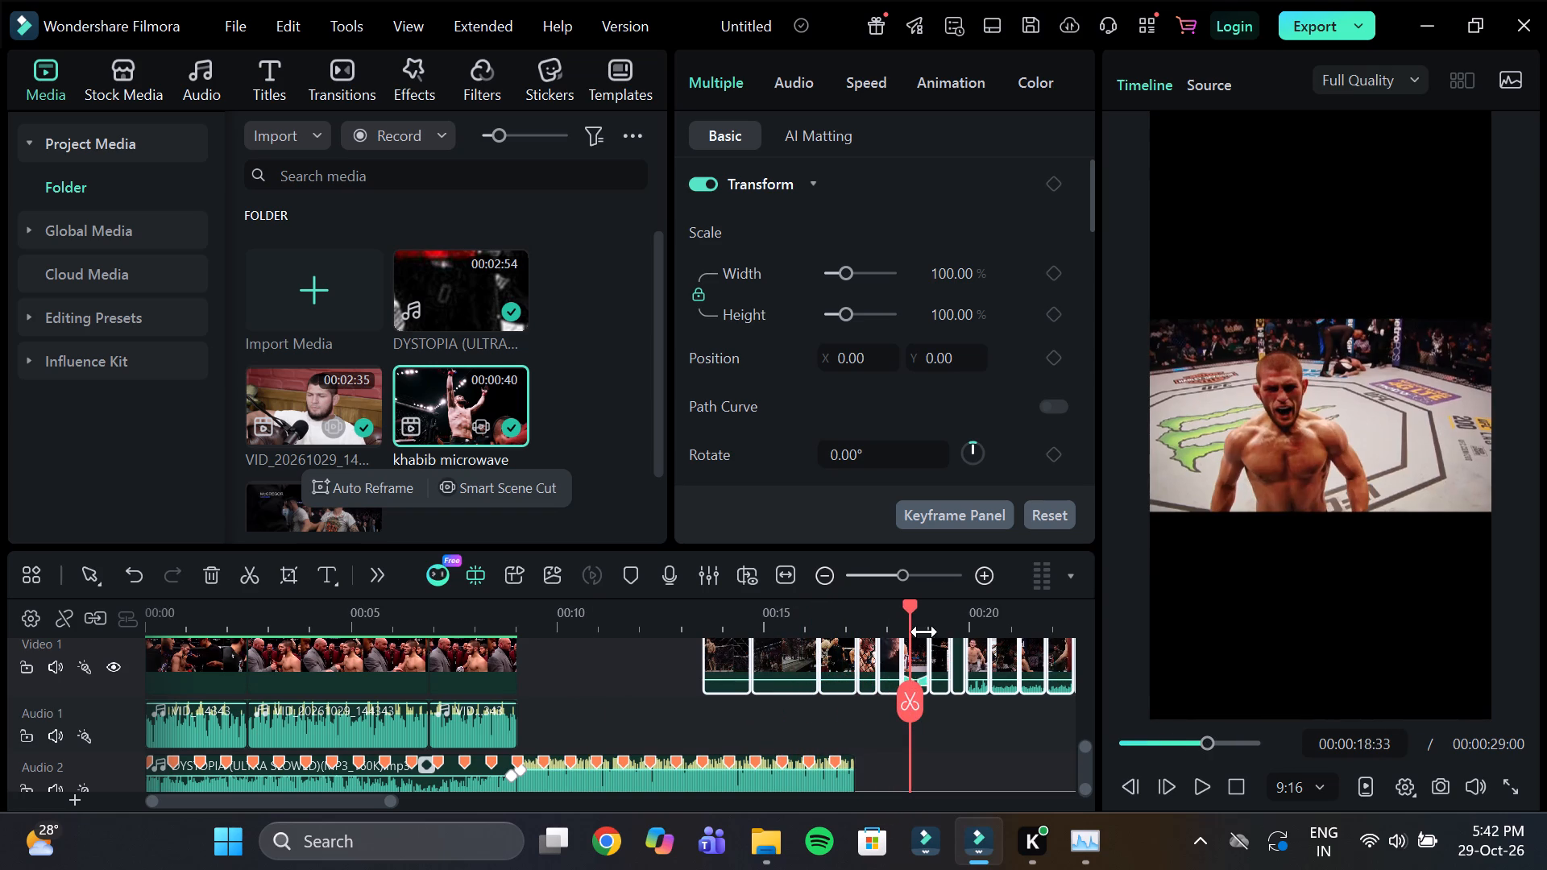
{"action": "left_click_drag", "start_coordinate": [924, 624], "coordinate": [988, 640]}
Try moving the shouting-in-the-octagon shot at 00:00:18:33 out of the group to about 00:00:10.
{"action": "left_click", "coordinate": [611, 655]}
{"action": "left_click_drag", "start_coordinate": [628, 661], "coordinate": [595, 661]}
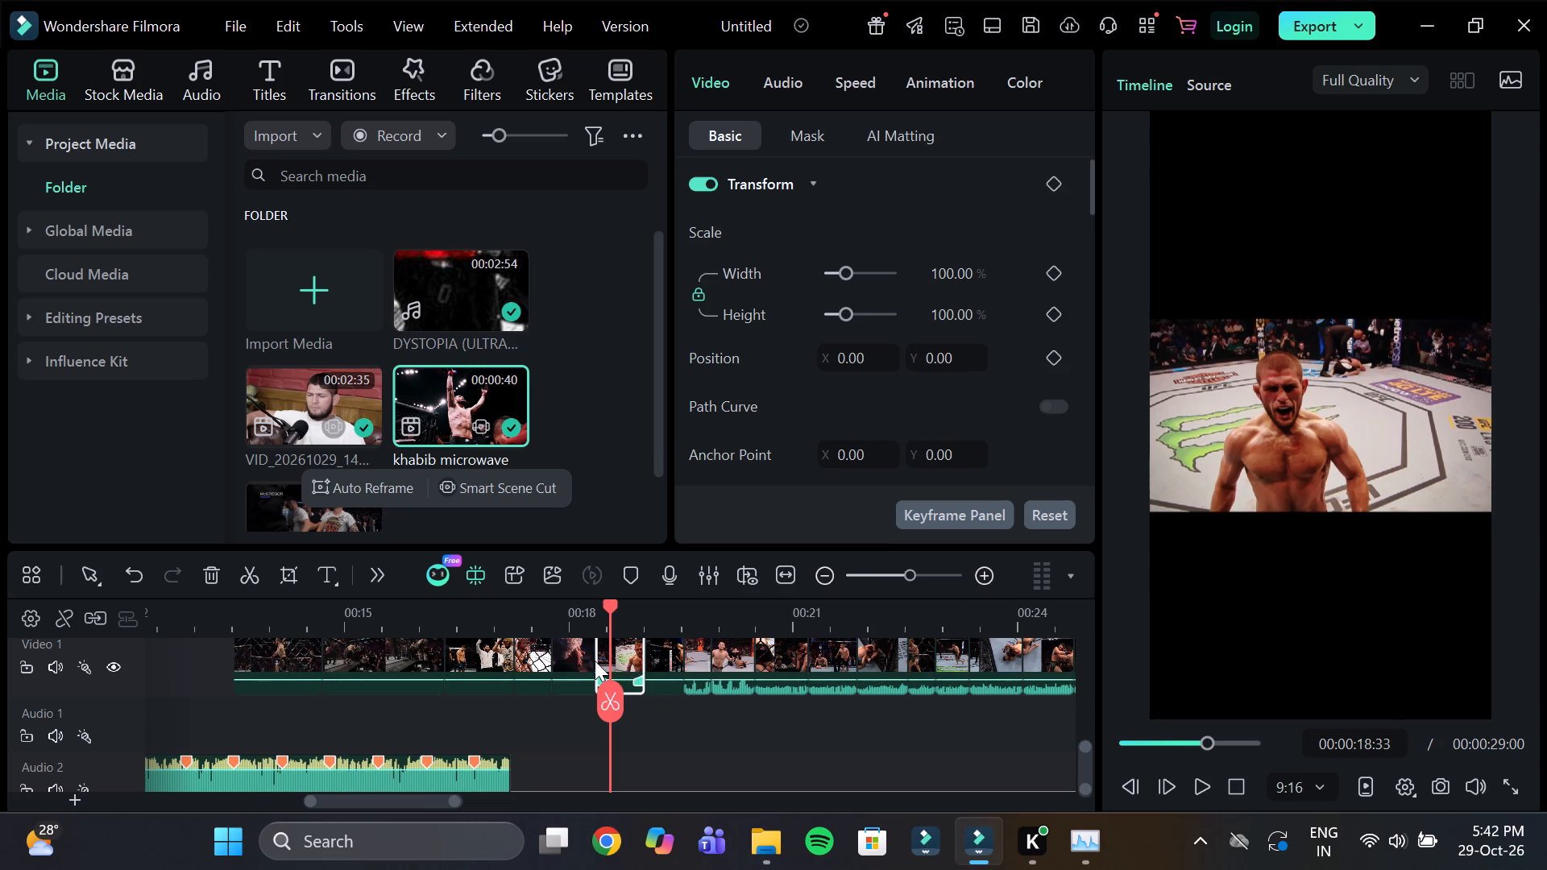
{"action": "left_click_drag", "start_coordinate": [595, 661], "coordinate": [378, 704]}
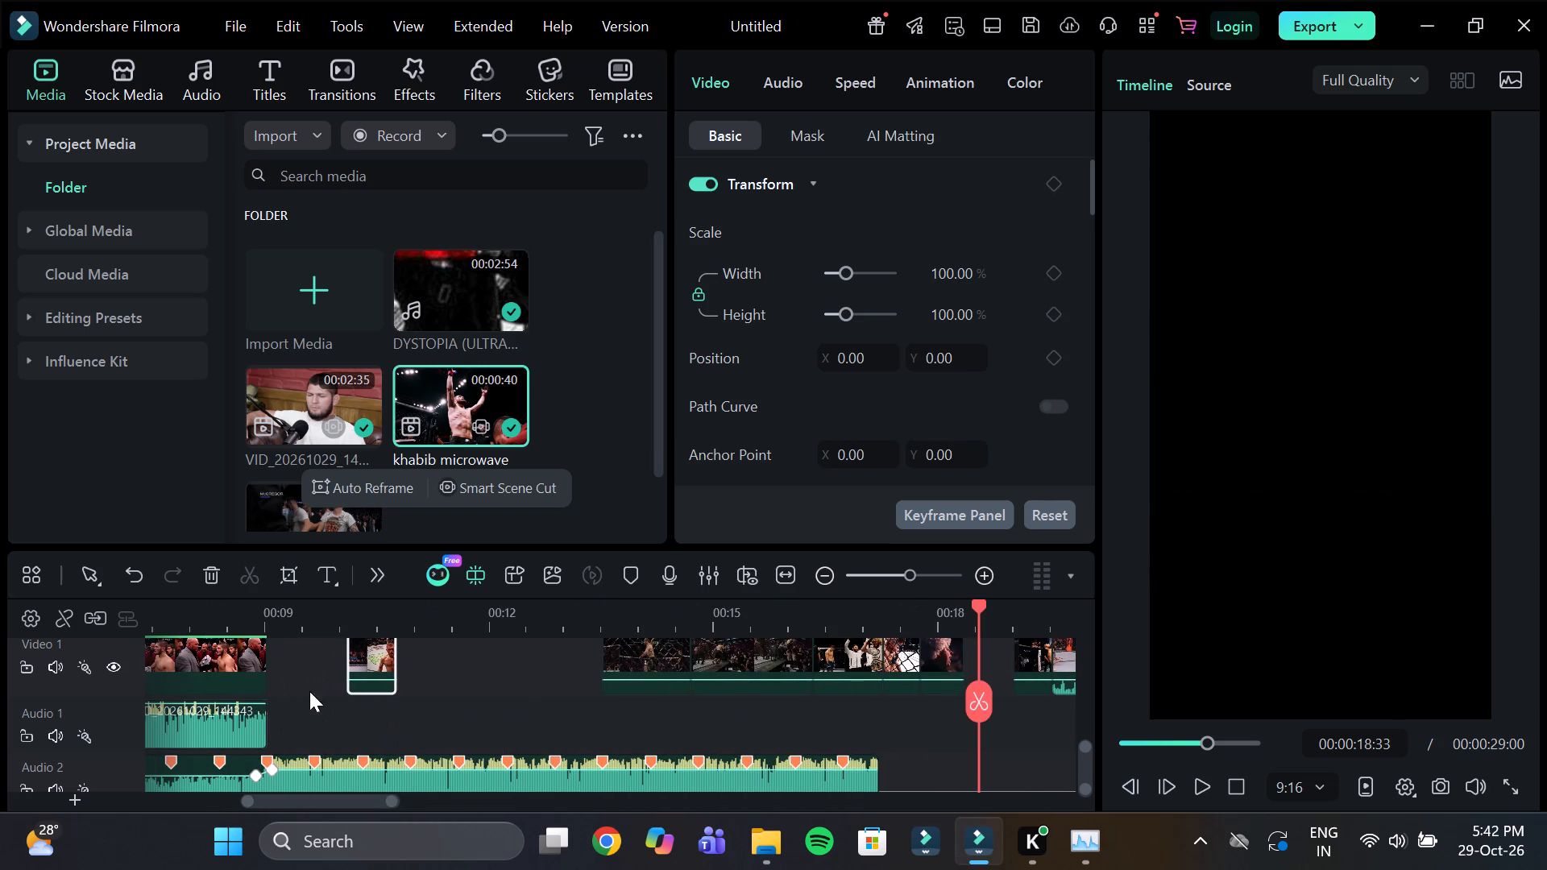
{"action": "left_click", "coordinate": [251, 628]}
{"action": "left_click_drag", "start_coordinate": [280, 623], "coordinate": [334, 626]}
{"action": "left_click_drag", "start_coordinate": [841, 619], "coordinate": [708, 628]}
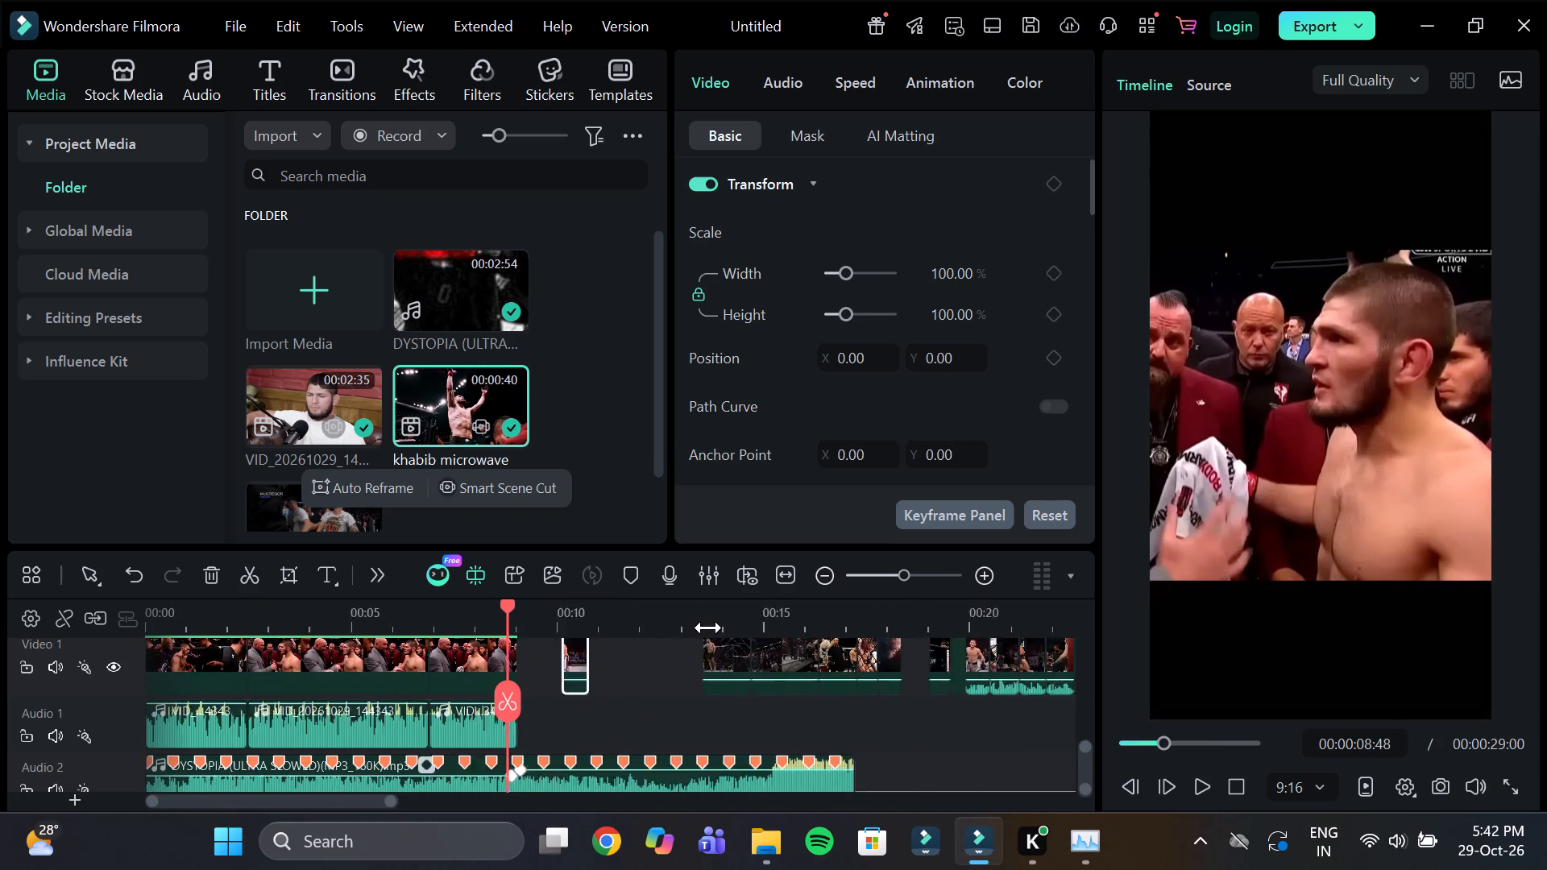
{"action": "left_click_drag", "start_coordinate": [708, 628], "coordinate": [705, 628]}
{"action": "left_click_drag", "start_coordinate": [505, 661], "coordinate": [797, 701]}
Select the whole group of cut shots and shift it along Video 1 to start at about 00:00:37.
{"action": "left_click_drag", "start_coordinate": [885, 631], "coordinate": [761, 628]}
{"action": "left_click_drag", "start_coordinate": [676, 651], "coordinate": [297, 660]}
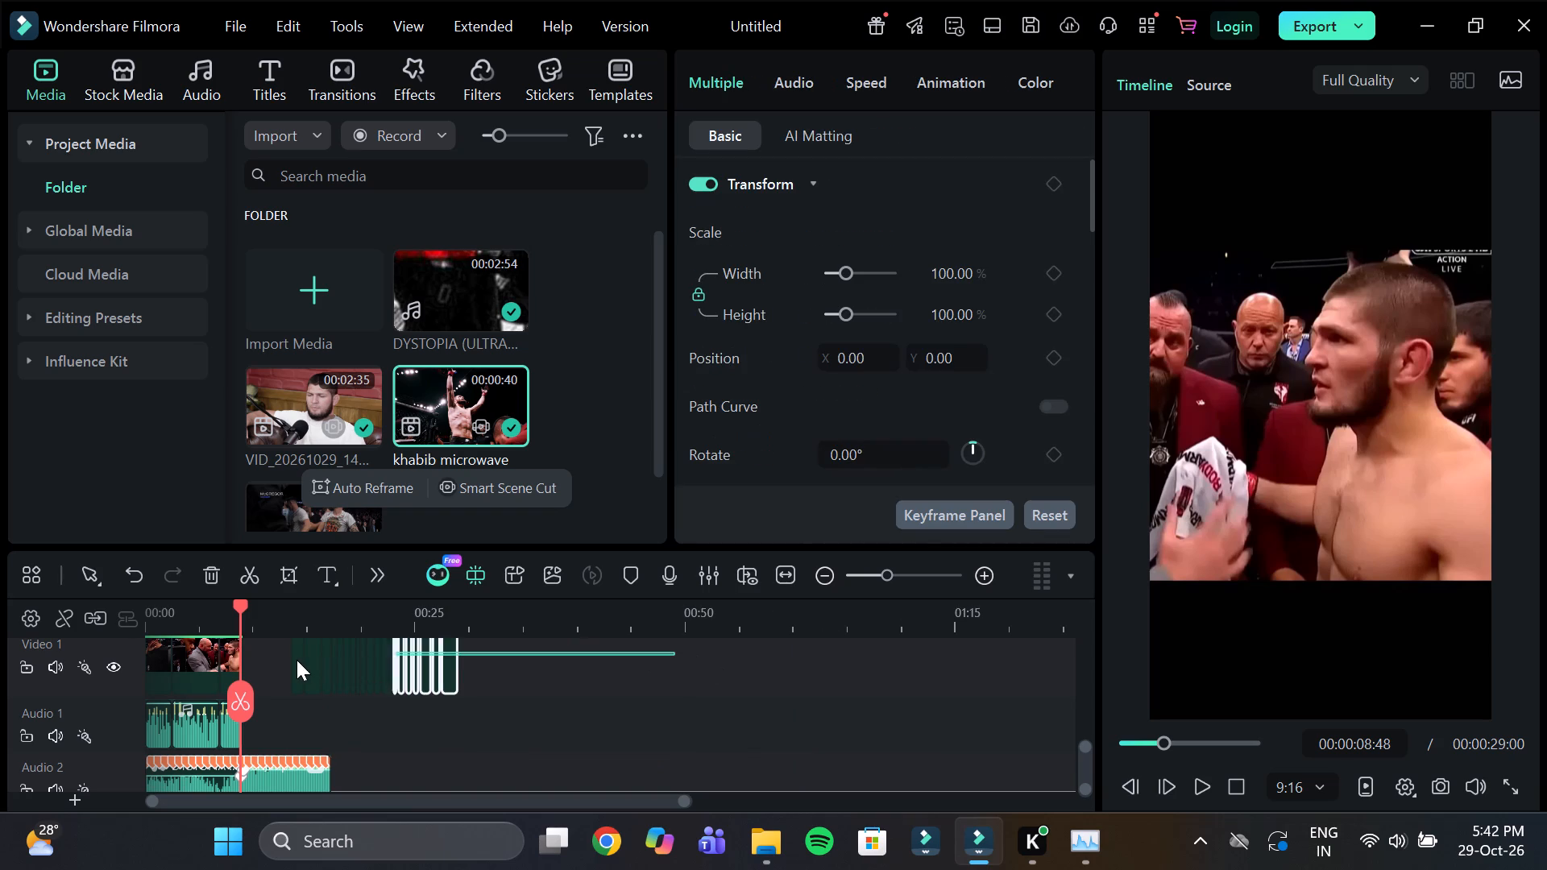
{"action": "left_click_drag", "start_coordinate": [297, 660], "coordinate": [294, 660]}
{"action": "left_click_drag", "start_coordinate": [312, 662], "coordinate": [568, 694]}
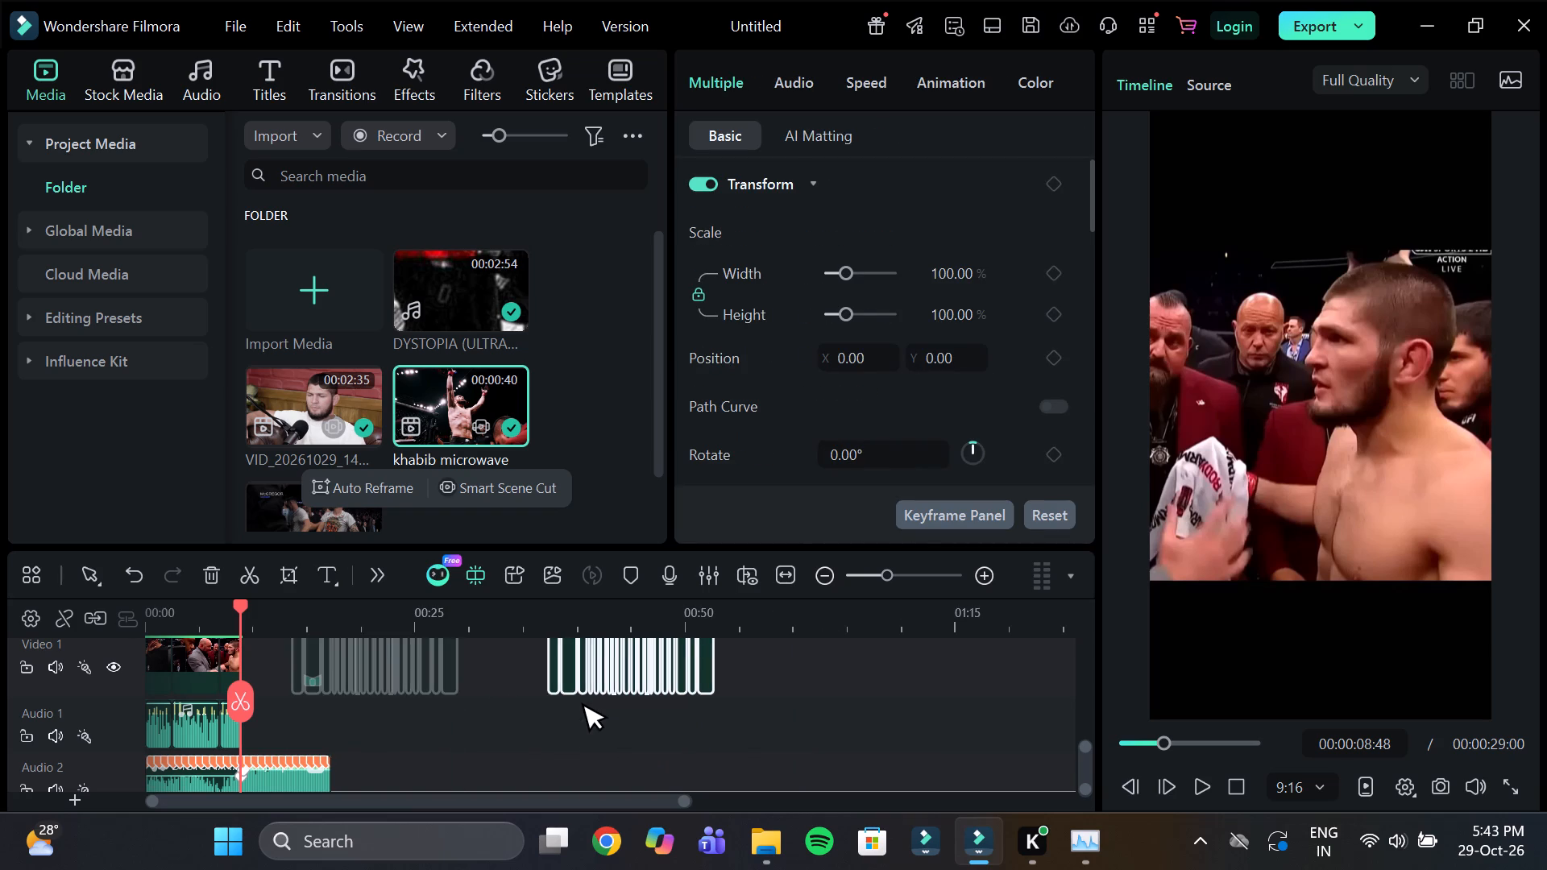
Split the DYSTOPIA music at 00:00:09:02, where the opening clips end, and move the second part up to Audio 1.
{"action": "left_click_drag", "start_coordinate": [277, 624], "coordinate": [468, 638]}
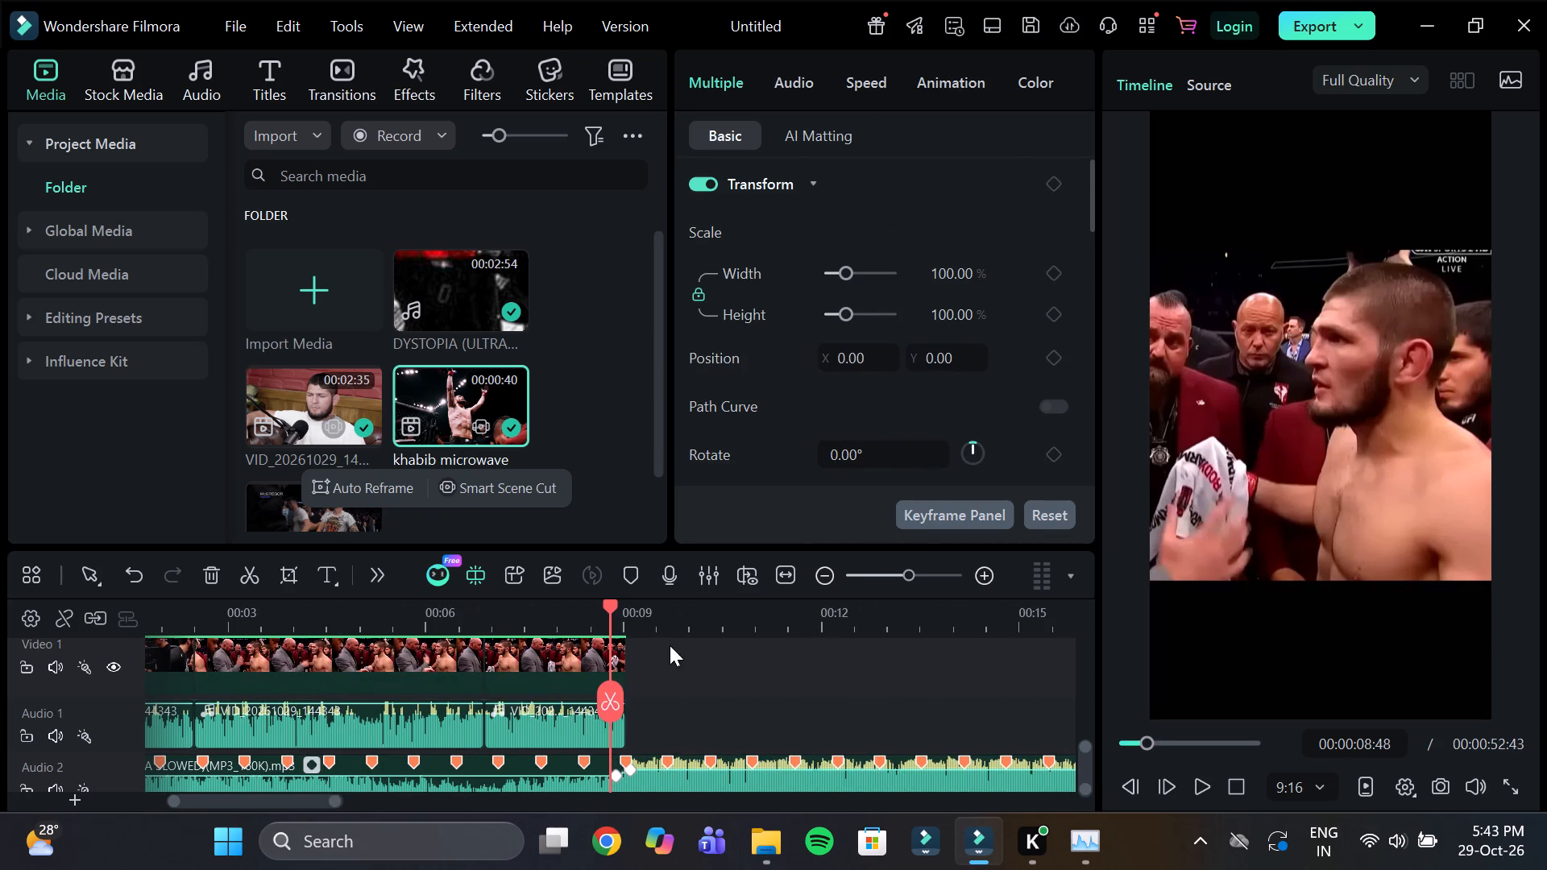
{"action": "left_click_drag", "start_coordinate": [703, 619], "coordinate": [750, 628]}
{"action": "scroll", "coordinate": [748, 669], "scroll_direction": "down", "scroll_amount": 1}
{"action": "left_click", "coordinate": [636, 621]}
{"action": "left_click_drag", "start_coordinate": [680, 620], "coordinate": [744, 625]}
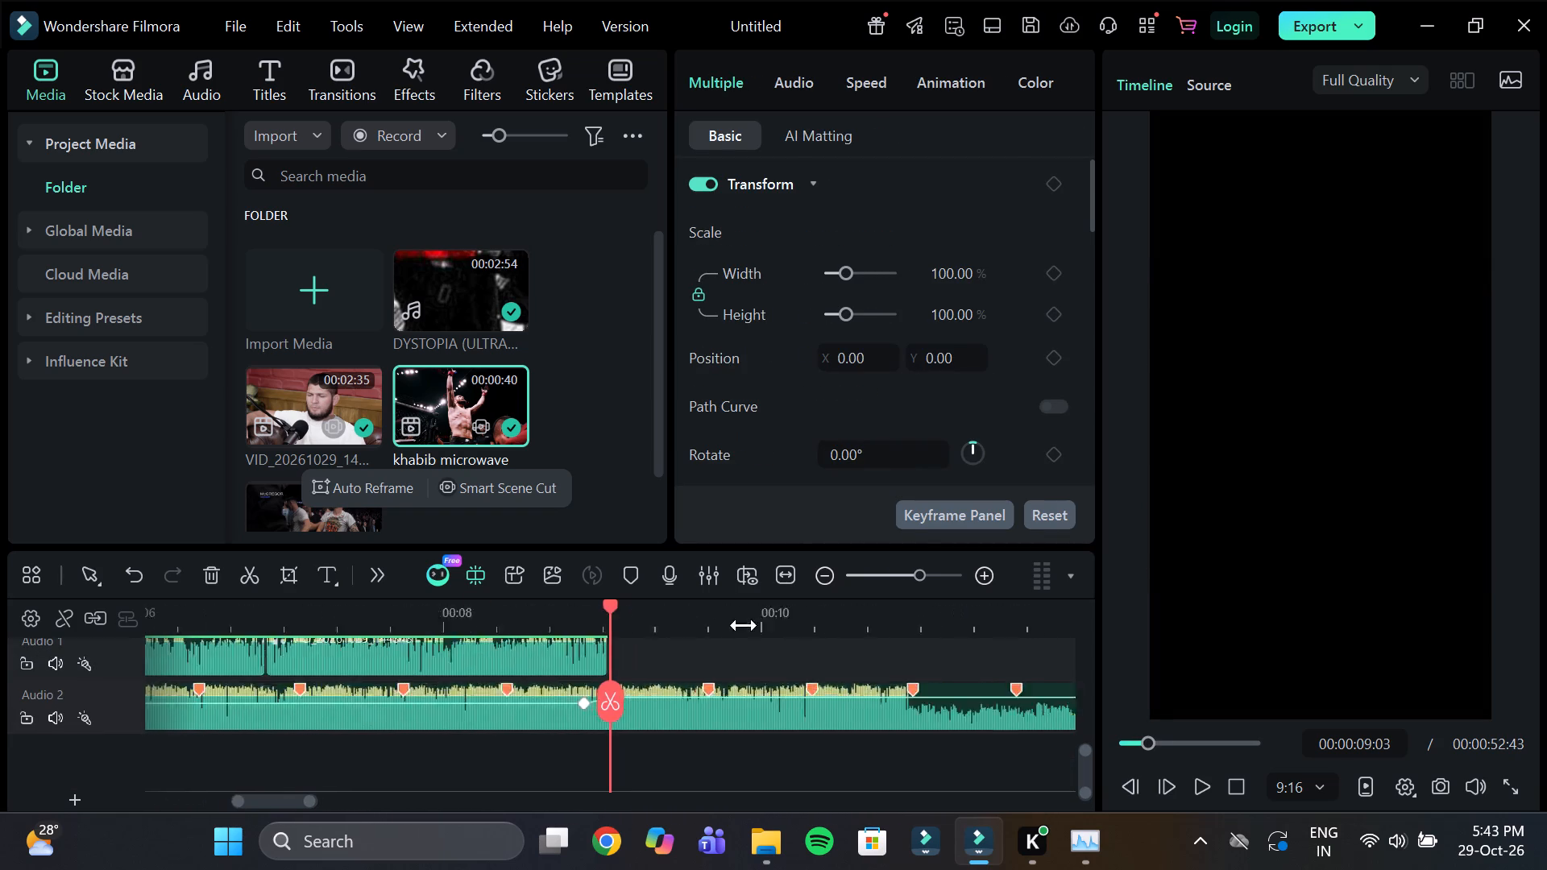
{"action": "left_click_drag", "start_coordinate": [744, 625], "coordinate": [801, 636]}
{"action": "left_click_drag", "start_coordinate": [607, 620], "coordinate": [602, 653]}
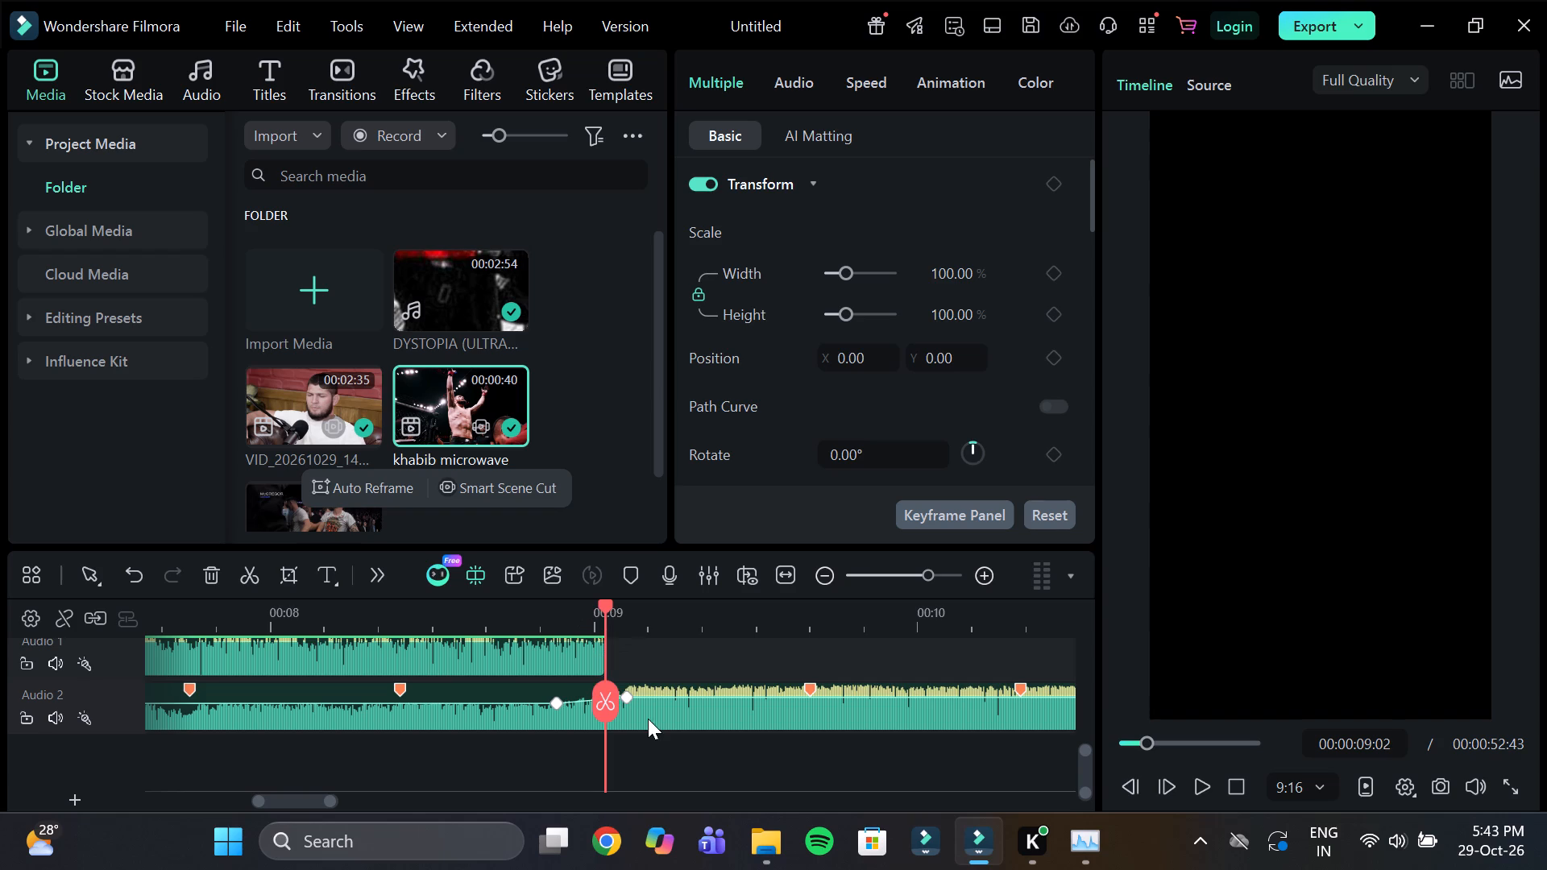
{"action": "left_click", "coordinate": [648, 719]}
{"action": "left_click", "coordinate": [602, 709]}
{"action": "left_click_drag", "start_coordinate": [665, 717], "coordinate": [669, 677]}
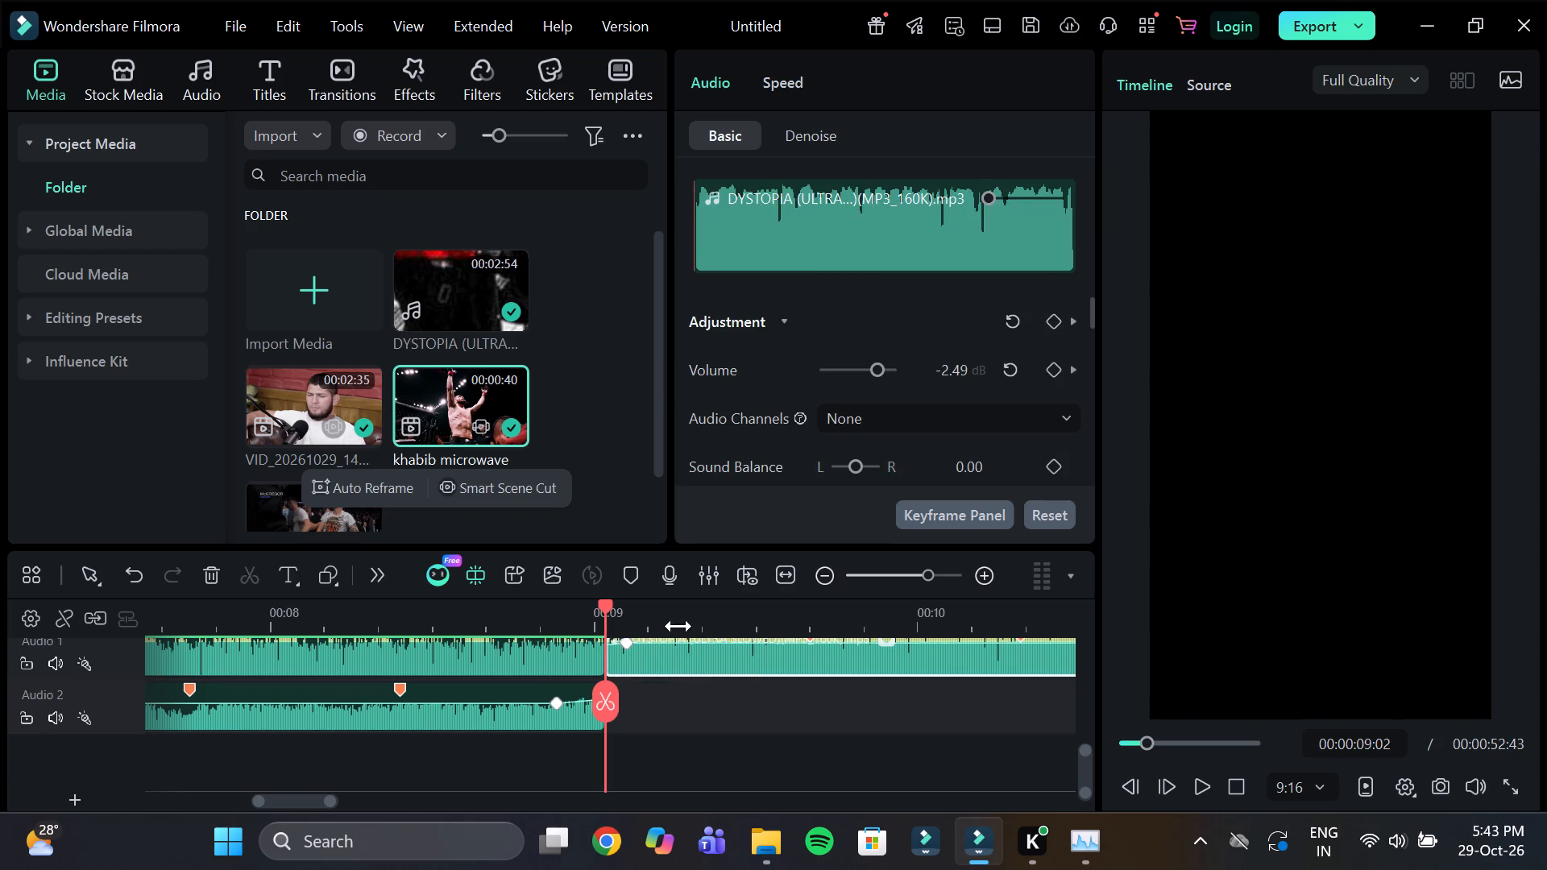
Play the edit across the music split and listen to DYSTOPIA's beats up to about 00:00:11.
{"action": "left_click_drag", "start_coordinate": [678, 626], "coordinate": [586, 622]}
{"action": "scroll", "coordinate": [641, 731], "scroll_direction": "up", "scroll_amount": 1}
{"action": "left_click", "coordinate": [526, 626]}
{"action": "key", "text": "space"}
{"action": "left_click_drag", "start_coordinate": [723, 625], "coordinate": [683, 618]}
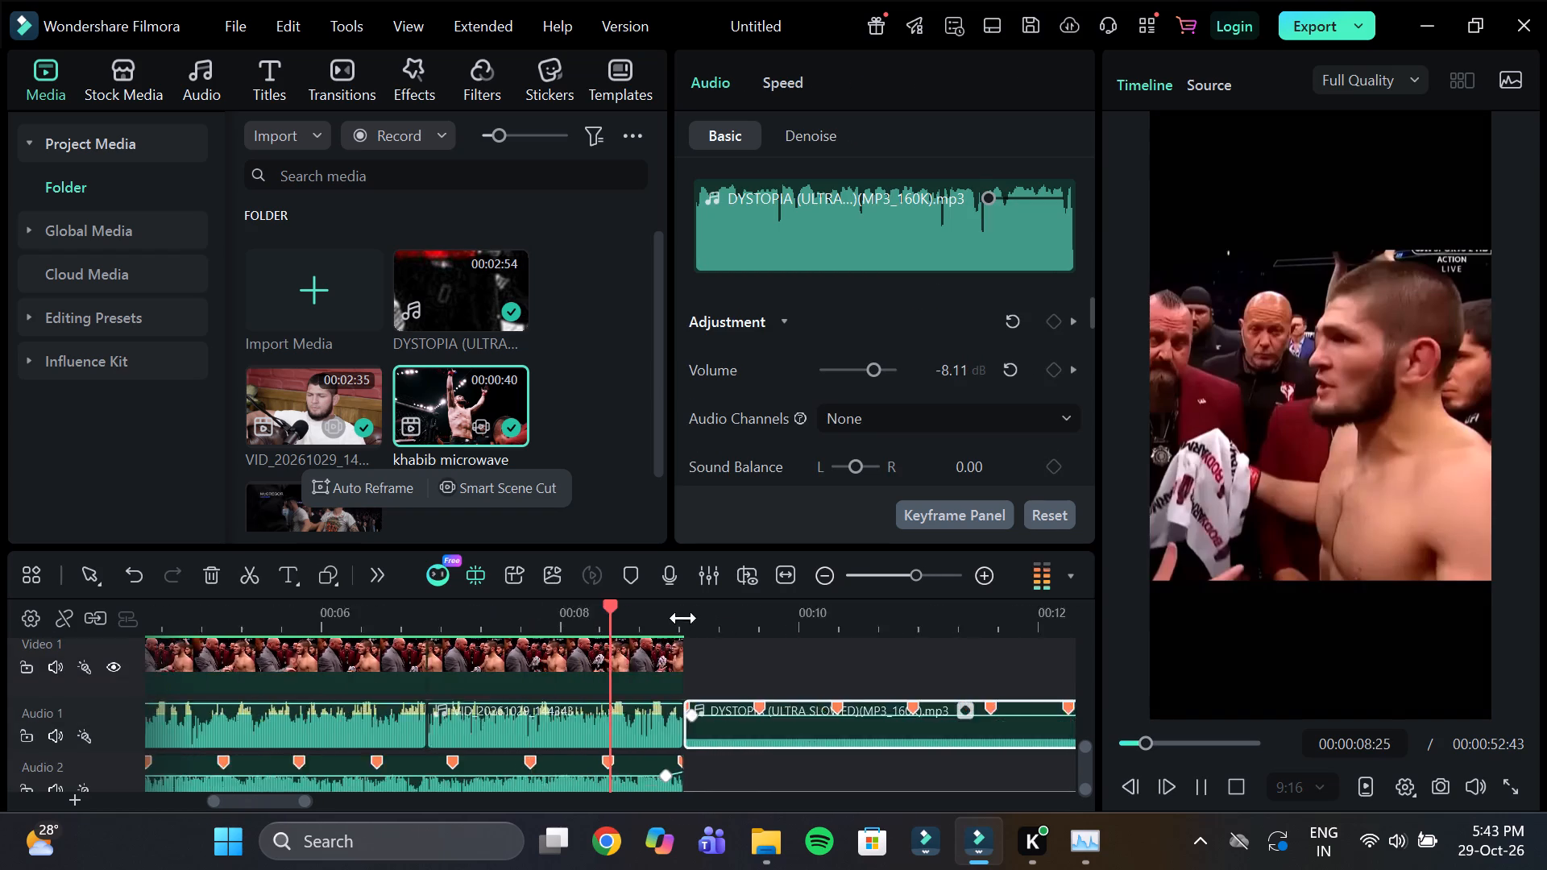
{"action": "left_click_drag", "start_coordinate": [683, 618], "coordinate": [666, 616]}
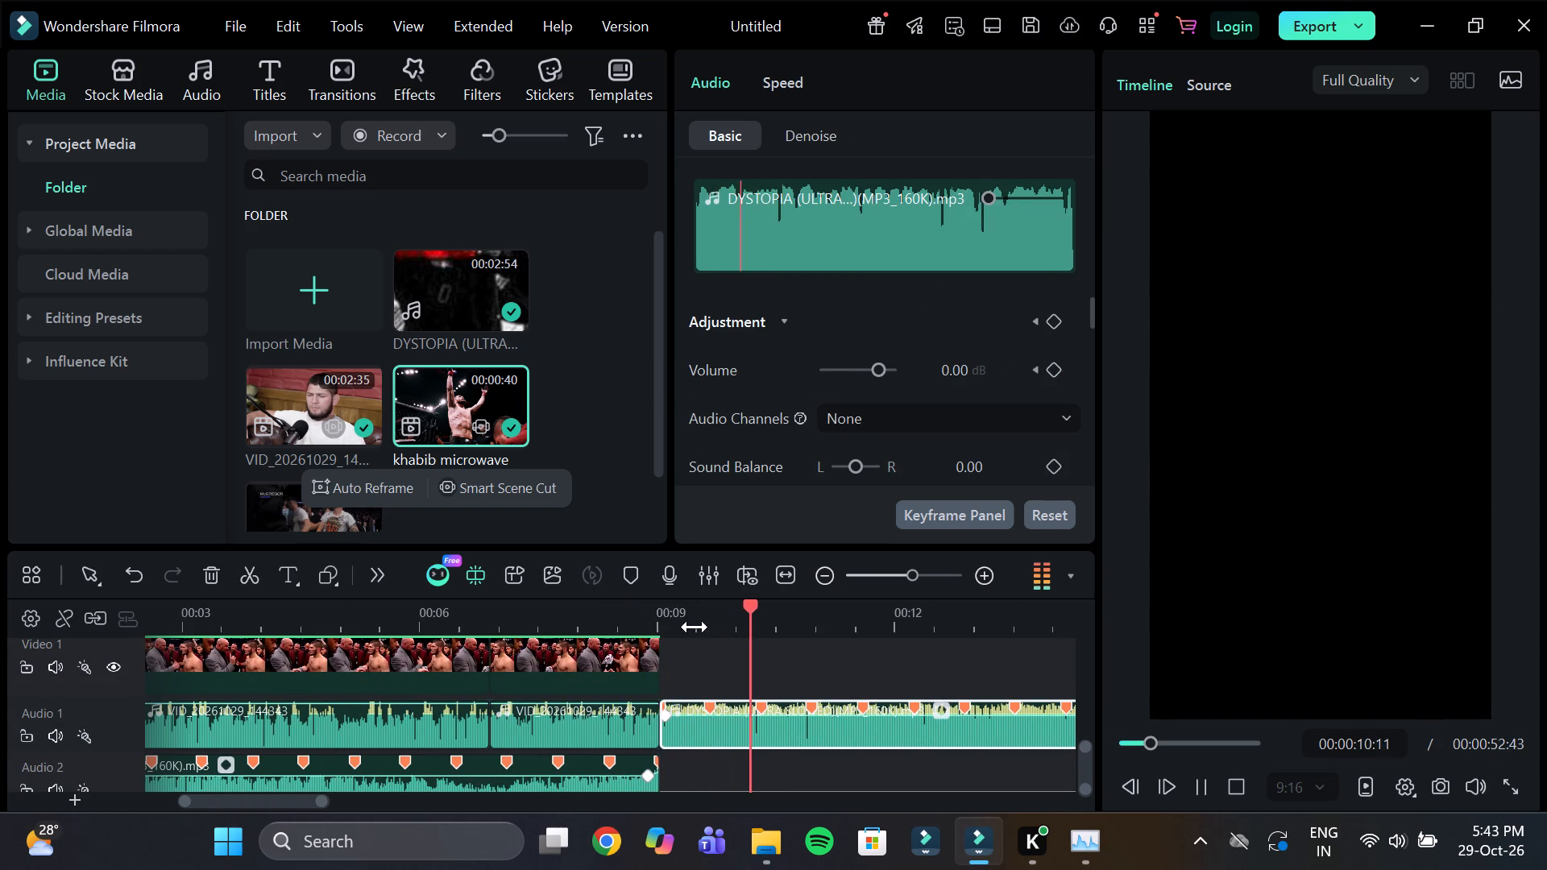
{"action": "left_click", "coordinate": [661, 628]}
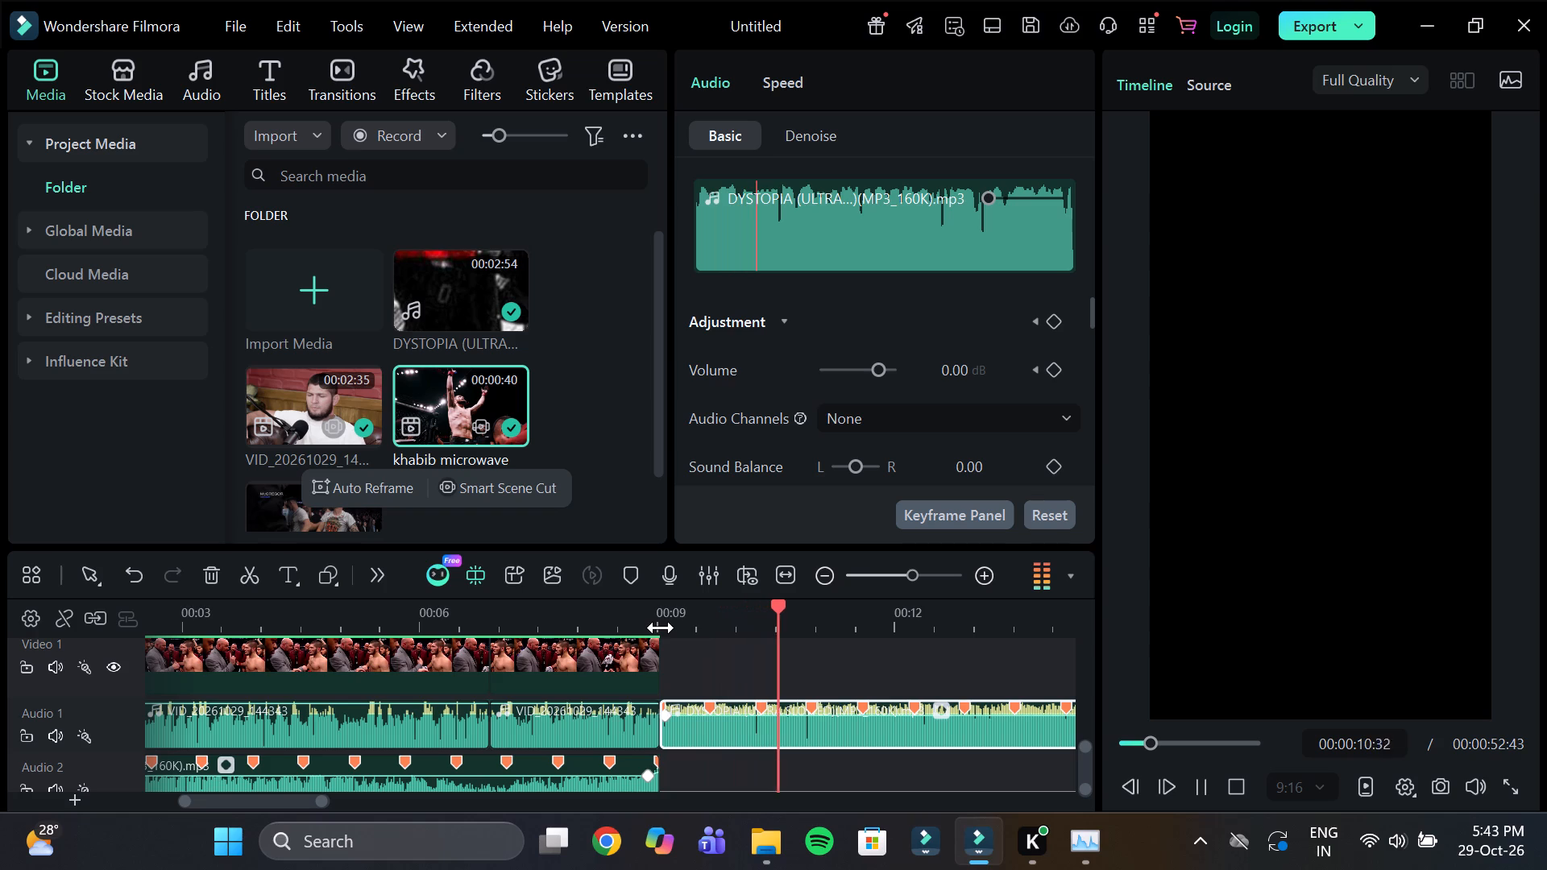
{"action": "left_click", "coordinate": [815, 623]}
{"action": "left_click_drag", "start_coordinate": [874, 625], "coordinate": [945, 632]}
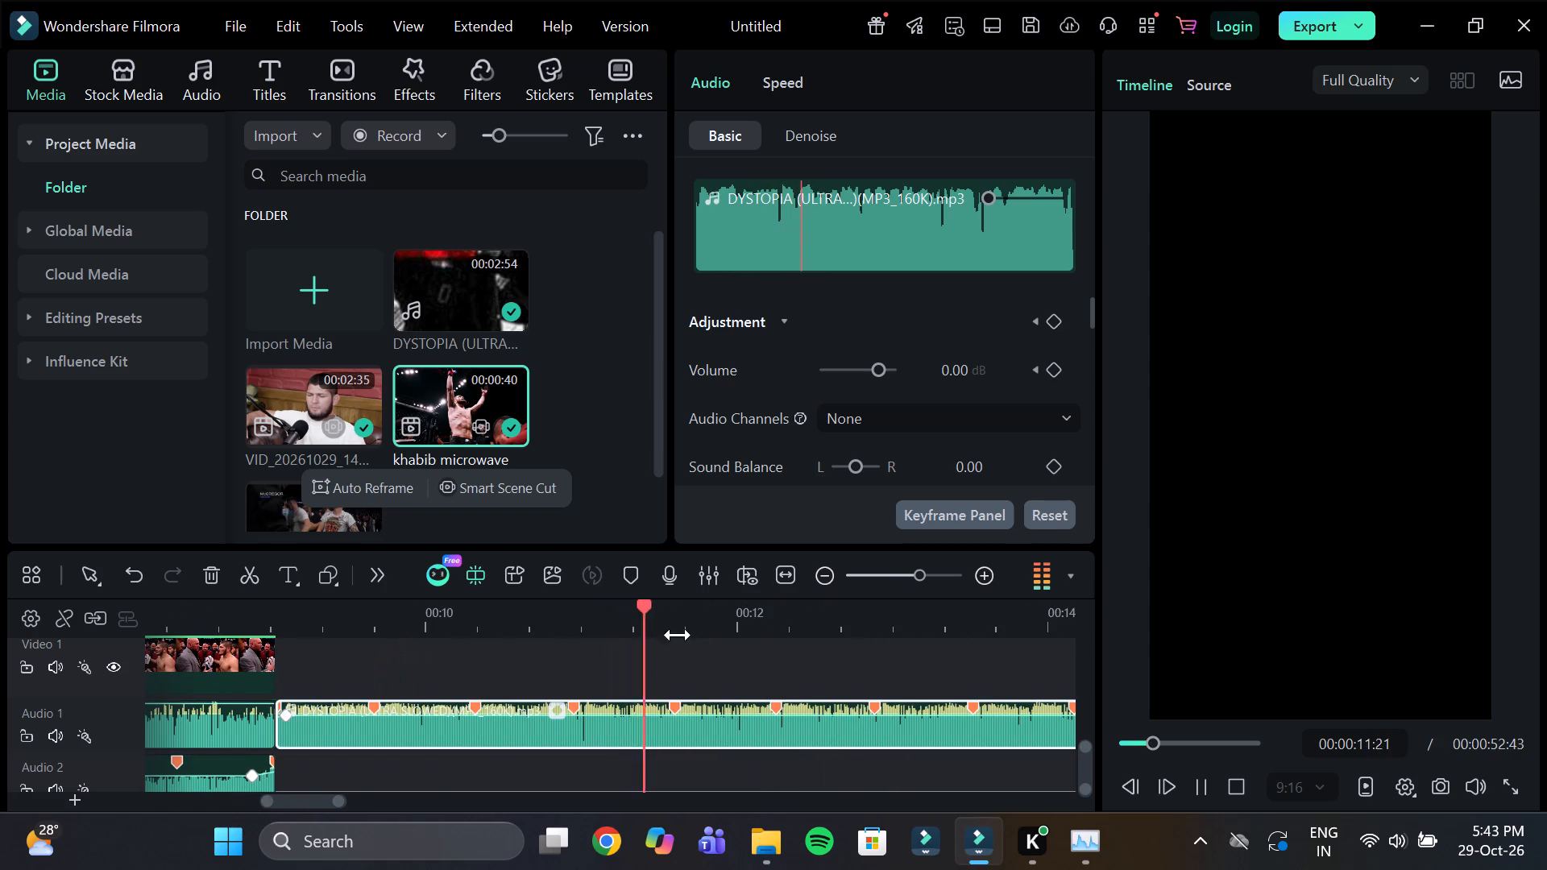
{"action": "left_click", "coordinate": [532, 624]}
{"action": "left_click", "coordinate": [558, 623]}
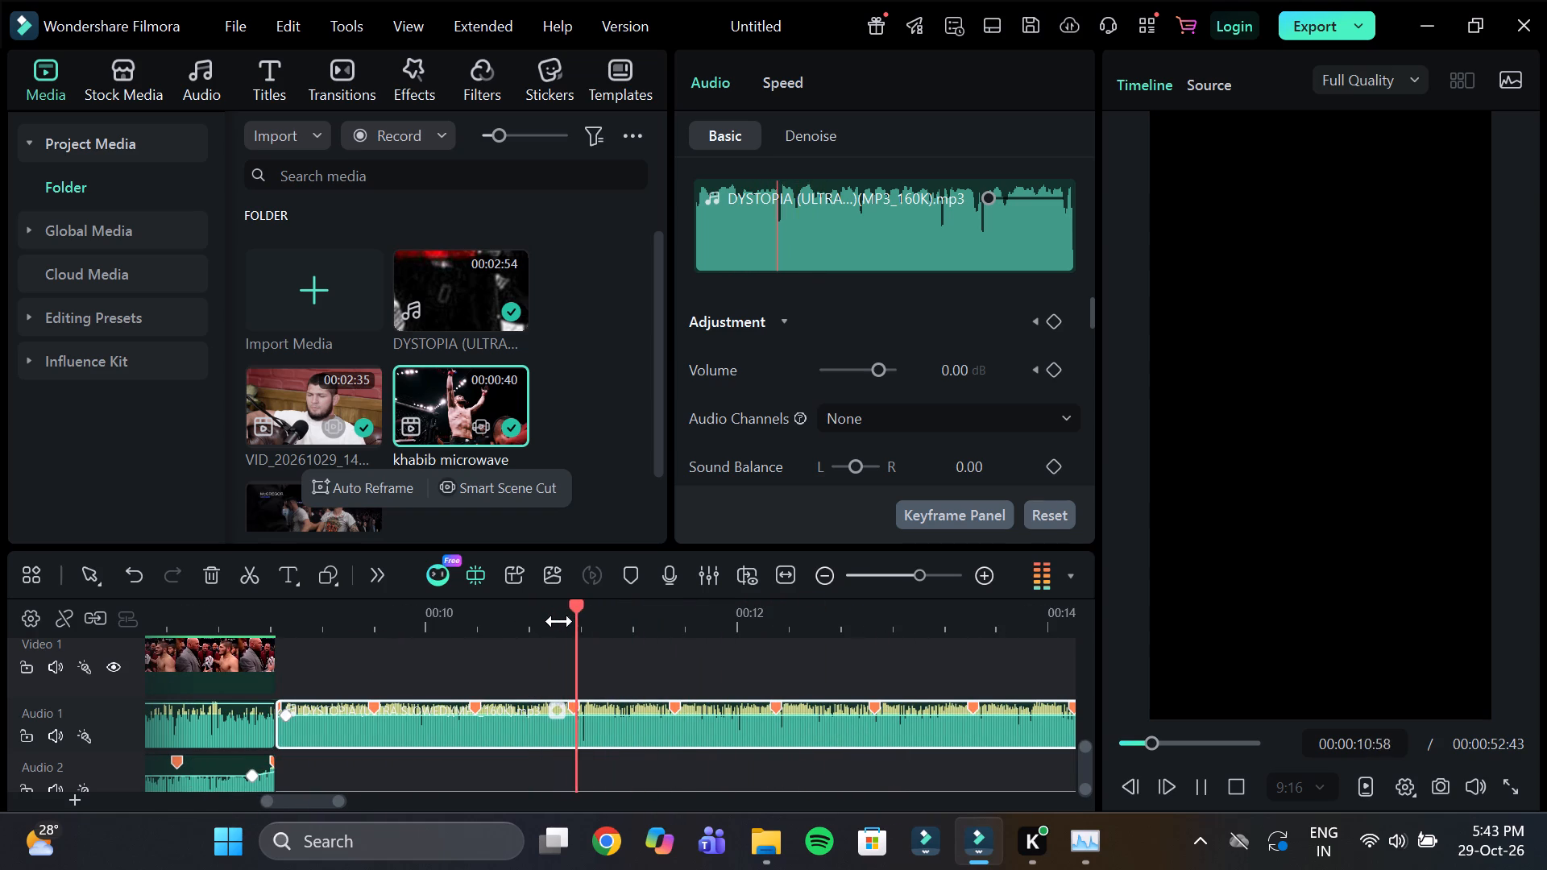
Pinpoint the beat by ear and add a marker to the DYSTOPIA clip on Audio 1 at 00:00:11:18.
{"action": "key", "text": "space"}
{"action": "left_click", "coordinate": [534, 615]}
{"action": "key", "text": "space"}
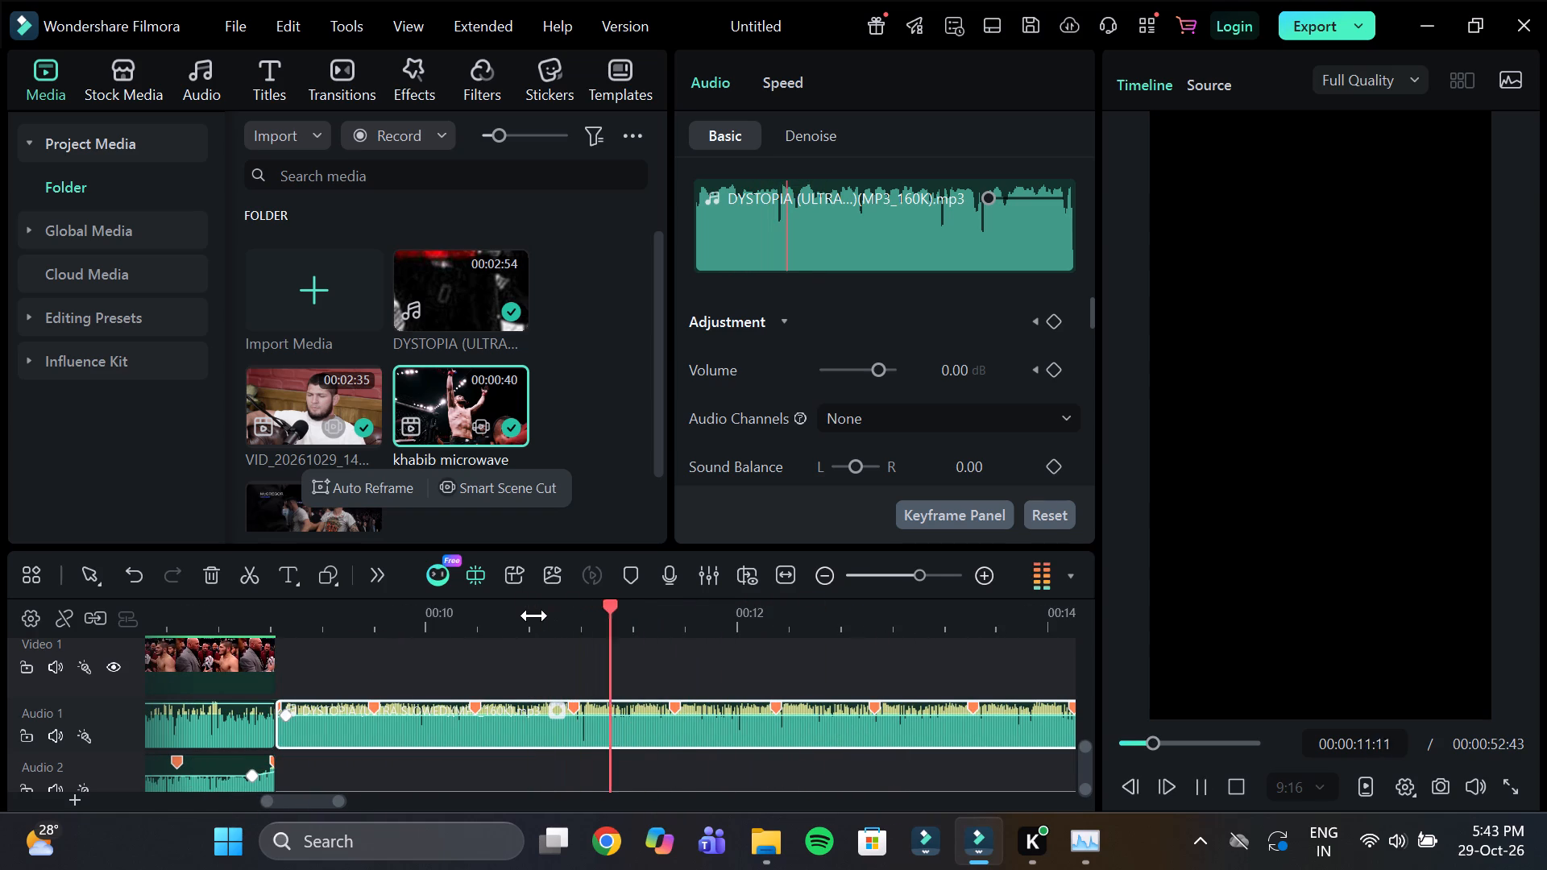
{"action": "key", "text": "space"}
{"action": "left_click_drag", "start_coordinate": [635, 613], "coordinate": [628, 629]}
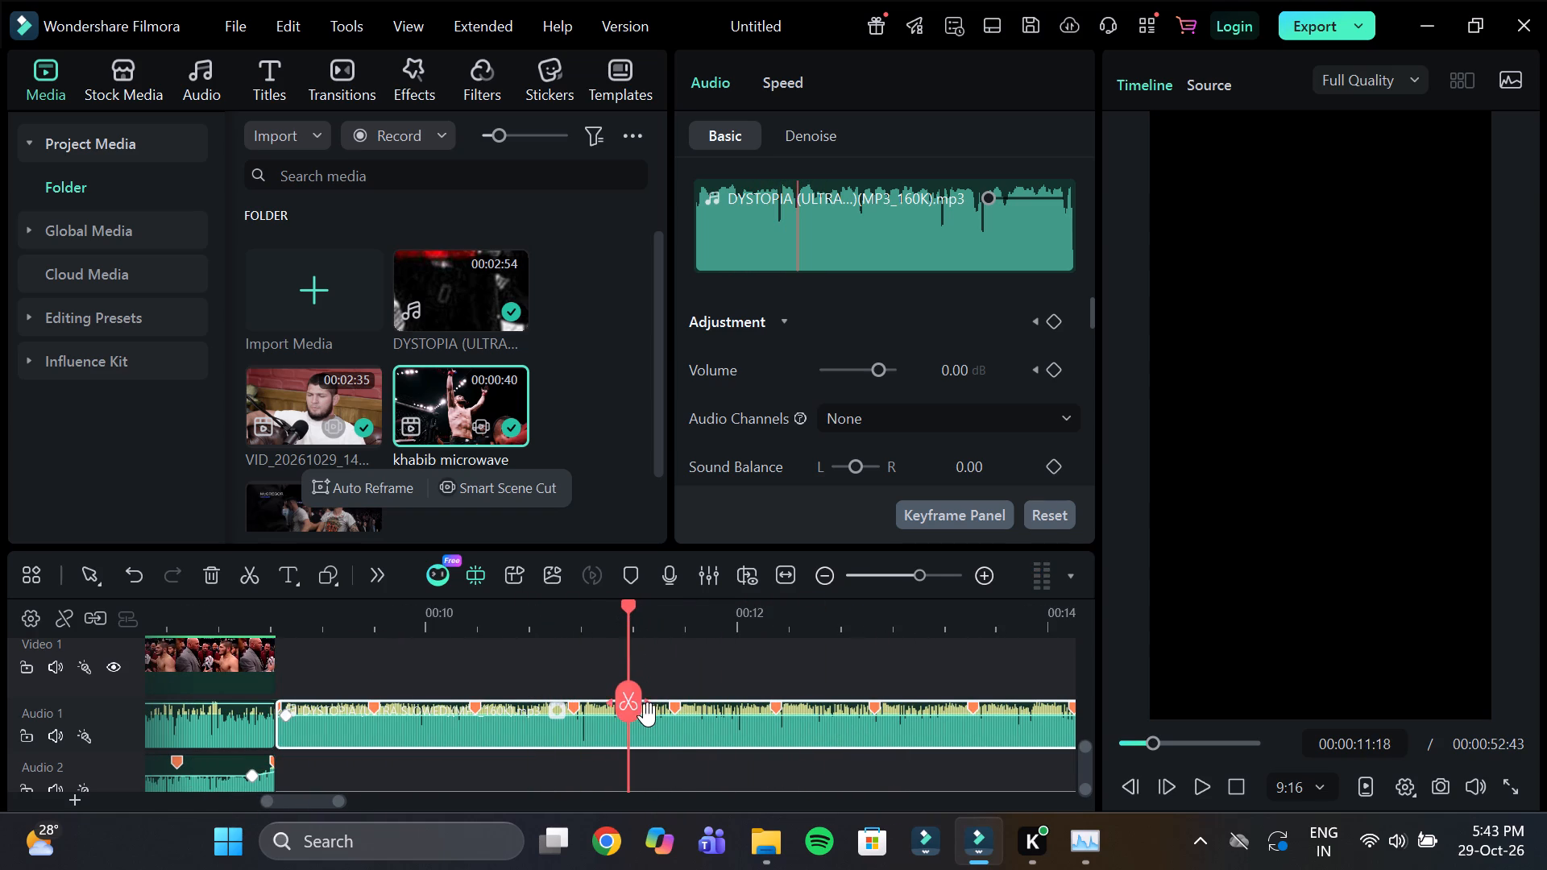
{"action": "left_click", "coordinate": [654, 731]}
{"action": "key", "text": "m"}
Replay the music around the new marker at 00:00:11:18 to check it against the beat.
{"action": "left_click", "coordinate": [546, 621]}
{"action": "key", "text": "space"}
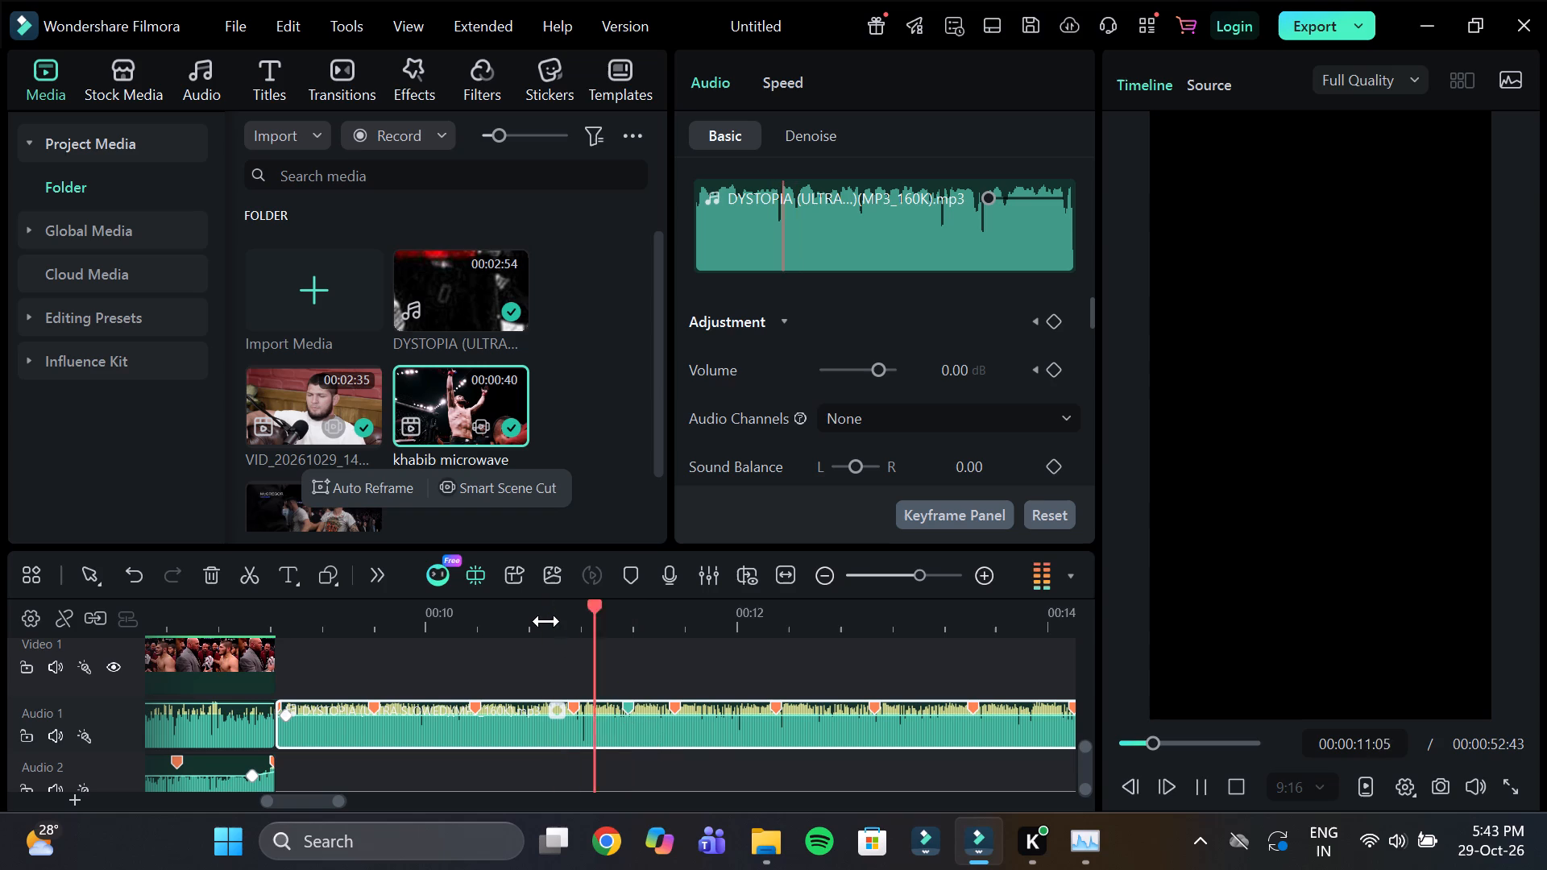
{"action": "left_click", "coordinate": [557, 619]}
{"action": "key", "text": "space"}
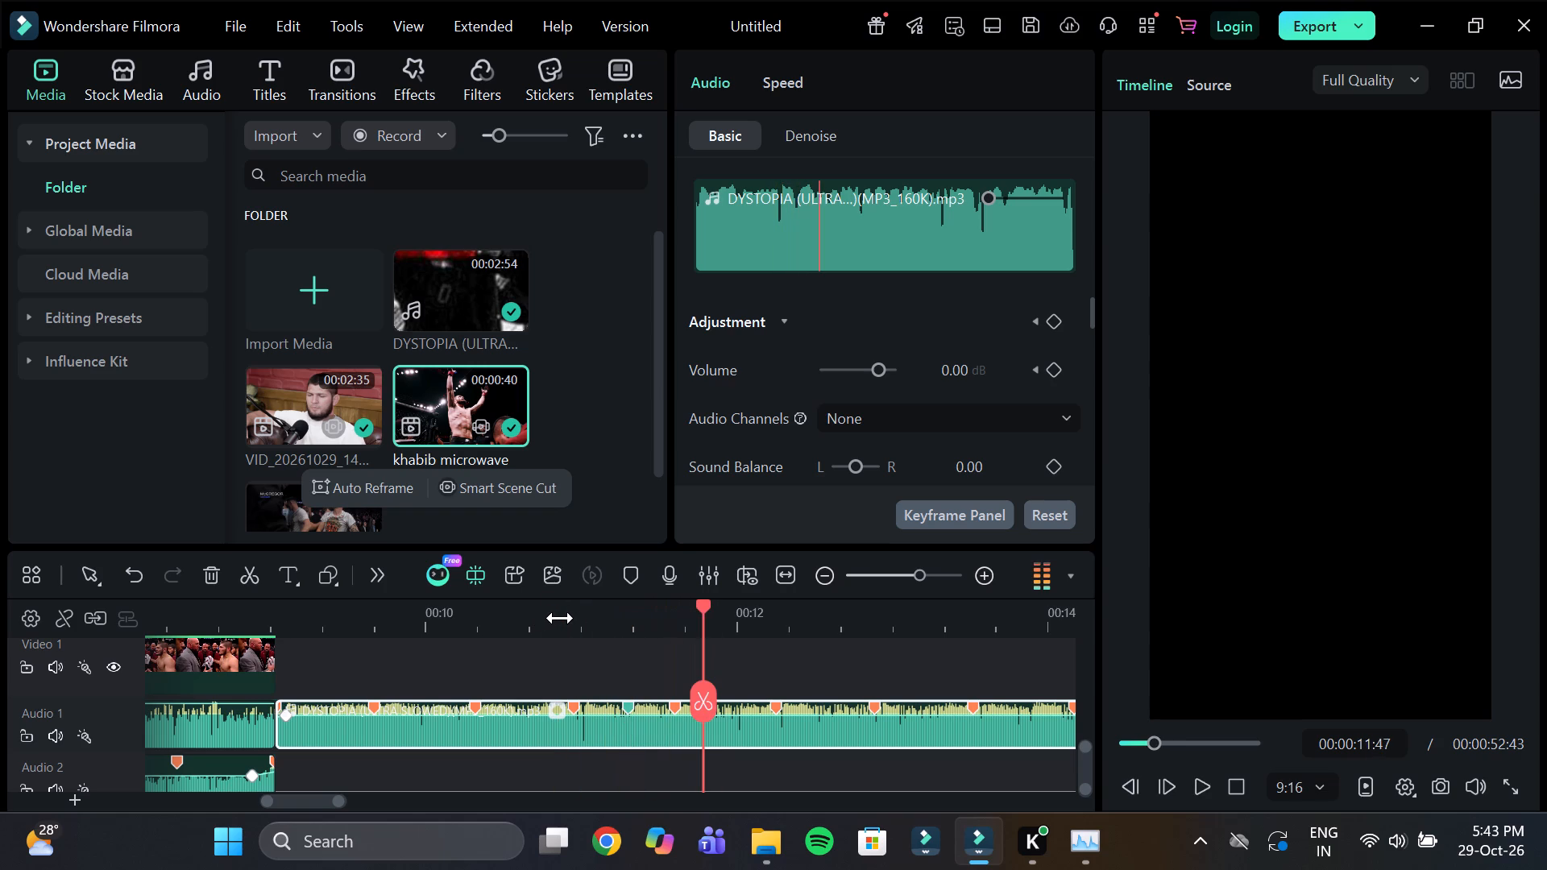
{"action": "left_click", "coordinate": [554, 614]}
{"action": "key", "text": "space"}
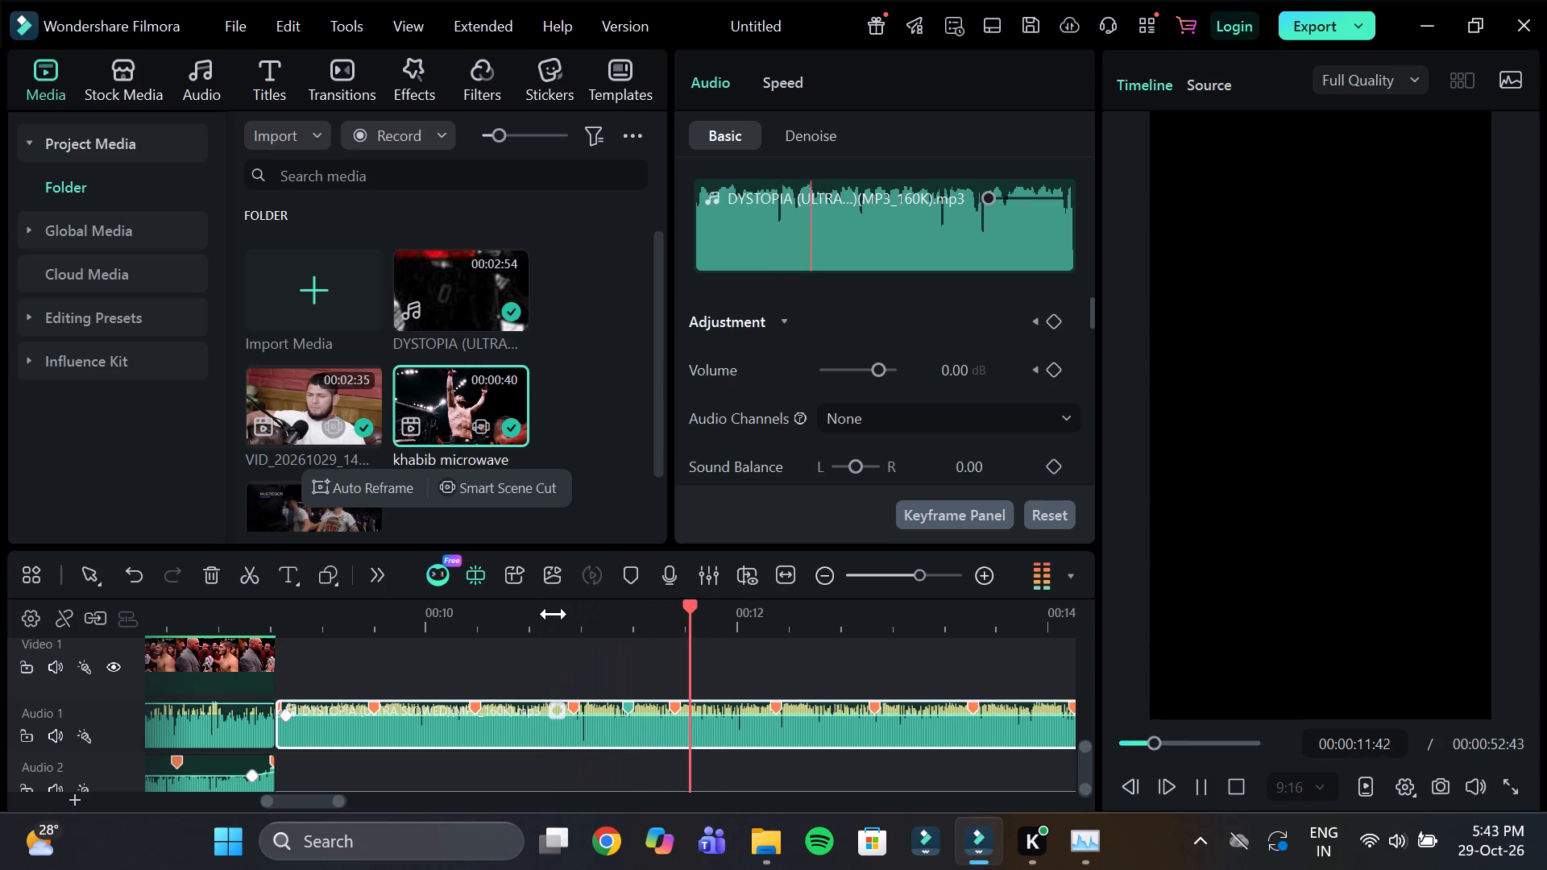
{"action": "left_click", "coordinate": [561, 620]}
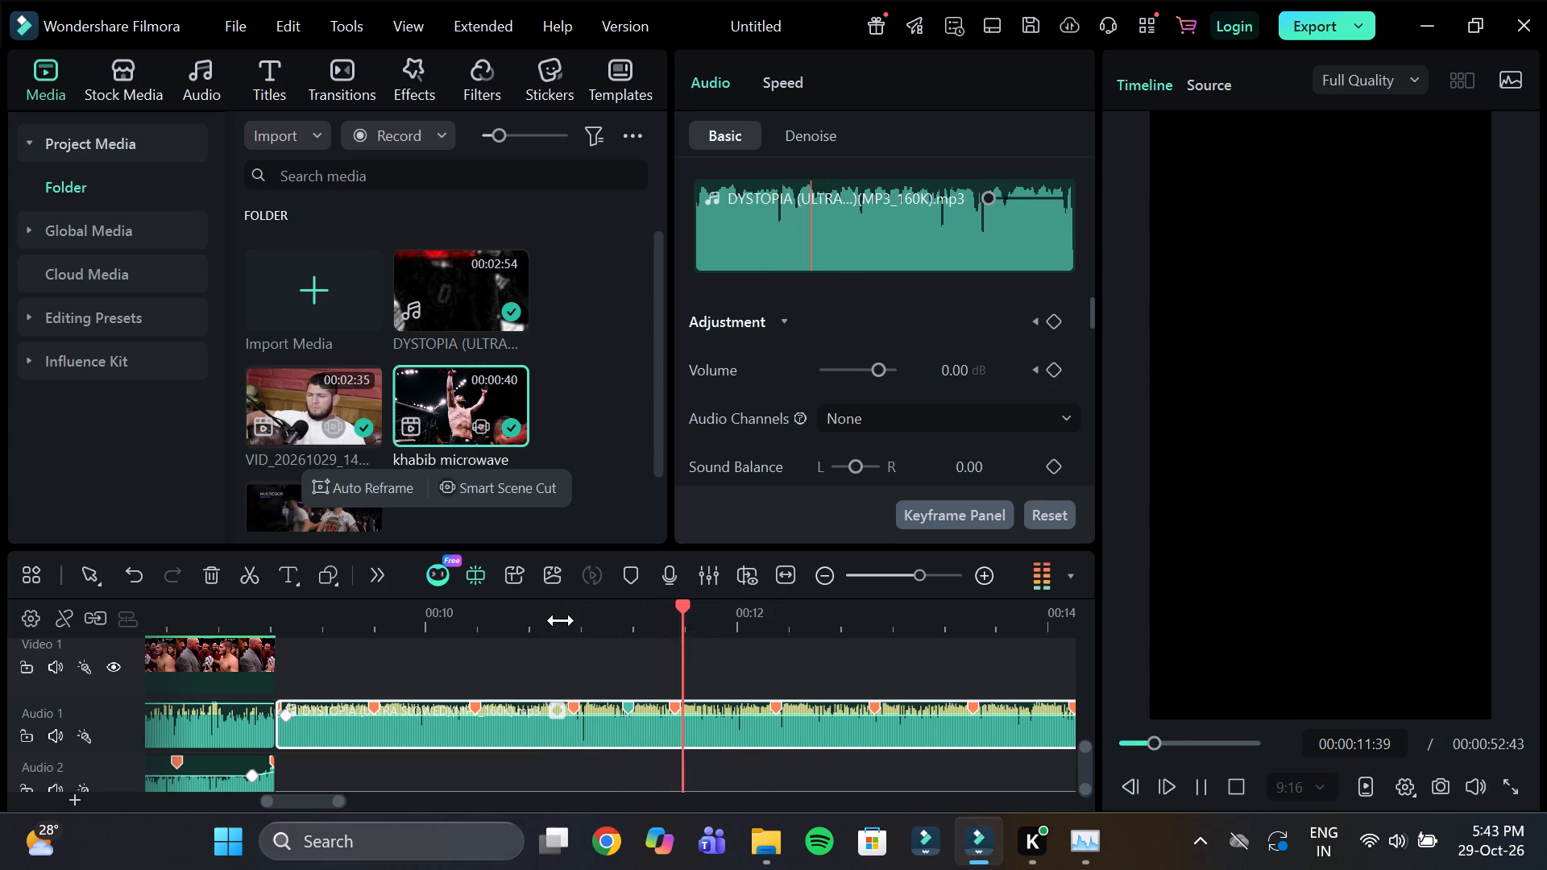
{"action": "key", "text": "space"}
Pinpoint the next beat by ear and add a marker to the DYSTOPIA clip on Audio 1 at 00:00:13:13.
{"action": "left_click_drag", "start_coordinate": [780, 614], "coordinate": [757, 612]}
{"action": "key", "text": "space"}
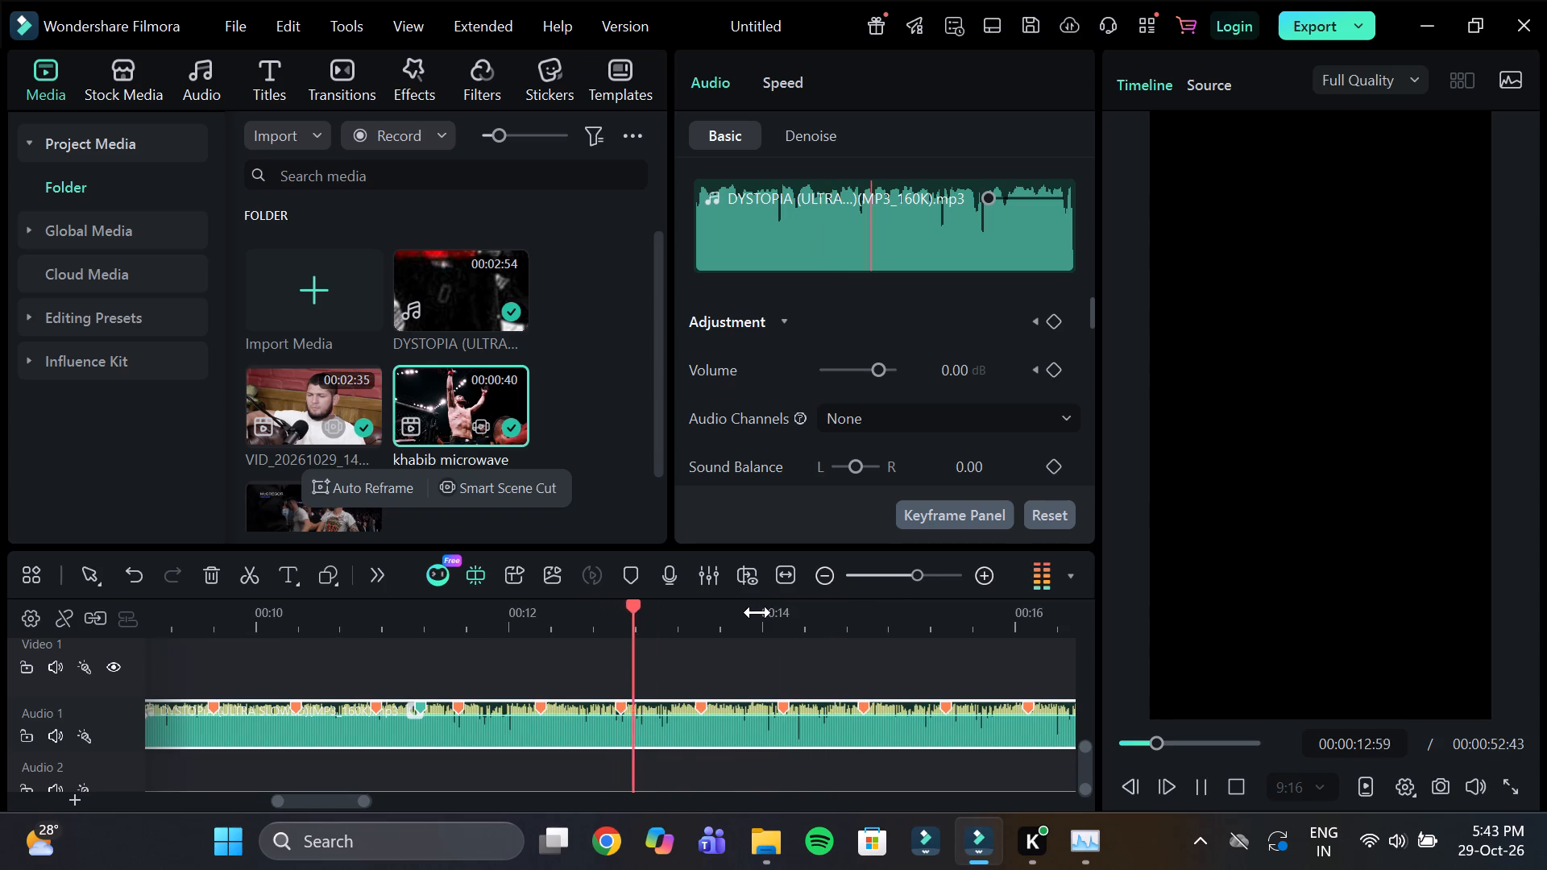
{"action": "left_click", "coordinate": [629, 615]}
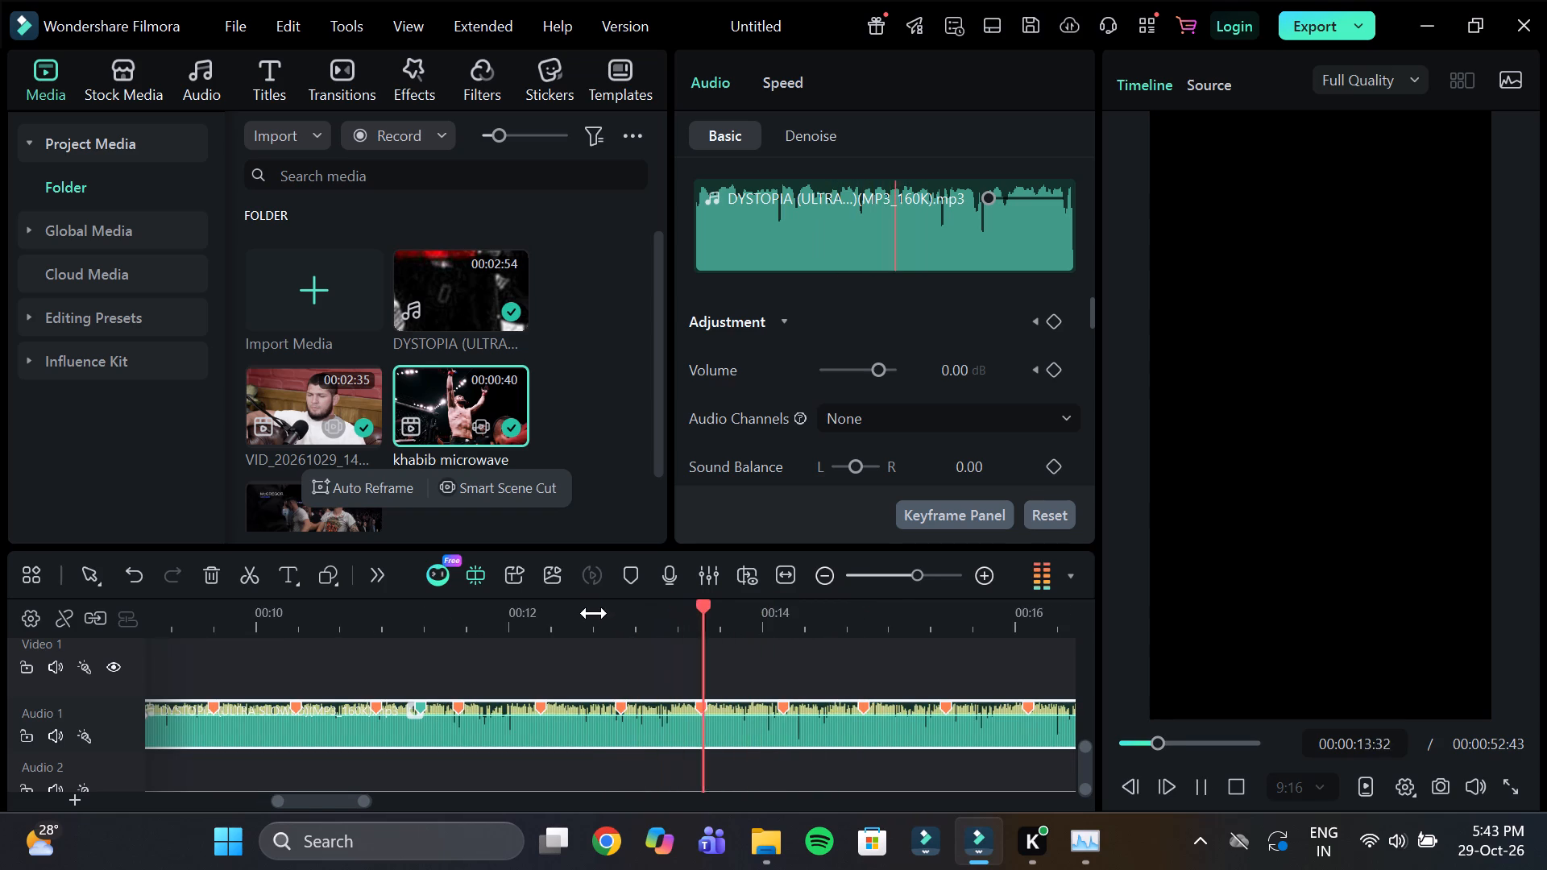
{"action": "left_click", "coordinate": [594, 613]}
{"action": "key", "text": "space"}
{"action": "key", "text": "space"}
{"action": "key", "text": "space"}
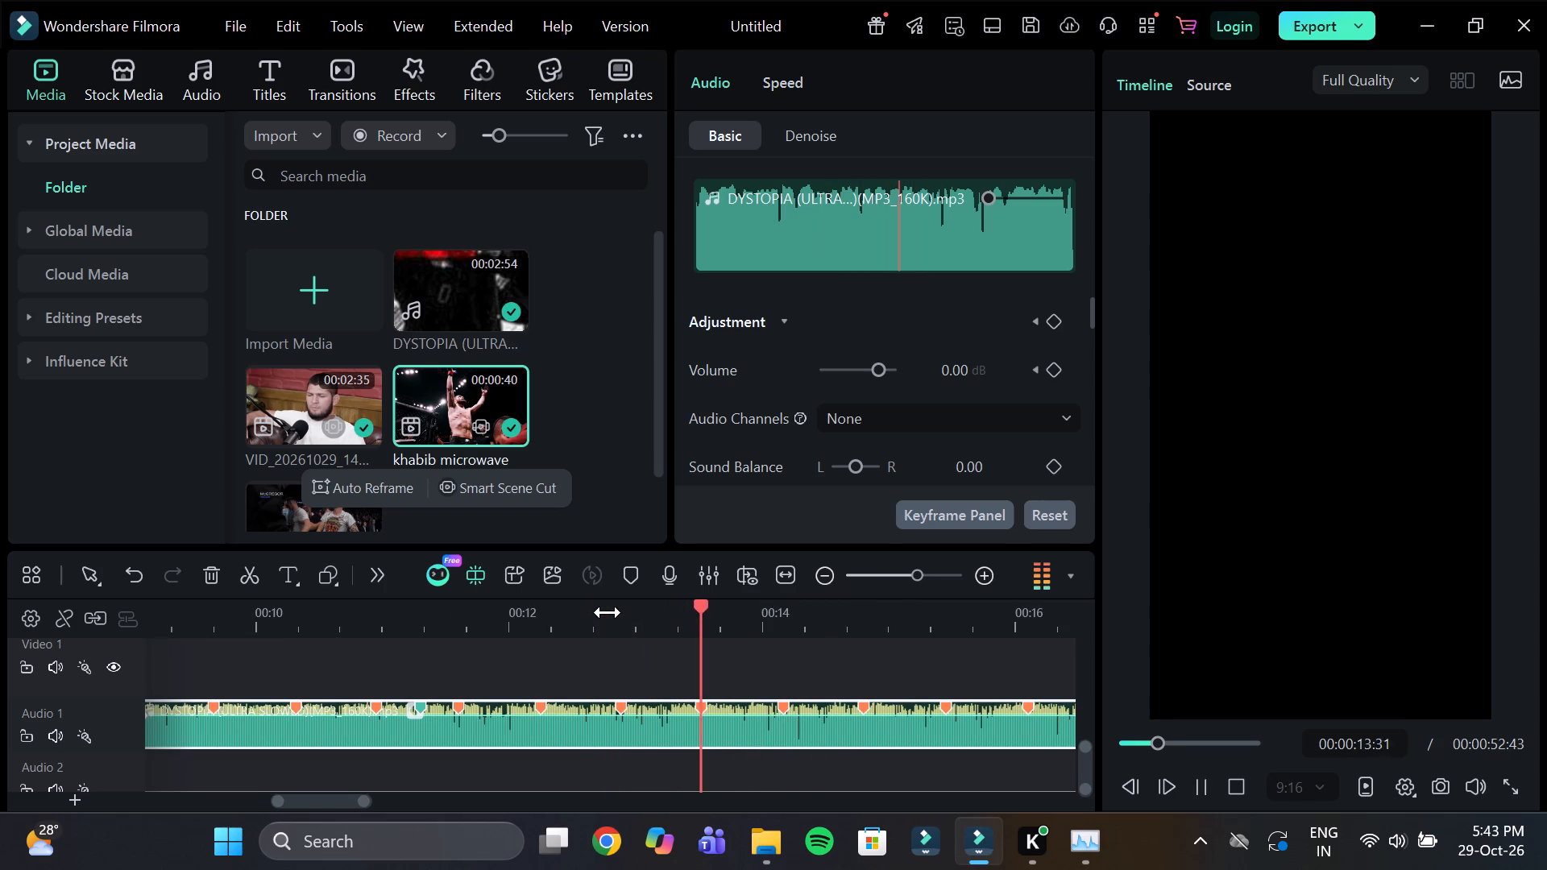
{"action": "left_click", "coordinate": [608, 612]}
{"action": "key", "text": "space"}
{"action": "key", "text": "space"}
{"action": "left_click", "coordinate": [729, 731]}
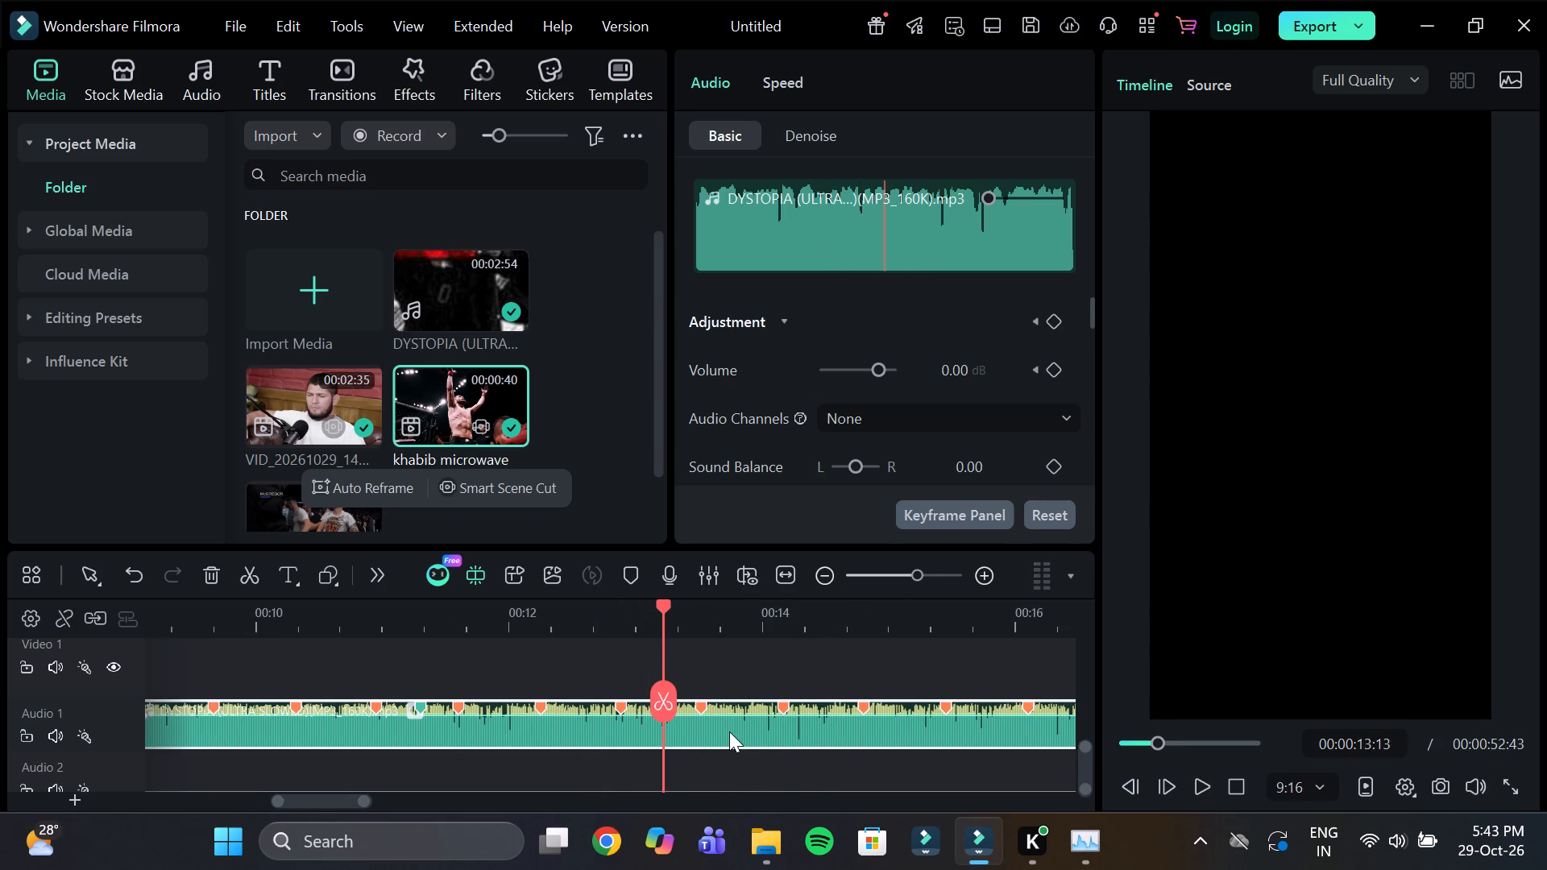
{"action": "key", "text": "m"}
Replay the music around the 00:00:13:13 marker and listen on for DYSTOPIA's following beats.
{"action": "left_click", "coordinate": [604, 623]}
{"action": "key", "text": "space"}
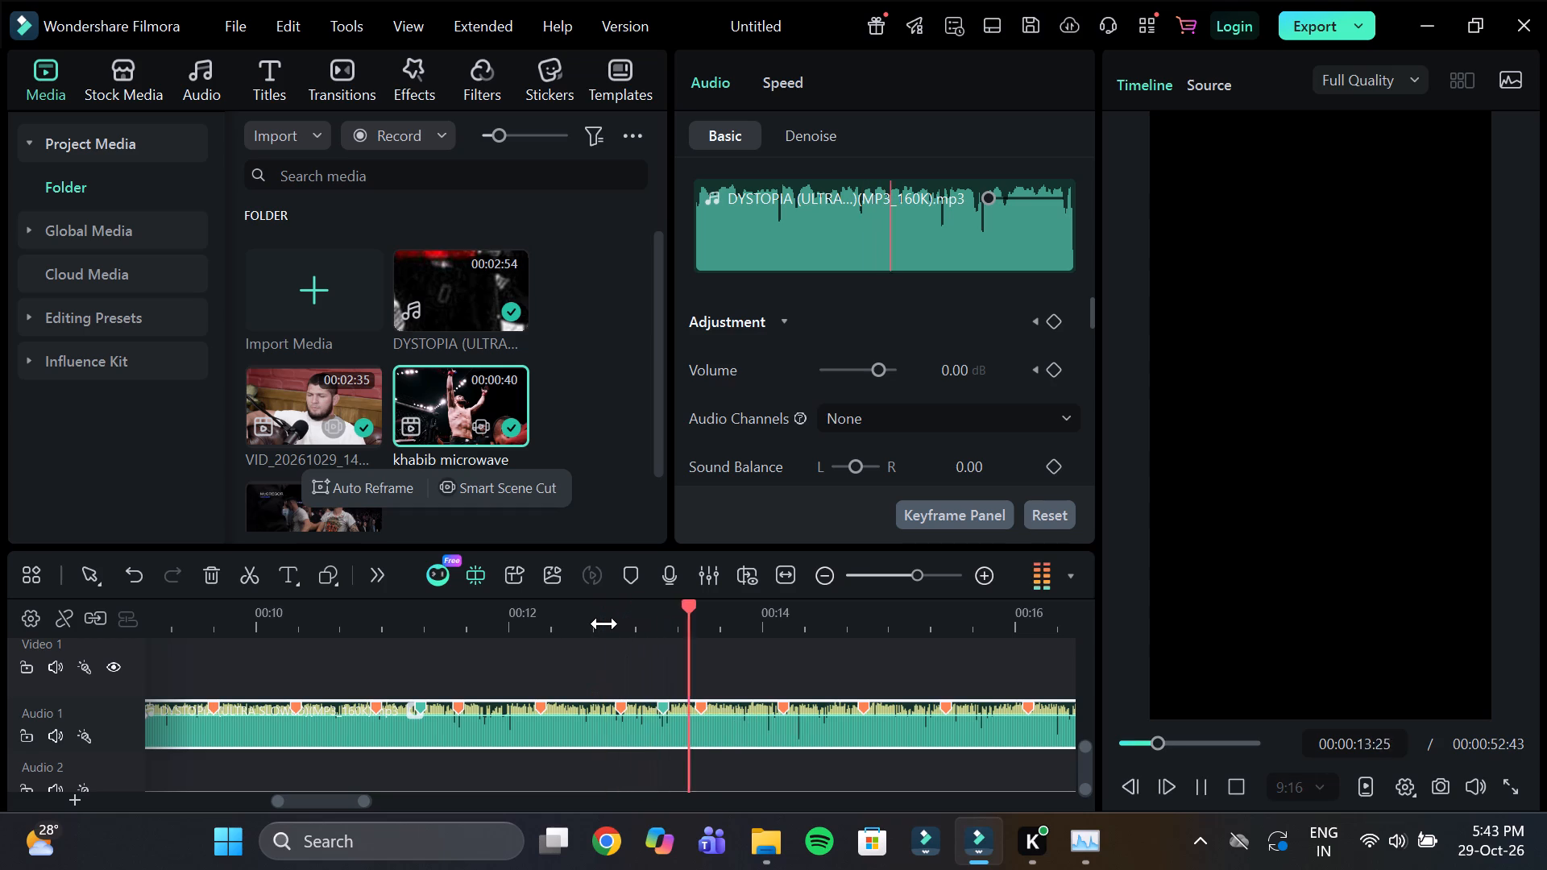
{"action": "key", "text": "space"}
{"action": "left_click", "coordinate": [605, 623]}
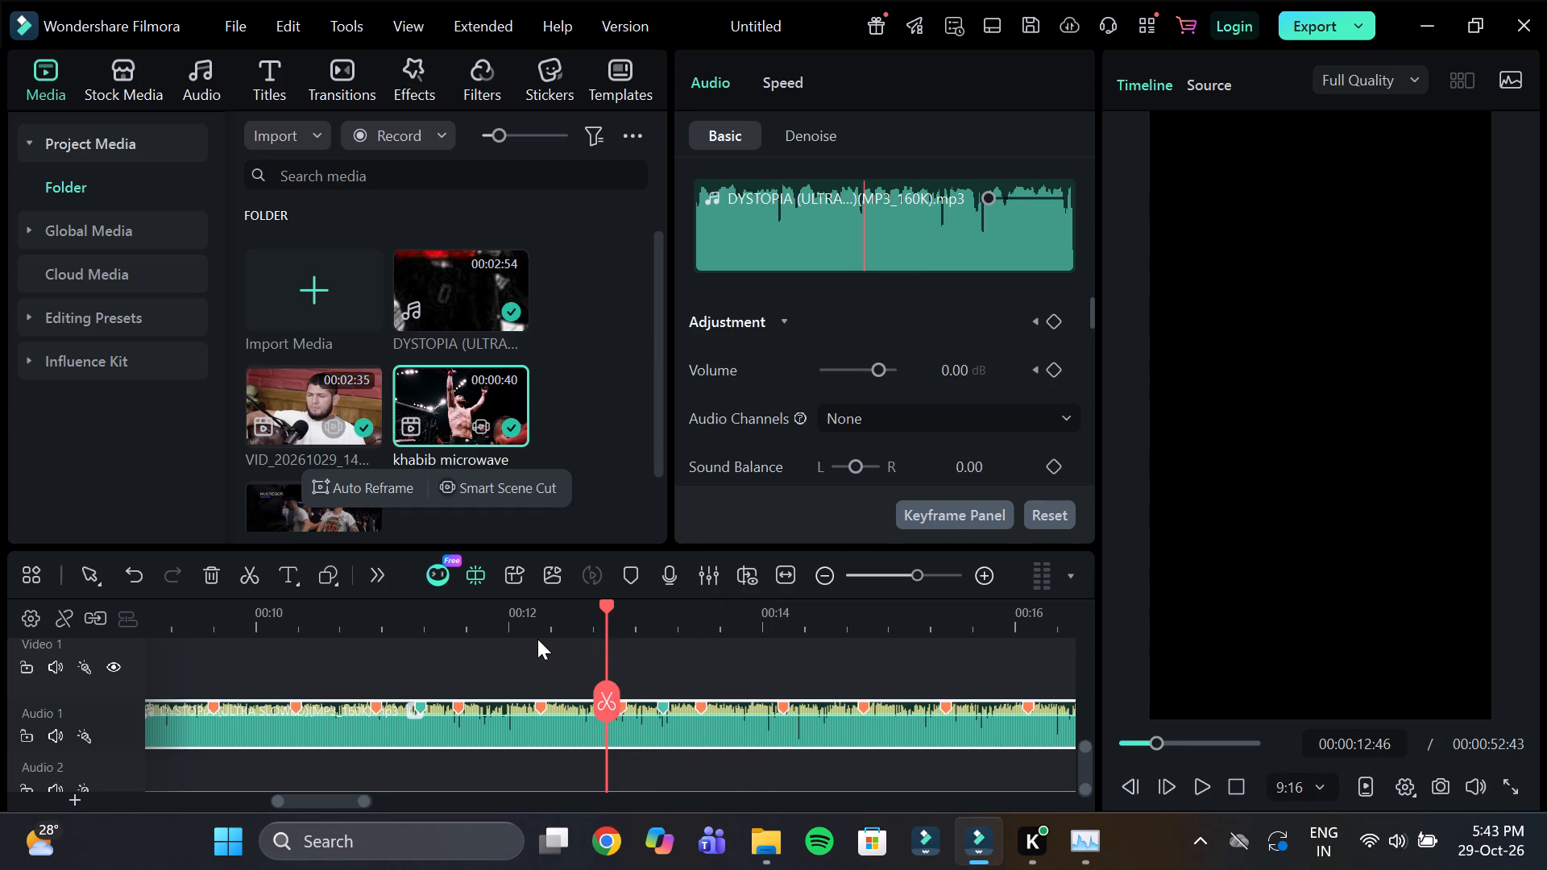
{"action": "left_click", "coordinate": [562, 620]}
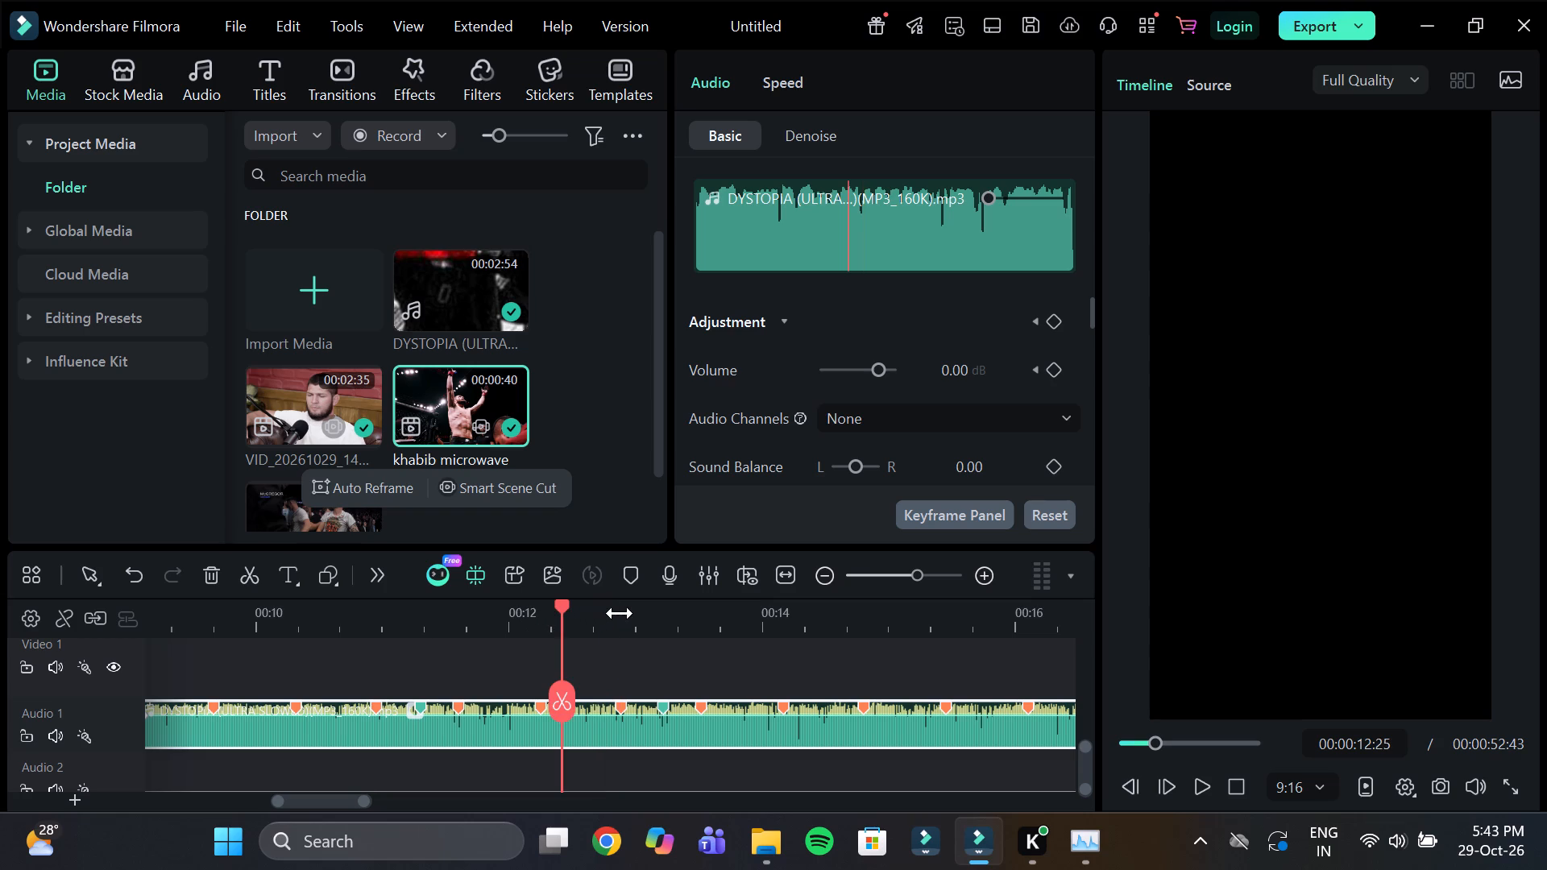
{"action": "left_click_drag", "start_coordinate": [628, 613], "coordinate": [655, 613]}
{"action": "key", "text": "space"}
{"action": "key", "text": "space"}
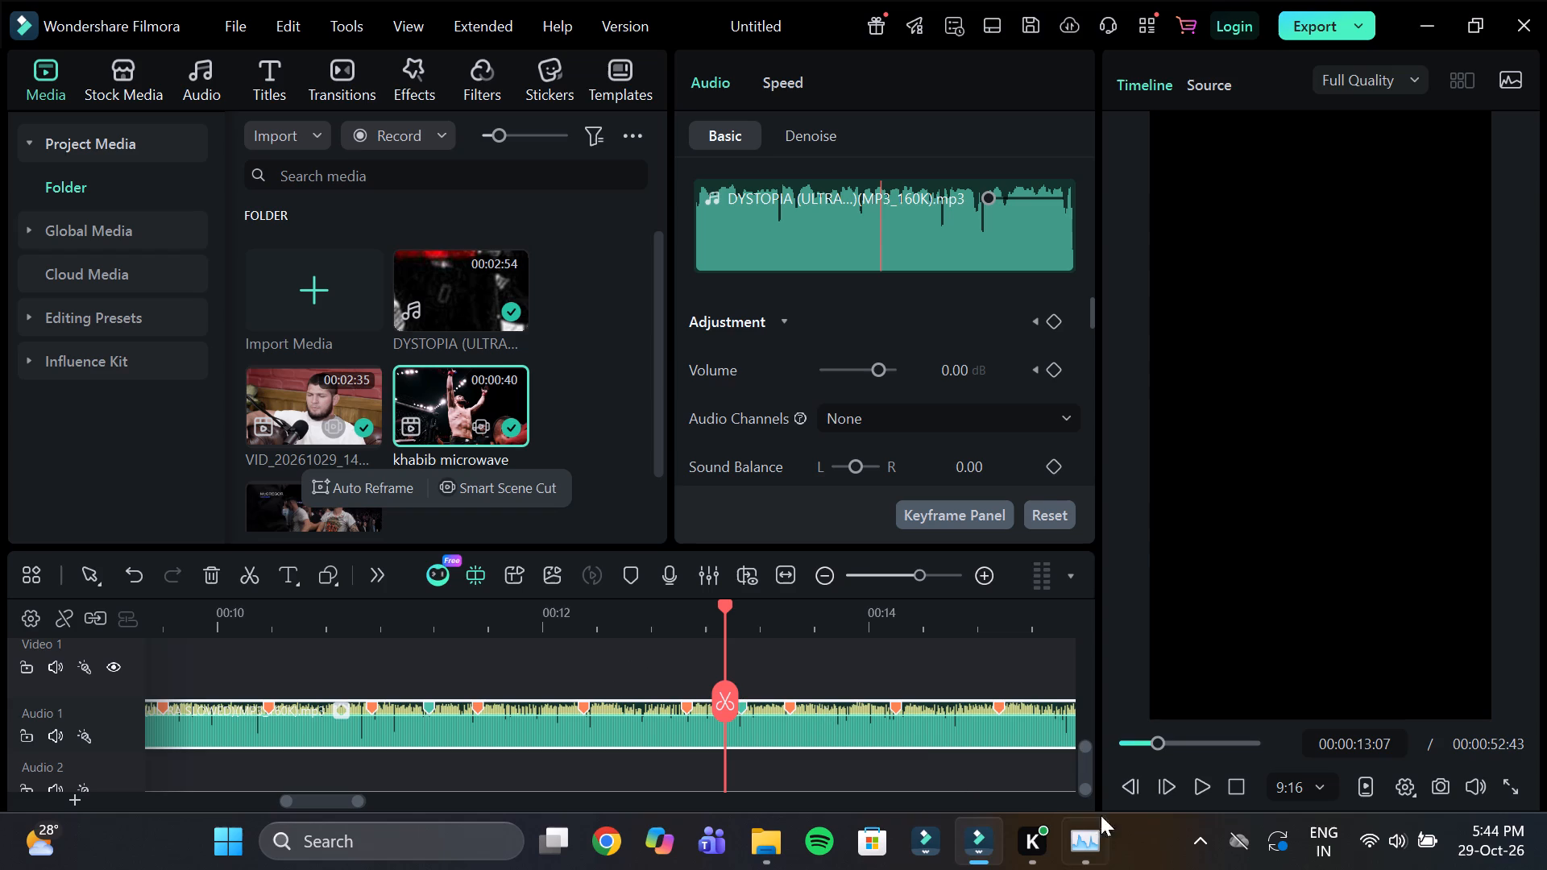
Set the system sound volume to roughly a third of its range.
{"action": "left_click", "coordinate": [1385, 856]}
{"action": "left_click", "coordinate": [1268, 687]}
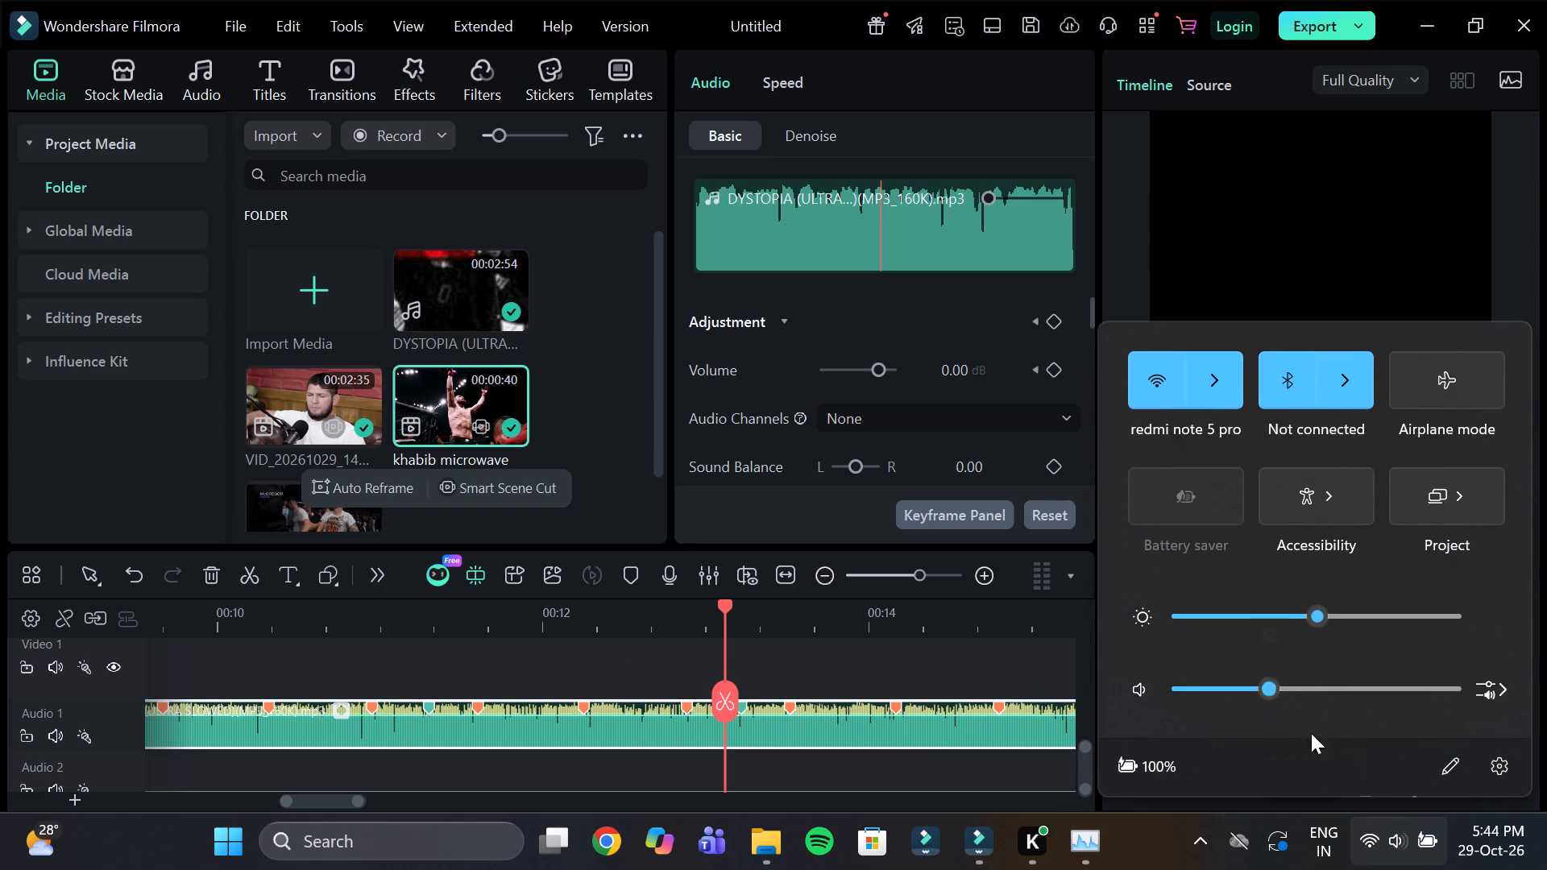
{"action": "left_click", "coordinate": [1385, 843]}
Pinpoint the next beat by ear and add a marker to the DYSTOPIA clip on Audio 1 at 00:00:13:57.
{"action": "left_click", "coordinate": [529, 619]}
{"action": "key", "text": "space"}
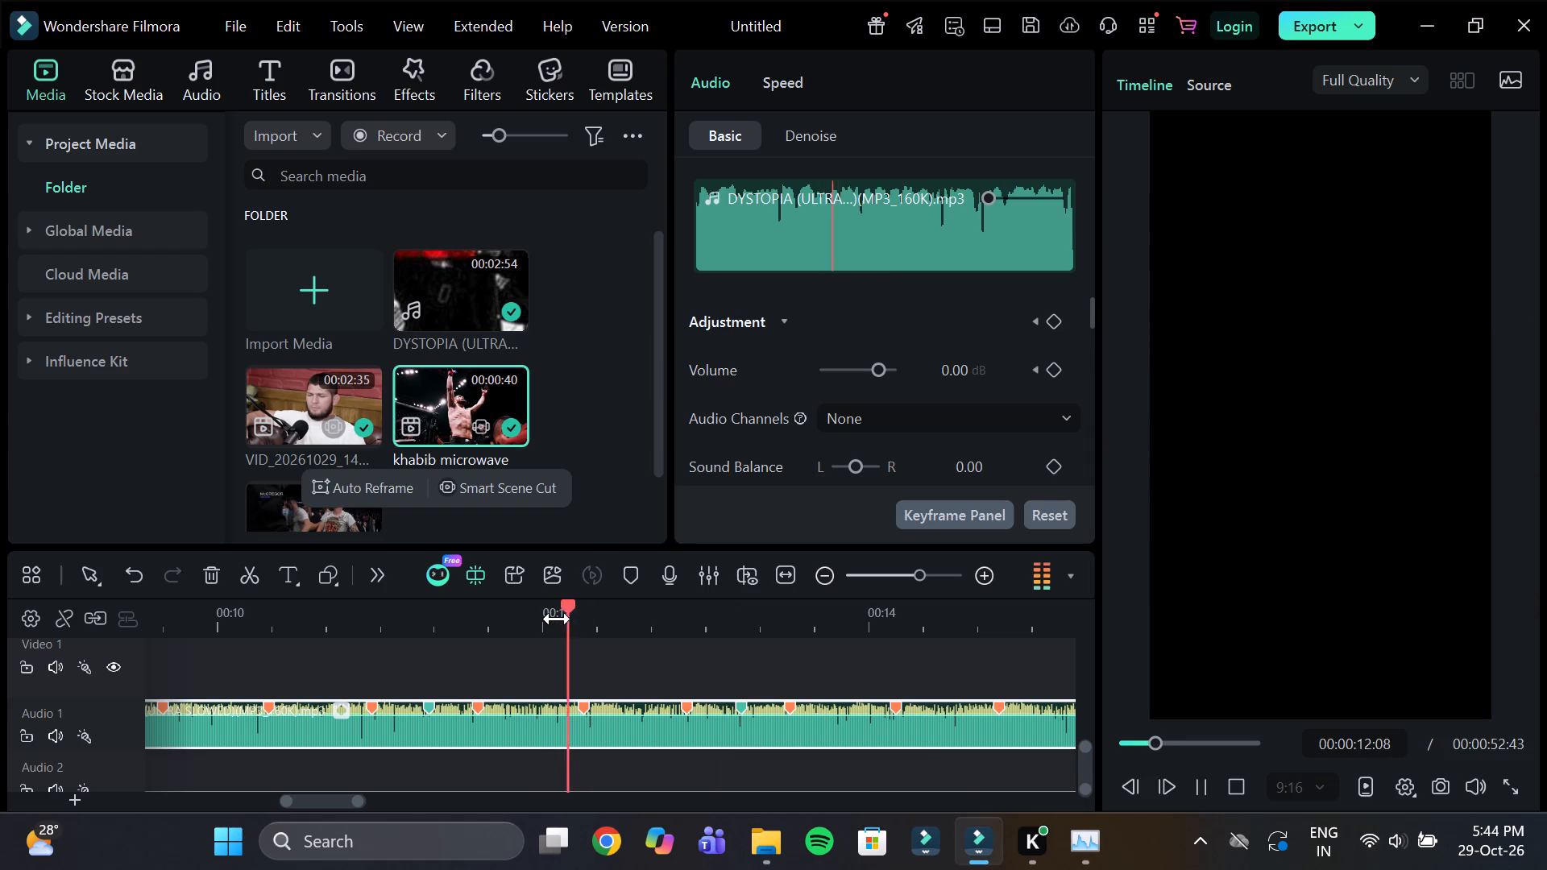
{"action": "left_click", "coordinate": [682, 615]}
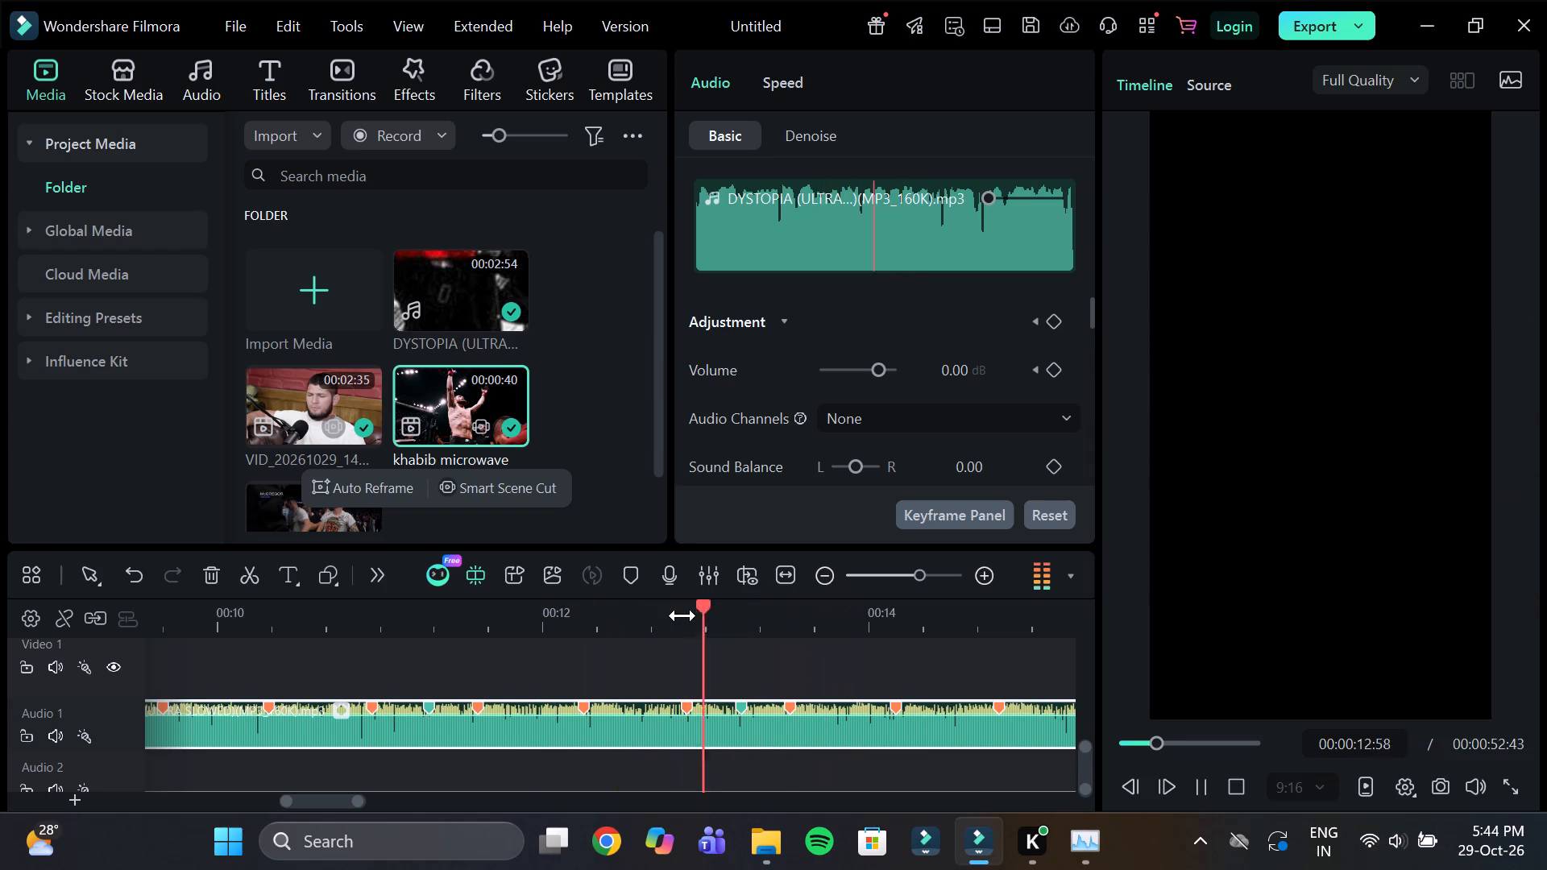
{"action": "left_click", "coordinate": [718, 618]}
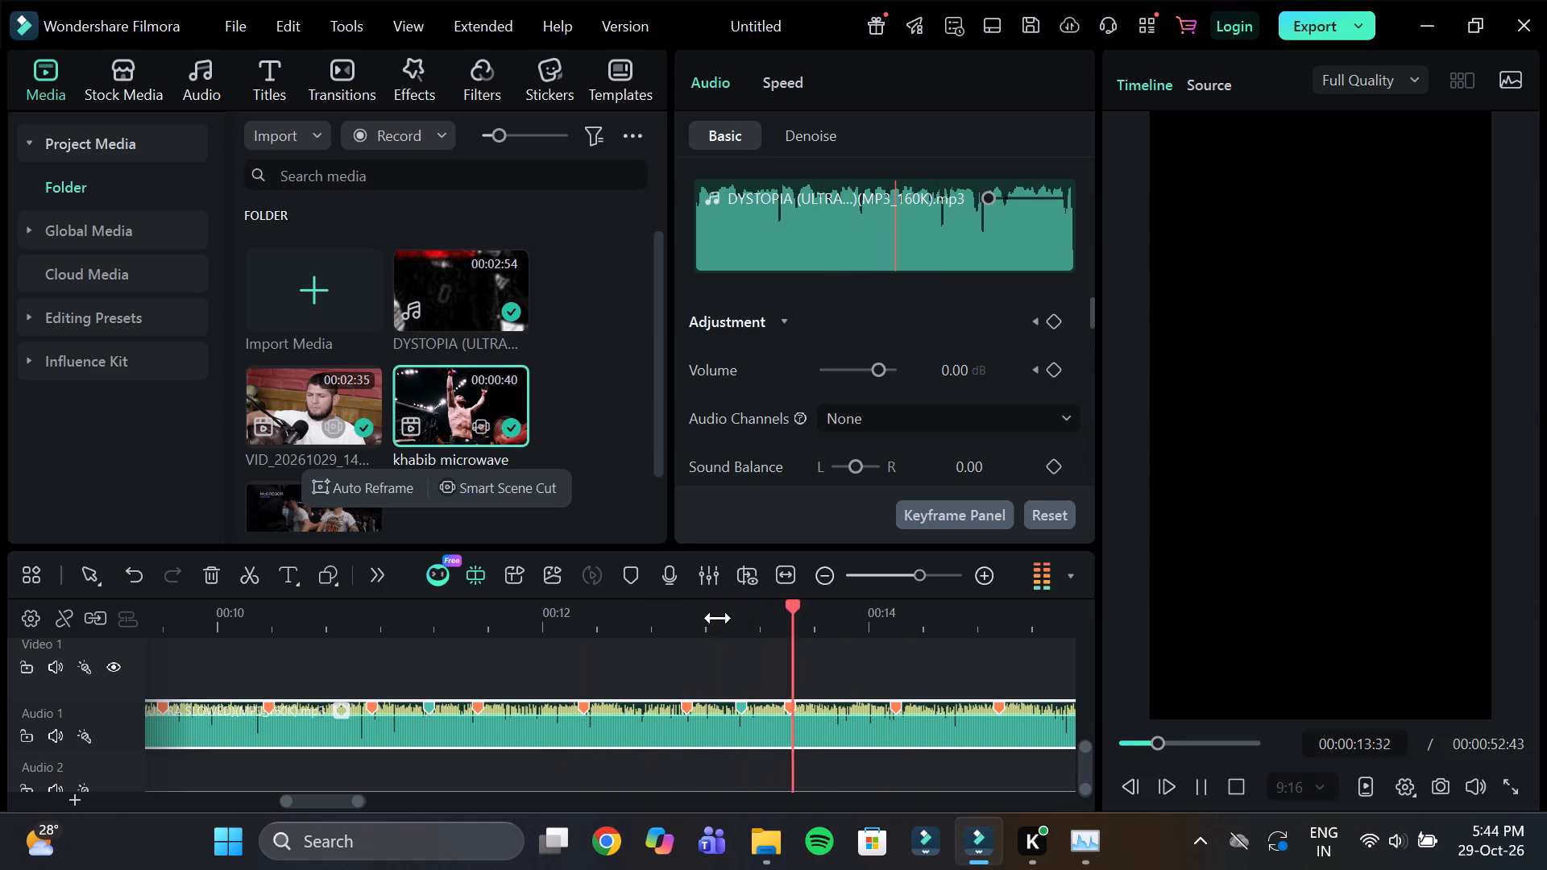
{"action": "left_click", "coordinate": [718, 618]}
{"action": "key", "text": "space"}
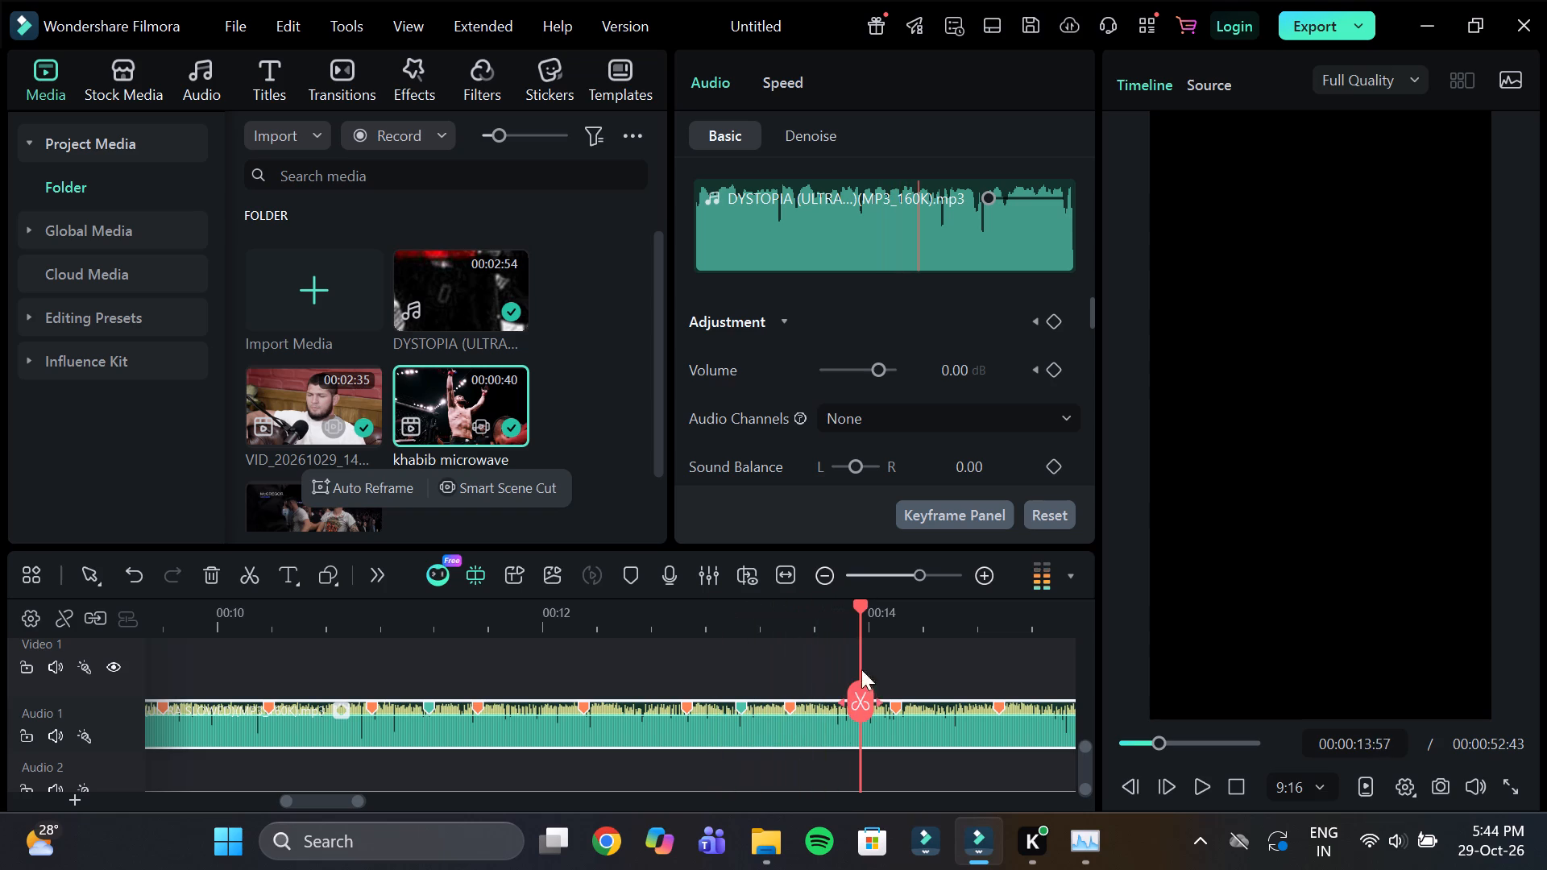
{"action": "left_click", "coordinate": [888, 739]}
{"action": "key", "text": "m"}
Replay the music before the newest marker and move the 00:00:13:13 marker on the DYSTOPIA clip to about 00:00:13:19.
{"action": "left_click", "coordinate": [789, 627]}
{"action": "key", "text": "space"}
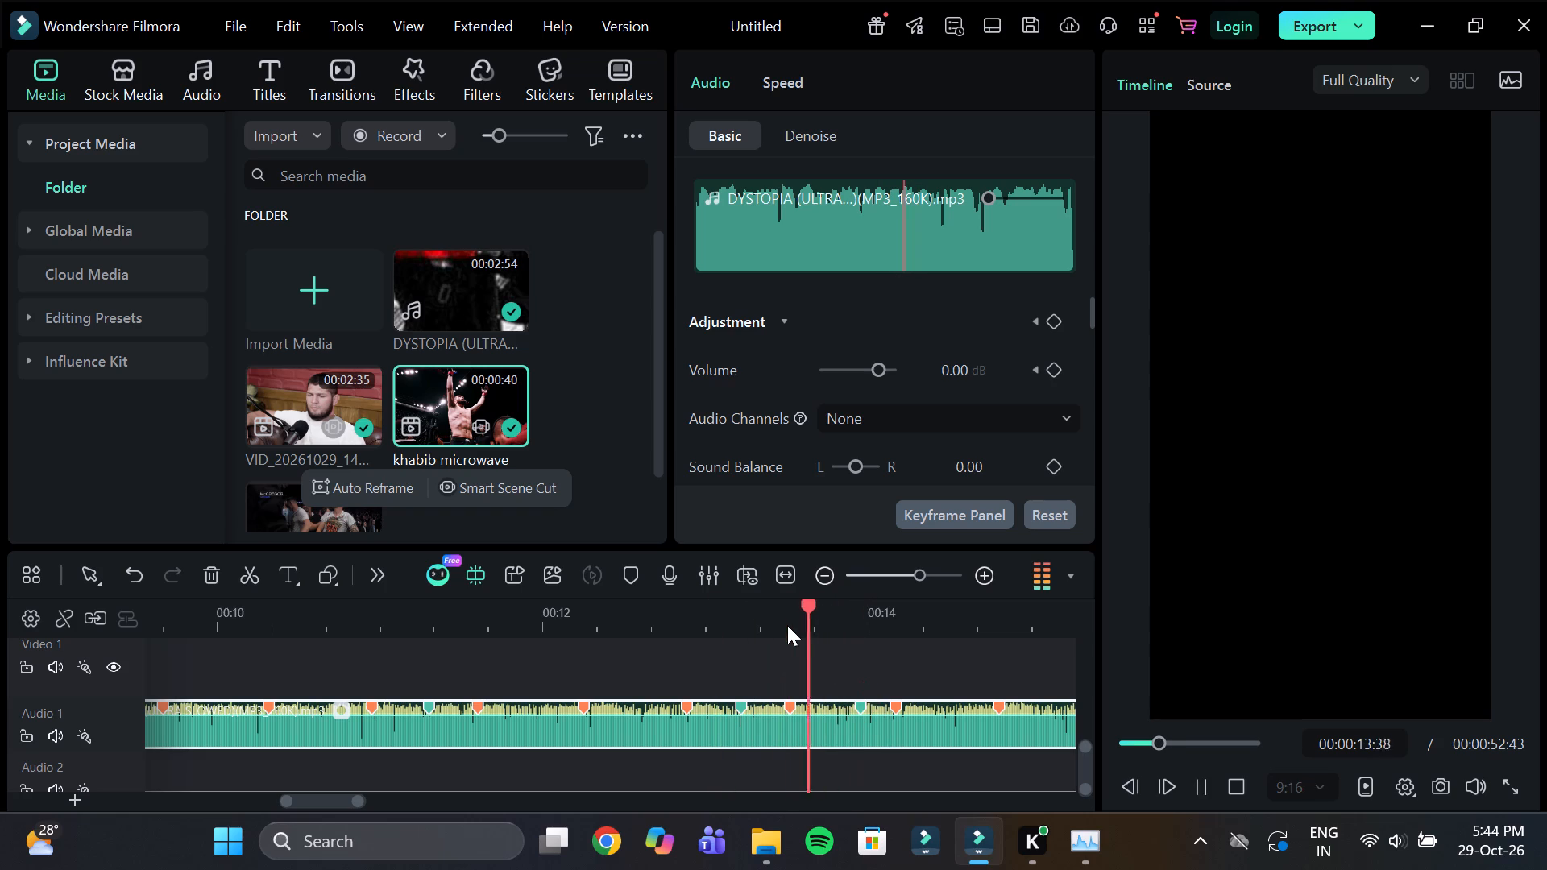
{"action": "left_click", "coordinate": [786, 623]}
{"action": "left_click", "coordinate": [703, 619]}
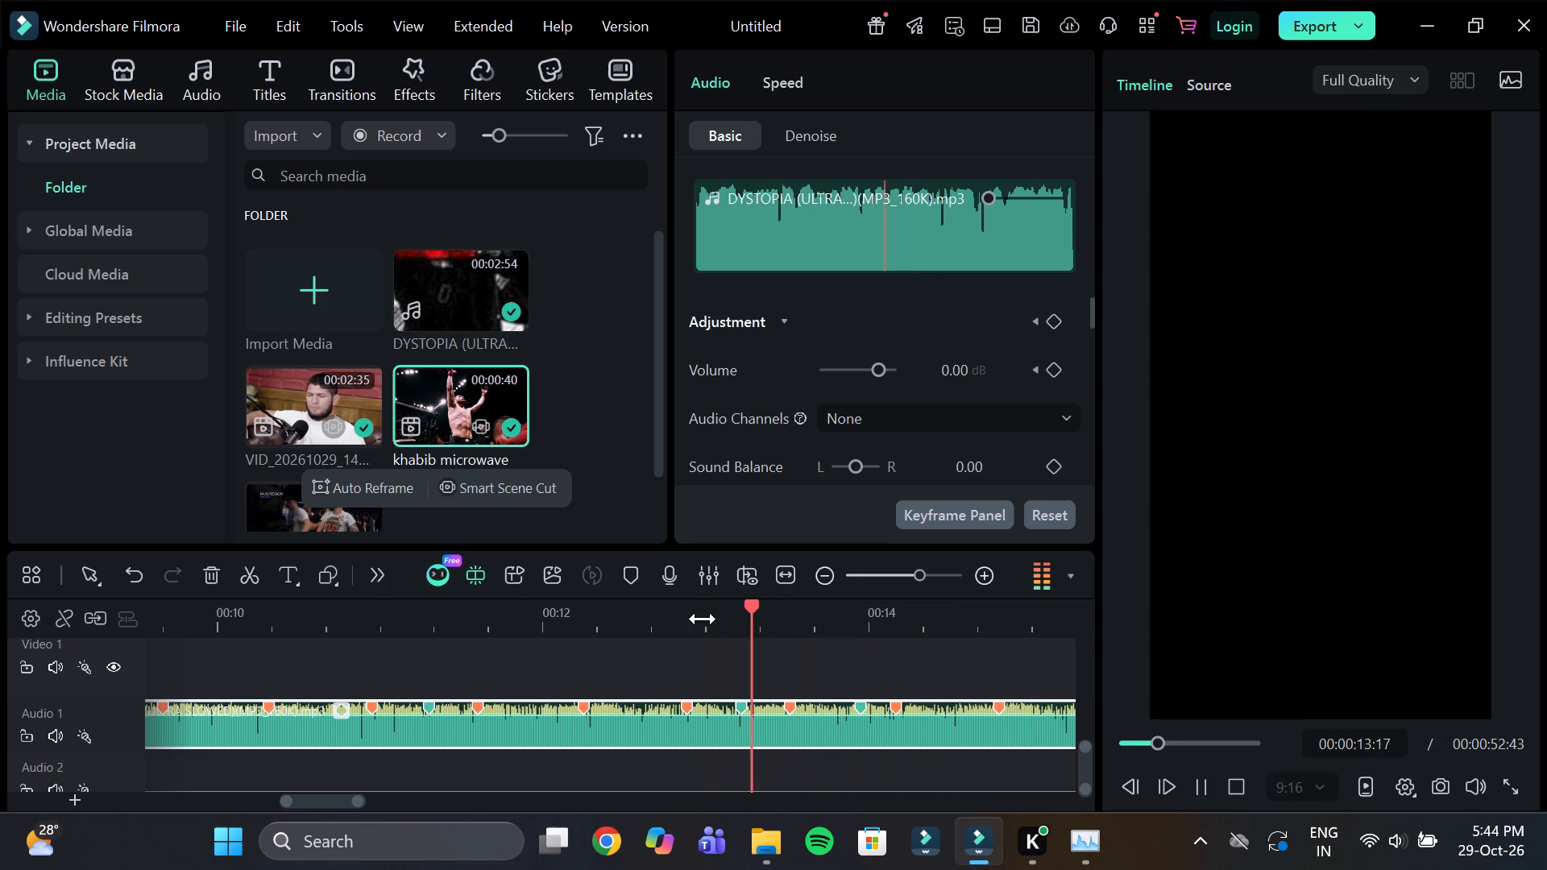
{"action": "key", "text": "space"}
{"action": "left_click_drag", "start_coordinate": [744, 707], "coordinate": [759, 721]}
{"action": "left_click", "coordinate": [645, 571]}
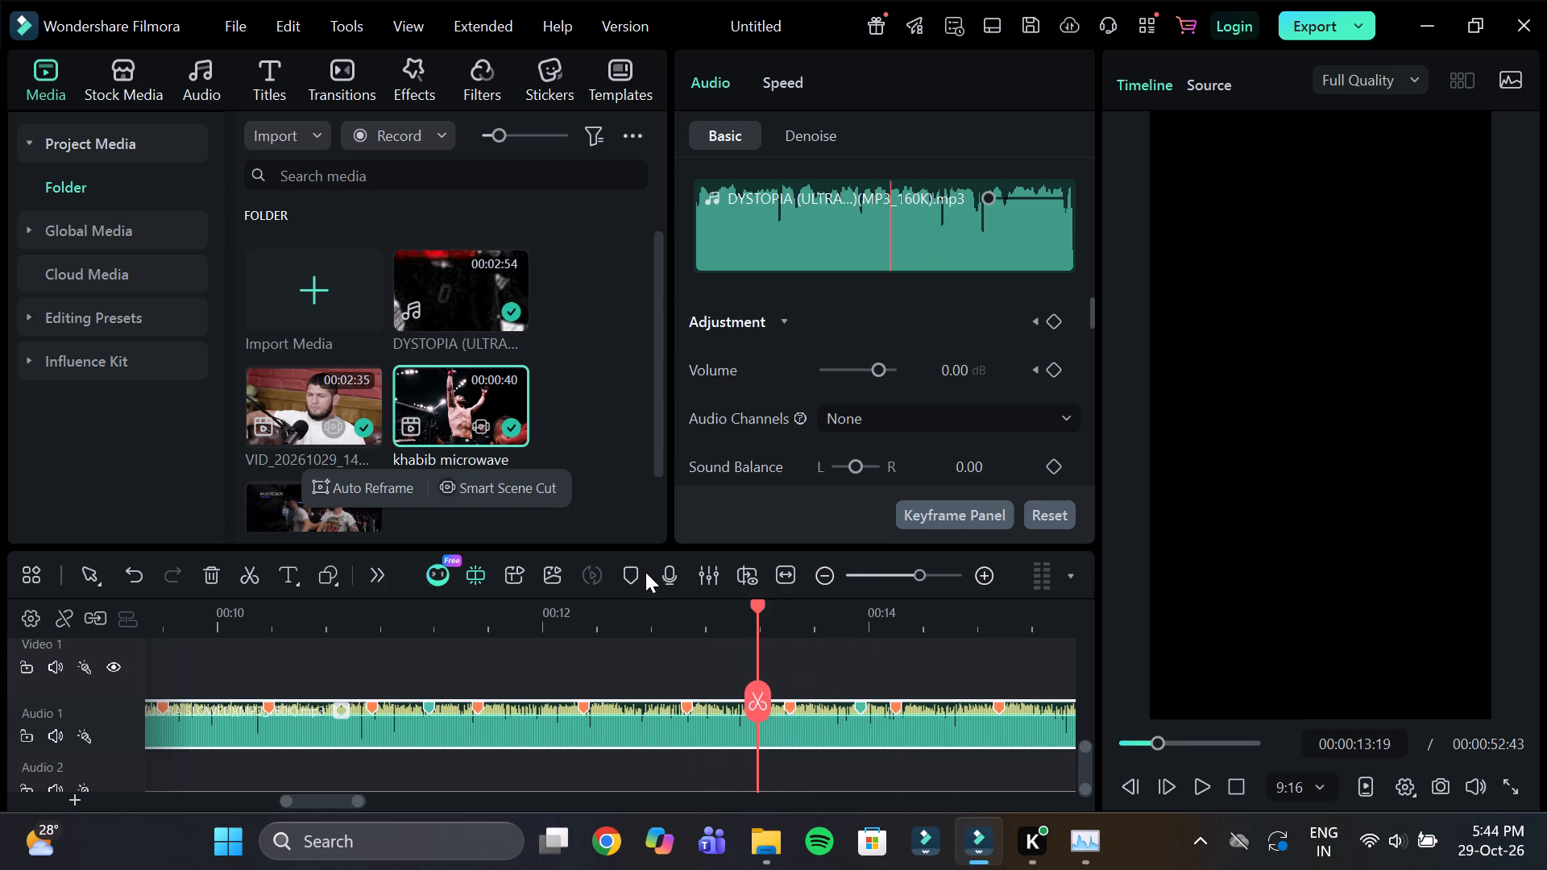
Replay the music around the moved marker and the 00:00:13:57 marker, and listen on for DYSTOPIA's following beats.
{"action": "left_click", "coordinate": [666, 599]}
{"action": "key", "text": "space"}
{"action": "left_click", "coordinate": [680, 608]}
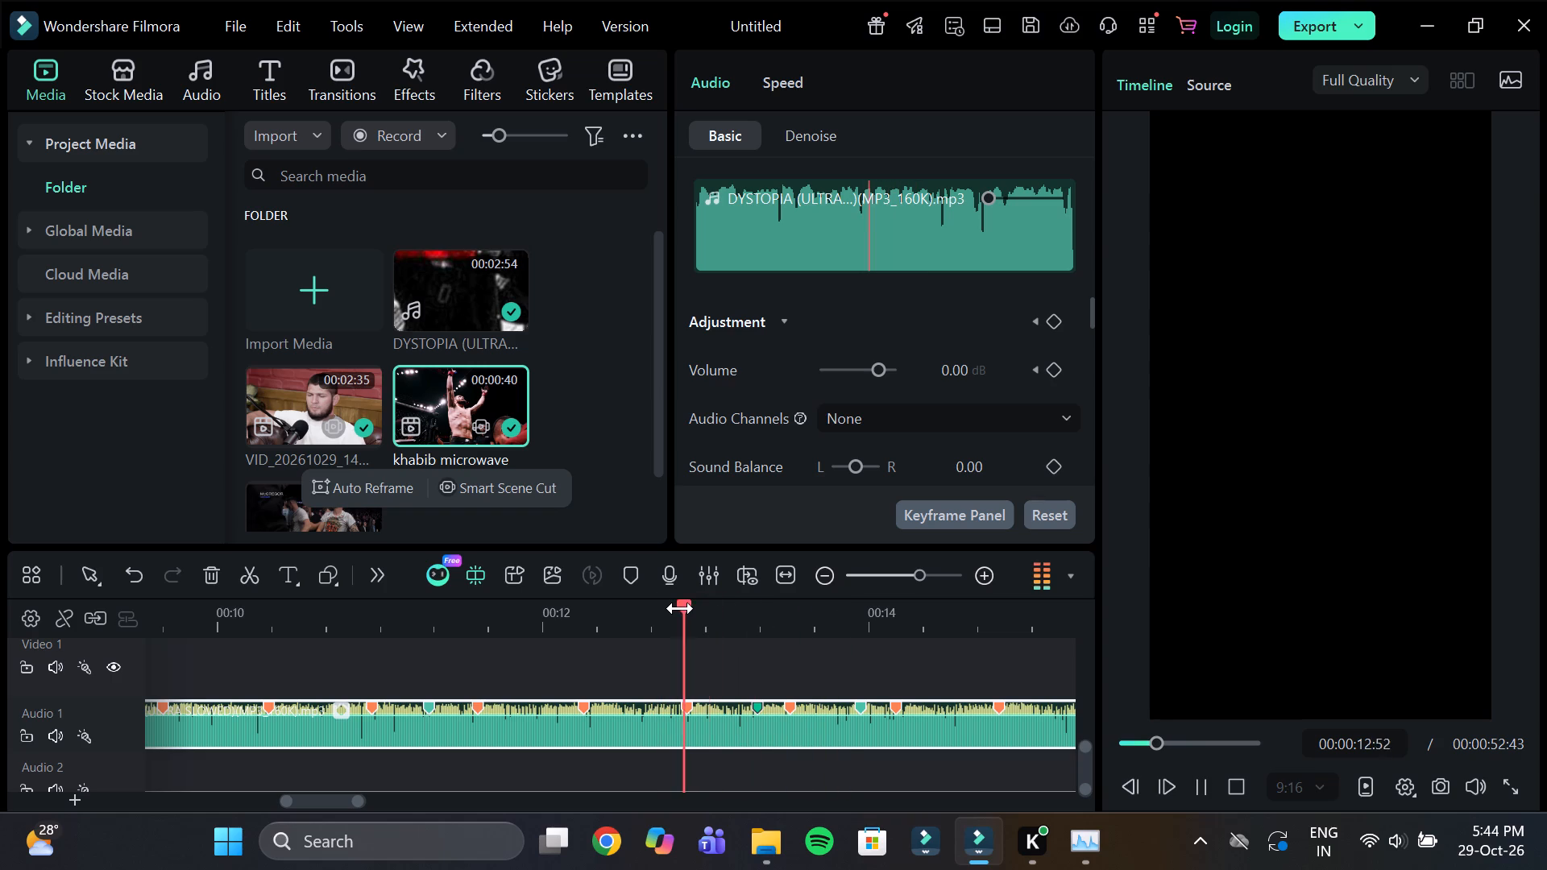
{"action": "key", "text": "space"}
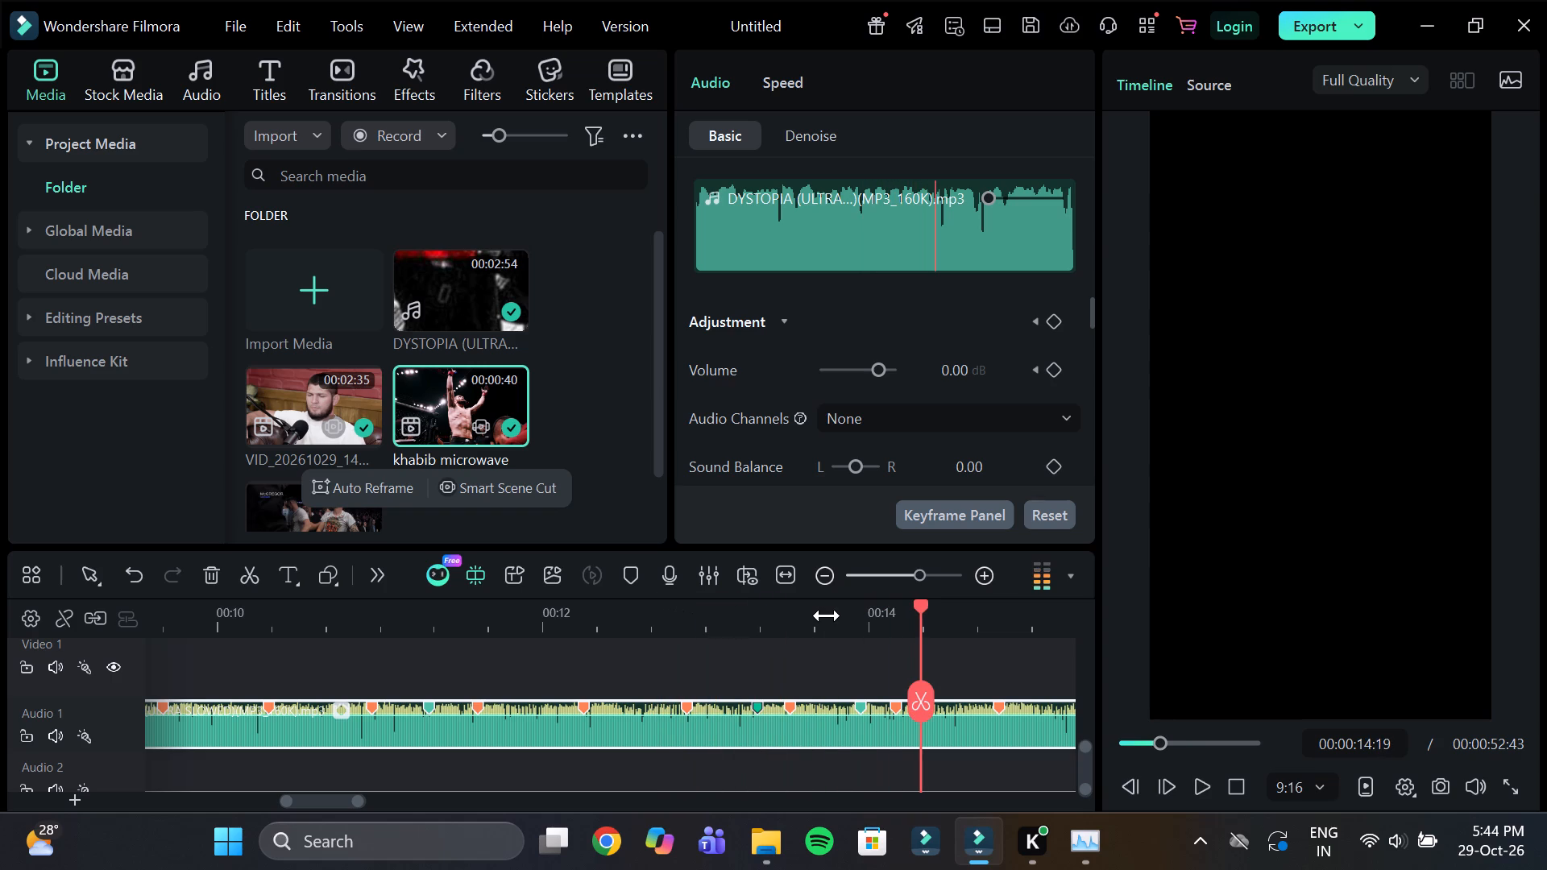
{"action": "left_click", "coordinate": [827, 615]}
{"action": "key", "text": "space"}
{"action": "left_click_drag", "start_coordinate": [834, 614], "coordinate": [807, 614]}
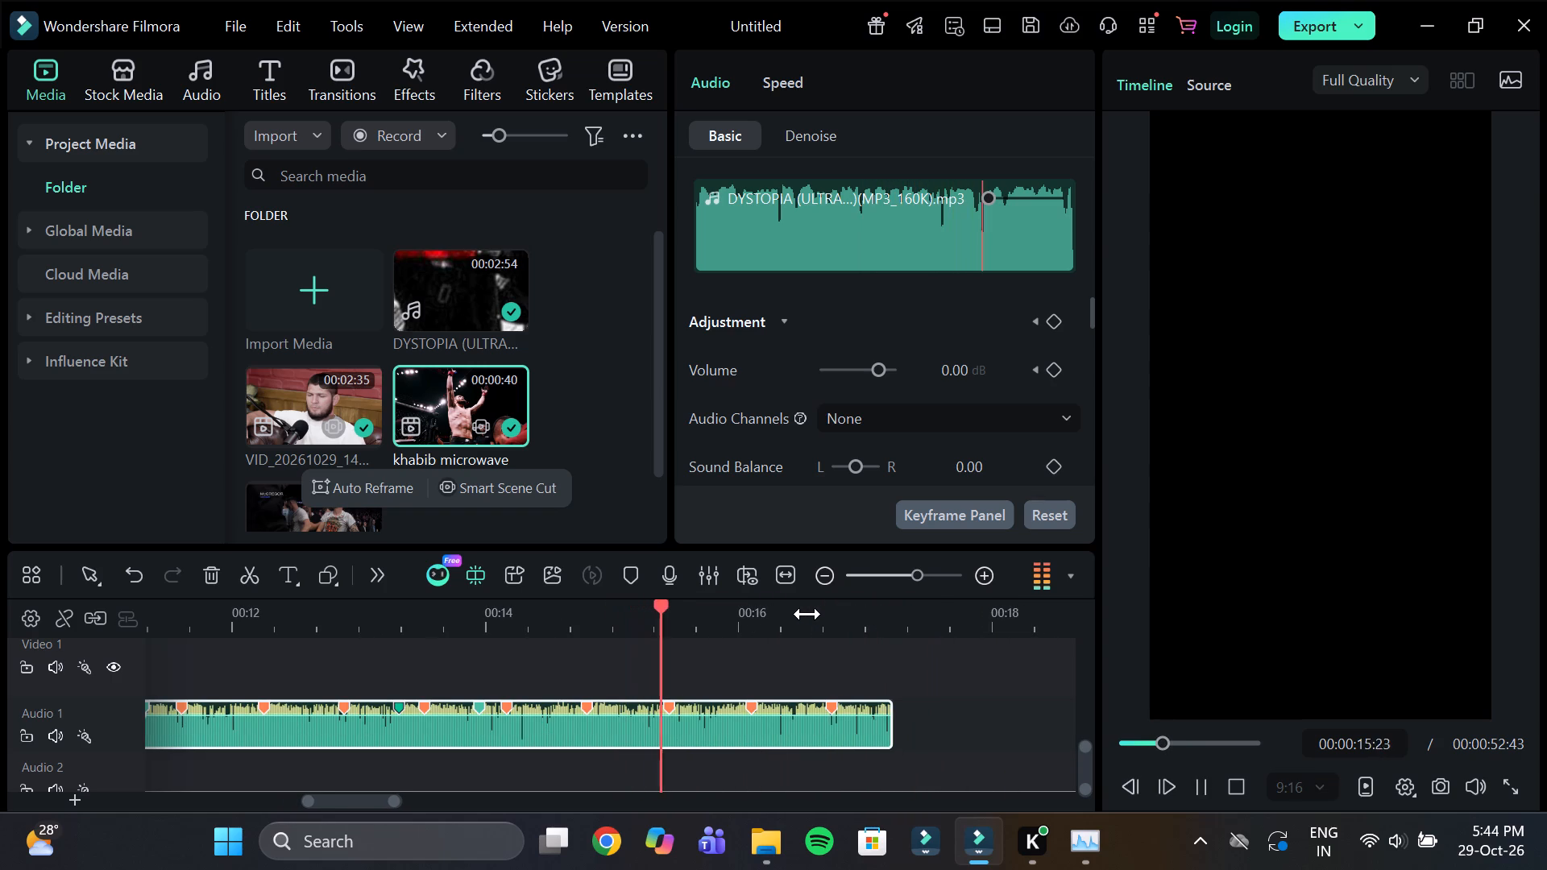
Pinpoint the beat near 00:00:16 by ear and add a marker to the DYSTOPIA clip at 00:00:15:52.
{"action": "left_click", "coordinate": [688, 611]}
{"action": "left_click", "coordinate": [622, 607]}
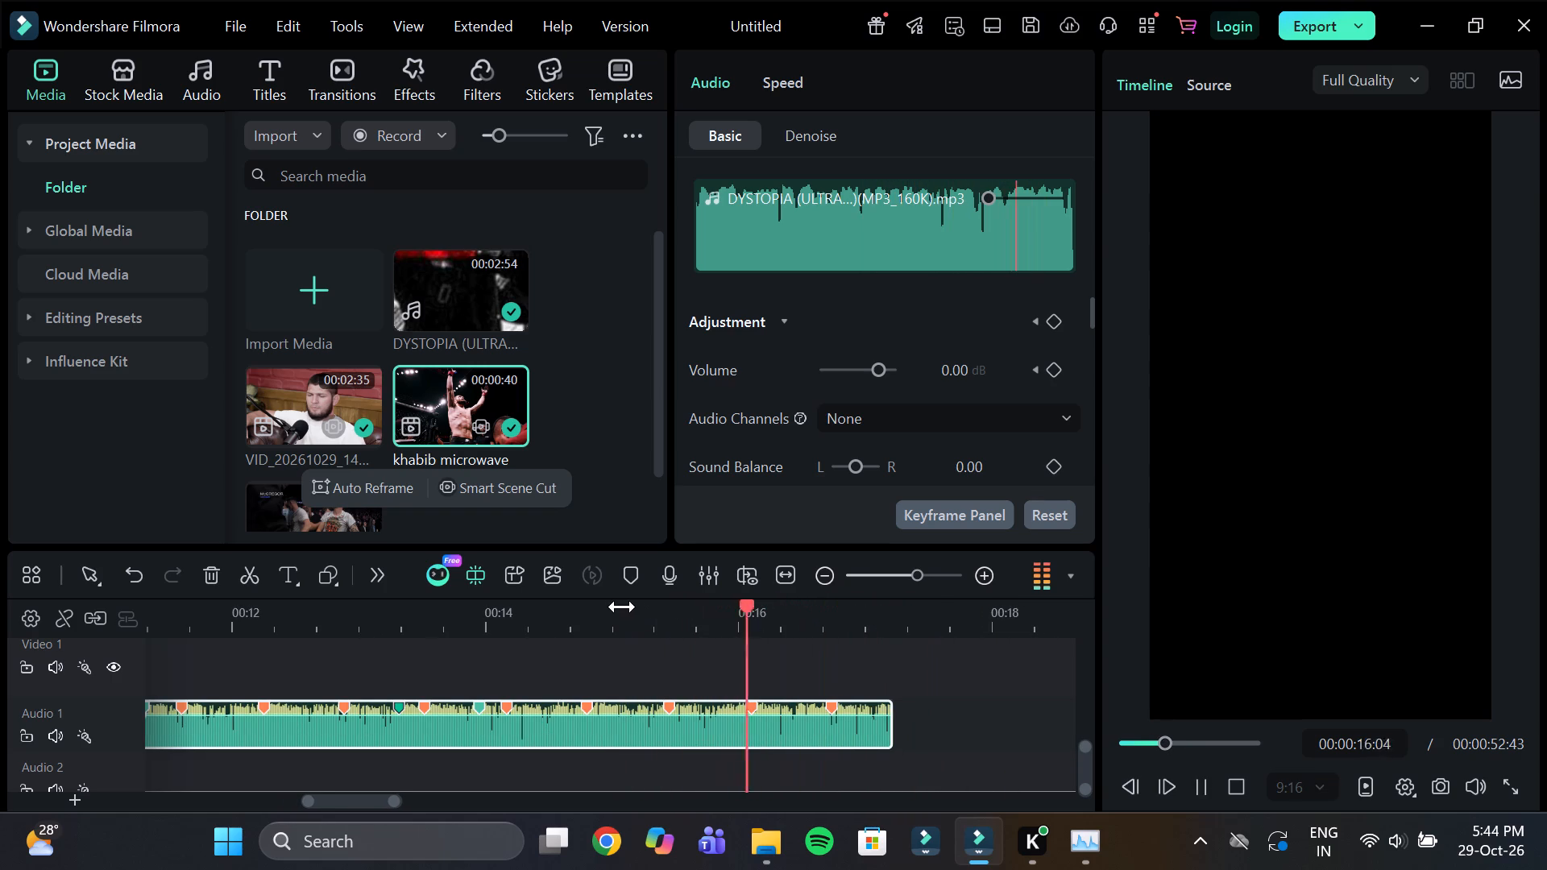
{"action": "key", "text": "space"}
{"action": "left_click", "coordinate": [737, 737]}
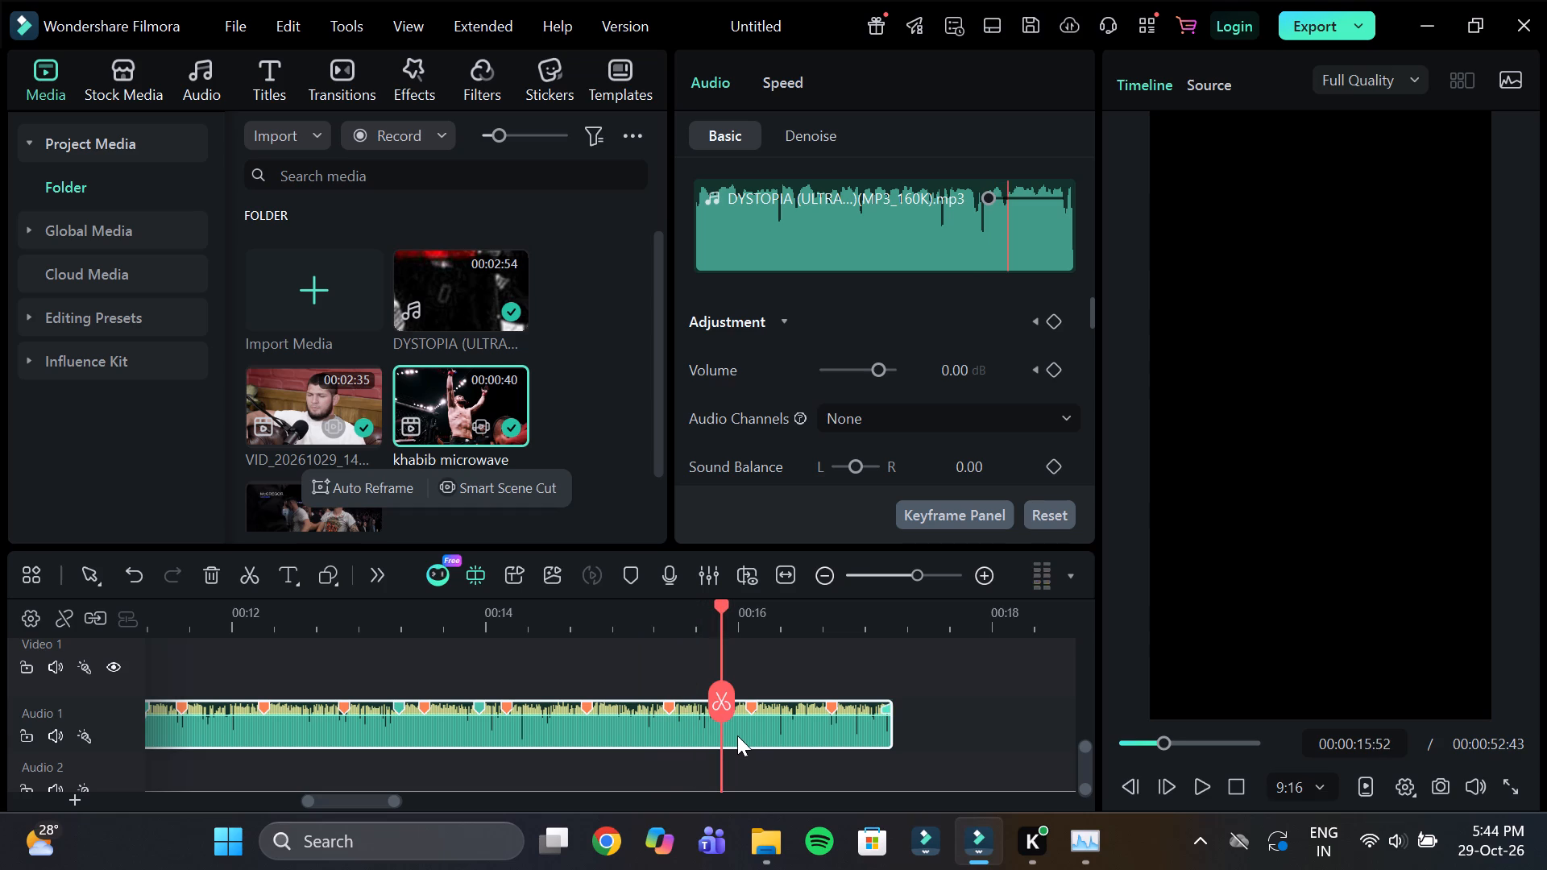
{"action": "key", "text": "m"}
Listen past the 00:00:15:52 marker and trim the end of the DYSTOPIA clip on Audio 1 back to 00:00:16:48.
{"action": "left_click", "coordinate": [654, 624]}
{"action": "key", "text": "space"}
{"action": "key", "text": "space"}
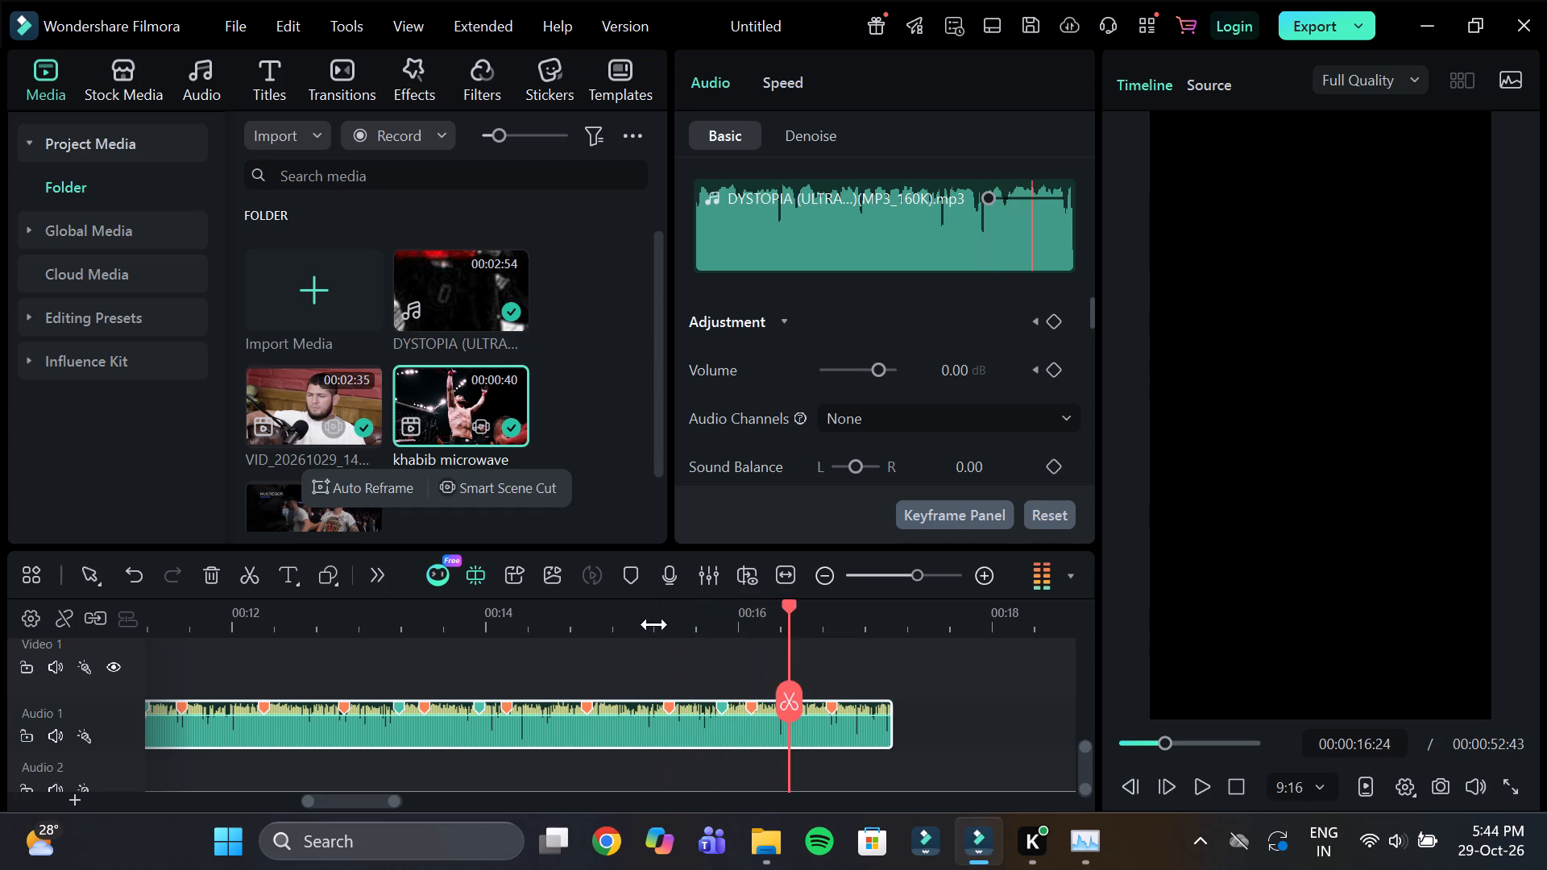
{"action": "left_click_drag", "start_coordinate": [654, 624], "coordinate": [637, 623]}
{"action": "key", "text": "space"}
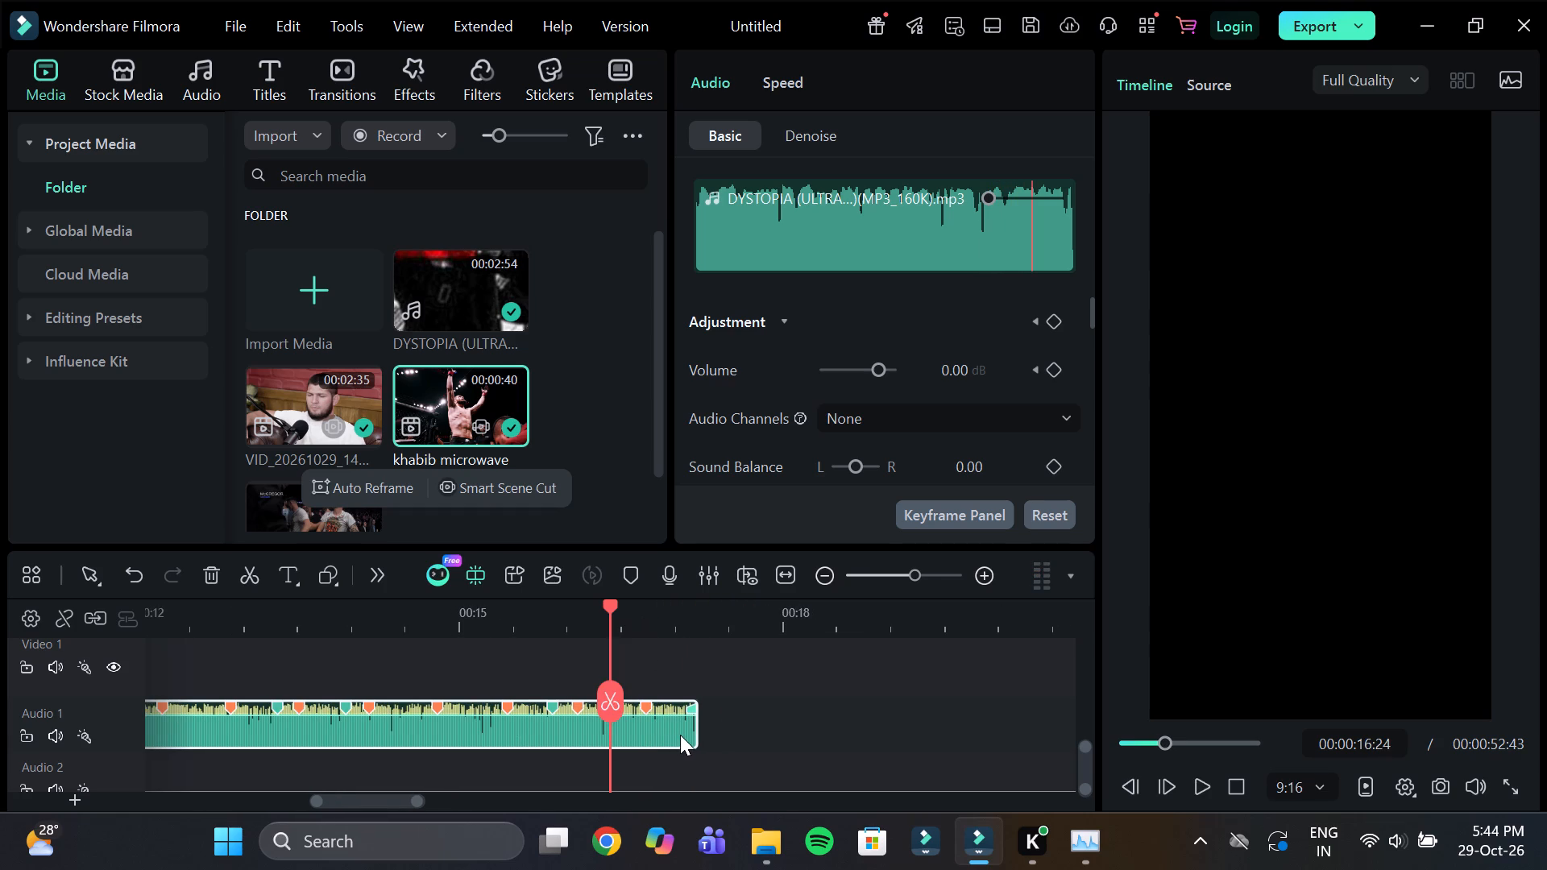
{"action": "key", "text": "space"}
{"action": "left_click_drag", "start_coordinate": [695, 738], "coordinate": [650, 746]}
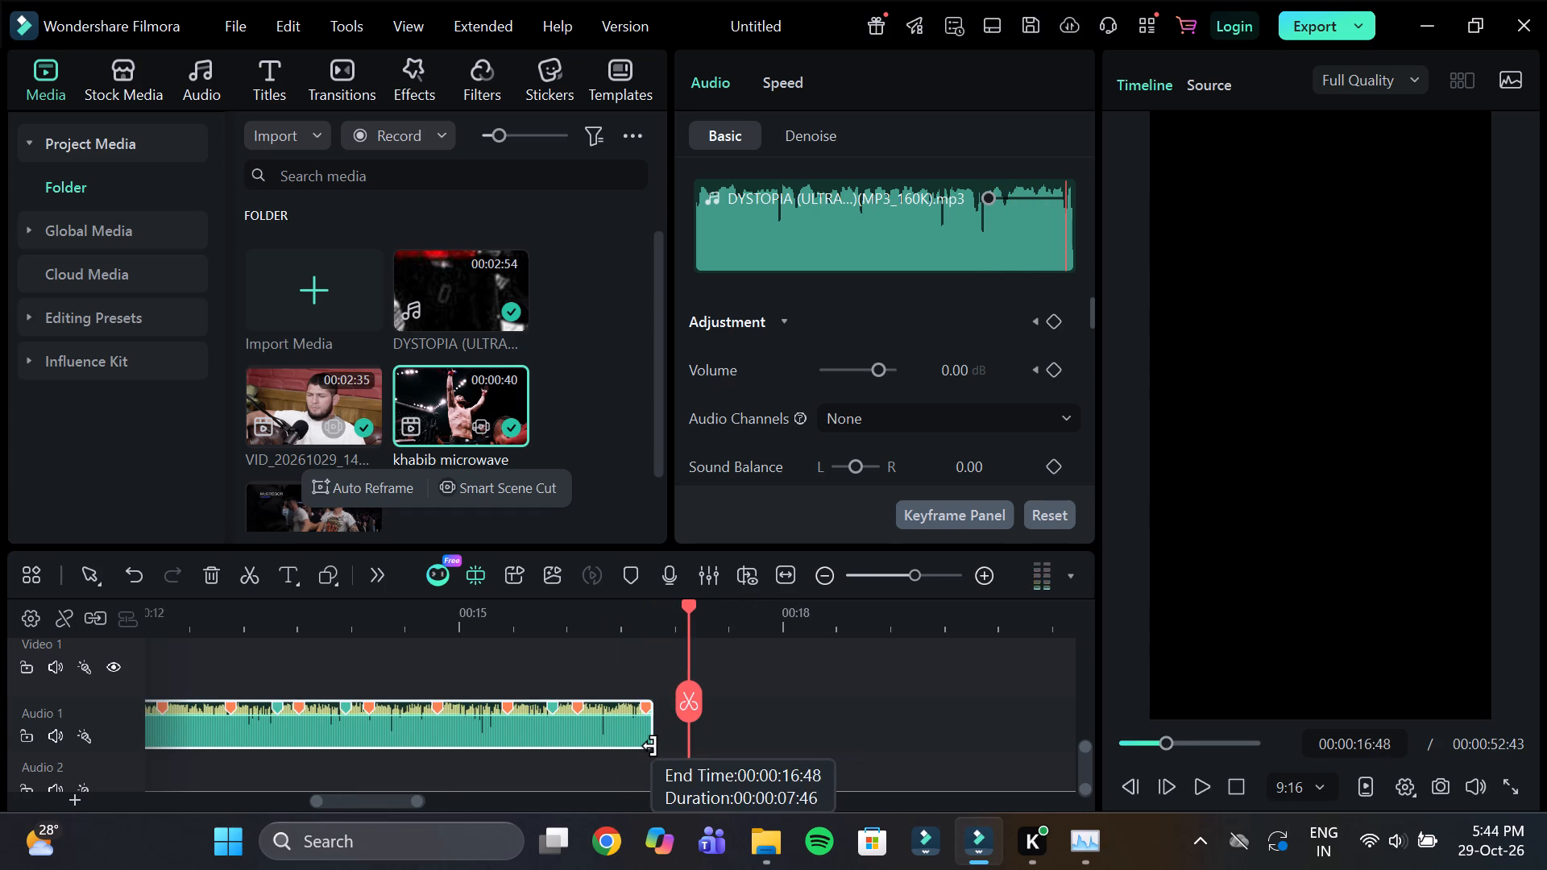
{"action": "left_click_drag", "start_coordinate": [650, 746], "coordinate": [649, 746]}
Play the edit from the start through the marked music section to check it up to about 00:00:16:32.
{"action": "left_click_drag", "start_coordinate": [380, 797], "coordinate": [204, 769]}
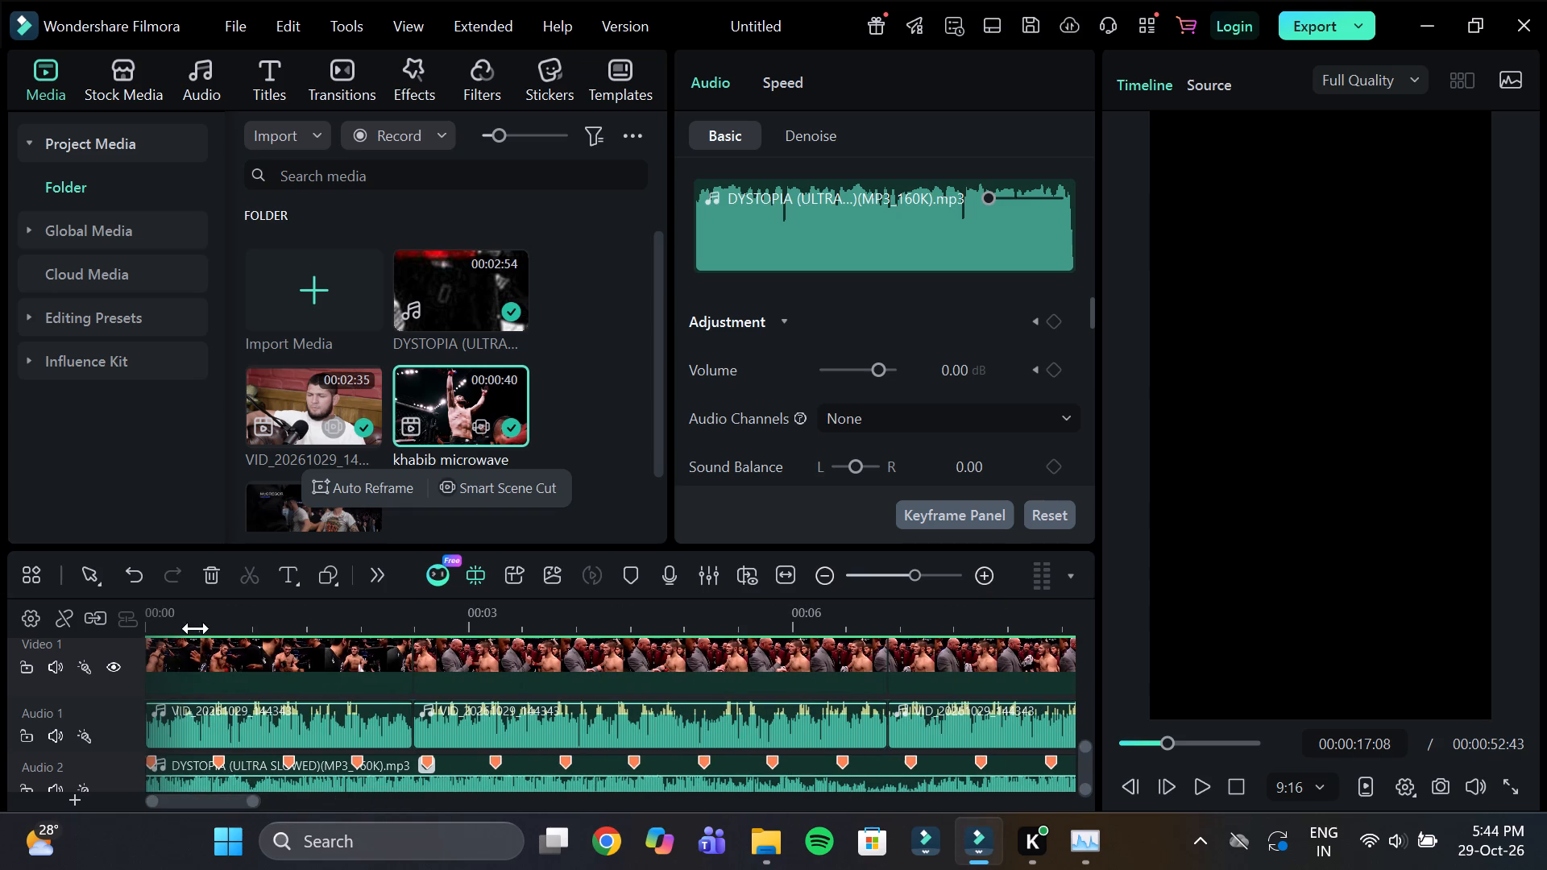
{"action": "left_click", "coordinate": [194, 623]}
{"action": "left_click_drag", "start_coordinate": [193, 607], "coordinate": [115, 619]}
{"action": "key", "text": "space"}
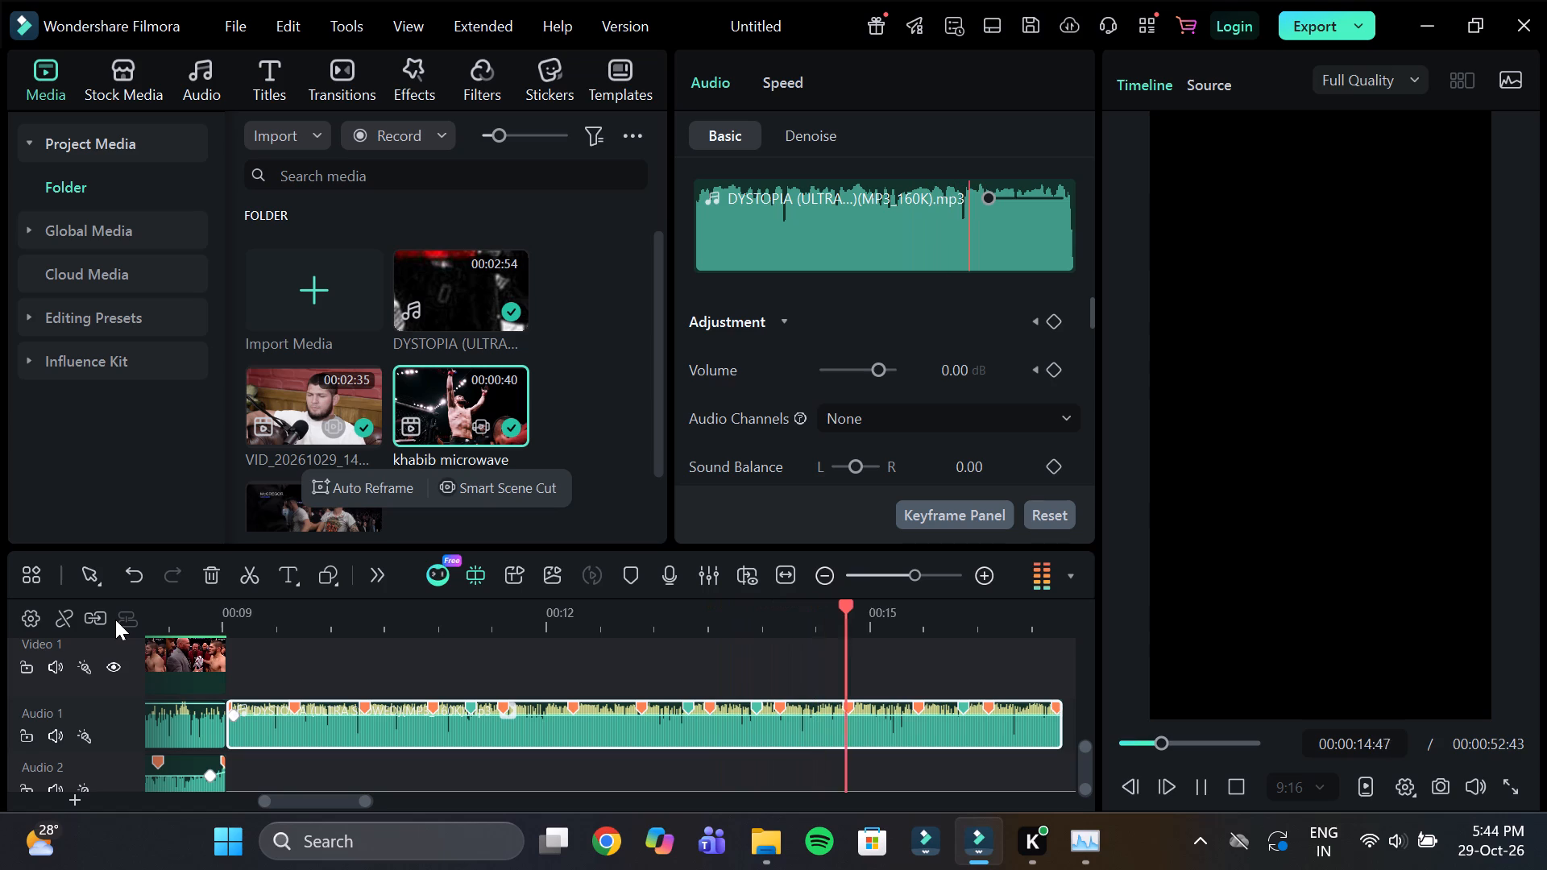
{"action": "key", "text": "space"}
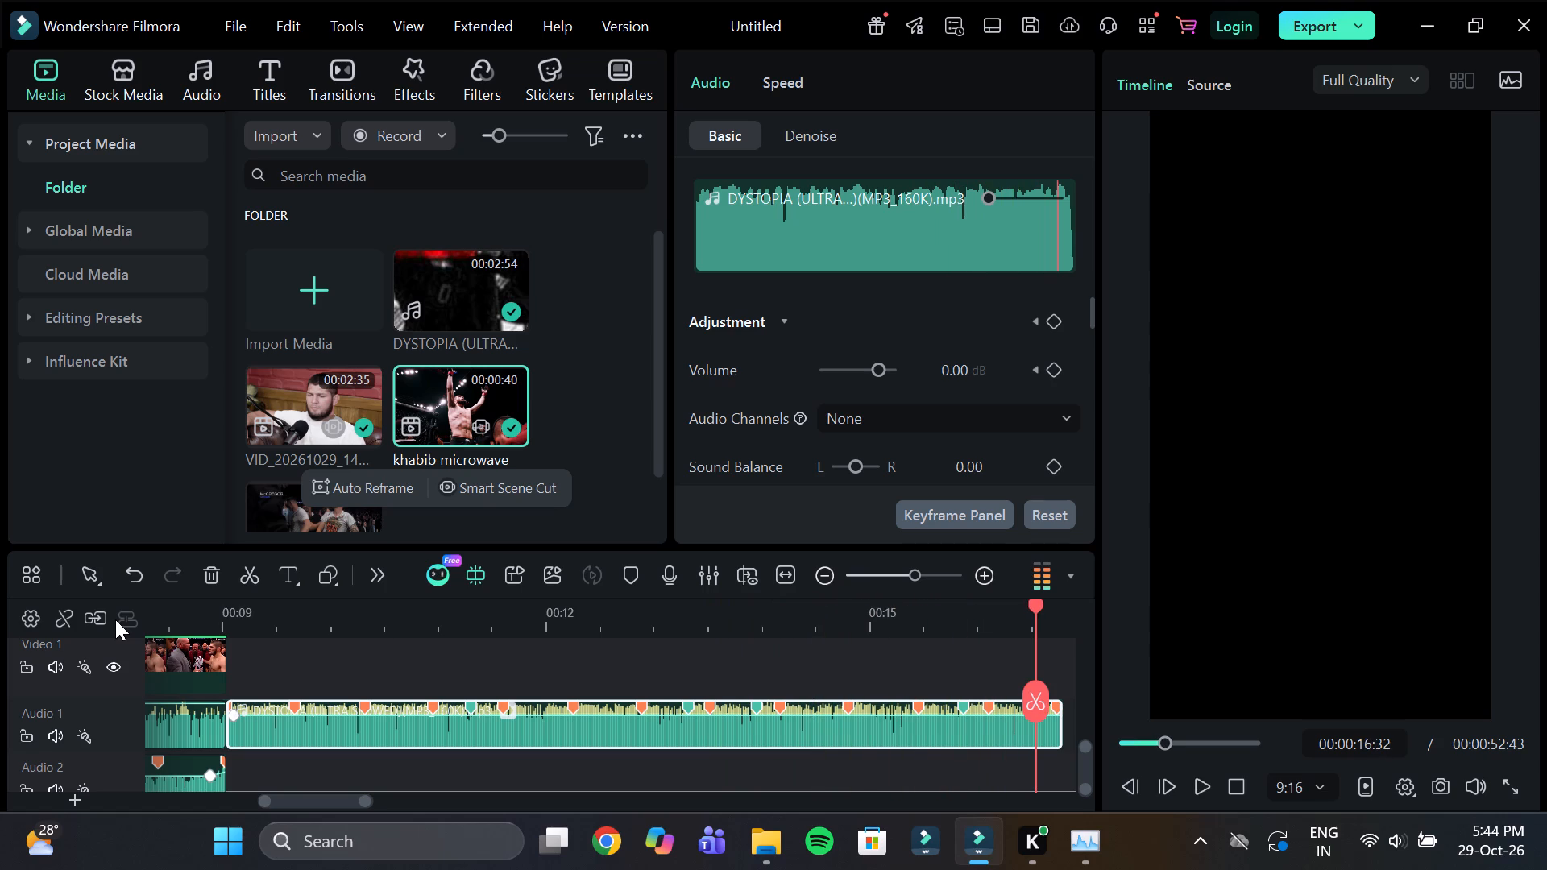
Among the gathered shots on Video 1, select the water-spraying shot that starts at about 00:00:42.
{"action": "left_click_drag", "start_coordinate": [354, 623], "coordinate": [304, 623]}
{"action": "left_click_drag", "start_coordinate": [288, 796], "coordinate": [388, 786]}
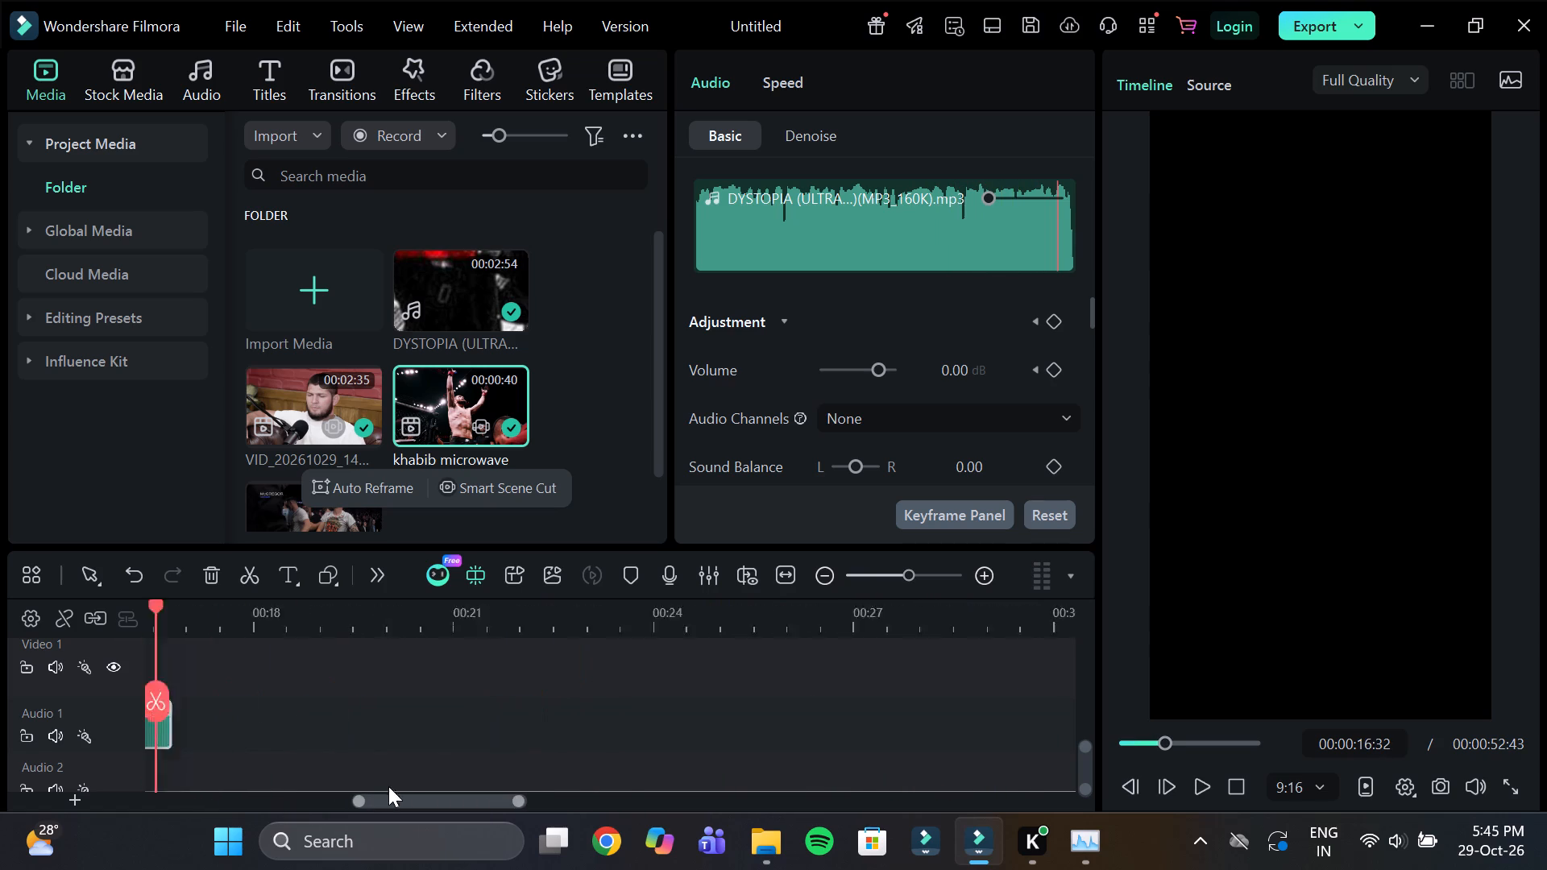
{"action": "left_click_drag", "start_coordinate": [388, 786], "coordinate": [579, 781]}
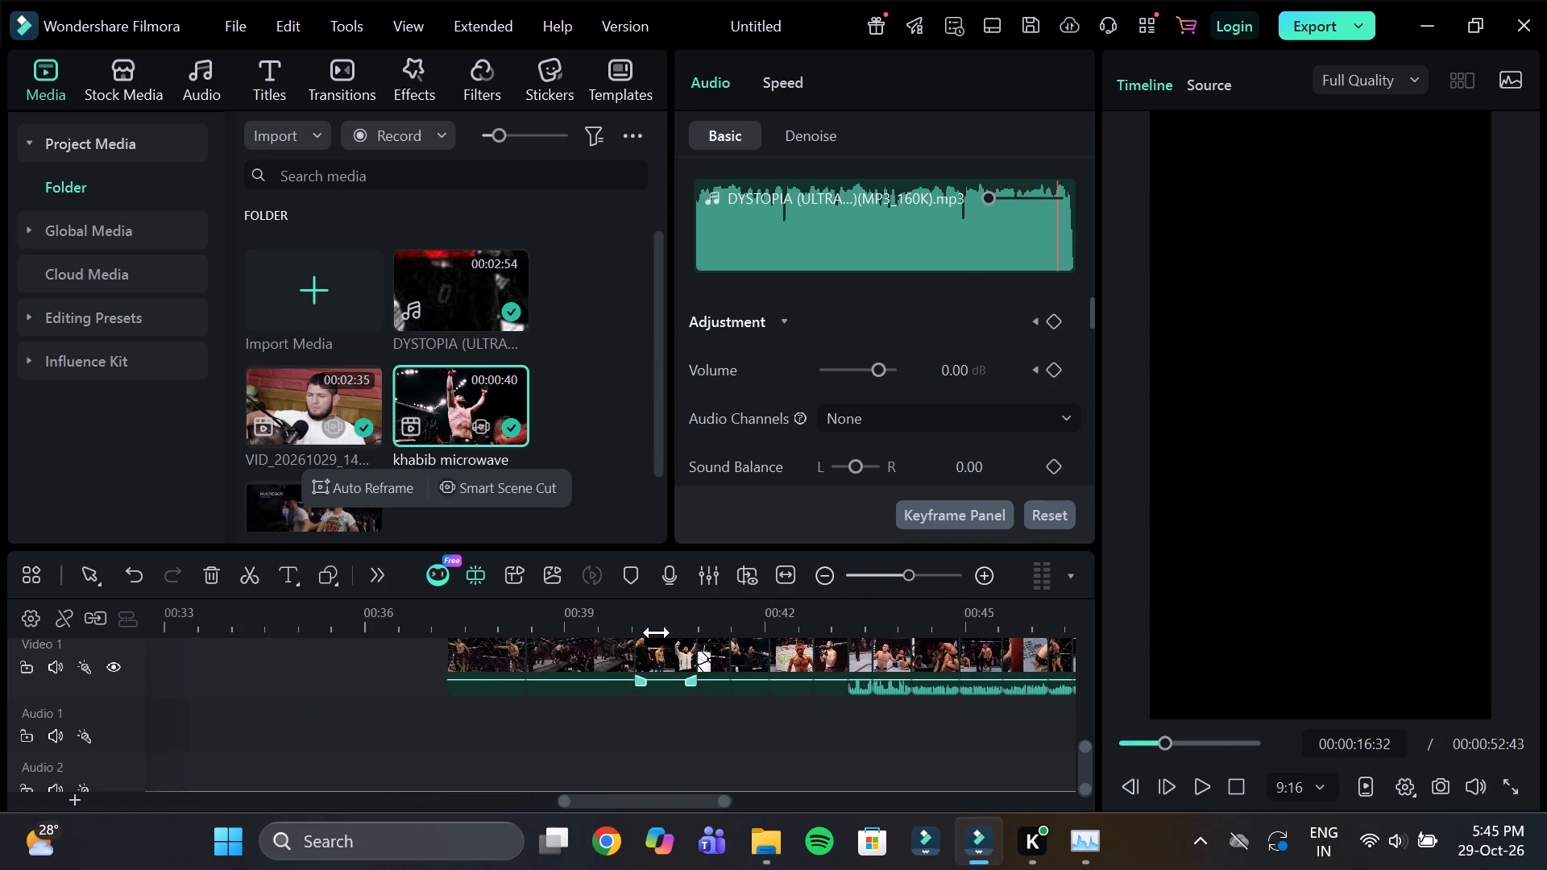
{"action": "left_click", "coordinate": [657, 632]}
{"action": "left_click_drag", "start_coordinate": [657, 606], "coordinate": [774, 675]}
{"action": "left_click", "coordinate": [781, 660]}
{"action": "left_click", "coordinate": [815, 623]}
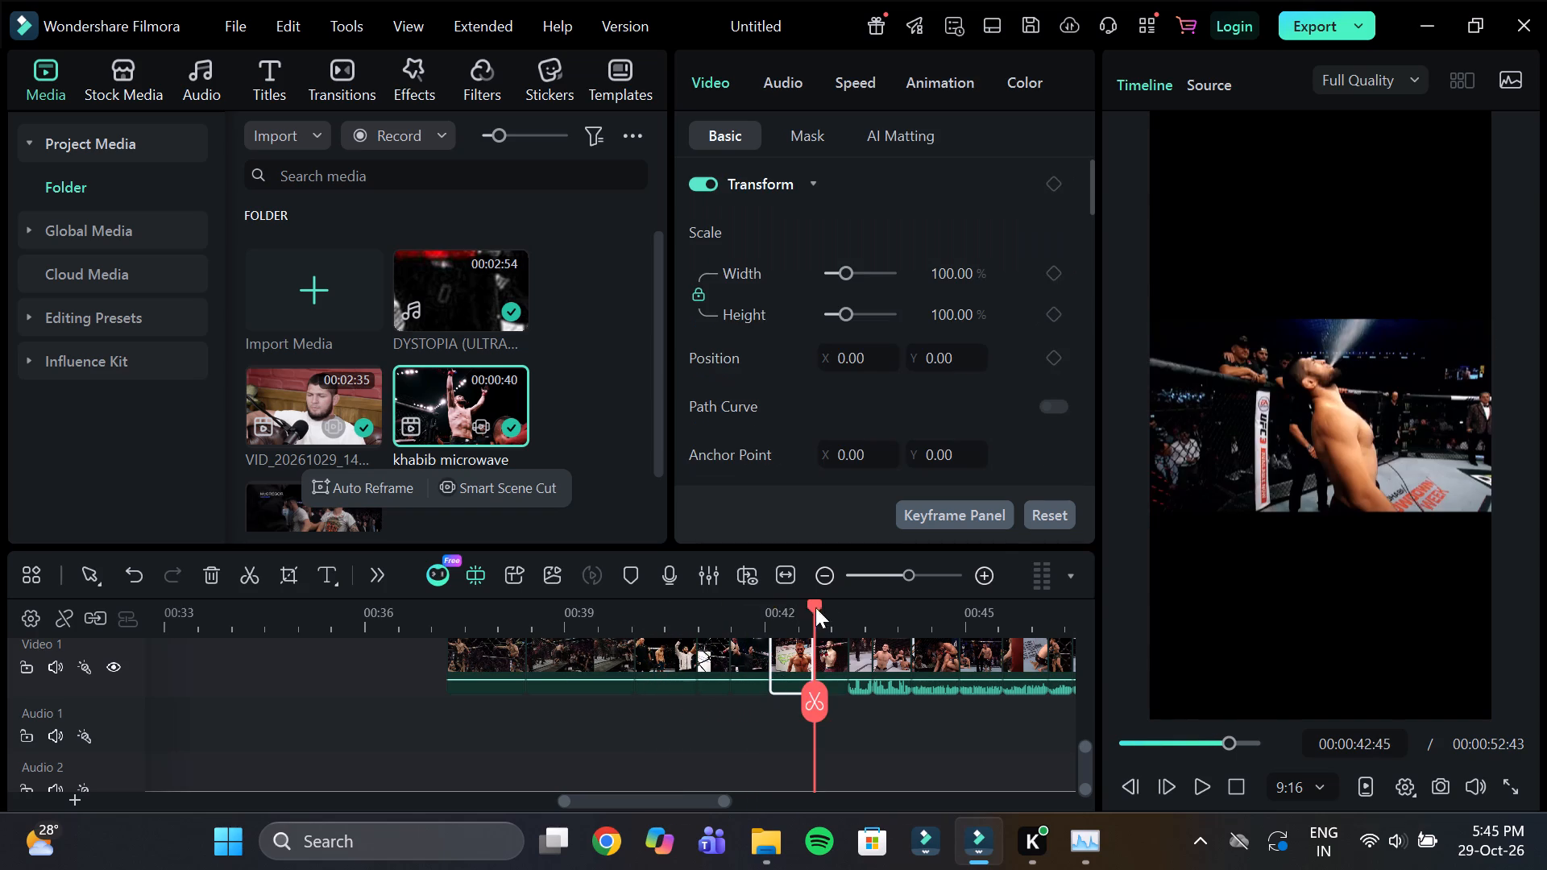
{"action": "left_click_drag", "start_coordinate": [827, 615], "coordinate": [815, 618]}
Review the neighbouring gathered shots and add the shot of Khabib pointing beside the referee at about 00:00:45 to the selection.
{"action": "left_click_drag", "start_coordinate": [613, 615], "coordinate": [590, 636]}
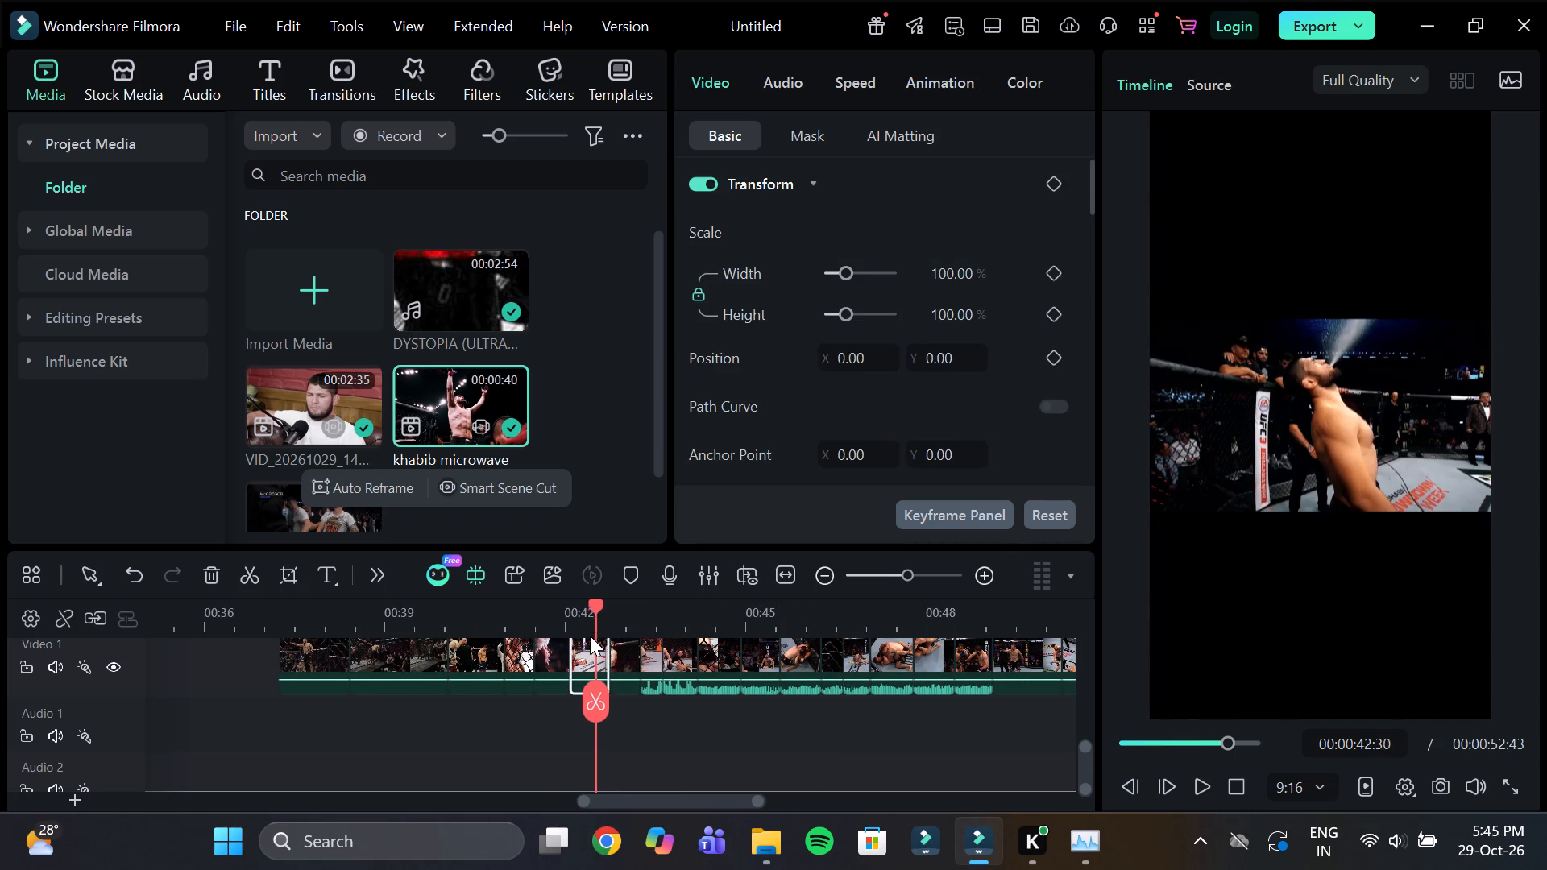
{"action": "left_click_drag", "start_coordinate": [590, 636], "coordinate": [628, 656]}
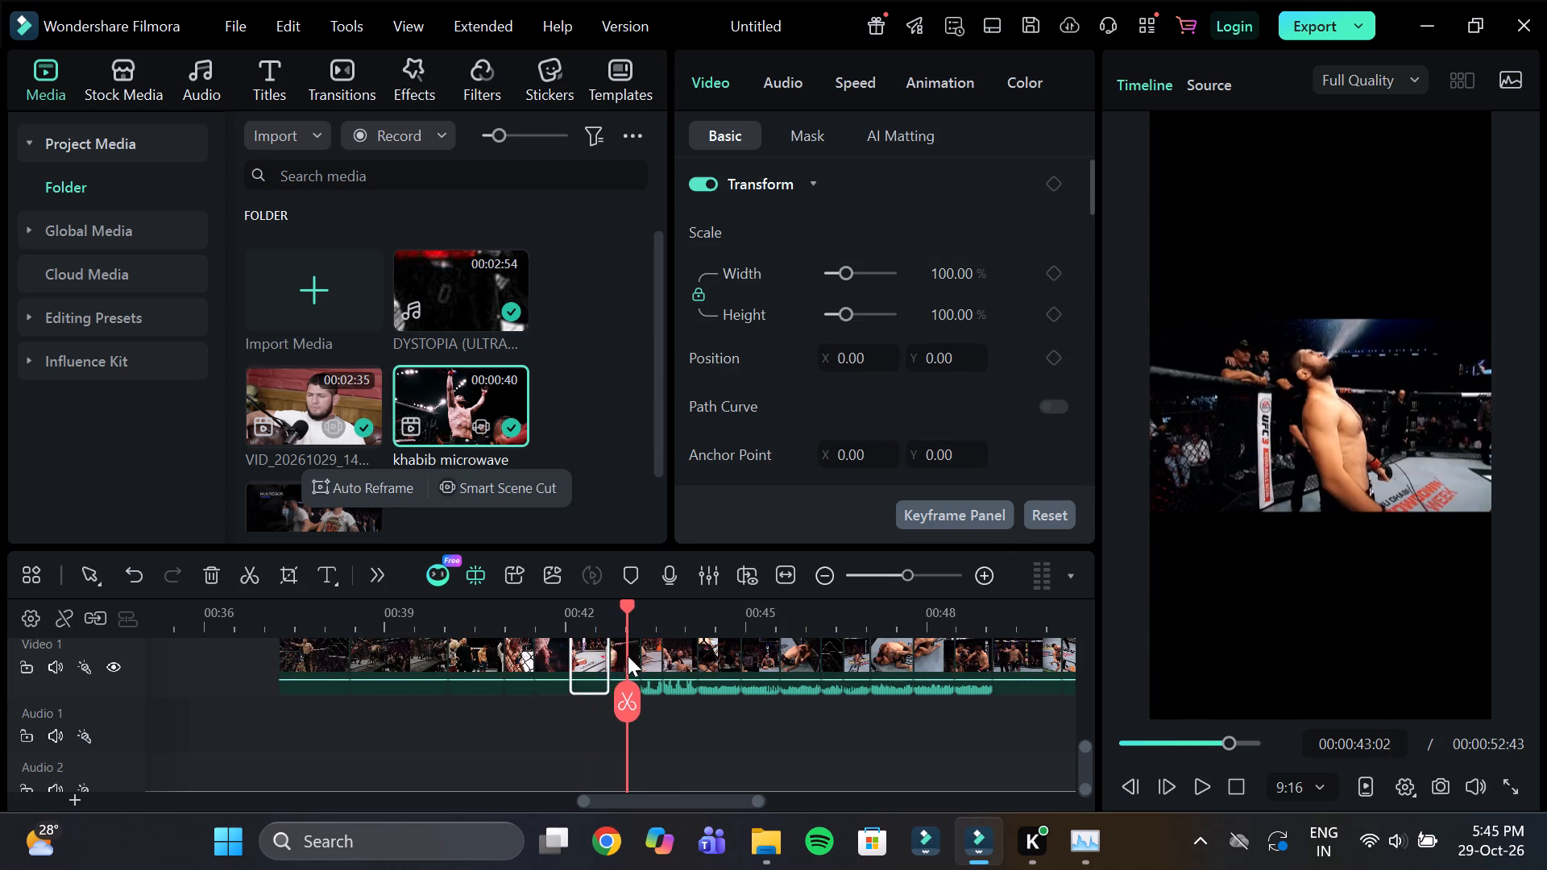
{"action": "left_click_drag", "start_coordinate": [628, 656], "coordinate": [651, 665]}
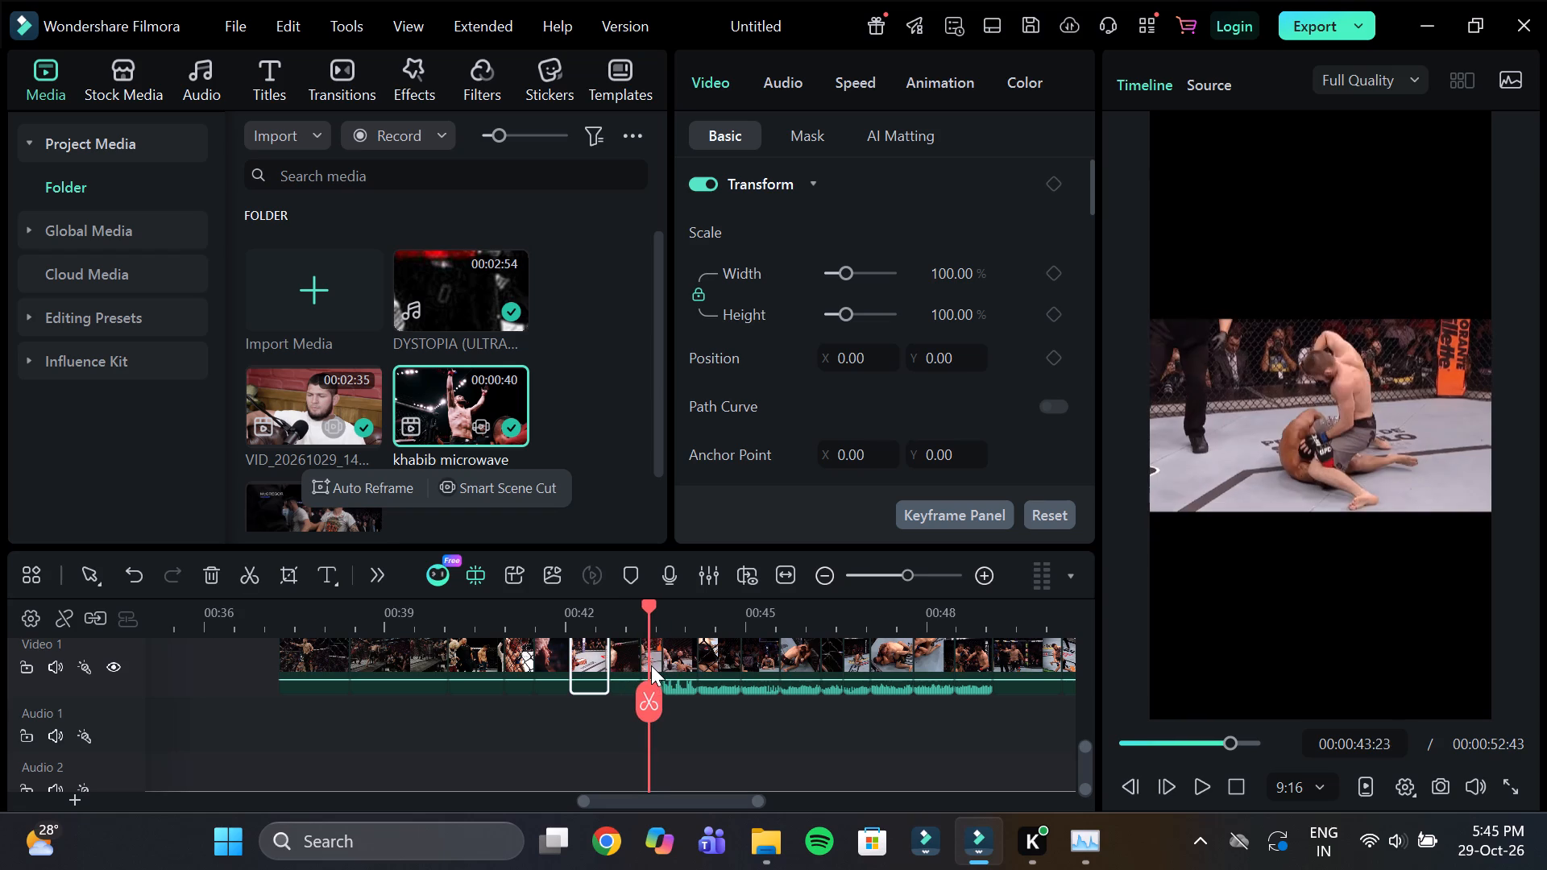
{"action": "left_click_drag", "start_coordinate": [651, 665], "coordinate": [458, 661]}
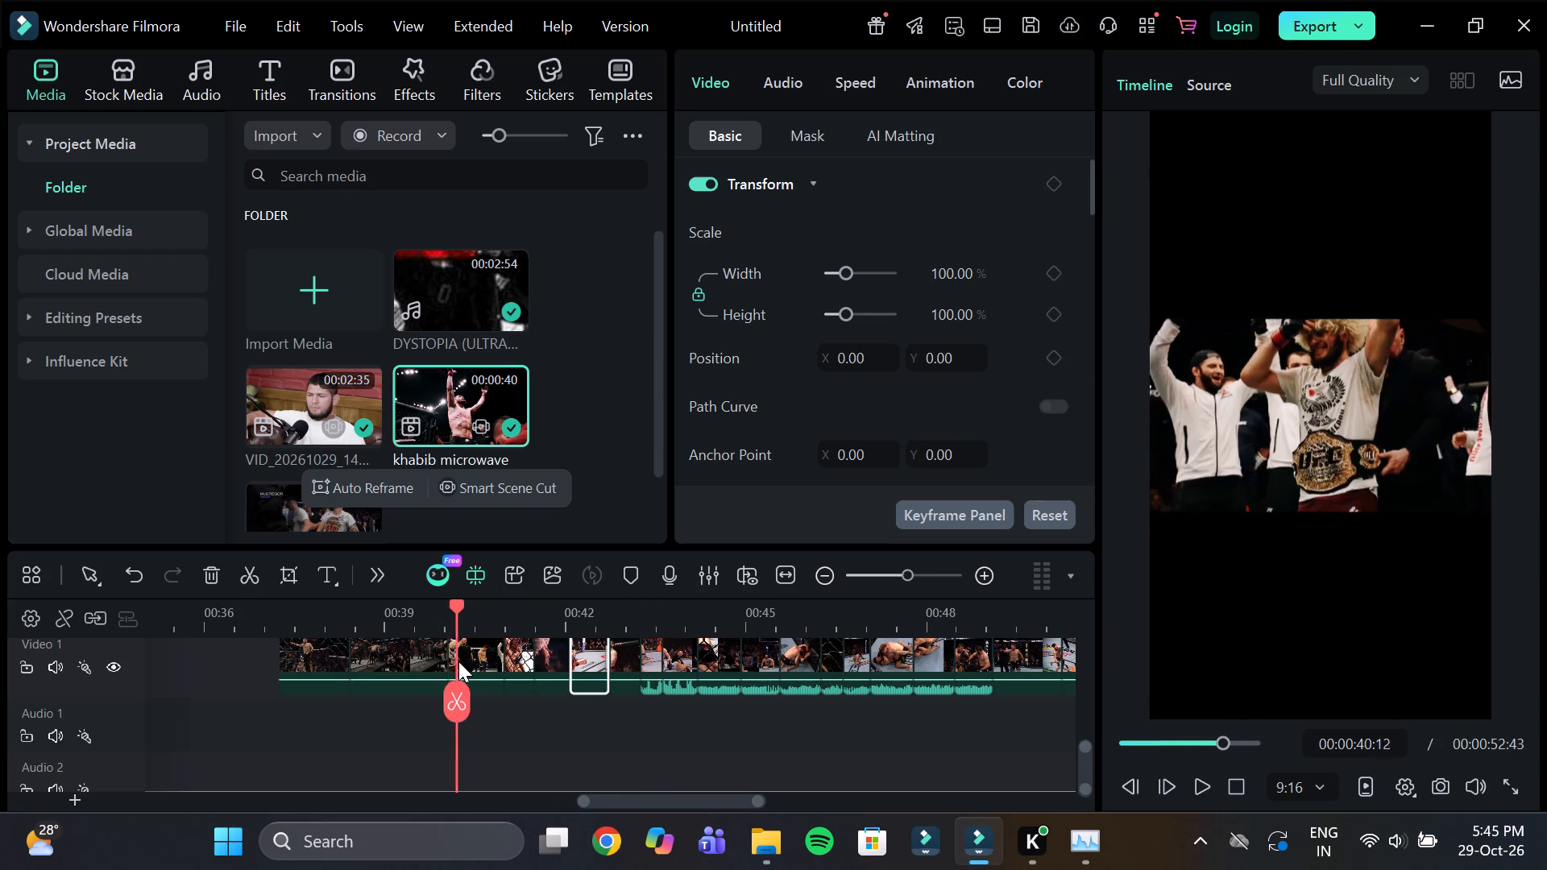
{"action": "left_click_drag", "start_coordinate": [458, 661], "coordinate": [313, 657]}
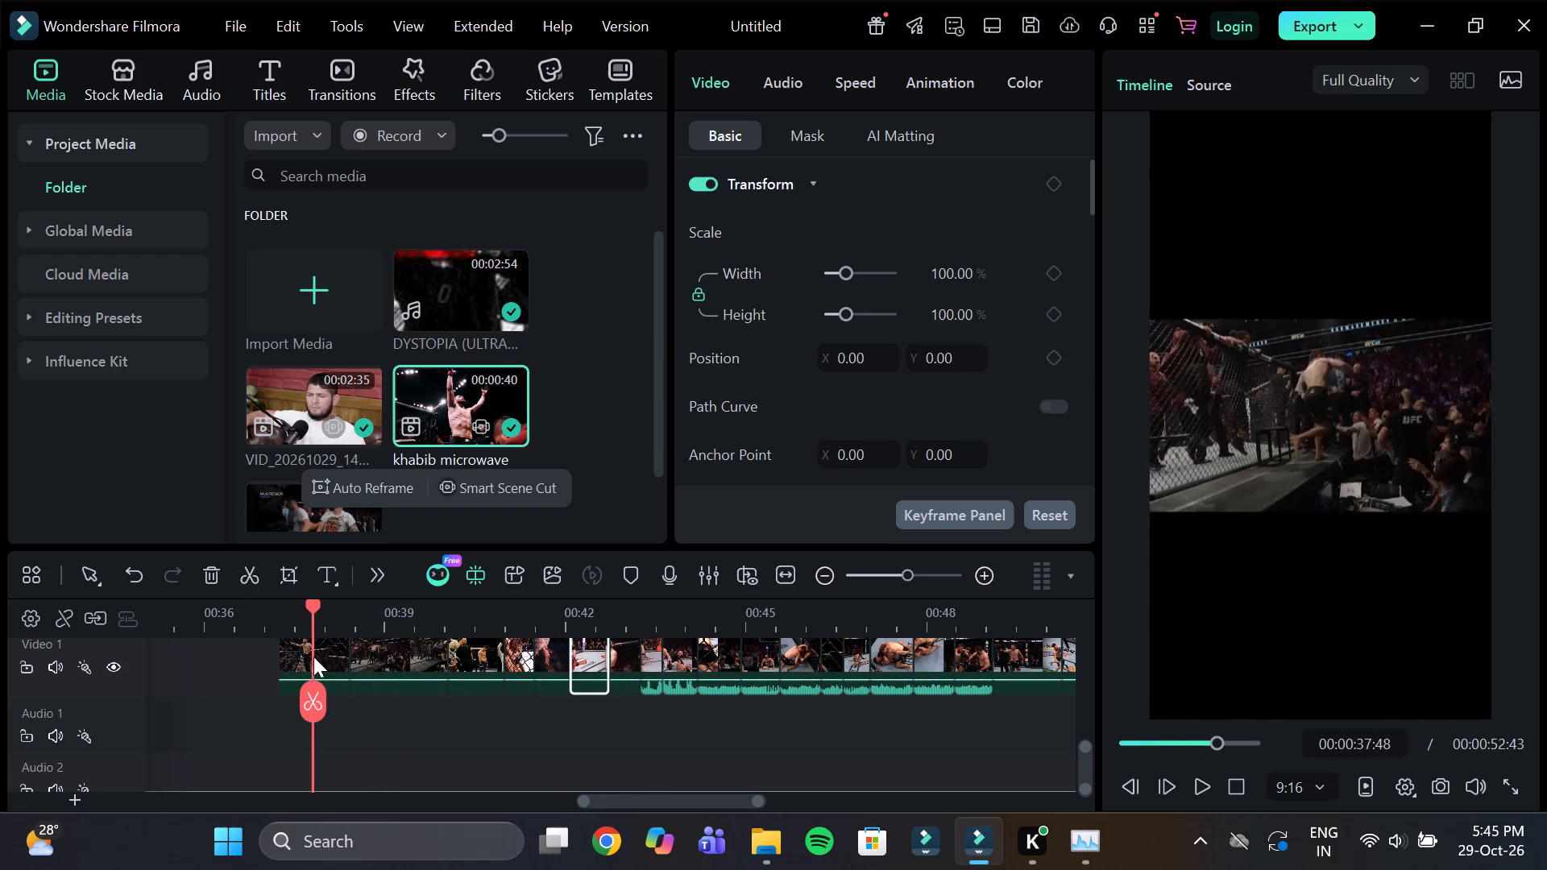
{"action": "left_click_drag", "start_coordinate": [313, 657], "coordinate": [641, 686]}
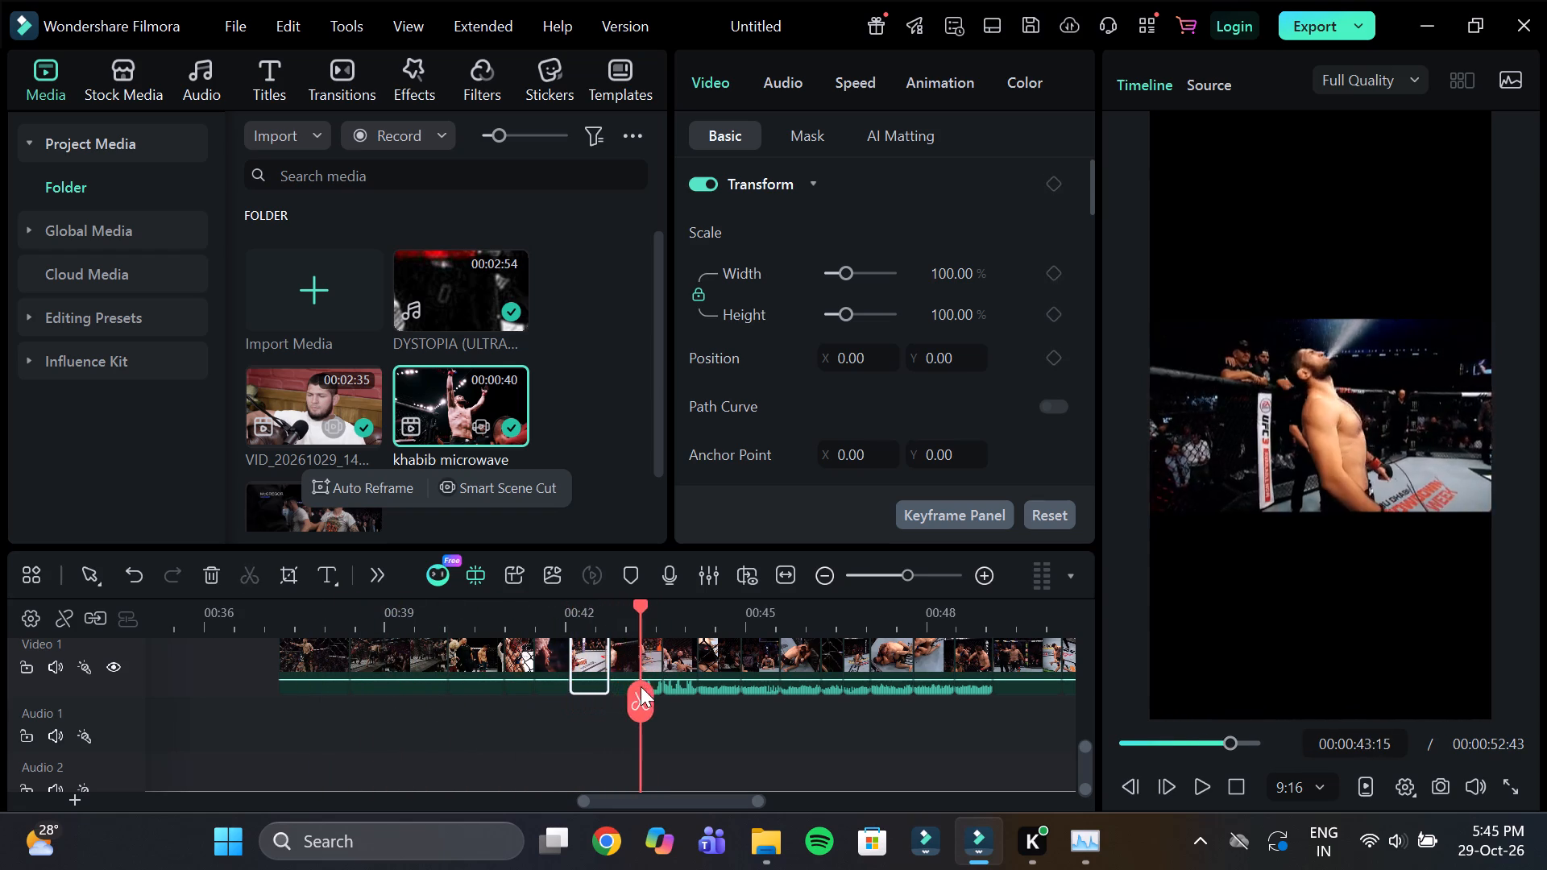
{"action": "left_click_drag", "start_coordinate": [641, 686], "coordinate": [671, 694]}
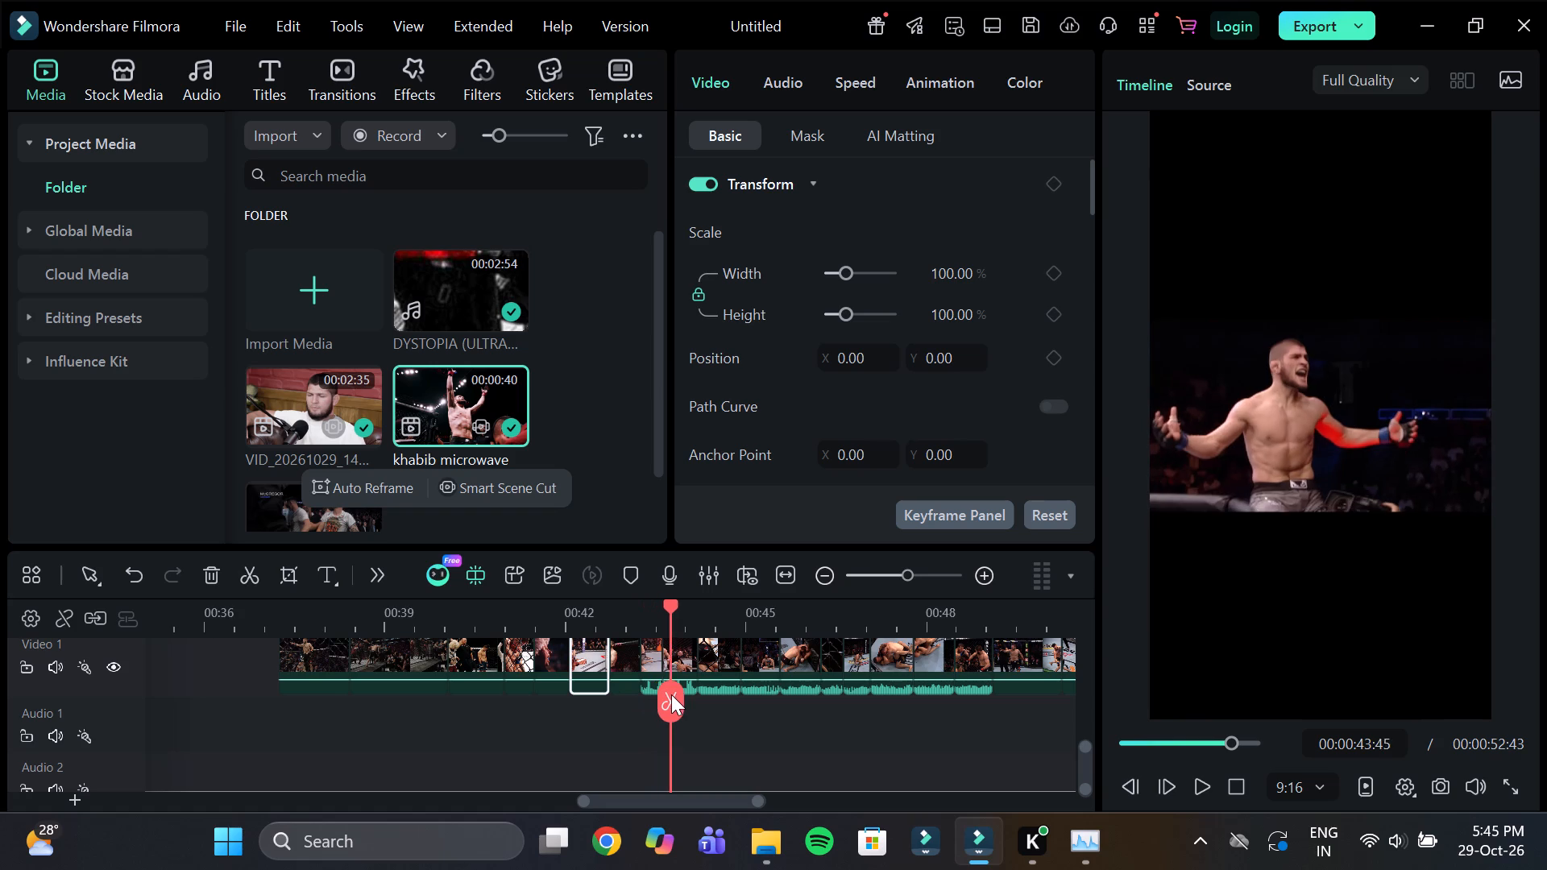
{"action": "left_click_drag", "start_coordinate": [671, 694], "coordinate": [751, 697]}
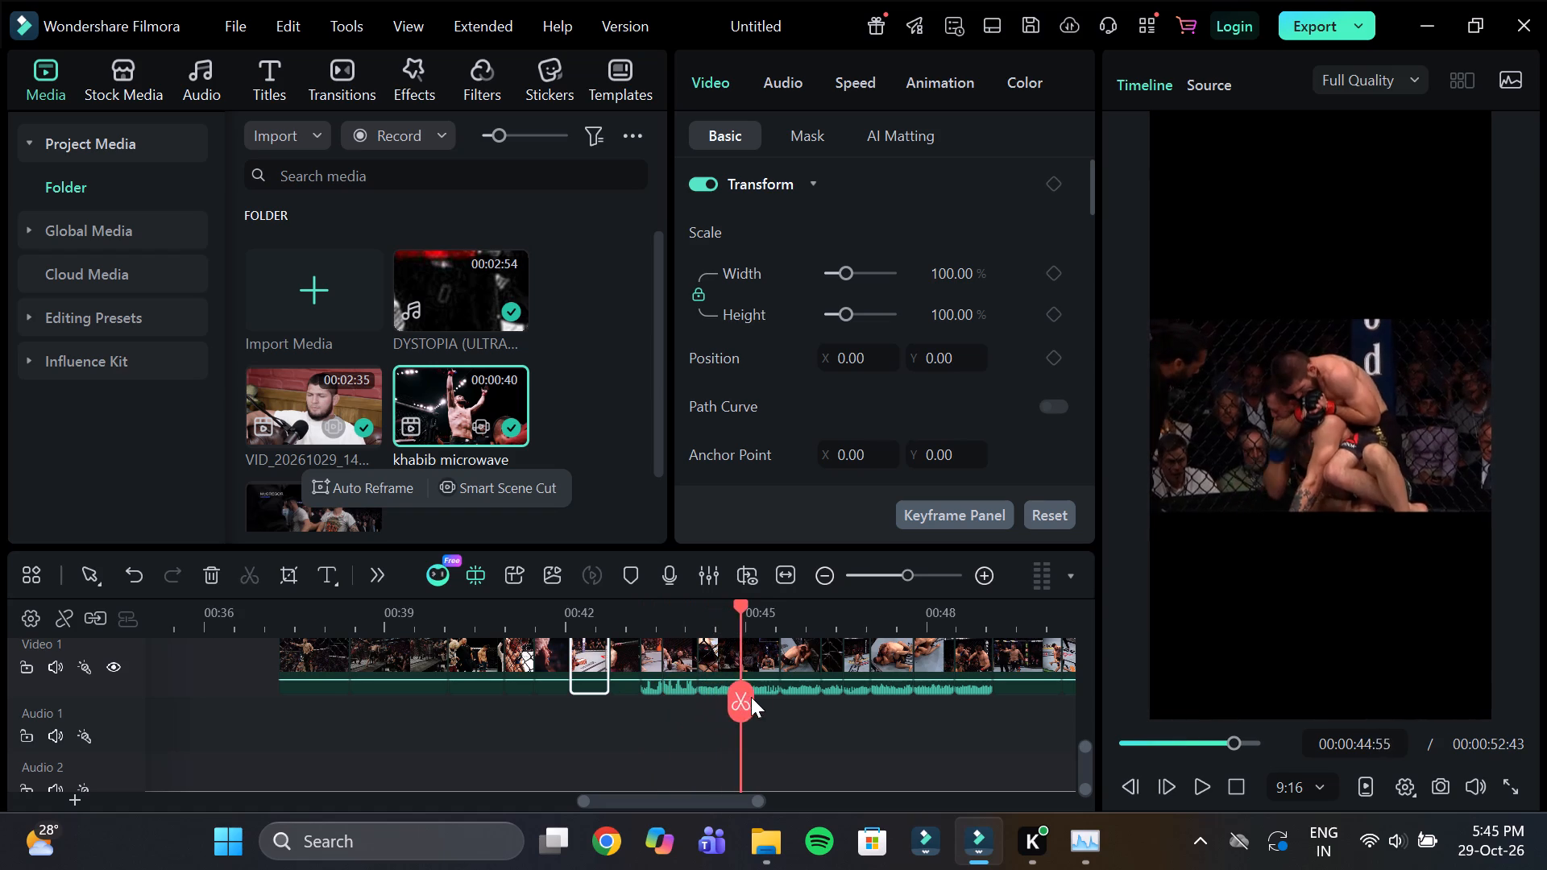
{"action": "left_click_drag", "start_coordinate": [751, 697], "coordinate": [755, 693]}
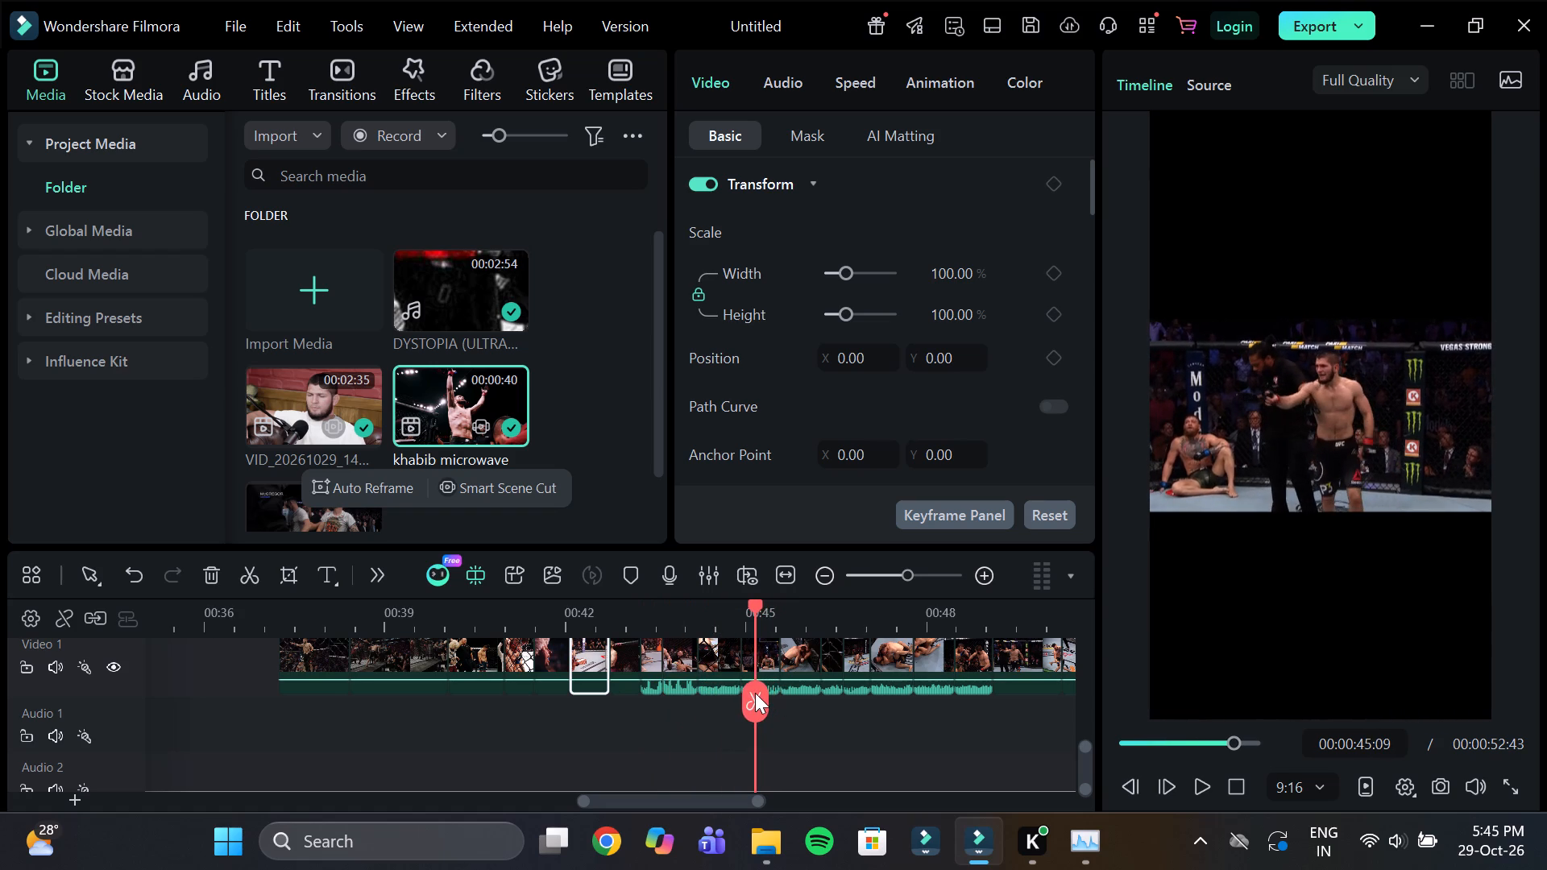
{"action": "left_click_drag", "start_coordinate": [755, 693], "coordinate": [771, 694]}
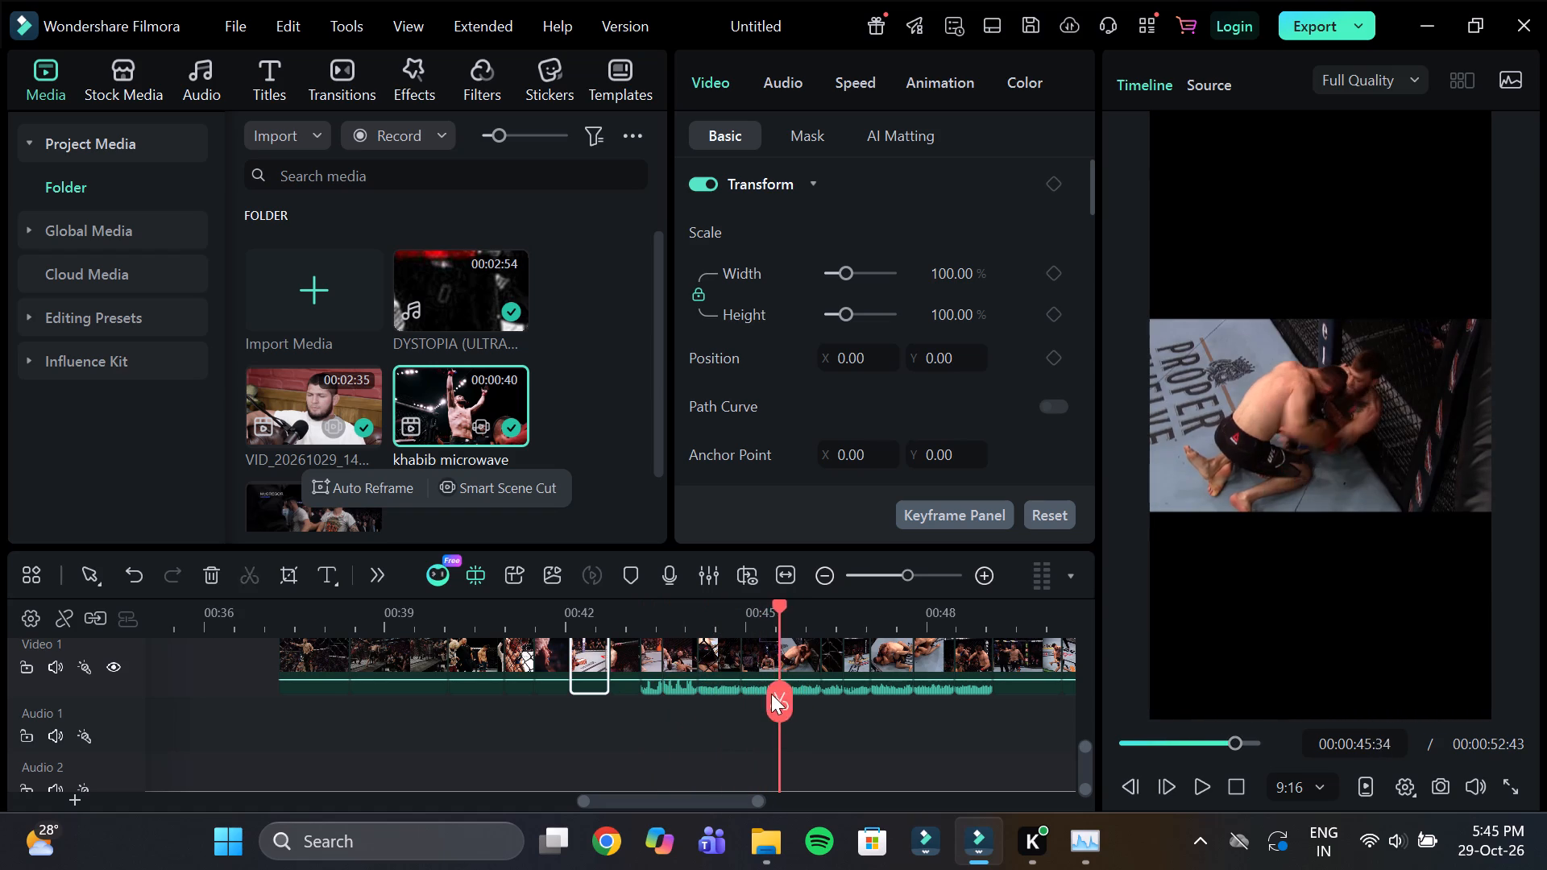
{"action": "left_click_drag", "start_coordinate": [771, 694], "coordinate": [769, 692]}
{"action": "left_click", "coordinate": [752, 657], "text": "ctrl"}
Review the gathered shots on Video 1 from about 00:00:44 through to the final shot at about 00:00:51.
{"action": "left_click", "coordinate": [755, 616]}
{"action": "left_click_drag", "start_coordinate": [755, 603], "coordinate": [756, 603]}
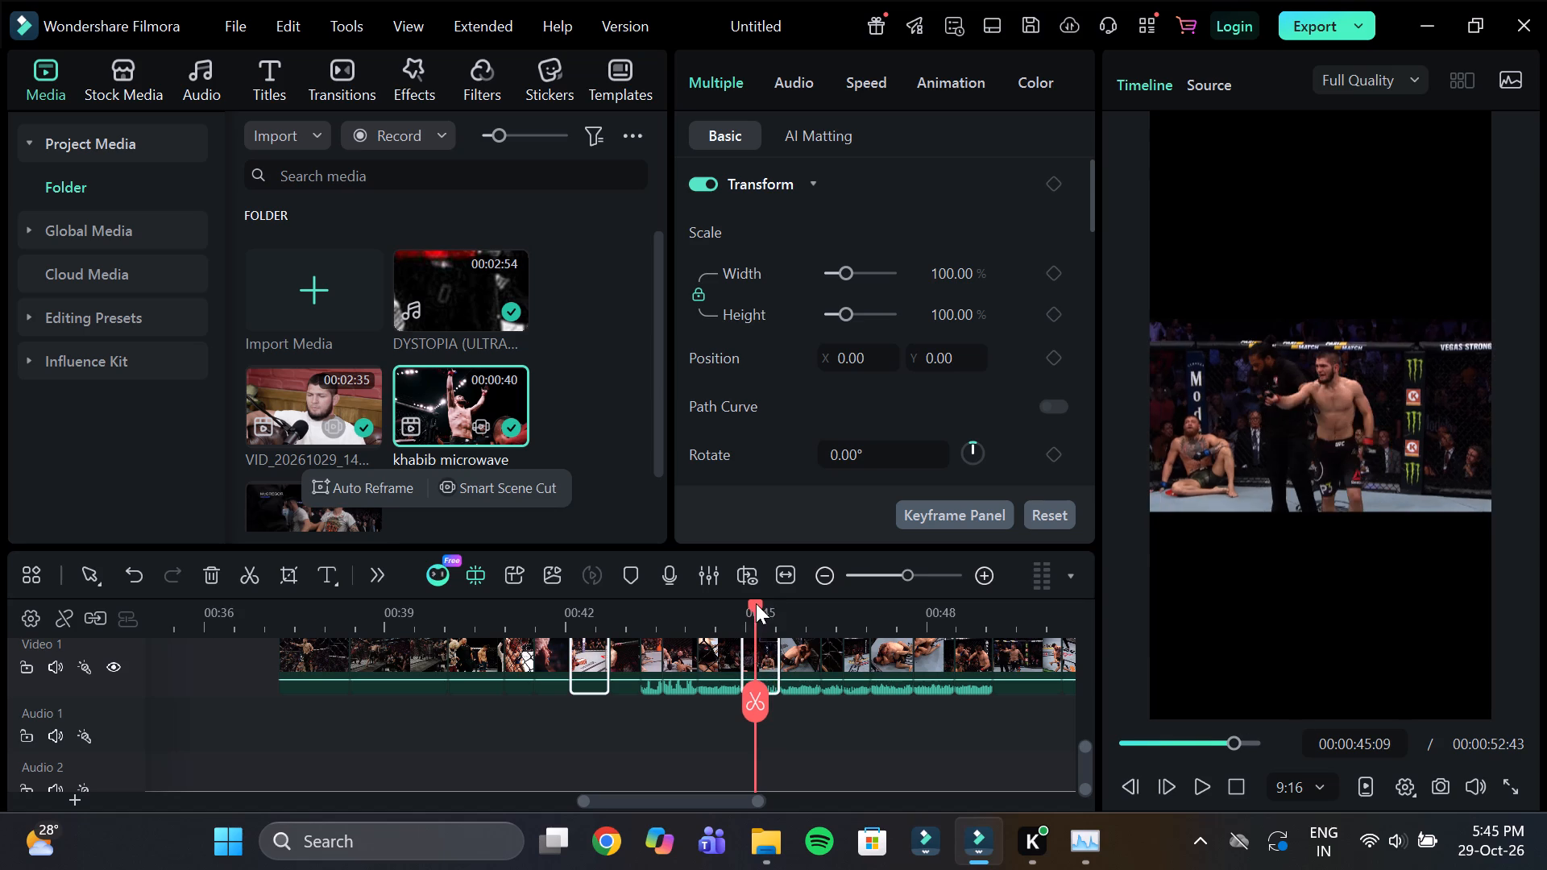
{"action": "left_click_drag", "start_coordinate": [756, 603], "coordinate": [769, 619]}
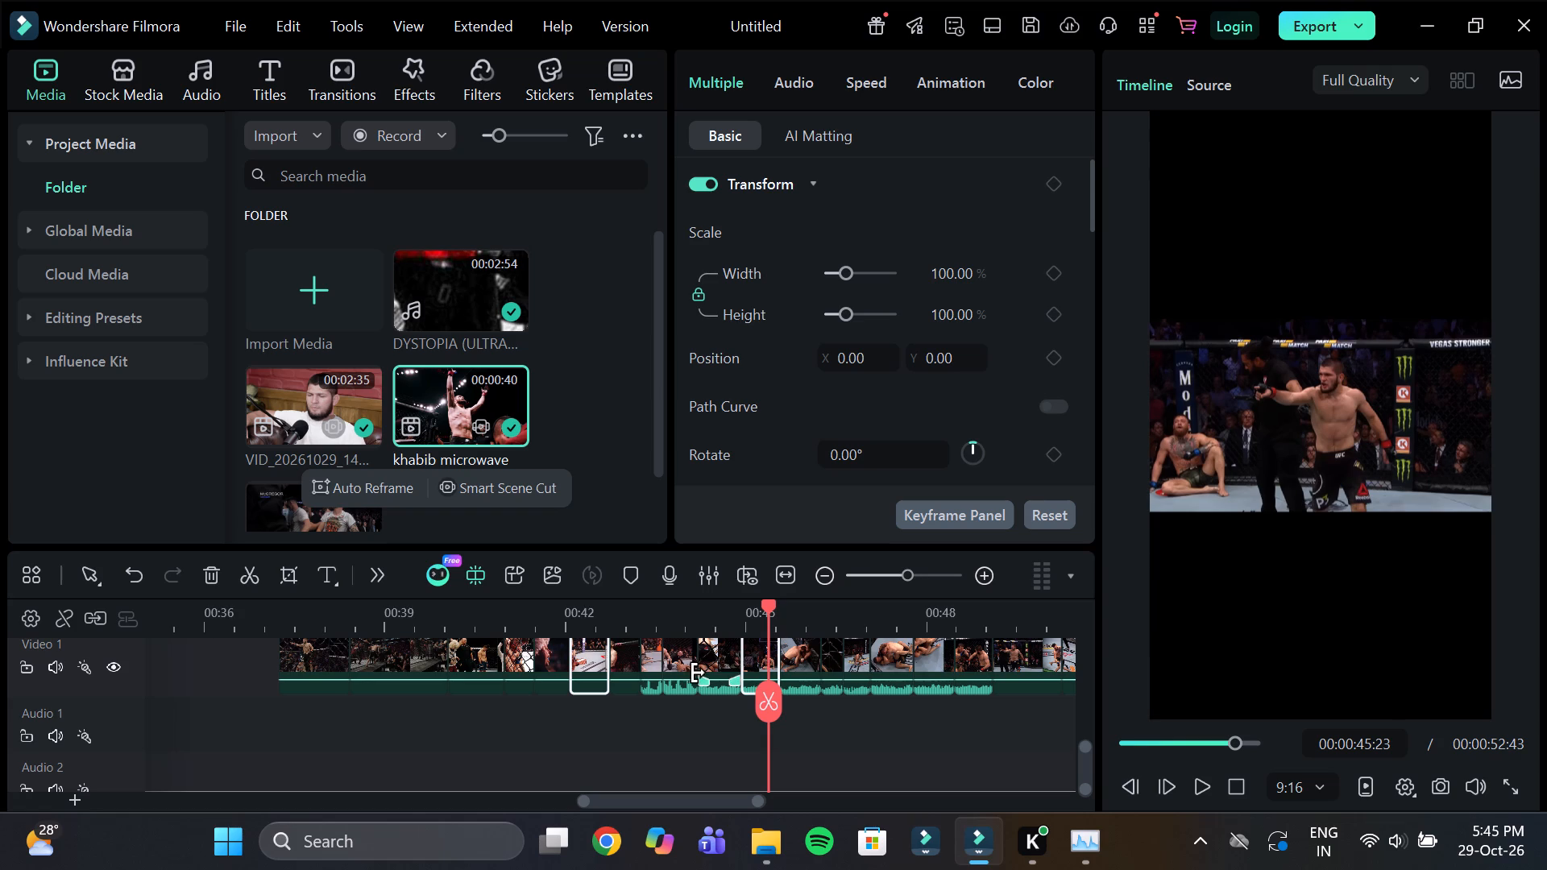
{"action": "left_click_drag", "start_coordinate": [756, 613], "coordinate": [769, 632]}
{"action": "left_click", "coordinate": [624, 619]}
{"action": "left_click_drag", "start_coordinate": [624, 611], "coordinate": [541, 632]}
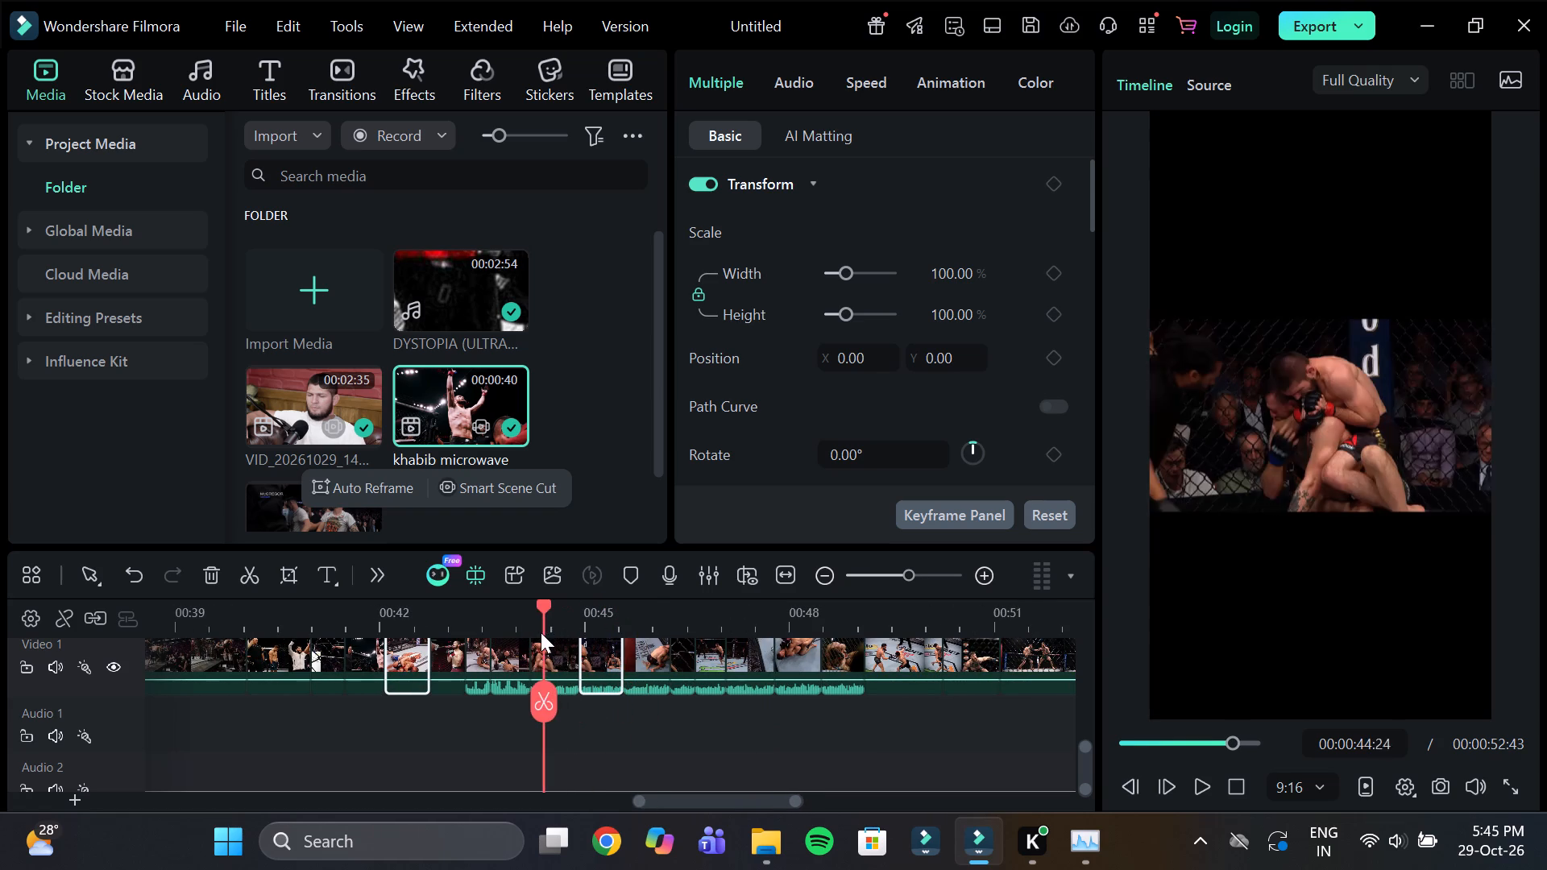
{"action": "left_click_drag", "start_coordinate": [541, 632], "coordinate": [682, 666]}
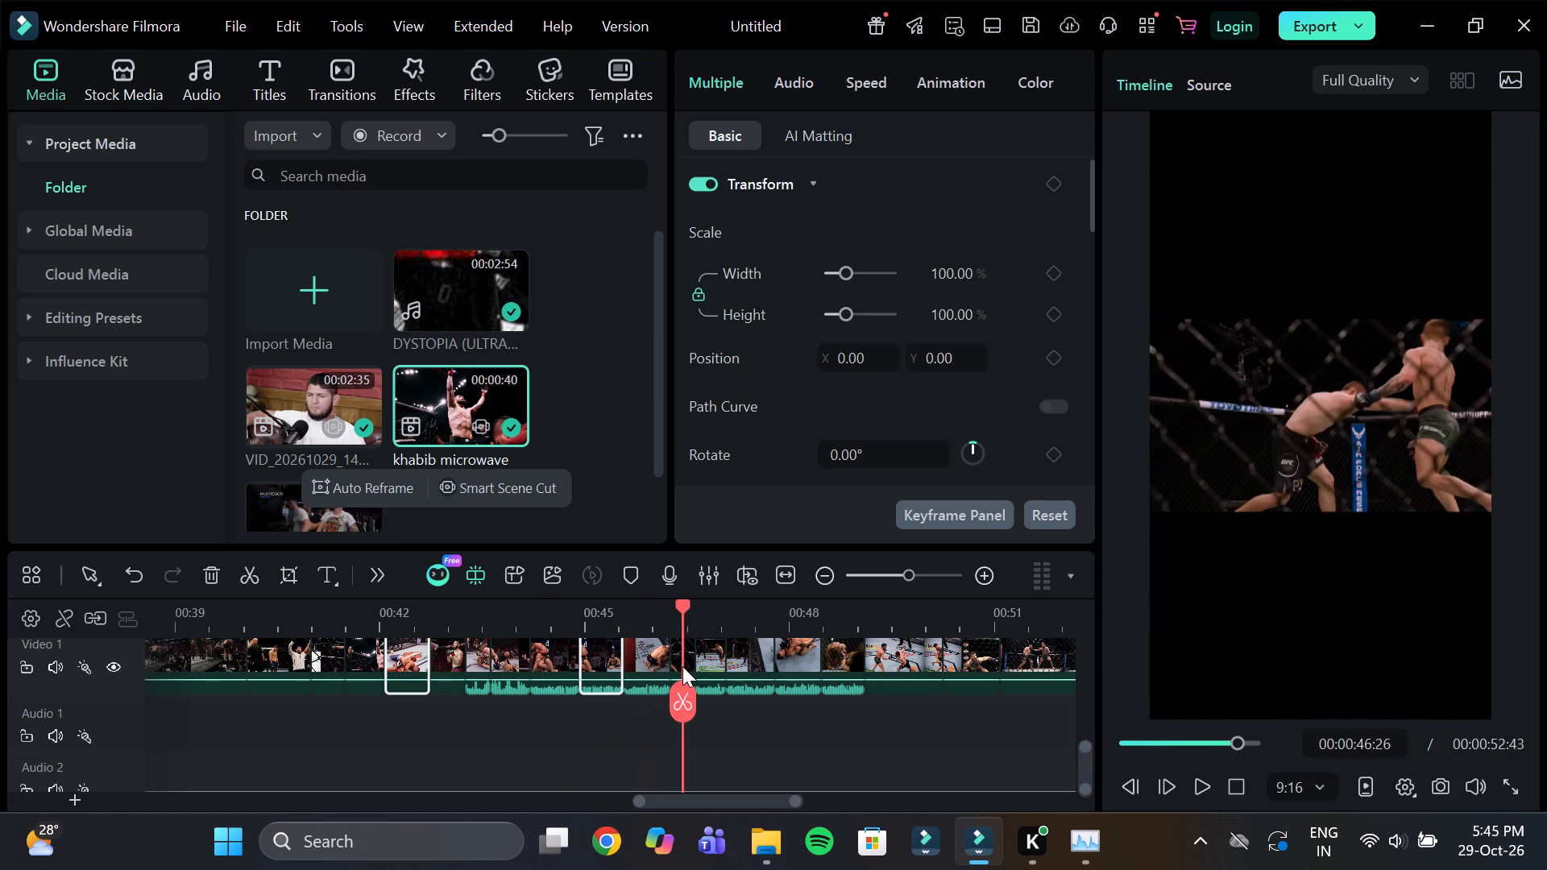
{"action": "left_click_drag", "start_coordinate": [682, 666], "coordinate": [729, 680]}
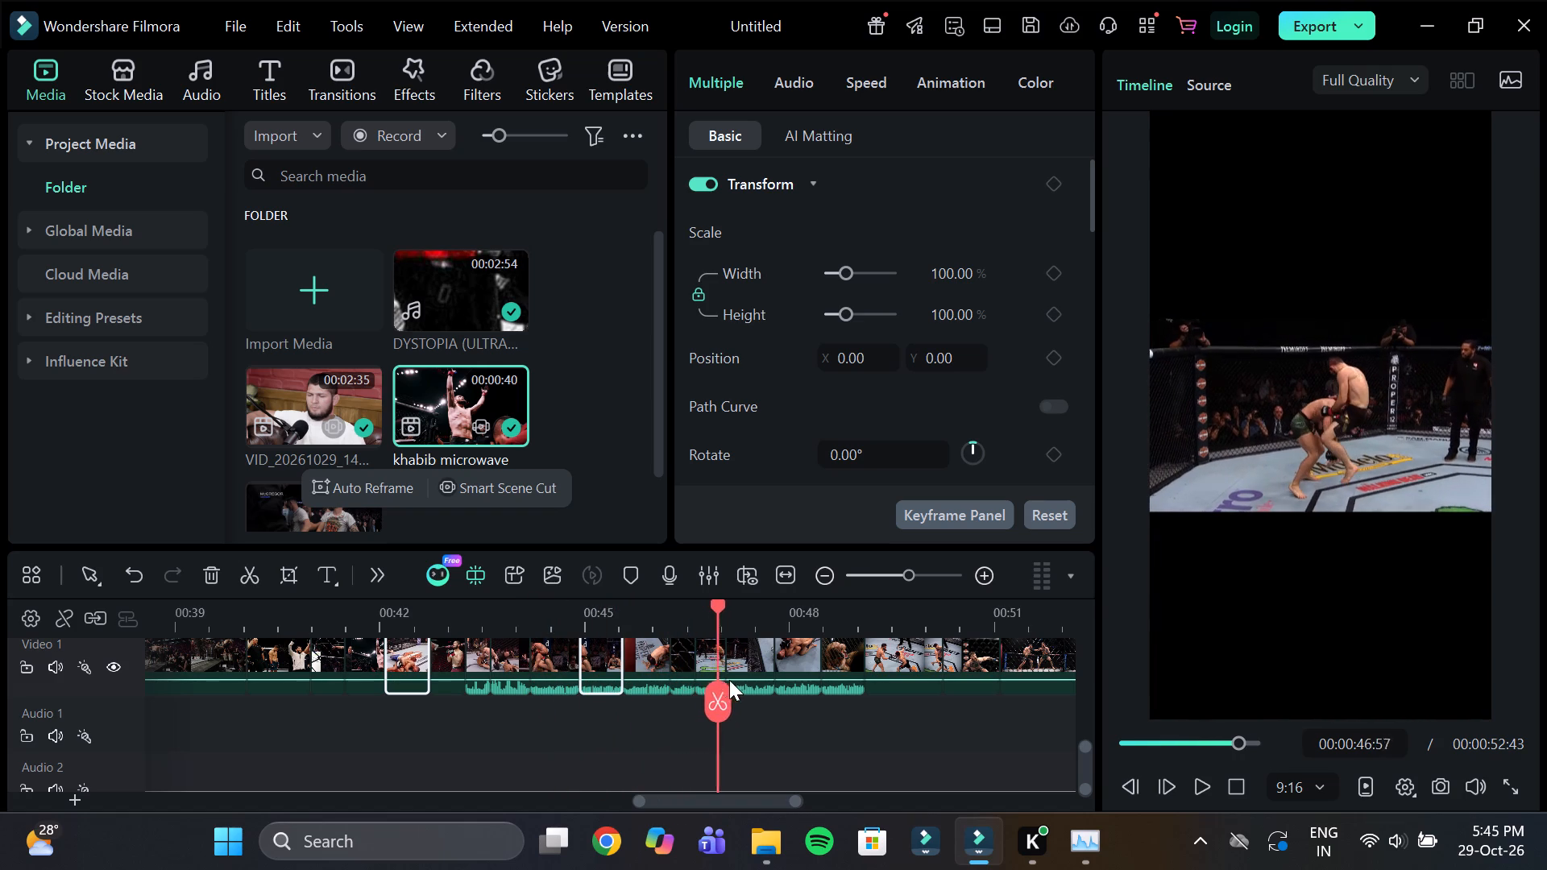
{"action": "left_click_drag", "start_coordinate": [729, 680], "coordinate": [852, 680]}
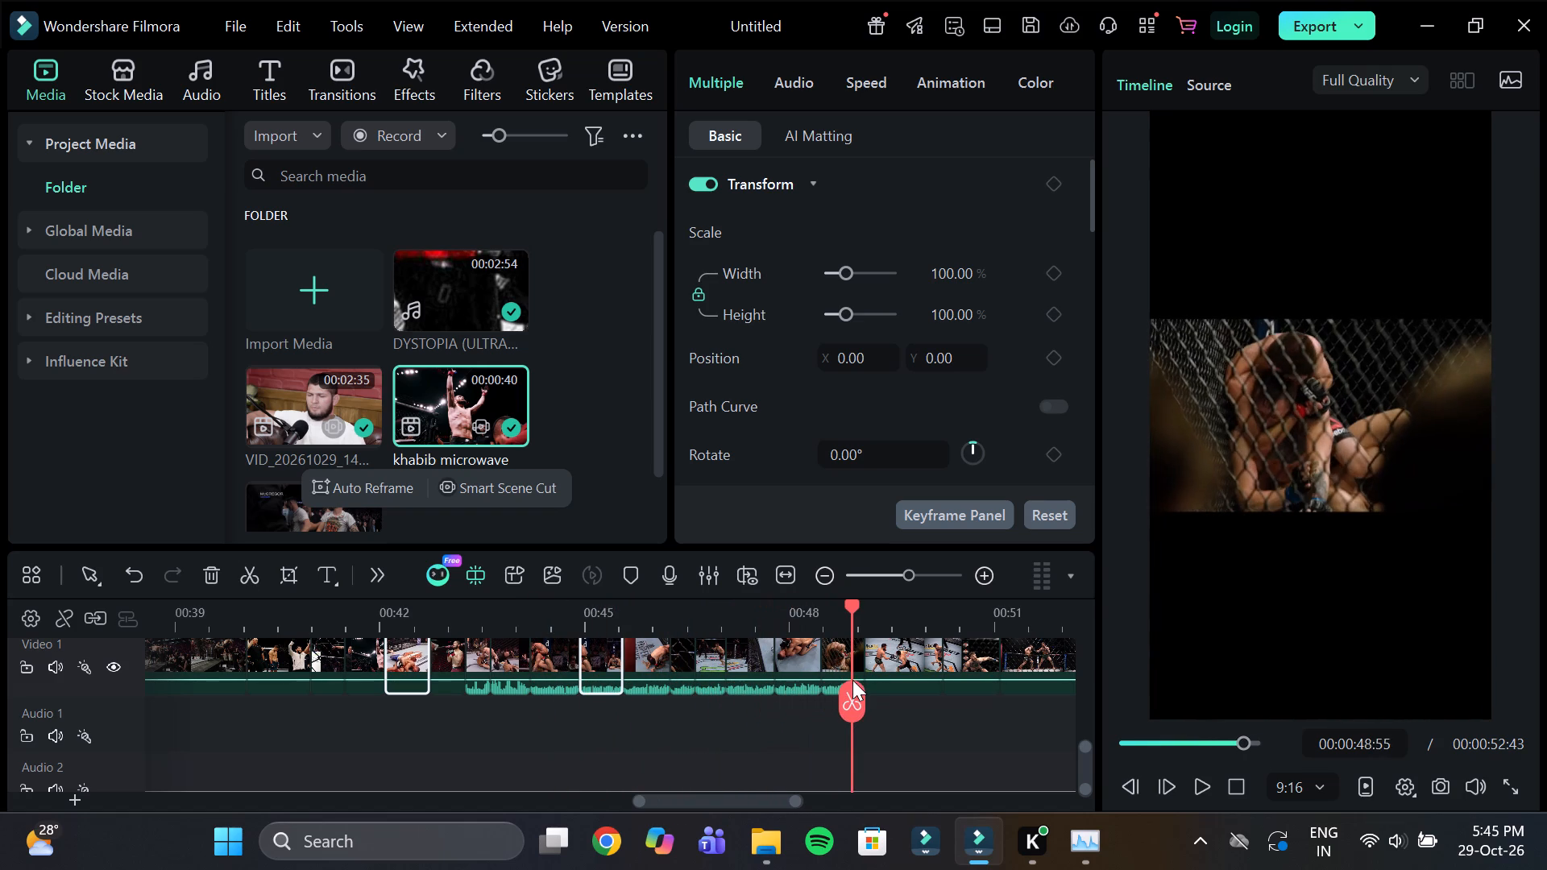
{"action": "left_click_drag", "start_coordinate": [852, 680], "coordinate": [927, 679]}
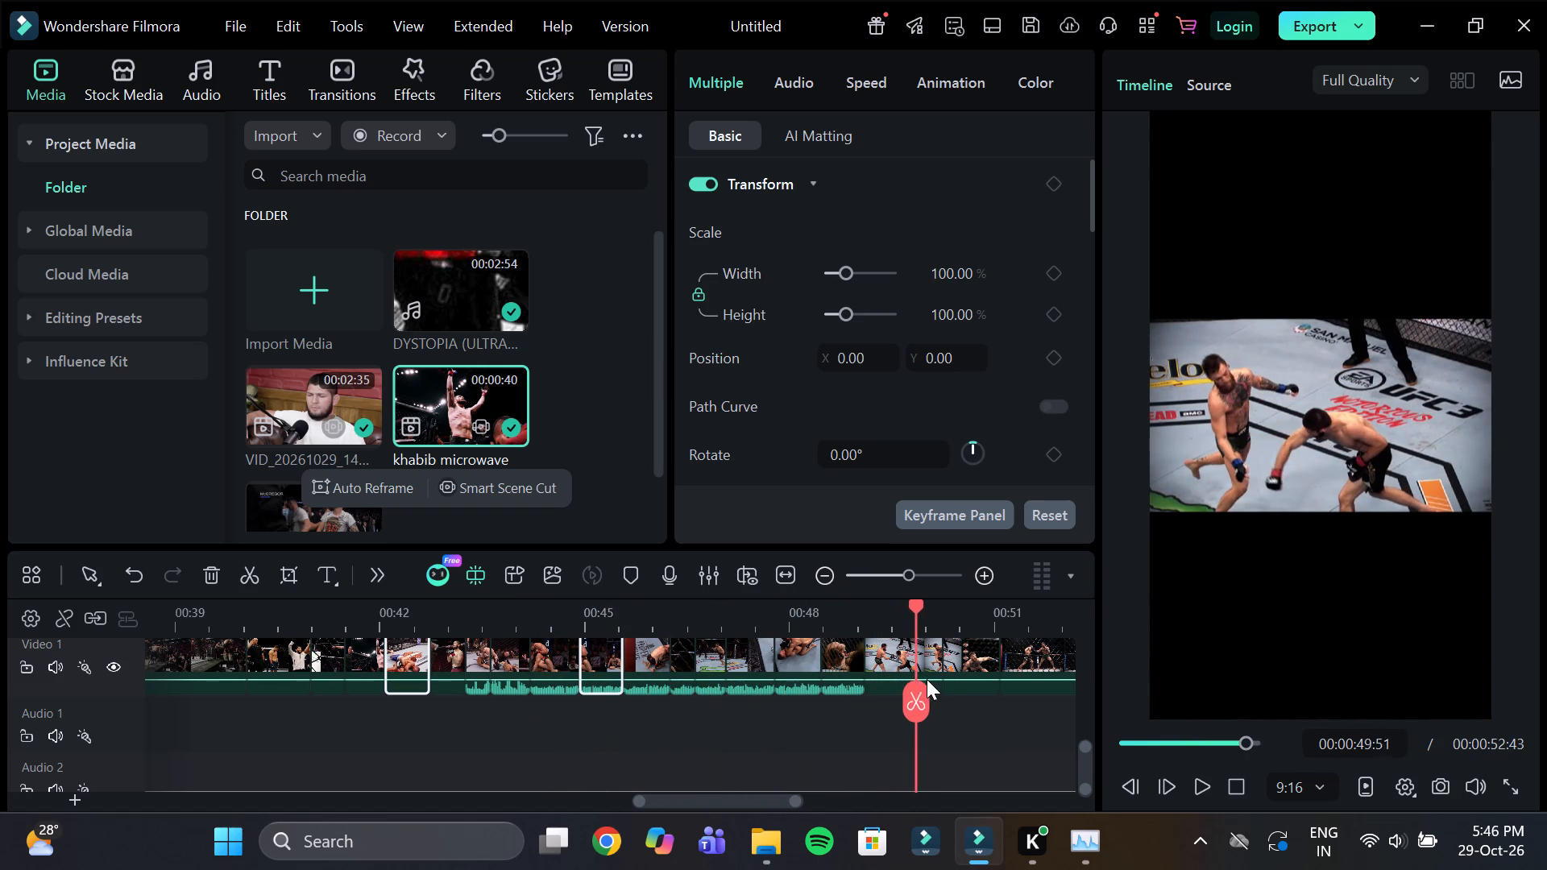
{"action": "left_click_drag", "start_coordinate": [927, 679], "coordinate": [1008, 681]}
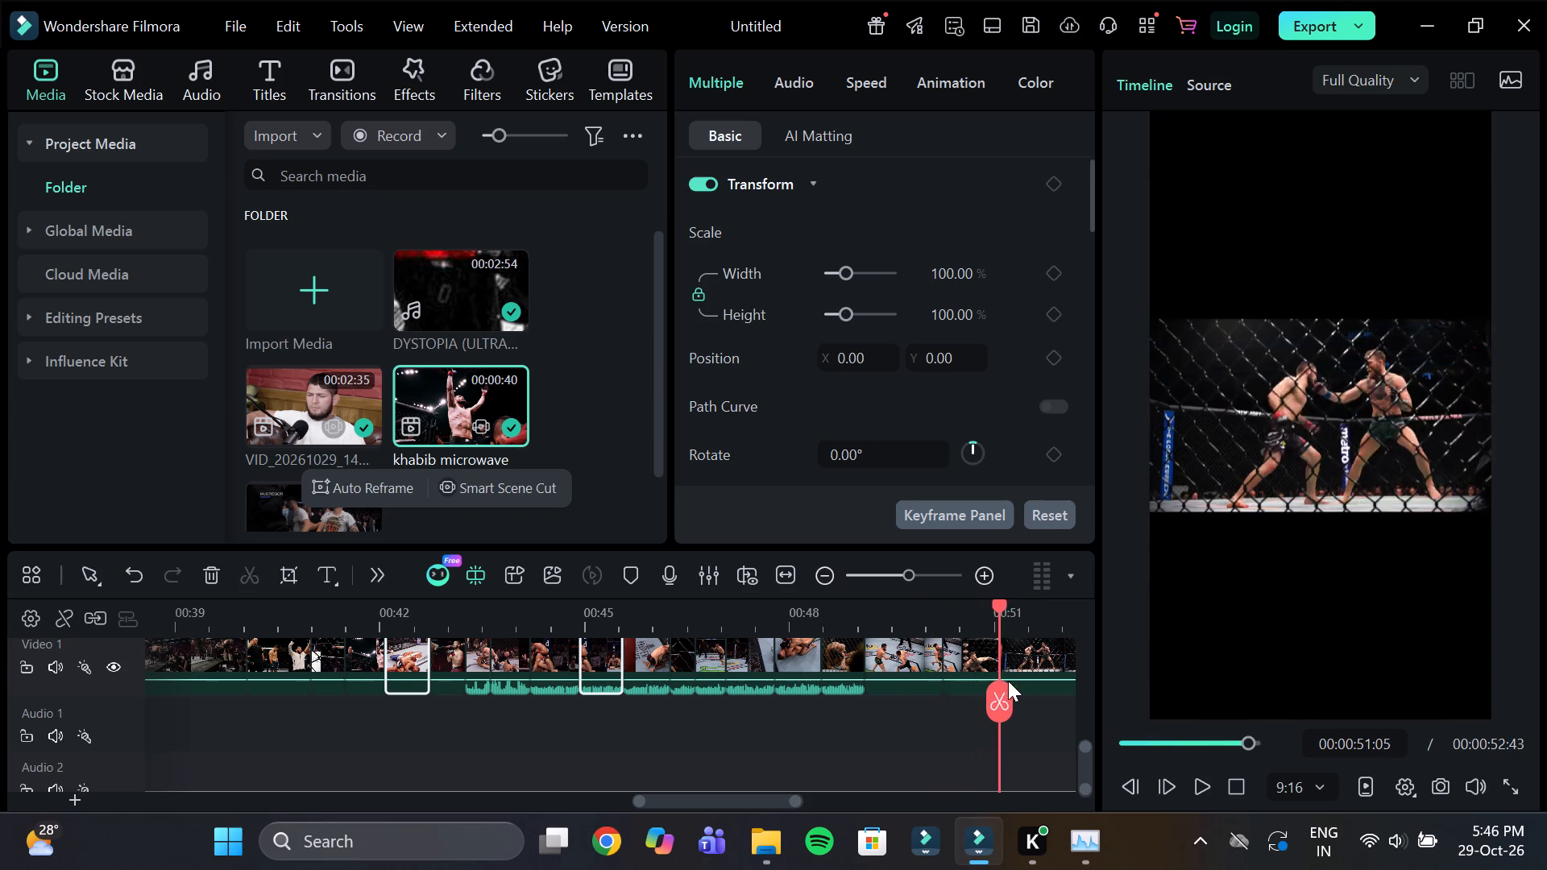
{"action": "left_click_drag", "start_coordinate": [1008, 681], "coordinate": [1025, 681]}
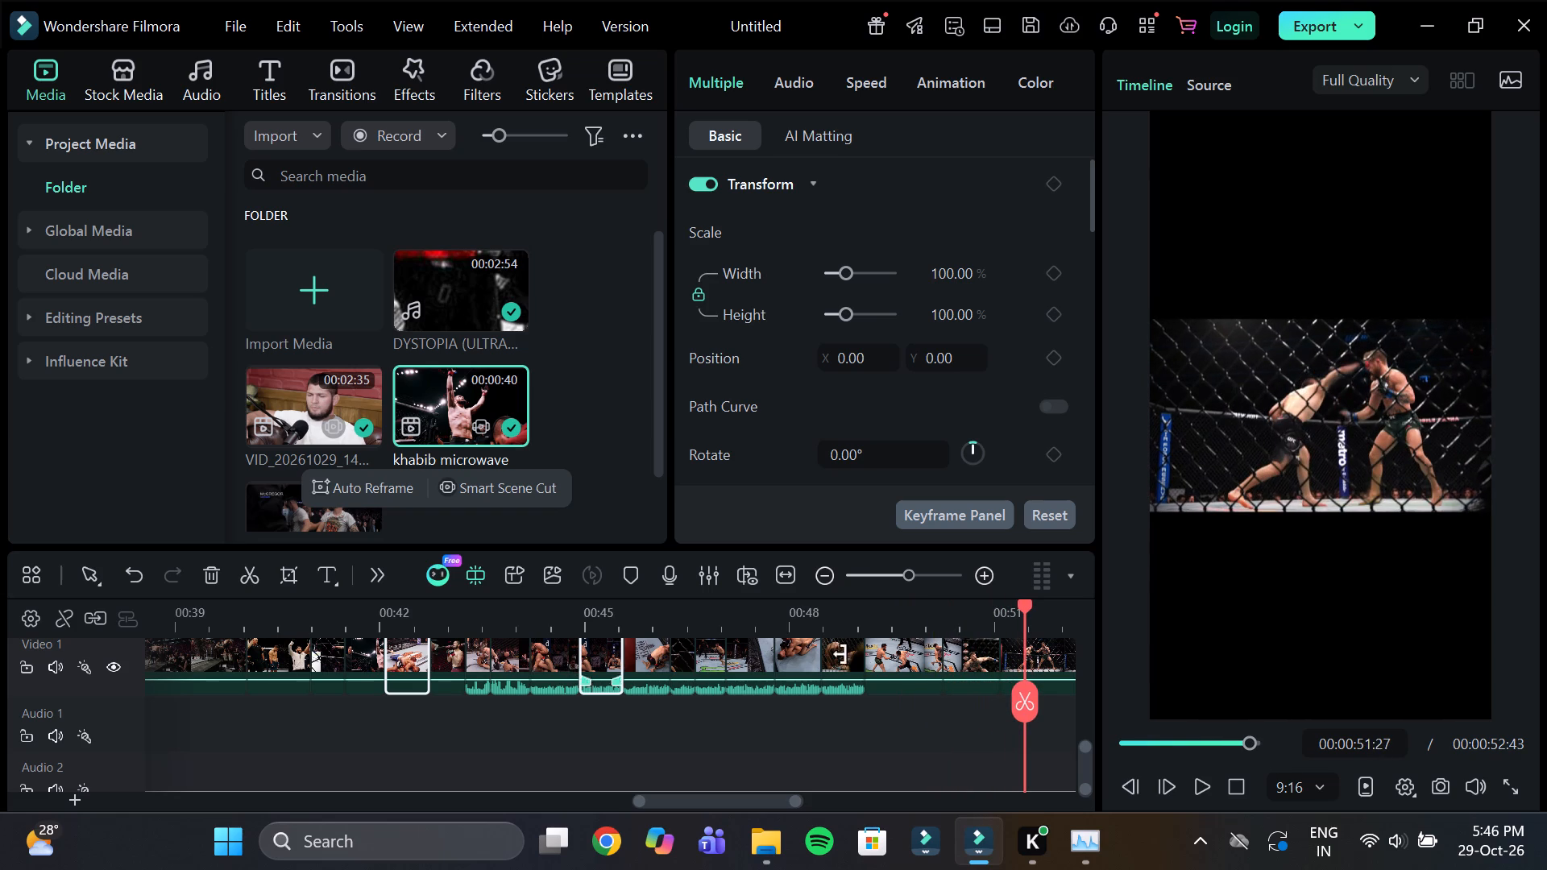
Start a new selection on Video 1 with the last three gathered shots, from about 00:00:49 to the end of the track.
{"action": "left_click", "coordinate": [973, 657]}
{"action": "left_click", "coordinate": [968, 628]}
{"action": "left_click_drag", "start_coordinate": [968, 611], "coordinate": [1014, 648]}
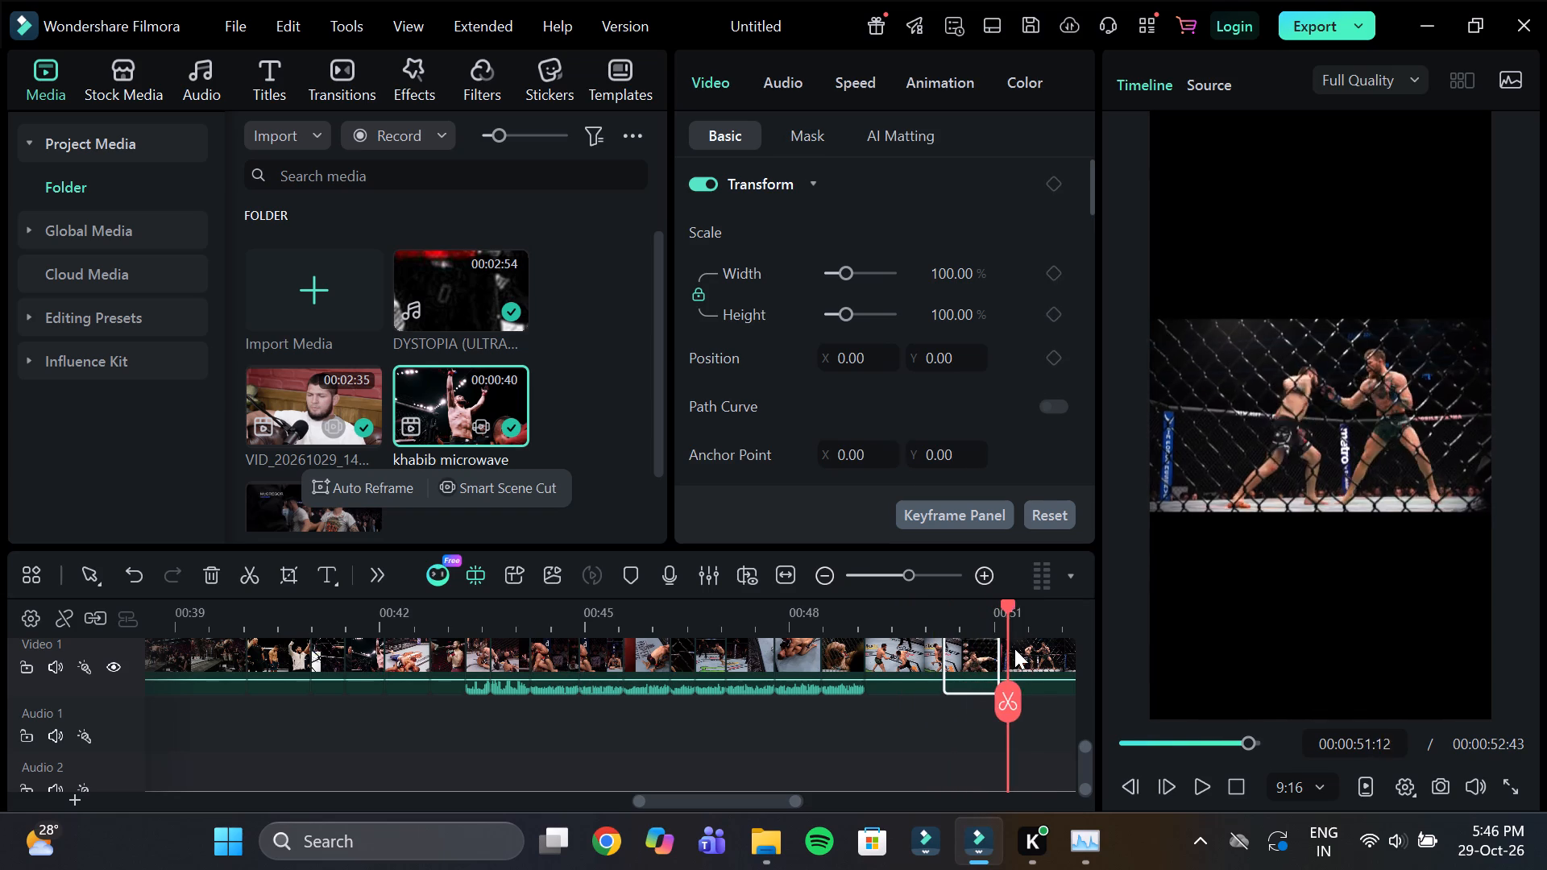
{"action": "left_click_drag", "start_coordinate": [1014, 648], "coordinate": [1022, 653]}
{"action": "left_click", "coordinate": [1039, 657], "text": "ctrl"}
{"action": "left_click", "coordinate": [903, 620], "text": "ctrl"}
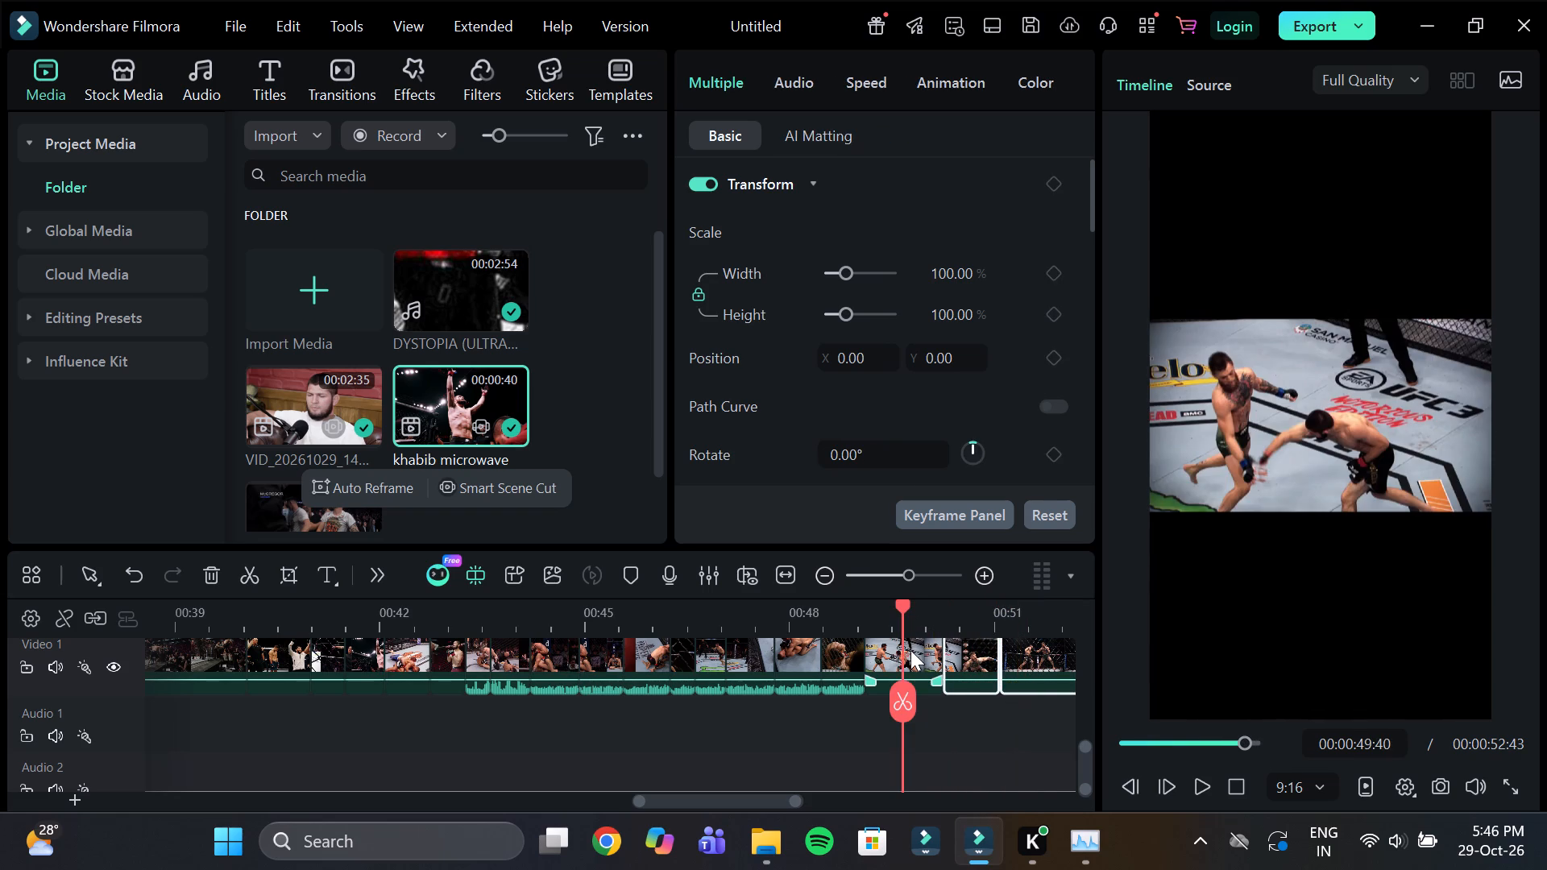
{"action": "left_click", "coordinate": [912, 651], "text": "ctrl"}
Review back through the earlier shots and add the shot of Khabib shouting in the cage at about 00:00:42 to the selection.
{"action": "left_click", "coordinate": [827, 623], "text": "ctrl"}
{"action": "left_click_drag", "start_coordinate": [830, 613], "coordinate": [575, 661]}
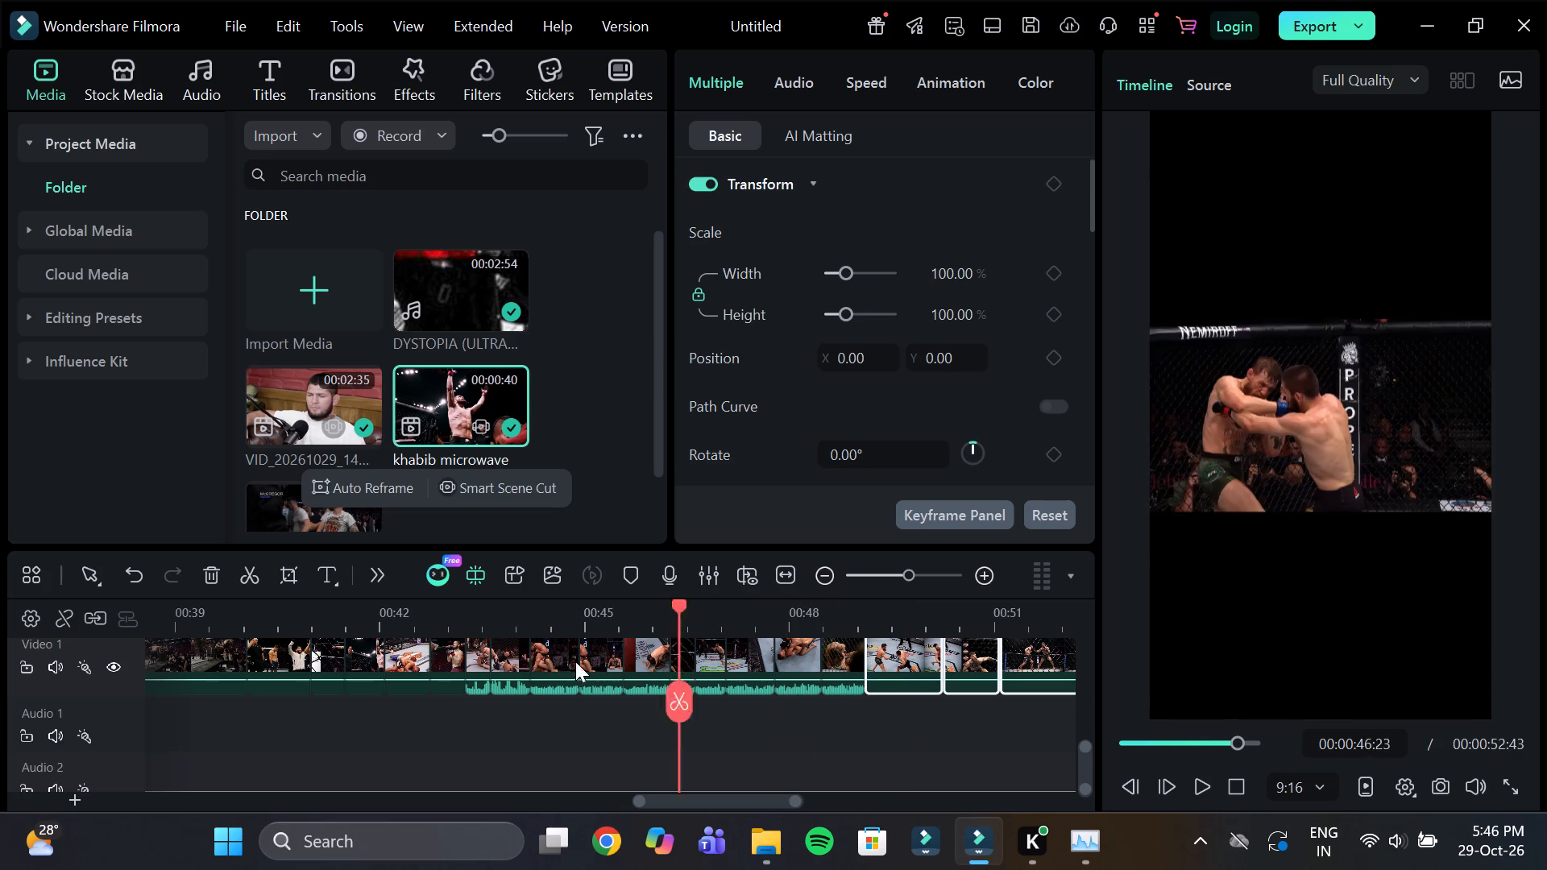
{"action": "left_click_drag", "start_coordinate": [575, 661], "coordinate": [446, 664]}
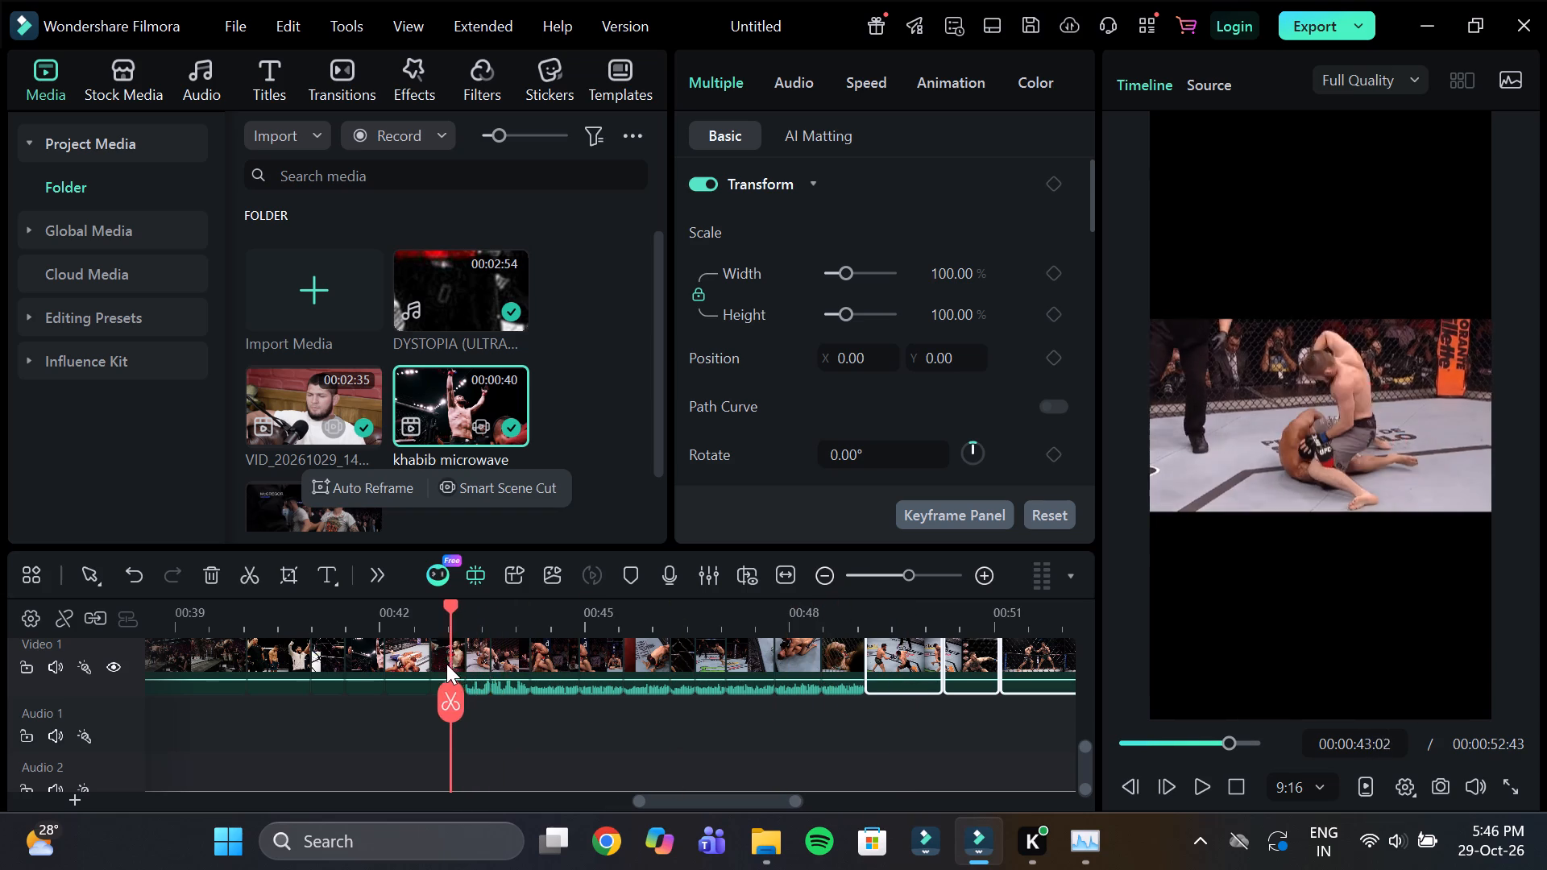
{"action": "left_click_drag", "start_coordinate": [446, 664], "coordinate": [636, 685]}
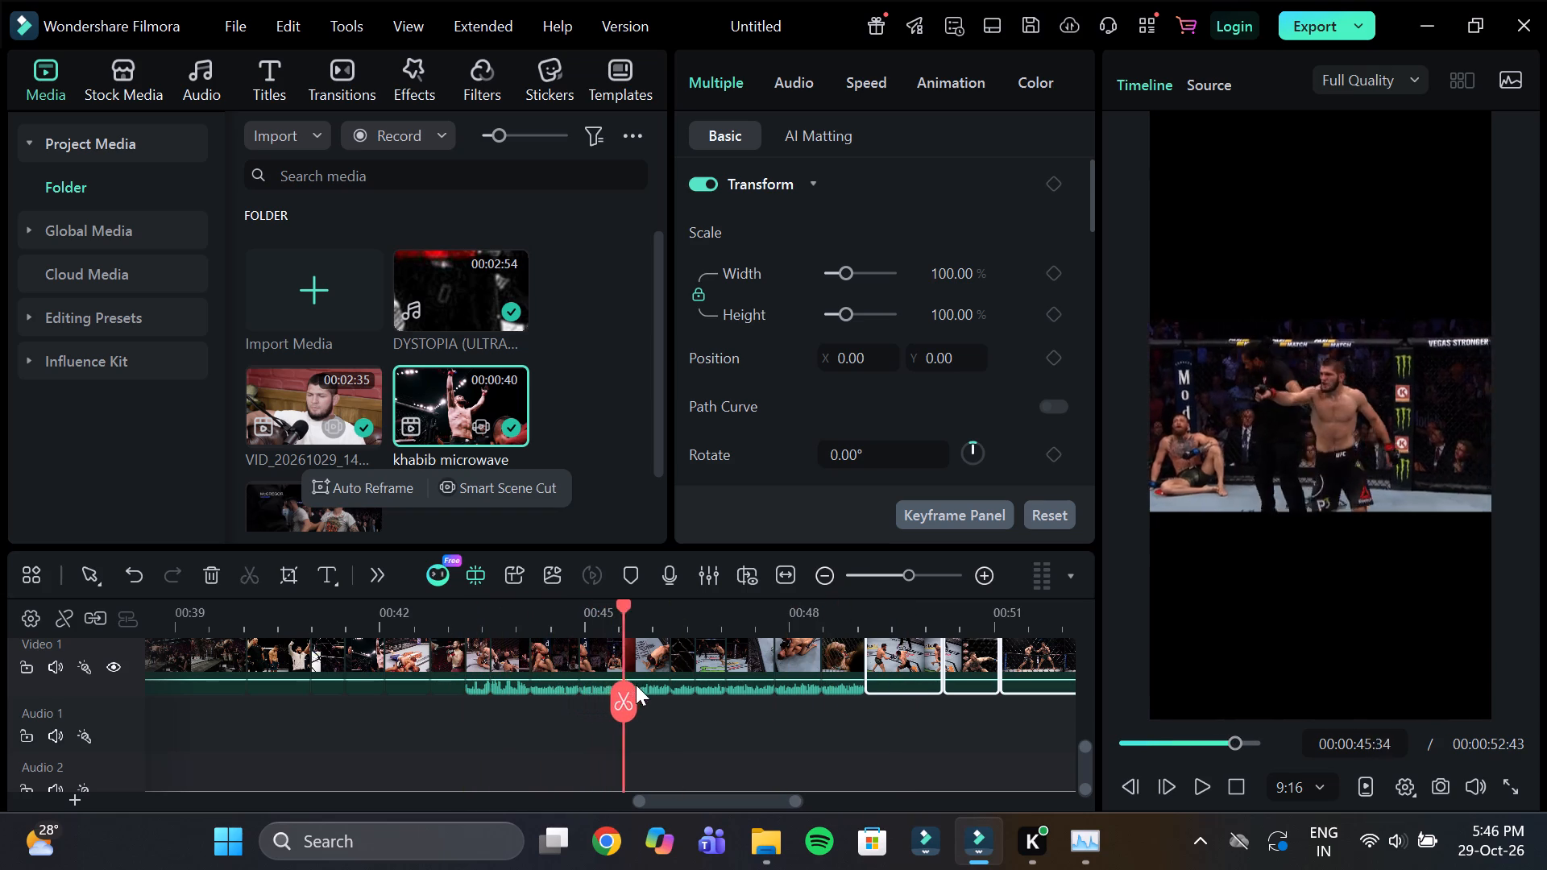
{"action": "left_click_drag", "start_coordinate": [636, 685], "coordinate": [426, 673]}
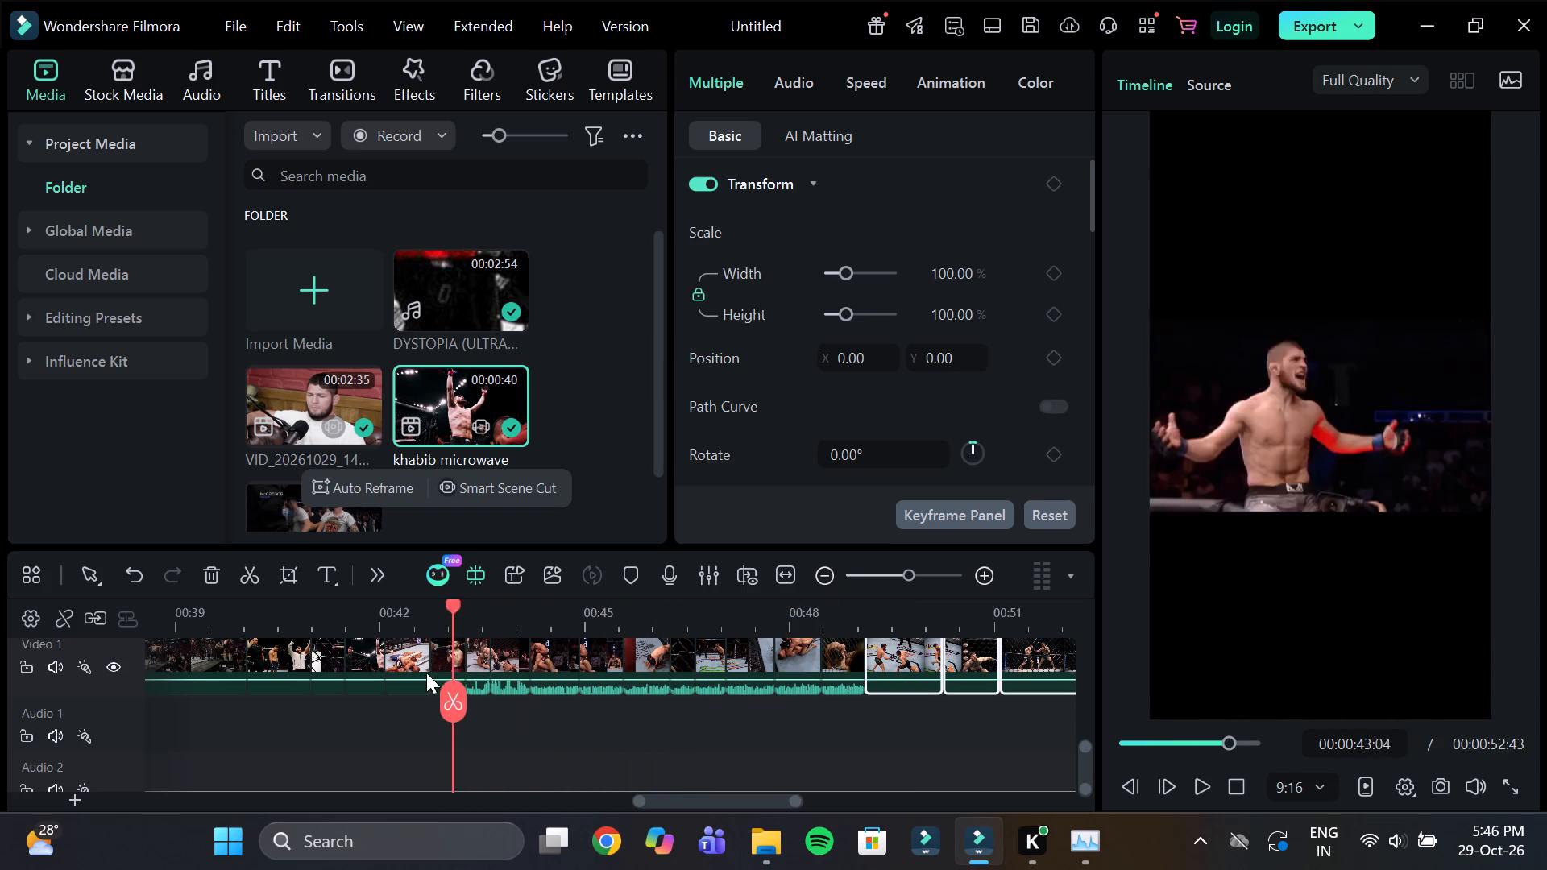
{"action": "left_click_drag", "start_coordinate": [426, 673], "coordinate": [413, 673]}
{"action": "left_click", "coordinate": [414, 650], "text": "ctrl"}
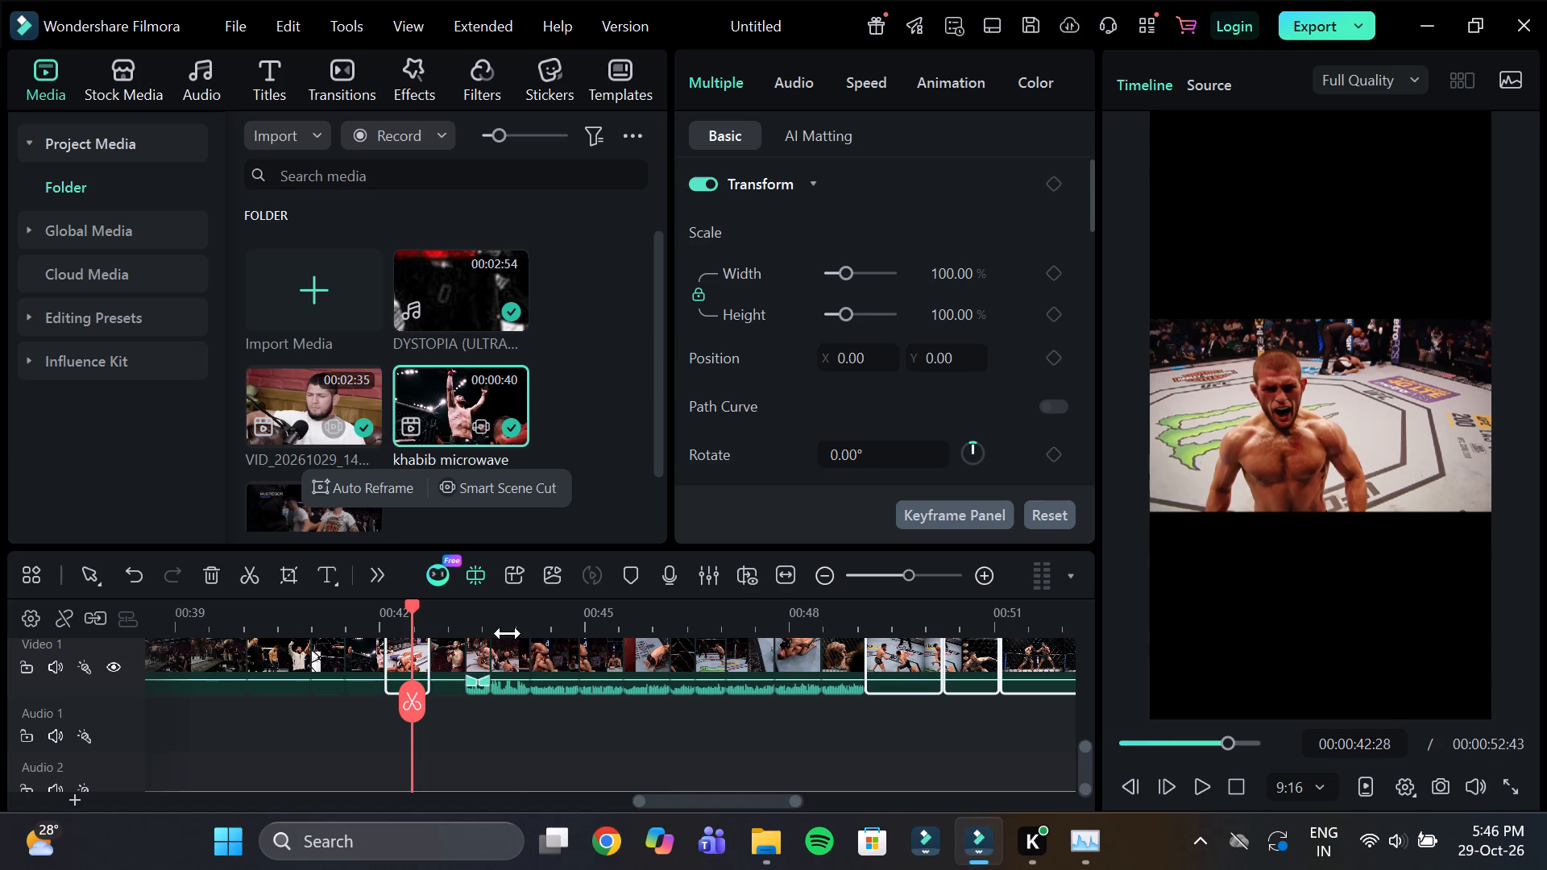
Add the shot of Khabib pointing beside the referee at about 00:00:45 to the selection.
{"action": "left_click", "coordinate": [513, 630]}
{"action": "left_click_drag", "start_coordinate": [513, 622], "coordinate": [549, 649]}
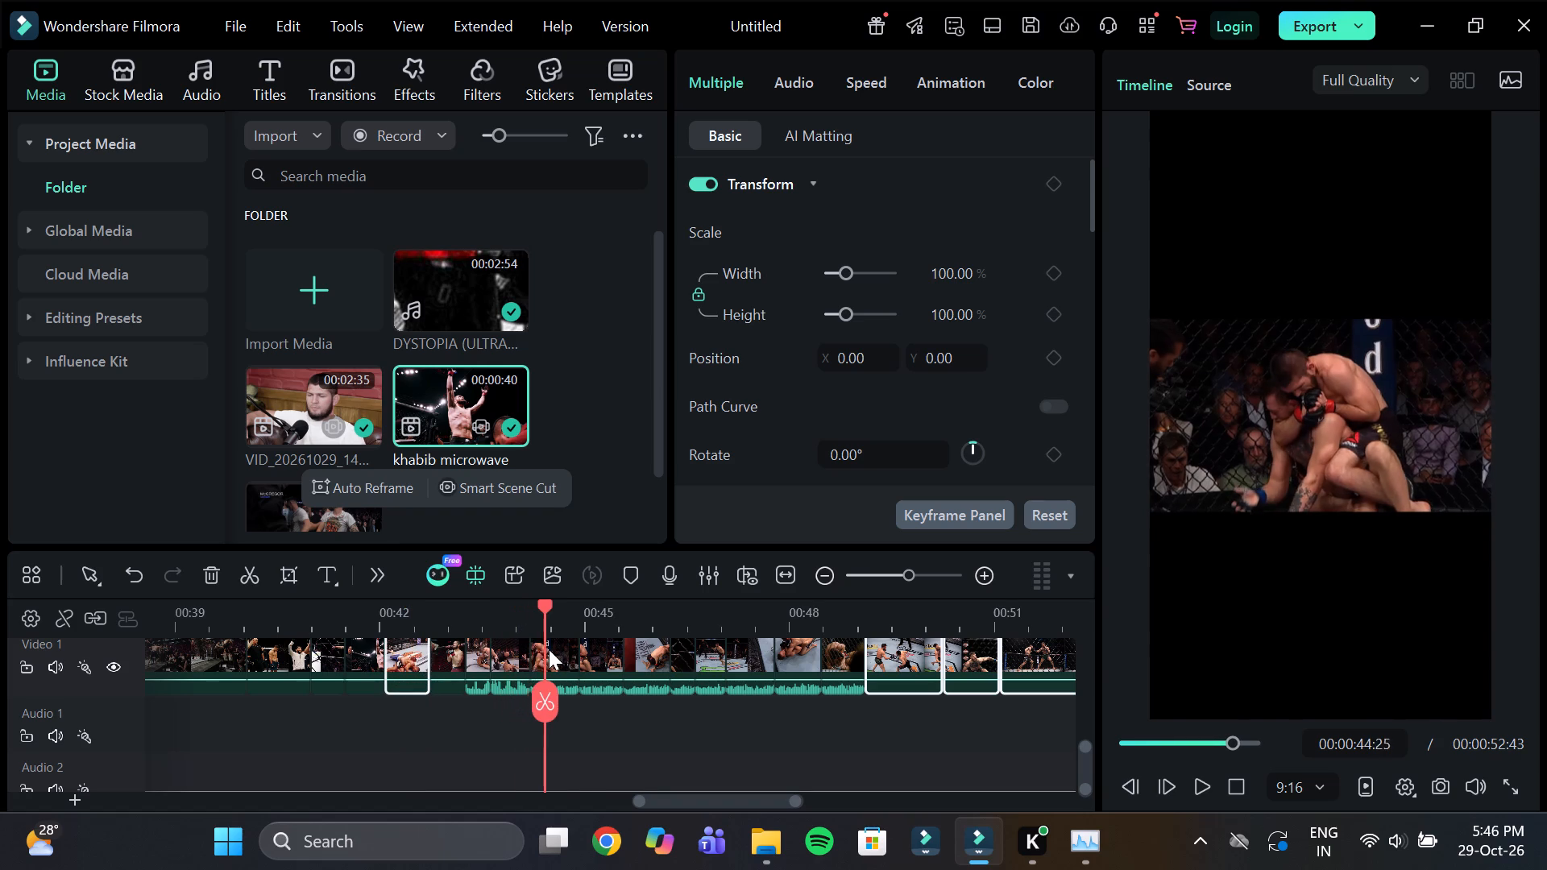
{"action": "left_click_drag", "start_coordinate": [549, 649], "coordinate": [595, 662]}
{"action": "left_click", "coordinate": [608, 661], "text": "ctrl"}
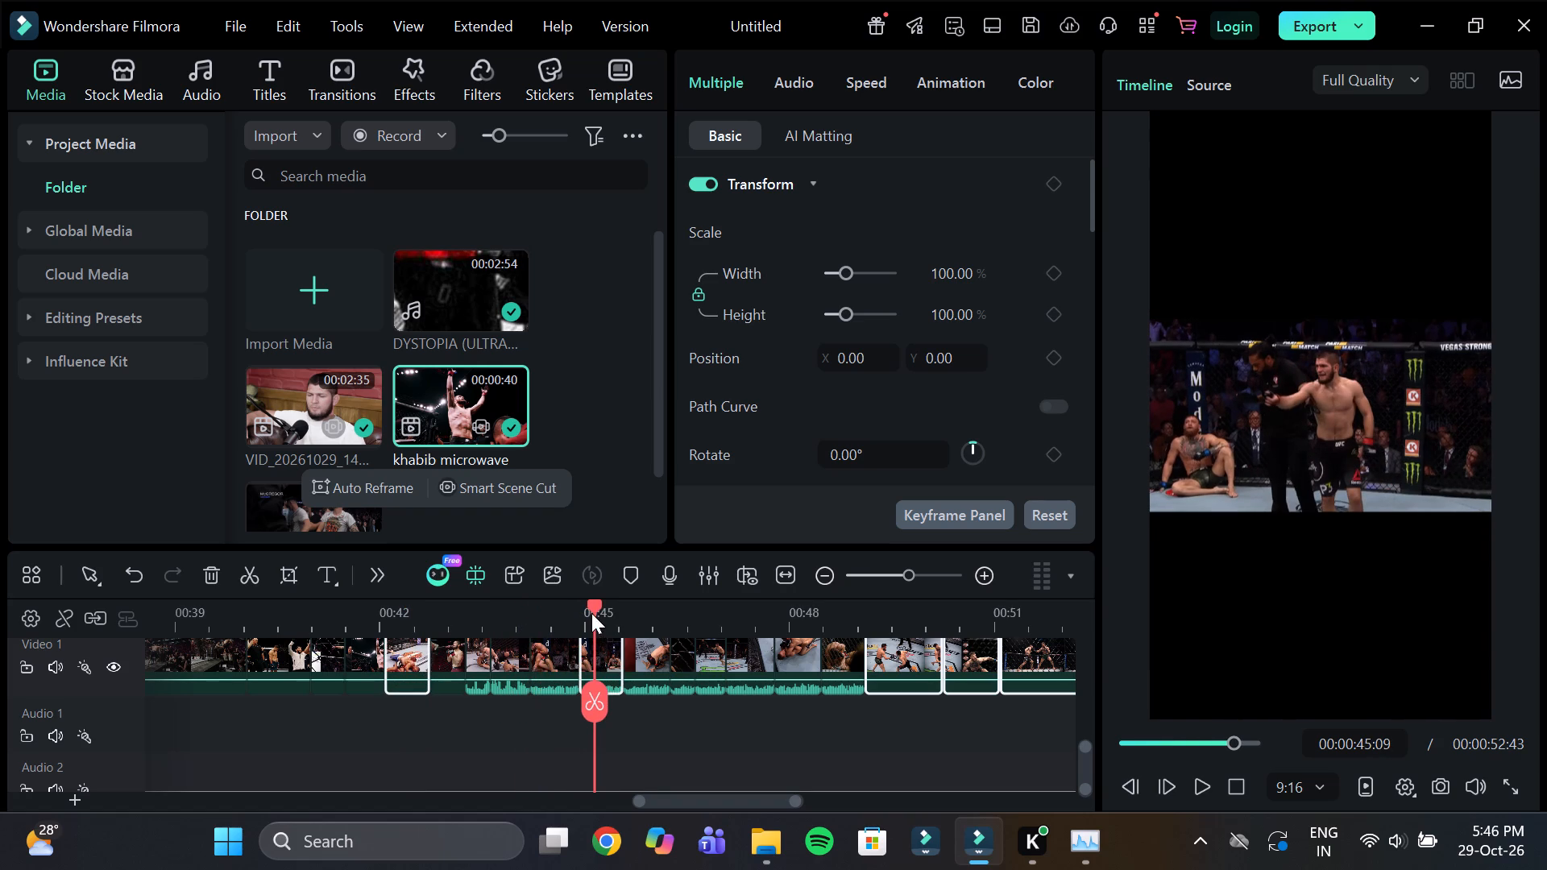
Compare the shots between about 00:00:42 and 00:00:47 and add the shot of Khabib standing by his crouched opponent at about 00:00:46:37 to the selection.
{"action": "left_click_drag", "start_coordinate": [591, 611], "coordinate": [689, 669]}
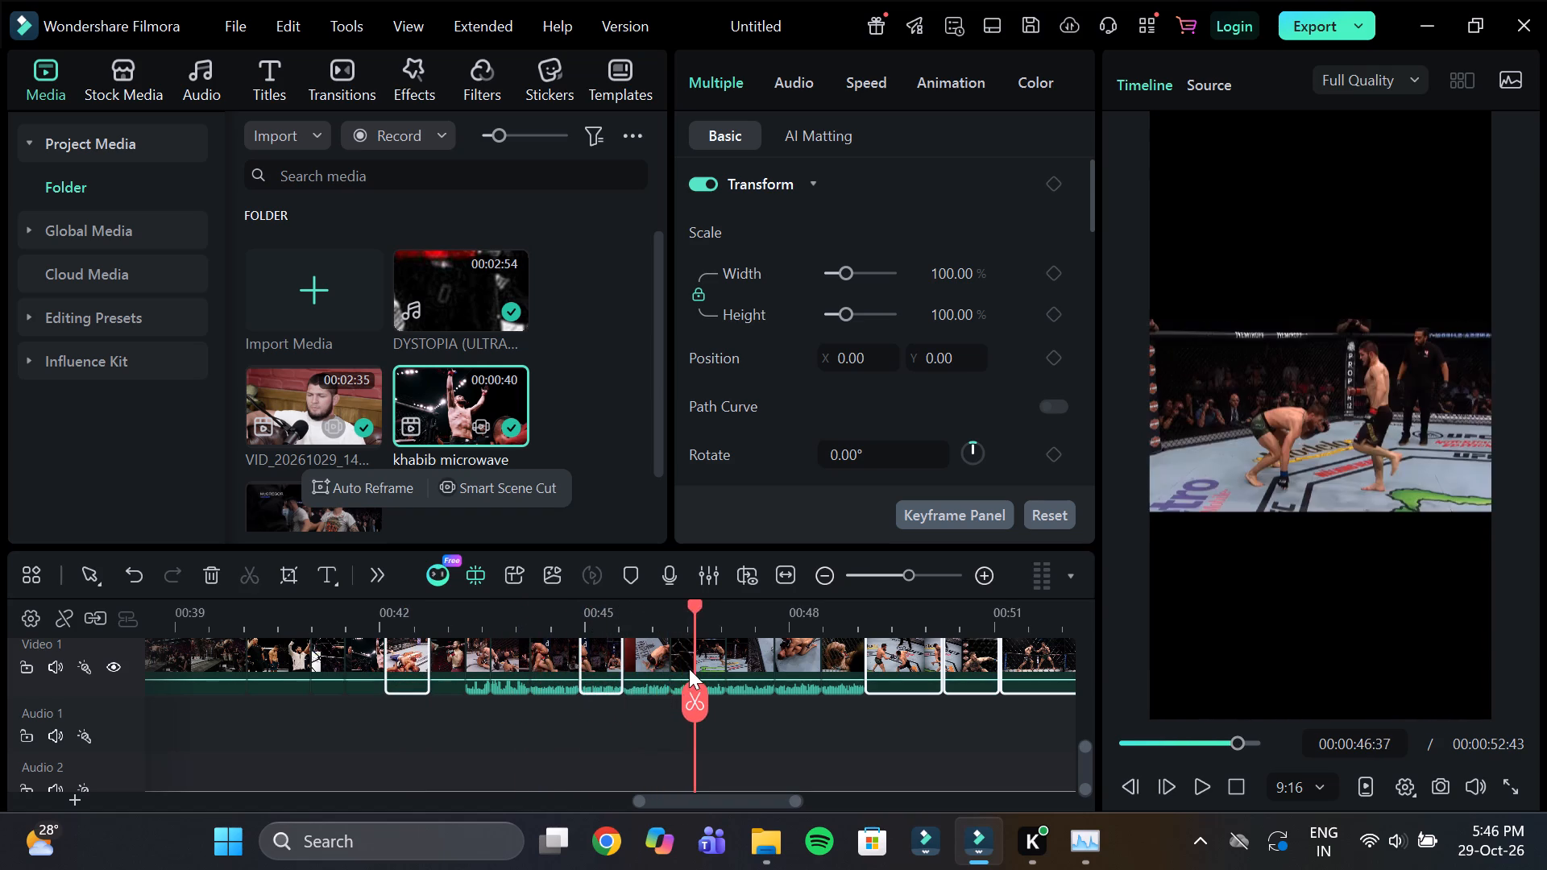
{"action": "left_click_drag", "start_coordinate": [689, 669], "coordinate": [396, 665]}
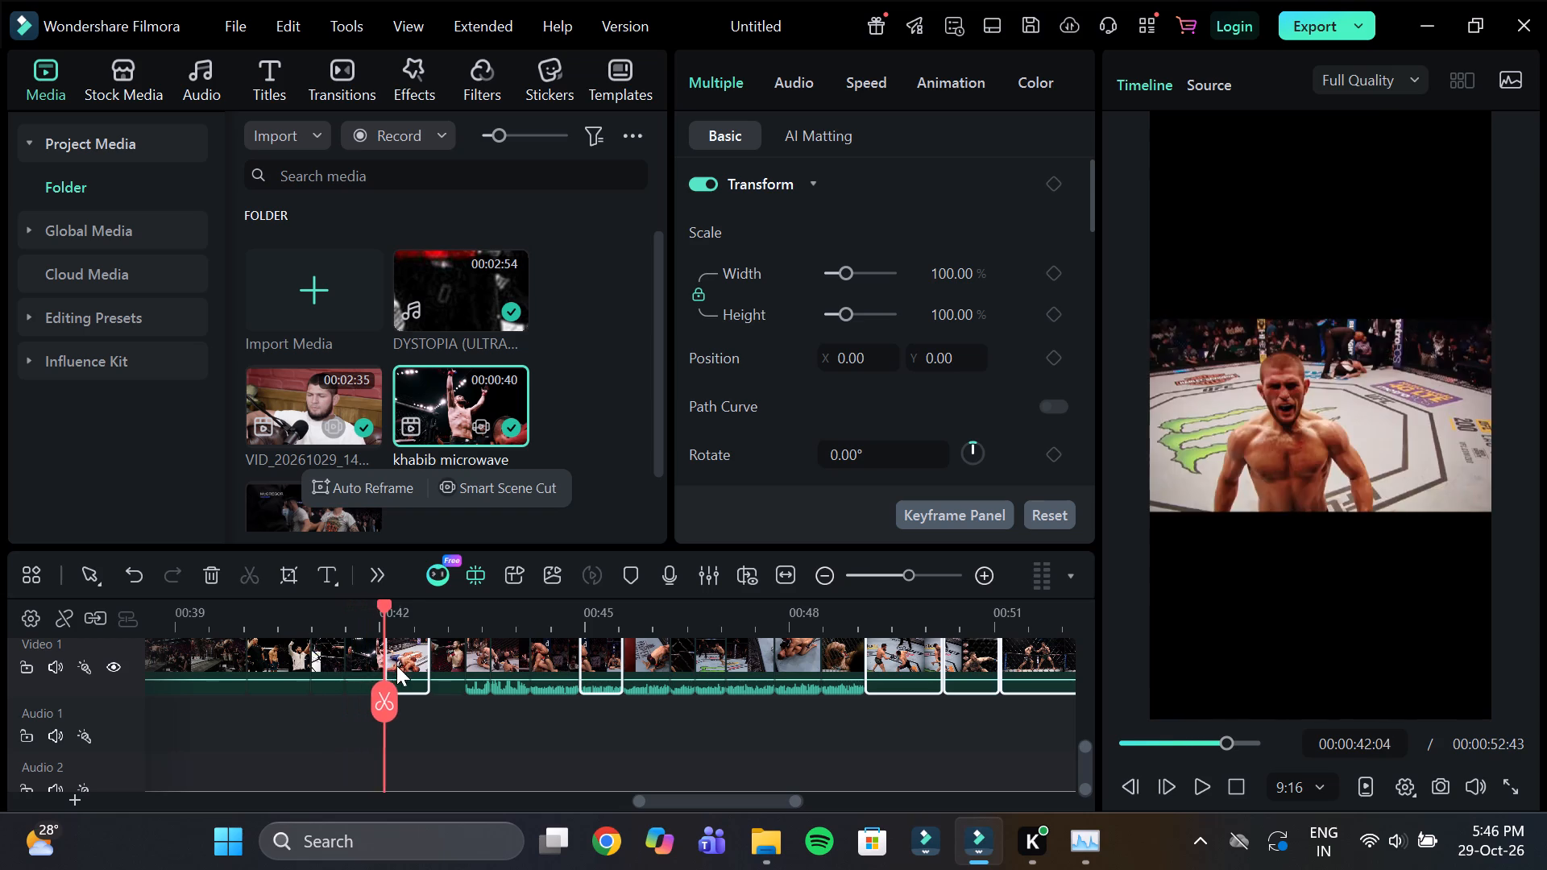
{"action": "left_click_drag", "start_coordinate": [396, 665], "coordinate": [496, 689]}
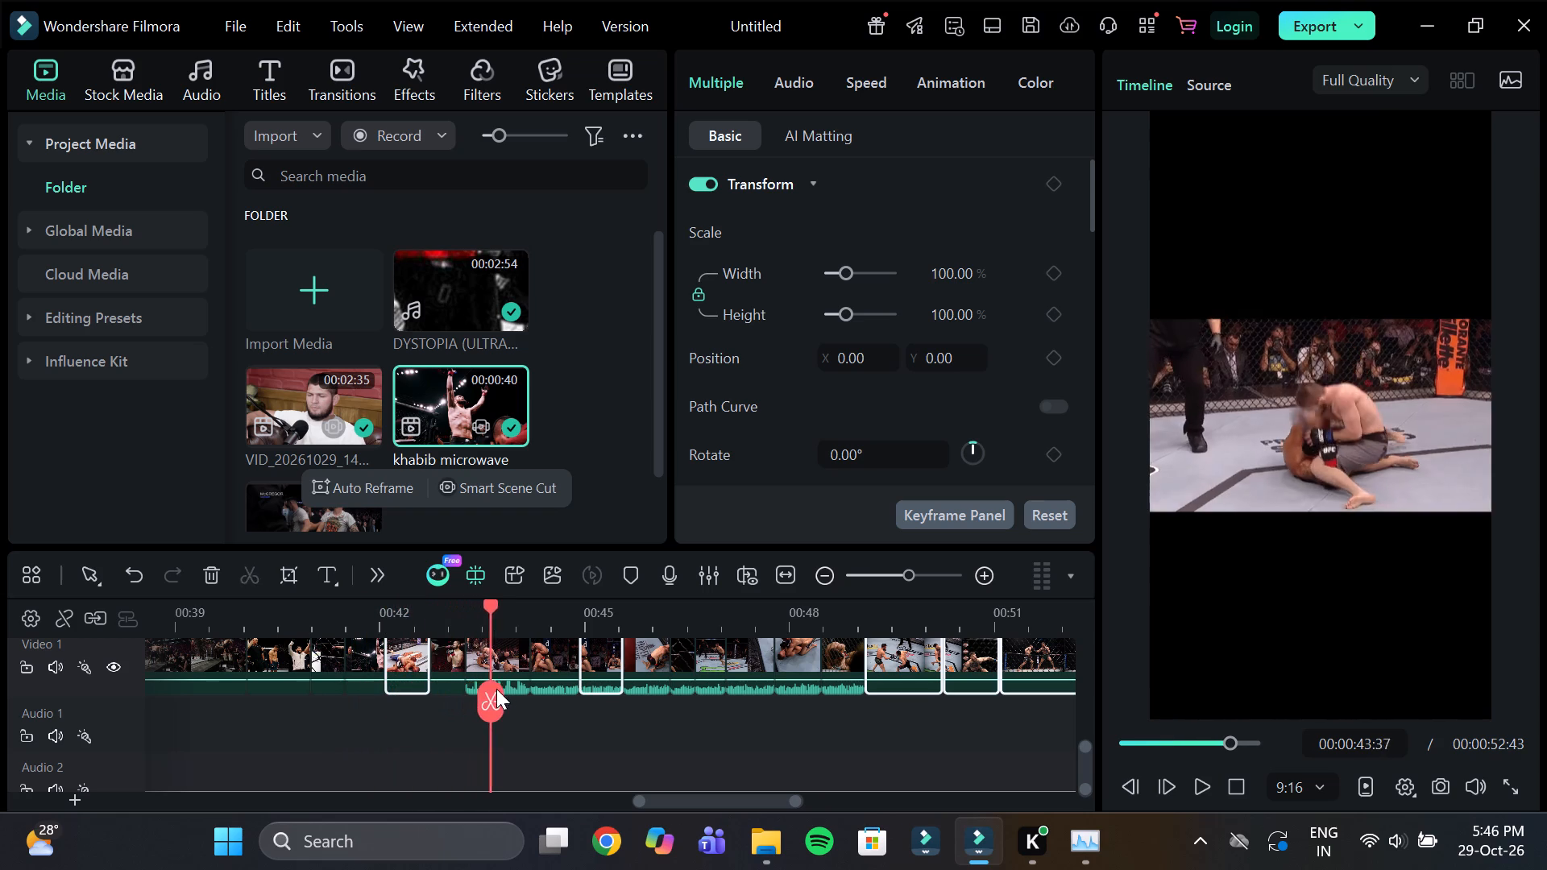
{"action": "left_click_drag", "start_coordinate": [496, 689], "coordinate": [670, 705]}
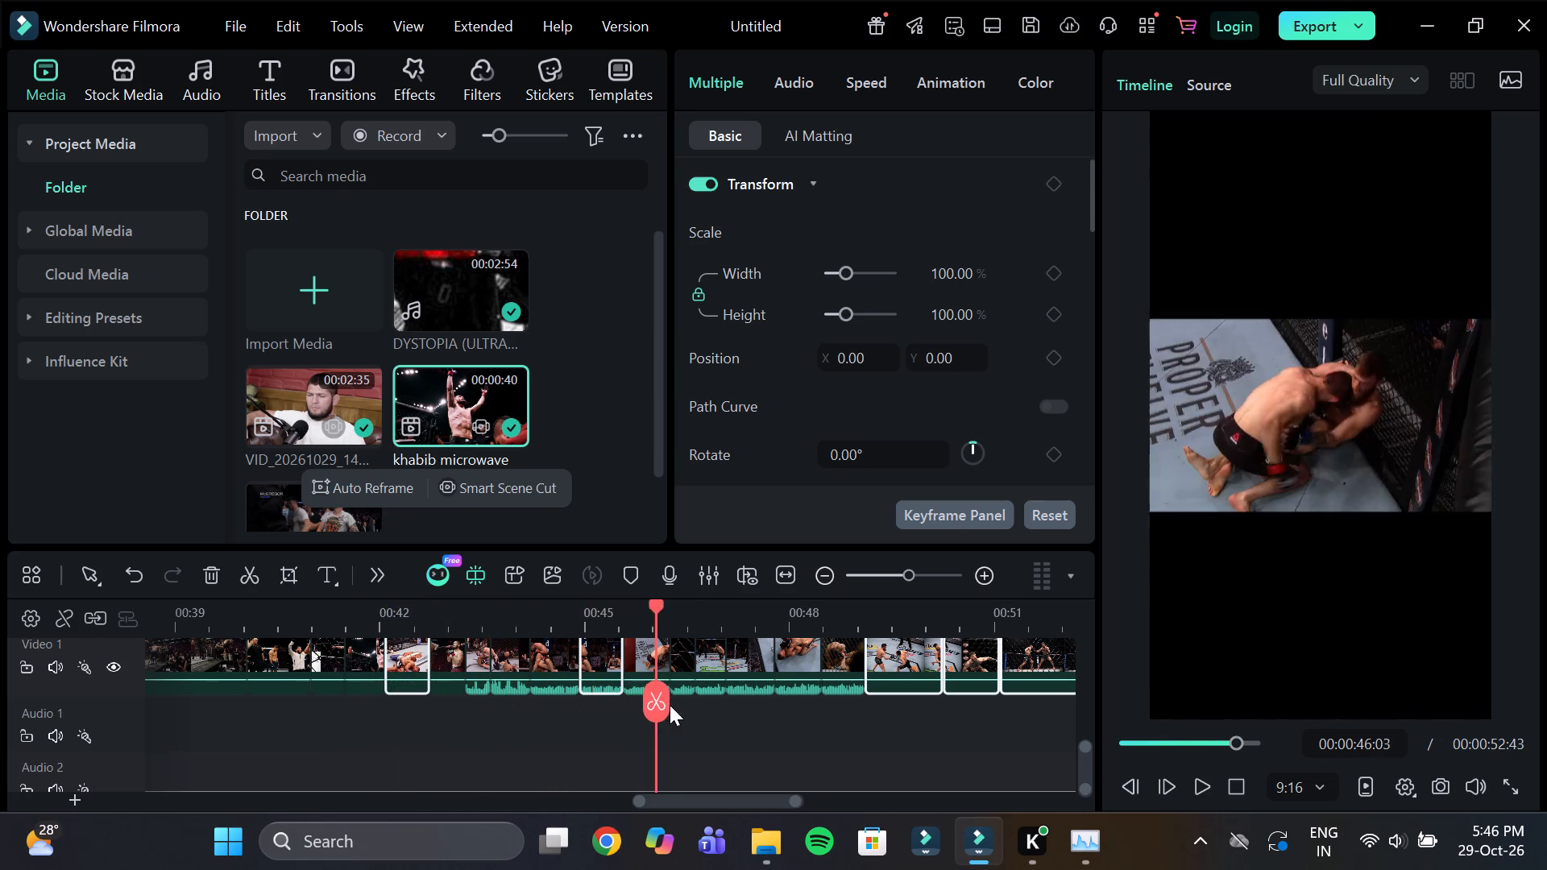
{"action": "left_click_drag", "start_coordinate": [670, 705], "coordinate": [699, 690]}
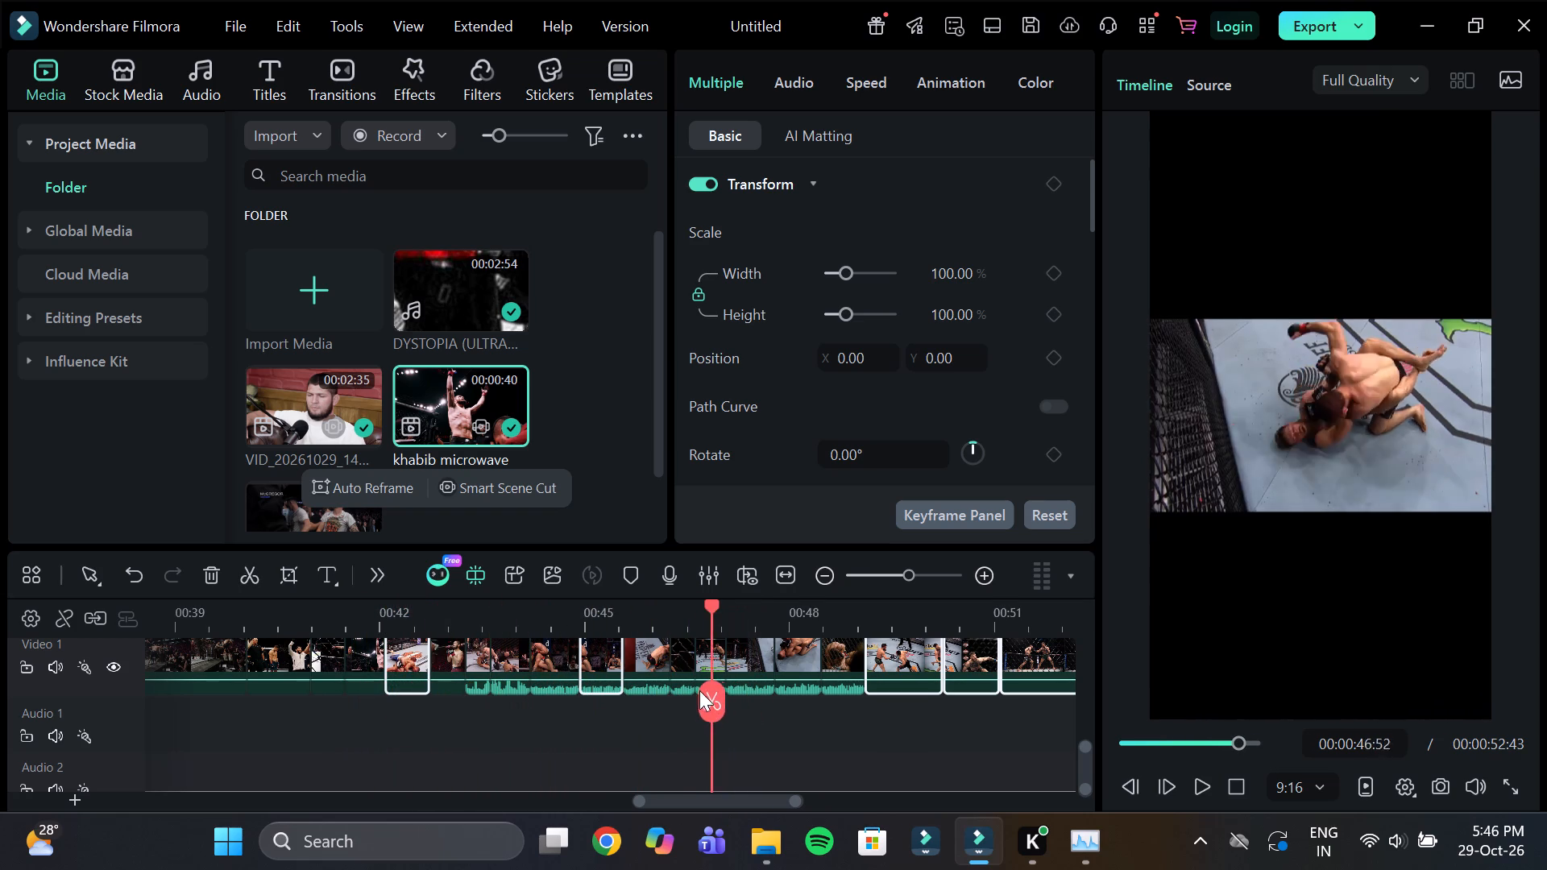
{"action": "left_click_drag", "start_coordinate": [699, 690], "coordinate": [694, 690]}
{"action": "left_click", "coordinate": [711, 652], "text": "ctrl"}
Add the grappling shot filmed through the cage fence, just before 00:00:49, to the selection.
{"action": "left_click", "coordinate": [707, 626]}
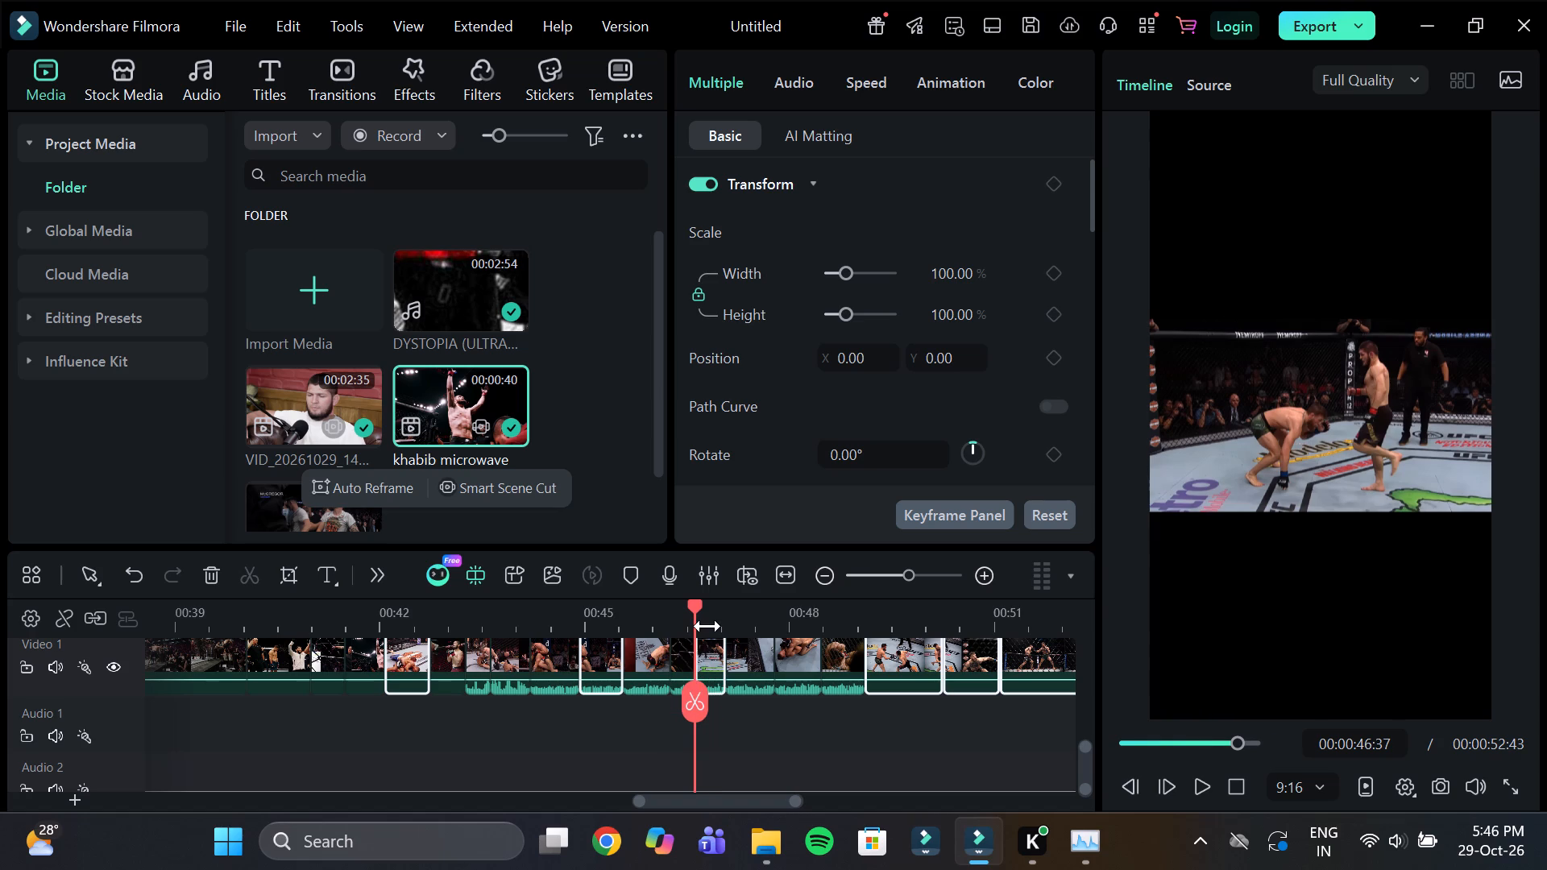
{"action": "left_click_drag", "start_coordinate": [707, 618], "coordinate": [821, 663]}
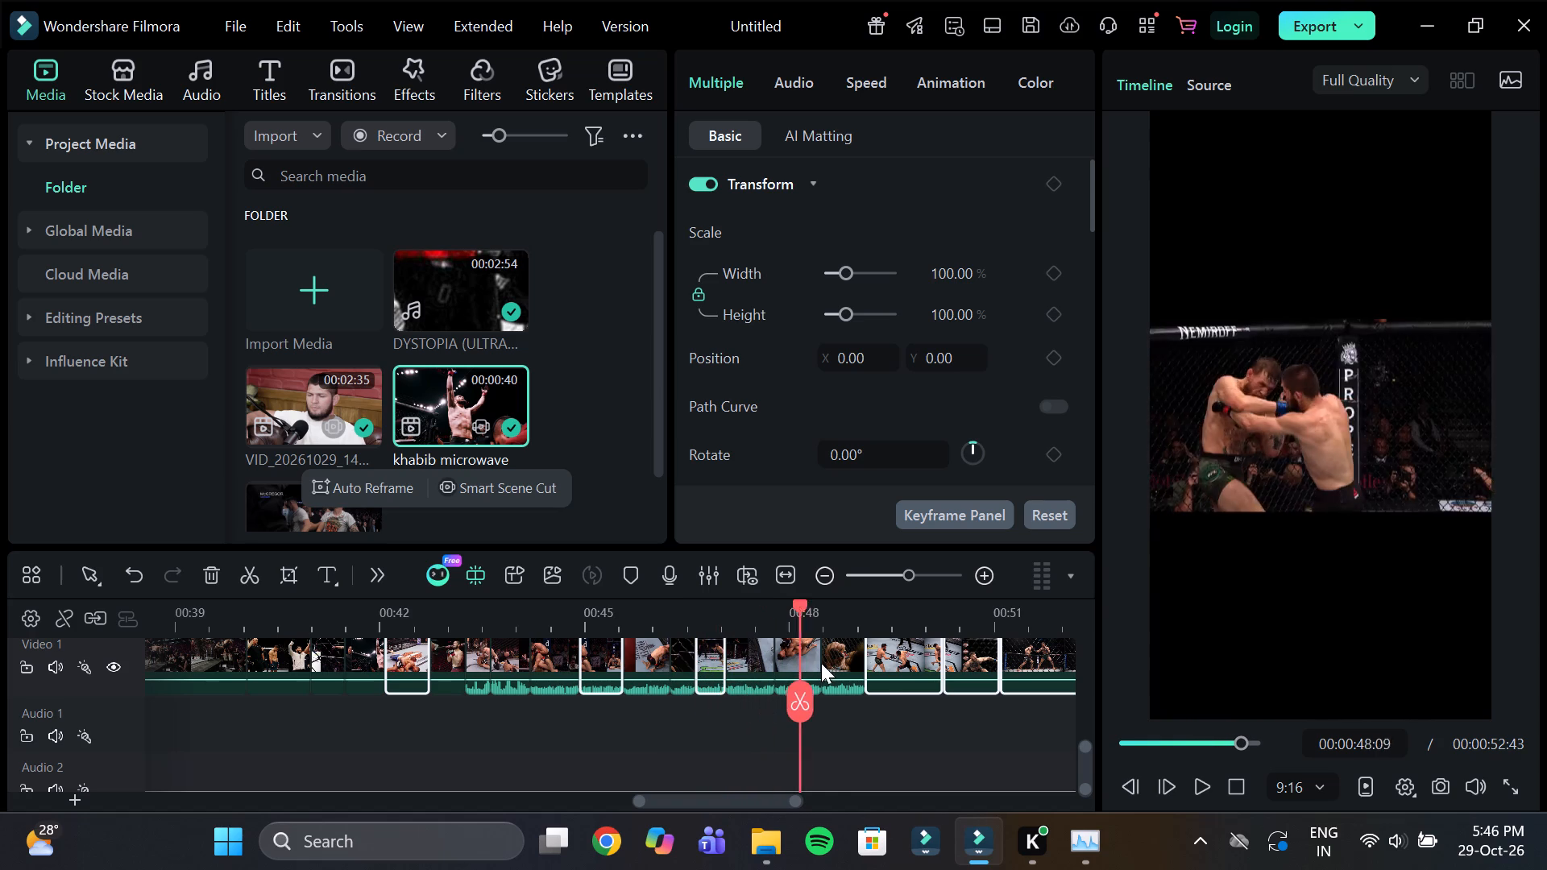
{"action": "left_click_drag", "start_coordinate": [821, 663], "coordinate": [832, 666]}
{"action": "left_click", "coordinate": [840, 661], "text": "ctrl"}
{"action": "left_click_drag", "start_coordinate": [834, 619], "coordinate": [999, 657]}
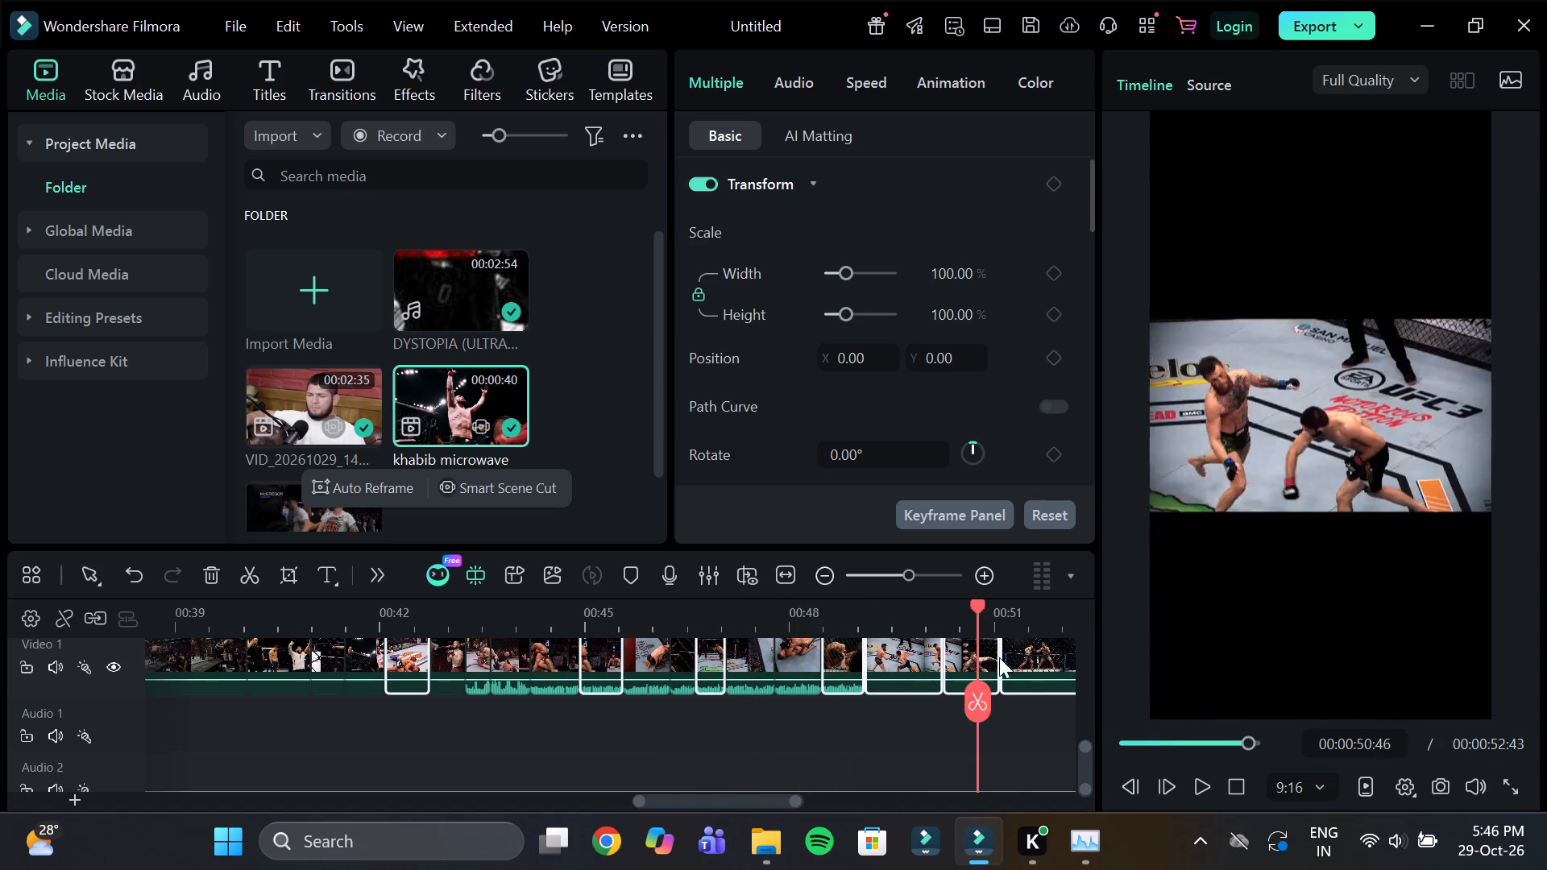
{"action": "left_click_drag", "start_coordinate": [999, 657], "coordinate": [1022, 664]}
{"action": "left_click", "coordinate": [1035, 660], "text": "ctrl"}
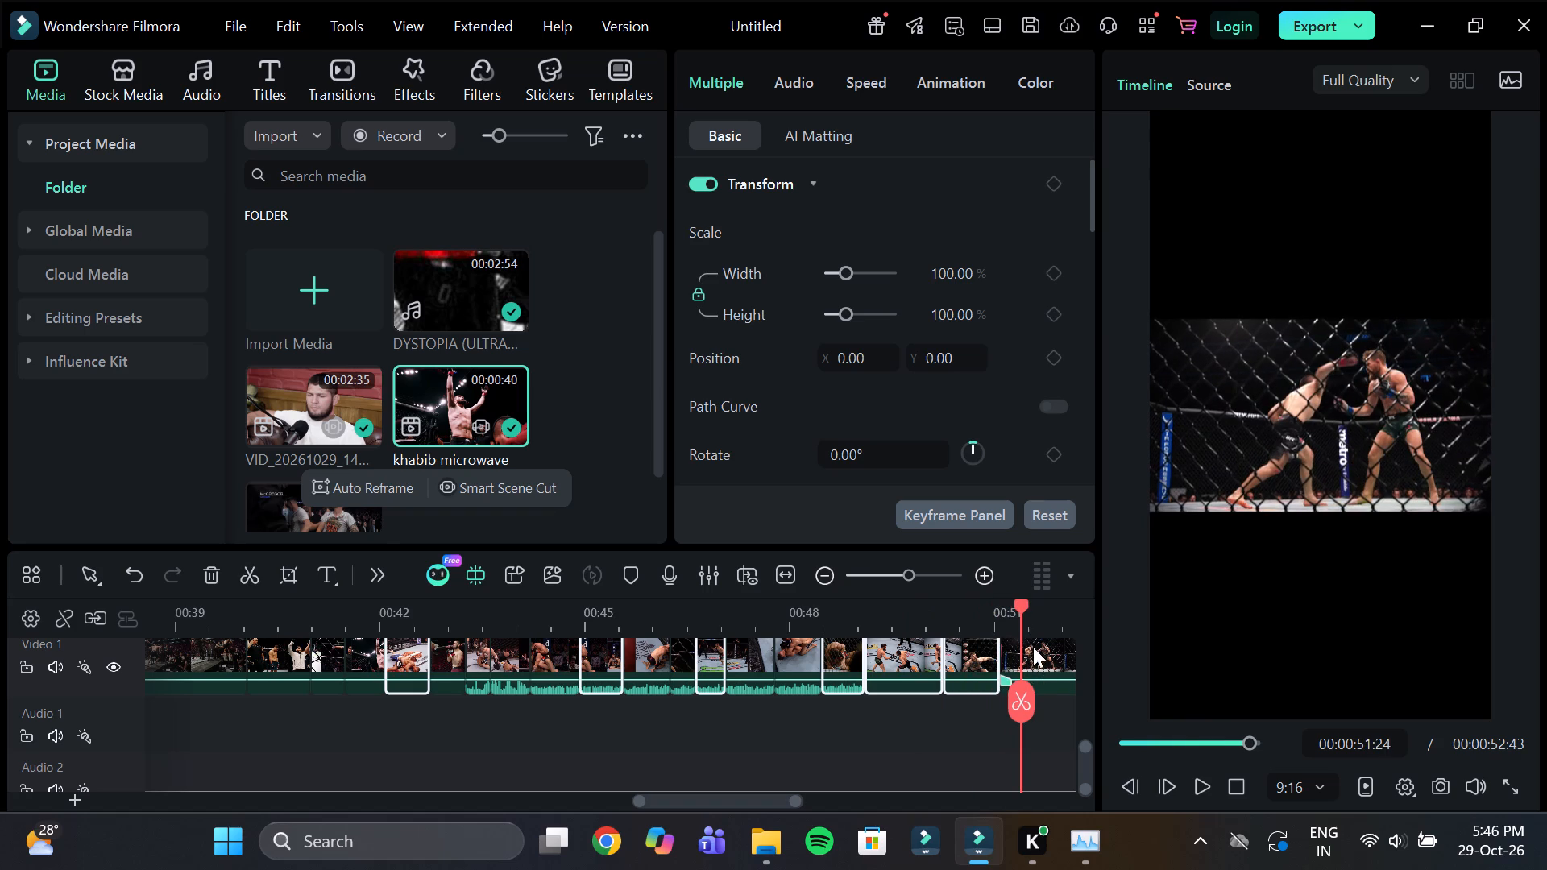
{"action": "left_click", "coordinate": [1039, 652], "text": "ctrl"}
Review the shots from the end of Video 1 back to about 00:00:39 and add the short shot starting at about 00:00:41 to the selection.
{"action": "left_click_drag", "start_coordinate": [1023, 617], "coordinate": [1074, 652]}
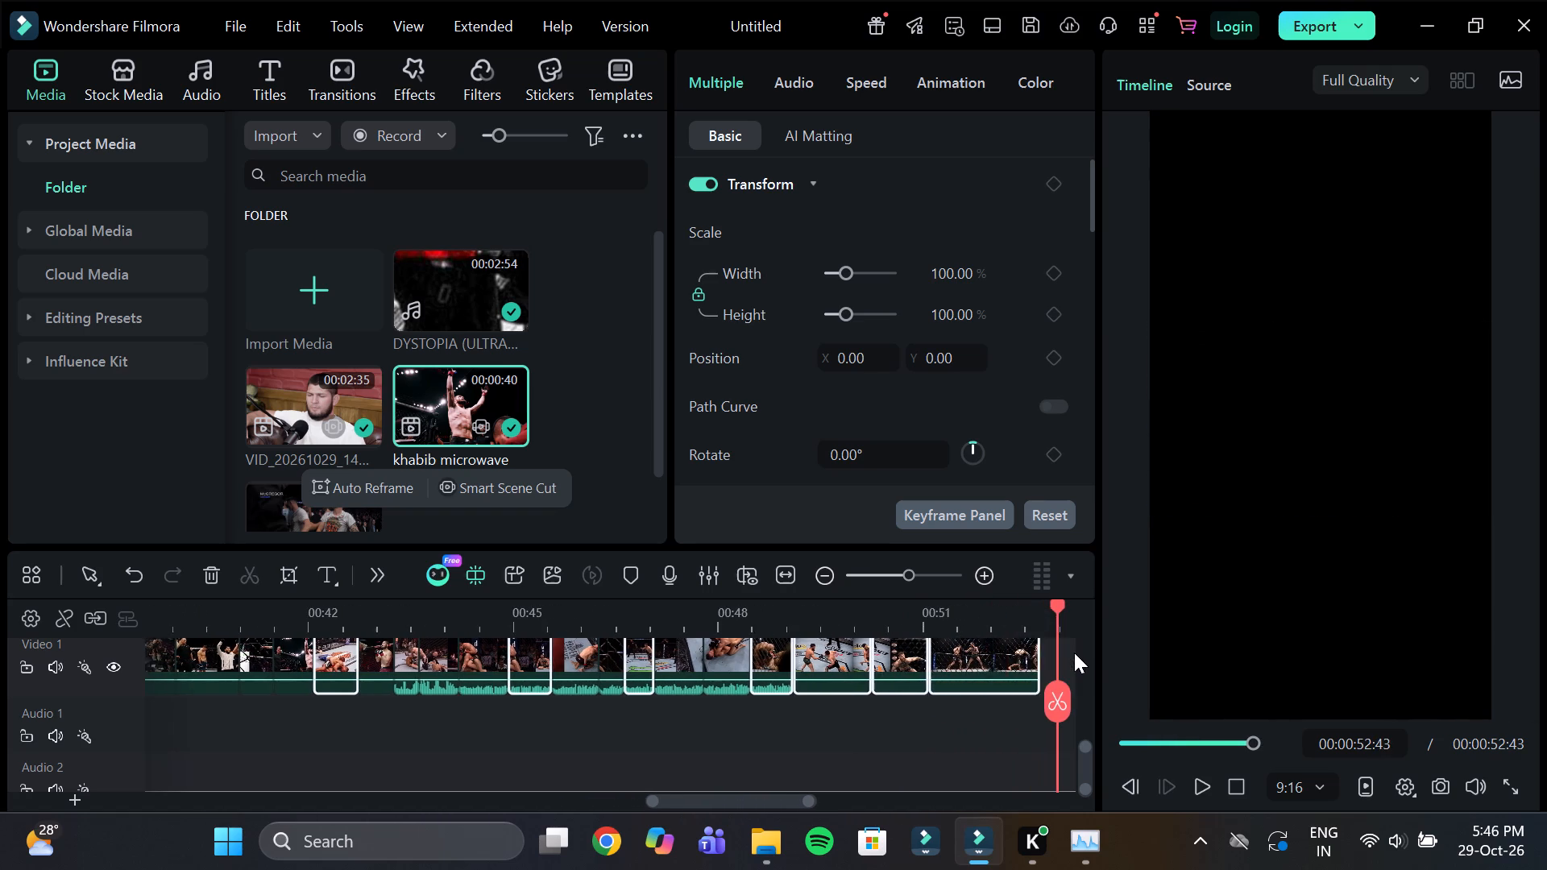
{"action": "left_click_drag", "start_coordinate": [1074, 652], "coordinate": [591, 659]}
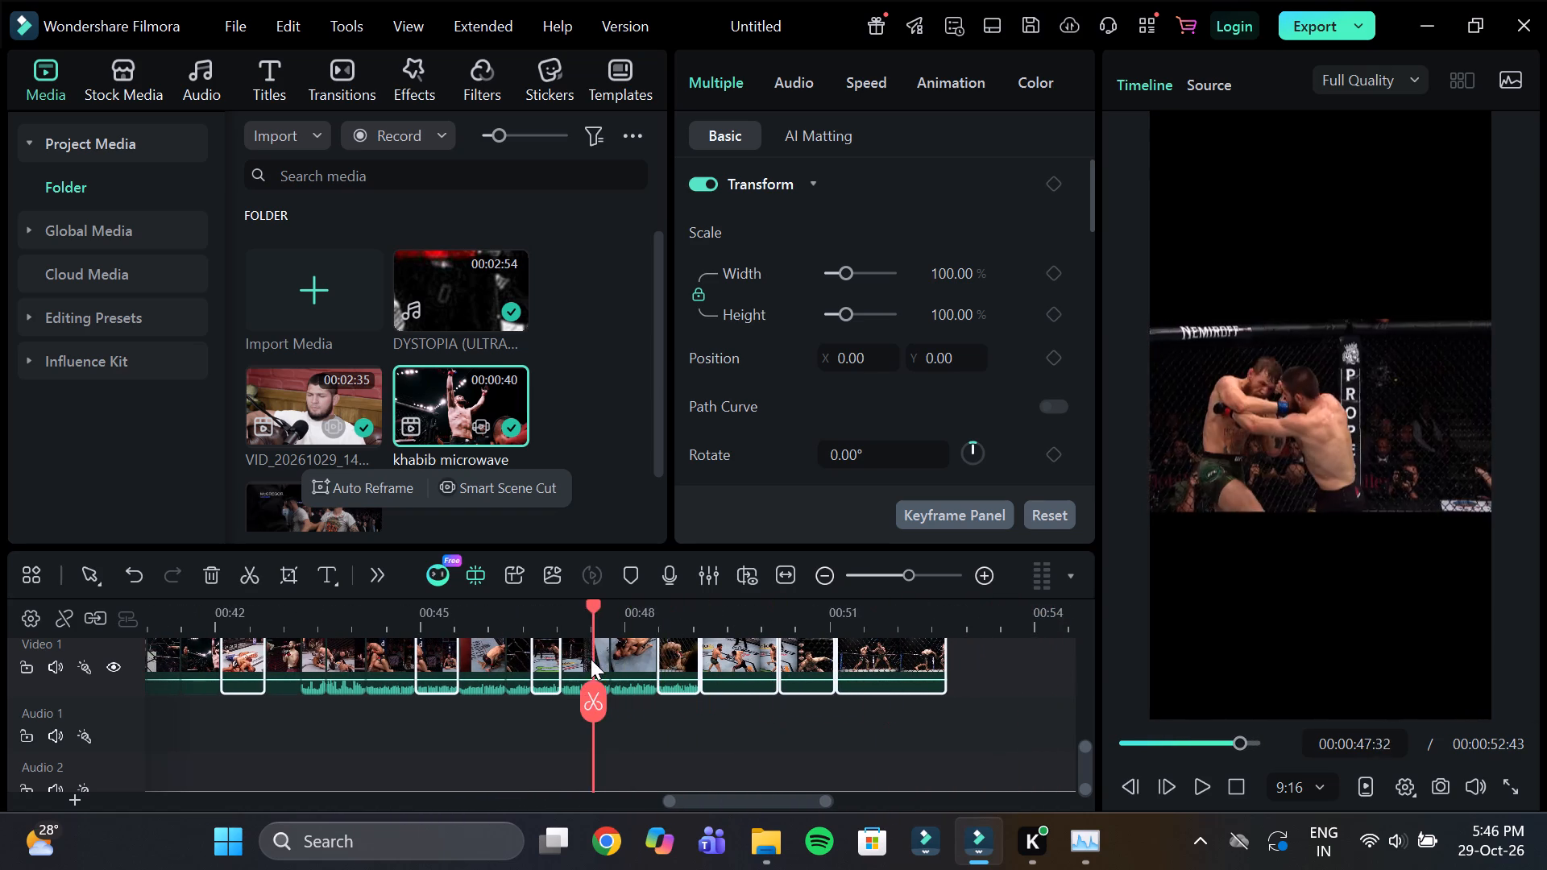
{"action": "left_click_drag", "start_coordinate": [591, 659], "coordinate": [483, 661]}
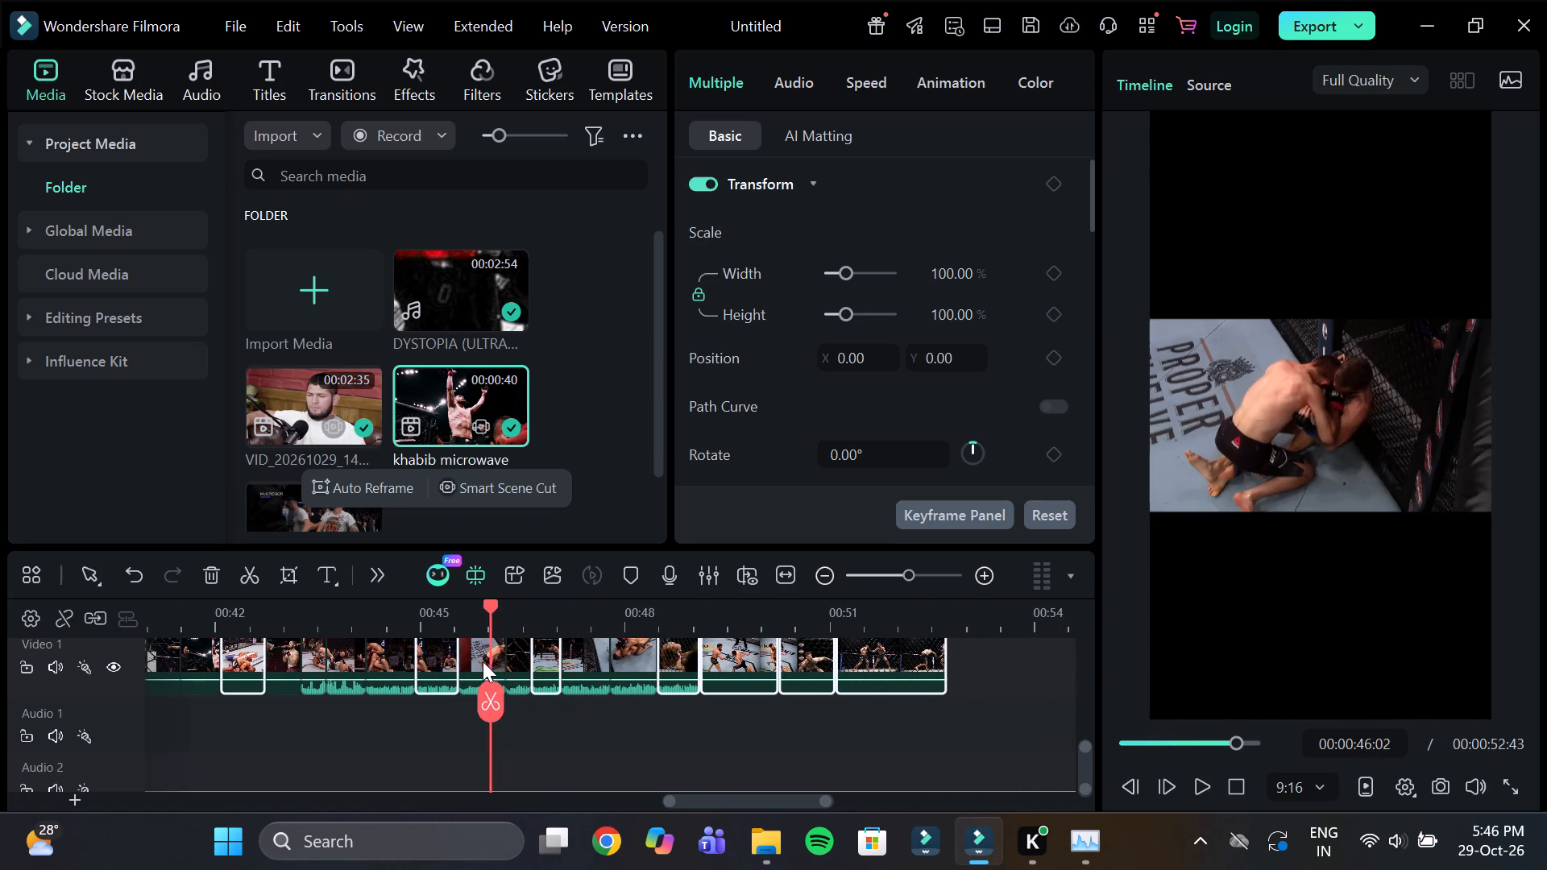
{"action": "left_click_drag", "start_coordinate": [483, 661], "coordinate": [343, 669]}
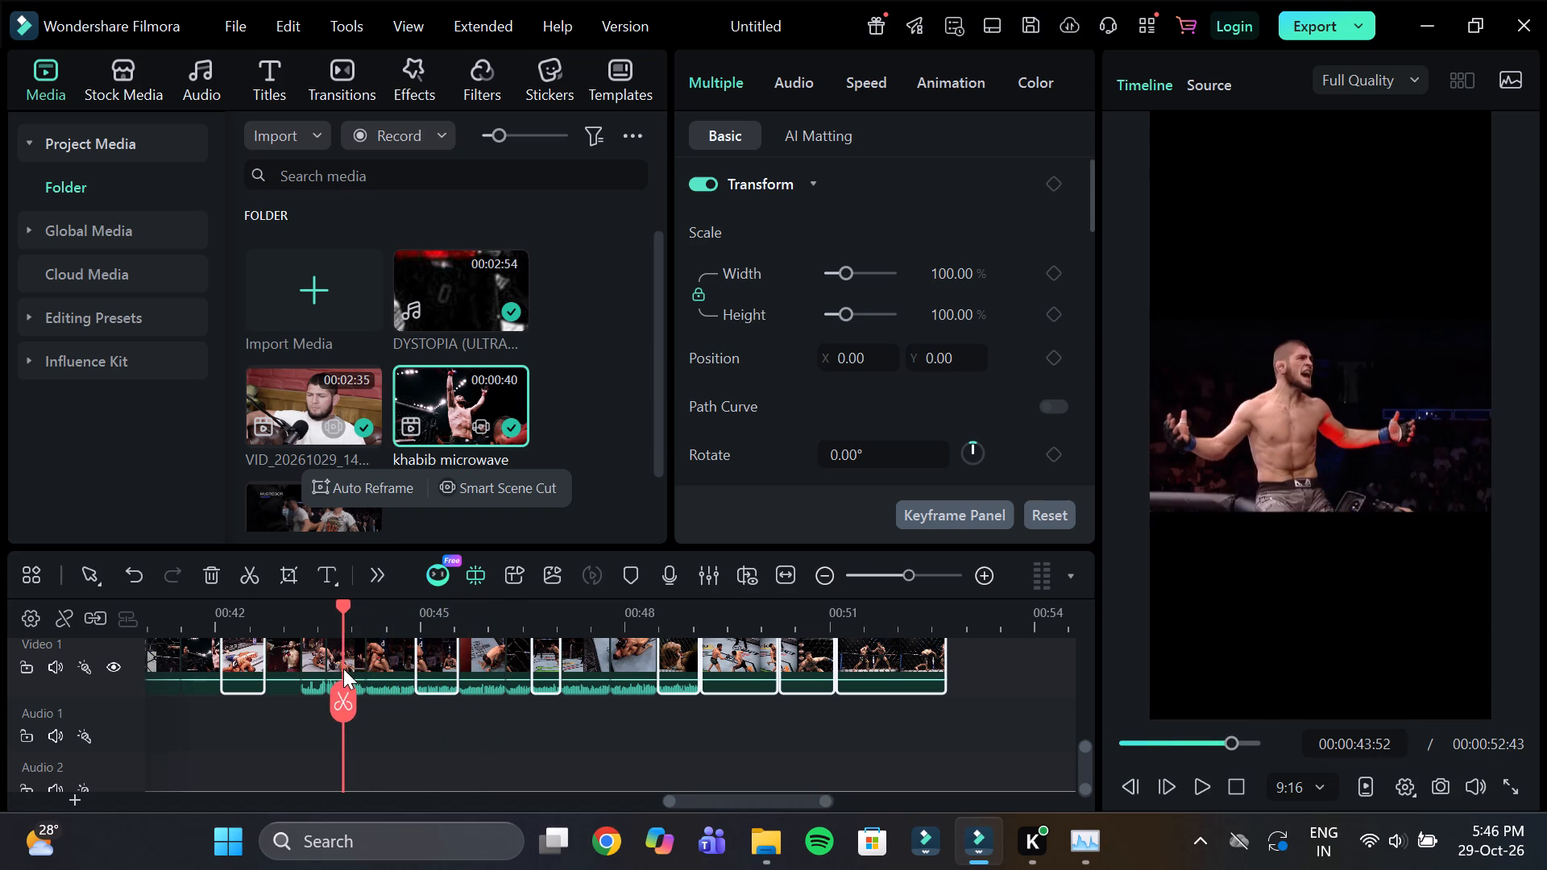
{"action": "left_click_drag", "start_coordinate": [343, 669], "coordinate": [287, 673]}
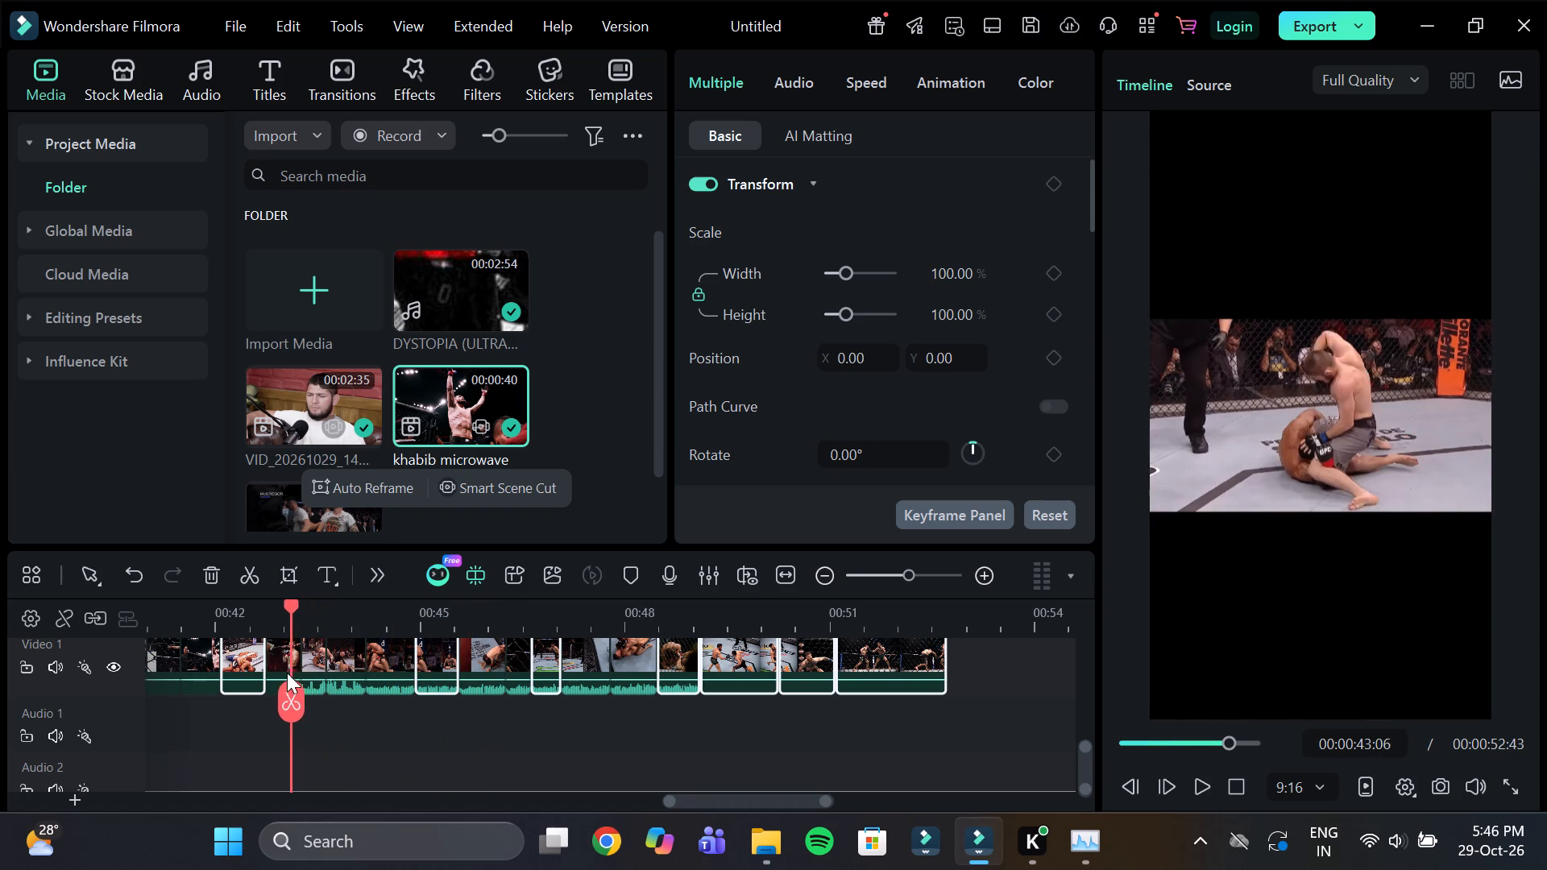
{"action": "left_click_drag", "start_coordinate": [287, 673], "coordinate": [130, 685]}
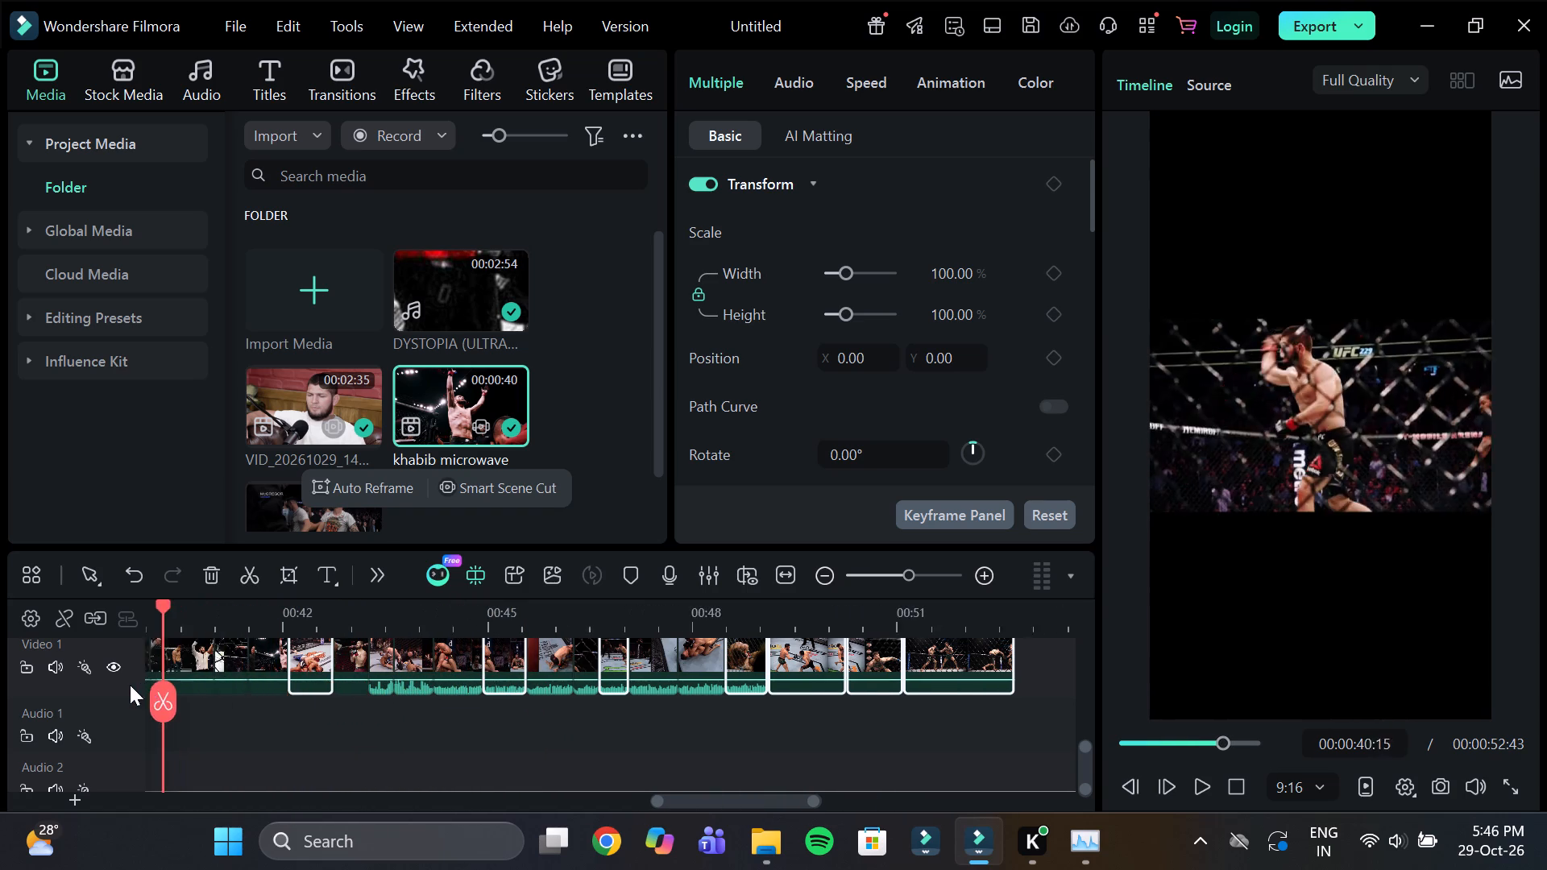
{"action": "left_click_drag", "start_coordinate": [130, 685], "coordinate": [393, 690]}
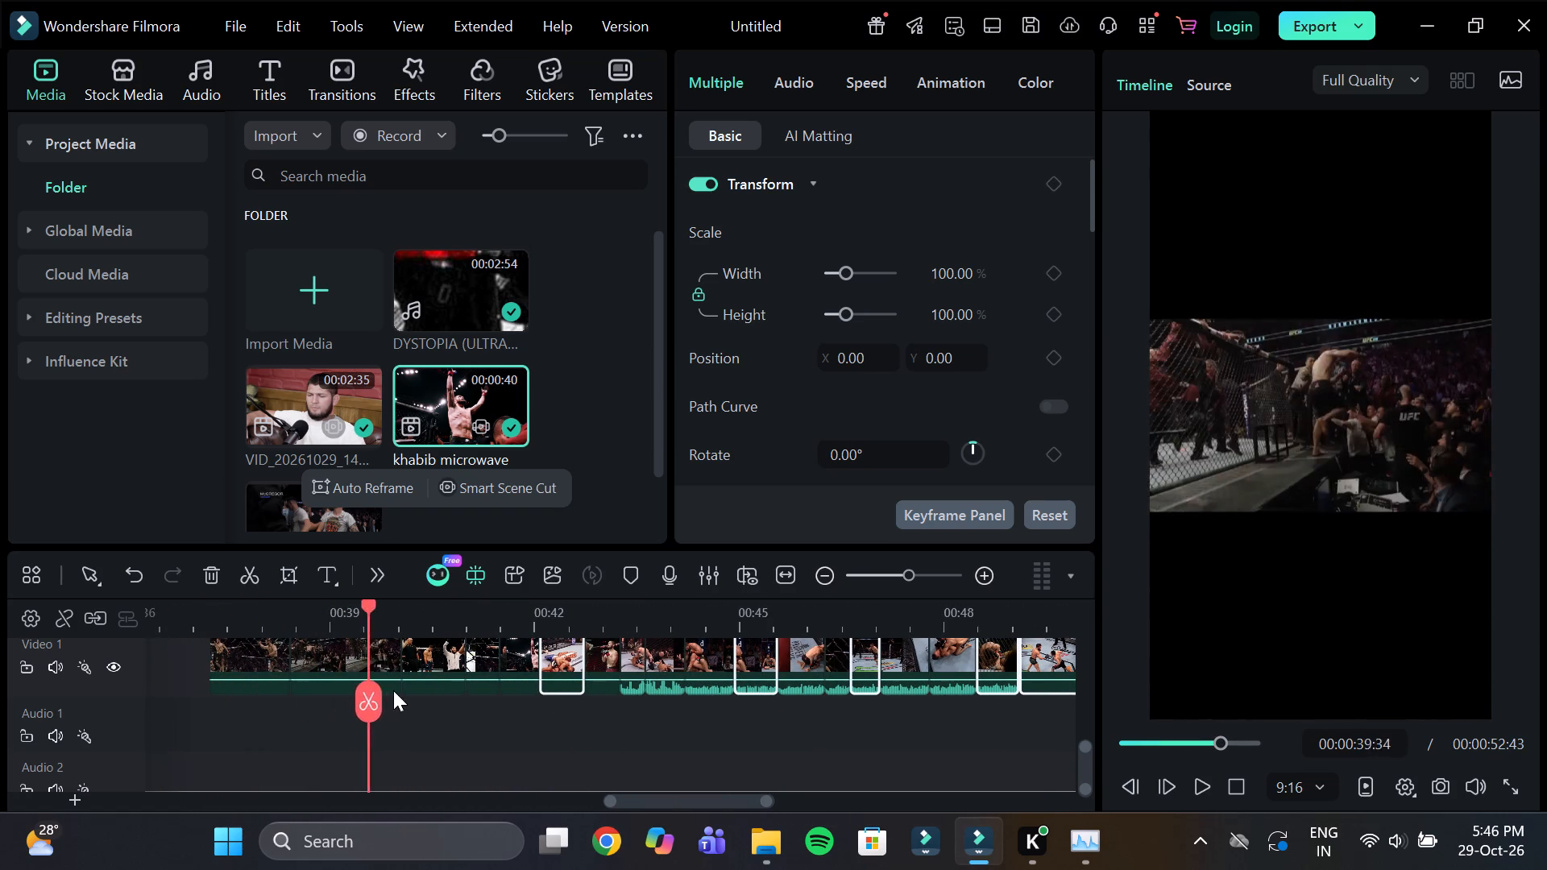
{"action": "left_click_drag", "start_coordinate": [393, 690], "coordinate": [482, 693]}
{"action": "left_click", "coordinate": [485, 653], "text": "ctrl"}
Move the selected Khabib shots onto the track above Video 1 and close the gaps so they run end to end.
{"action": "left_click_drag", "start_coordinate": [485, 613], "coordinate": [516, 650]}
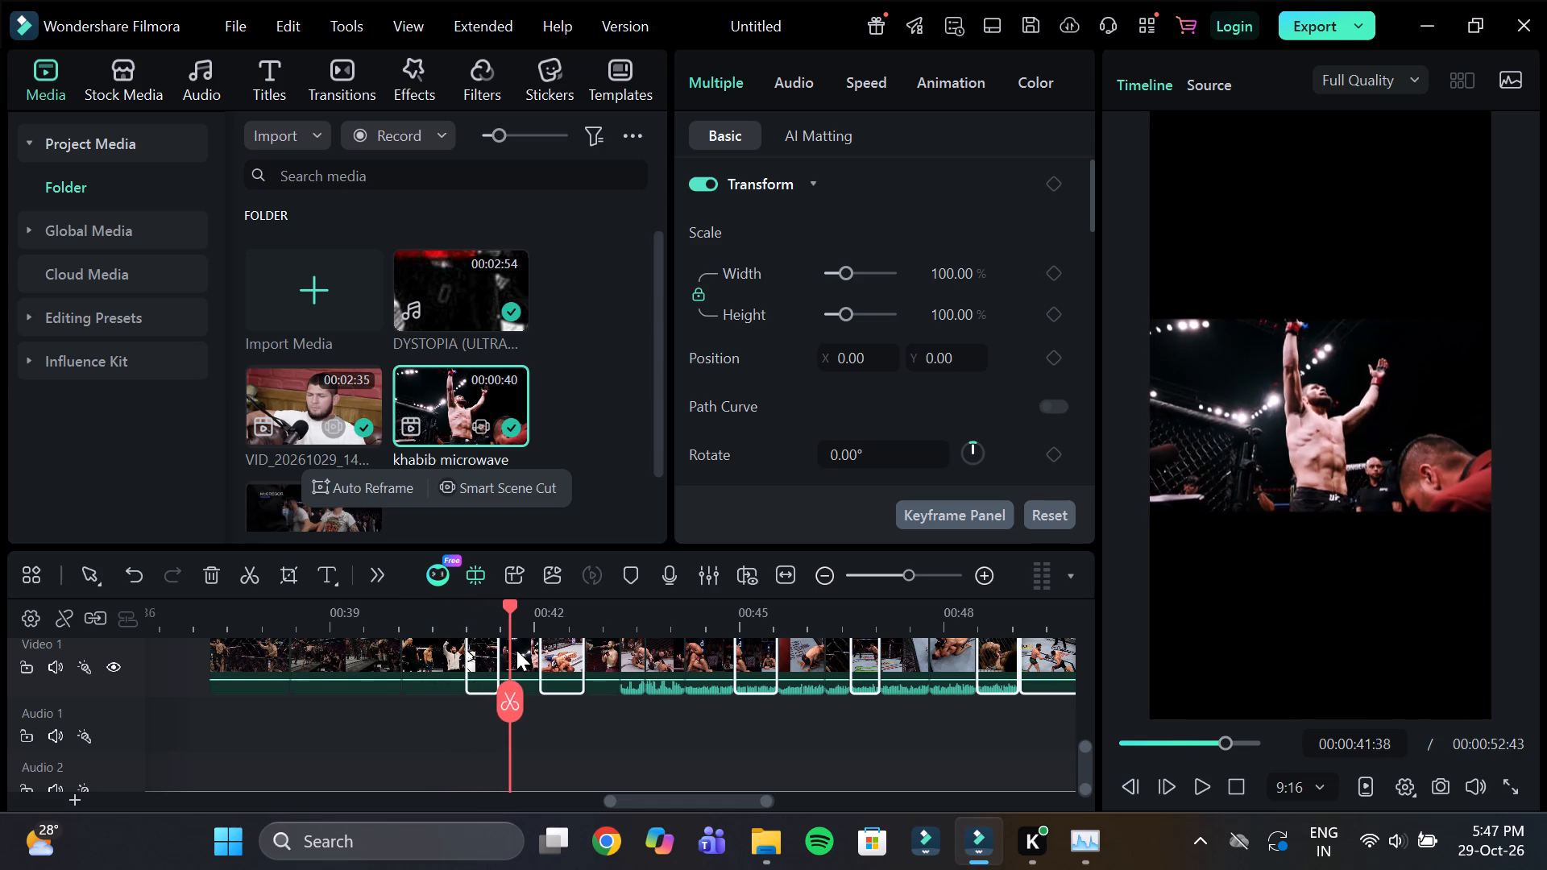
{"action": "left_click_drag", "start_coordinate": [516, 650], "coordinate": [630, 670]}
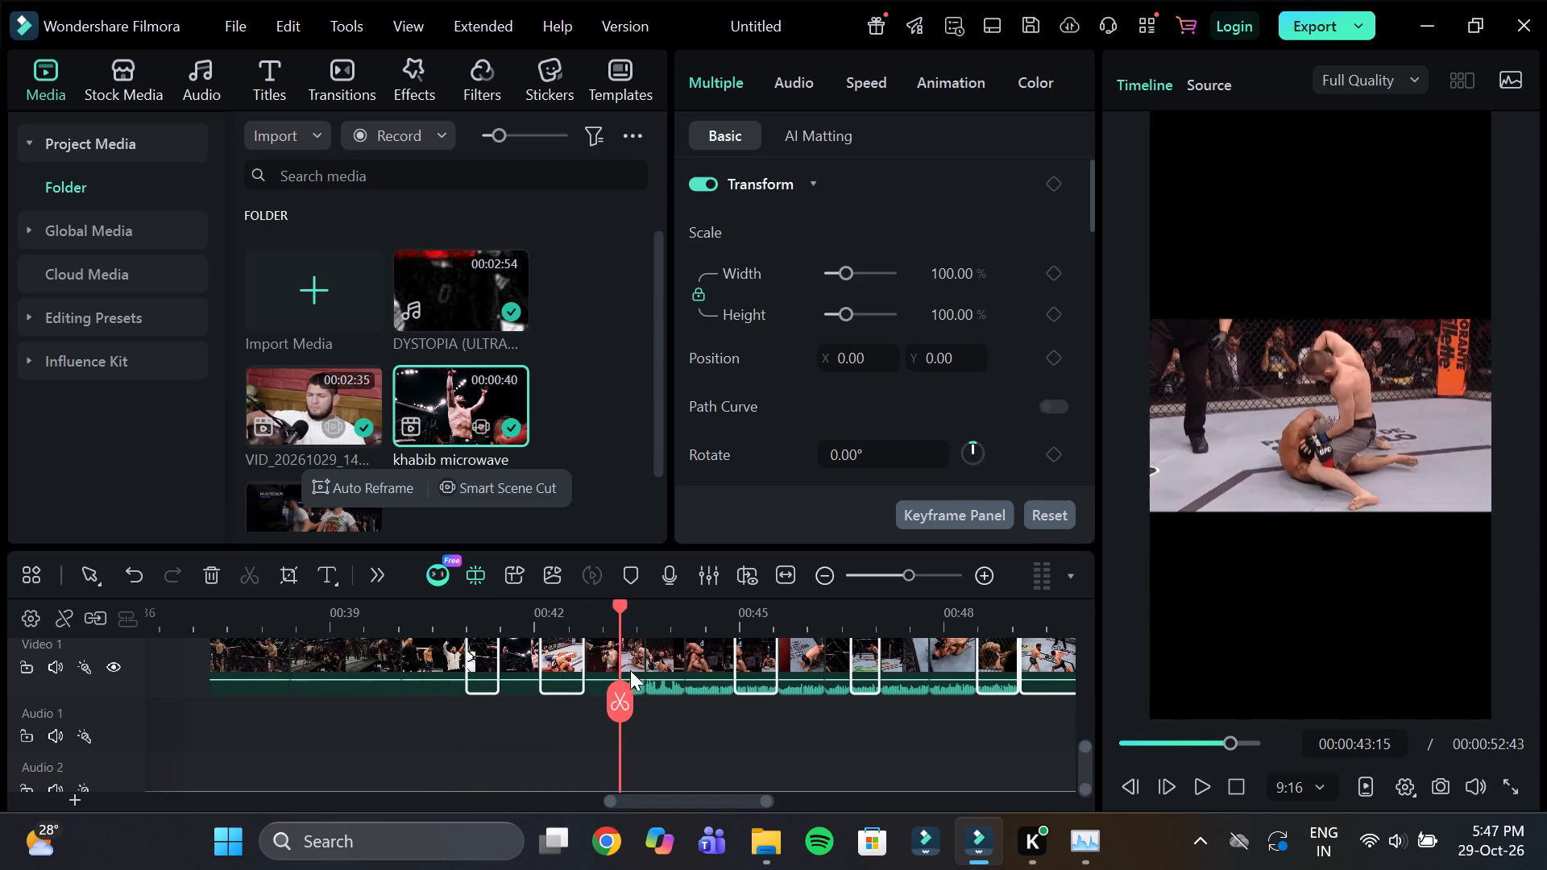
{"action": "left_click_drag", "start_coordinate": [630, 670], "coordinate": [744, 667]}
{"action": "scroll", "coordinate": [554, 728], "scroll_direction": "up", "scroll_amount": 1}
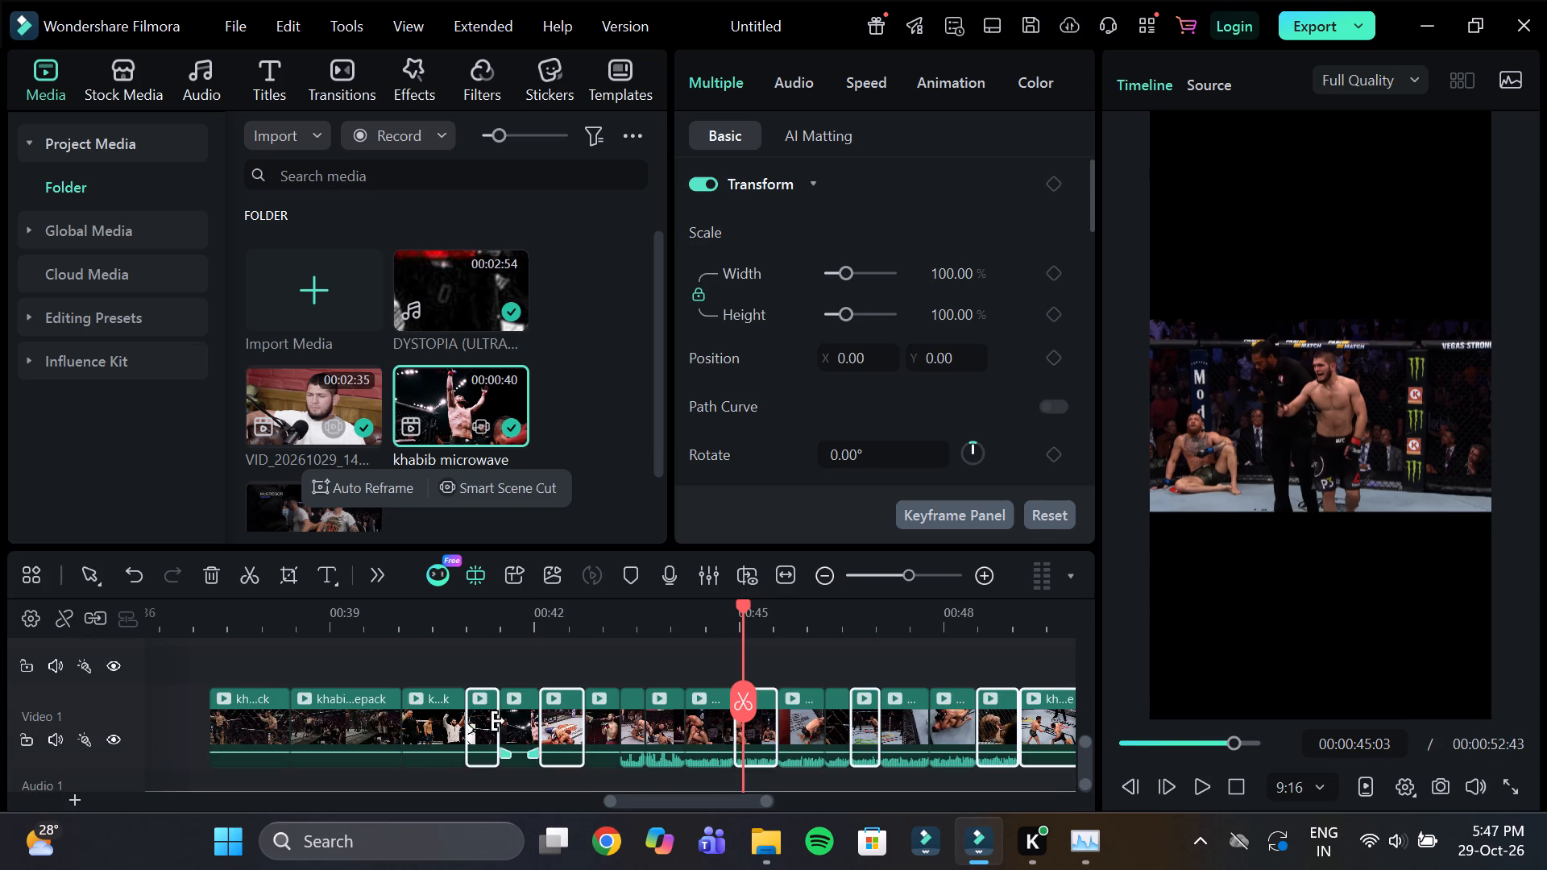
{"action": "left_click_drag", "start_coordinate": [480, 727], "coordinate": [482, 682]}
{"action": "right_click", "coordinate": [482, 670]}
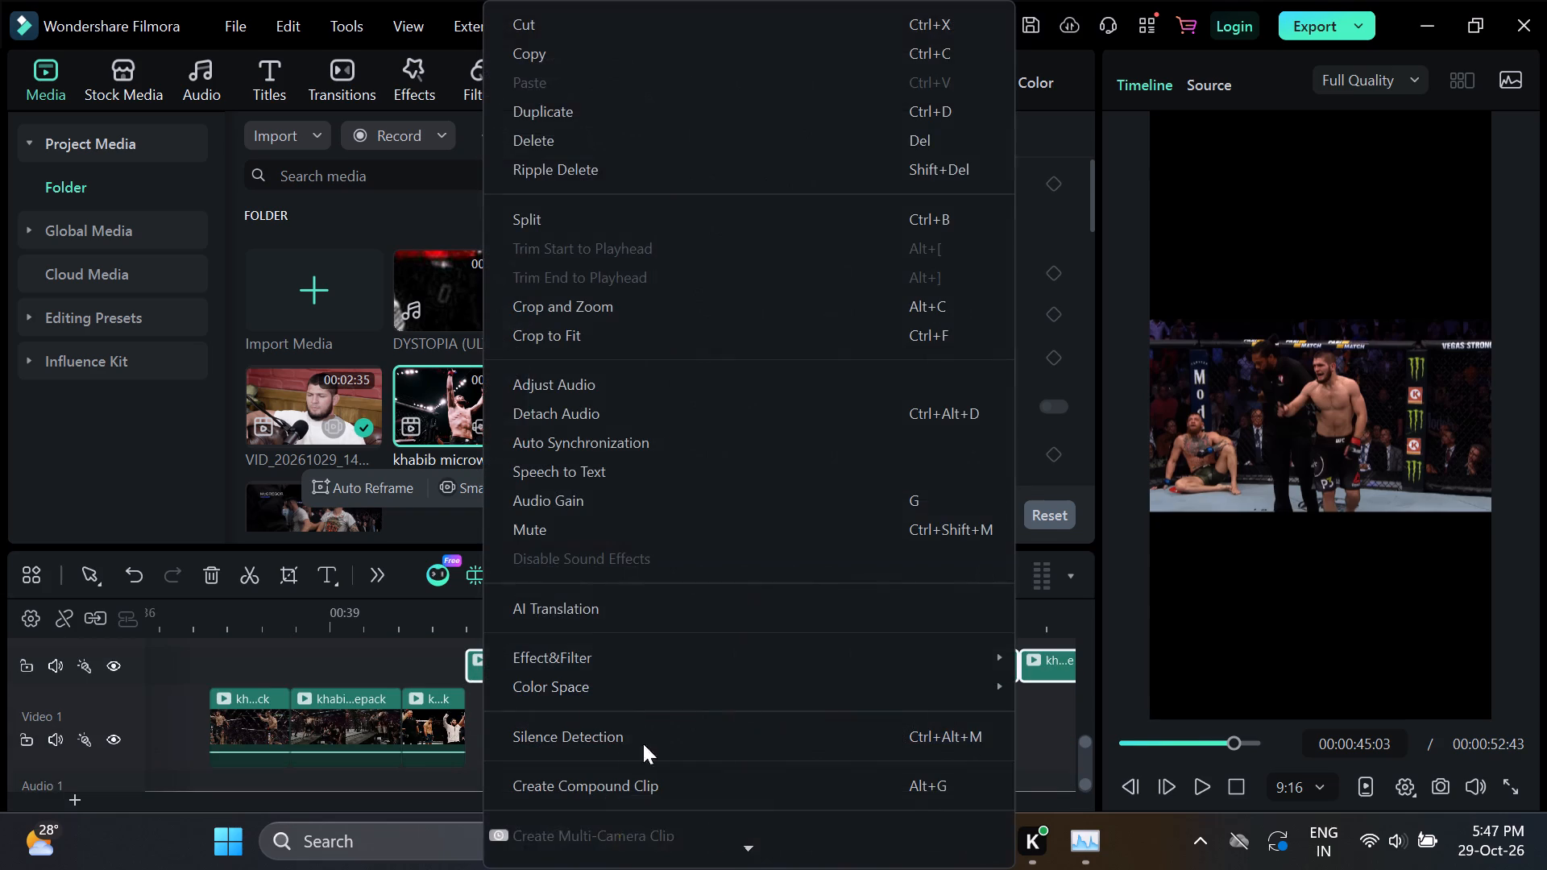
{"action": "left_click", "coordinate": [654, 831]}
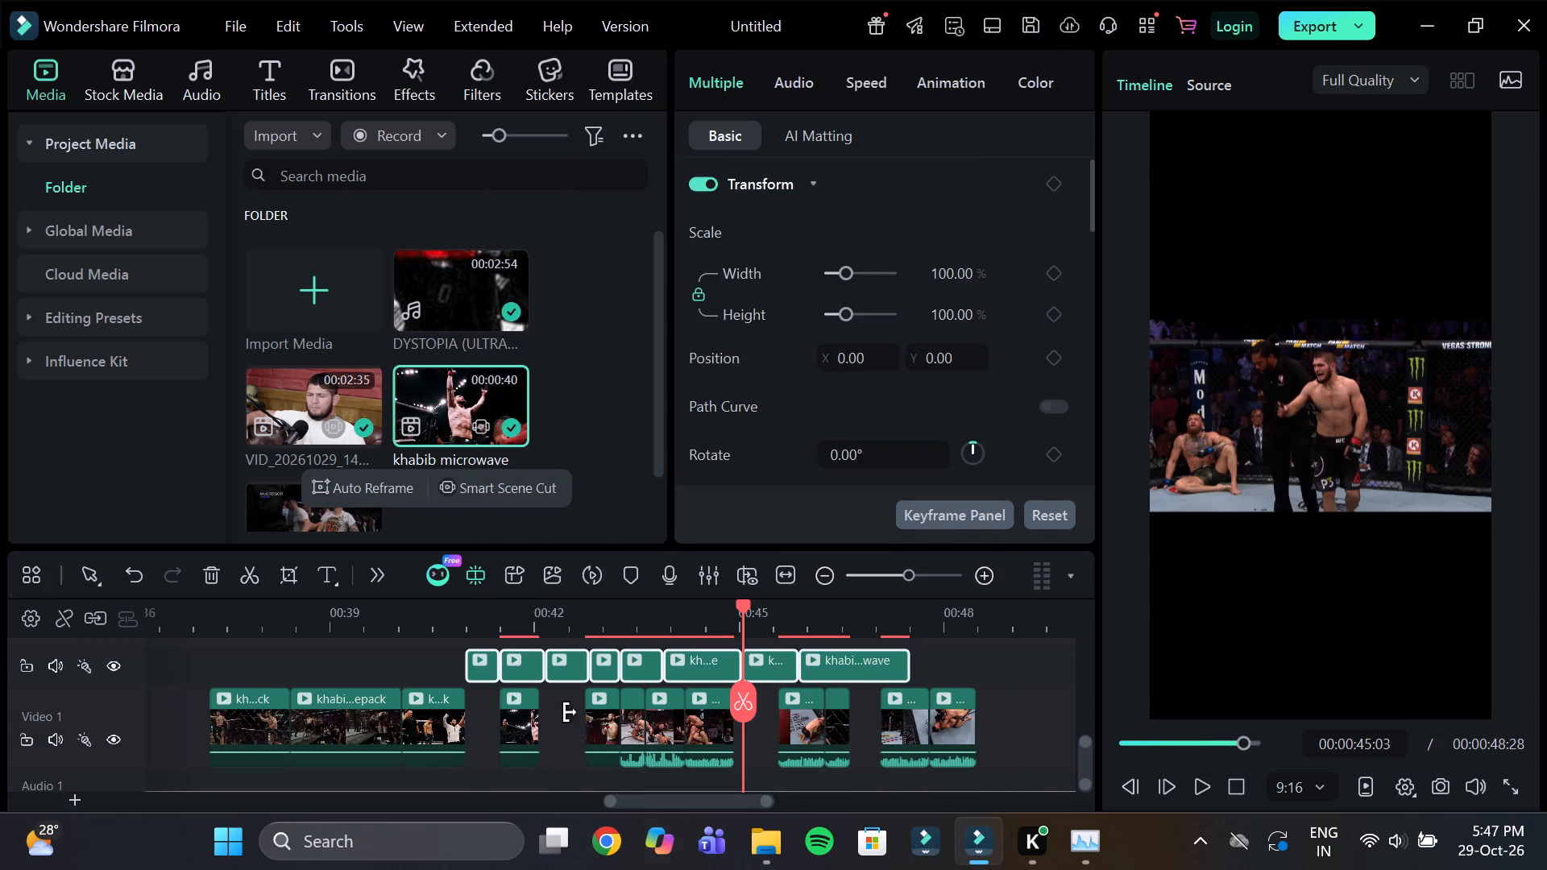
Place the block of gathered shots on Video 1 starting at about 00:00:13, above the DYSTOPIA music.
{"action": "left_click_drag", "start_coordinate": [482, 665], "coordinate": [312, 702]}
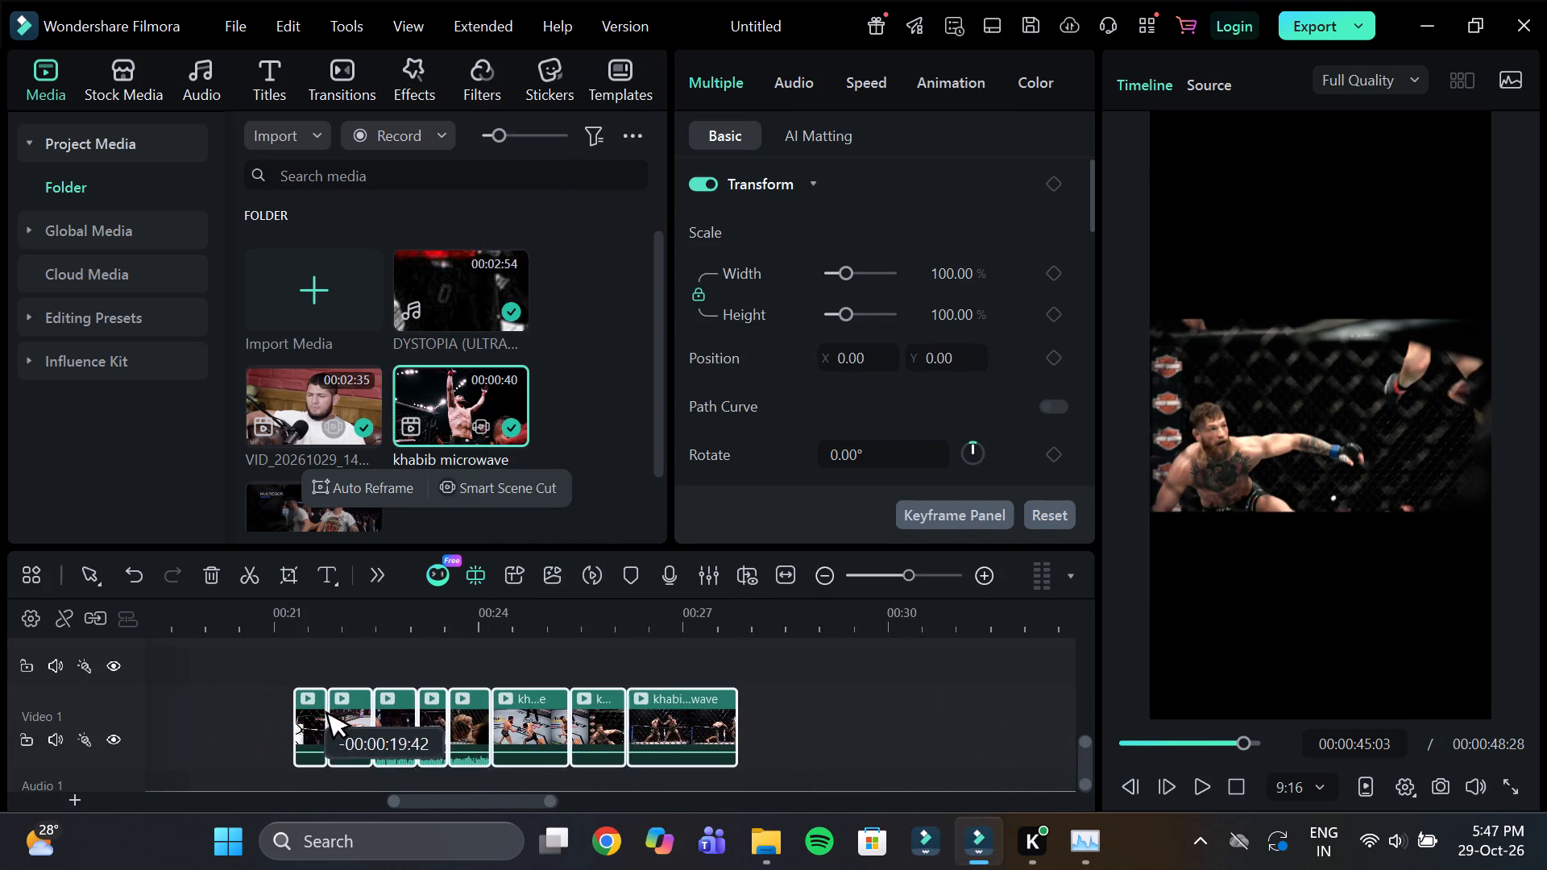
{"action": "left_click_drag", "start_coordinate": [312, 702], "coordinate": [426, 719]}
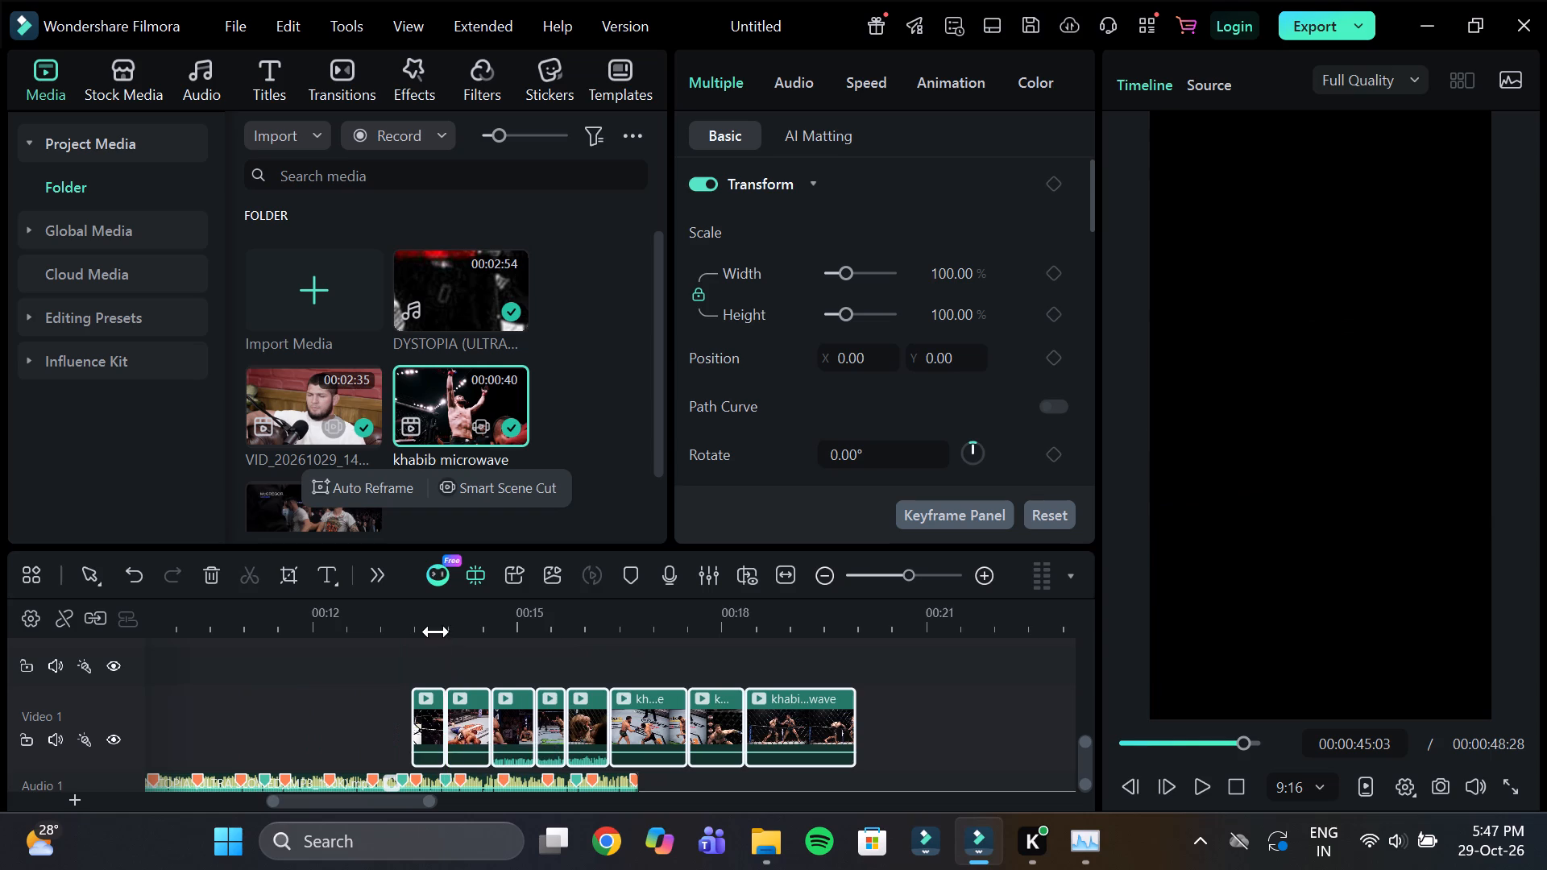
{"action": "left_click_drag", "start_coordinate": [435, 631], "coordinate": [411, 652]}
{"action": "left_click_drag", "start_coordinate": [628, 804], "coordinate": [410, 798]}
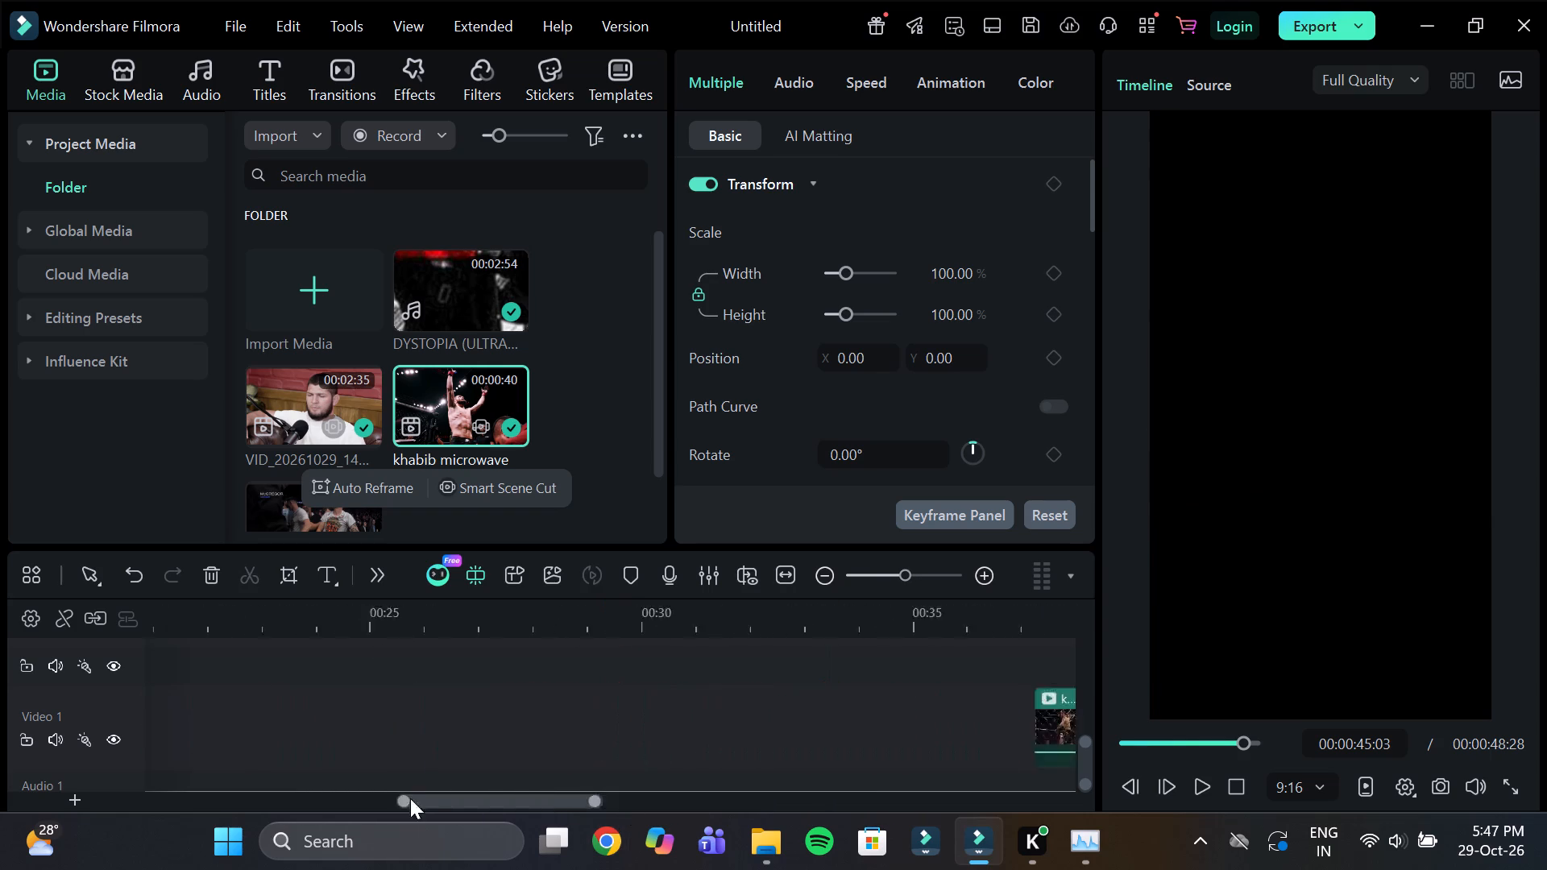
{"action": "left_click_drag", "start_coordinate": [410, 798], "coordinate": [241, 793]}
Move the shot of Khabib shouting at the camera to directly after the last VID_20261029_144343 clip, at about 00:00:09.
{"action": "left_click", "coordinate": [649, 630]}
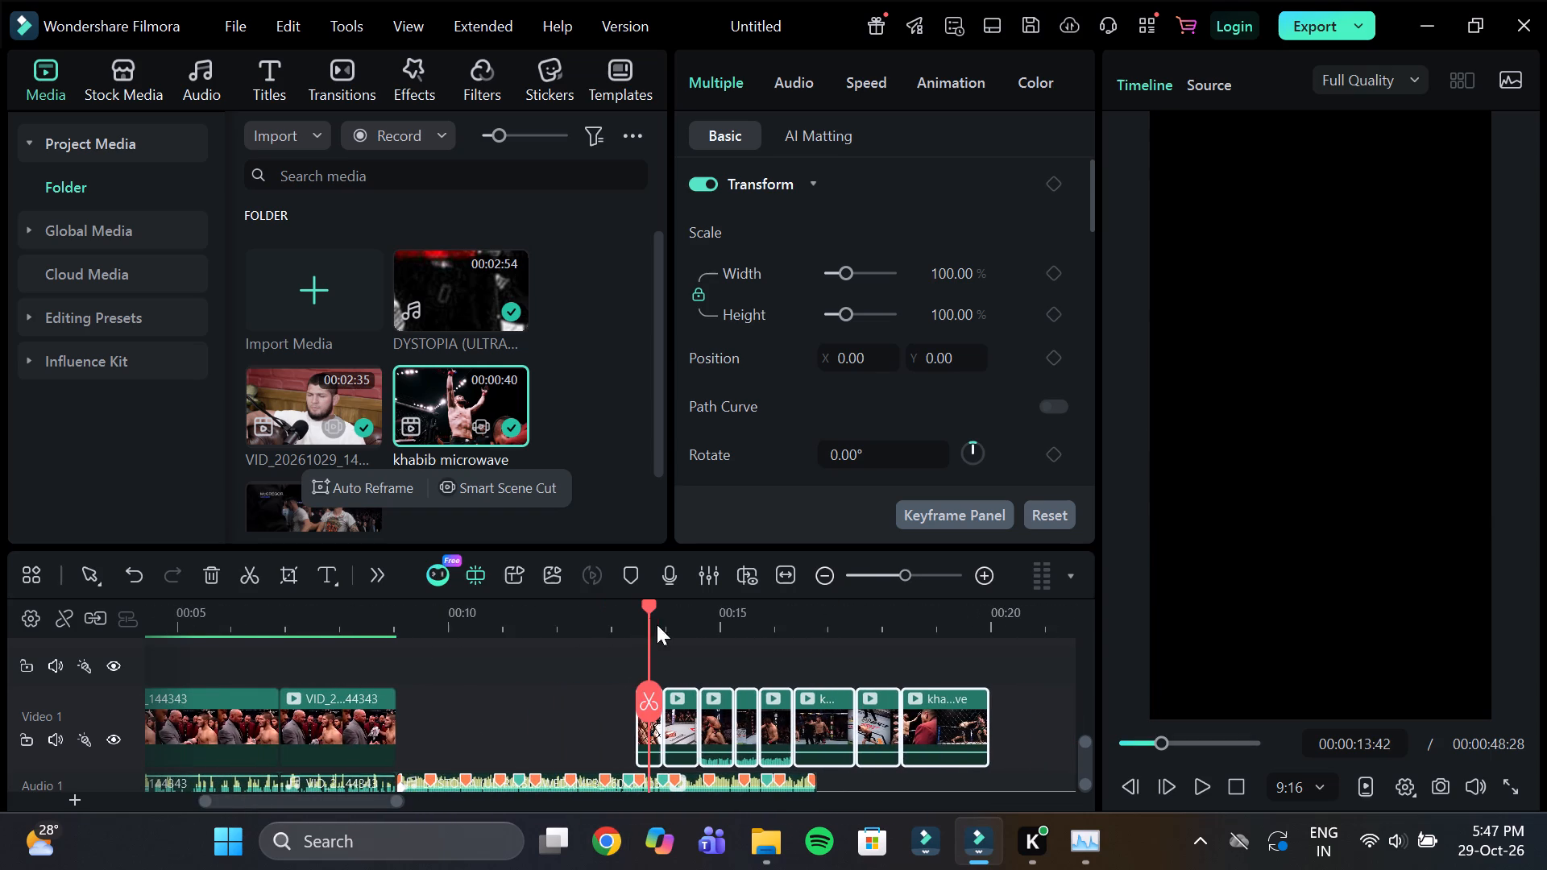
{"action": "left_click_drag", "start_coordinate": [664, 623], "coordinate": [720, 638]}
{"action": "left_click", "coordinate": [682, 624]}
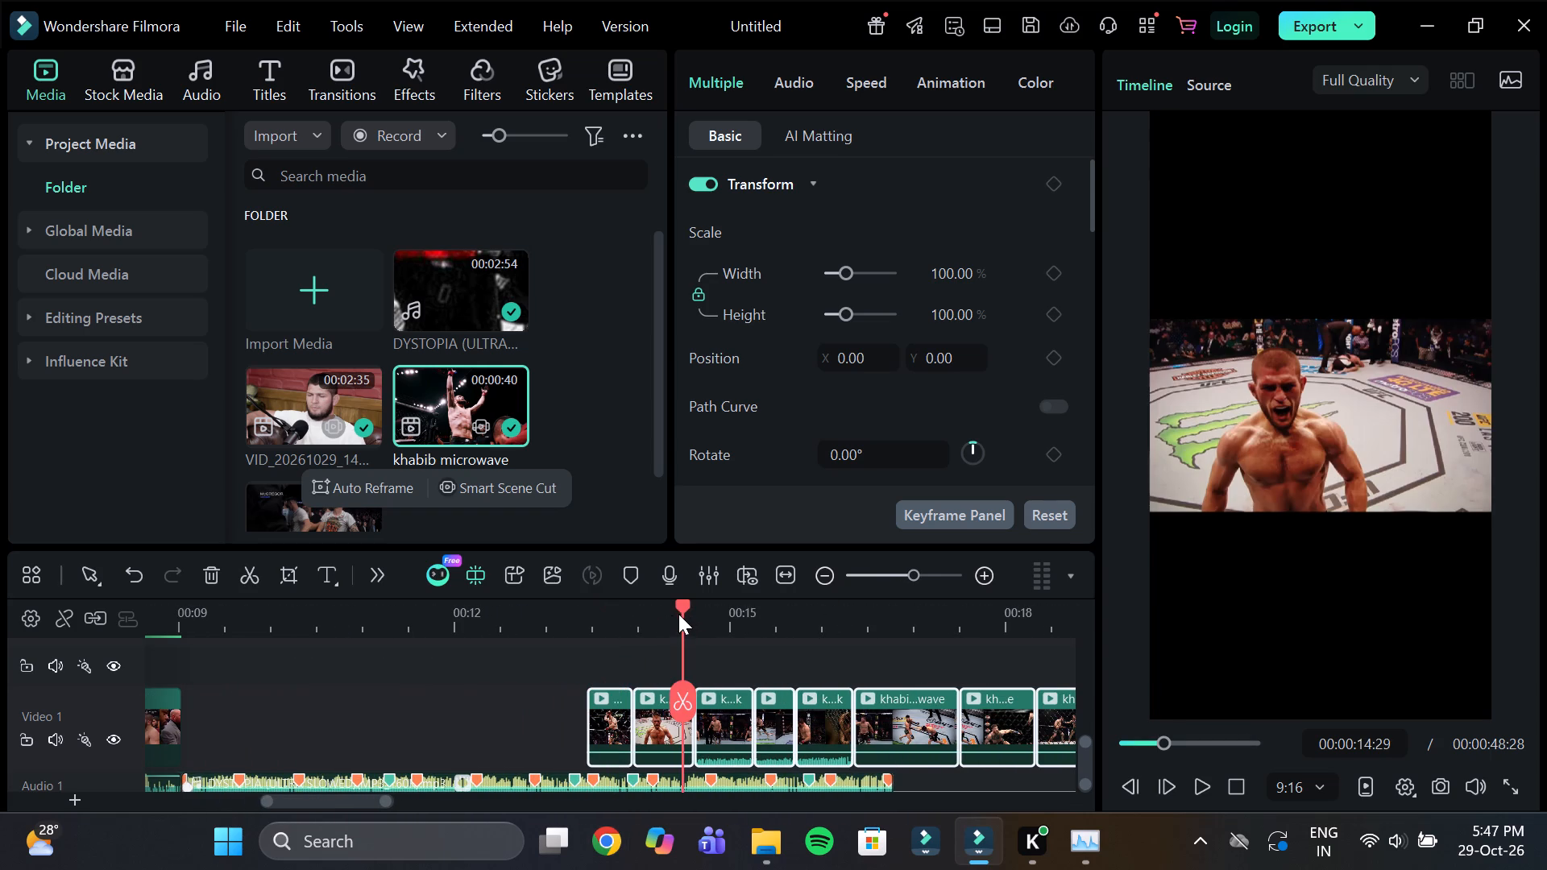
{"action": "left_click", "coordinate": [662, 737]}
{"action": "left_click_drag", "start_coordinate": [660, 731], "coordinate": [233, 715]}
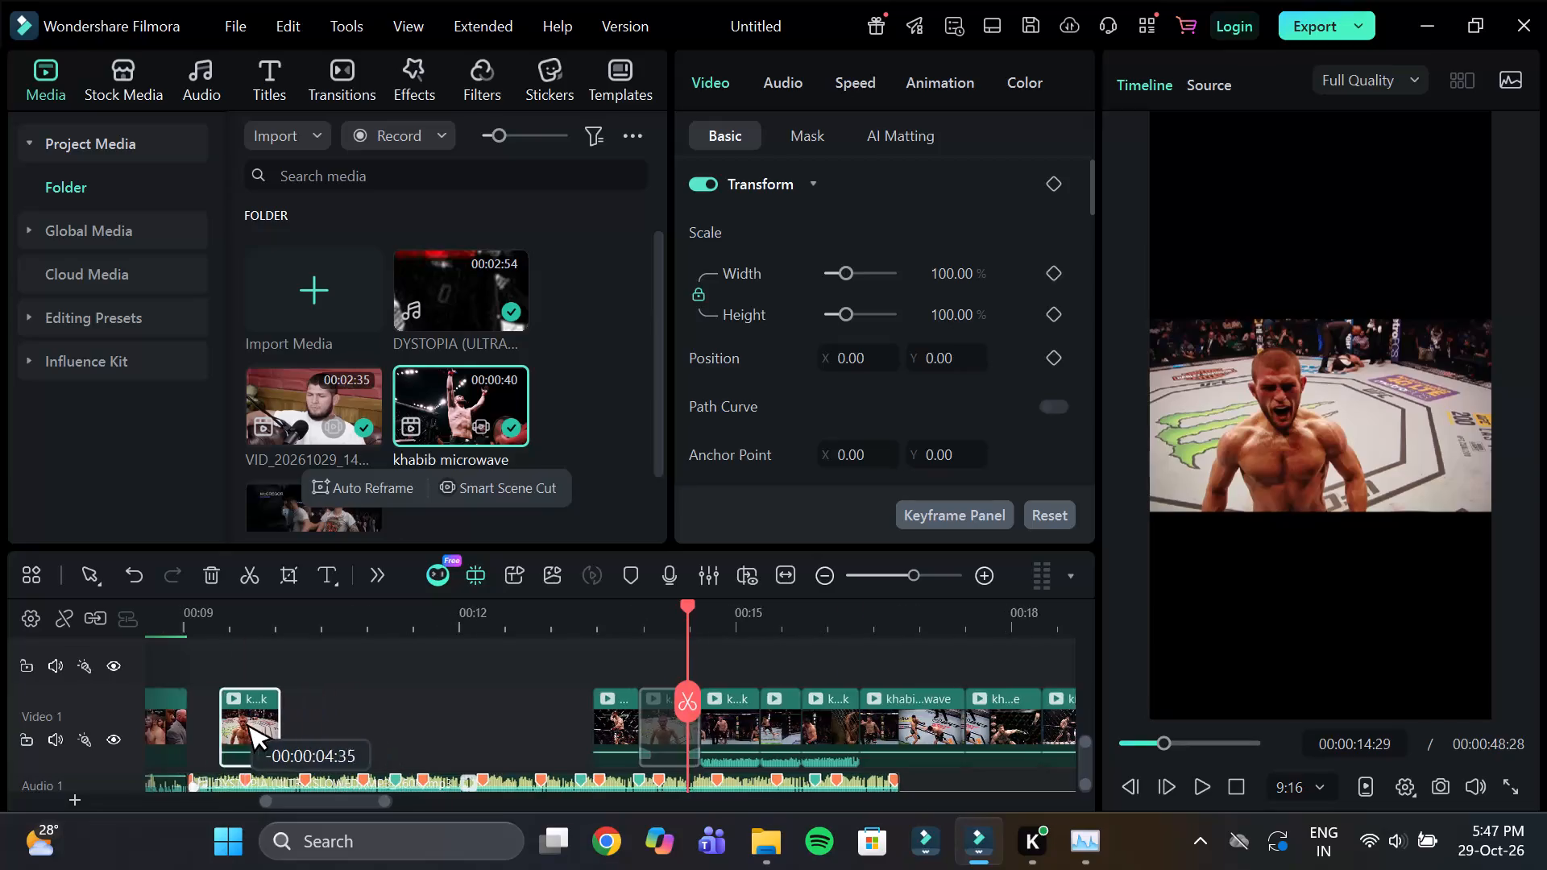
{"action": "left_click_drag", "start_coordinate": [233, 715], "coordinate": [1009, 746]}
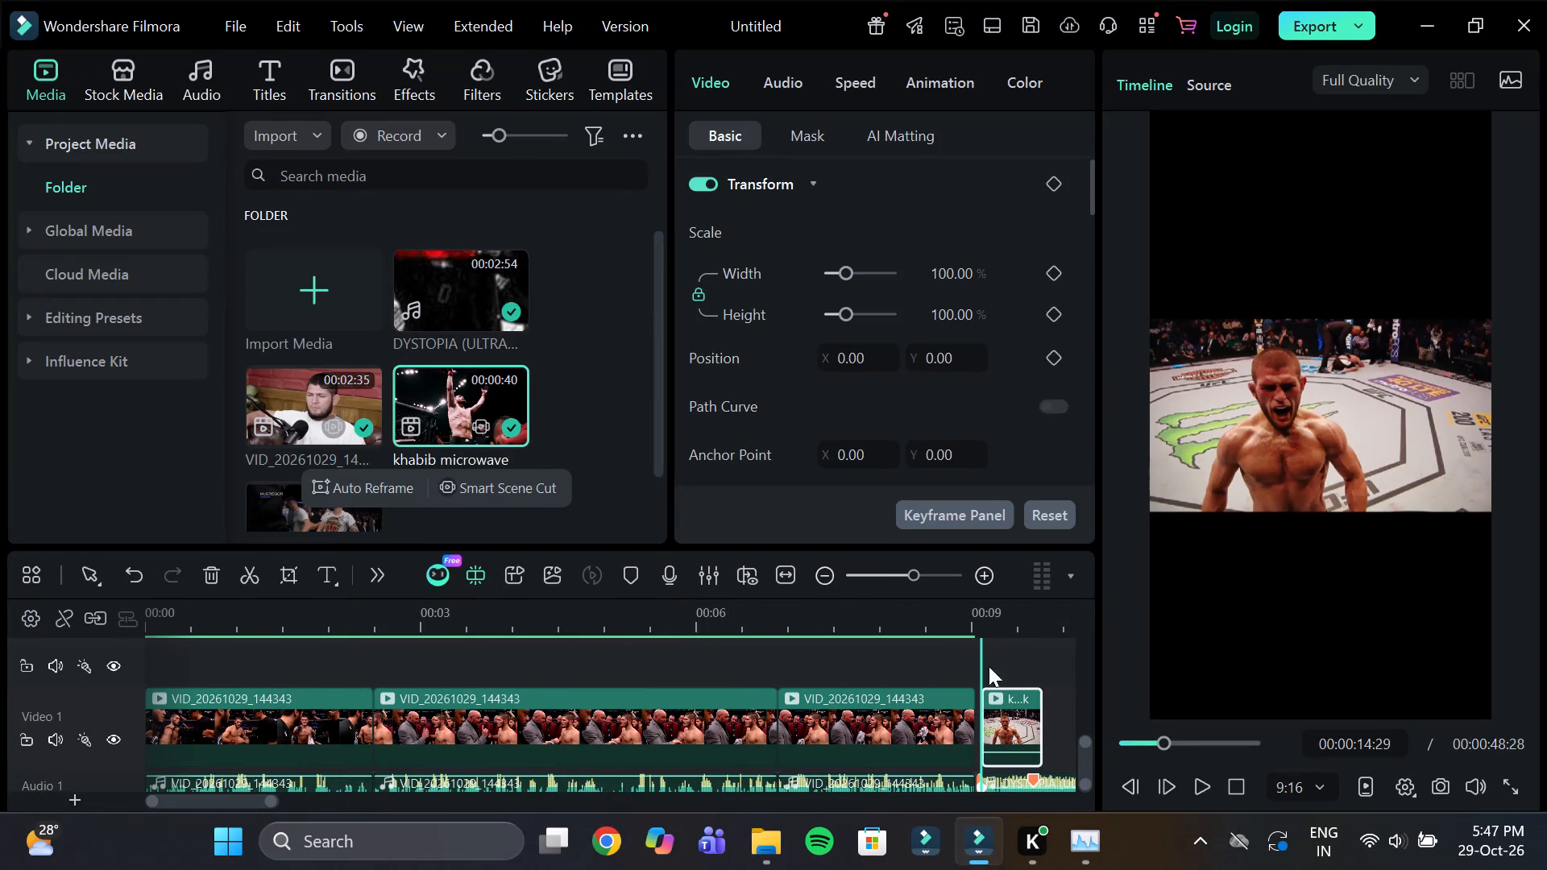
{"action": "left_click", "coordinate": [978, 627]}
{"action": "left_click_drag", "start_coordinate": [994, 621], "coordinate": [1118, 643]}
{"action": "left_click_drag", "start_coordinate": [688, 724], "coordinate": [682, 733]}
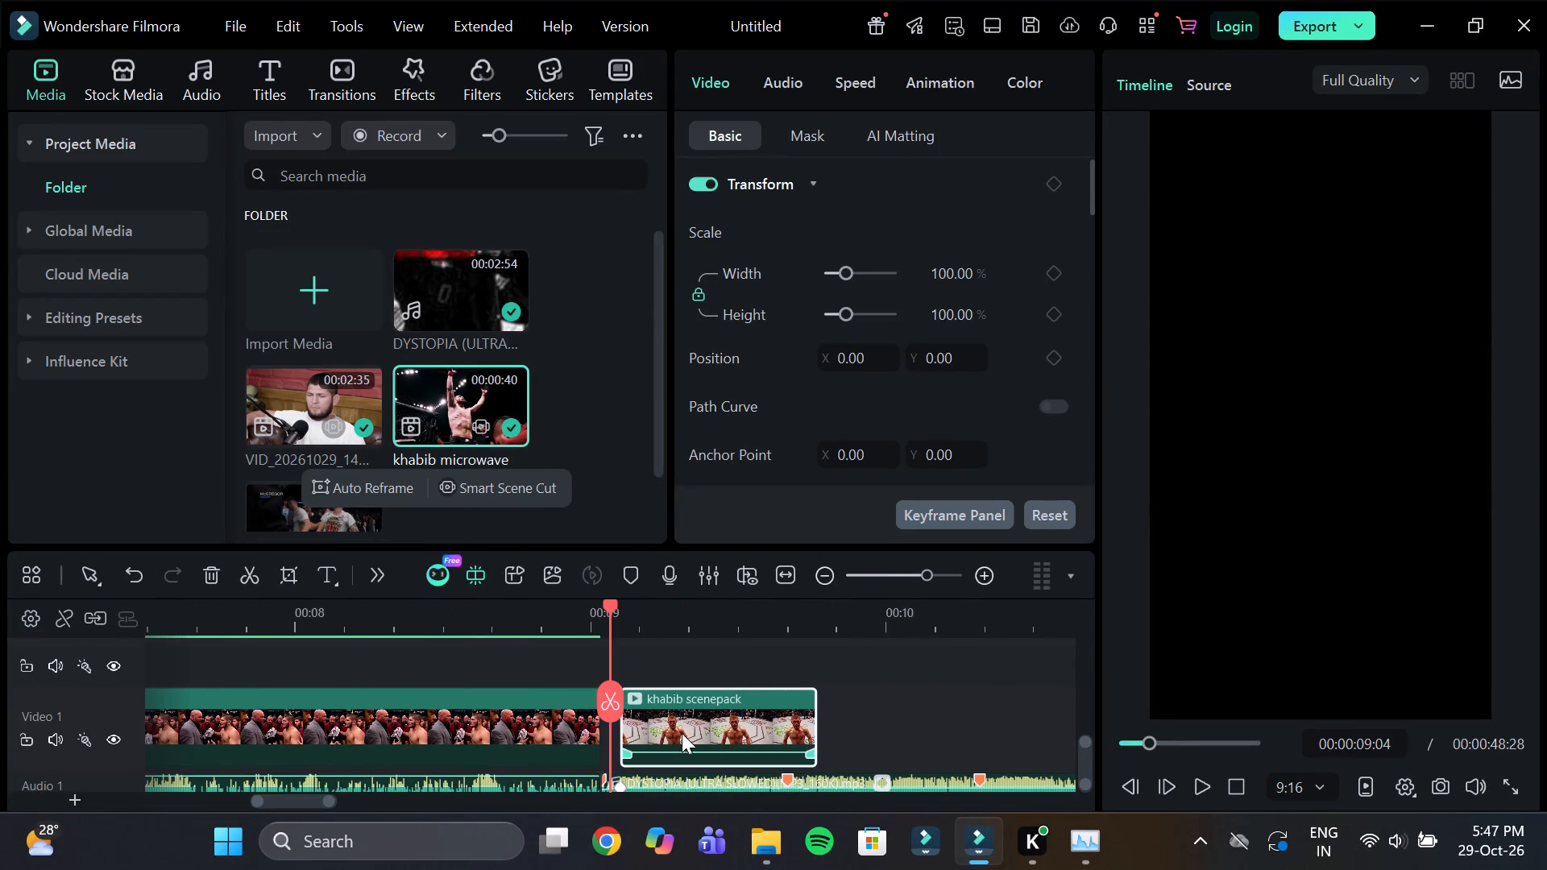
{"action": "left_click_drag", "start_coordinate": [682, 733], "coordinate": [670, 740]}
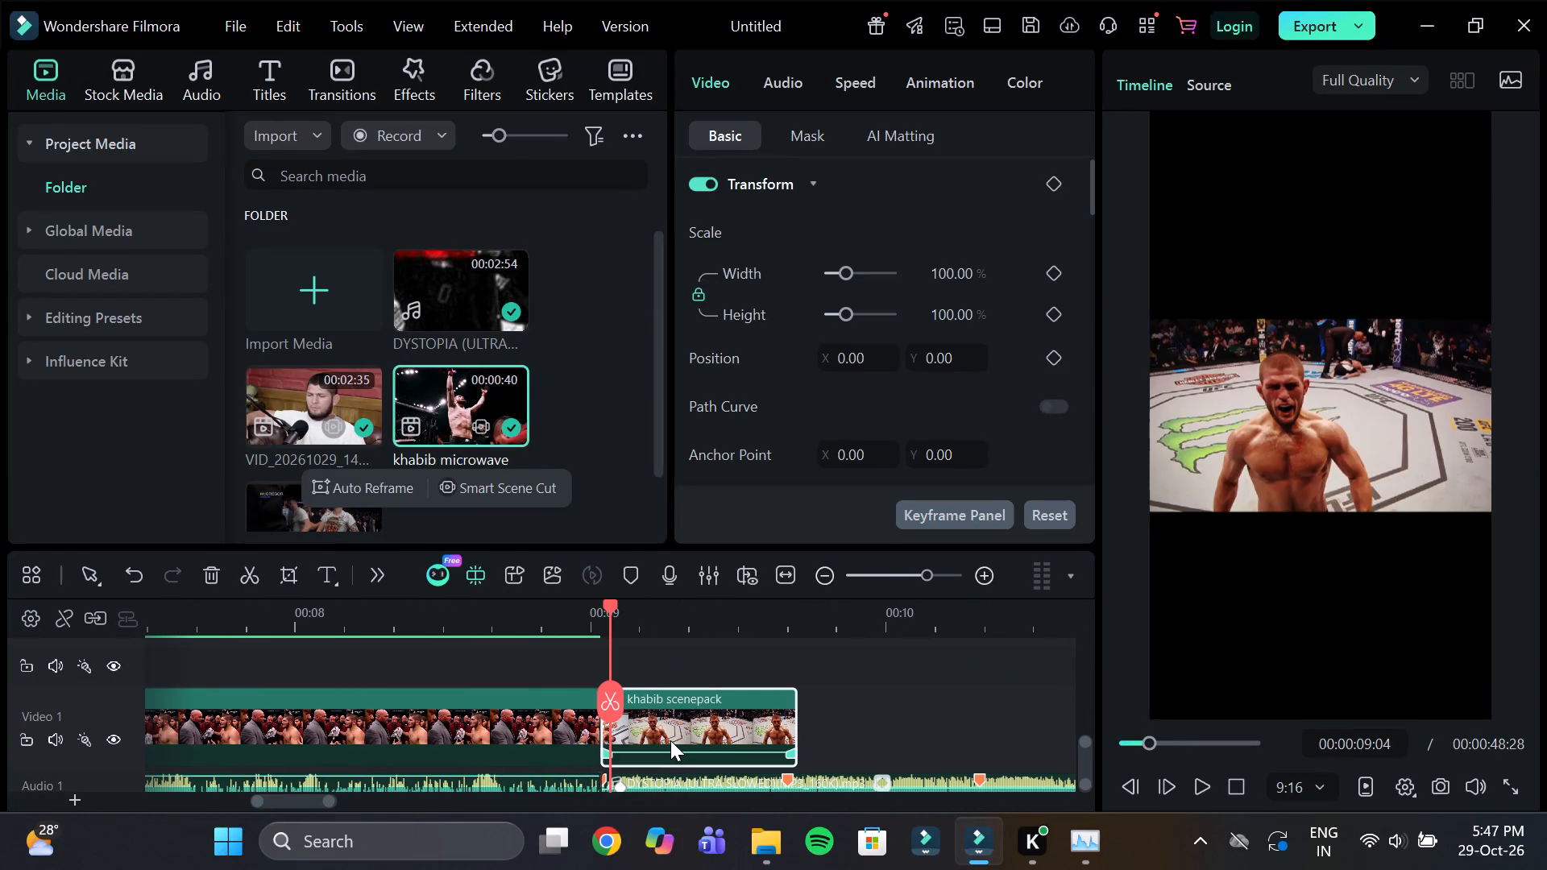
Extend the end of the shouting Khabib shot to about 00:00:09:48.
{"action": "left_click_drag", "start_coordinate": [790, 727], "coordinate": [827, 749]}
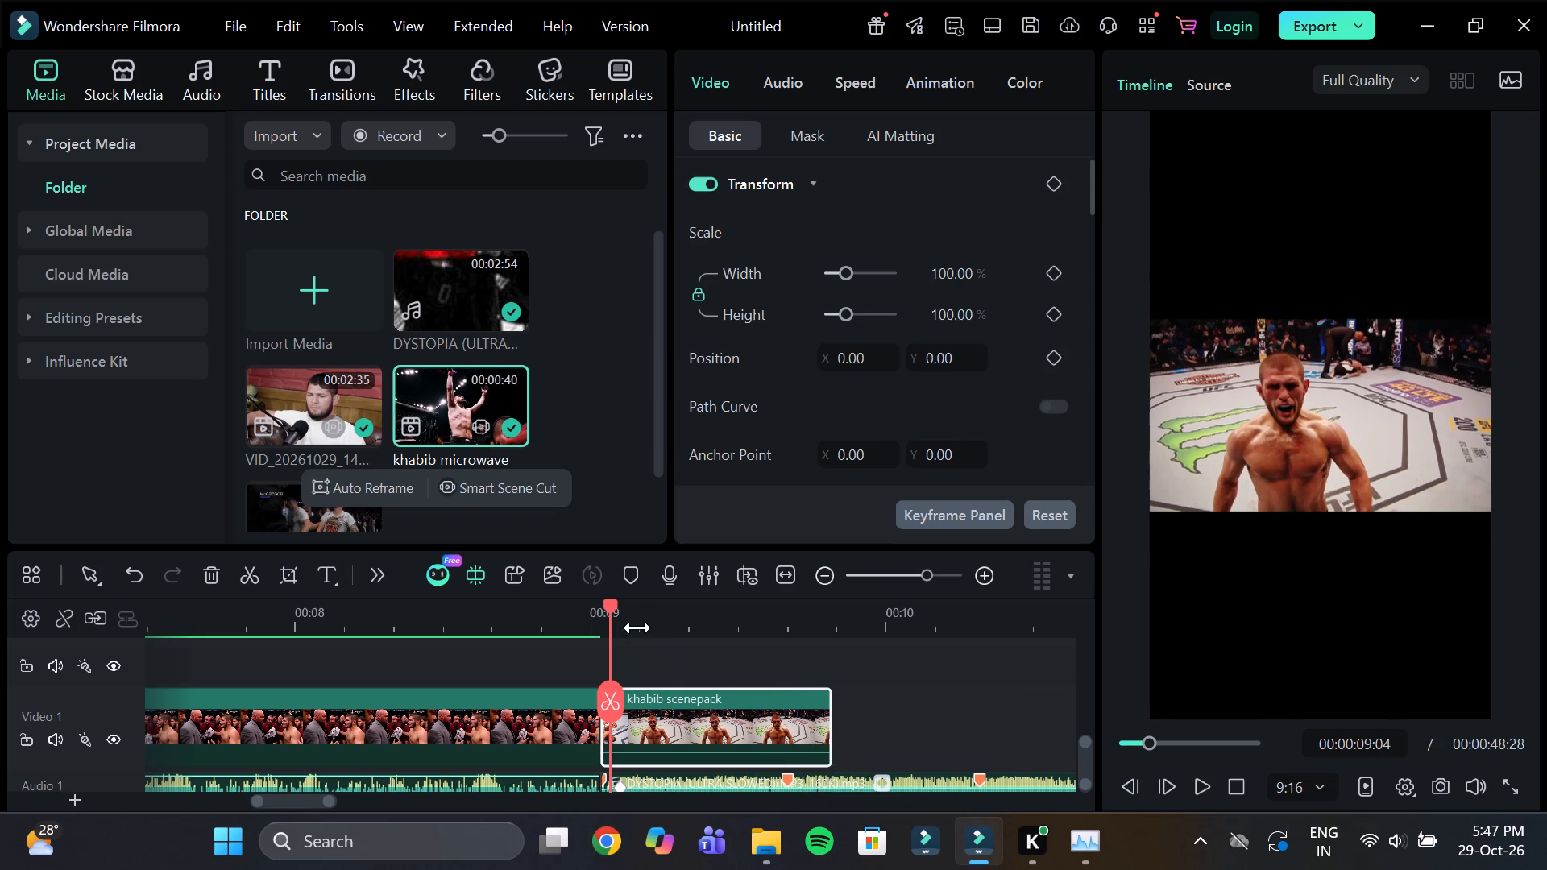
{"action": "left_click", "coordinate": [637, 628]}
{"action": "left_click_drag", "start_coordinate": [637, 614], "coordinate": [749, 673]}
Apply the fast slow 2 speed ramp to the shouting shot, slightly extending its end so the ramped shot reaches the beat marker.
{"action": "left_click", "coordinate": [856, 80]}
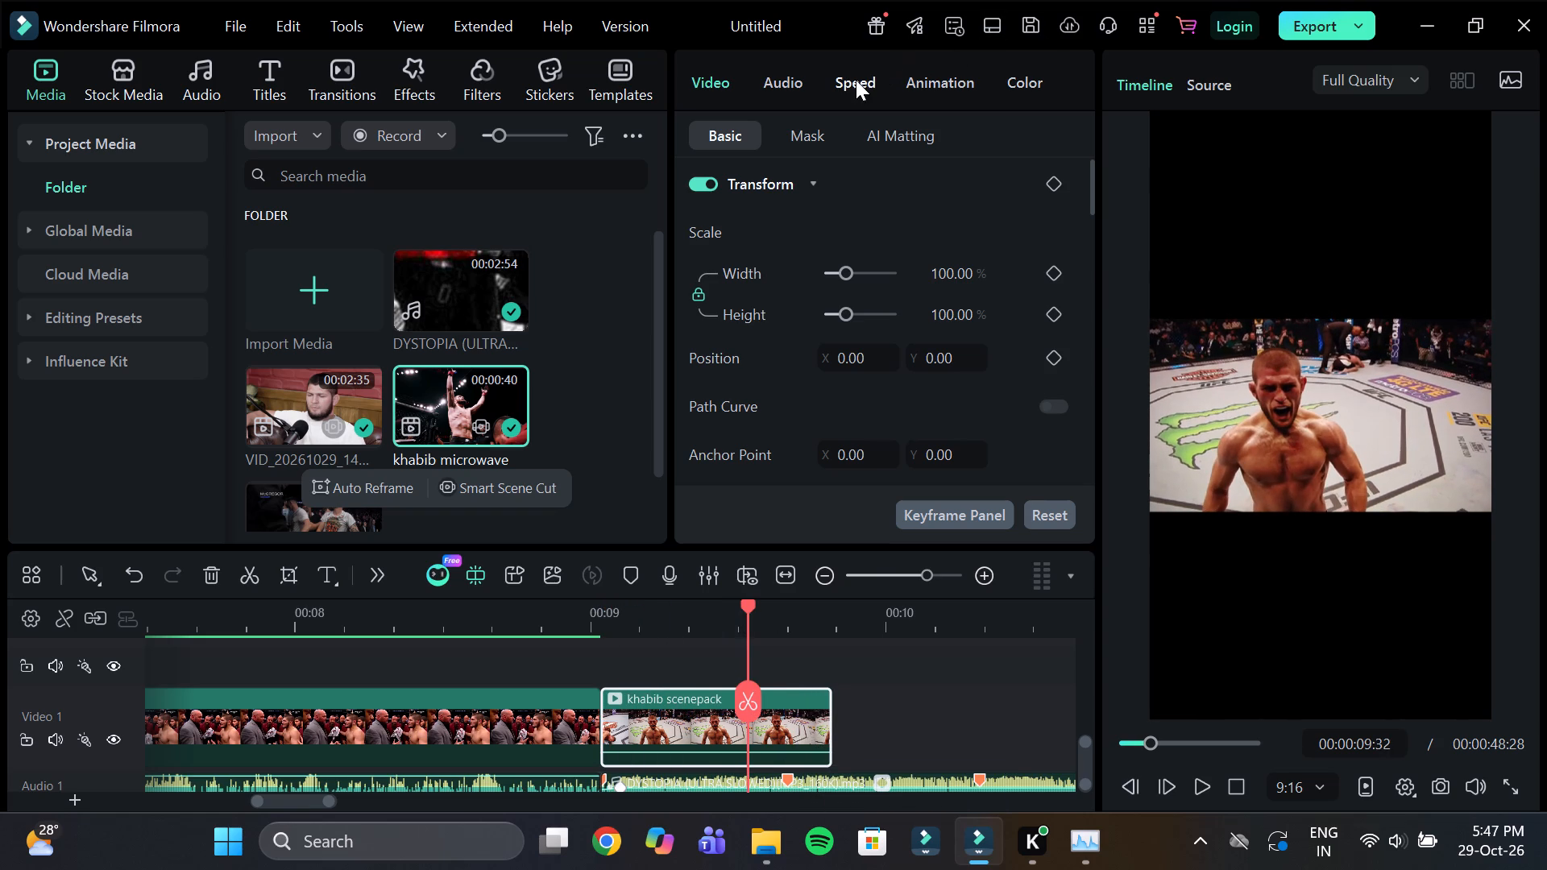
{"action": "left_click", "coordinate": [852, 135]}
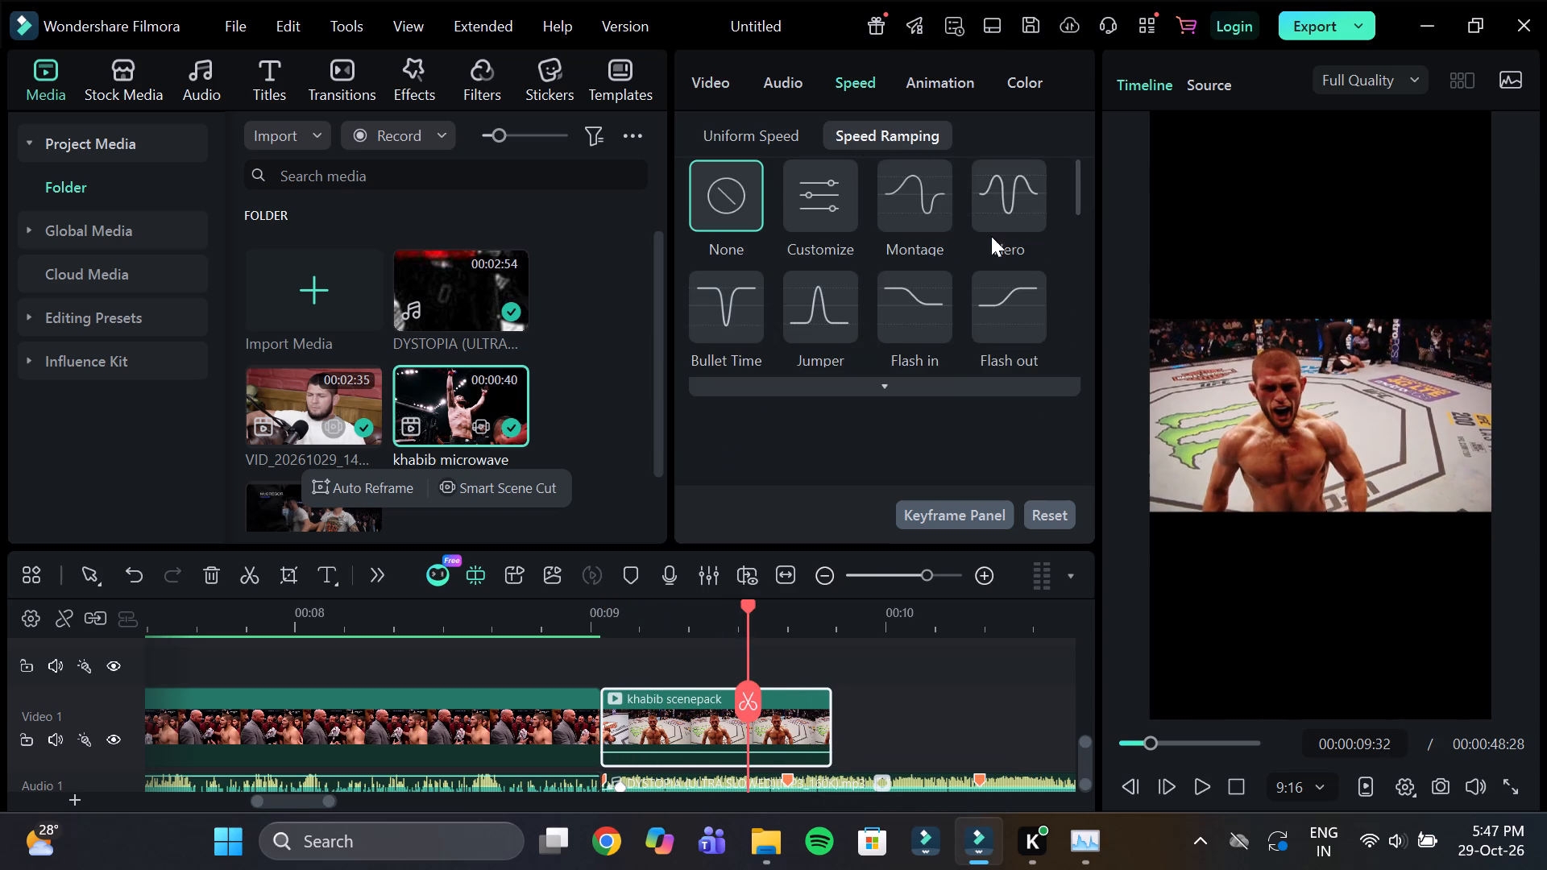
{"action": "scroll", "coordinate": [996, 254], "scroll_direction": "down", "scroll_amount": 3}
{"action": "left_click", "coordinate": [984, 239]}
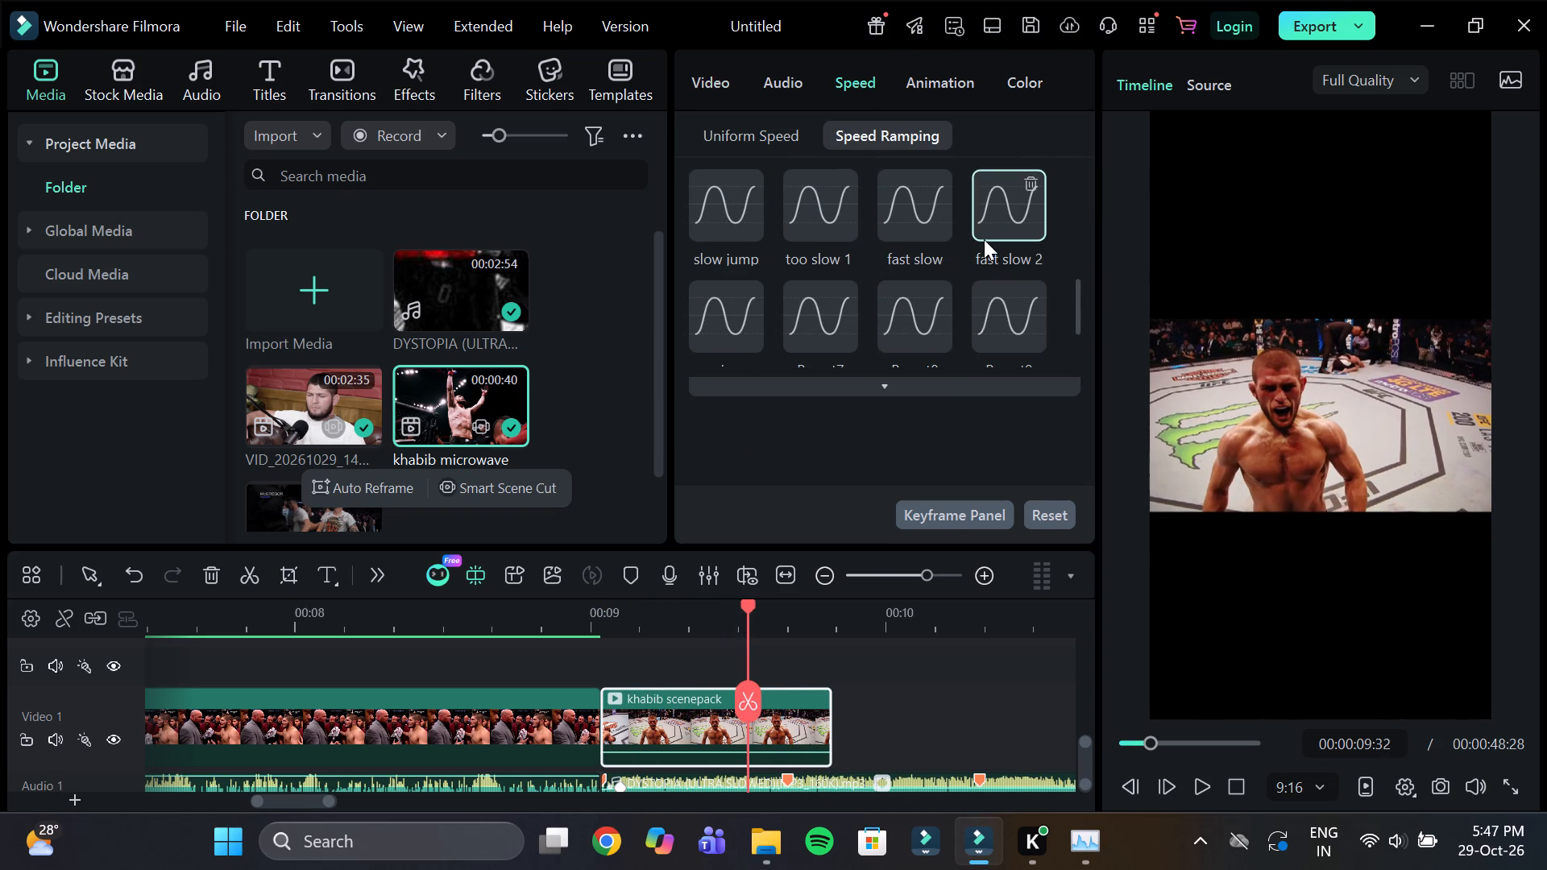
{"action": "key", "text": "ctrl+z"}
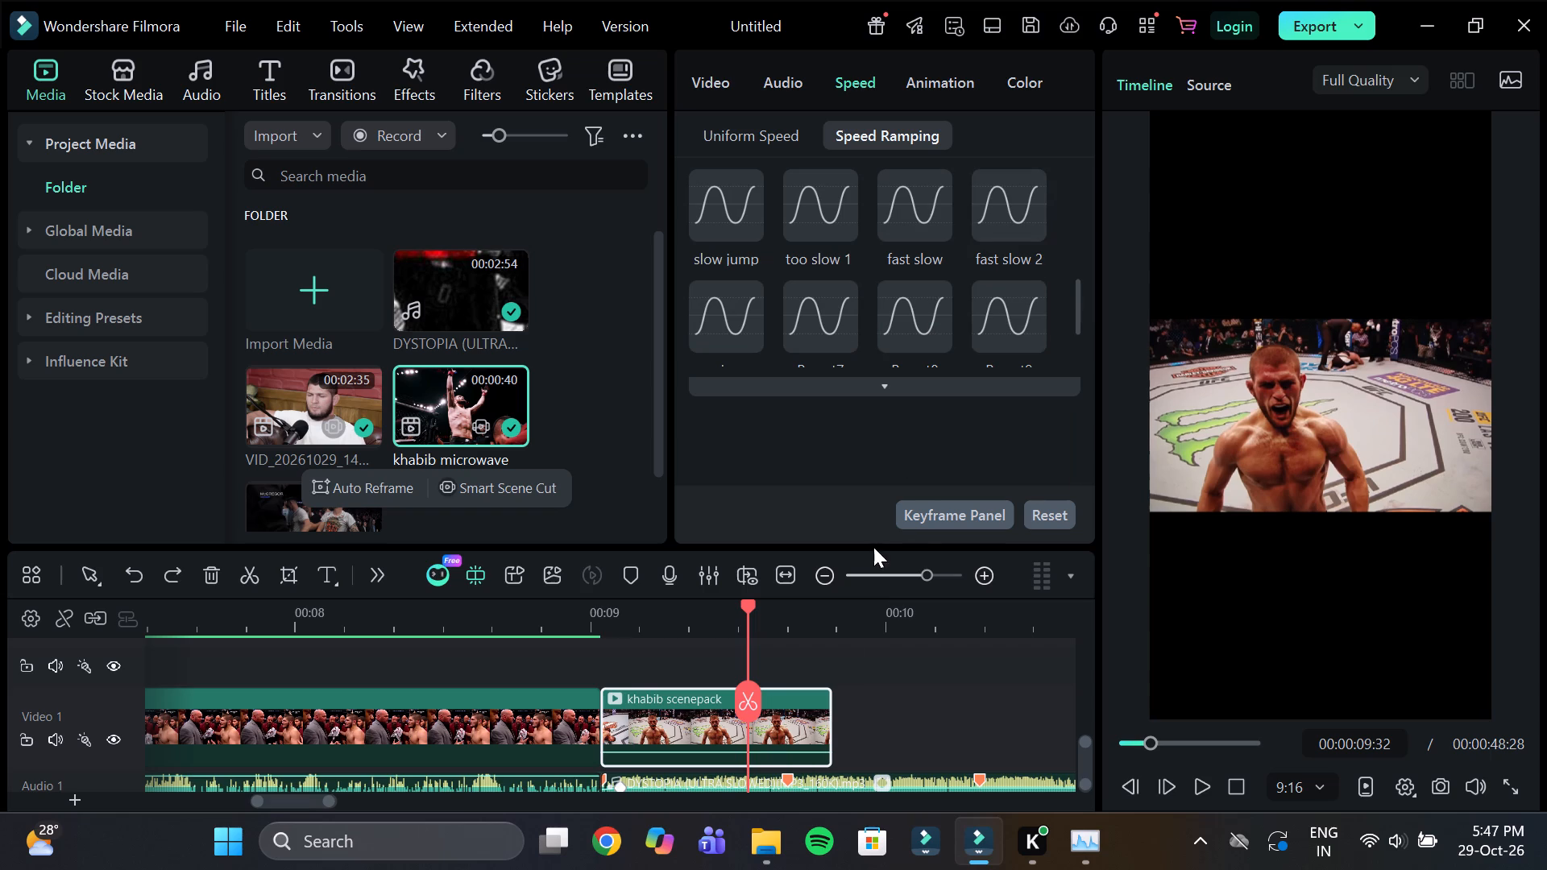
{"action": "left_click_drag", "start_coordinate": [827, 698], "coordinate": [837, 712]}
{"action": "left_click", "coordinate": [1011, 247]}
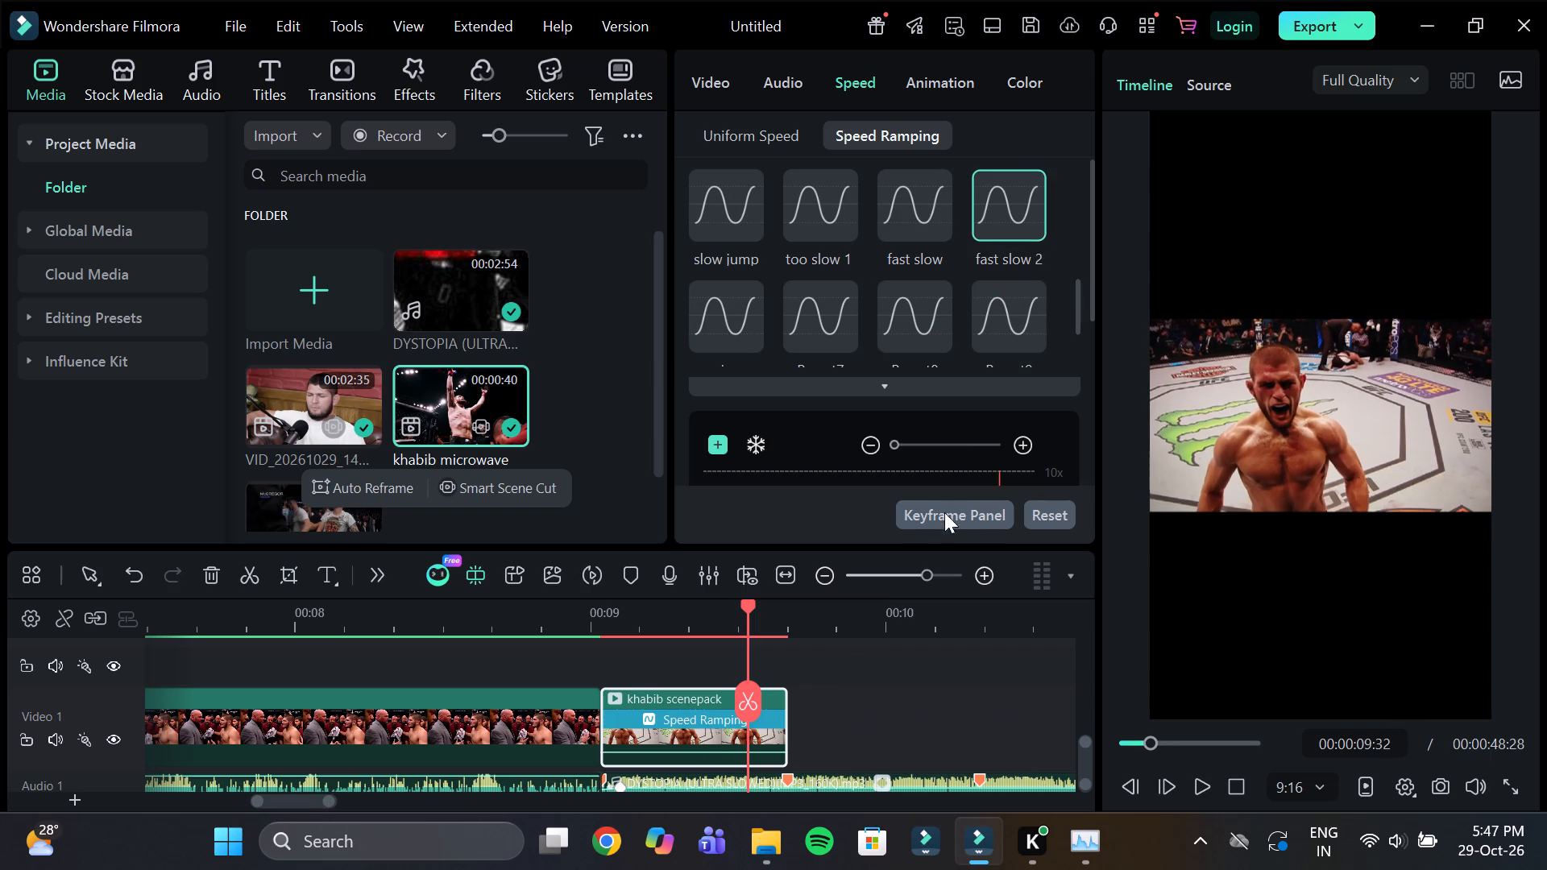
{"action": "left_click", "coordinate": [616, 623]}
{"action": "left_click_drag", "start_coordinate": [616, 610], "coordinate": [744, 654]}
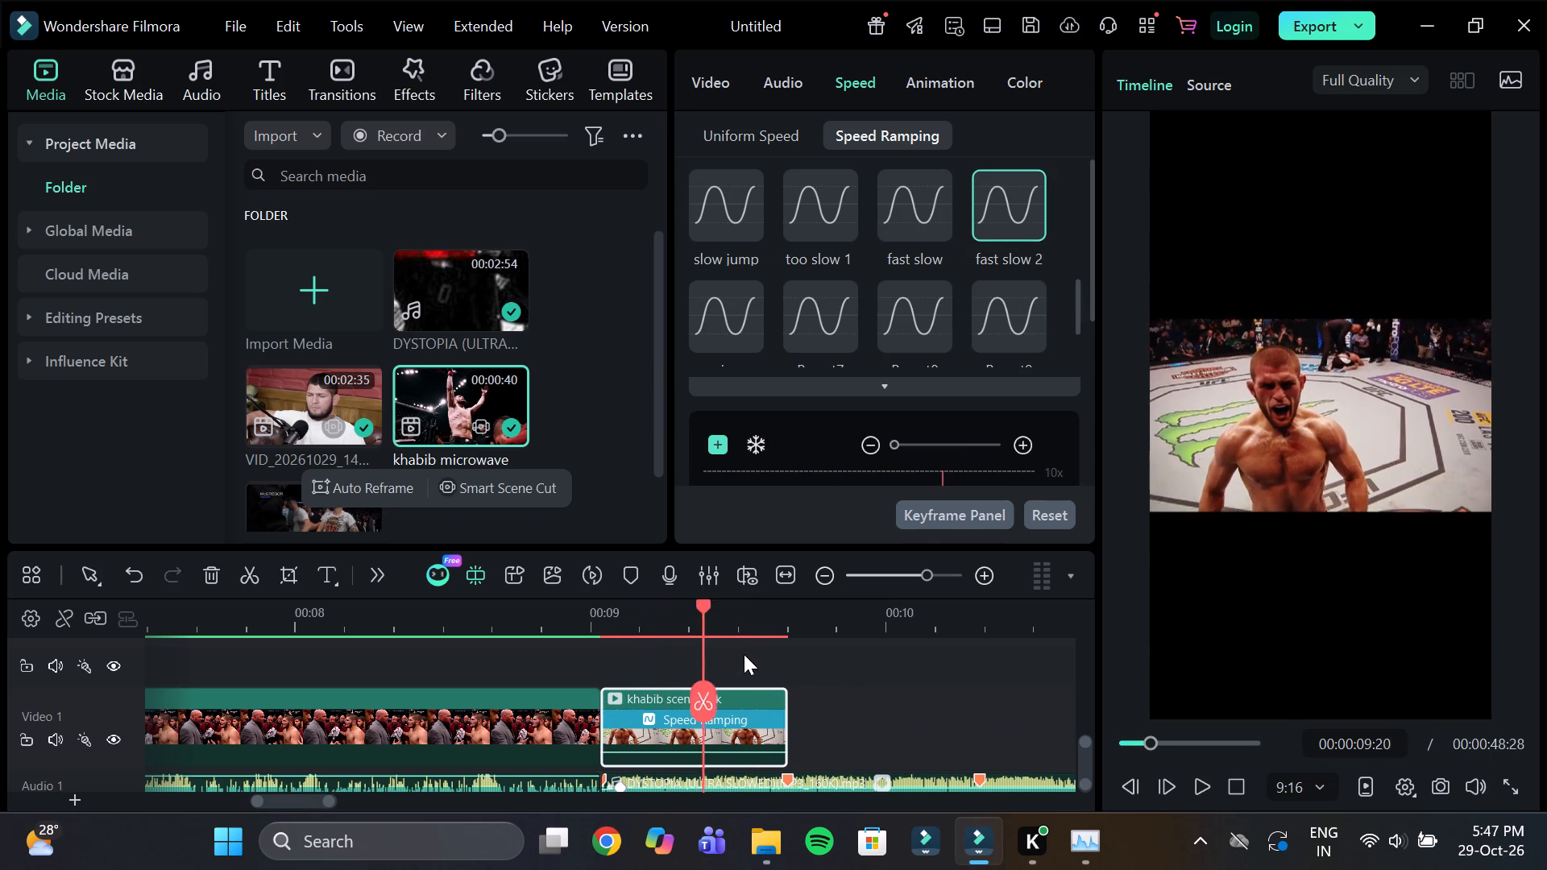
{"action": "left_click_drag", "start_coordinate": [744, 654], "coordinate": [783, 672]}
Review the remaining gathered shots between about 00:00:14:50 and 00:00:16 to choose the one that follows the ramped shot.
{"action": "left_click_drag", "start_coordinate": [886, 610], "coordinate": [778, 610]}
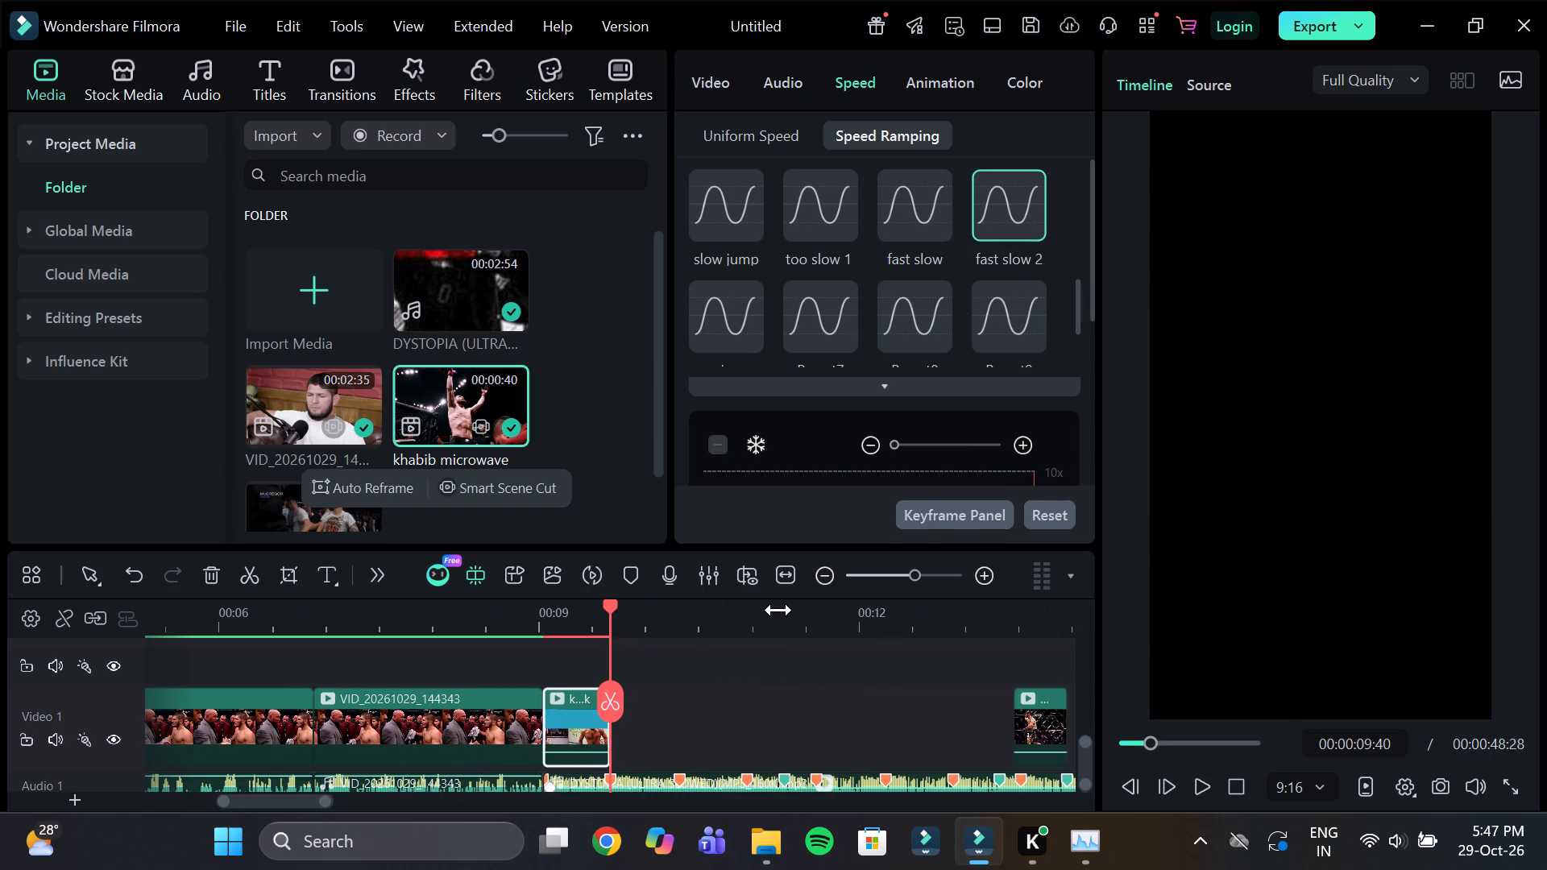
{"action": "left_click_drag", "start_coordinate": [778, 610], "coordinate": [769, 608]}
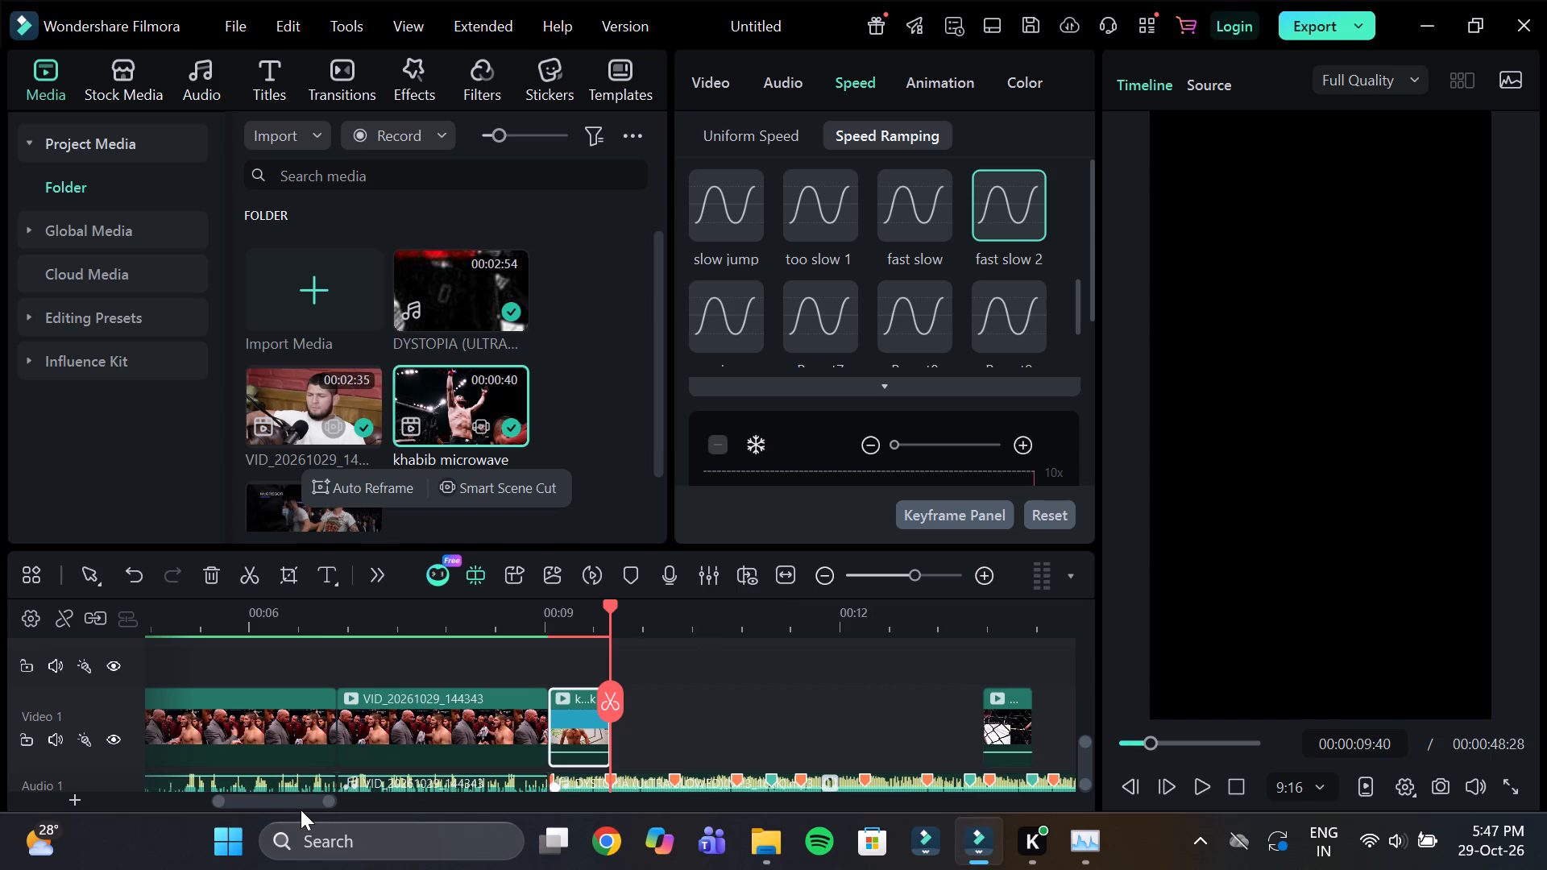
{"action": "left_click_drag", "start_coordinate": [301, 803], "coordinate": [331, 810]}
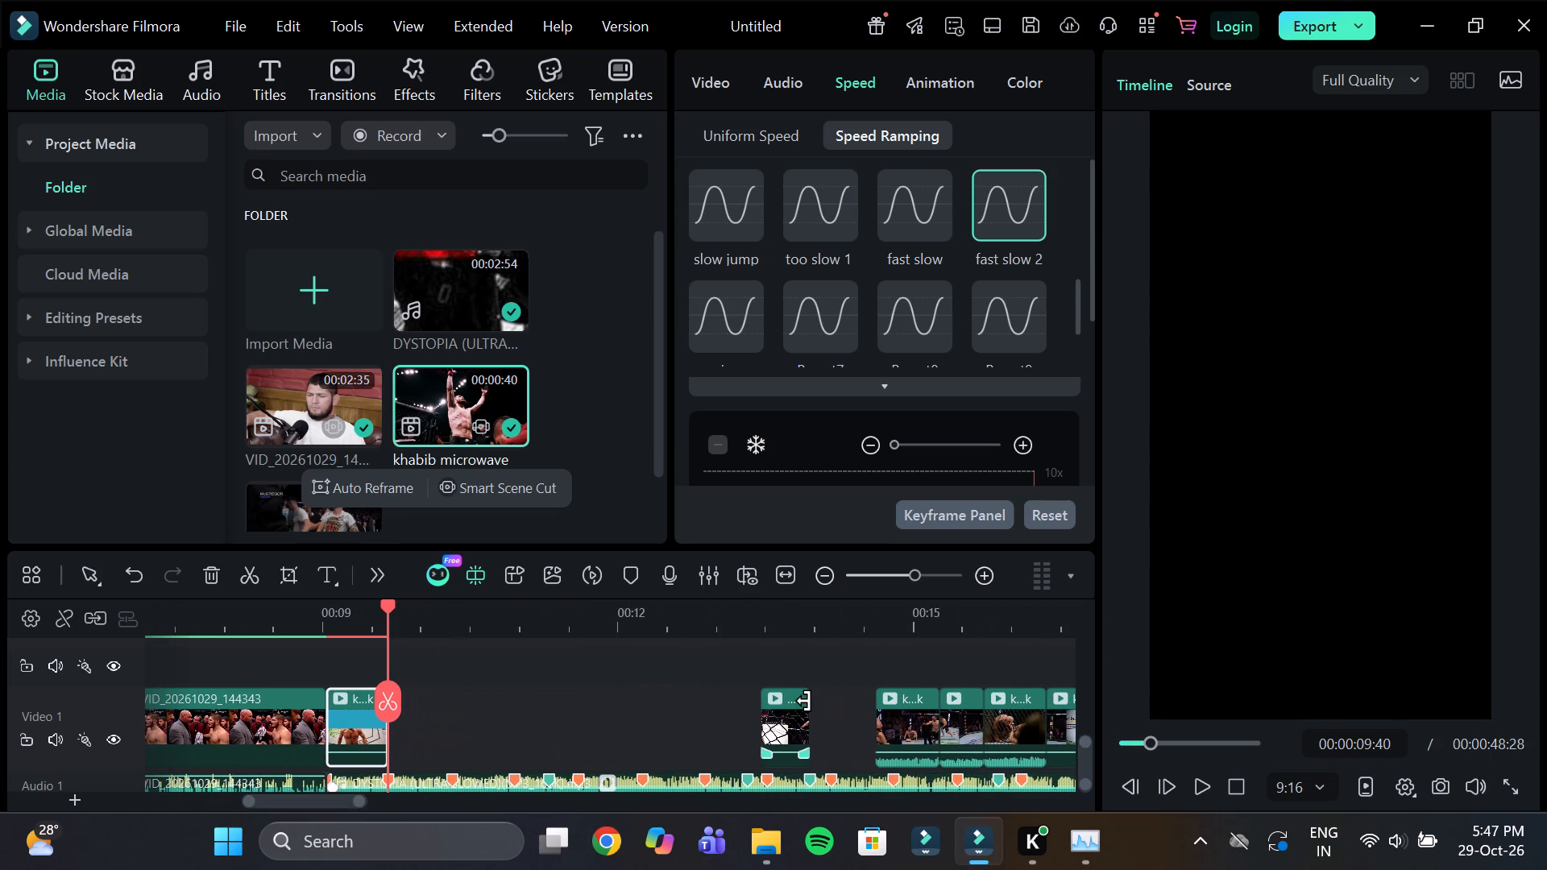
{"action": "left_click", "coordinate": [896, 627]}
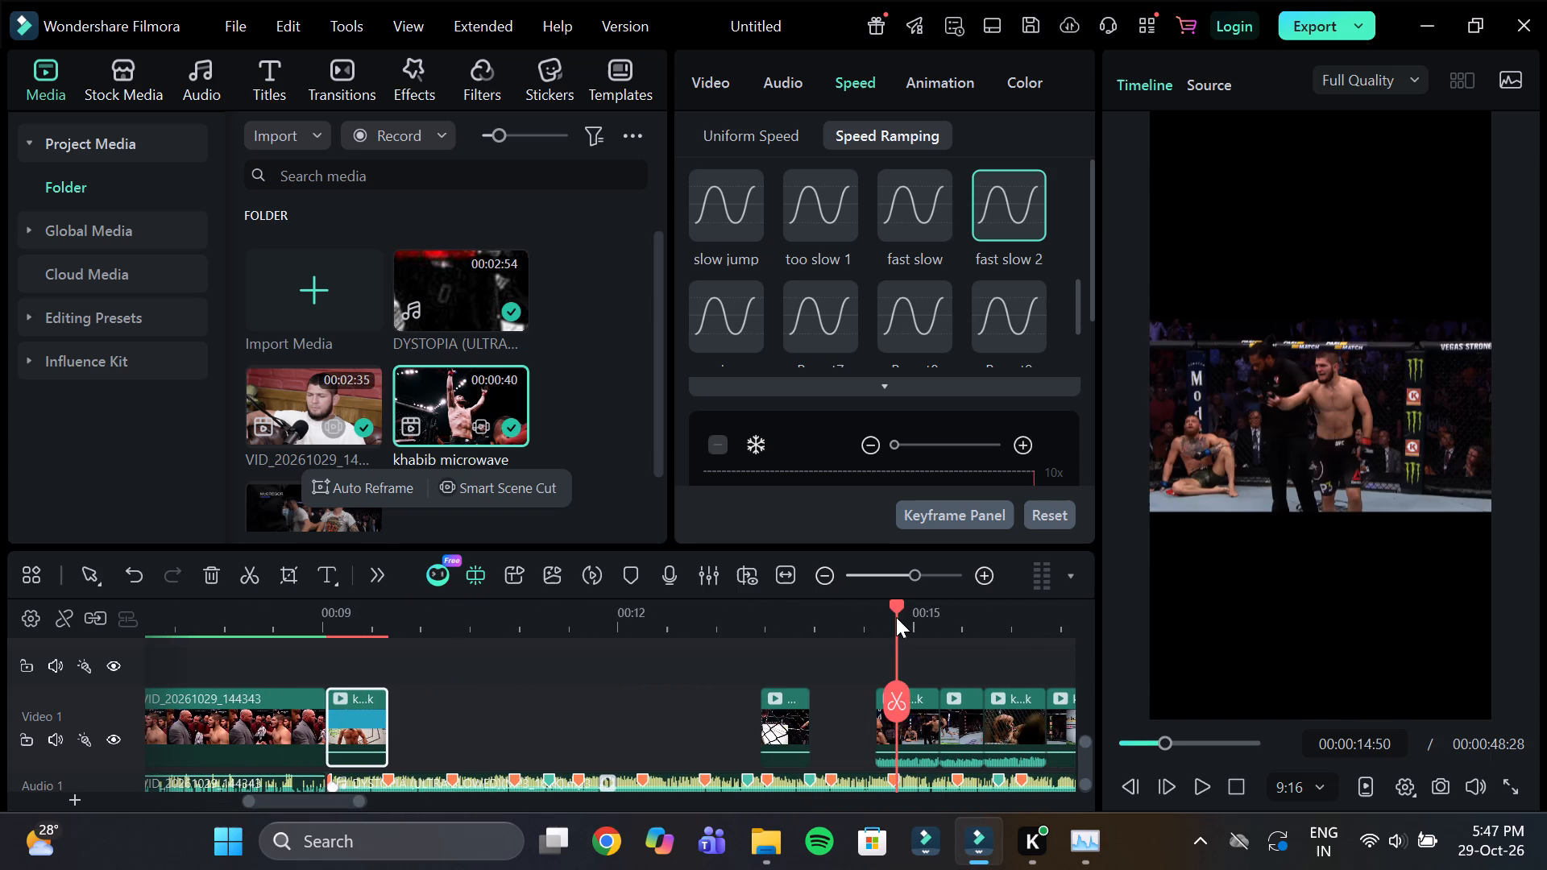
{"action": "left_click_drag", "start_coordinate": [896, 617], "coordinate": [924, 645]}
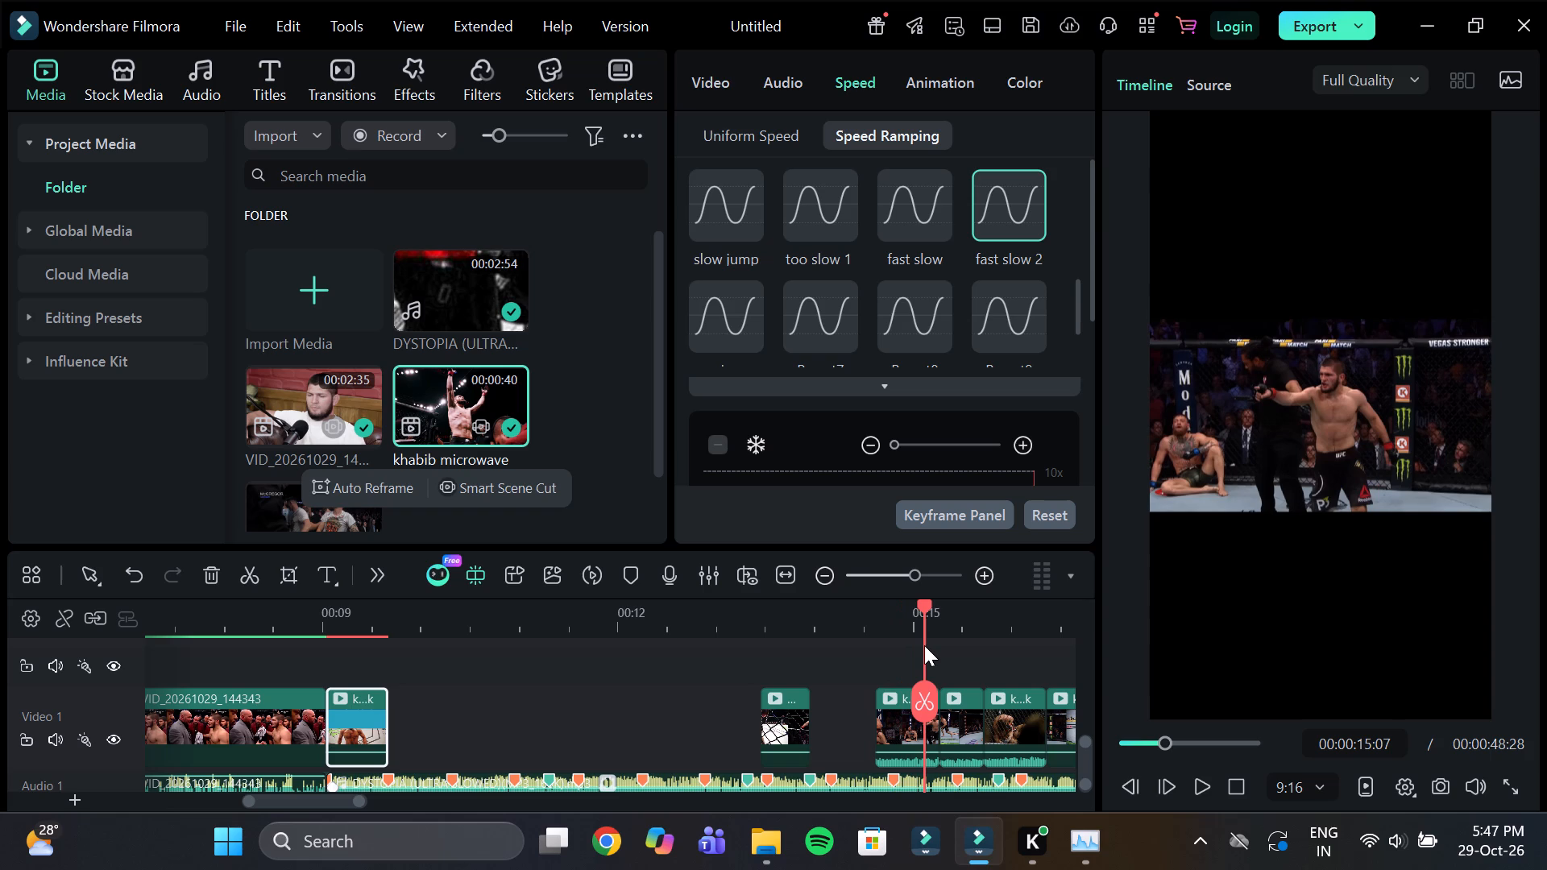
{"action": "left_click_drag", "start_coordinate": [924, 645], "coordinate": [911, 647]}
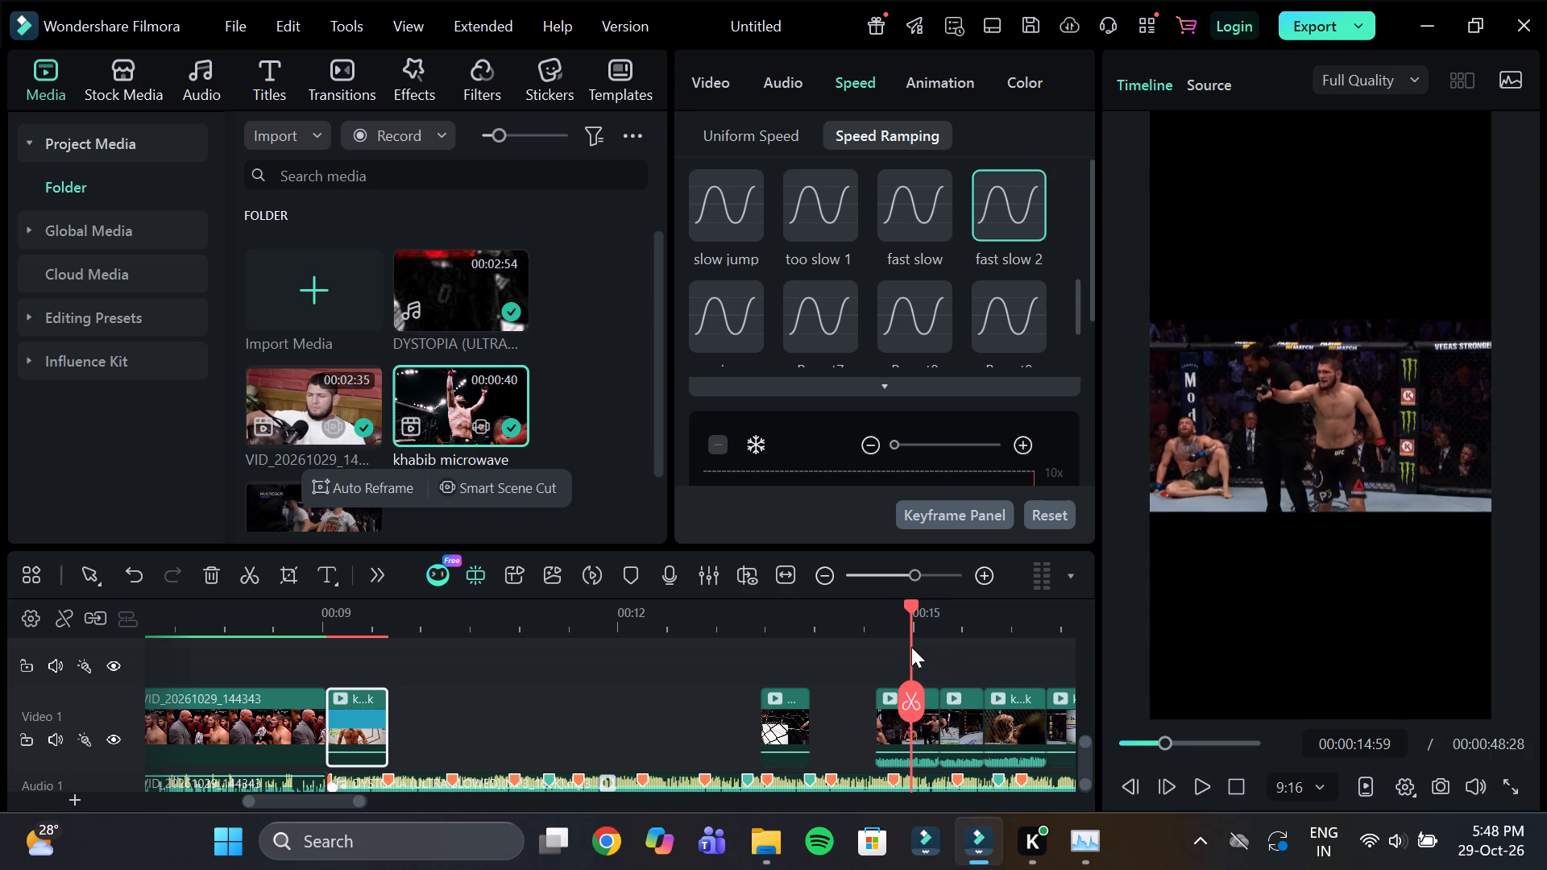
{"action": "left_click_drag", "start_coordinate": [911, 647], "coordinate": [997, 673]}
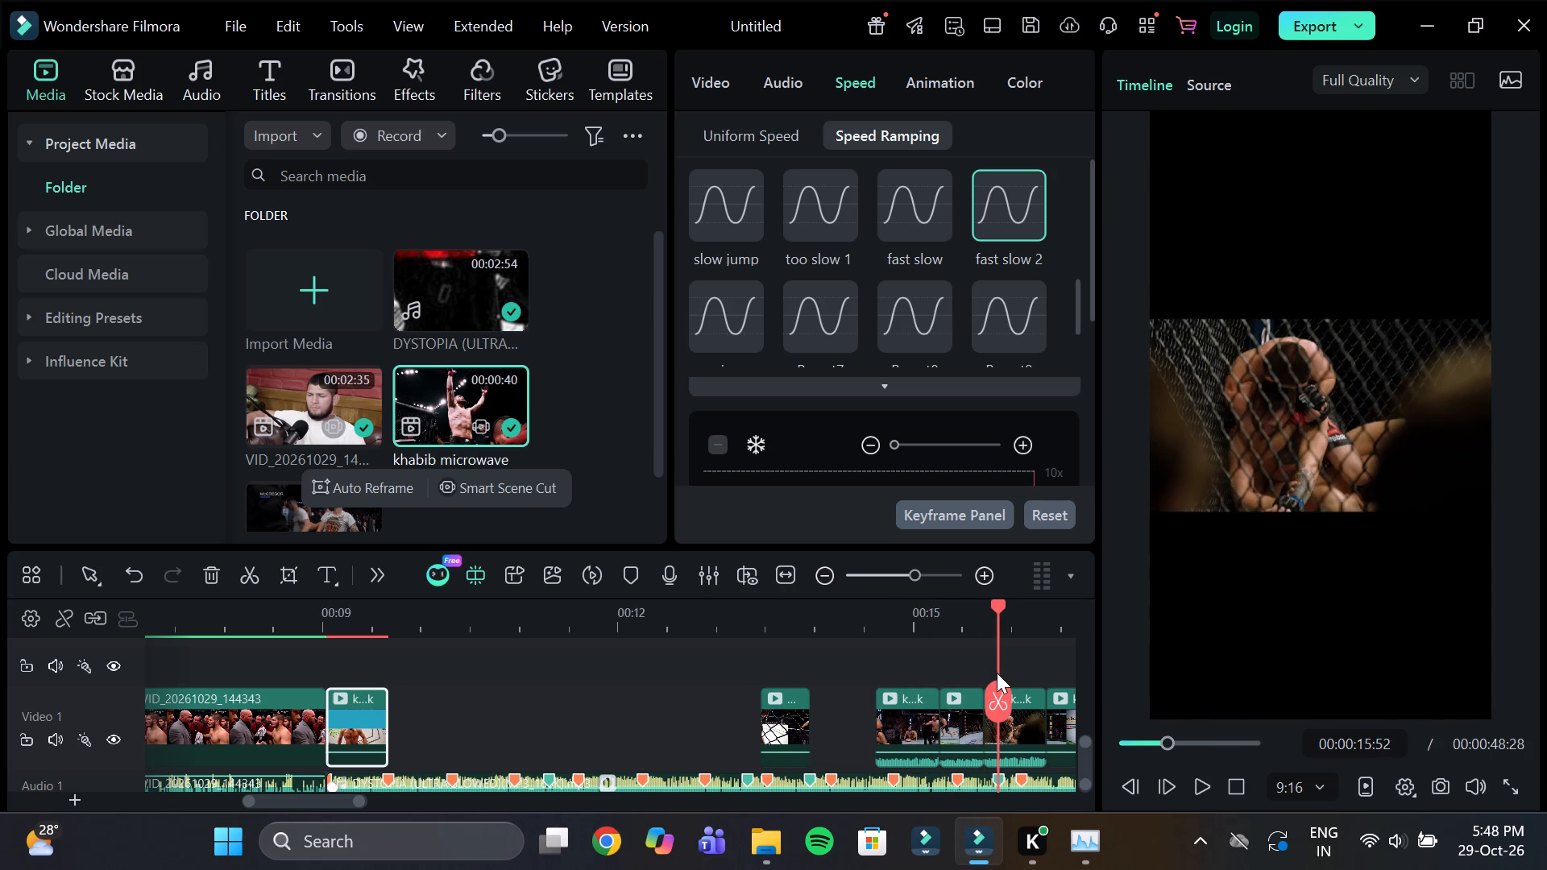
{"action": "left_click_drag", "start_coordinate": [997, 673], "coordinate": [1009, 679]}
{"action": "left_click", "coordinate": [900, 623]}
{"action": "left_click_drag", "start_coordinate": [904, 614], "coordinate": [915, 625]}
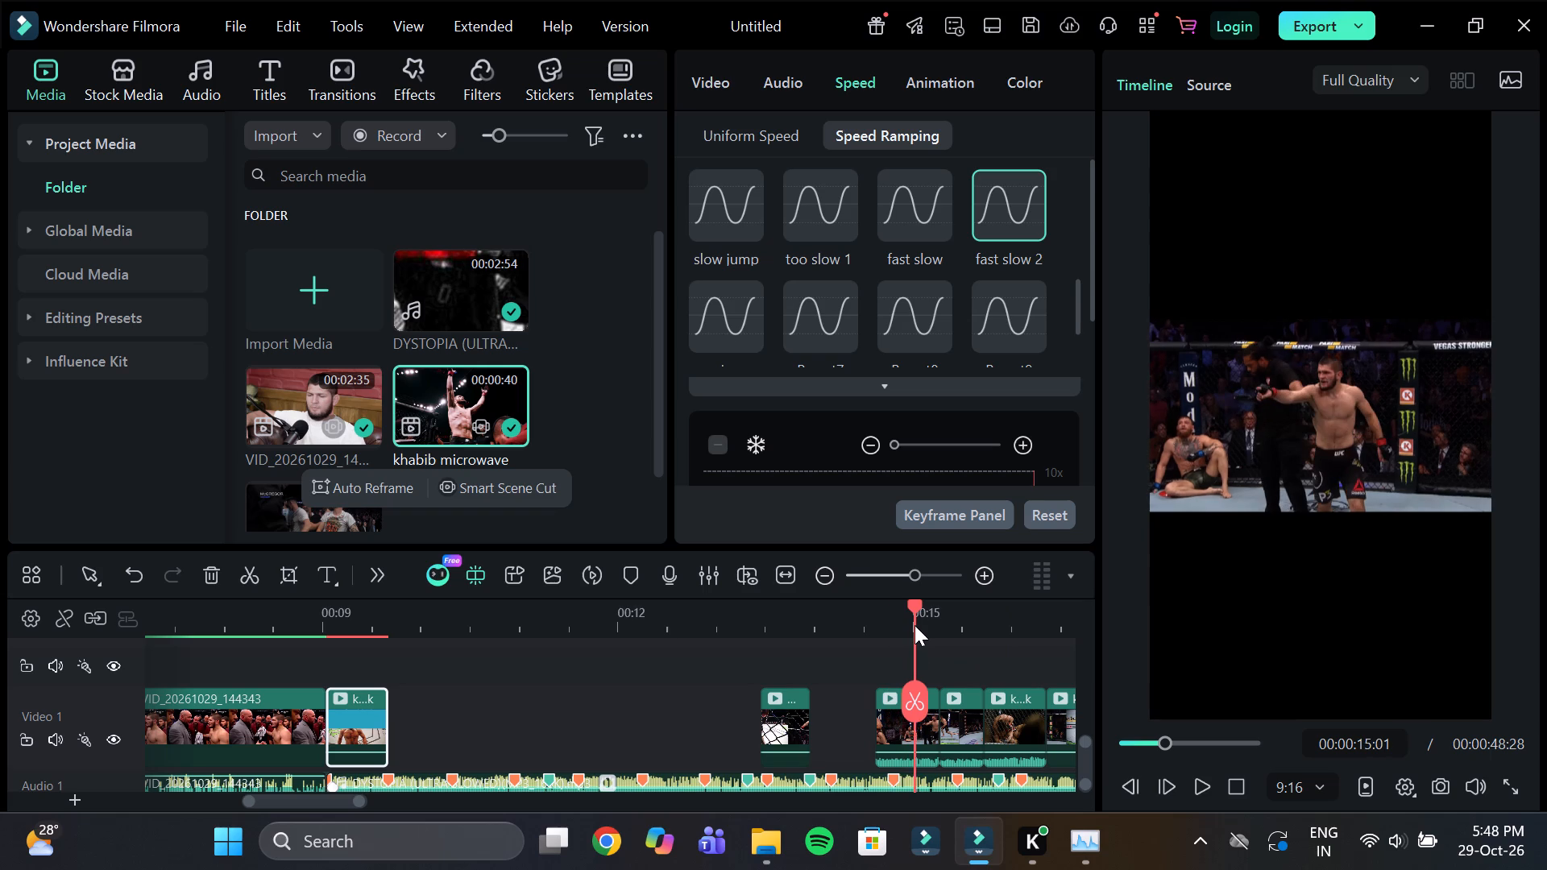
{"action": "left_click_drag", "start_coordinate": [915, 625], "coordinate": [939, 636]}
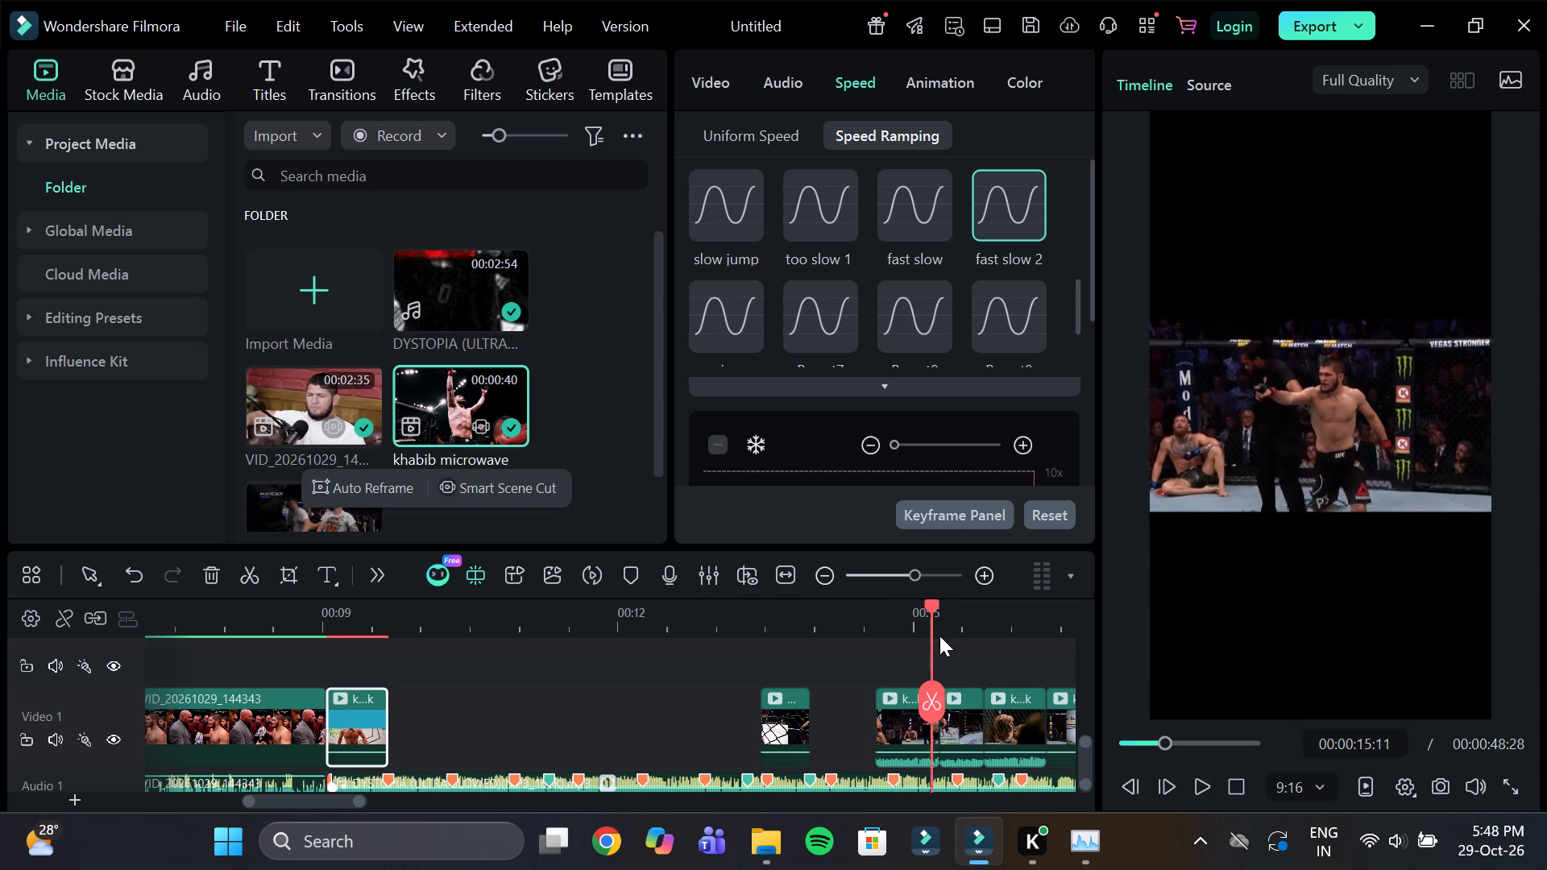
{"action": "left_click_drag", "start_coordinate": [939, 636], "coordinate": [973, 648]}
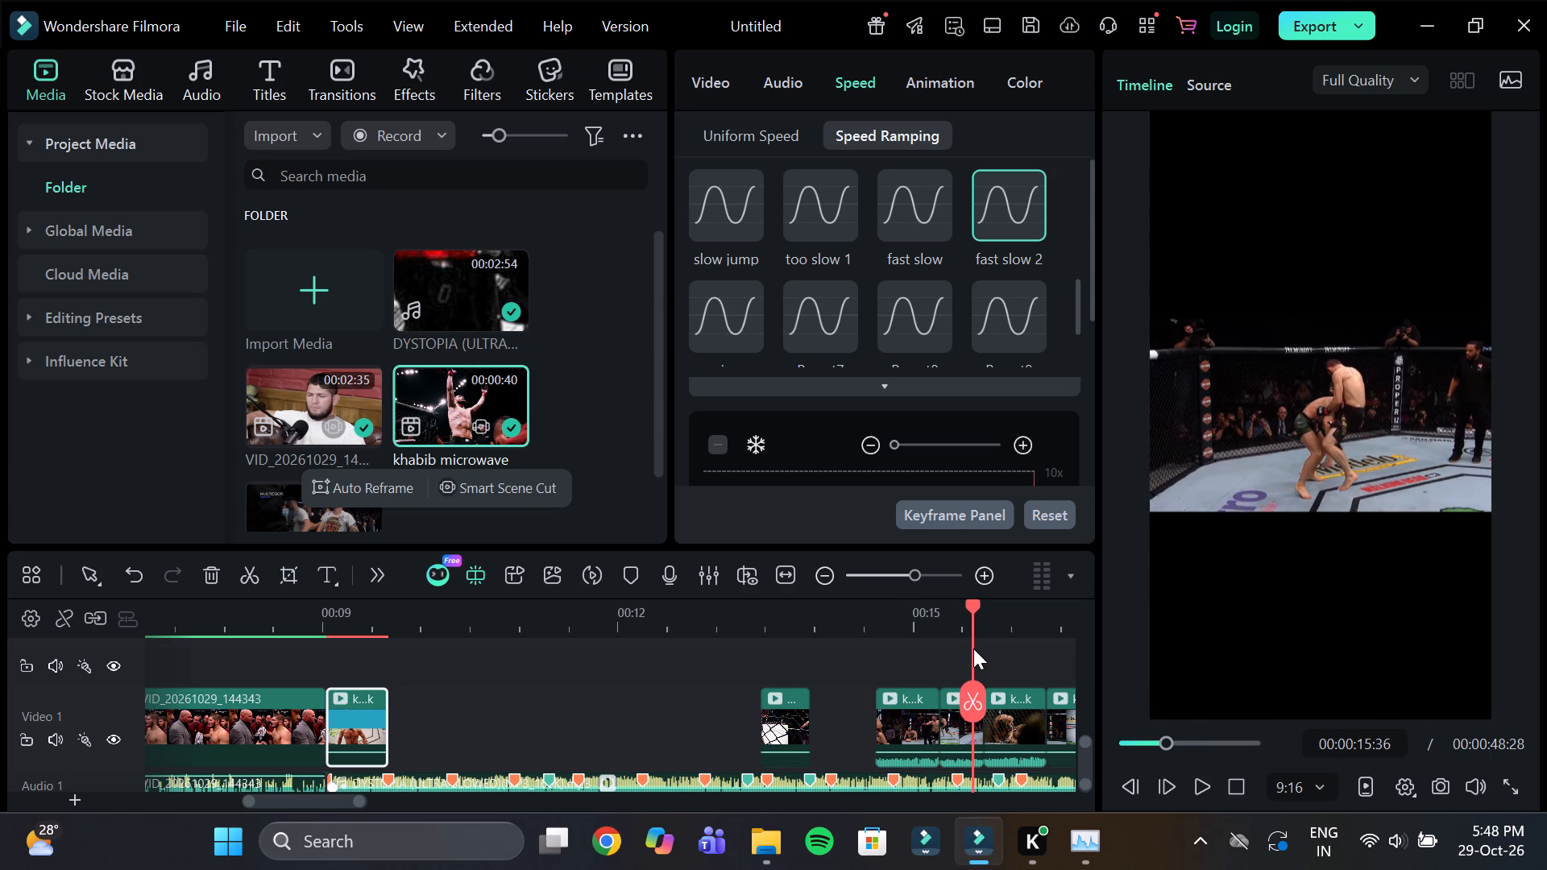
{"action": "left_click_drag", "start_coordinate": [973, 648], "coordinate": [1003, 655]}
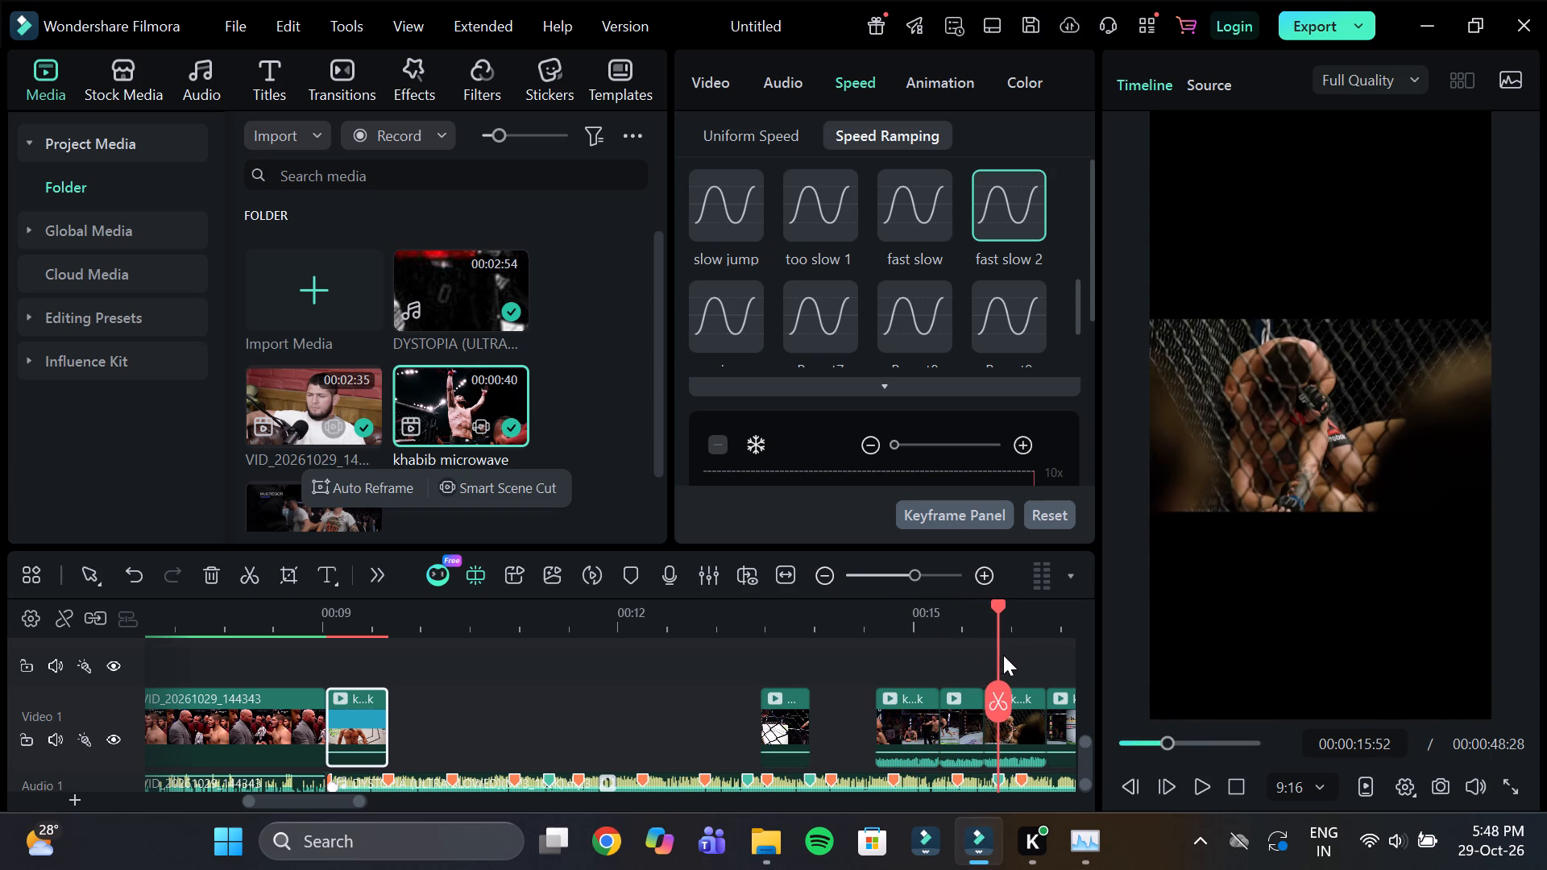
{"action": "left_click_drag", "start_coordinate": [1003, 655], "coordinate": [985, 653]}
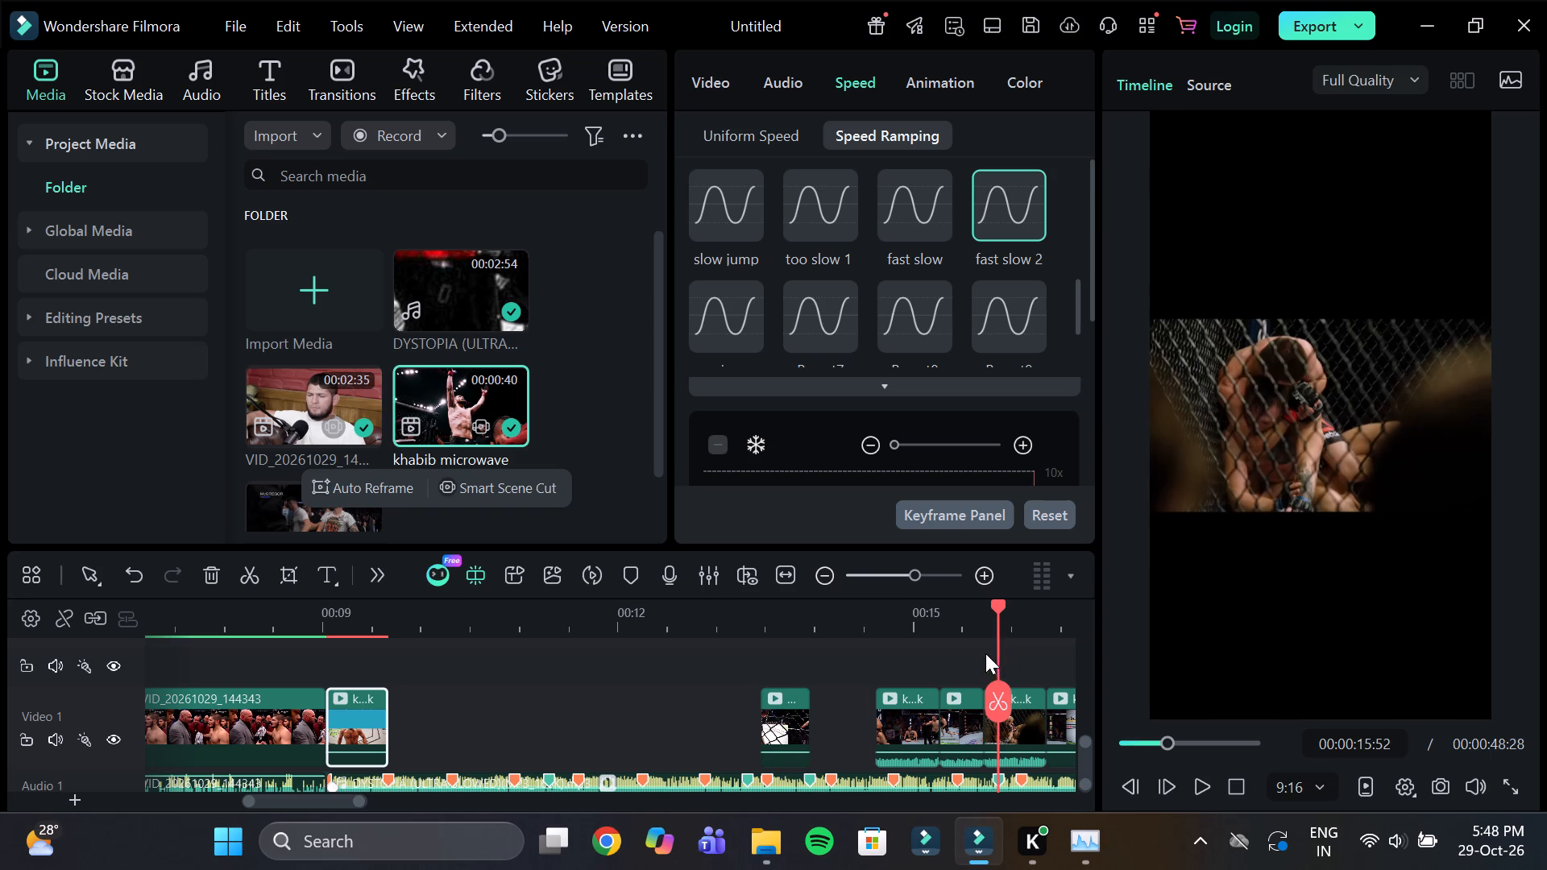
{"action": "left_click_drag", "start_coordinate": [985, 653], "coordinate": [1046, 671]}
Move the khabib microwave shot of the two fighters striking from about 00:00:16 to directly after the ramped shot, at about 00:00:09:40.
{"action": "left_click_drag", "start_coordinate": [1069, 729], "coordinate": [413, 735]}
{"action": "left_click", "coordinate": [398, 626]}
{"action": "left_click_drag", "start_coordinate": [443, 619], "coordinate": [554, 641]}
{"action": "left_click", "coordinate": [580, 626]}
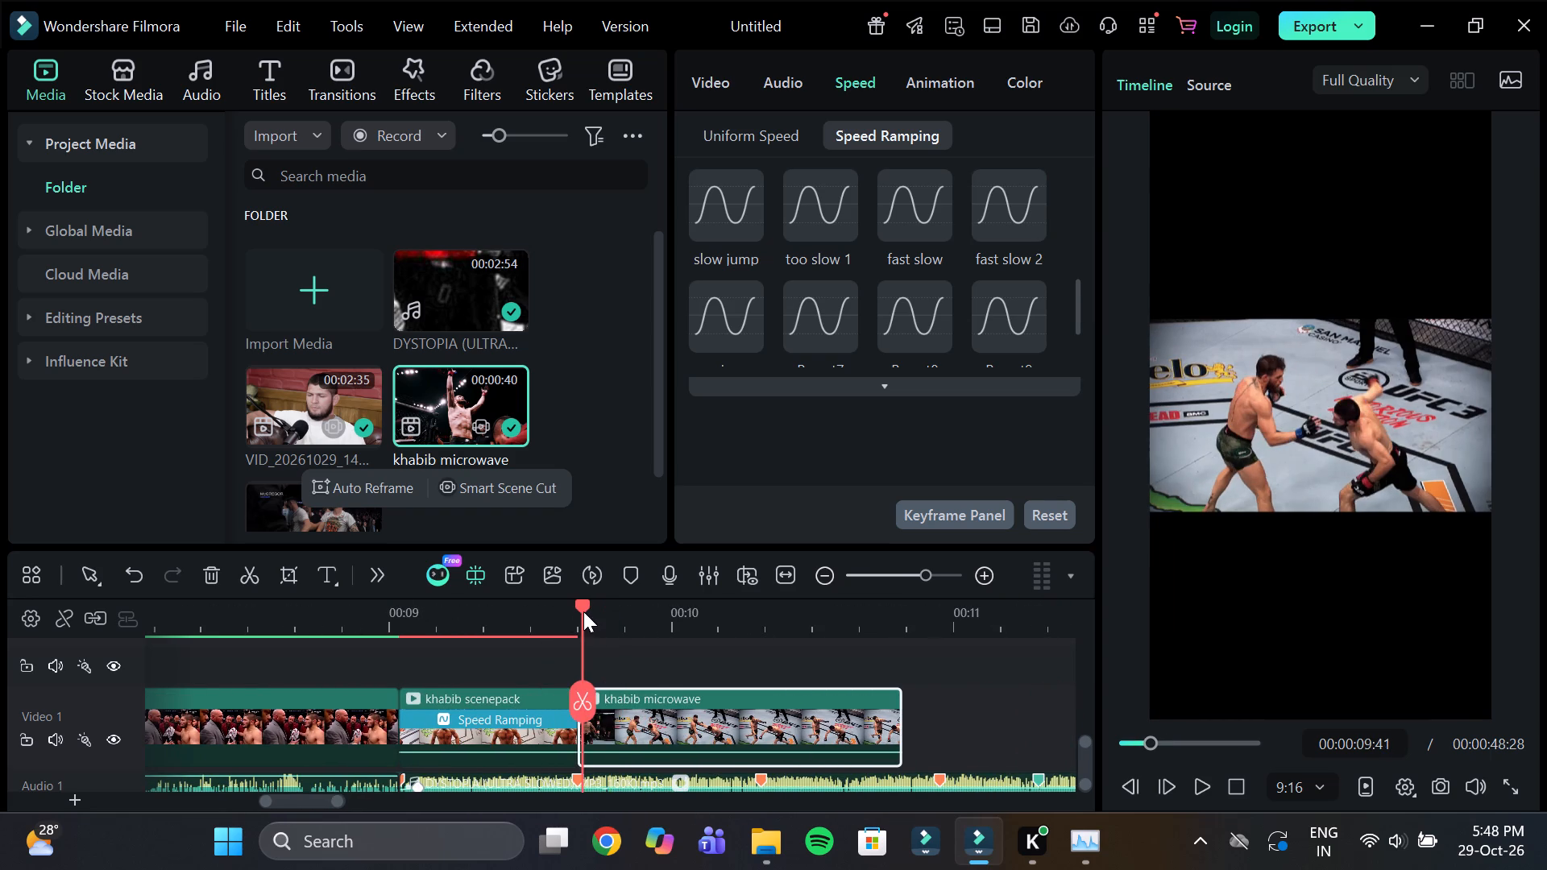
{"action": "left_click_drag", "start_coordinate": [583, 611], "coordinate": [639, 655]}
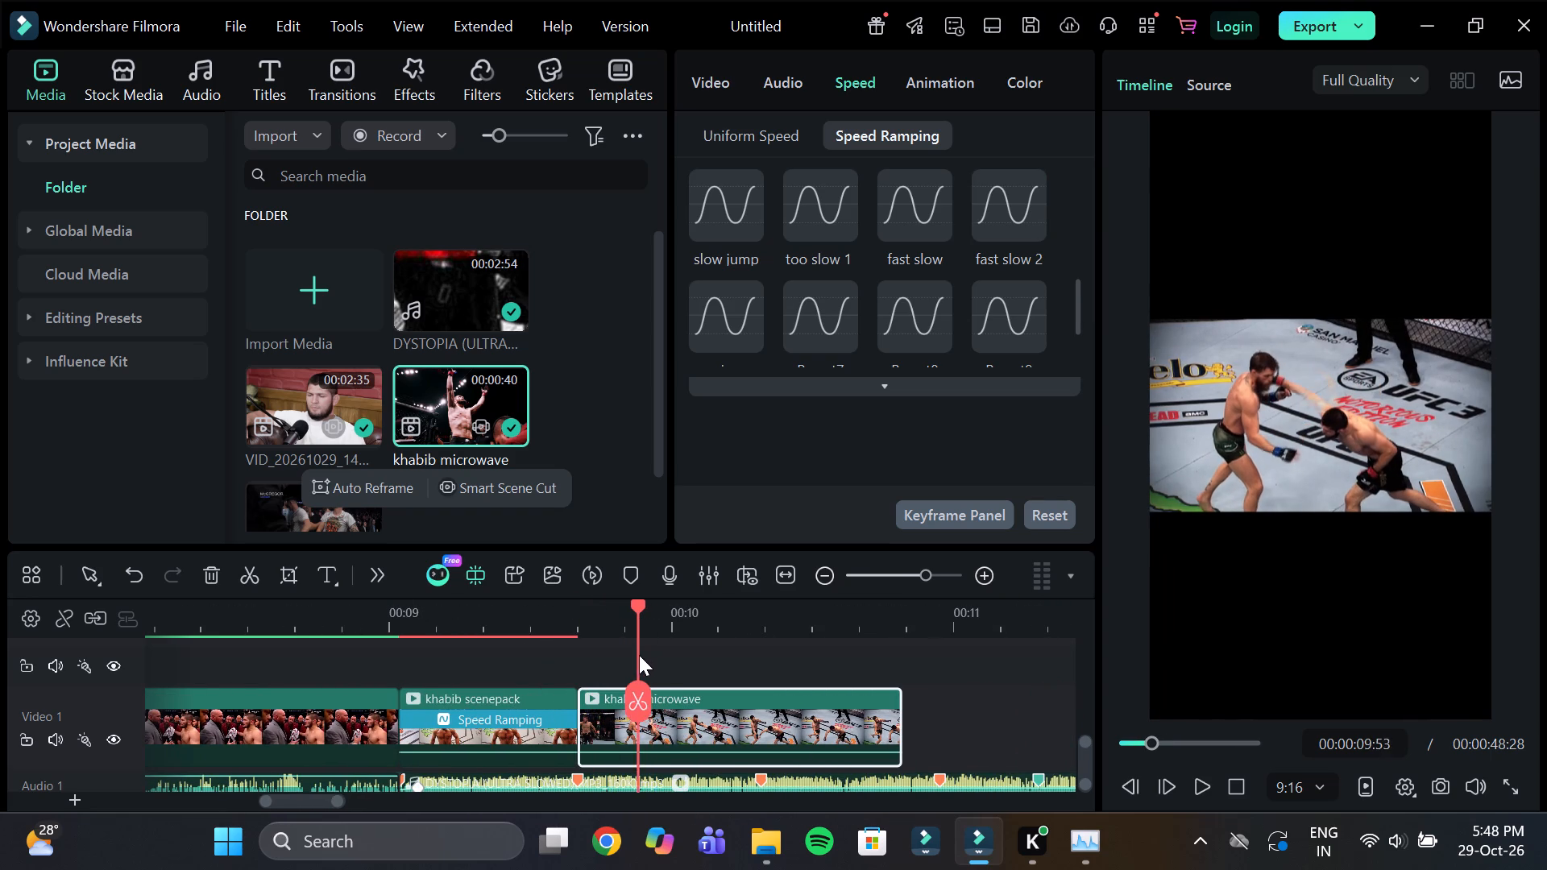
Cut the khabib microwave shot of the two fighters striking at 00:00:10:37 and delete the part after the cut.
{"action": "left_click_drag", "start_coordinate": [639, 655], "coordinate": [789, 673]}
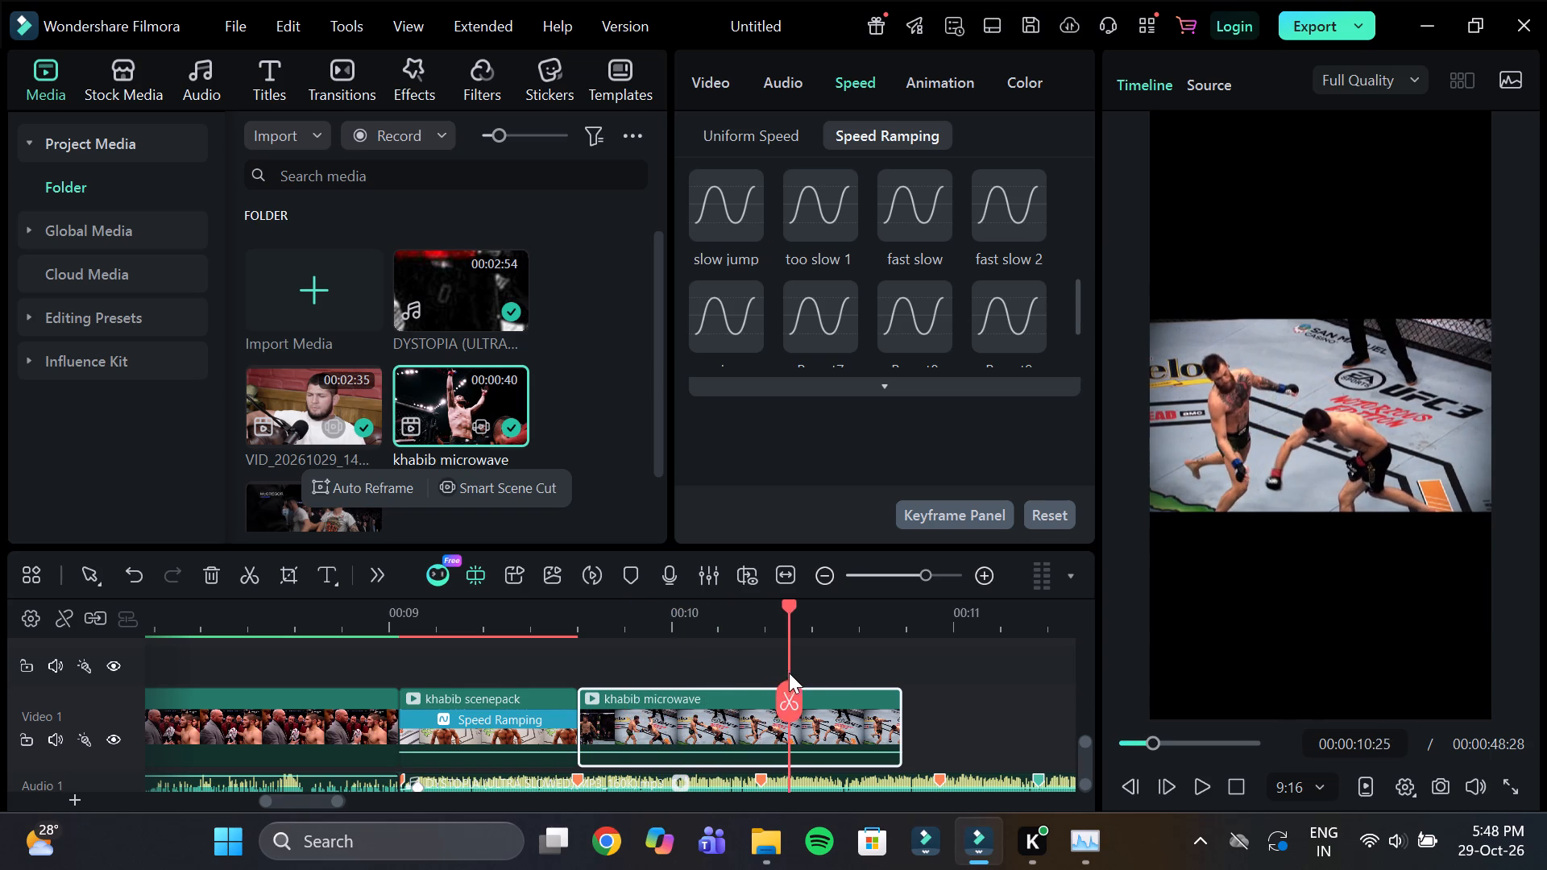
{"action": "left_click_drag", "start_coordinate": [789, 673], "coordinate": [836, 686]}
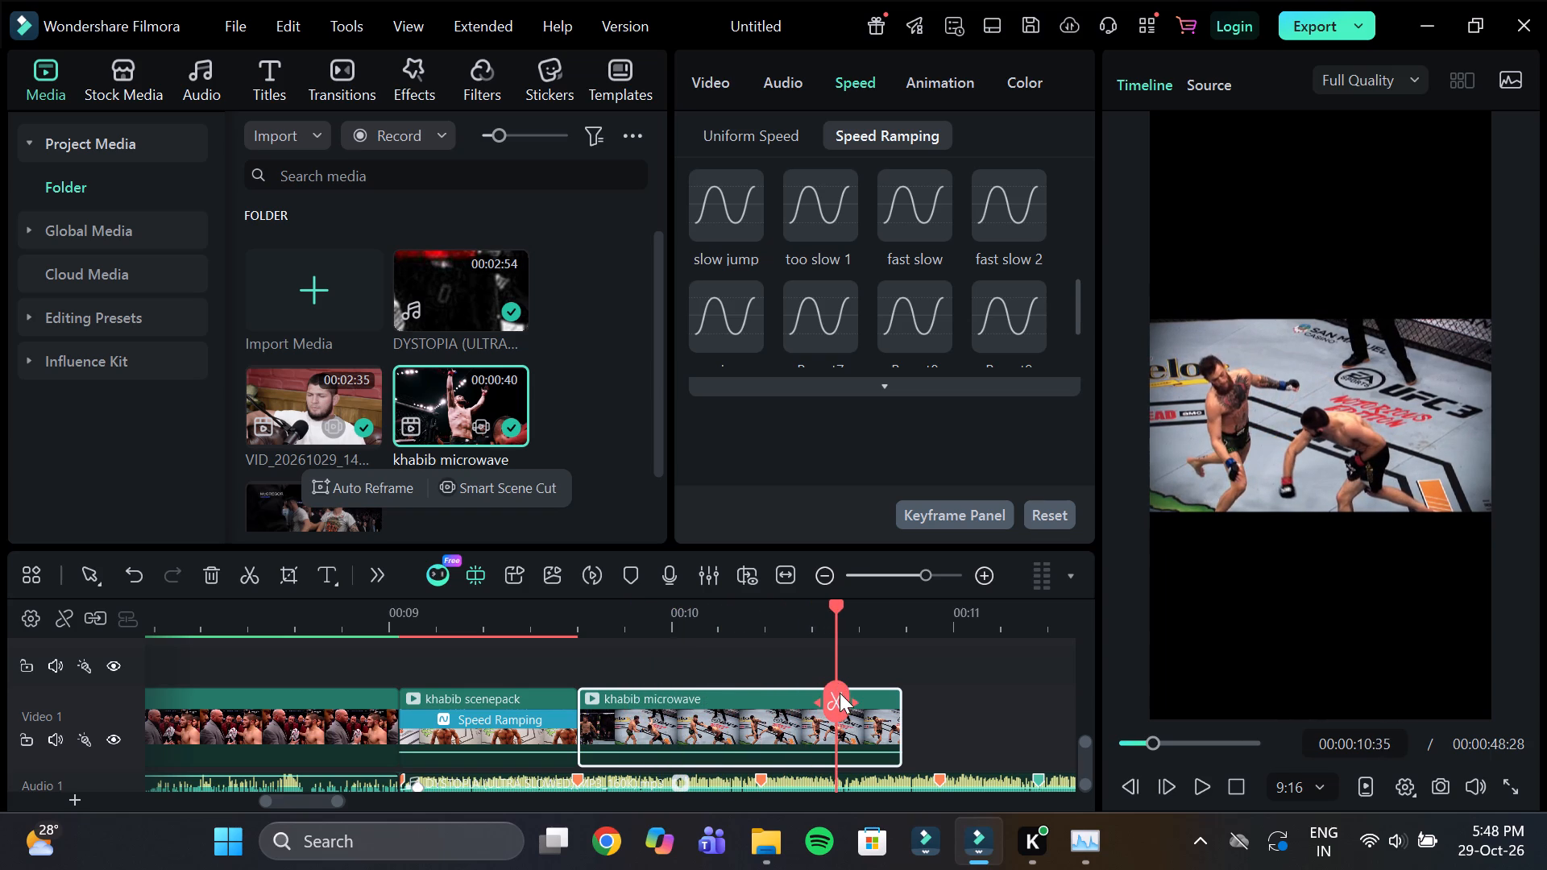
{"action": "left_click_drag", "start_coordinate": [837, 622], "coordinate": [848, 642]}
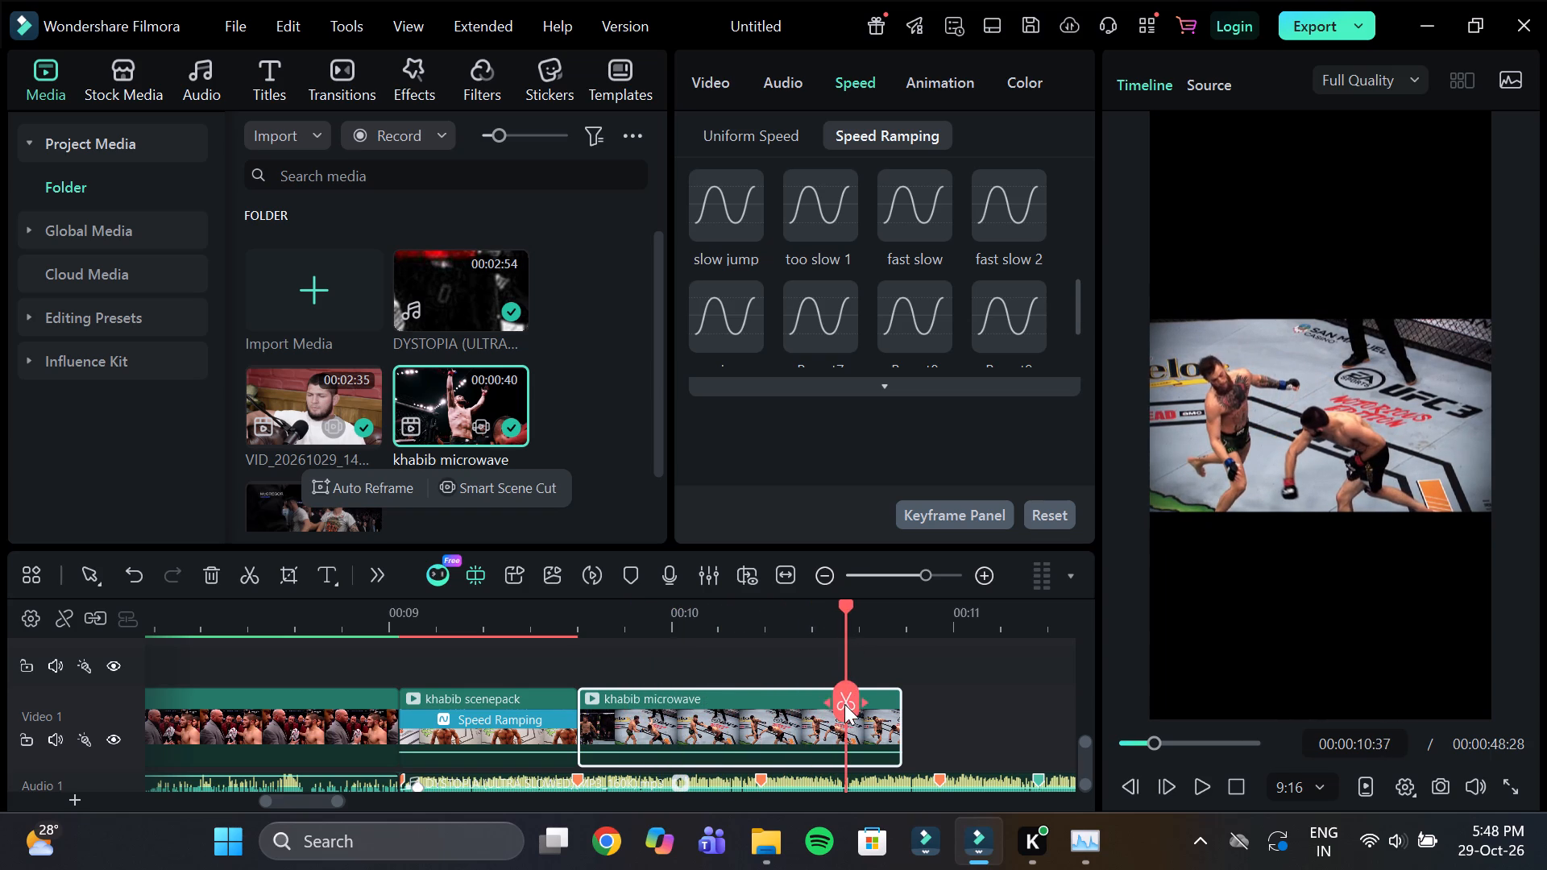
{"action": "left_click", "coordinate": [844, 704]}
{"action": "left_click", "coordinate": [881, 717]}
{"action": "key", "text": "Delete"}
Apply the fast slow speed ramp to the trimmed striking shot and scrub through the result.
{"action": "left_click", "coordinate": [778, 713]}
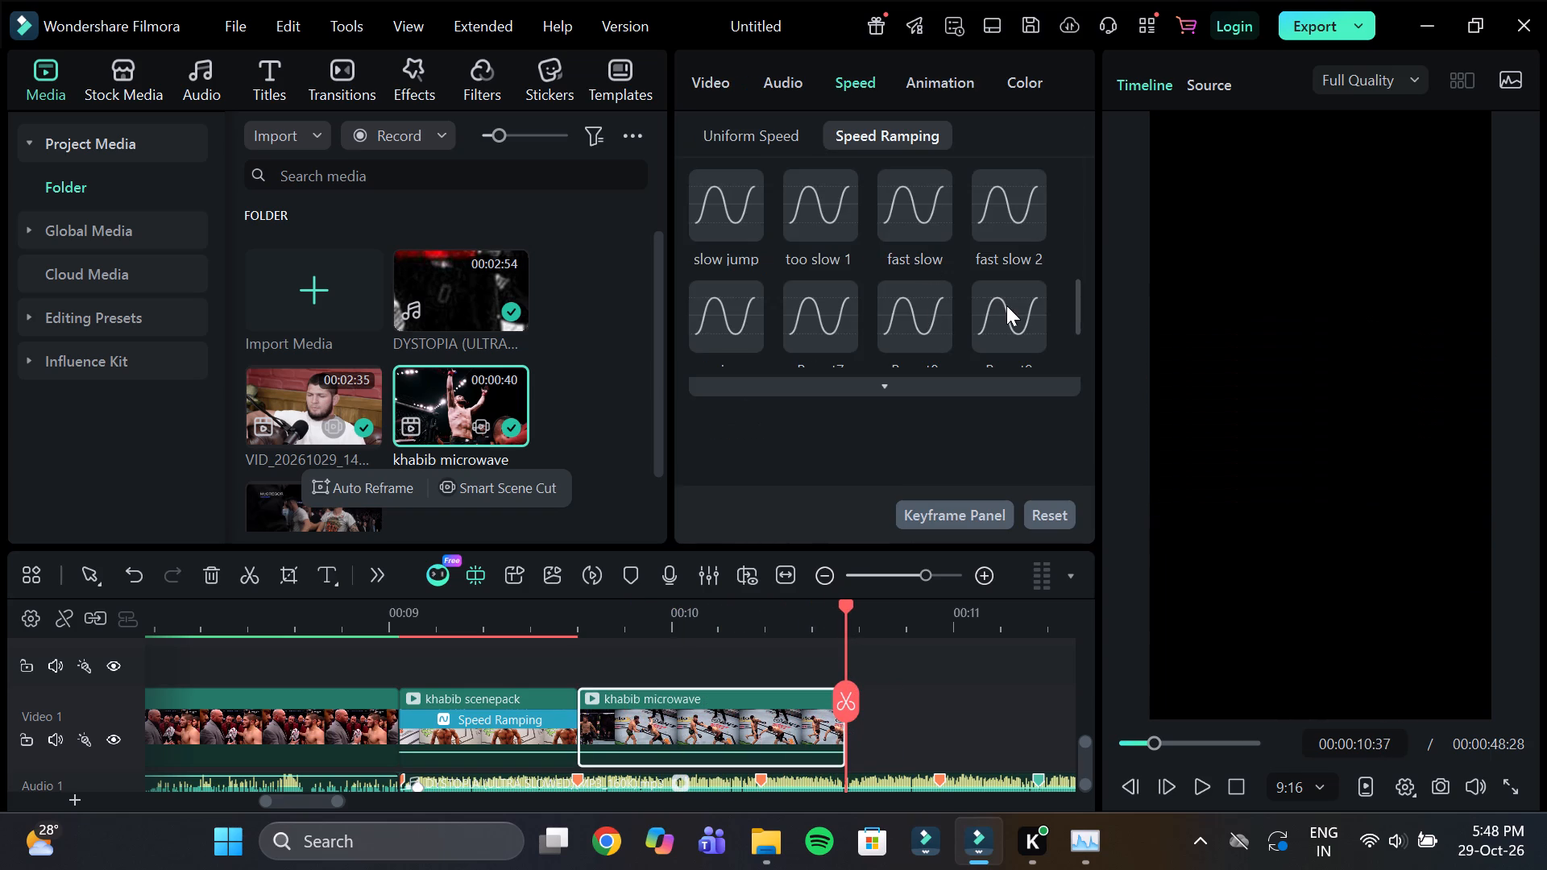
{"action": "left_click", "coordinate": [1014, 236]}
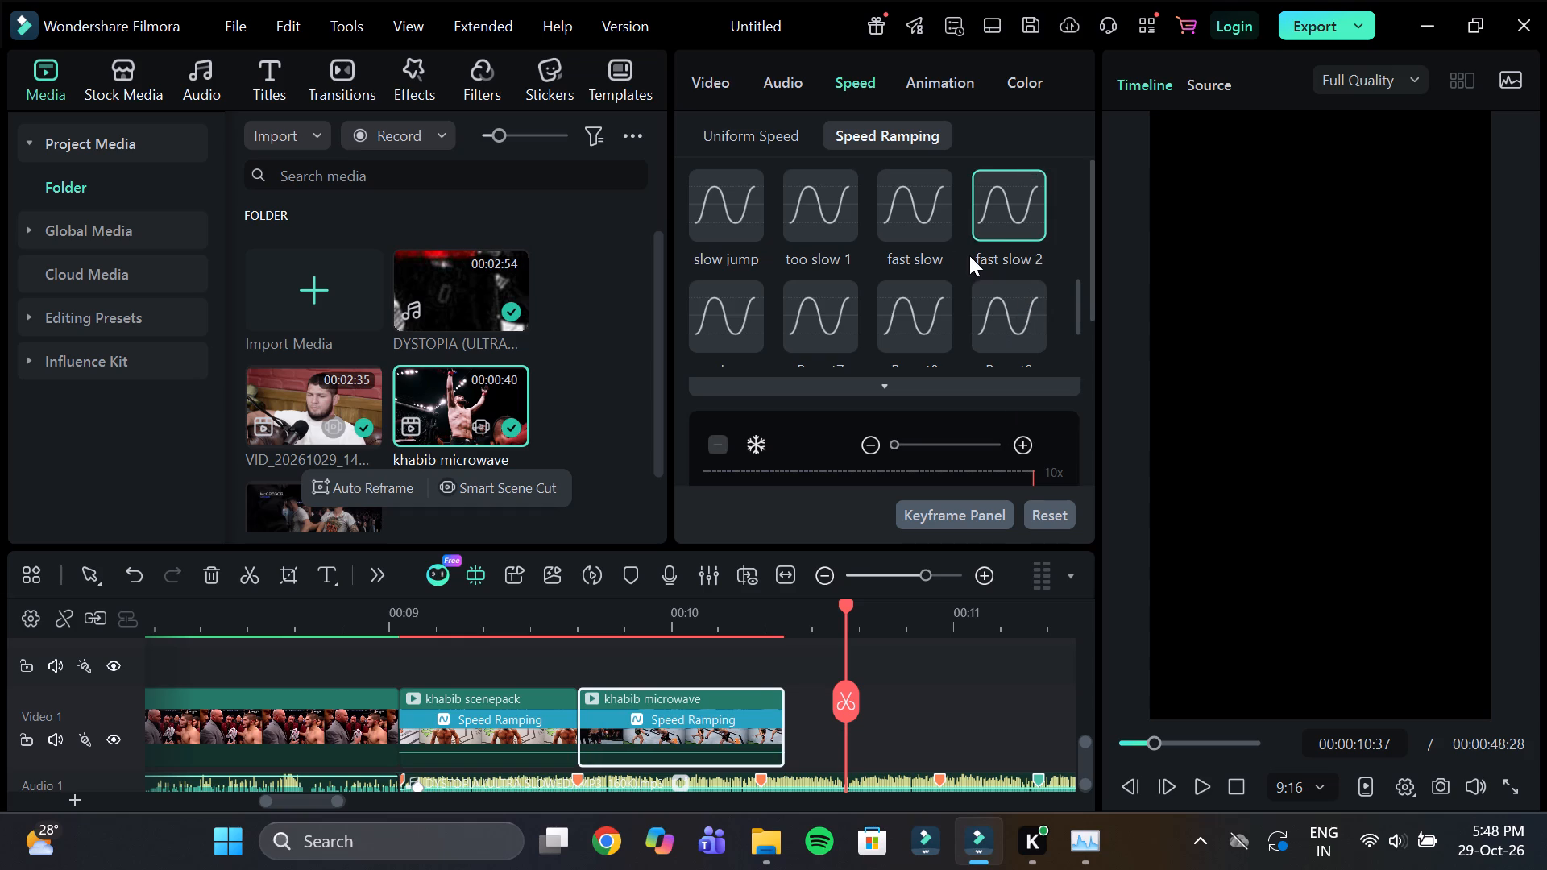
{"action": "left_click", "coordinate": [931, 240]}
{"action": "left_click", "coordinate": [587, 619]}
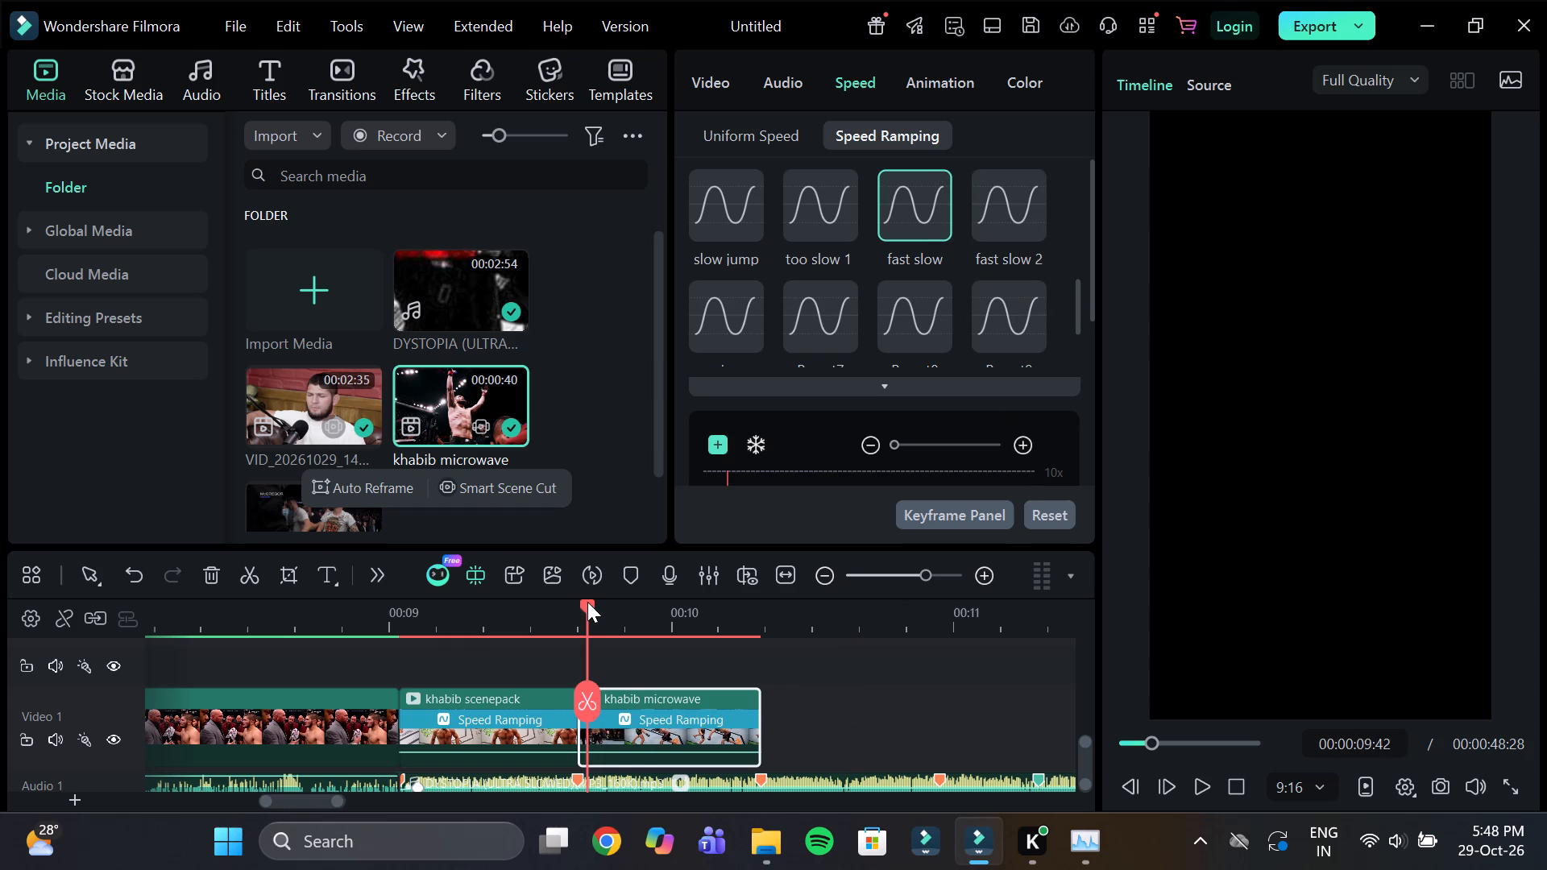
{"action": "left_click_drag", "start_coordinate": [587, 602], "coordinate": [735, 676]}
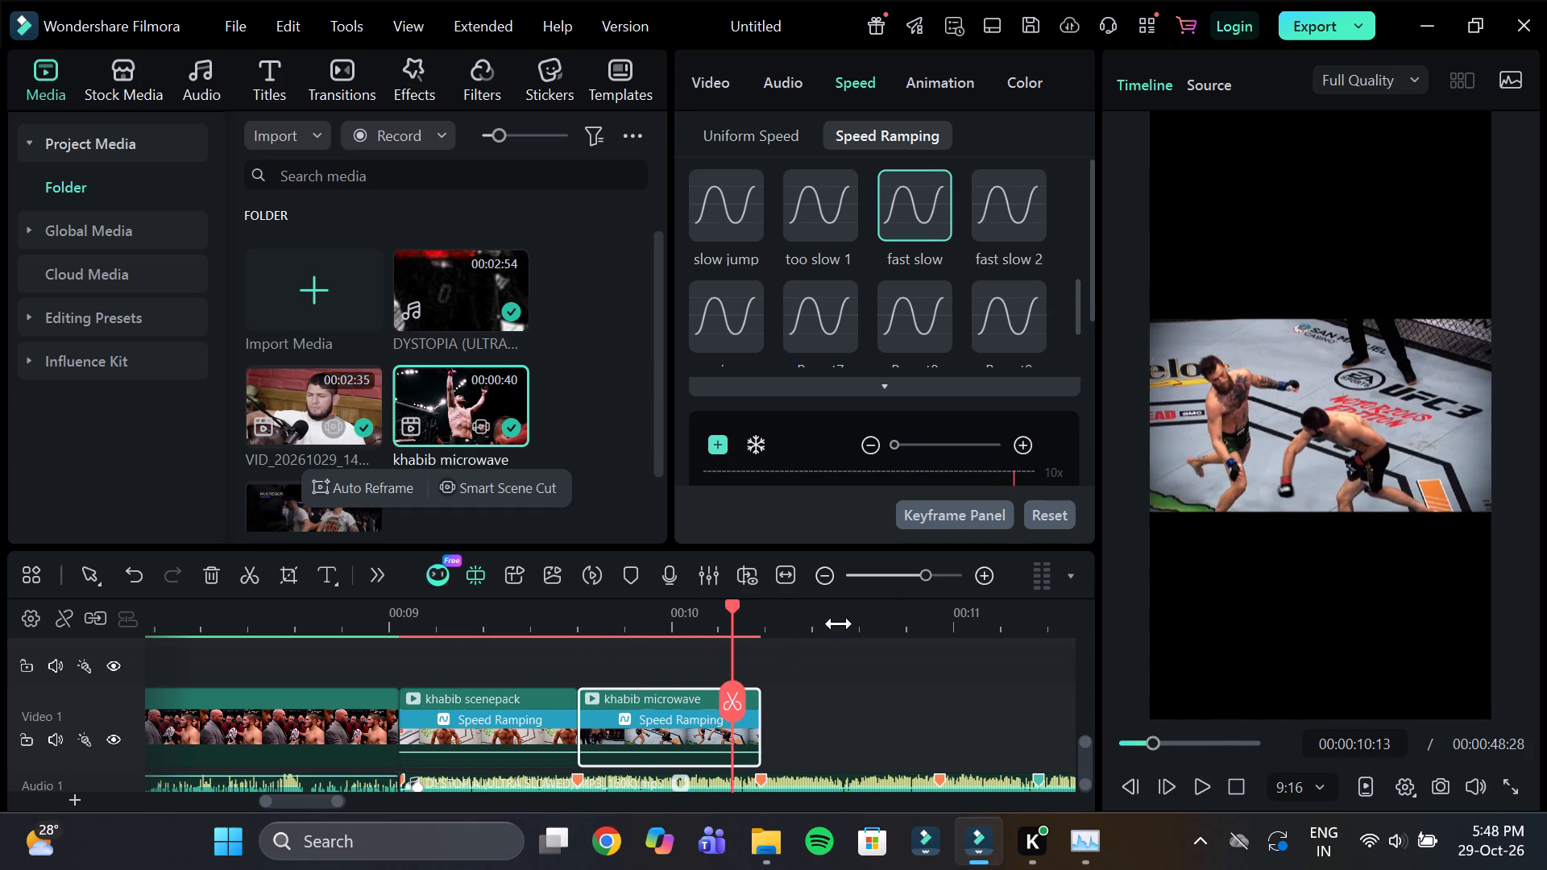
{"action": "left_click_drag", "start_coordinate": [839, 623], "coordinate": [785, 627]}
Move the two khabib microwave shots from about 00:00:17:31 together onto the track above Video 1, at about 00:00:10:57.
{"action": "left_click_drag", "start_coordinate": [288, 804], "coordinate": [318, 801]}
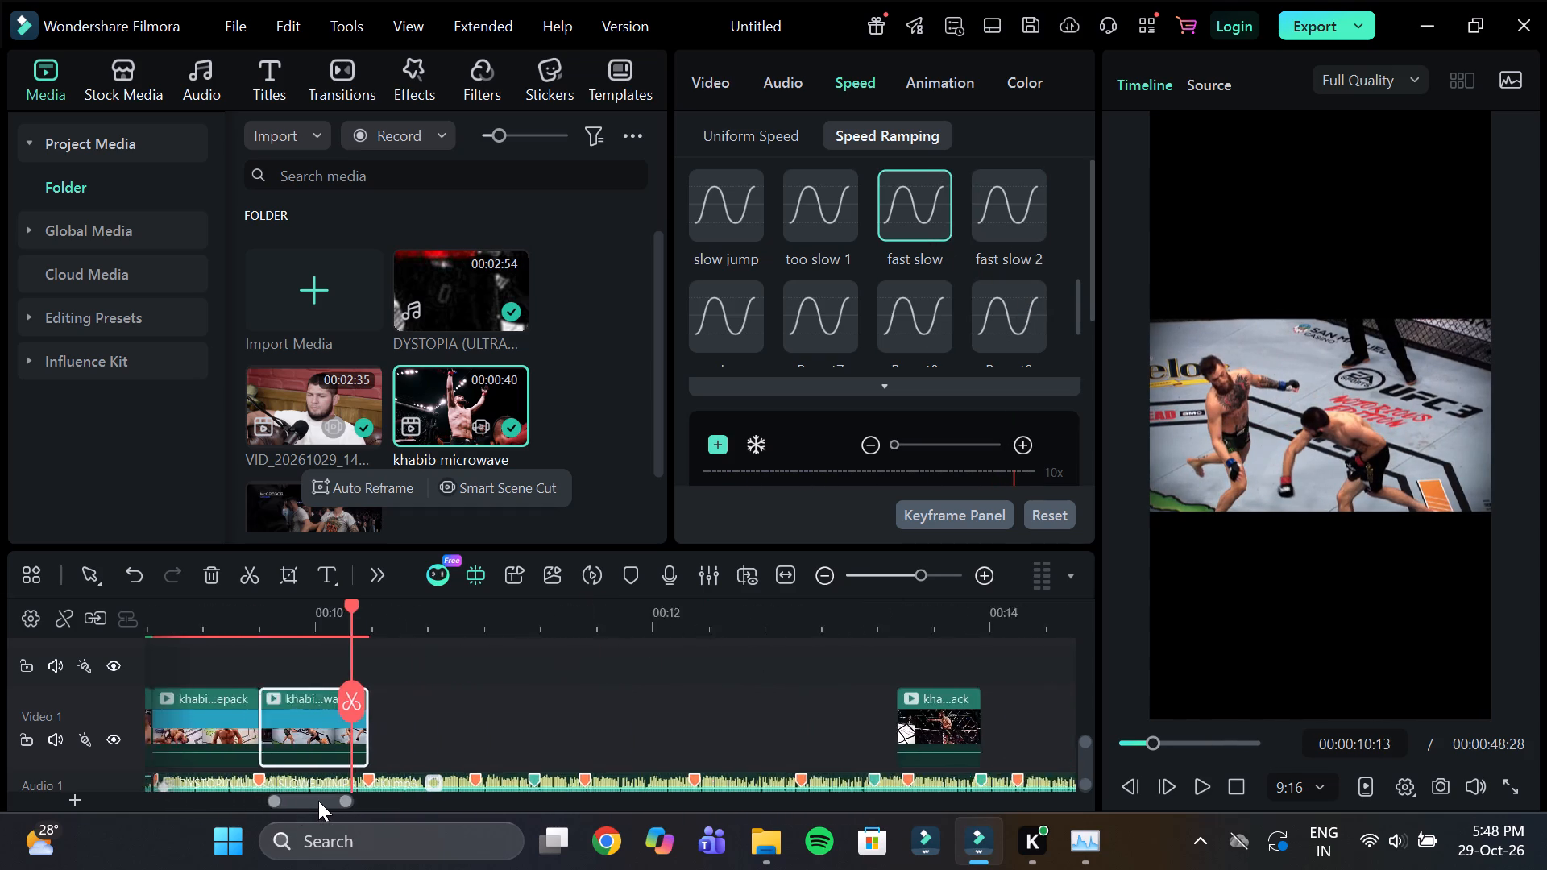
{"action": "left_click_drag", "start_coordinate": [318, 801], "coordinate": [330, 801]}
{"action": "left_click", "coordinate": [998, 625]}
{"action": "left_click_drag", "start_coordinate": [995, 610], "coordinate": [1025, 634]}
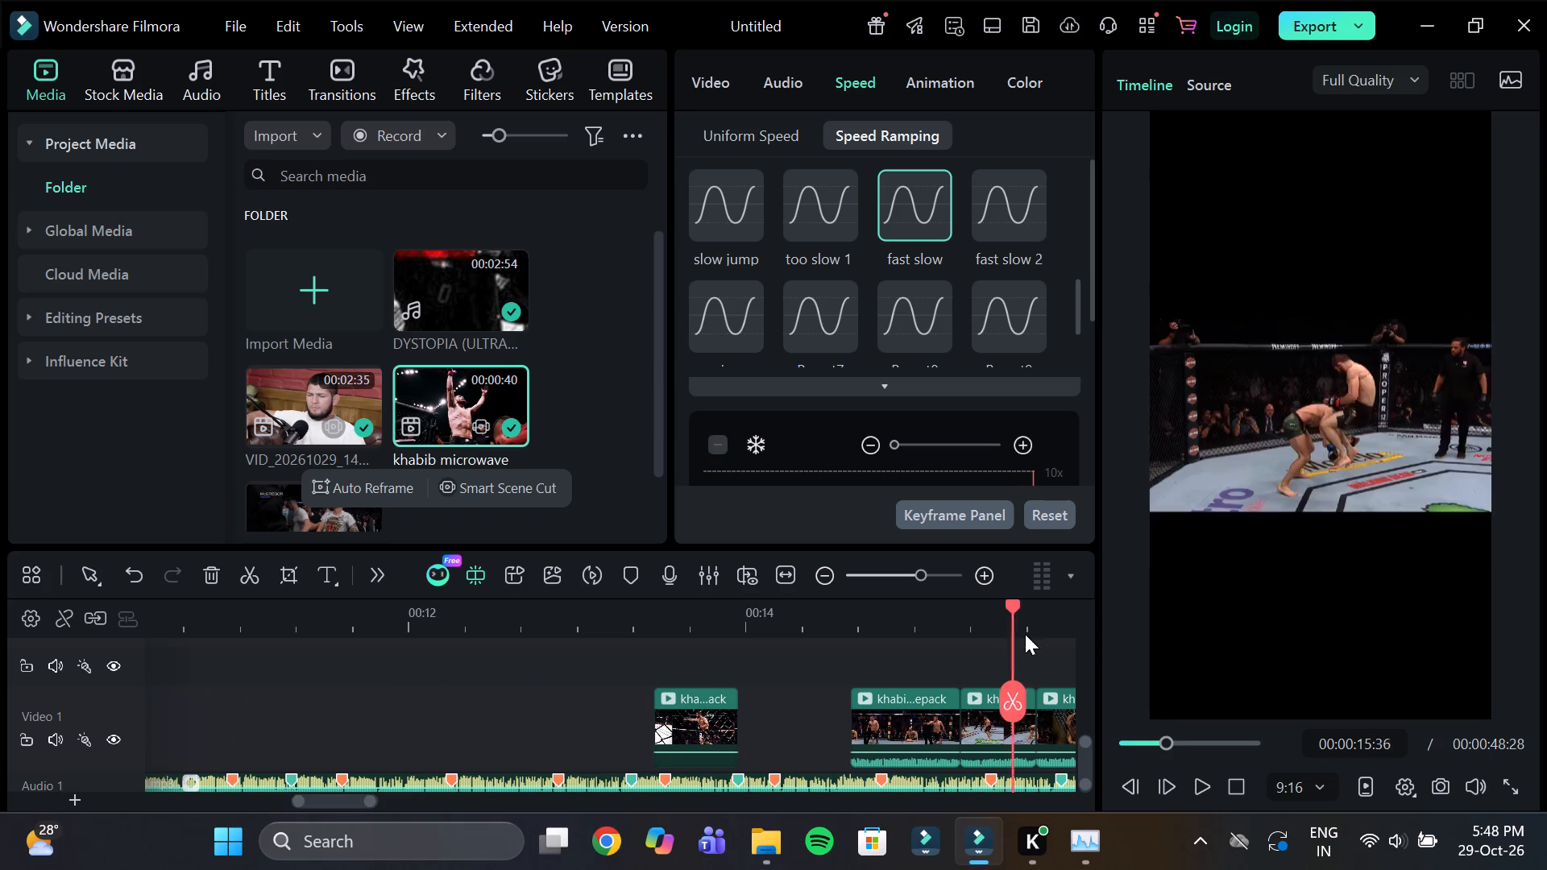
{"action": "left_click_drag", "start_coordinate": [1025, 634], "coordinate": [1042, 682]}
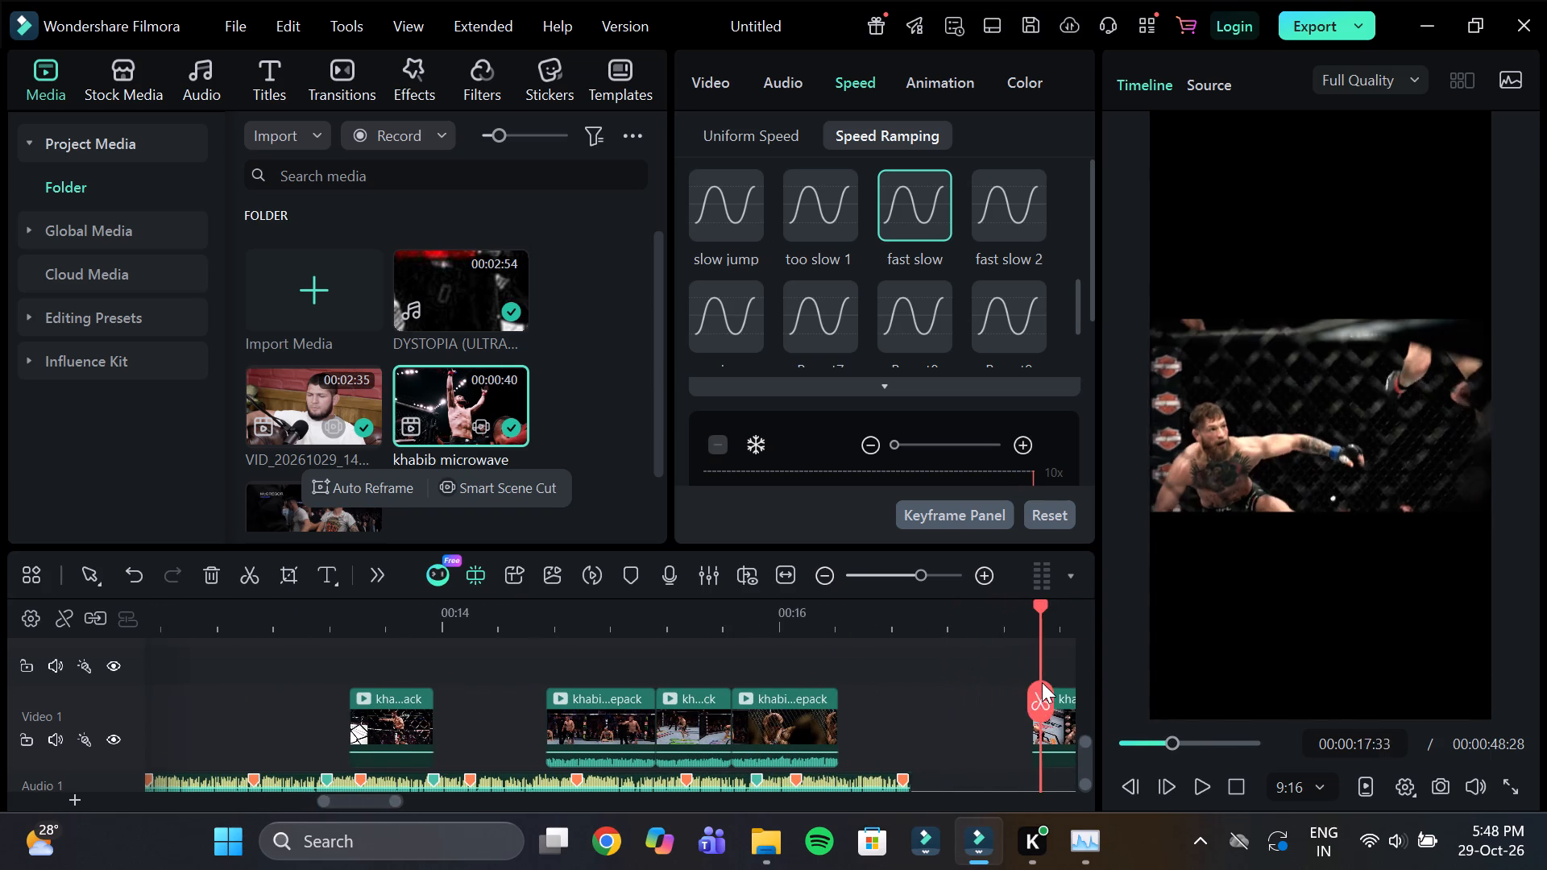
{"action": "left_click_drag", "start_coordinate": [1042, 682], "coordinate": [991, 701]}
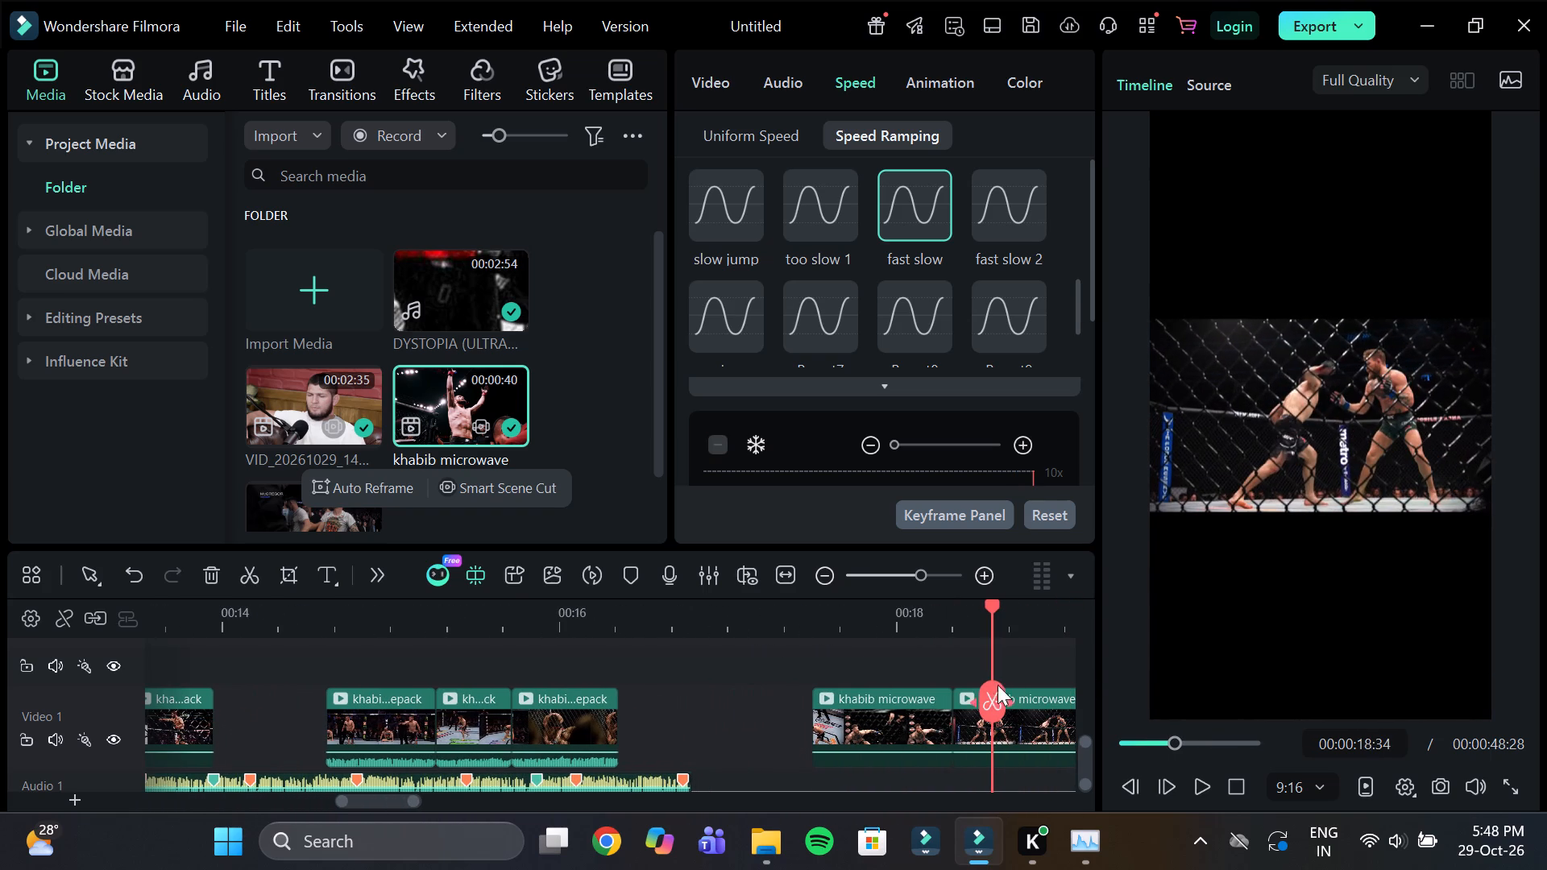
{"action": "left_click_drag", "start_coordinate": [1018, 661], "coordinate": [915, 711]}
{"action": "left_click_drag", "start_coordinate": [906, 720], "coordinate": [490, 718]}
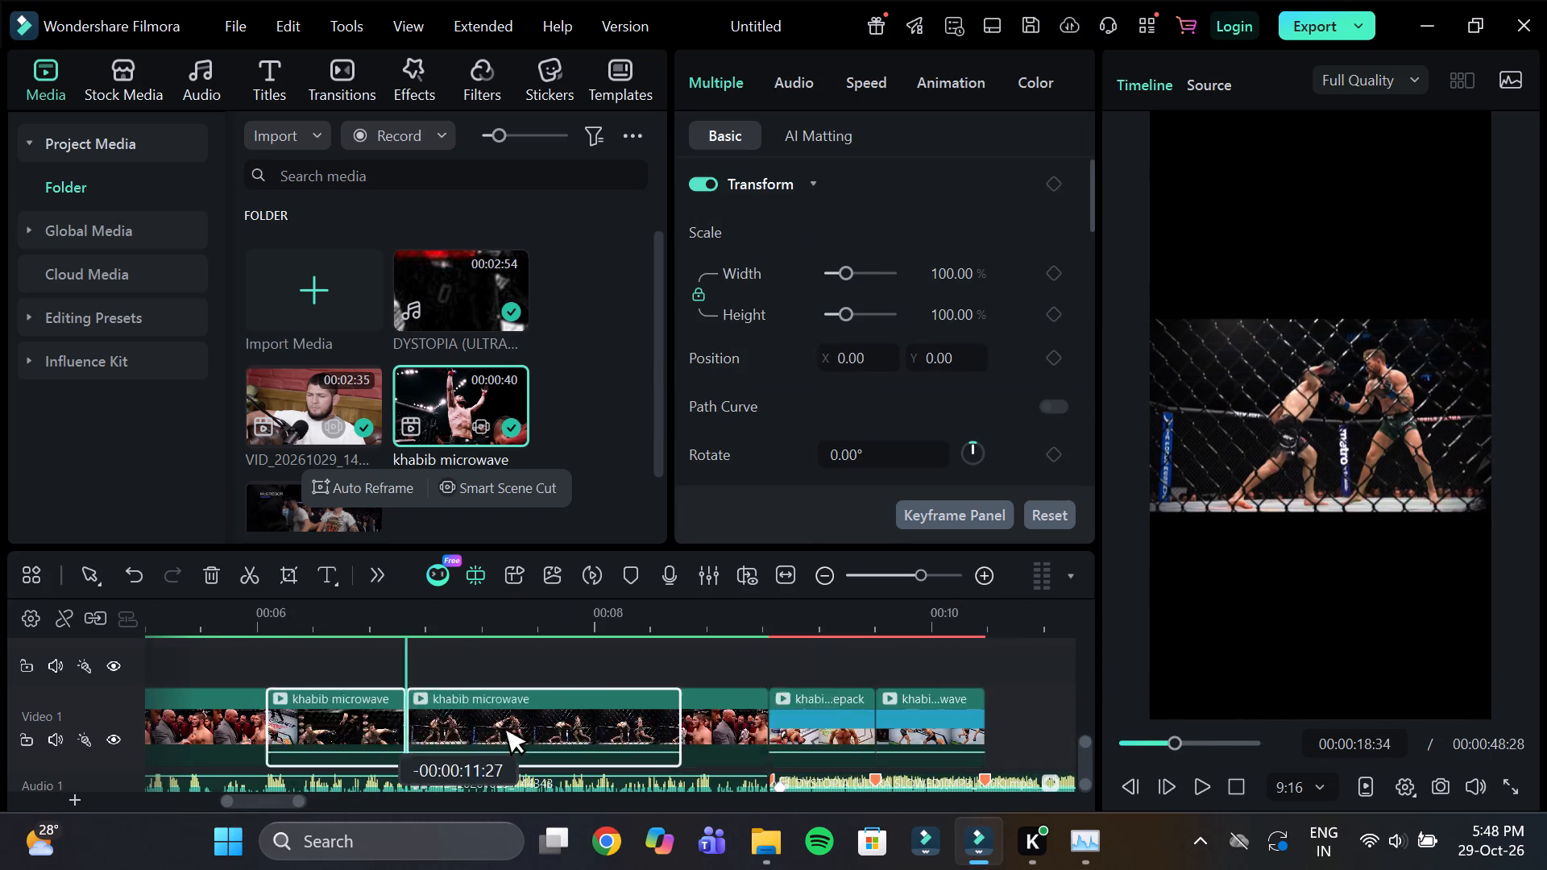
{"action": "left_click_drag", "start_coordinate": [490, 718], "coordinate": [1056, 729]}
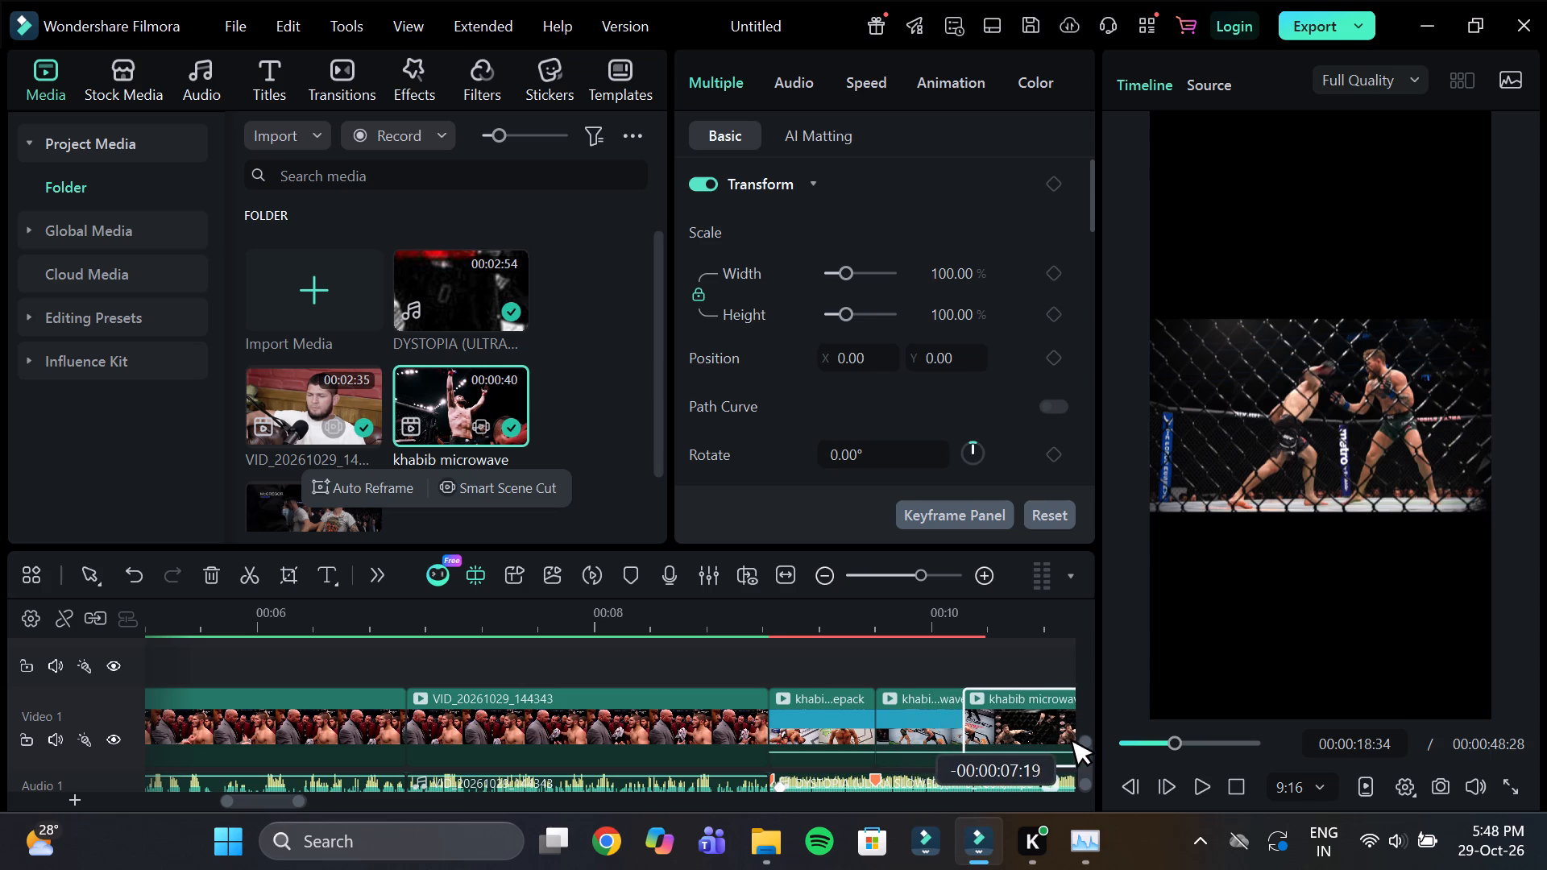
{"action": "left_click_drag", "start_coordinate": [1056, 729], "coordinate": [867, 675]}
{"action": "left_click", "coordinate": [855, 665]}
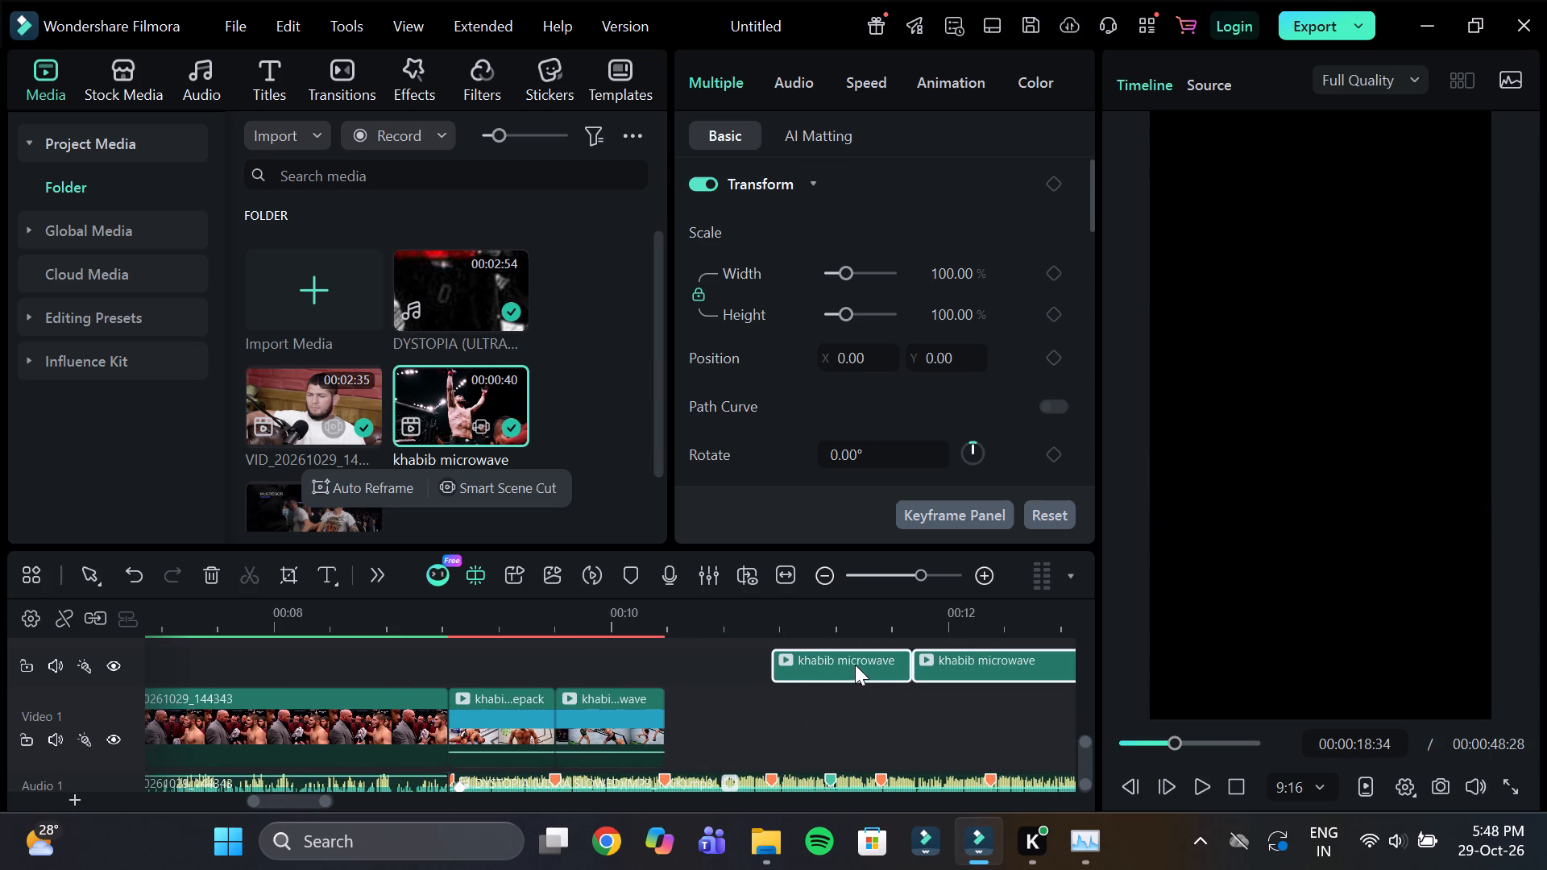
Place the shot of the crouching tattooed fighter on Video 1 at about 00:00:12 and start the cage punch shot above at about 00:00:10:19.
{"action": "left_click_drag", "start_coordinate": [853, 657], "coordinate": [748, 745]}
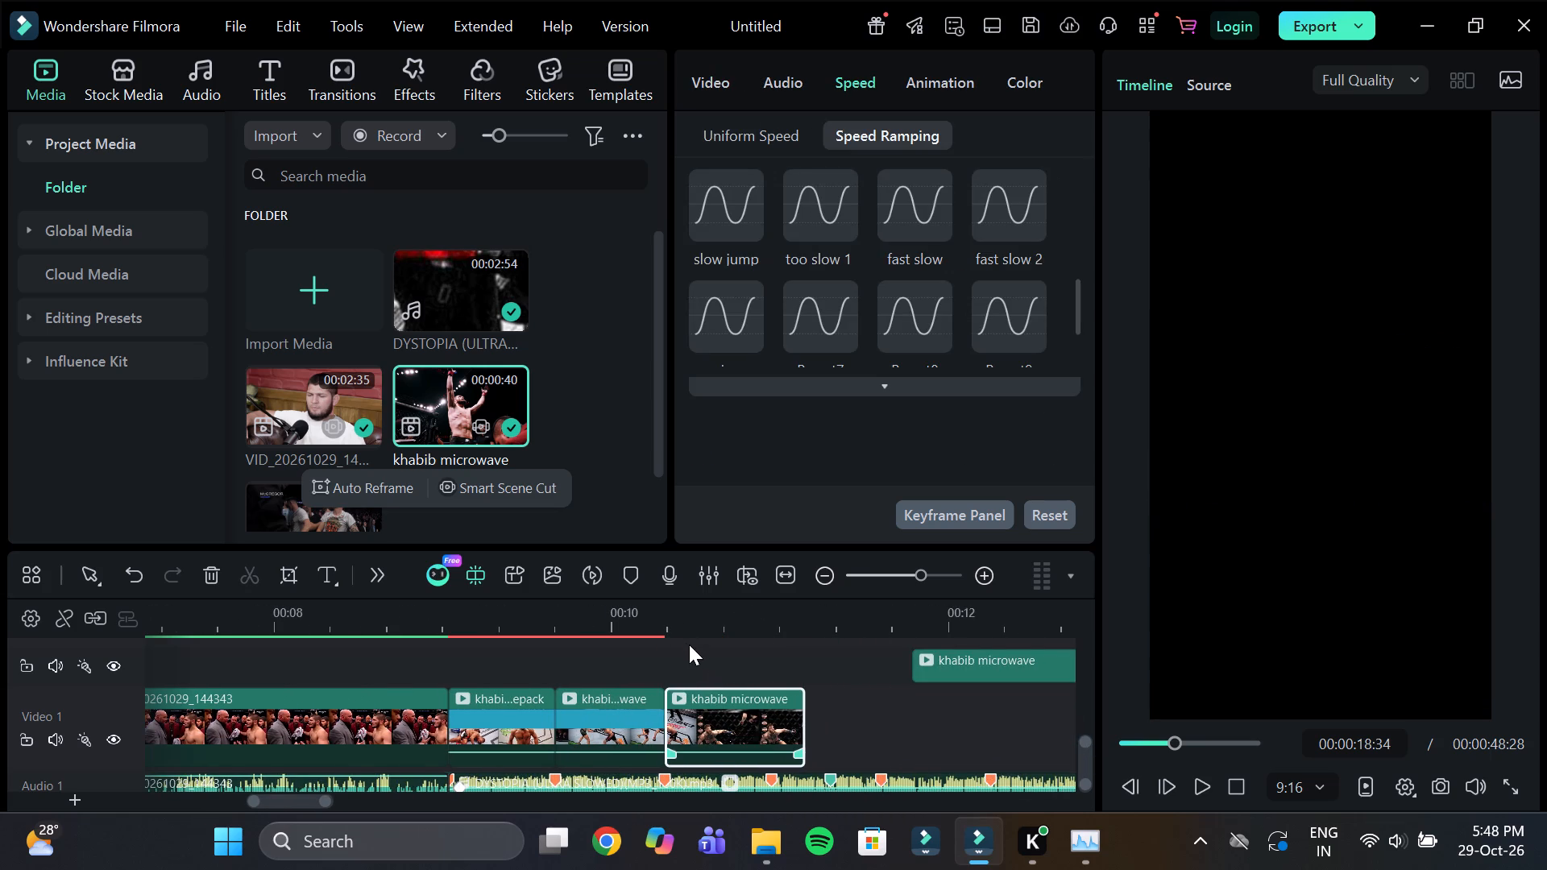
{"action": "left_click_drag", "start_coordinate": [714, 694], "coordinate": [990, 731]}
{"action": "left_click_drag", "start_coordinate": [996, 665], "coordinate": [757, 695]}
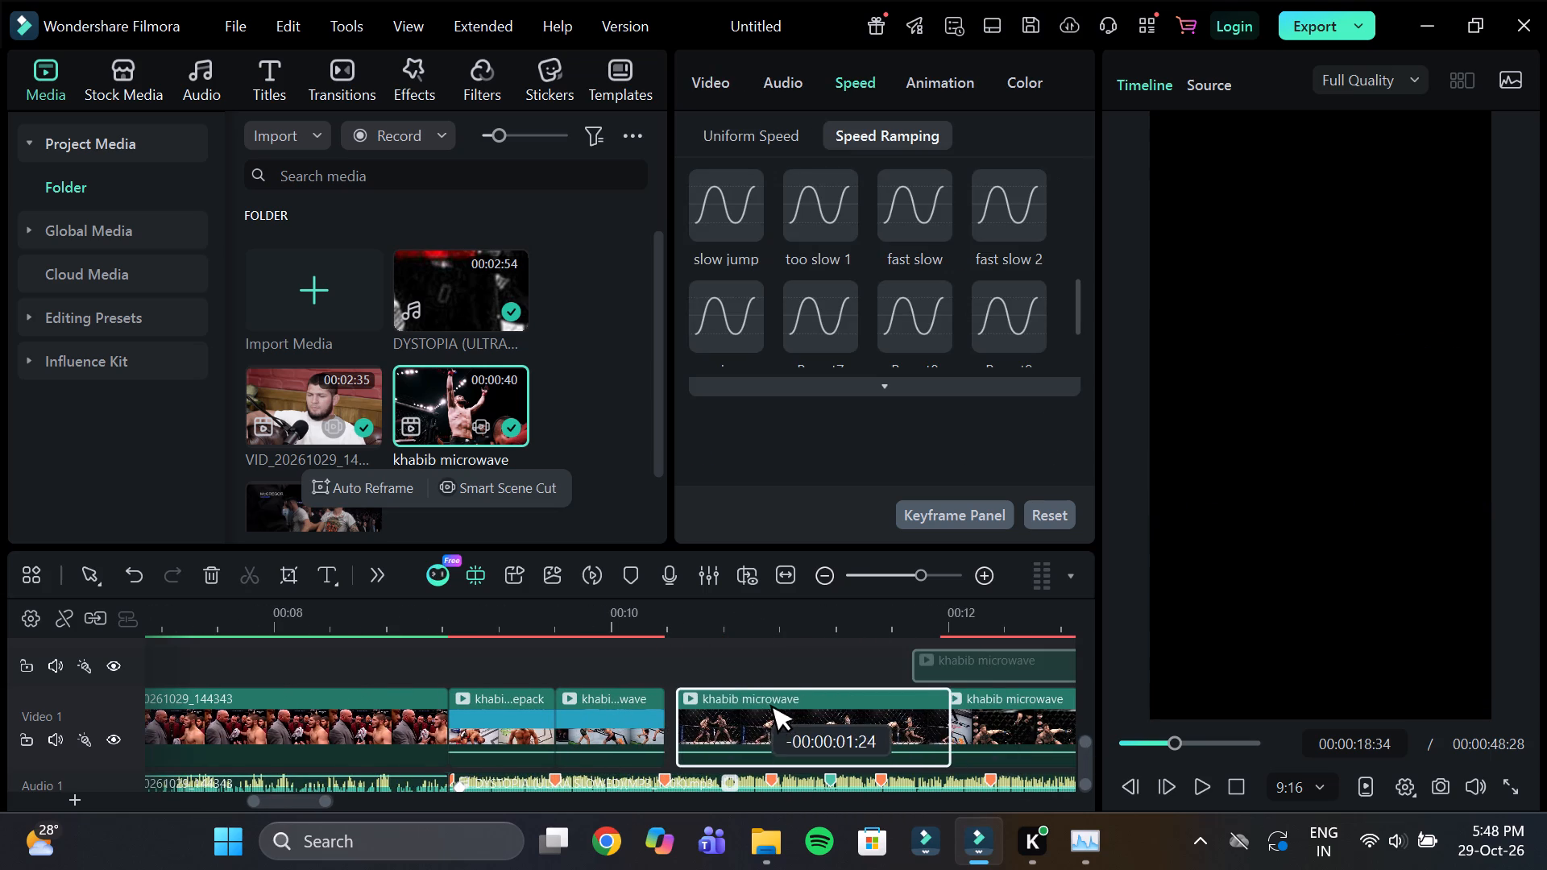
{"action": "left_click_drag", "start_coordinate": [757, 695], "coordinate": [749, 677]}
Cut off the cage punch shot's opening before 00:00:10:33 and place the rest on Video 1 directly after the ramped striking shot.
{"action": "left_click", "coordinate": [691, 639]}
{"action": "left_click", "coordinate": [699, 628]}
{"action": "left_click_drag", "start_coordinate": [730, 620], "coordinate": [855, 652]}
{"action": "left_click", "coordinate": [654, 625]}
{"action": "left_click_drag", "start_coordinate": [653, 615], "coordinate": [729, 657]}
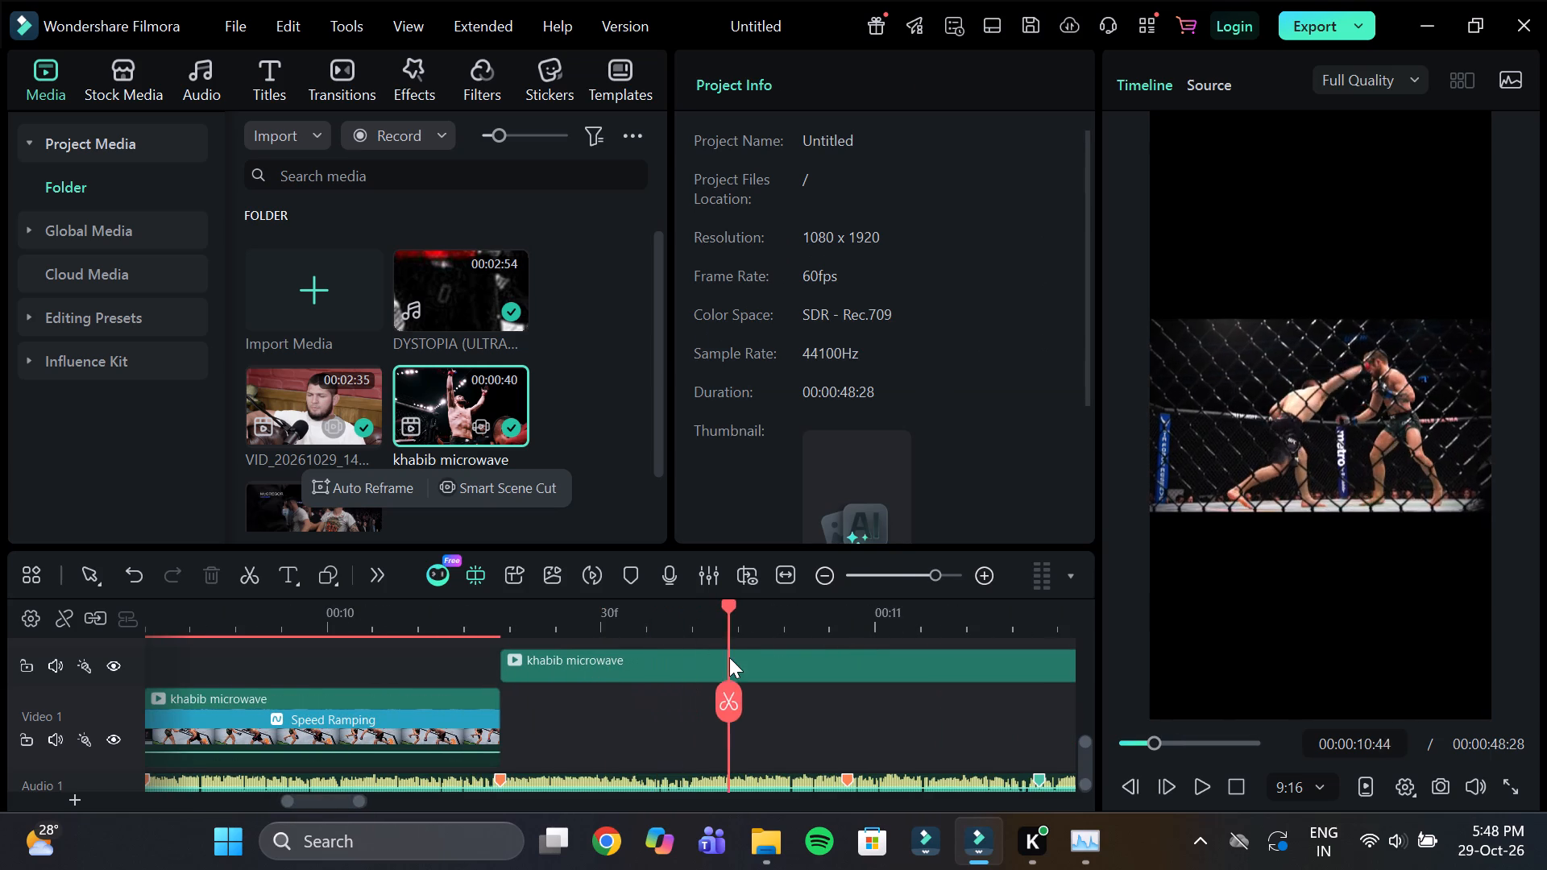
{"action": "left_click_drag", "start_coordinate": [729, 657], "coordinate": [631, 654]}
{"action": "left_click", "coordinate": [641, 672]}
{"action": "left_click", "coordinate": [624, 705]}
{"action": "left_click", "coordinate": [587, 666]}
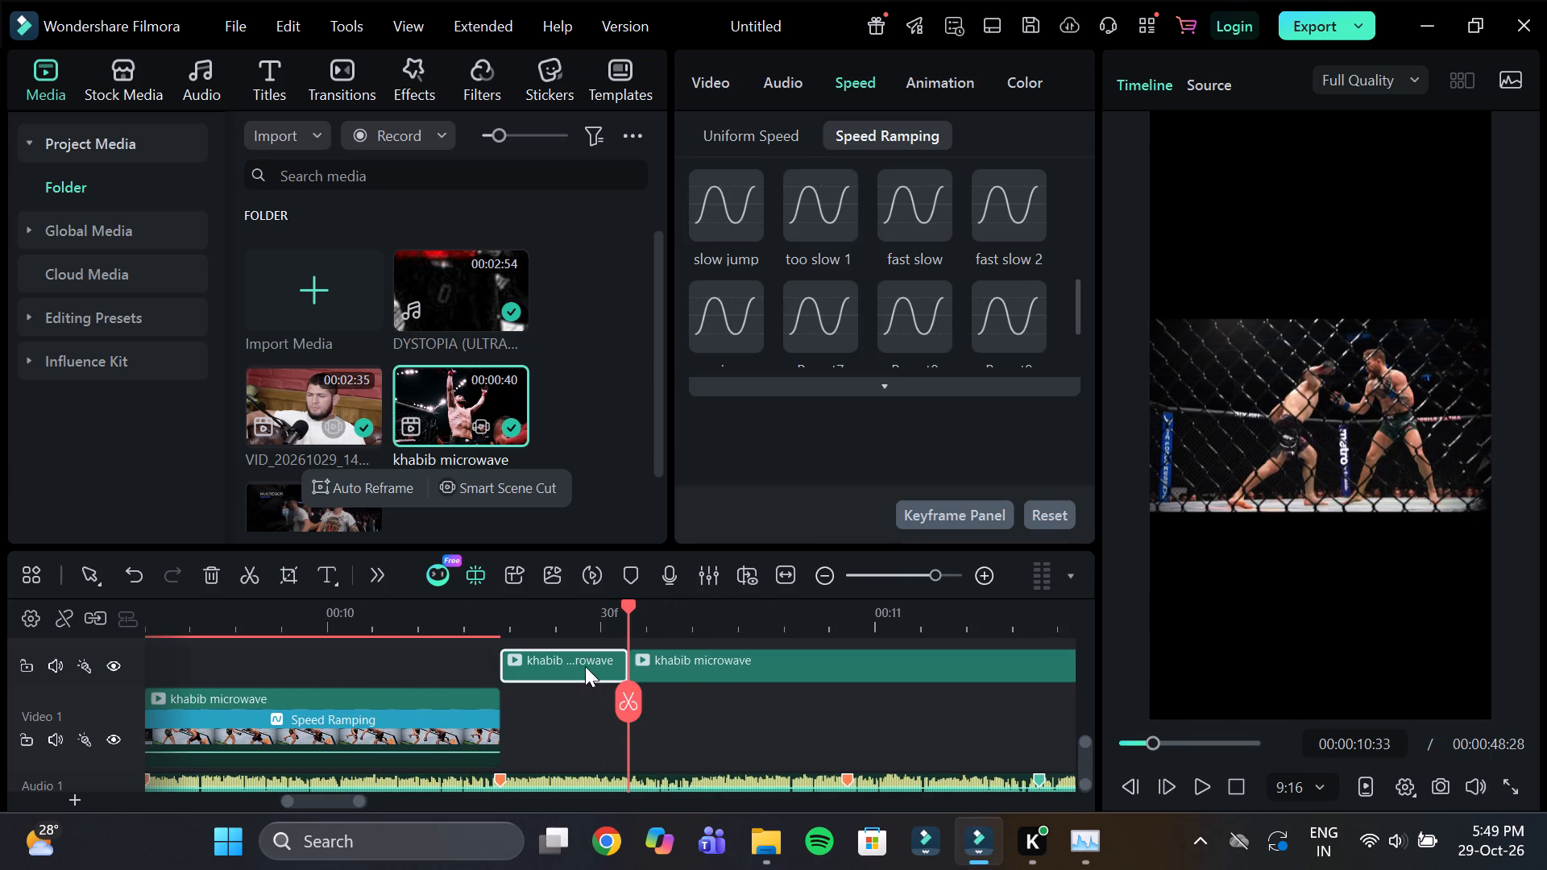
{"action": "key", "text": "Delete"}
{"action": "left_click_drag", "start_coordinate": [663, 662], "coordinate": [537, 740]}
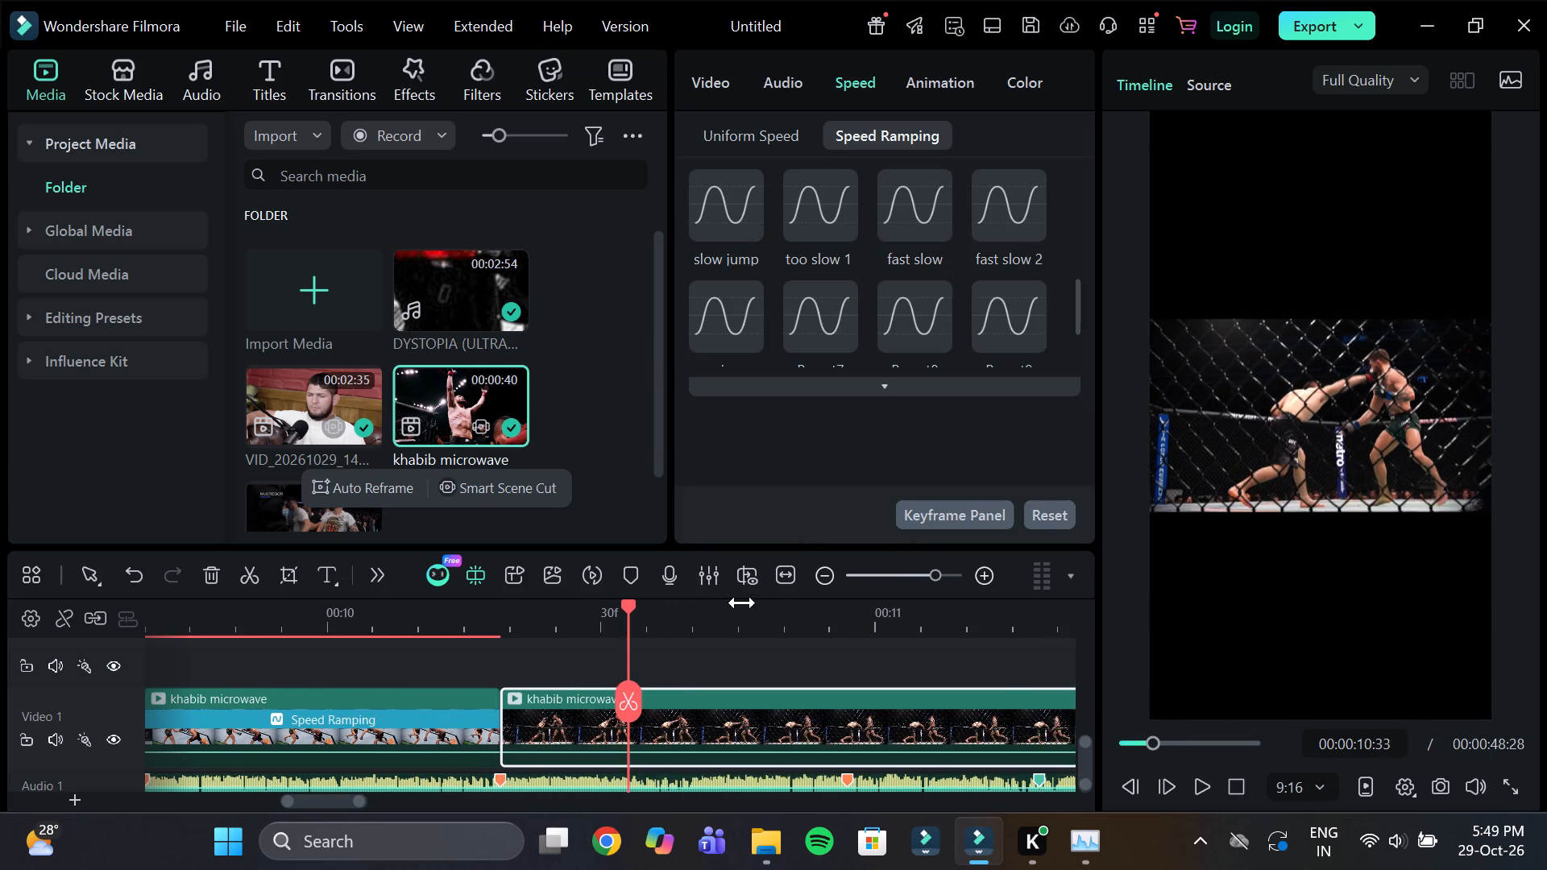
Cut the cage punch shot at 00:00:11:12 and delete the part after the cut.
{"action": "left_click_drag", "start_coordinate": [742, 603], "coordinate": [680, 619]}
{"action": "left_click_drag", "start_coordinate": [613, 611], "coordinate": [689, 644]}
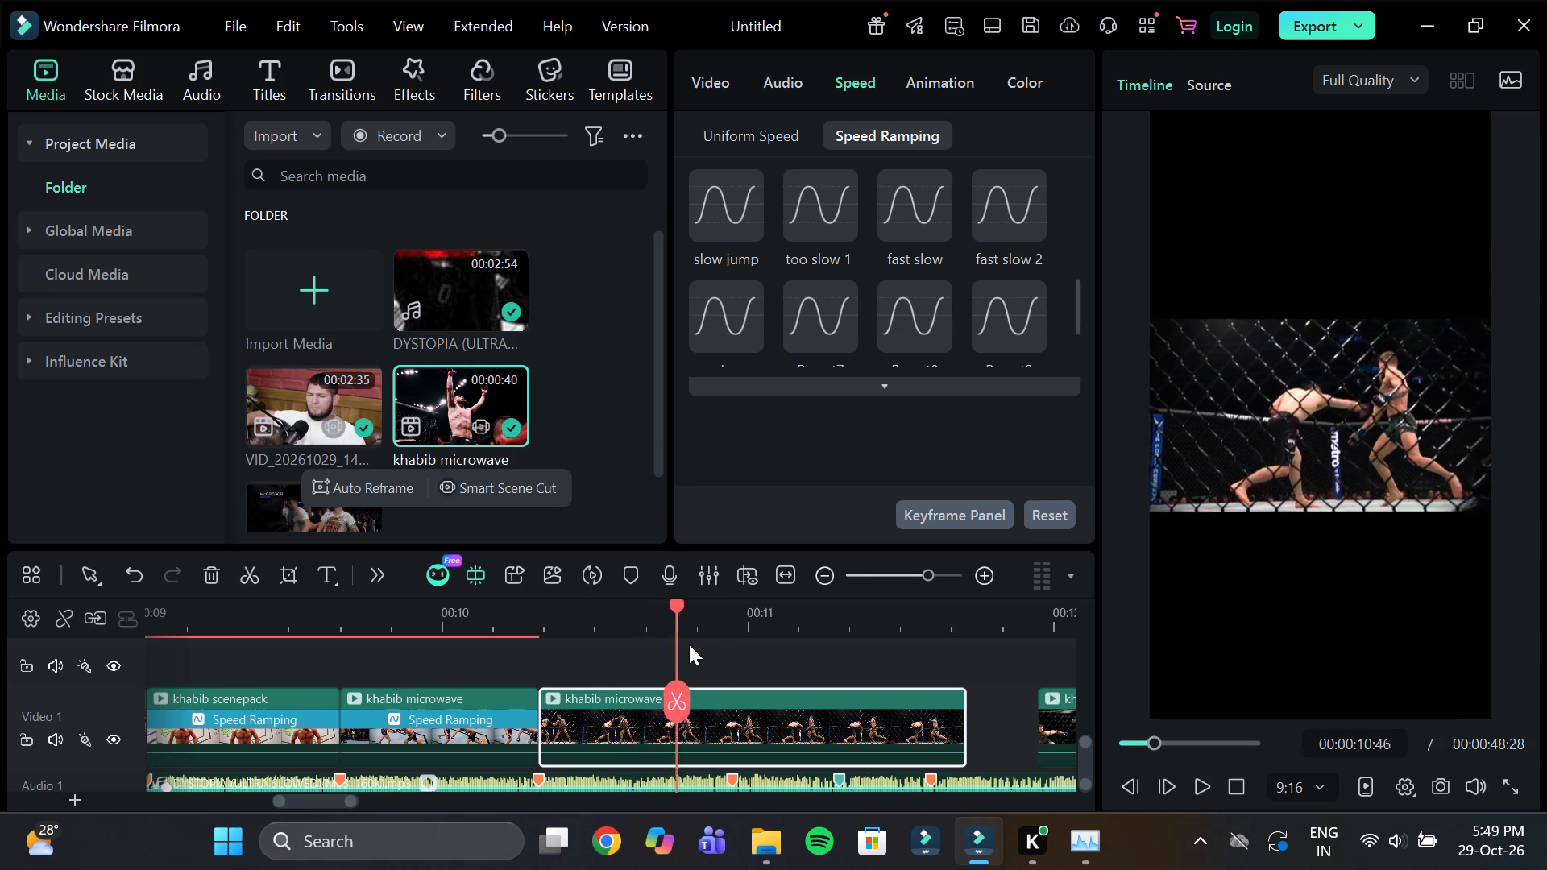
{"action": "left_click_drag", "start_coordinate": [689, 644], "coordinate": [804, 689]}
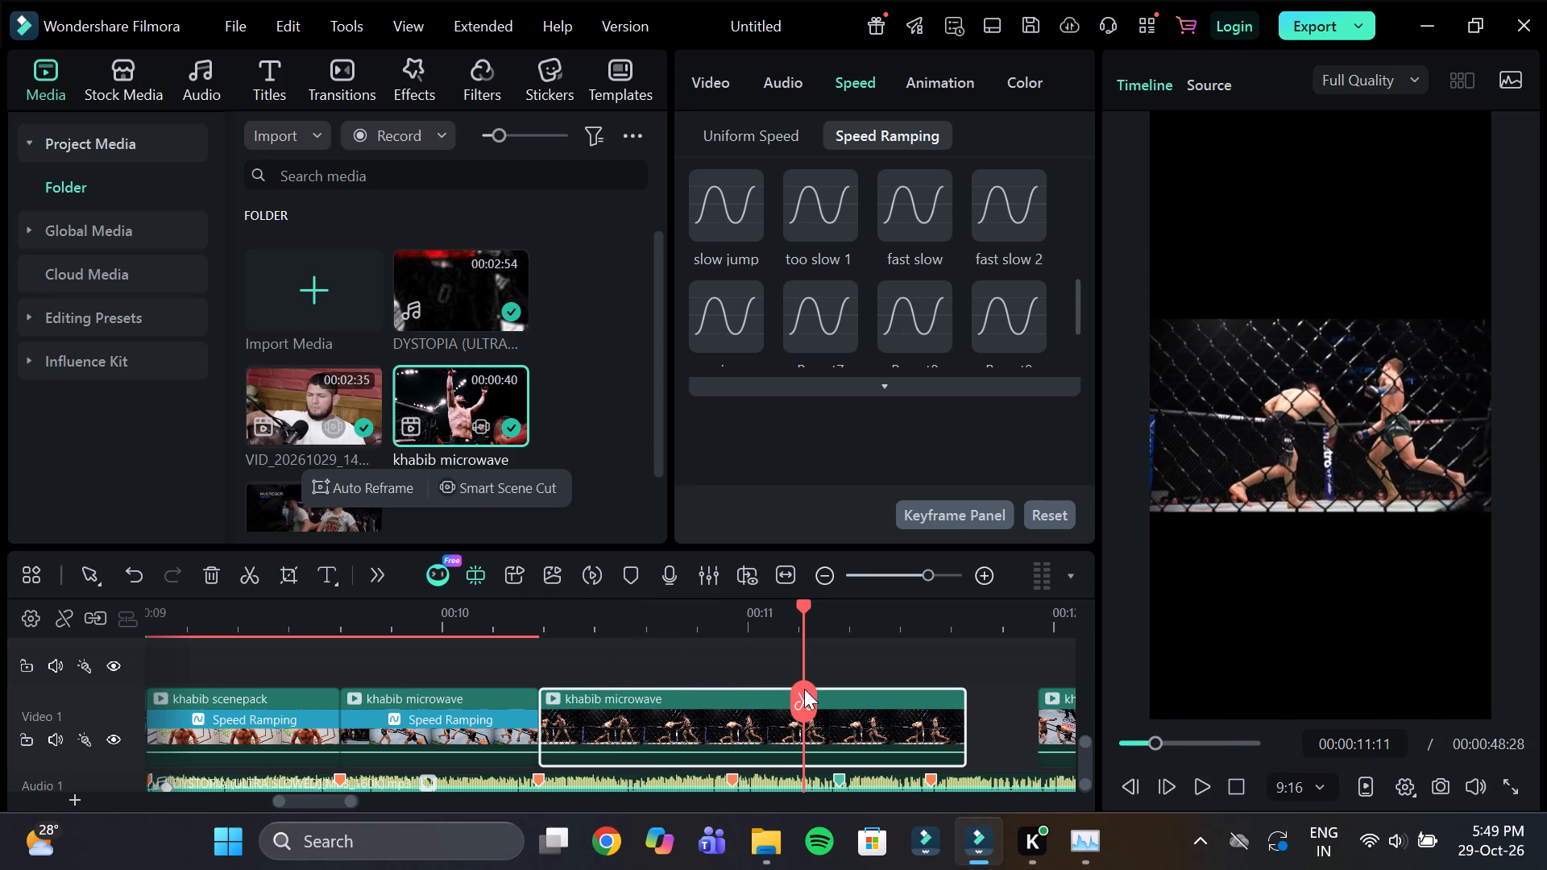
{"action": "left_click_drag", "start_coordinate": [800, 619], "coordinate": [811, 642]}
{"action": "left_click", "coordinate": [815, 706]}
{"action": "left_click", "coordinate": [838, 707]}
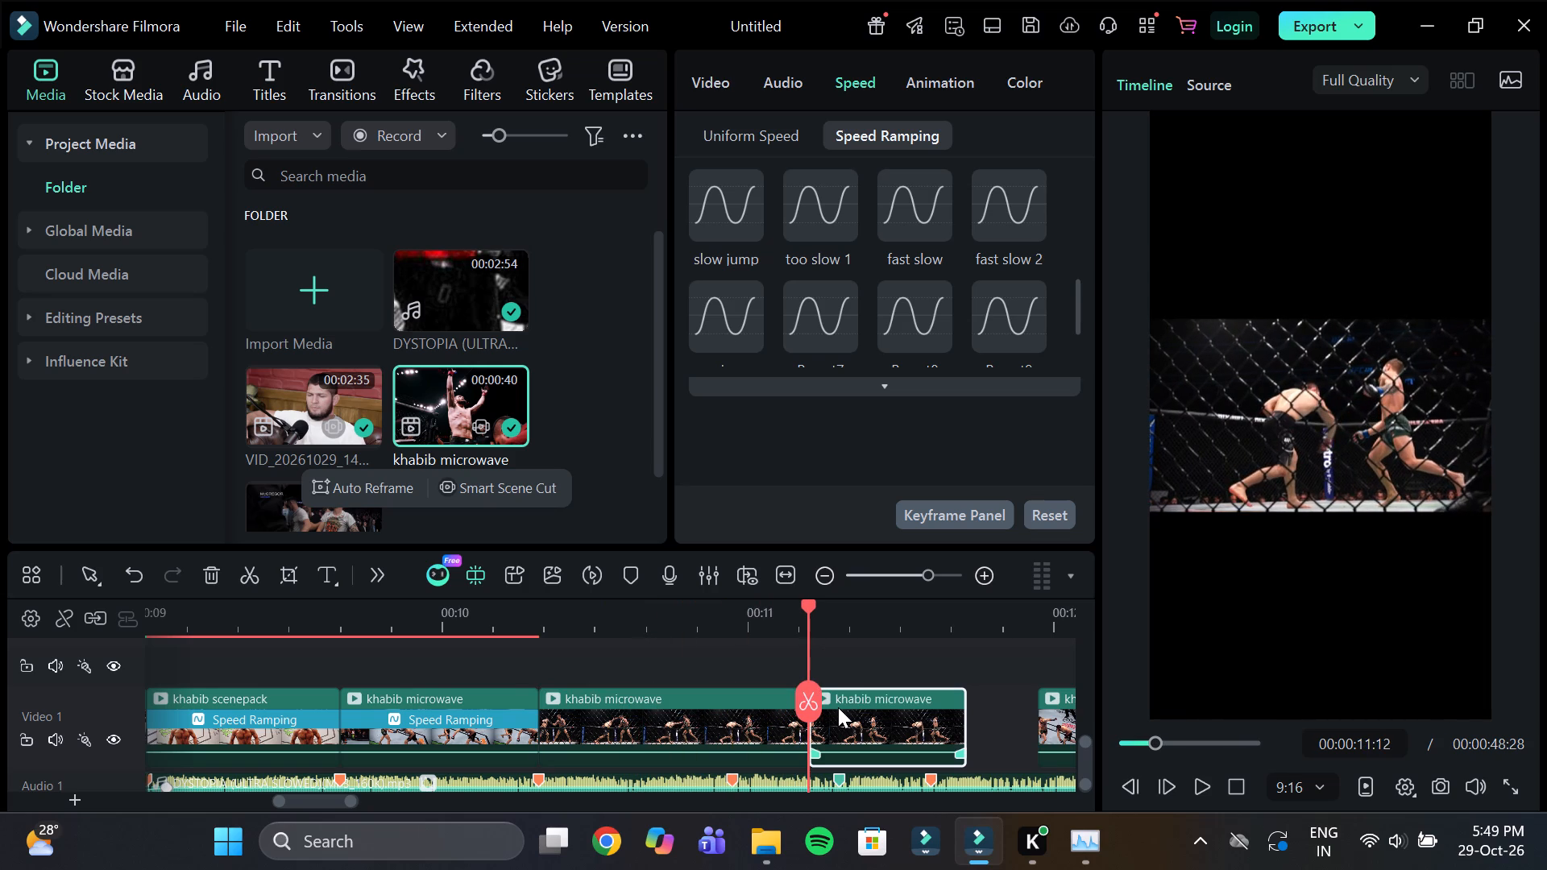
{"action": "key", "text": "Delete"}
Slightly extend the cage punch shot's end and apply the fast slow speed ramp so it ends on the beat marker.
{"action": "left_click", "coordinate": [723, 731]}
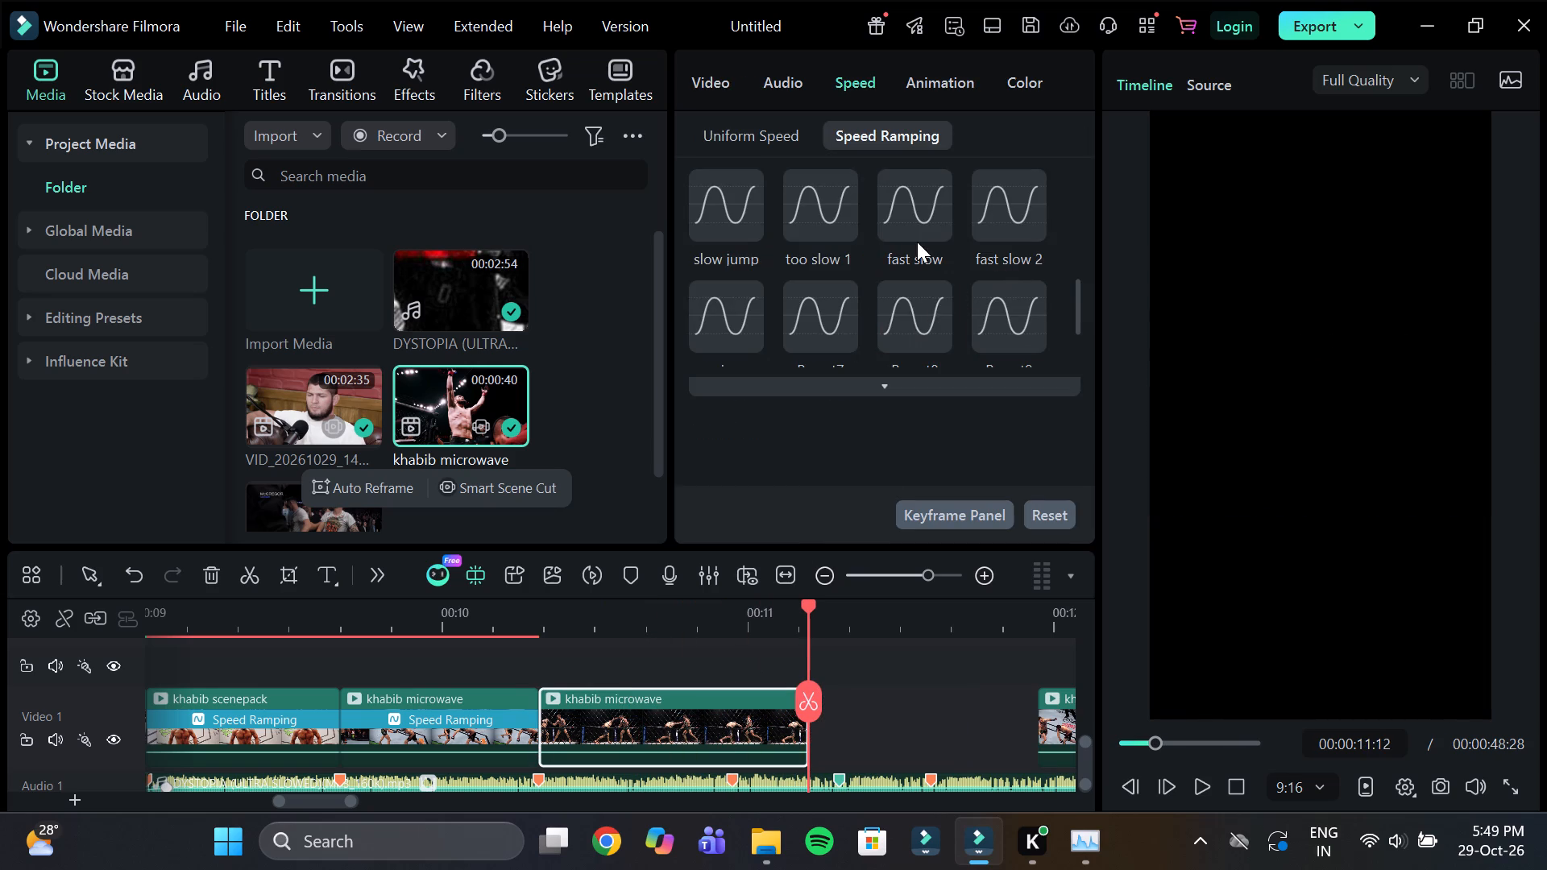
{"action": "left_click", "coordinate": [904, 240]}
{"action": "key", "text": "ctrl+z"}
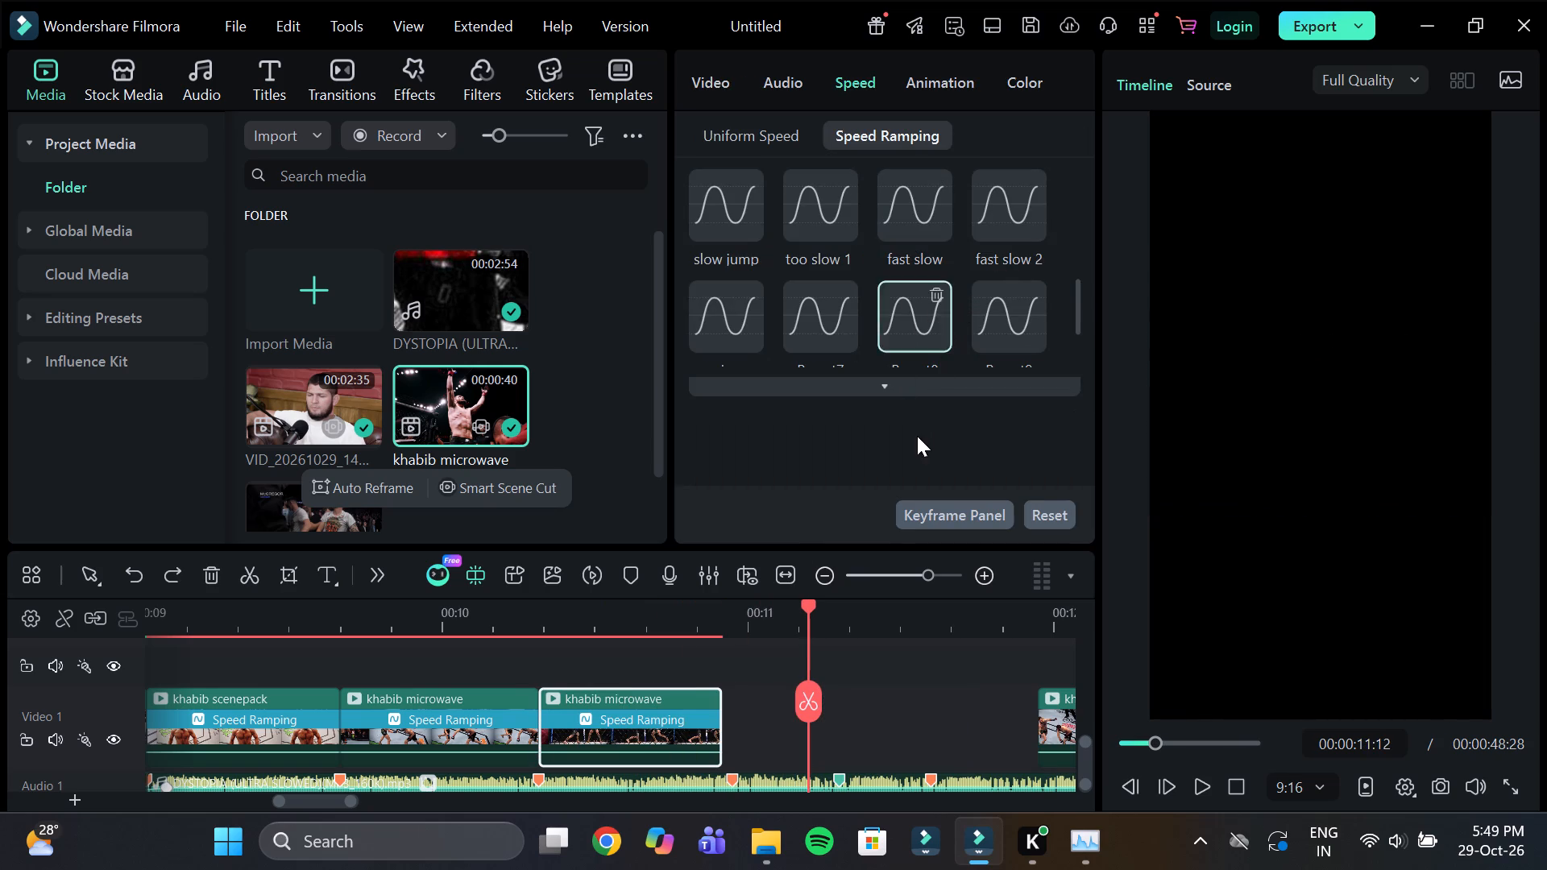
{"action": "left_click_drag", "start_coordinate": [809, 735], "coordinate": [818, 746]}
{"action": "left_click", "coordinate": [920, 251]}
{"action": "left_click", "coordinate": [549, 631]}
{"action": "left_click_drag", "start_coordinate": [547, 617], "coordinate": [550, 619]}
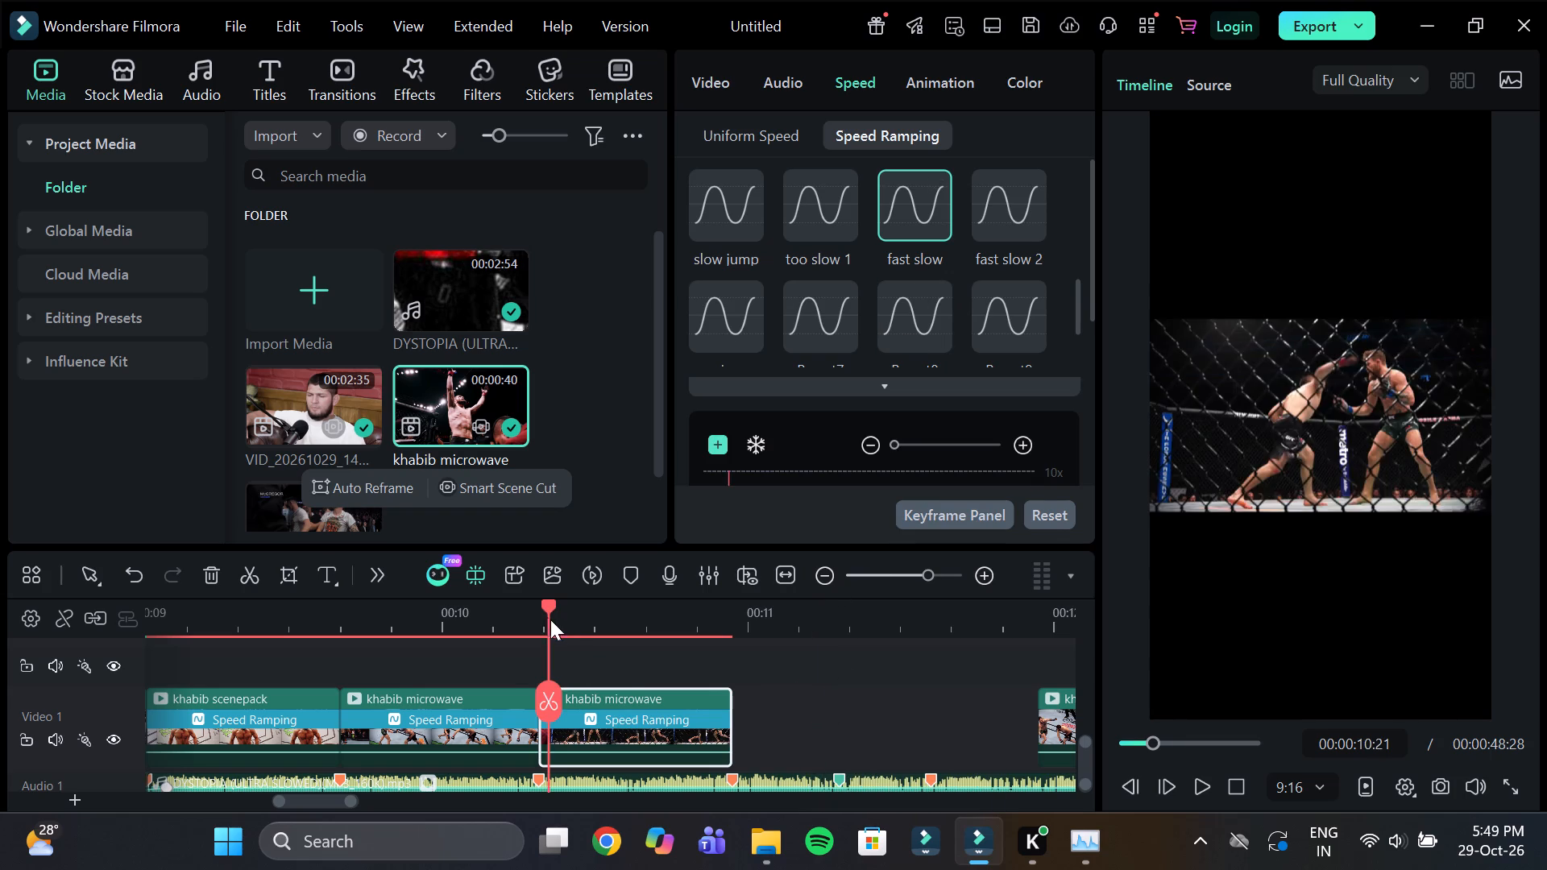
{"action": "left_click_drag", "start_coordinate": [550, 619], "coordinate": [684, 674]}
Move the shot of the crouching tattooed fighter from about 00:00:12 to directly after the ramped cage punch shot, at about 00:00:10:57.
{"action": "left_click_drag", "start_coordinate": [858, 628], "coordinate": [827, 628]}
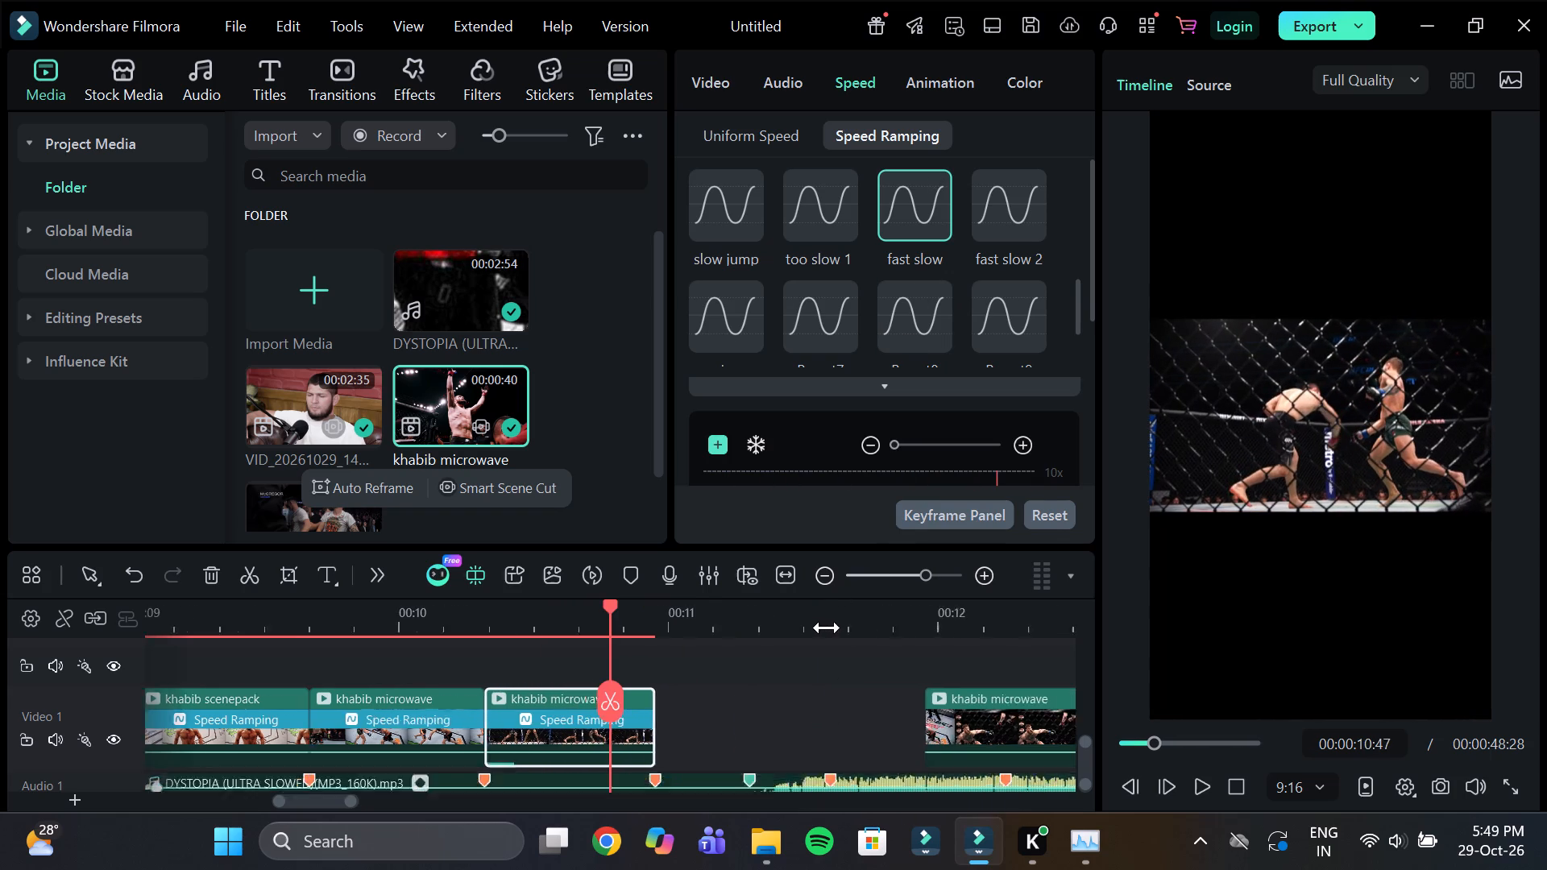
{"action": "left_click_drag", "start_coordinate": [827, 628], "coordinate": [817, 628]}
{"action": "left_click", "coordinate": [857, 626]}
{"action": "left_click_drag", "start_coordinate": [858, 615], "coordinate": [885, 648]}
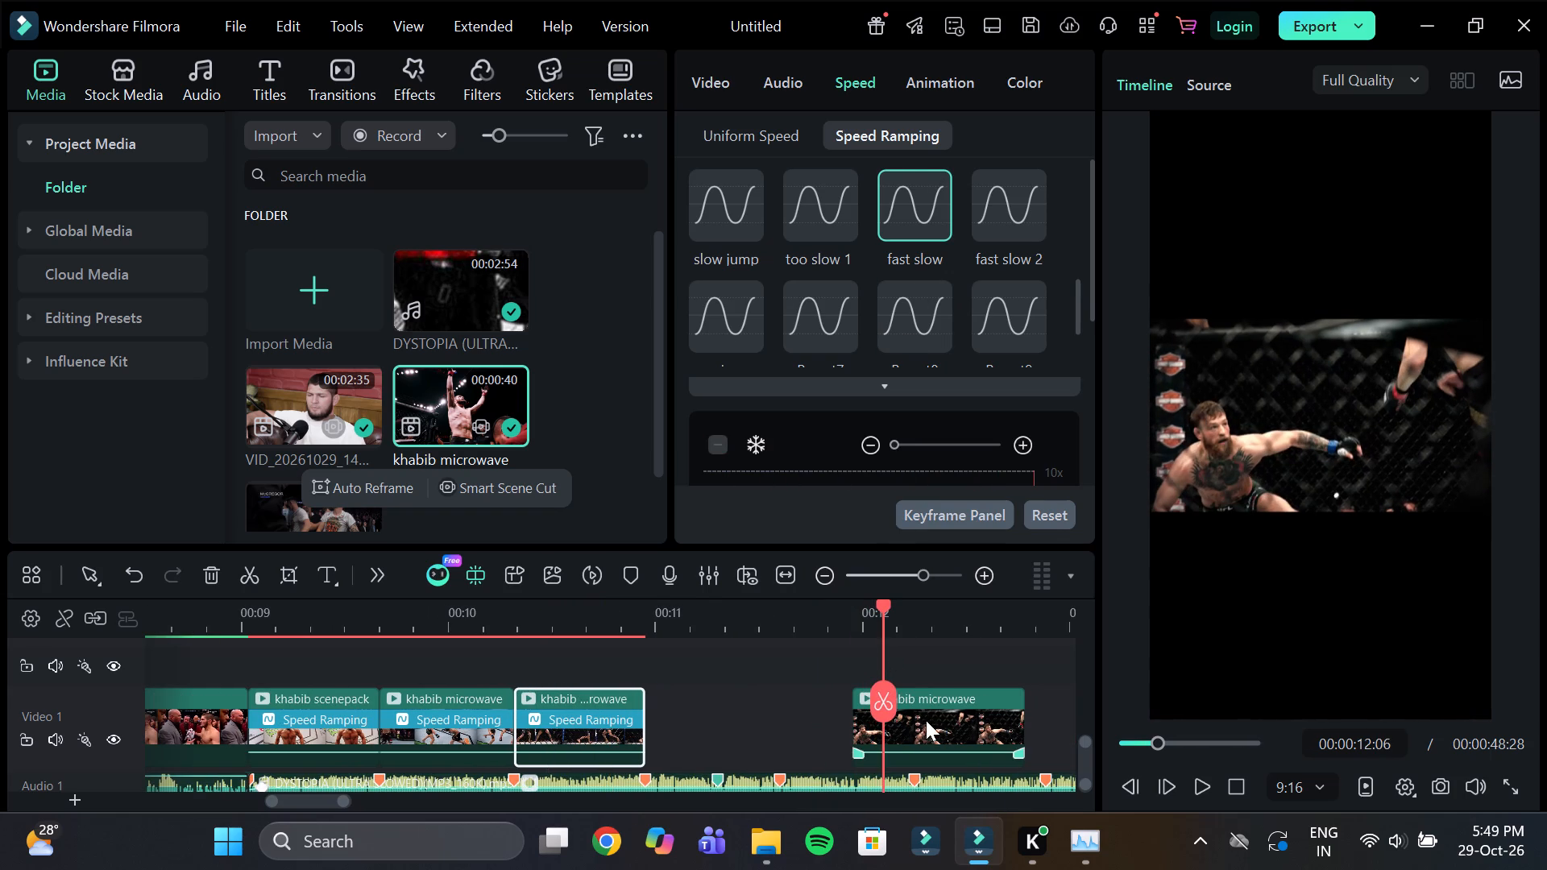
{"action": "left_click_drag", "start_coordinate": [929, 724], "coordinate": [726, 736]}
Play the crouching fighter shot, apply the fast slow 2 speed ramp and extend its end to the beat marker at about 00:00:11:36.
{"action": "left_click", "coordinate": [663, 613]}
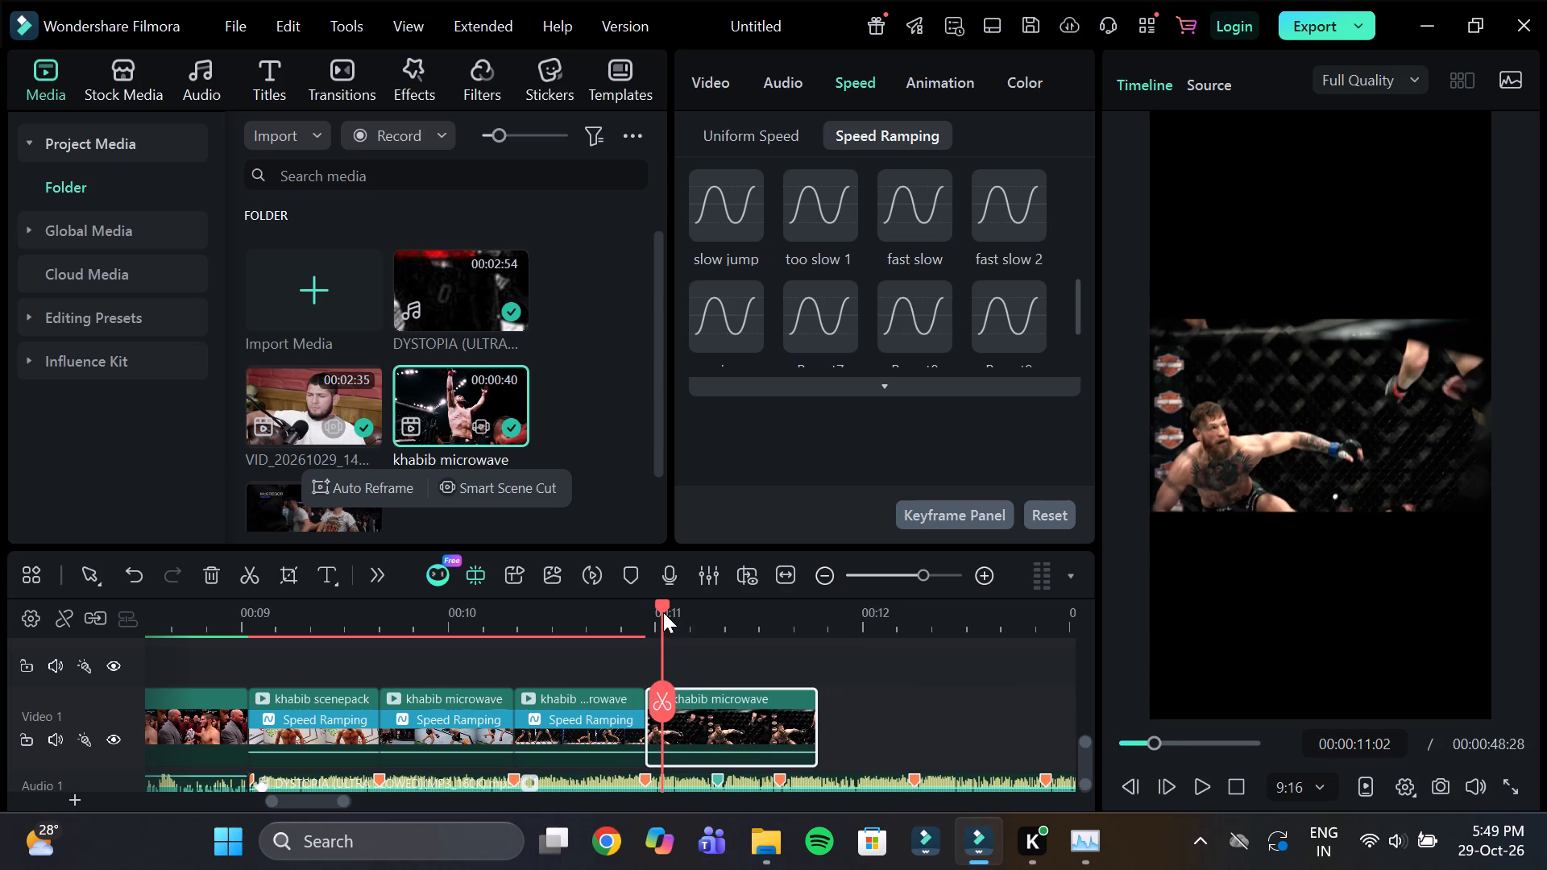
{"action": "key", "text": "space"}
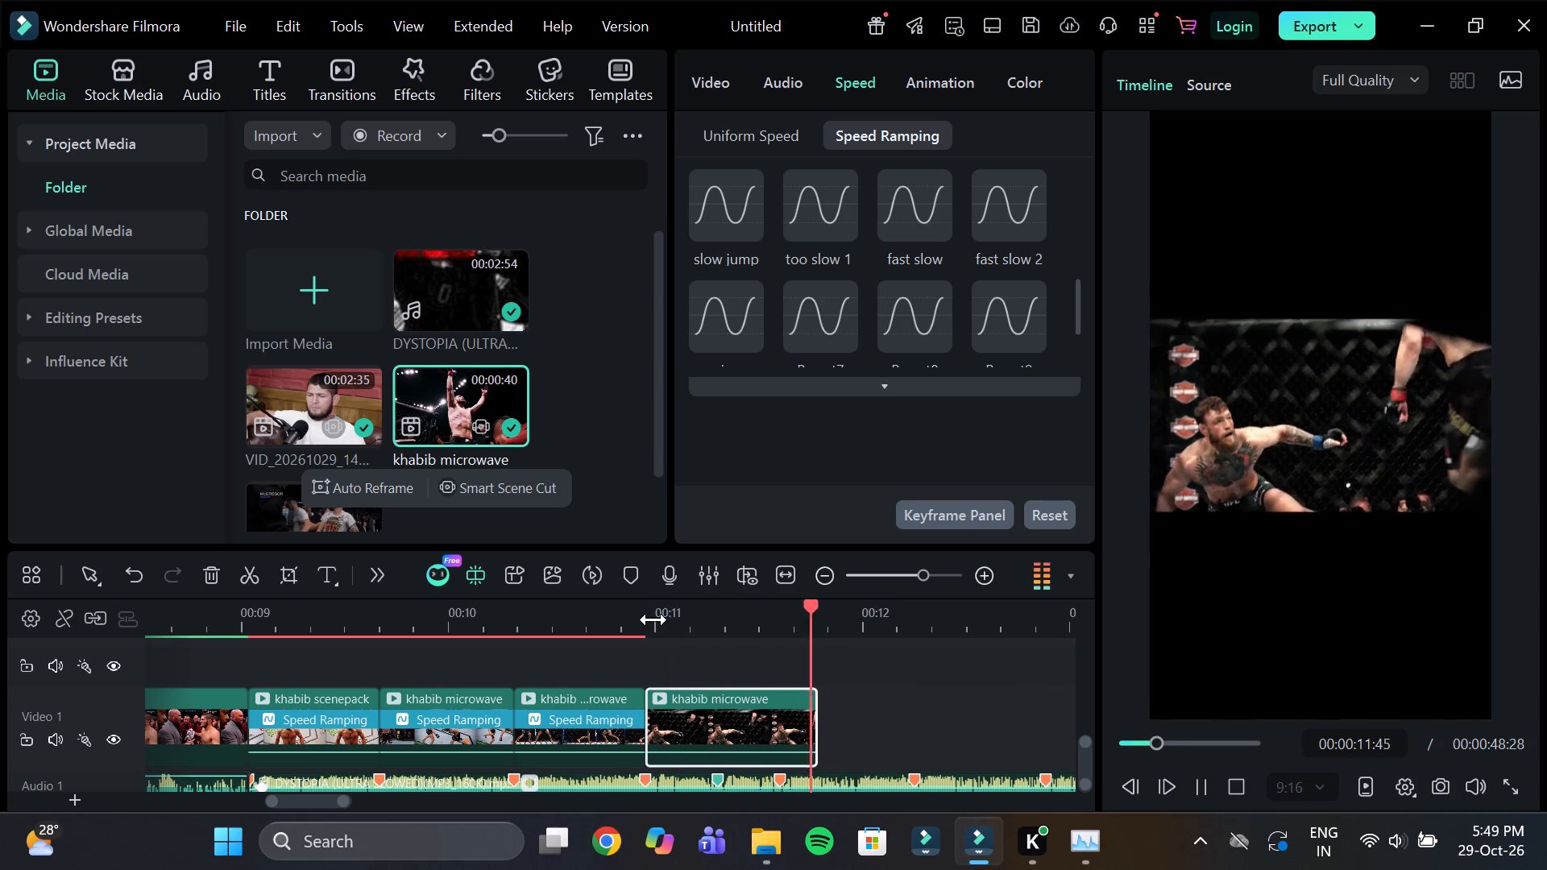
{"action": "left_click", "coordinate": [656, 622]}
{"action": "left_click", "coordinate": [657, 623]}
{"action": "key", "text": "space"}
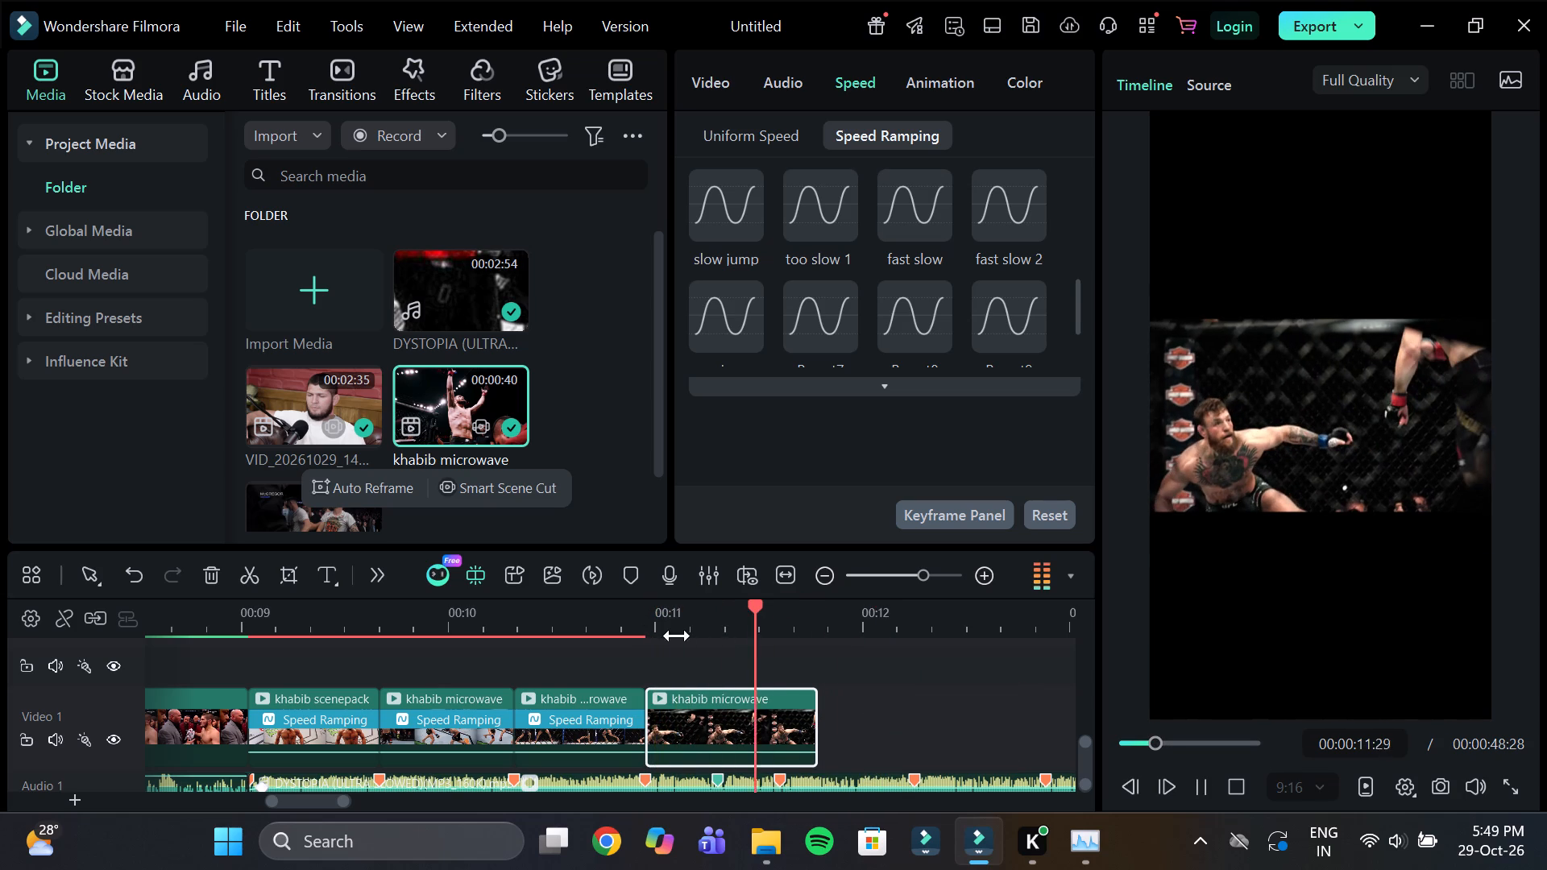
{"action": "left_click", "coordinate": [1014, 226]}
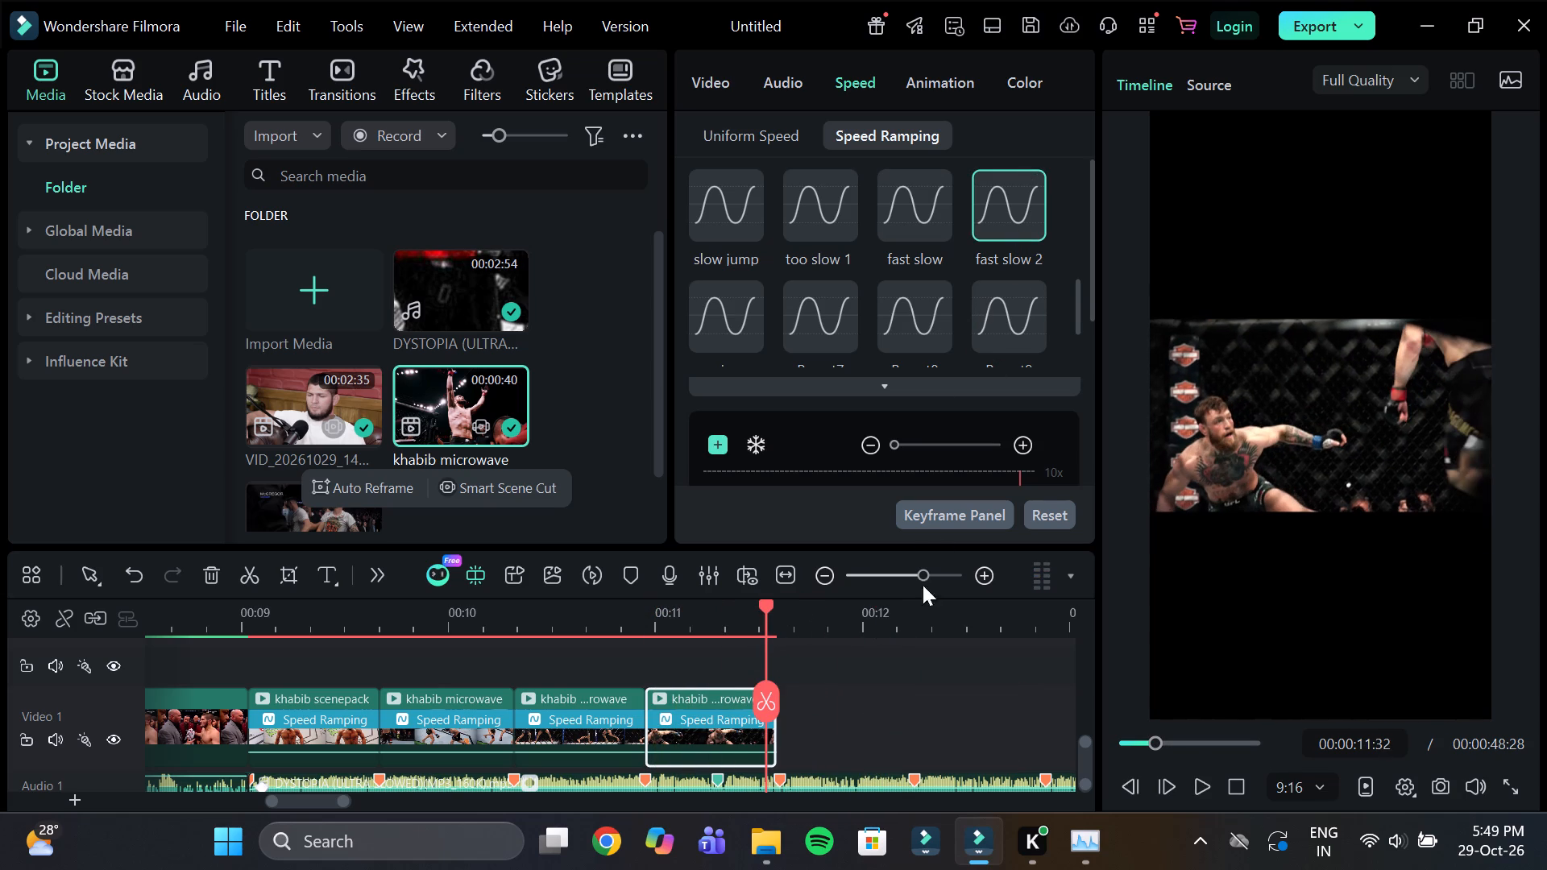
{"action": "left_click_drag", "start_coordinate": [773, 739], "coordinate": [783, 752]}
{"action": "left_click", "coordinate": [658, 636]}
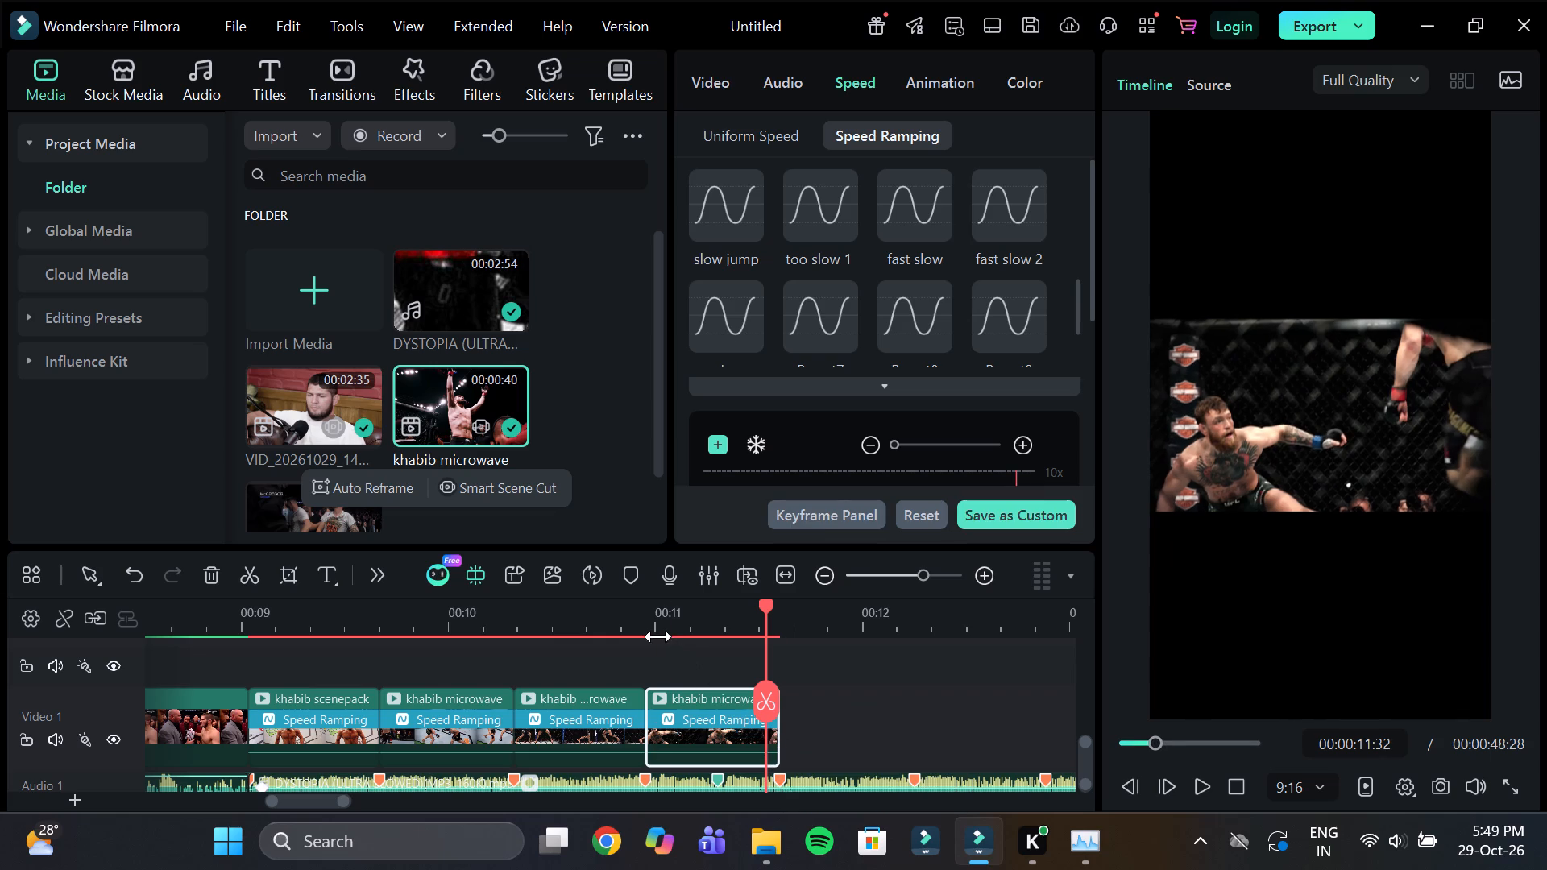
{"action": "left_click_drag", "start_coordinate": [658, 624], "coordinate": [749, 684]}
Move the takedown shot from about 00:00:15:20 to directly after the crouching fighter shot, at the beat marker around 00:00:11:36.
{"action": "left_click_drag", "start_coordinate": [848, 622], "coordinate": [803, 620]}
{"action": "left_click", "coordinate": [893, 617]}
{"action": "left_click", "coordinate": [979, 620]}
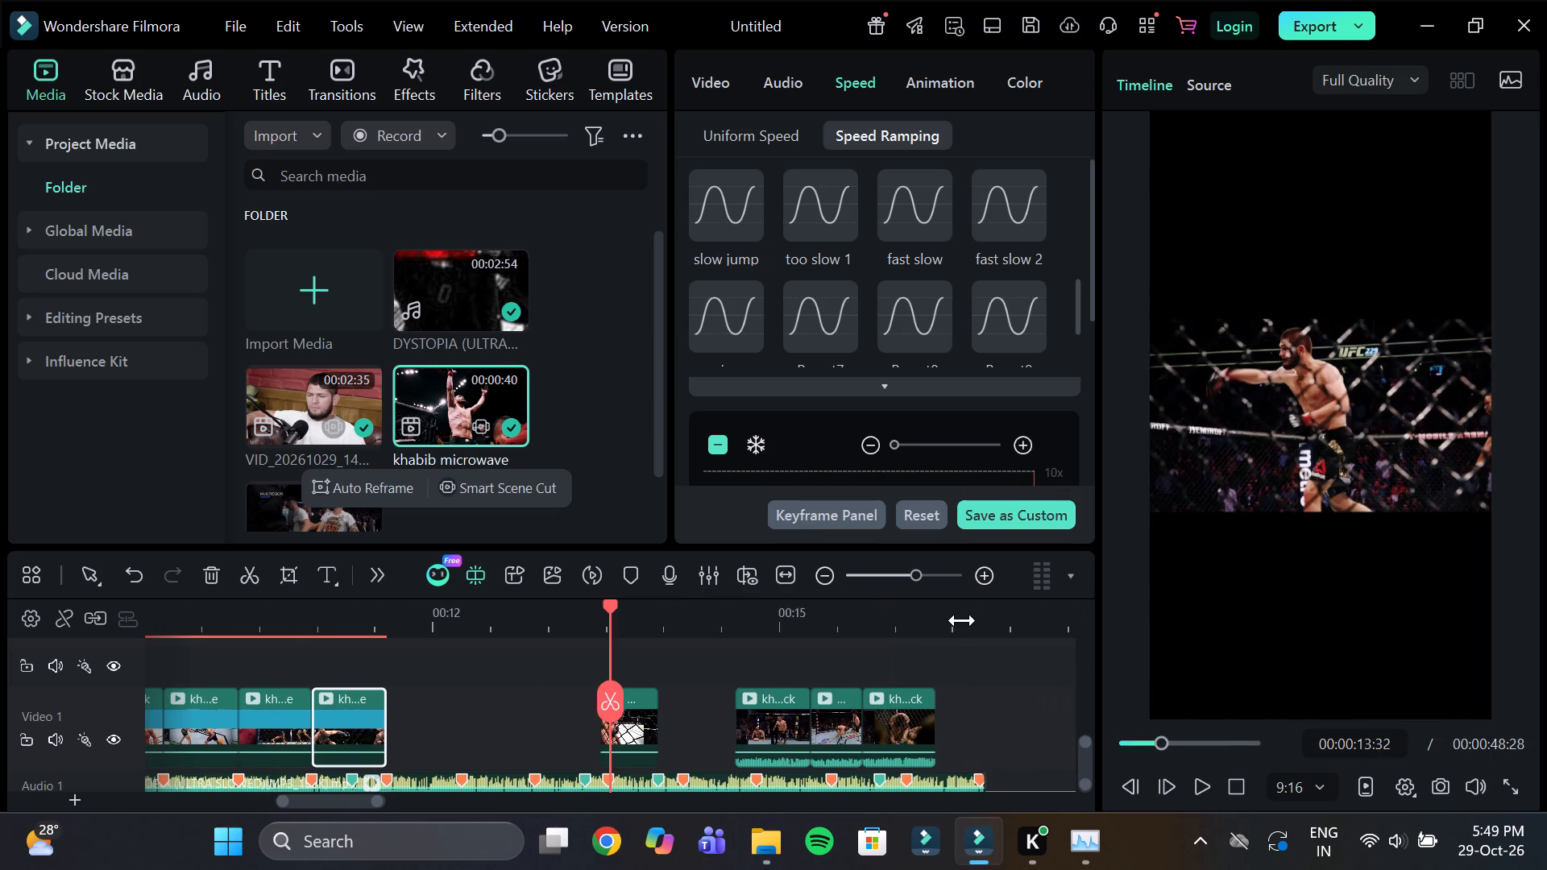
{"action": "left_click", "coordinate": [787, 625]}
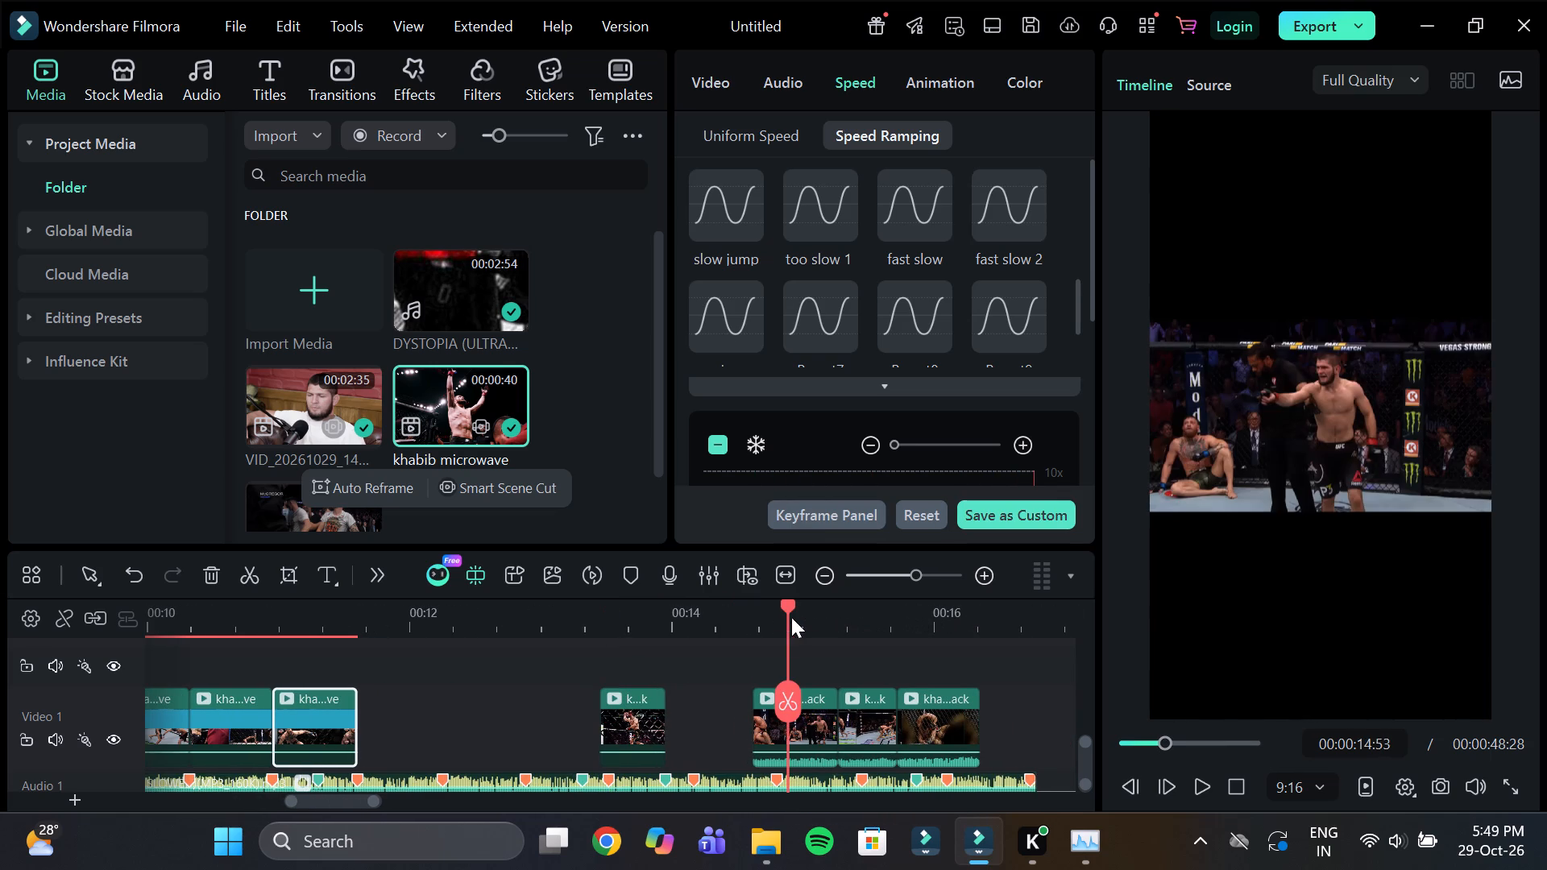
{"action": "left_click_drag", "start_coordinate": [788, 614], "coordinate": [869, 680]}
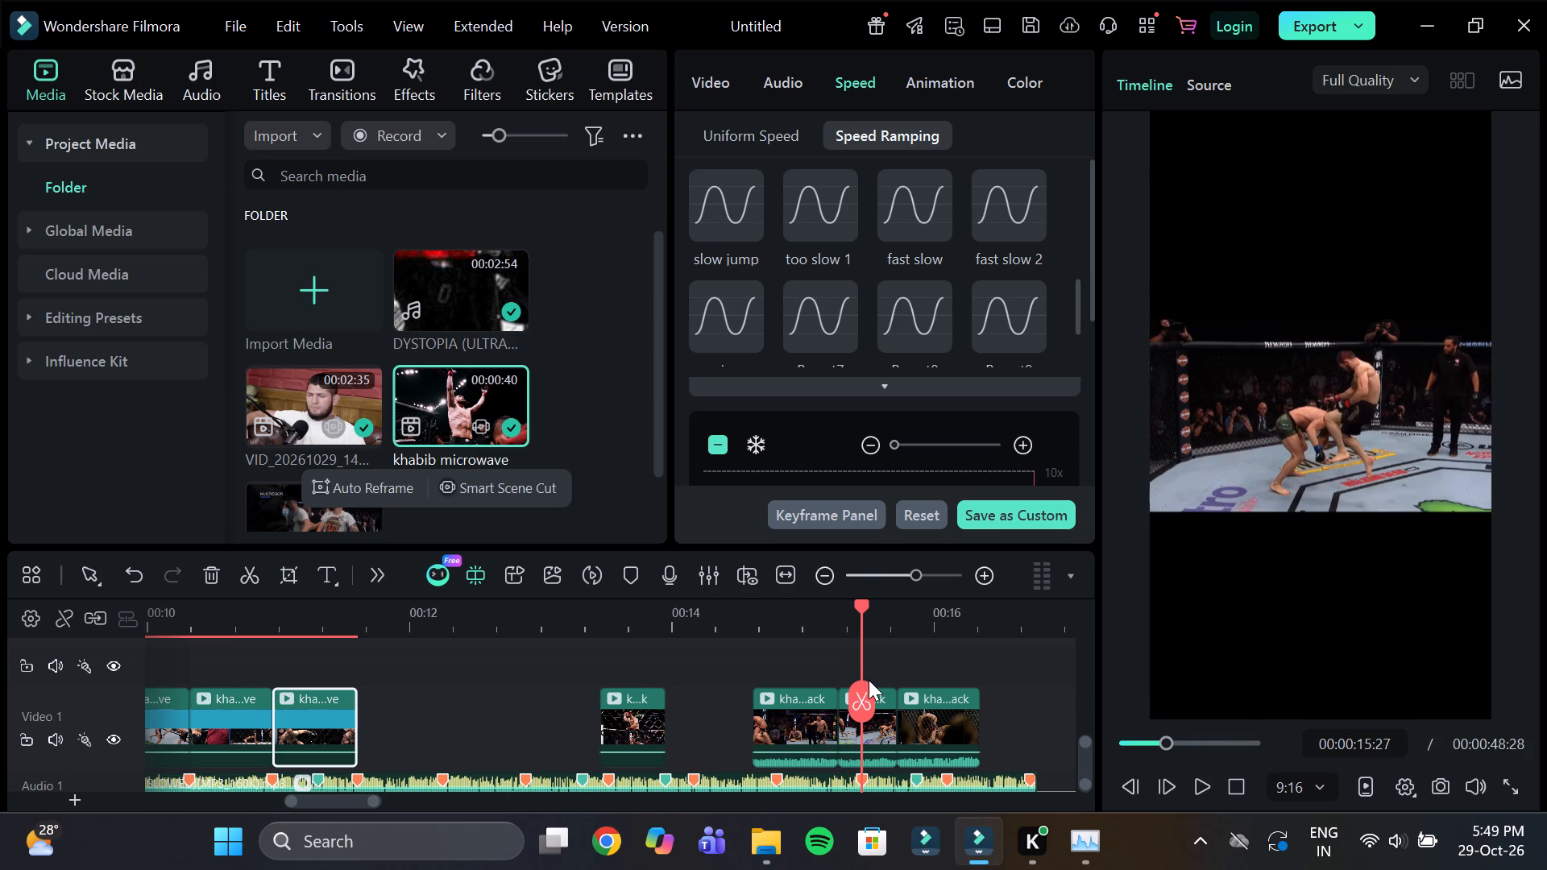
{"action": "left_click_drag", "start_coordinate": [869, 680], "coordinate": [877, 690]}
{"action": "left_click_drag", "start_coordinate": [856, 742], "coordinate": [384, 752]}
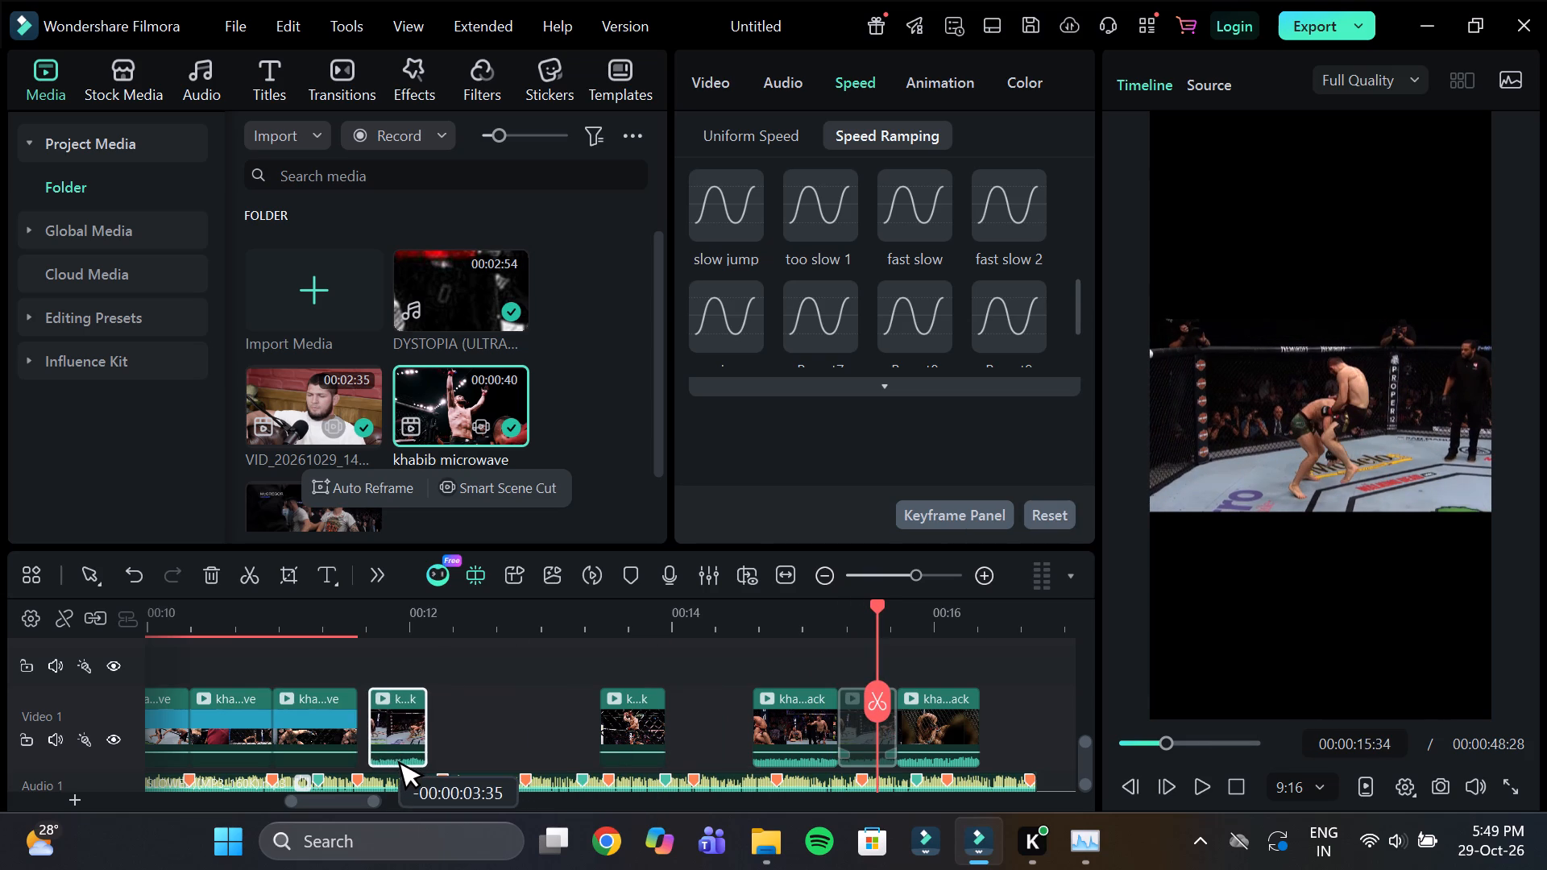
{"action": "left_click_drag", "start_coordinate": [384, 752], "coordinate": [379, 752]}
Trim the takedown shot's end to 00:00:12:01, apply the zoom out speed ramp and preview the result.
{"action": "left_click", "coordinate": [372, 637]}
{"action": "left_click_drag", "start_coordinate": [409, 623], "coordinate": [540, 641]}
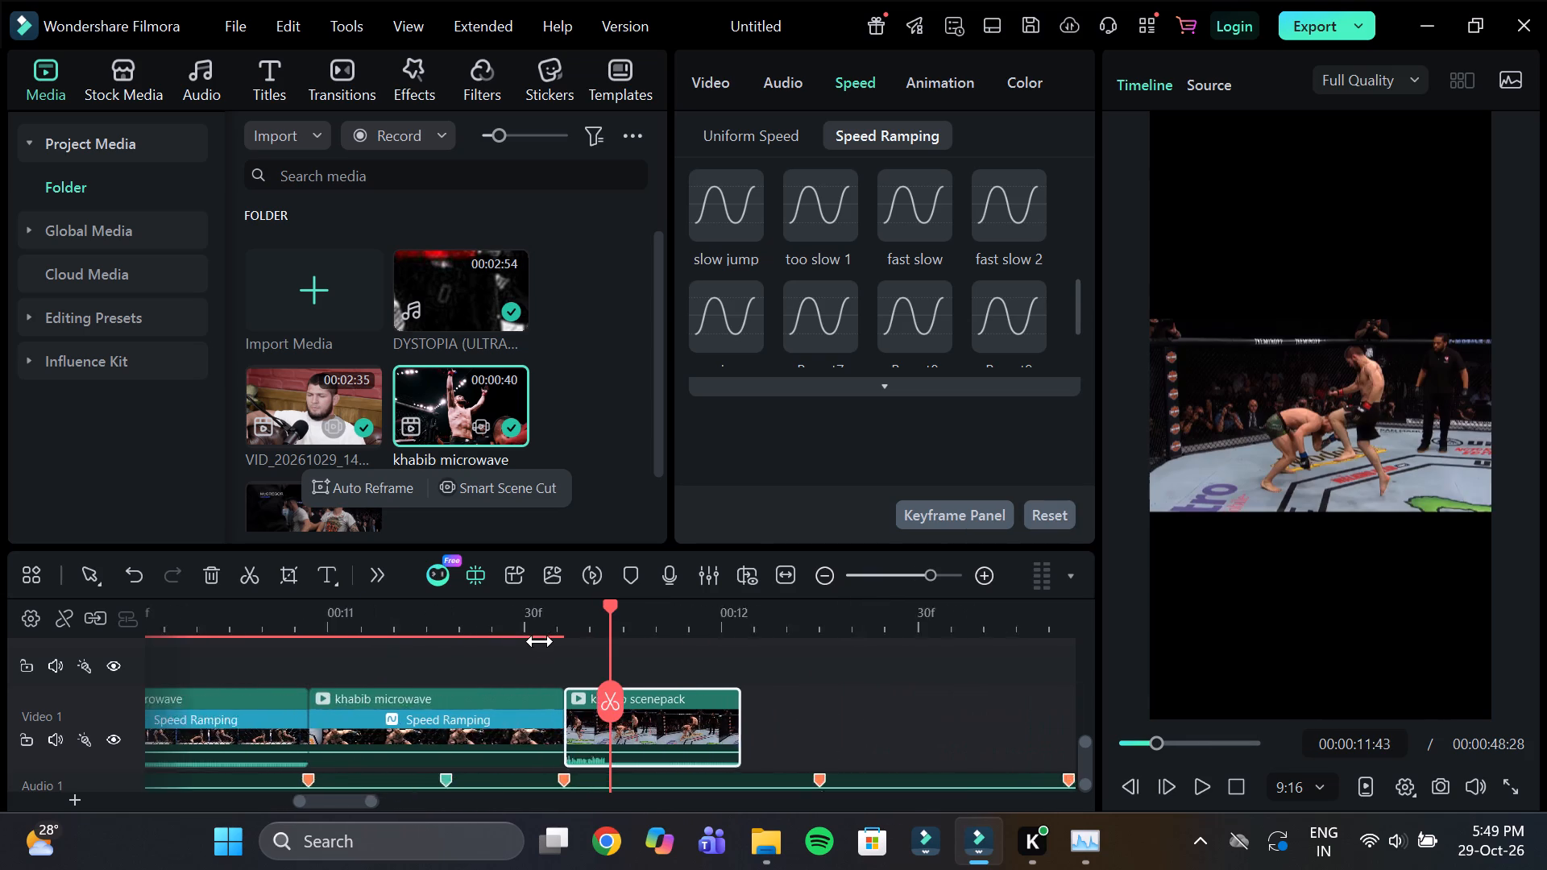
{"action": "left_click_drag", "start_coordinate": [540, 641], "coordinate": [541, 641]}
{"action": "left_click", "coordinate": [569, 625]}
{"action": "left_click_drag", "start_coordinate": [570, 612], "coordinate": [672, 670]}
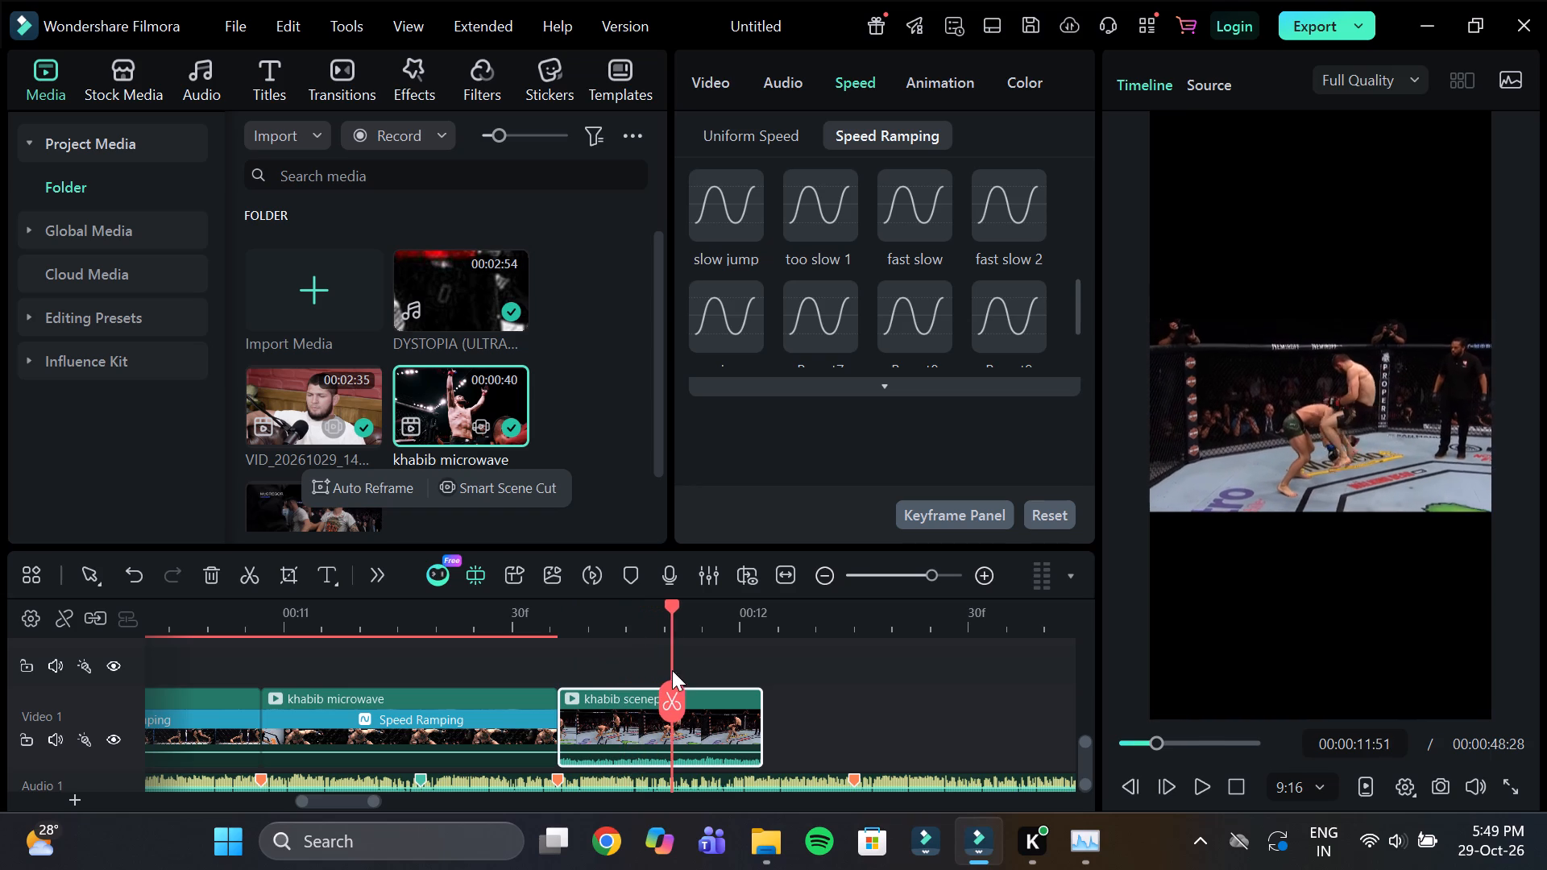
{"action": "left_click_drag", "start_coordinate": [672, 670], "coordinate": [730, 702]}
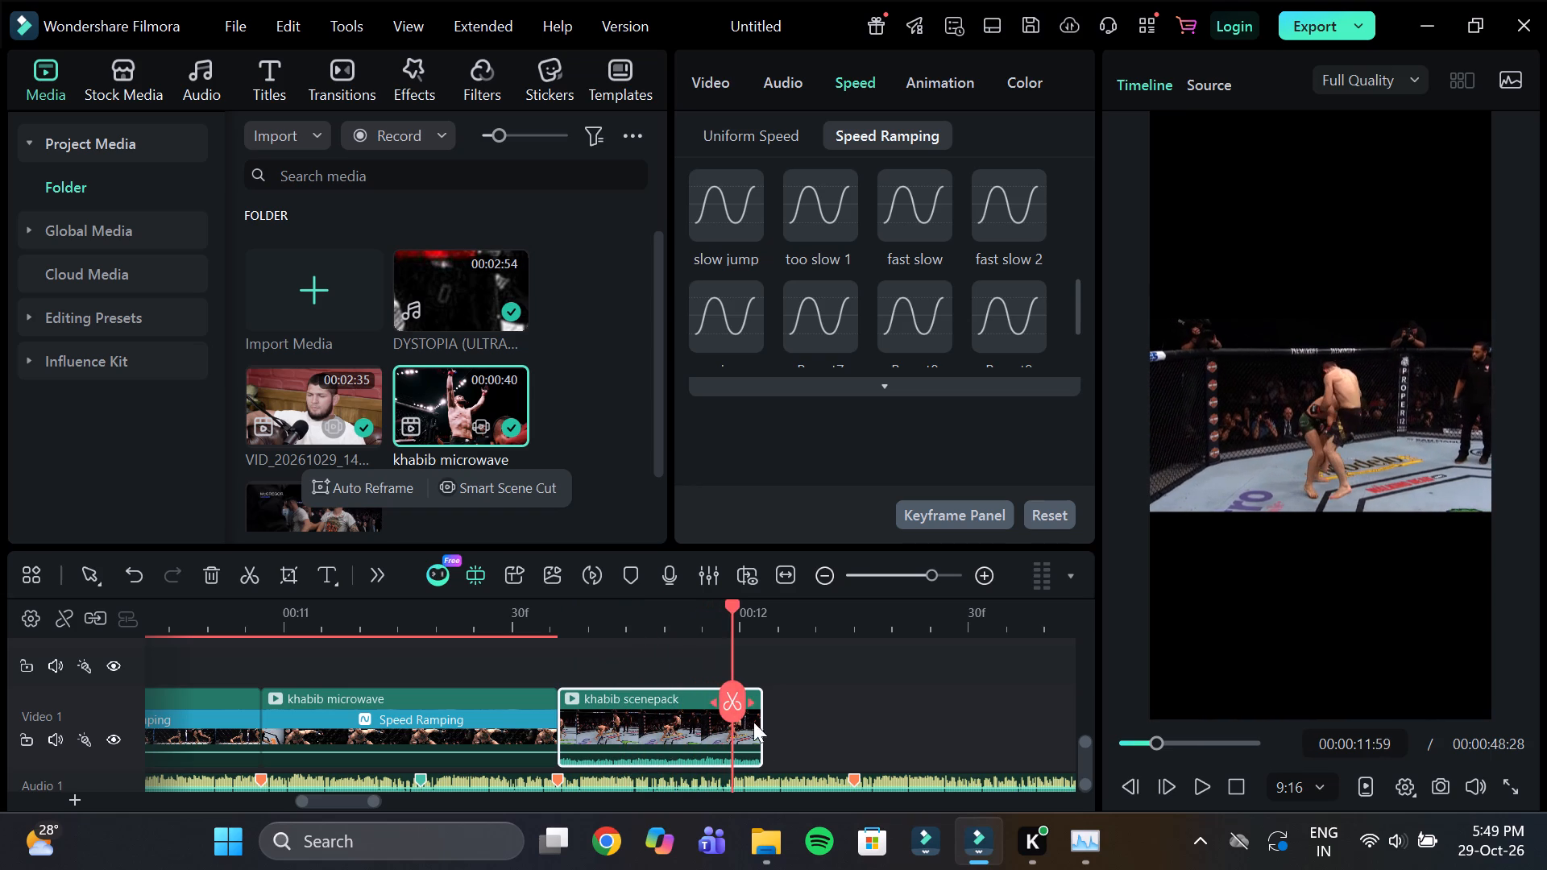
{"action": "left_click_drag", "start_coordinate": [754, 730], "coordinate": [785, 752]}
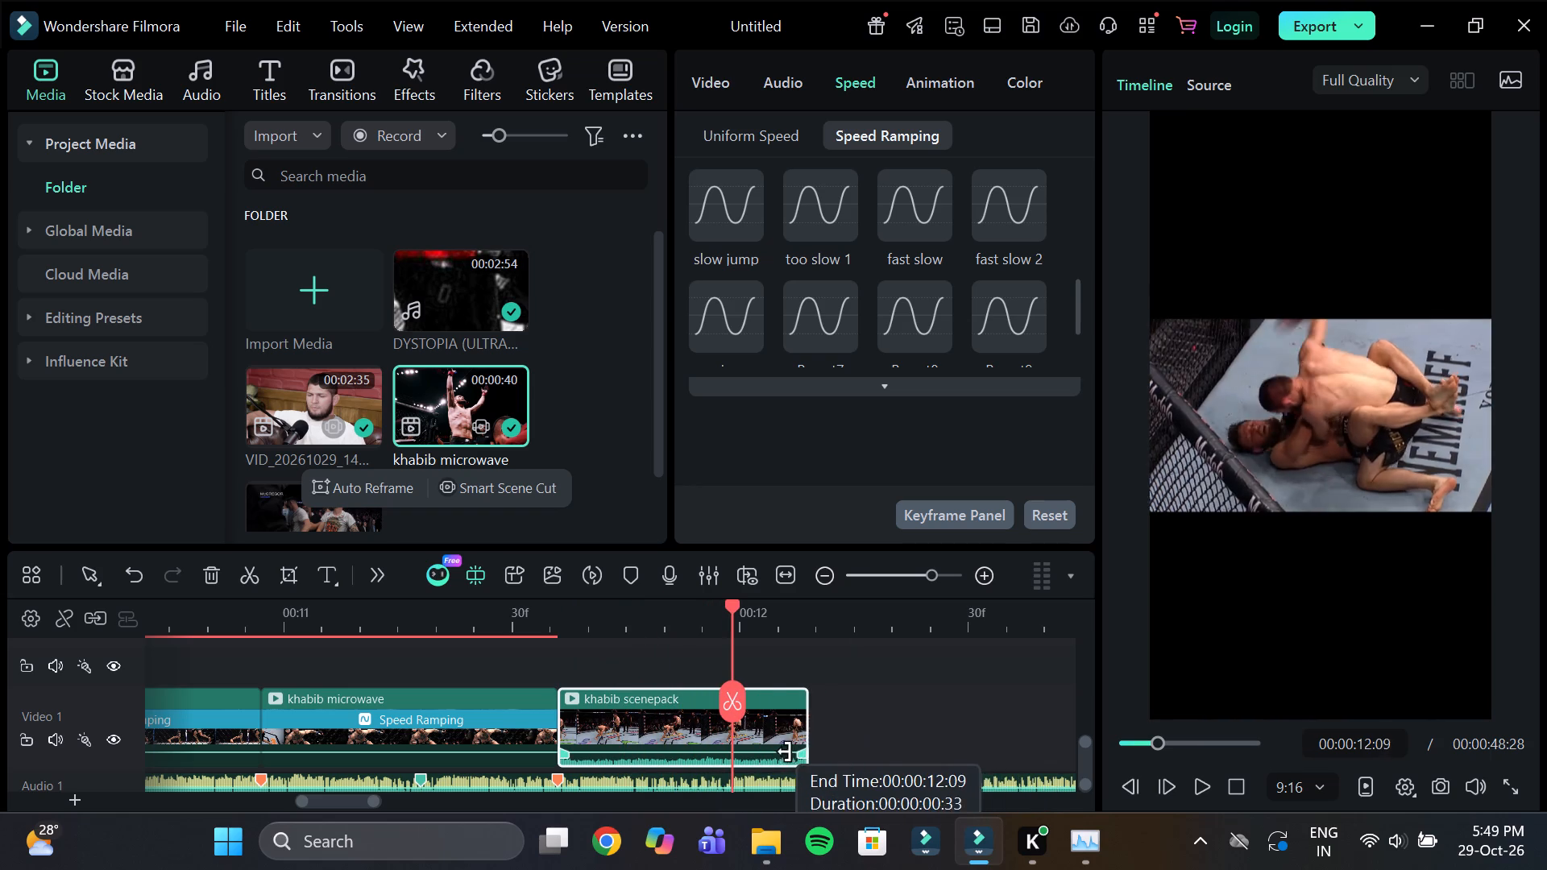
{"action": "left_click_drag", "start_coordinate": [785, 752], "coordinate": [737, 753]}
{"action": "left_click", "coordinate": [594, 626]}
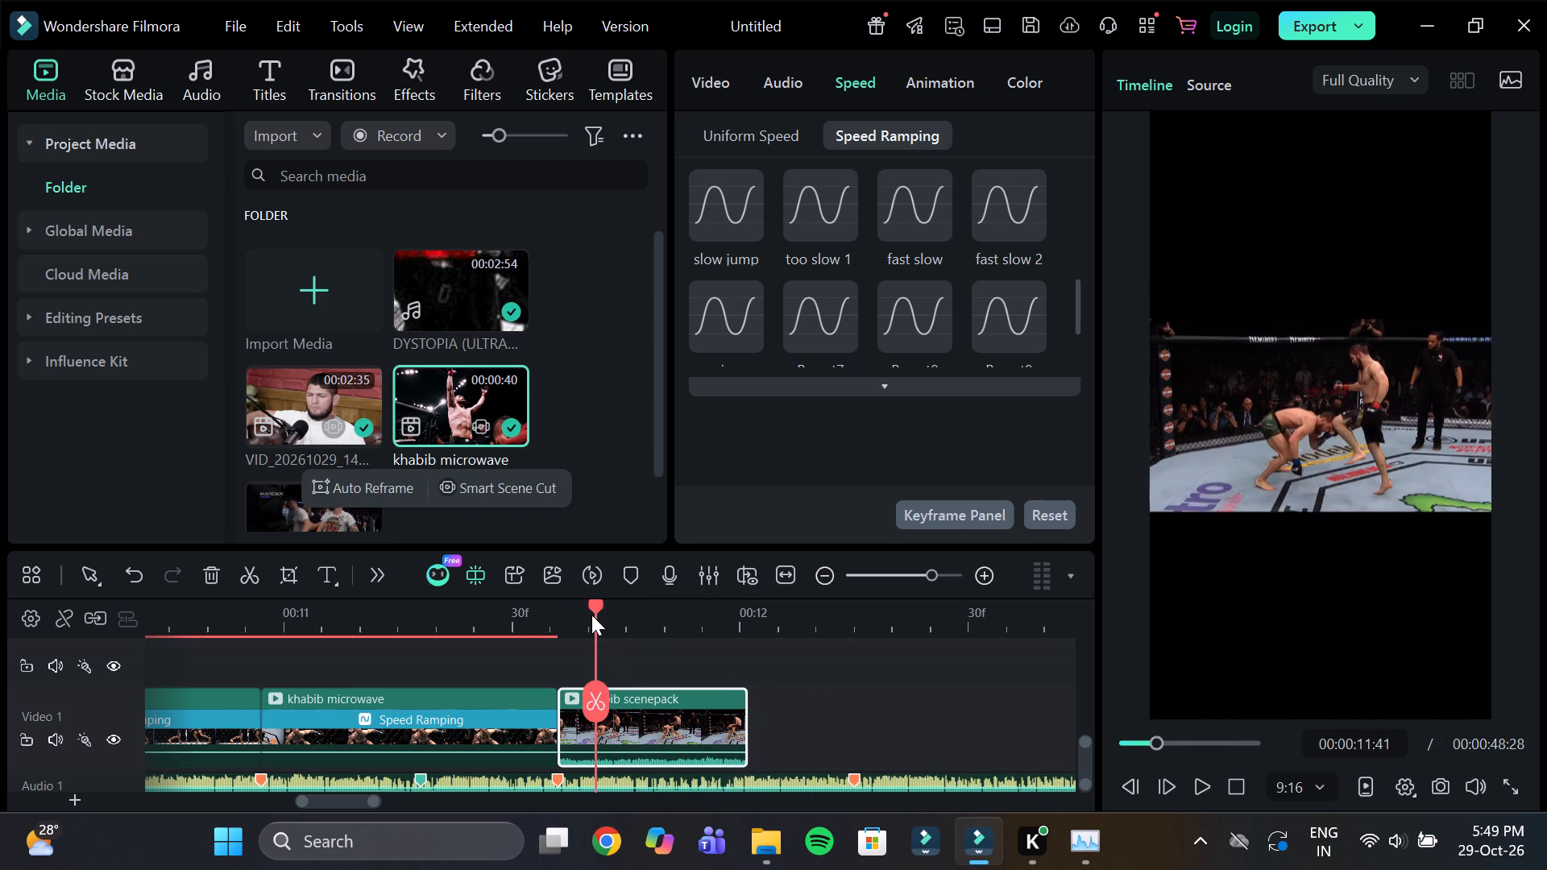
{"action": "left_click_drag", "start_coordinate": [590, 608], "coordinate": [744, 695]}
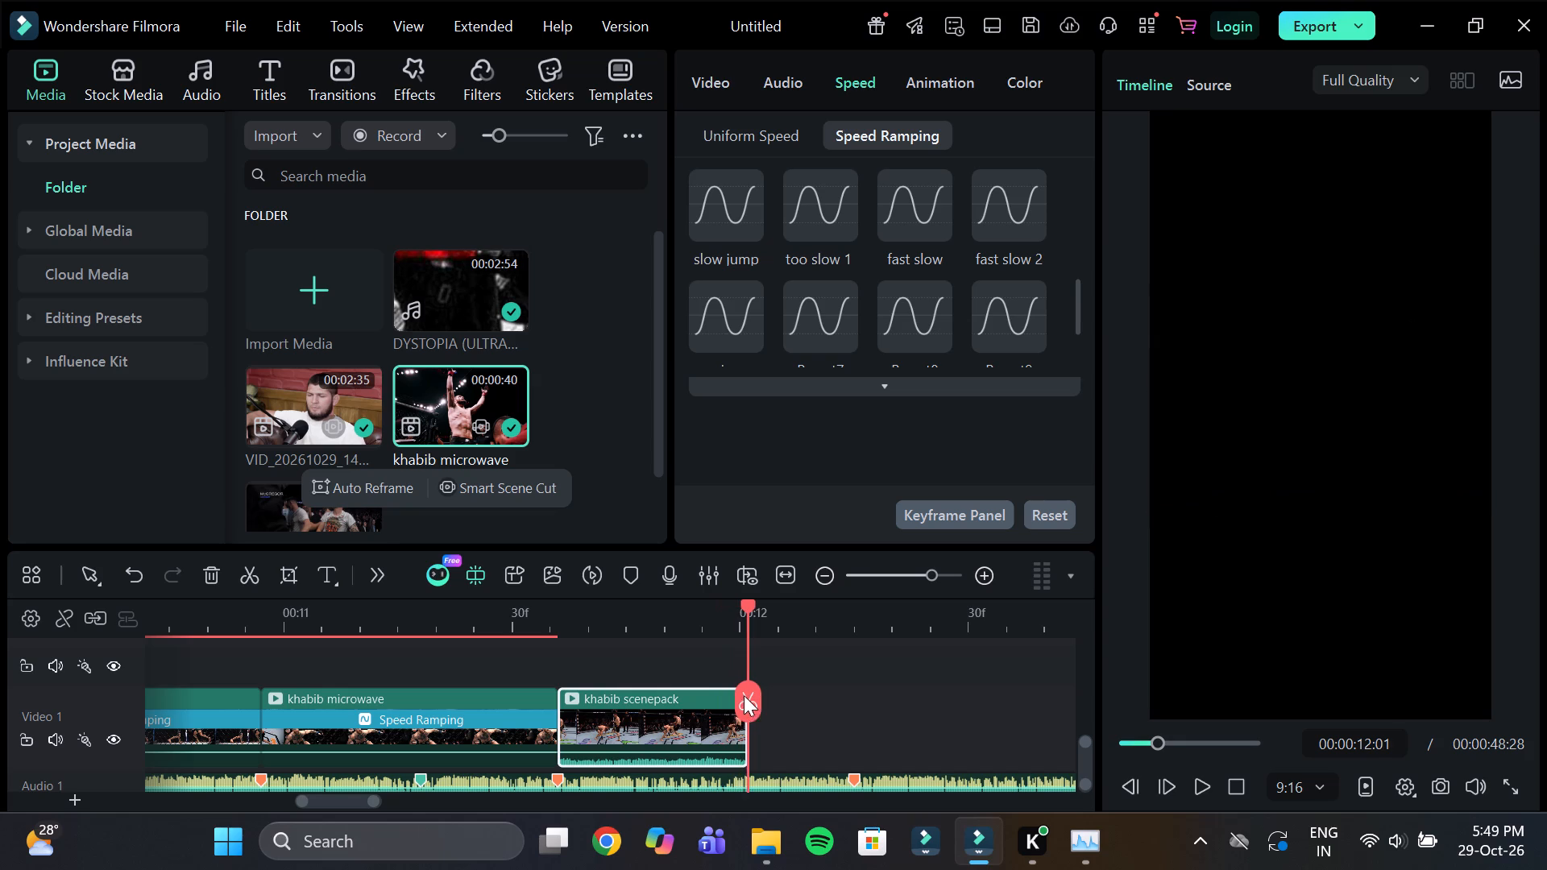
{"action": "left_click_drag", "start_coordinate": [744, 695], "coordinate": [743, 699]}
{"action": "scroll", "coordinate": [858, 359], "scroll_direction": "down", "scroll_amount": 2}
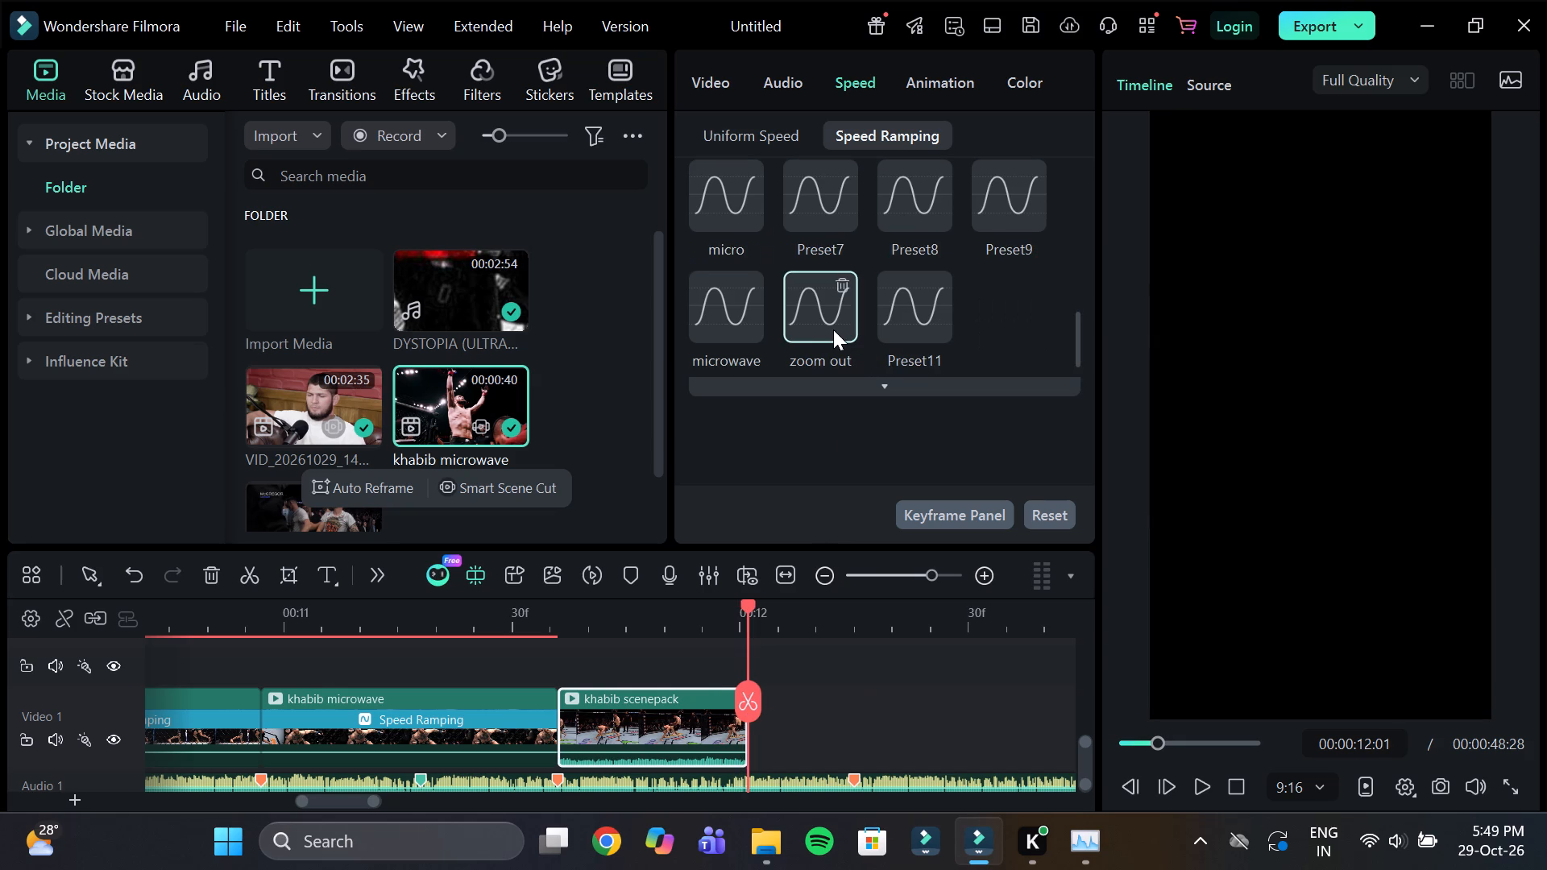
{"action": "left_click", "coordinate": [833, 329]}
{"action": "left_click", "coordinate": [585, 628]}
{"action": "left_click_drag", "start_coordinate": [581, 612], "coordinate": [632, 643]}
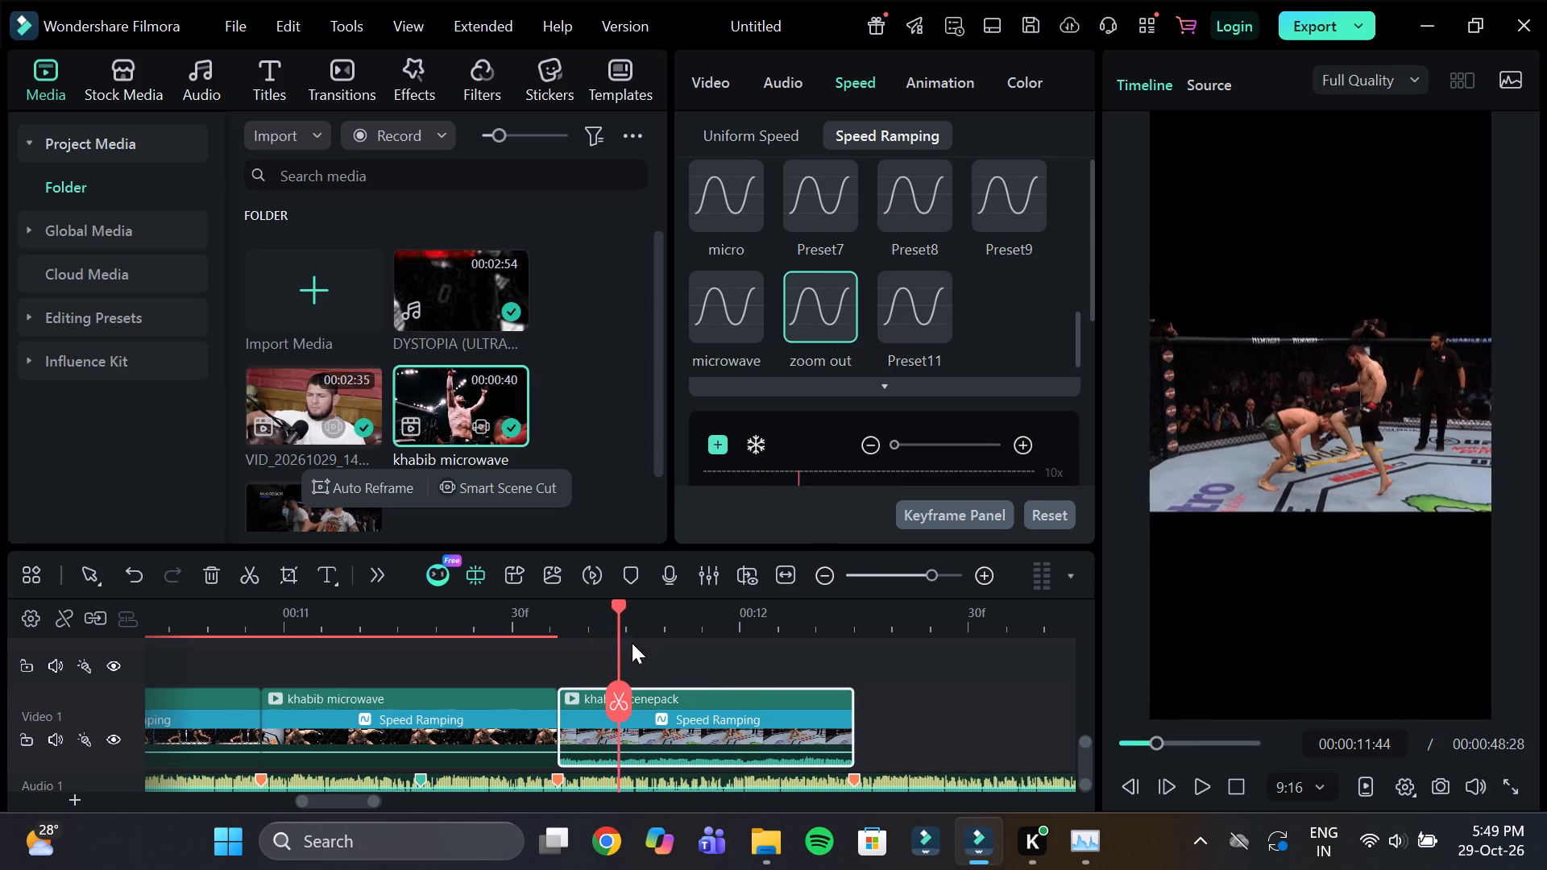
{"action": "left_click_drag", "start_coordinate": [632, 643], "coordinate": [807, 720]}
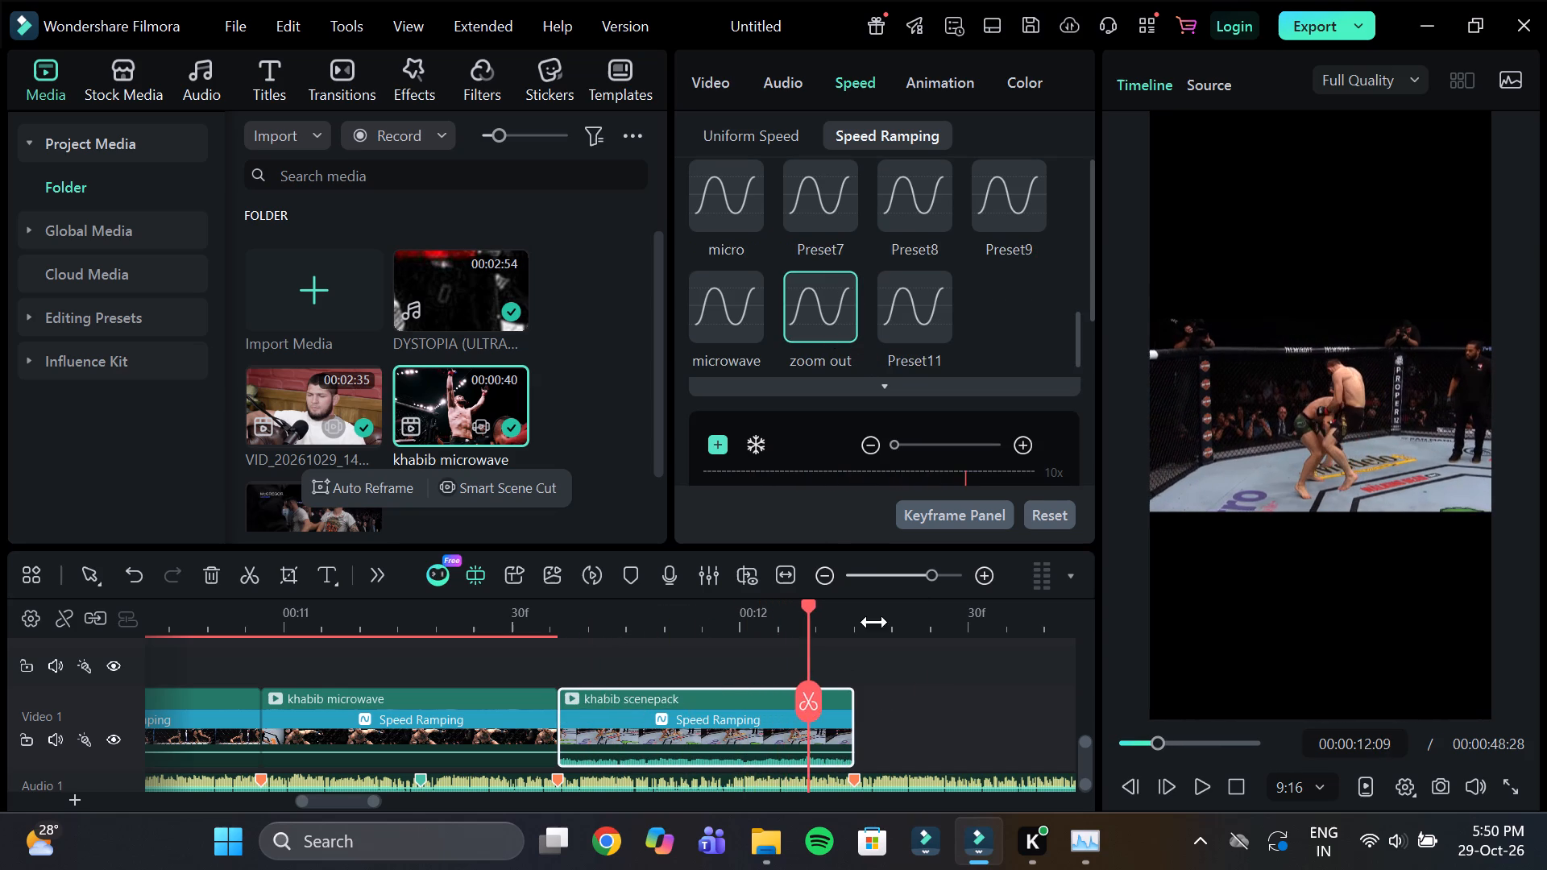
Move the ramped takedown shot out of the beat sequence to after the nearby unused shots, at about 00:00:16:35.
{"action": "left_click_drag", "start_coordinate": [880, 610], "coordinate": [749, 615]}
{"action": "left_click", "coordinate": [553, 632]}
{"action": "left_click_drag", "start_coordinate": [551, 618], "coordinate": [551, 619]}
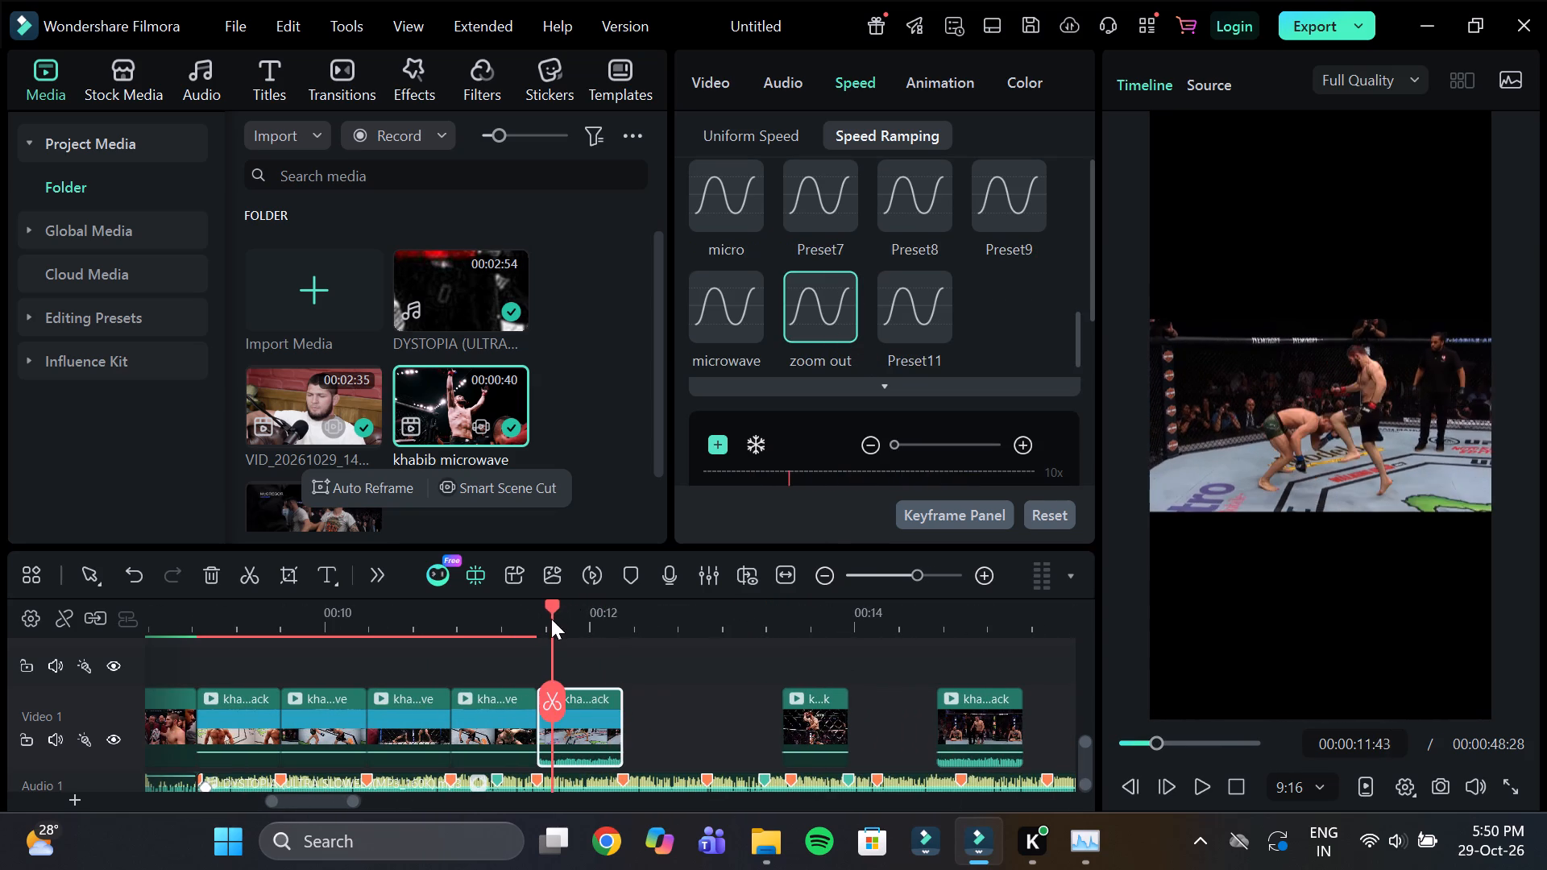
{"action": "left_click_drag", "start_coordinate": [551, 619], "coordinate": [591, 689]}
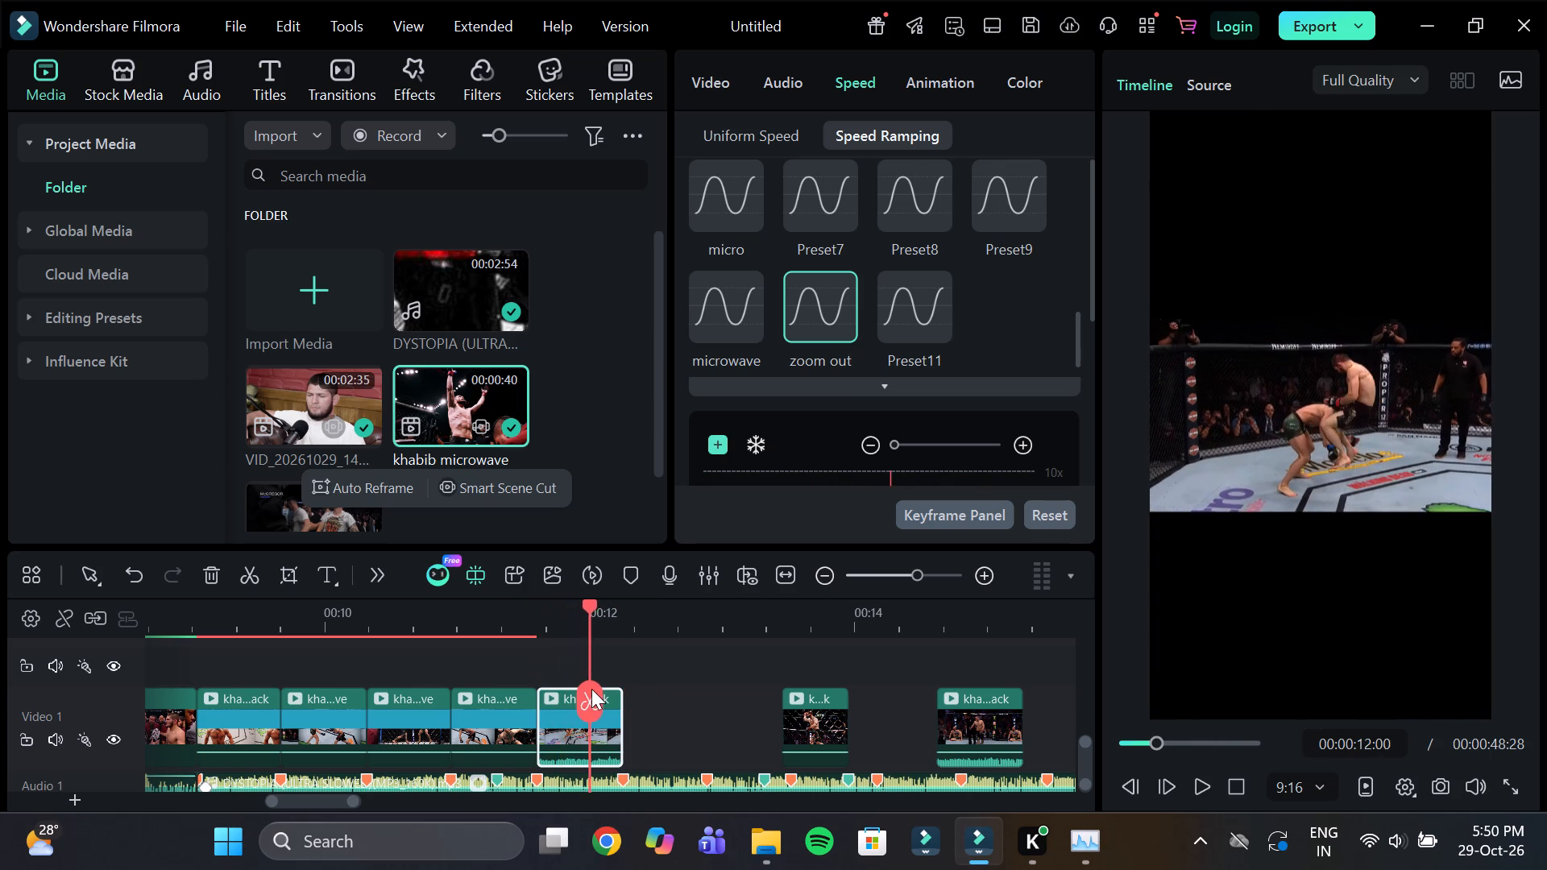
{"action": "left_click_drag", "start_coordinate": [591, 689], "coordinate": [610, 697]}
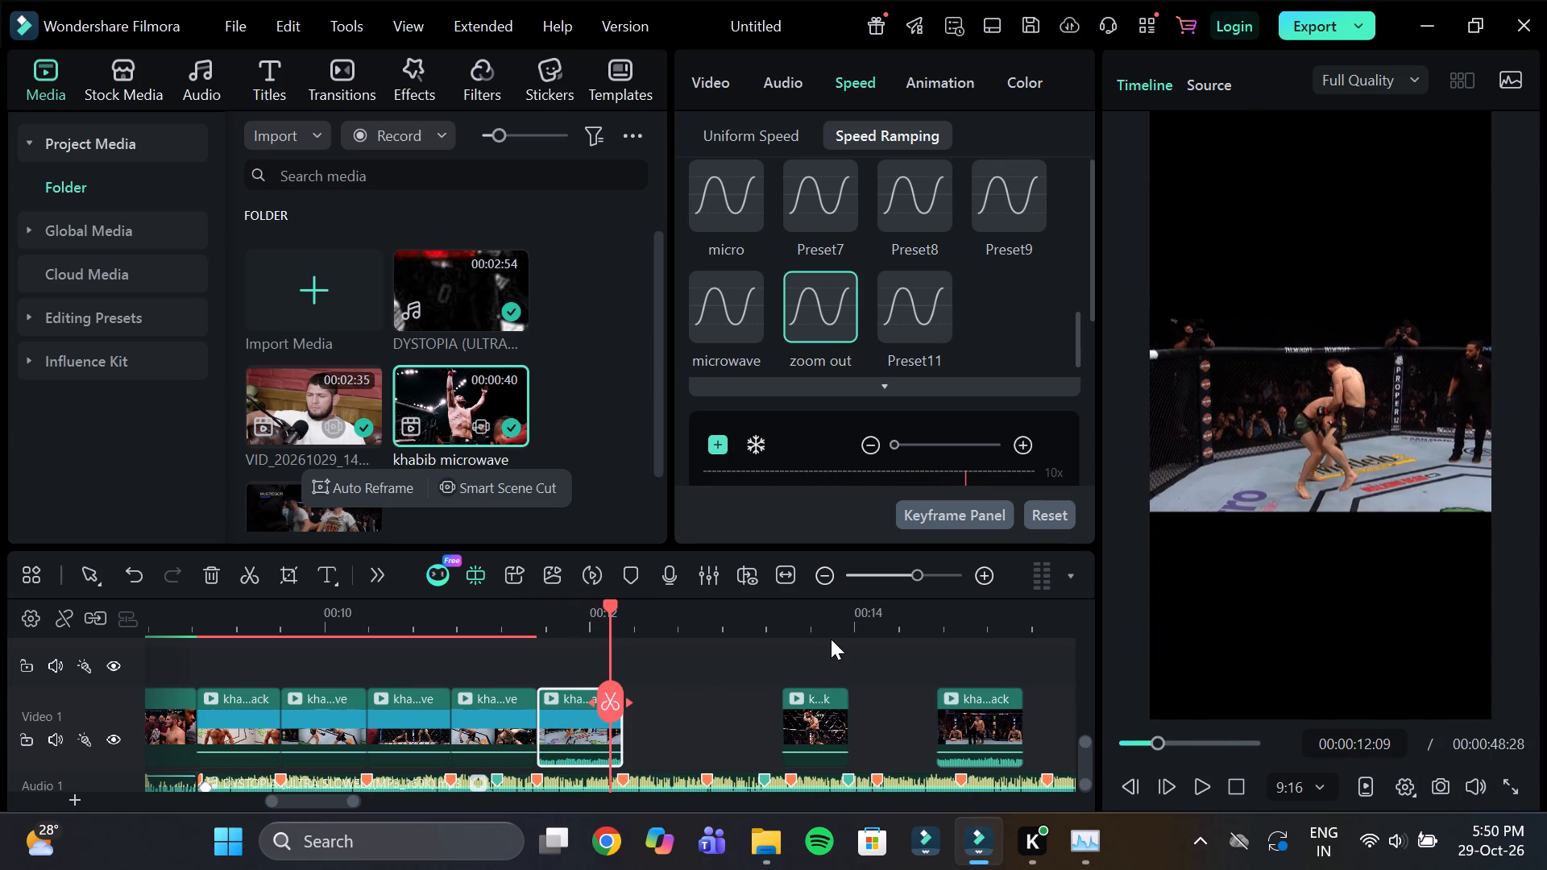
{"action": "left_click_drag", "start_coordinate": [978, 632], "coordinate": [928, 628]}
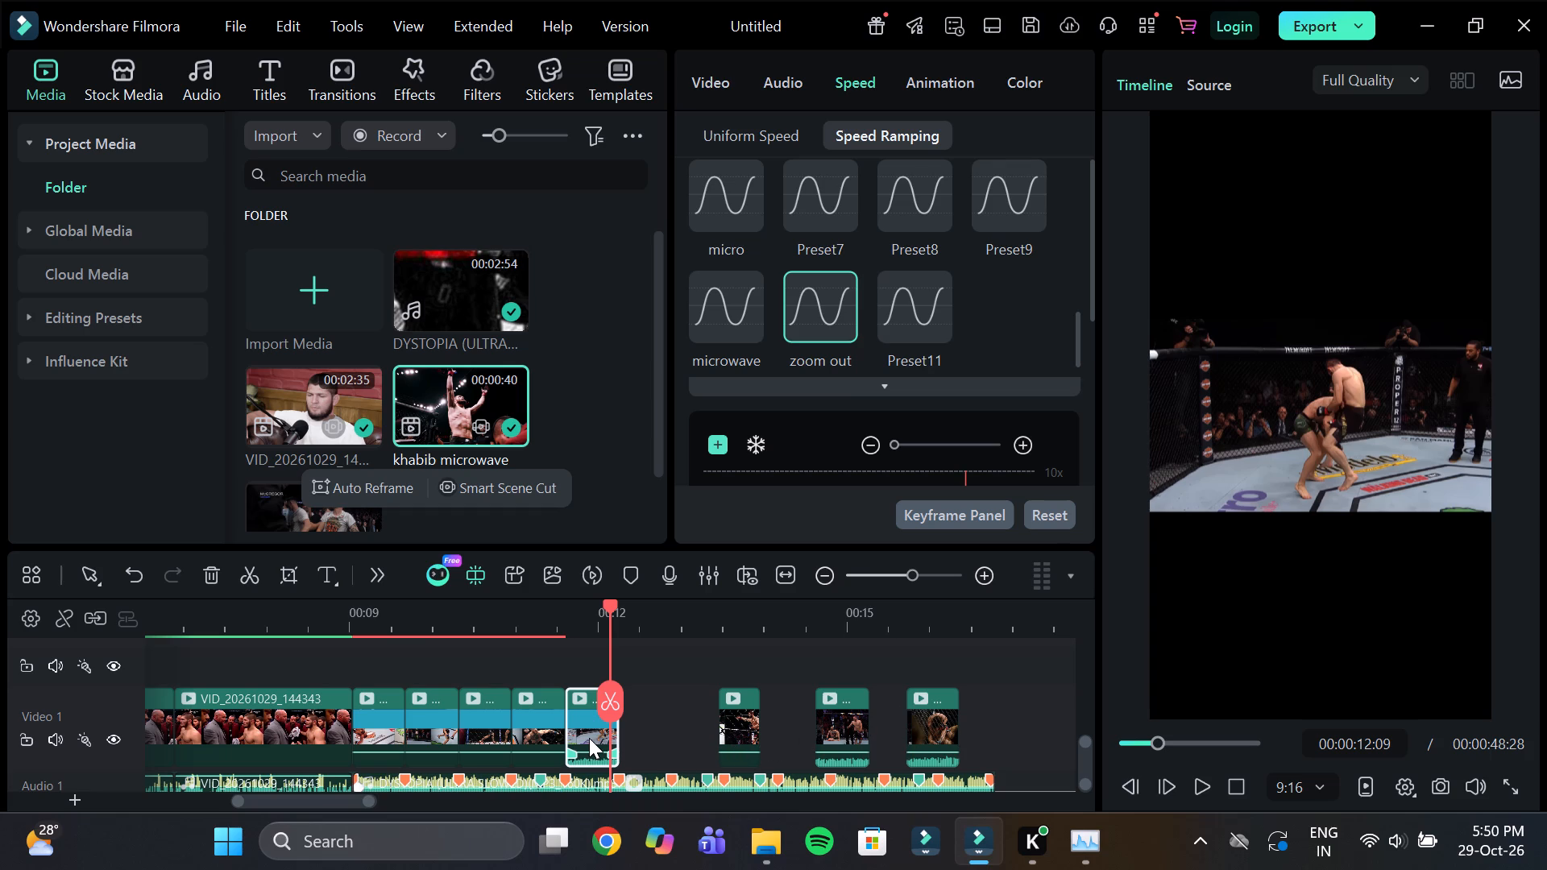
{"action": "left_click_drag", "start_coordinate": [589, 738], "coordinate": [1006, 757]}
Move the shot of the fighters grappling behind the cage fence to directly after the crouching fighter shot, leaving no gap.
{"action": "left_click", "coordinate": [935, 733]}
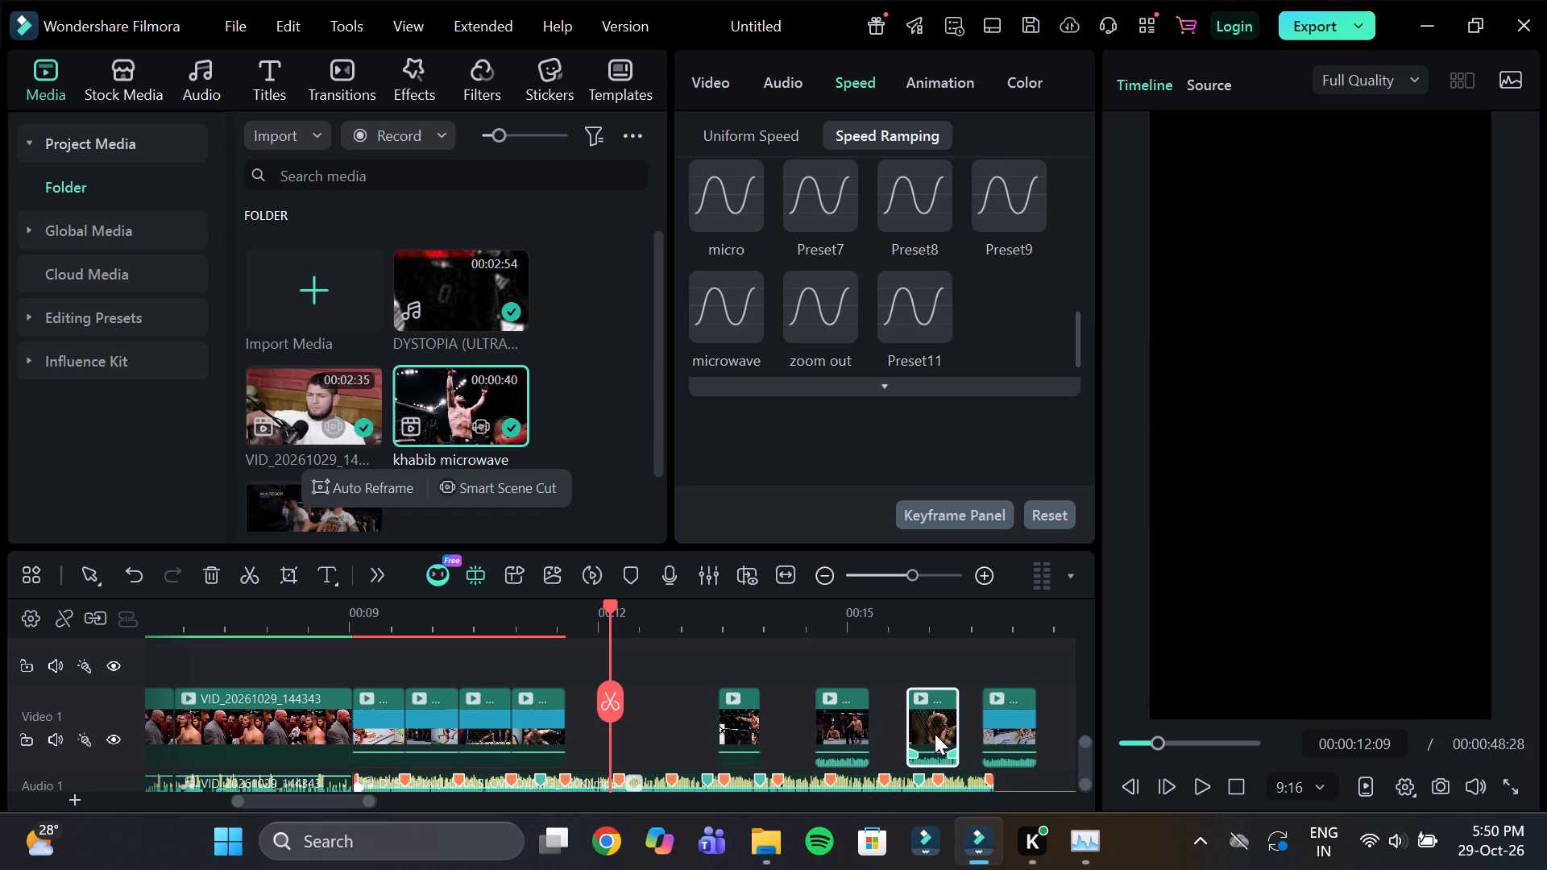
{"action": "left_click_drag", "start_coordinate": [931, 741], "coordinate": [605, 740]}
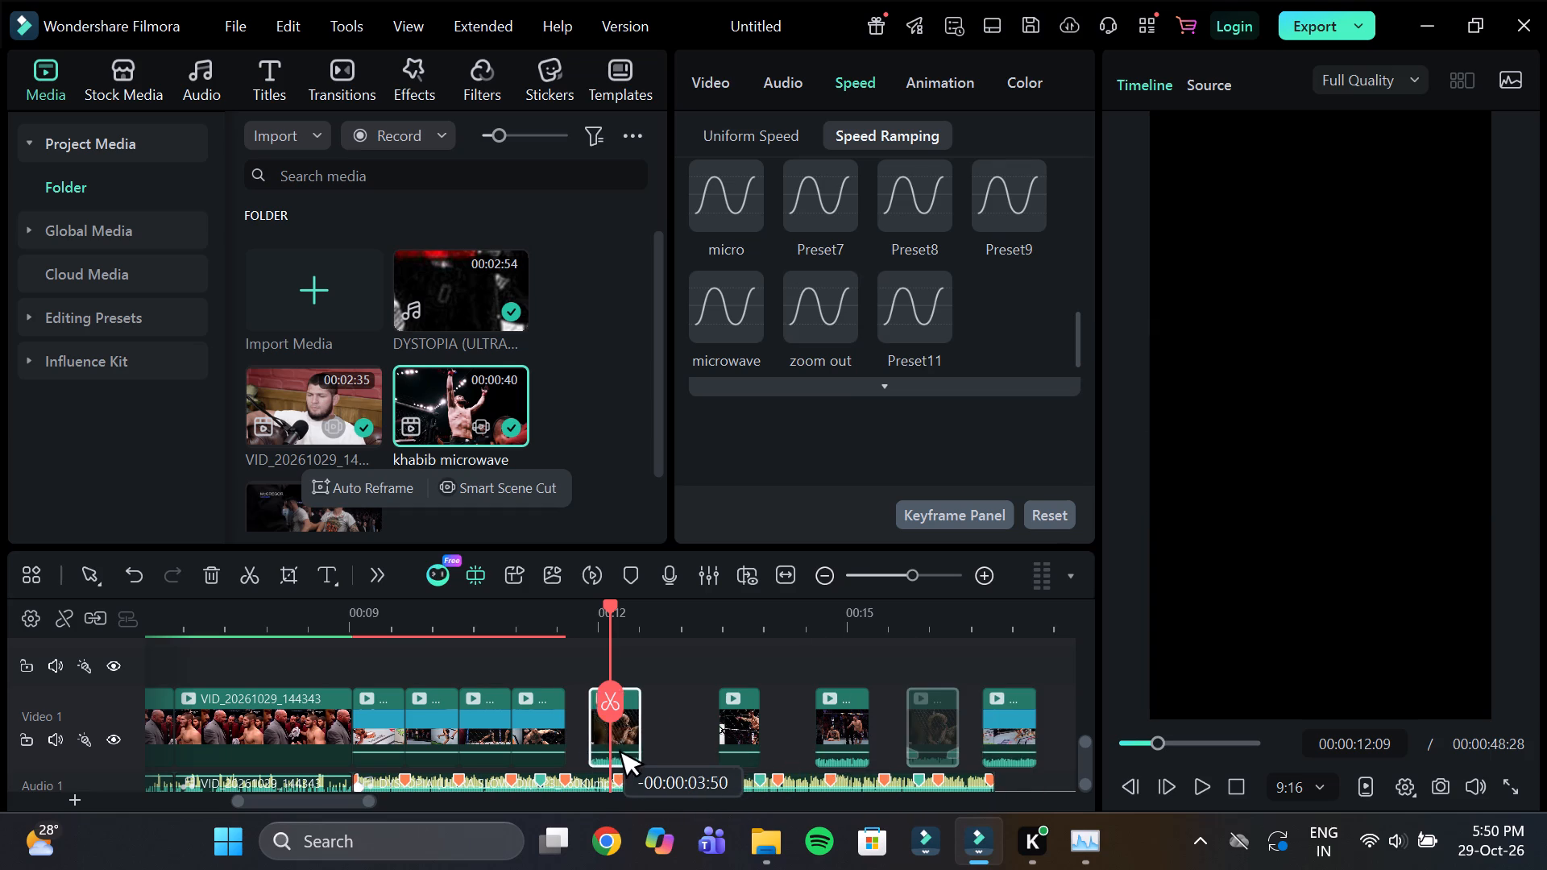
{"action": "left_click_drag", "start_coordinate": [605, 740], "coordinate": [592, 749]}
{"action": "left_click", "coordinate": [567, 617]}
{"action": "left_click_drag", "start_coordinate": [599, 615], "coordinate": [708, 639]}
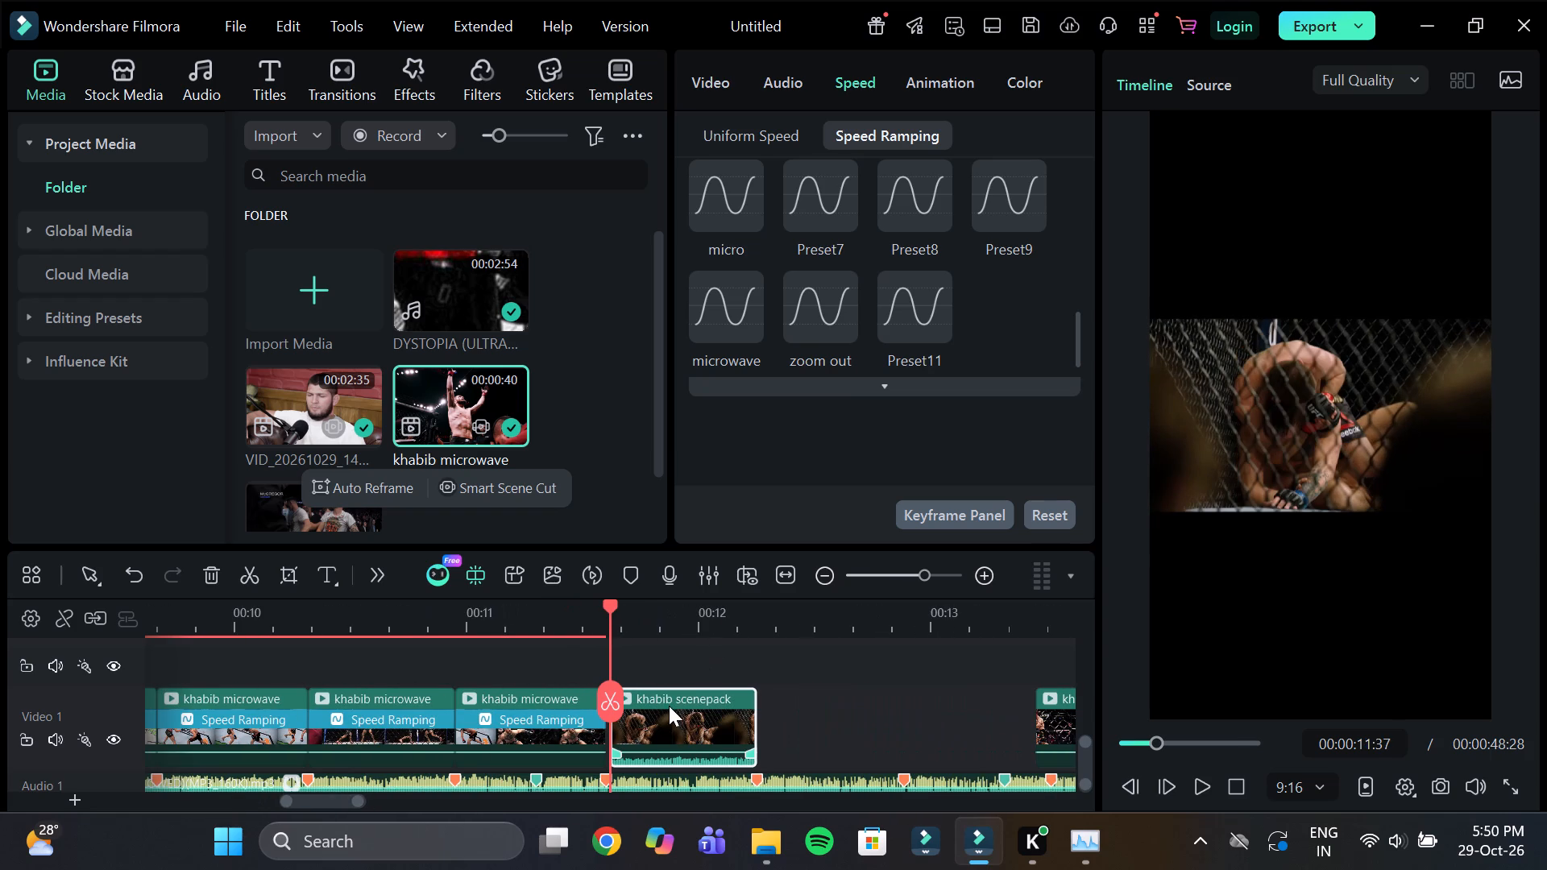
{"action": "left_click", "coordinate": [645, 616]}
{"action": "left_click_drag", "start_coordinate": [692, 724], "coordinate": [689, 752]}
Cut the cage fence grappling shot at 00:00:12:01 and delete the part after the cut.
{"action": "left_click_drag", "start_coordinate": [691, 629], "coordinate": [713, 636]}
{"action": "left_click_drag", "start_coordinate": [616, 608], "coordinate": [647, 637]}
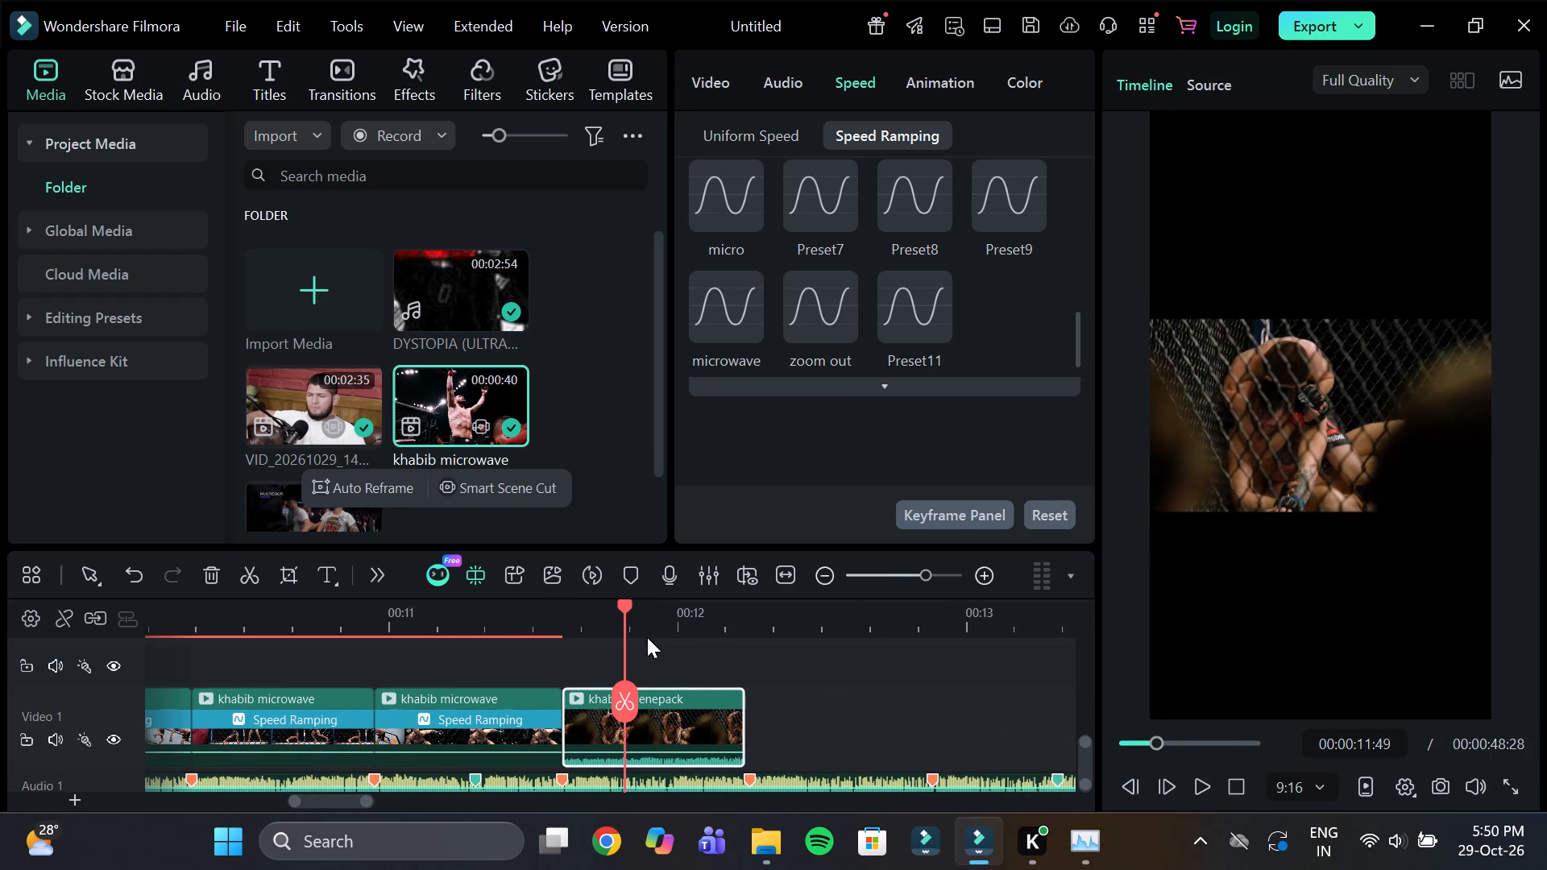
{"action": "left_click_drag", "start_coordinate": [647, 637], "coordinate": [687, 673]}
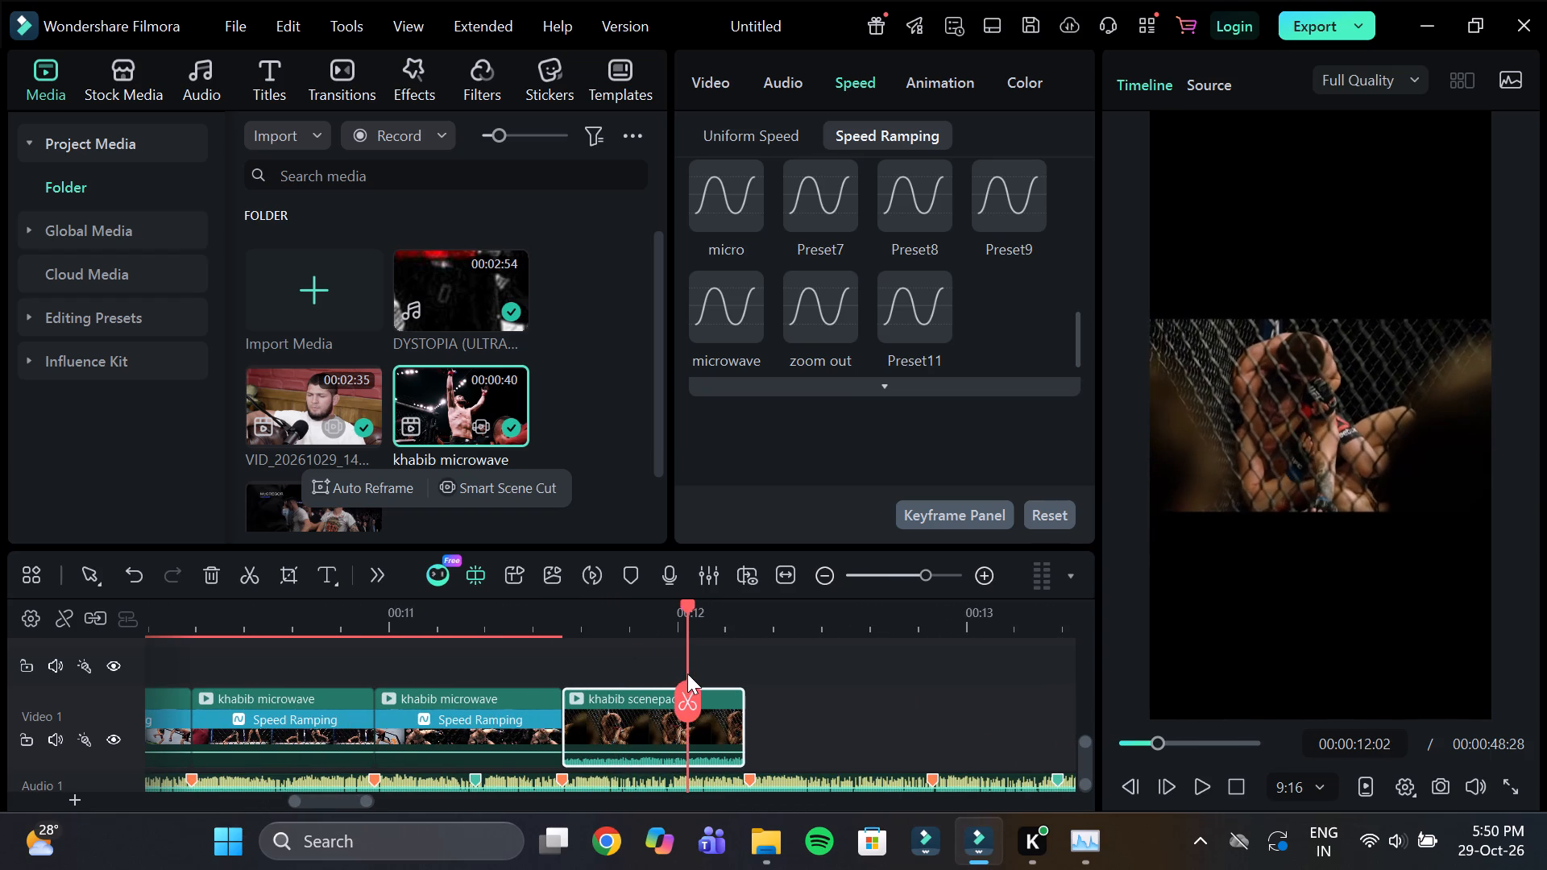
{"action": "left_click_drag", "start_coordinate": [687, 673], "coordinate": [683, 673]}
{"action": "left_click", "coordinate": [685, 692]}
{"action": "left_click", "coordinate": [707, 726]}
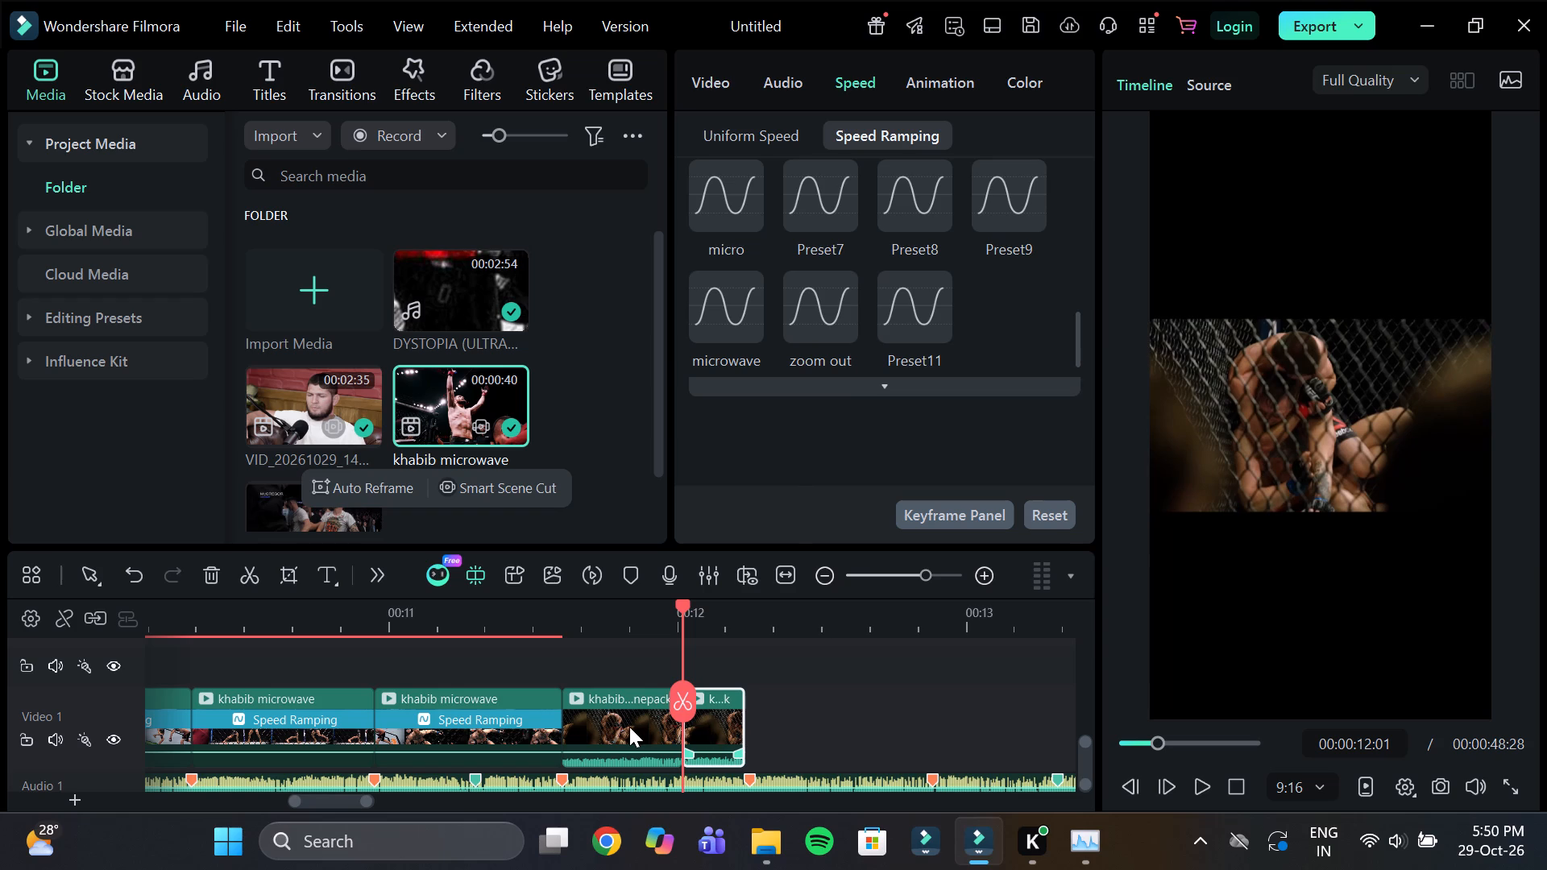
{"action": "key", "text": "Delete"}
Apply the zoom out speed ramp to the cage fence grappling shot, extend its end to the beat marker and preview it.
{"action": "left_click", "coordinate": [629, 727]}
{"action": "left_click", "coordinate": [841, 320]}
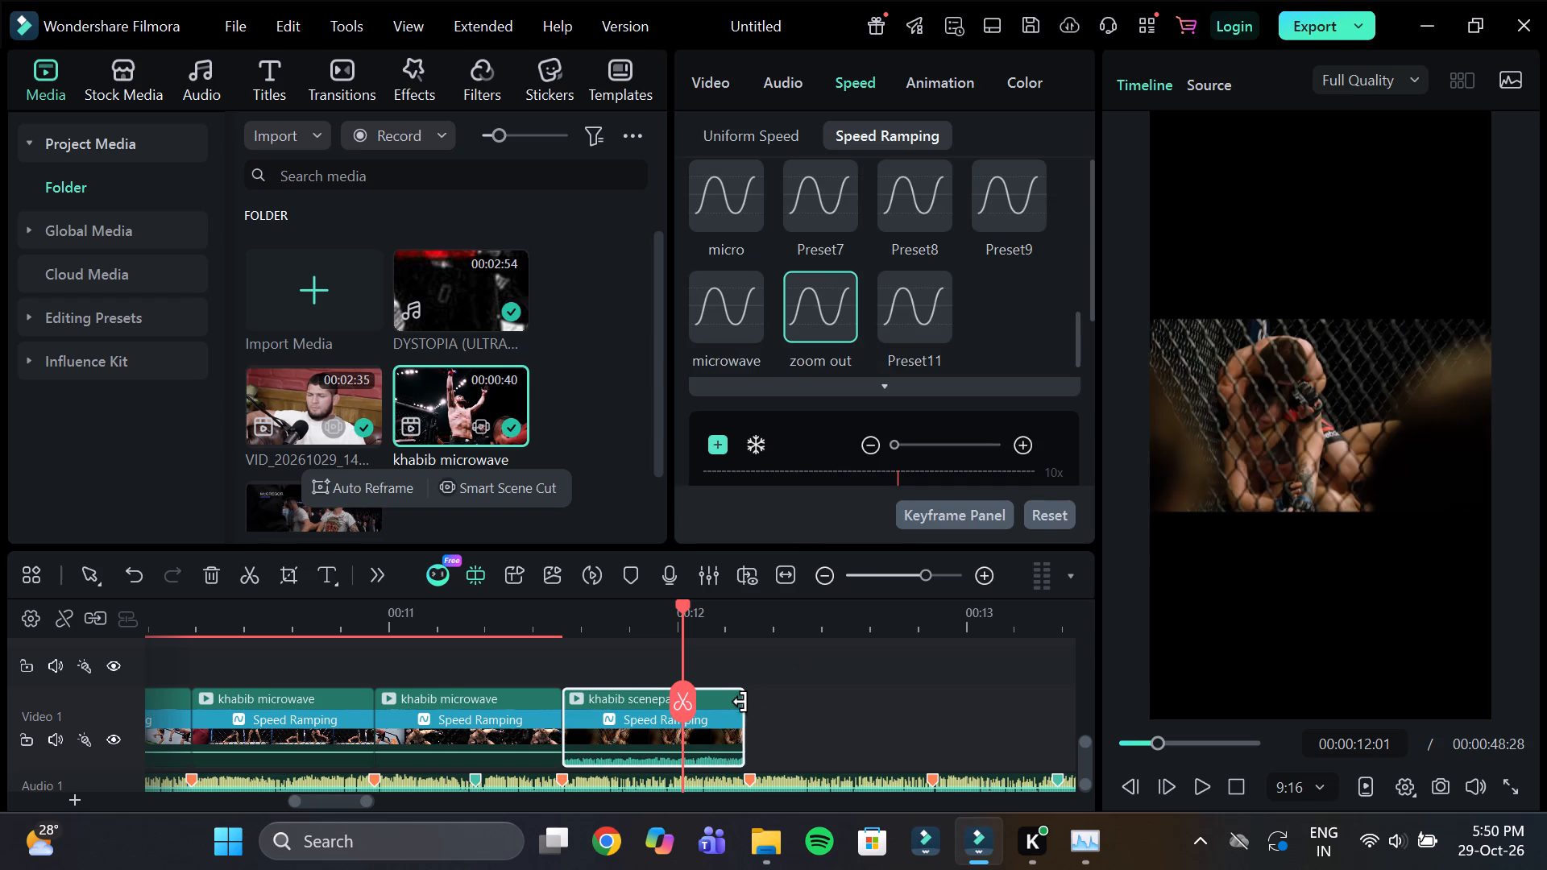
{"action": "left_click_drag", "start_coordinate": [740, 702], "coordinate": [748, 715]}
{"action": "left_click", "coordinate": [575, 628]}
{"action": "left_click_drag", "start_coordinate": [575, 620], "coordinate": [675, 686]}
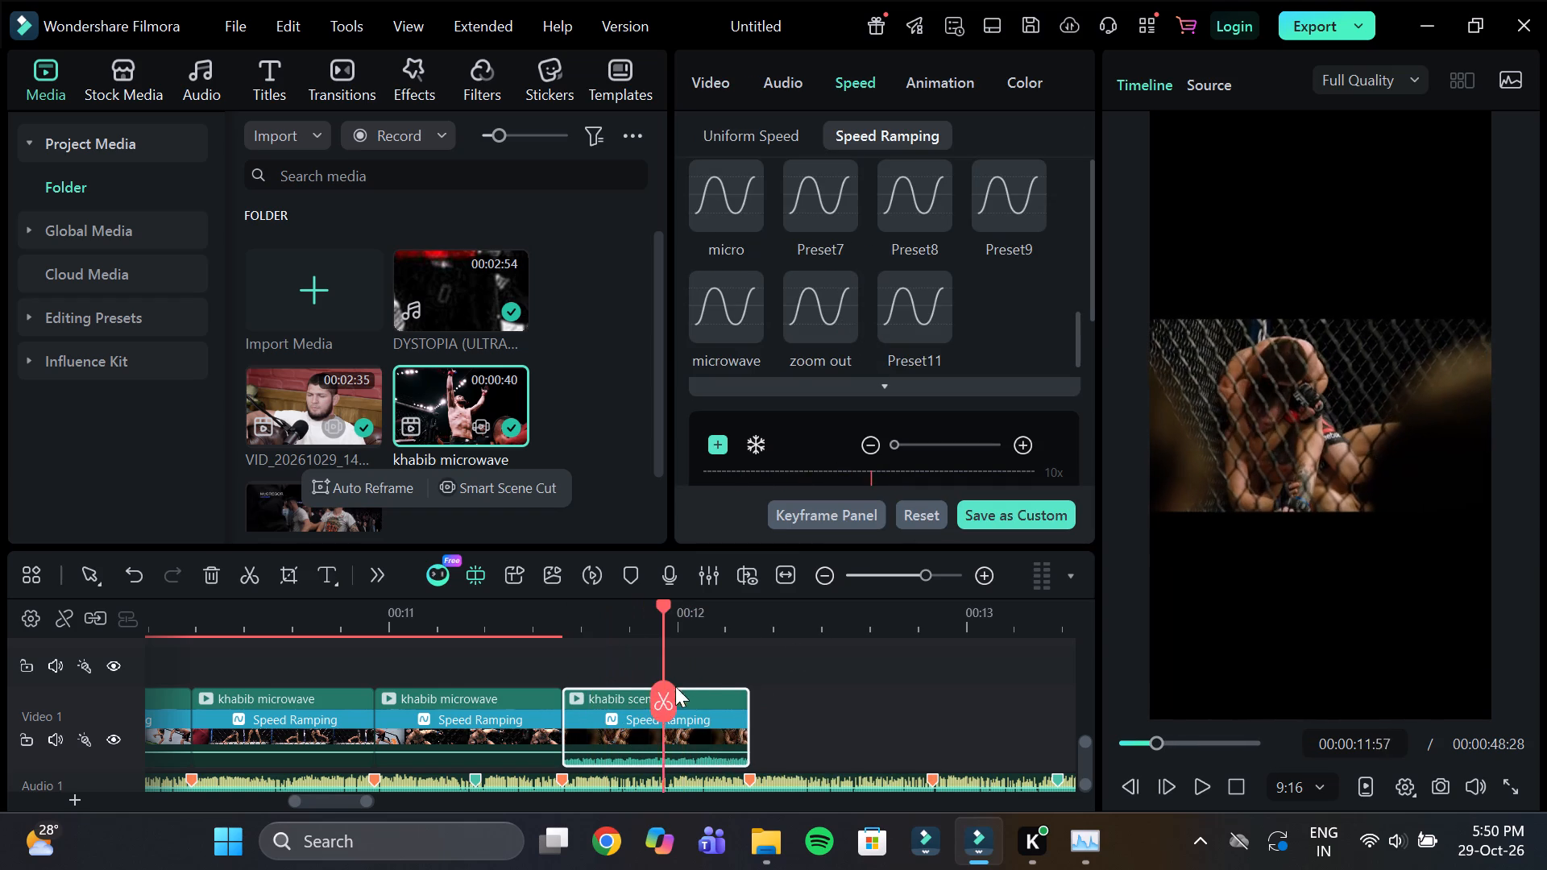
{"action": "left_click_drag", "start_coordinate": [675, 686], "coordinate": [716, 694]}
Move the three unused shots after the beat sequence about 3 seconds later on the timeline.
{"action": "left_click_drag", "start_coordinate": [829, 616], "coordinate": [668, 628]}
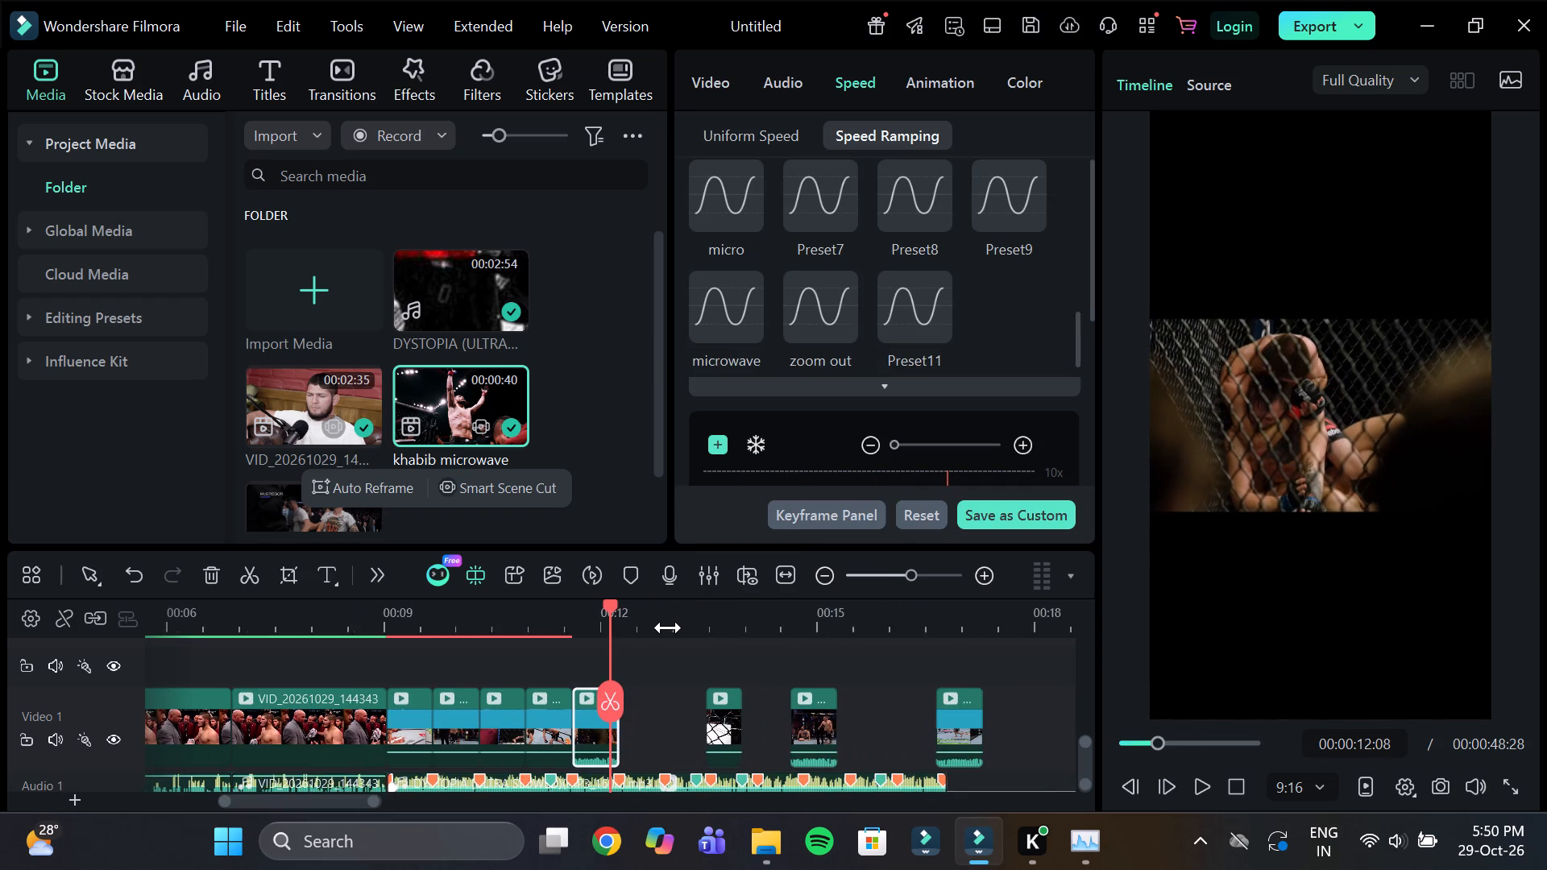
{"action": "left_click_drag", "start_coordinate": [668, 628], "coordinate": [644, 628]}
{"action": "left_click_drag", "start_coordinate": [927, 706], "coordinate": [666, 731]}
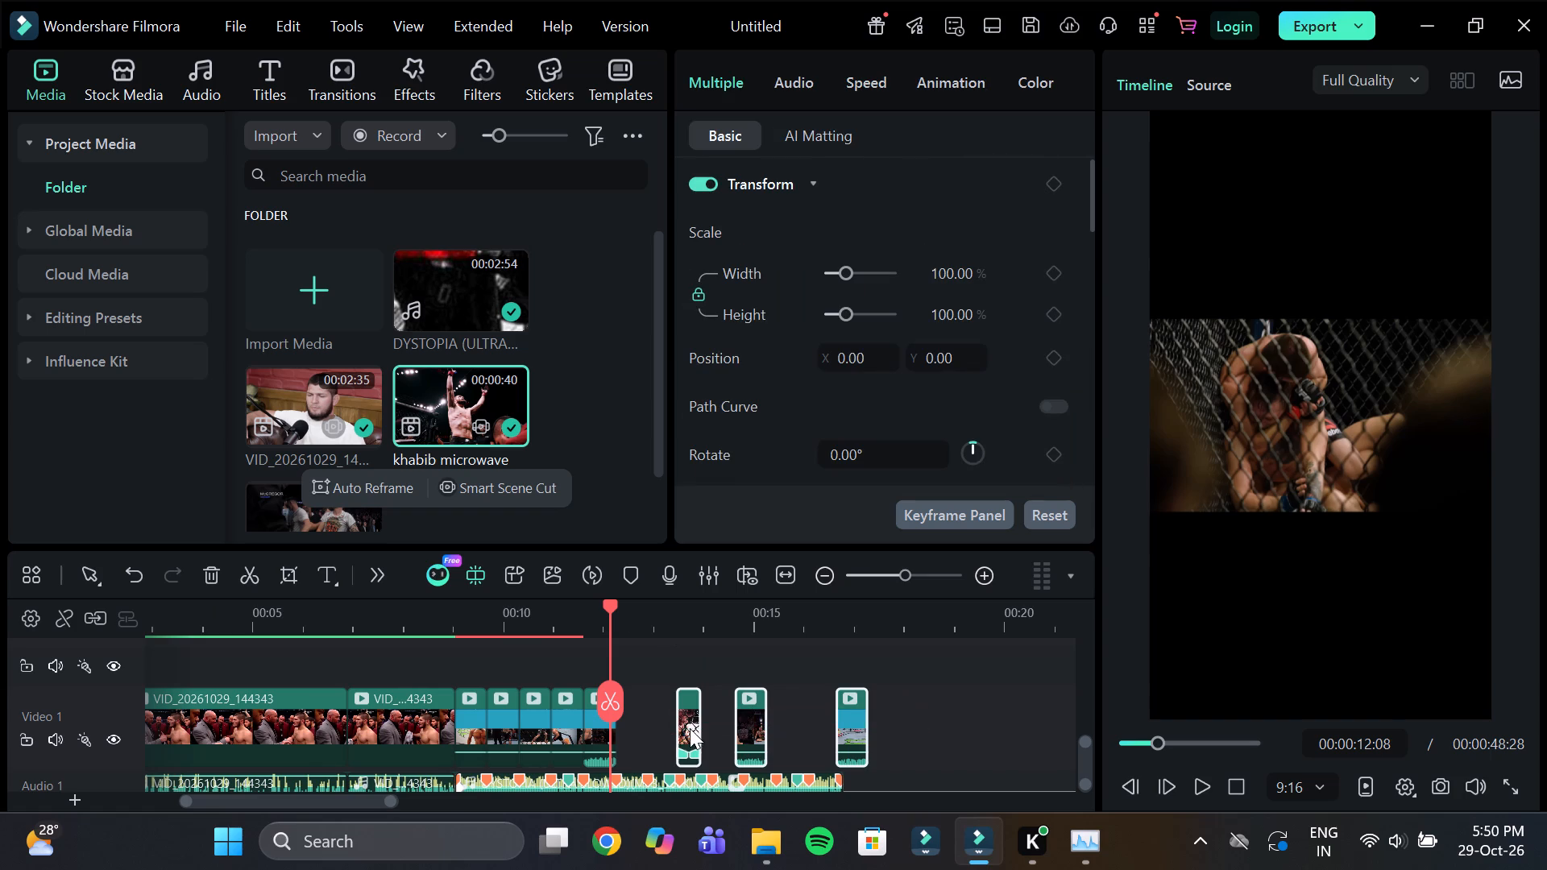
{"action": "left_click_drag", "start_coordinate": [690, 728], "coordinate": [844, 730]}
Add the khabib scenepack video to Video 1 after the last clip, at about 00:00:52, keeping the 1080x1920 60fps project settings.
{"action": "left_click_drag", "start_coordinate": [907, 619], "coordinate": [776, 631]}
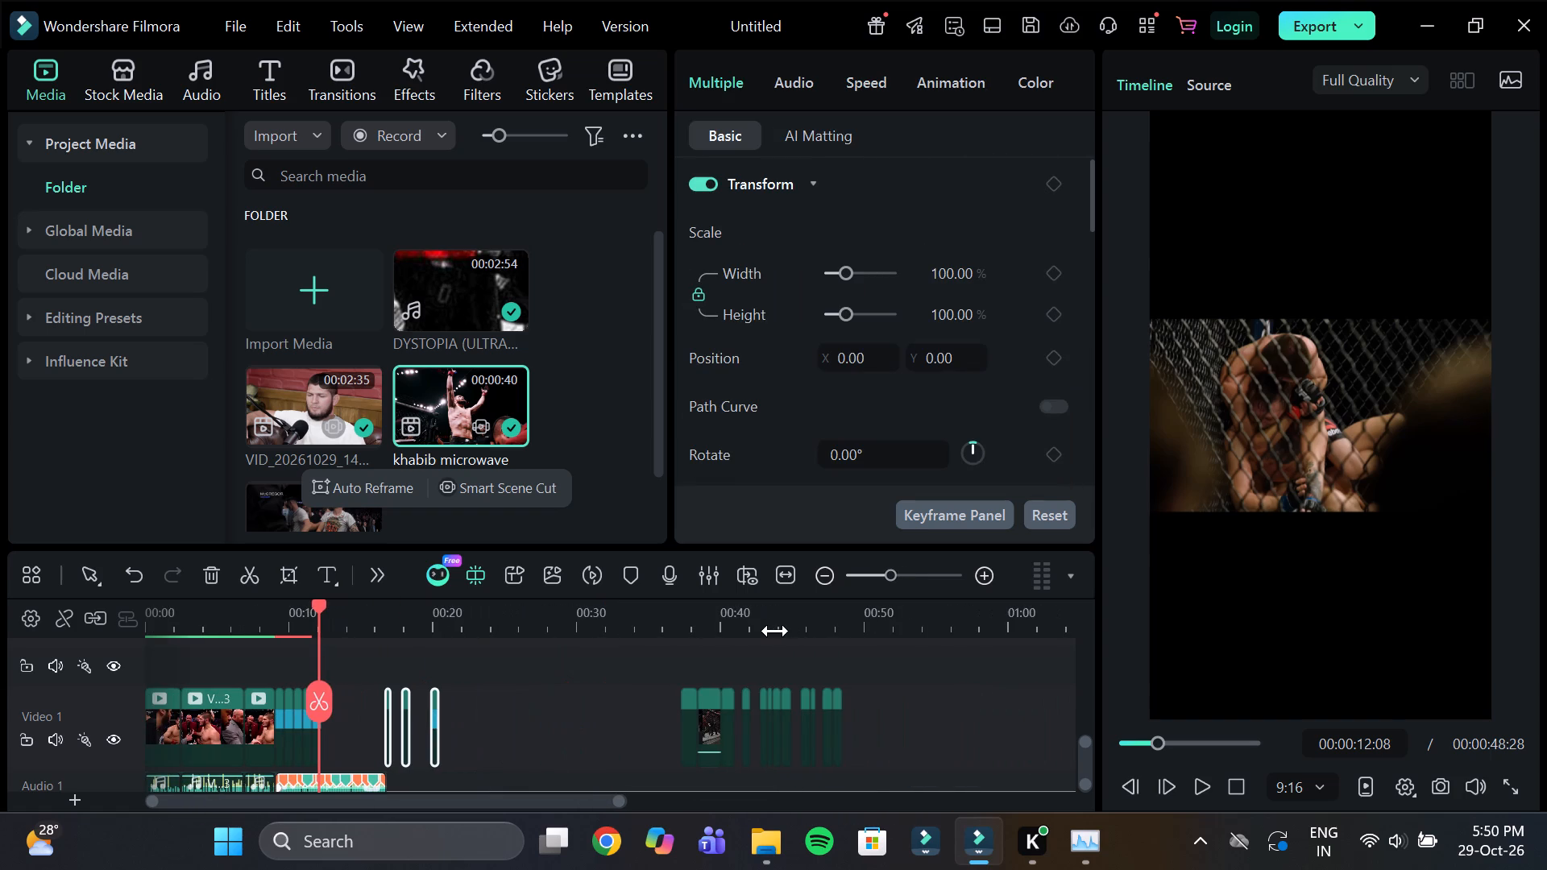
{"action": "left_click", "coordinate": [876, 626]}
{"action": "scroll", "coordinate": [535, 424], "scroll_direction": "down", "scroll_amount": 2}
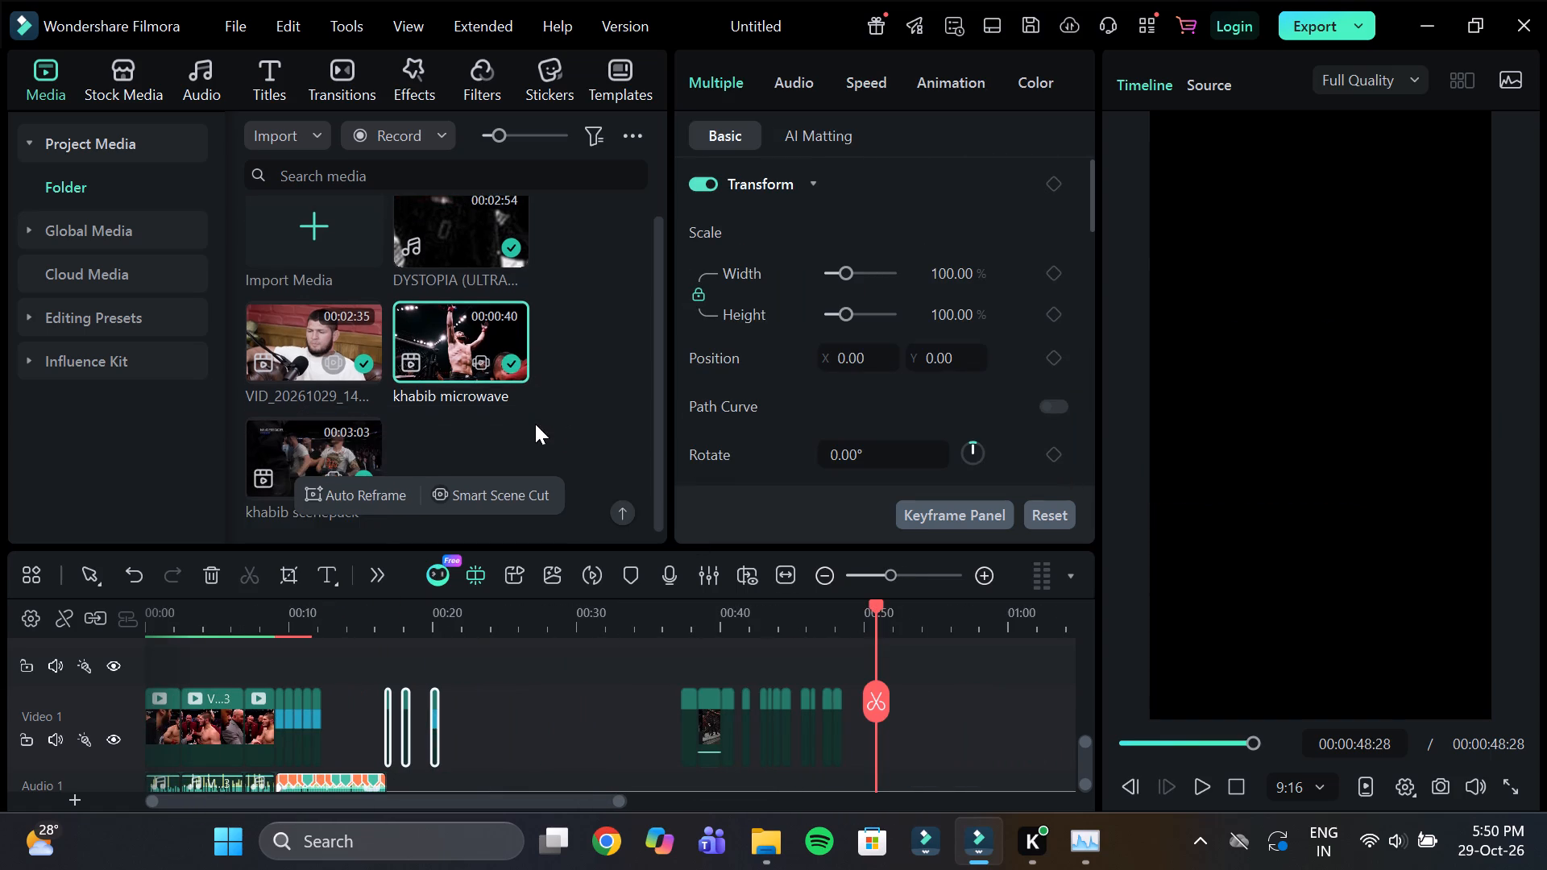
{"action": "left_click_drag", "start_coordinate": [340, 444], "coordinate": [899, 727]}
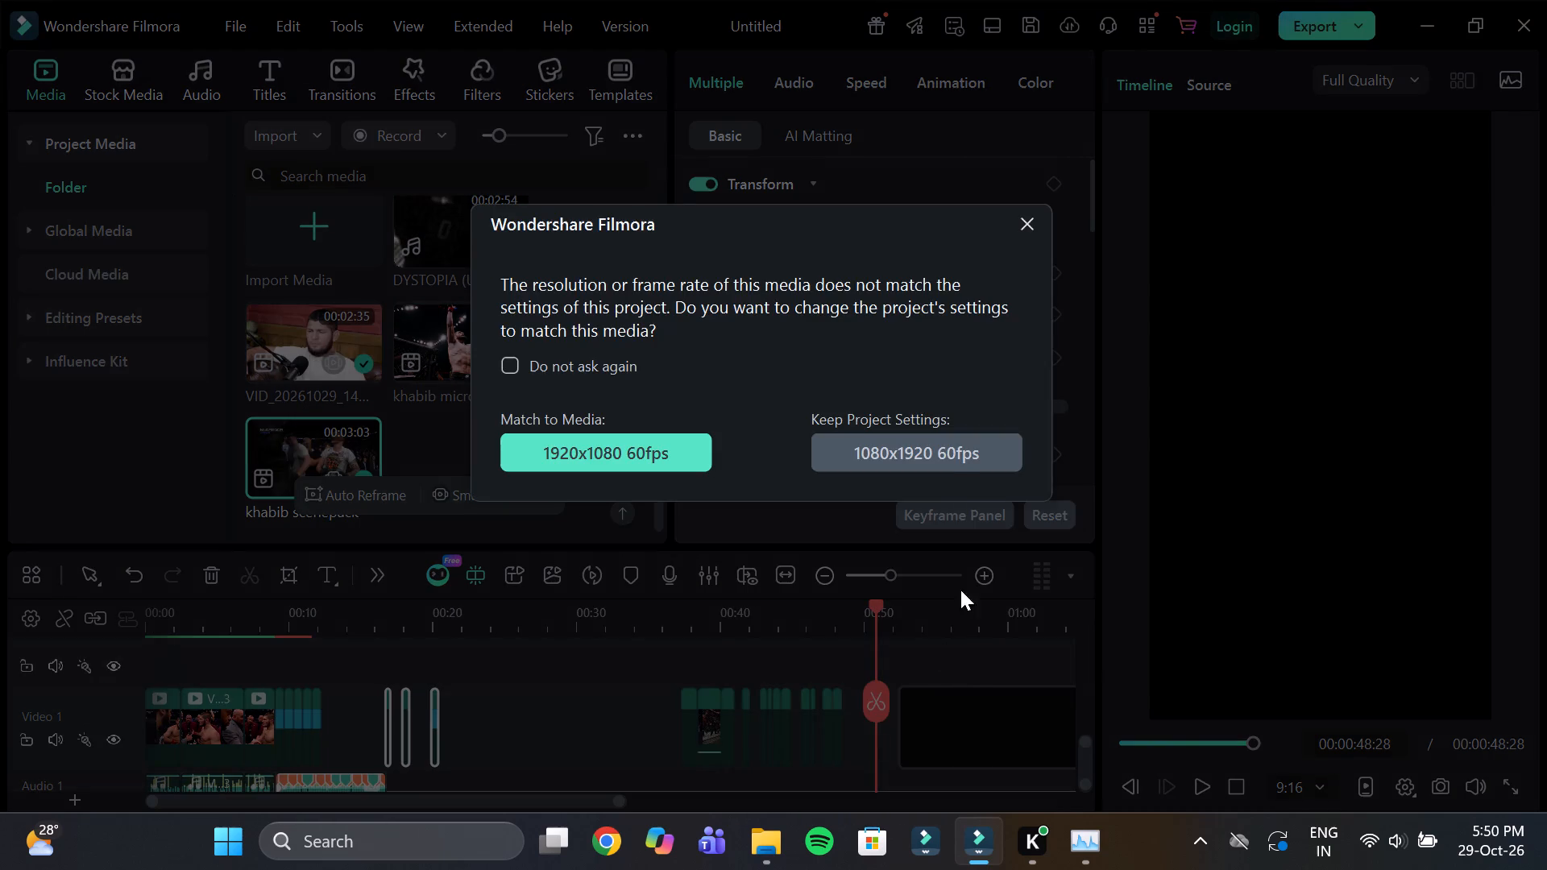
{"action": "left_click", "coordinate": [944, 450]}
Scrub through the khabib scenepack from its opening shots to about 00:02:20 to look for the next usable fight shot.
{"action": "left_click", "coordinate": [981, 611]}
{"action": "left_click_drag", "start_coordinate": [981, 622], "coordinate": [1057, 682]}
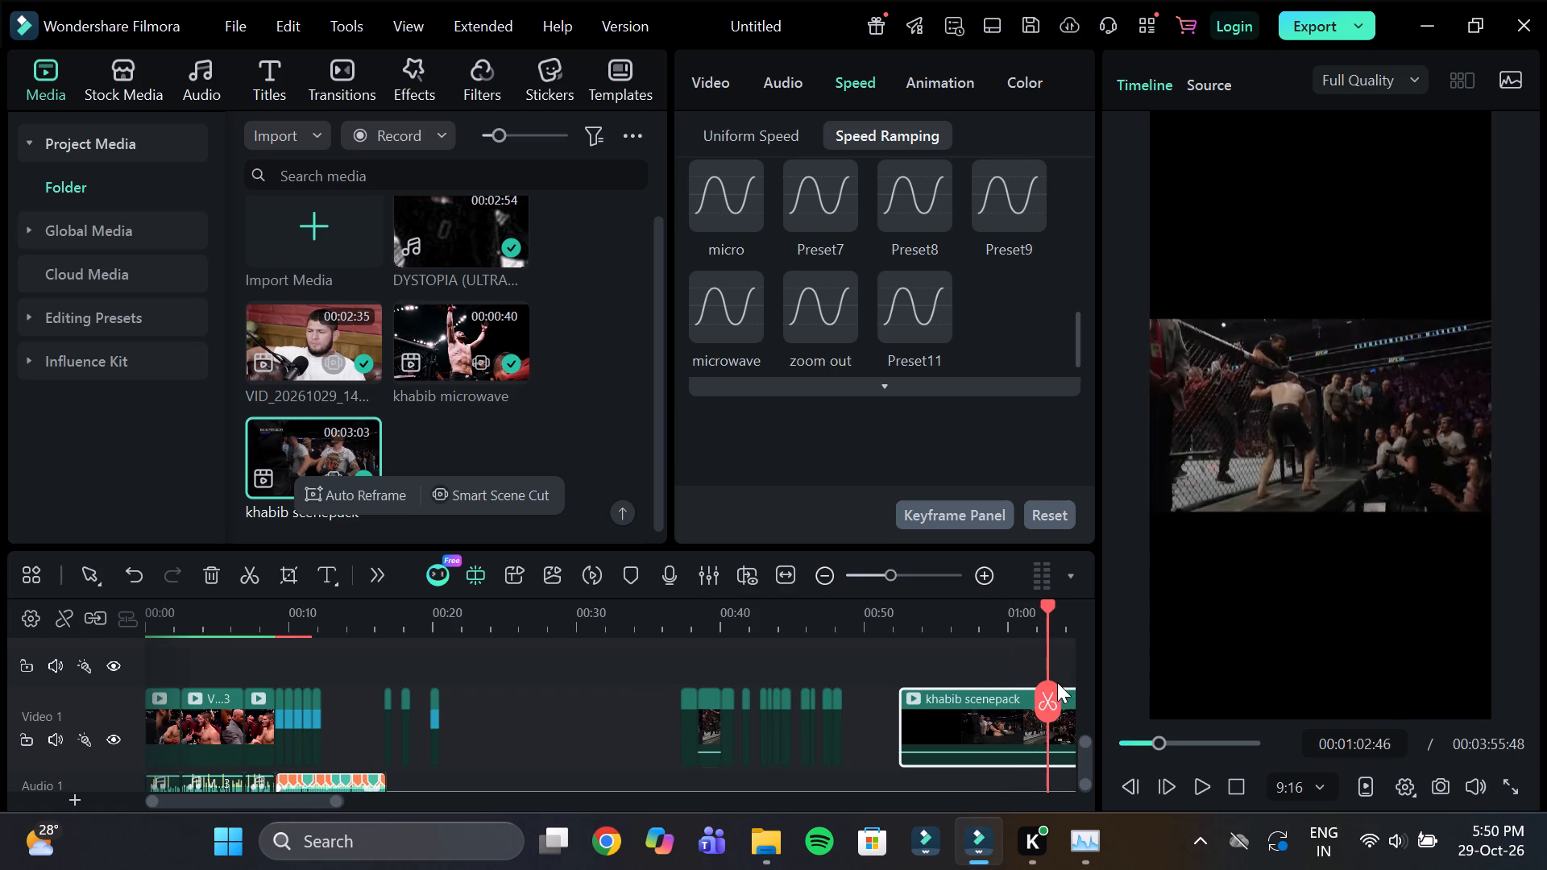
{"action": "left_click_drag", "start_coordinate": [1057, 682], "coordinate": [736, 677]}
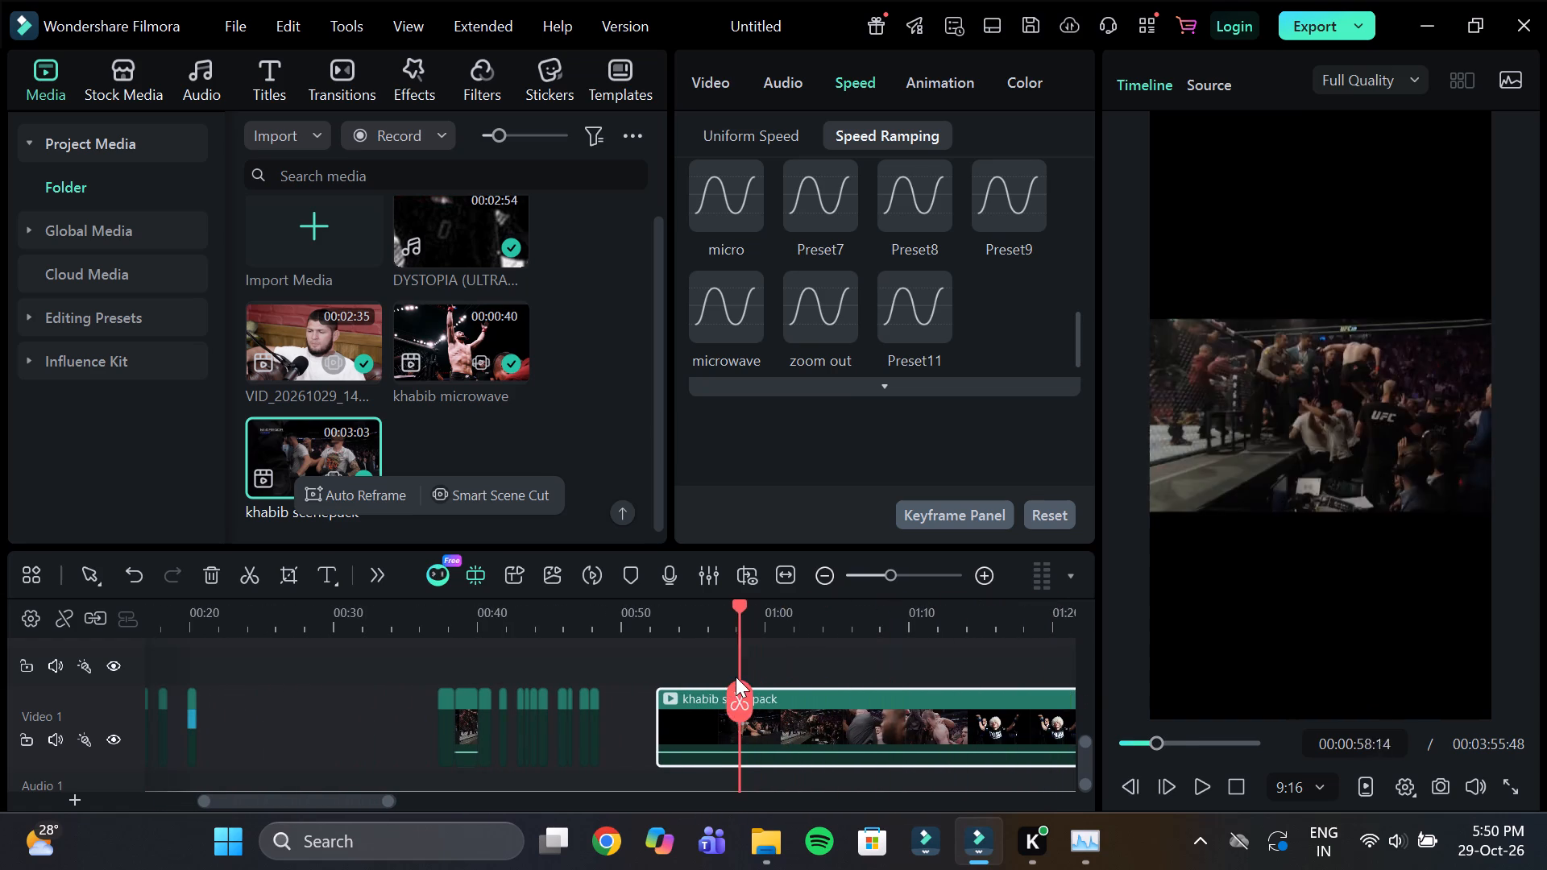
{"action": "left_click_drag", "start_coordinate": [736, 677], "coordinate": [762, 698]}
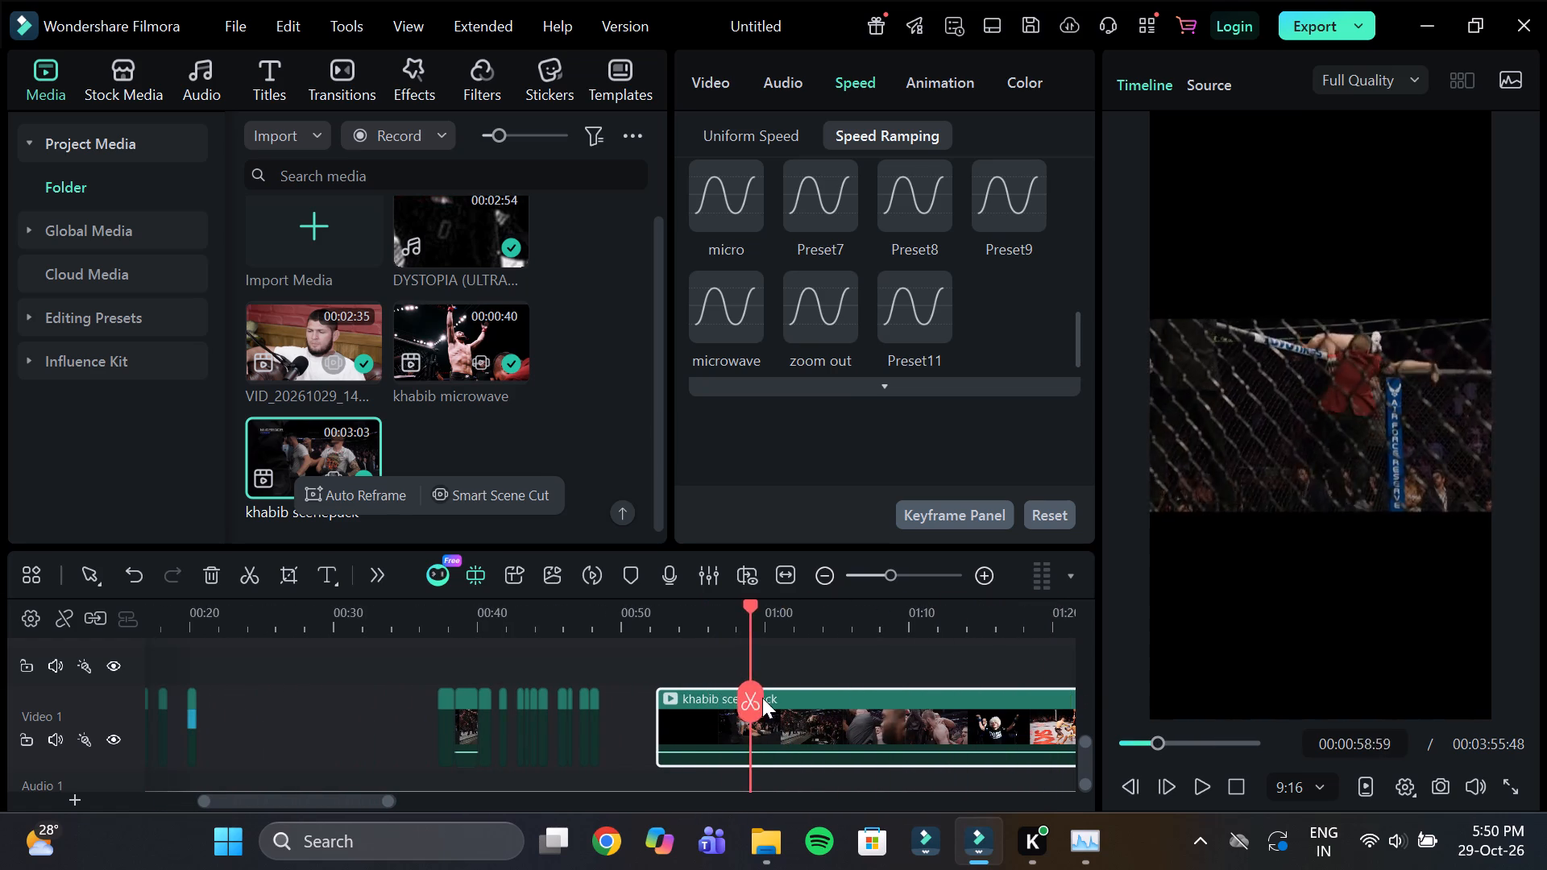
{"action": "left_click_drag", "start_coordinate": [762, 698], "coordinate": [1016, 734]}
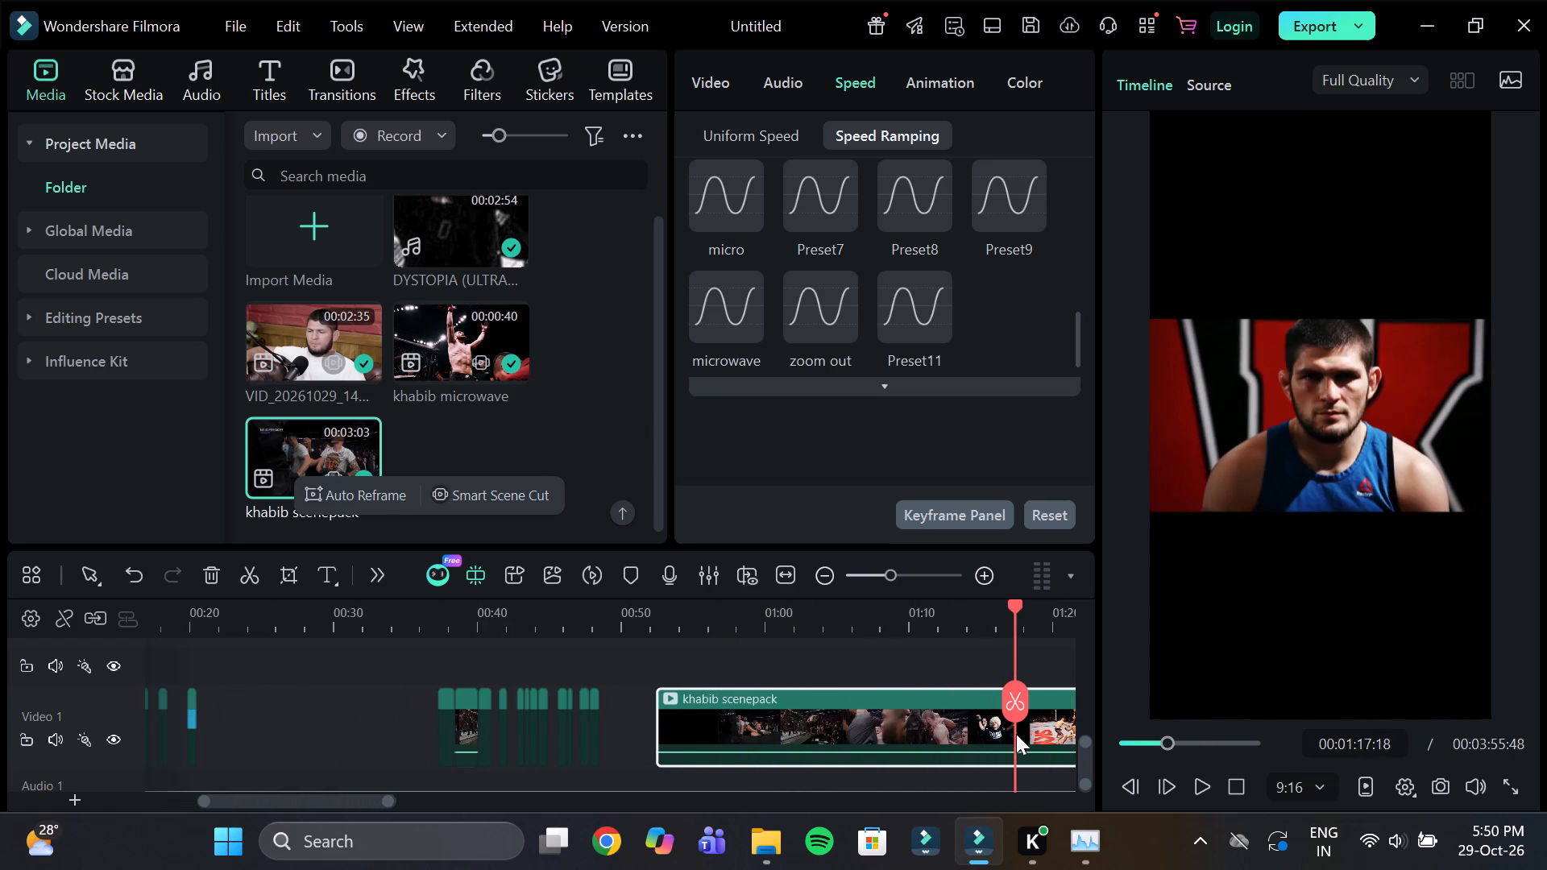
{"action": "left_click_drag", "start_coordinate": [1016, 734], "coordinate": [1018, 734]}
{"action": "left_click_drag", "start_coordinate": [1059, 629], "coordinate": [1142, 635]}
{"action": "left_click", "coordinate": [840, 636]}
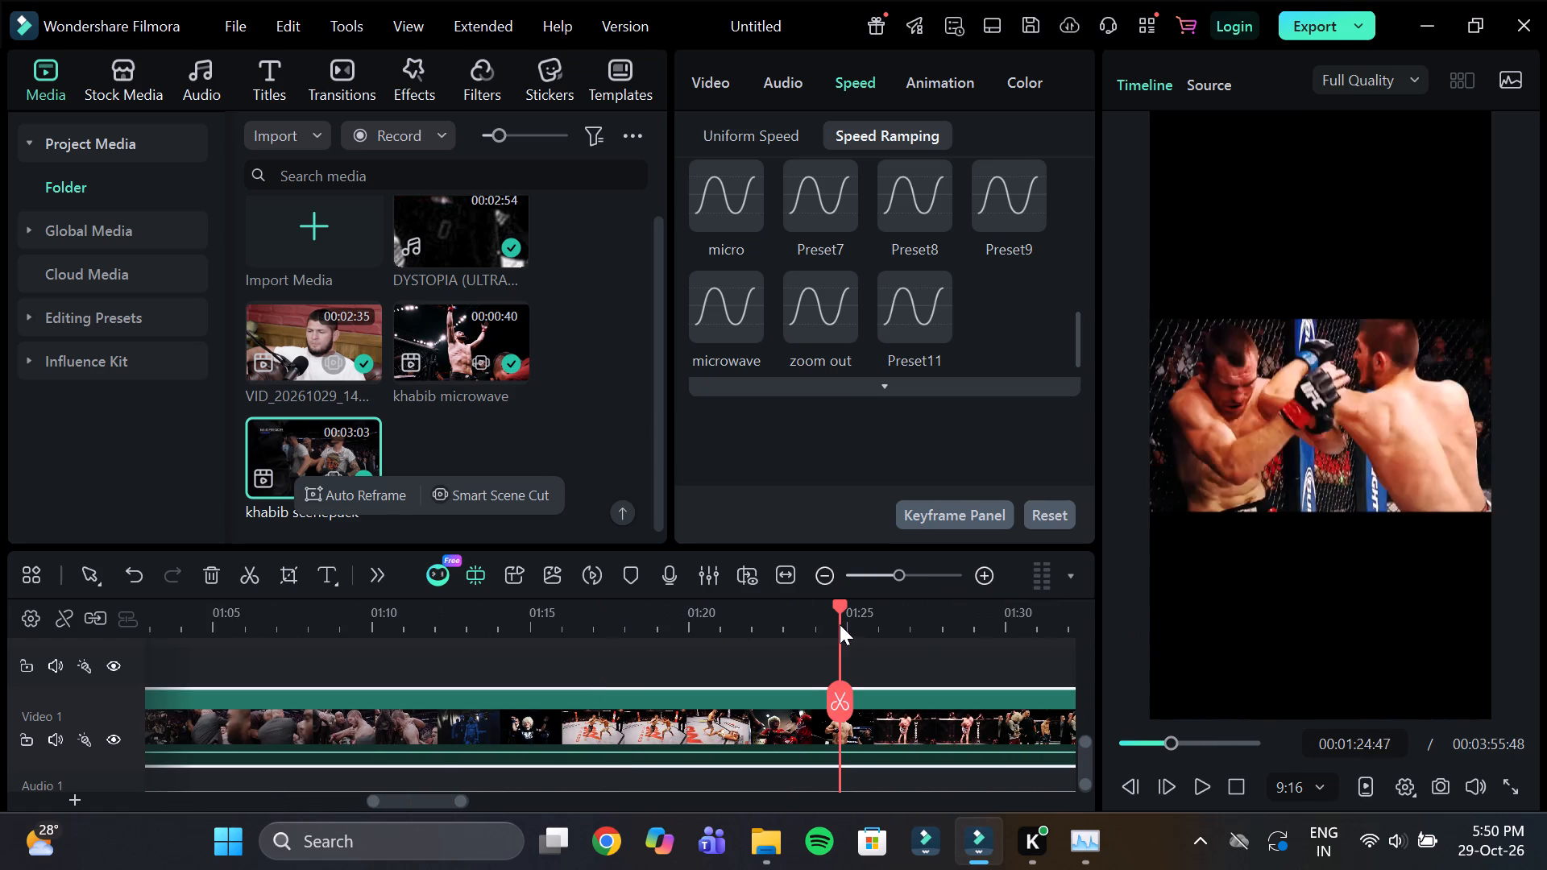
{"action": "left_click_drag", "start_coordinate": [840, 624], "coordinate": [1016, 698]}
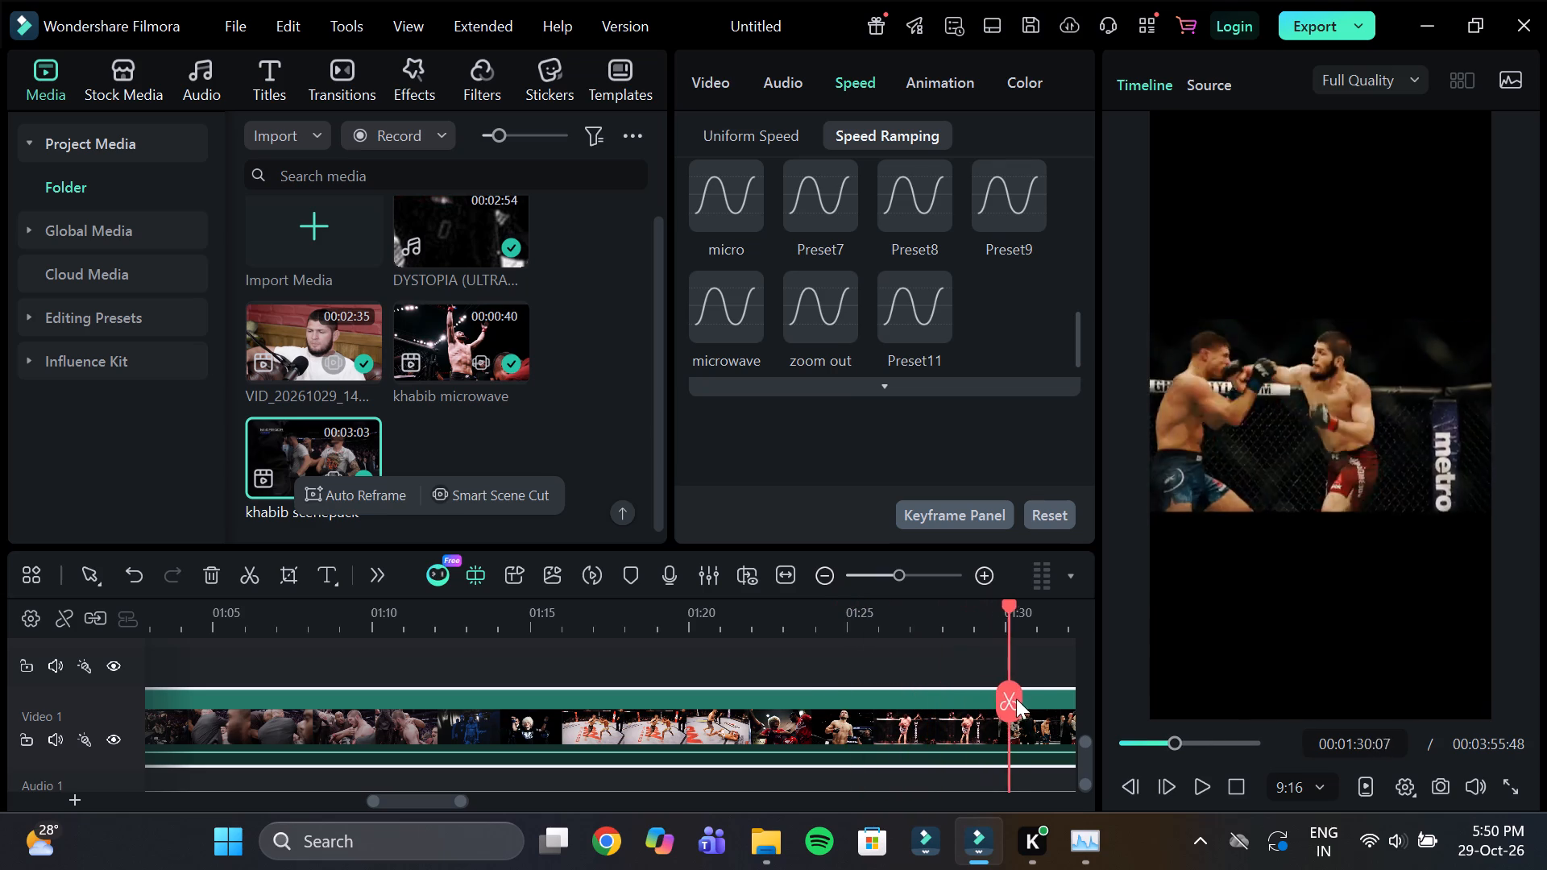
{"action": "left_click_drag", "start_coordinate": [1016, 698], "coordinate": [1063, 711]}
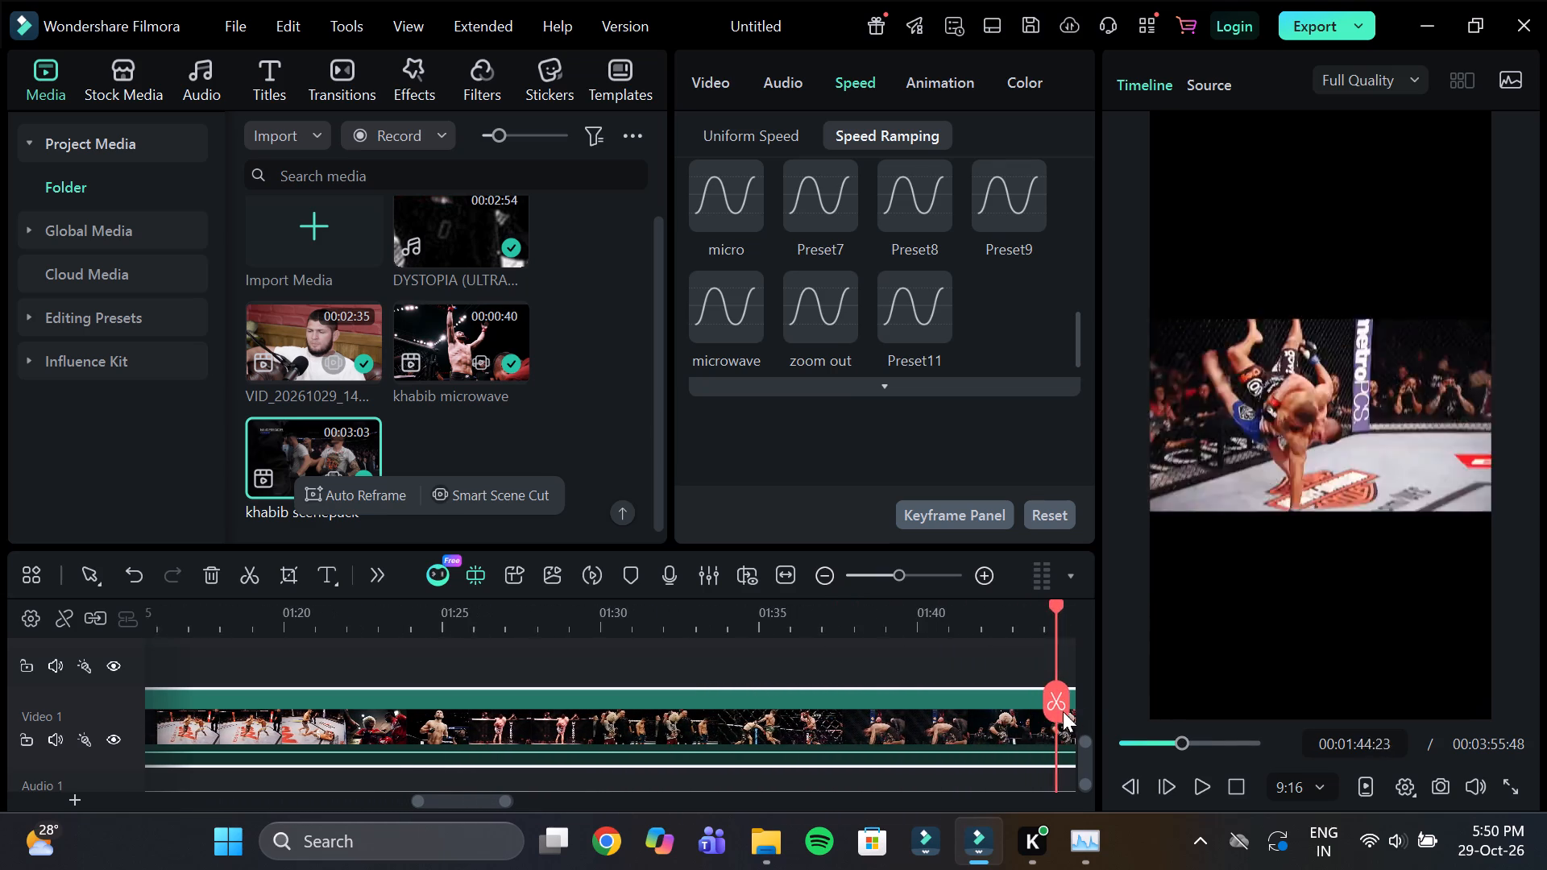
{"action": "left_click_drag", "start_coordinate": [1063, 711], "coordinate": [729, 713]}
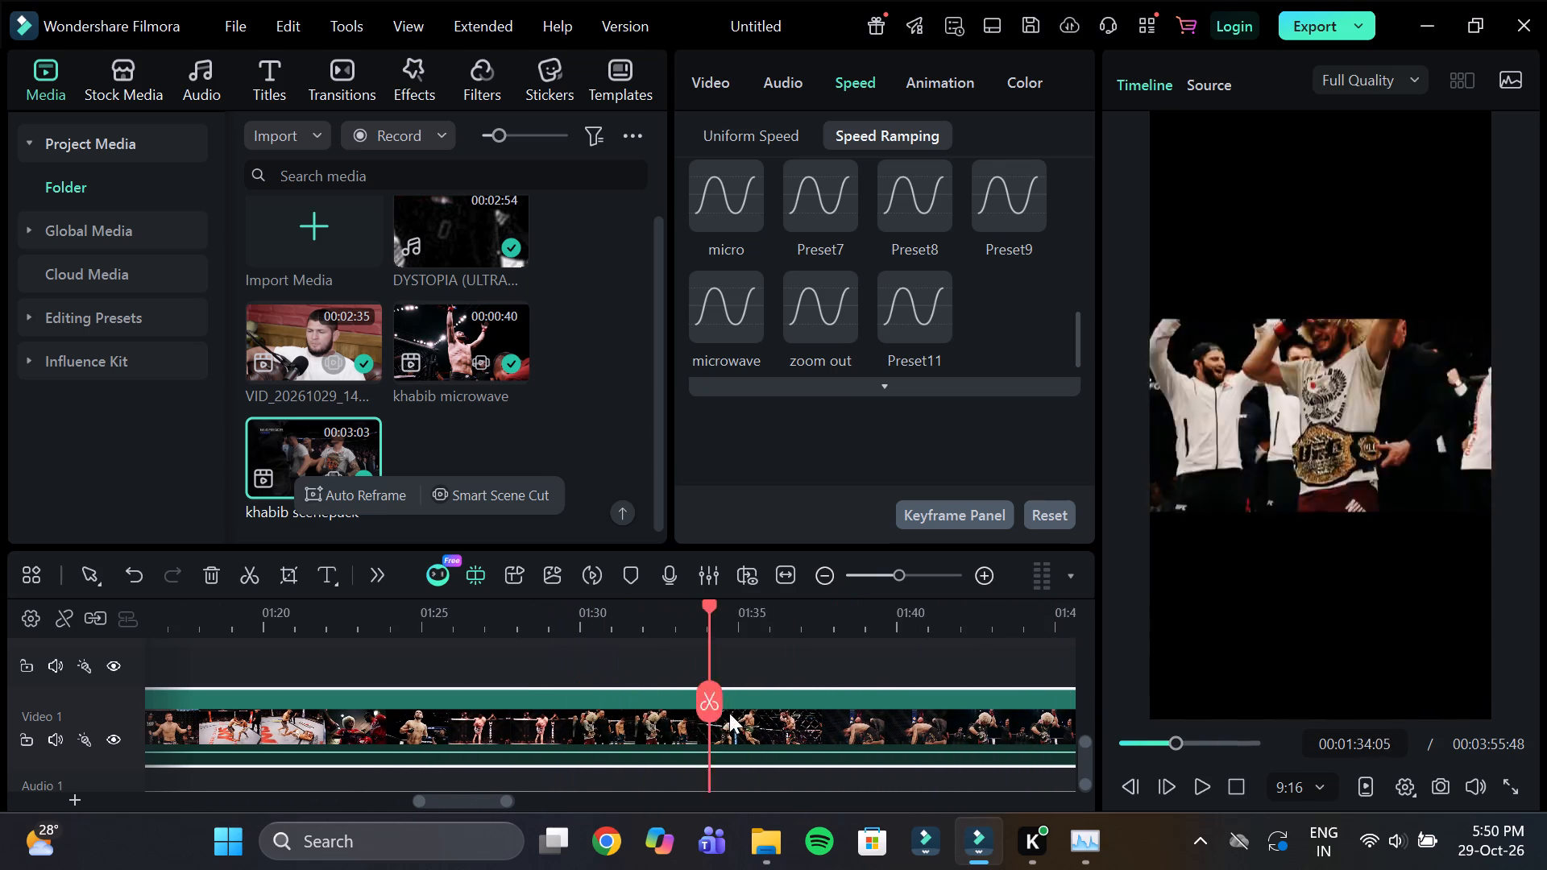
{"action": "left_click_drag", "start_coordinate": [729, 713], "coordinate": [724, 724]}
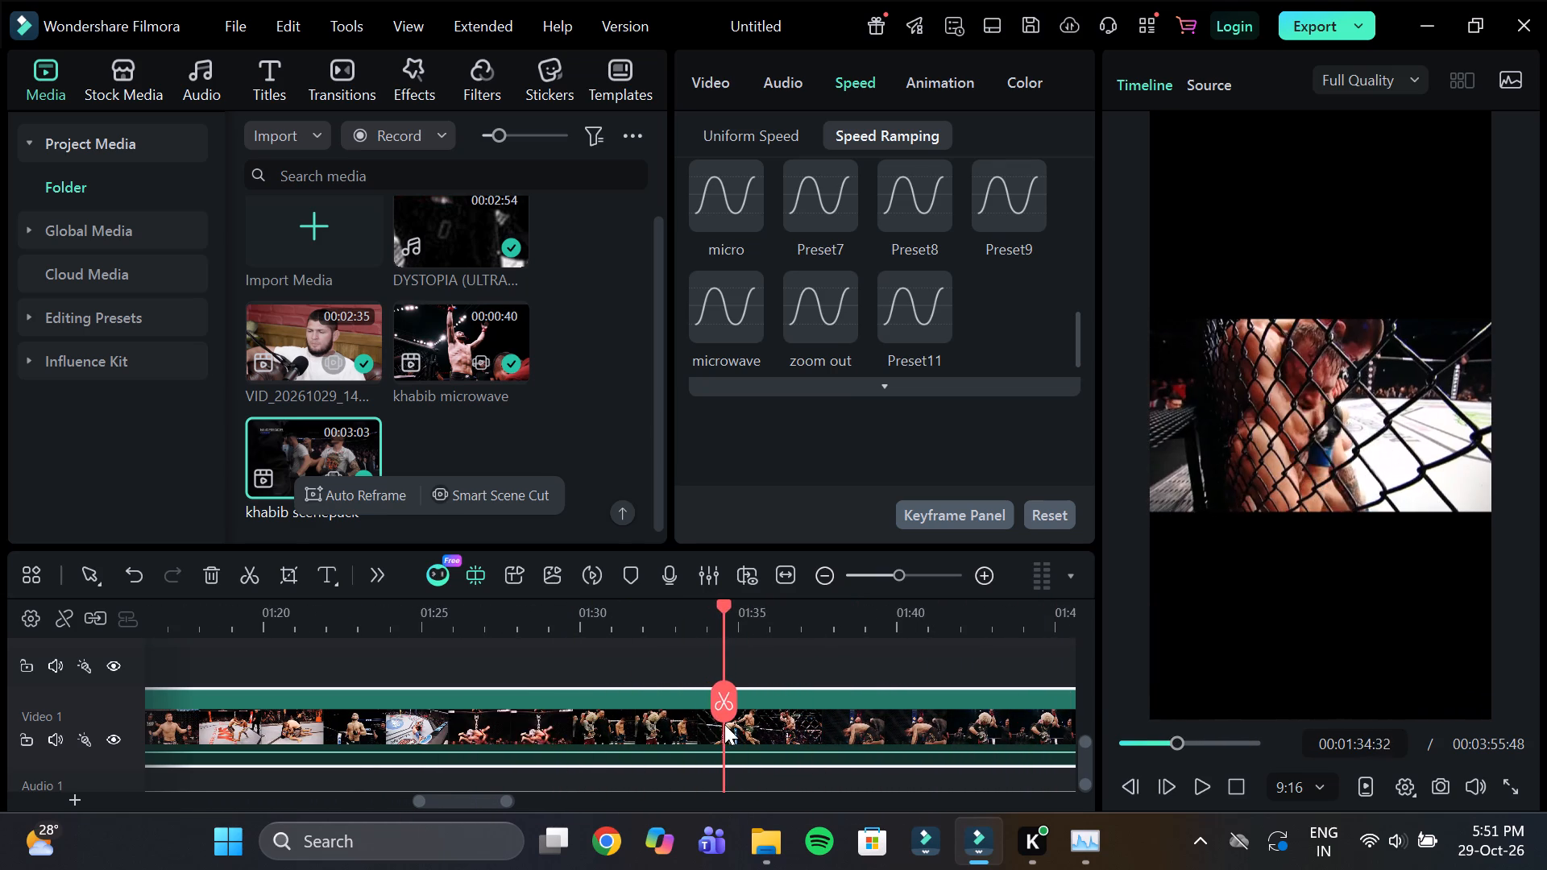
{"action": "left_click_drag", "start_coordinate": [724, 724], "coordinate": [685, 727]}
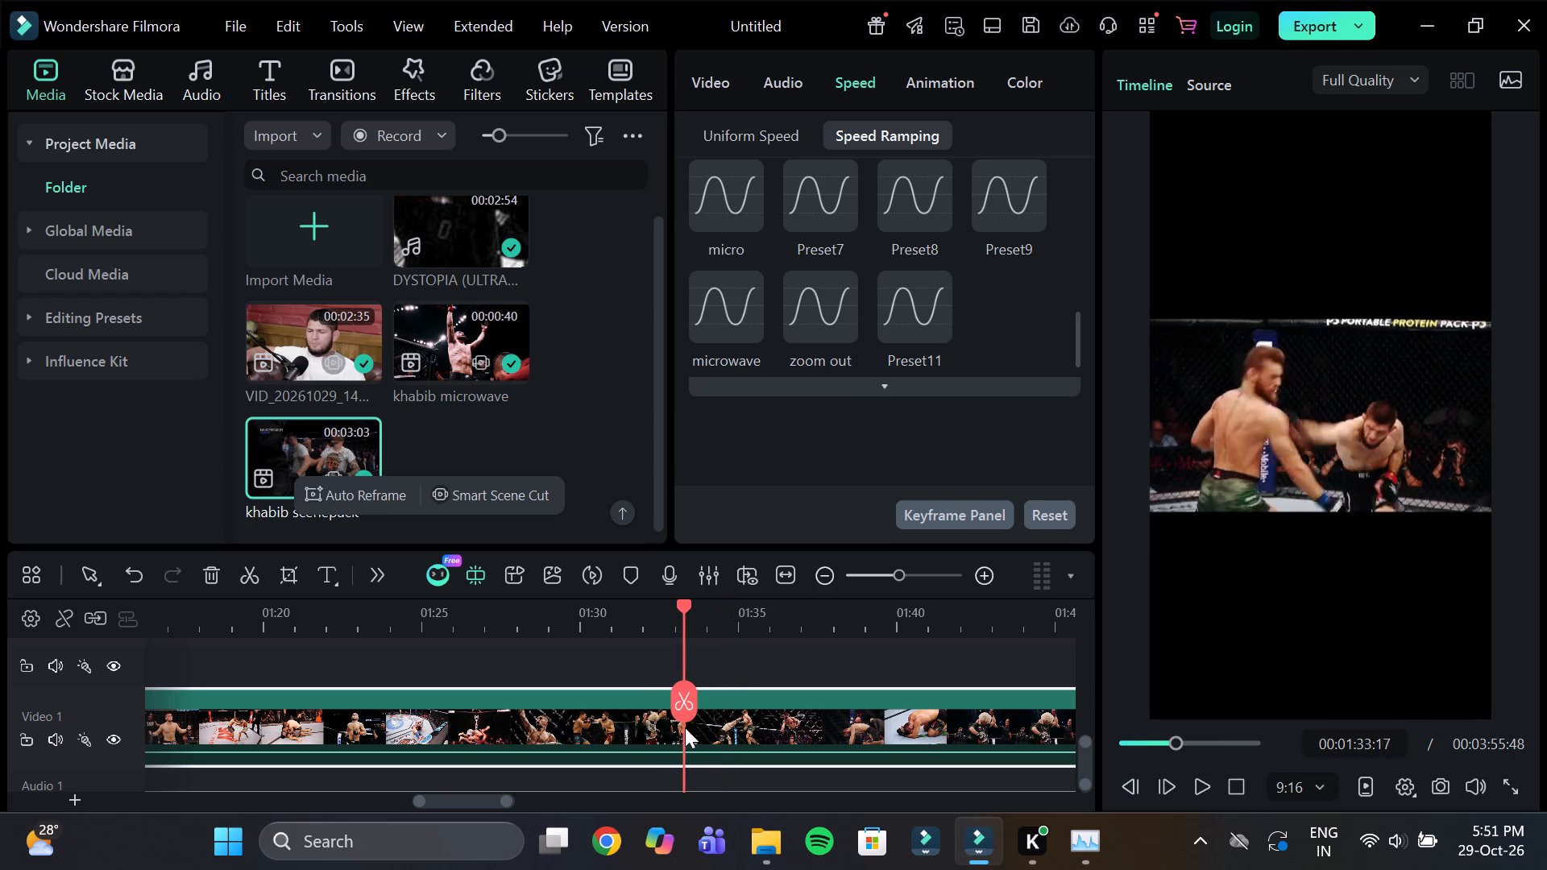
{"action": "left_click_drag", "start_coordinate": [685, 727], "coordinate": [750, 732]}
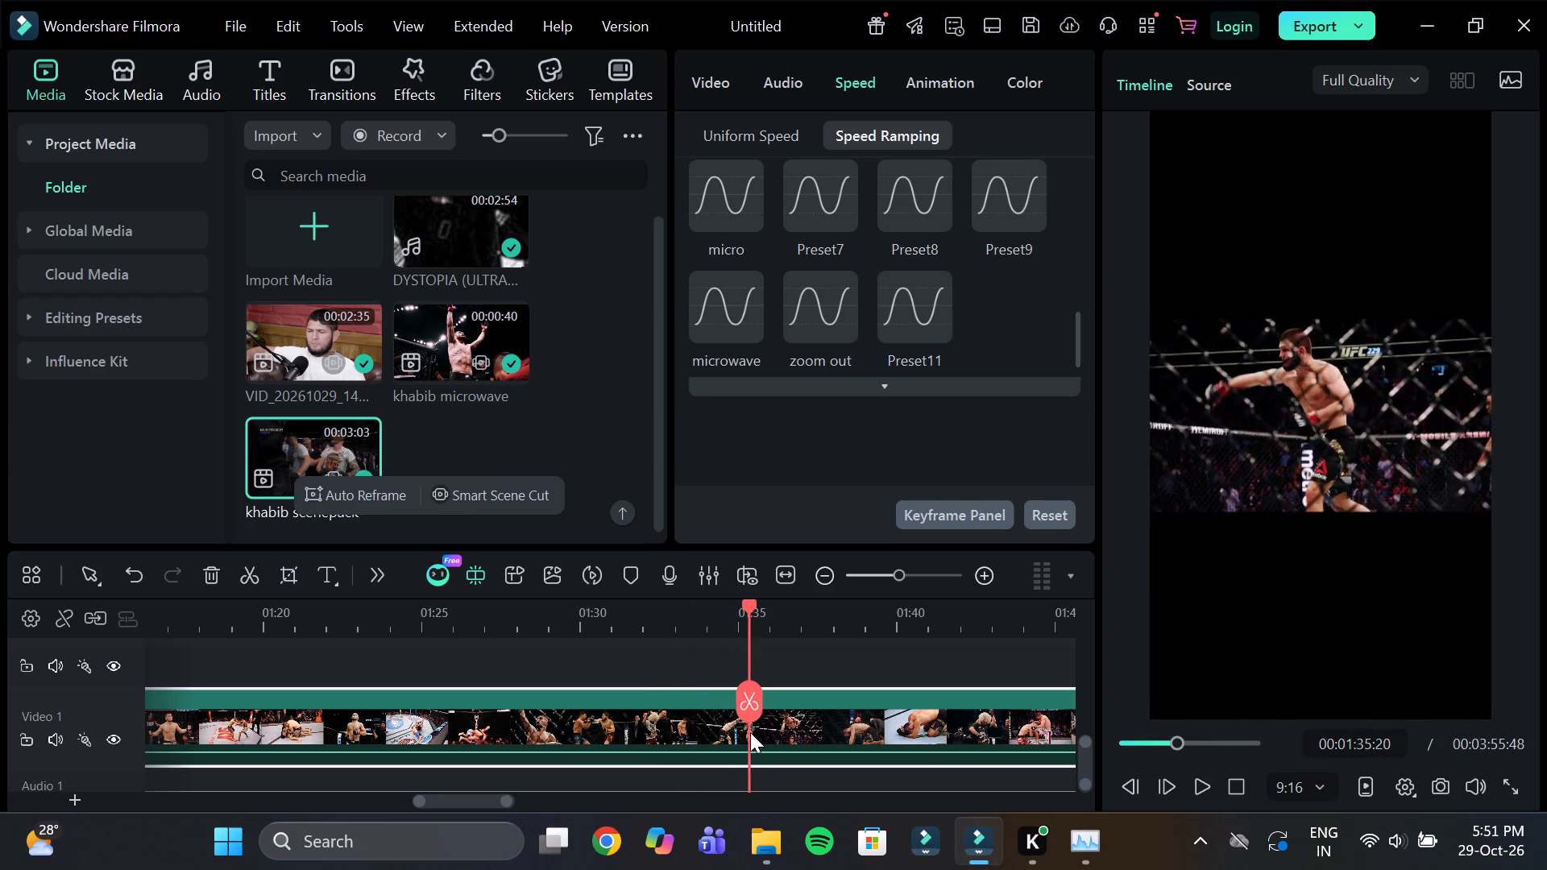
{"action": "left_click_drag", "start_coordinate": [750, 732], "coordinate": [758, 735]}
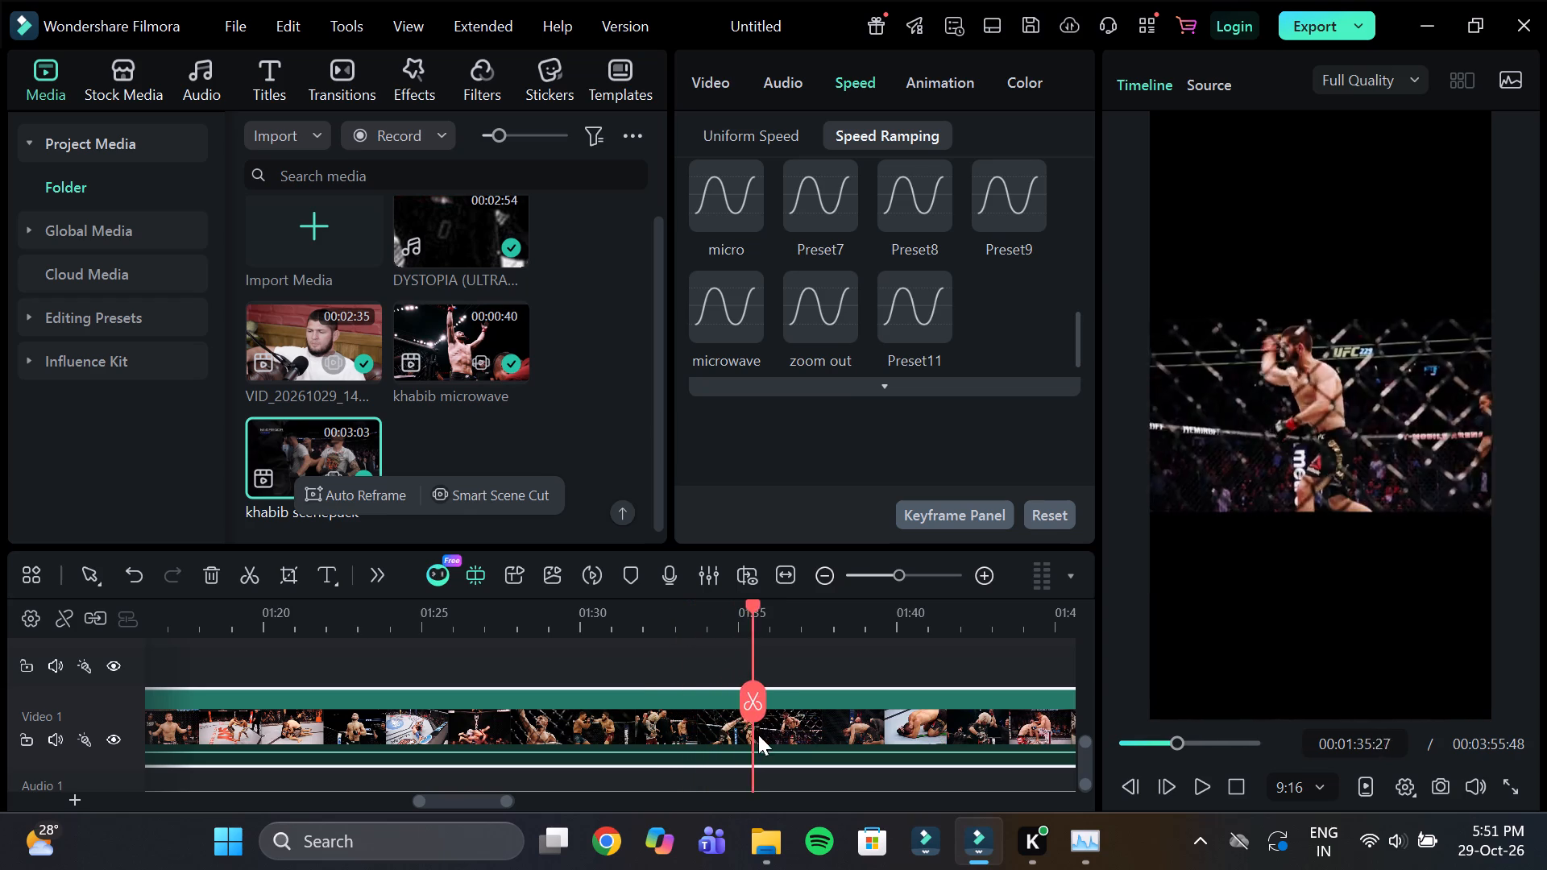
{"action": "left_click_drag", "start_coordinate": [758, 735], "coordinate": [934, 737]}
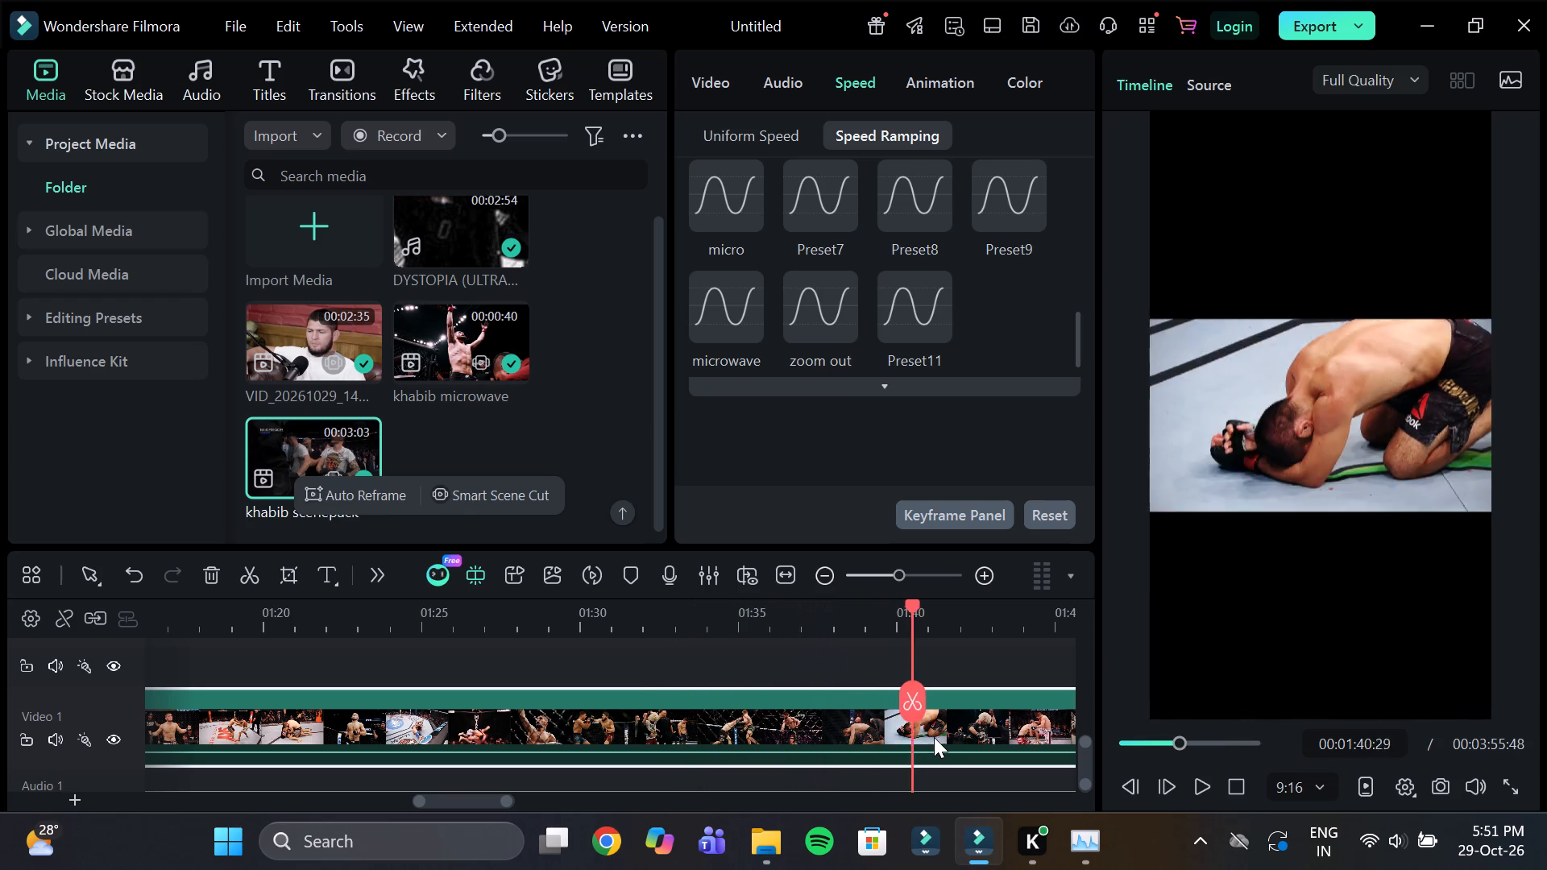
{"action": "left_click_drag", "start_coordinate": [934, 737], "coordinate": [991, 748]}
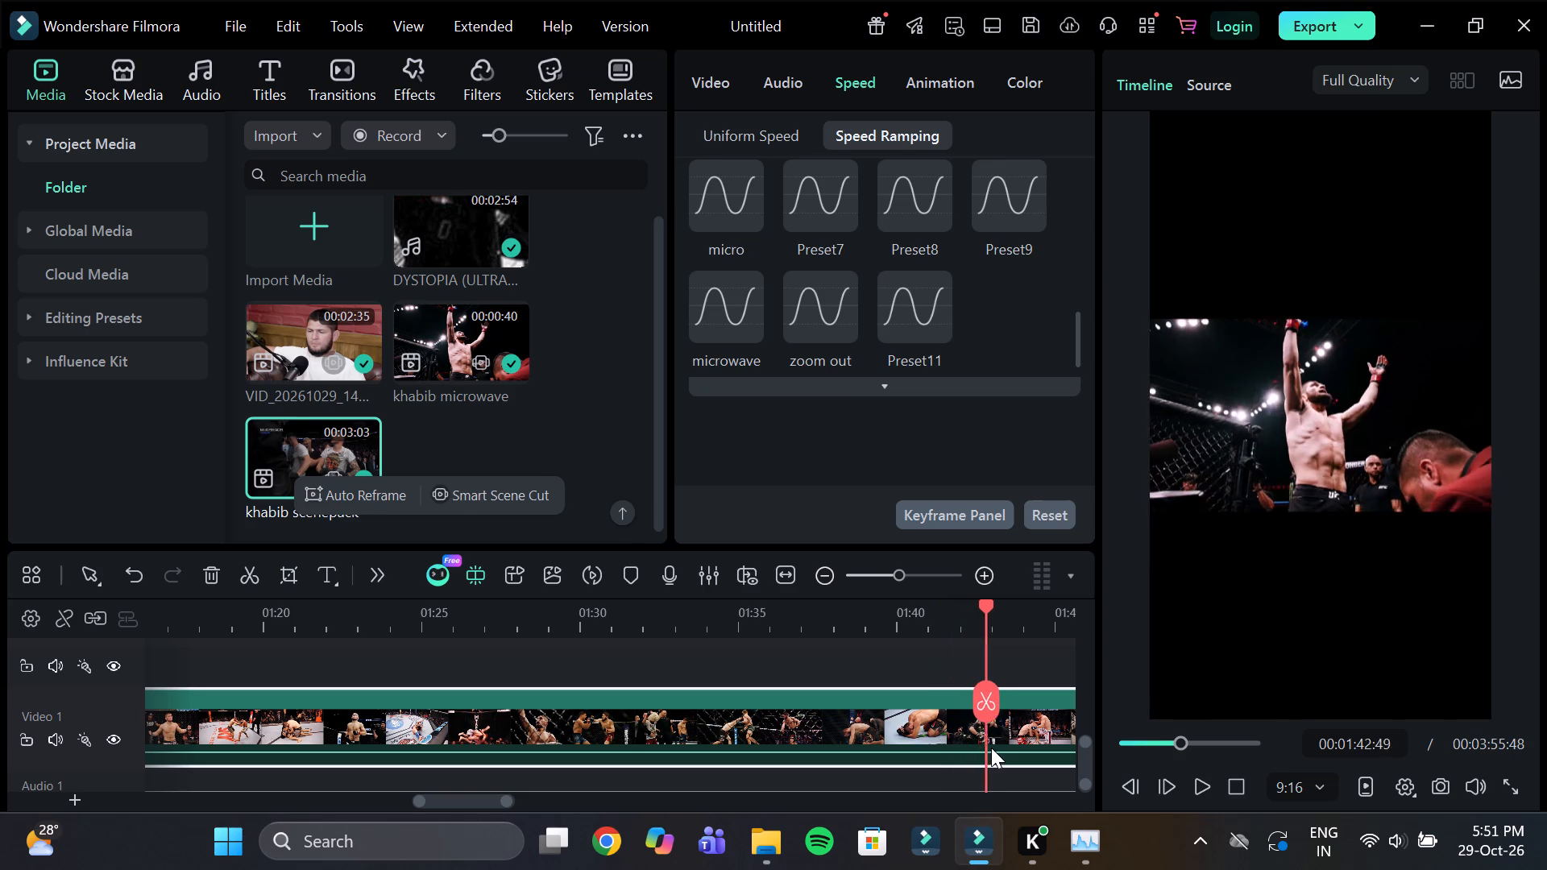
{"action": "left_click_drag", "start_coordinate": [991, 748], "coordinate": [1034, 758]}
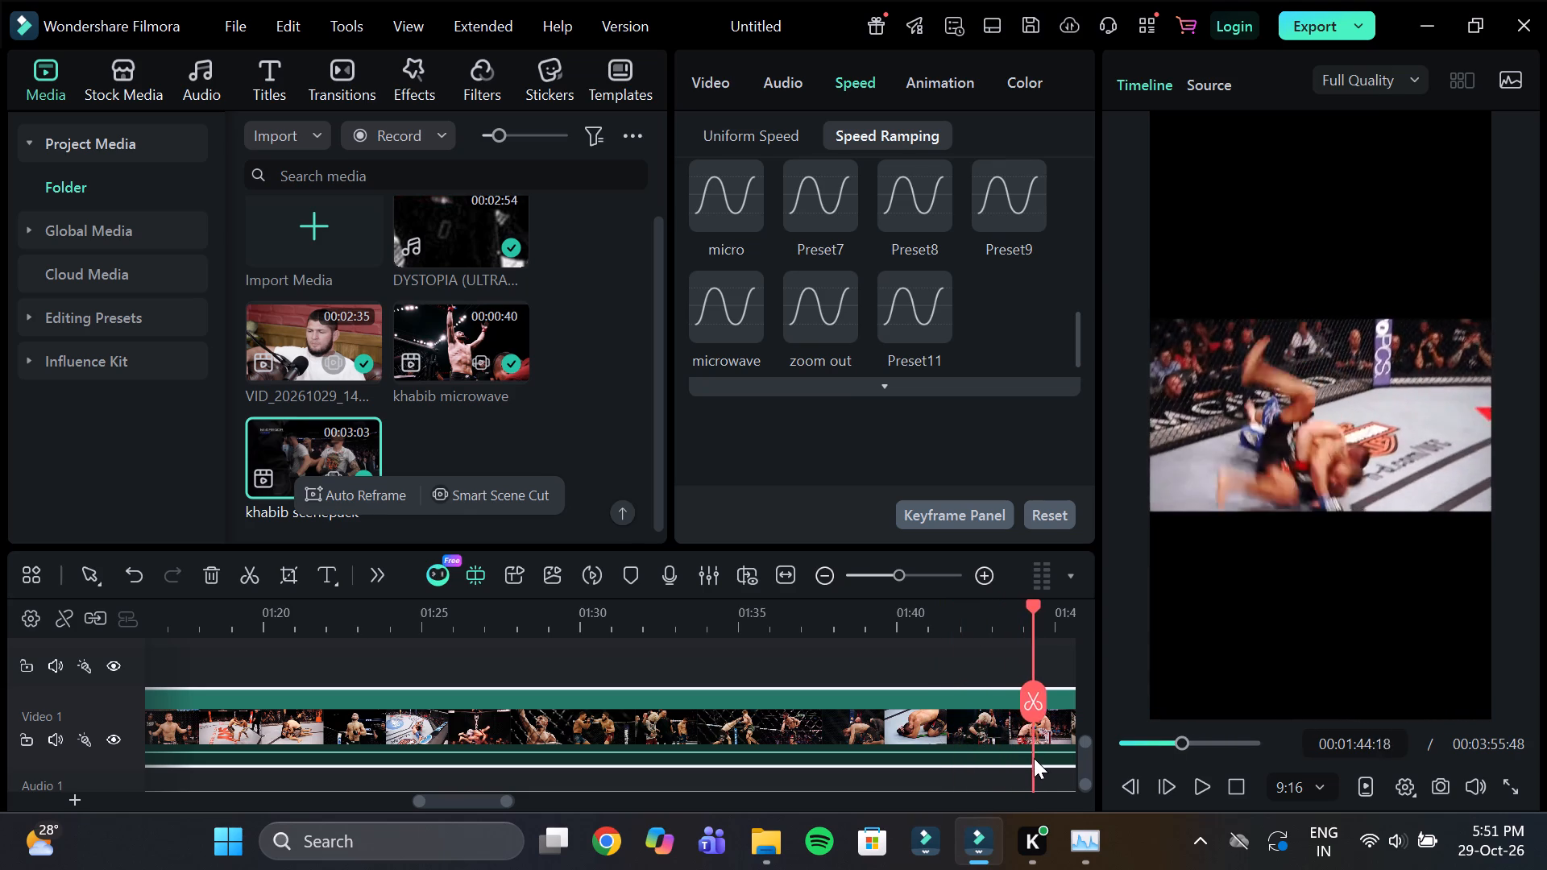
{"action": "left_click_drag", "start_coordinate": [1034, 758], "coordinate": [1061, 765]}
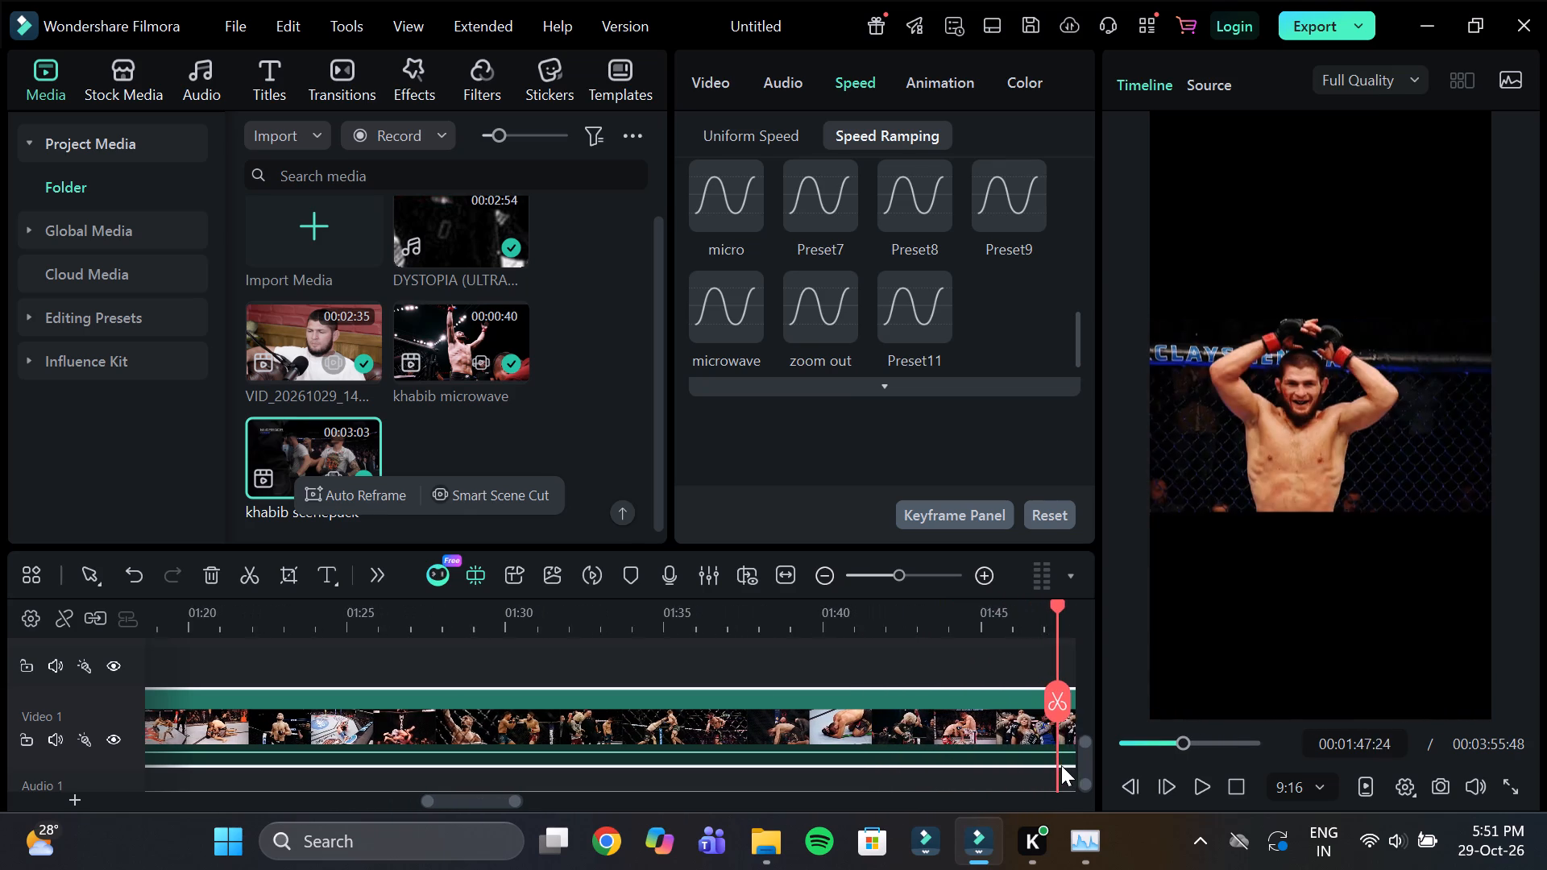
{"action": "left_click_drag", "start_coordinate": [1061, 765], "coordinate": [1062, 763]}
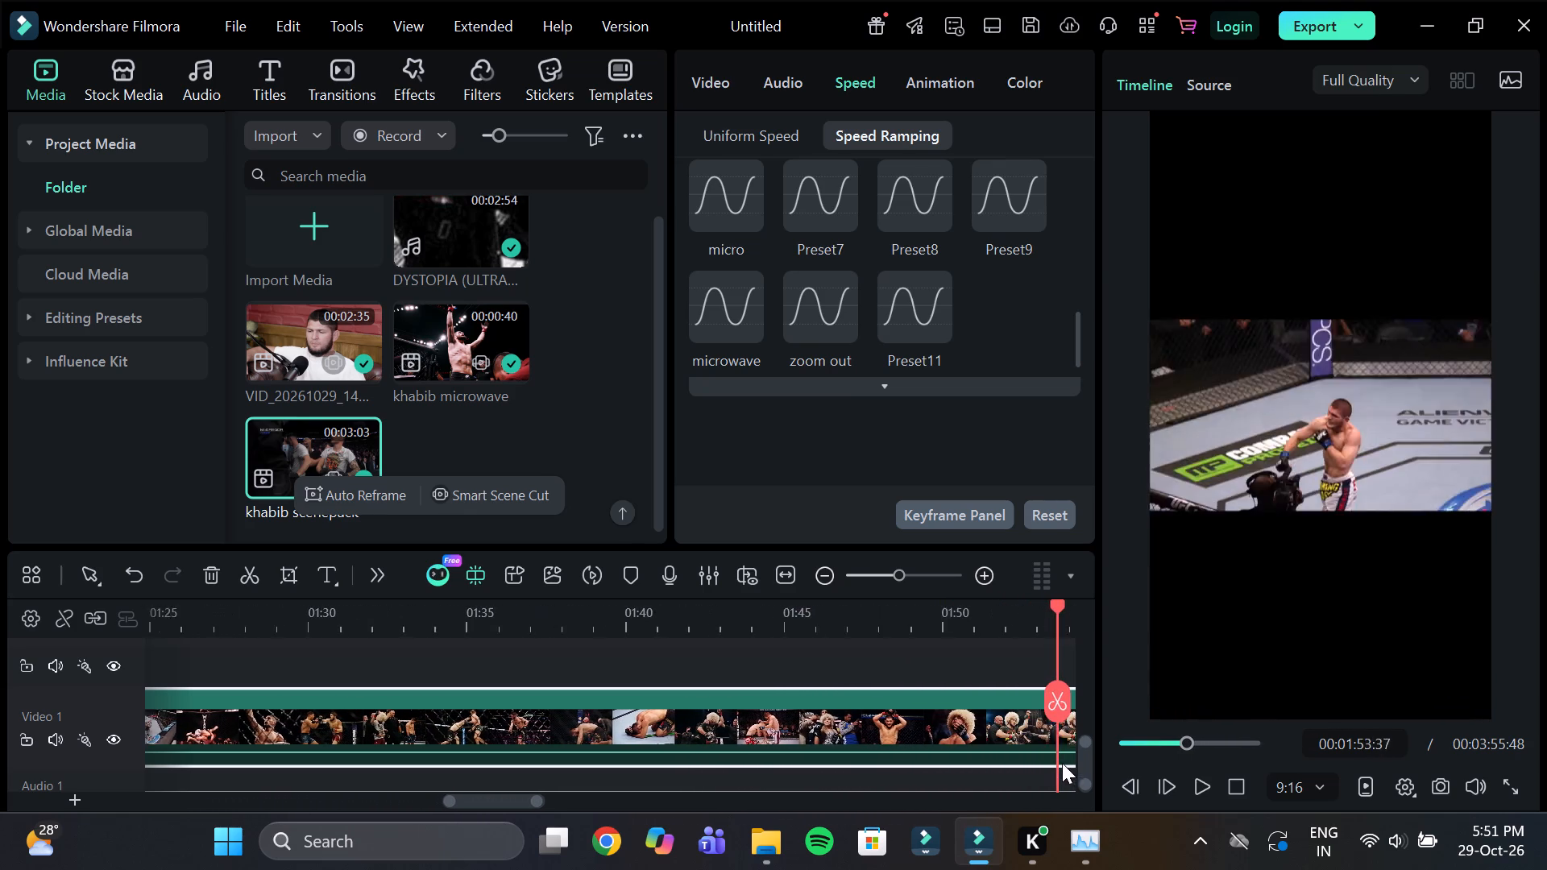
{"action": "left_click_drag", "start_coordinate": [1062, 763], "coordinate": [1066, 765]}
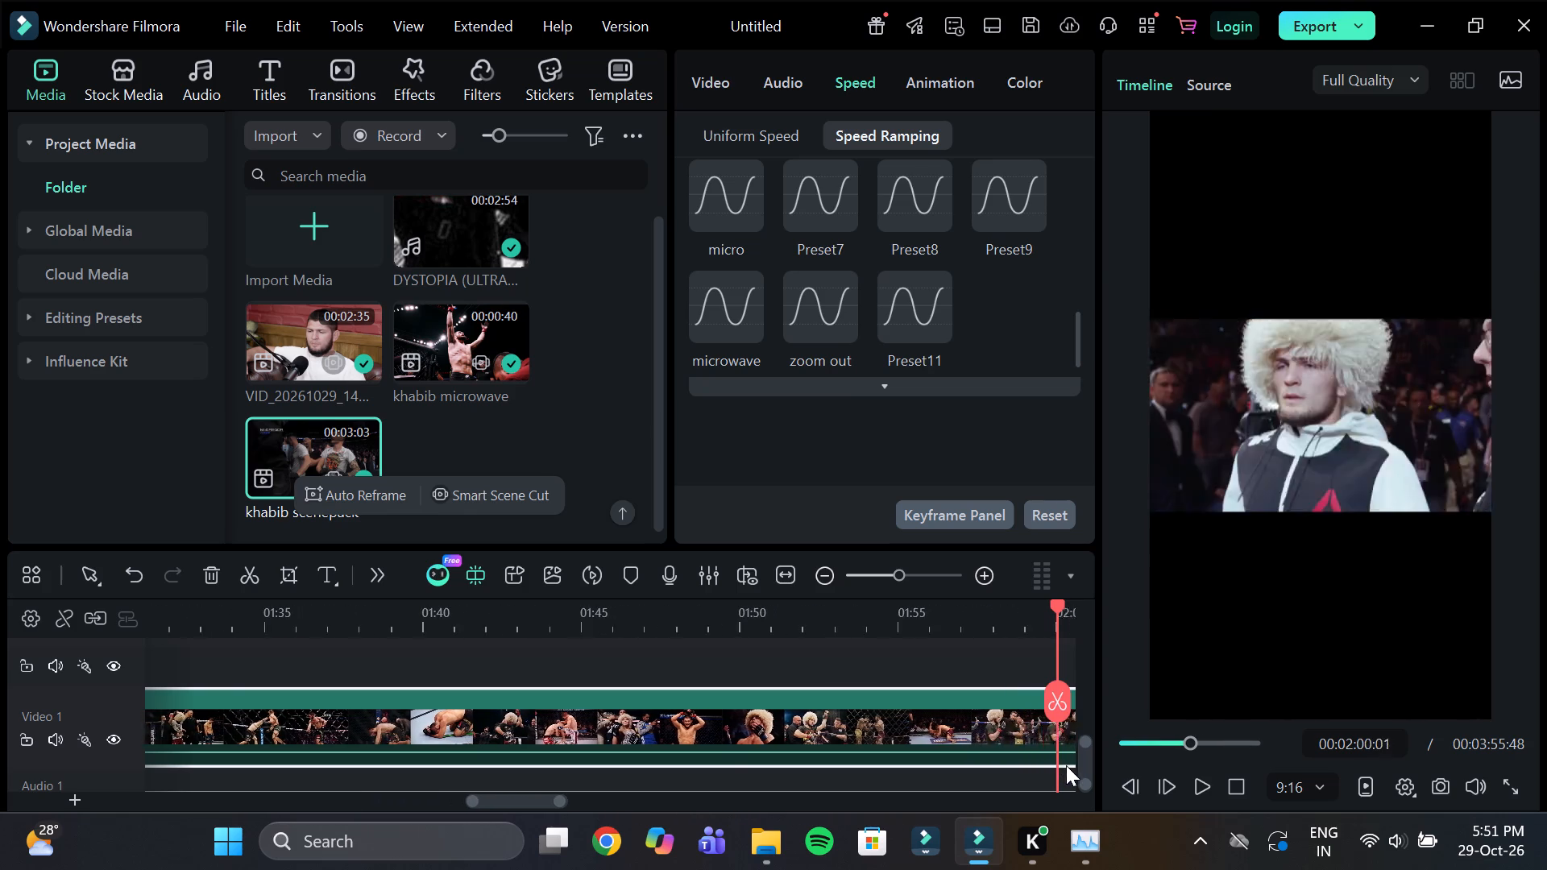
{"action": "left_click_drag", "start_coordinate": [1066, 765], "coordinate": [1066, 763]}
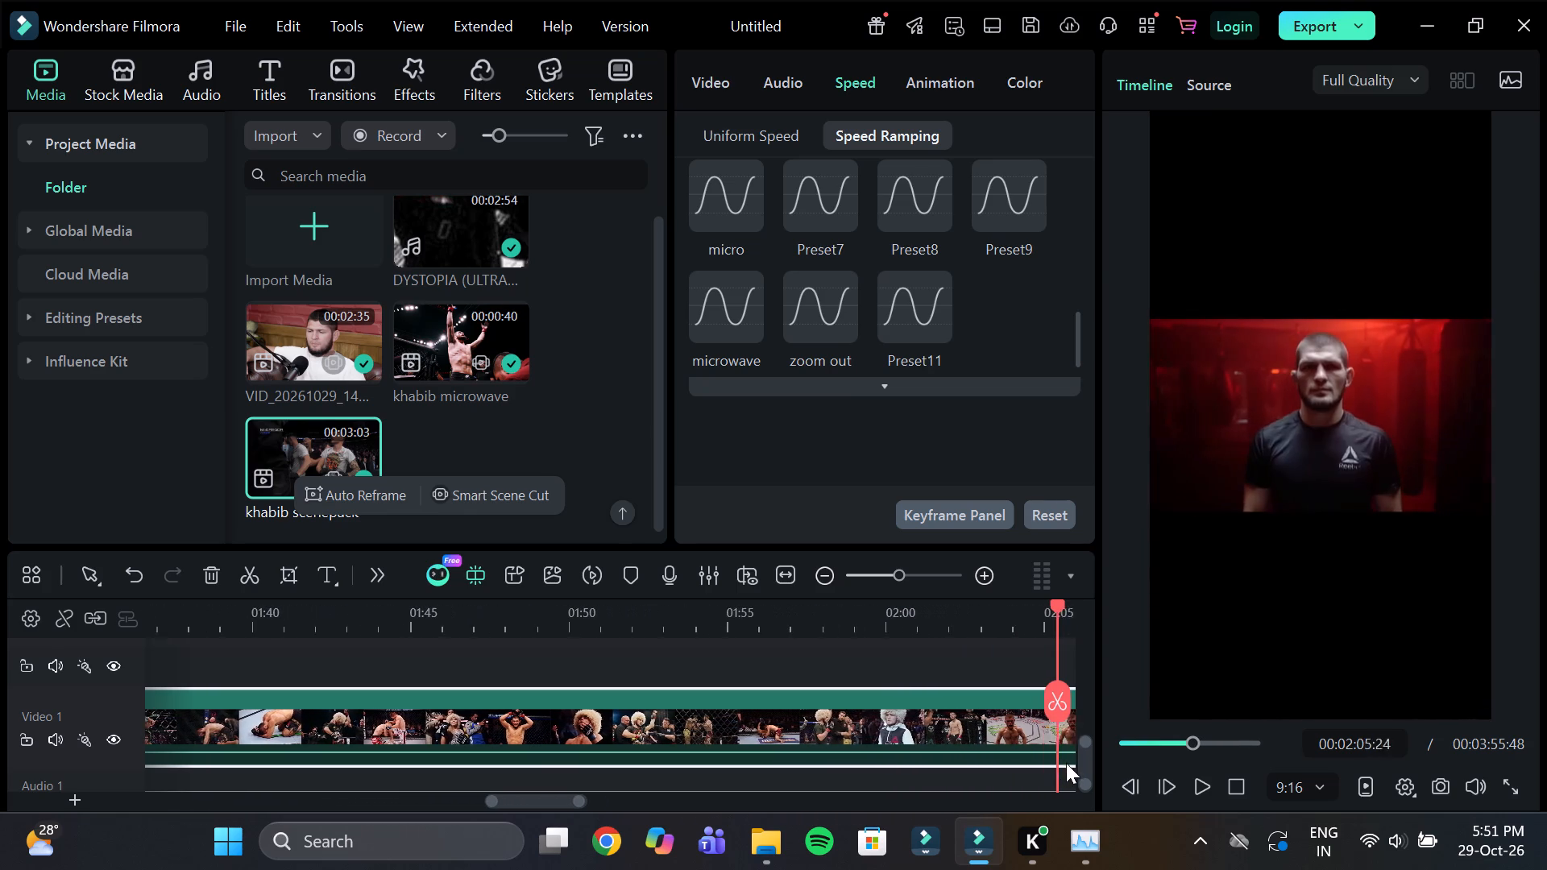
{"action": "left_click_drag", "start_coordinate": [1066, 763], "coordinate": [1062, 764]}
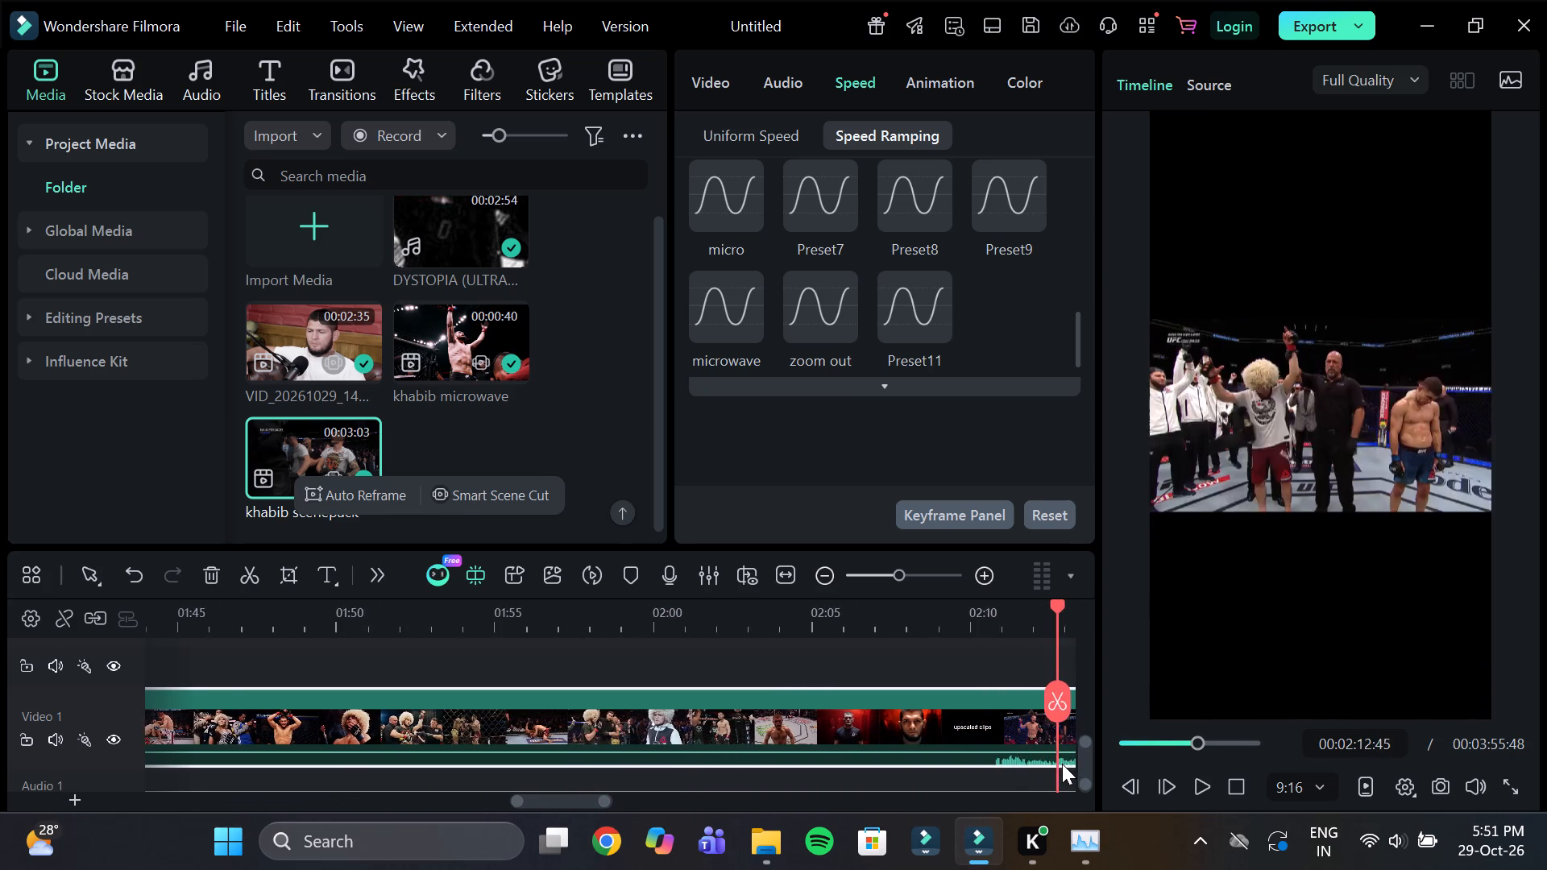
{"action": "left_click_drag", "start_coordinate": [1062, 764], "coordinate": [1064, 764]}
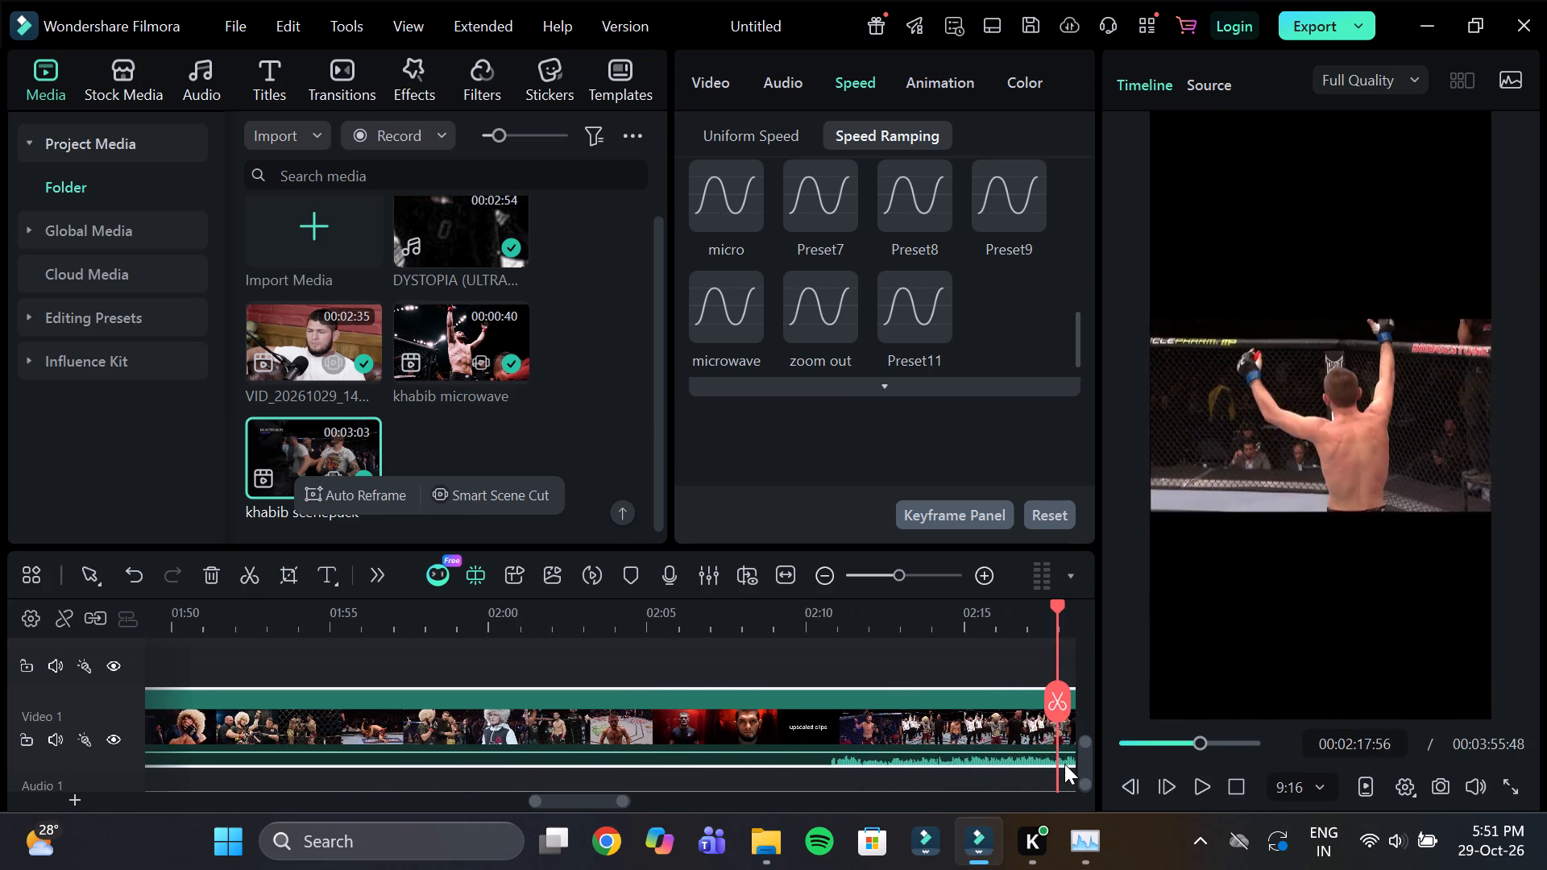
{"action": "left_click_drag", "start_coordinate": [1064, 764], "coordinate": [1062, 764]}
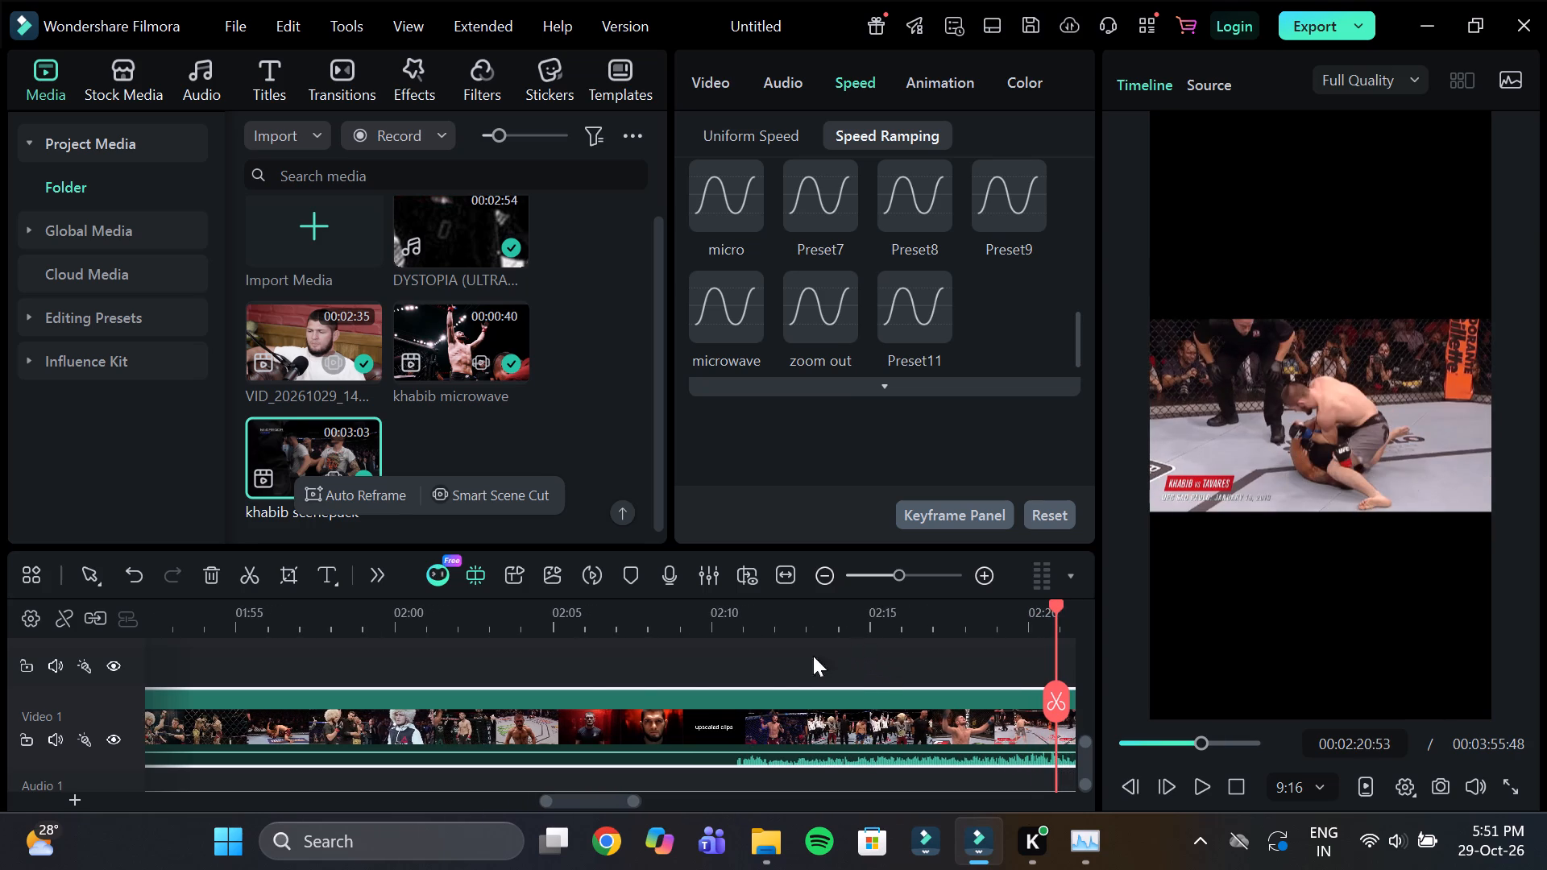
Cut the khabib scenepack at 00:01:34:25, at the start of the close-up grappling shot behind the cage fence.
{"action": "left_click_drag", "start_coordinate": [599, 802], "coordinate": [489, 777]}
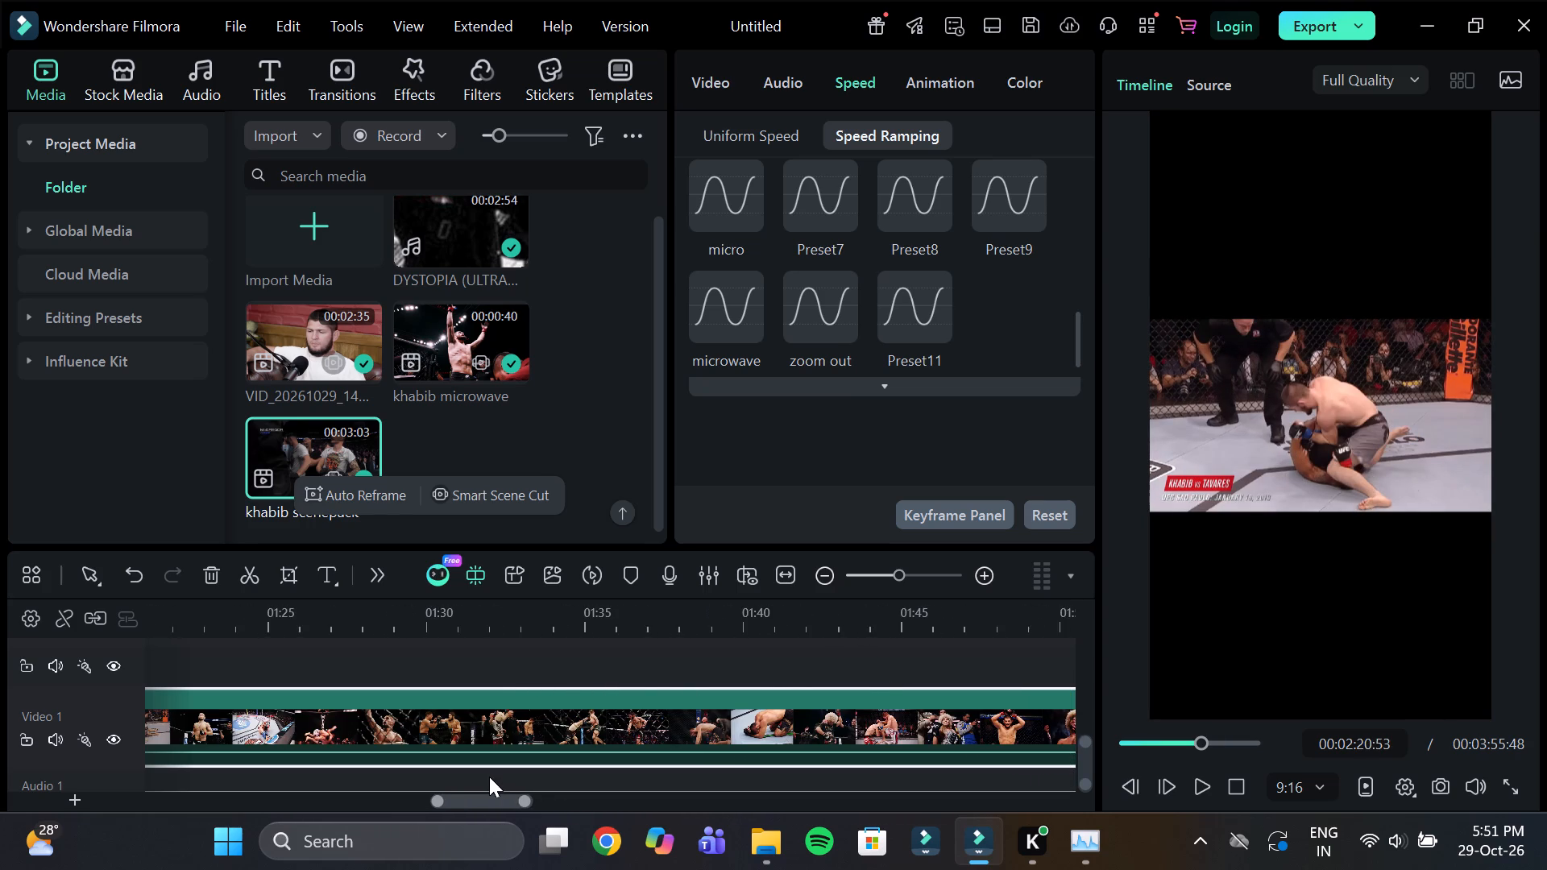
{"action": "left_click_drag", "start_coordinate": [489, 777], "coordinate": [487, 777]}
{"action": "left_click", "coordinate": [612, 630]}
{"action": "left_click_drag", "start_coordinate": [610, 619], "coordinate": [574, 637]}
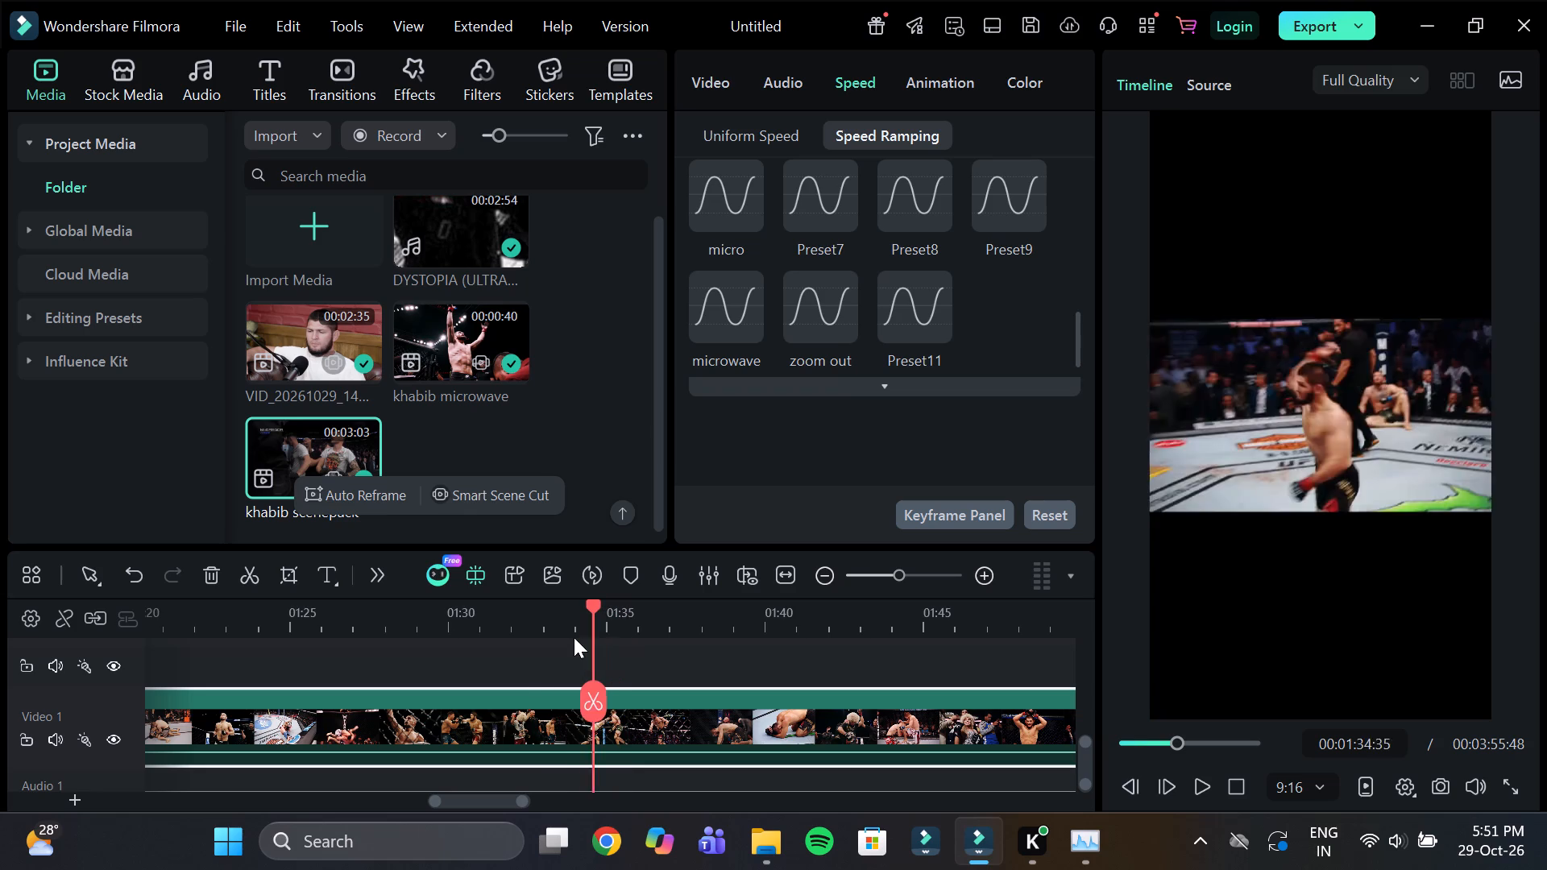
{"action": "left_click_drag", "start_coordinate": [574, 637], "coordinate": [599, 663]}
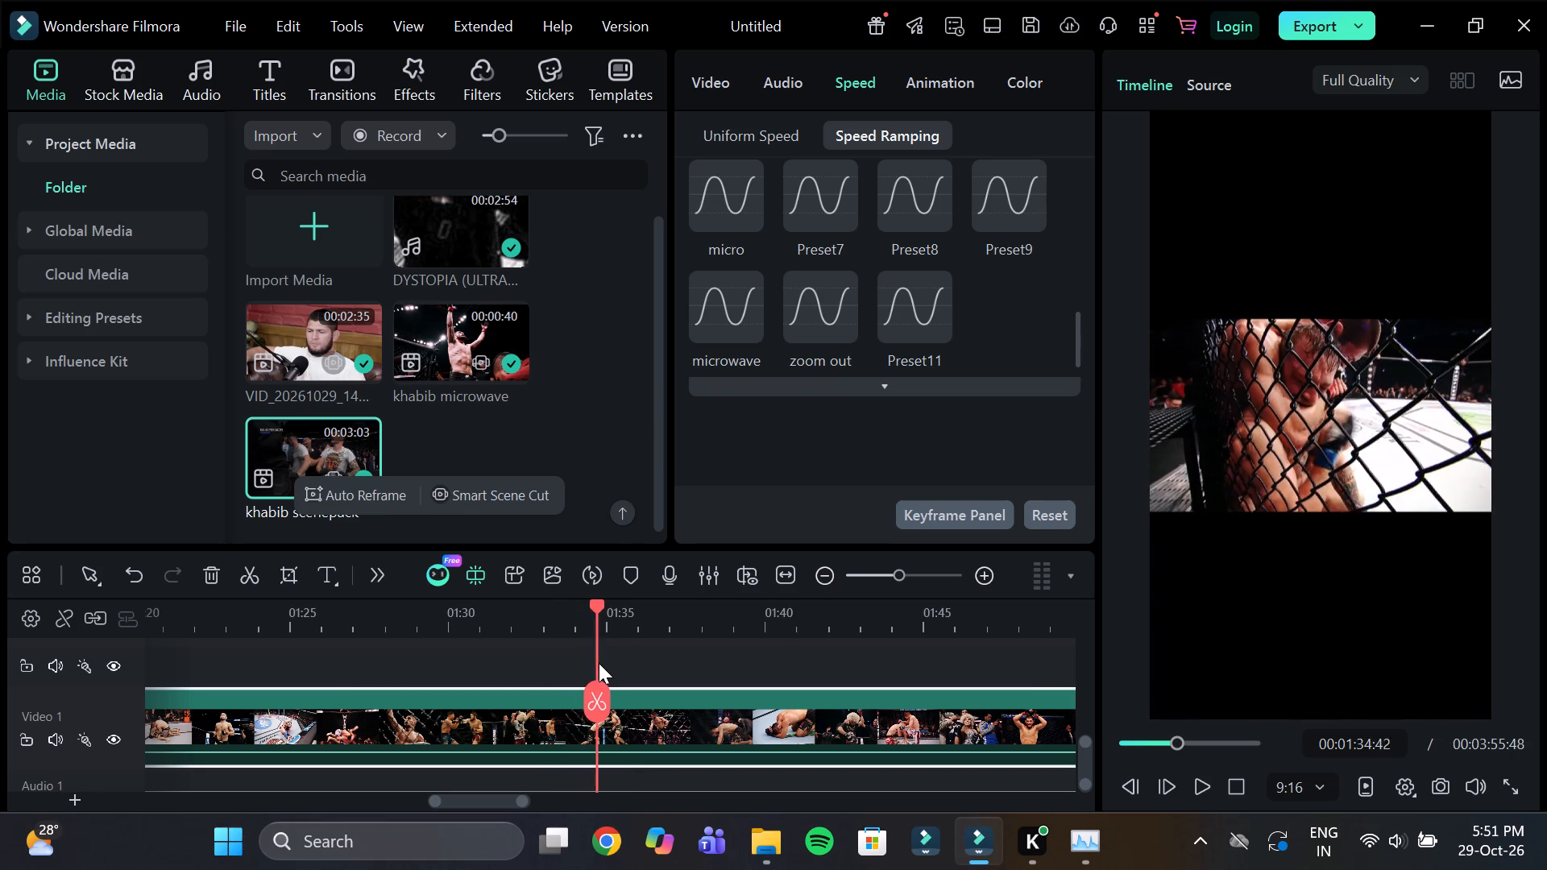
{"action": "left_click_drag", "start_coordinate": [599, 663], "coordinate": [603, 667]}
{"action": "left_click_drag", "start_coordinate": [646, 622], "coordinate": [798, 648]}
{"action": "left_click", "coordinate": [558, 623]}
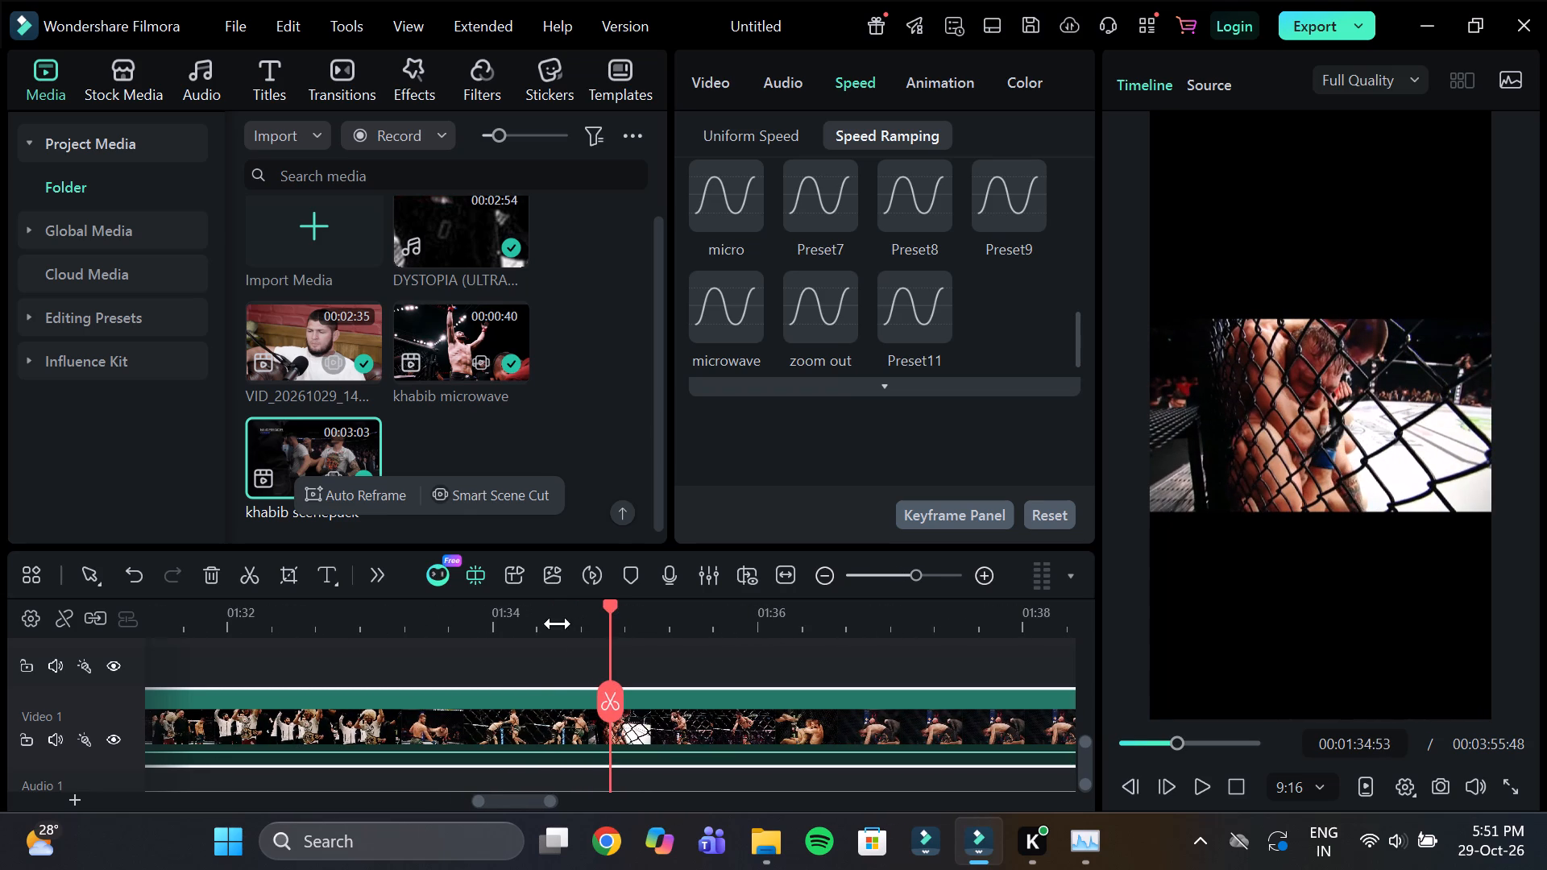
{"action": "left_click_drag", "start_coordinate": [558, 614], "coordinate": [529, 633]}
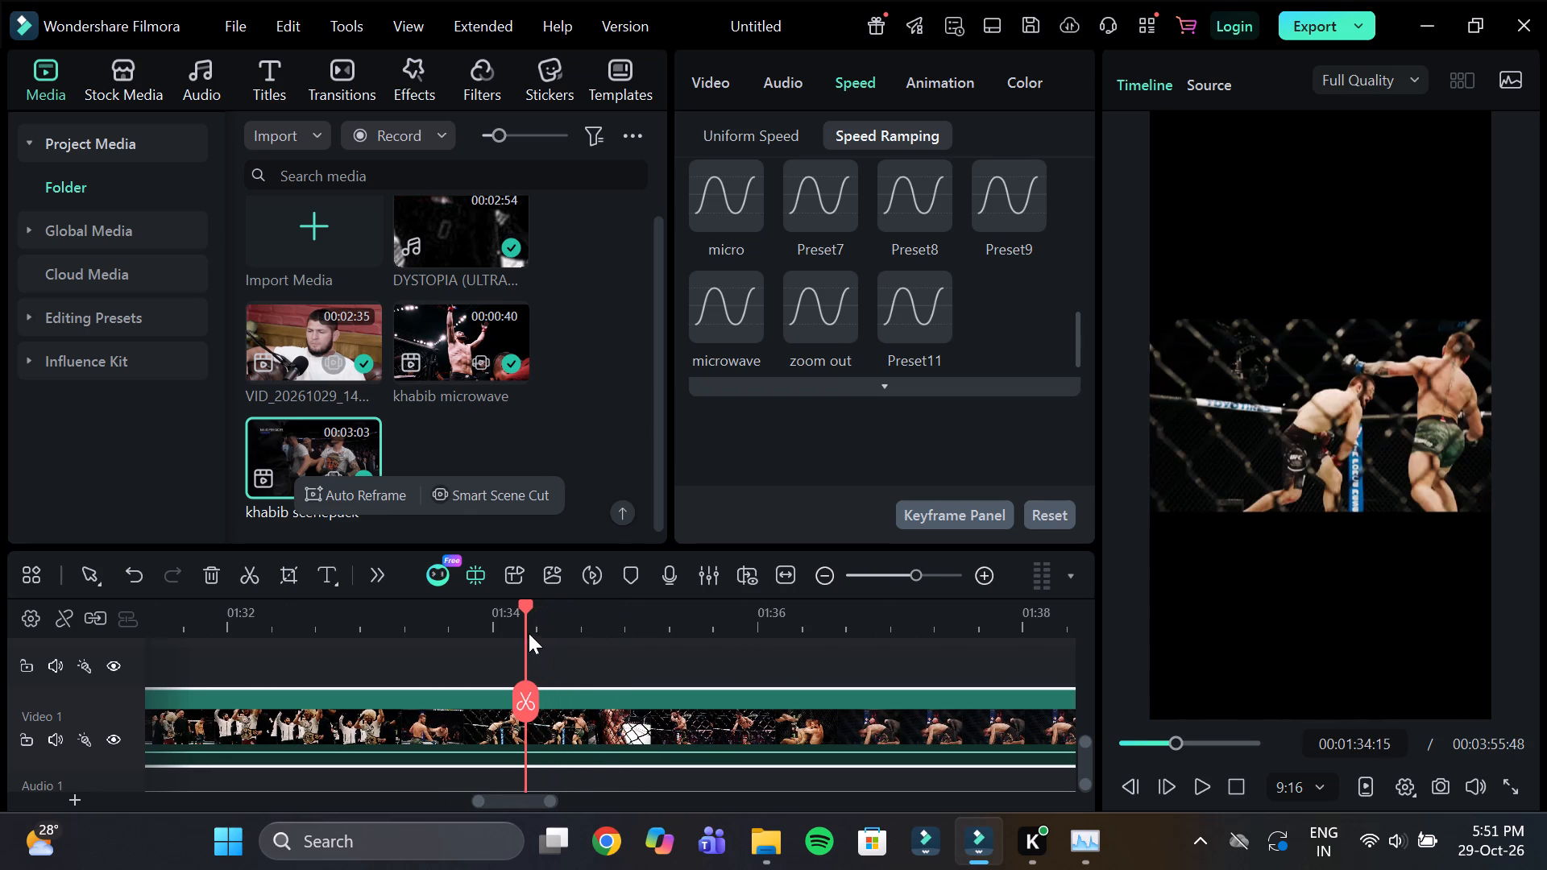
{"action": "left_click_drag", "start_coordinate": [529, 633], "coordinate": [548, 640]}
{"action": "left_click", "coordinate": [553, 673]}
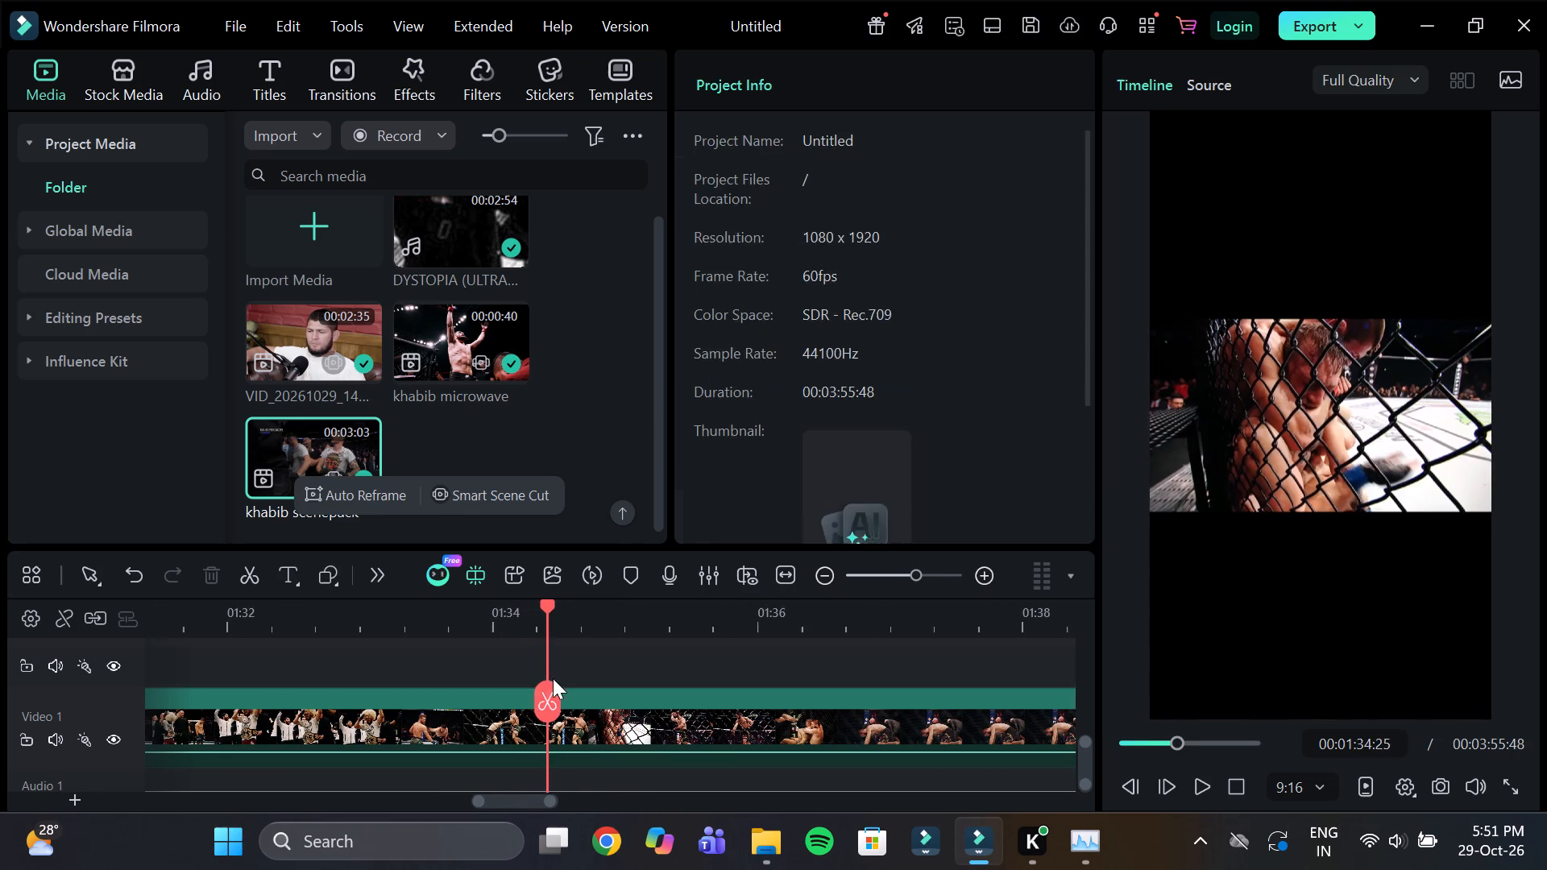
{"action": "left_click", "coordinate": [550, 691]}
Cut the scenepack again at 00:01:34:41 to isolate the fence close-up, and delete the footage before that shot.
{"action": "left_click_drag", "start_coordinate": [576, 618], "coordinate": [665, 642]}
{"action": "left_click", "coordinate": [635, 627]}
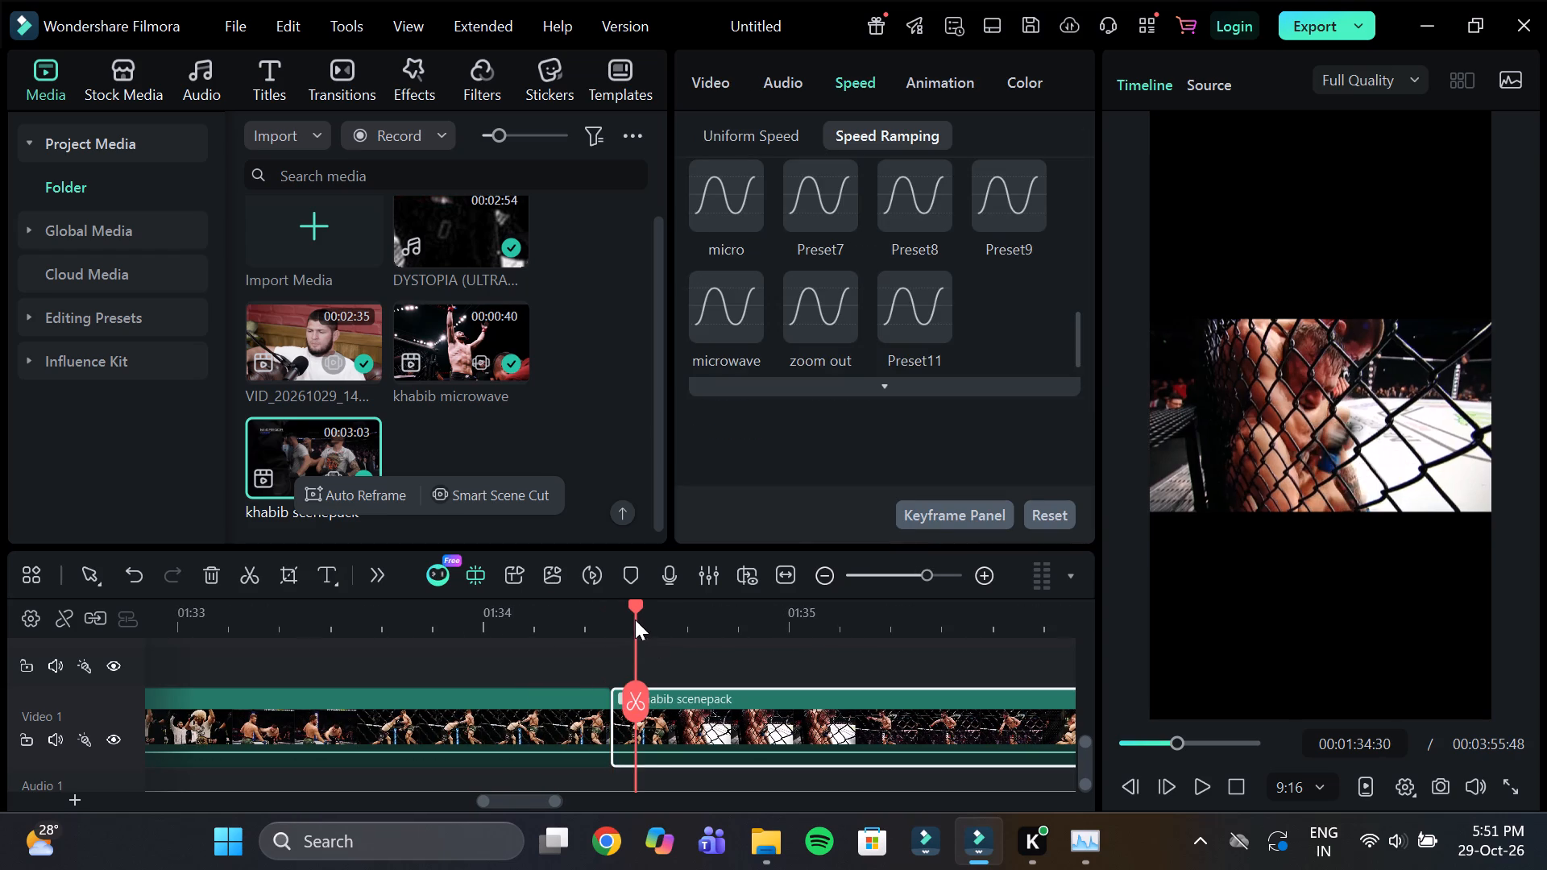
{"action": "left_click_drag", "start_coordinate": [635, 614], "coordinate": [691, 668]}
{"action": "left_click", "coordinate": [687, 706]}
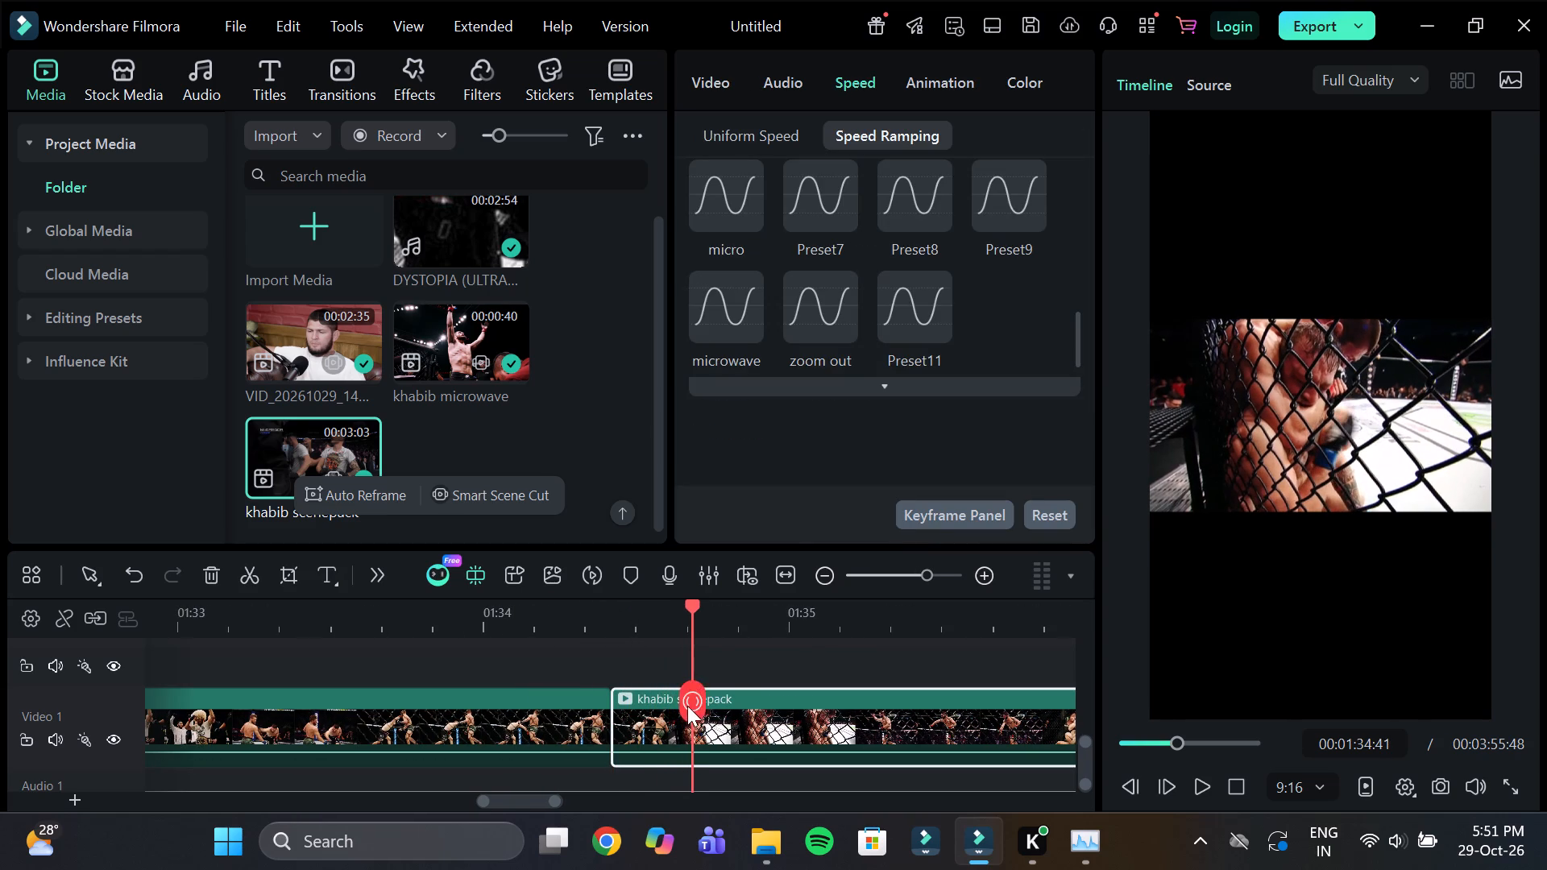
{"action": "left_click", "coordinate": [546, 723]}
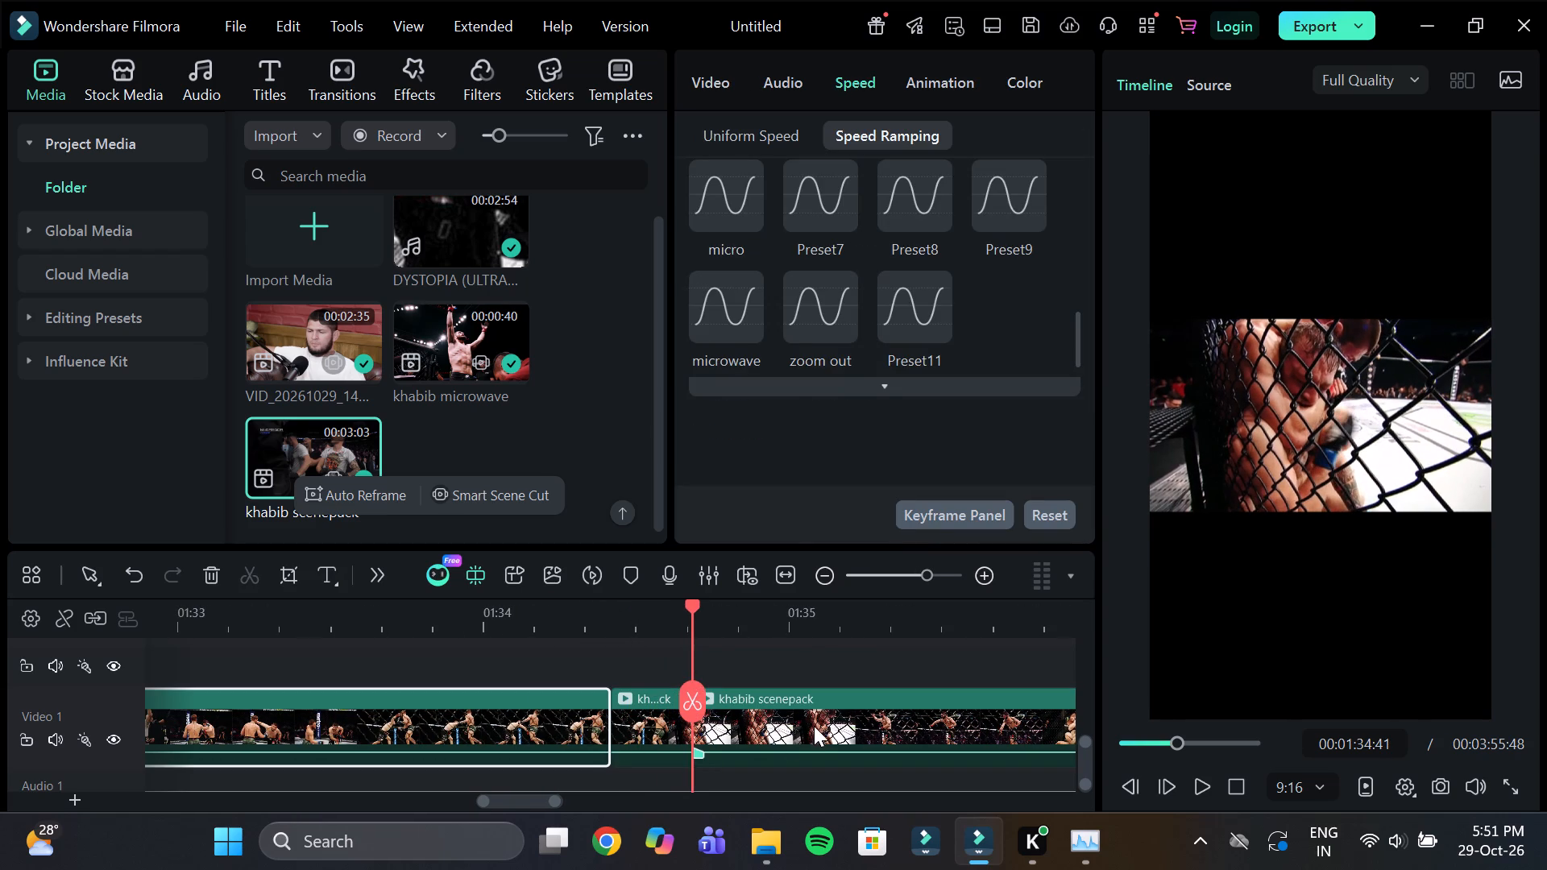
{"action": "key", "text": "Delete"}
Replace the speed-ramped khabib scenepack clip right after the last khabib microwave clip with the short fence close-up clip.
{"action": "left_click_drag", "start_coordinate": [632, 708], "coordinate": [92, 727]}
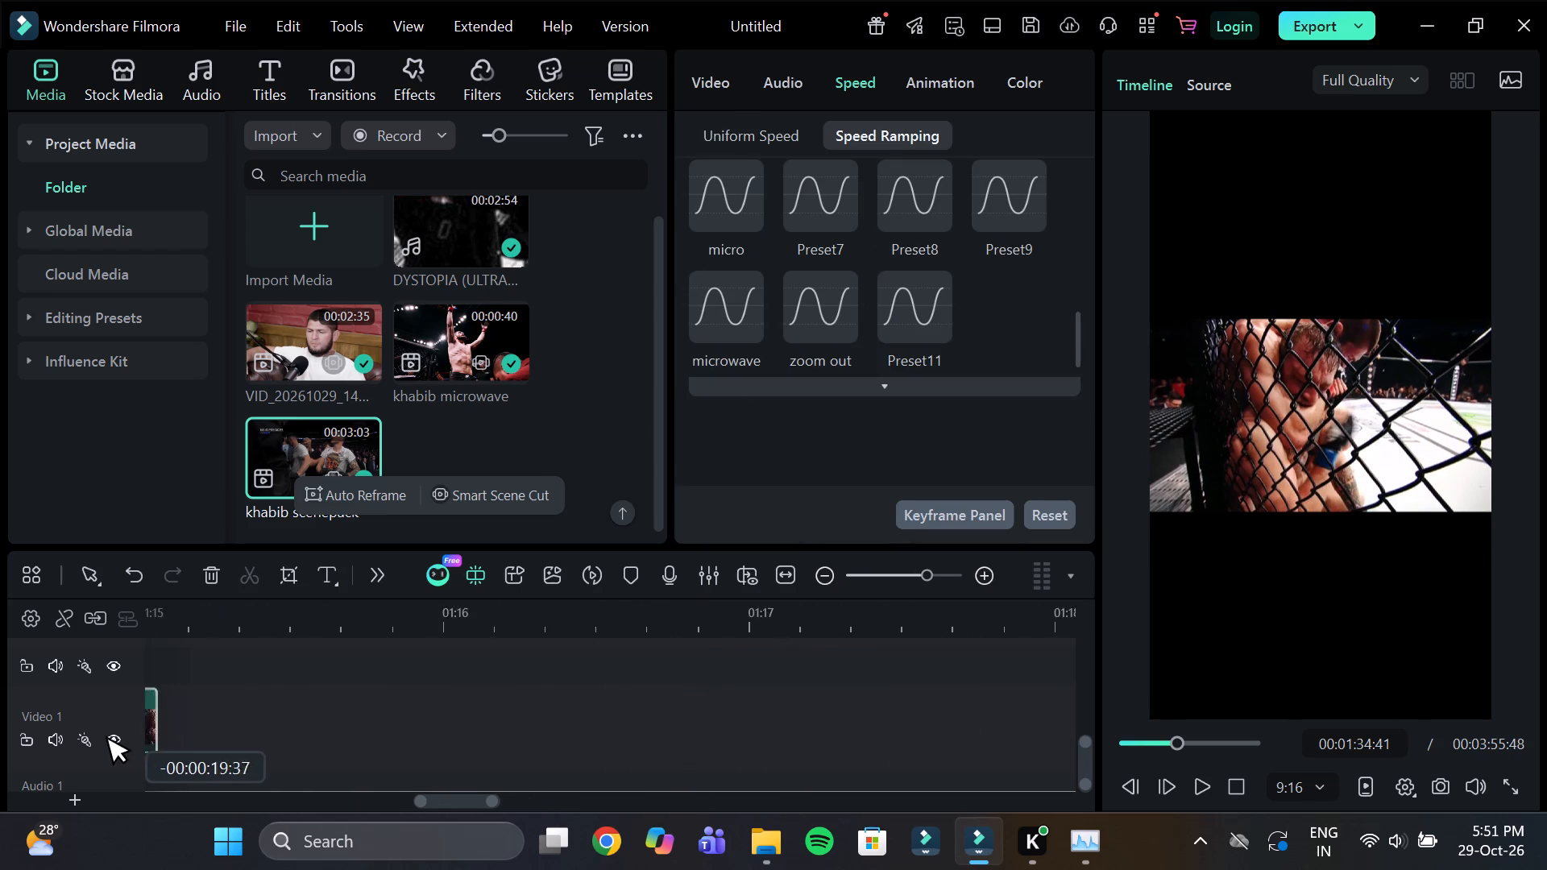
{"action": "left_click_drag", "start_coordinate": [92, 727], "coordinate": [97, 731]}
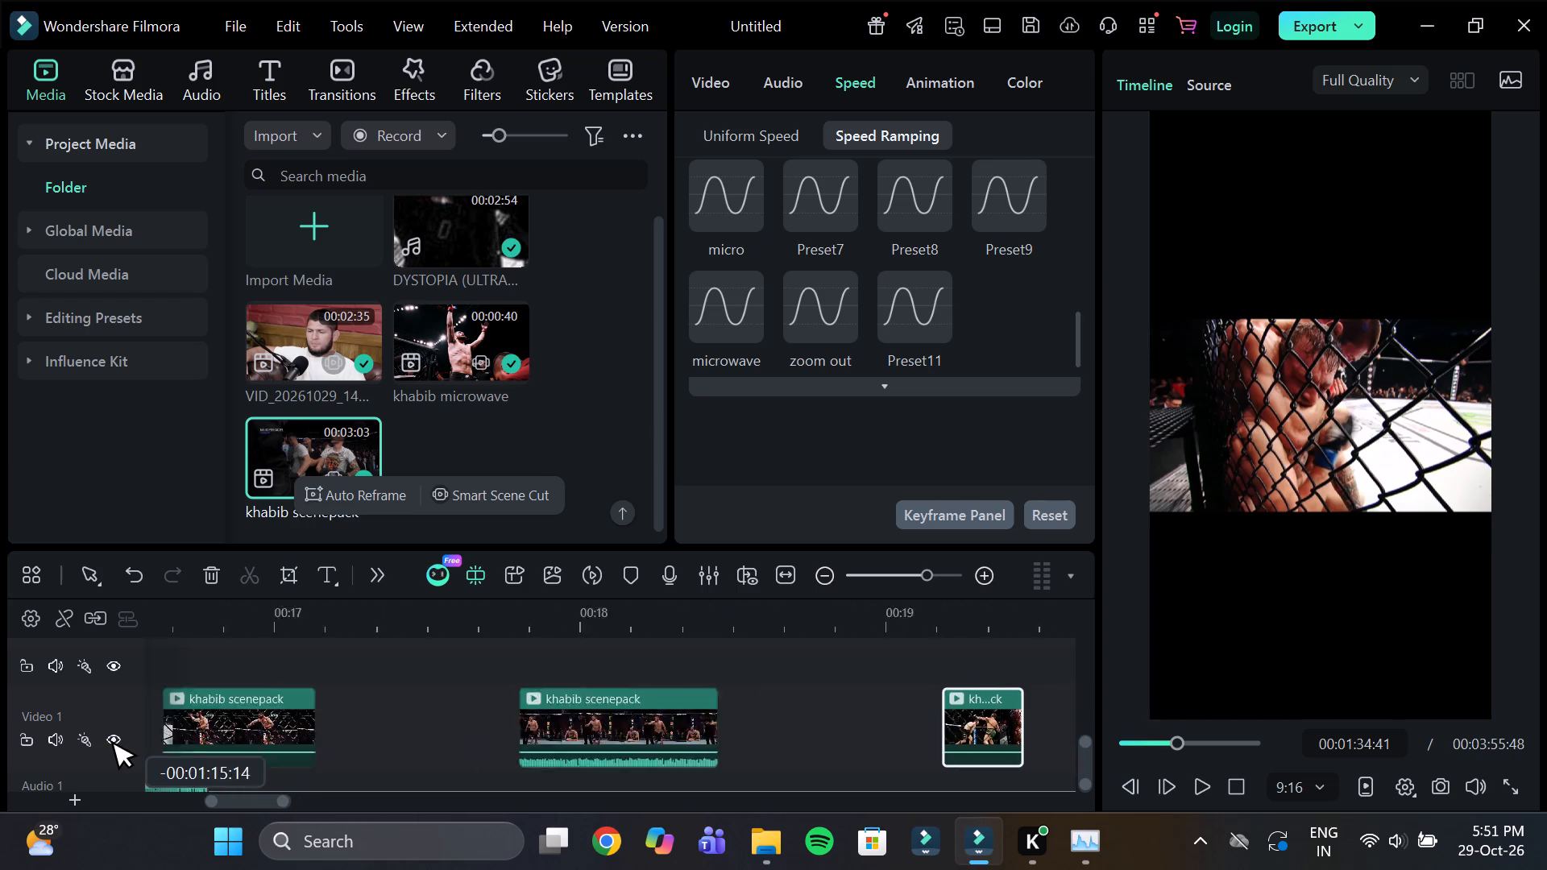
{"action": "left_click_drag", "start_coordinate": [97, 731], "coordinate": [1080, 768]}
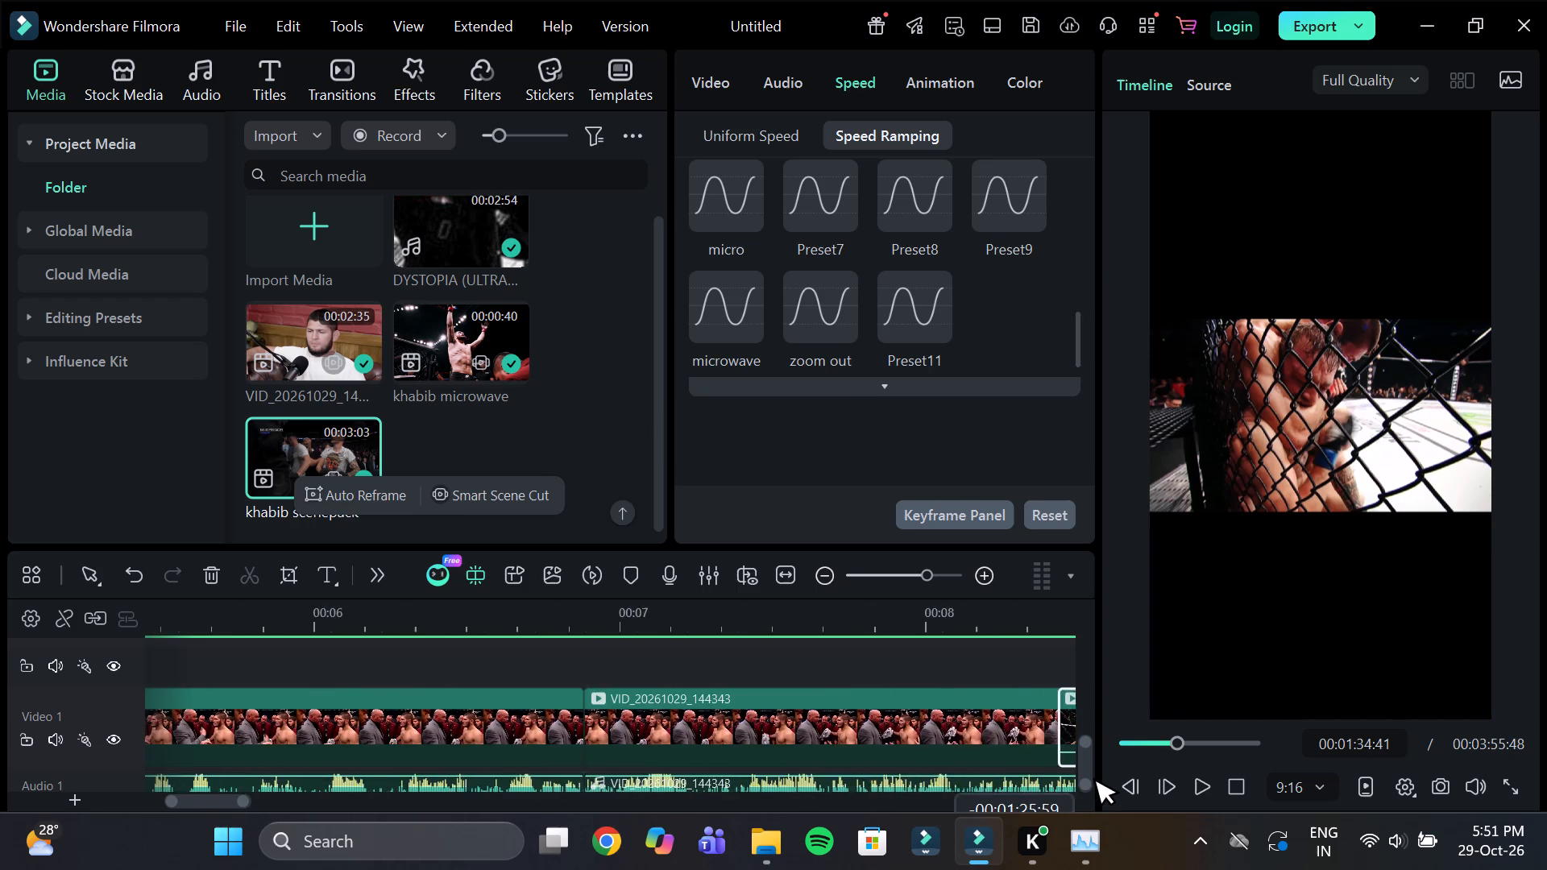
{"action": "left_click_drag", "start_coordinate": [1080, 768], "coordinate": [1006, 768]}
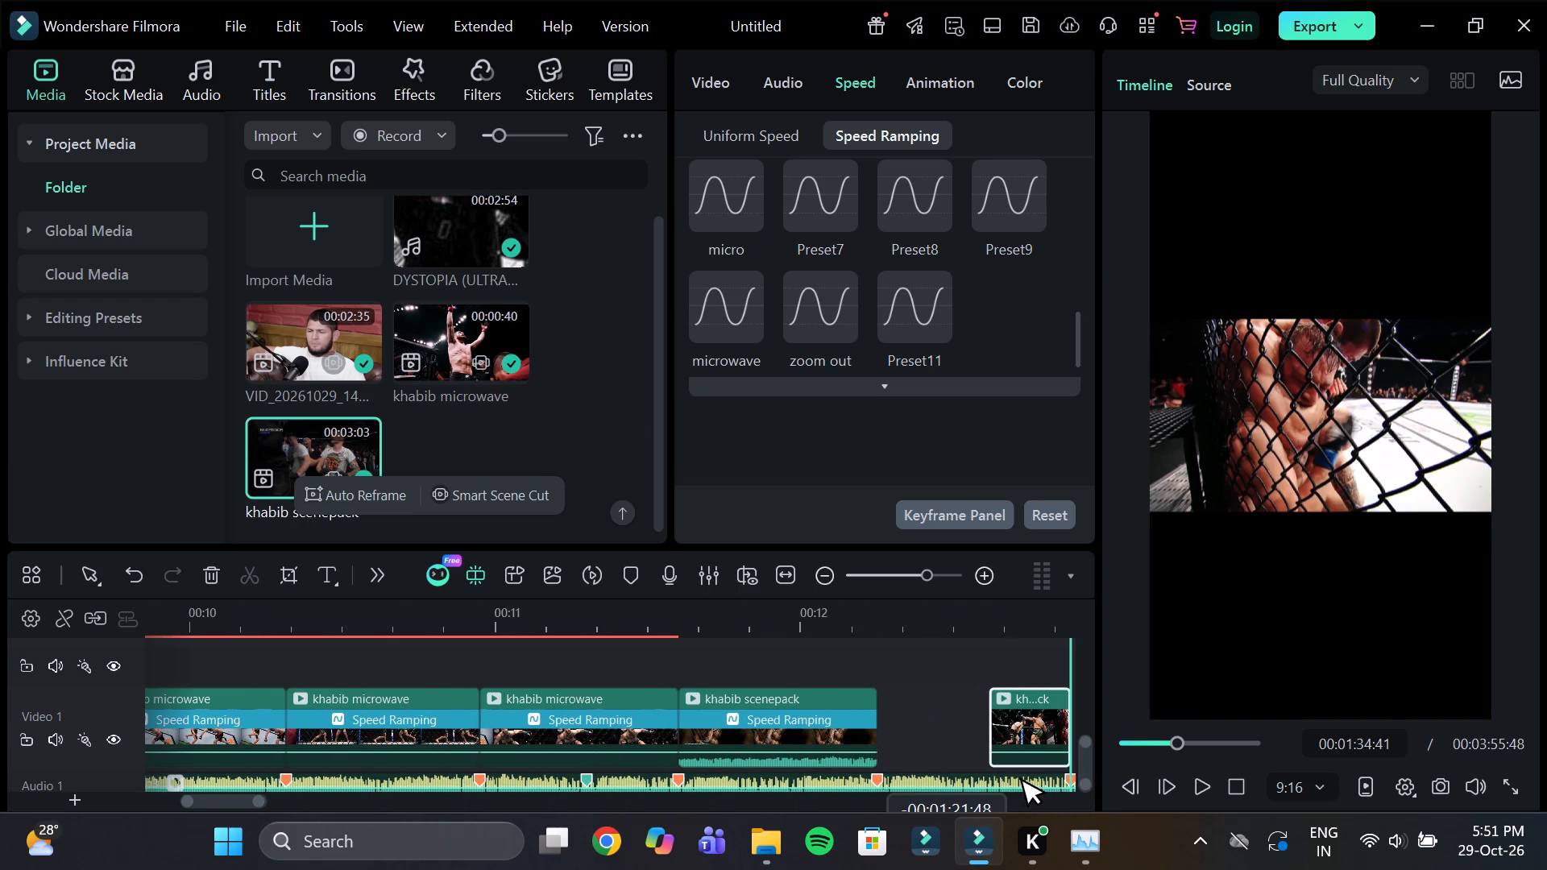
{"action": "left_click_drag", "start_coordinate": [1006, 768], "coordinate": [980, 764]}
{"action": "left_click", "coordinate": [830, 739]}
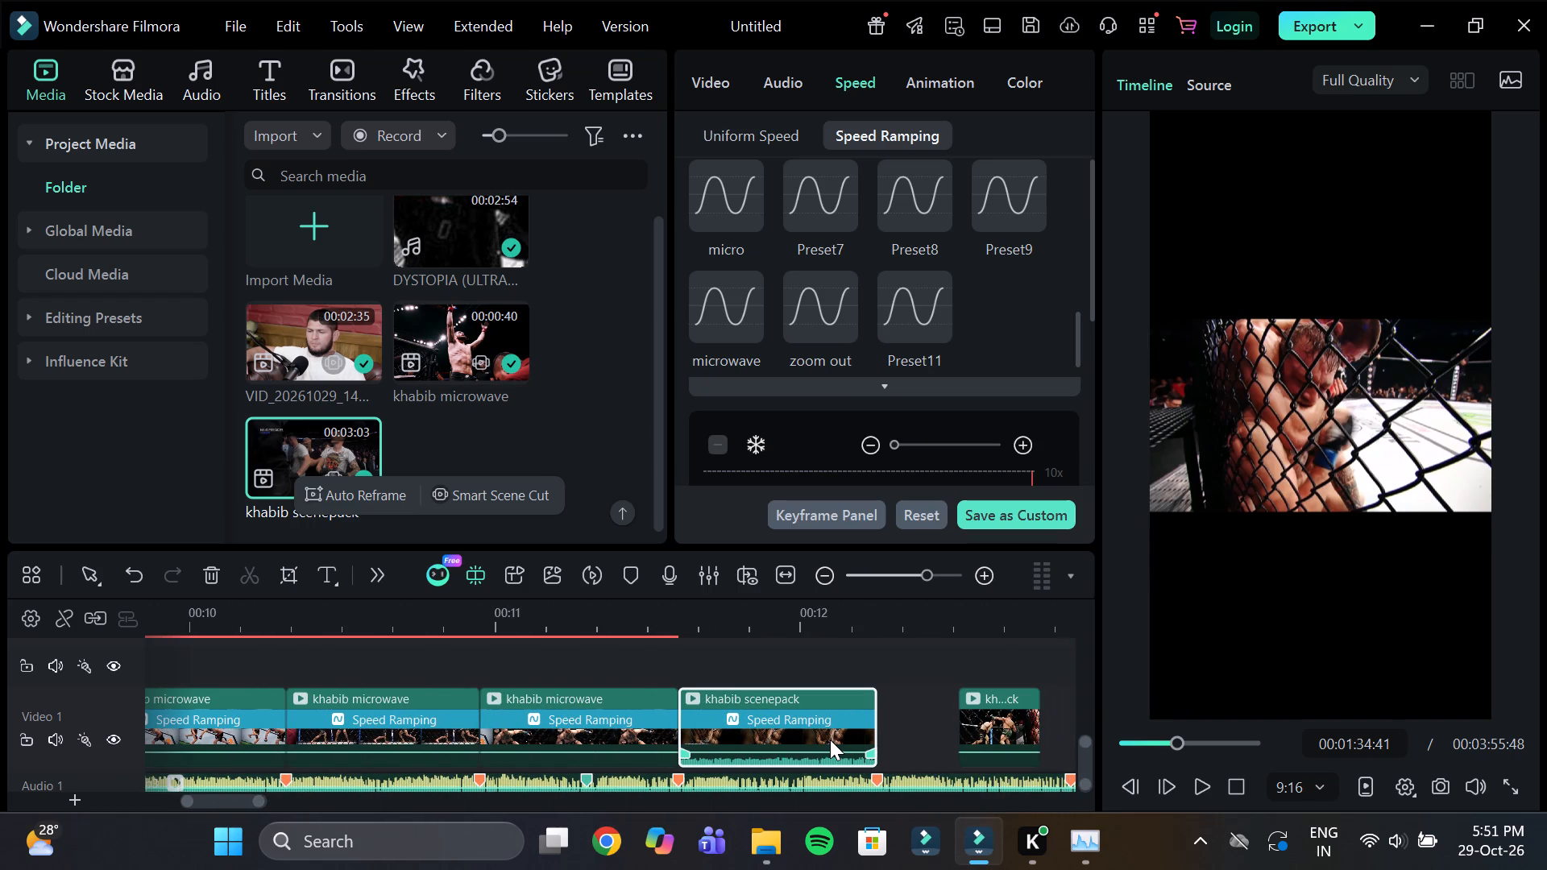
{"action": "key", "text": "Delete"}
{"action": "left_click_drag", "start_coordinate": [987, 737], "coordinate": [703, 739]}
Extend the fence close-up's end to about 00:00:12:01, apply the zoom out speed ramp, and preview the ramped clip.
{"action": "left_click", "coordinate": [704, 621]}
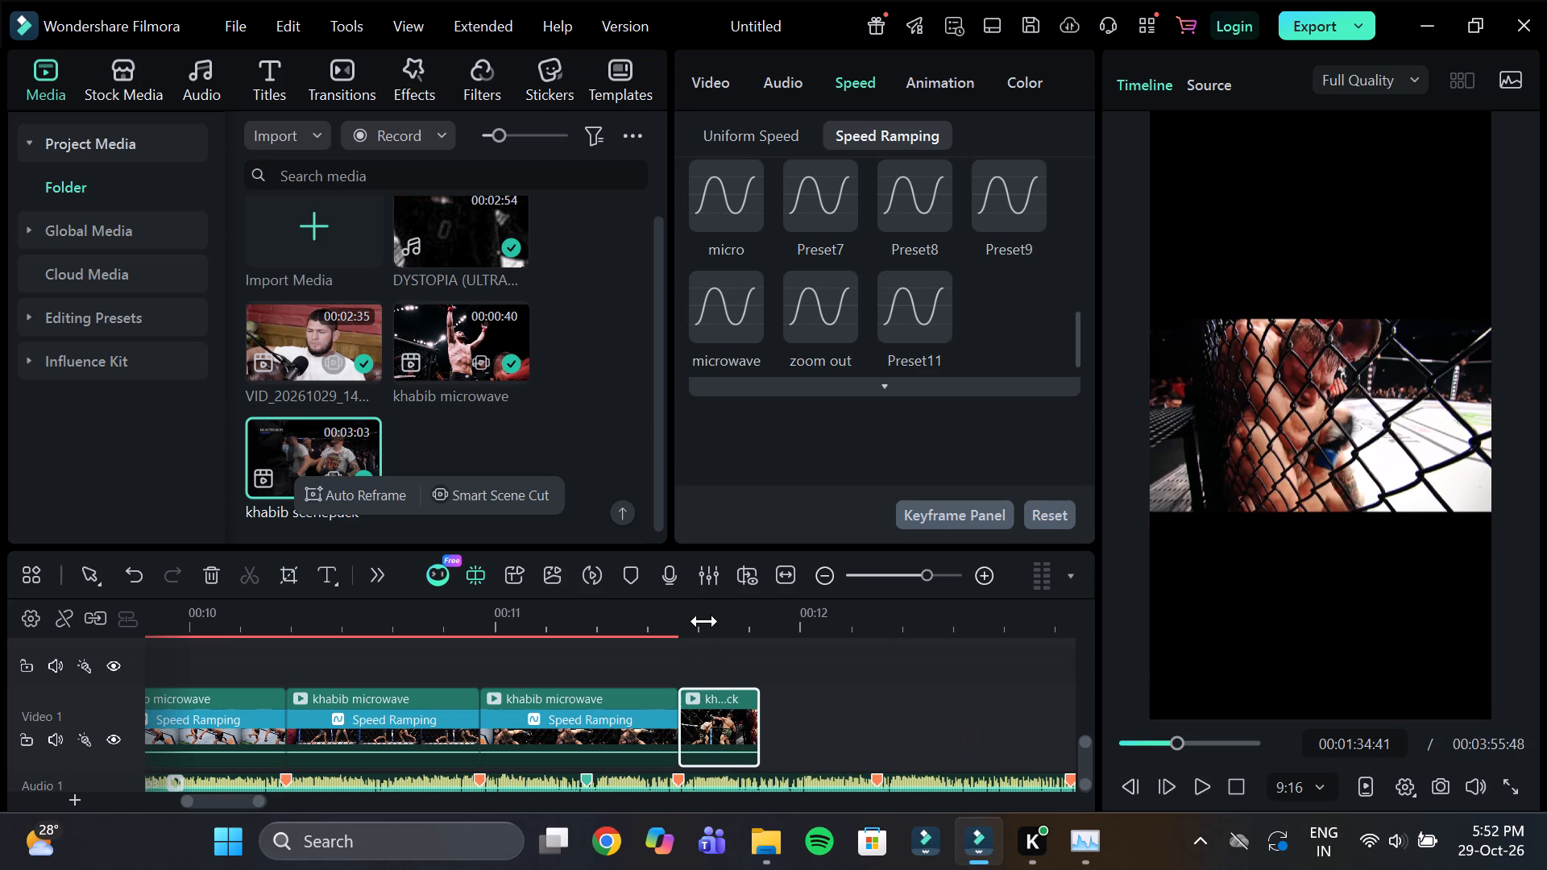
{"action": "left_click_drag", "start_coordinate": [707, 618], "coordinate": [729, 640]}
{"action": "left_click_drag", "start_coordinate": [757, 725], "coordinate": [783, 746]}
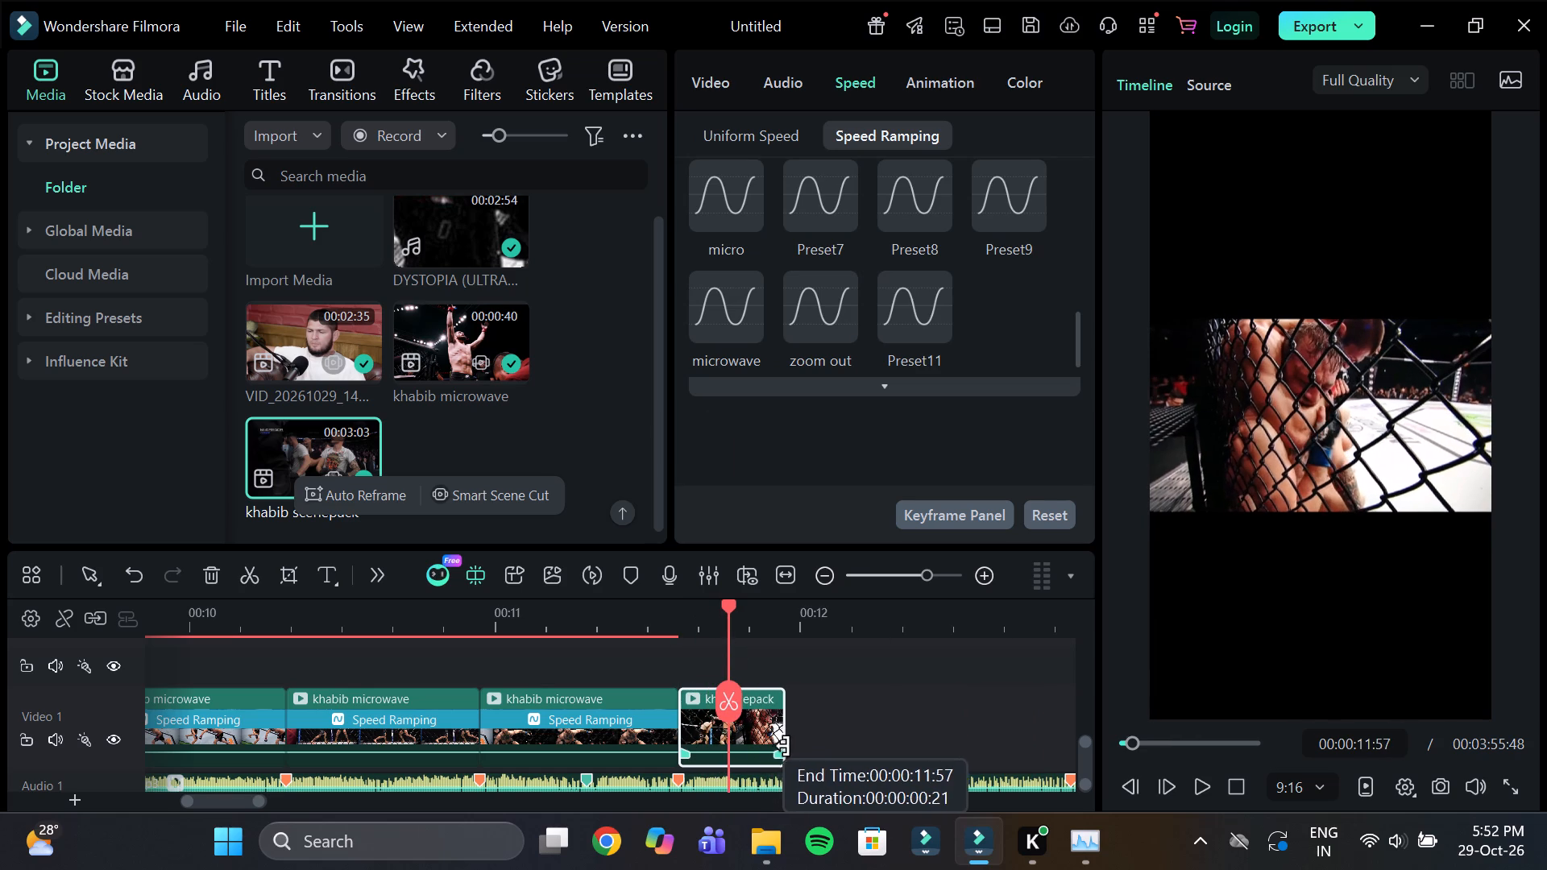
{"action": "left_click_drag", "start_coordinate": [783, 746], "coordinate": [800, 756]}
{"action": "left_click", "coordinate": [790, 632]}
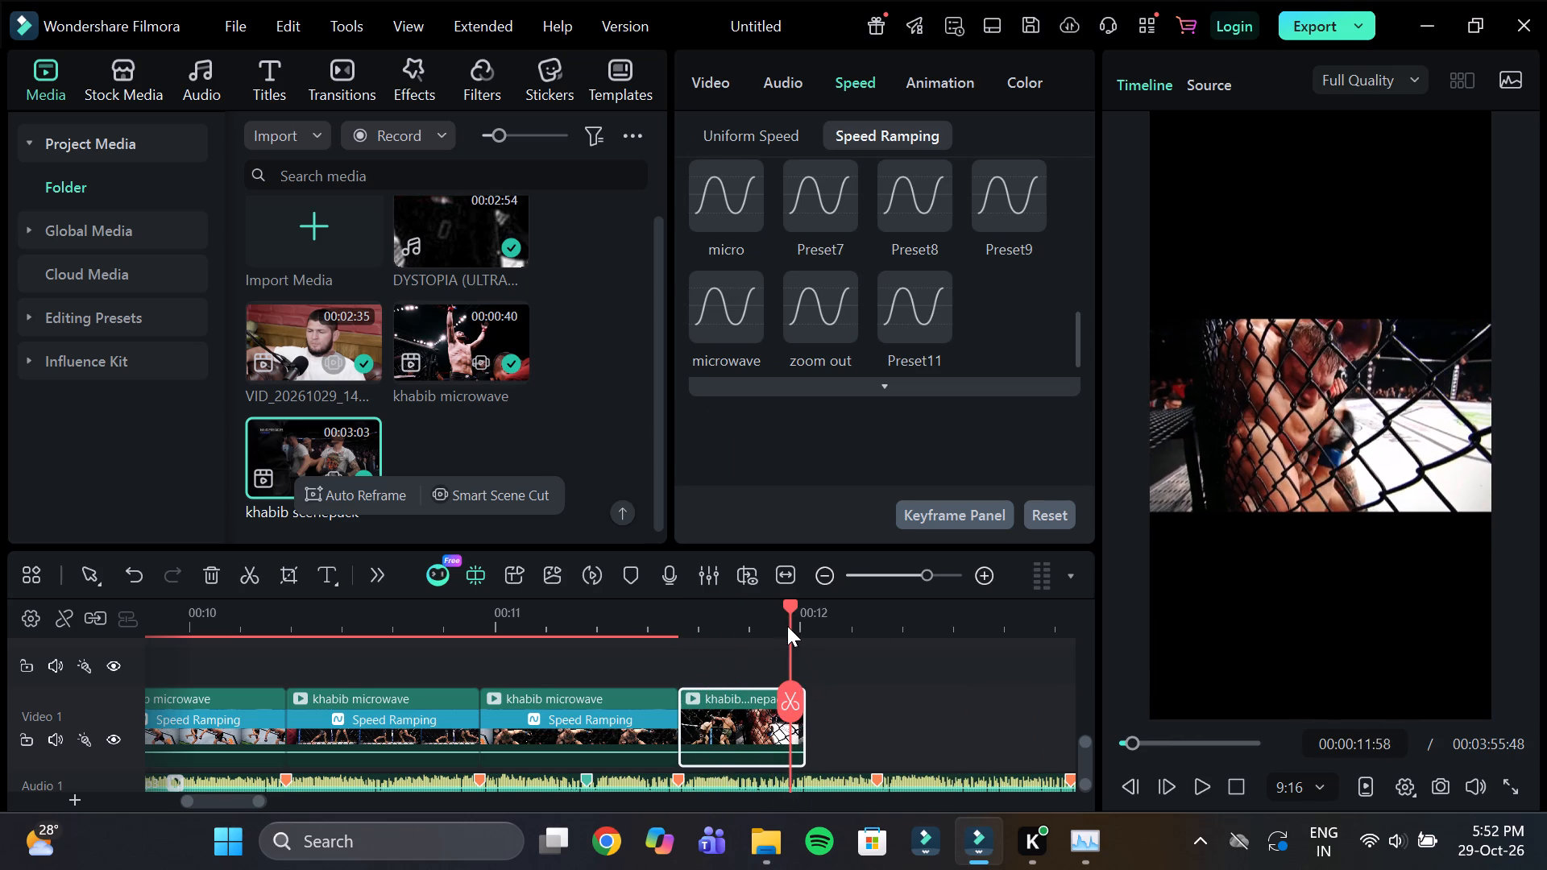
{"action": "left_click_drag", "start_coordinate": [787, 615], "coordinate": [799, 633]}
{"action": "left_click", "coordinate": [844, 304]}
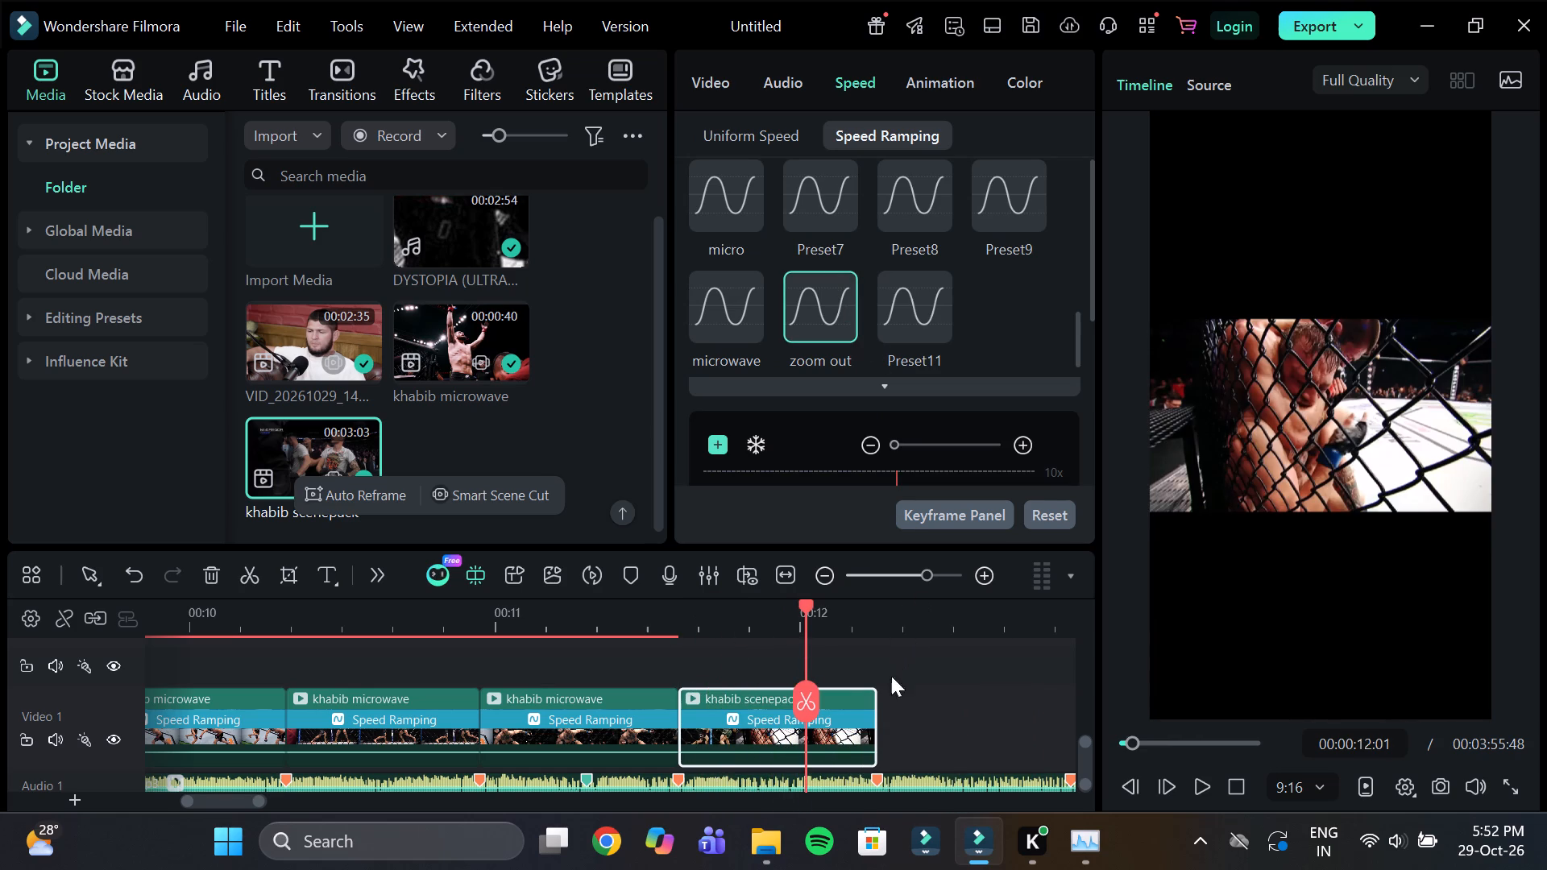
{"action": "left_click", "coordinate": [711, 631]}
{"action": "left_click_drag", "start_coordinate": [711, 615], "coordinate": [852, 652]}
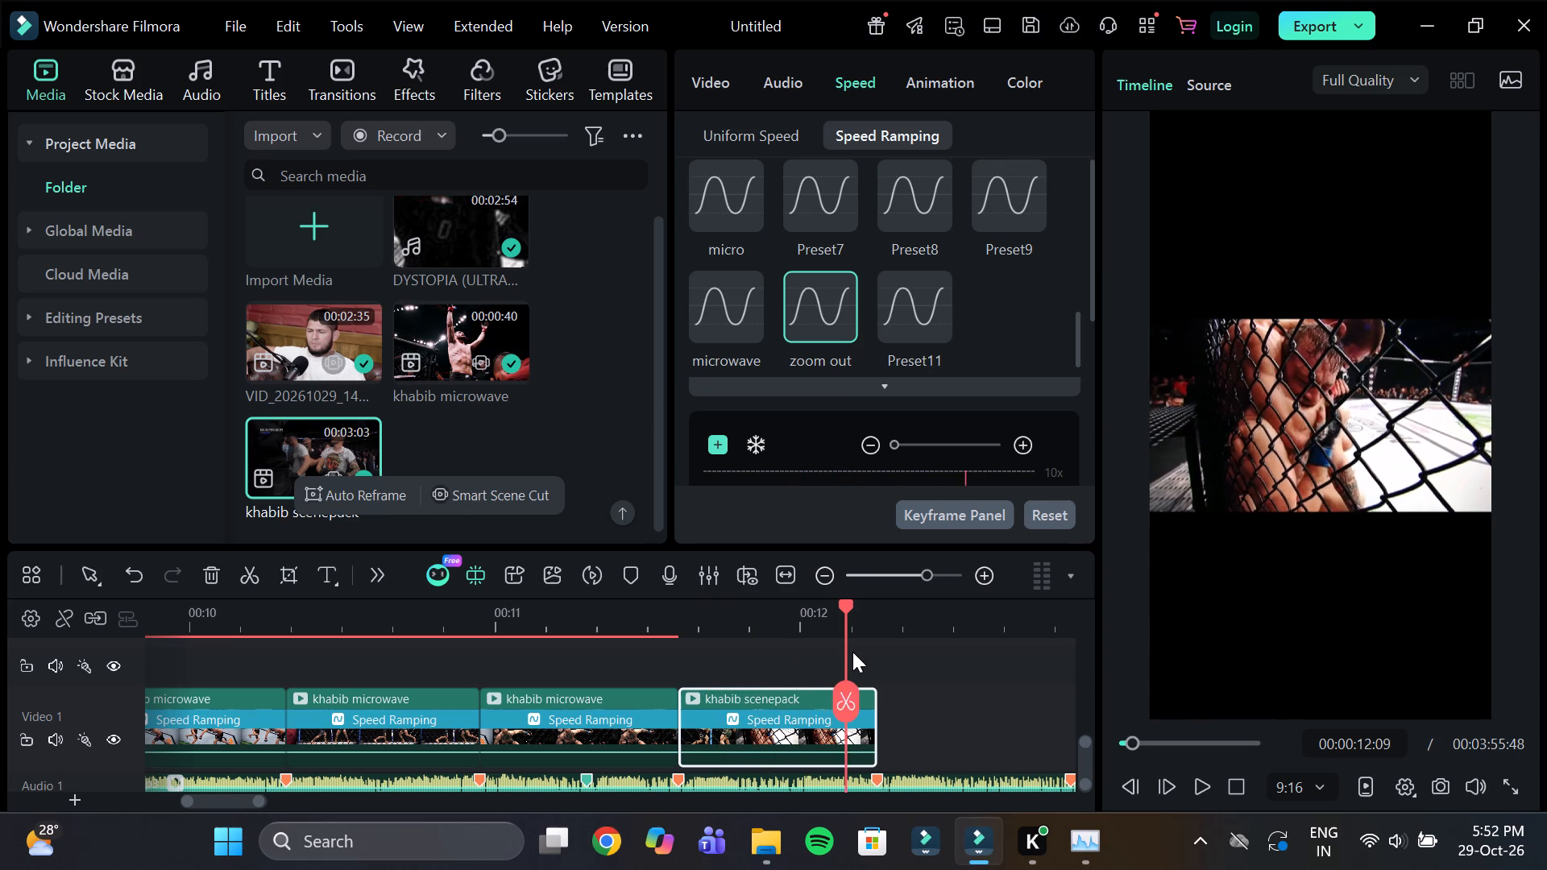
{"action": "left_click_drag", "start_coordinate": [852, 652], "coordinate": [861, 653]}
Move the scenepack clip of Khabib pointing past the referee, near 00:00:18, directly after the fence close-up.
{"action": "left_click_drag", "start_coordinate": [924, 618], "coordinate": [793, 632]}
{"action": "left_click_drag", "start_coordinate": [1016, 614], "coordinate": [961, 619]}
{"action": "left_click", "coordinate": [846, 622]}
{"action": "left_click_drag", "start_coordinate": [845, 607], "coordinate": [845, 610]}
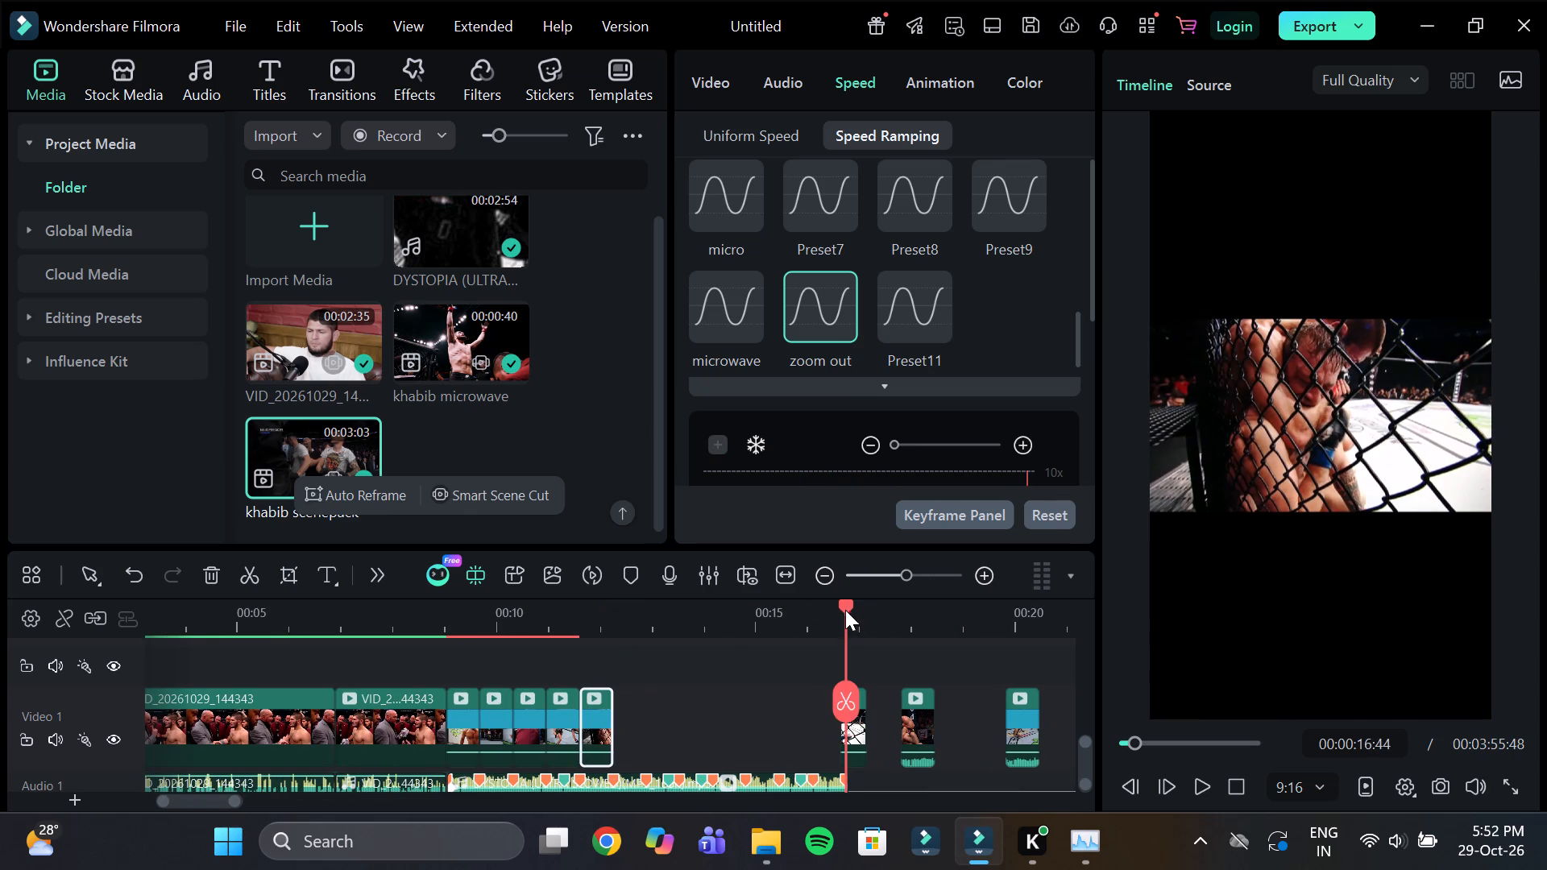
{"action": "left_click_drag", "start_coordinate": [845, 610], "coordinate": [914, 665]}
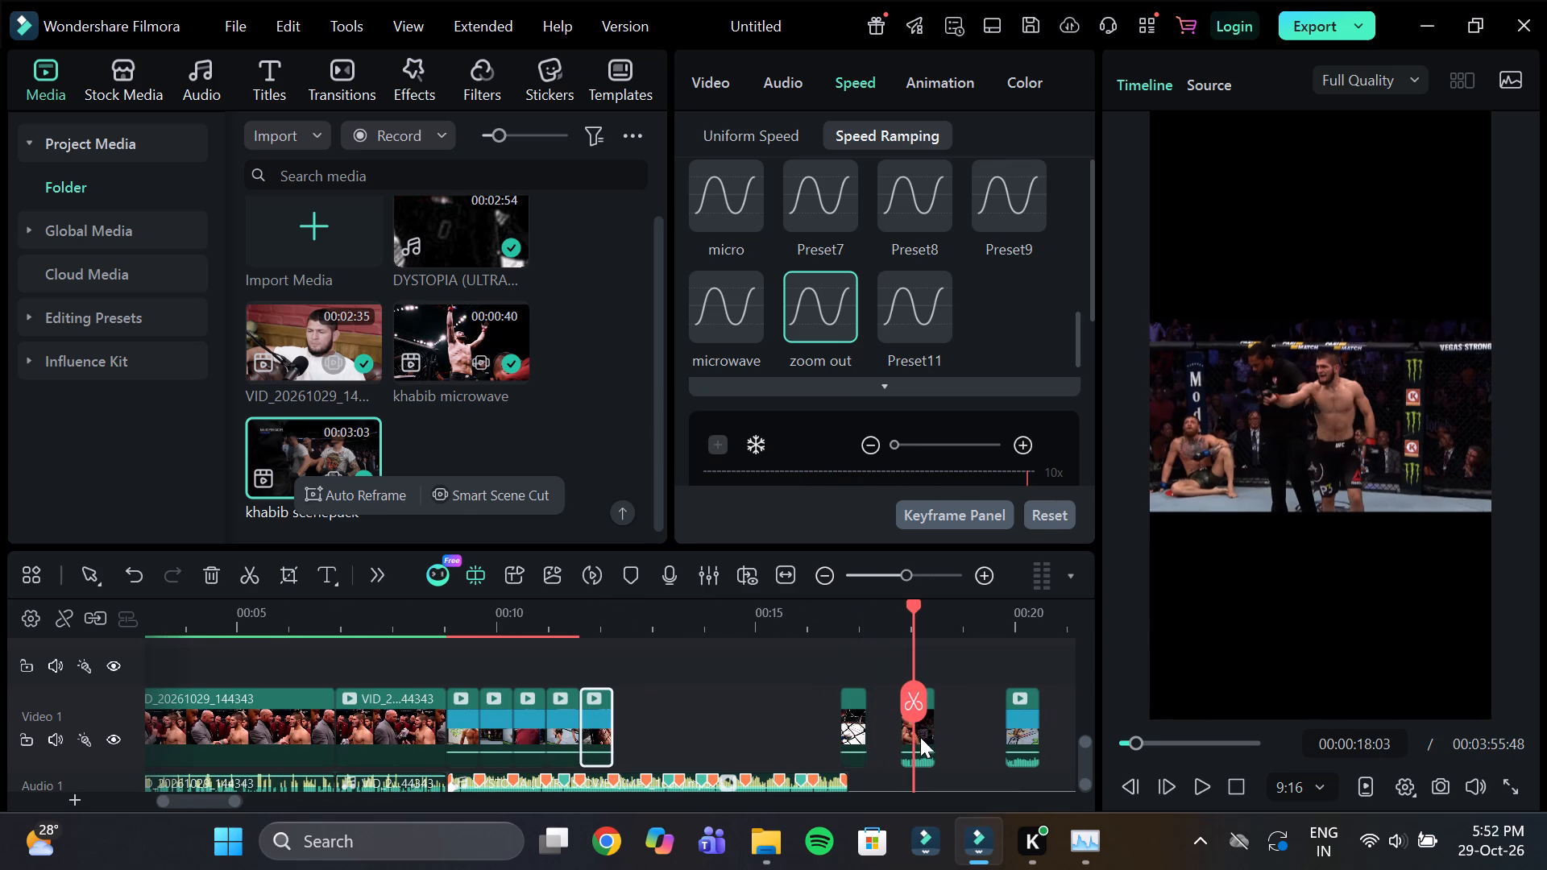
{"action": "left_click_drag", "start_coordinate": [919, 737], "coordinate": [636, 740]}
Scrub through the pointing clip, cut it at 00:00:12:39 and delete the remainder.
{"action": "left_click", "coordinate": [616, 622]}
{"action": "left_click_drag", "start_coordinate": [626, 619], "coordinate": [628, 619]}
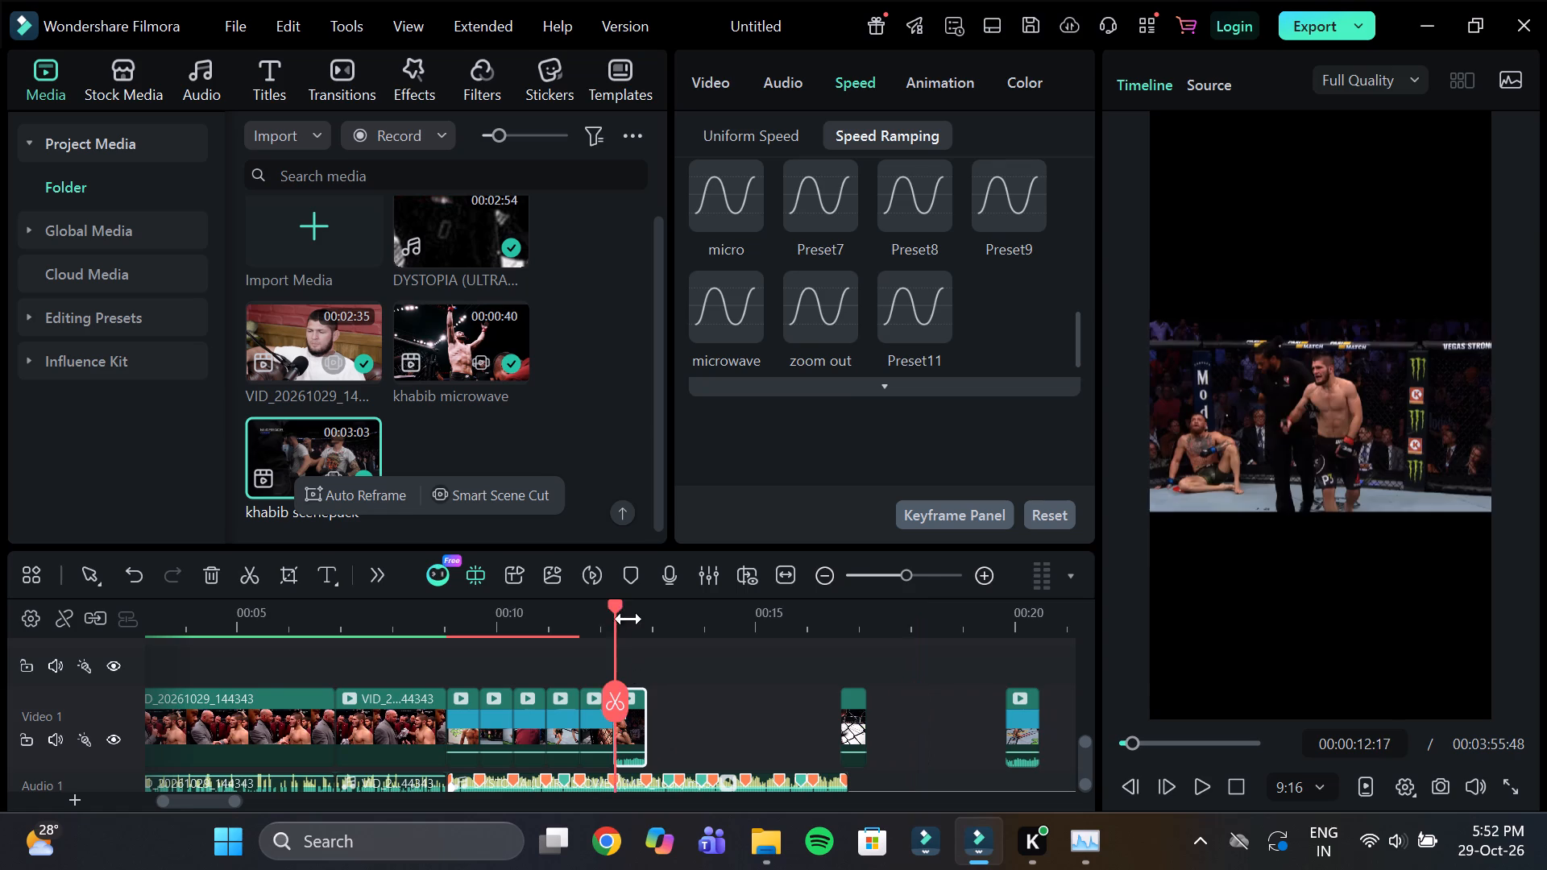
{"action": "left_click_drag", "start_coordinate": [628, 619], "coordinate": [804, 668]}
{"action": "left_click_drag", "start_coordinate": [608, 615], "coordinate": [643, 640]}
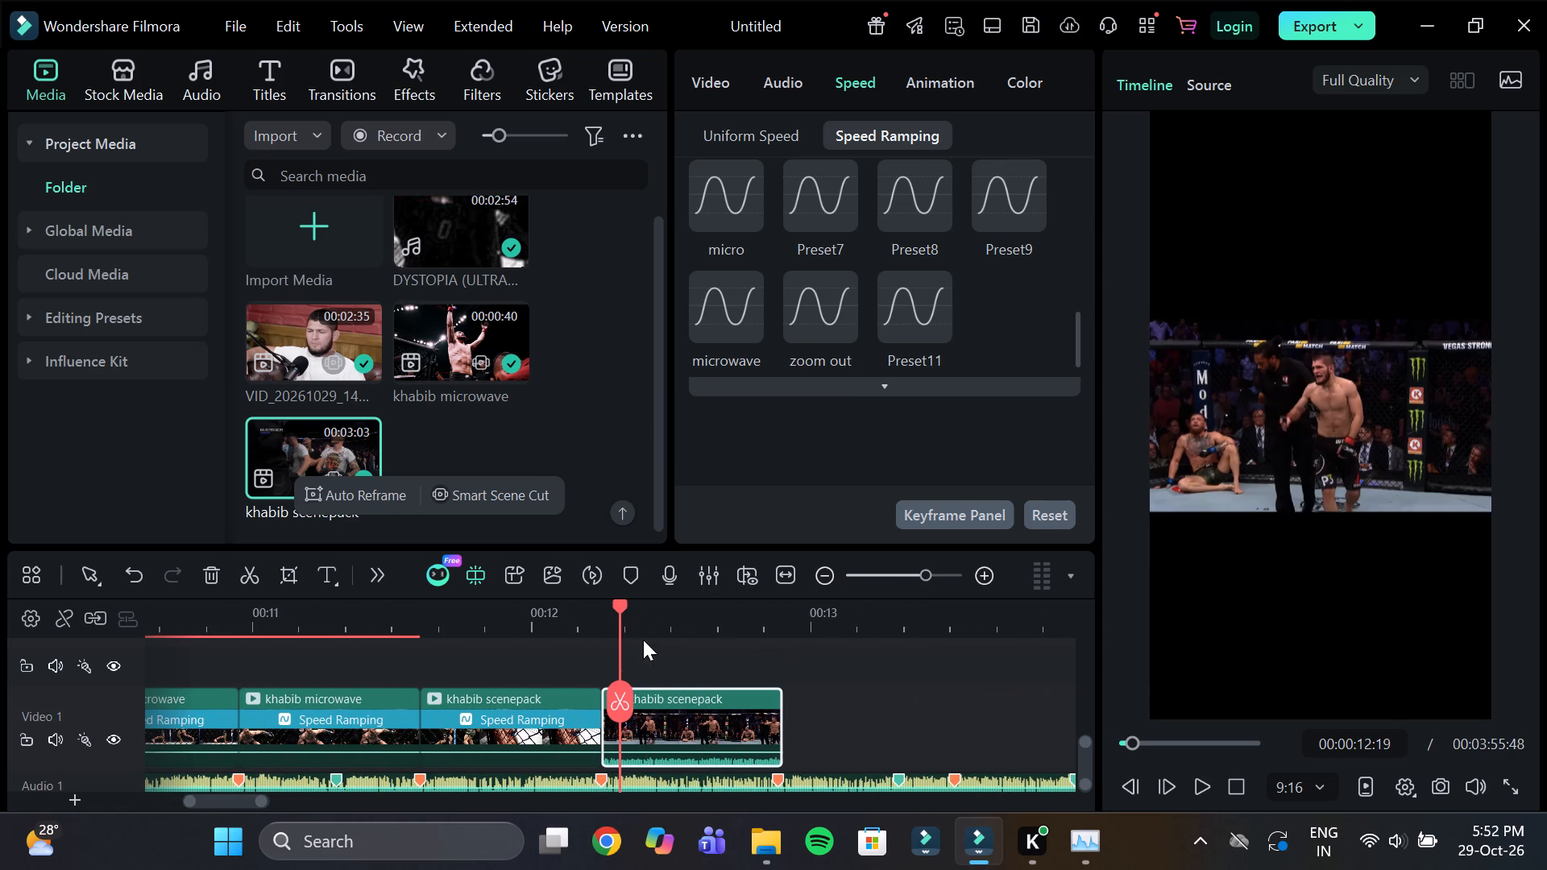
{"action": "left_click_drag", "start_coordinate": [643, 640], "coordinate": [745, 685]}
{"action": "left_click_drag", "start_coordinate": [777, 725], "coordinate": [800, 736]}
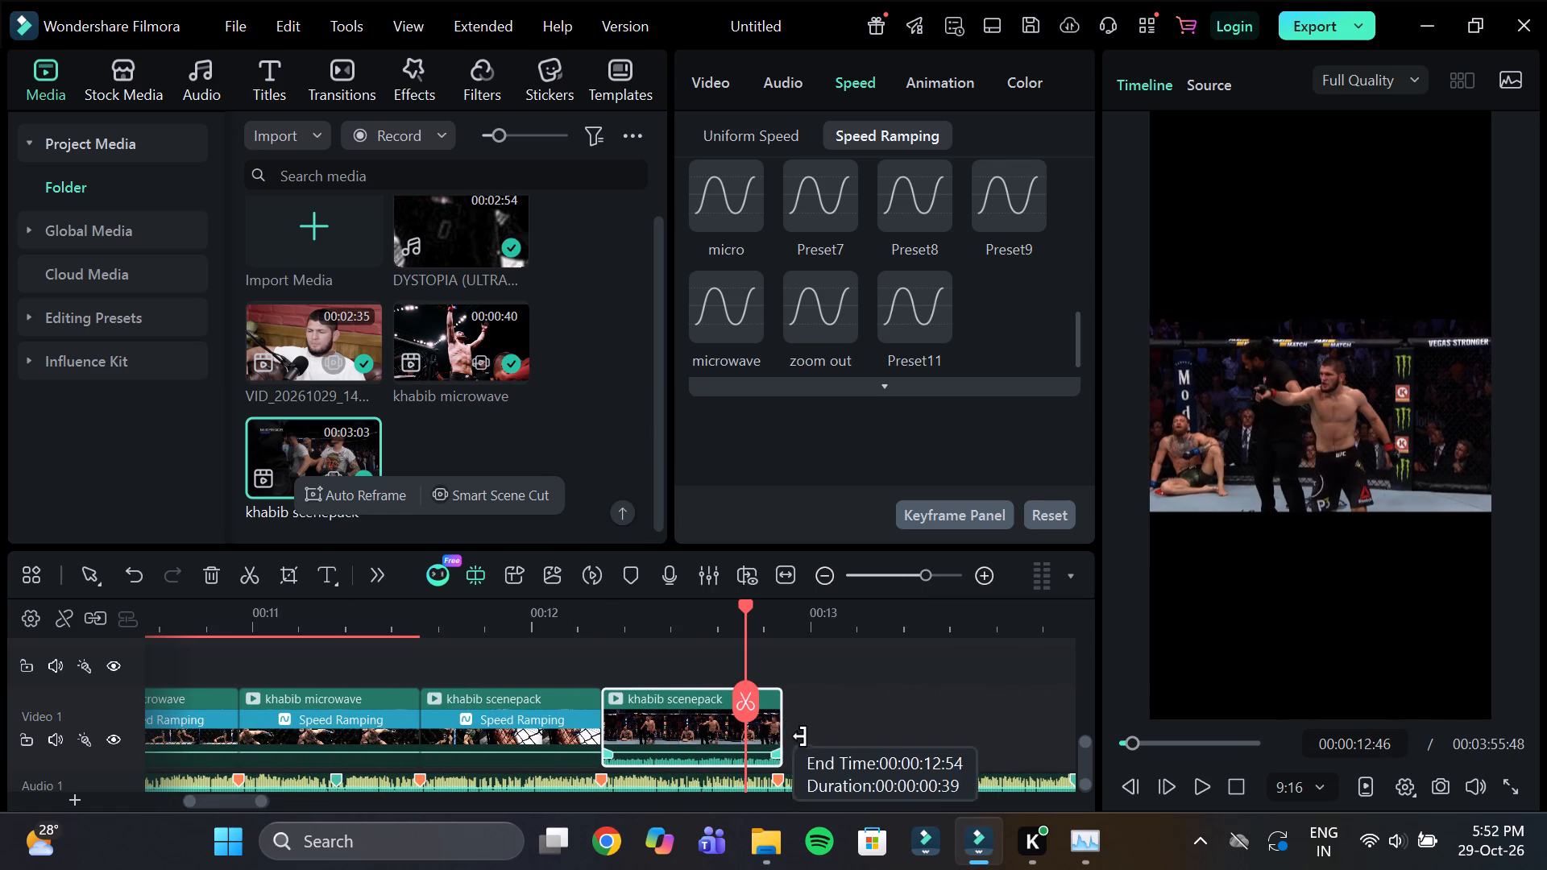
{"action": "left_click_drag", "start_coordinate": [800, 736], "coordinate": [775, 741]}
{"action": "left_click", "coordinate": [644, 621]}
{"action": "left_click_drag", "start_coordinate": [641, 608], "coordinate": [683, 634]}
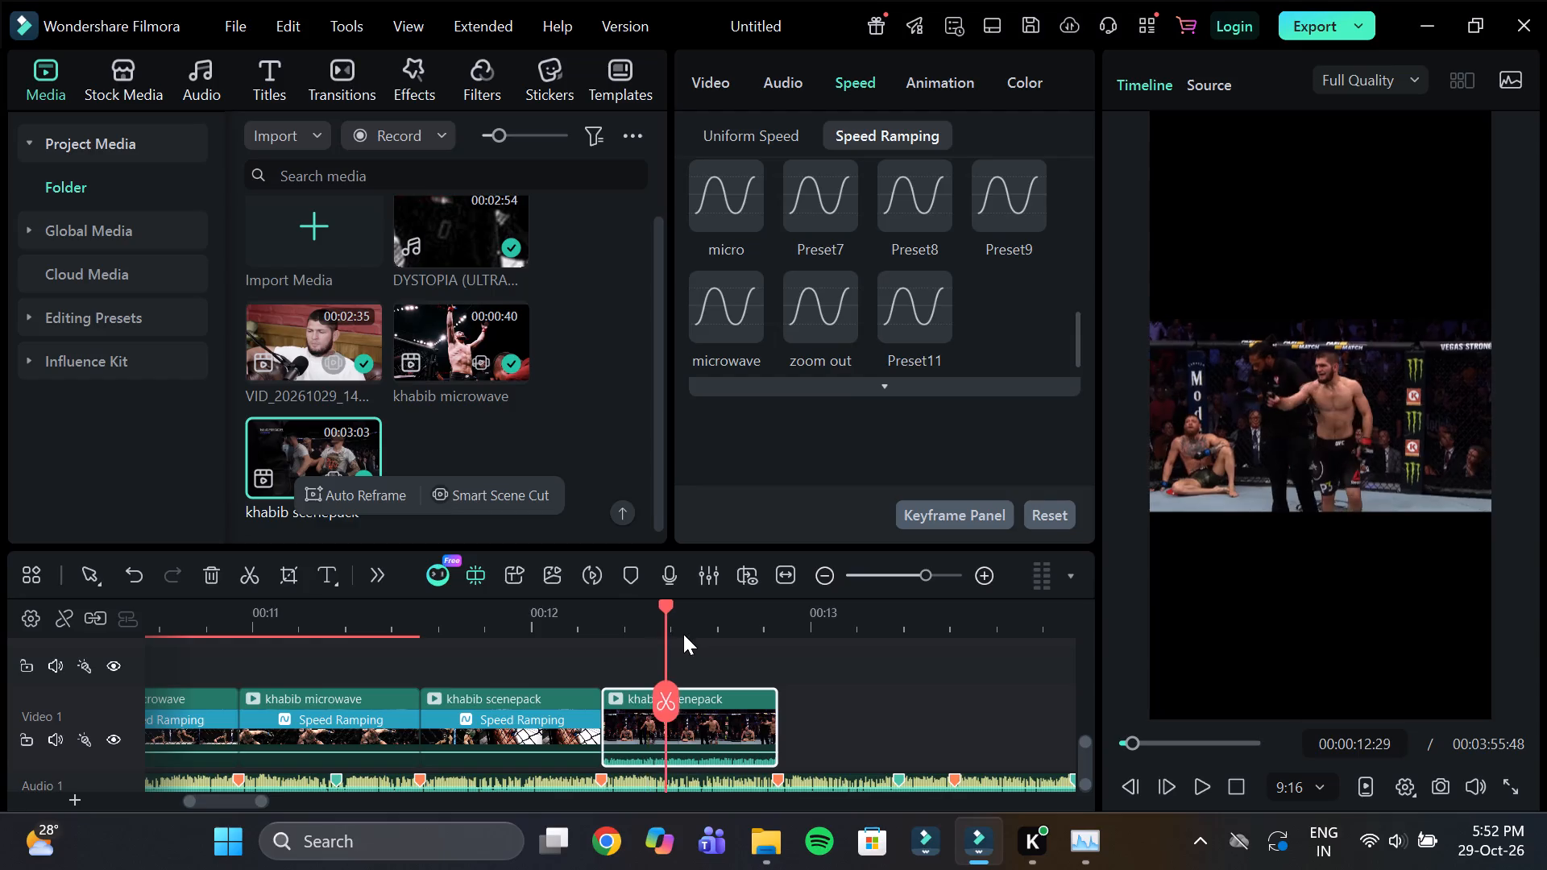
{"action": "left_click_drag", "start_coordinate": [683, 634], "coordinate": [711, 664]}
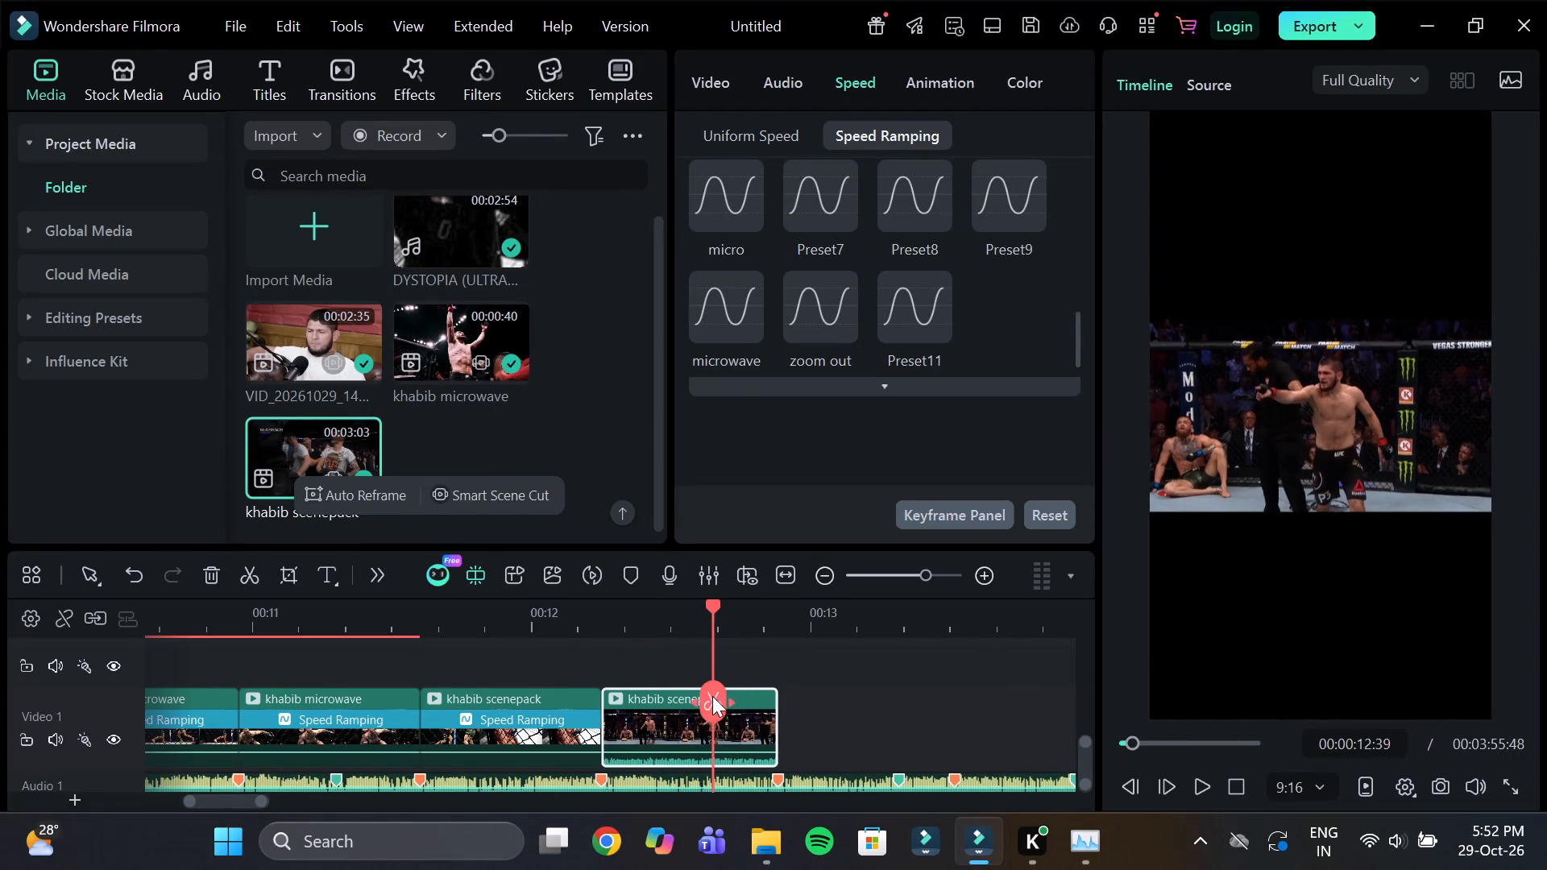
{"action": "left_click", "coordinate": [712, 696]}
{"action": "left_click", "coordinate": [741, 715]}
{"action": "key", "text": "Delete"}
Apply the zoom out speed ramp to the pointing clip, fit its end to the 00:00:12:53 beat marker, and preview it.
{"action": "left_click", "coordinate": [625, 725]}
{"action": "left_click", "coordinate": [816, 356]}
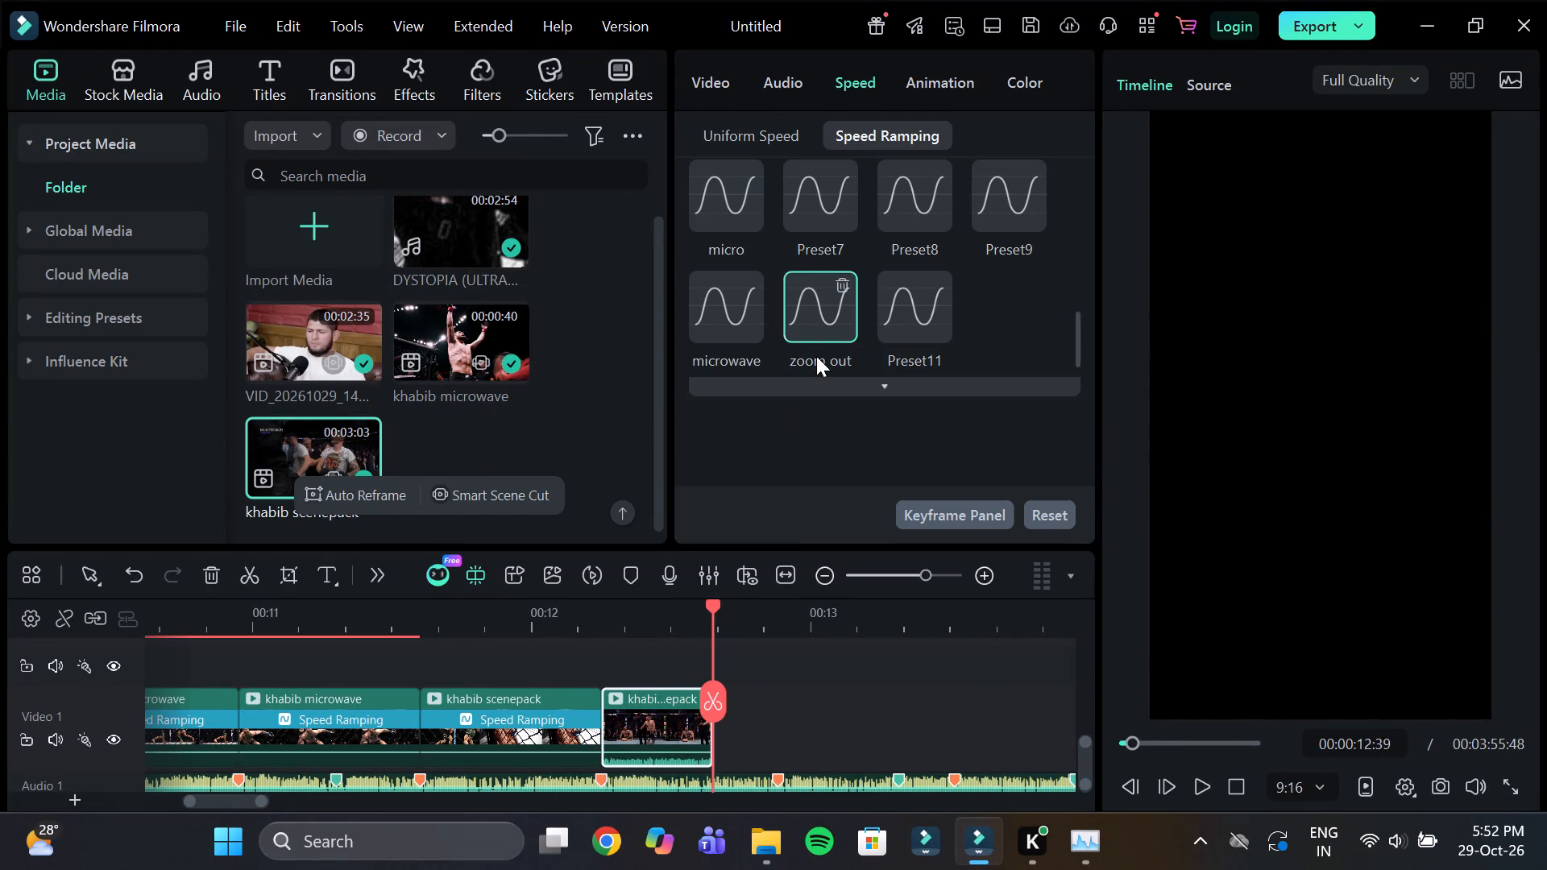
{"action": "left_click_drag", "start_coordinate": [769, 698], "coordinate": [773, 710]}
{"action": "left_click", "coordinate": [630, 625]}
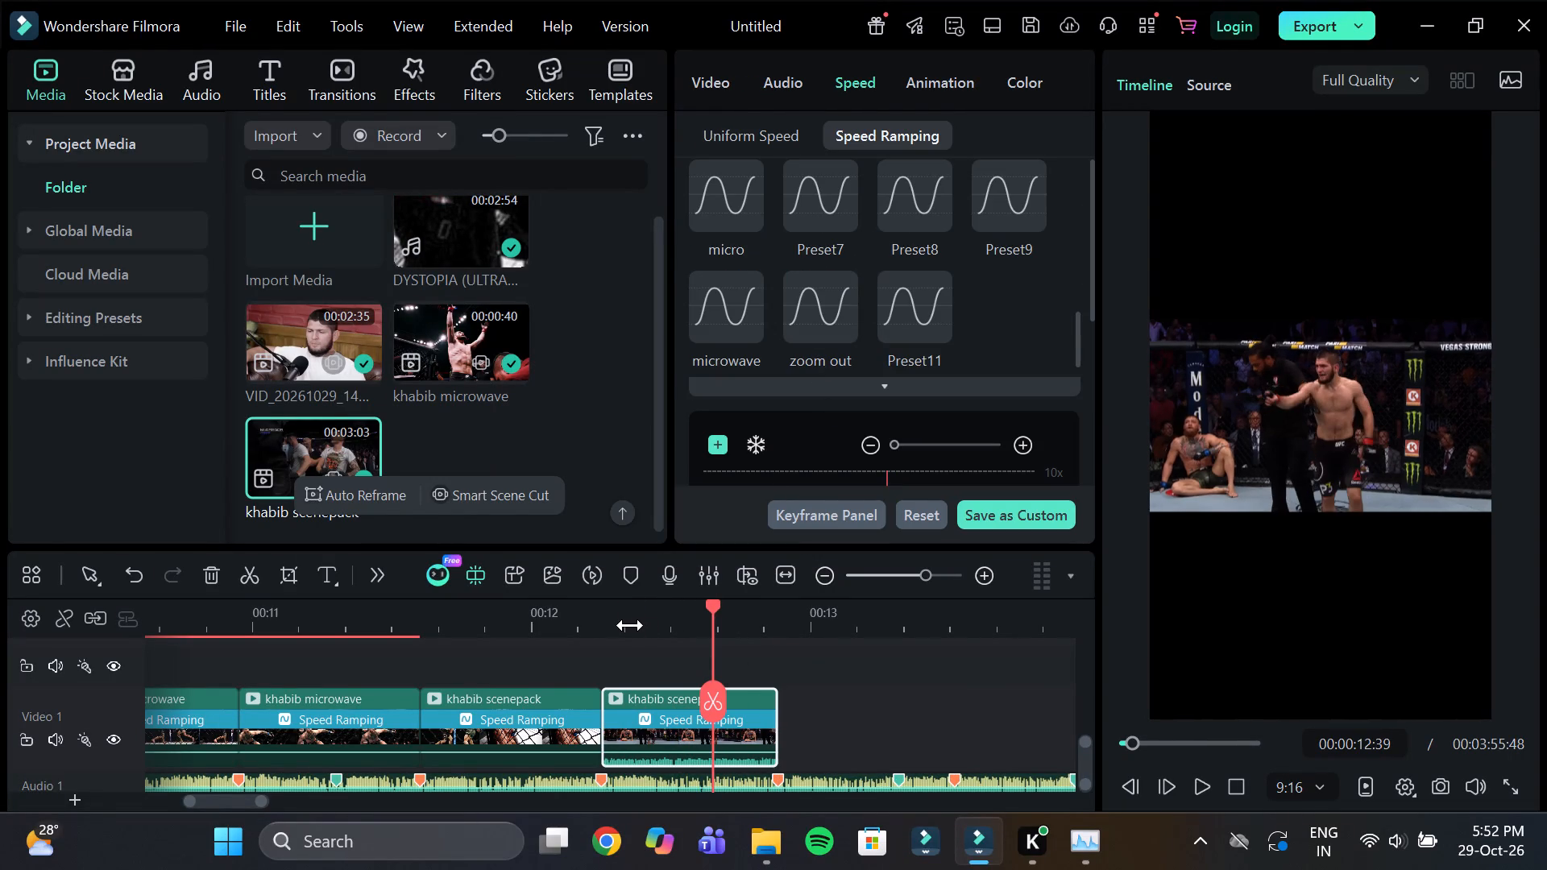
{"action": "left_click_drag", "start_coordinate": [630, 615], "coordinate": [771, 688]}
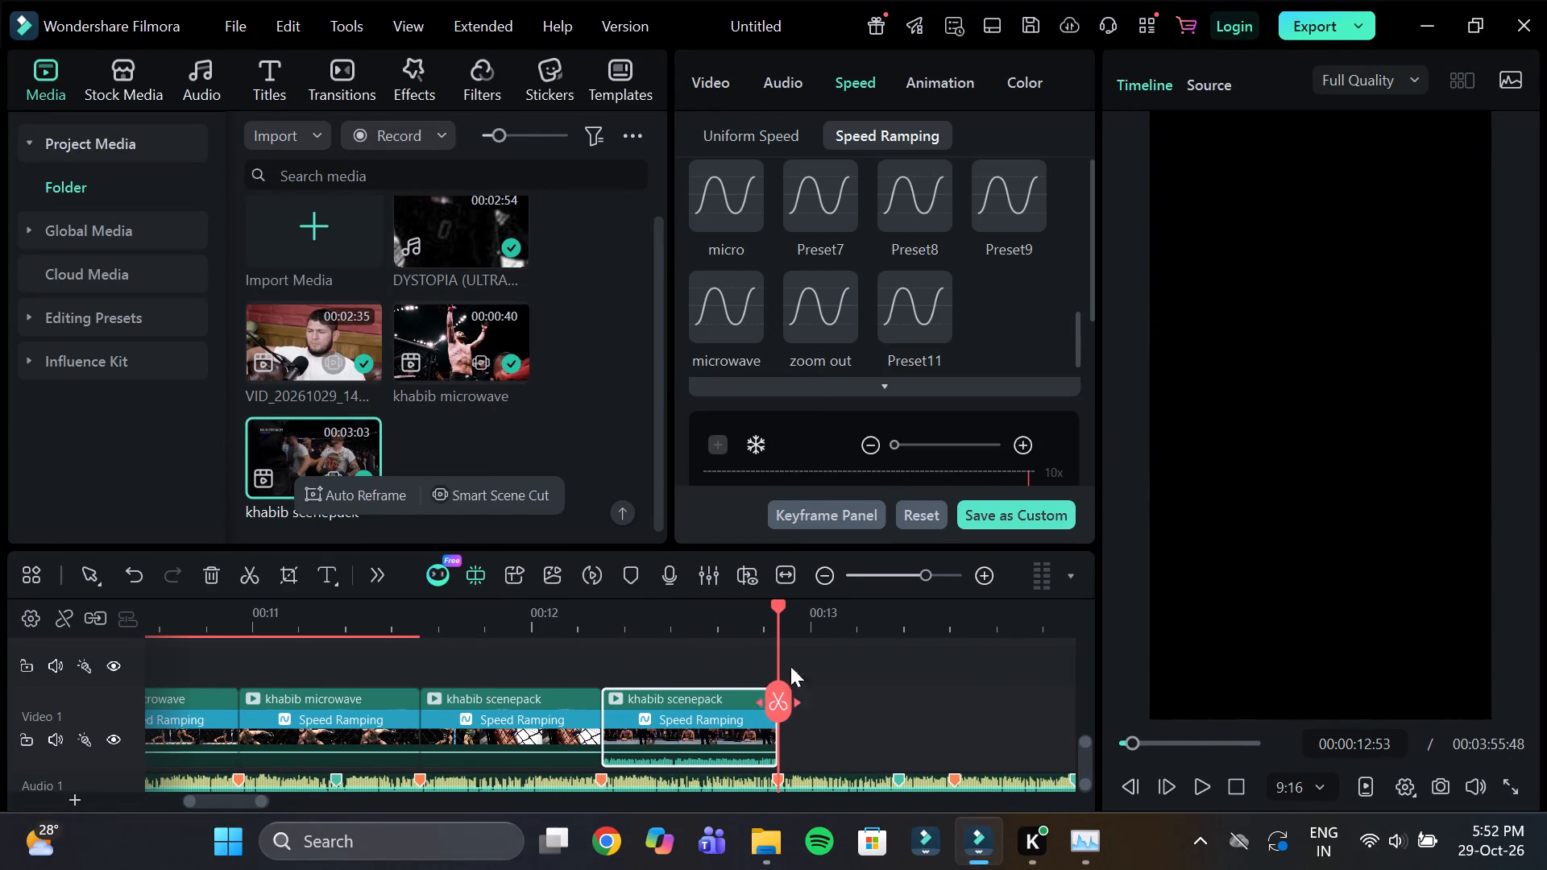
Move the clip of Khabib seen through the cage fence, near 00:00:16:55, directly after the pointing clip.
{"action": "left_click_drag", "start_coordinate": [854, 619], "coordinate": [716, 623]}
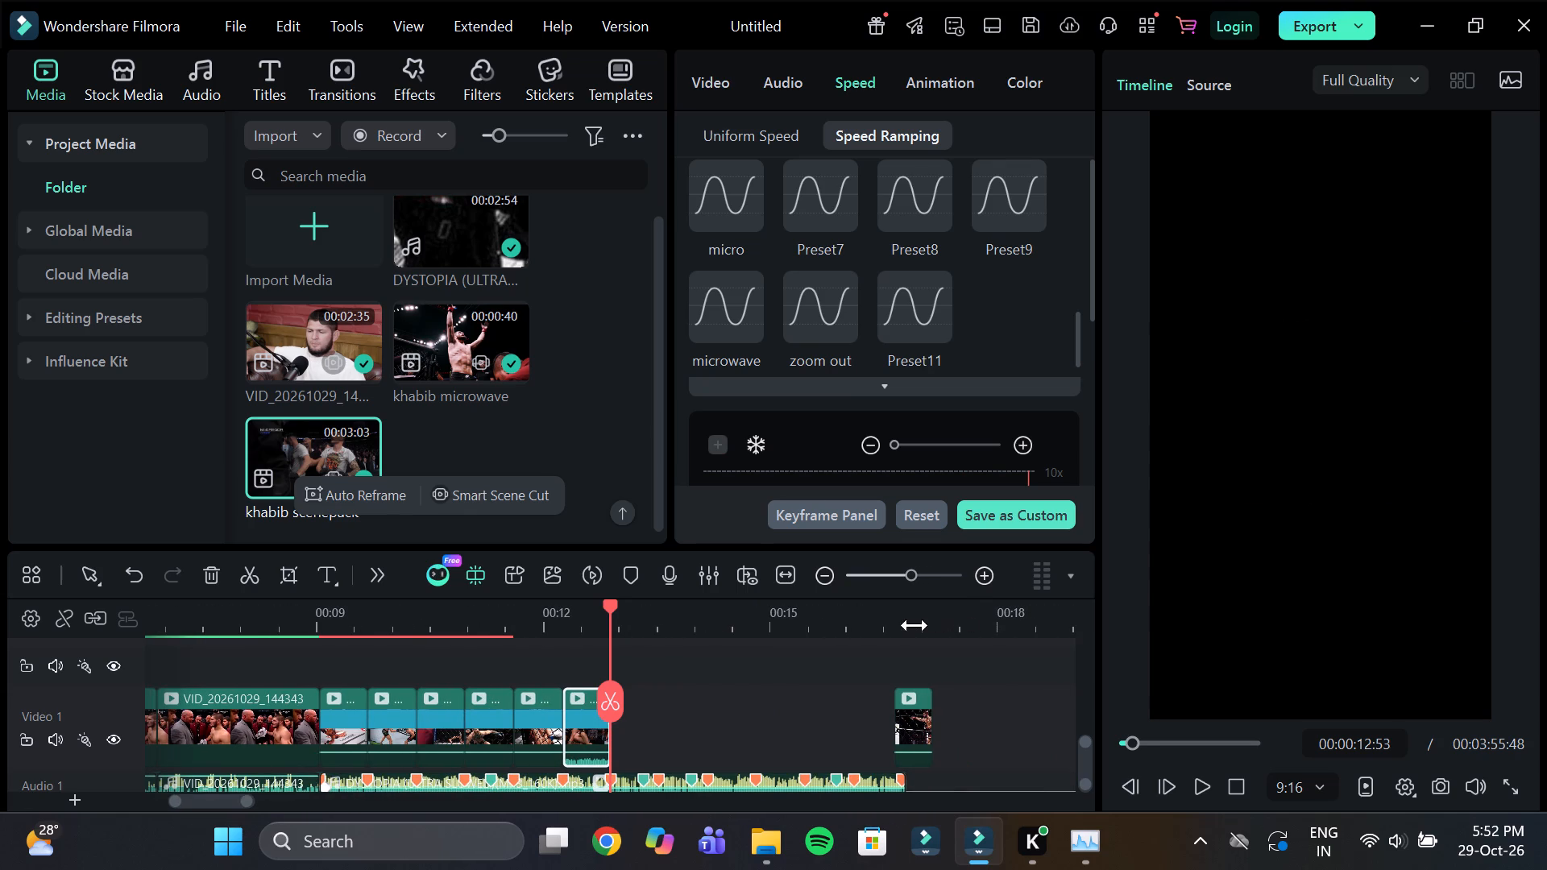
{"action": "left_click", "coordinate": [915, 625]}
{"action": "left_click_drag", "start_coordinate": [909, 731], "coordinate": [636, 744]}
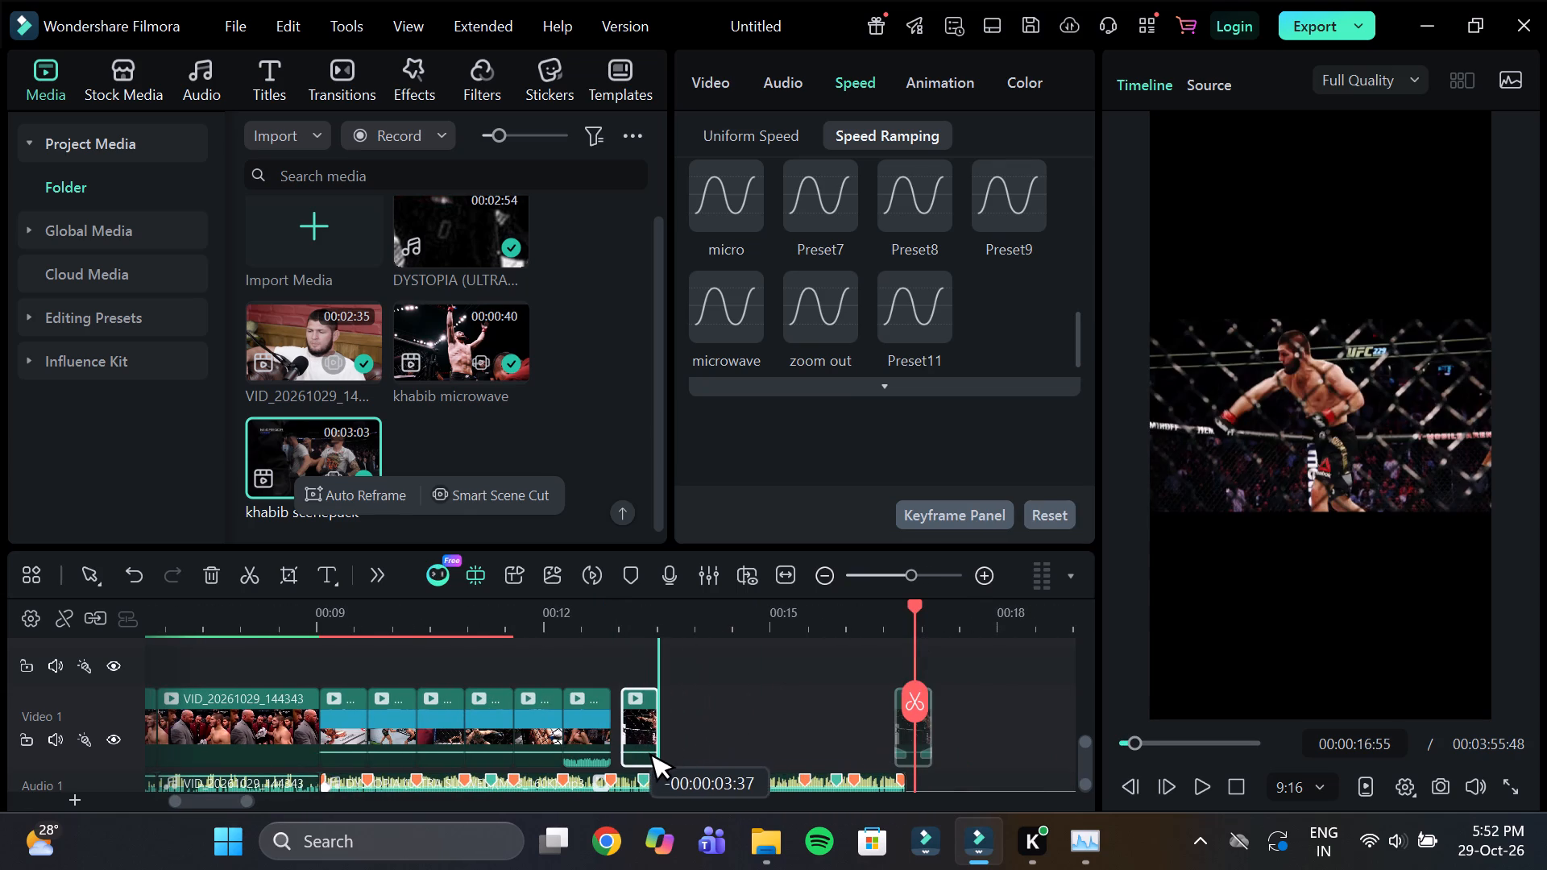
{"action": "left_click_drag", "start_coordinate": [636, 744], "coordinate": [630, 744]}
Trim the end of the clip of Khabib seen through the fence to the beat marker at 00:00:13:19.
{"action": "left_click", "coordinate": [628, 624]}
{"action": "left_click_drag", "start_coordinate": [665, 619], "coordinate": [833, 647]}
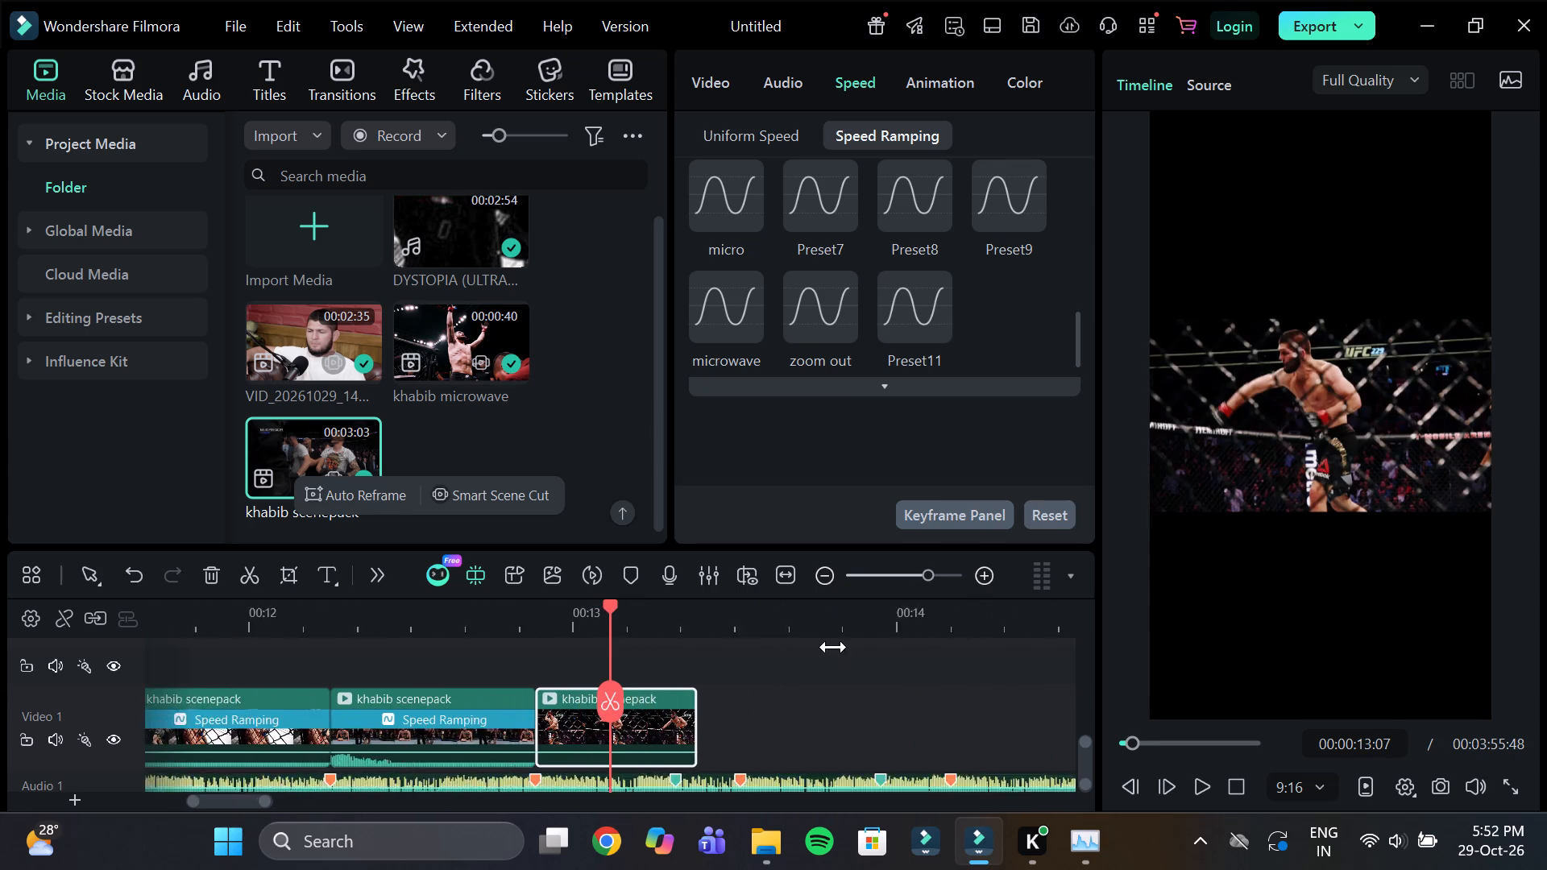
{"action": "left_click_drag", "start_coordinate": [833, 647], "coordinate": [836, 647]}
{"action": "left_click", "coordinate": [561, 629]}
{"action": "left_click_drag", "start_coordinate": [560, 617], "coordinate": [677, 677]}
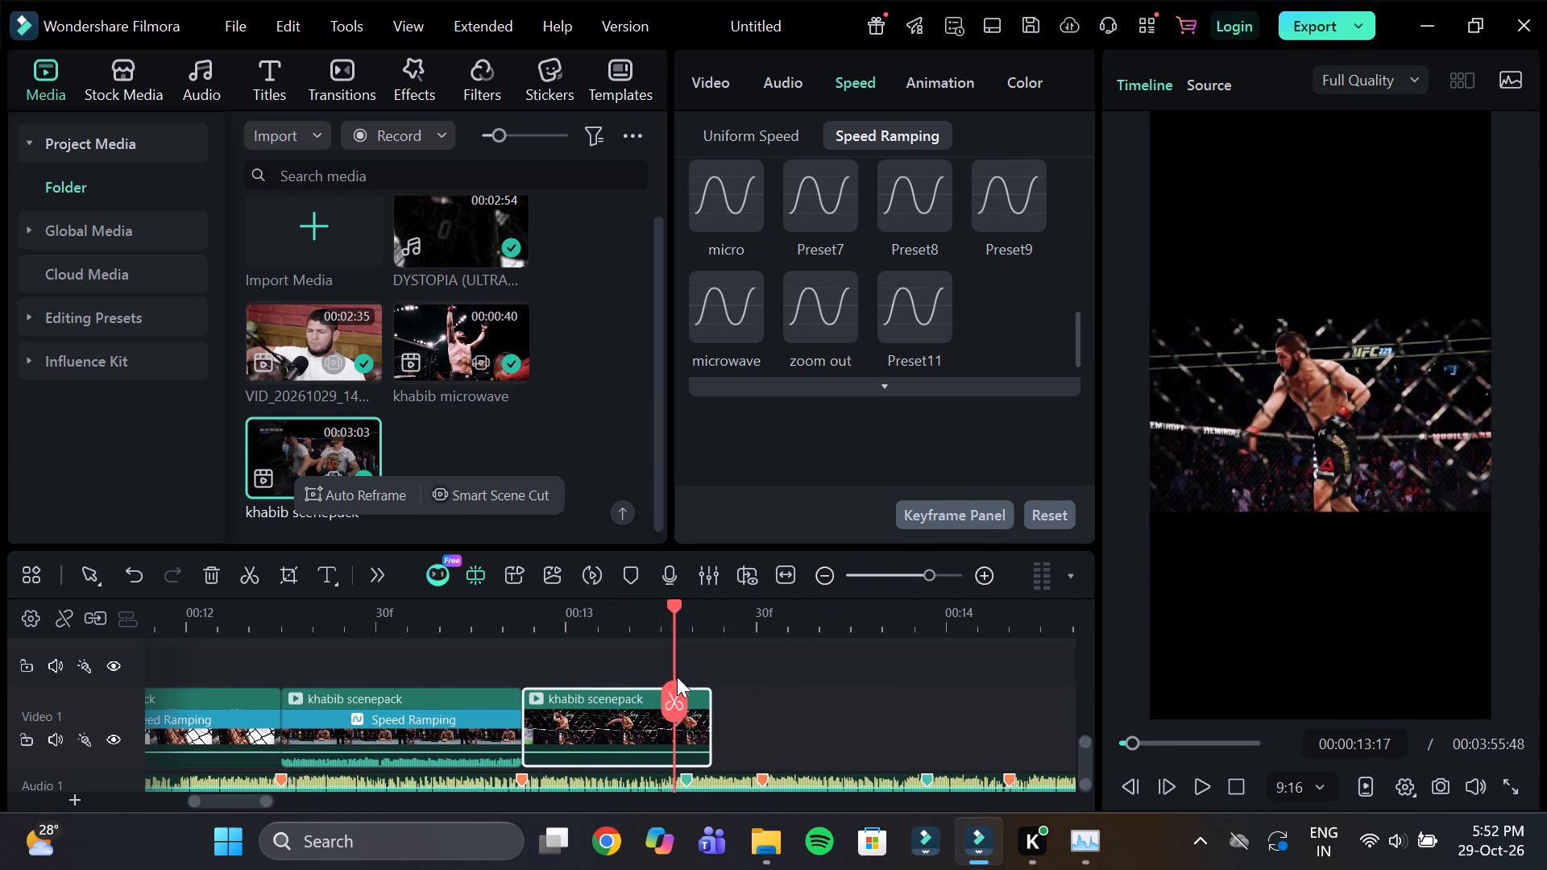
{"action": "left_click_drag", "start_coordinate": [677, 677], "coordinate": [686, 681]}
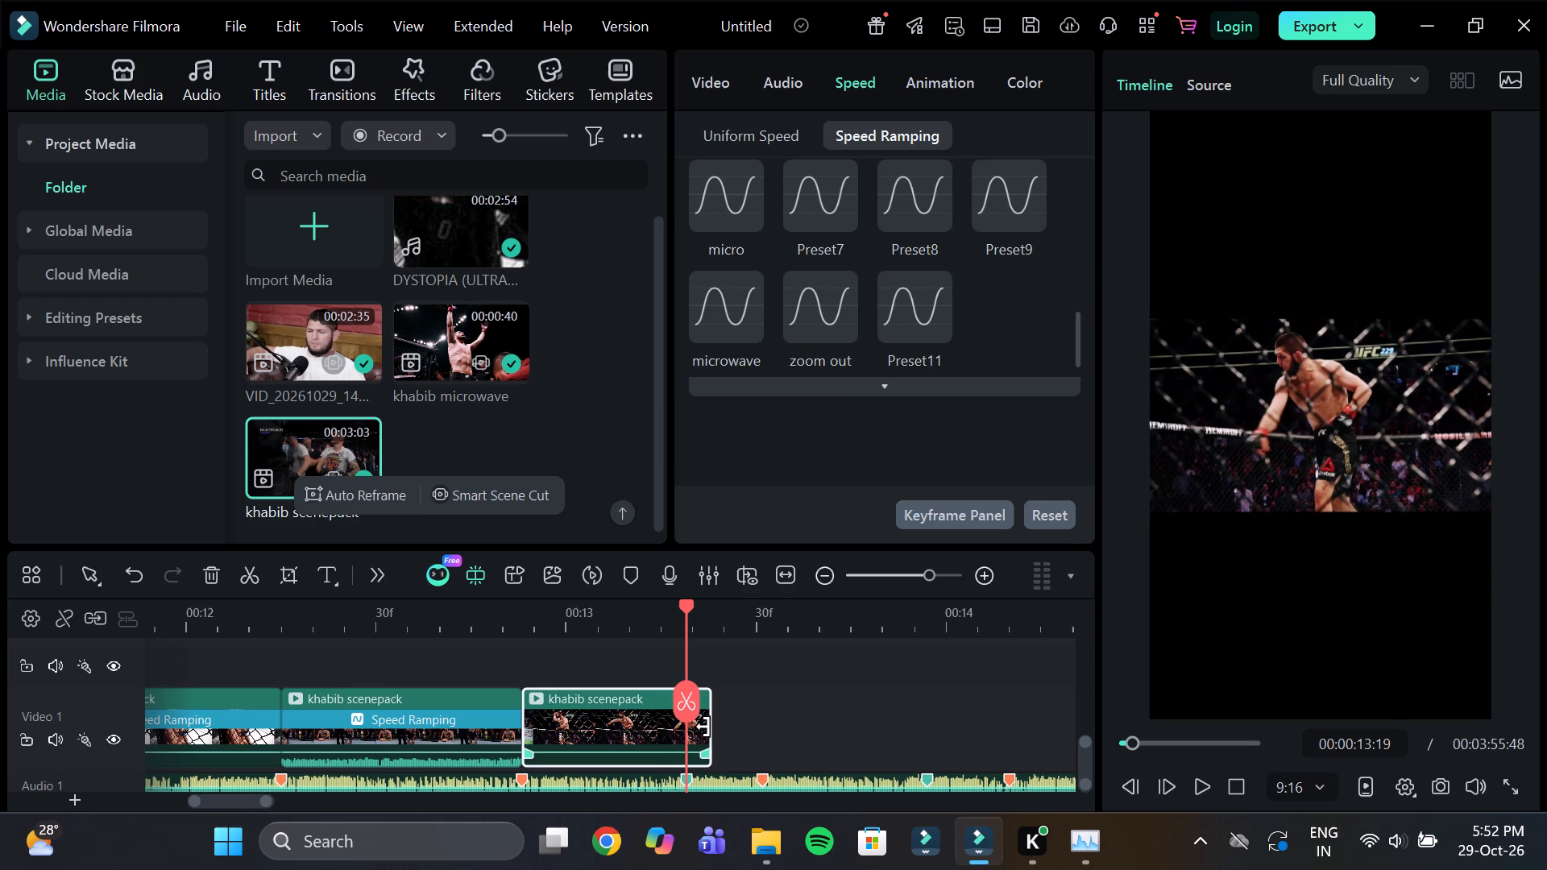
{"action": "left_click_drag", "start_coordinate": [705, 727], "coordinate": [694, 747]}
{"action": "left_click", "coordinate": [810, 340]}
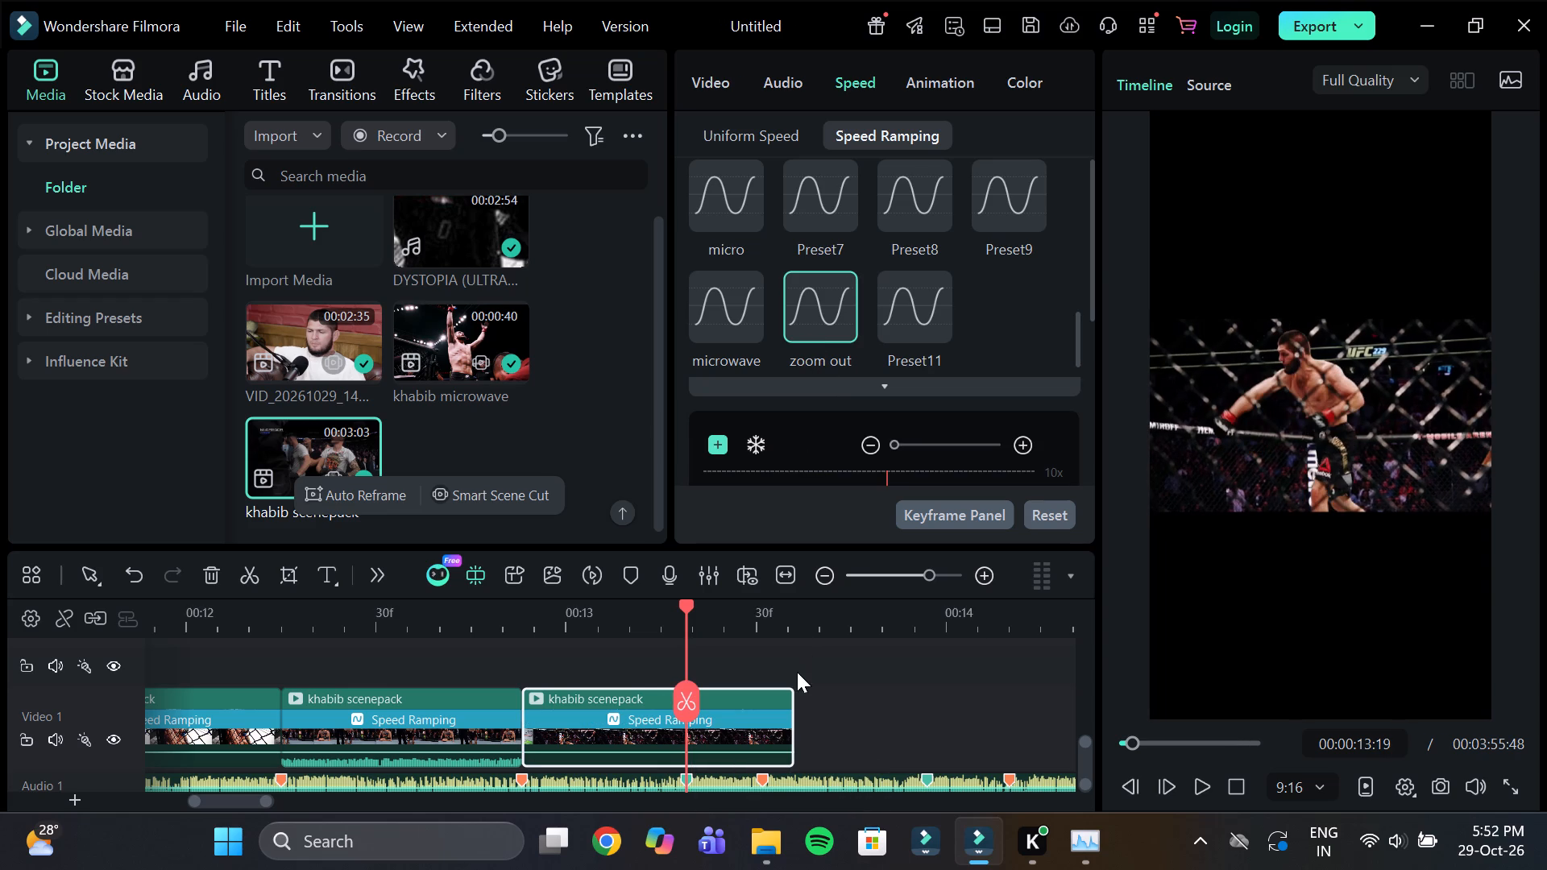
{"action": "key", "text": "ctrl+z"}
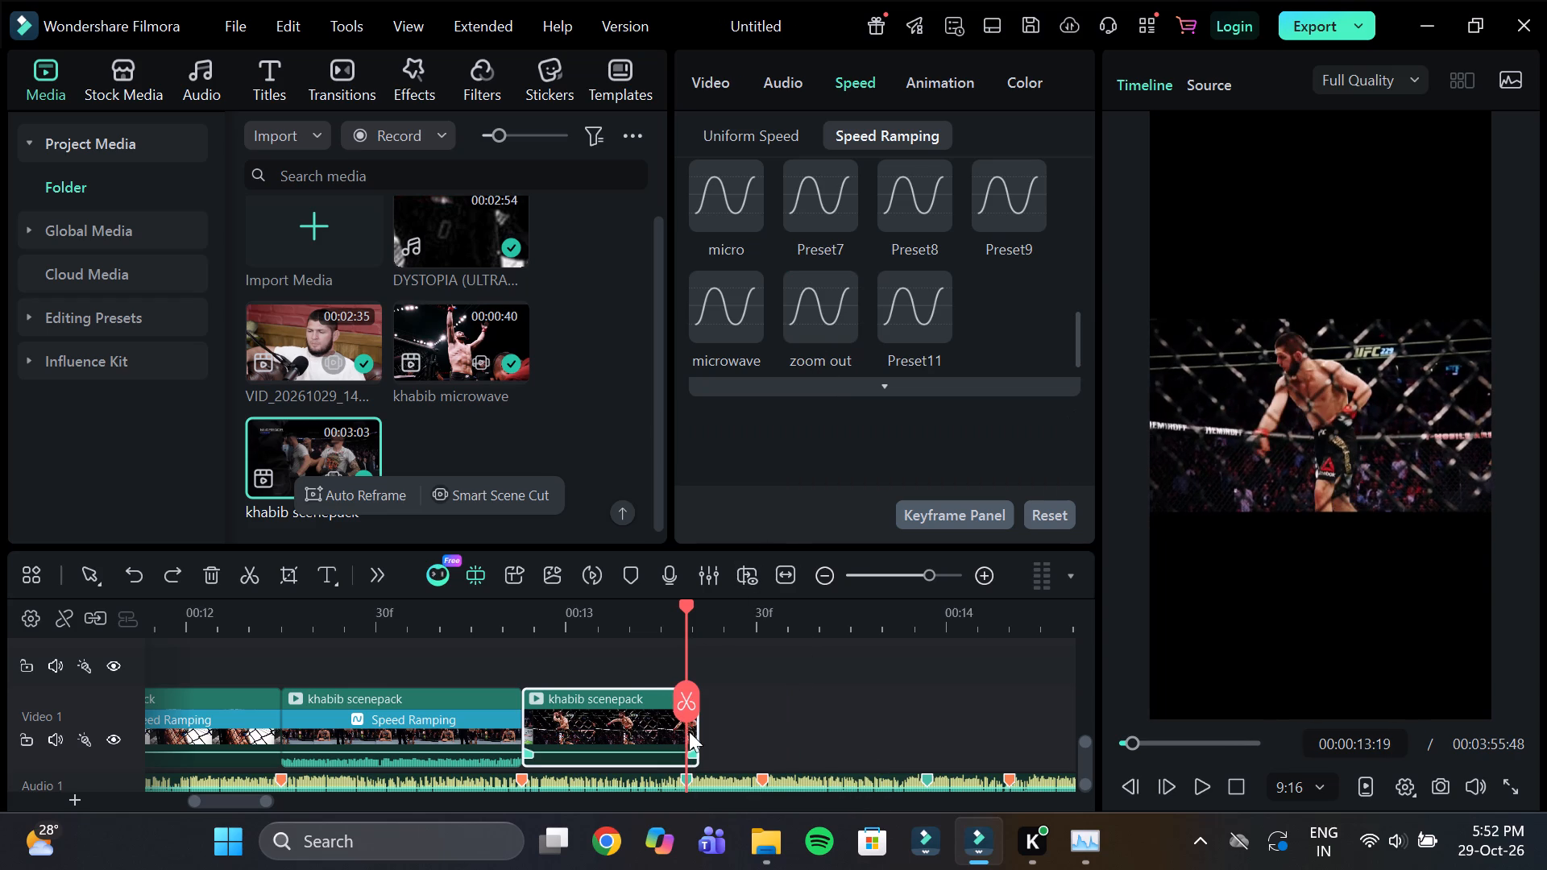
{"action": "left_click_drag", "start_coordinate": [692, 735], "coordinate": [685, 756]}
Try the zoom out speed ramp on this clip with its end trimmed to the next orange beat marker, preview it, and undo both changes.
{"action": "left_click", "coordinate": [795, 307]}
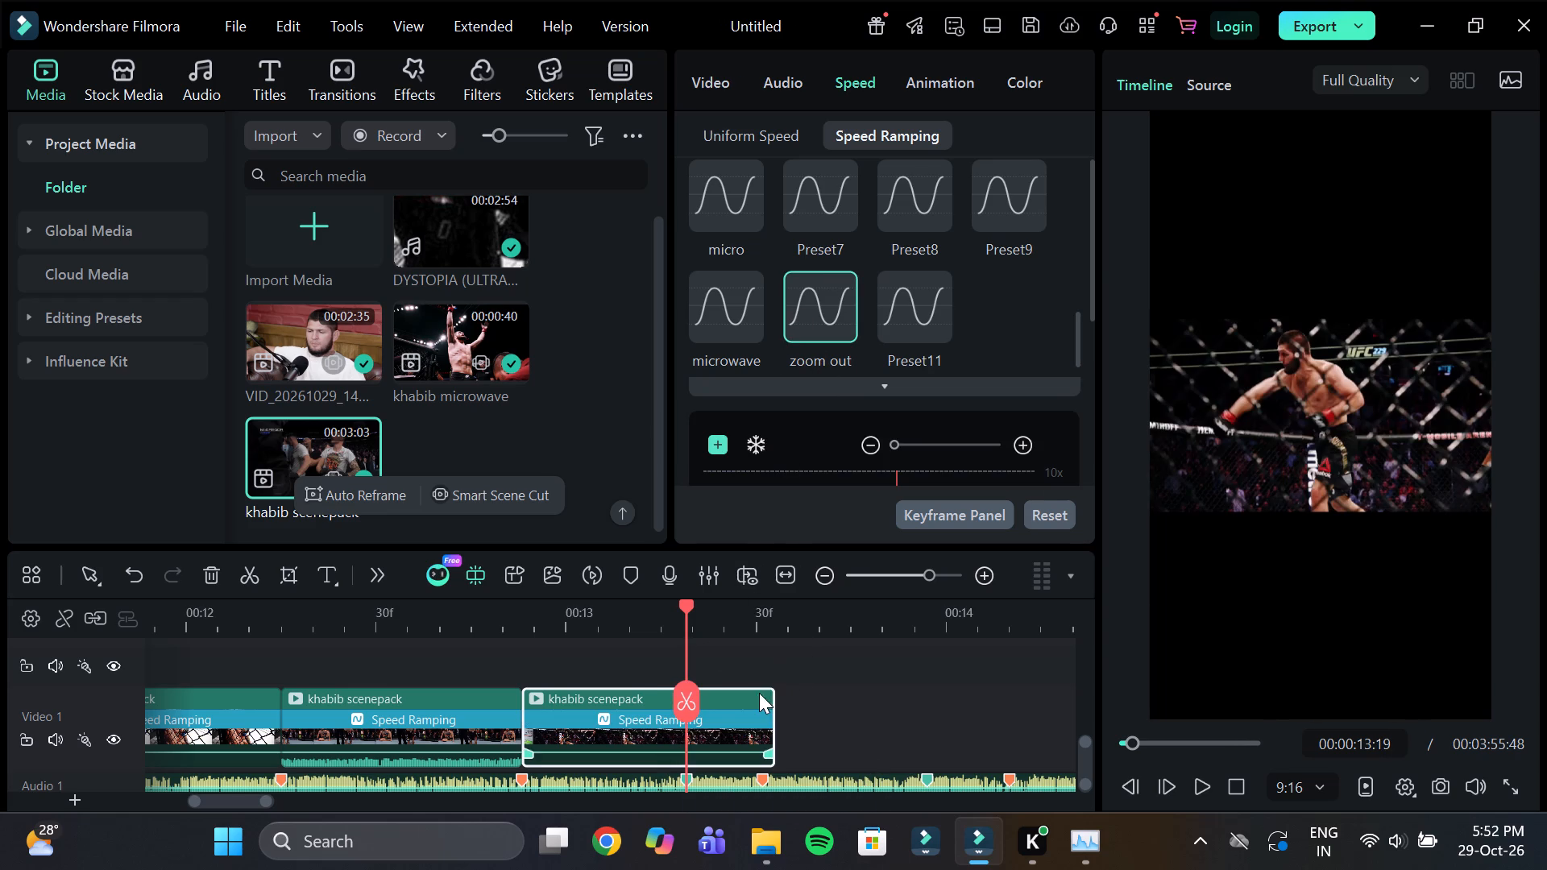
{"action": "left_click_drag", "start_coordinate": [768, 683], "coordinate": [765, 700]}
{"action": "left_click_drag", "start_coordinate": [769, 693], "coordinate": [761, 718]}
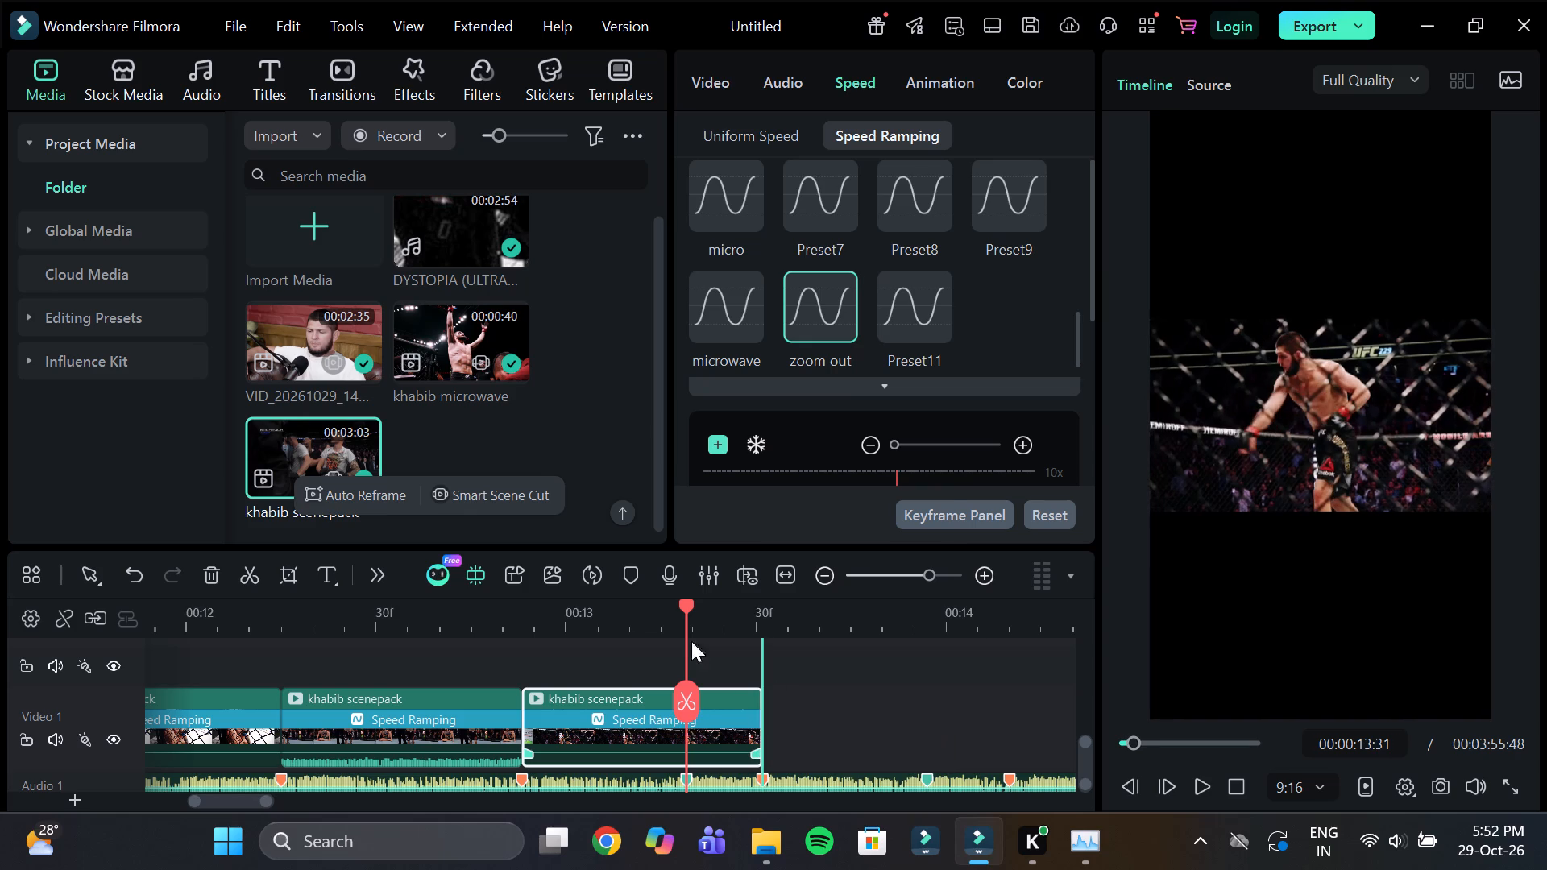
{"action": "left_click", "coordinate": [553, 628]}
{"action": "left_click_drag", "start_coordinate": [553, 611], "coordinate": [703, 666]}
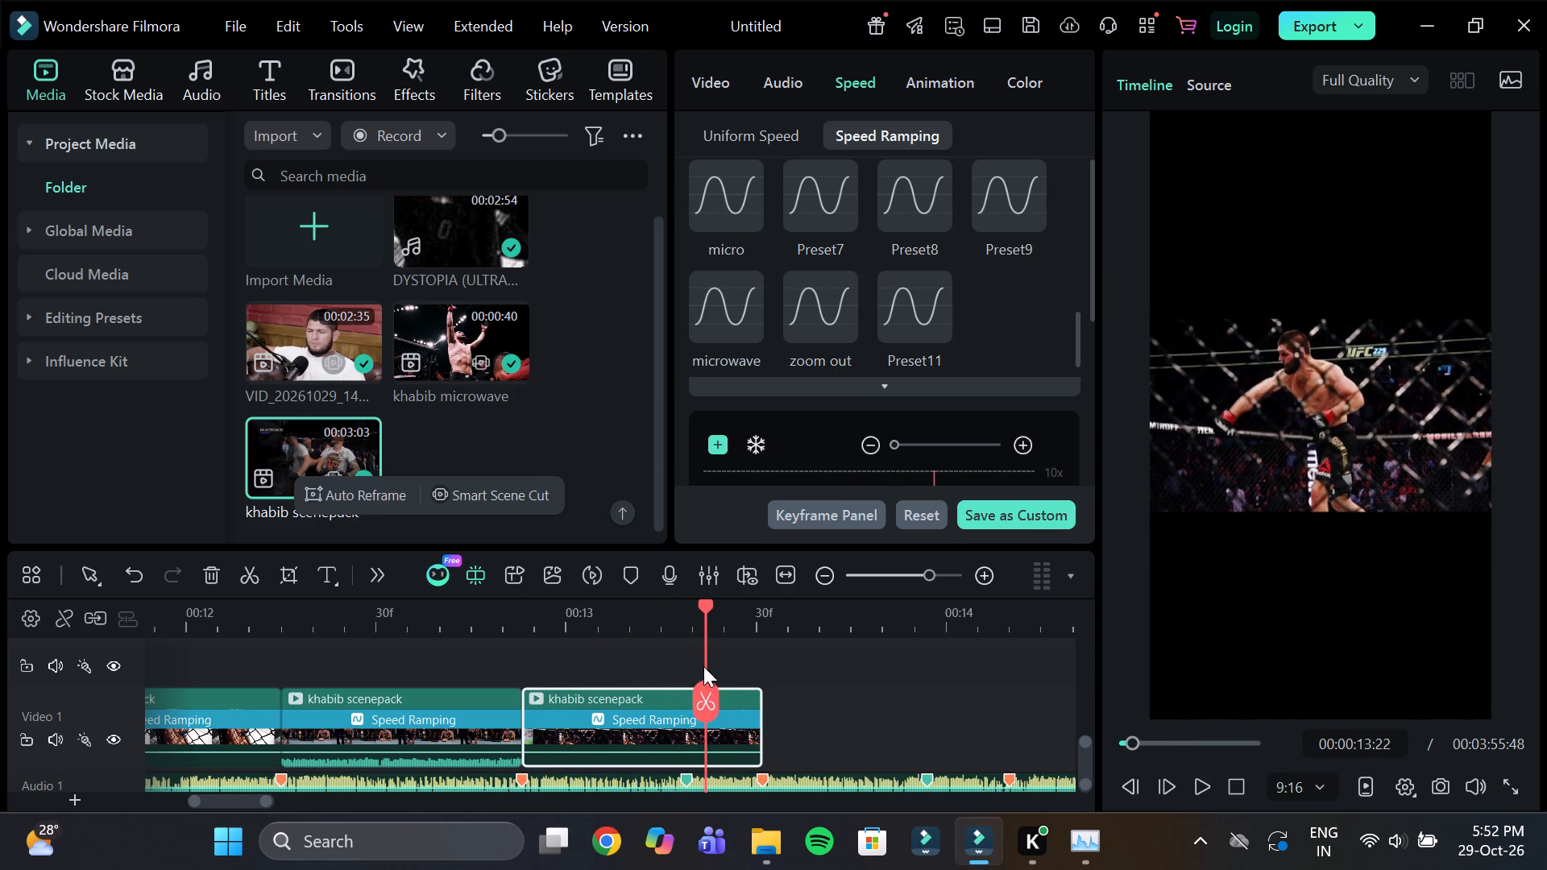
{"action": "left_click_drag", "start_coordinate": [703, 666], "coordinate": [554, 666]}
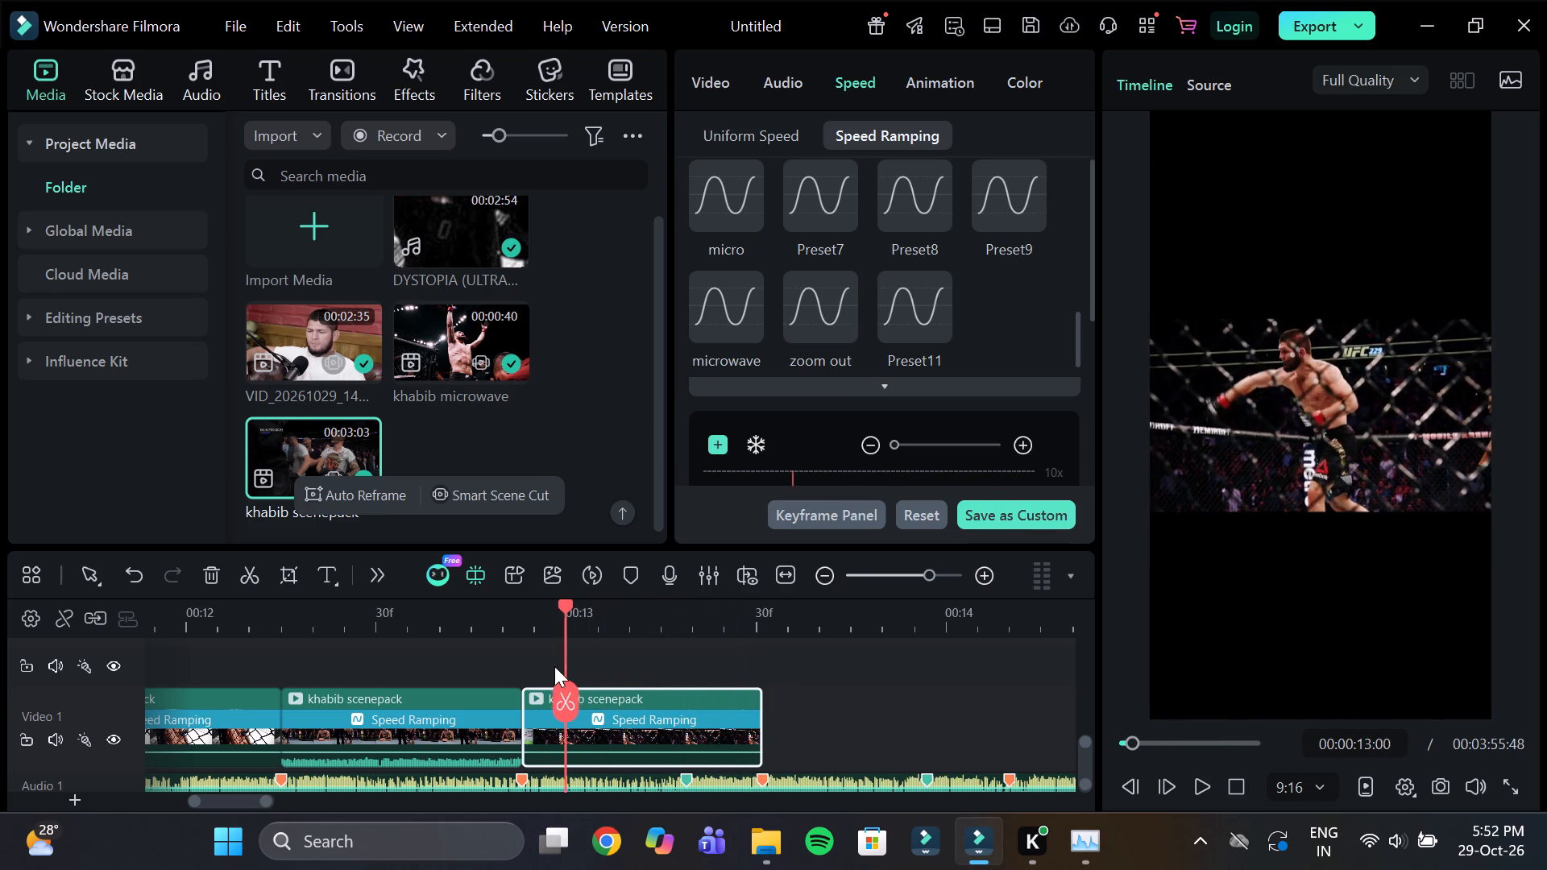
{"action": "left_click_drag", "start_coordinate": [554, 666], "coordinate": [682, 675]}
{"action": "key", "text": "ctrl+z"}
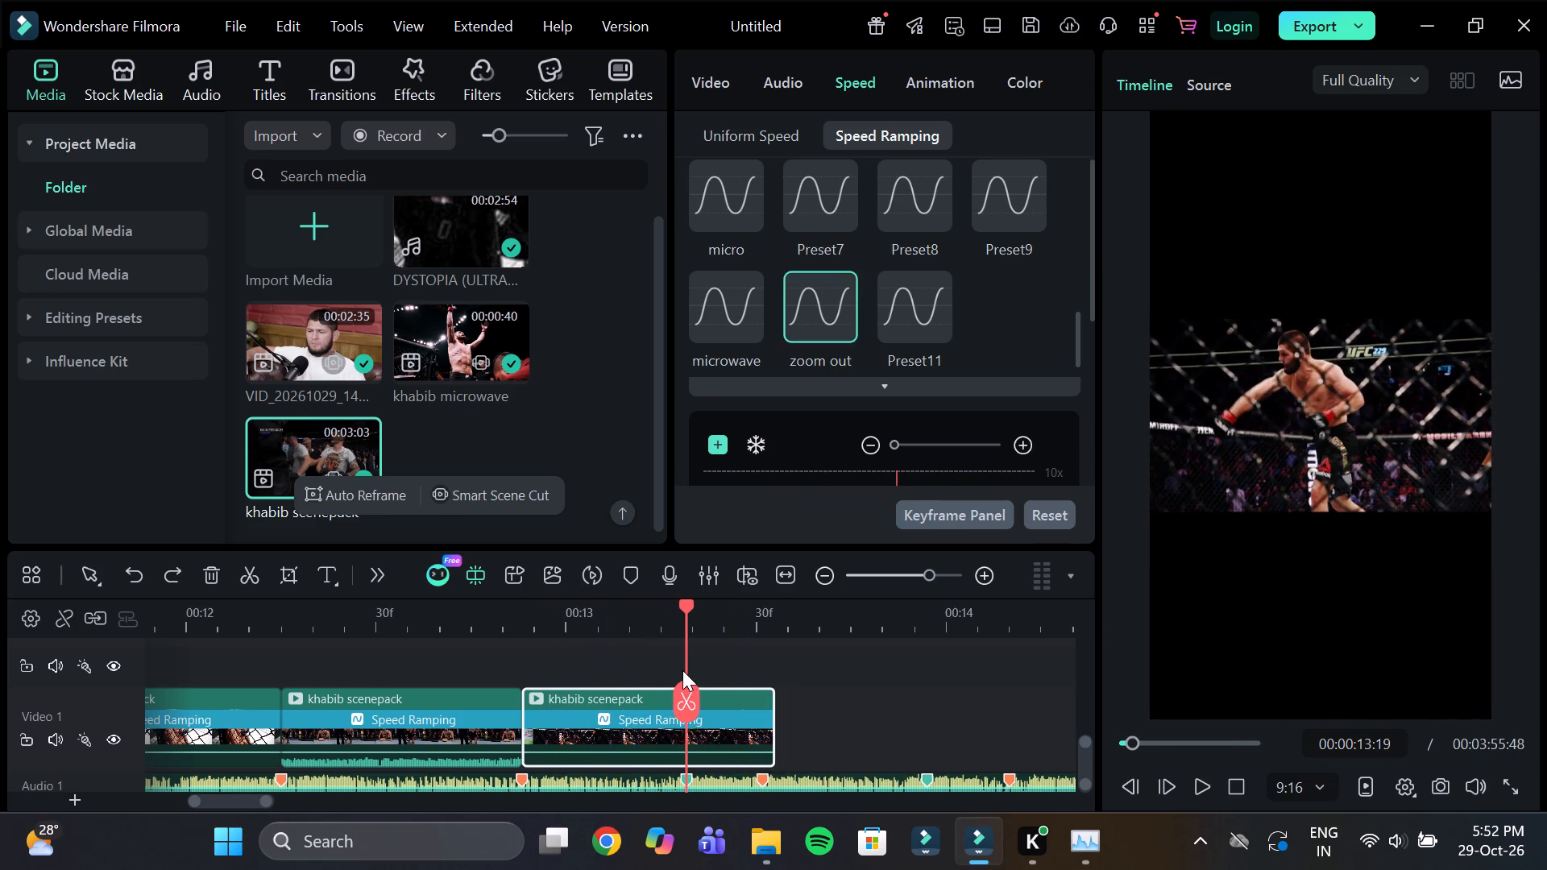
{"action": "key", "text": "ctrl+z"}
Extend the start of the clip of Khabib seen through the fence by about 3 frames and rejoin it to the pointing clip.
{"action": "left_click_drag", "start_coordinate": [659, 729], "coordinate": [699, 742]}
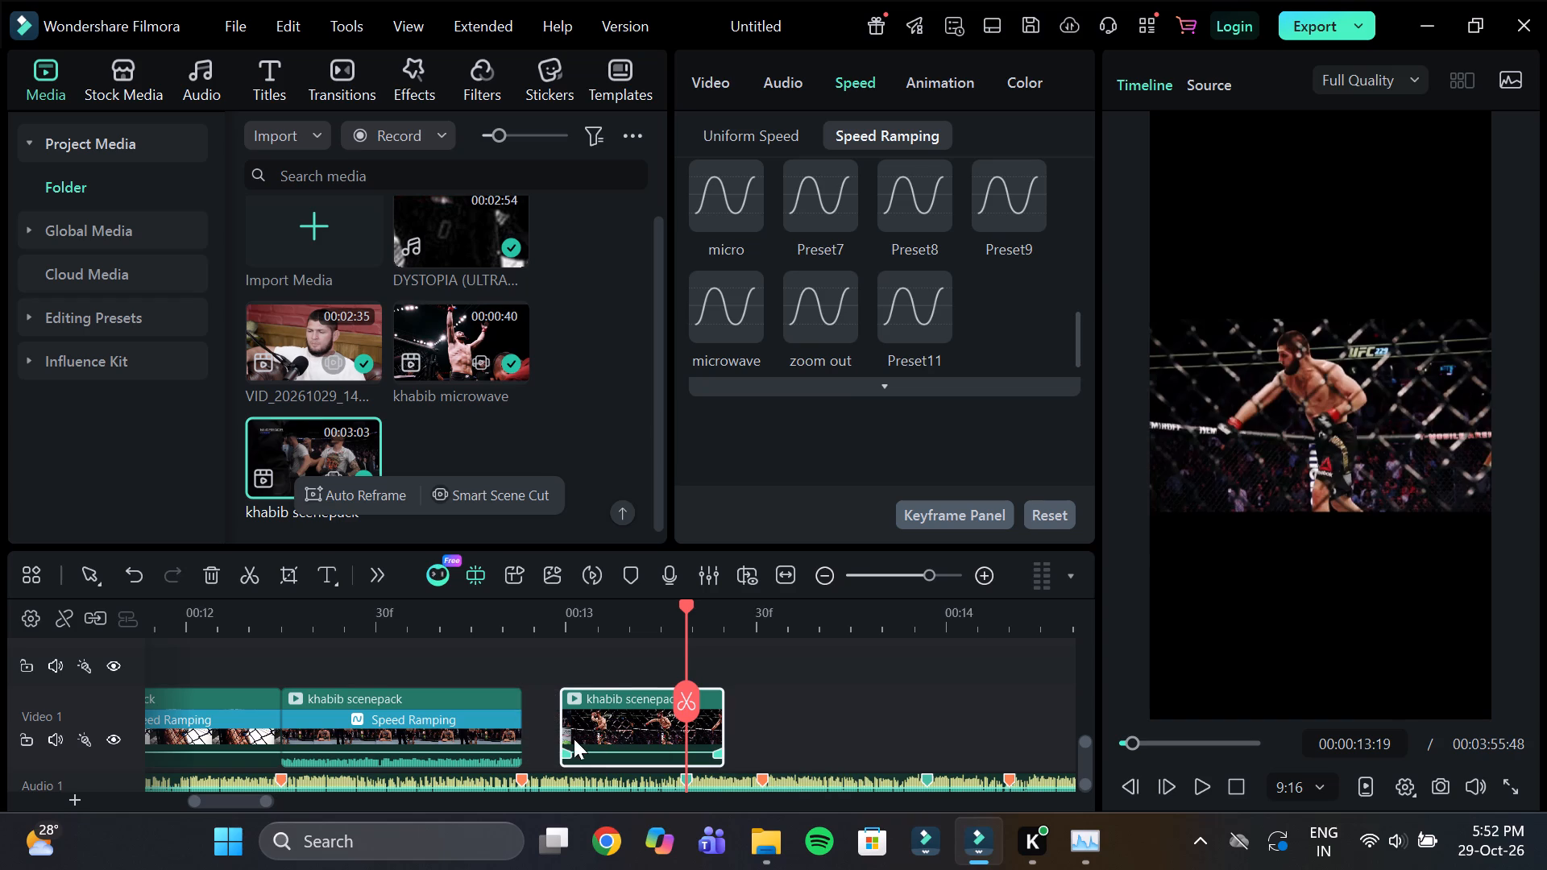
{"action": "left_click_drag", "start_coordinate": [562, 743], "coordinate": [541, 759]}
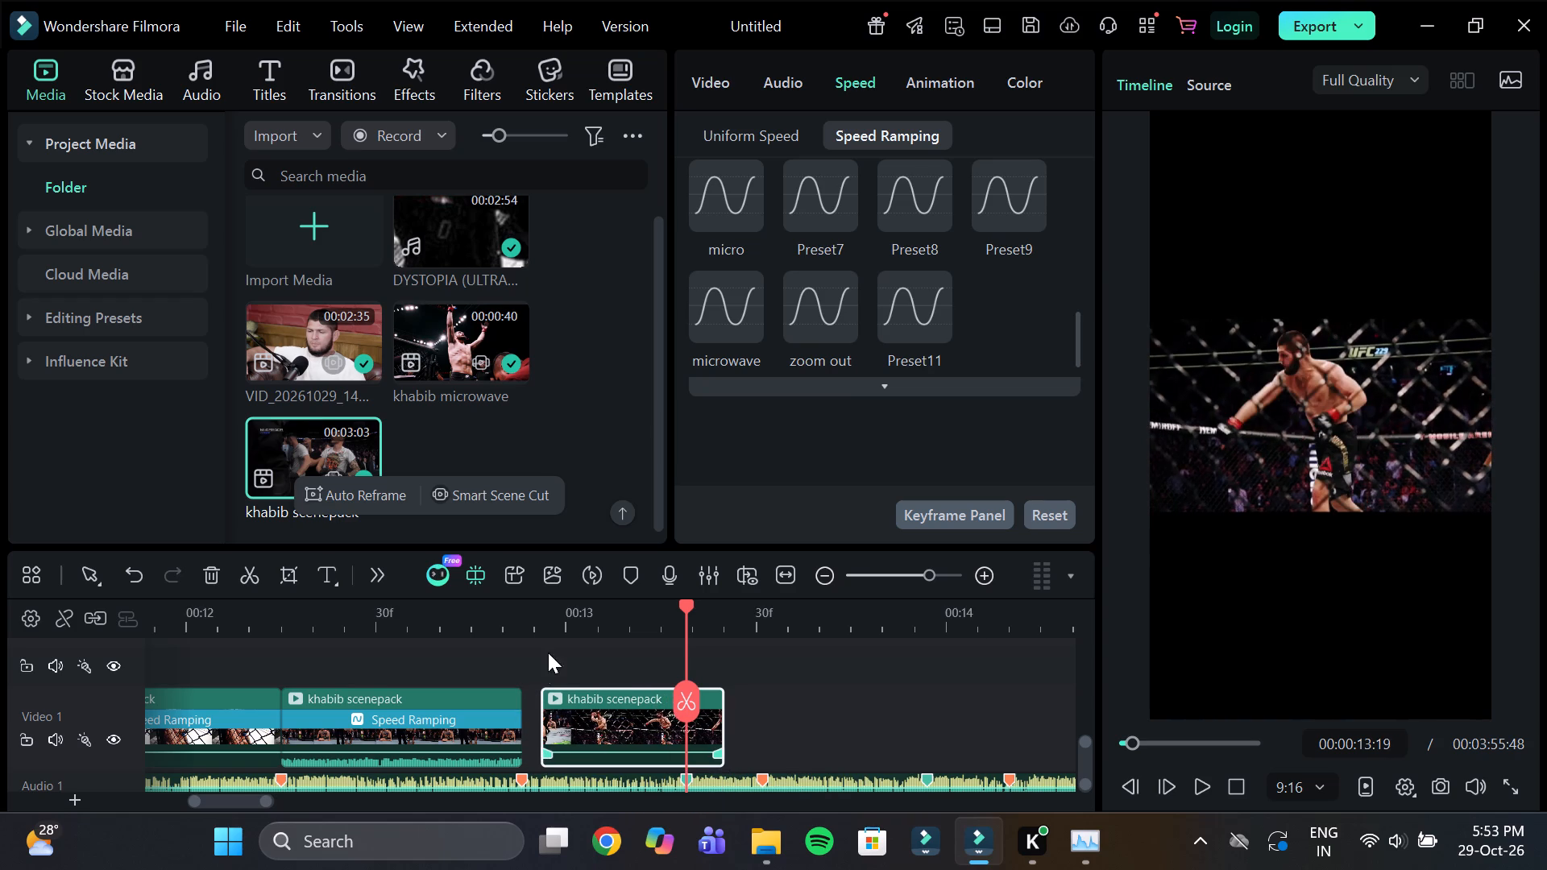
{"action": "left_click_drag", "start_coordinate": [562, 715], "coordinate": [549, 735]}
{"action": "left_click", "coordinate": [574, 606]}
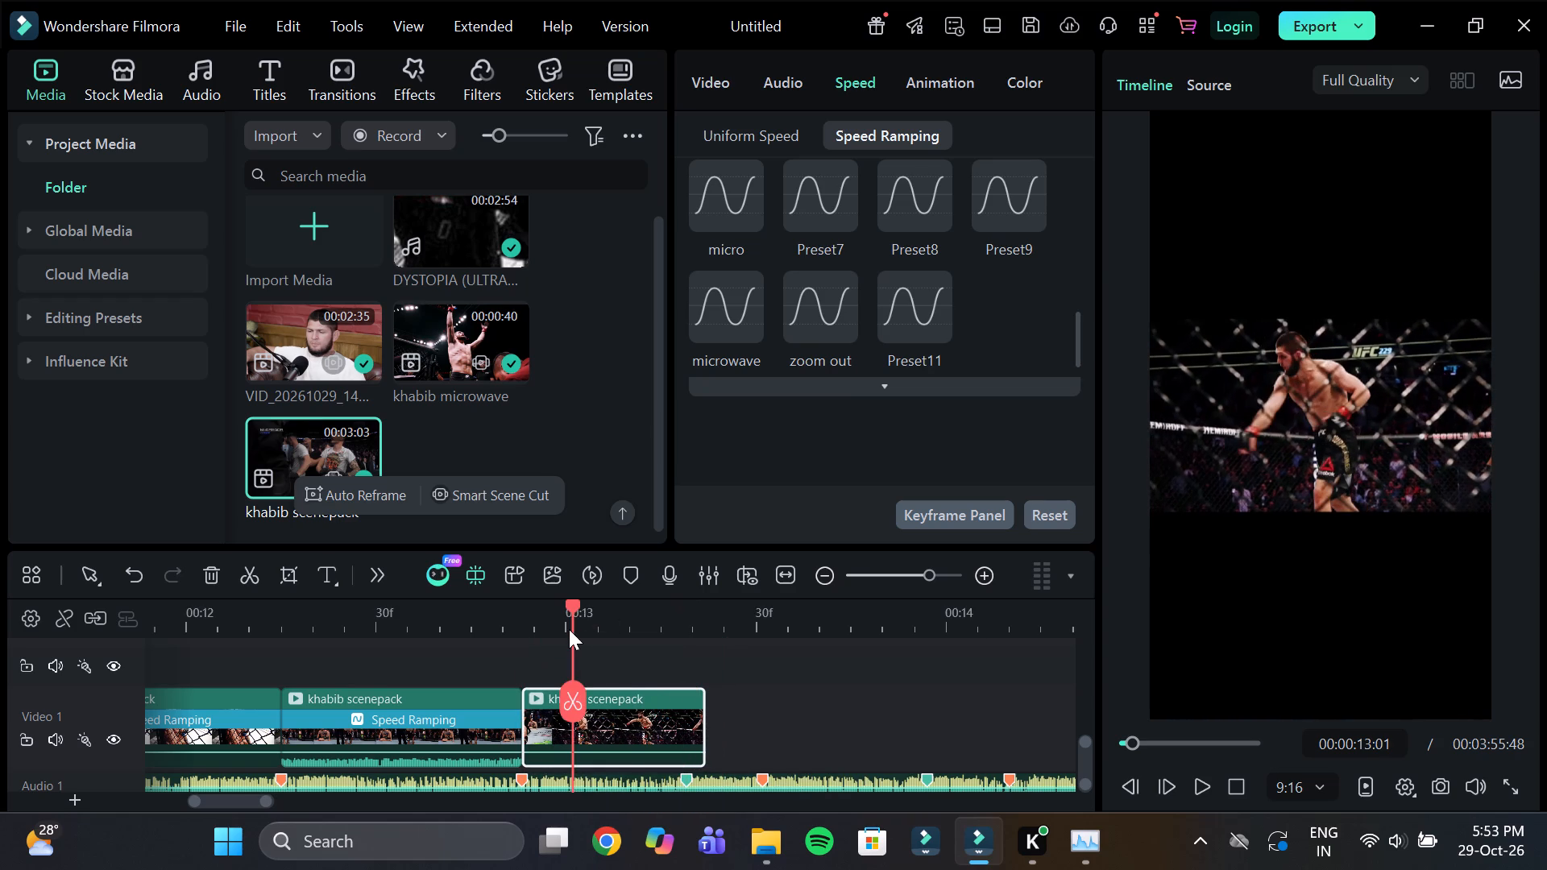
Apply the zoom out speed ramp to the clip of Khabib seen through the fence and trim its end to the next orange beat marker.
{"action": "left_click_drag", "start_coordinate": [570, 615], "coordinate": [673, 677]}
{"action": "left_click_drag", "start_coordinate": [698, 735], "coordinate": [746, 759]}
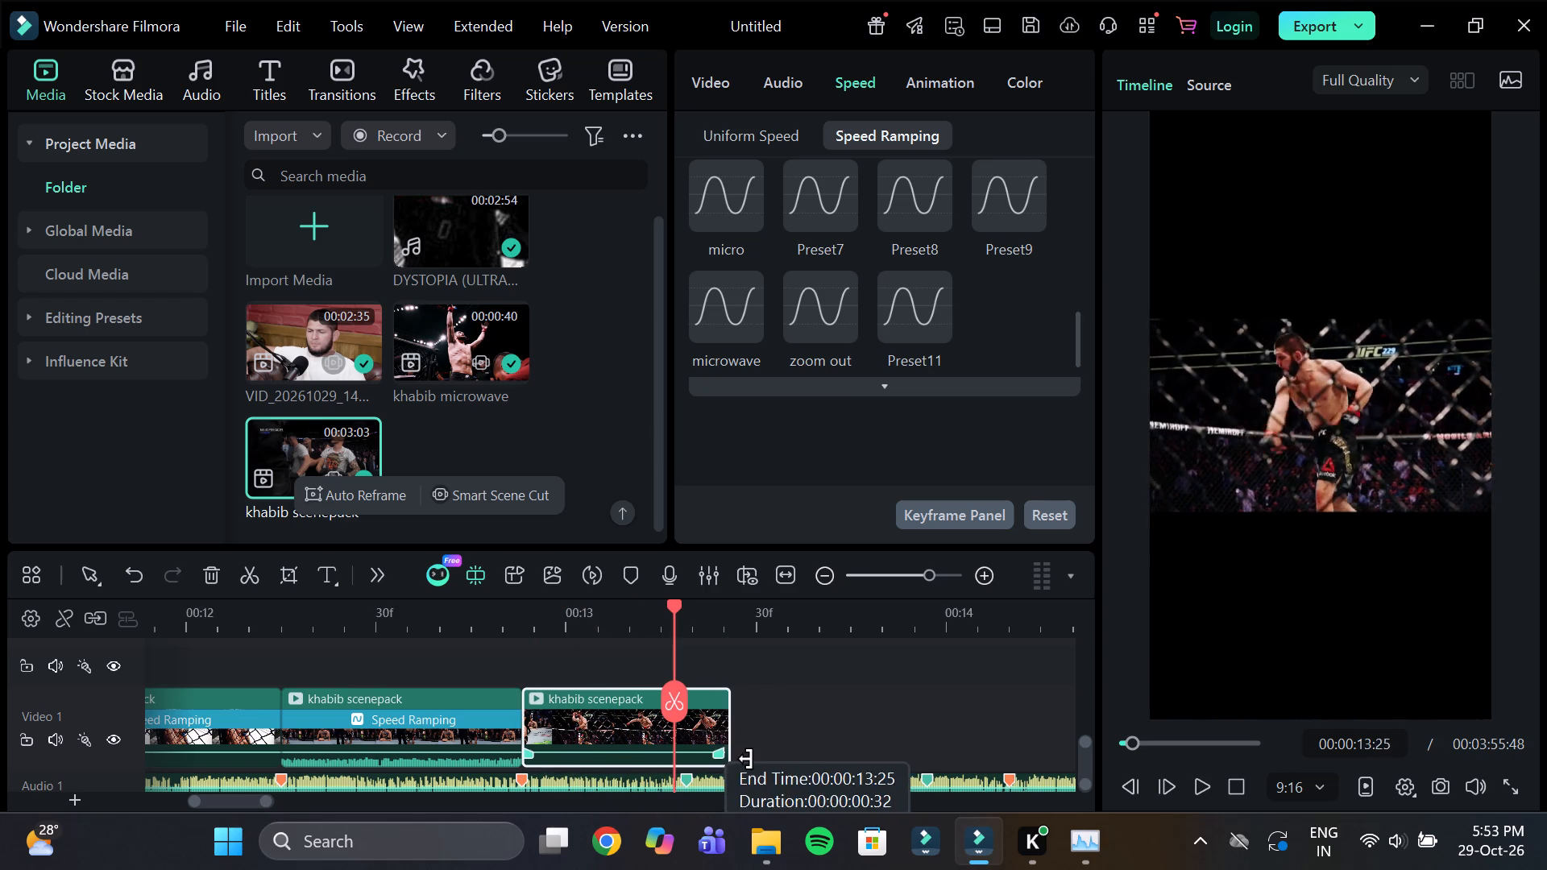
{"action": "left_click_drag", "start_coordinate": [746, 759], "coordinate": [705, 756]}
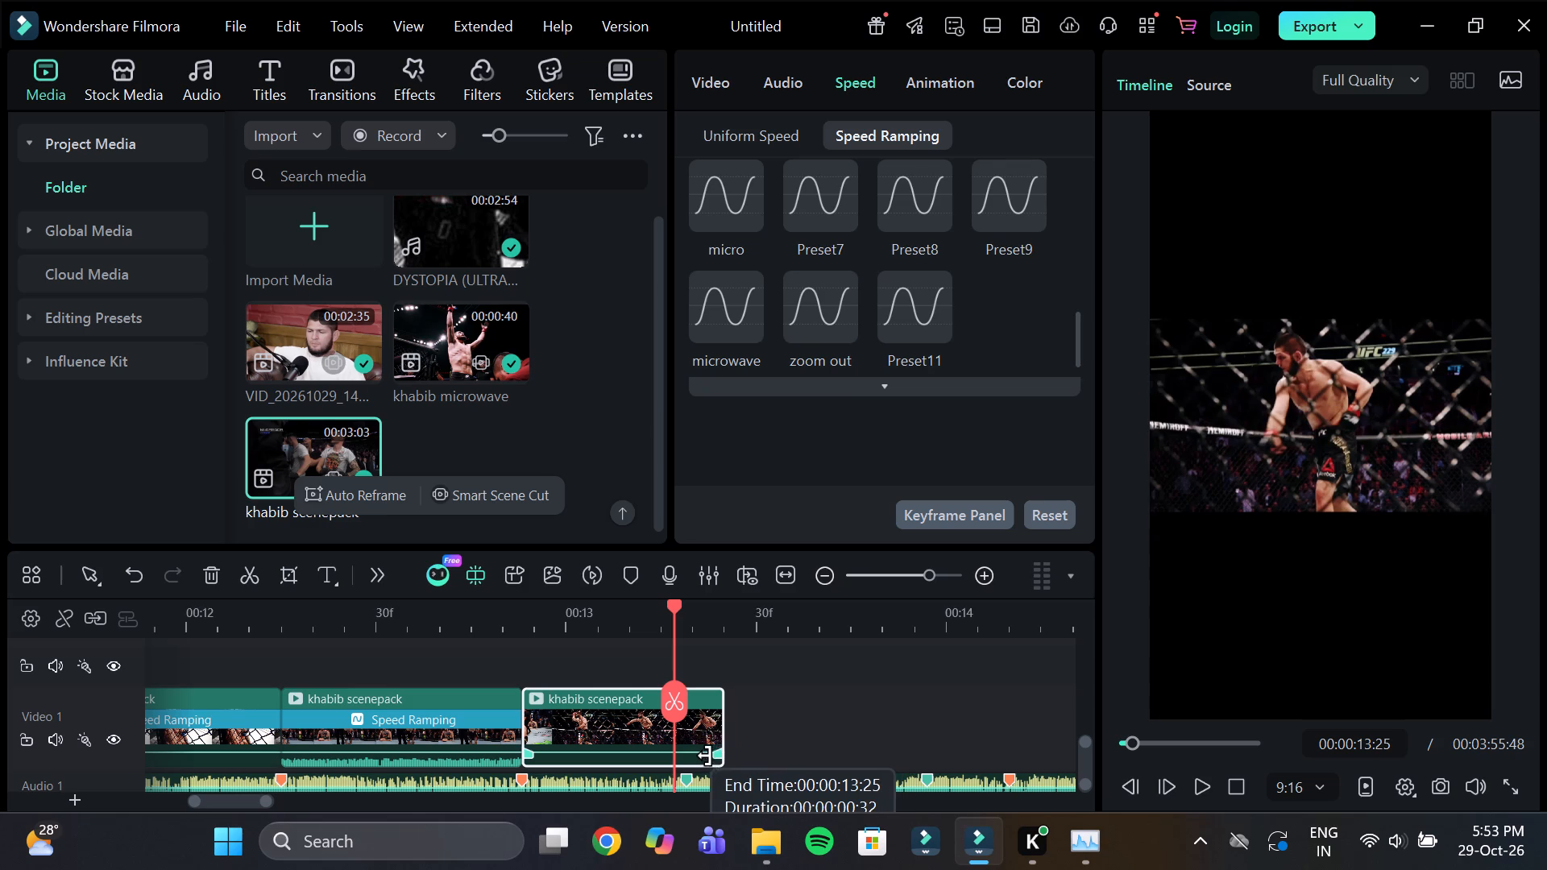
{"action": "left_click_drag", "start_coordinate": [705, 756], "coordinate": [698, 756]}
{"action": "left_click", "coordinate": [805, 337]}
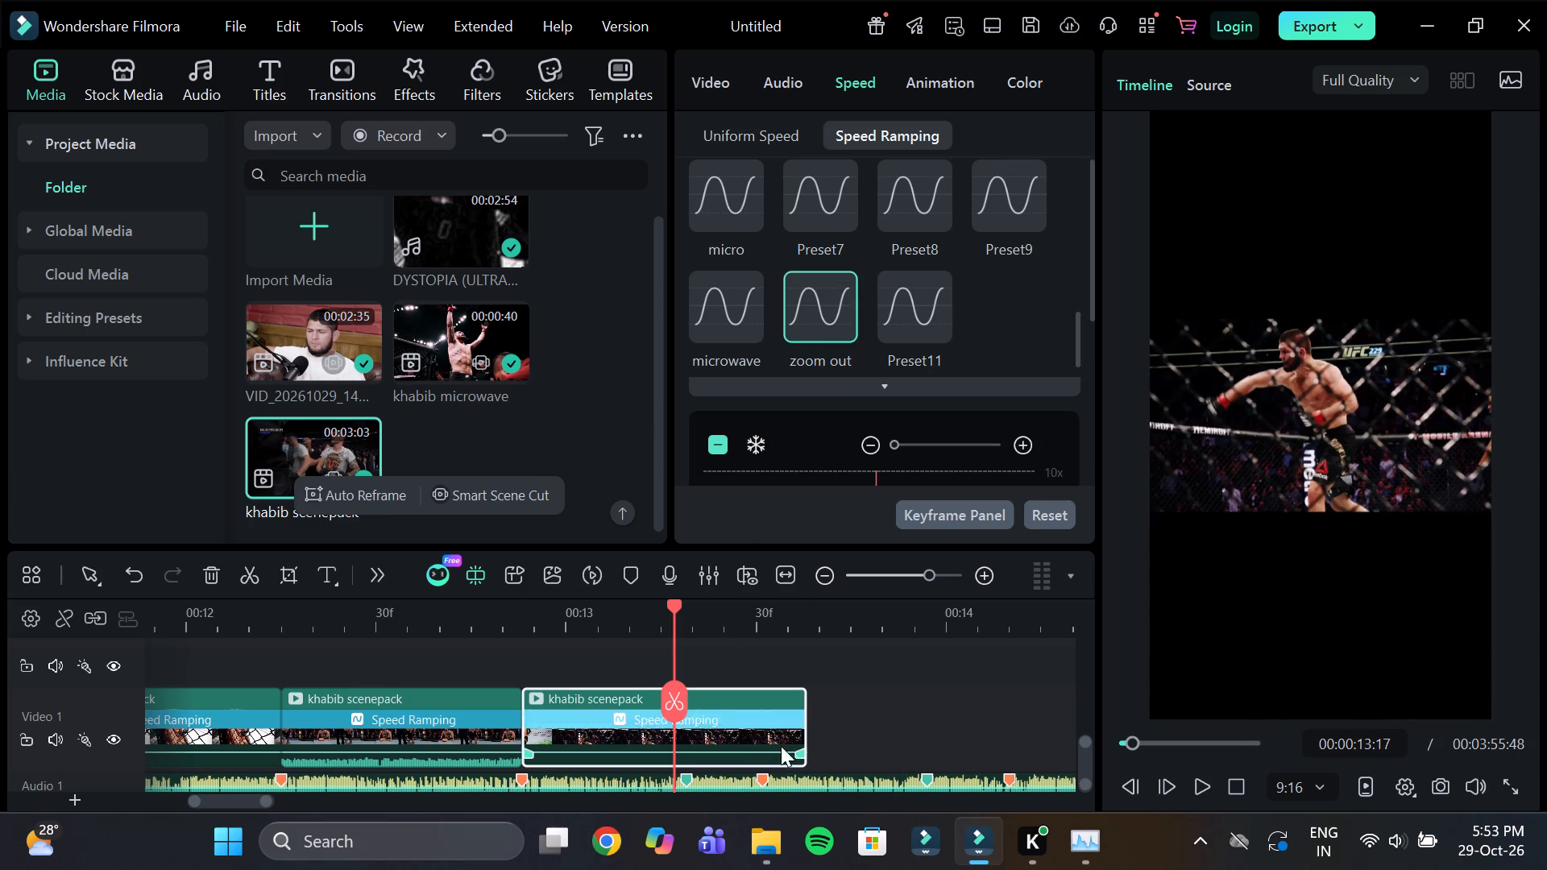
{"action": "left_click_drag", "start_coordinate": [802, 690], "coordinate": [756, 725]}
{"action": "left_click", "coordinate": [548, 633]}
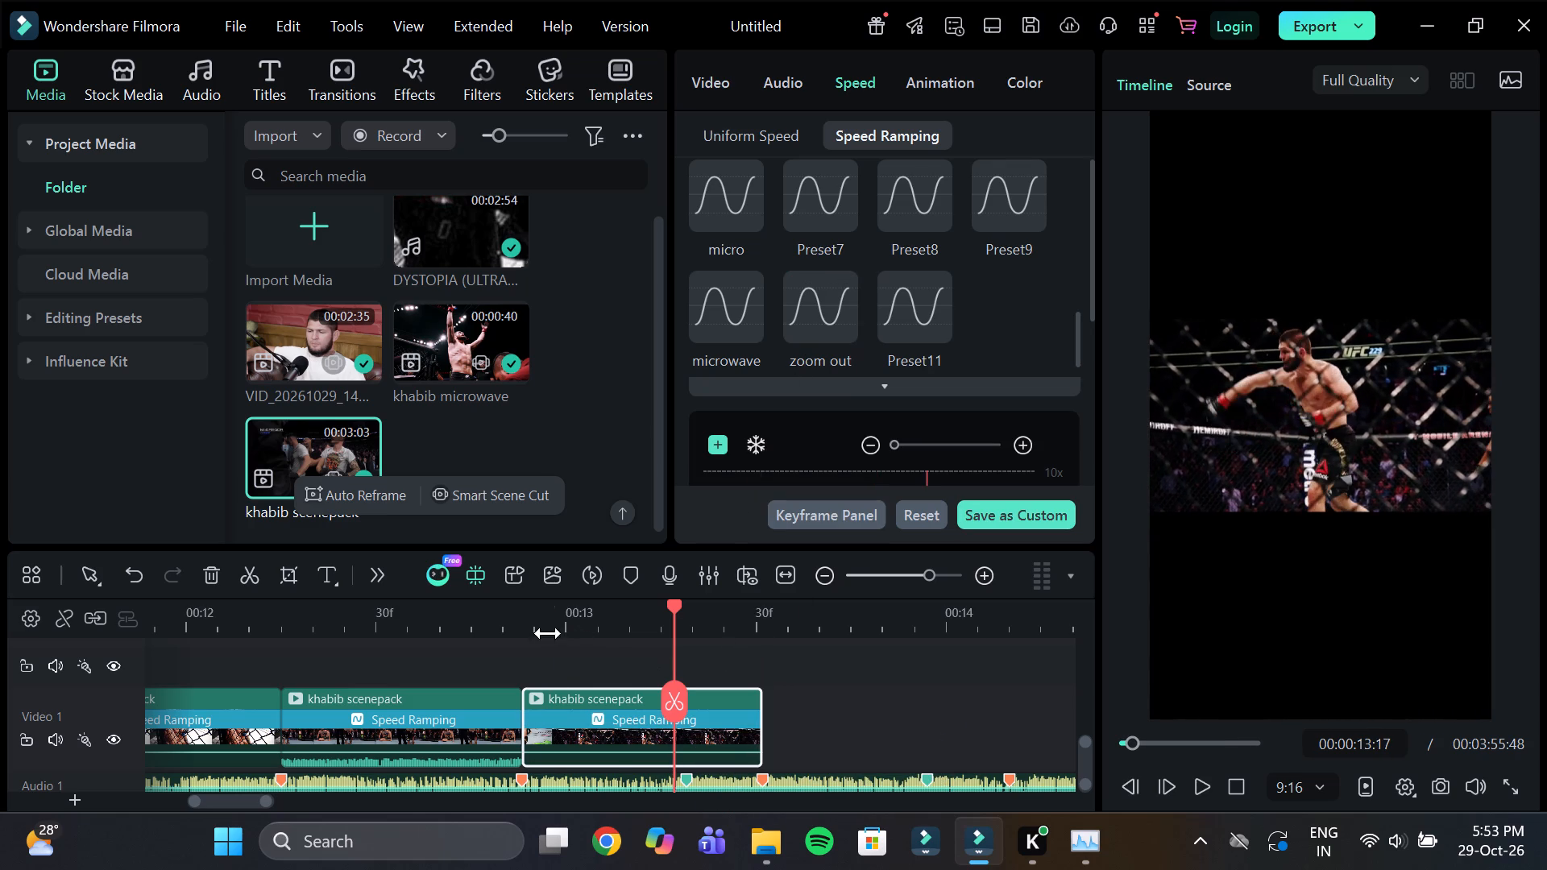
{"action": "left_click_drag", "start_coordinate": [548, 620], "coordinate": [717, 677]}
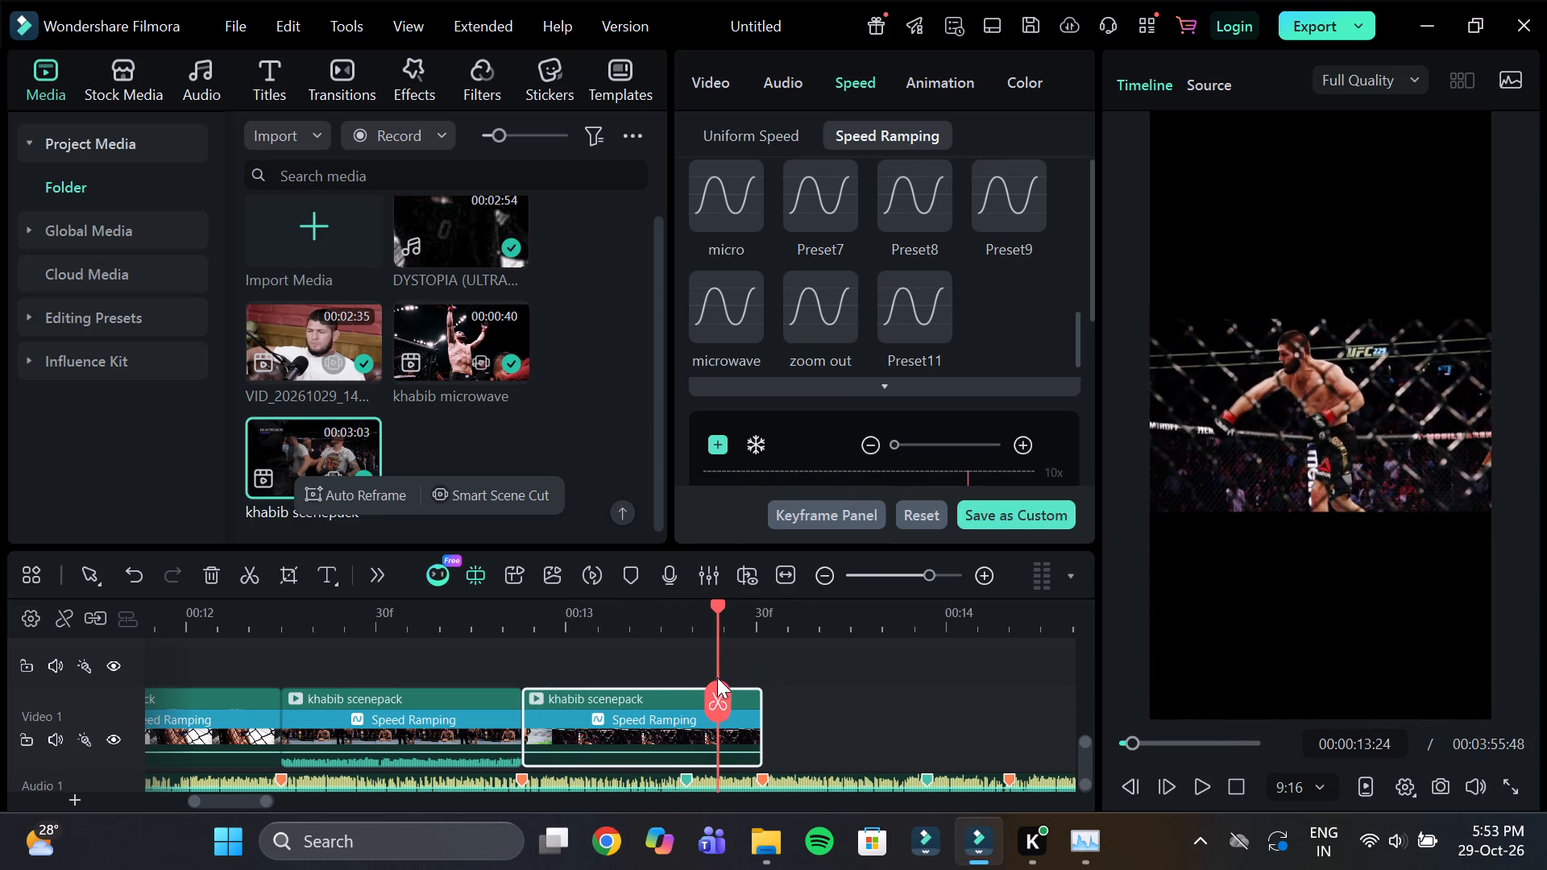
{"action": "left_click_drag", "start_coordinate": [717, 677], "coordinate": [748, 690]}
Move the clip of Khabib going over the cage wall, near 00:00:38:56, directly after the clip of him seen through the fence.
{"action": "left_click_drag", "start_coordinate": [846, 621], "coordinate": [756, 617]}
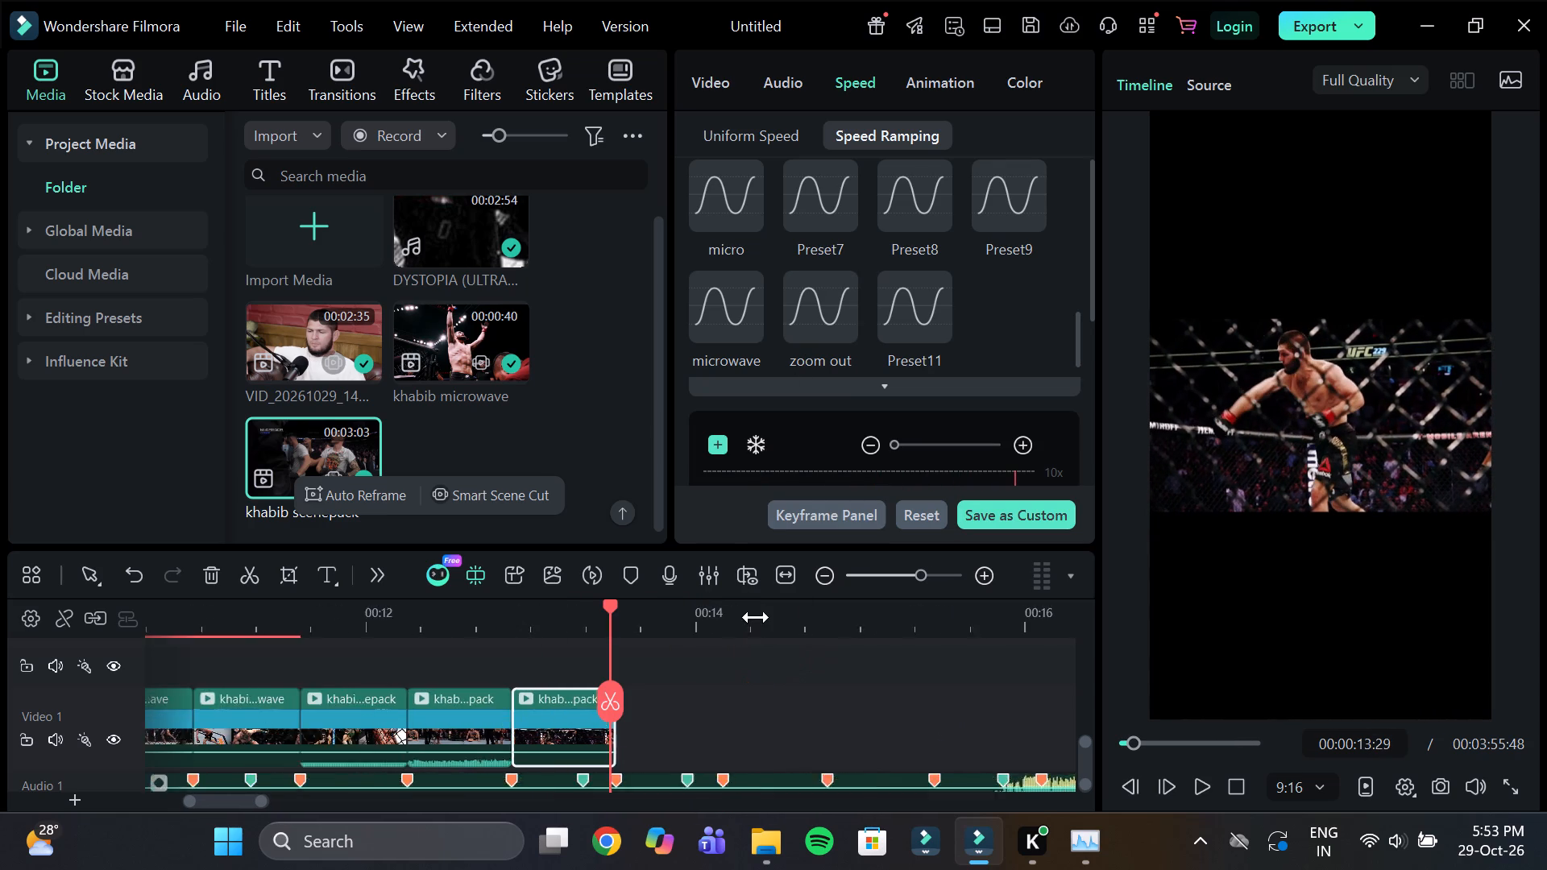
{"action": "left_click_drag", "start_coordinate": [756, 617], "coordinate": [620, 630]}
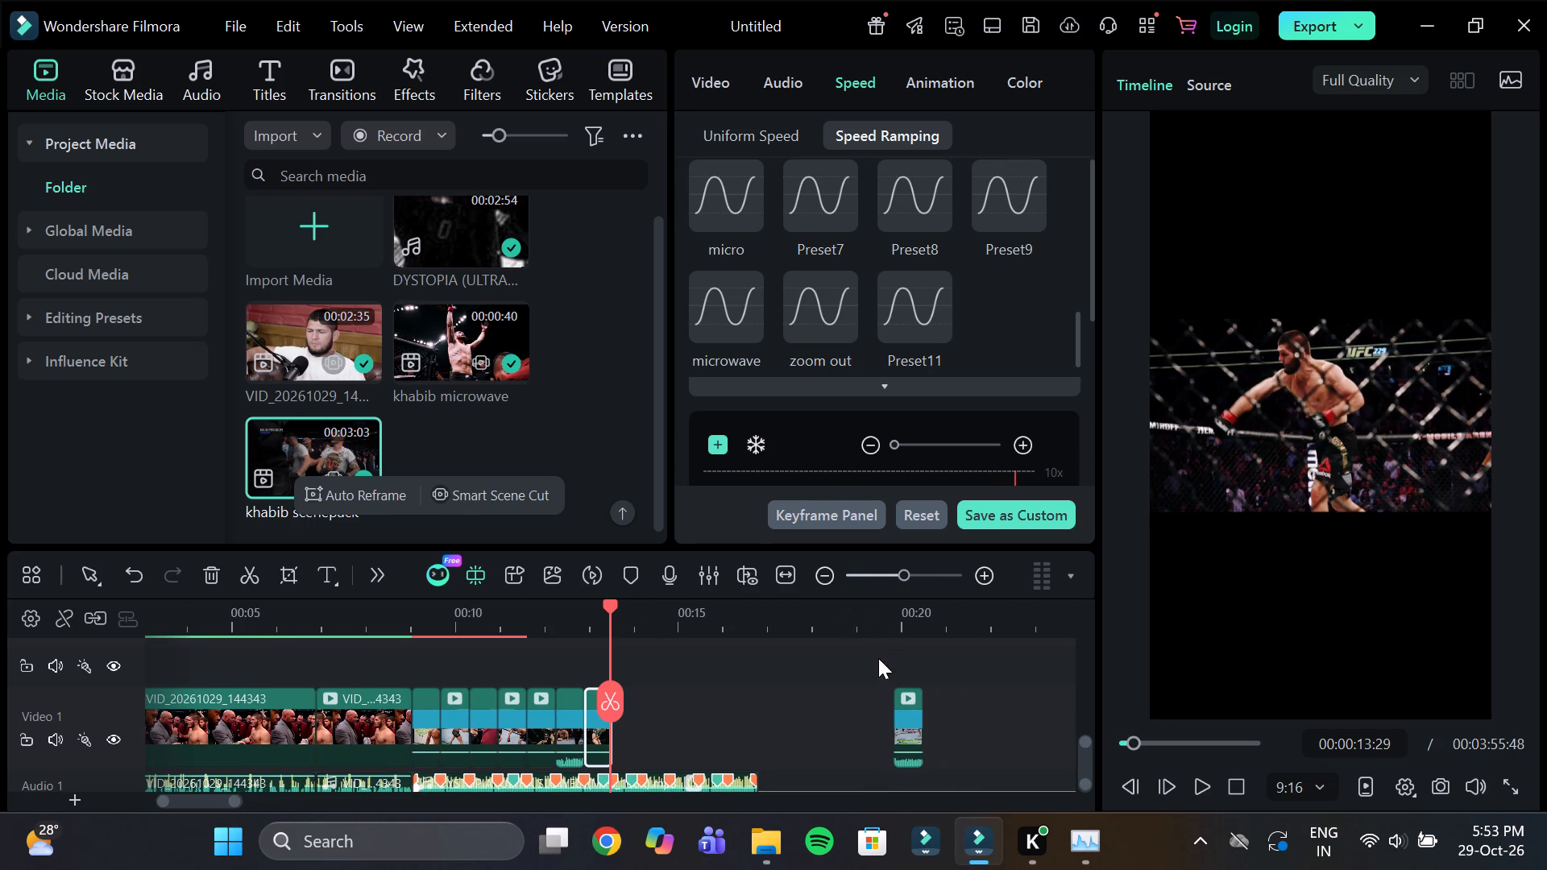
{"action": "left_click", "coordinate": [644, 636]}
{"action": "left_click_drag", "start_coordinate": [691, 629], "coordinate": [823, 634]}
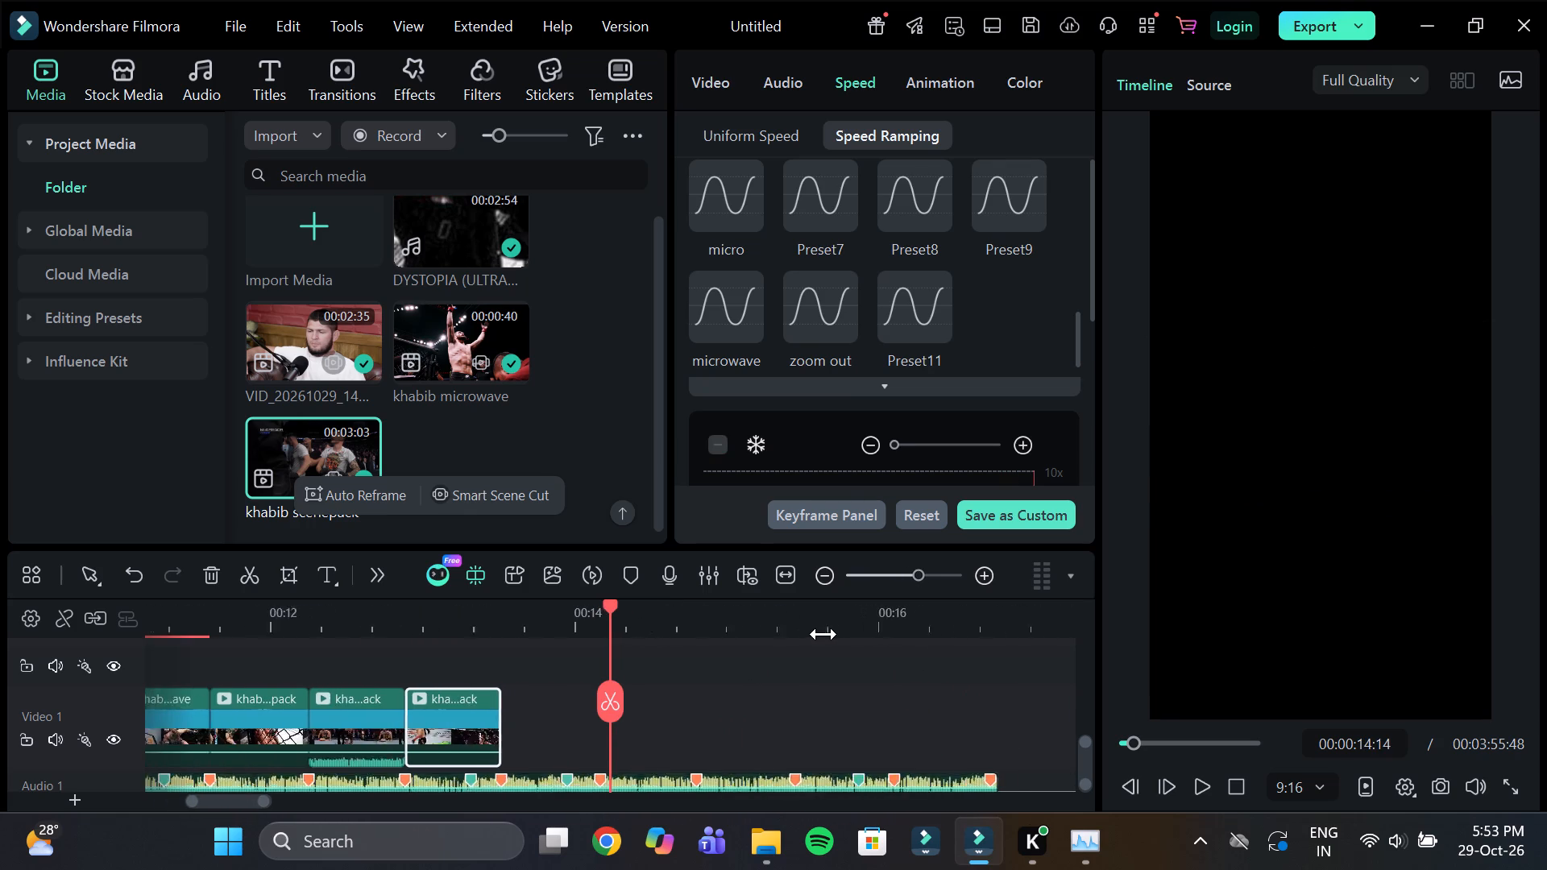
{"action": "left_click_drag", "start_coordinate": [823, 634], "coordinate": [783, 645]}
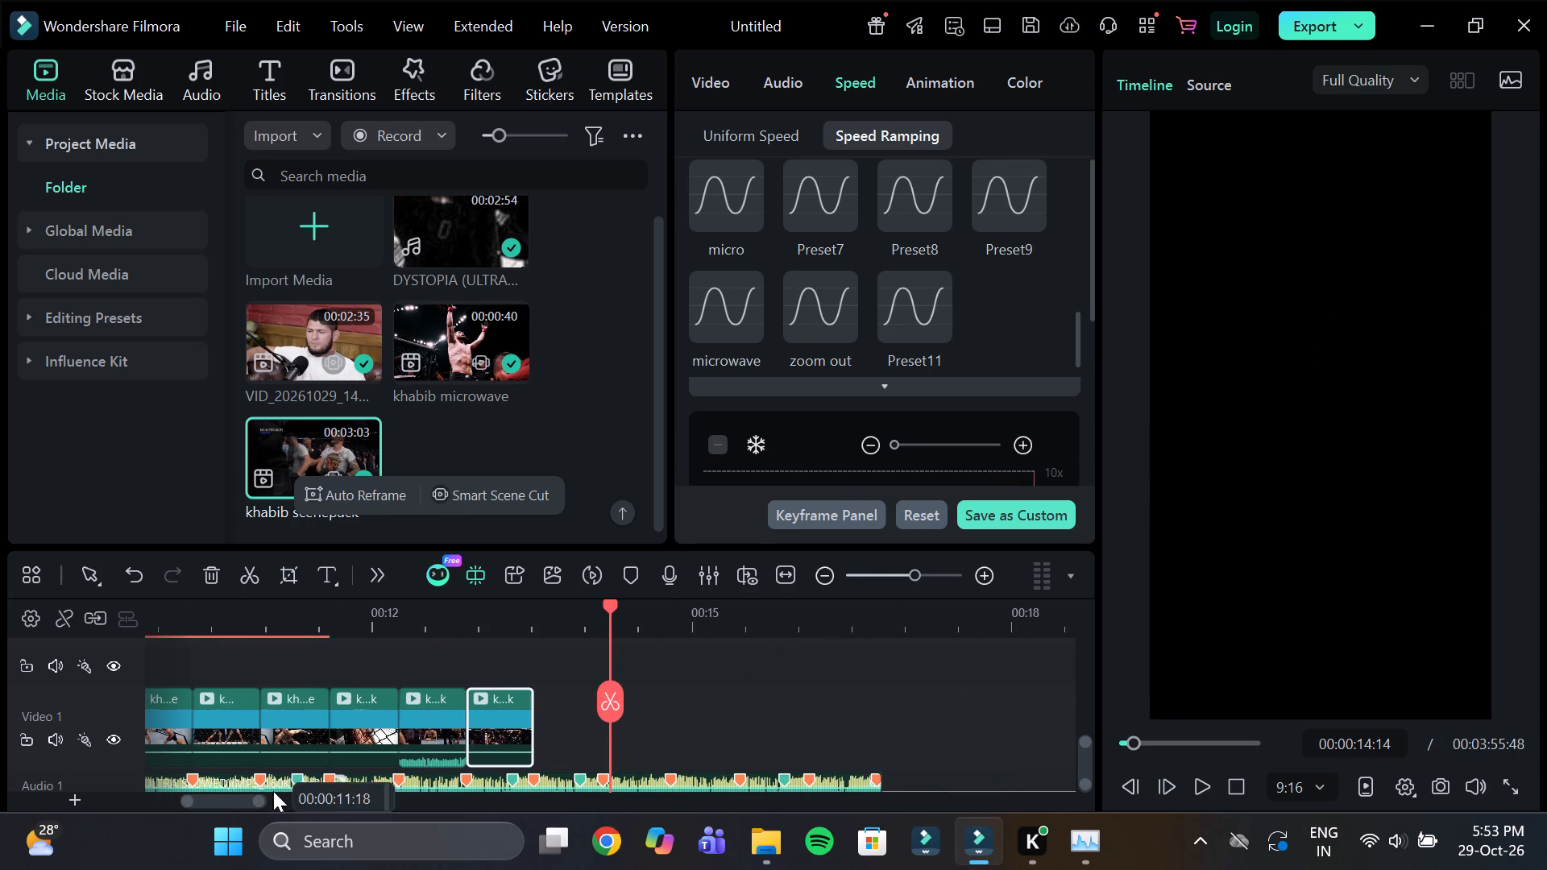
{"action": "left_click_drag", "start_coordinate": [247, 800], "coordinate": [331, 806]}
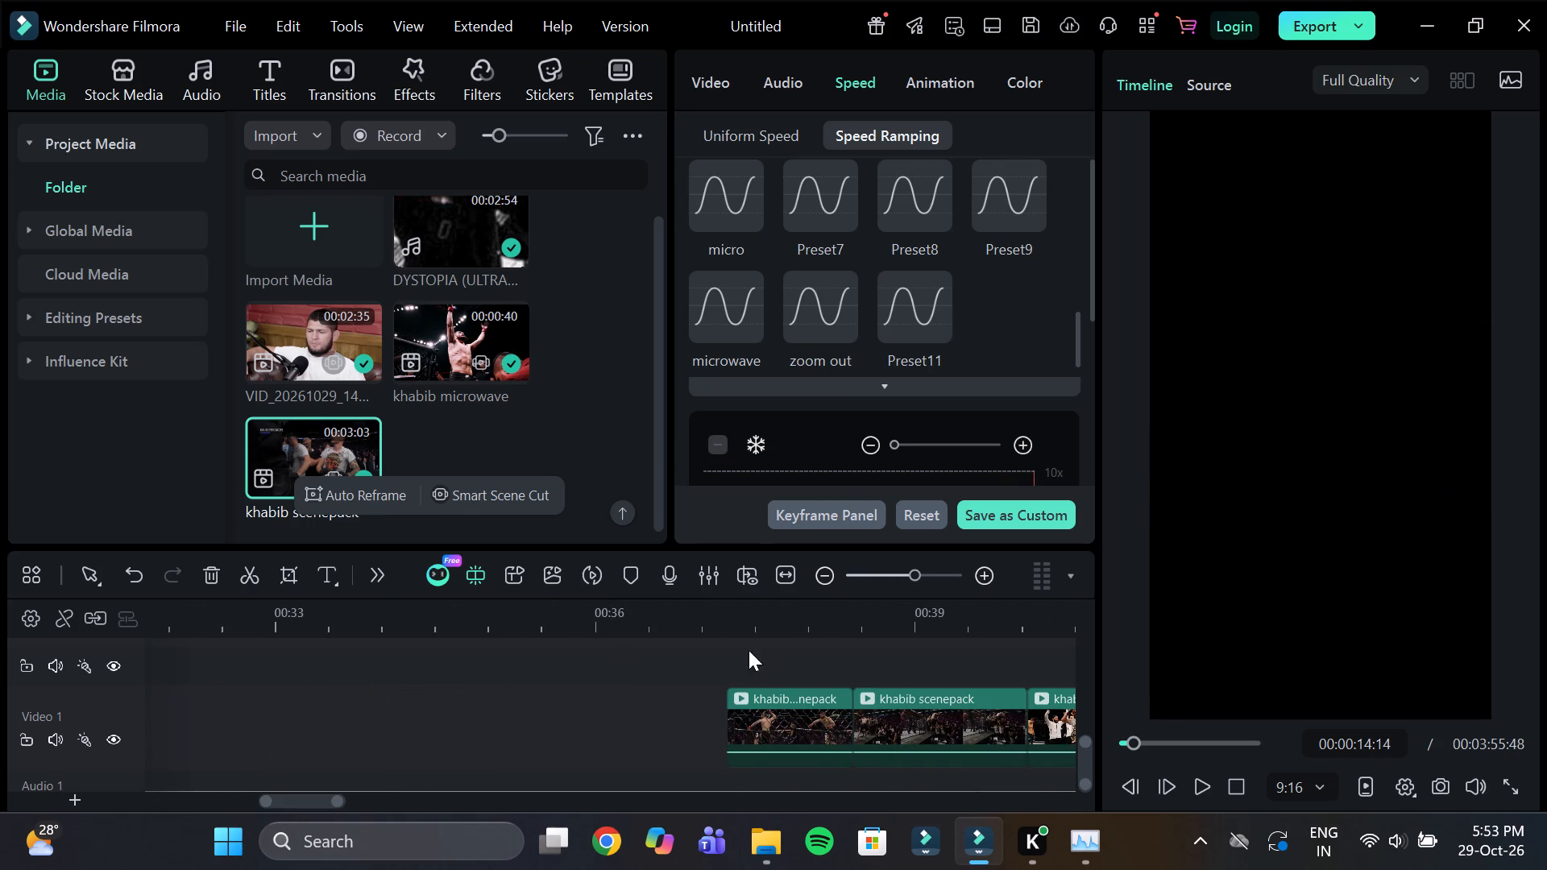
{"action": "left_click", "coordinate": [749, 634]}
{"action": "left_click_drag", "start_coordinate": [751, 613], "coordinate": [907, 674]}
{"action": "left_click_drag", "start_coordinate": [959, 619], "coordinate": [940, 618]}
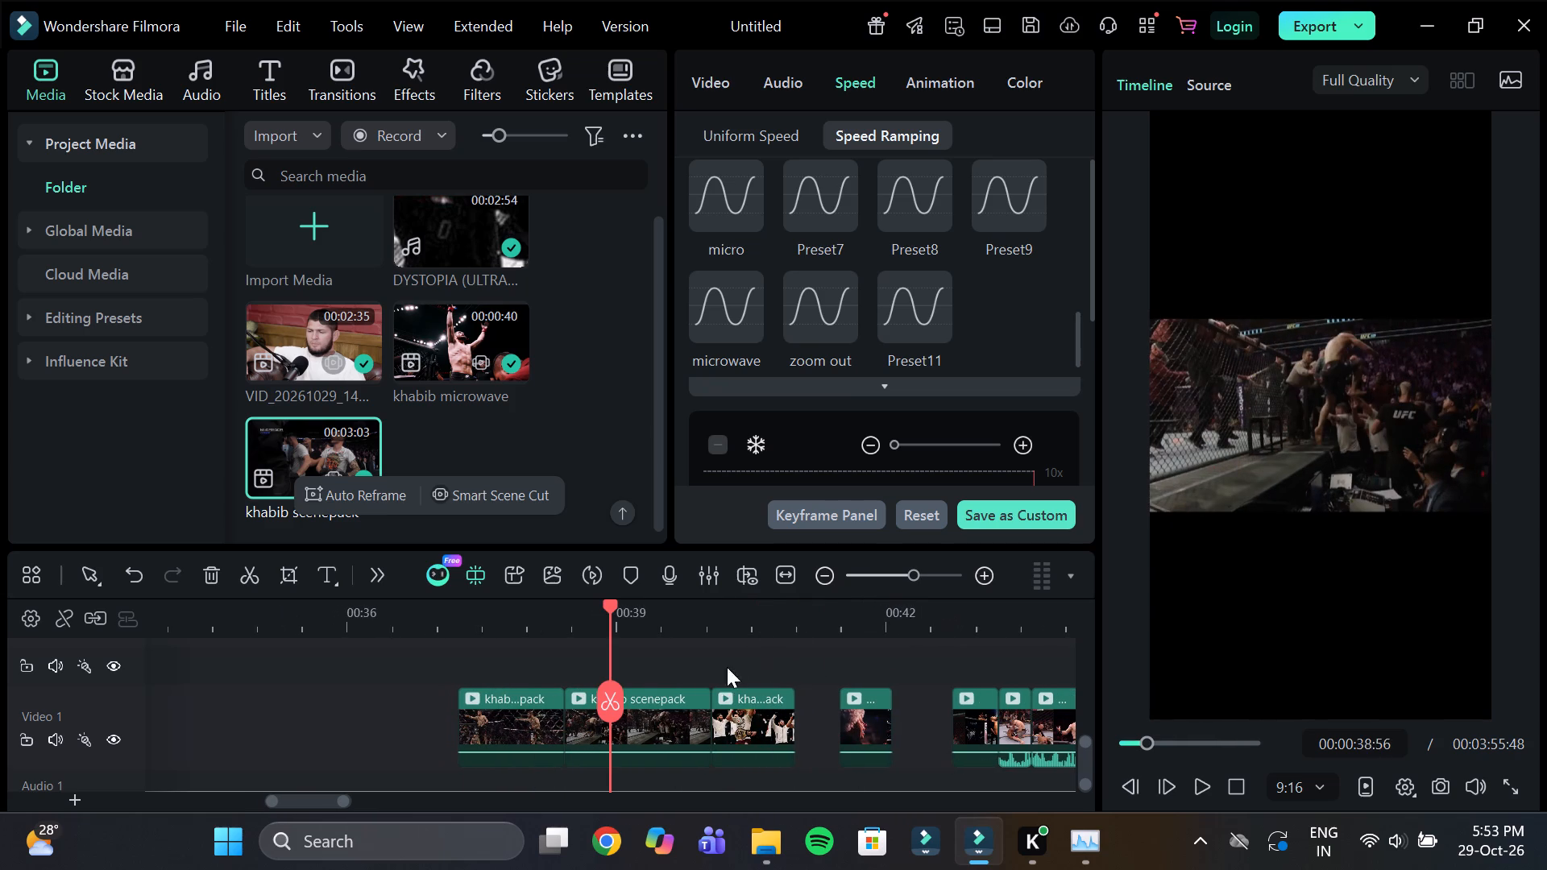
{"action": "left_click_drag", "start_coordinate": [656, 719], "coordinate": [419, 740]}
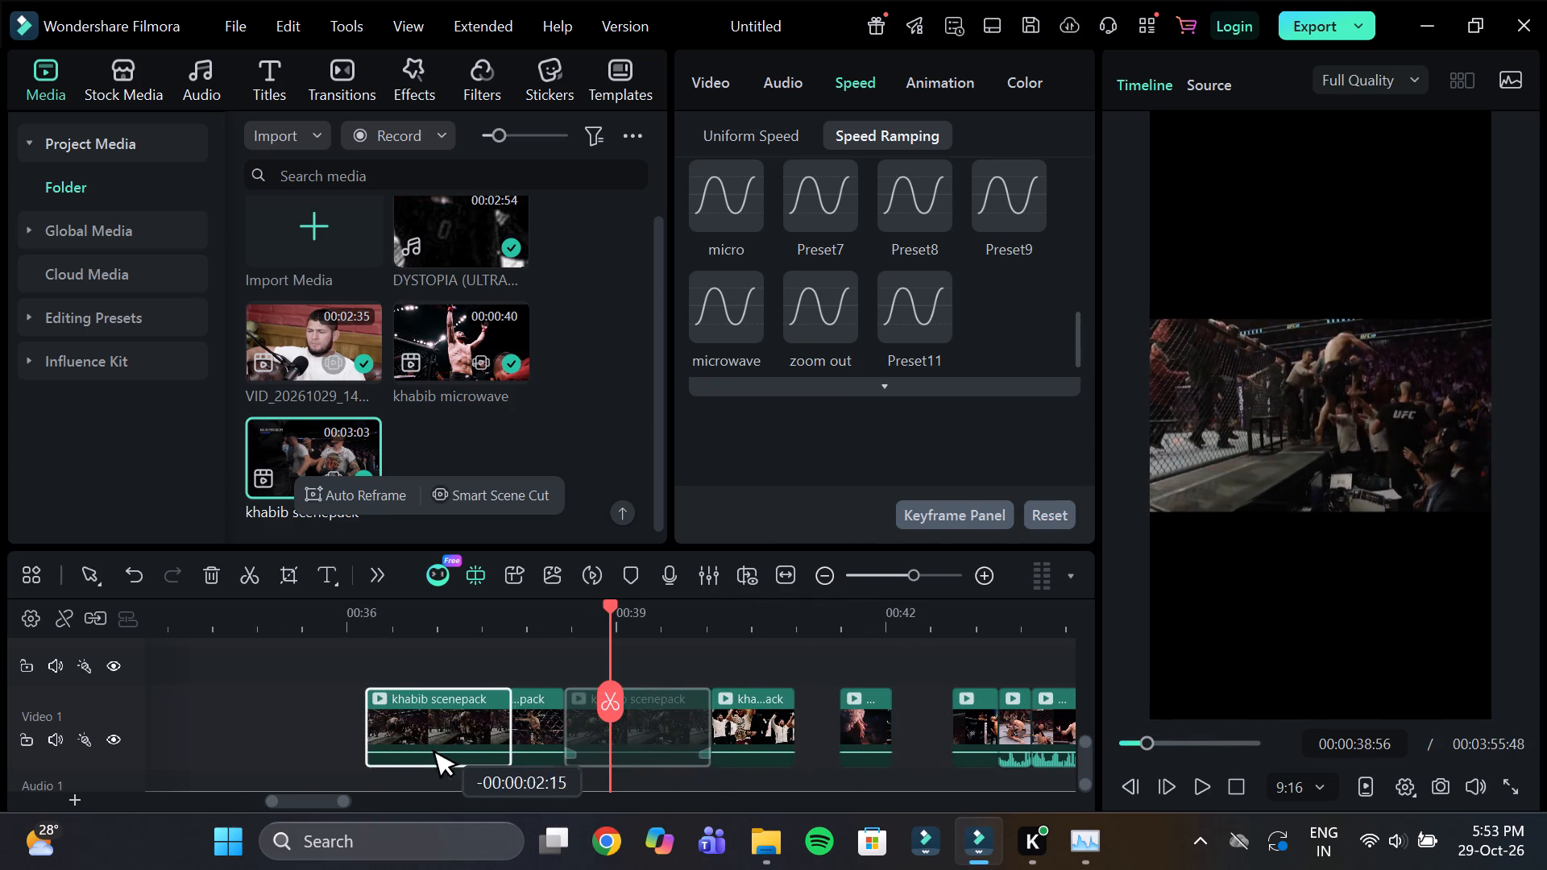
{"action": "left_click_drag", "start_coordinate": [419, 740], "coordinate": [418, 760]}
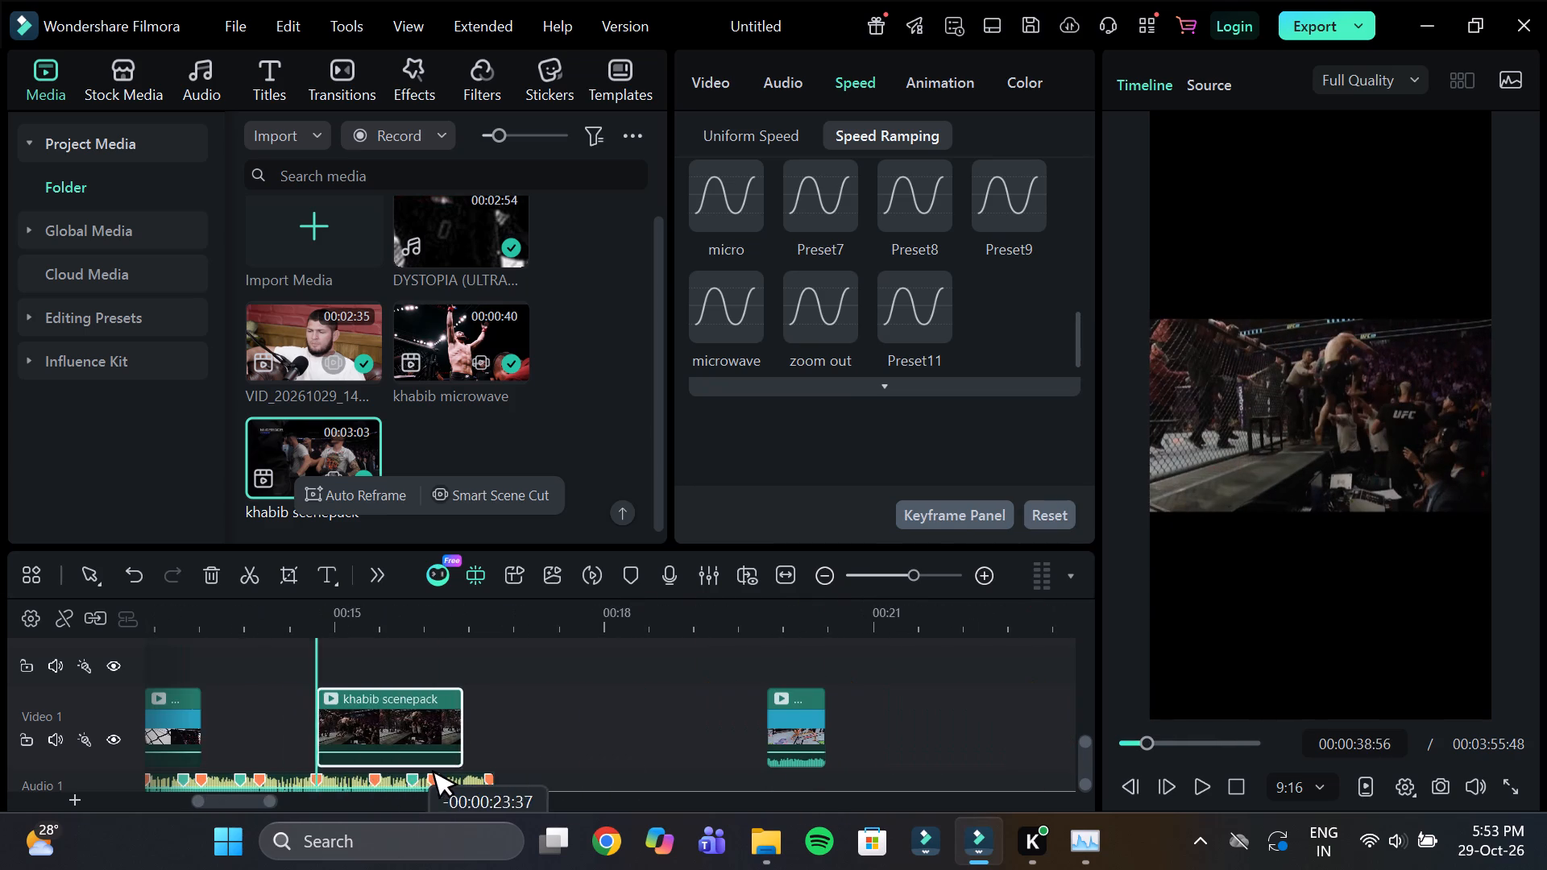
{"action": "left_click_drag", "start_coordinate": [418, 760], "coordinate": [297, 770]}
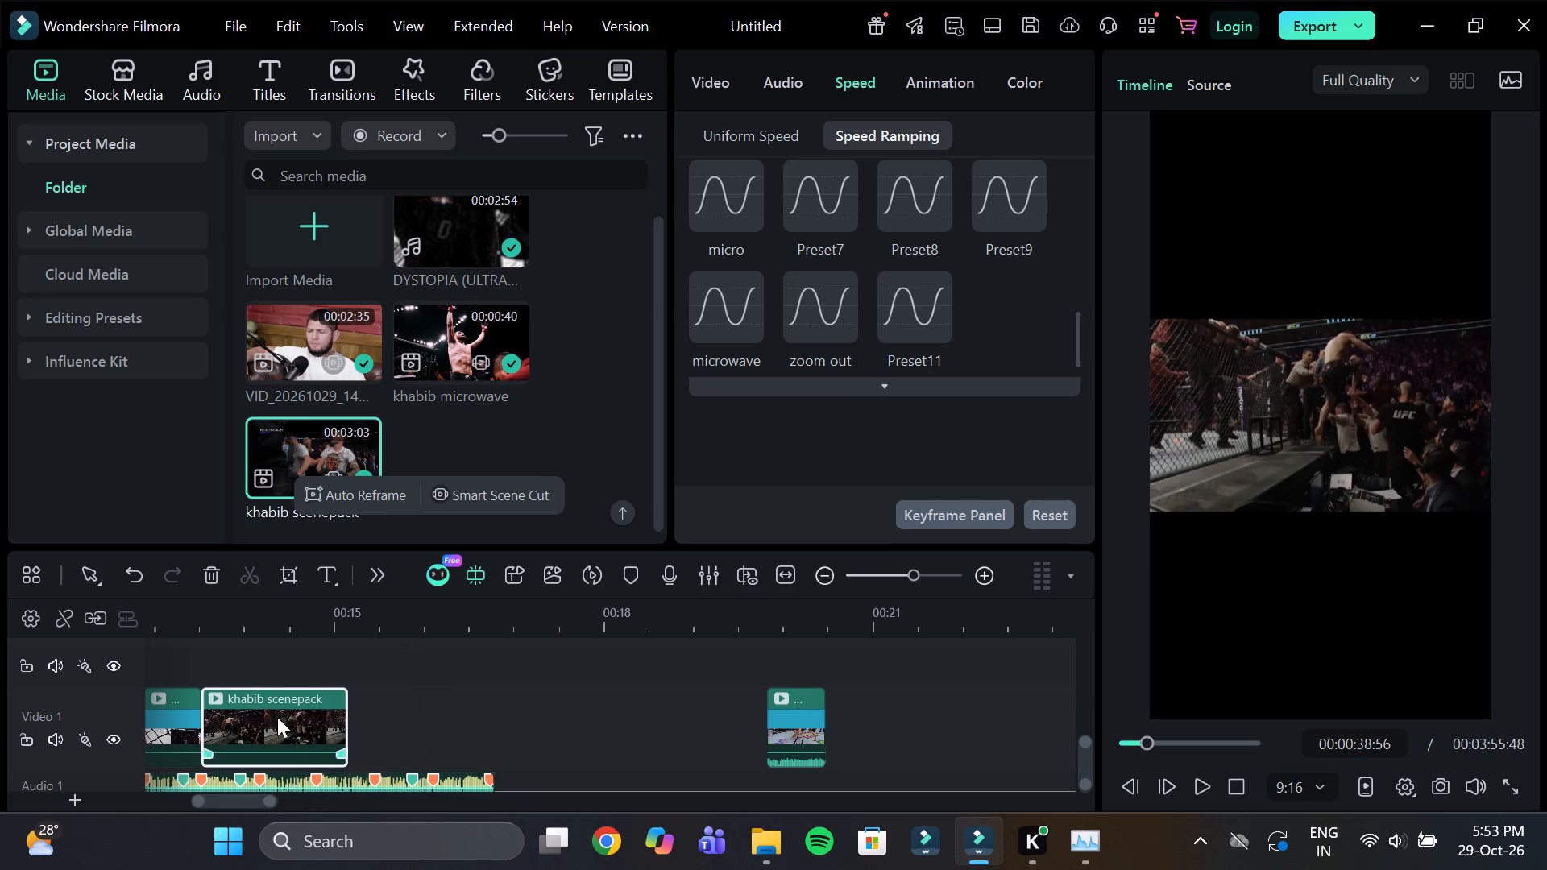
Split the cage wall clip at 00:00:13:54, delete the part before the cut, and rejoin the rest to the preceding clip.
{"action": "left_click", "coordinate": [210, 623]}
{"action": "left_click_drag", "start_coordinate": [268, 620], "coordinate": [367, 636]}
{"action": "left_click_drag", "start_coordinate": [609, 617], "coordinate": [758, 702]}
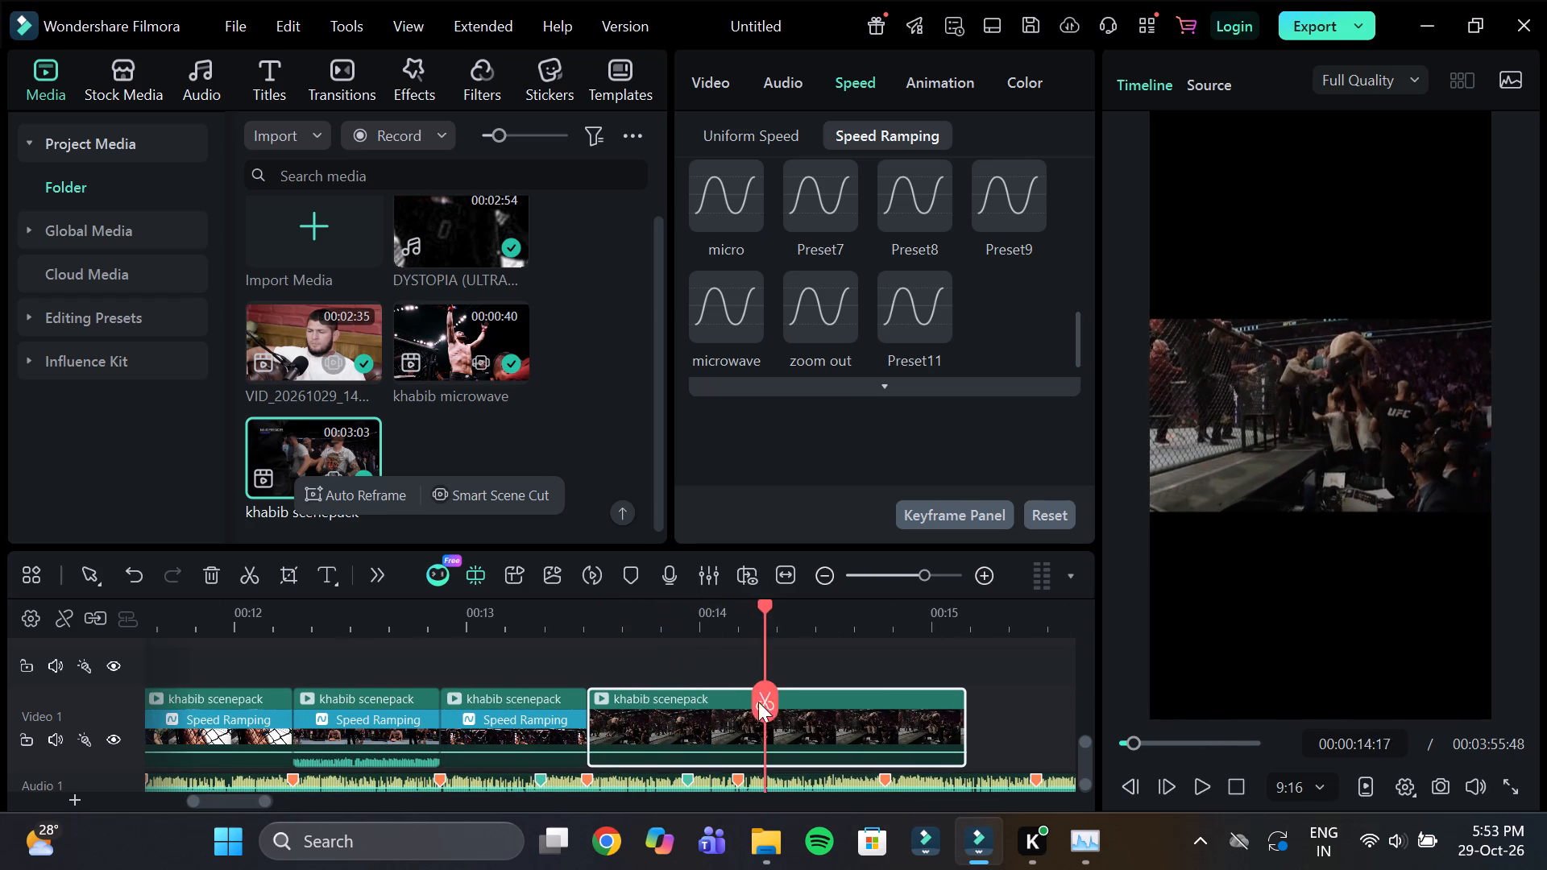
{"action": "left_click_drag", "start_coordinate": [758, 702], "coordinate": [678, 709]}
{"action": "left_click", "coordinate": [674, 699]}
{"action": "left_click", "coordinate": [612, 720]}
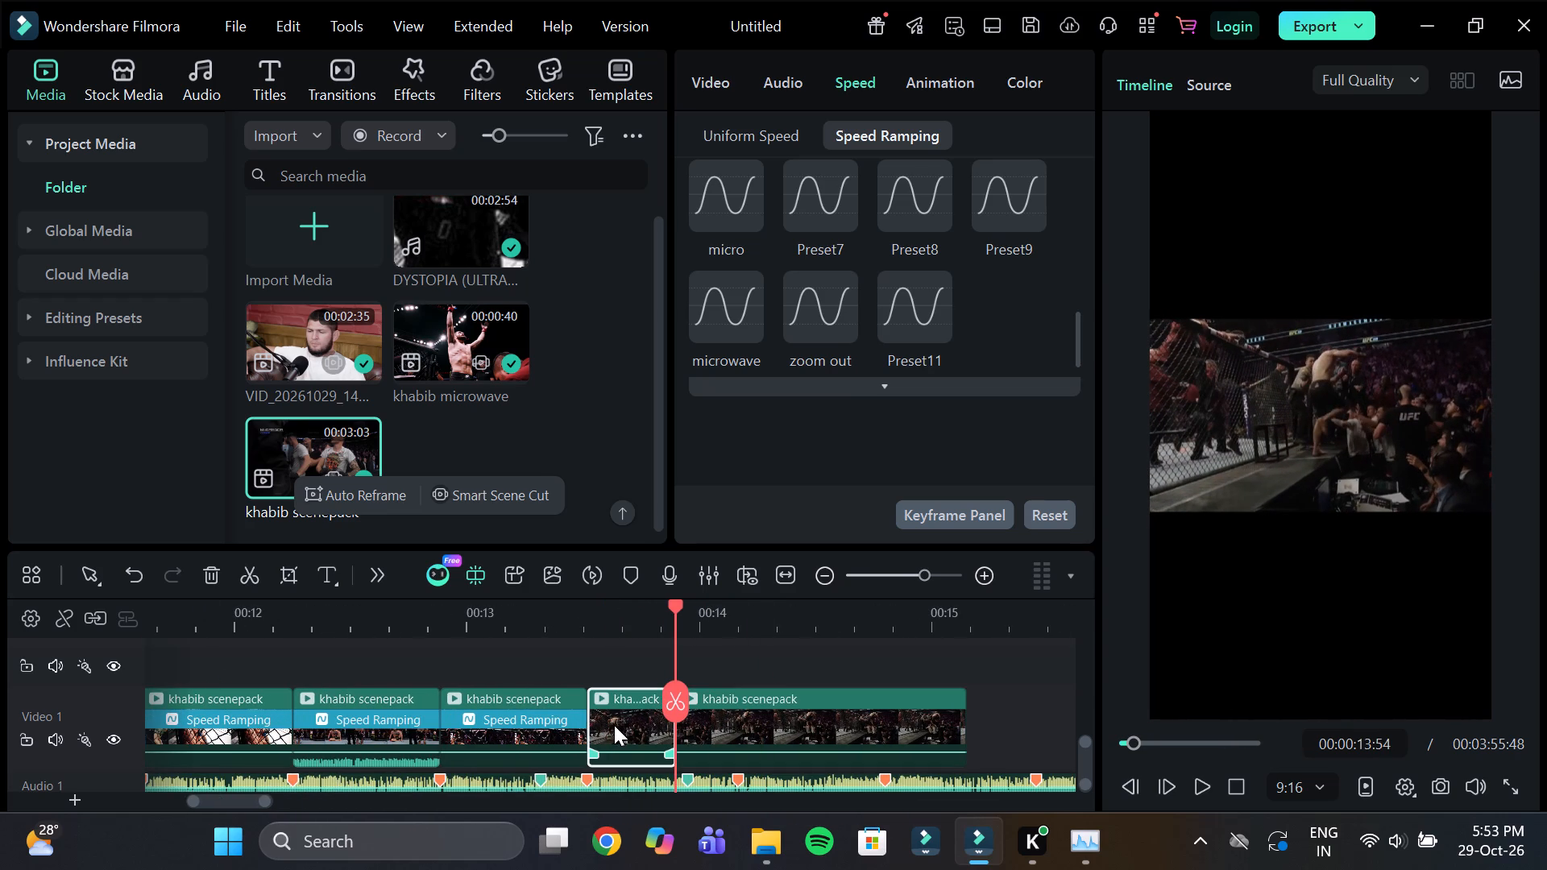
{"action": "key", "text": "Delete"}
{"action": "left_click_drag", "start_coordinate": [713, 735], "coordinate": [626, 758]}
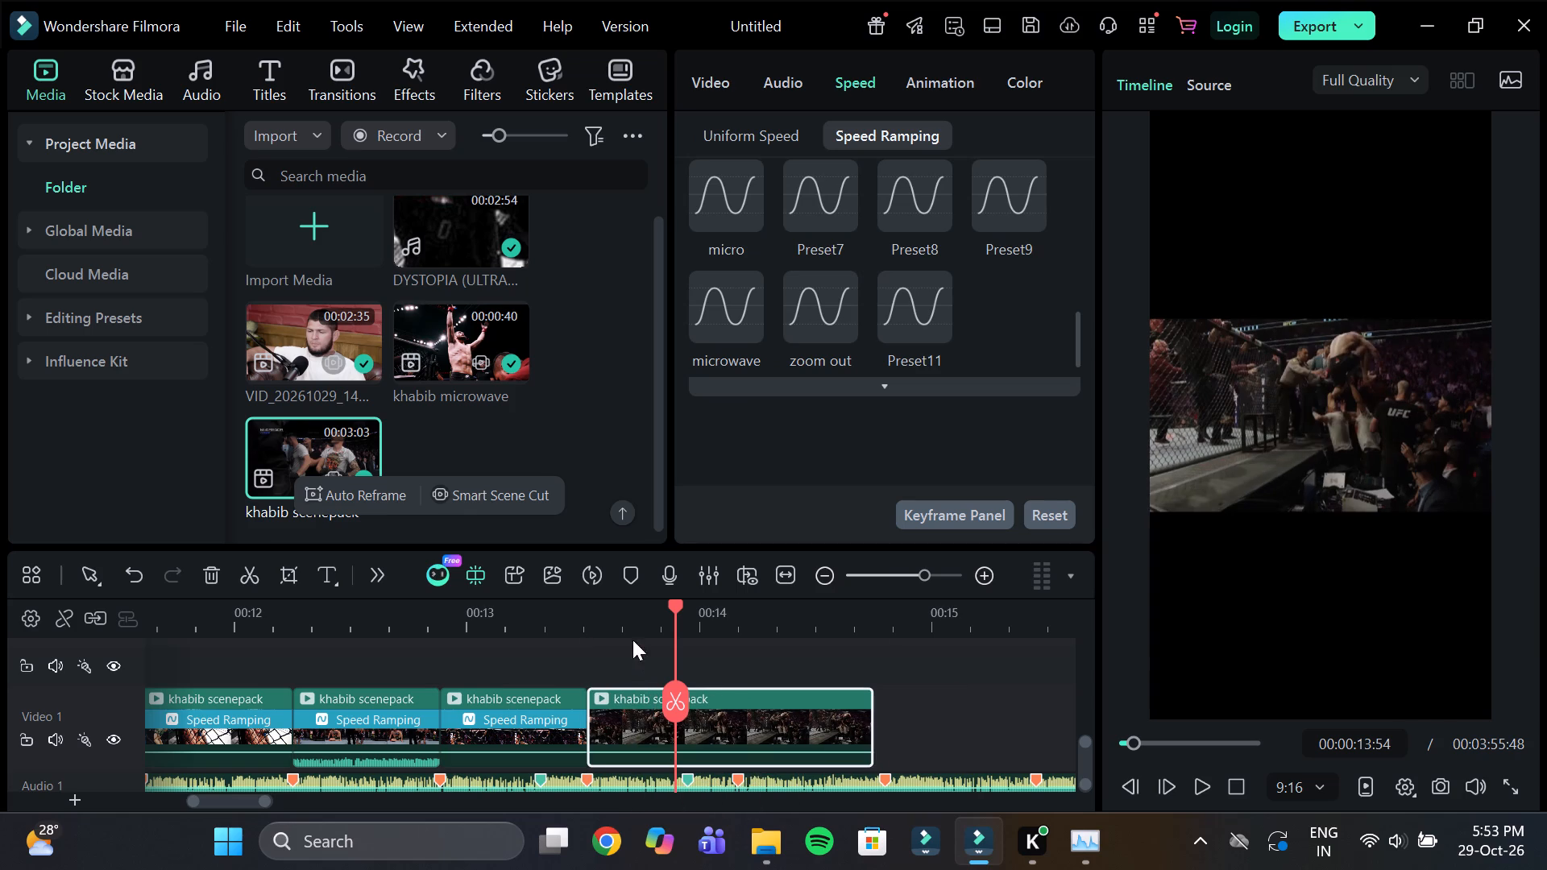
Split the cage wall clip again at 00:00:13:48, delete the front part, and close the gap to the preceding clip.
{"action": "left_click_drag", "start_coordinate": [674, 617], "coordinate": [761, 676]}
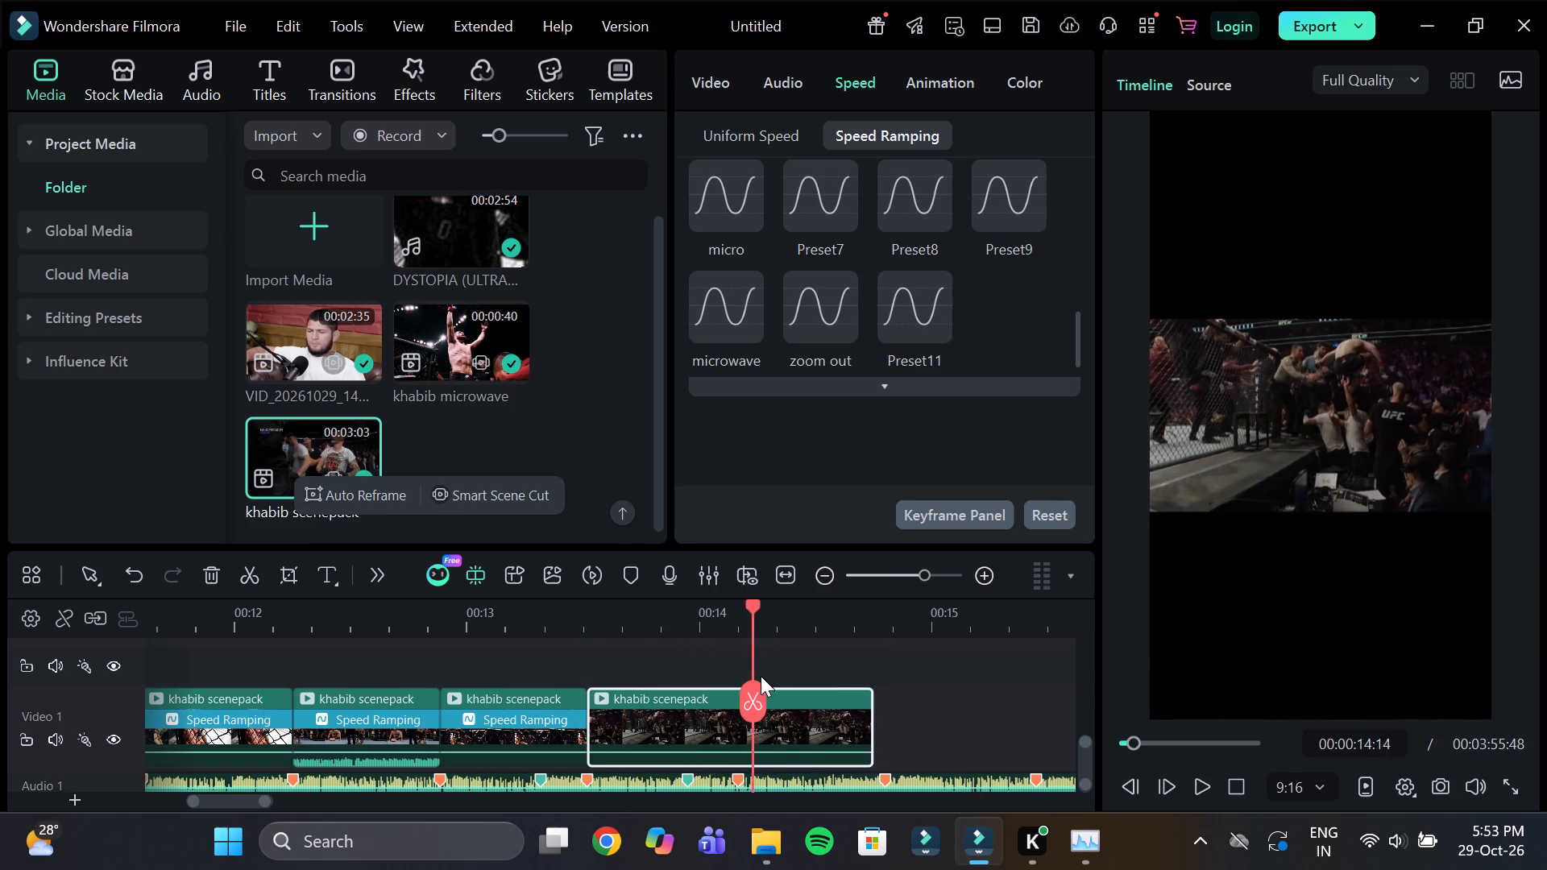
{"action": "left_click_drag", "start_coordinate": [761, 676], "coordinate": [674, 698]}
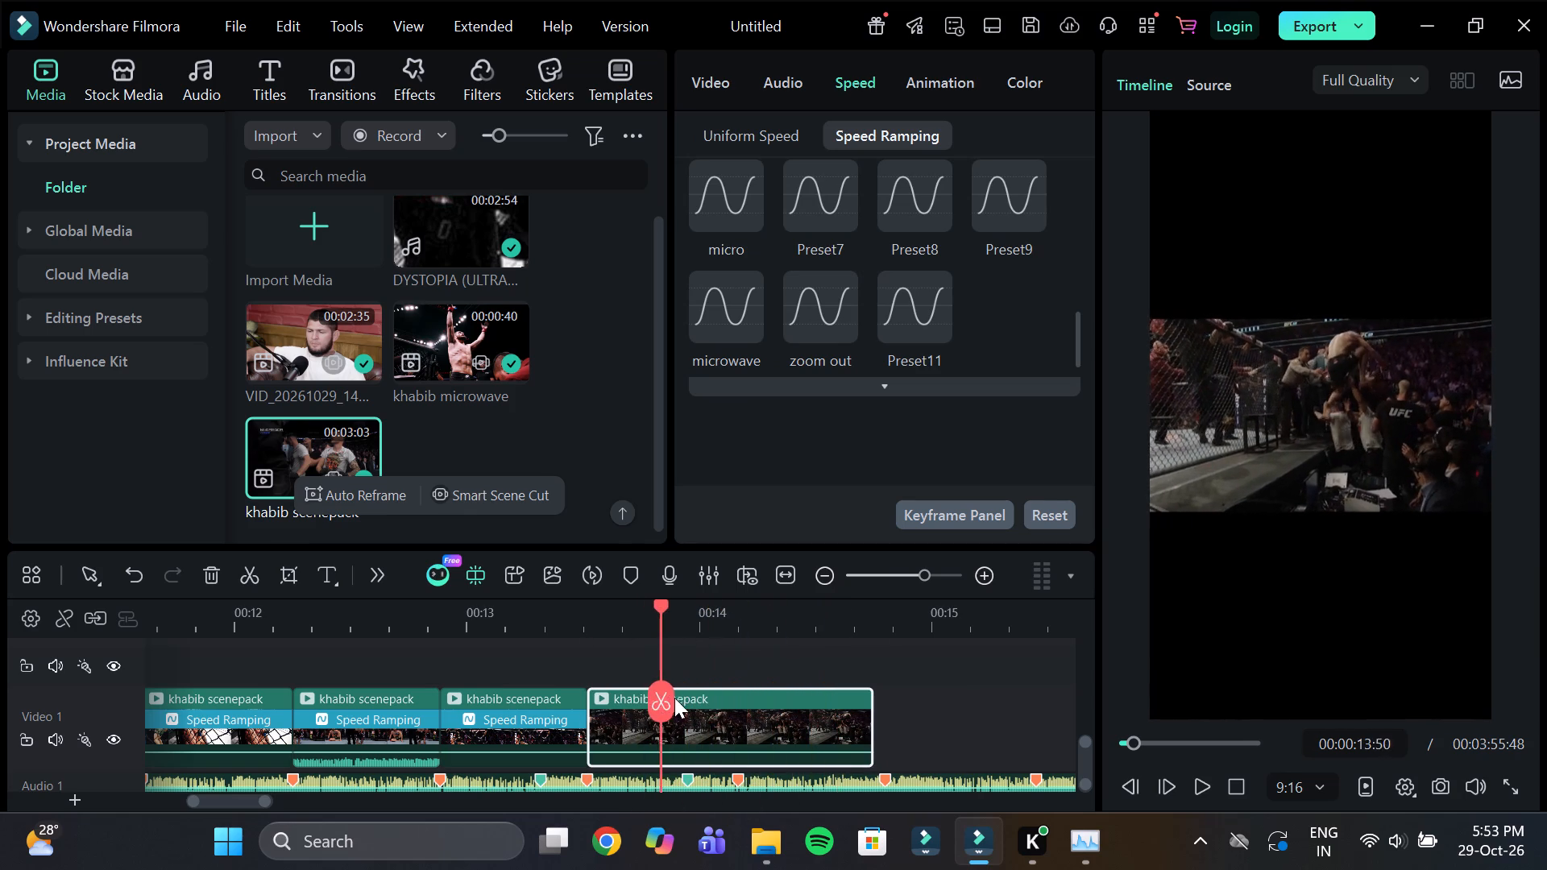
{"action": "left_click_drag", "start_coordinate": [674, 698], "coordinate": [666, 698]}
{"action": "left_click_drag", "start_coordinate": [663, 612], "coordinate": [653, 636]}
{"action": "left_click", "coordinate": [645, 695]}
{"action": "left_click", "coordinate": [623, 706]}
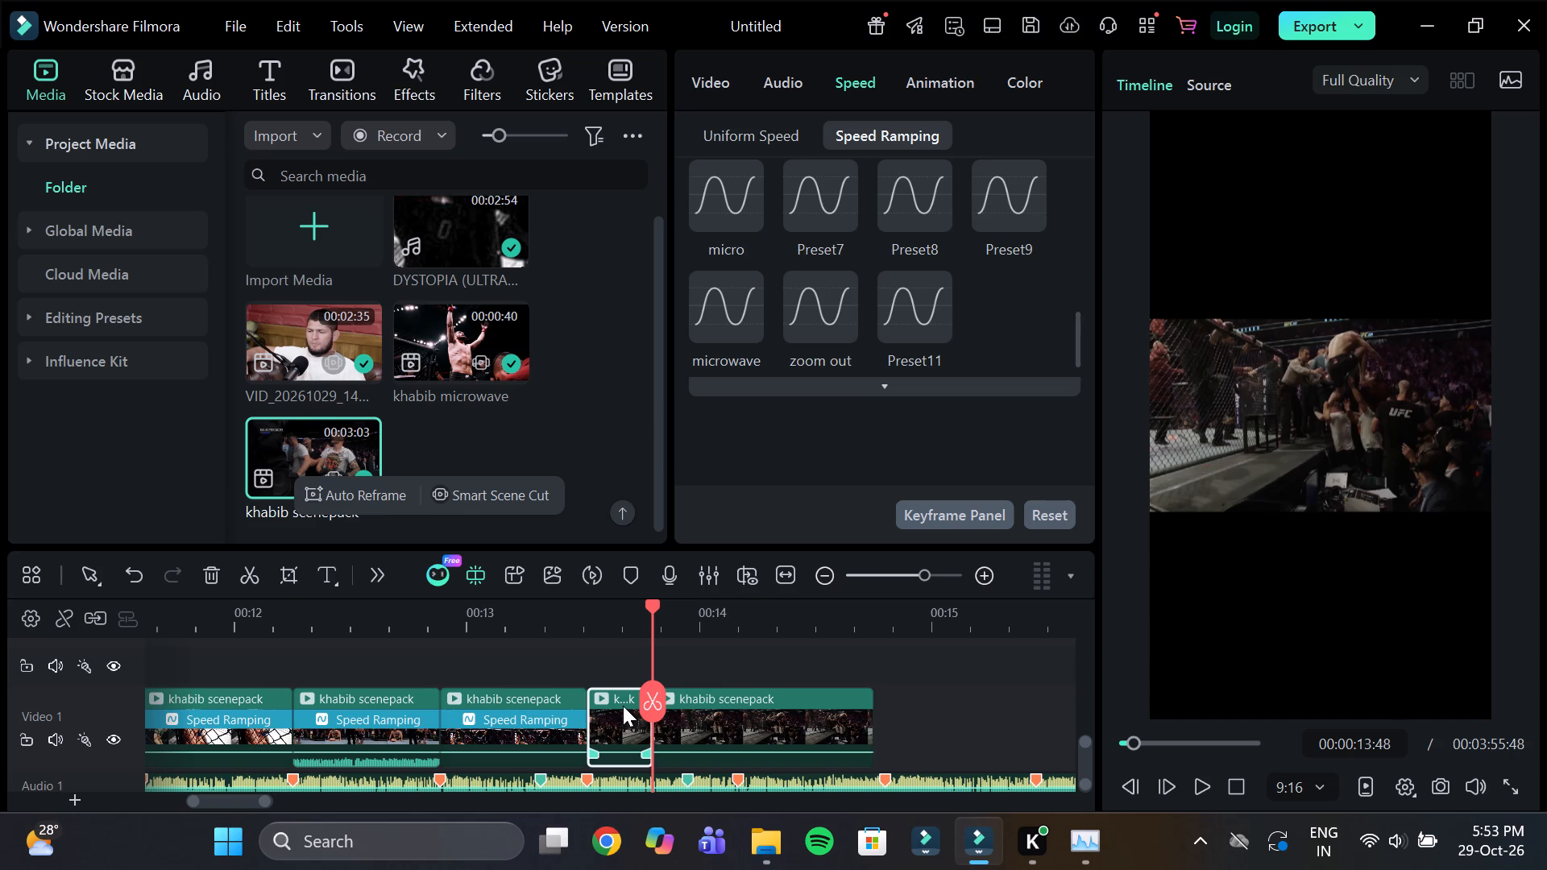
{"action": "key", "text": "Delete"}
{"action": "left_click_drag", "start_coordinate": [697, 705], "coordinate": [636, 720]}
Split the cage wall clip at the green beat marker, at 00:00:13:57, and delete everything after the cut.
{"action": "left_click_drag", "start_coordinate": [680, 619], "coordinate": [722, 629]}
{"action": "left_click_drag", "start_coordinate": [614, 607], "coordinate": [679, 653]}
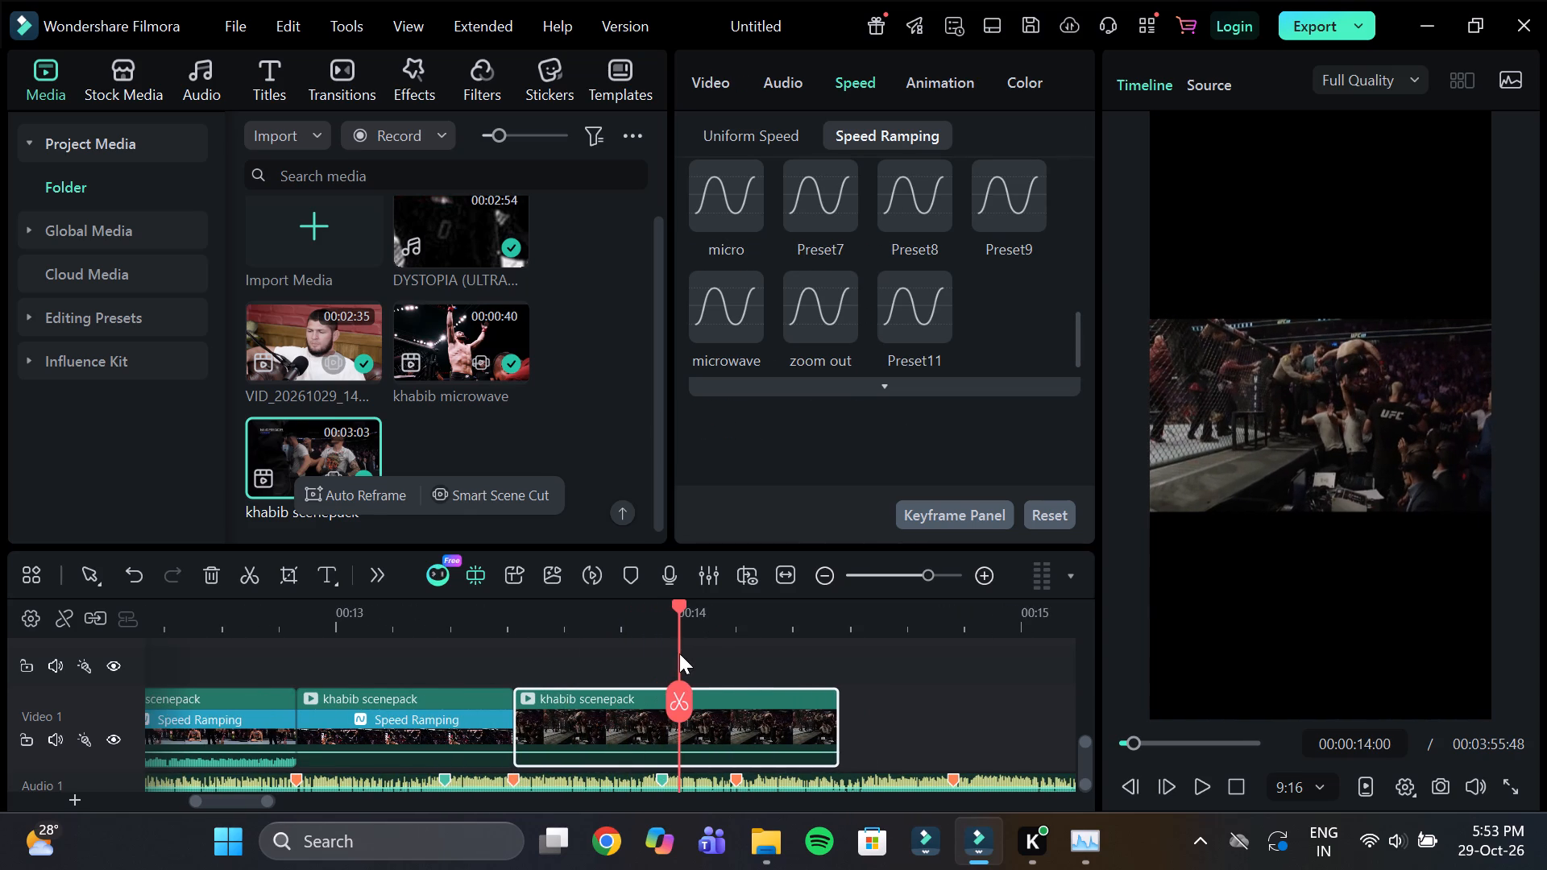
{"action": "left_click_drag", "start_coordinate": [679, 653], "coordinate": [664, 663]}
{"action": "left_click", "coordinate": [661, 698]}
{"action": "left_click", "coordinate": [712, 711]}
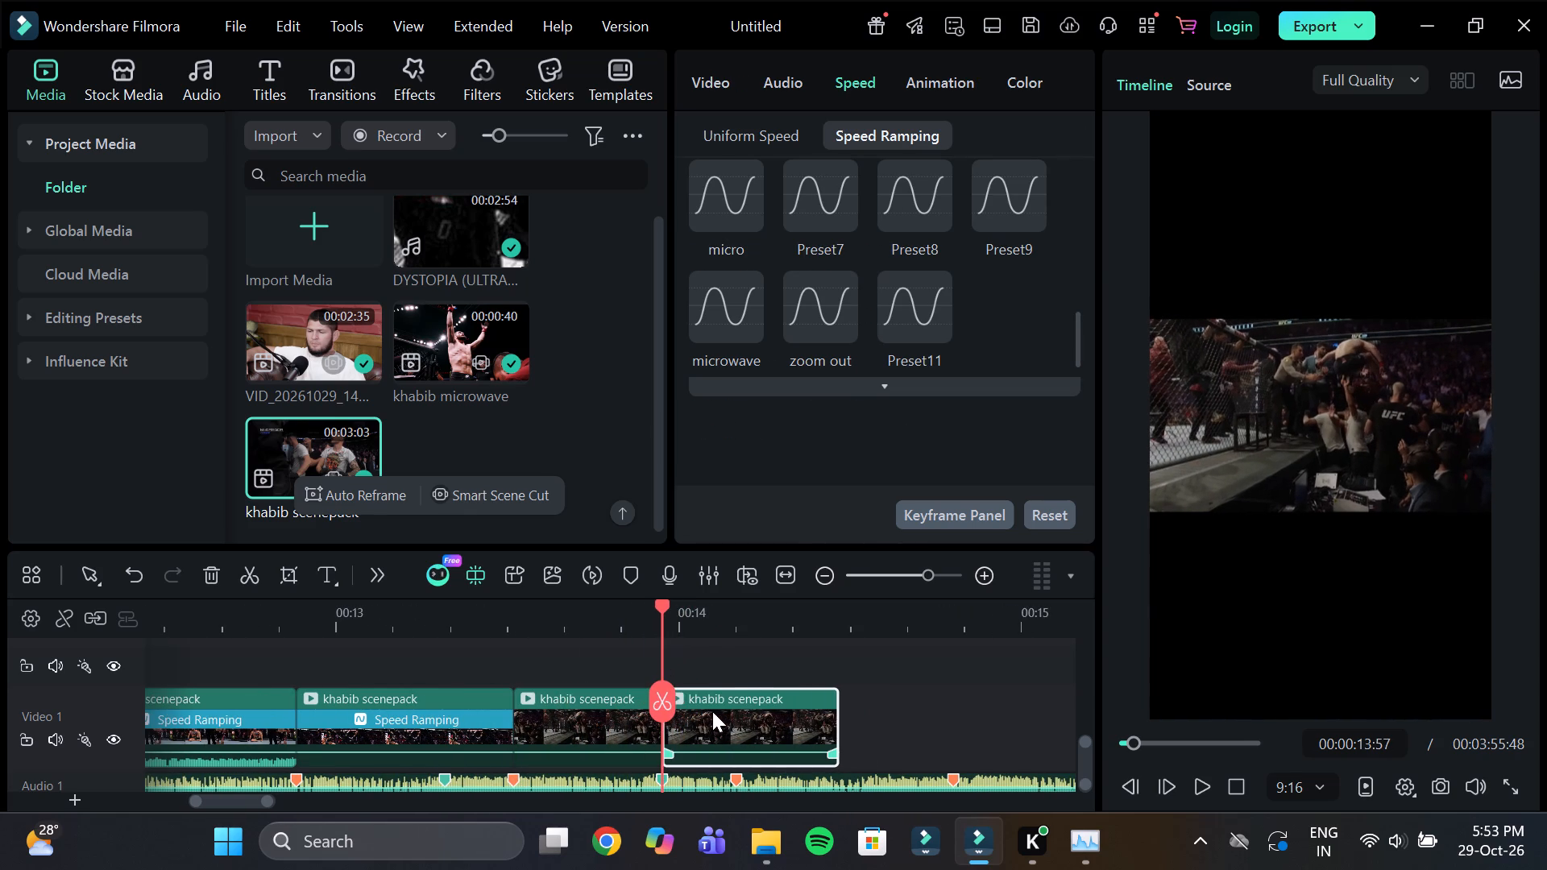
{"action": "key", "text": "Delete"}
Apply the zoom out speed ramp to the cage wall clip and trim its end to the next orange beat marker.
{"action": "left_click", "coordinate": [610, 715]}
{"action": "left_click", "coordinate": [811, 345]}
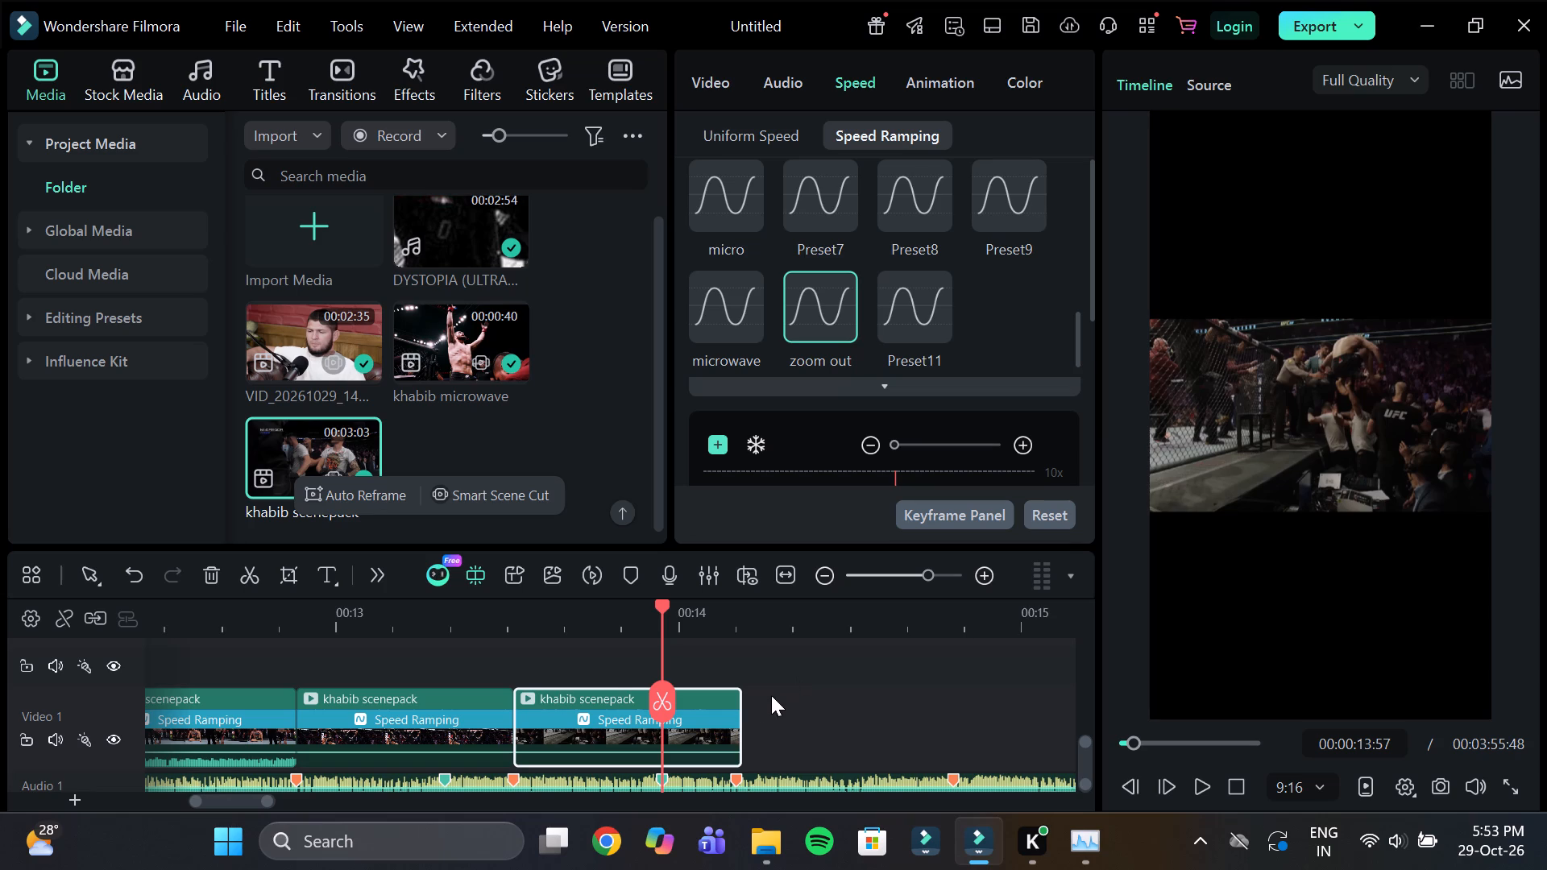
{"action": "left_click_drag", "start_coordinate": [739, 694], "coordinate": [733, 711]}
Play the marked music section that follows the cage wall clip.
{"action": "left_click_drag", "start_coordinate": [790, 618], "coordinate": [651, 630]}
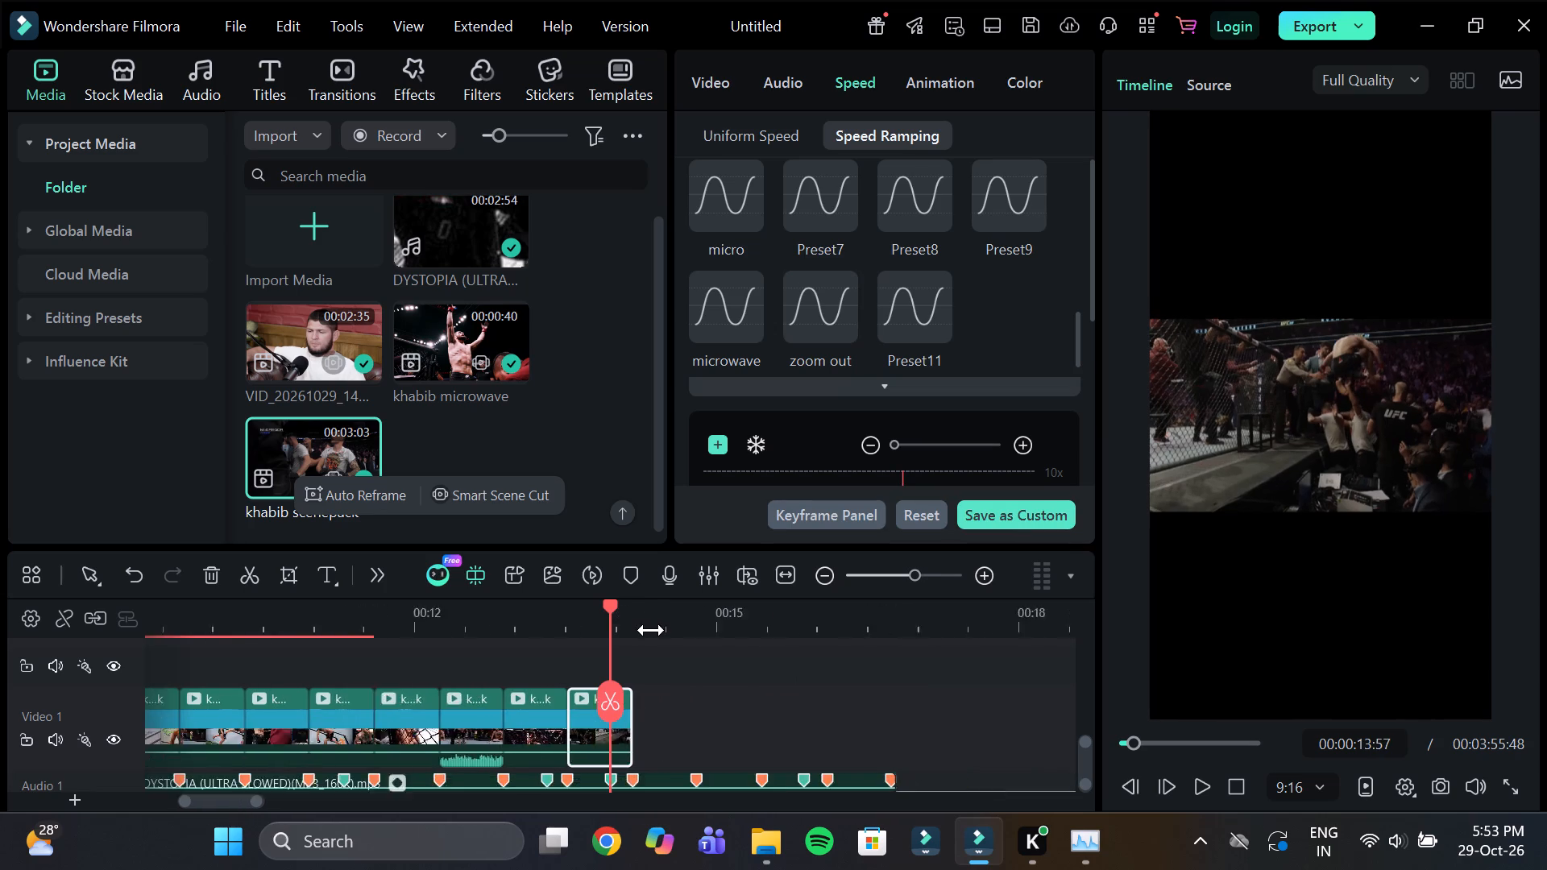
{"action": "left_click_drag", "start_coordinate": [651, 630], "coordinate": [646, 630]}
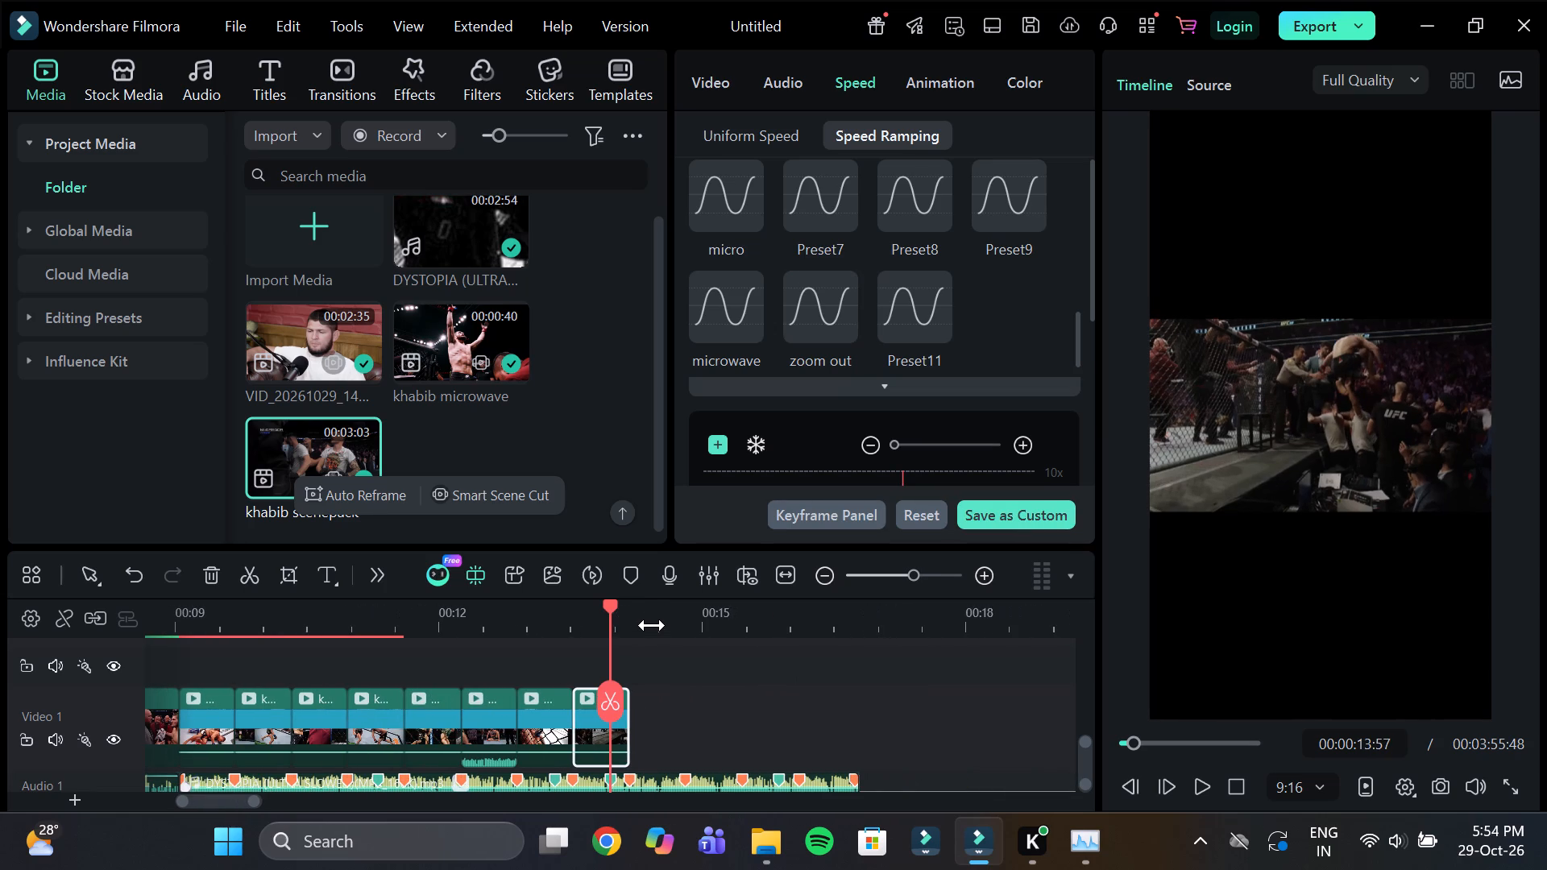
{"action": "left_click_drag", "start_coordinate": [694, 621], "coordinate": [701, 630]}
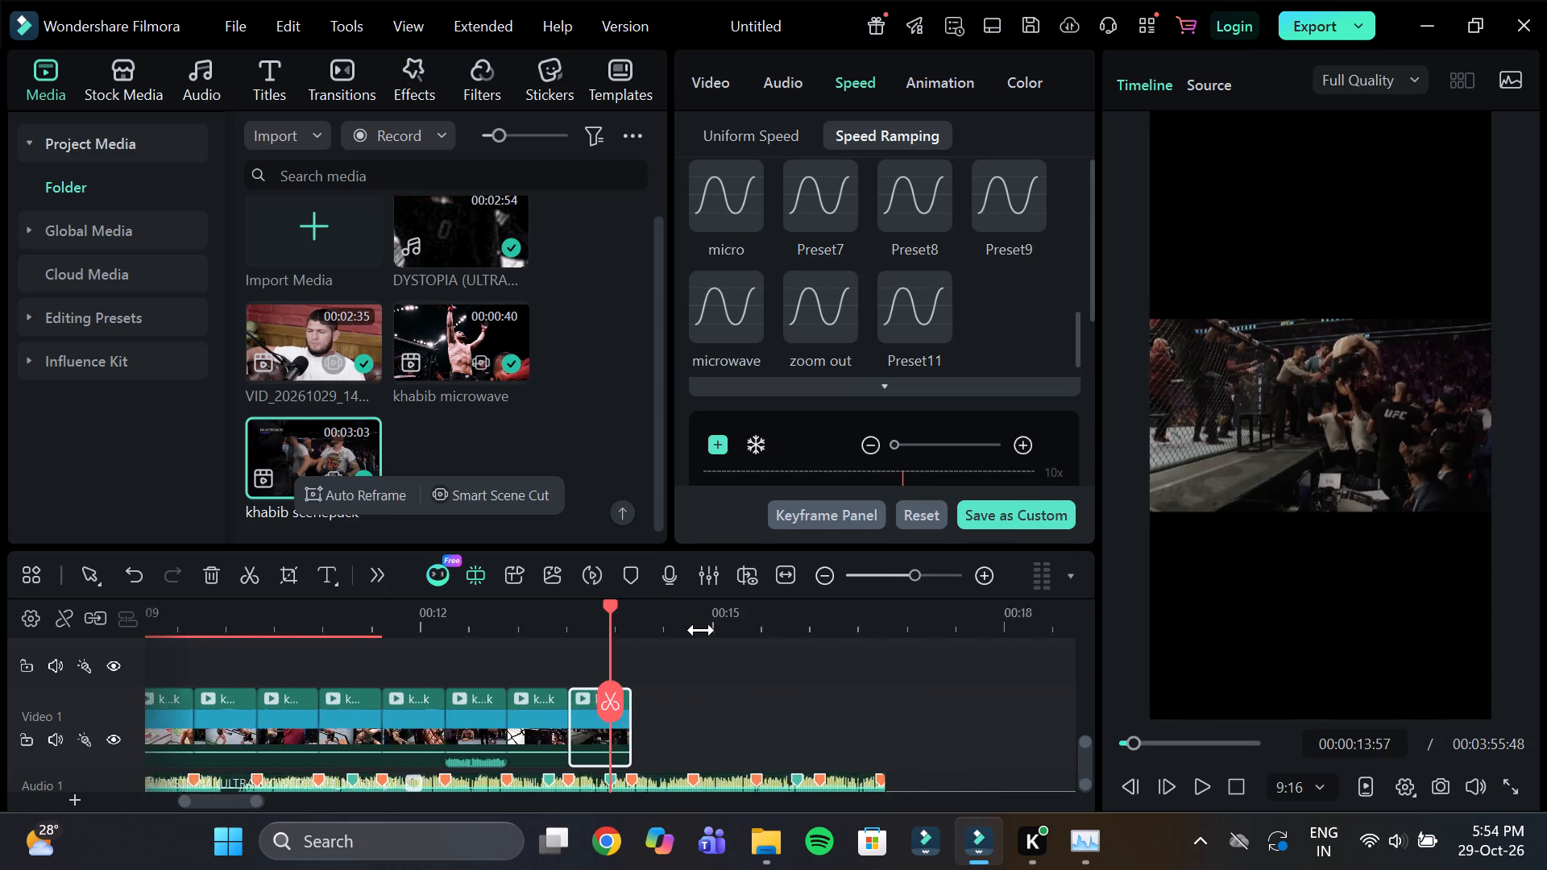
{"action": "left_click_drag", "start_coordinate": [701, 630], "coordinate": [698, 630]}
{"action": "left_click", "coordinate": [641, 629]}
{"action": "key", "text": "space"}
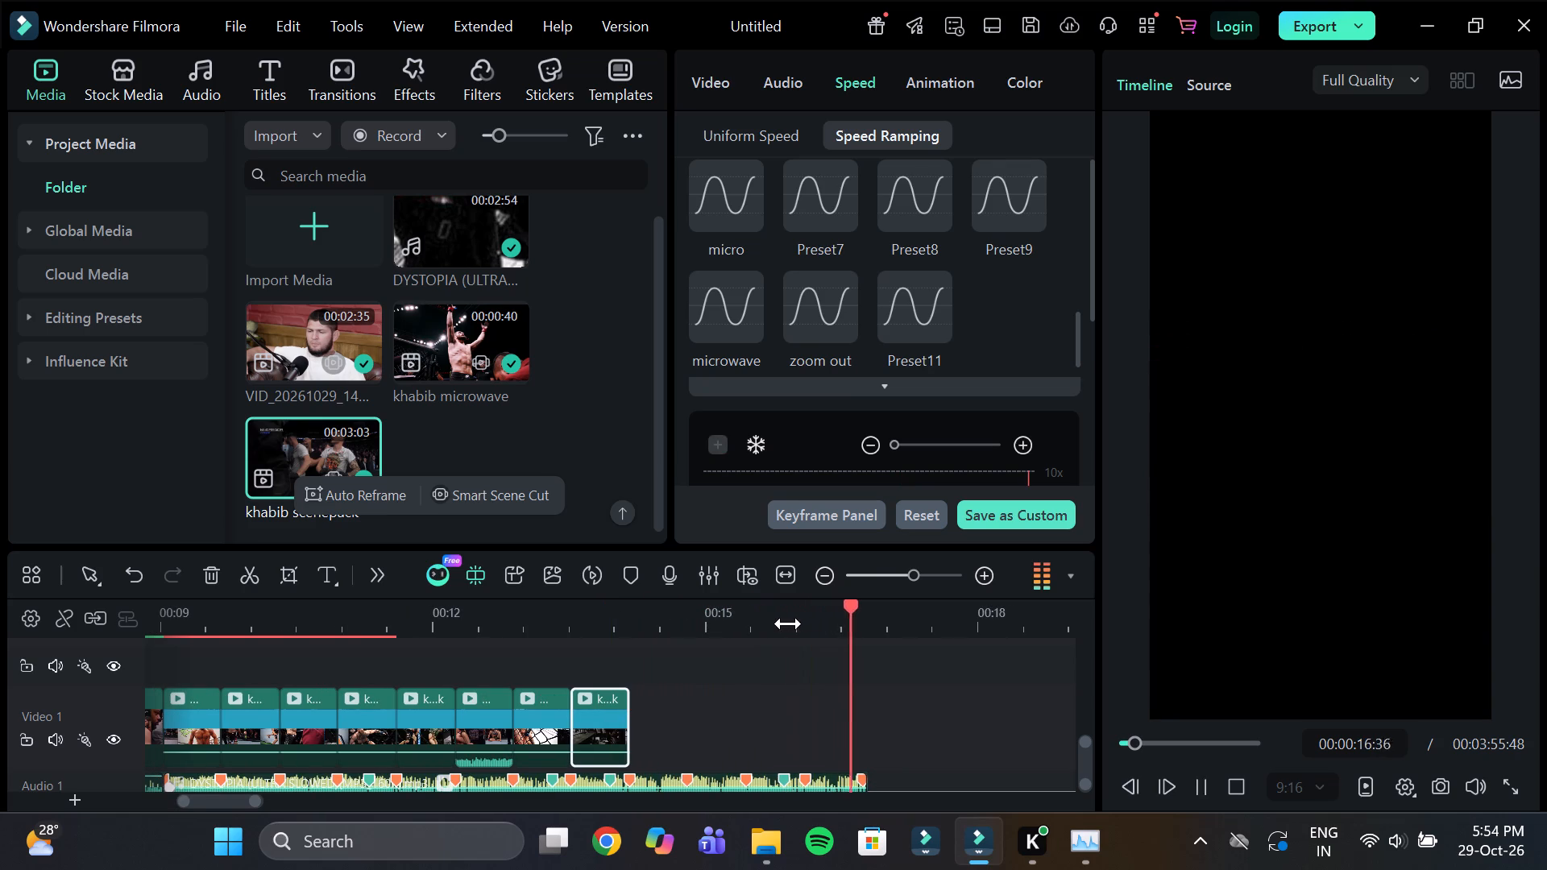
{"action": "key", "text": "space"}
Select all the unused clips between about 00:00:37 and 00:00:48 and move them together about 14 seconds earlier, starting near 00:00:22.
{"action": "left_click_drag", "start_coordinate": [815, 623], "coordinate": [786, 625]}
{"action": "left_click", "coordinate": [841, 625]}
{"action": "left_click_drag", "start_coordinate": [922, 614], "coordinate": [881, 618]}
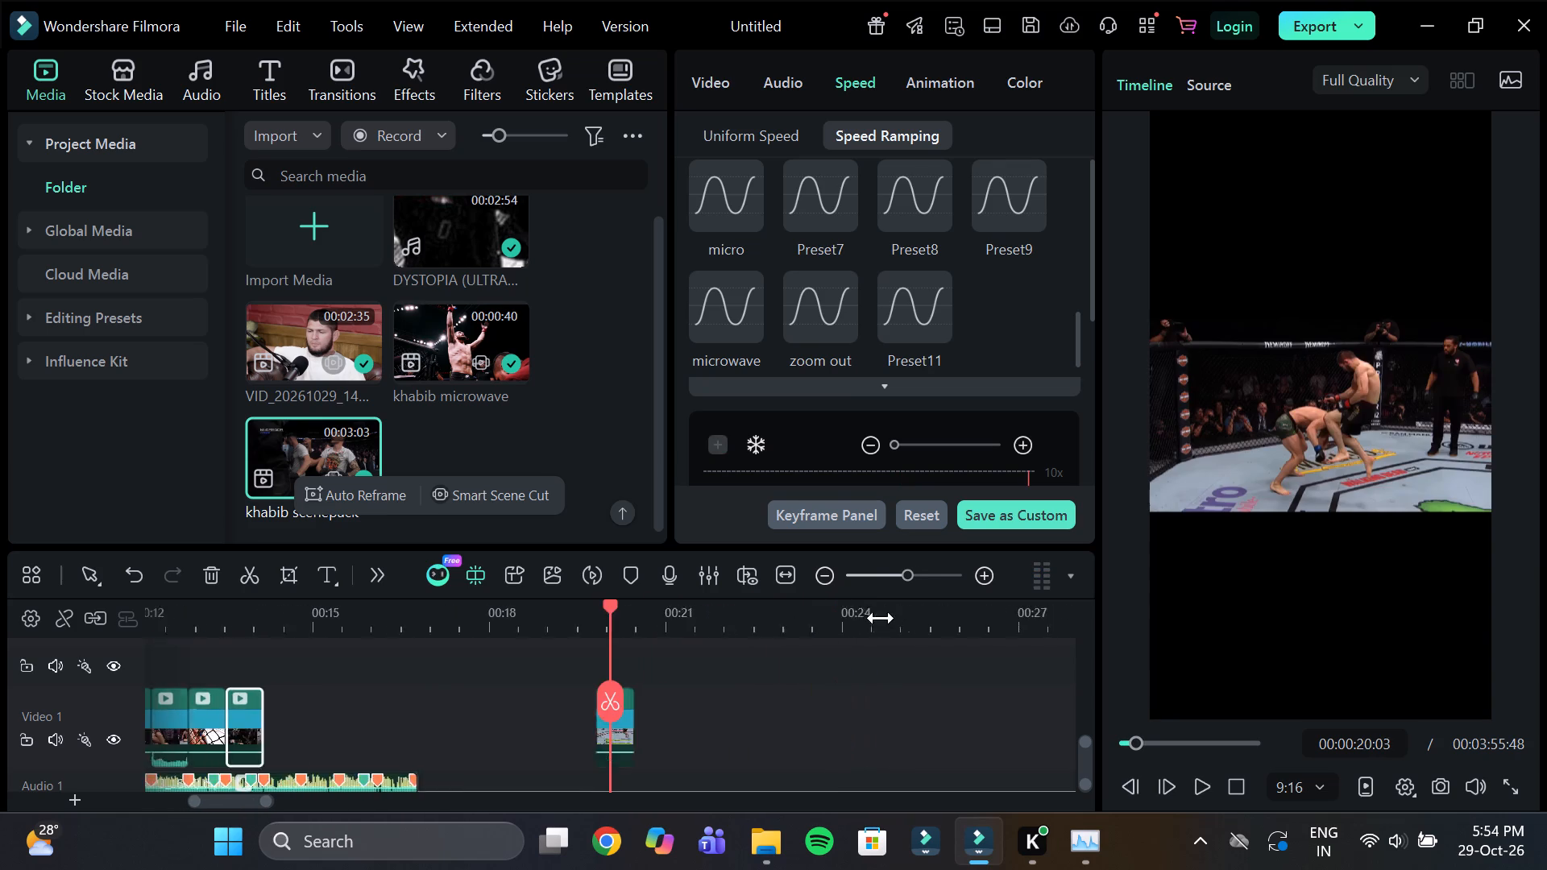
{"action": "left_click_drag", "start_coordinate": [881, 618], "coordinate": [783, 616]}
{"action": "left_click_drag", "start_coordinate": [916, 615], "coordinate": [870, 615]}
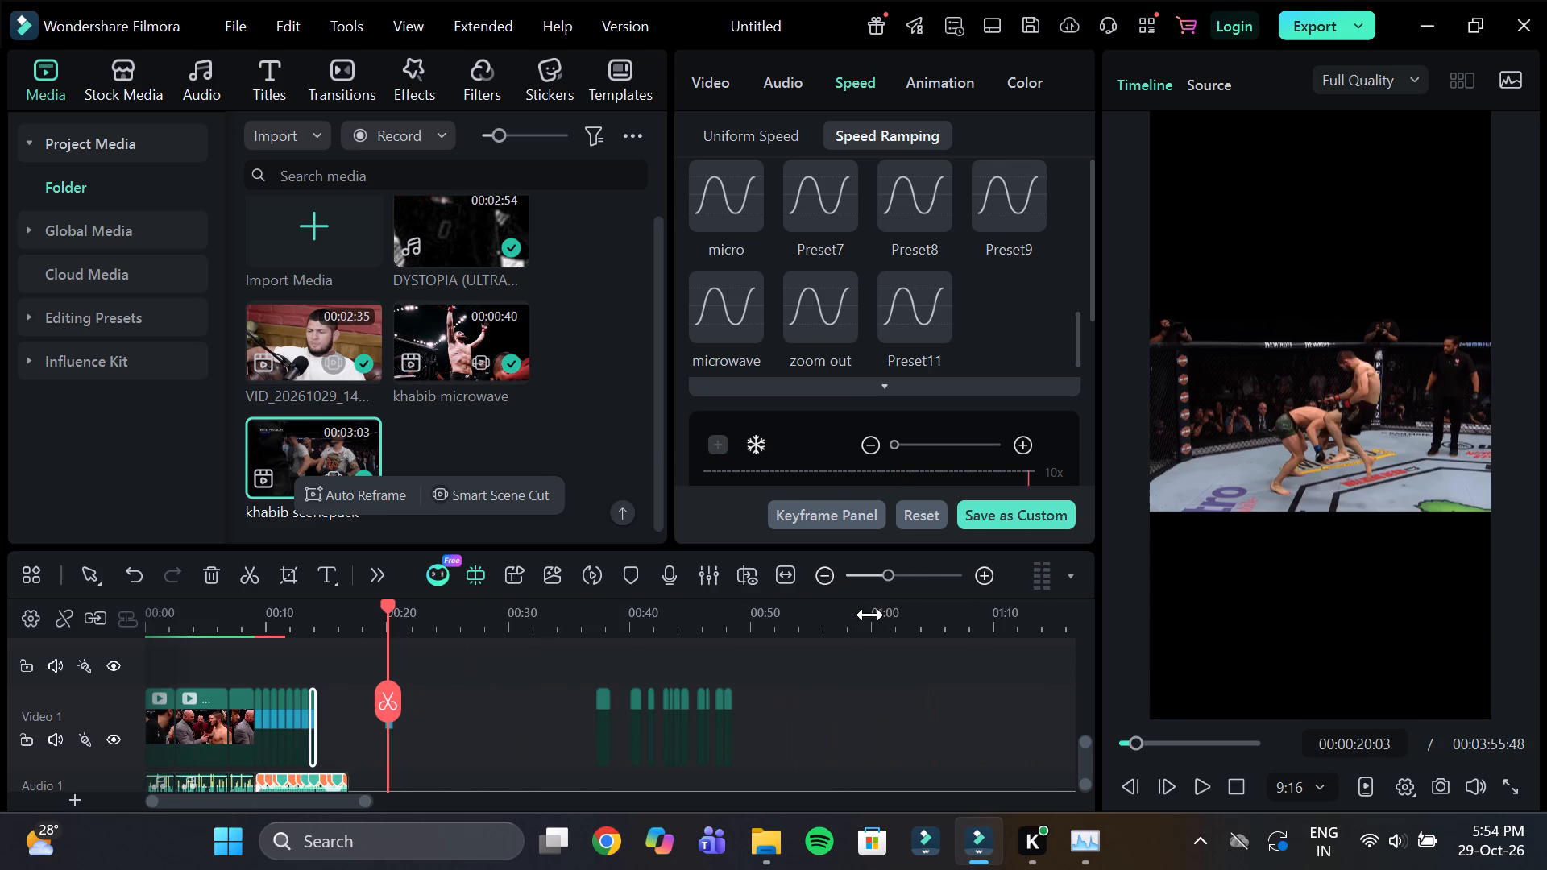
{"action": "left_click_drag", "start_coordinate": [830, 648], "coordinate": [578, 704]}
{"action": "left_click_drag", "start_coordinate": [605, 716], "coordinate": [427, 727]}
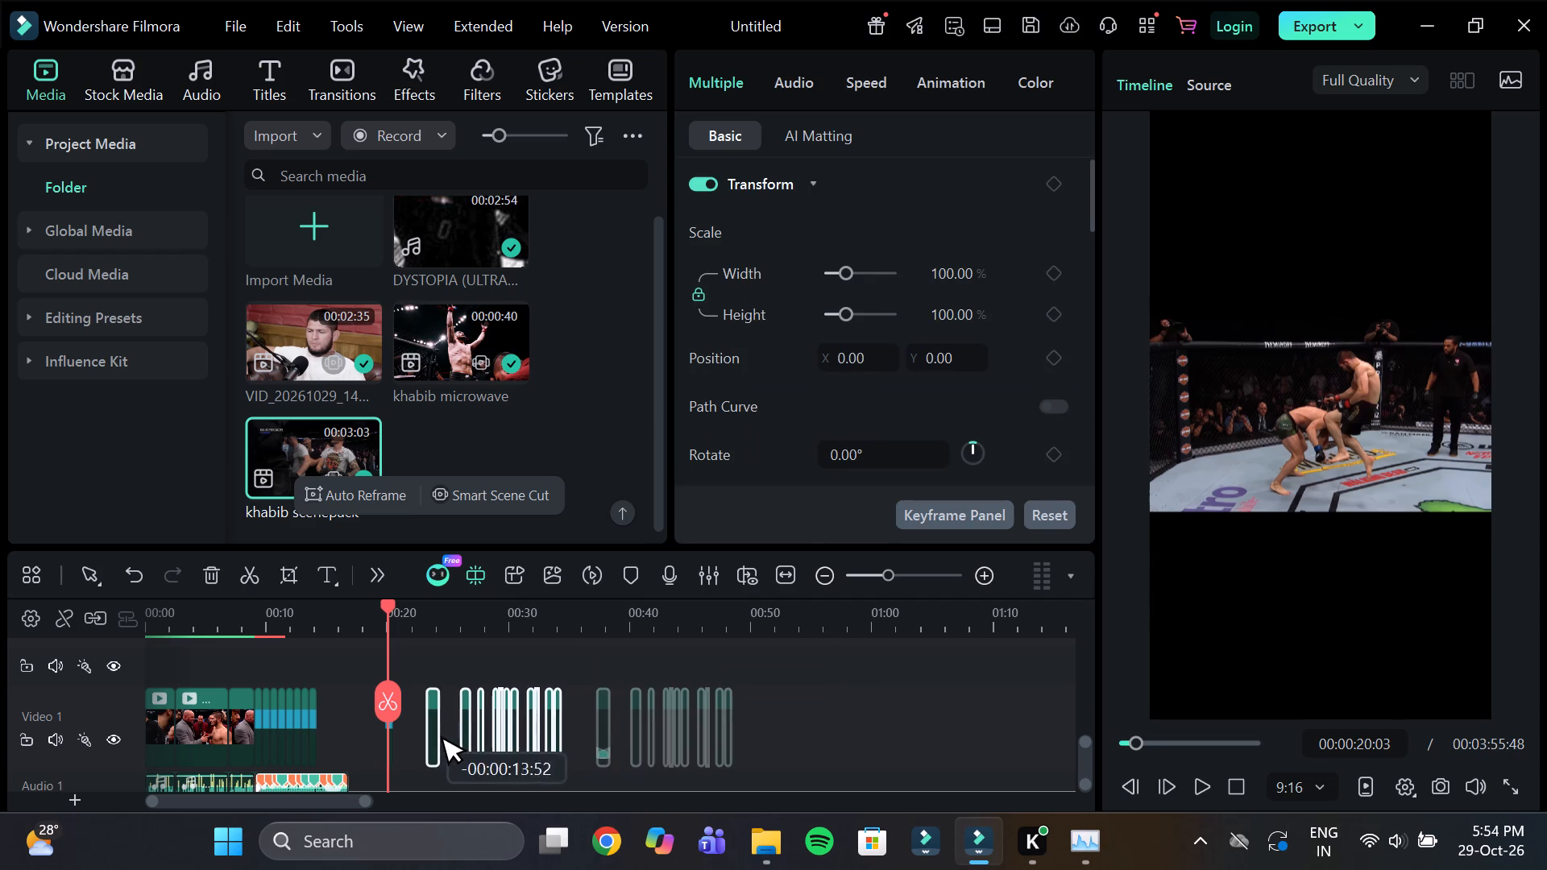
{"action": "left_click_drag", "start_coordinate": [427, 727], "coordinate": [421, 727]}
Review the unused clips, select the belt celebration, arms-raised, head-back and adjacent ground-fight shots, and move them together to start near 00:00:15.
{"action": "left_click", "coordinate": [421, 612]}
{"action": "left_click_drag", "start_coordinate": [460, 612], "coordinate": [616, 646]}
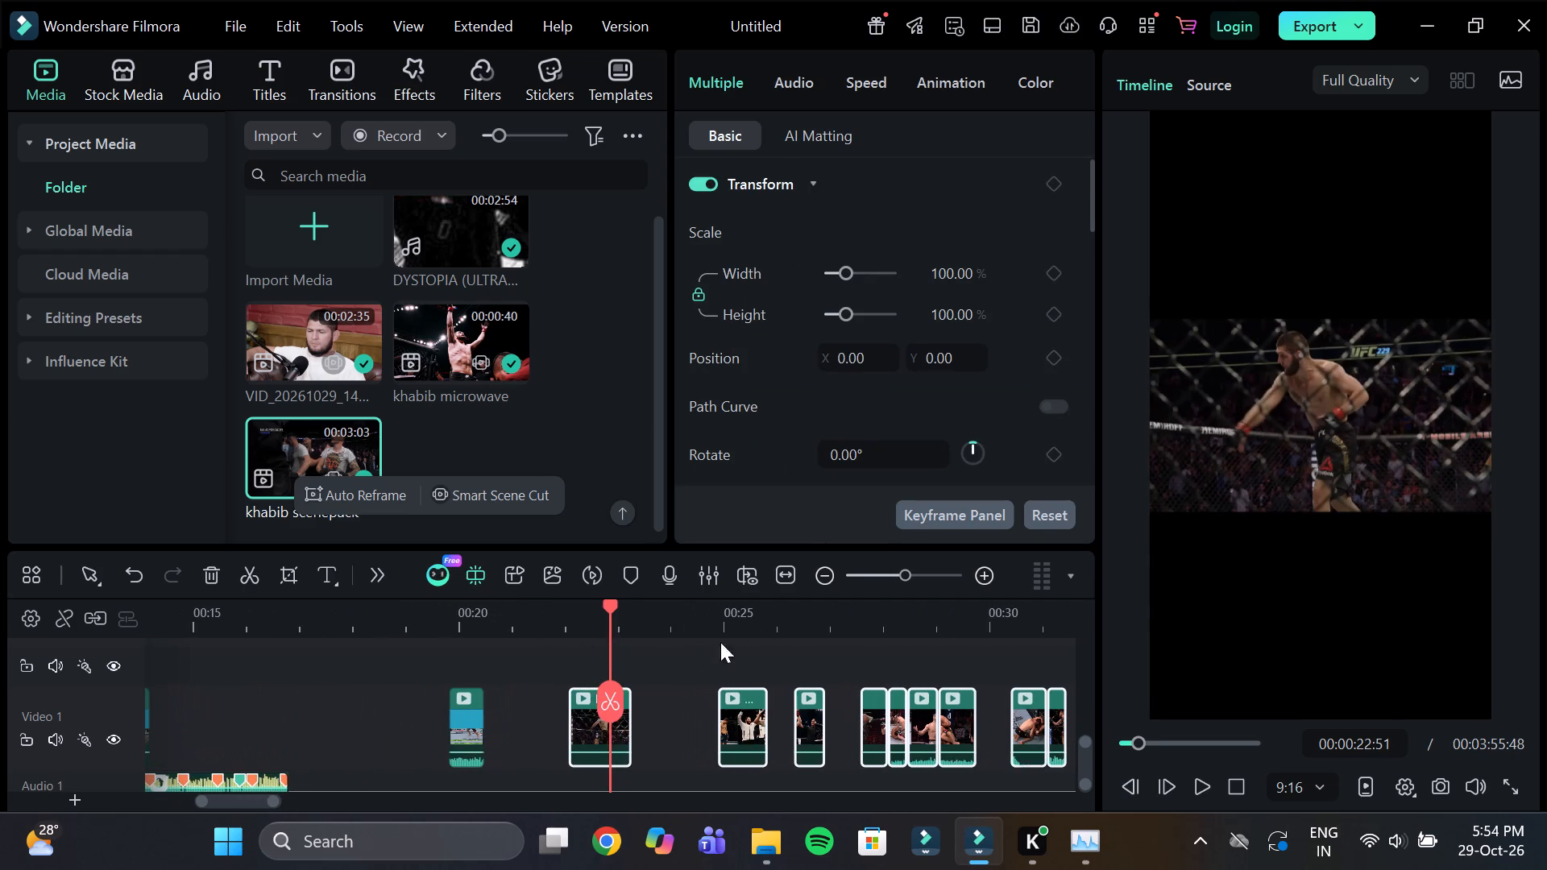
{"action": "left_click", "coordinate": [748, 636]}
{"action": "left_click_drag", "start_coordinate": [748, 624], "coordinate": [859, 687]}
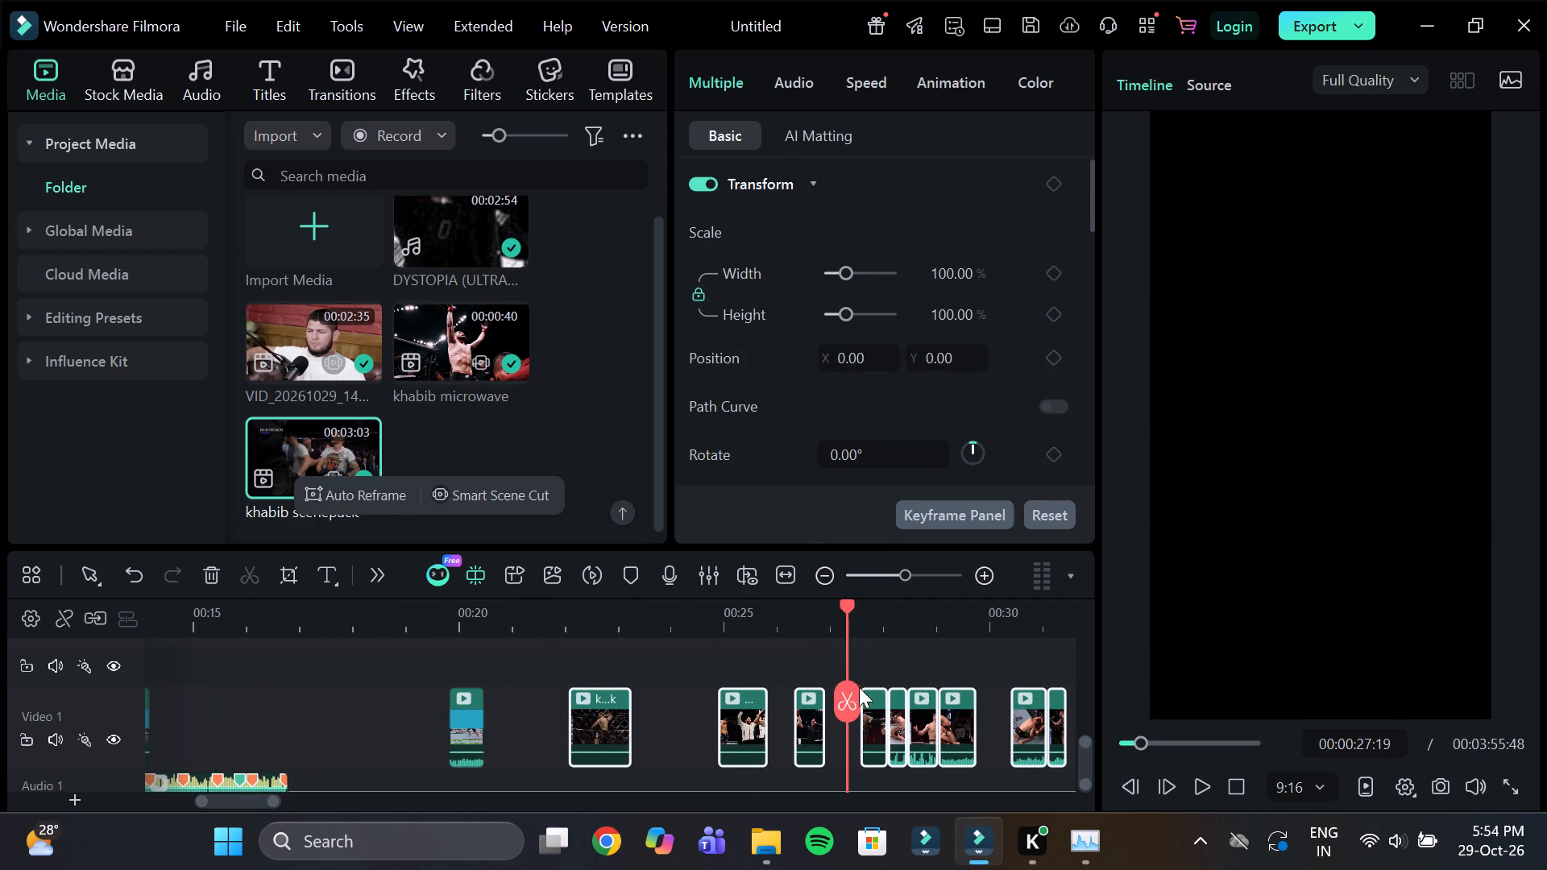
{"action": "left_click_drag", "start_coordinate": [859, 687], "coordinate": [895, 698]}
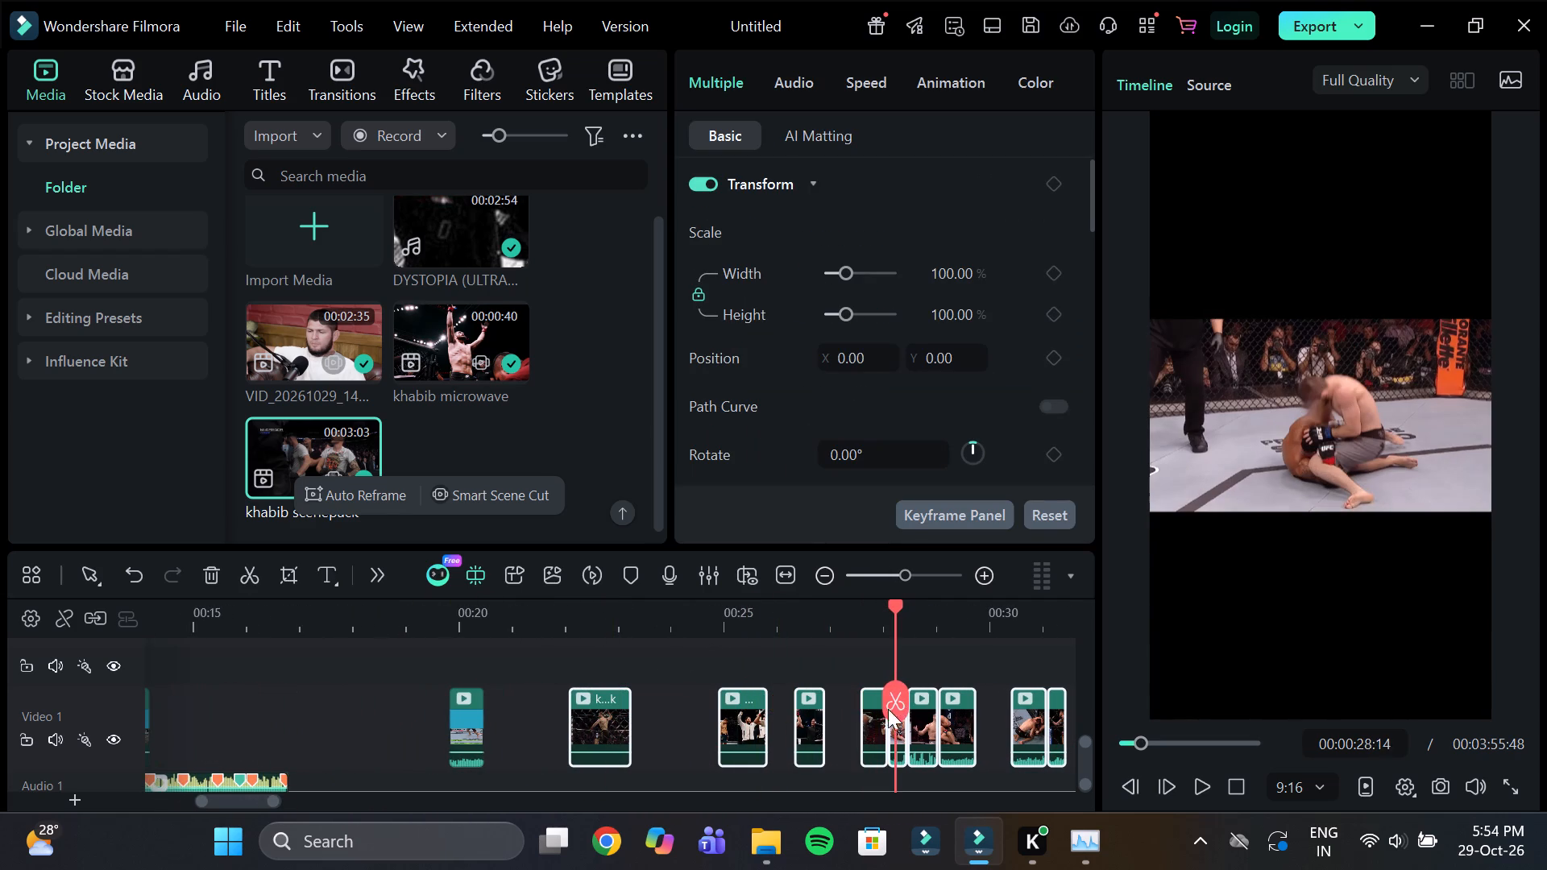
{"action": "left_click", "coordinate": [872, 733]}
{"action": "left_click_drag", "start_coordinate": [897, 606], "coordinate": [909, 628]}
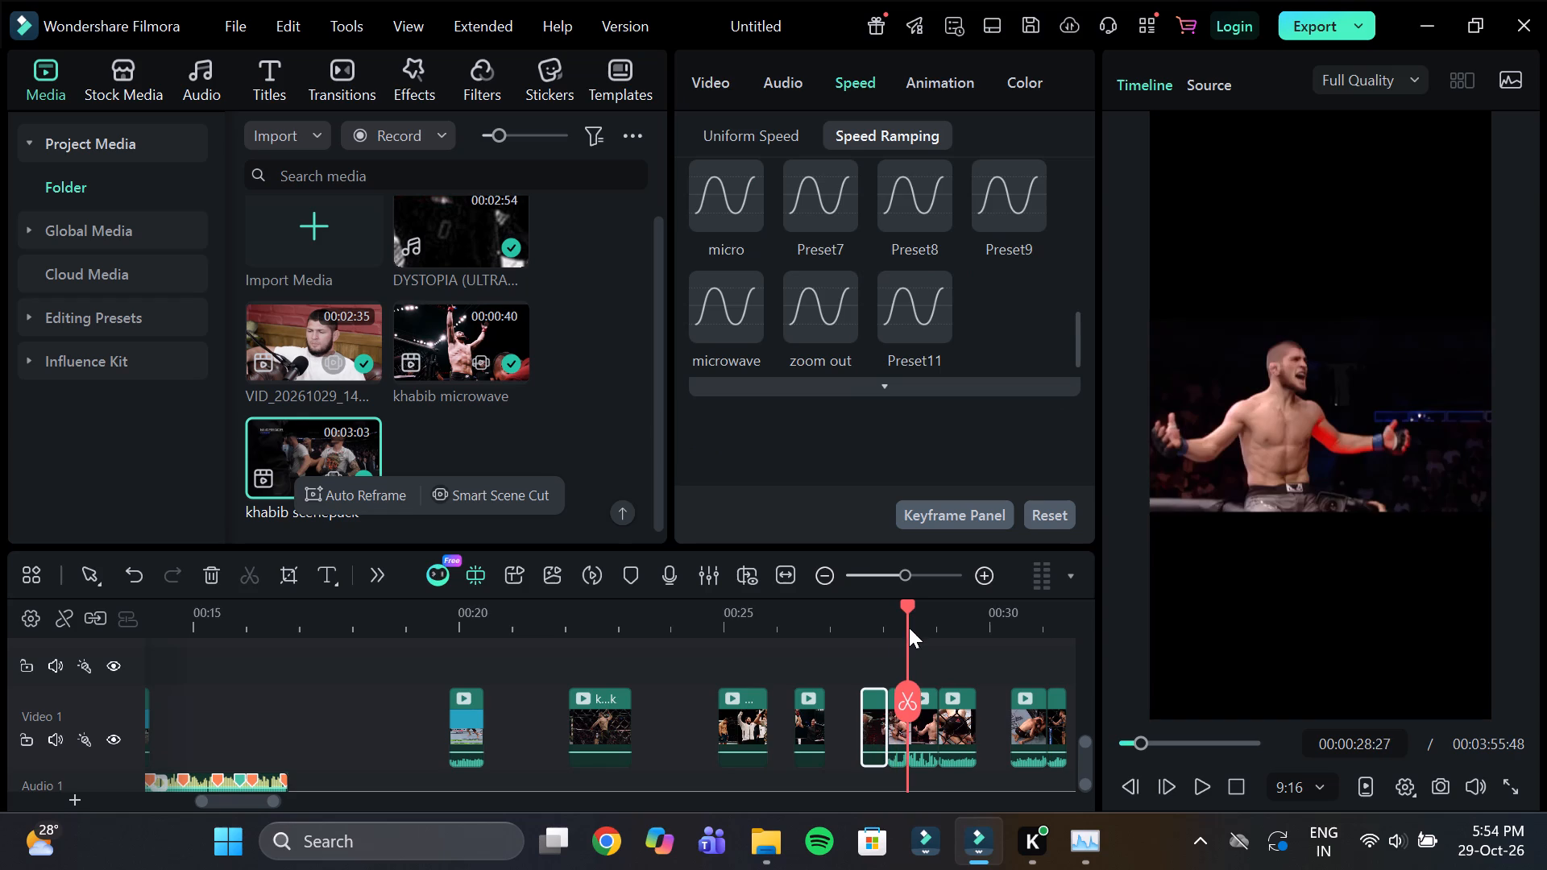
{"action": "left_click_drag", "start_coordinate": [909, 628], "coordinate": [931, 658]}
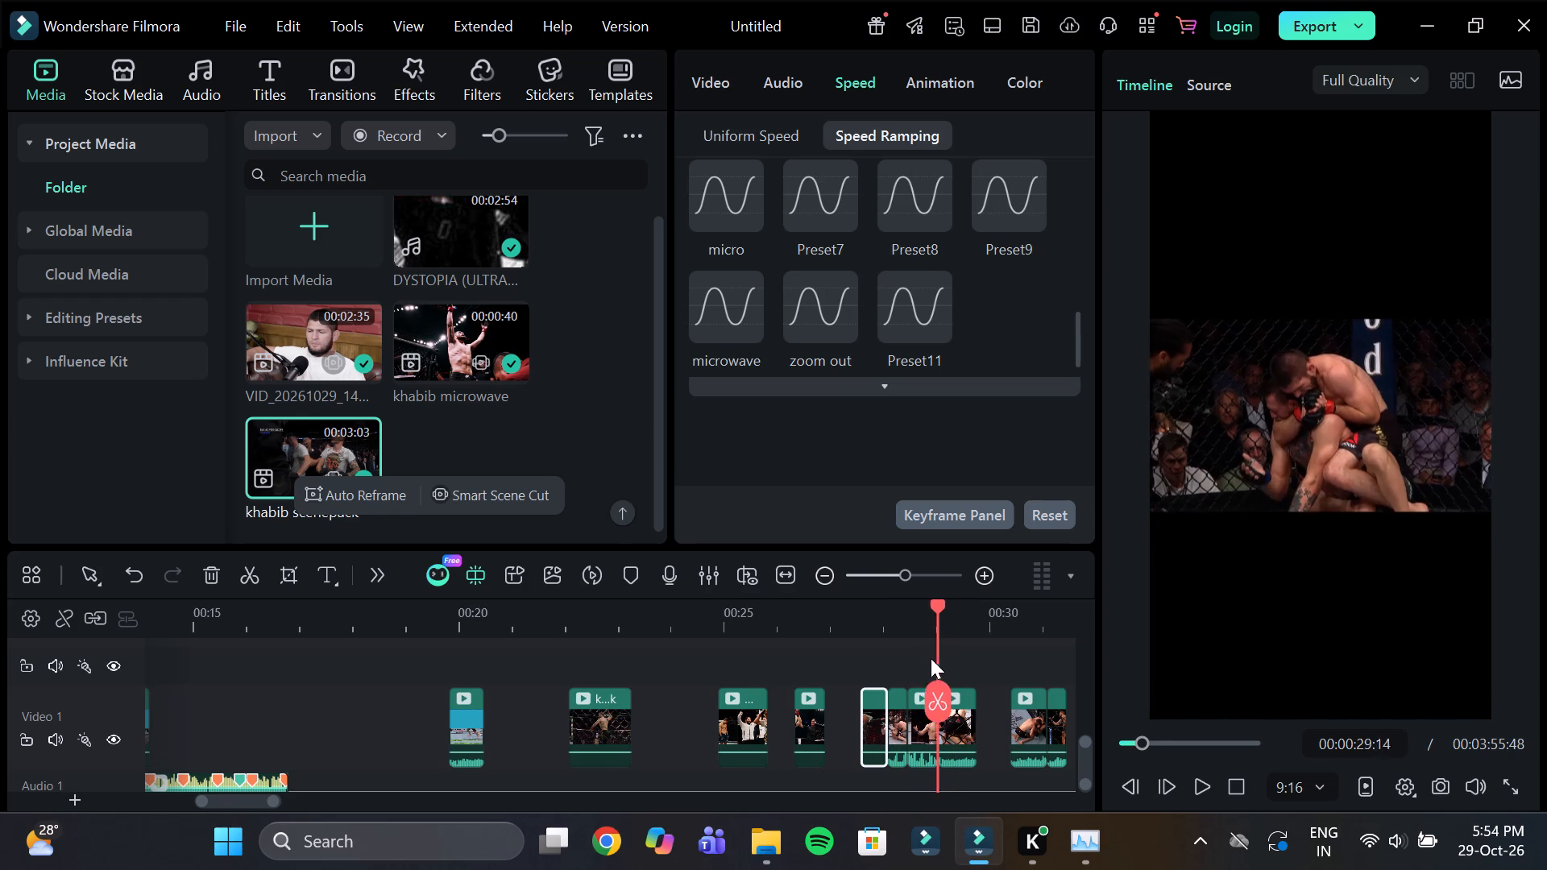
{"action": "left_click_drag", "start_coordinate": [931, 658], "coordinate": [898, 661]}
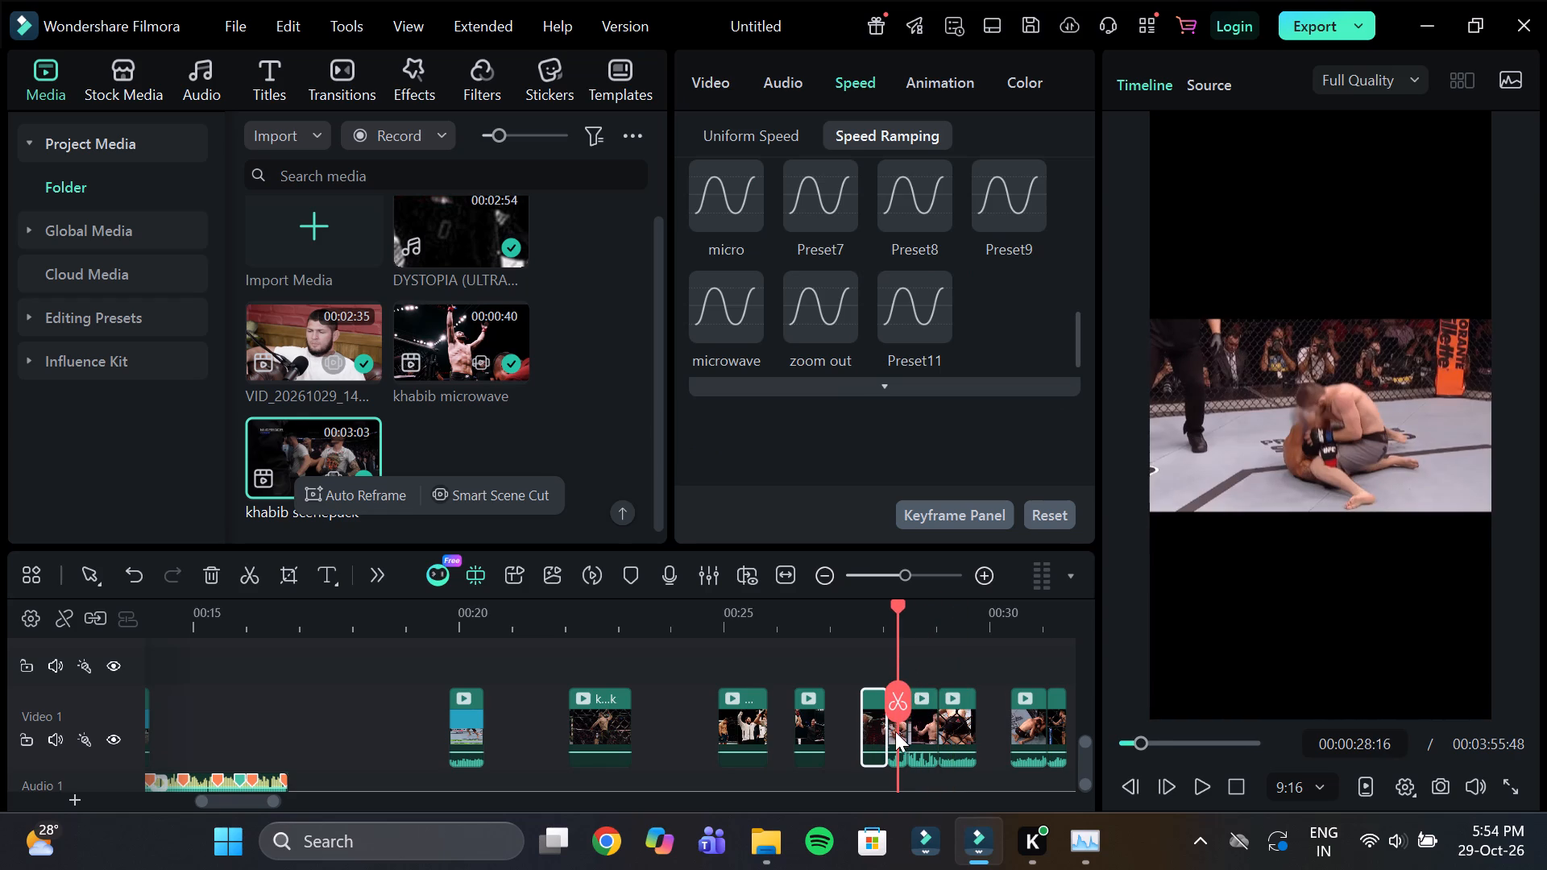
{"action": "left_click", "coordinate": [896, 731], "text": "ctrl"}
{"action": "left_click_drag", "start_coordinate": [895, 607], "coordinate": [822, 648]}
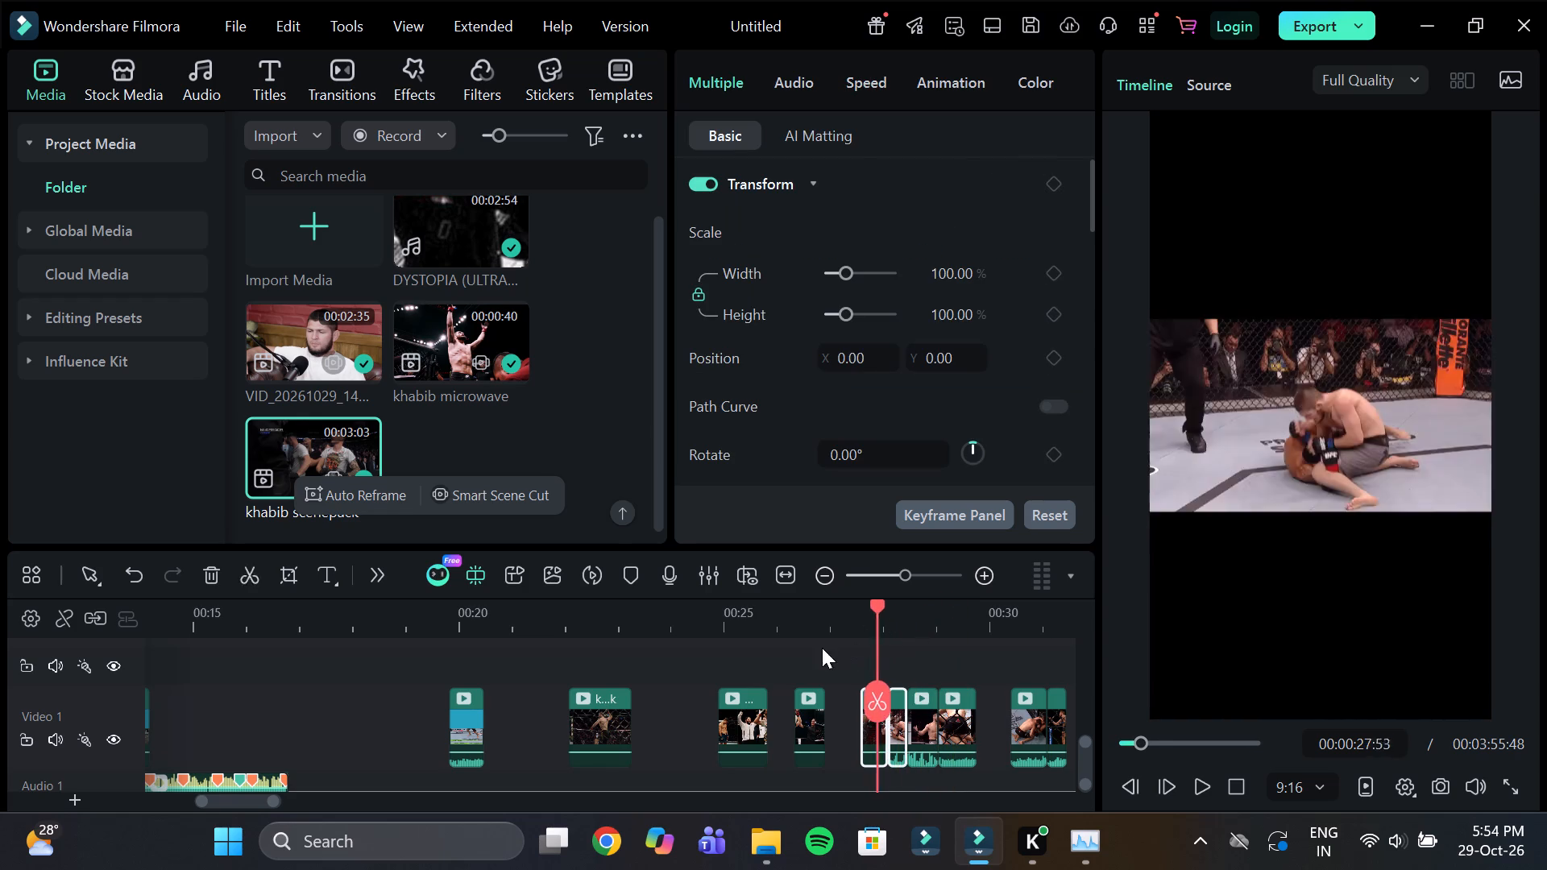
{"action": "left_click_drag", "start_coordinate": [822, 648], "coordinate": [744, 650]}
{"action": "left_click", "coordinate": [936, 623]}
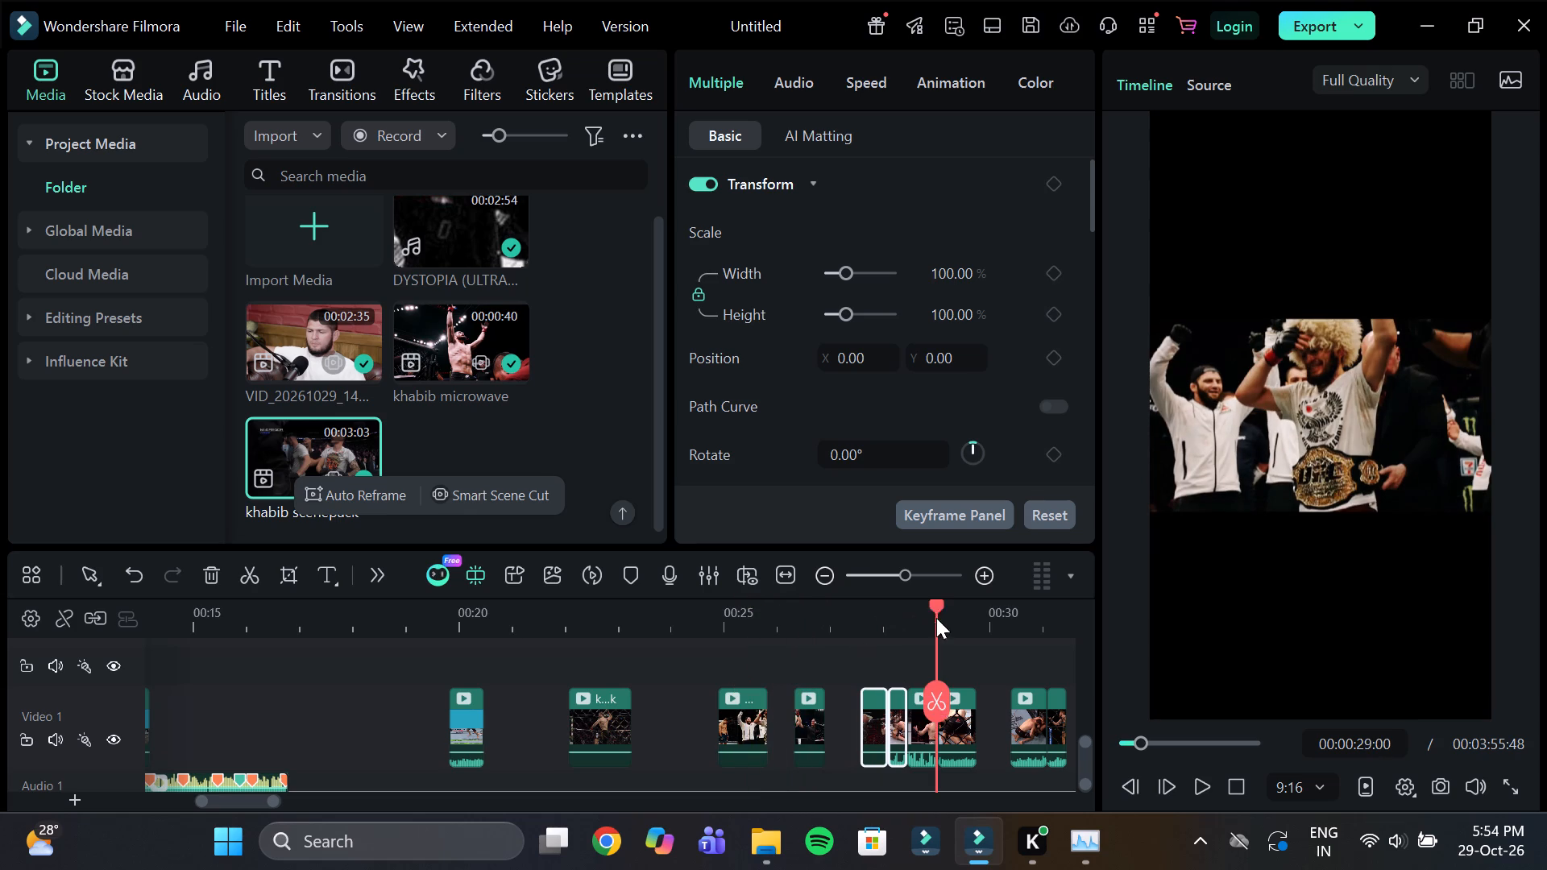
{"action": "left_click_drag", "start_coordinate": [936, 603], "coordinate": [1060, 674]}
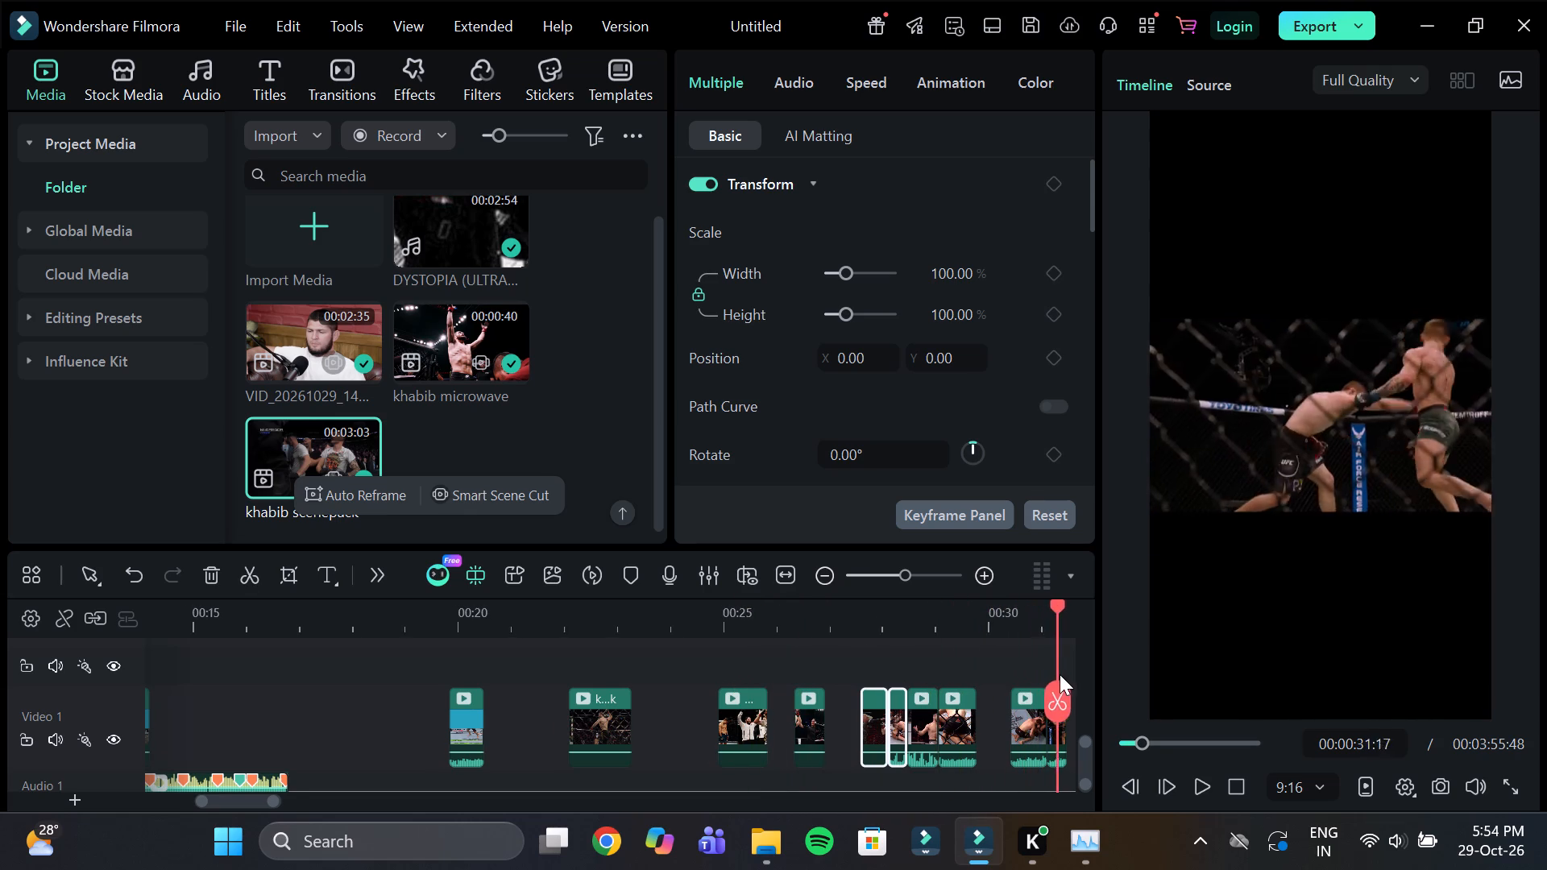
{"action": "left_click_drag", "start_coordinate": [1060, 674], "coordinate": [1072, 681]}
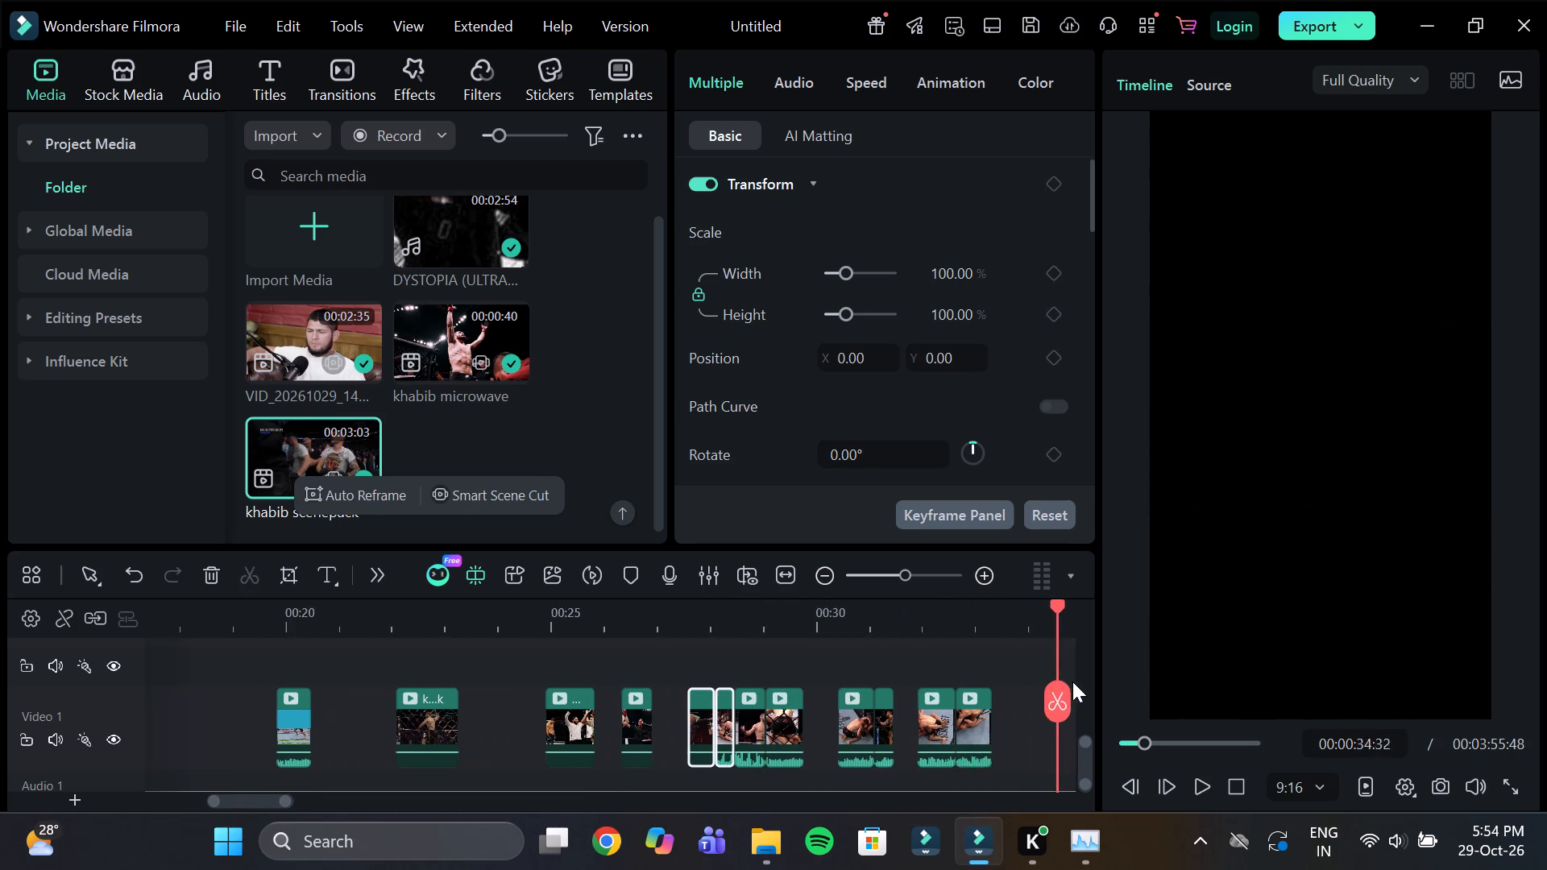
{"action": "left_click_drag", "start_coordinate": [1072, 681], "coordinate": [730, 693]}
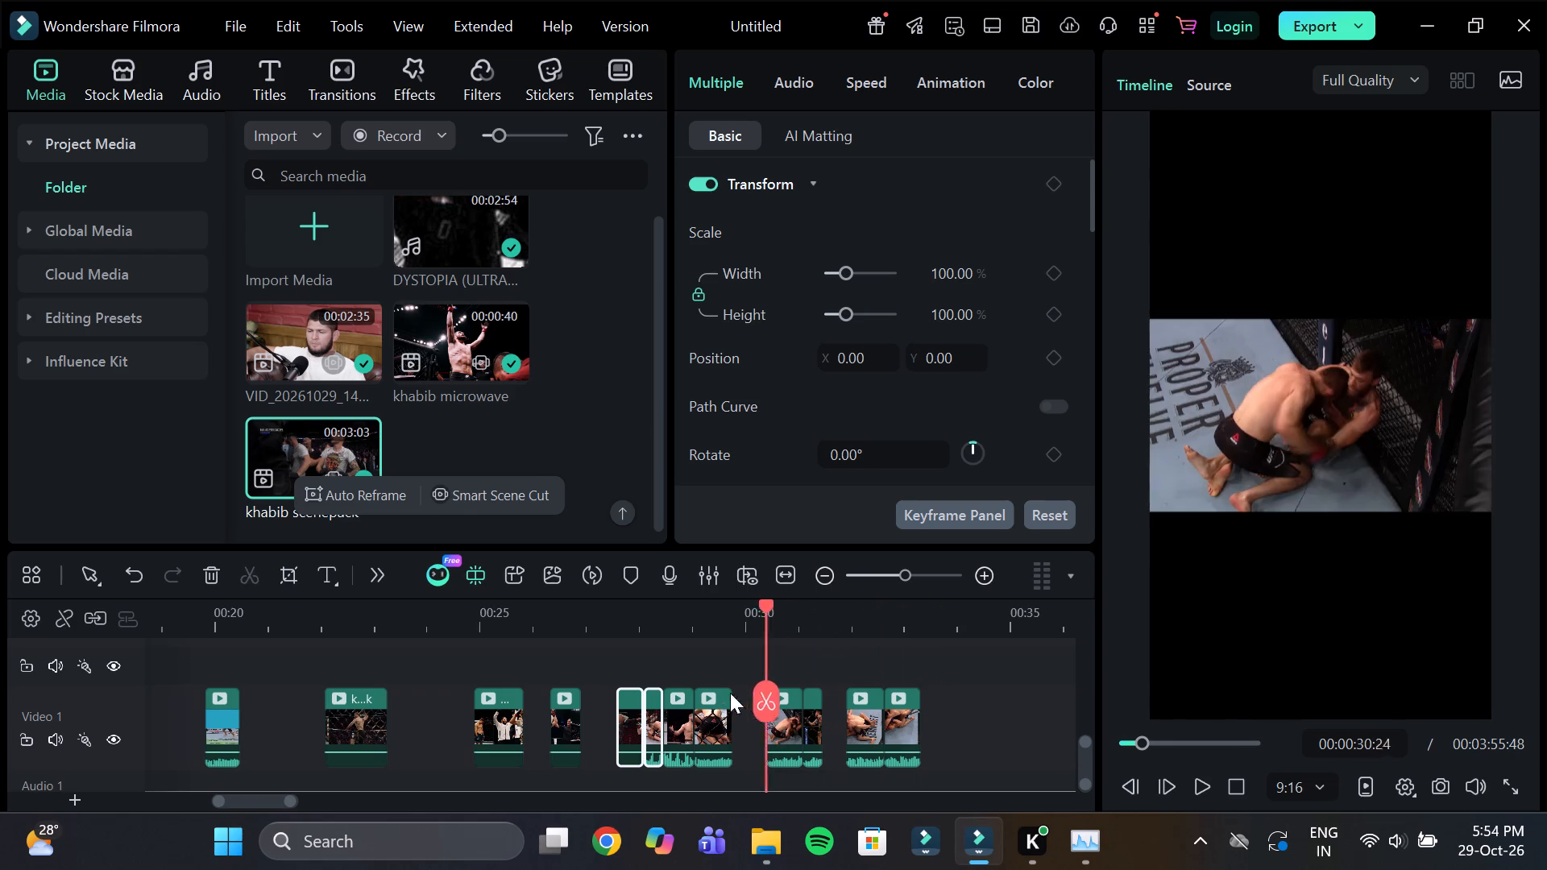
{"action": "left_click_drag", "start_coordinate": [730, 693], "coordinate": [673, 698]}
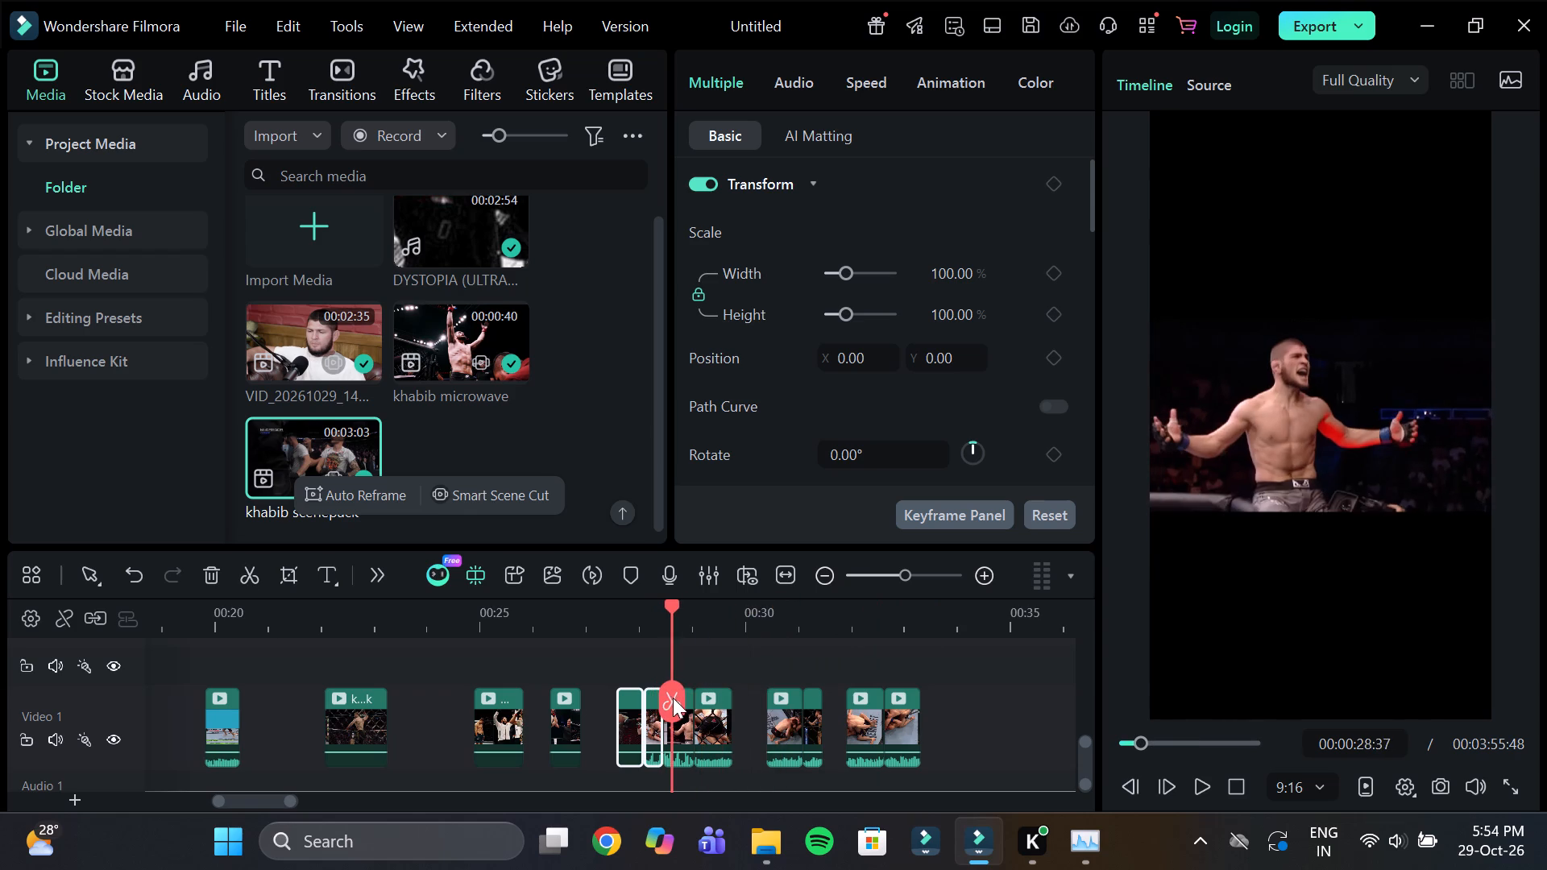
{"action": "left_click_drag", "start_coordinate": [673, 698], "coordinate": [555, 692]}
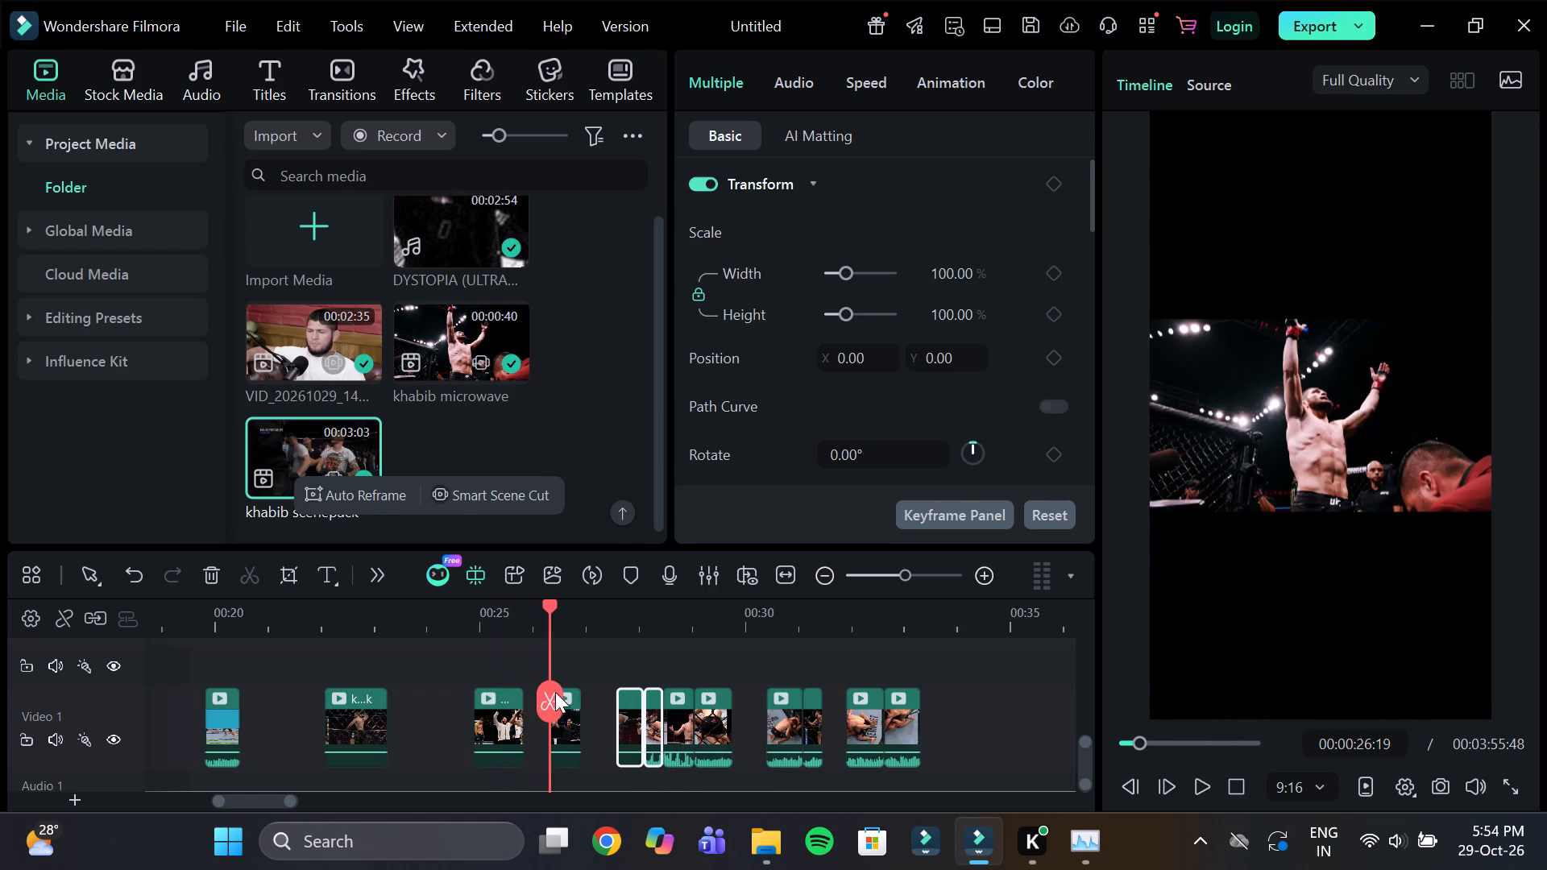
{"action": "left_click_drag", "start_coordinate": [555, 692], "coordinate": [559, 694]}
{"action": "left_click", "coordinate": [570, 735], "text": "ctrl"}
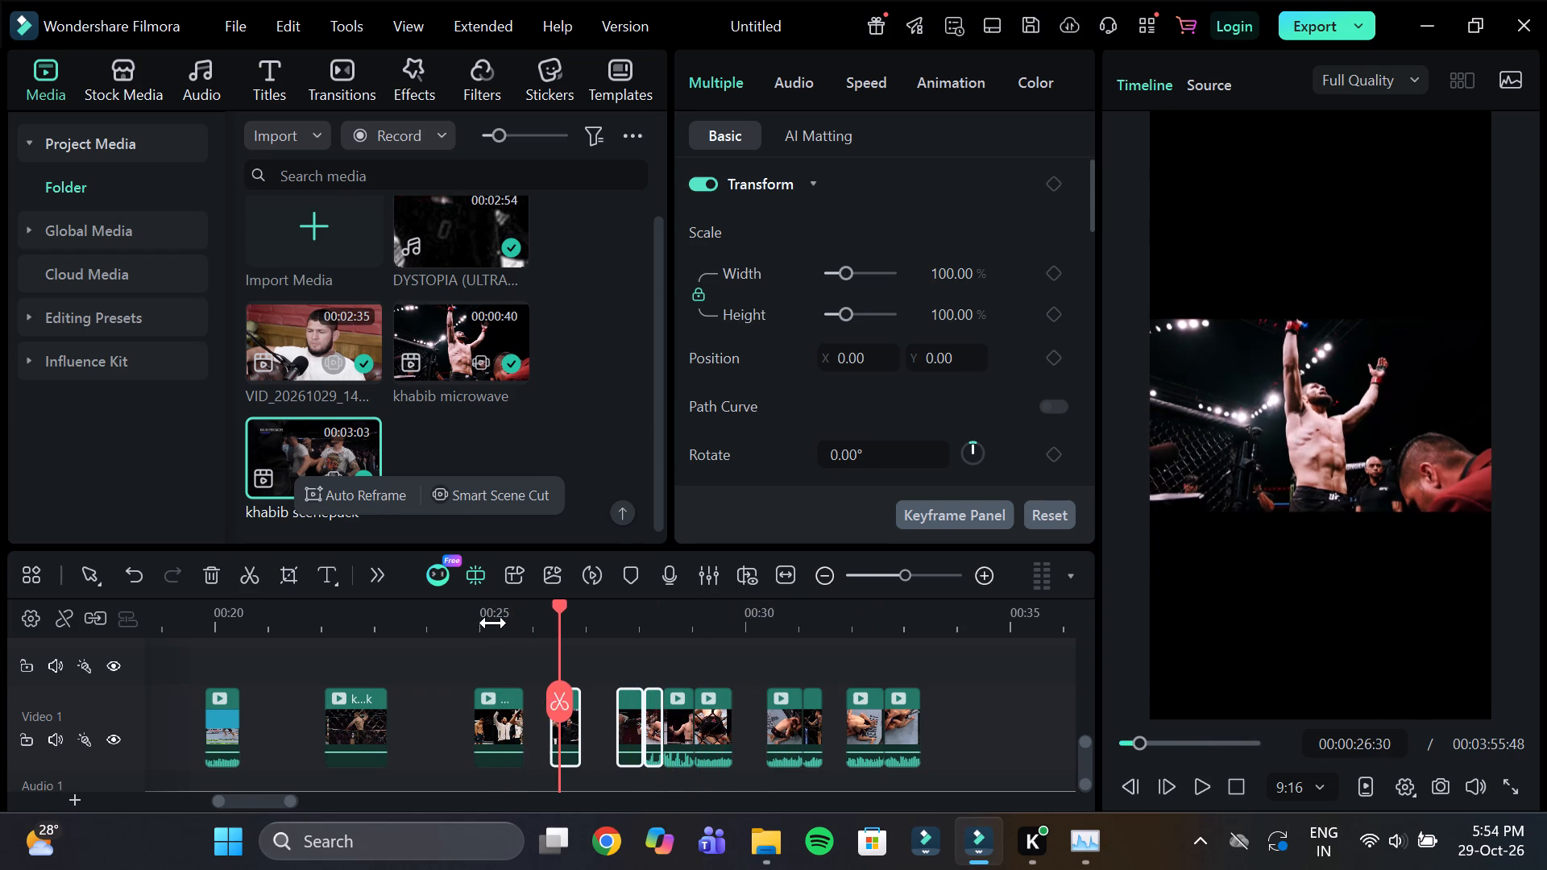
{"action": "left_click", "coordinate": [493, 620]}
{"action": "left_click_drag", "start_coordinate": [492, 610], "coordinate": [497, 623]}
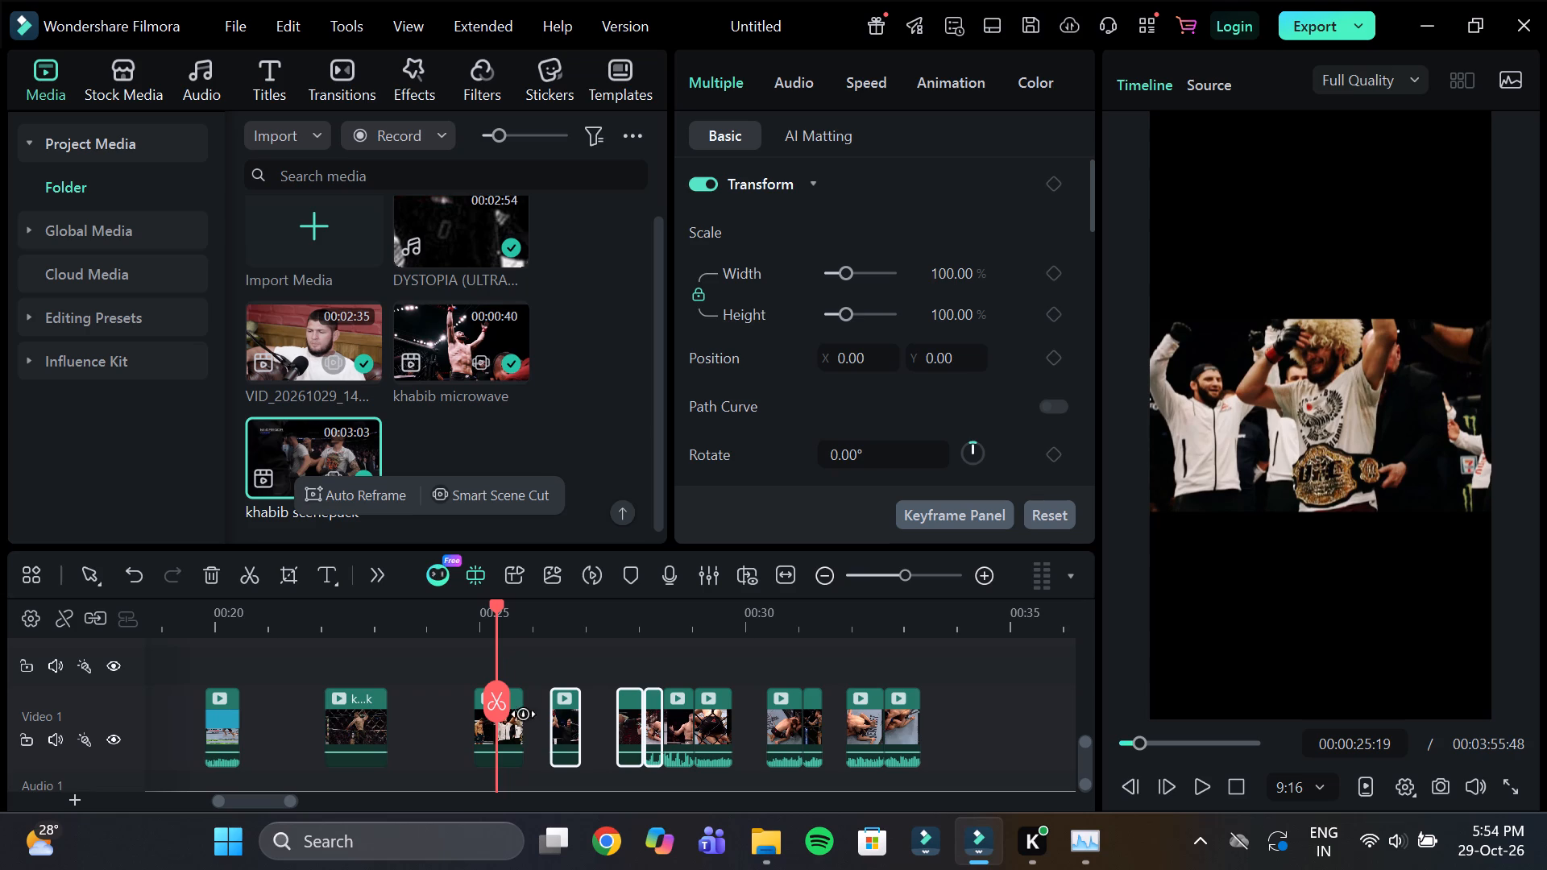
{"action": "left_click", "coordinate": [507, 735], "text": "ctrl"}
{"action": "left_click_drag", "start_coordinate": [503, 738], "coordinate": [292, 738]}
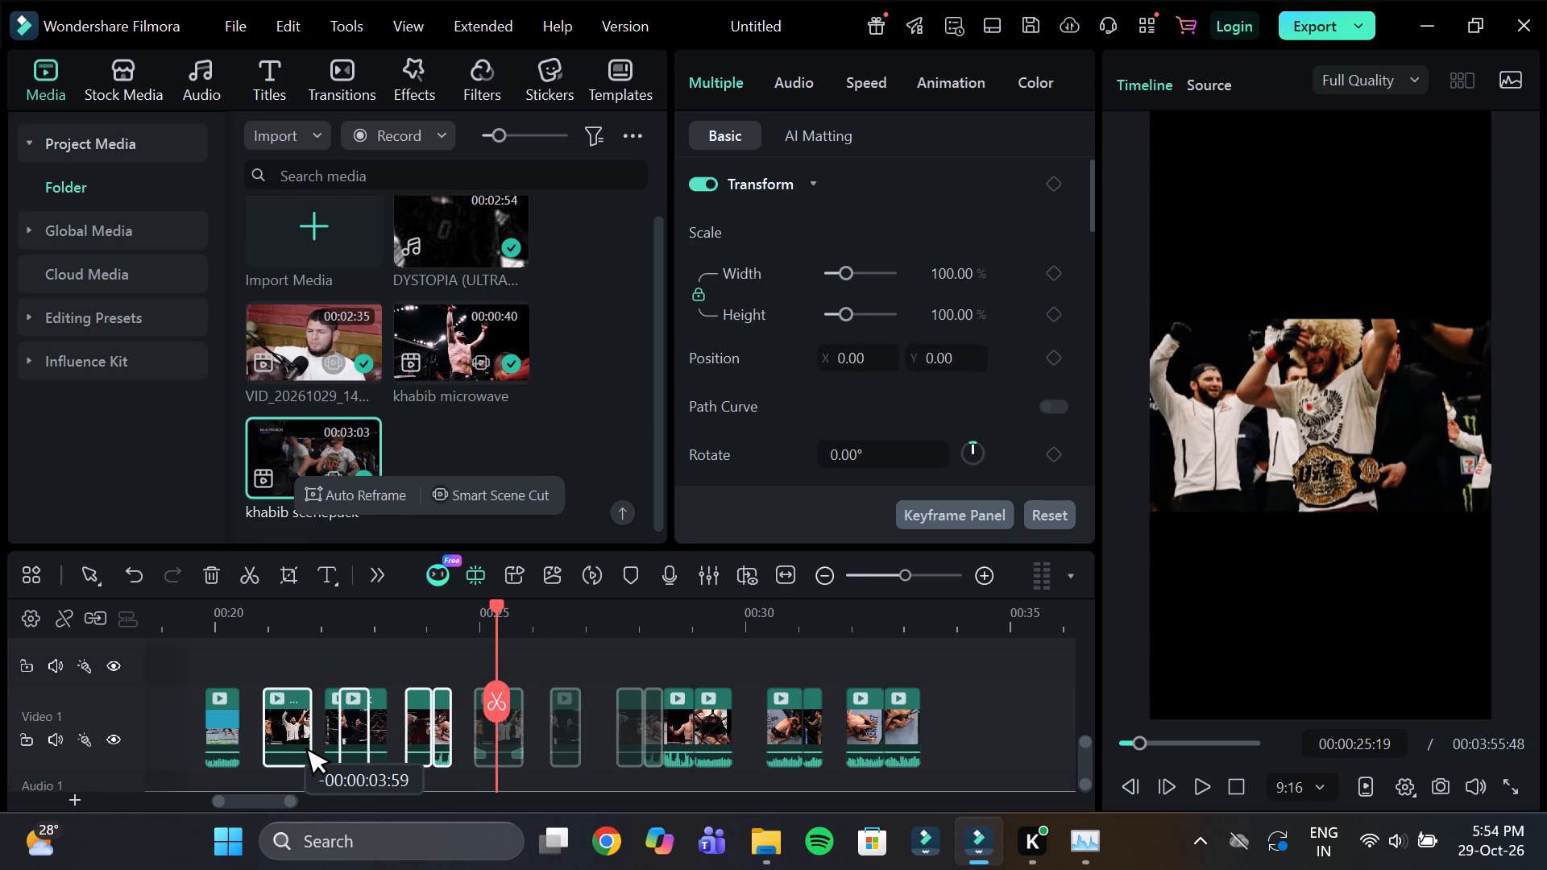
{"action": "left_click_drag", "start_coordinate": [292, 738], "coordinate": [424, 738]}
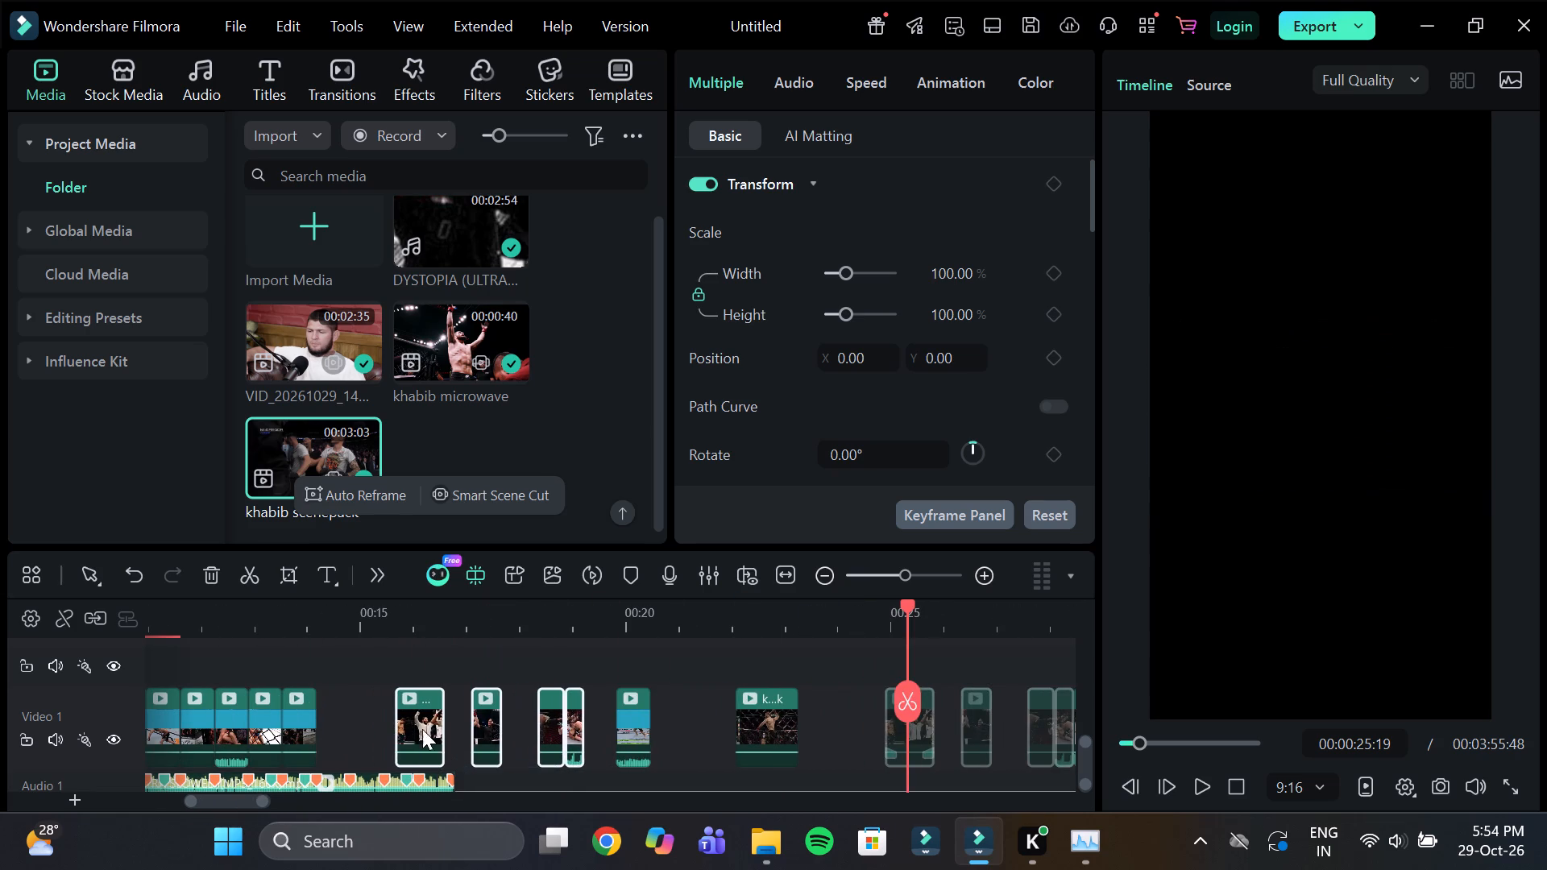
Move the belt celebration clip directly after the cage wall clip, starting at about 00:00:14.
{"action": "left_click", "coordinate": [419, 724]}
{"action": "left_click", "coordinate": [418, 621]}
{"action": "left_click_drag", "start_coordinate": [434, 735], "coordinate": [386, 738]}
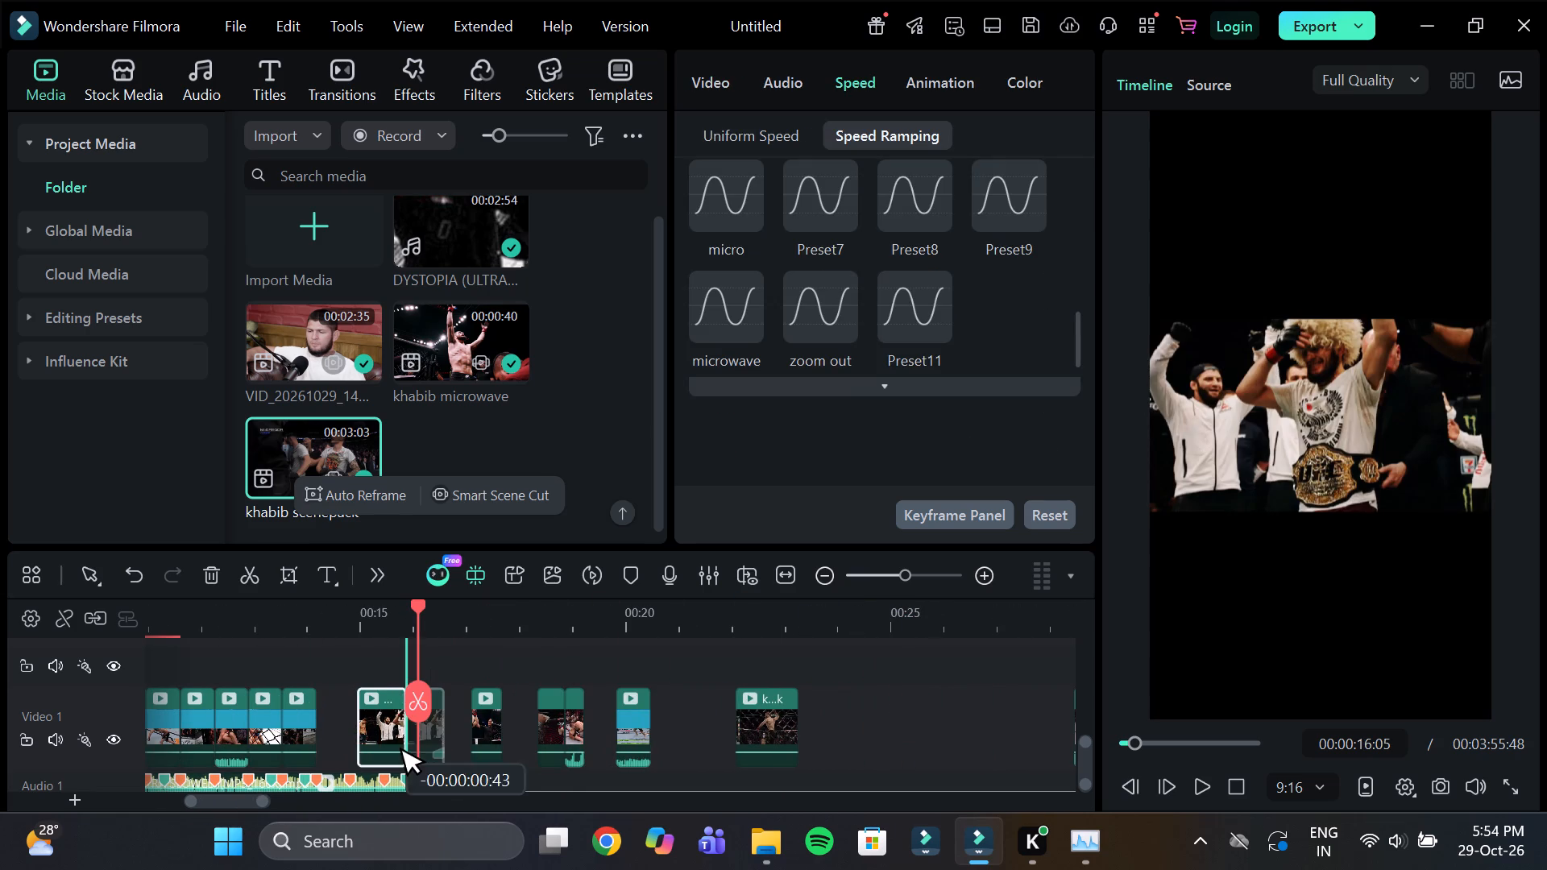
{"action": "left_click_drag", "start_coordinate": [386, 738], "coordinate": [356, 740]}
Split the belt celebration clip at 00:00:14:27, delete the part before the cut, and move the remainder back against the cage wall clip.
{"action": "left_click", "coordinate": [331, 628]}
{"action": "left_click_drag", "start_coordinate": [378, 616], "coordinate": [506, 645]}
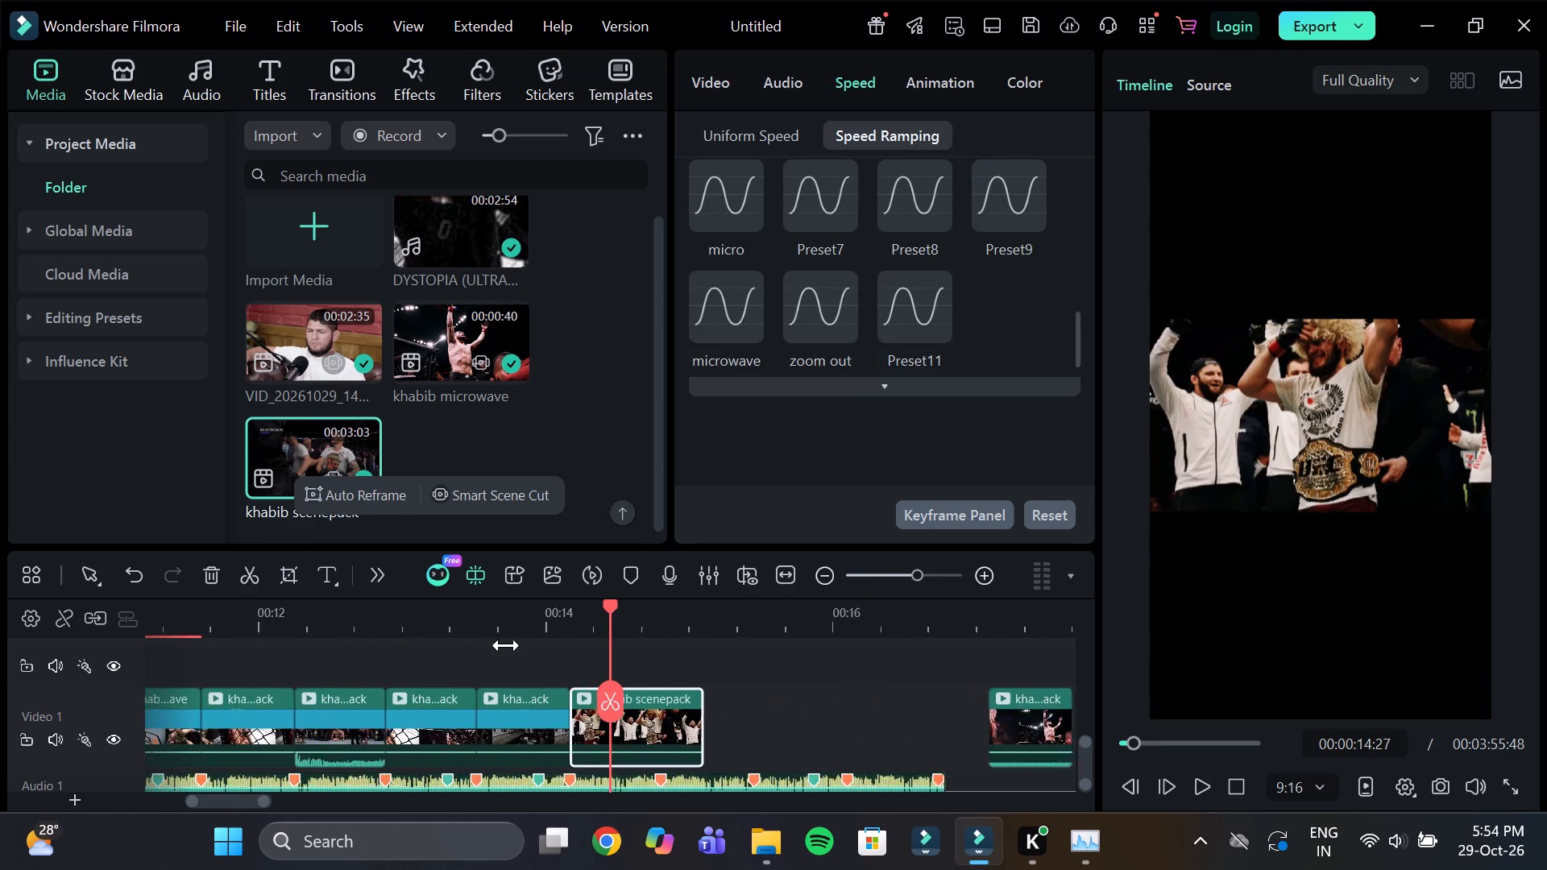
{"action": "left_click_drag", "start_coordinate": [506, 645], "coordinate": [548, 648]}
{"action": "left_click", "coordinate": [558, 624]}
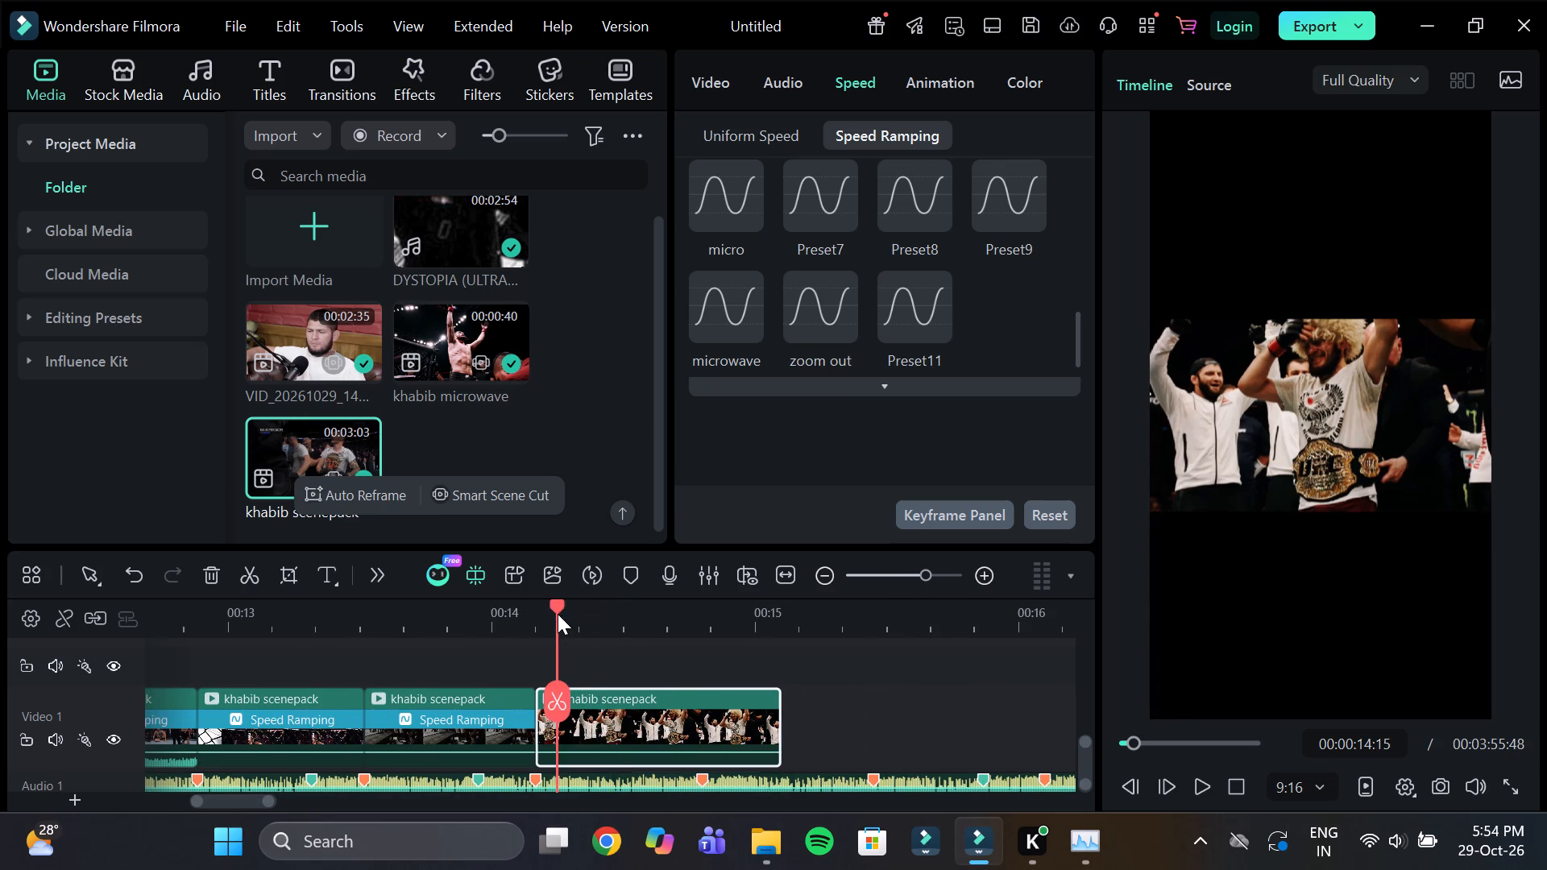
{"action": "left_click_drag", "start_coordinate": [558, 607], "coordinate": [616, 661]}
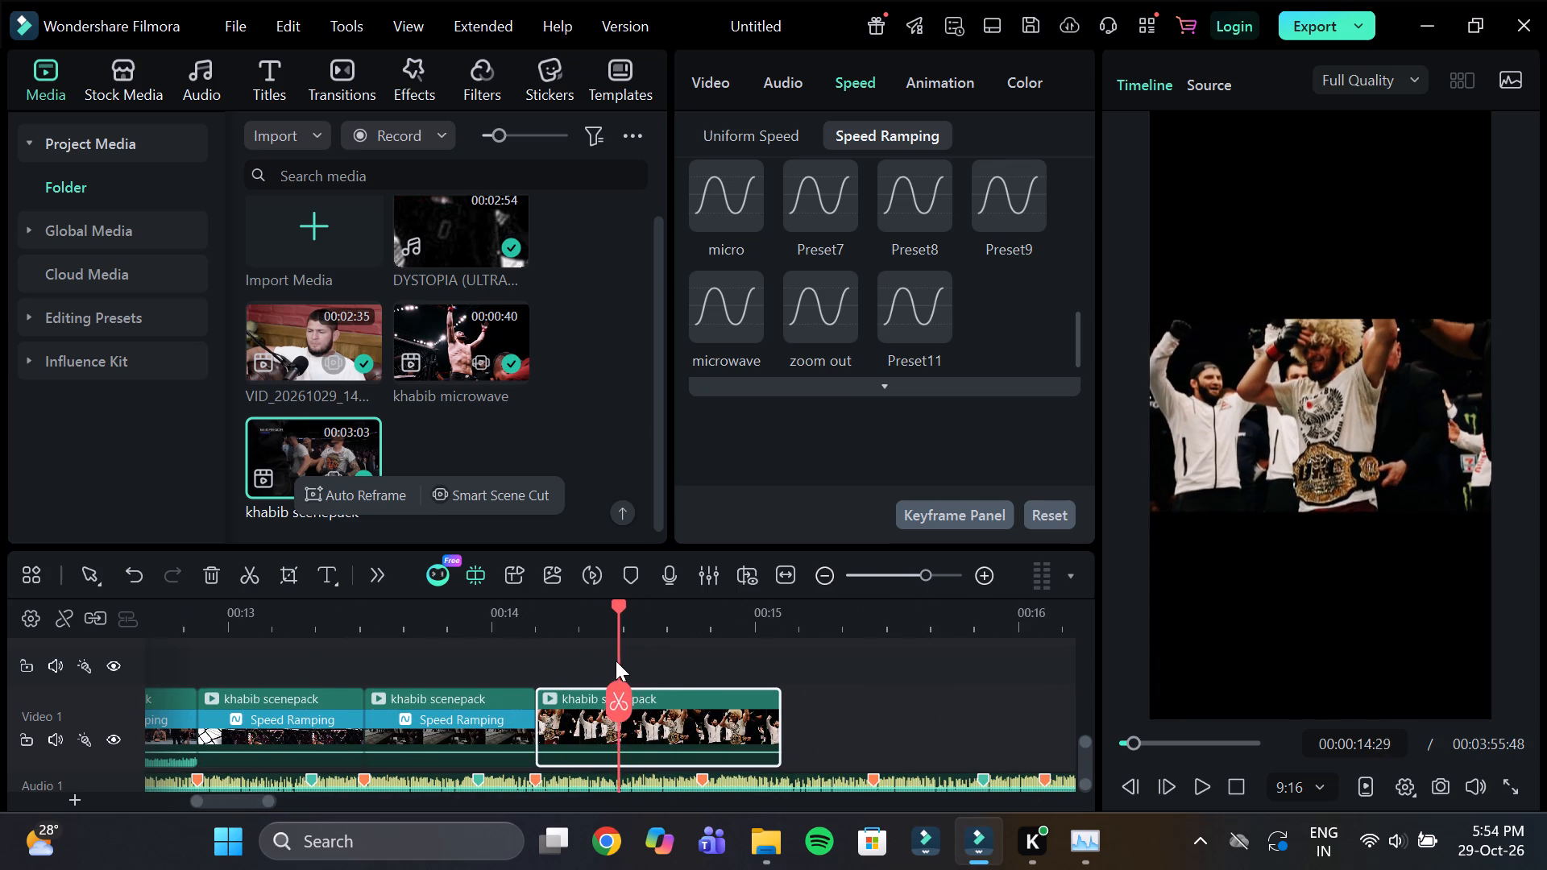
{"action": "left_click_drag", "start_coordinate": [616, 661], "coordinate": [609, 660]}
{"action": "left_click", "coordinate": [607, 704]}
{"action": "left_click", "coordinate": [570, 727]}
{"action": "key", "text": "Delete"}
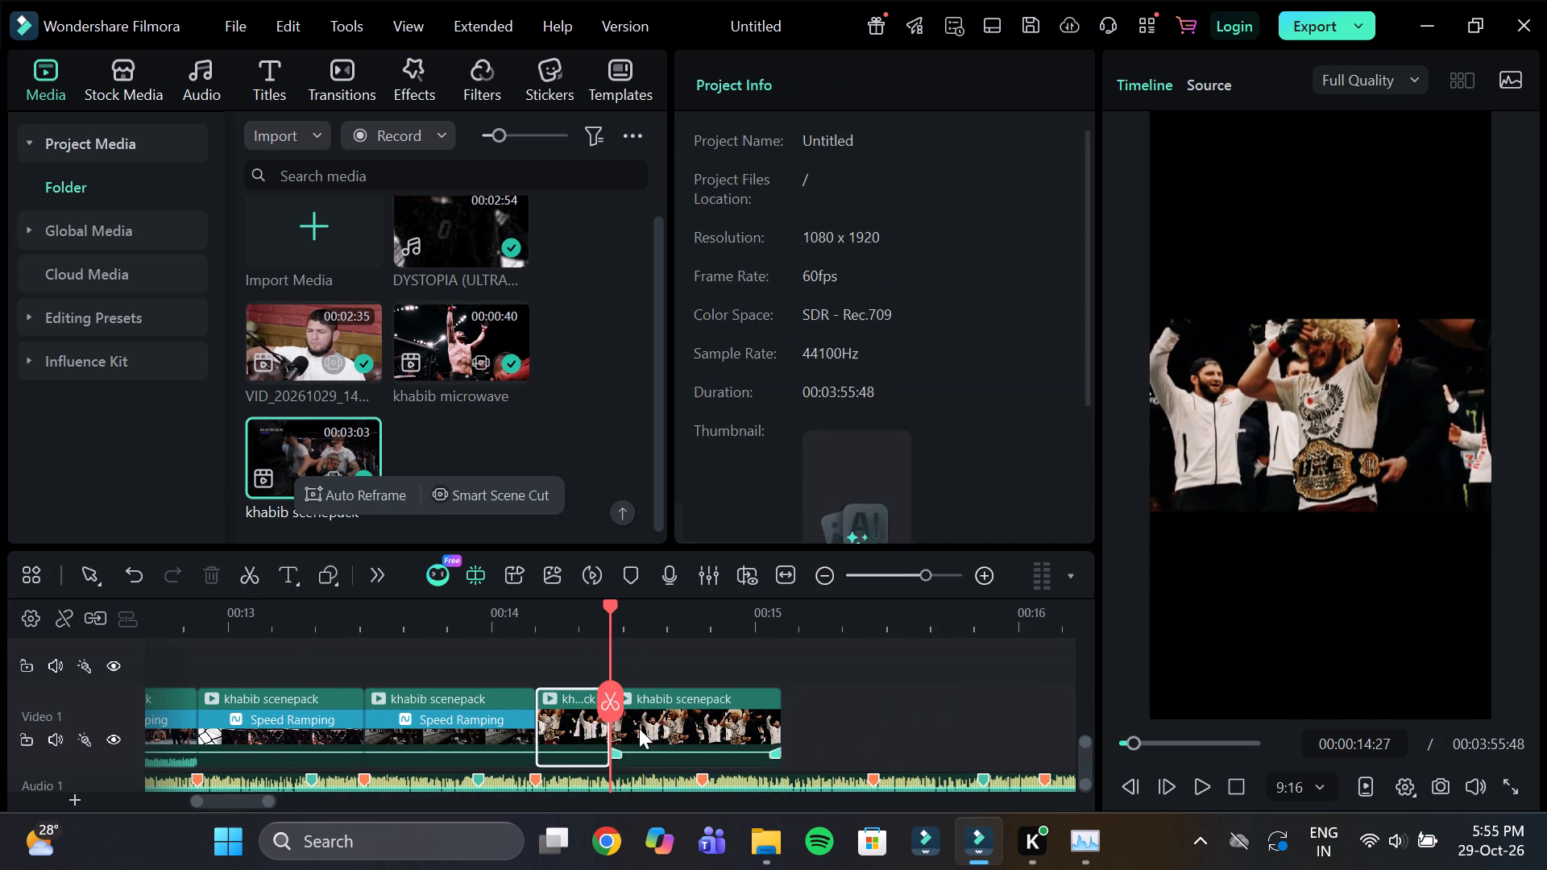
{"action": "left_click_drag", "start_coordinate": [646, 731], "coordinate": [575, 744]}
Split the belt celebration clip at 00:00:14:36 and delete everything after the cut.
{"action": "left_click_drag", "start_coordinate": [612, 611], "coordinate": [633, 631]}
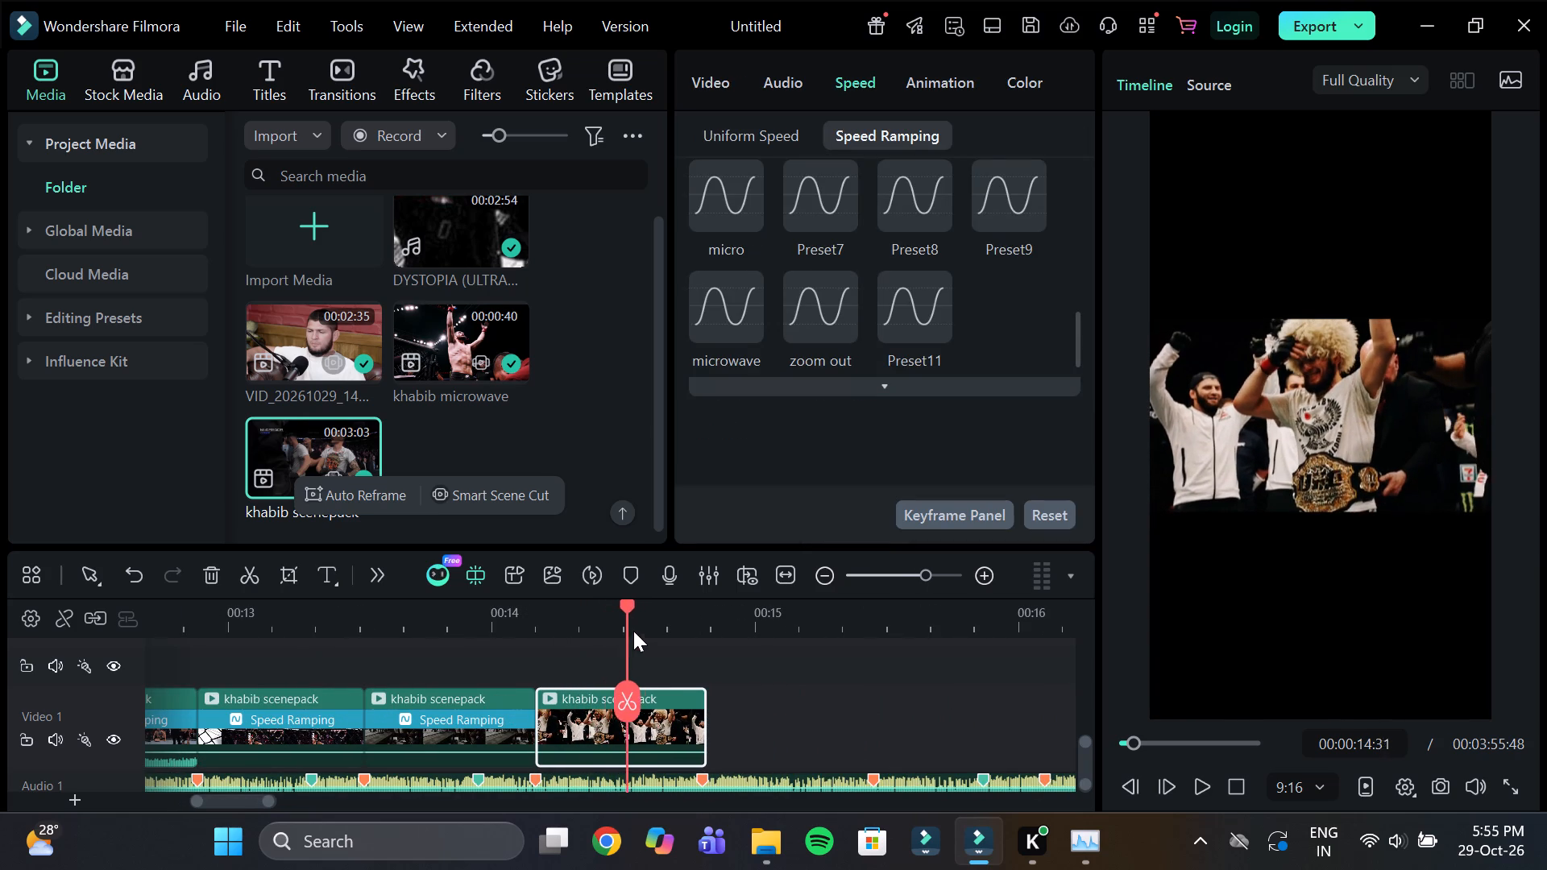
{"action": "left_click_drag", "start_coordinate": [633, 631], "coordinate": [649, 643]}
{"action": "left_click", "coordinate": [649, 697]}
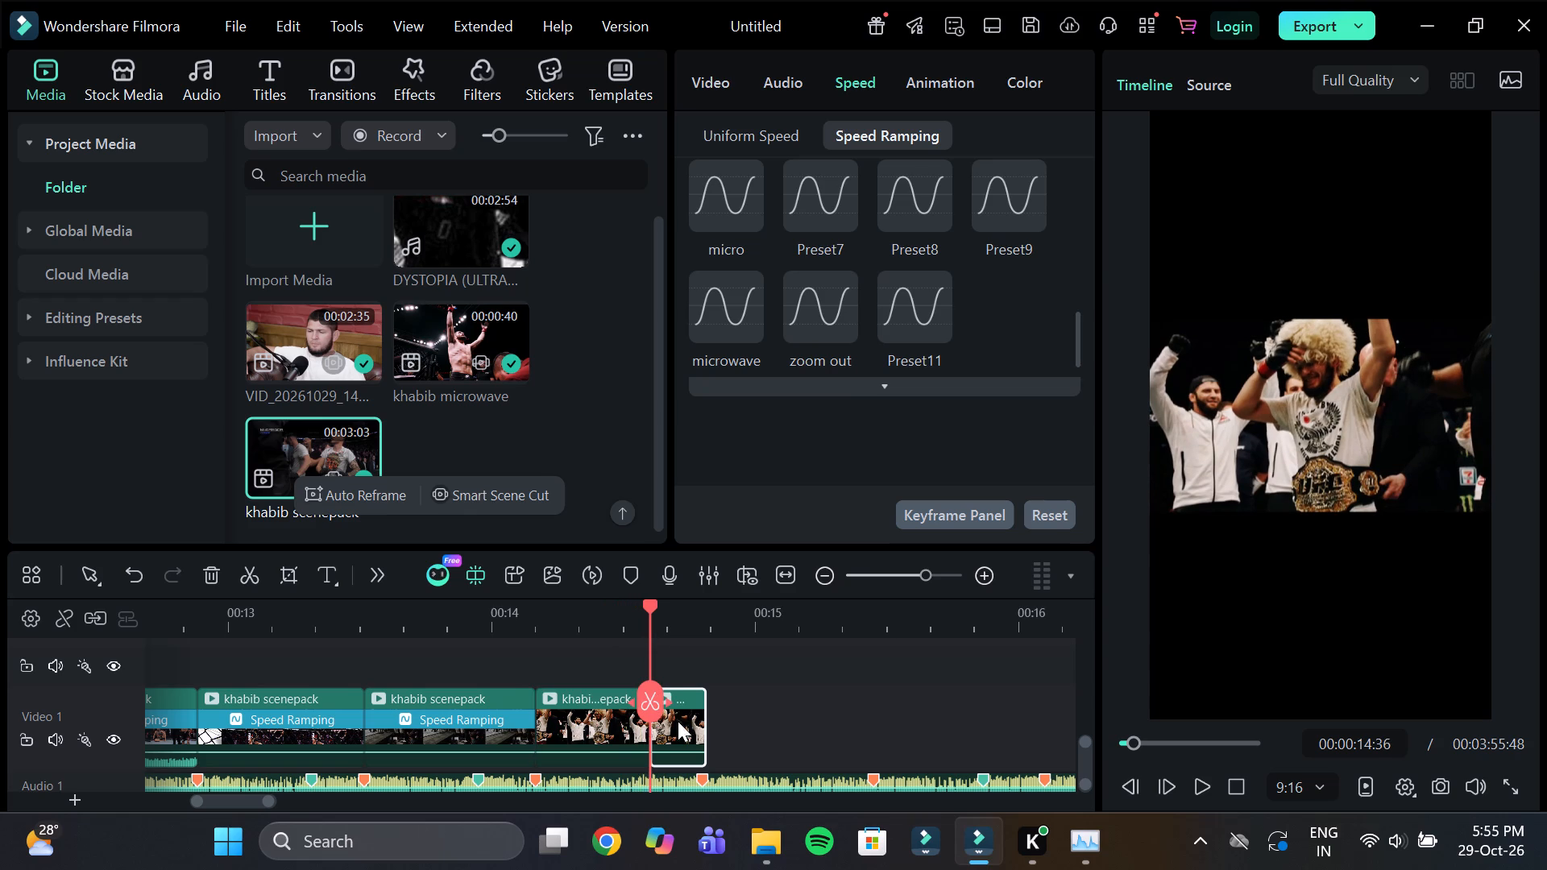
{"action": "left_click", "coordinate": [681, 726]}
{"action": "key", "text": "Delete"}
Apply the zoom out speed ramp to the belt celebration clip and trim its end to the next orange beat marker.
{"action": "left_click", "coordinate": [608, 728]}
{"action": "left_click", "coordinate": [812, 346]}
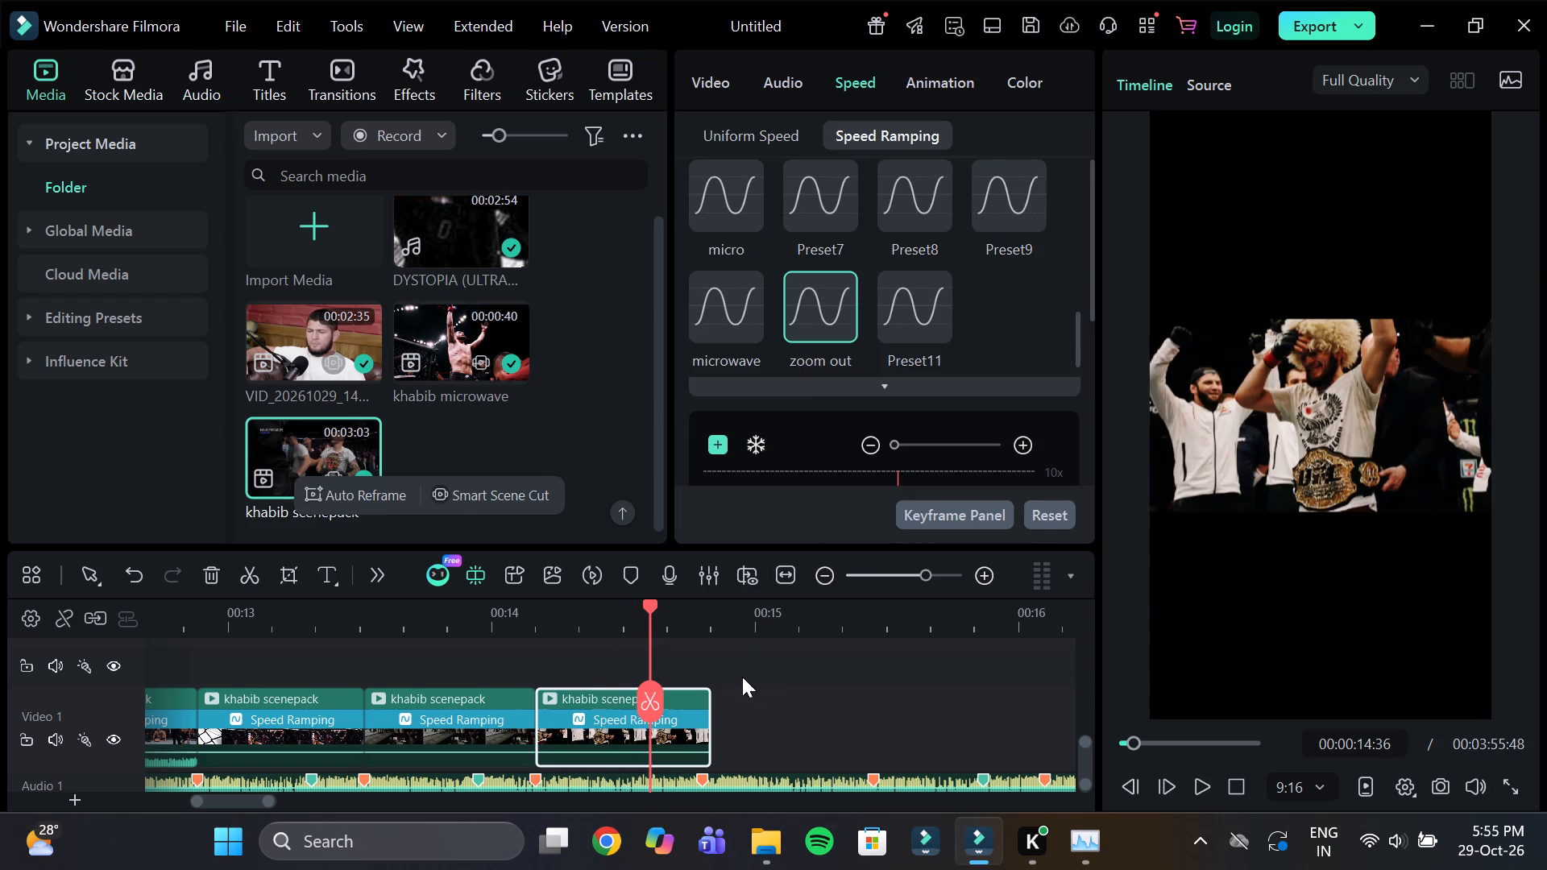
{"action": "left_click_drag", "start_coordinate": [707, 690], "coordinate": [703, 704]}
Move the arms-raised victory clip directly after the belt celebration clip.
{"action": "left_click_drag", "start_coordinate": [823, 615], "coordinate": [726, 630]}
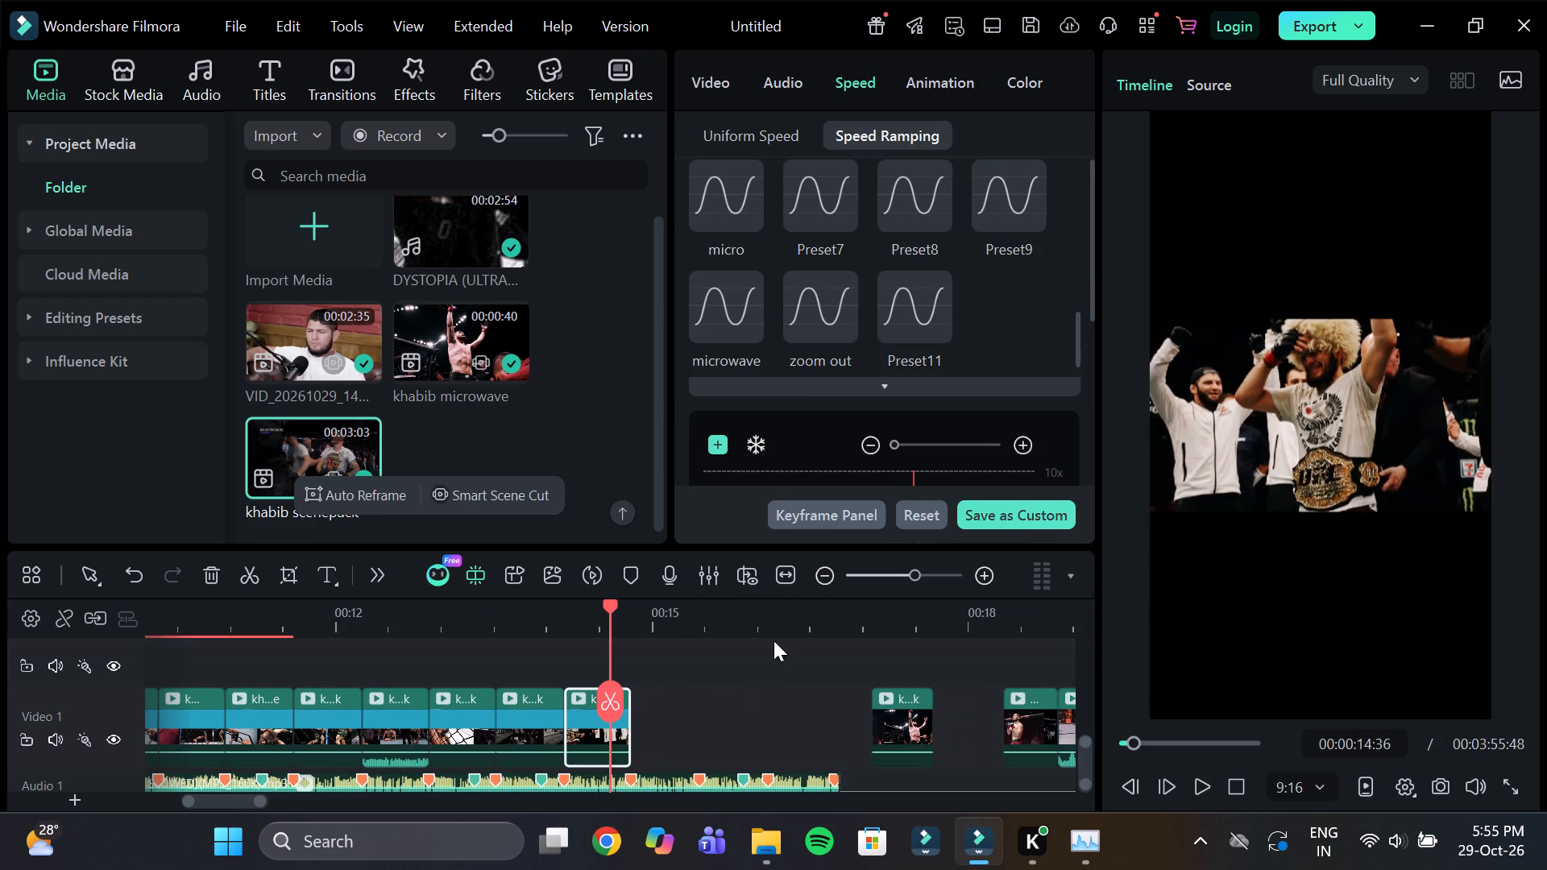
{"action": "left_click", "coordinate": [877, 621]}
{"action": "left_click_drag", "start_coordinate": [873, 612], "coordinate": [886, 631]}
{"action": "left_click_drag", "start_coordinate": [915, 723], "coordinate": [843, 723]}
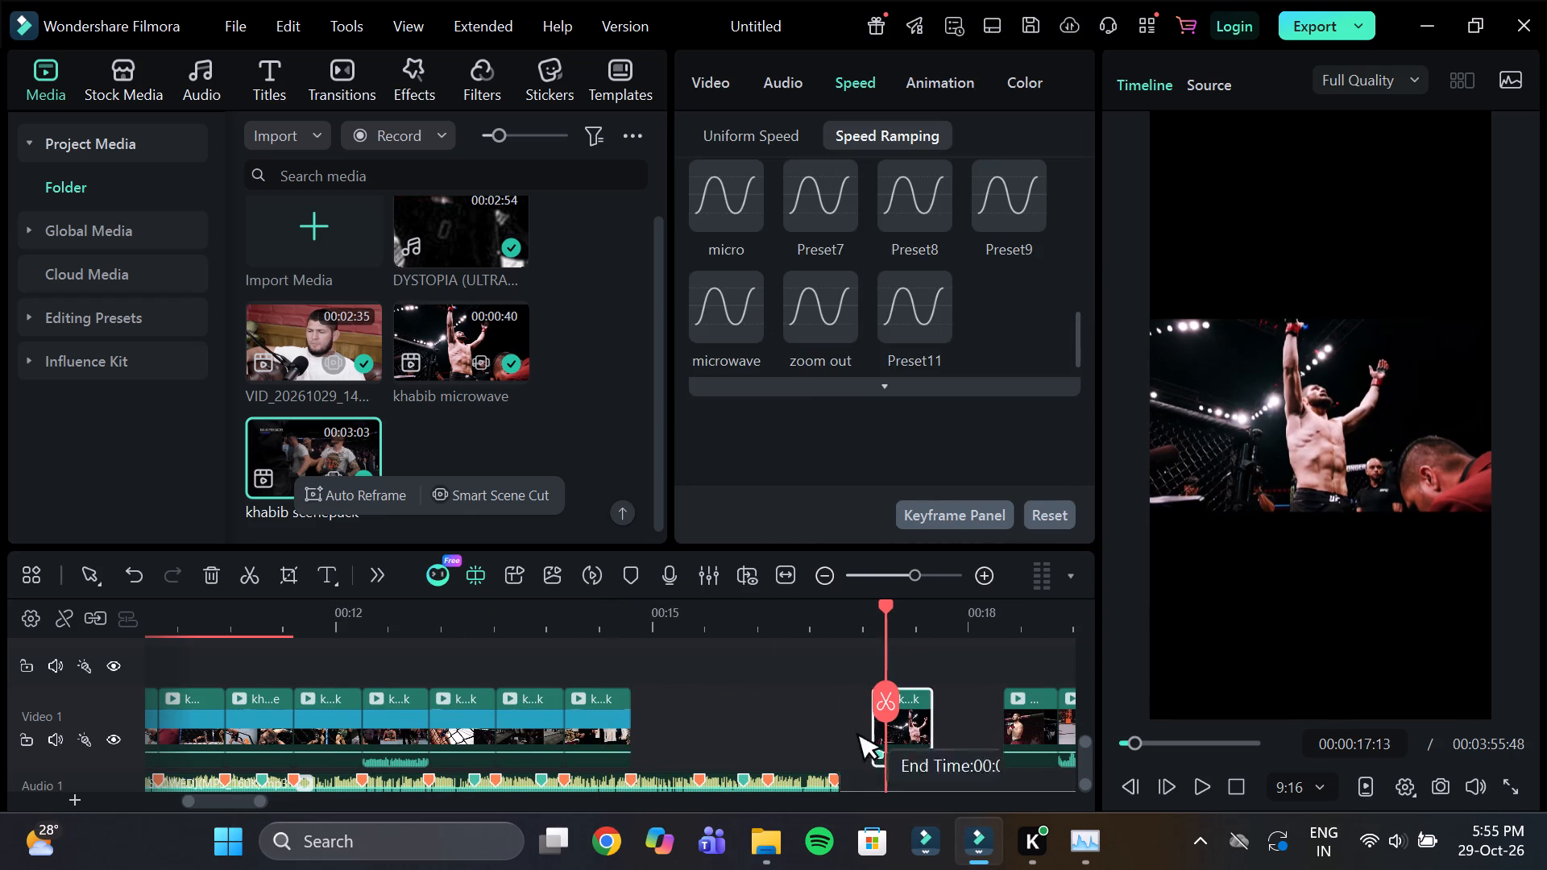
{"action": "left_click_drag", "start_coordinate": [843, 723], "coordinate": [674, 733]}
Split the arms-raised victory clip at 00:00:15:11 and delete everything after the cut.
{"action": "left_click", "coordinate": [644, 625]}
{"action": "left_click_drag", "start_coordinate": [692, 618], "coordinate": [823, 637]}
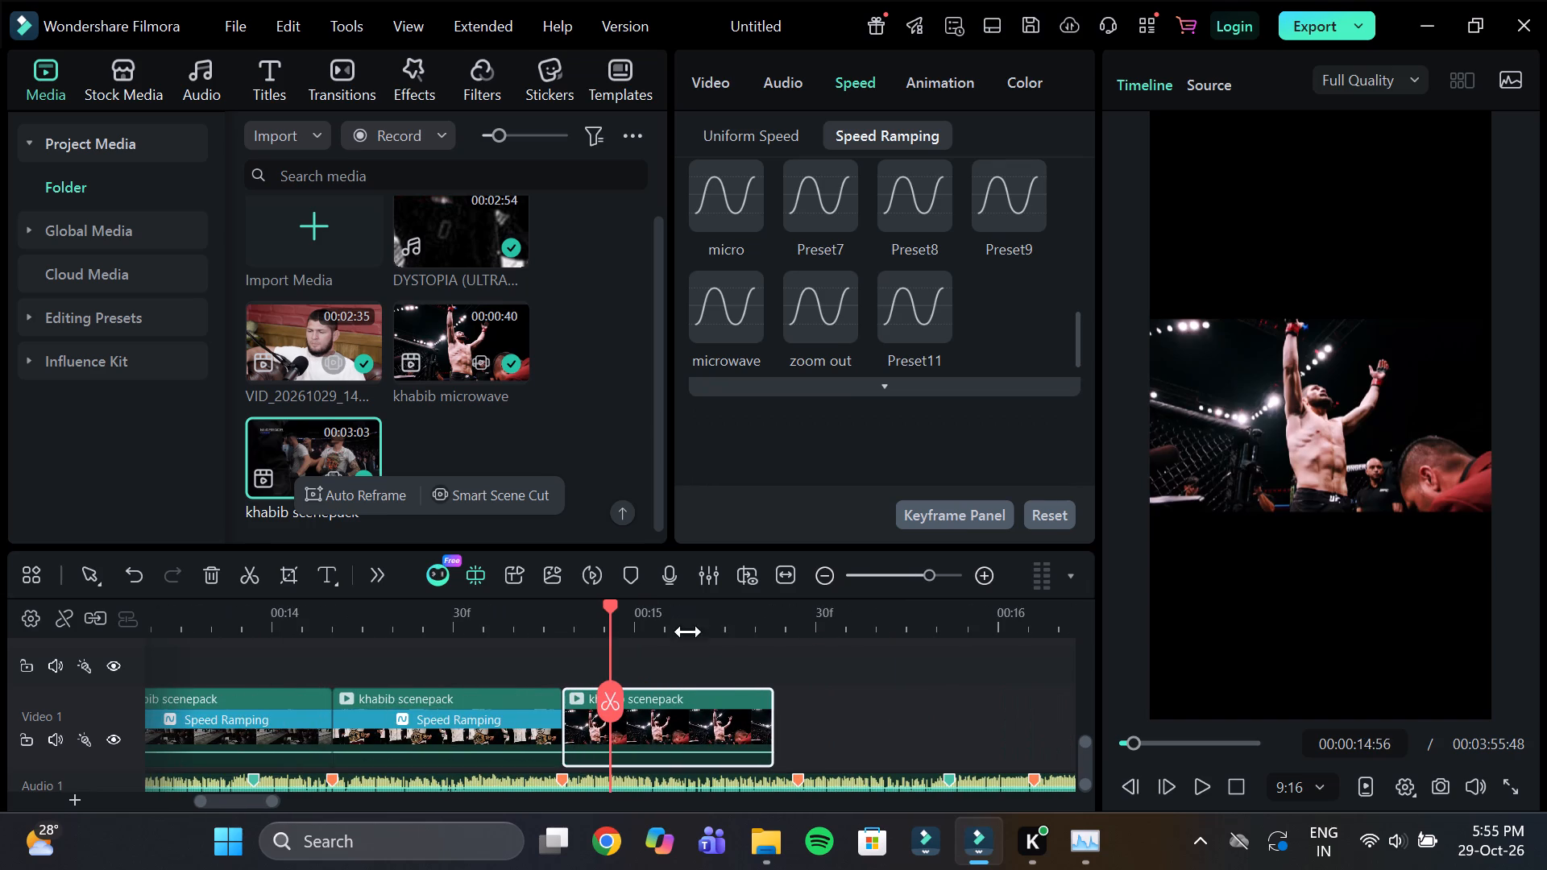
{"action": "left_click", "coordinate": [590, 623]}
{"action": "left_click_drag", "start_coordinate": [590, 615], "coordinate": [702, 654]}
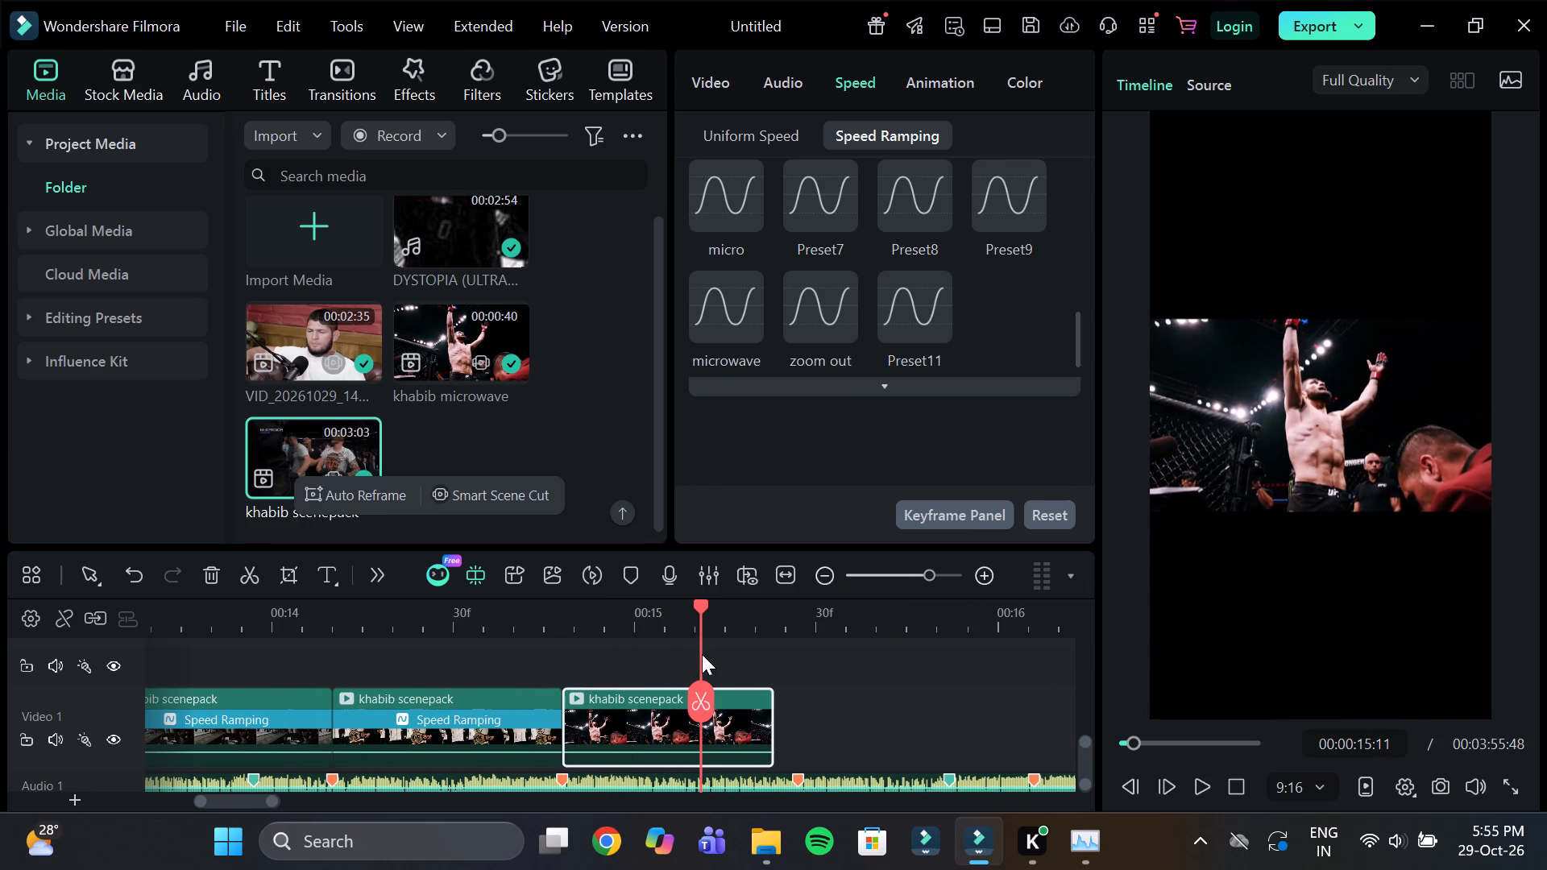
{"action": "left_click", "coordinate": [703, 704]}
{"action": "left_click", "coordinate": [736, 713]}
{"action": "key", "text": "Delete"}
Apply the zoom out speed ramp to the arms-raised victory clip.
{"action": "left_click_drag", "start_coordinate": [693, 731], "coordinate": [703, 740]}
{"action": "left_click", "coordinate": [801, 330]}
Move the clip of the fighter with his head tilted back directly after the arms-raised victory clip.
{"action": "left_click_drag", "start_coordinate": [910, 618], "coordinate": [841, 622]}
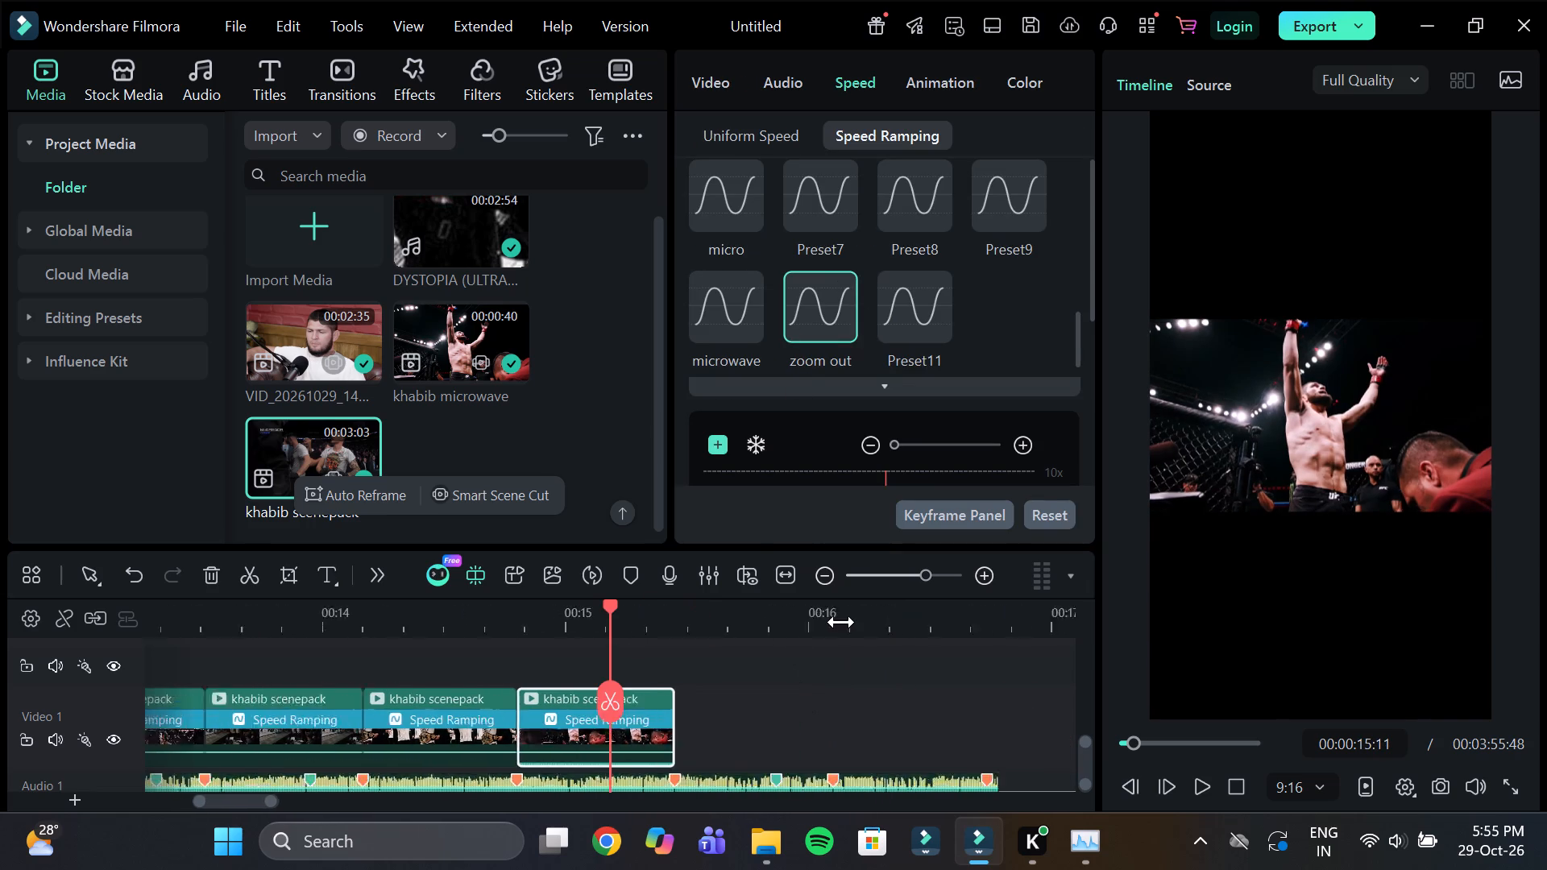
{"action": "left_click_drag", "start_coordinate": [841, 622], "coordinate": [789, 618]}
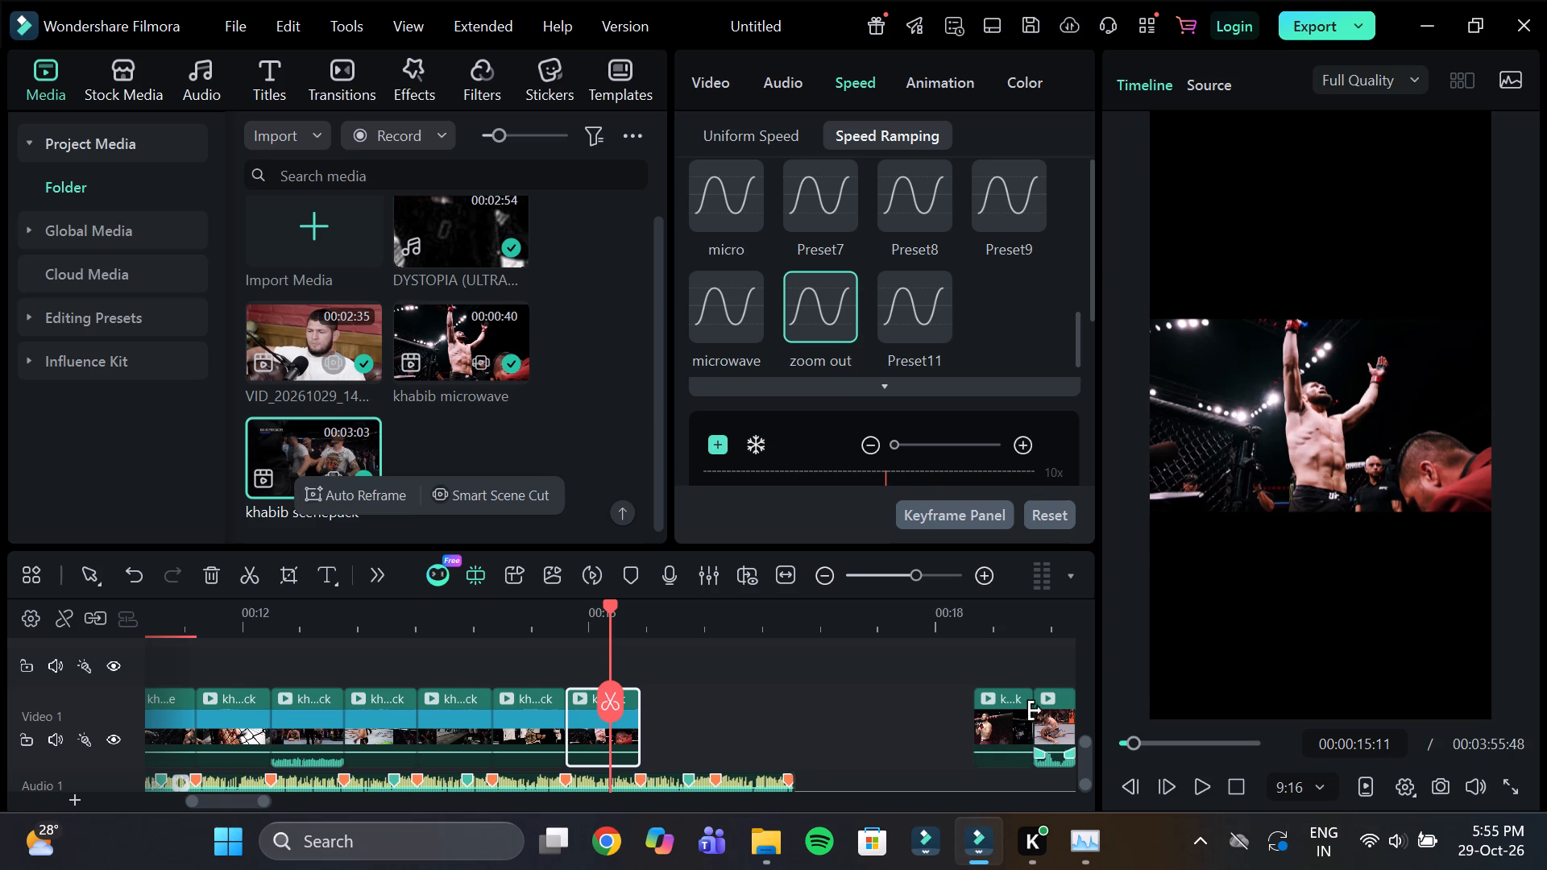
{"action": "left_click", "coordinate": [985, 617]}
{"action": "left_click_drag", "start_coordinate": [988, 618], "coordinate": [1010, 644]}
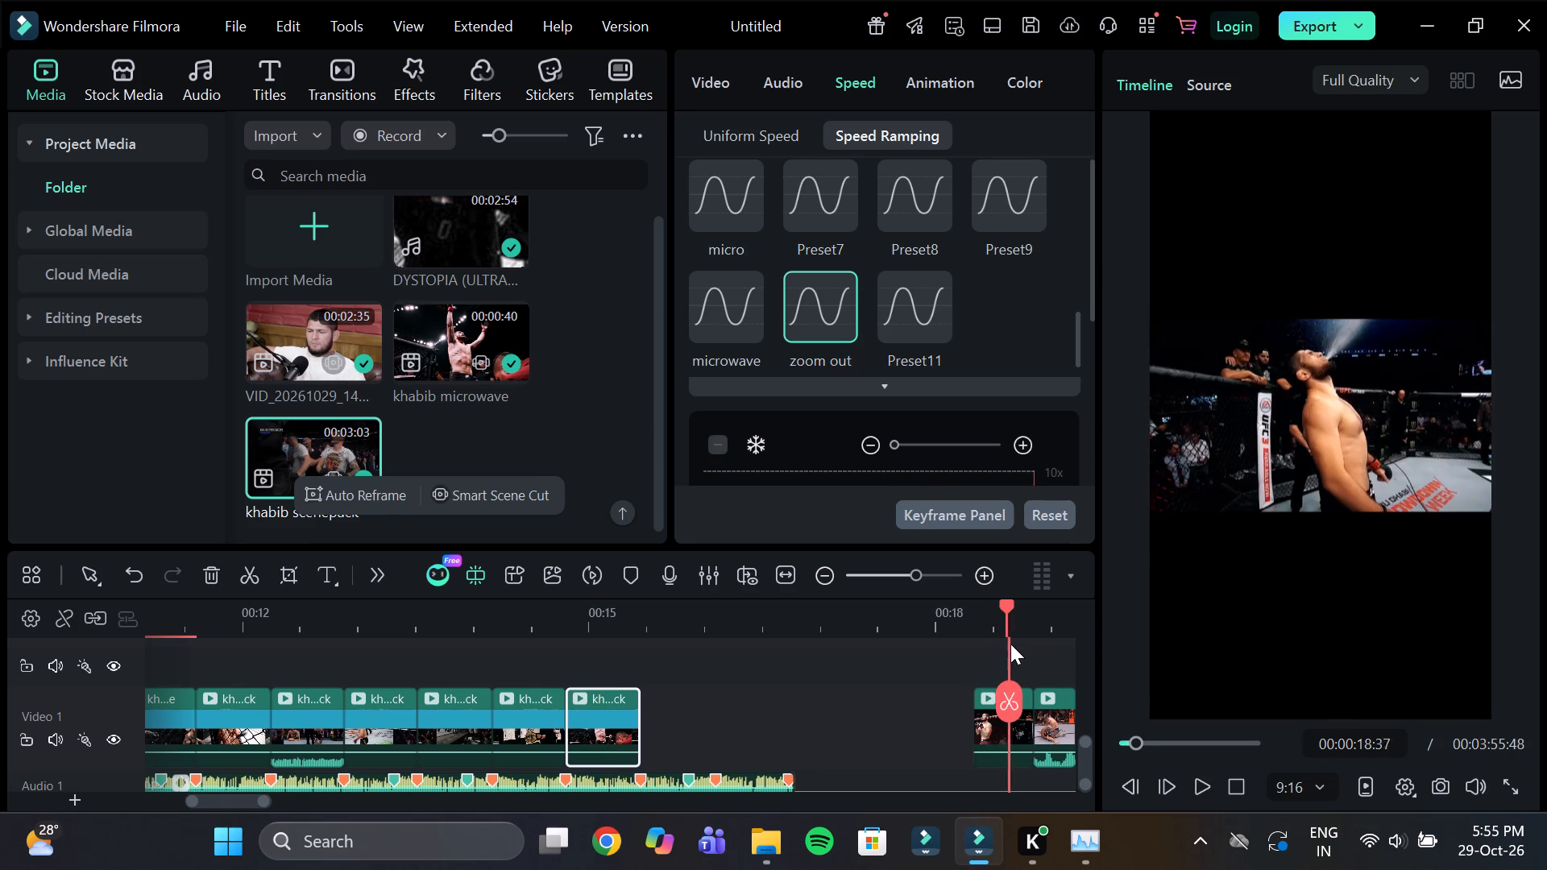
{"action": "left_click_drag", "start_coordinate": [1010, 644], "coordinate": [1008, 646]}
{"action": "left_click_drag", "start_coordinate": [1012, 744], "coordinate": [700, 748]}
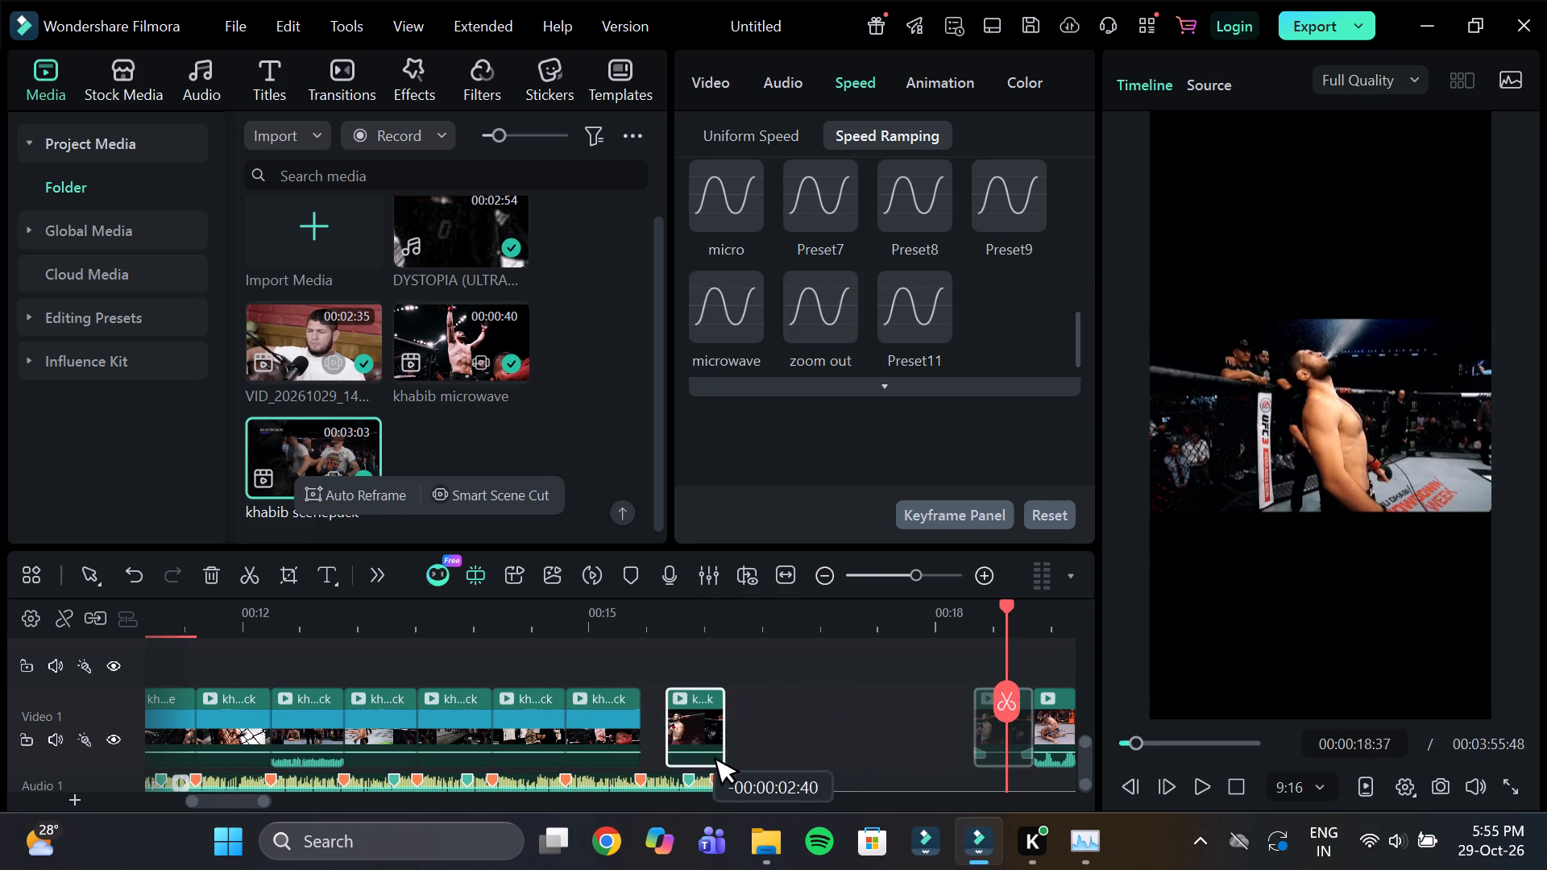
{"action": "left_click_drag", "start_coordinate": [700, 748], "coordinate": [678, 752]}
Trim the end of the head-tilted-back clip to about 00:00:15:55, before the cut to the face close-up.
{"action": "left_click", "coordinate": [649, 628]}
{"action": "left_click_drag", "start_coordinate": [681, 621], "coordinate": [700, 632]}
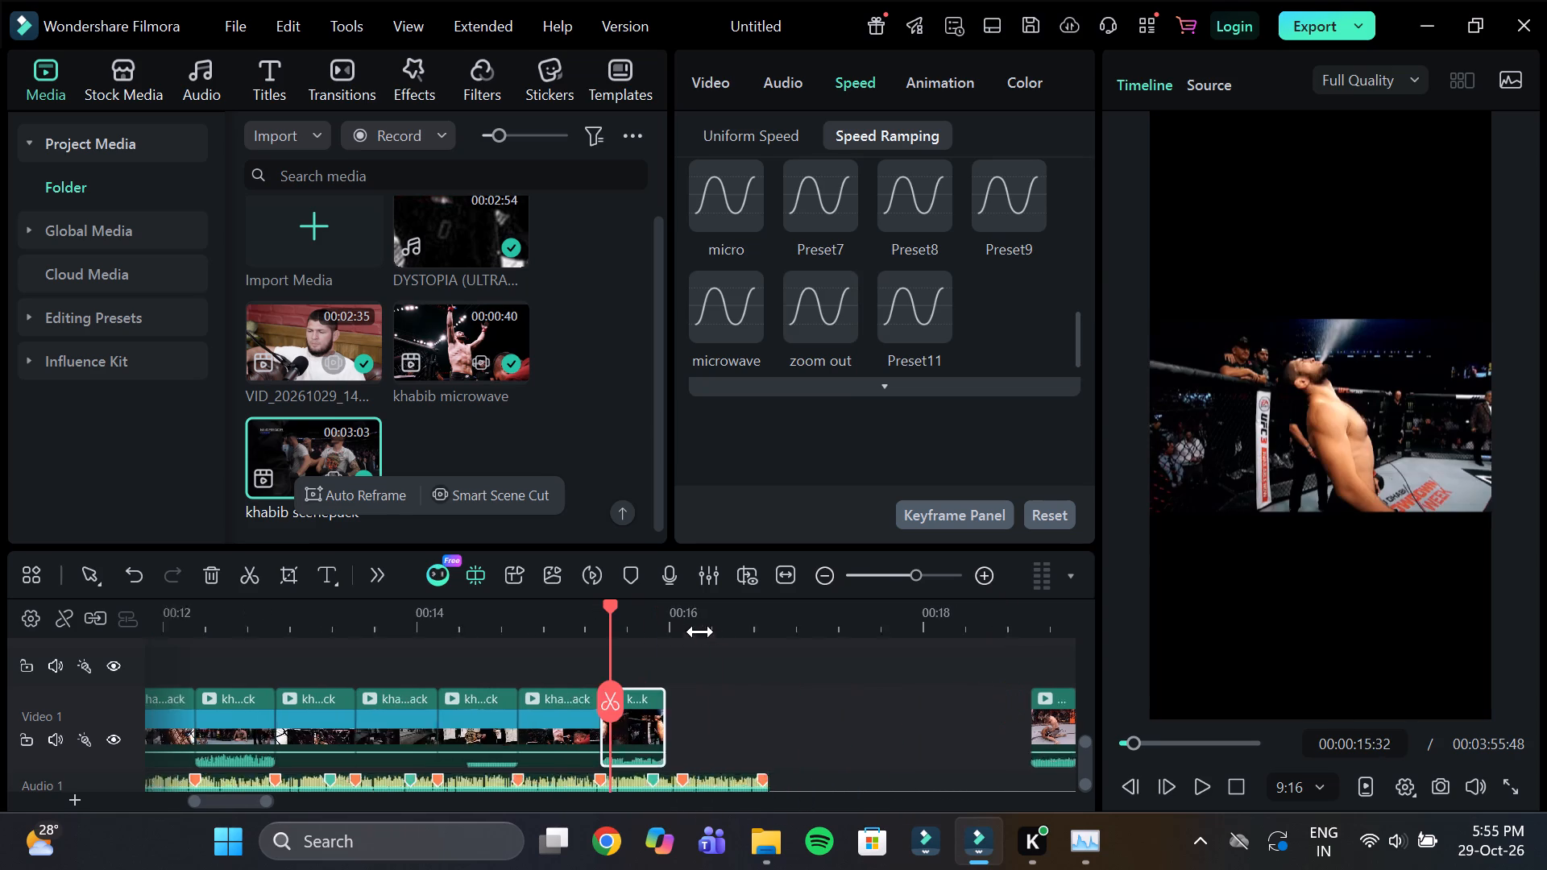
{"action": "left_click_drag", "start_coordinate": [700, 632], "coordinate": [756, 649]}
{"action": "left_click_drag", "start_coordinate": [703, 626], "coordinate": [741, 640]}
{"action": "left_click", "coordinate": [667, 636]}
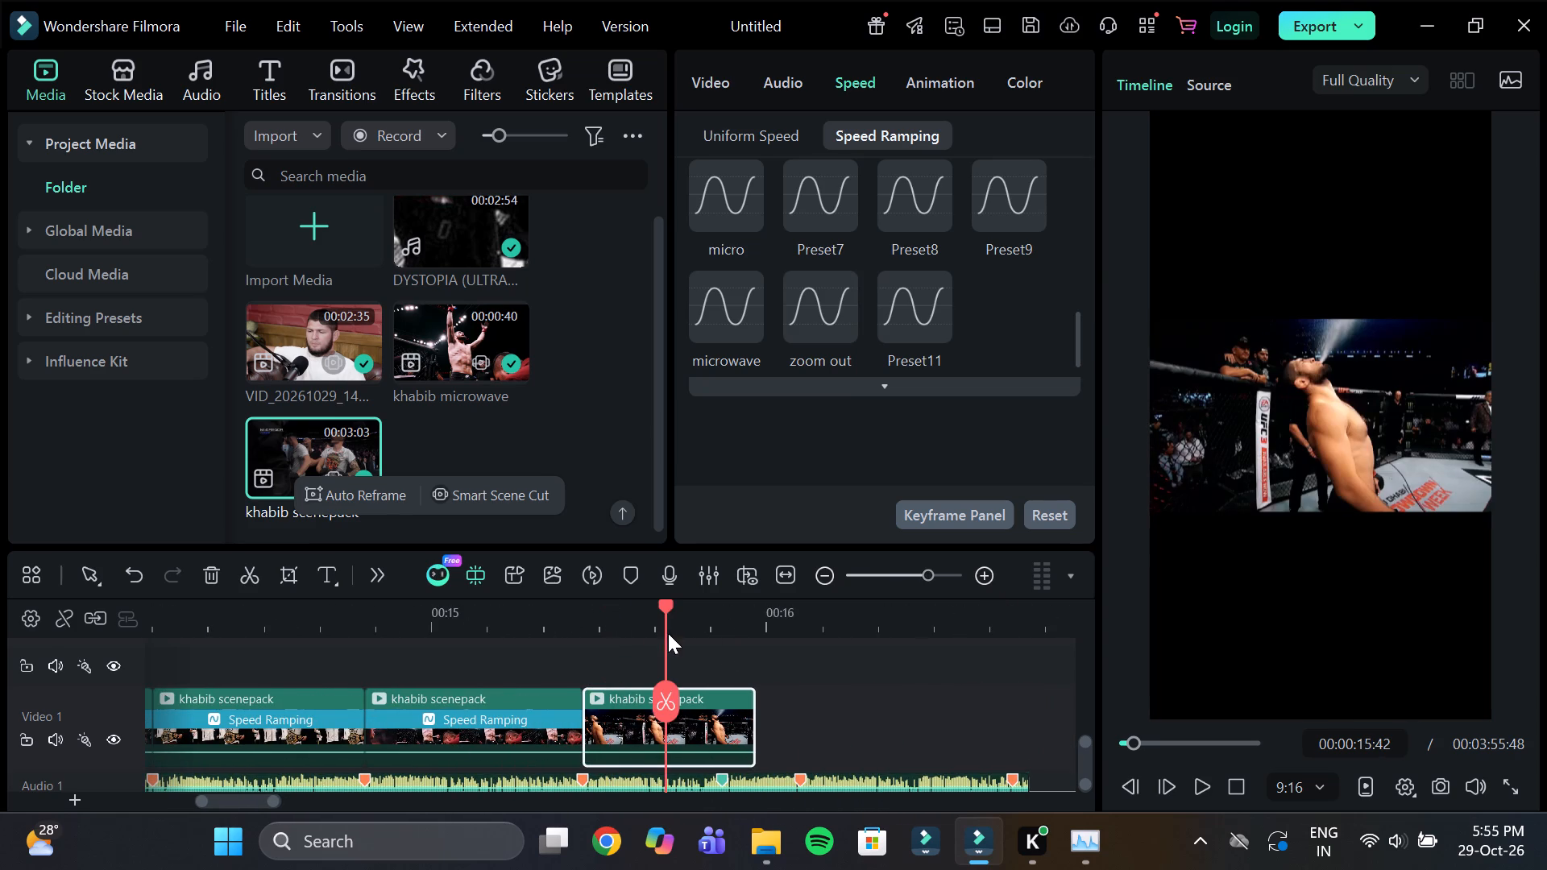
{"action": "left_click_drag", "start_coordinate": [669, 621], "coordinate": [732, 681]}
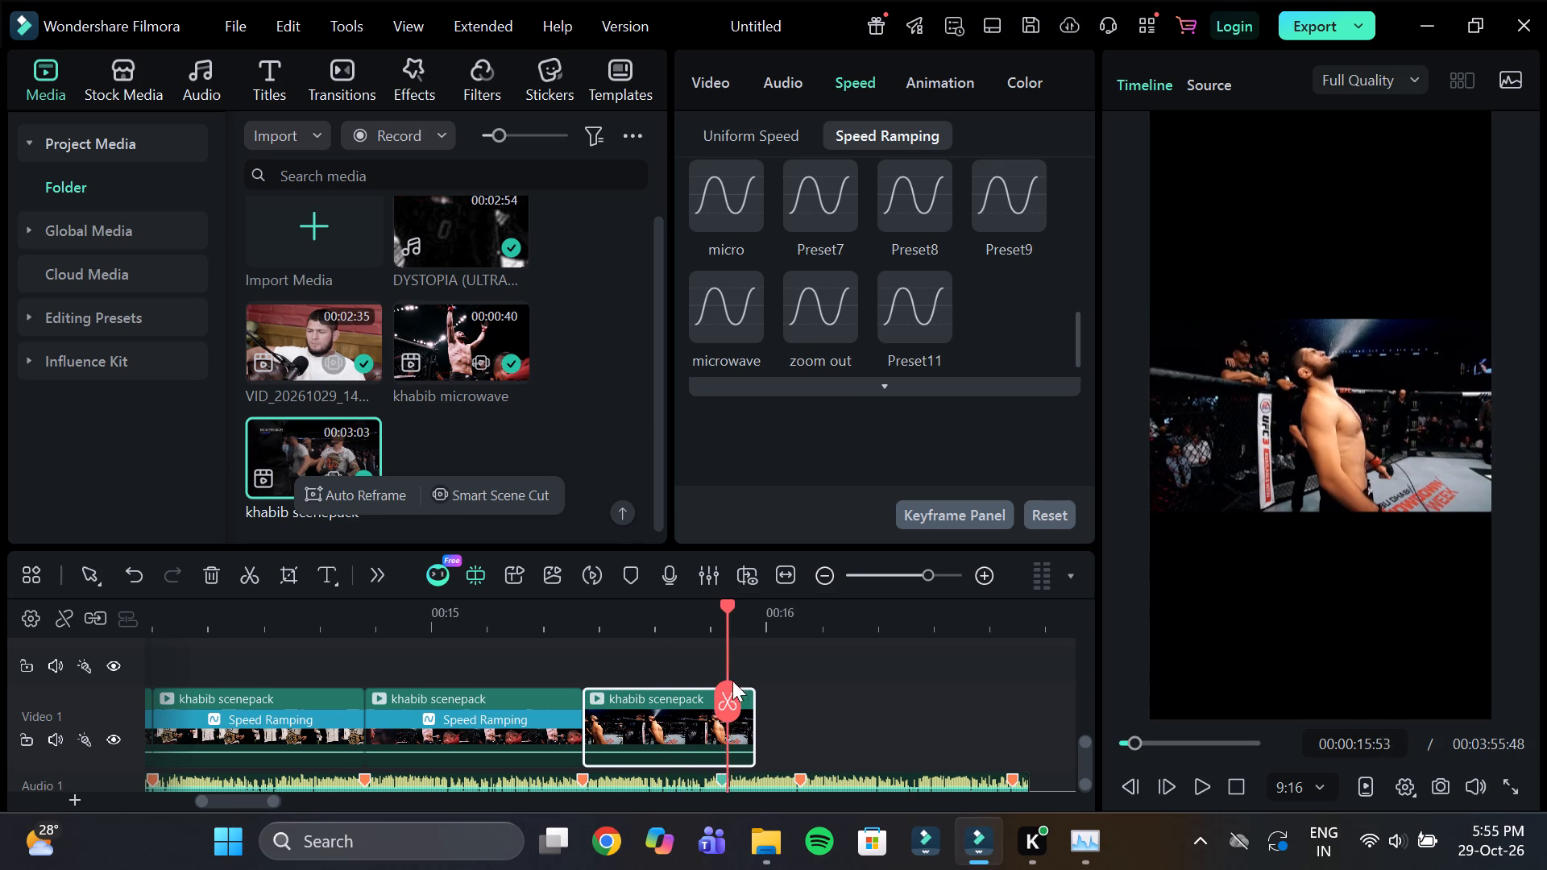
{"action": "left_click_drag", "start_coordinate": [732, 681], "coordinate": [740, 690]}
{"action": "left_click_drag", "start_coordinate": [749, 723], "coordinate": [801, 749]}
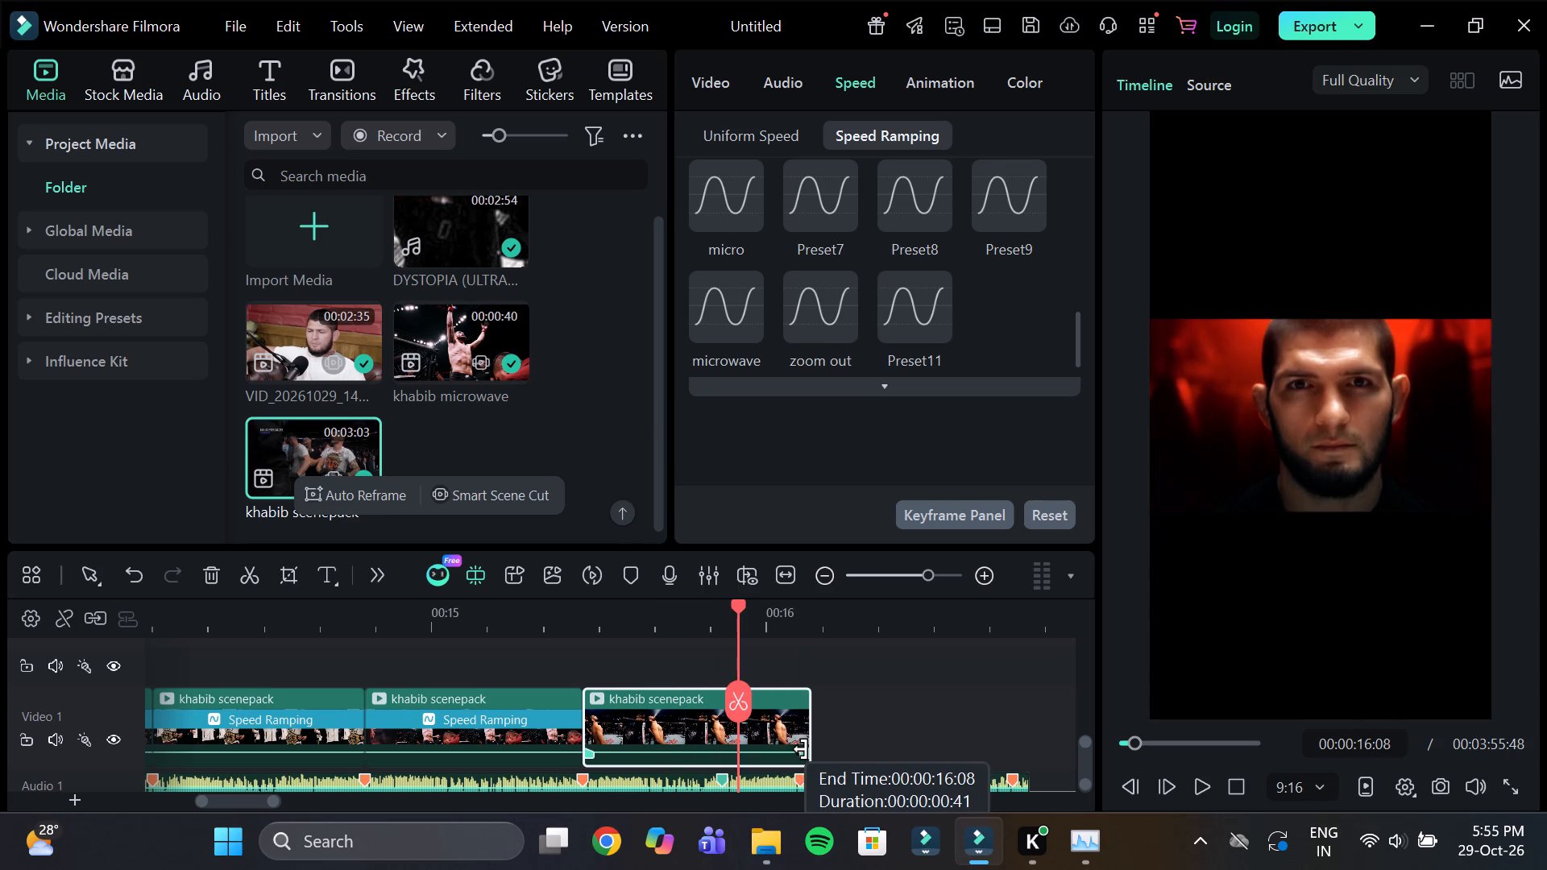
{"action": "left_click_drag", "start_coordinate": [801, 749], "coordinate": [733, 750]}
Apply the zoom out speed ramp to the head-tilted-back clip and trim its end back to the beat marker.
{"action": "left_click", "coordinate": [826, 331]}
{"action": "left_click_drag", "start_coordinate": [819, 698], "coordinate": [807, 715]}
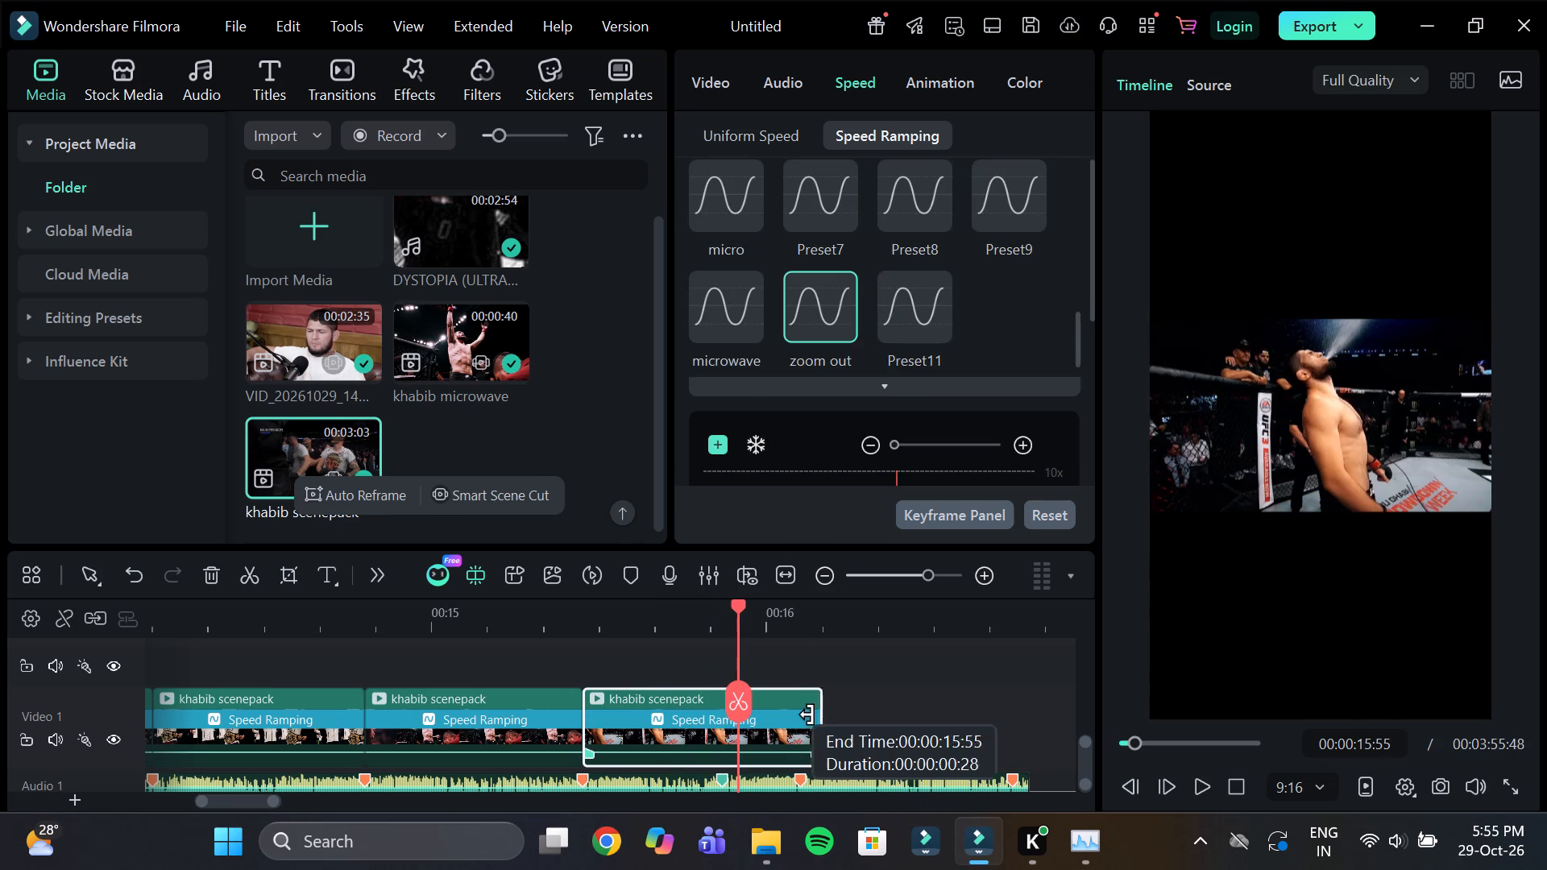
{"action": "left_click_drag", "start_coordinate": [807, 715], "coordinate": [796, 723]}
Shift the head-tilted-back clip one beat later and place the ground-and-pound clip directly after the arms-raised victory clip.
{"action": "left_click_drag", "start_coordinate": [859, 623], "coordinate": [734, 633]}
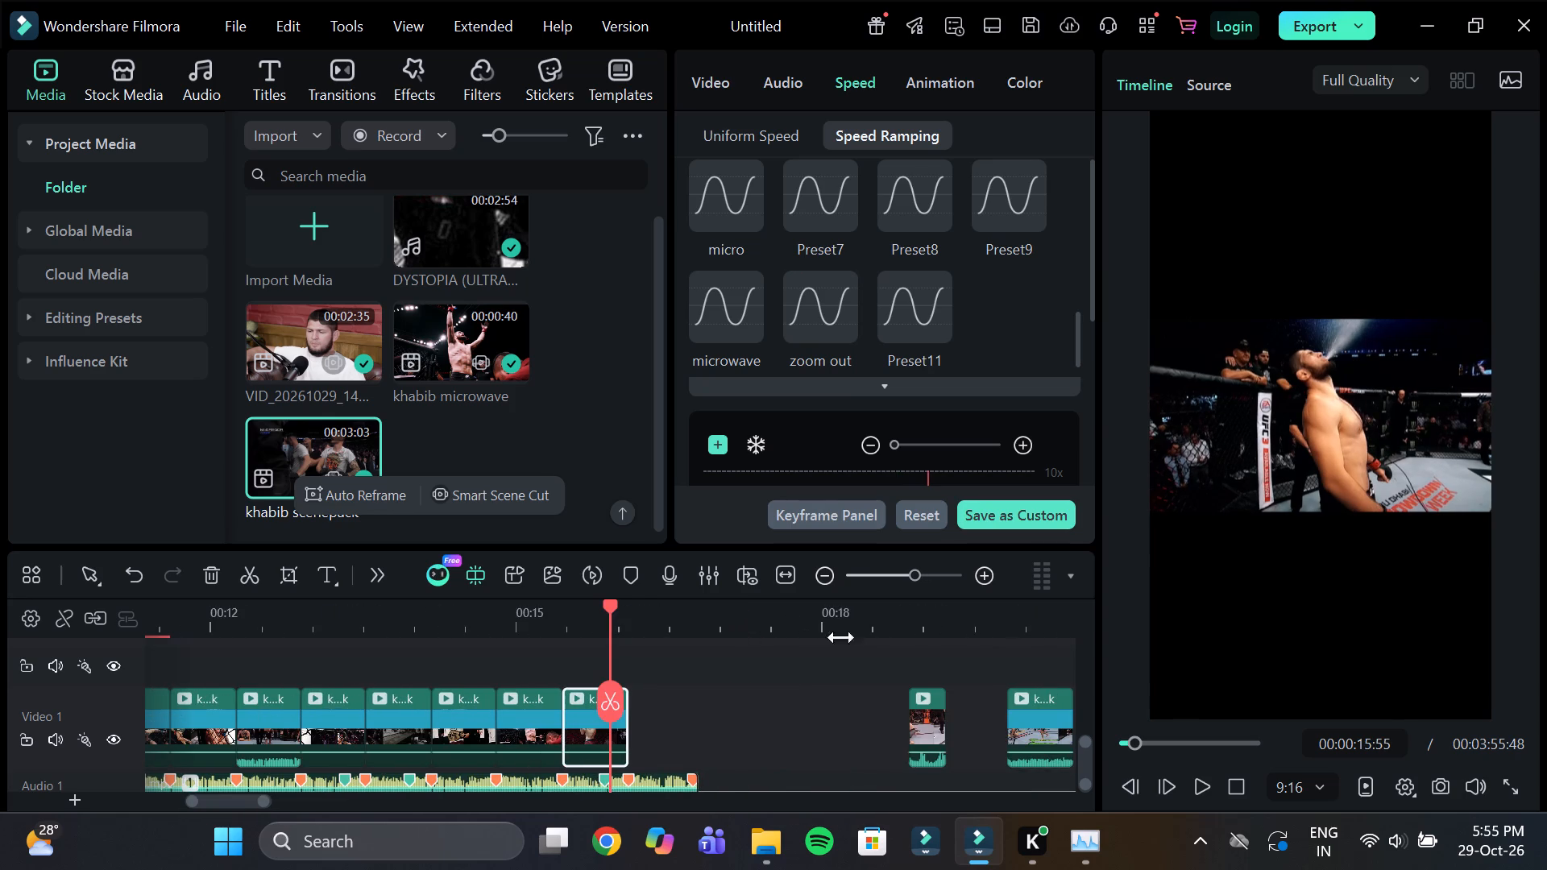
{"action": "left_click", "coordinate": [922, 632]}
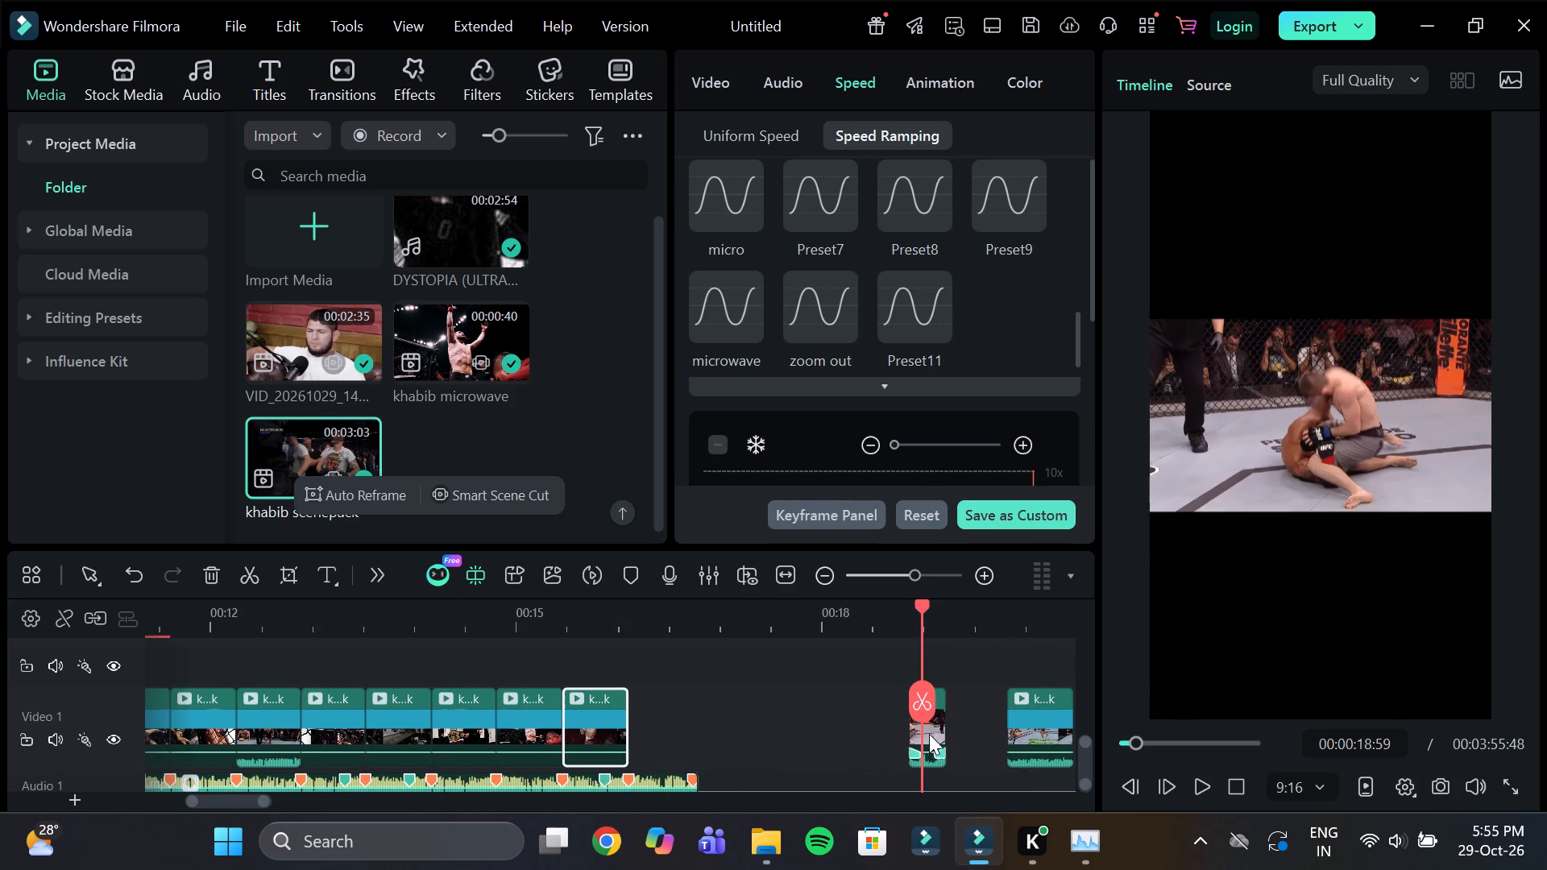
{"action": "left_click", "coordinate": [577, 624]}
{"action": "left_click_drag", "start_coordinate": [615, 698], "coordinate": [676, 715]}
{"action": "left_click_drag", "start_coordinate": [924, 721], "coordinate": [582, 752]}
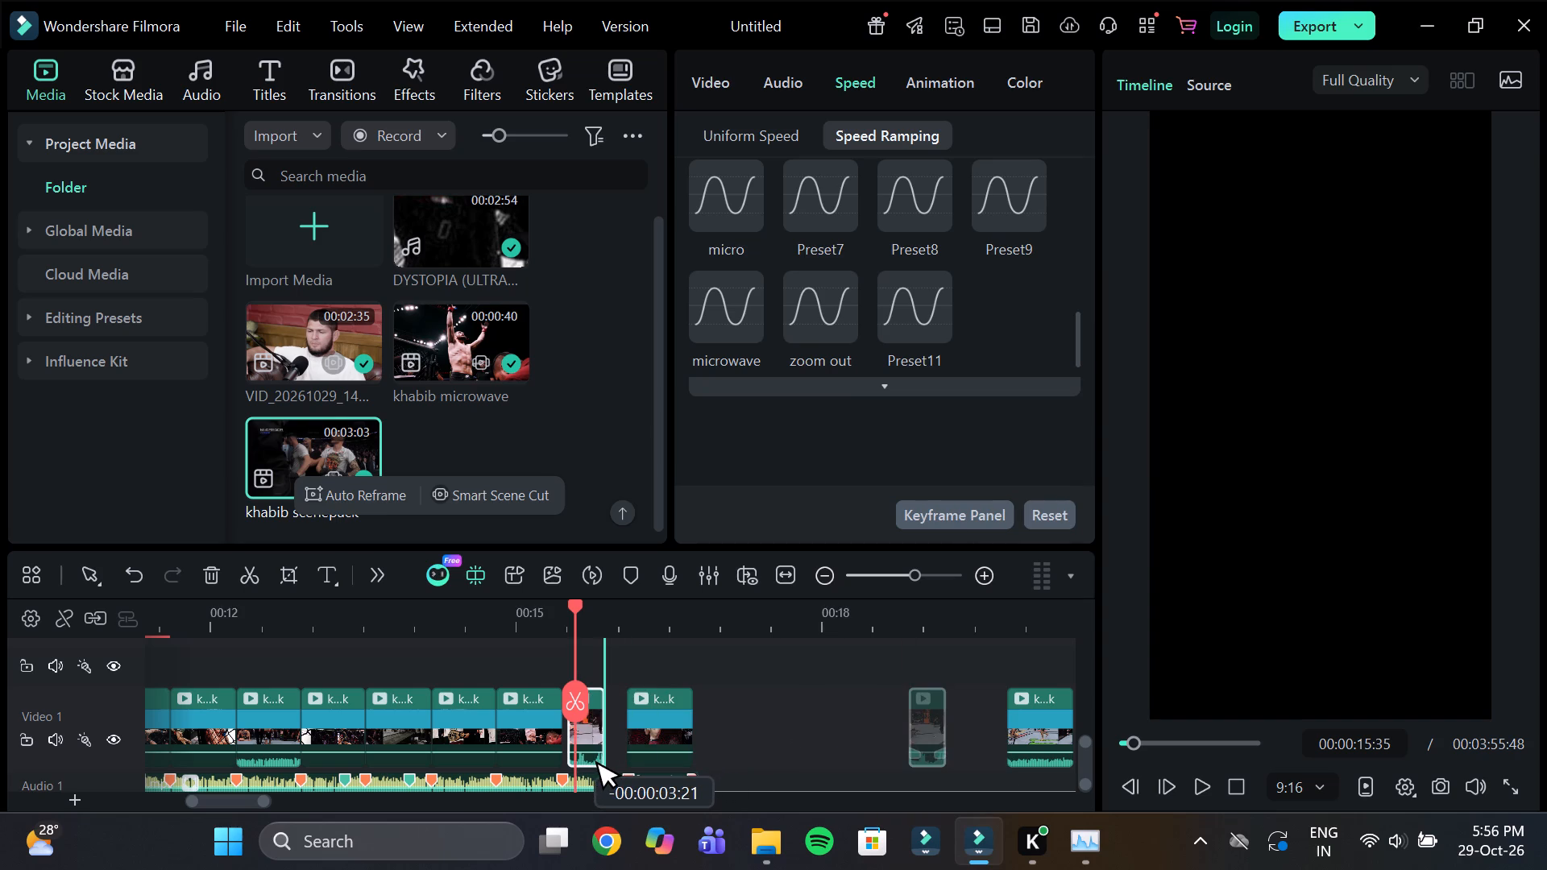
{"action": "left_click_drag", "start_coordinate": [582, 752], "coordinate": [579, 752]}
Extend the end of the ground-and-pound clip slightly to include a little more of the punch.
{"action": "left_click_drag", "start_coordinate": [629, 636], "coordinate": [836, 672]}
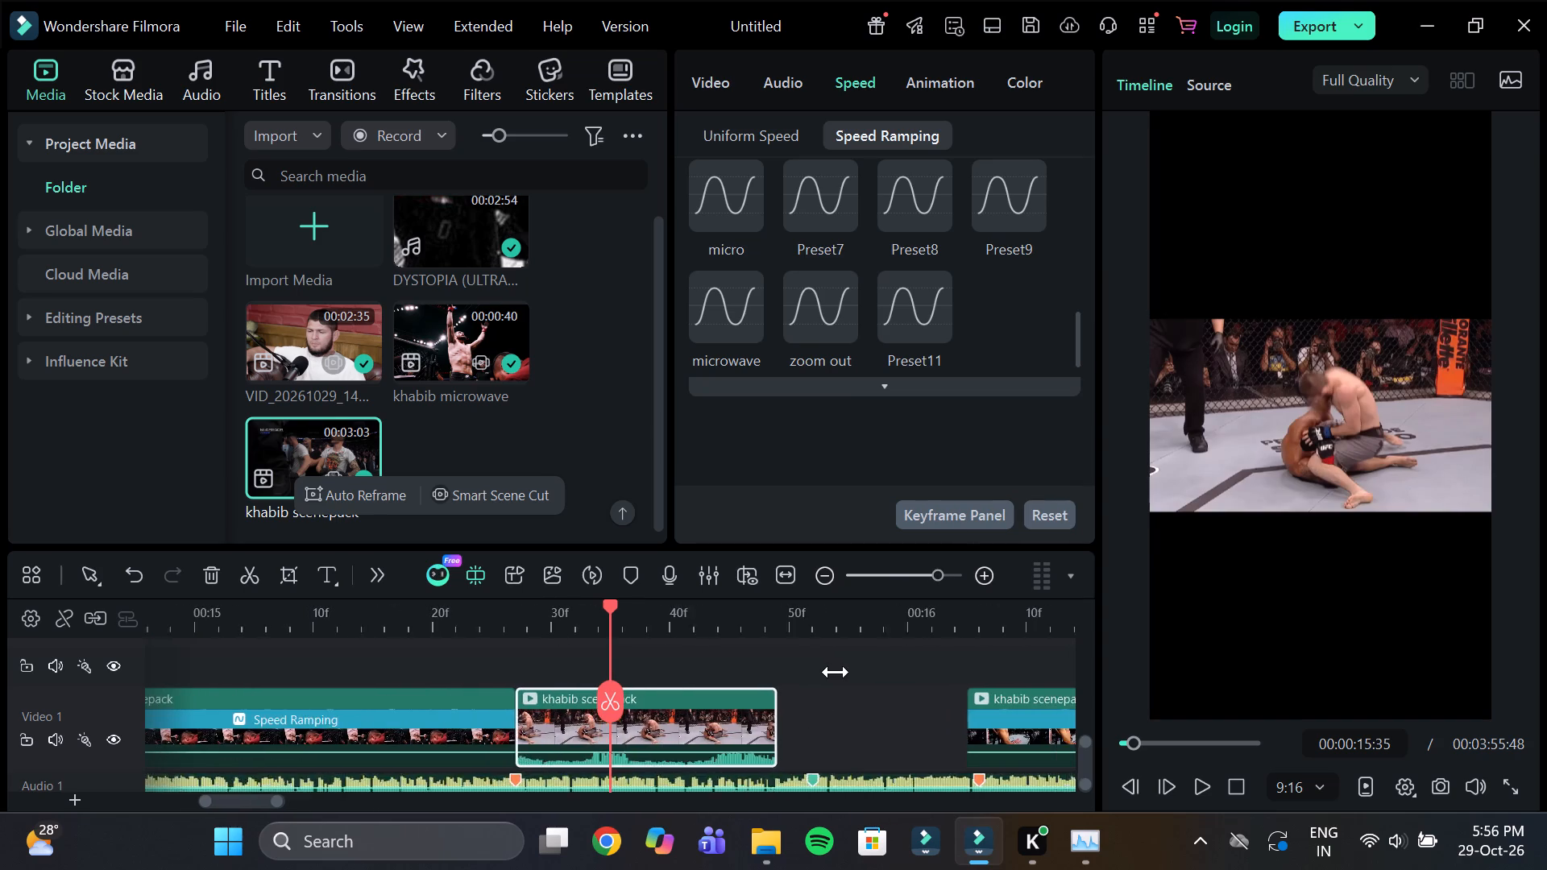
{"action": "left_click_drag", "start_coordinate": [836, 672], "coordinate": [810, 661]}
{"action": "left_click", "coordinate": [555, 625]}
{"action": "left_click_drag", "start_coordinate": [552, 620], "coordinate": [653, 665]}
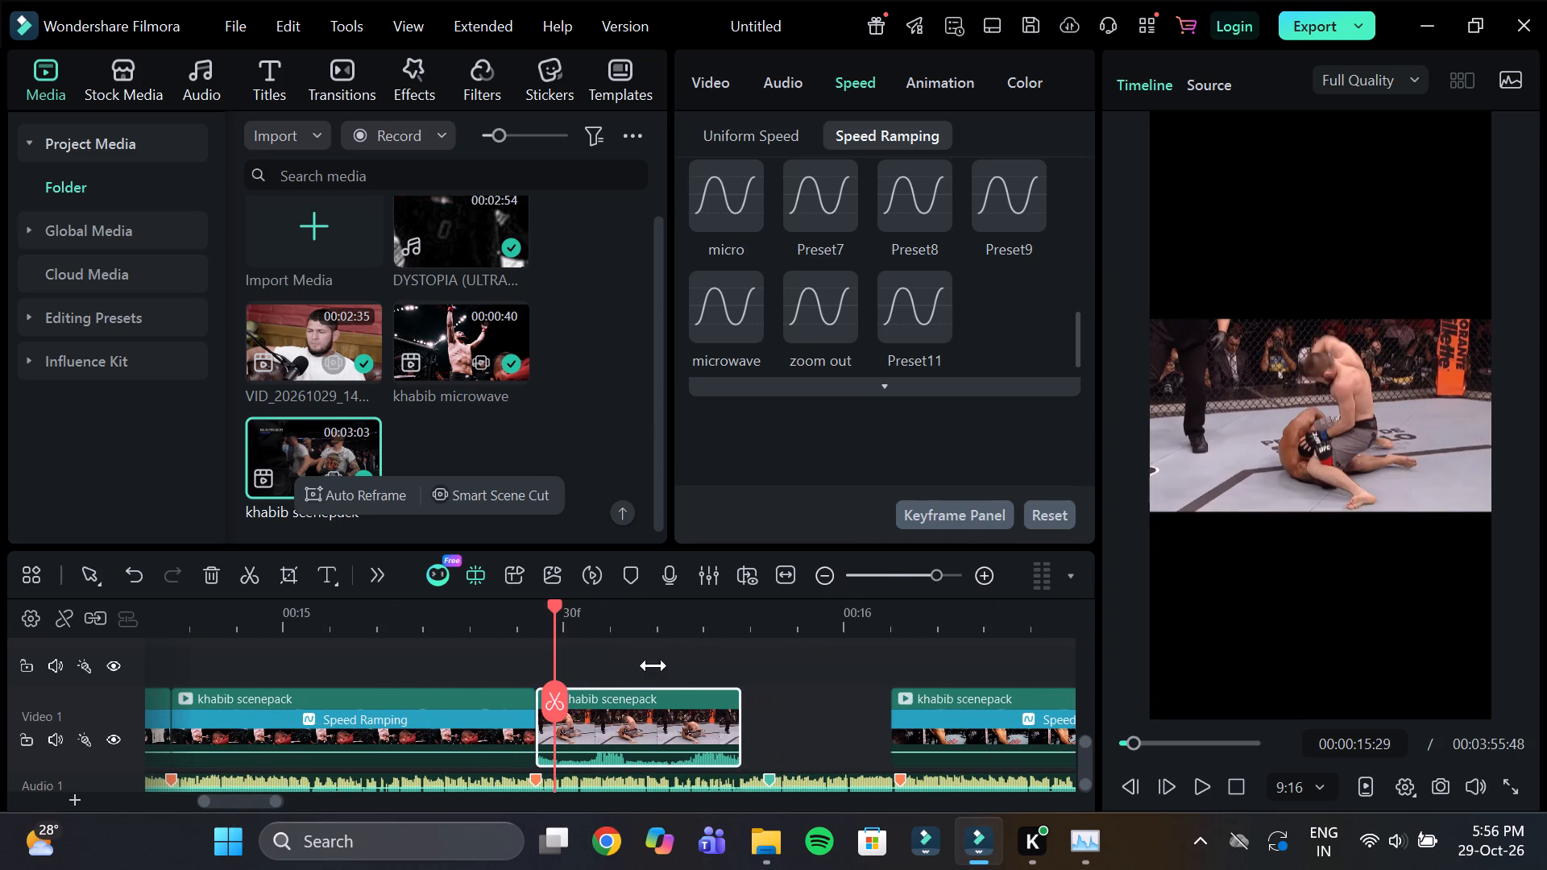
{"action": "left_click_drag", "start_coordinate": [653, 665], "coordinate": [662, 668]}
{"action": "left_click", "coordinate": [625, 622]}
{"action": "left_click_drag", "start_coordinate": [625, 608], "coordinate": [728, 675]}
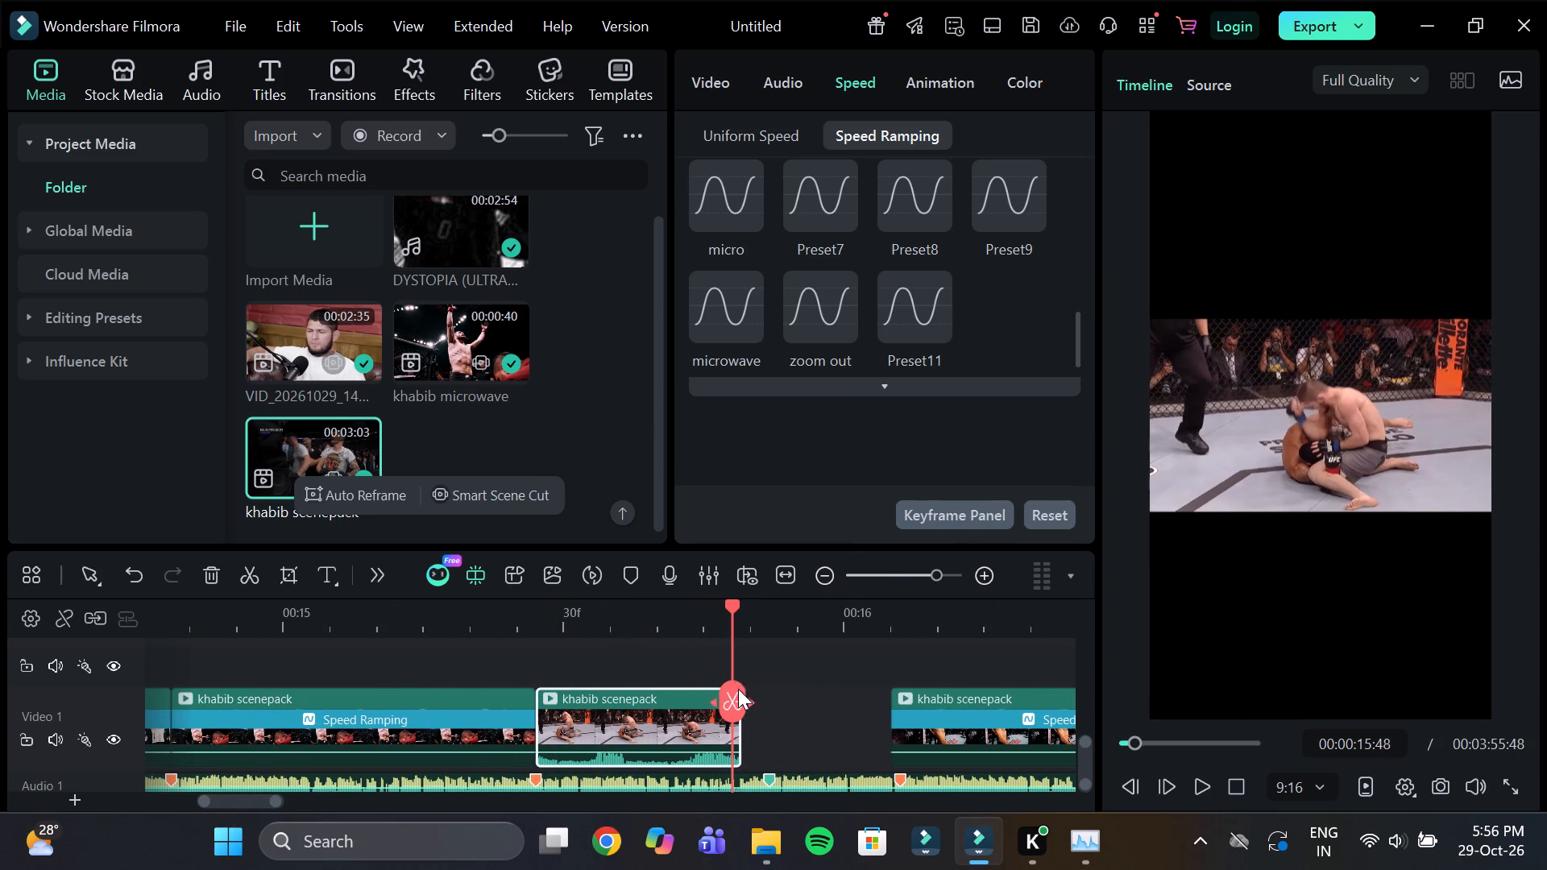
{"action": "left_click_drag", "start_coordinate": [736, 735], "coordinate": [753, 748]}
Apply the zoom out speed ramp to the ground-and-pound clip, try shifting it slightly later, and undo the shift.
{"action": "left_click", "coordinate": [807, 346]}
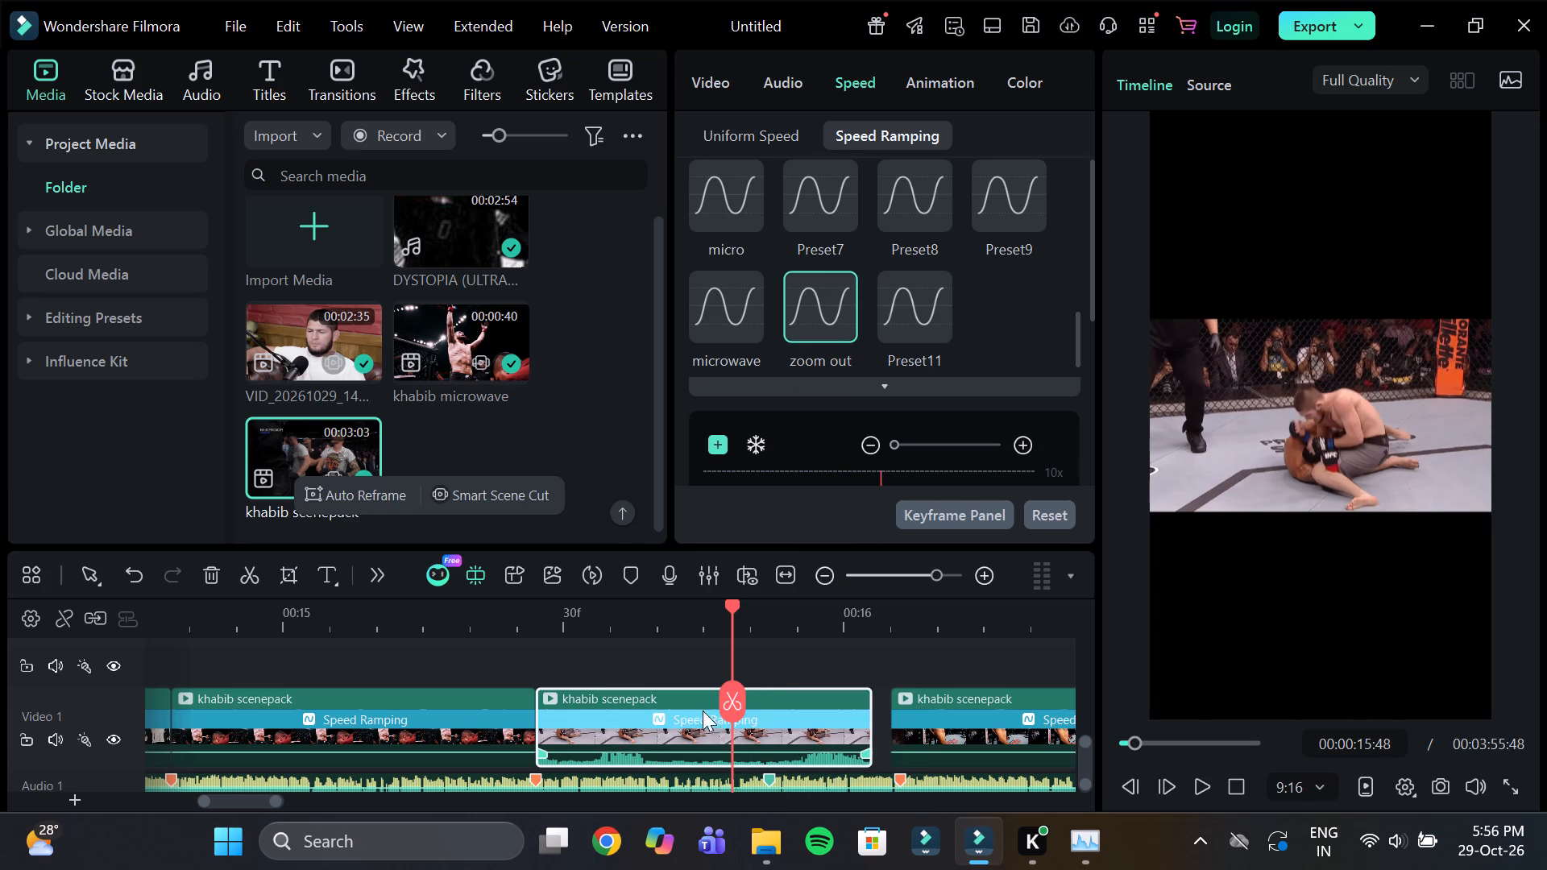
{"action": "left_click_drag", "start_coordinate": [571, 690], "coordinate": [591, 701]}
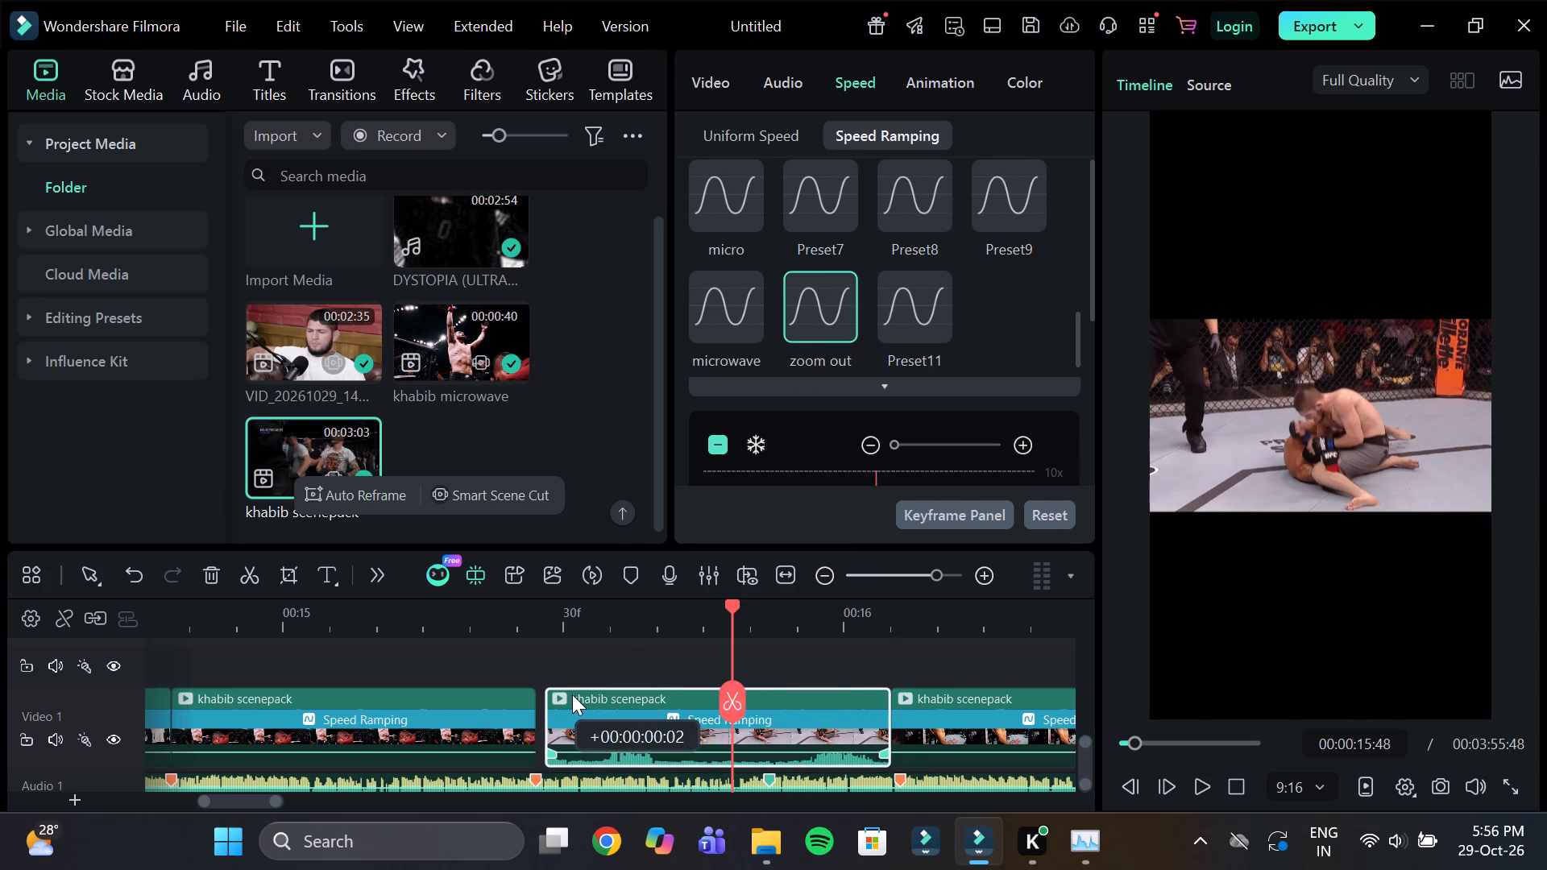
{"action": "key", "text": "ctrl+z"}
Trim the start of the head-tilted-back clip to the beat marker.
{"action": "left_click", "coordinate": [915, 709]}
{"action": "left_click_drag", "start_coordinate": [898, 700], "coordinate": [903, 707]}
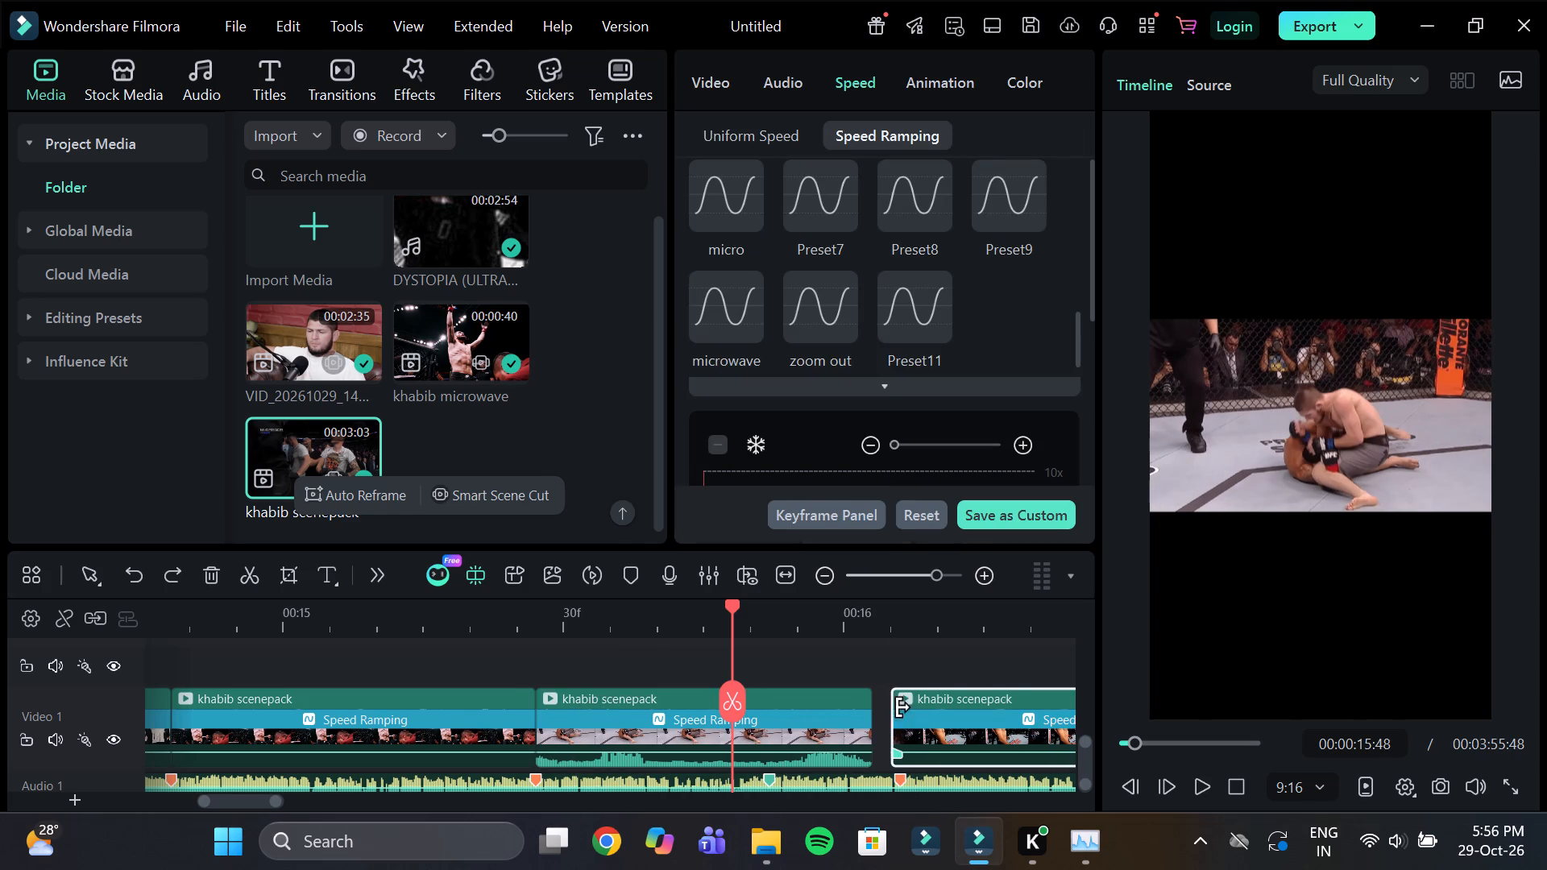
{"action": "left_click_drag", "start_coordinate": [903, 707], "coordinate": [907, 713]}
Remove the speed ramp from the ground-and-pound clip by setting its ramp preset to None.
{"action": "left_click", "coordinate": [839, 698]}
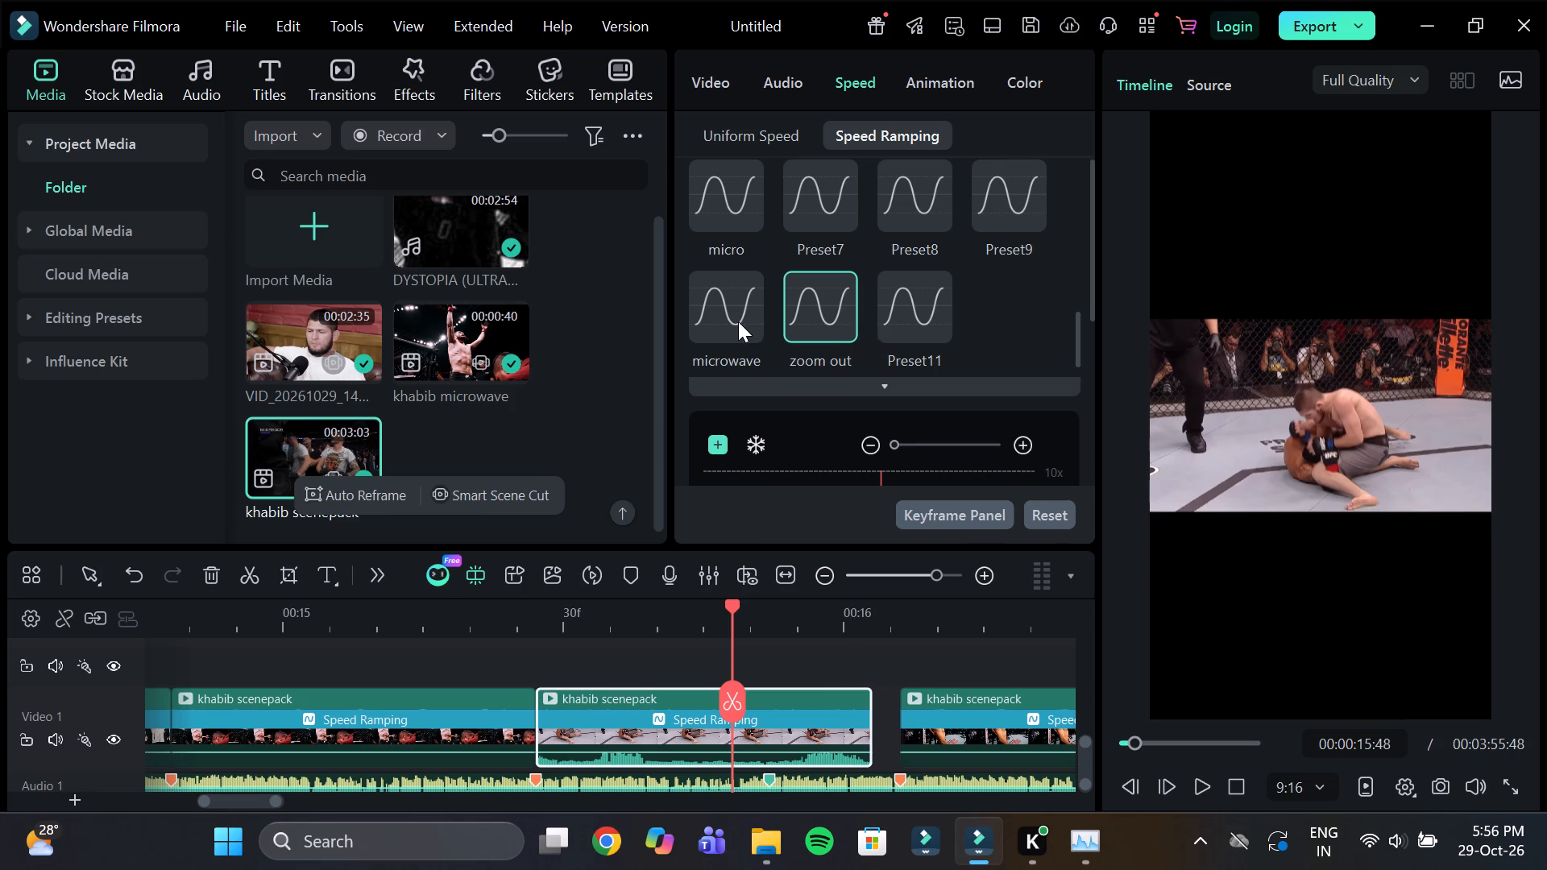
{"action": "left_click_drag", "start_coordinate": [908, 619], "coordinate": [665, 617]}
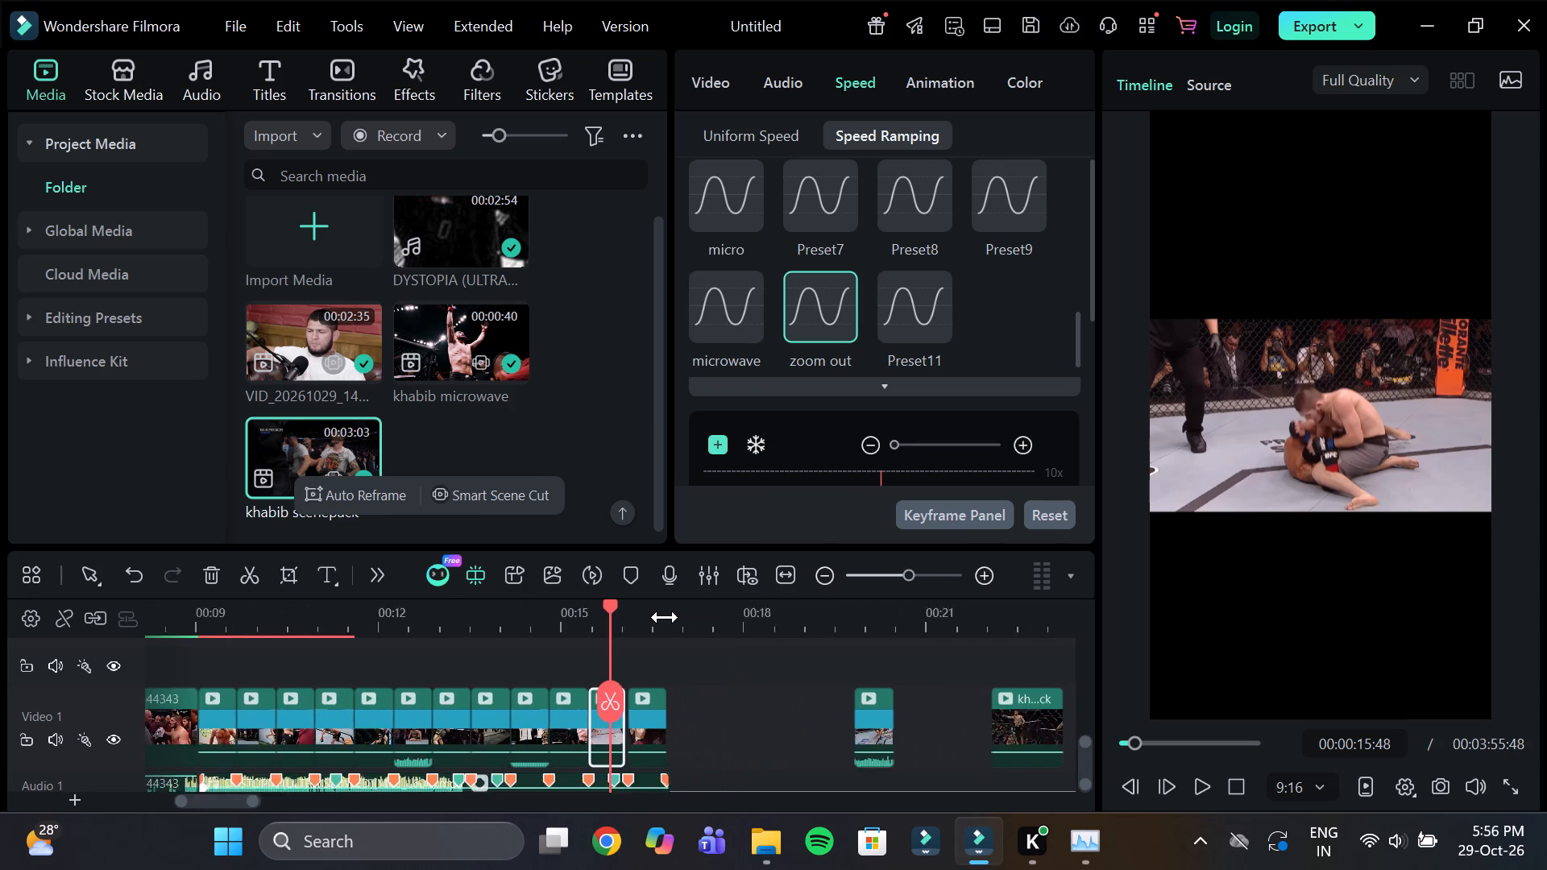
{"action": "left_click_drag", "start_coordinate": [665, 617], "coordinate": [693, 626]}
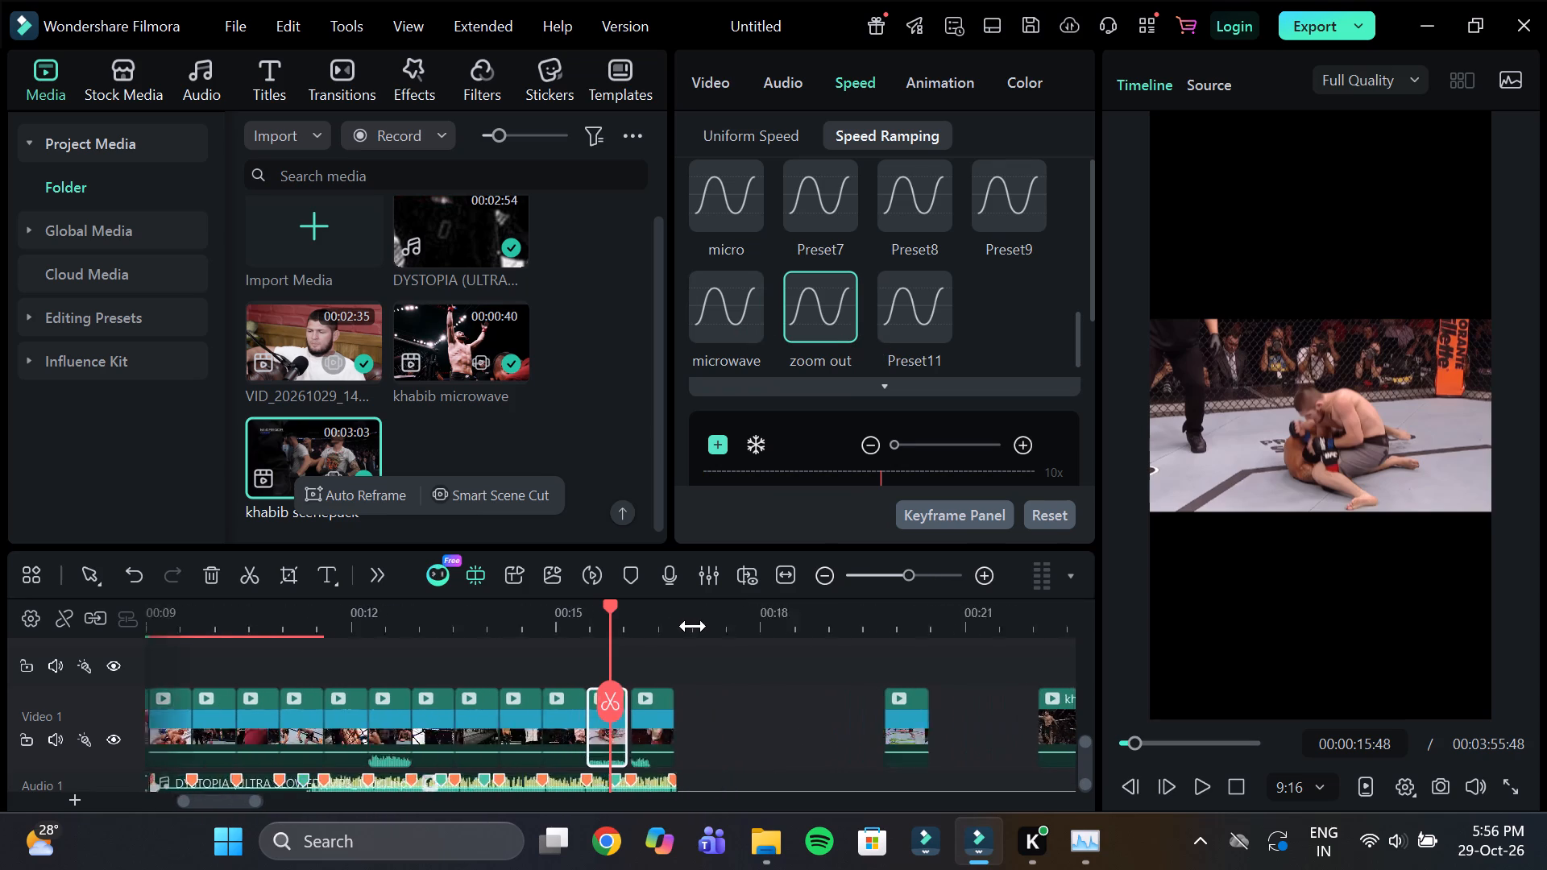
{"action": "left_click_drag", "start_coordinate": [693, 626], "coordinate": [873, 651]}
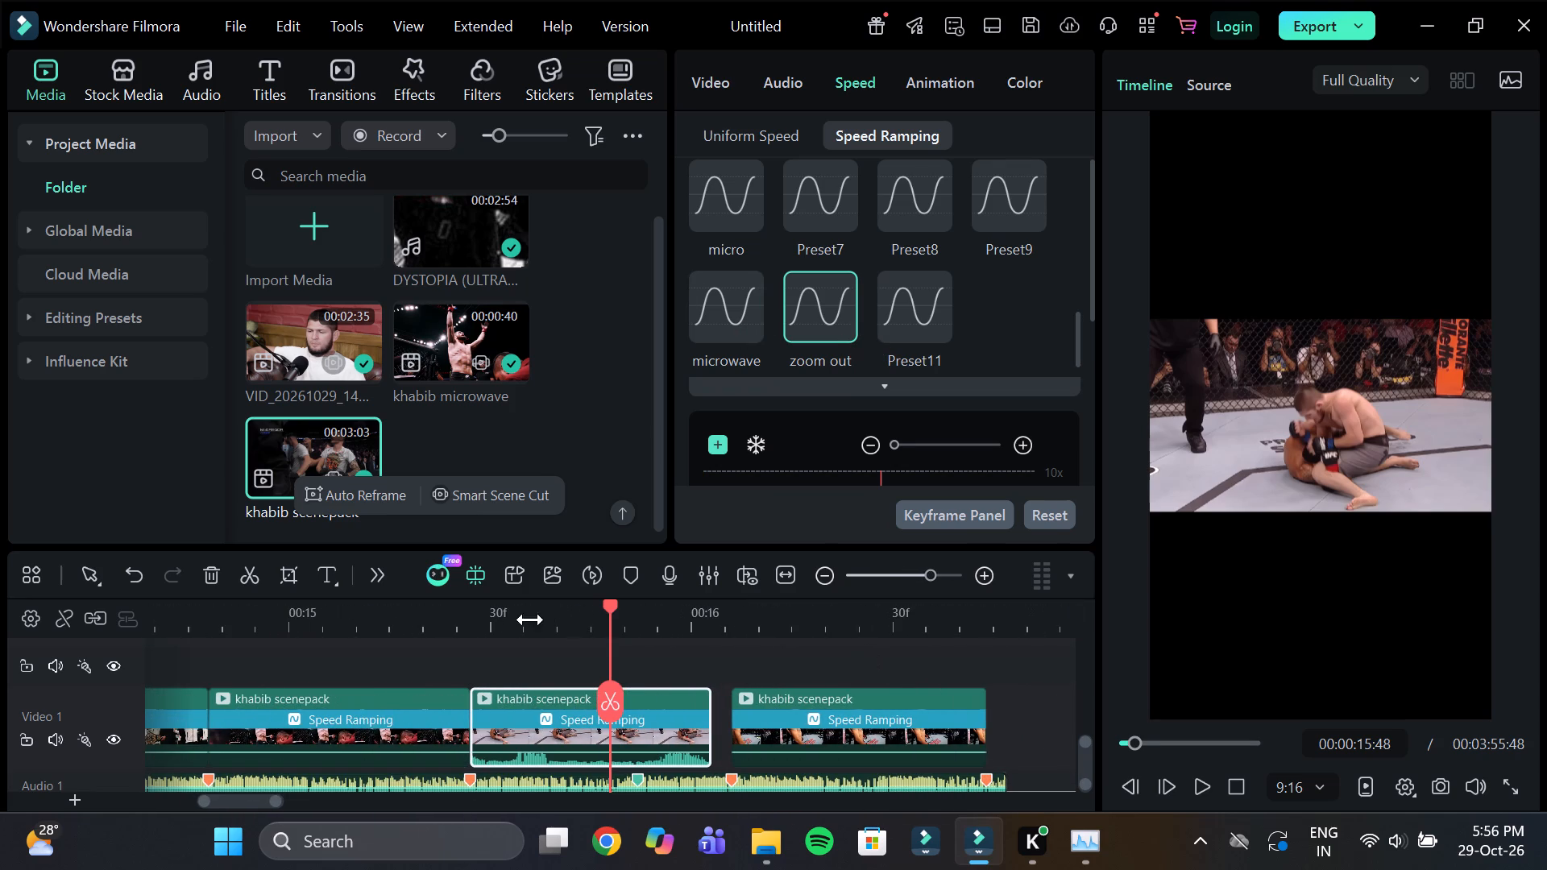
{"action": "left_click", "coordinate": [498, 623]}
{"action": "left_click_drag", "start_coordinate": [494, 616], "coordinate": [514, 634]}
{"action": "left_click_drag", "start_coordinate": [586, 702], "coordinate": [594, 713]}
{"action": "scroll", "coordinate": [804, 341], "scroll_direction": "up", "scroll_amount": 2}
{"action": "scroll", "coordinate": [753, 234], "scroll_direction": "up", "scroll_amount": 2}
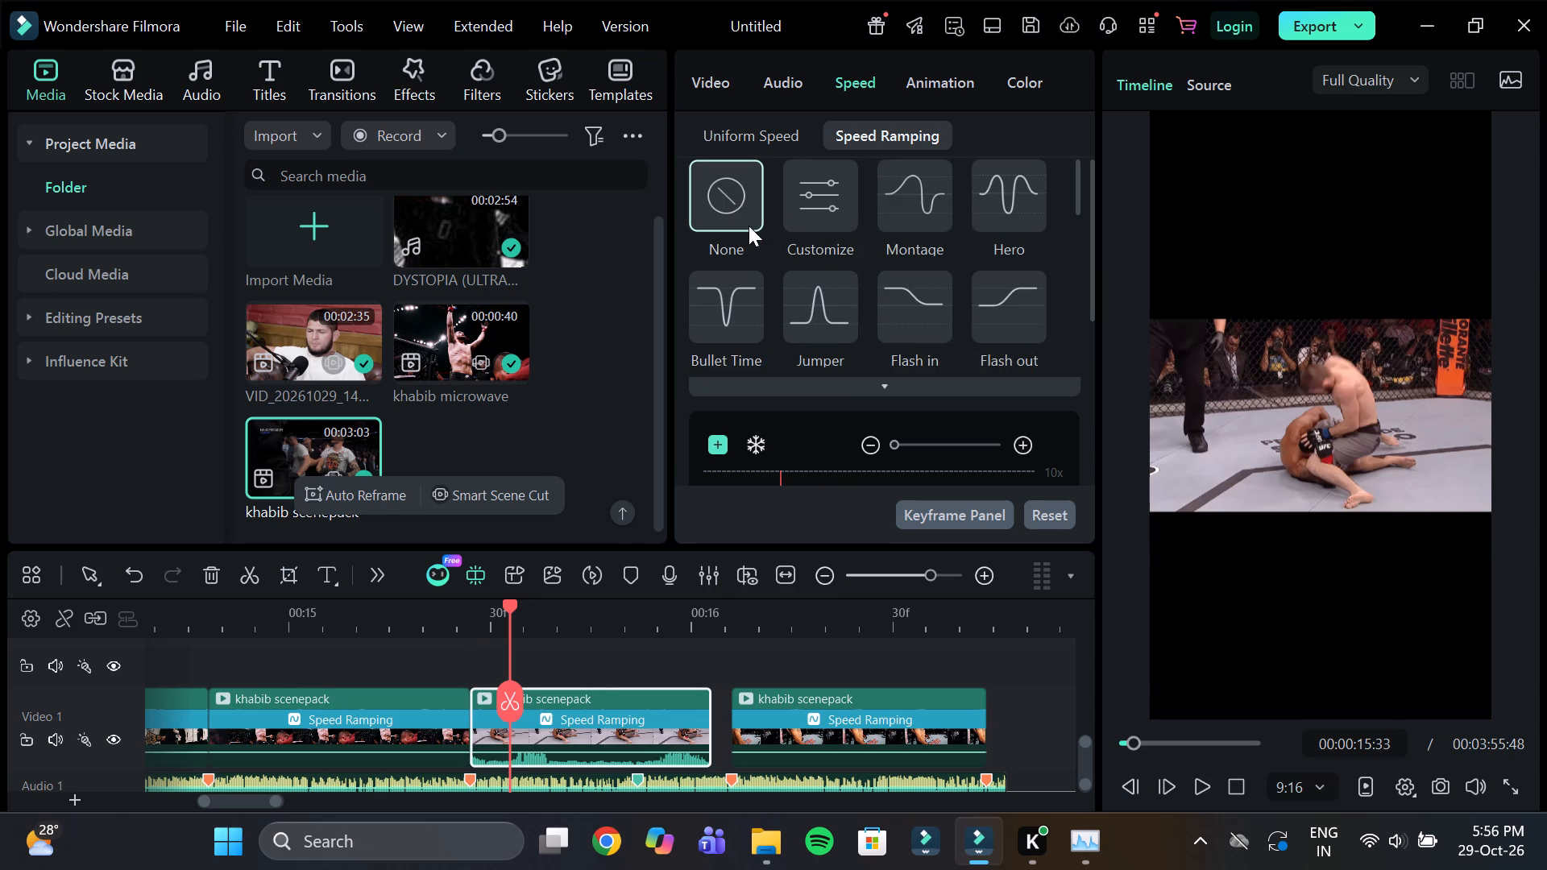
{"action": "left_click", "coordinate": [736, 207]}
Extend the start of the ground-and-pound clip with earlier footage against the arms-raised clip and trim its end to a 27-frame duration.
{"action": "left_click_drag", "start_coordinate": [566, 697], "coordinate": [579, 702]}
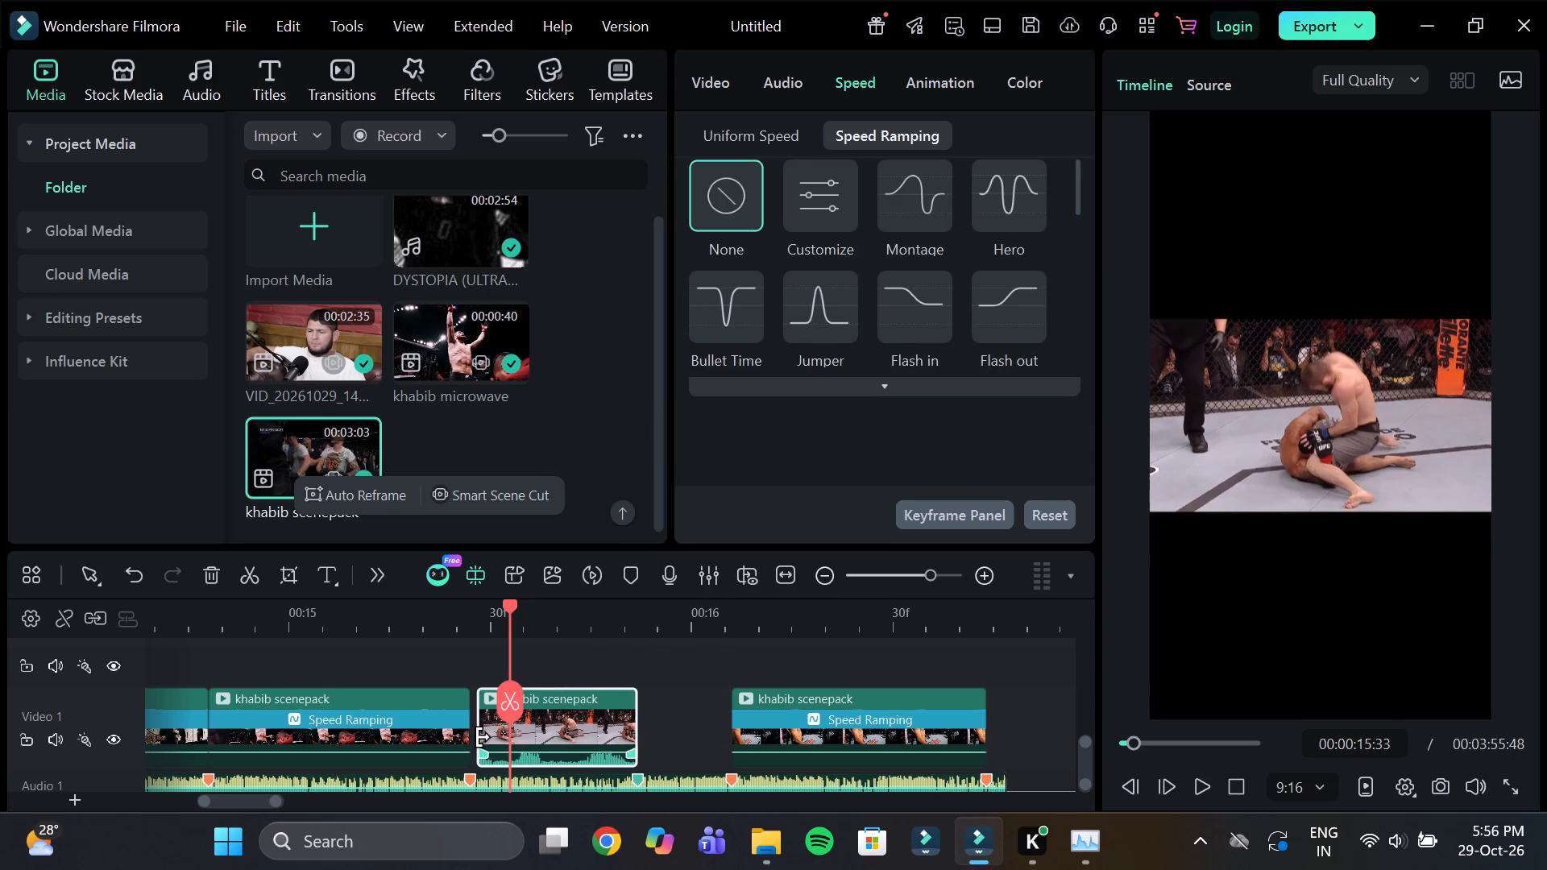
{"action": "left_click_drag", "start_coordinate": [483, 737], "coordinate": [471, 759]}
{"action": "left_click_drag", "start_coordinate": [501, 729], "coordinate": [521, 740]}
{"action": "left_click_drag", "start_coordinate": [499, 741], "coordinate": [489, 762]}
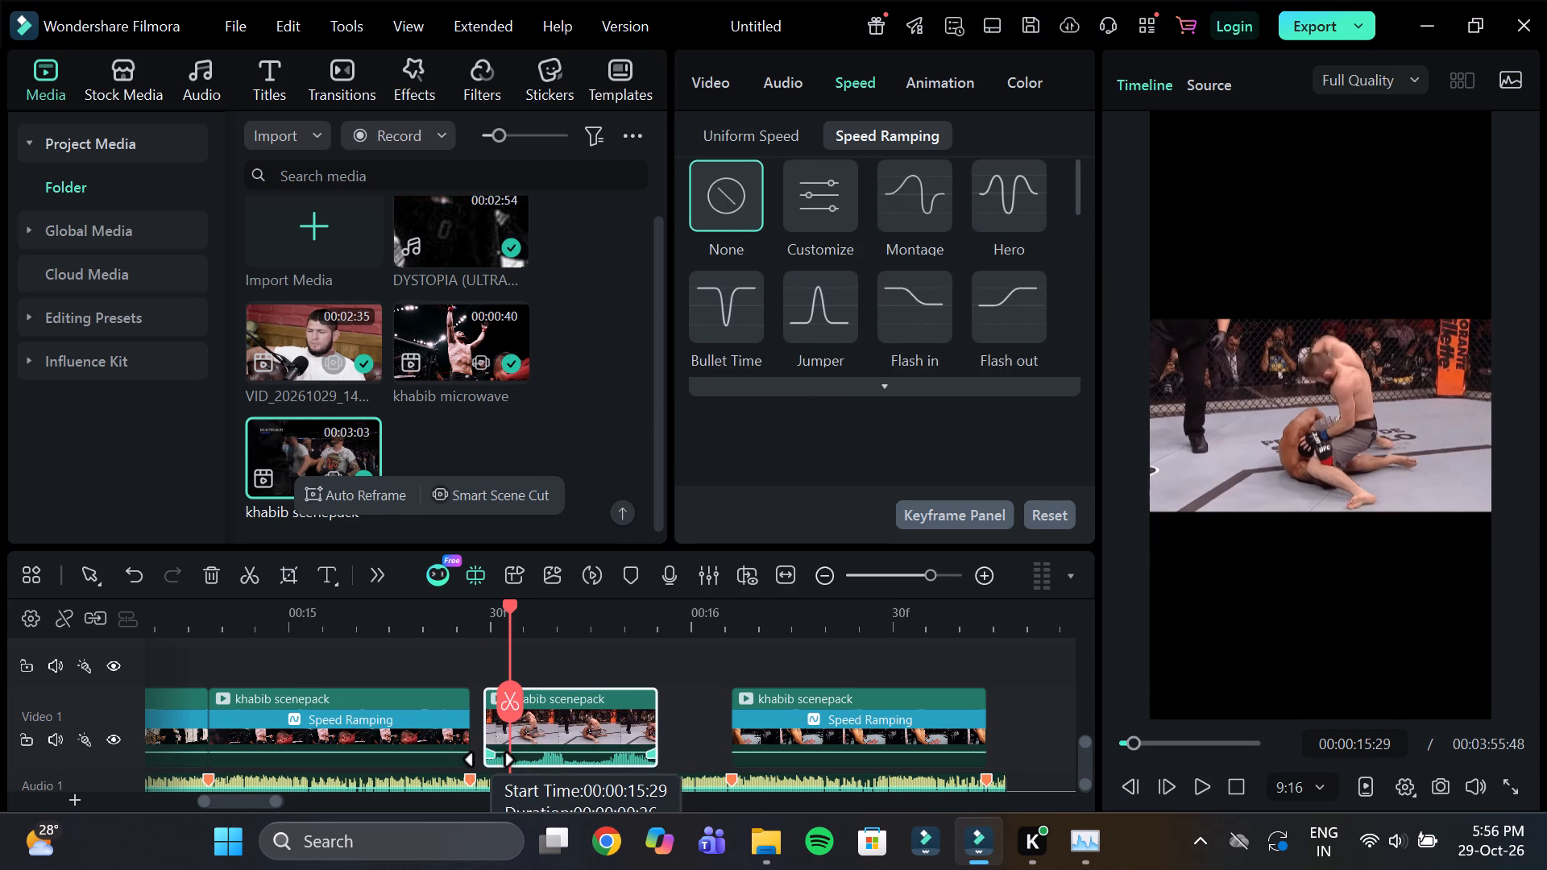
{"action": "left_click_drag", "start_coordinate": [489, 762], "coordinate": [484, 764]}
{"action": "left_click", "coordinate": [481, 624]}
{"action": "left_click_drag", "start_coordinate": [479, 607], "coordinate": [467, 623]}
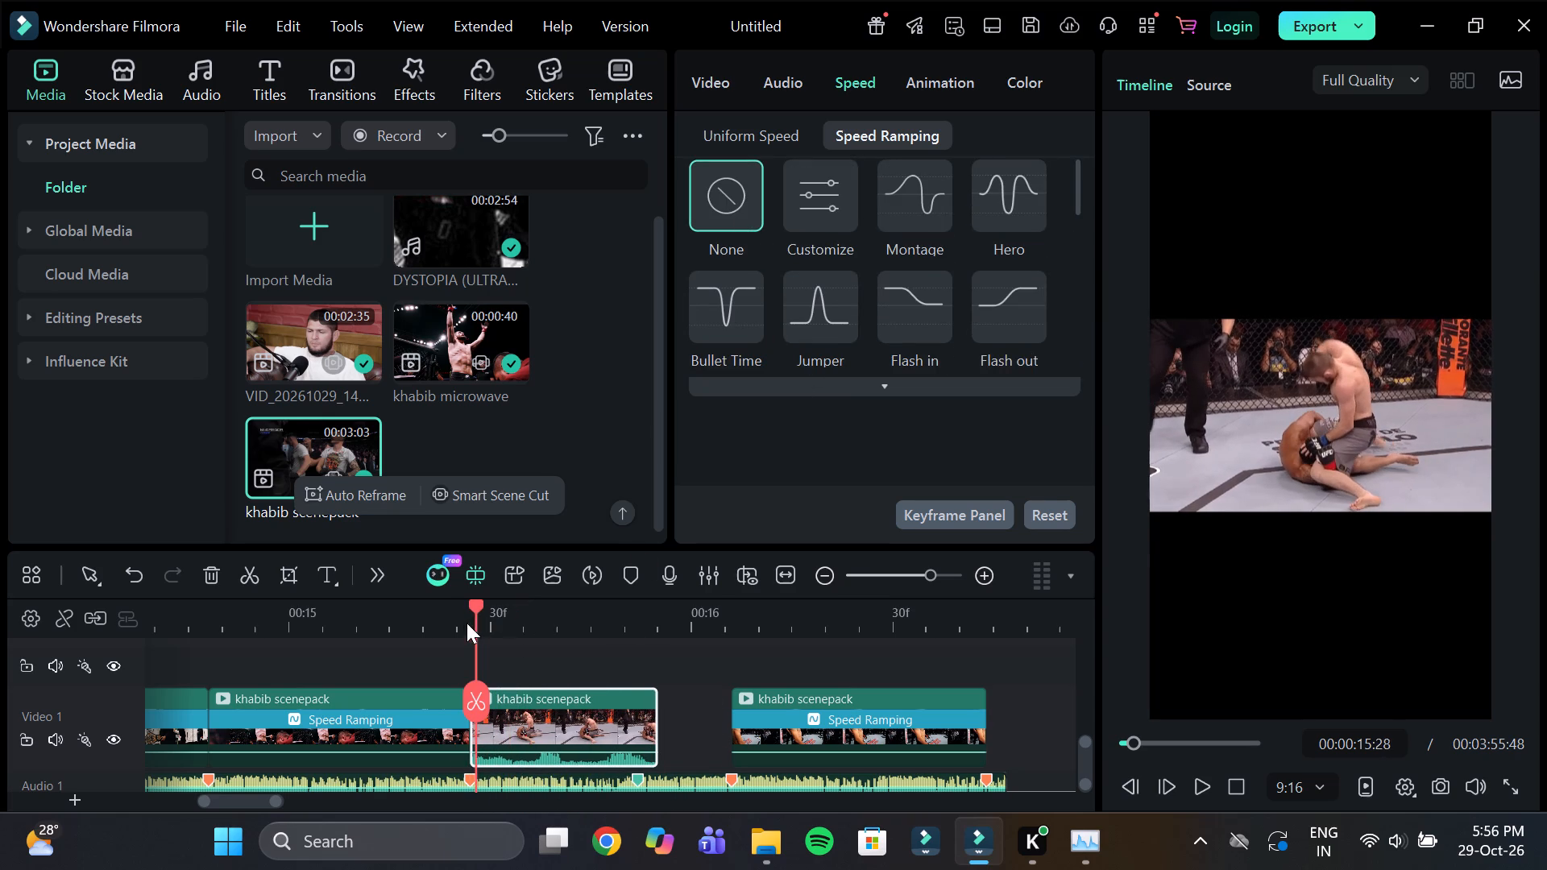
{"action": "left_click_drag", "start_coordinate": [467, 623], "coordinate": [585, 677]}
{"action": "left_click_drag", "start_coordinate": [654, 694], "coordinate": [649, 710]}
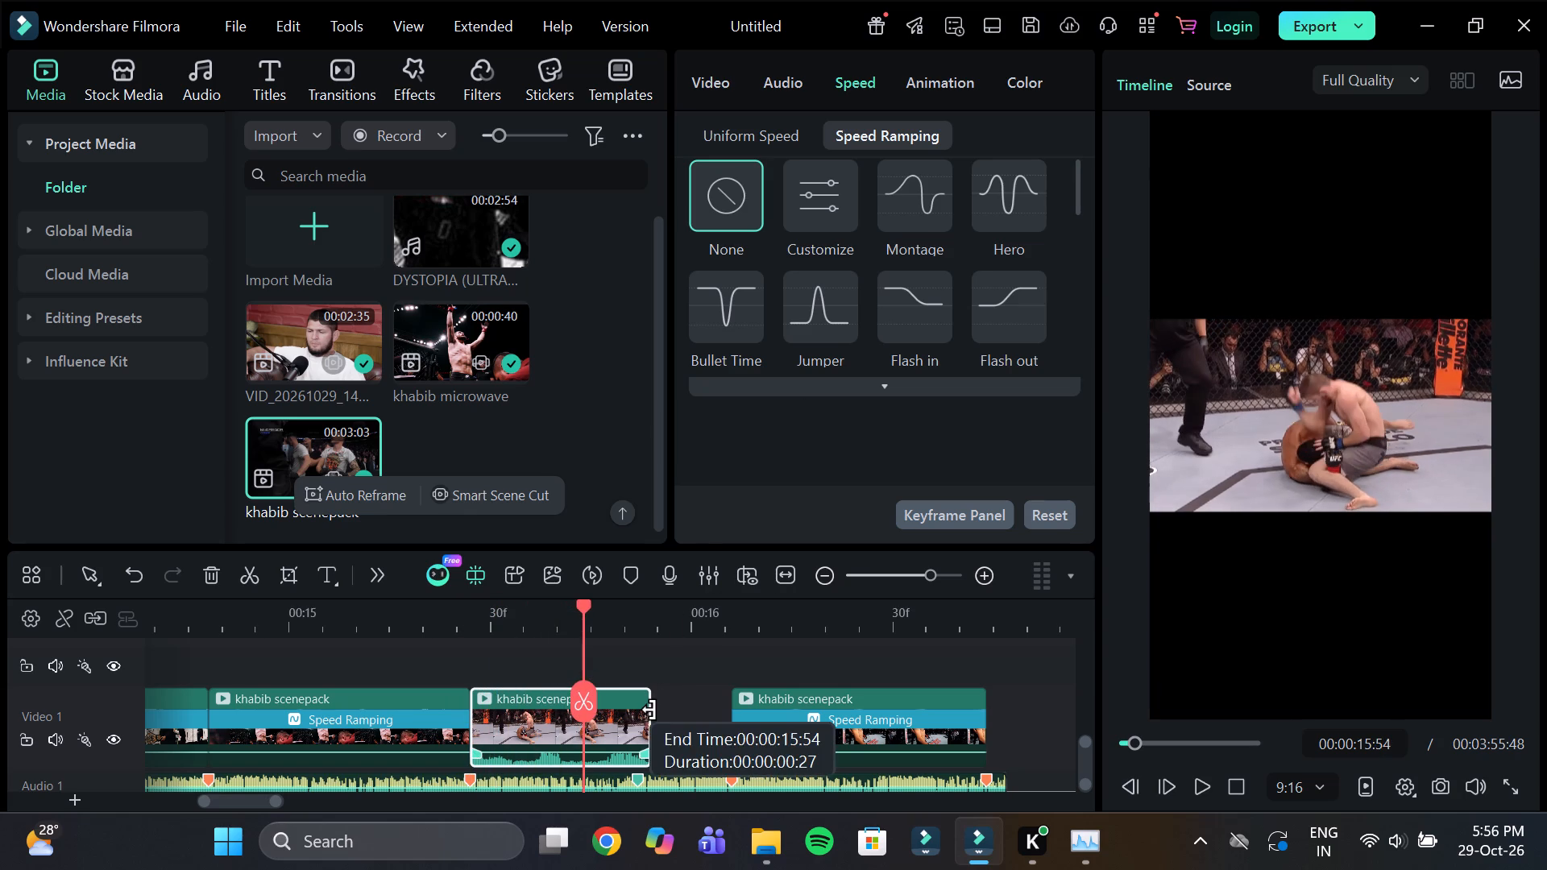
Apply the zoom out speed ramp to the ground-and-pound clip and trim its end to the beat marker.
{"action": "scroll", "coordinate": [802, 299], "scroll_direction": "down", "scroll_amount": 4}
{"action": "left_click", "coordinate": [803, 327]}
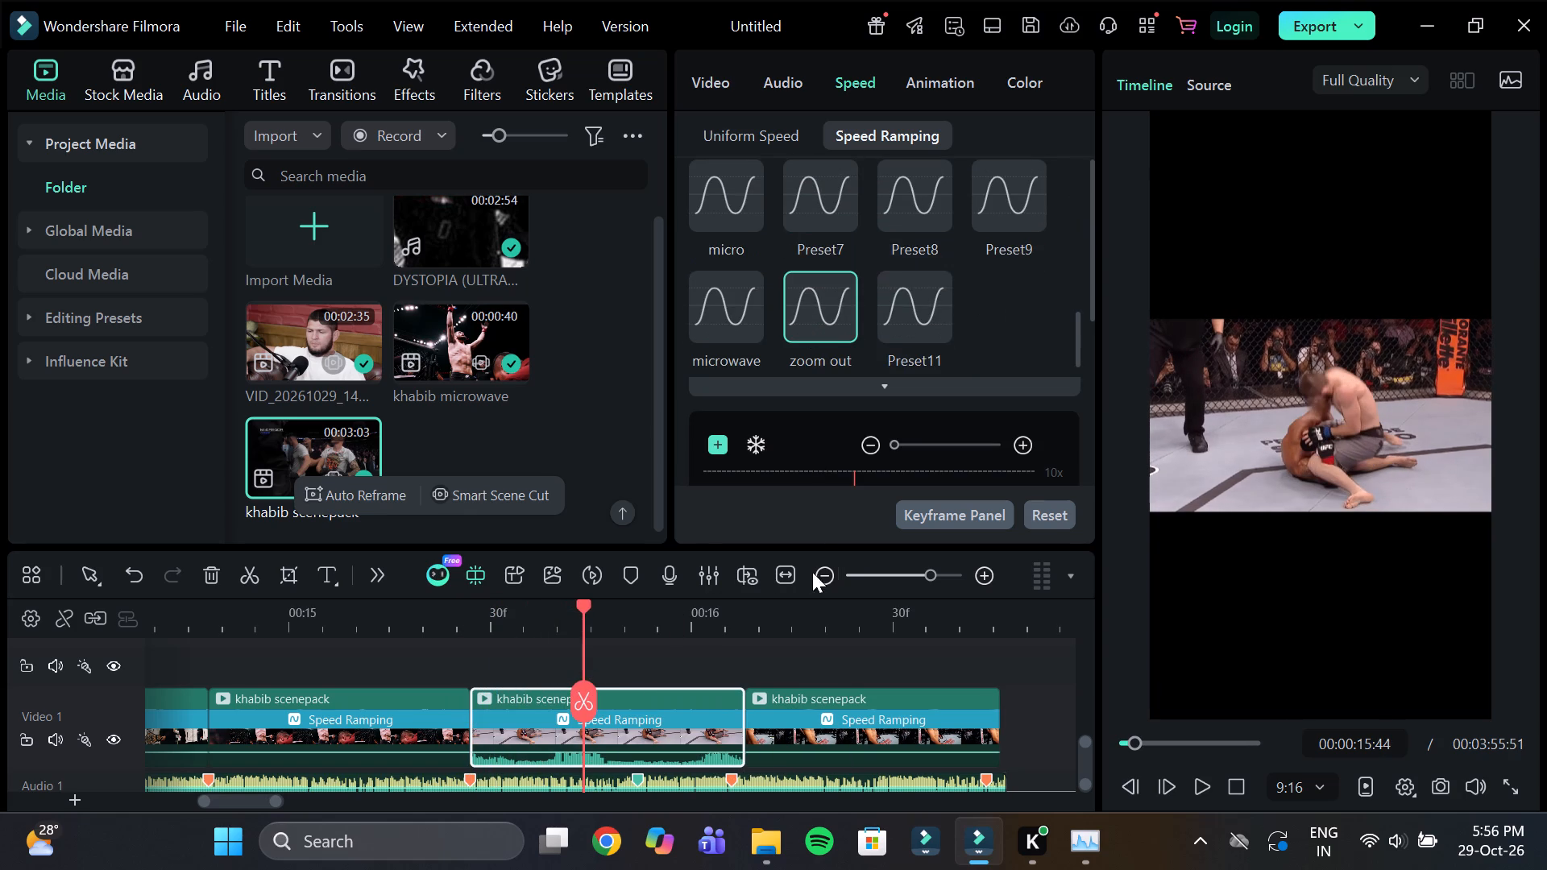
{"action": "left_click_drag", "start_coordinate": [736, 698], "coordinate": [724, 731]}
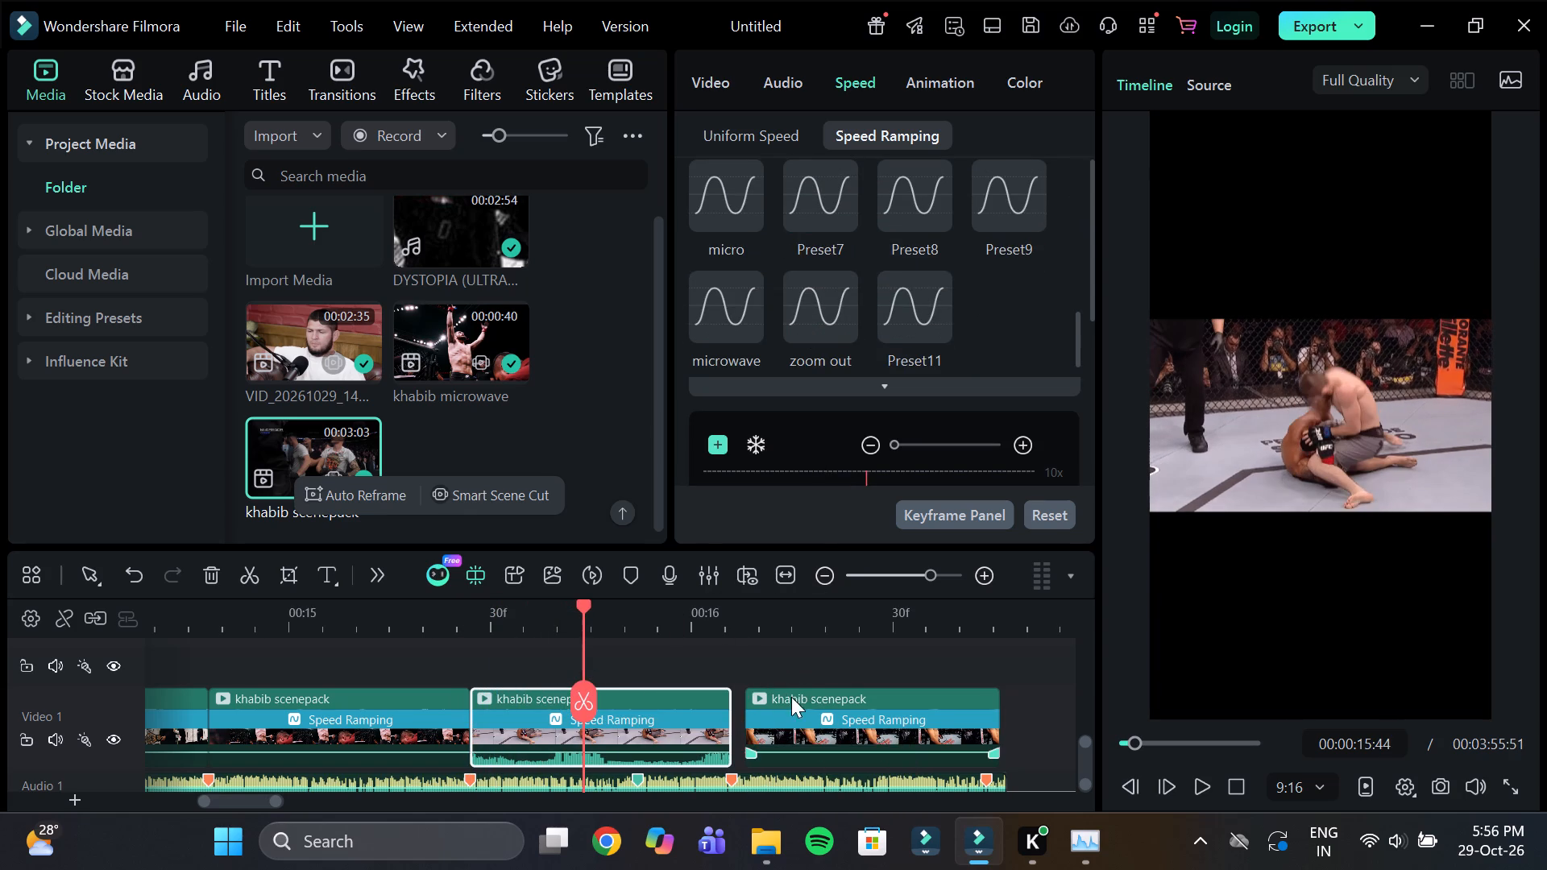
Move the head-tilted-back clip directly after the ground-and-pound clip.
{"action": "left_click_drag", "start_coordinate": [797, 693], "coordinate": [783, 711]}
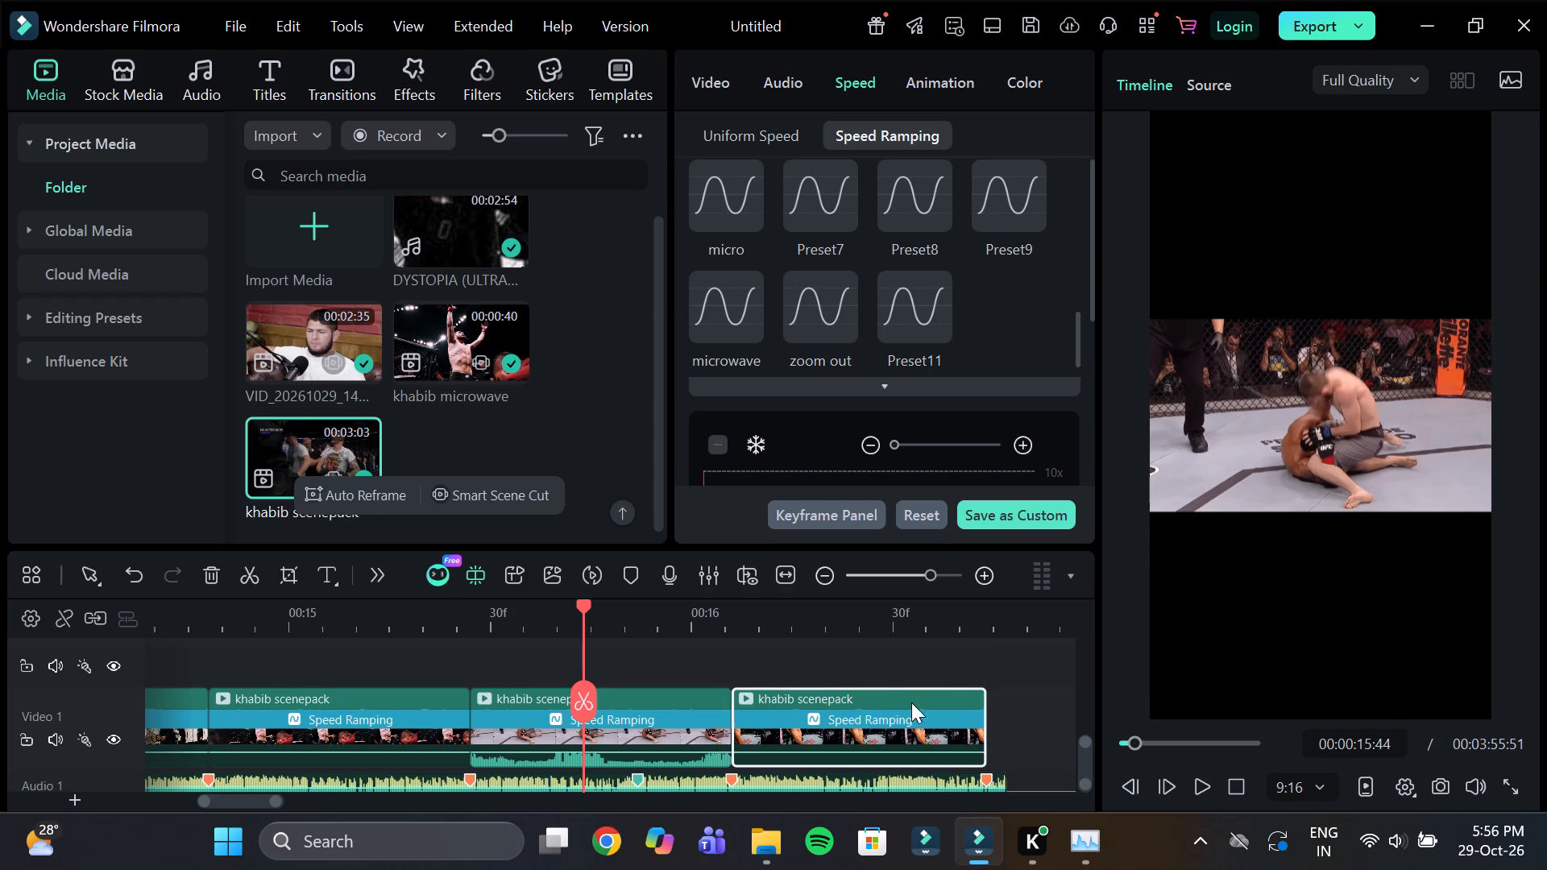
Trim the end of the DYSTOPIA audio clip to 00:00:16:44, matching the end of the head-tilted-back clip.
{"action": "scroll", "coordinate": [1006, 748], "scroll_direction": "down", "scroll_amount": 1}
{"action": "left_click", "coordinate": [988, 748]}
{"action": "left_click_drag", "start_coordinate": [1000, 735], "coordinate": [997, 744]}
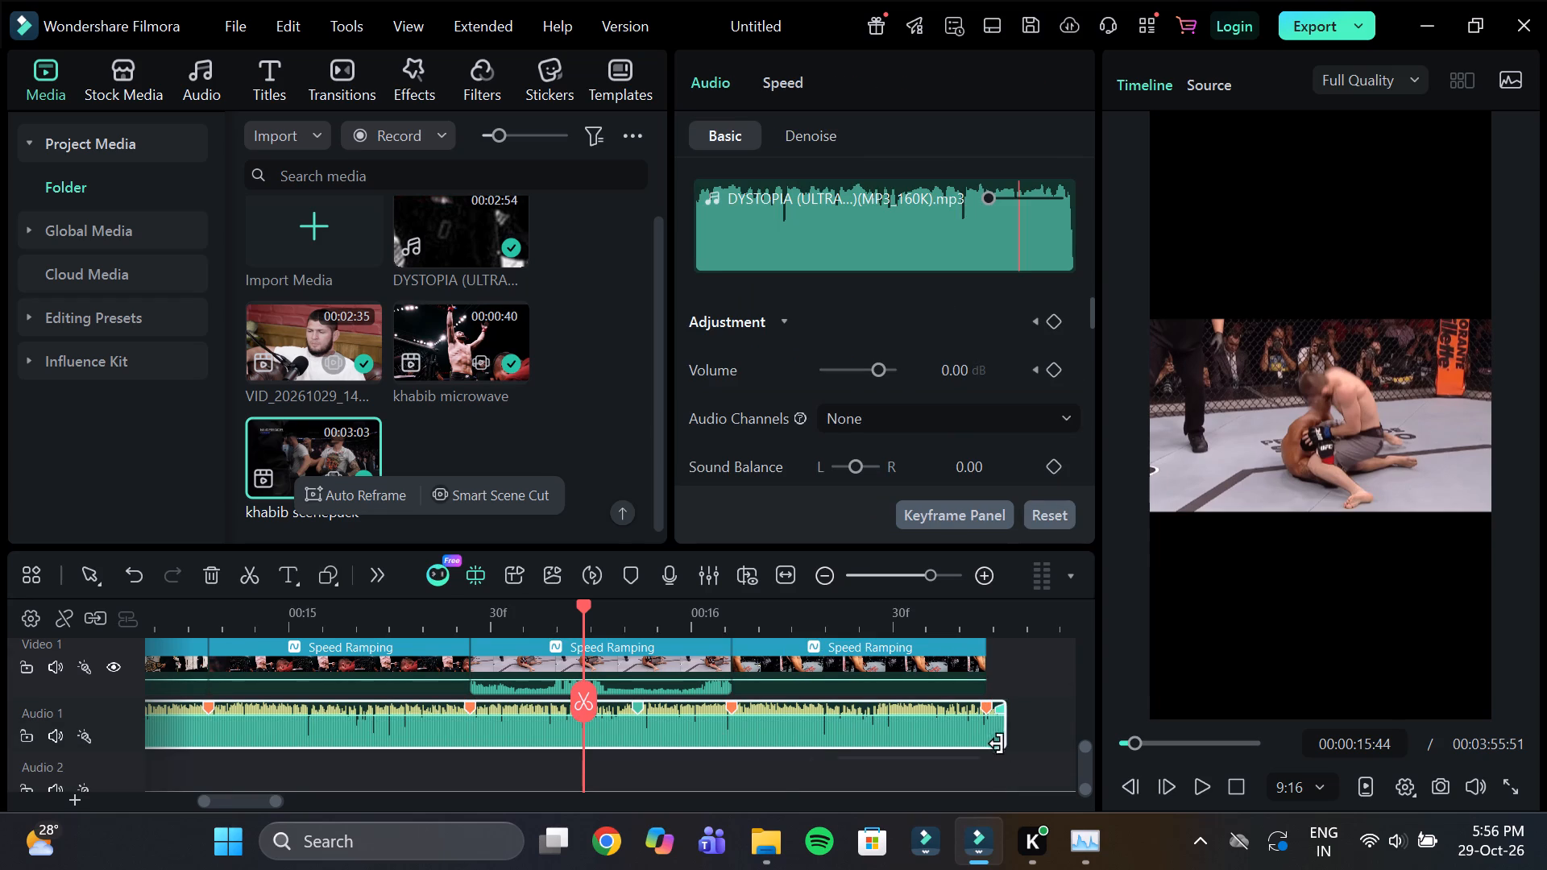
{"action": "left_click_drag", "start_coordinate": [997, 744], "coordinate": [982, 748]}
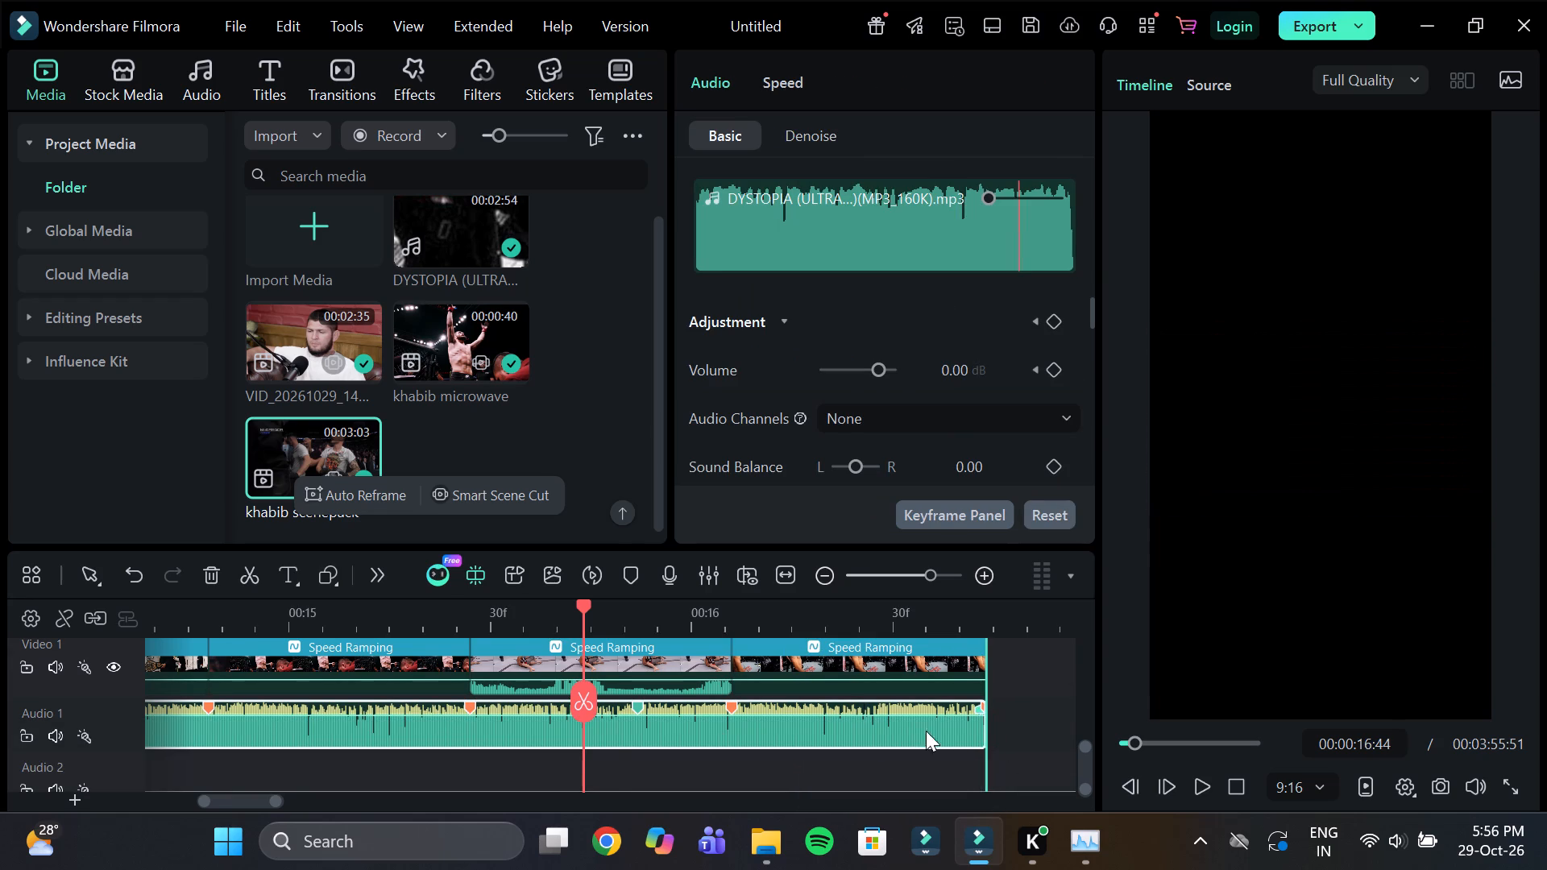
Select all the speed-ramped fight clips above the DYSTOPIA track and mute their sound.
{"action": "left_click", "coordinate": [619, 605]}
{"action": "left_click_drag", "start_coordinate": [693, 617], "coordinate": [454, 634]}
{"action": "left_click_drag", "start_coordinate": [701, 664], "coordinate": [342, 660]}
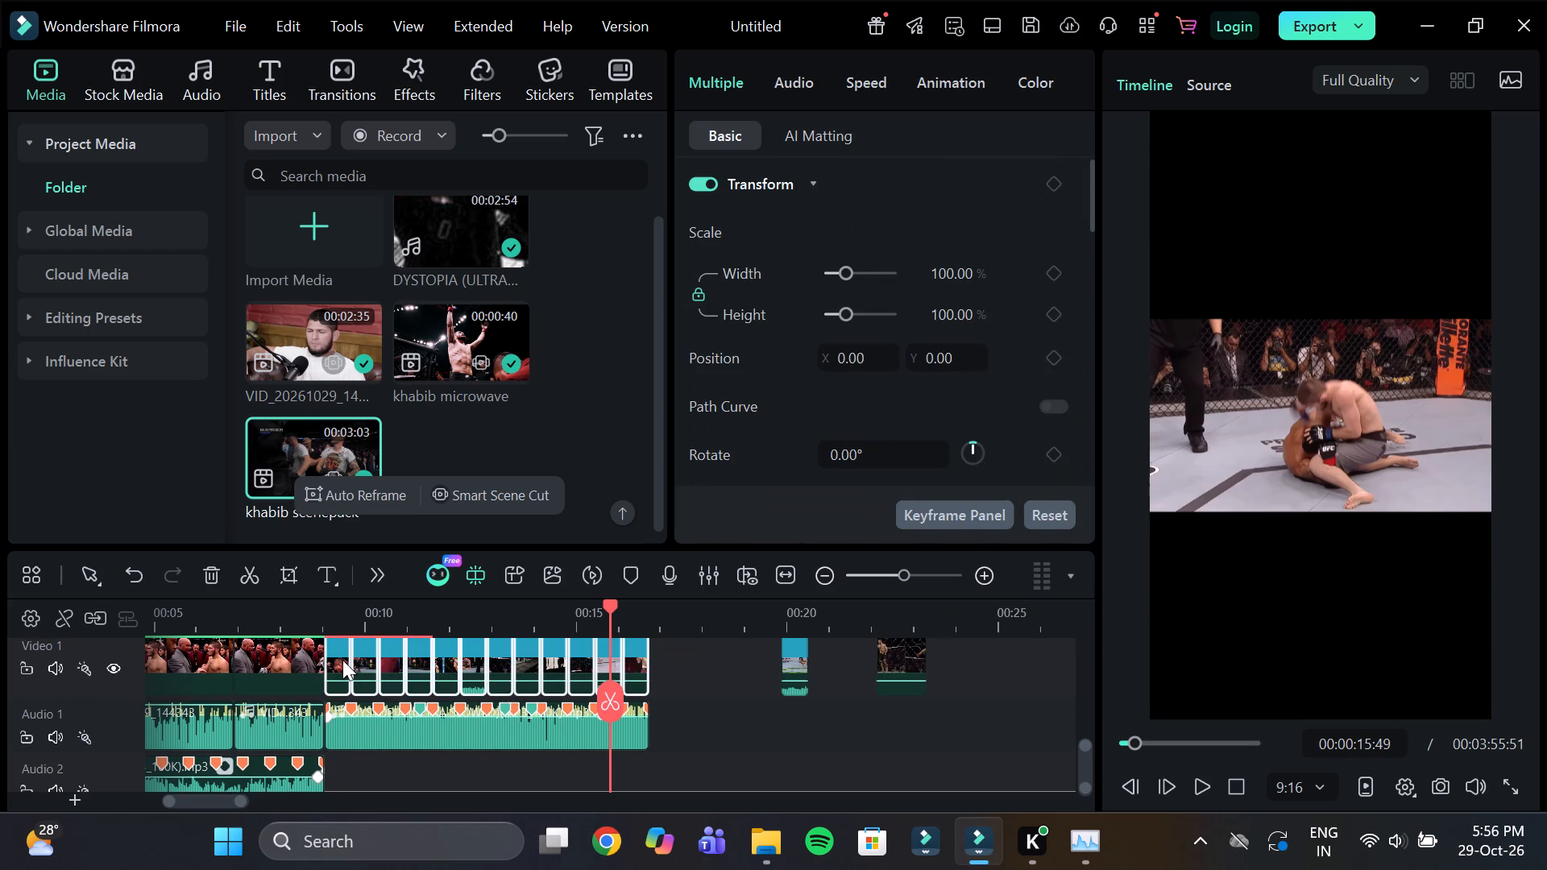
{"action": "right_click", "coordinate": [338, 667]}
{"action": "left_click", "coordinate": [450, 533]}
{"action": "scroll", "coordinate": [366, 684], "scroll_direction": "up", "scroll_amount": 1}
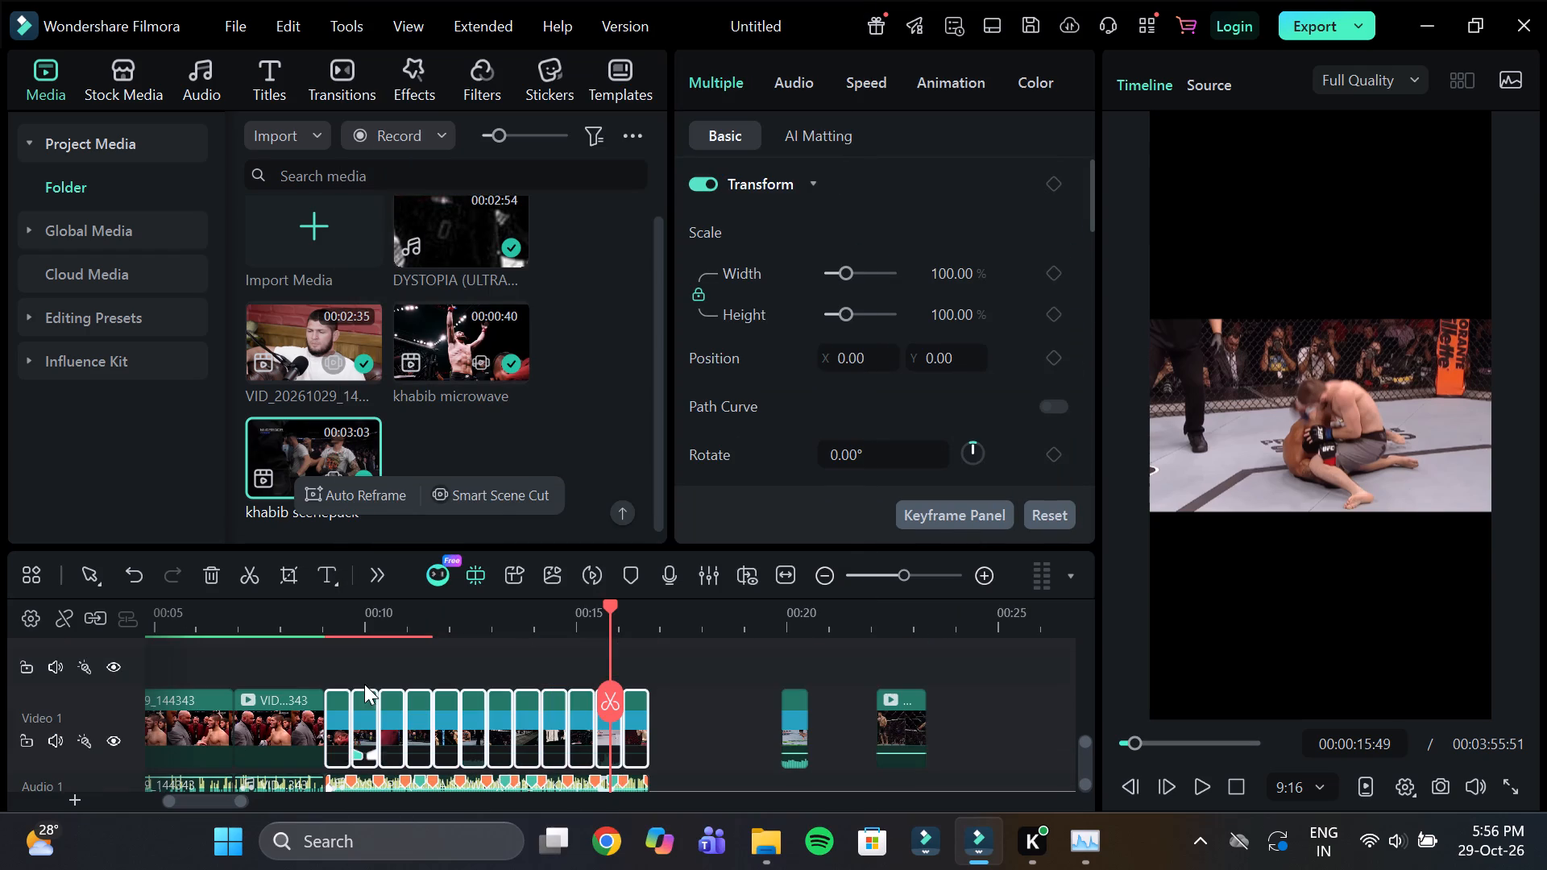
Play the edit from the beginning through the last placed fight clip to check the timing against the music.
{"action": "left_click", "coordinate": [253, 633]}
{"action": "left_click_drag", "start_coordinate": [250, 615], "coordinate": [63, 623]}
{"action": "key", "text": "space"}
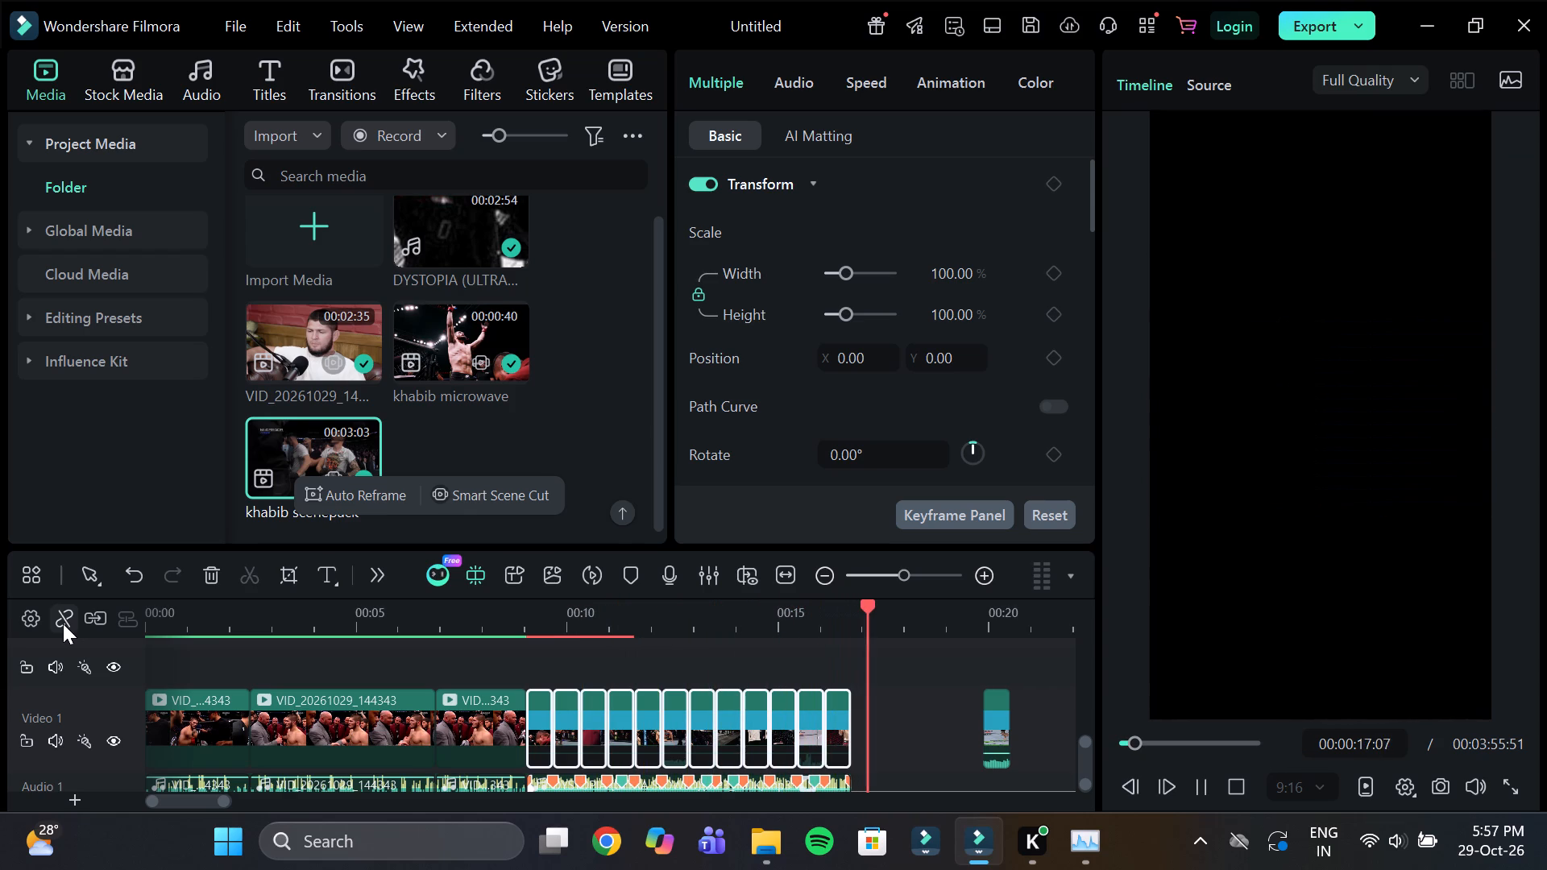
{"action": "key", "text": "space"}
Set the scale of all the selected speed-ramped fight clips to 200%.
{"action": "left_click", "coordinate": [524, 620]}
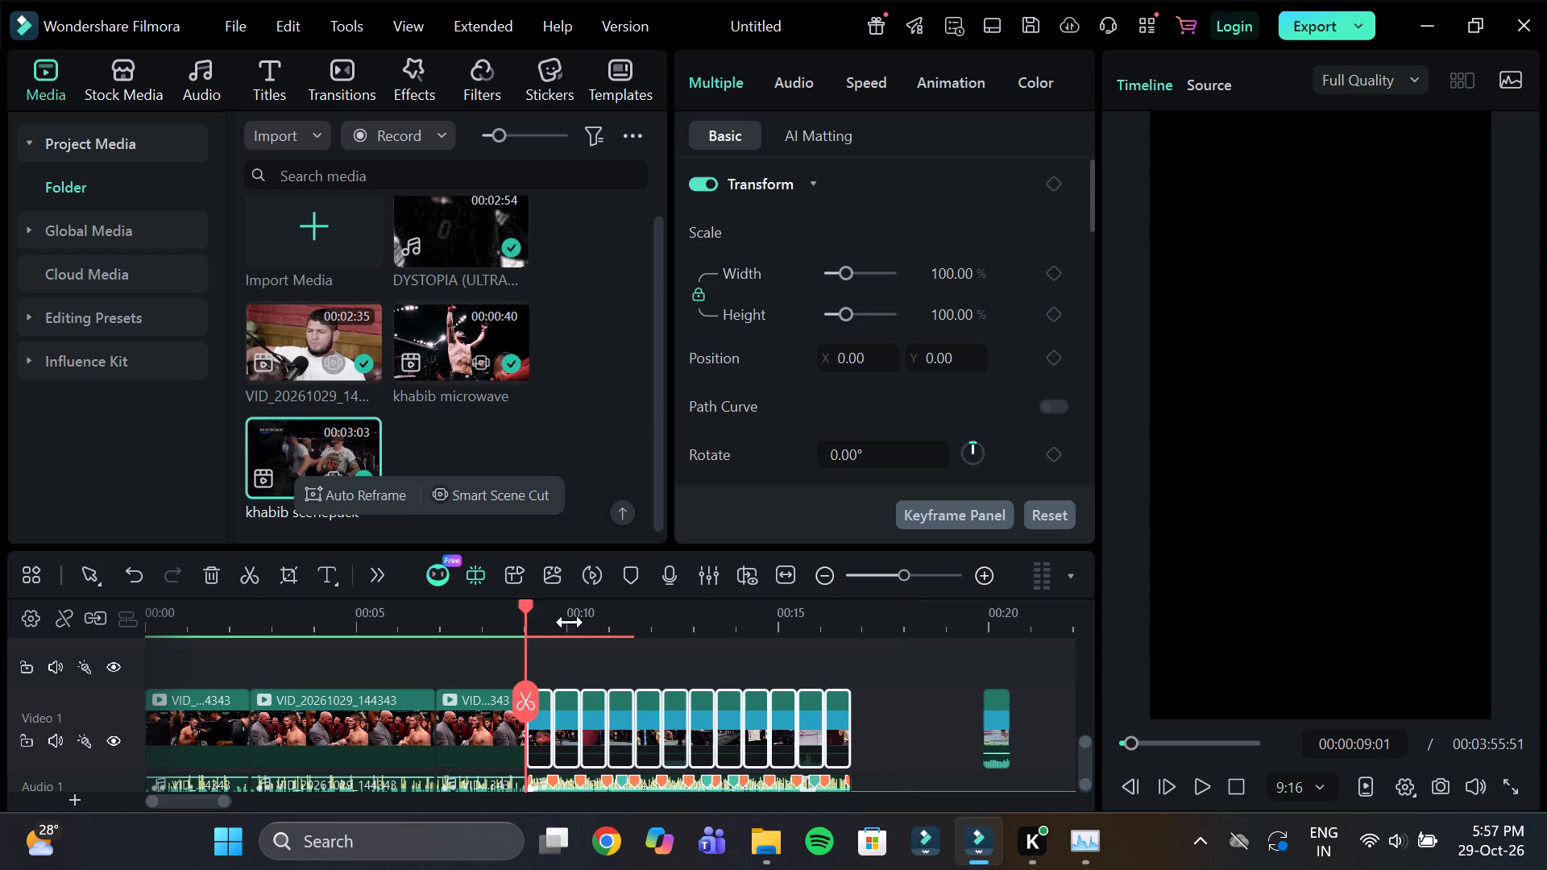
{"action": "left_click_drag", "start_coordinate": [570, 622], "coordinate": [797, 638]}
{"action": "left_click", "coordinate": [626, 628]}
{"action": "left_click_drag", "start_coordinate": [626, 614], "coordinate": [746, 655]}
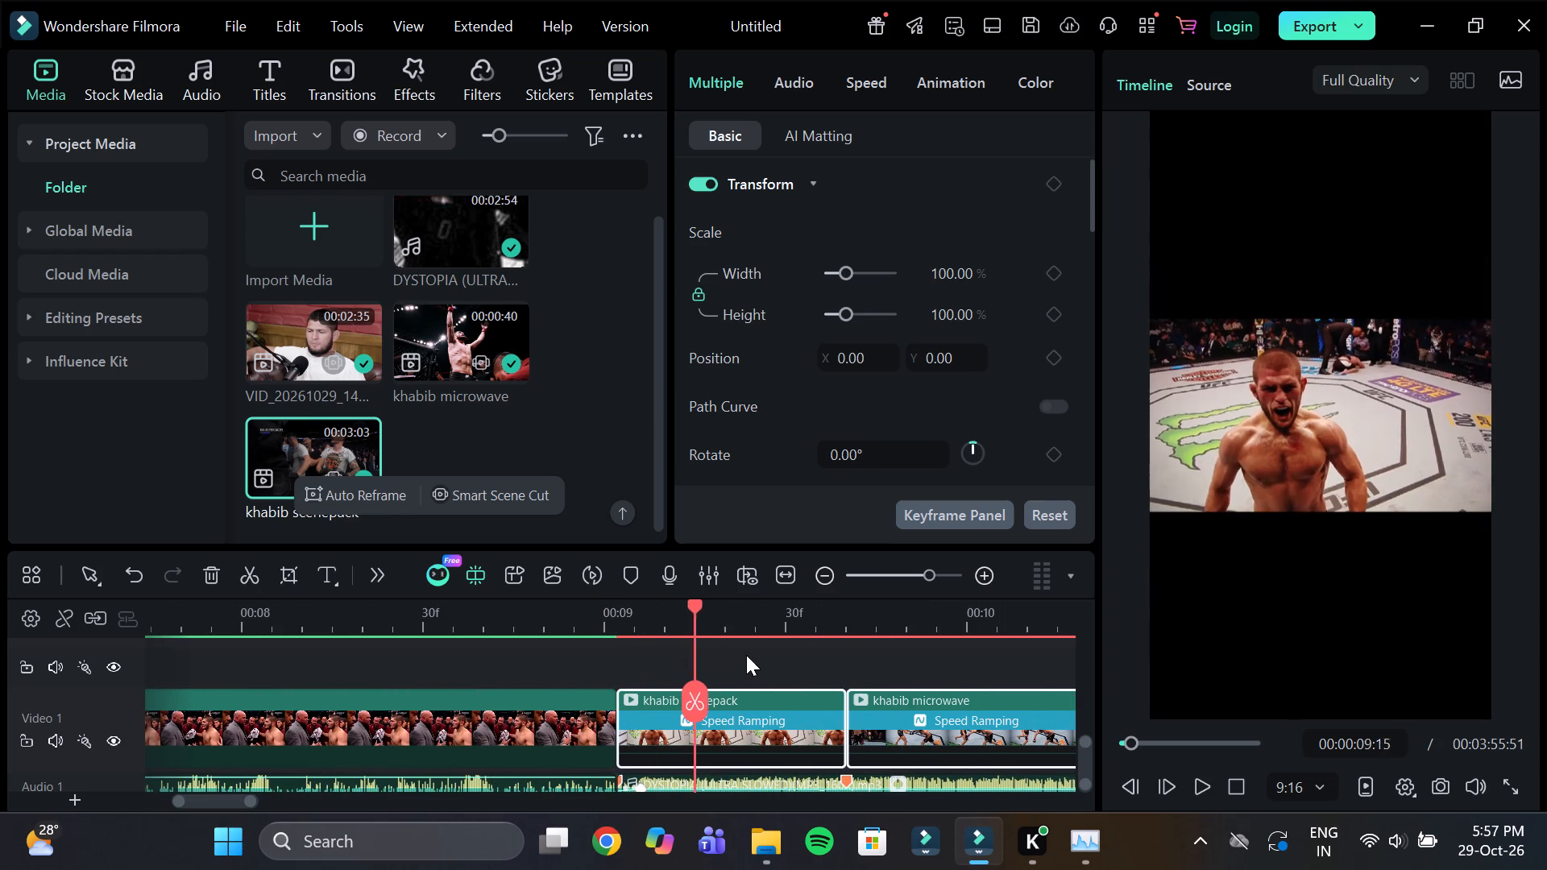
{"action": "left_click_drag", "start_coordinate": [746, 655], "coordinate": [749, 656]}
{"action": "left_click_drag", "start_coordinate": [862, 623], "coordinate": [645, 626]}
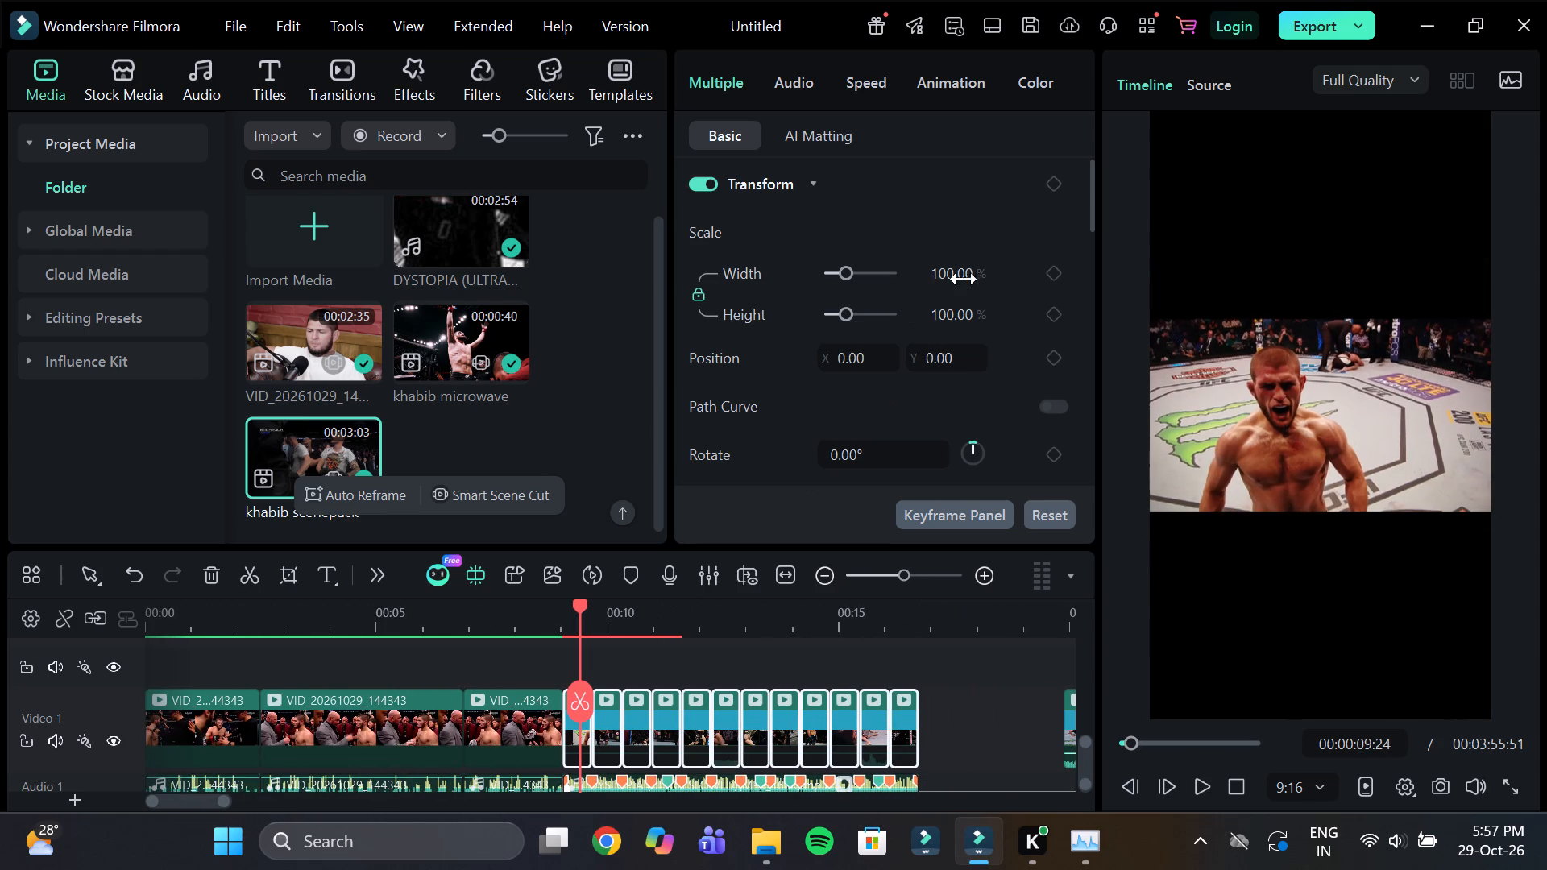
{"action": "left_click", "coordinate": [973, 274]}
{"action": "type", "text": "200"}
{"action": "key", "text": "Return"}
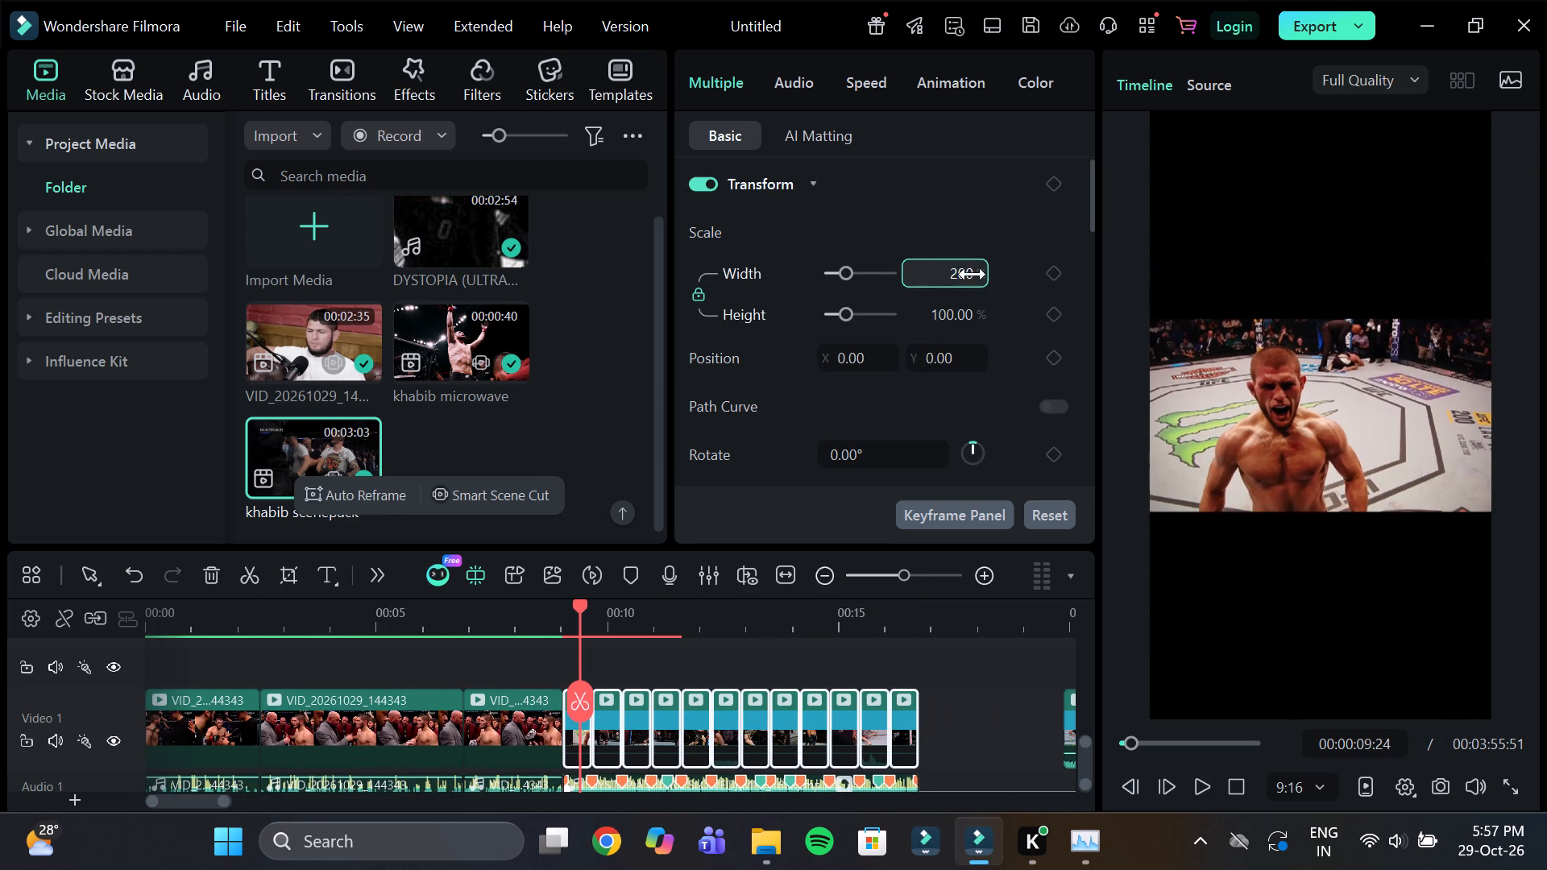
Extend the end of the Cinema 21:9 effect just past the last fight clip, to about 17 seconds.
{"action": "scroll", "coordinate": [670, 702], "scroll_direction": "up", "scroll_amount": 8}
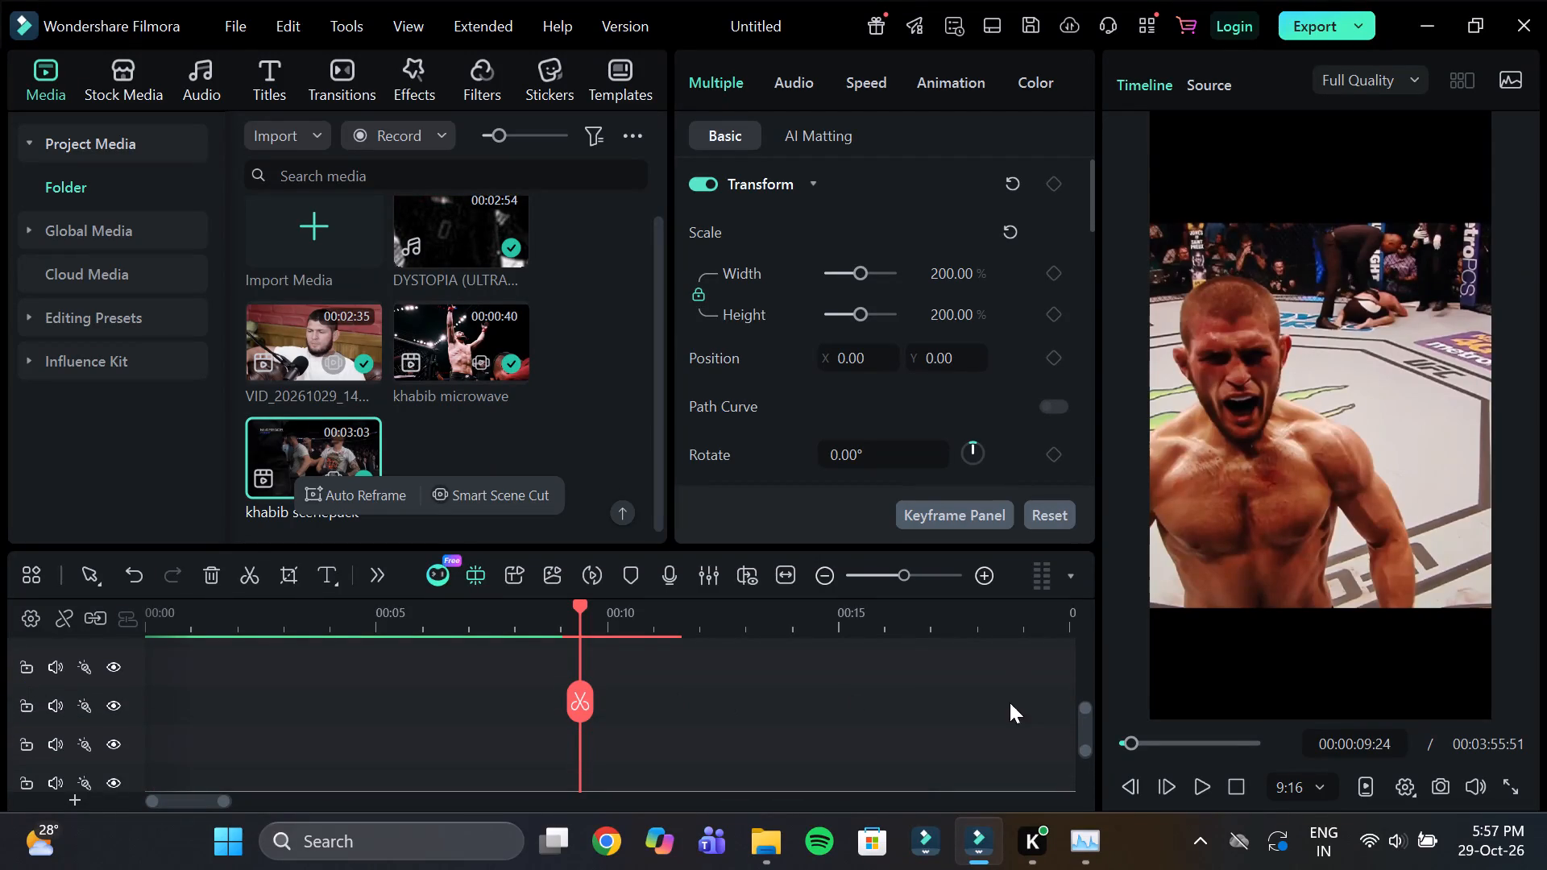
{"action": "left_click_drag", "start_coordinate": [1087, 733], "coordinate": [1096, 653]}
{"action": "left_click", "coordinate": [521, 714]}
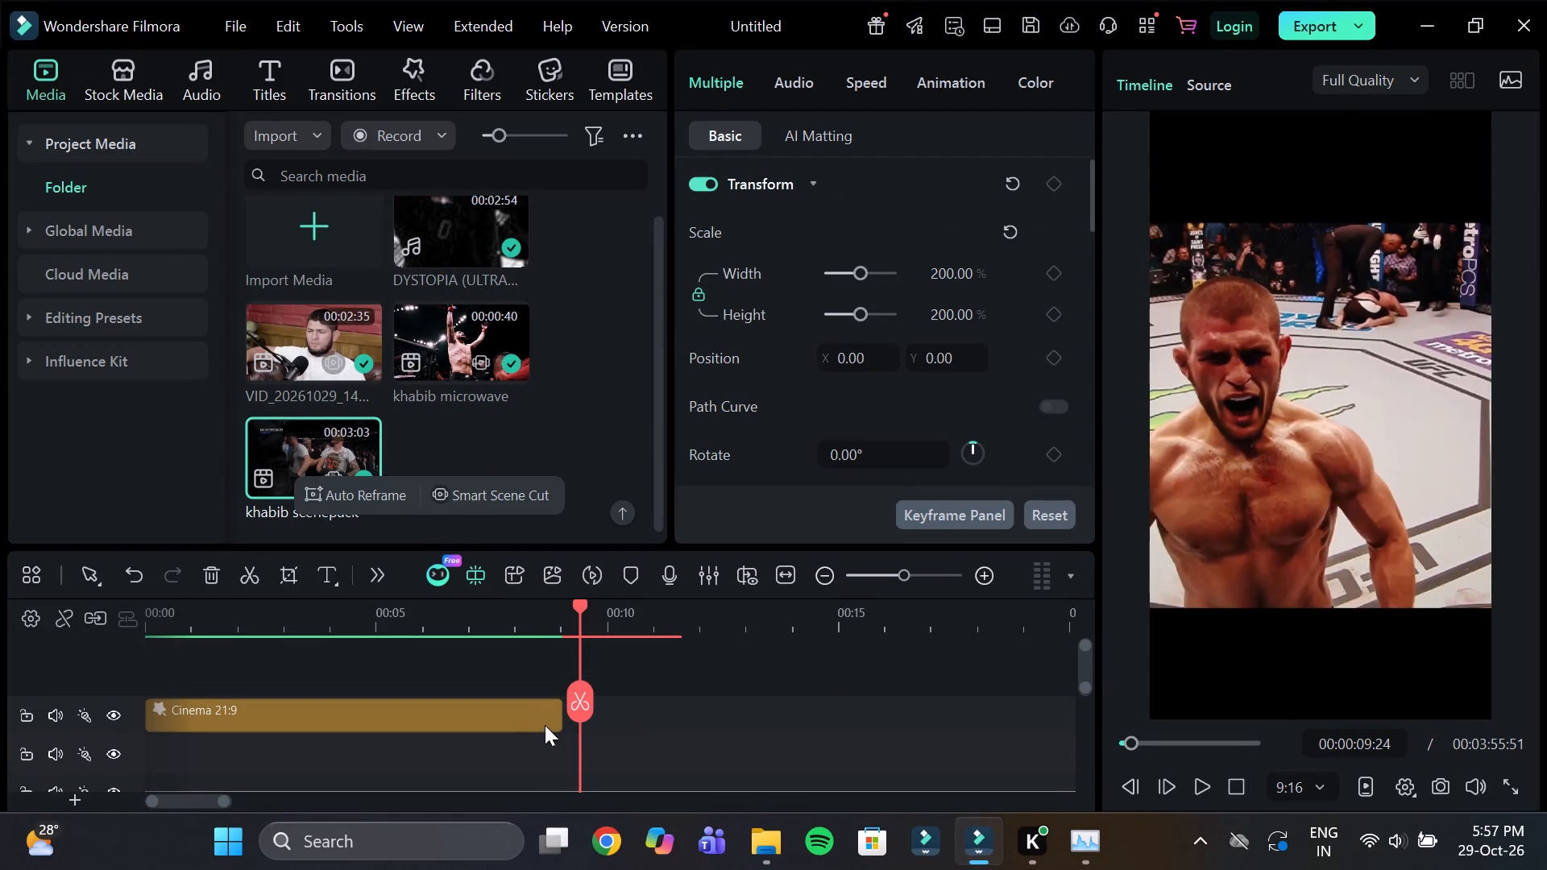
{"action": "left_click_drag", "start_coordinate": [559, 729], "coordinate": [680, 736]}
{"action": "scroll", "coordinate": [753, 713], "scroll_direction": "down", "scroll_amount": 2}
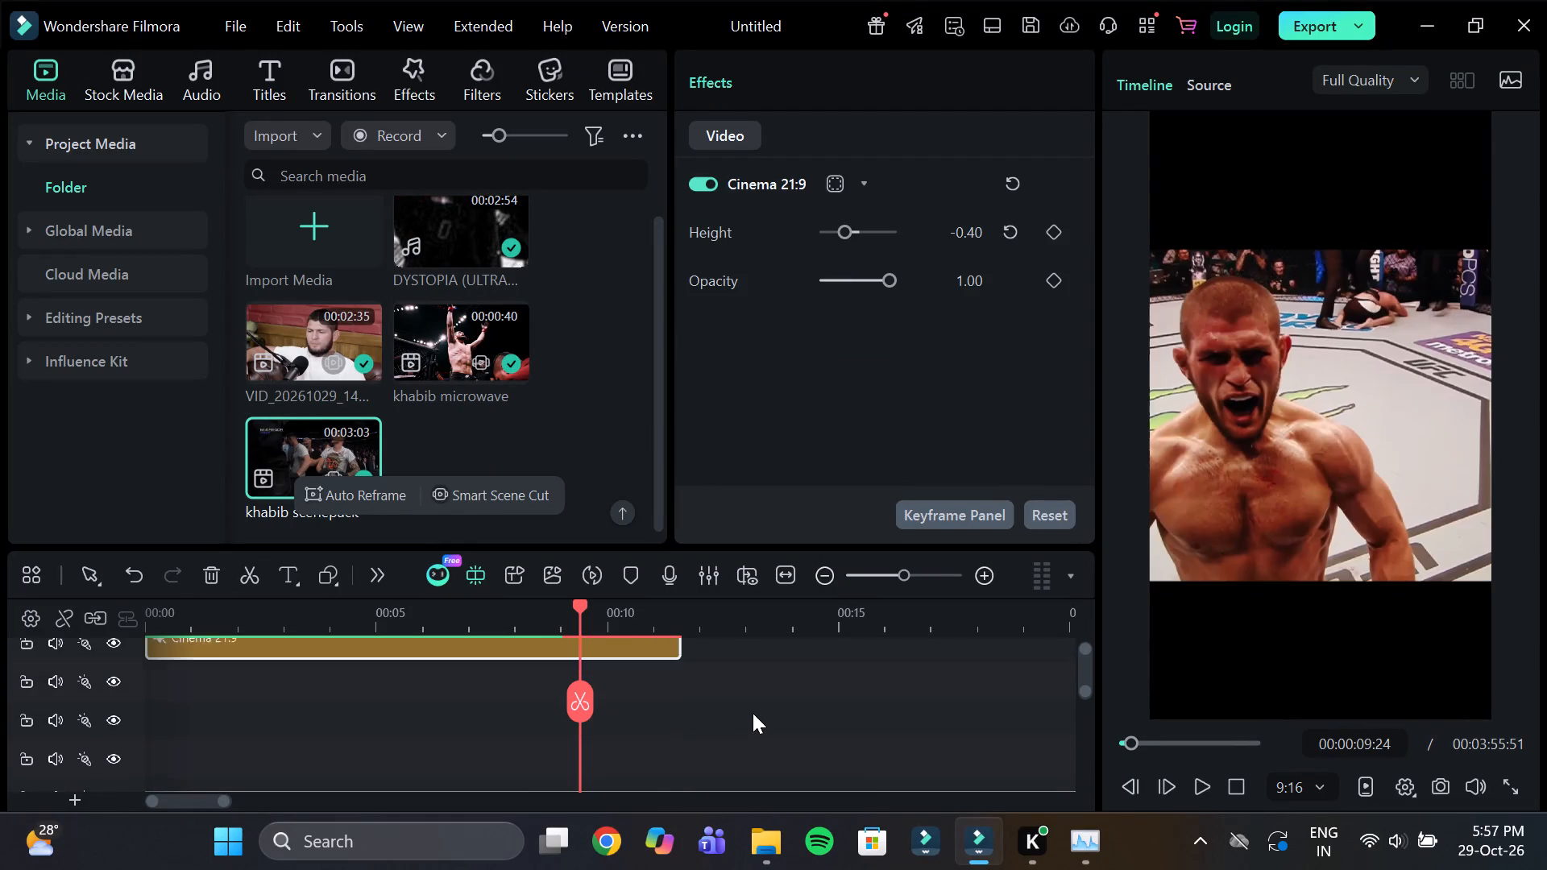
{"action": "scroll", "coordinate": [753, 713], "scroll_direction": "down", "scroll_amount": 18}
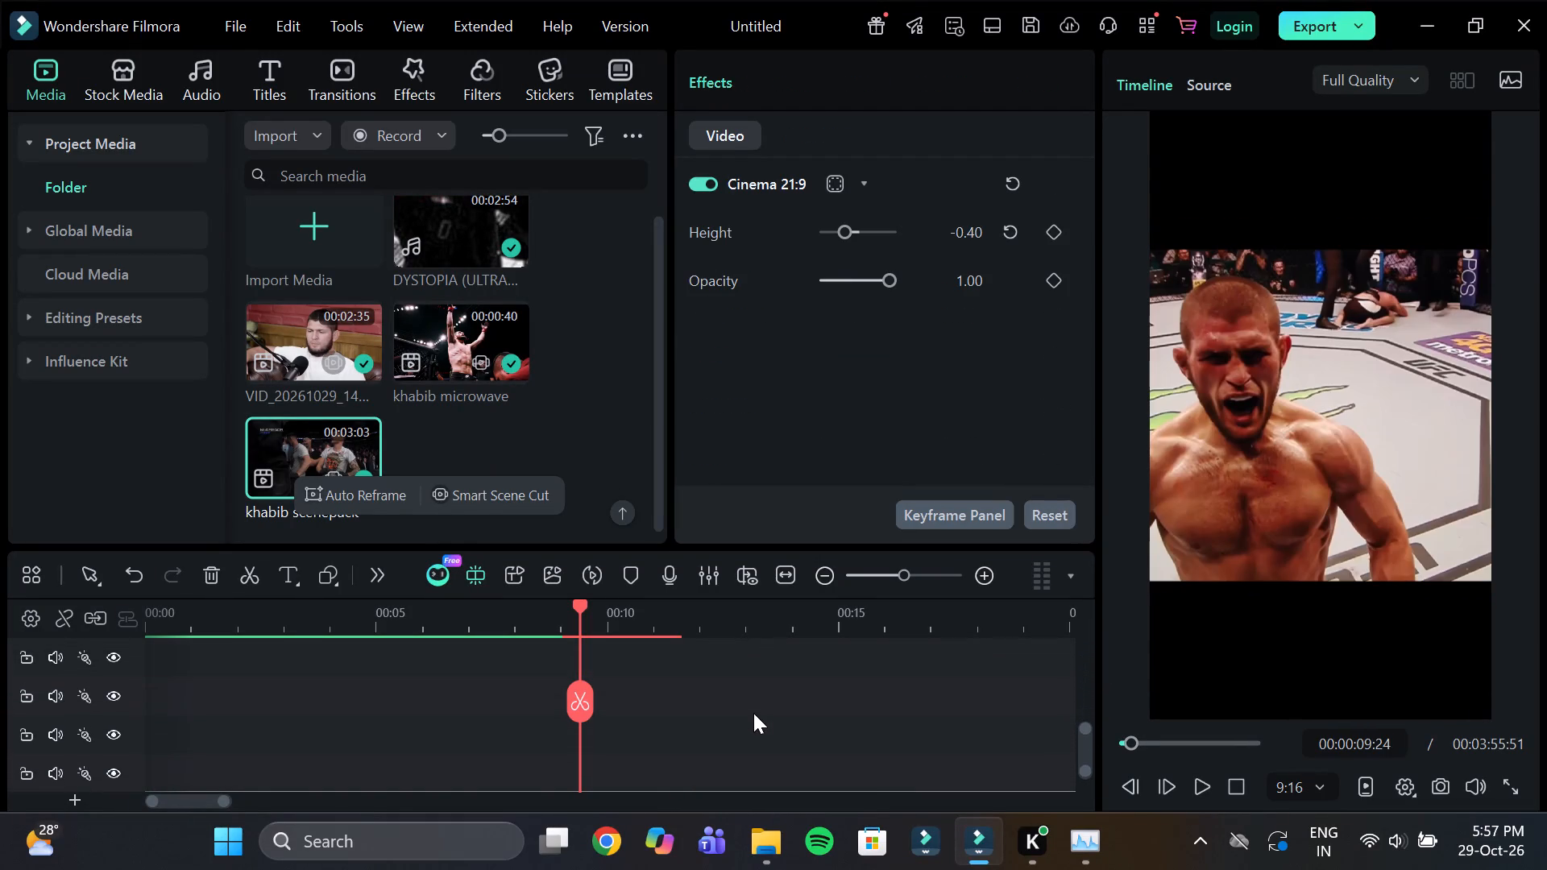
{"action": "scroll", "coordinate": [753, 711], "scroll_direction": "down", "scroll_amount": 5}
{"action": "scroll", "coordinate": [753, 711], "scroll_direction": "up", "scroll_amount": 5}
{"action": "left_click_drag", "start_coordinate": [1081, 743], "coordinate": [1082, 743]}
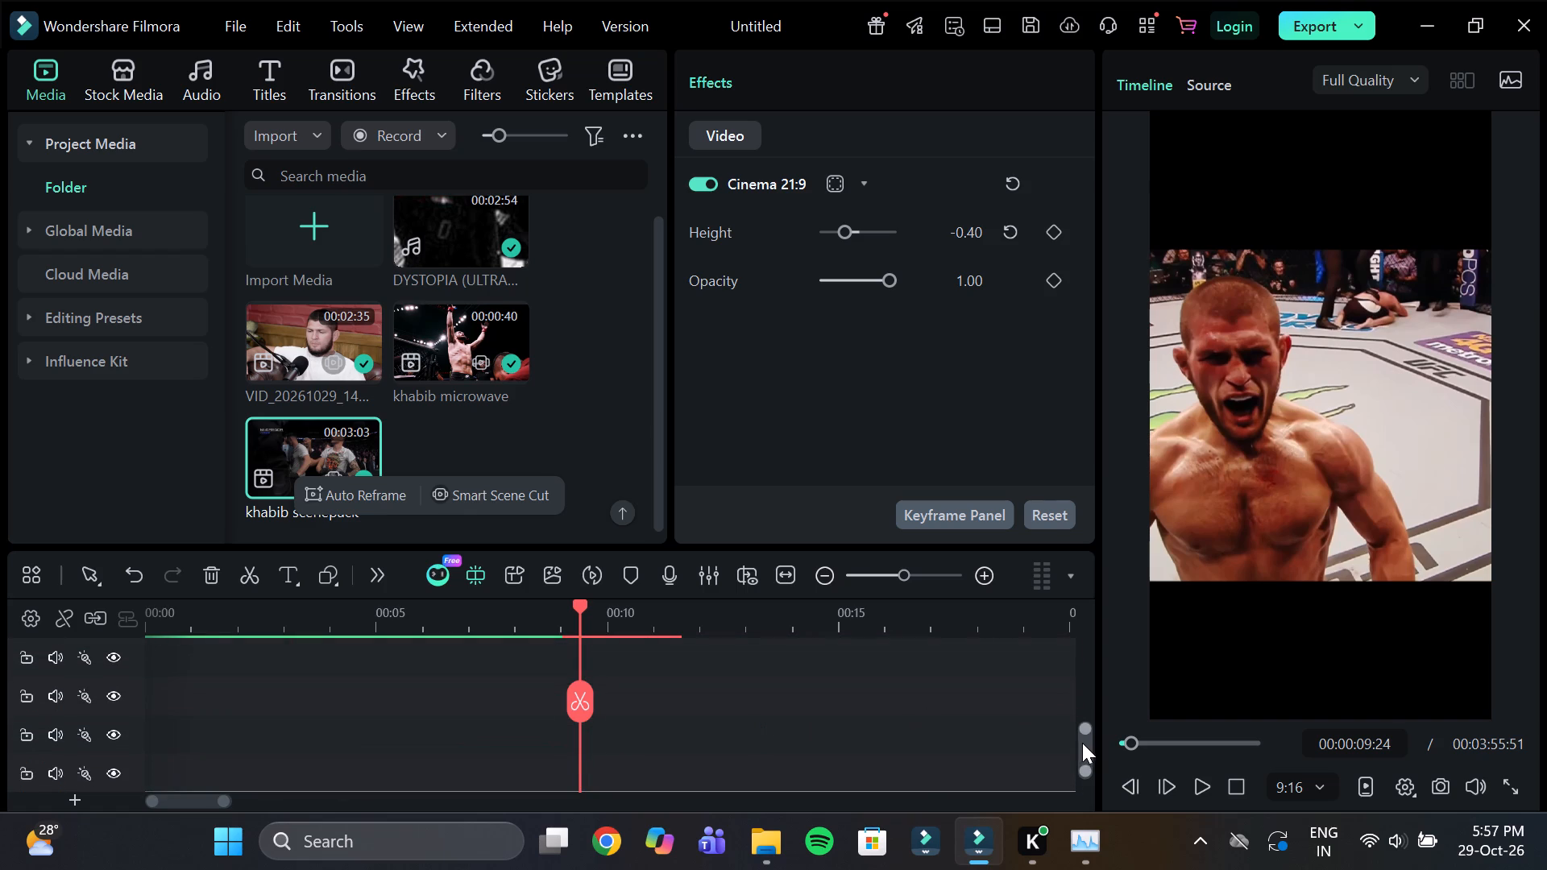
{"action": "left_click_drag", "start_coordinate": [1082, 743], "coordinate": [1074, 657]}
{"action": "left_click_drag", "start_coordinate": [679, 716], "coordinate": [931, 723]}
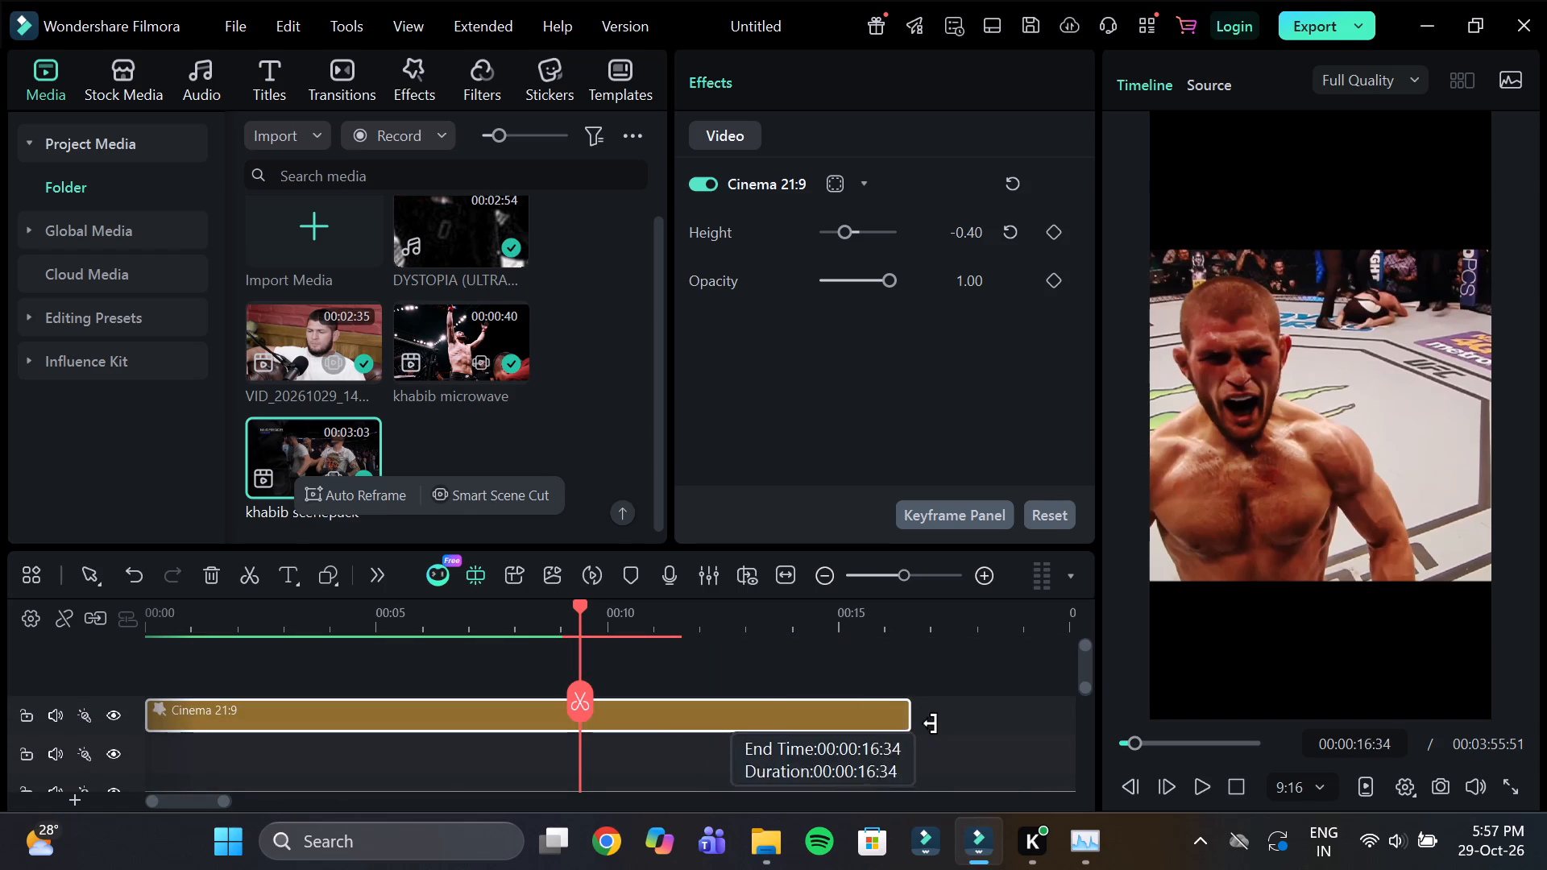
{"action": "left_click_drag", "start_coordinate": [931, 723], "coordinate": [932, 723]}
Set the horizontal position of the first fight clip, the roaring Khabib shot, to X 219 to recentre him.
{"action": "left_click_drag", "start_coordinate": [1085, 667], "coordinate": [1089, 752]}
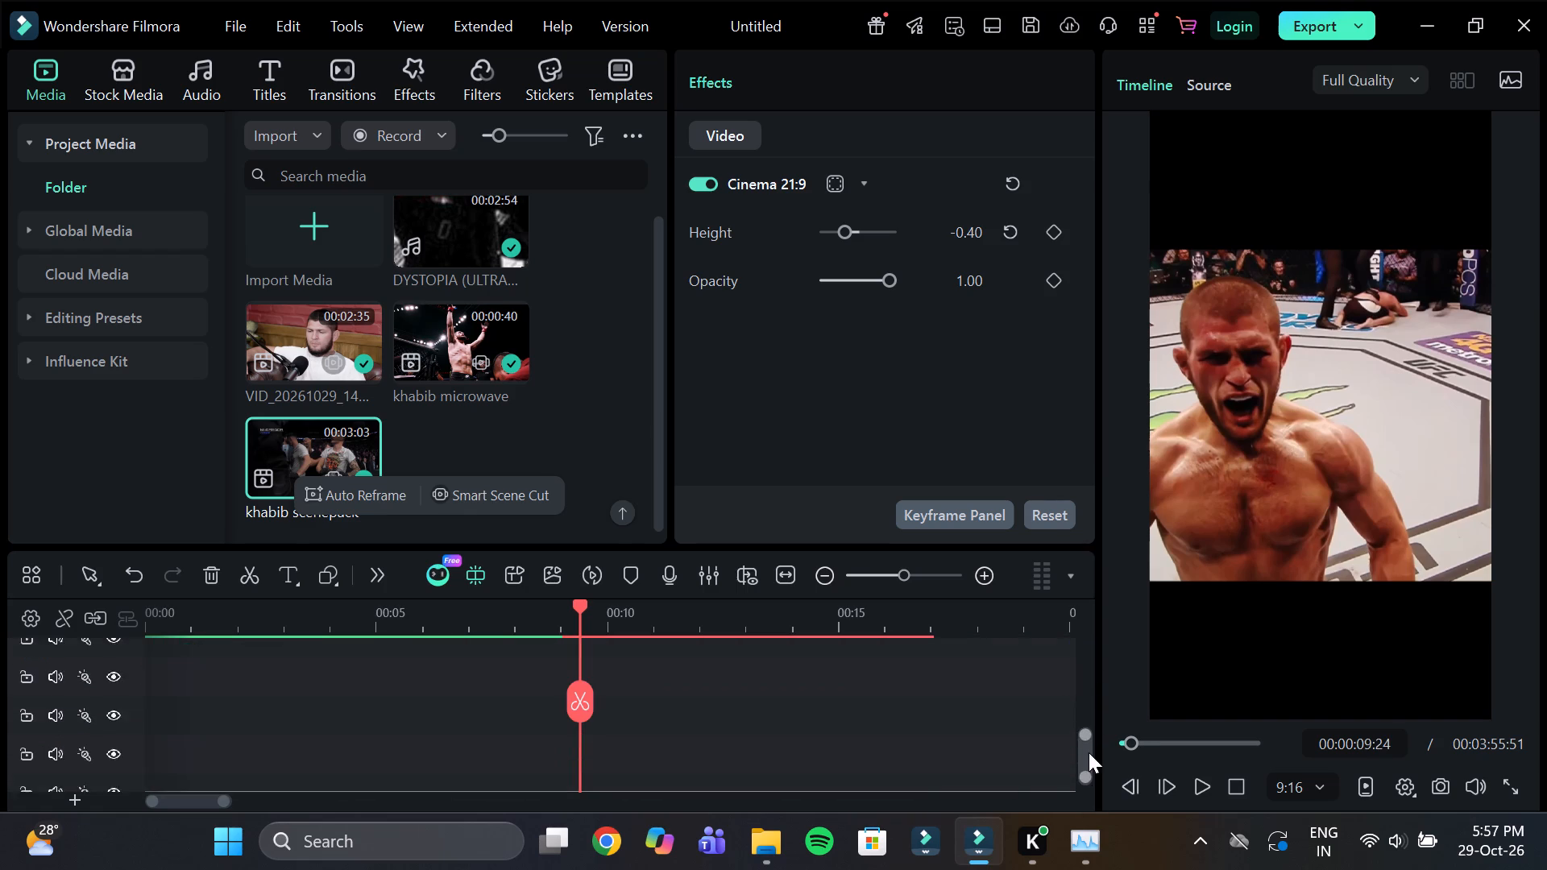
{"action": "left_click_drag", "start_coordinate": [1089, 752], "coordinate": [1083, 763]}
{"action": "left_click_drag", "start_coordinate": [656, 627], "coordinate": [773, 646]}
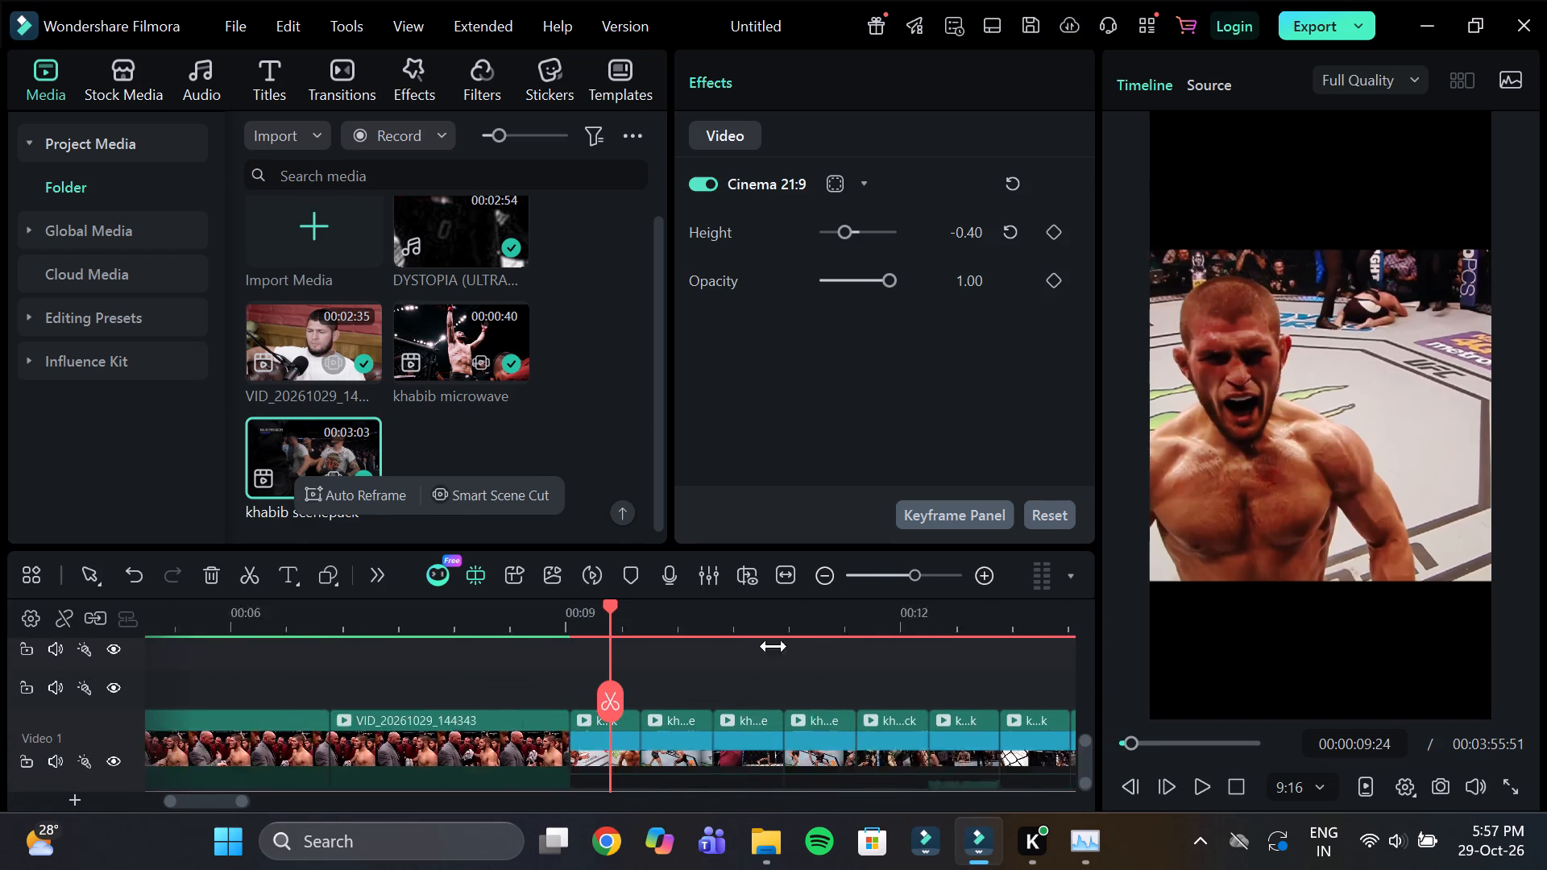
{"action": "left_click_drag", "start_coordinate": [773, 646], "coordinate": [797, 652]}
{"action": "left_click", "coordinate": [629, 722]}
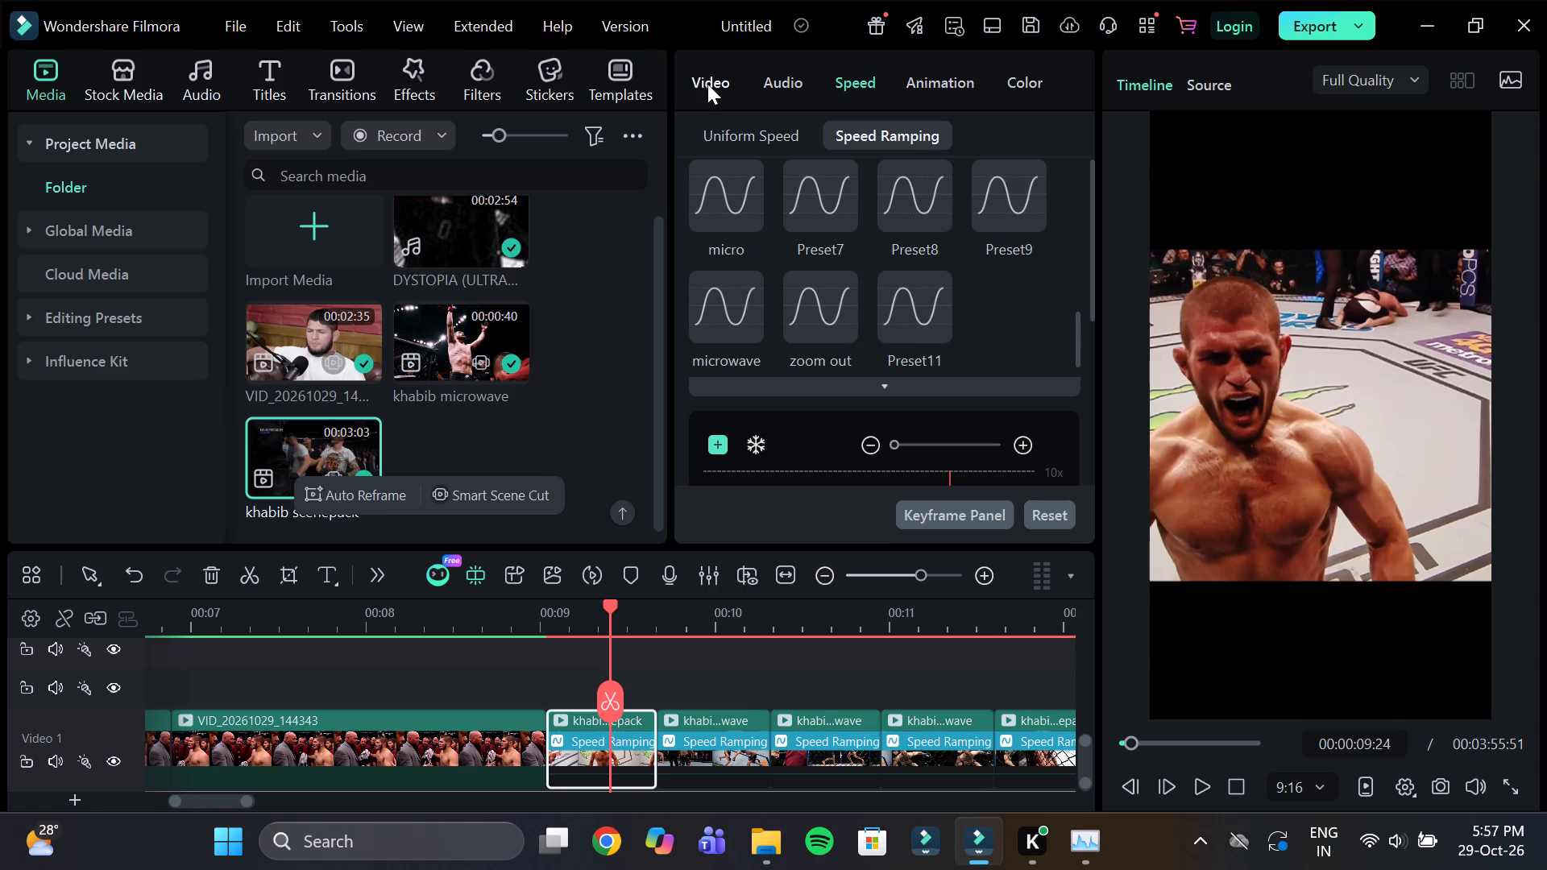
{"action": "left_click", "coordinate": [707, 78]}
{"action": "left_click", "coordinate": [861, 358]}
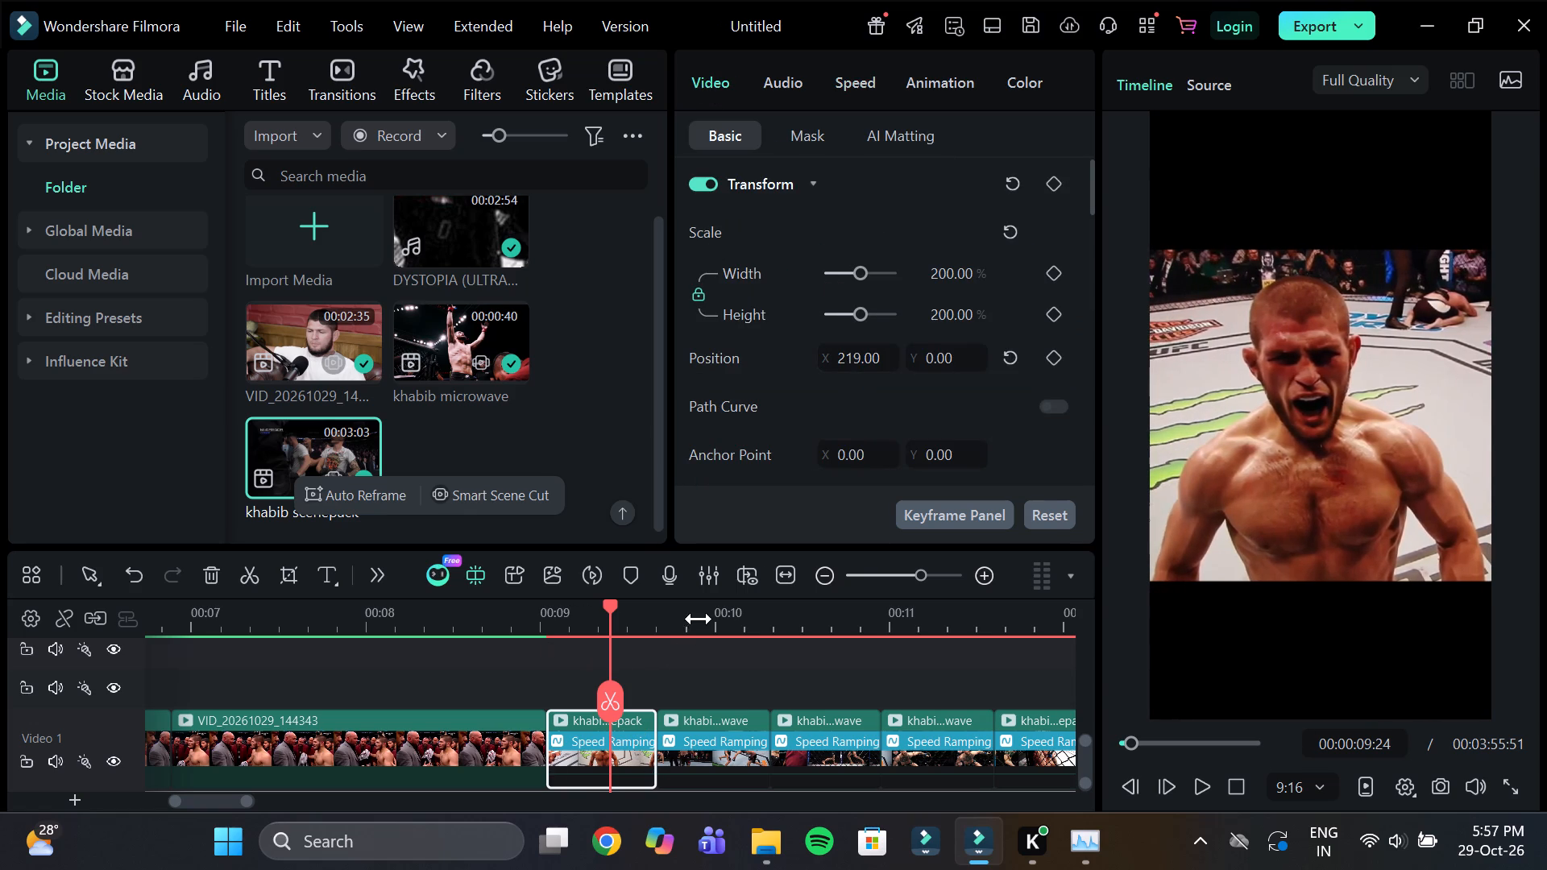
Set the horizontal position of the second fight clip to X 263 so both fighters fit in frame.
{"action": "left_click", "coordinate": [699, 619]}
{"action": "left_click", "coordinate": [737, 710]}
{"action": "left_click", "coordinate": [861, 356]}
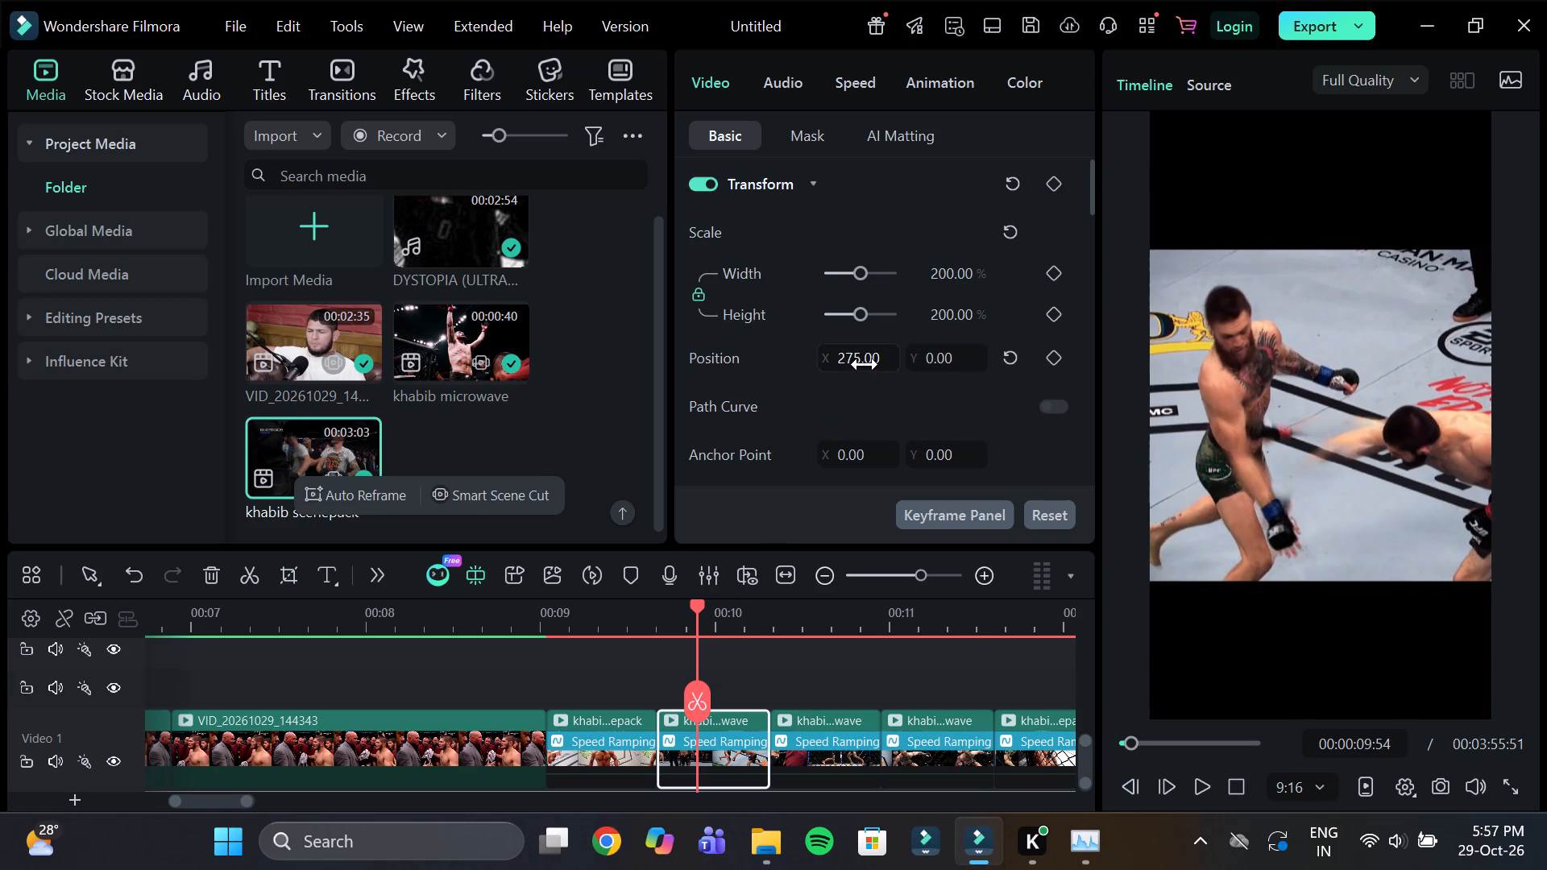
{"action": "left_click", "coordinate": [865, 364]}
Set the horizontal position of the third fight clip, shot through the cage fence, to X -134.
{"action": "left_click", "coordinate": [563, 623]}
{"action": "left_click_drag", "start_coordinate": [563, 607], "coordinate": [588, 624]}
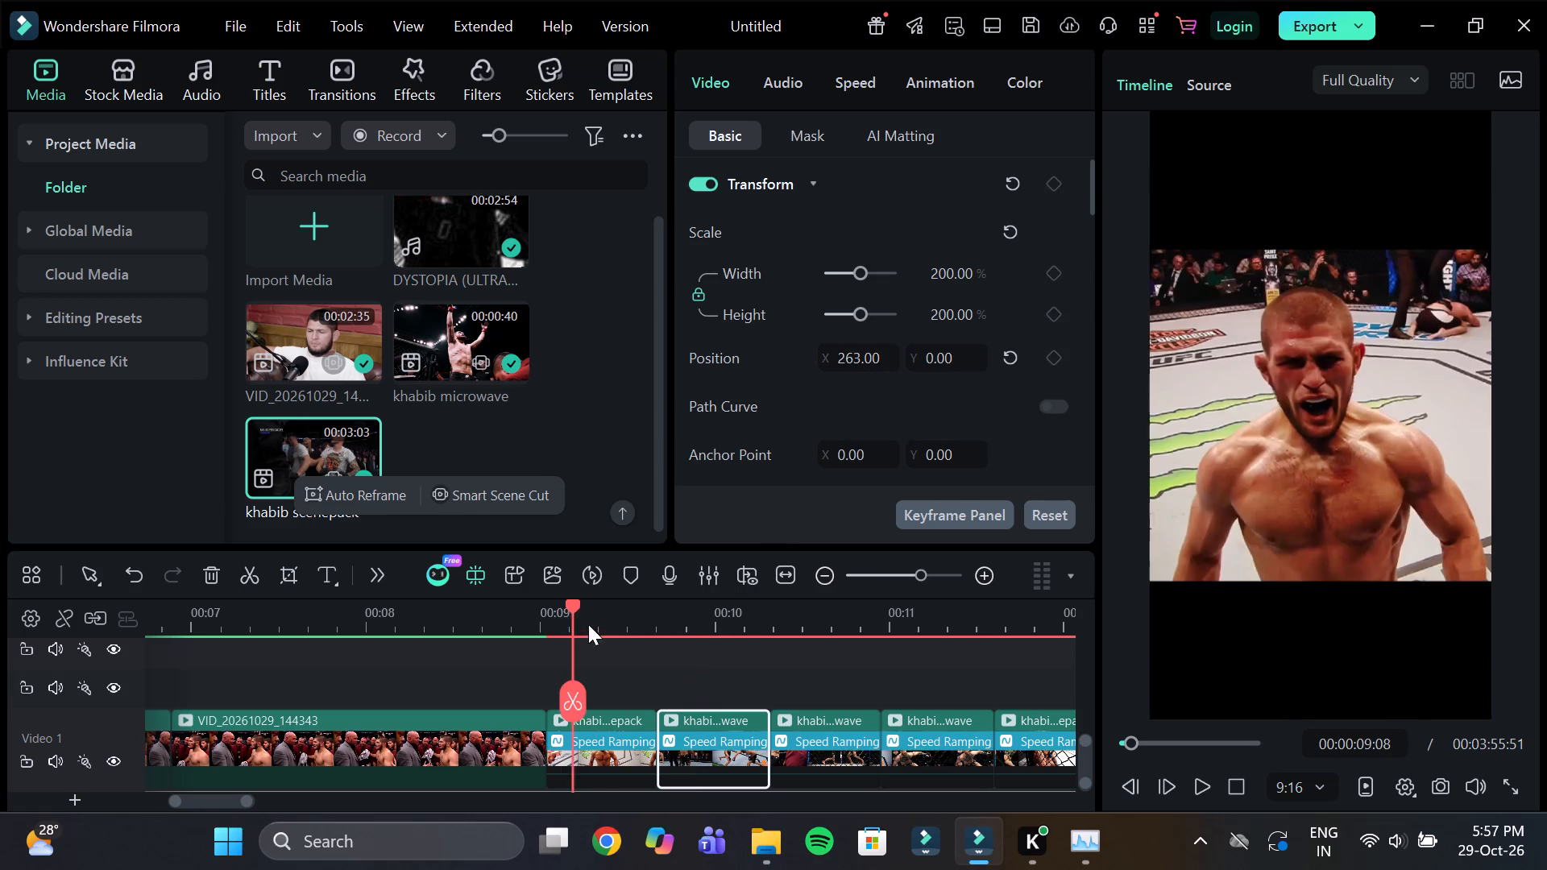
{"action": "left_click_drag", "start_coordinate": [588, 624], "coordinate": [777, 683]}
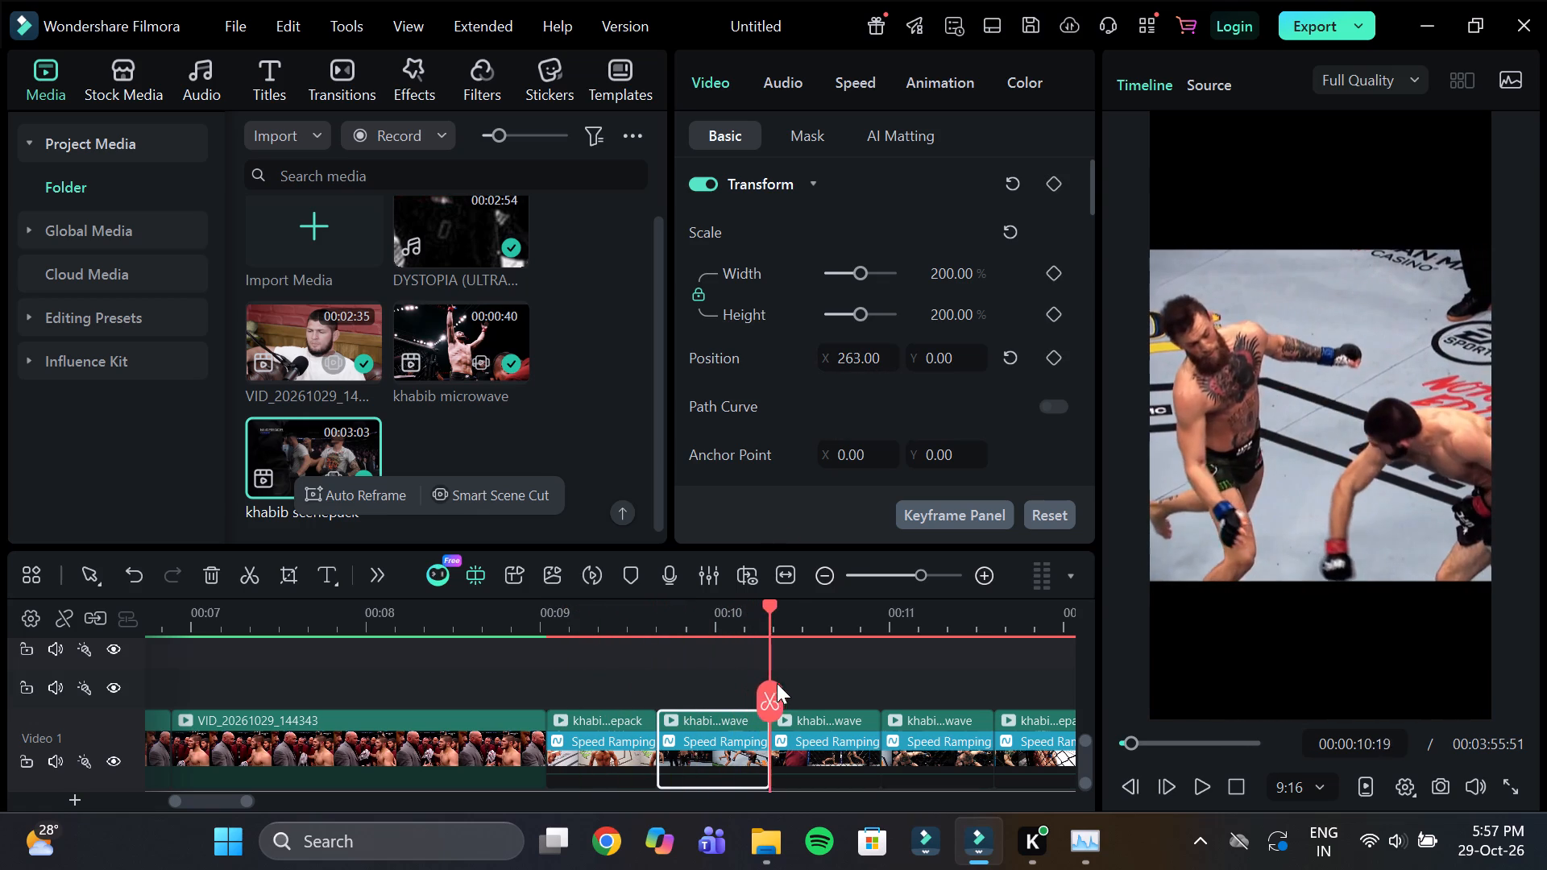
{"action": "left_click_drag", "start_coordinate": [777, 683], "coordinate": [807, 691]}
{"action": "left_click", "coordinate": [842, 717]}
{"action": "left_click", "coordinate": [889, 362]}
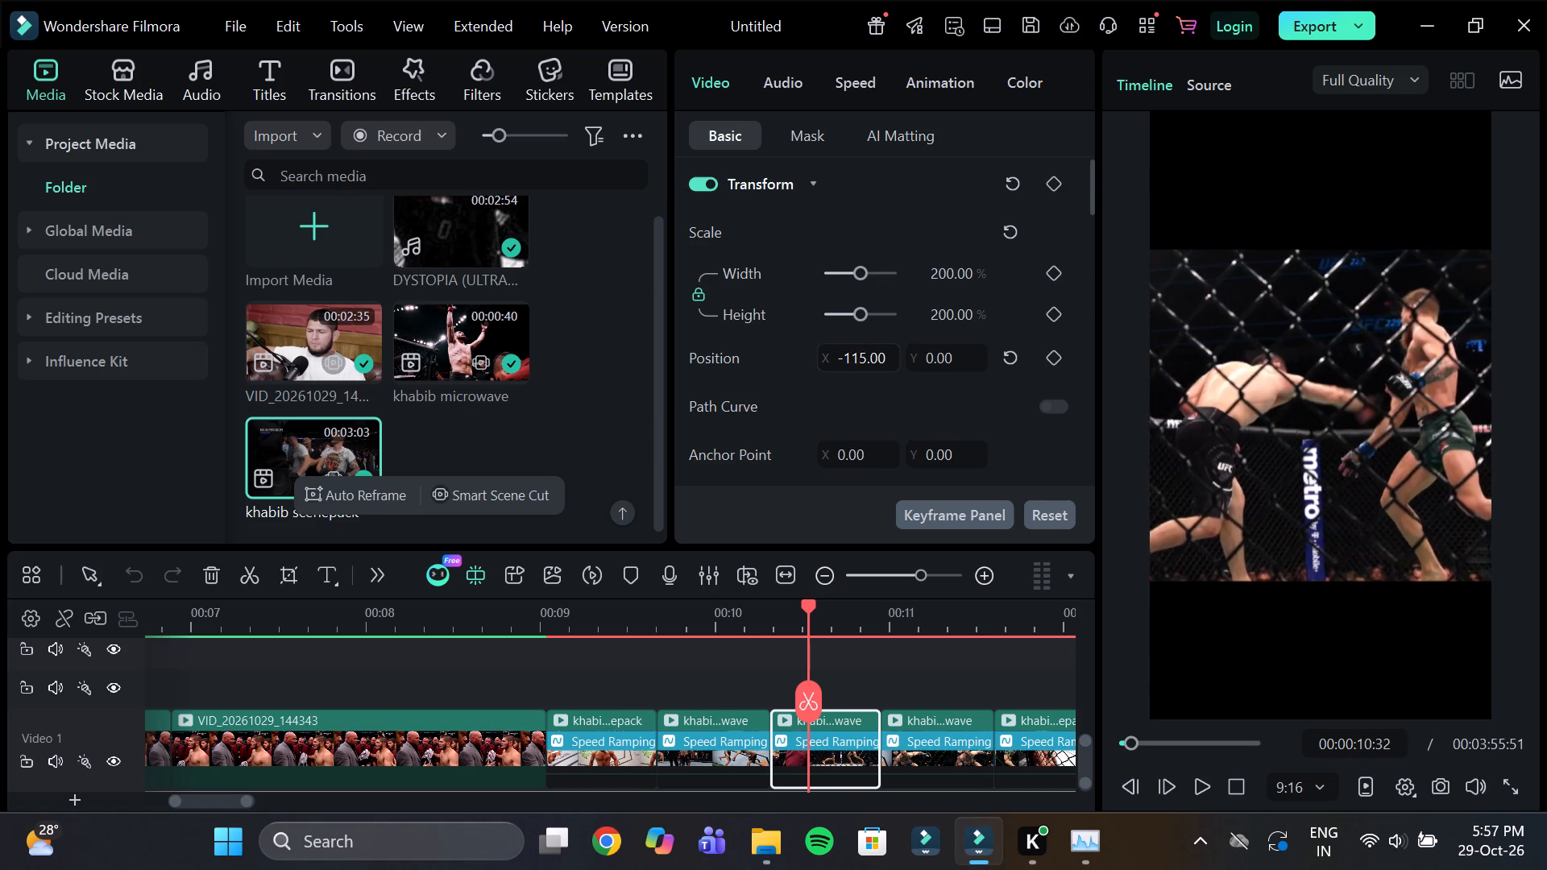
Scale the fourth fight clip, the khabib microwave shot at 11 seconds, to 230% and position it at X 672, Y 77.
{"action": "left_click", "coordinate": [898, 627]}
{"action": "left_click_drag", "start_coordinate": [899, 611], "coordinate": [910, 628]}
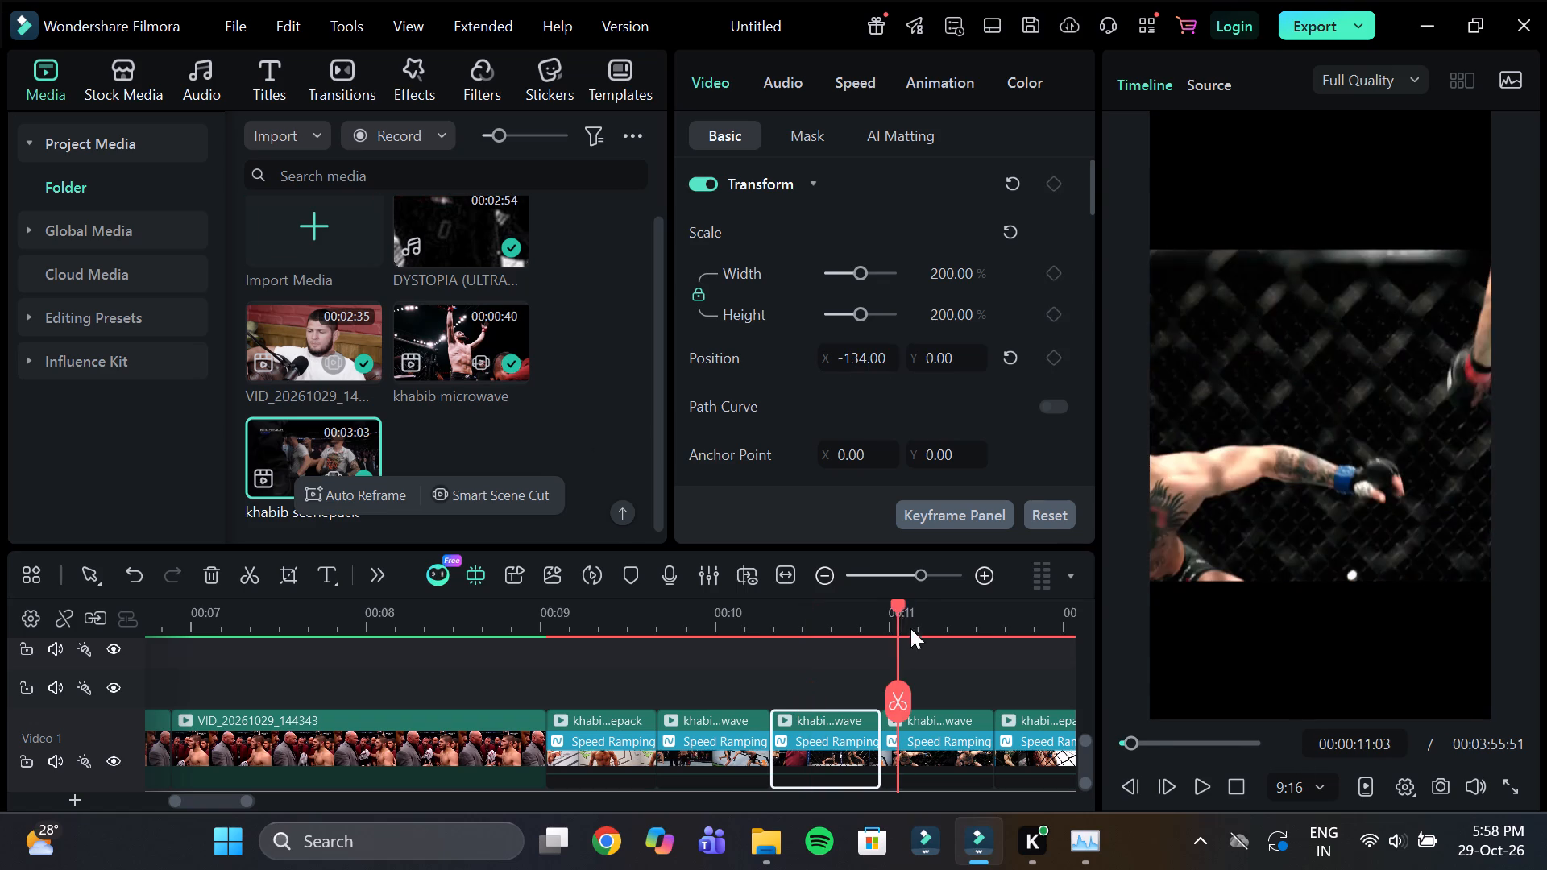
{"action": "left_click_drag", "start_coordinate": [910, 628], "coordinate": [921, 645]}
{"action": "left_click", "coordinate": [956, 714]}
{"action": "left_click", "coordinate": [857, 358]}
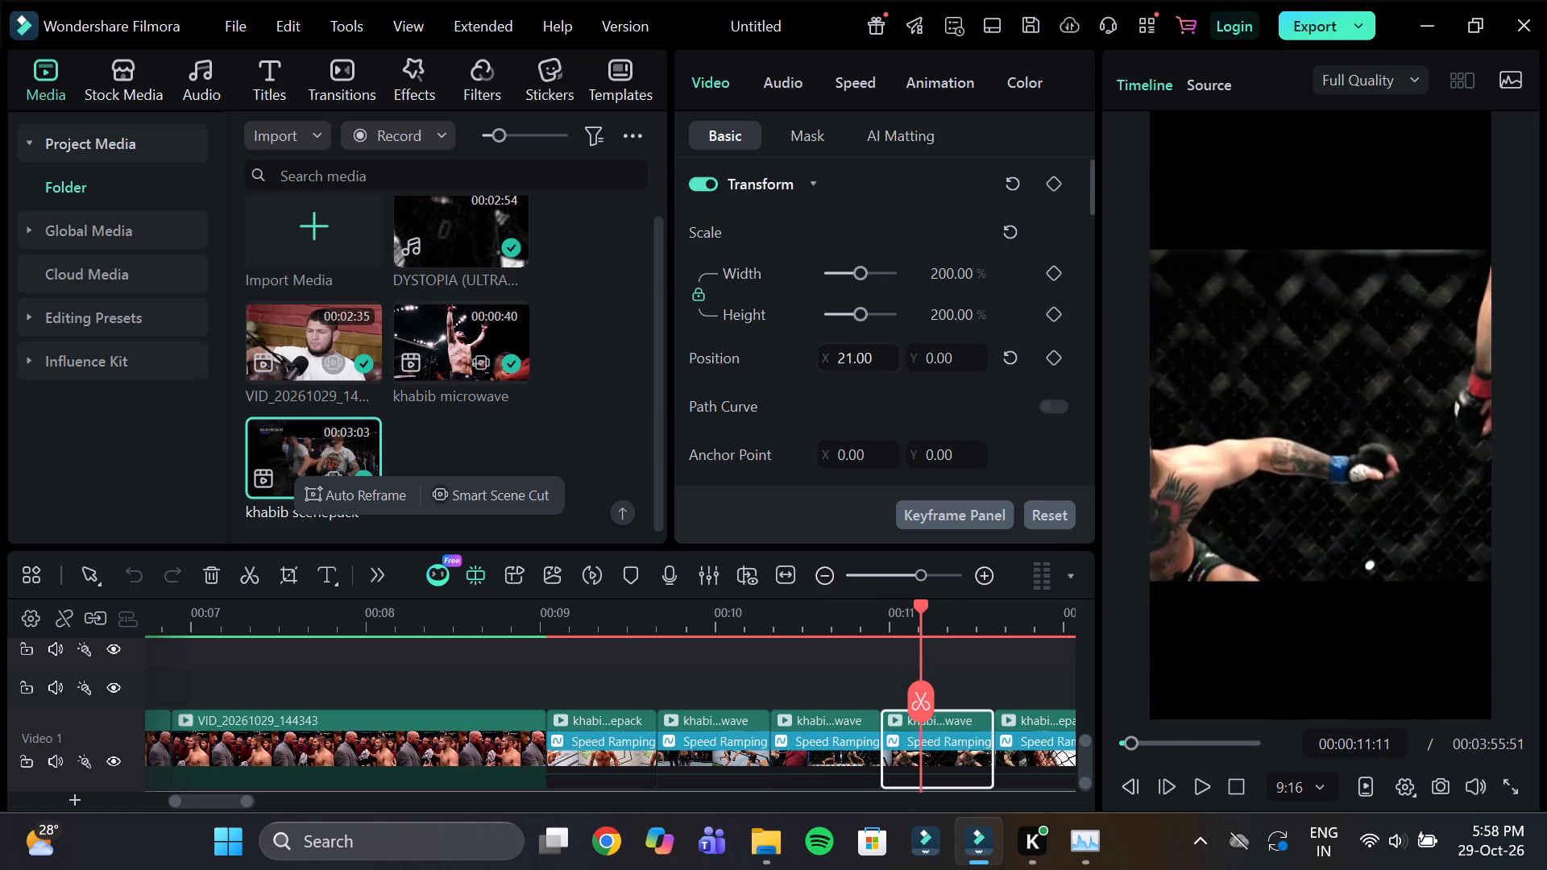
{"action": "left_click", "coordinate": [853, 358]}
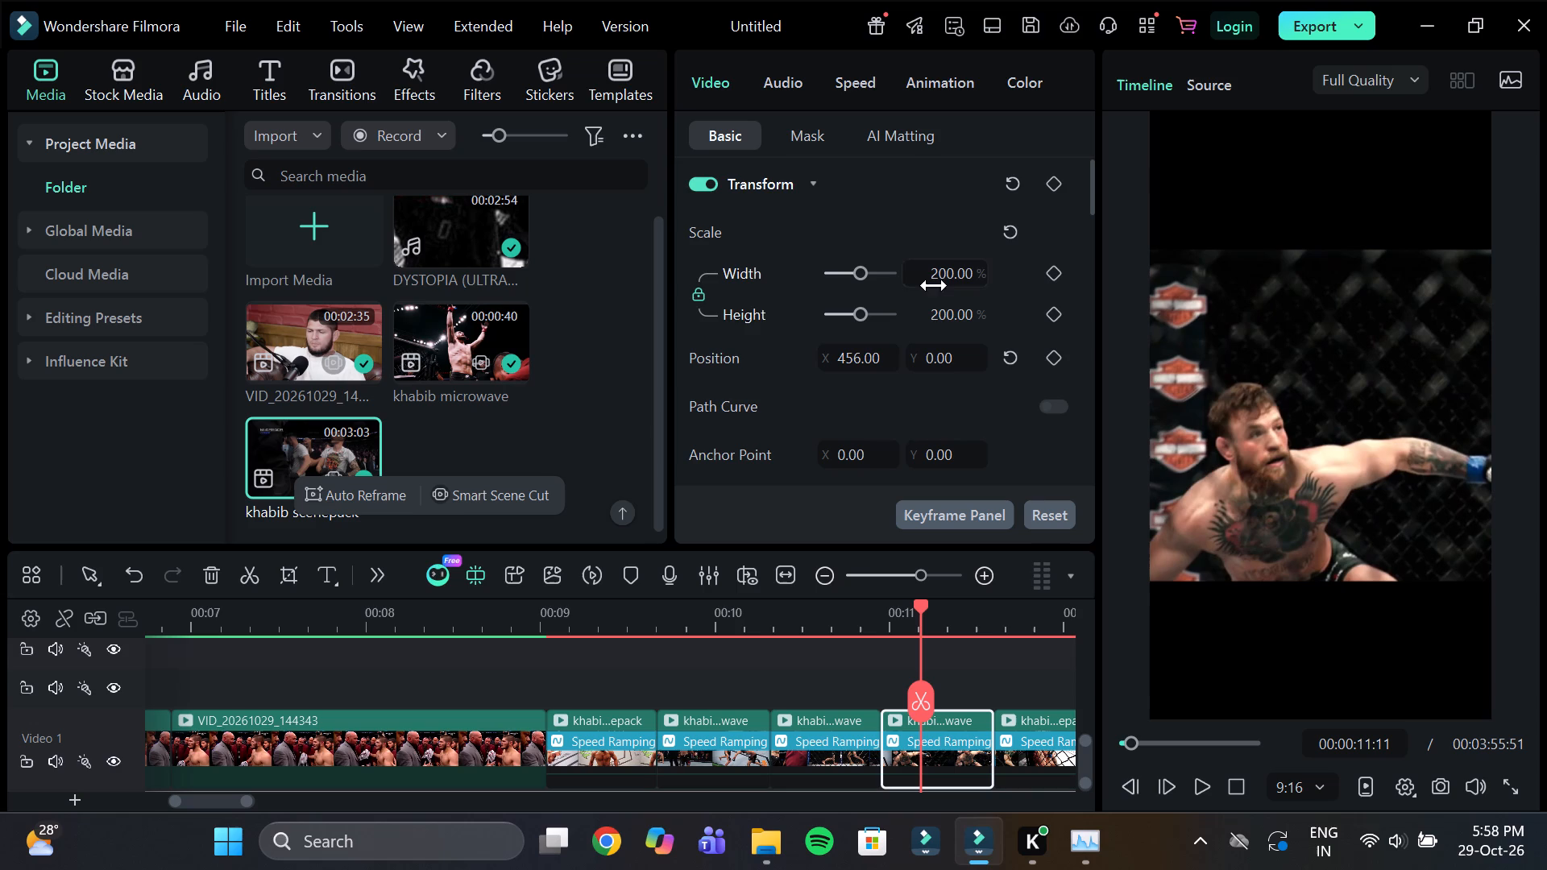
{"action": "left_click", "coordinate": [959, 253]}
{"action": "left_click", "coordinate": [968, 261]}
{"action": "type", "text": "230"}
{"action": "key", "text": "Return"}
{"action": "left_click", "coordinate": [947, 352]}
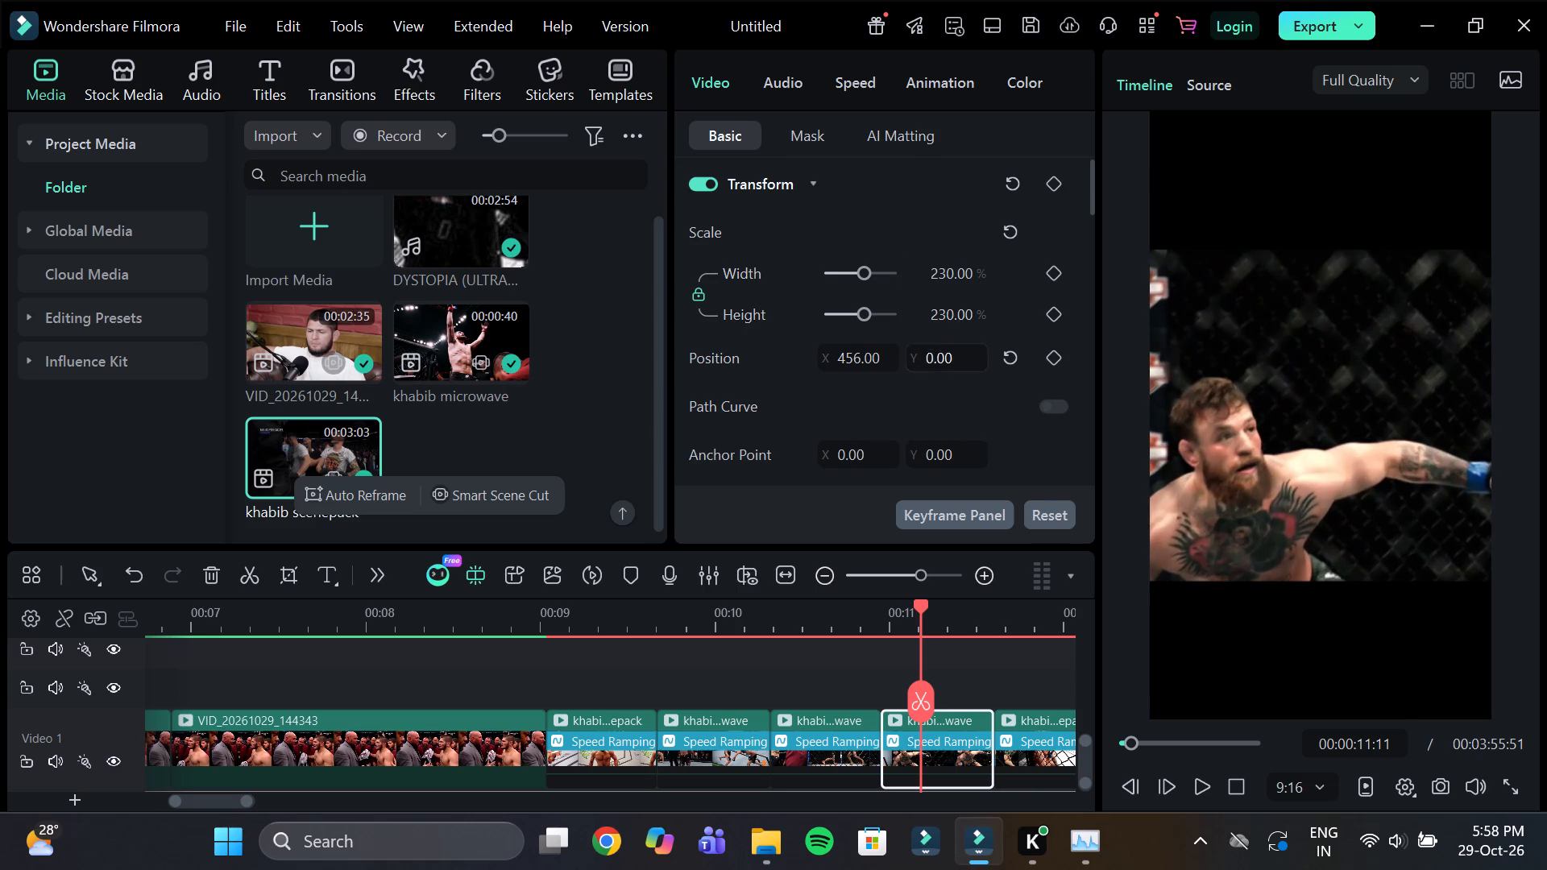
{"action": "left_click", "coordinate": [877, 364]}
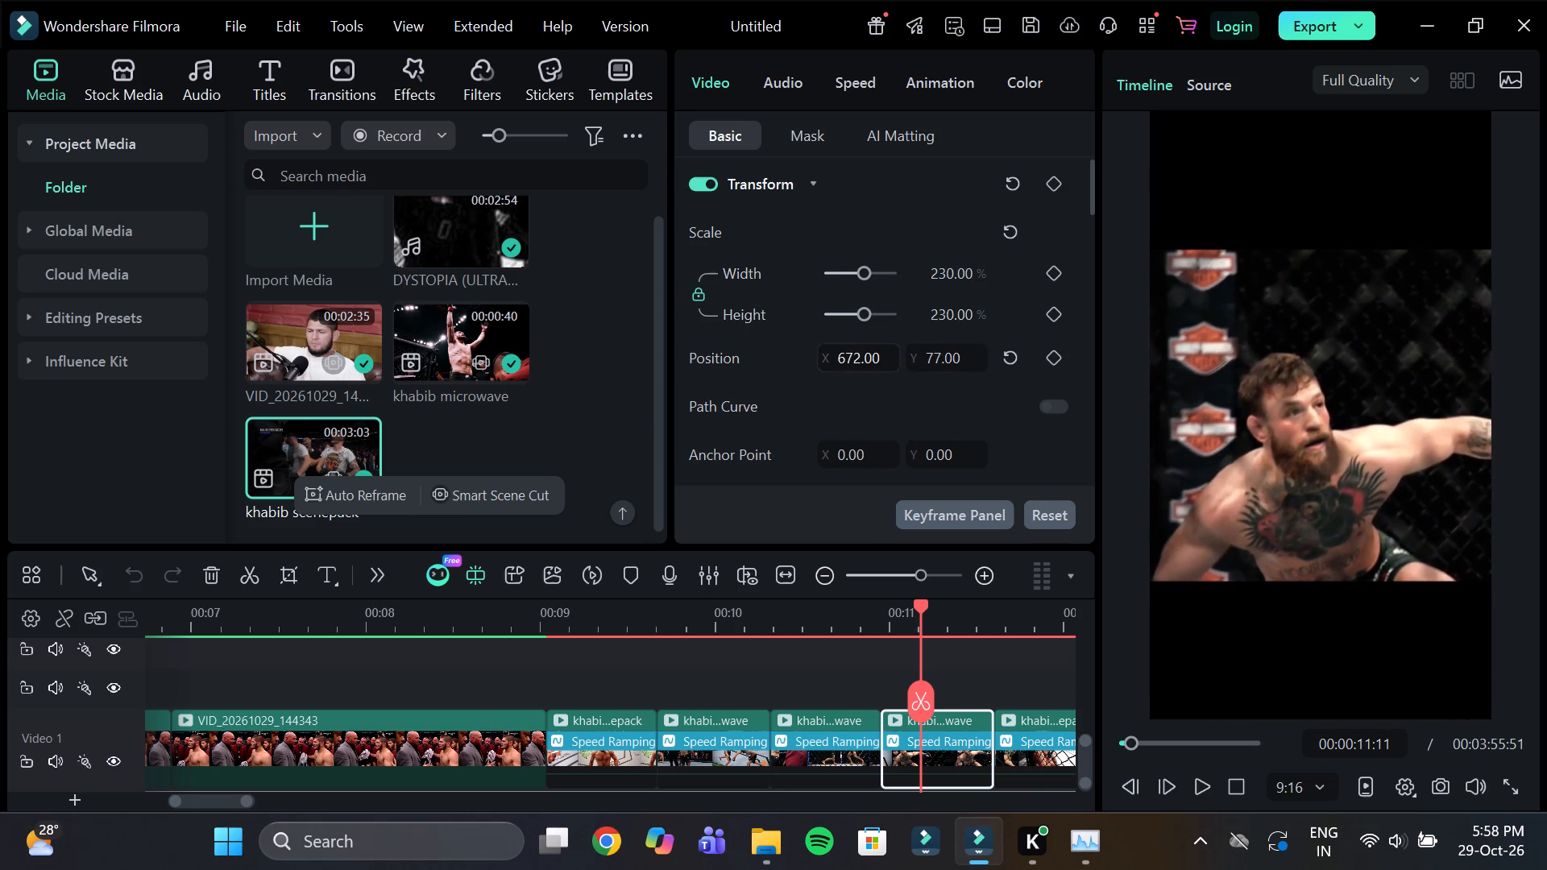
Split the fourth fight clip at the beat marker at 00:00:11:18.
{"action": "scroll", "coordinate": [984, 700], "scroll_direction": "down", "scroll_amount": 1}
{"action": "left_click", "coordinate": [942, 621]}
{"action": "left_click_drag", "start_coordinate": [965, 619], "coordinate": [1028, 622]}
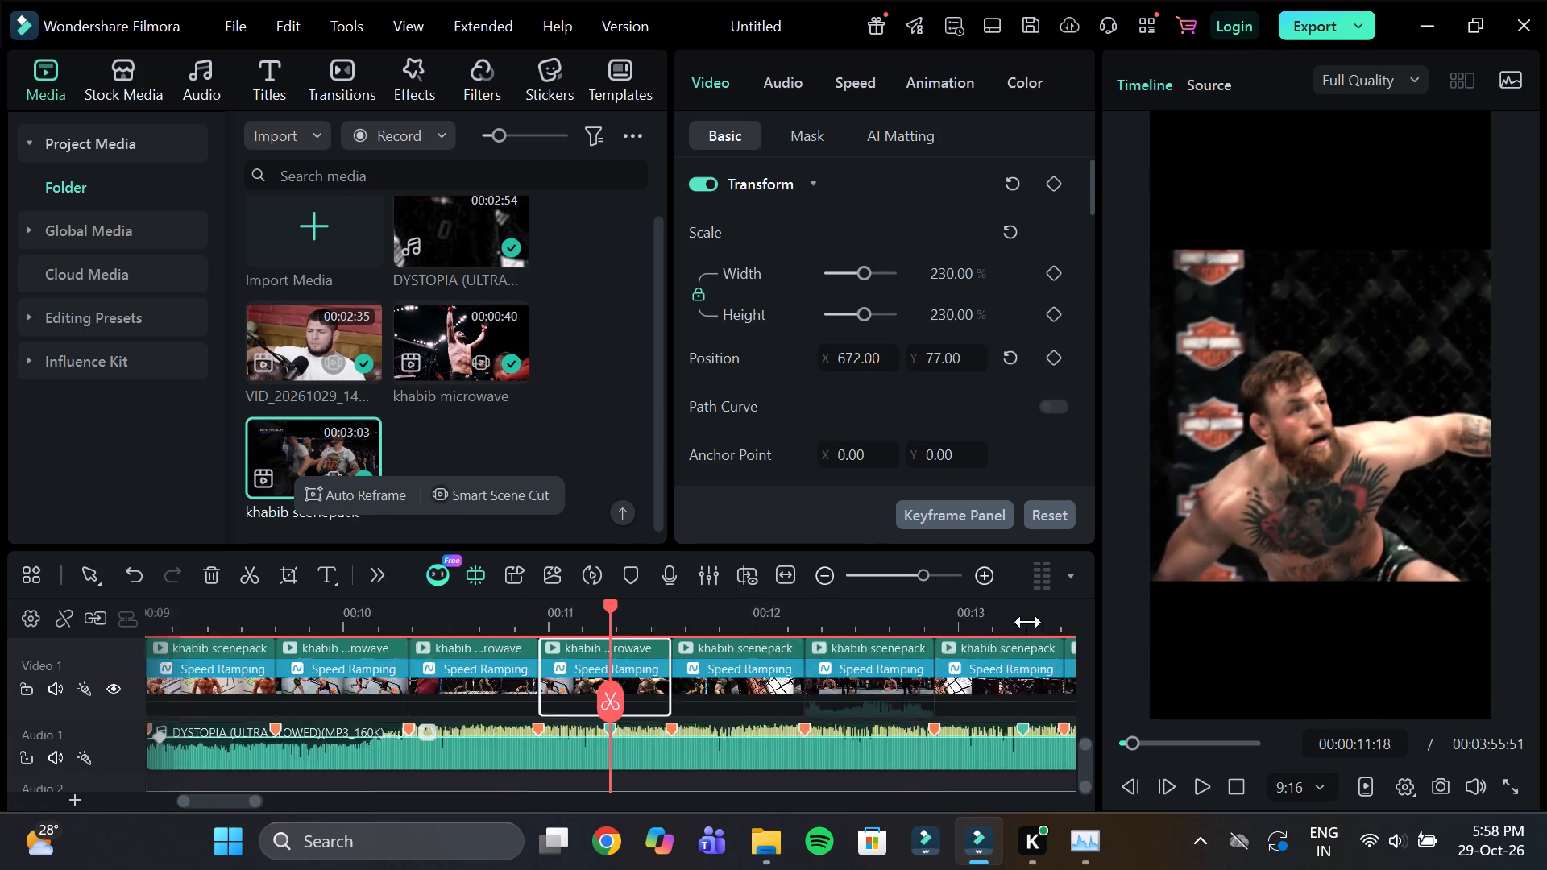
{"action": "left_click_drag", "start_coordinate": [1028, 622], "coordinate": [1118, 622]}
{"action": "left_click", "coordinate": [653, 647]}
{"action": "left_click", "coordinate": [614, 680]}
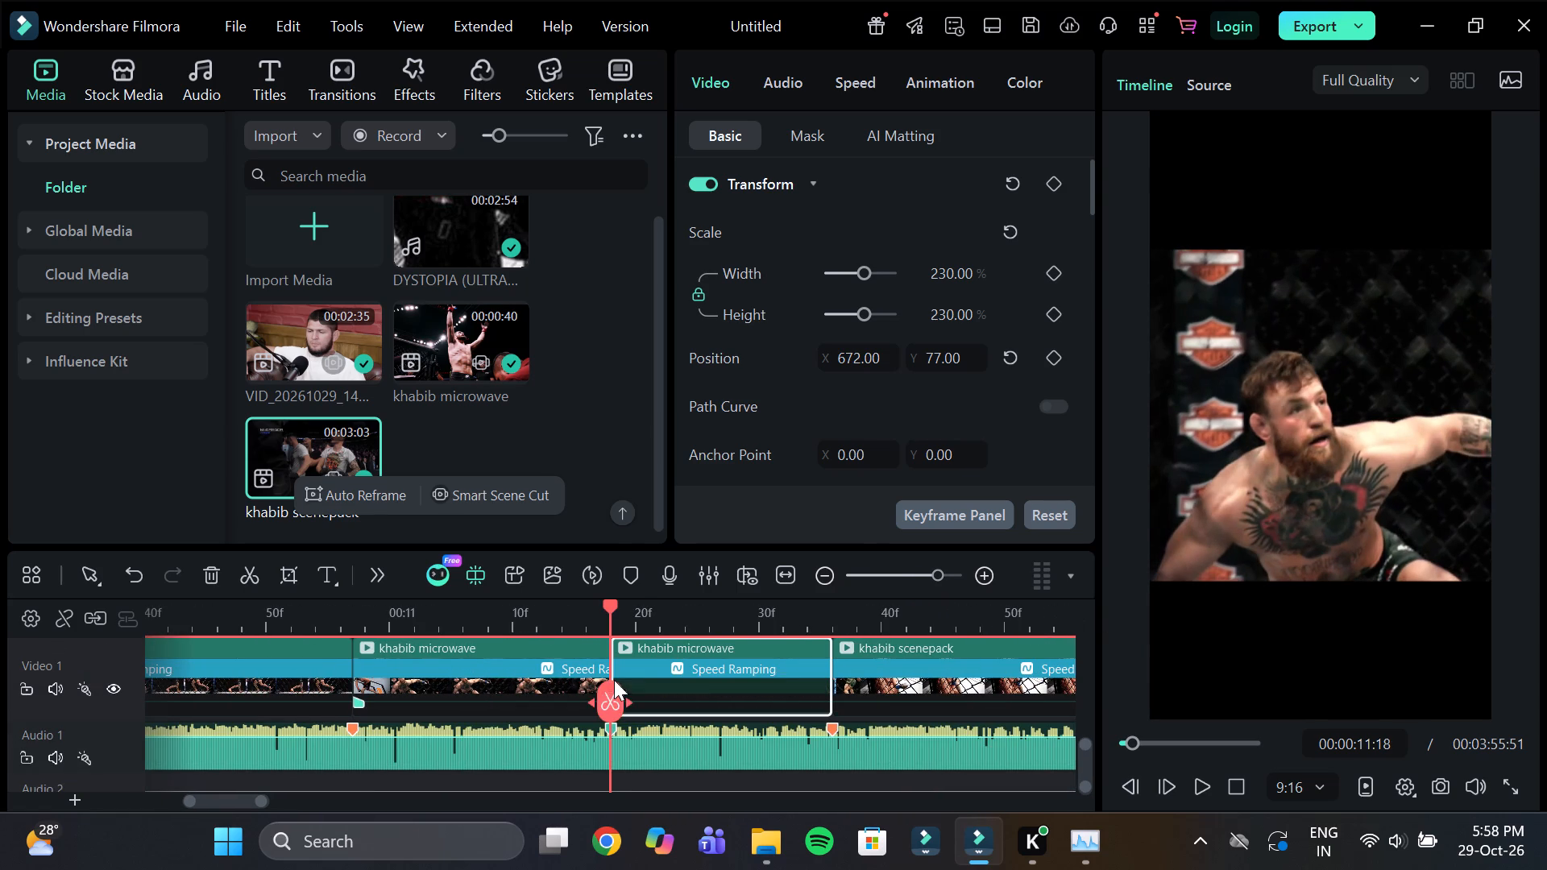
Scale the second half of the split clip to 260% and position it at X 768, Y 155.
{"action": "left_click", "coordinate": [689, 626]}
{"action": "left_click", "coordinate": [948, 275]}
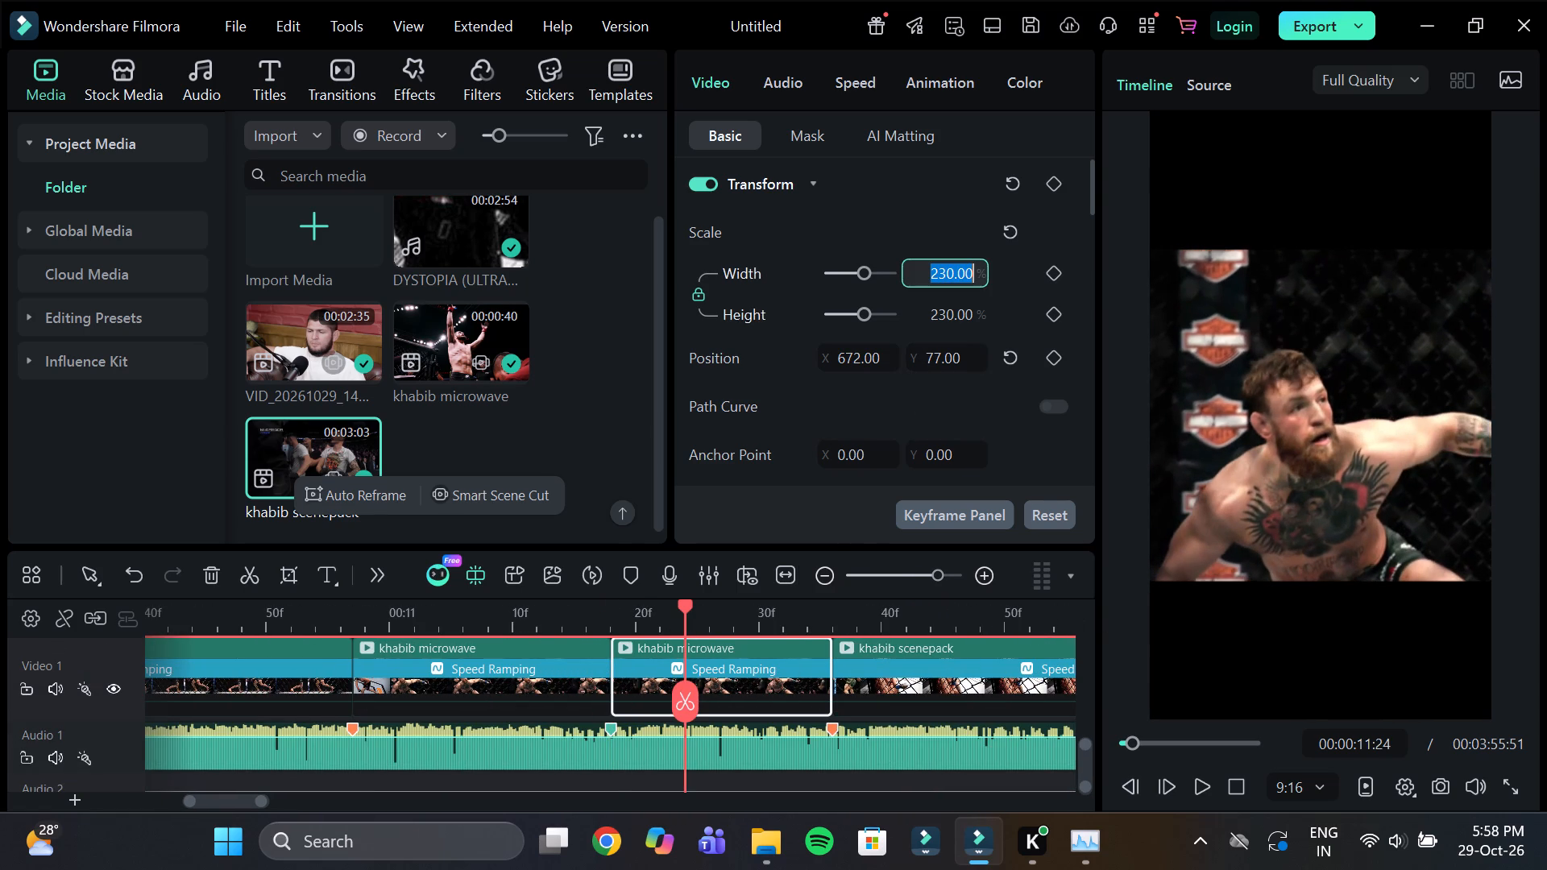
{"action": "type", "text": "260"}
{"action": "key", "text": "Return"}
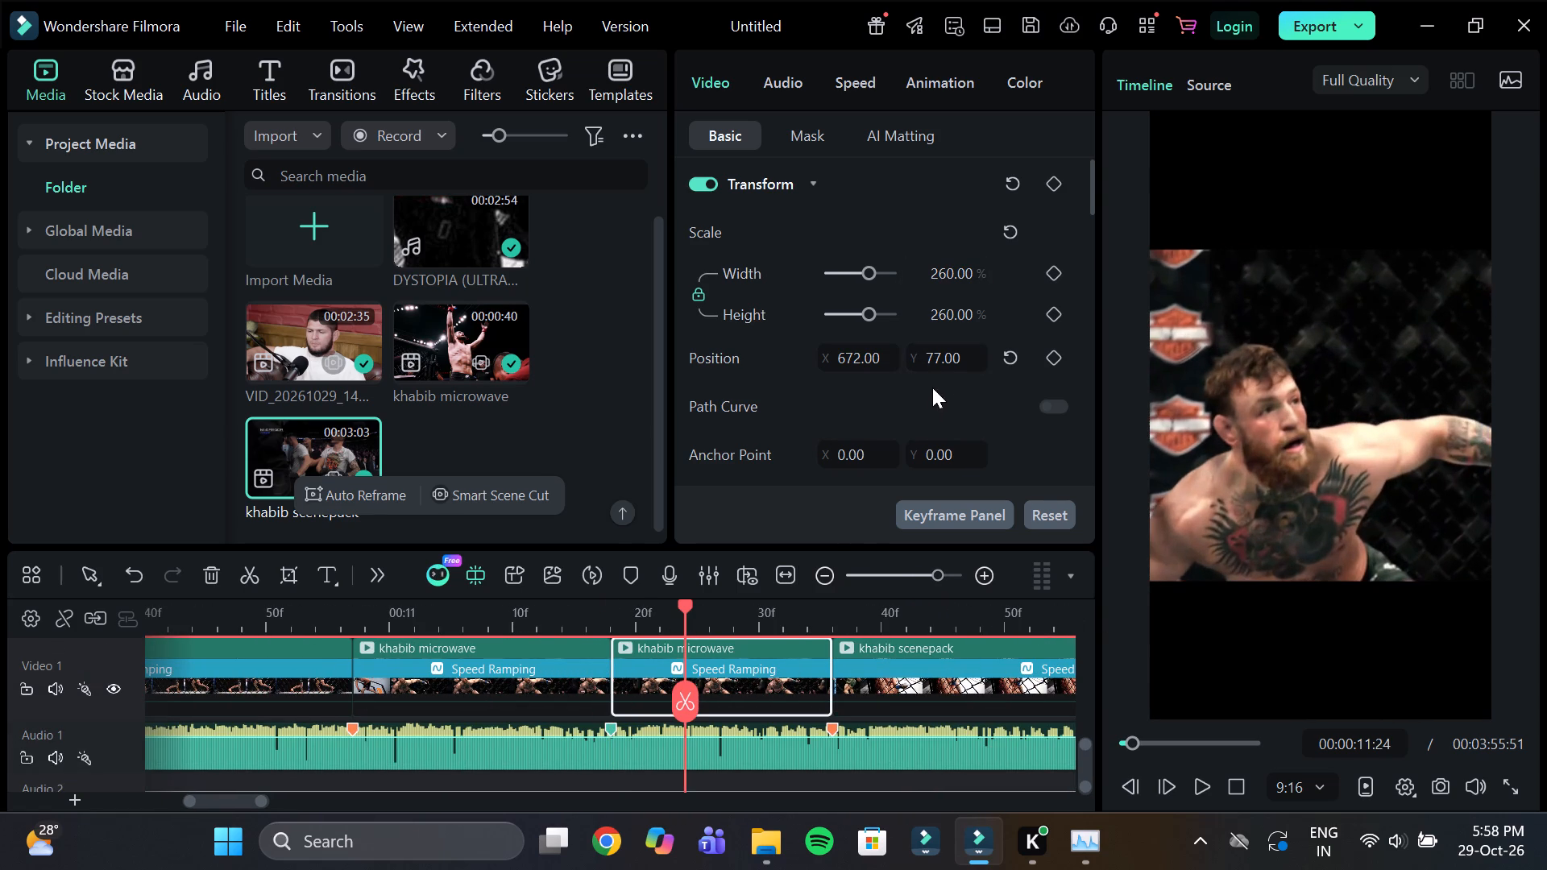
{"action": "left_click", "coordinate": [948, 364]}
{"action": "left_click", "coordinate": [886, 365]}
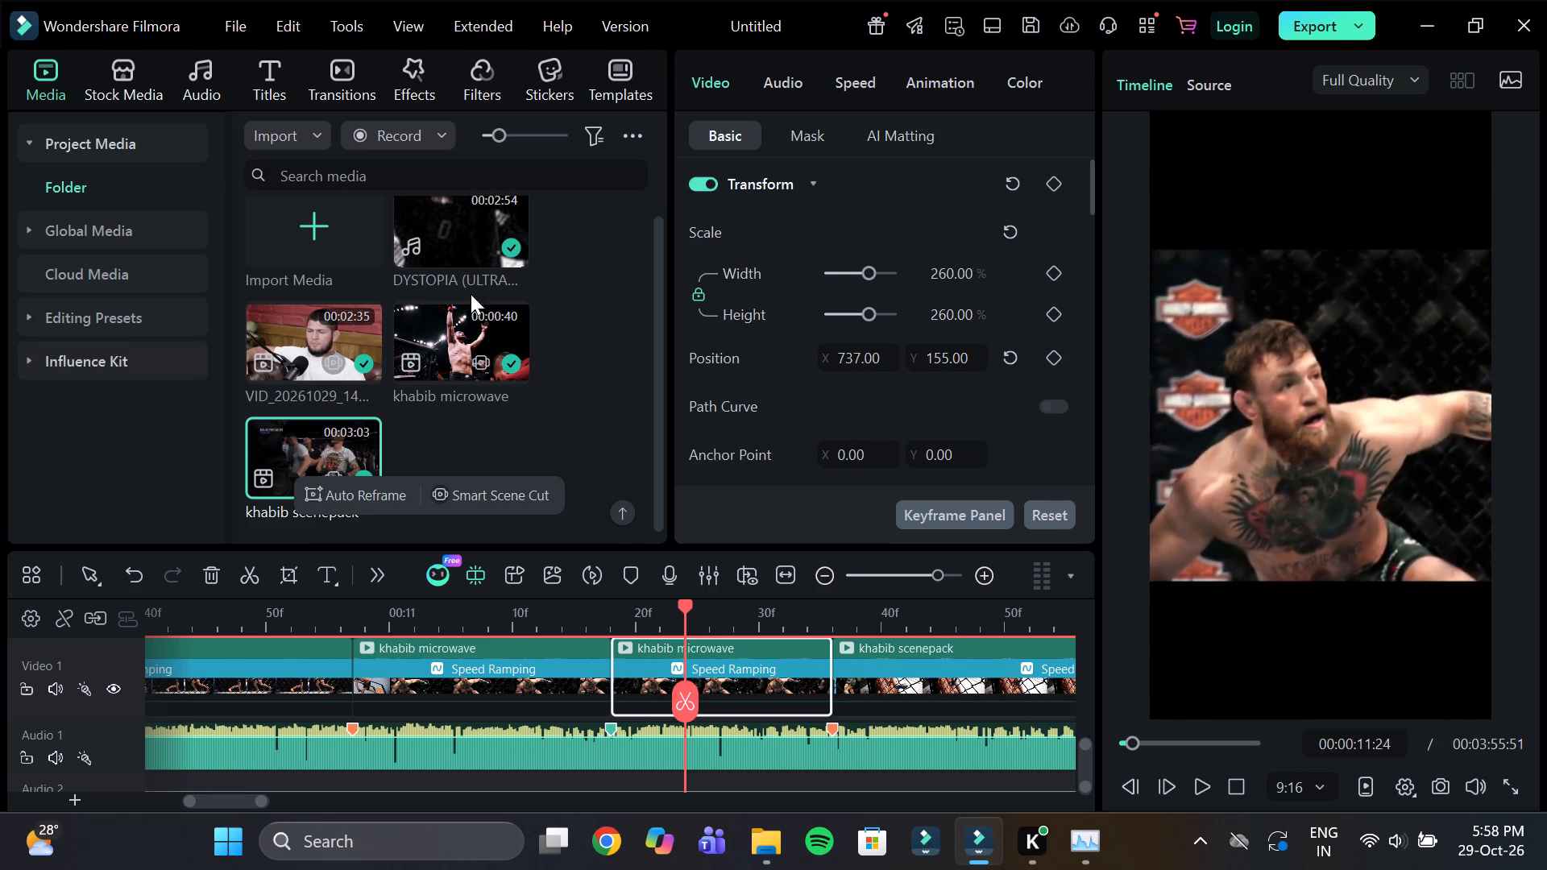
{"action": "left_click", "coordinate": [852, 360]}
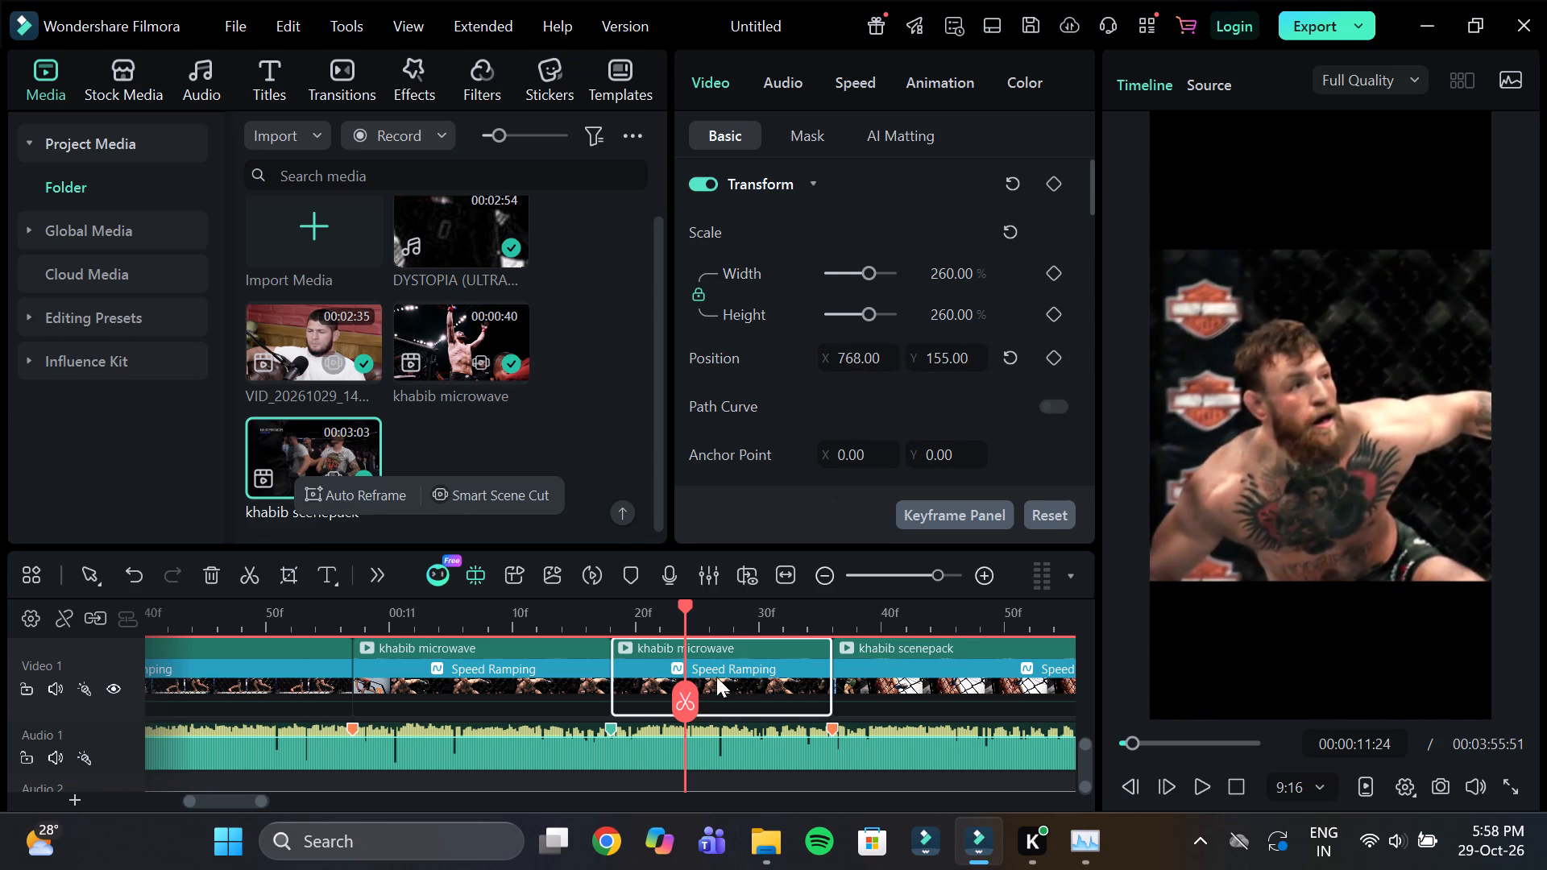
Position the following khabib scenepack clip, the close-up against the cage fence, at X 52, Y -19.
{"action": "left_click", "coordinate": [407, 626]}
{"action": "left_click_drag", "start_coordinate": [399, 612], "coordinate": [544, 644]}
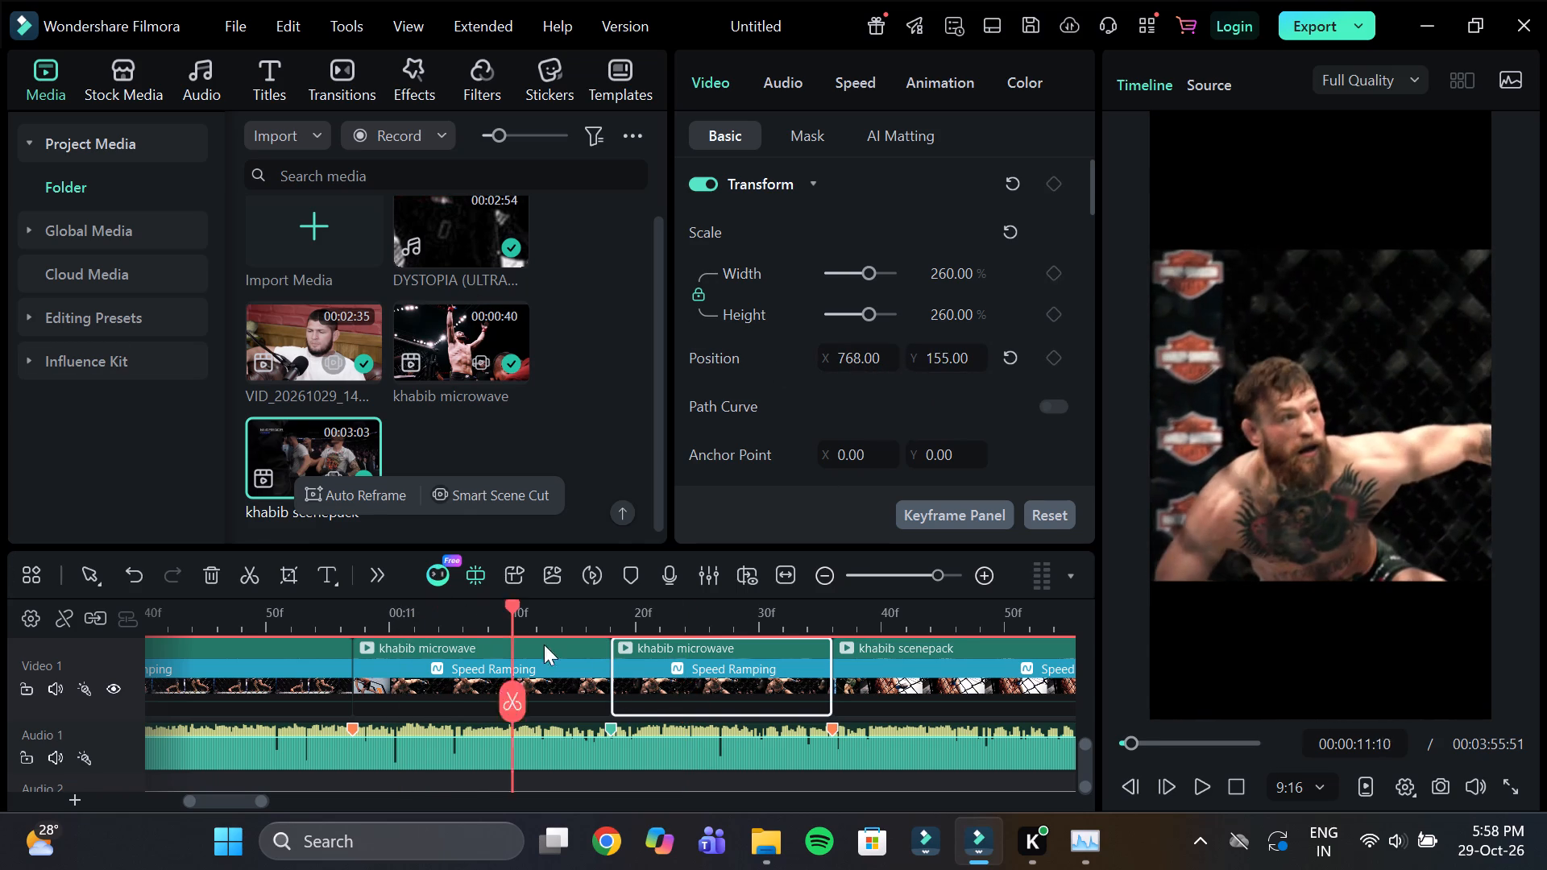
{"action": "left_click_drag", "start_coordinate": [544, 644], "coordinate": [911, 683]}
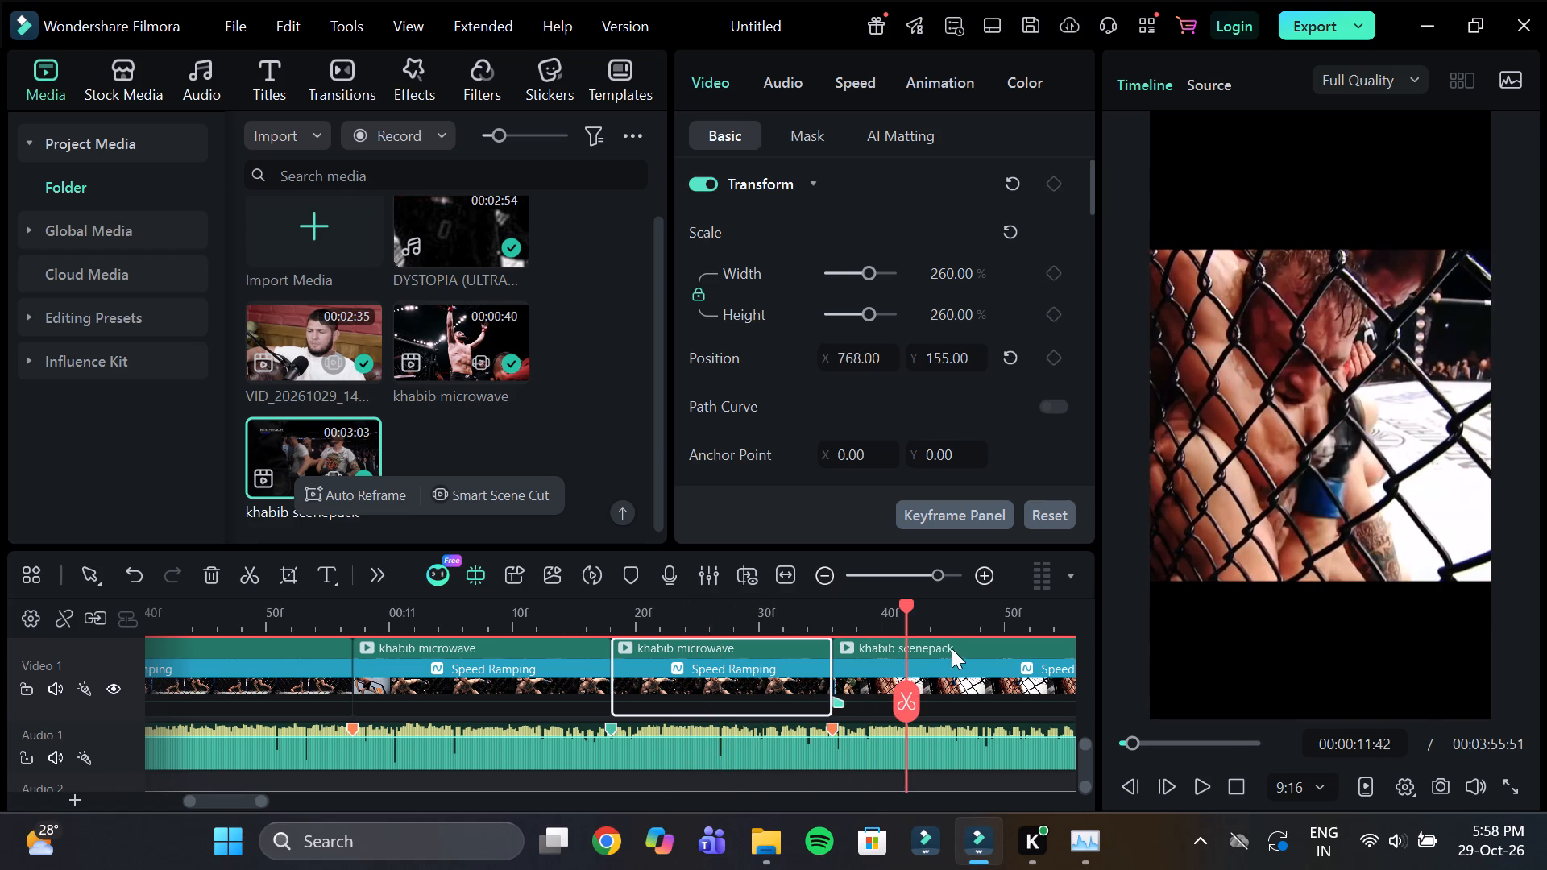
{"action": "left_click_drag", "start_coordinate": [969, 613], "coordinate": [923, 605]}
{"action": "left_click", "coordinate": [782, 648]}
{"action": "left_click", "coordinate": [852, 361]}
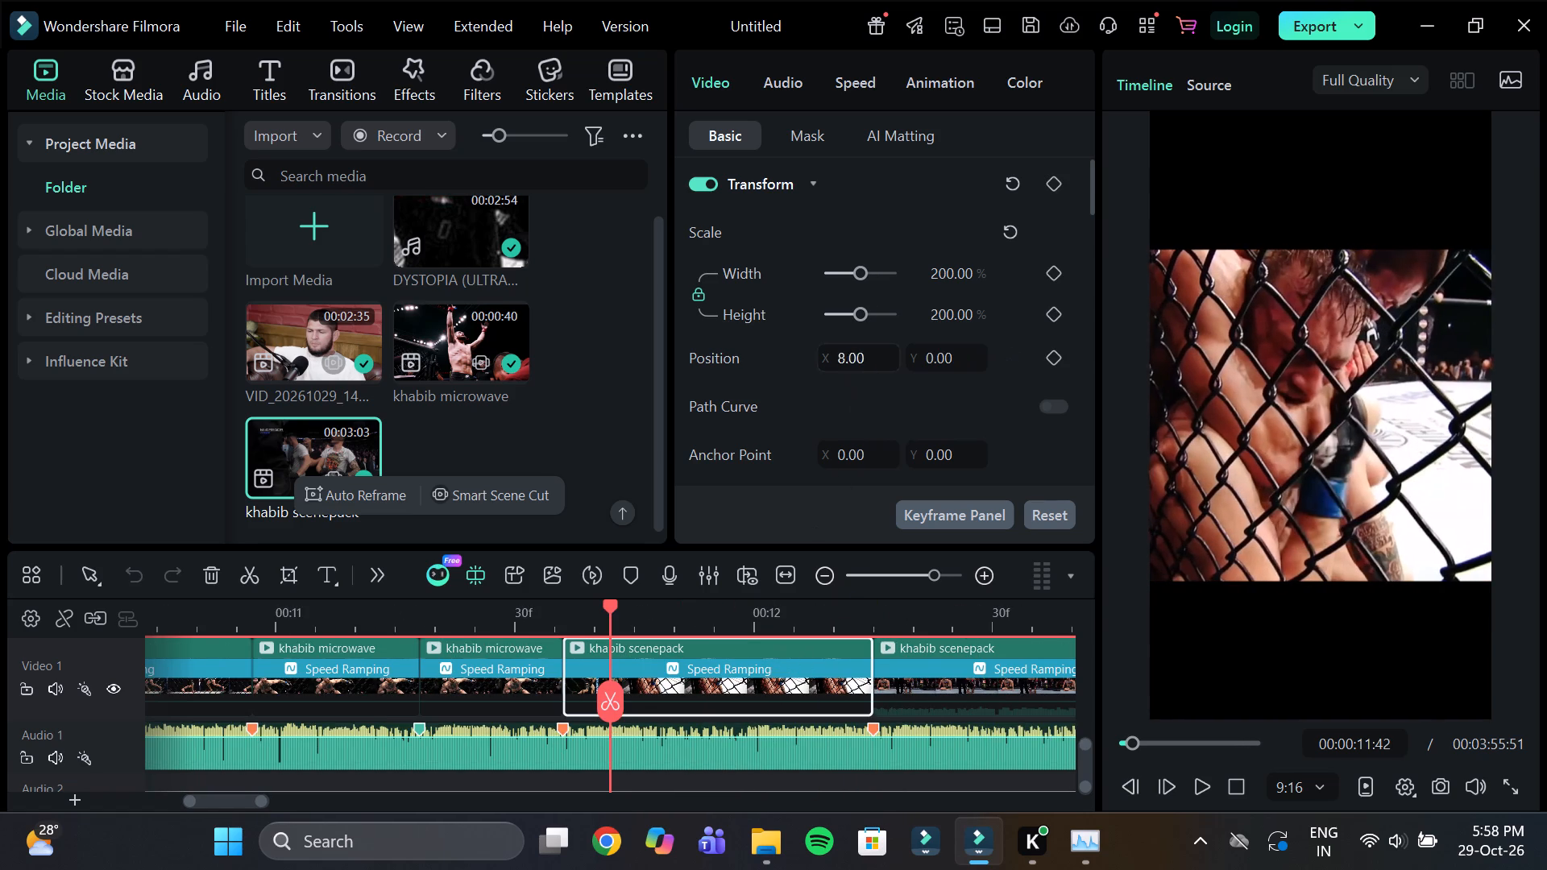
{"action": "left_click", "coordinate": [954, 354]}
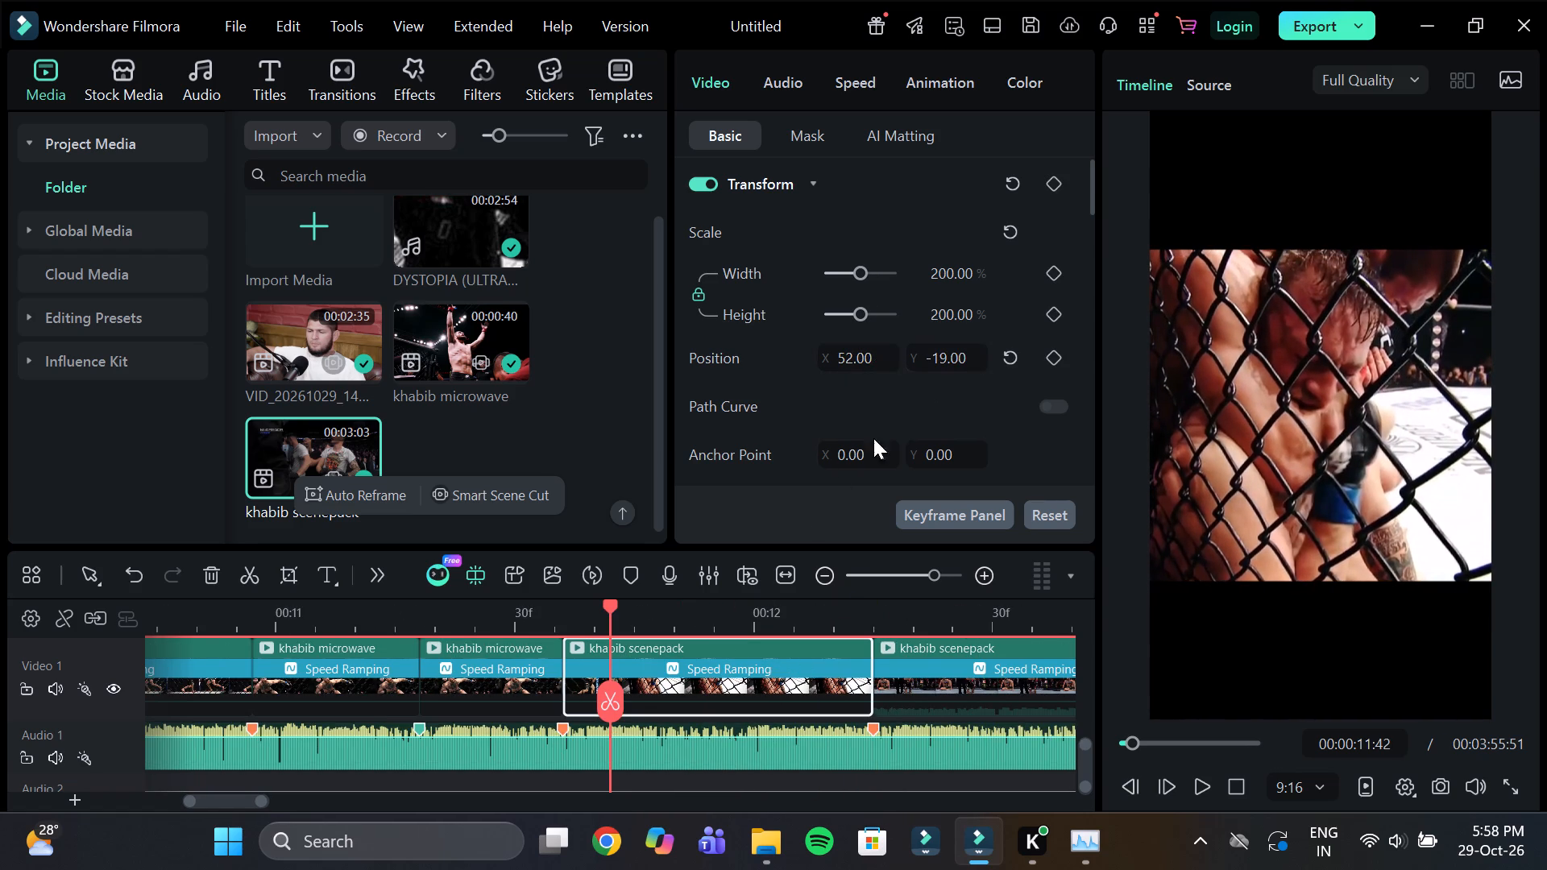
Scale the next khabib scenepack clip, with Khabib pointing beside the referee, to 220%, position it at X 12, Y -9, and check its framing.
{"action": "left_click", "coordinate": [624, 636]}
{"action": "left_click_drag", "start_coordinate": [619, 610], "coordinate": [639, 615]}
{"action": "left_click_drag", "start_coordinate": [670, 619], "coordinate": [624, 619]}
{"action": "left_click", "coordinate": [636, 621]}
{"action": "left_click_drag", "start_coordinate": [636, 611], "coordinate": [898, 662]}
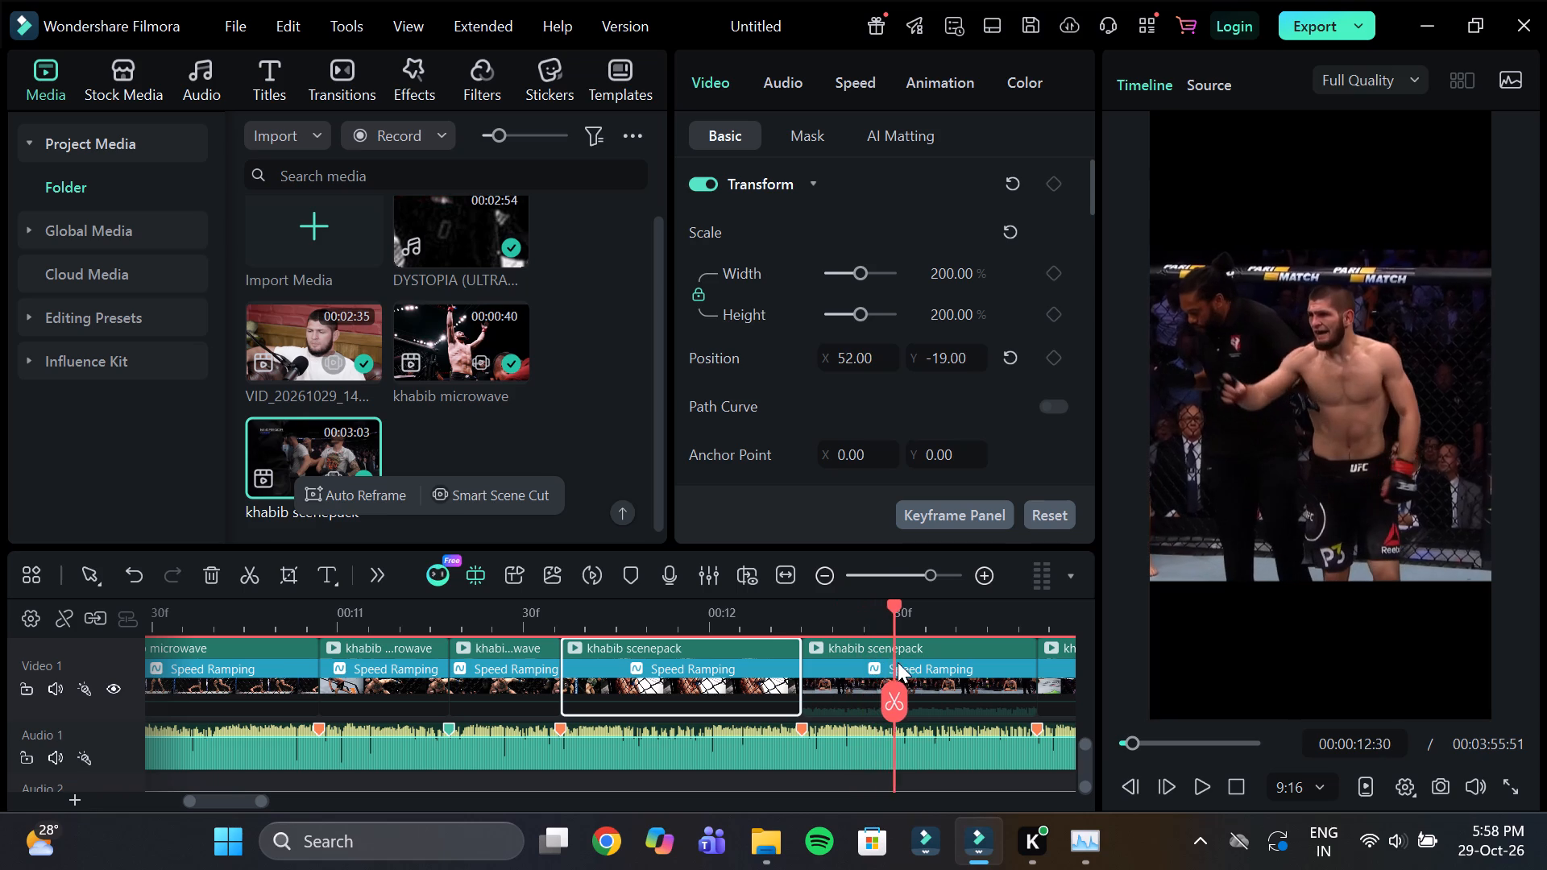
{"action": "left_click_drag", "start_coordinate": [898, 662], "coordinate": [906, 664]}
{"action": "left_click", "coordinate": [930, 648]}
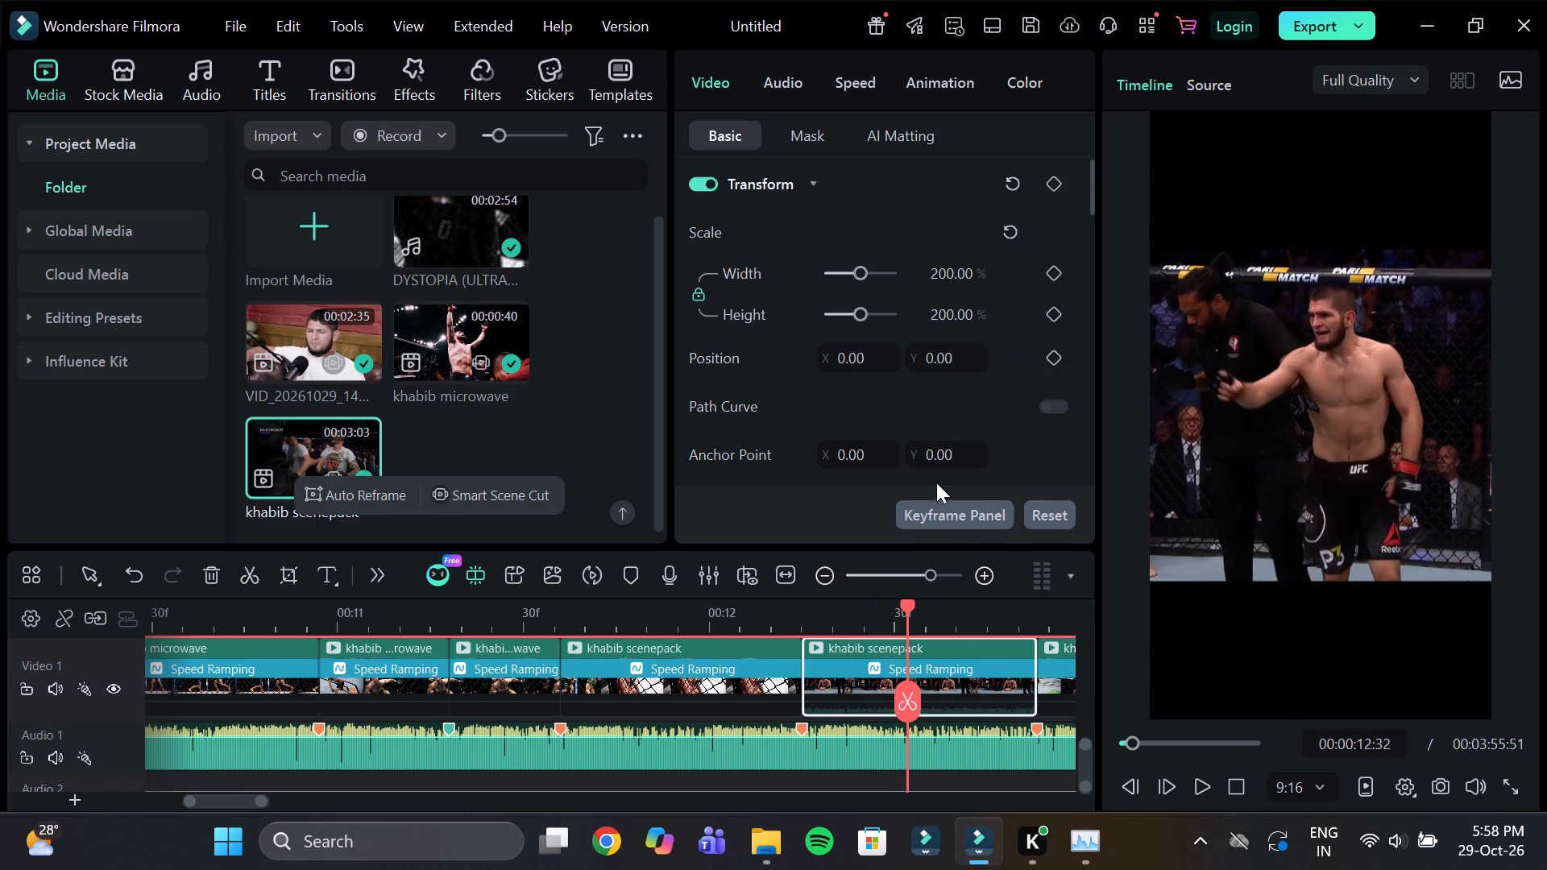
{"action": "left_click_drag", "start_coordinate": [971, 621], "coordinate": [935, 619]}
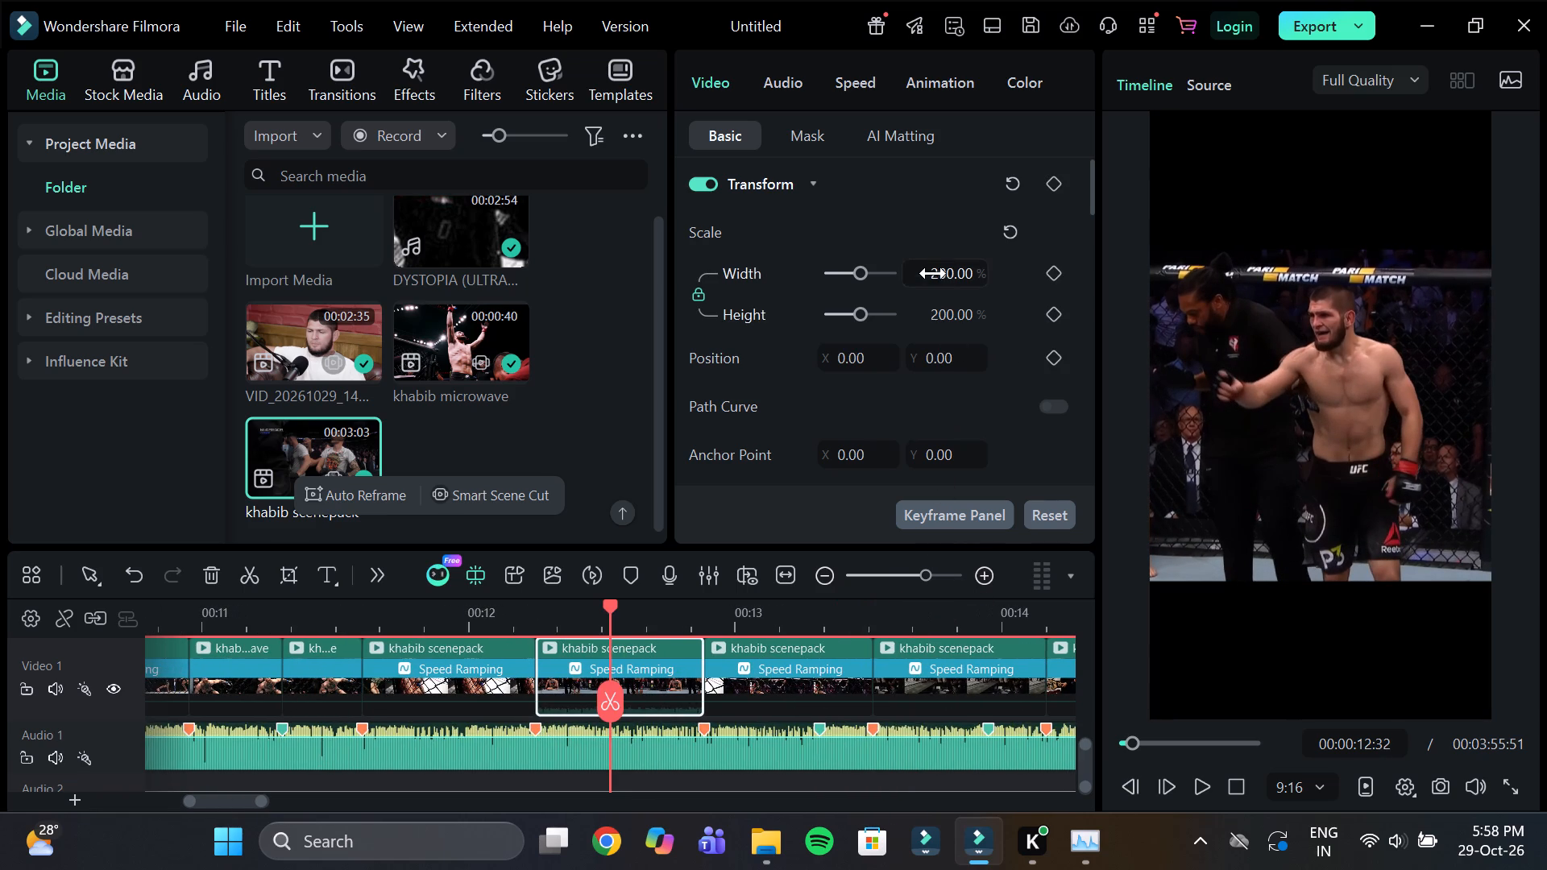
{"action": "left_click", "coordinate": [936, 271]}
{"action": "type", "text": "220"}
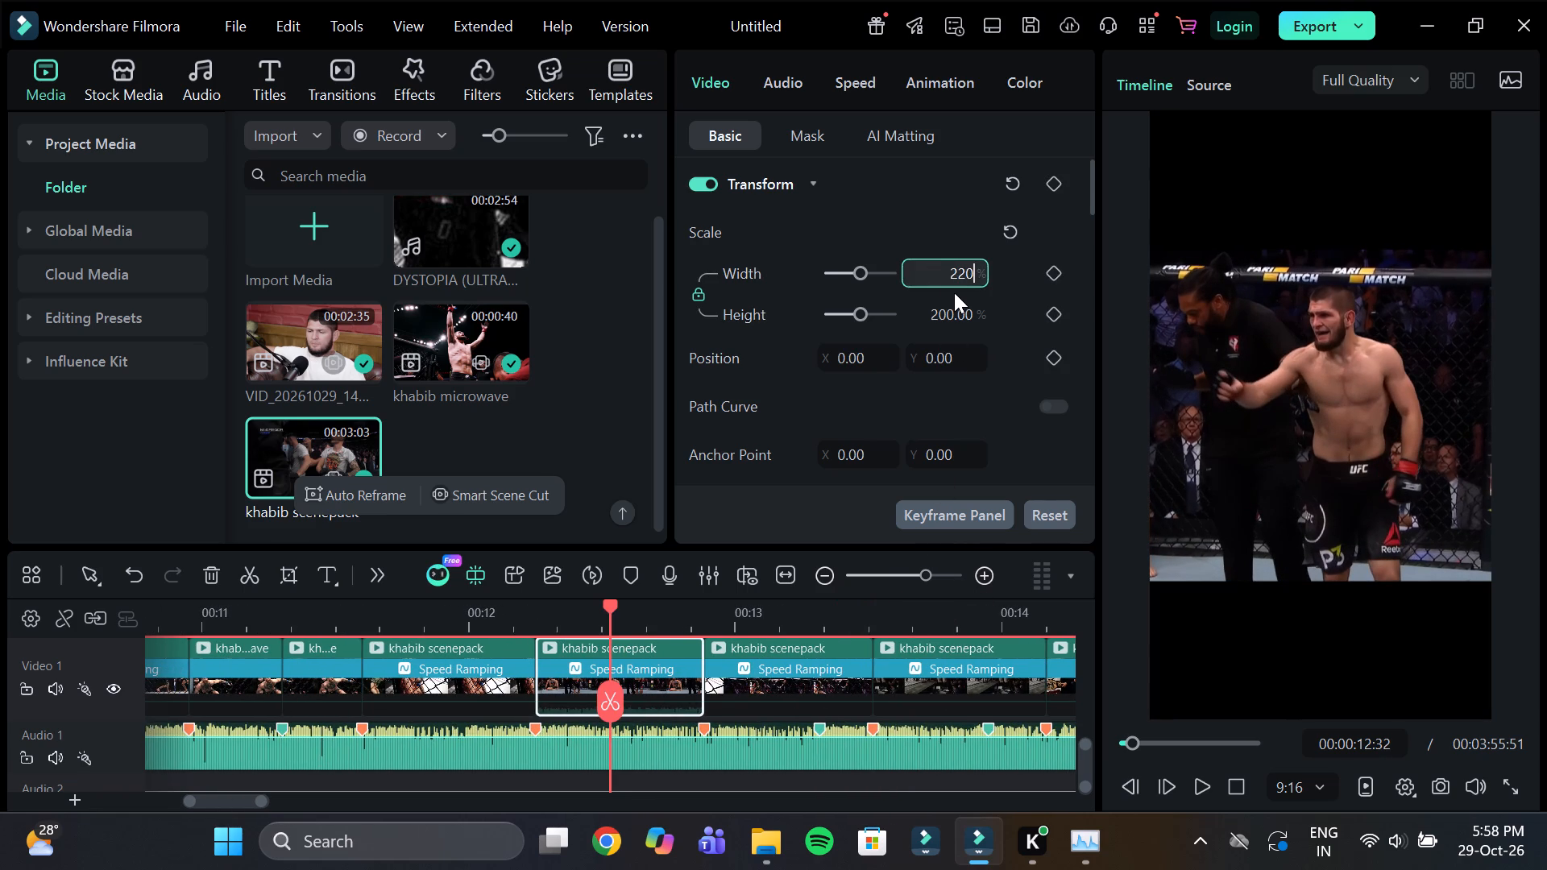
{"action": "key", "text": "Return"}
{"action": "left_click", "coordinate": [961, 352]}
{"action": "left_click", "coordinate": [855, 353]}
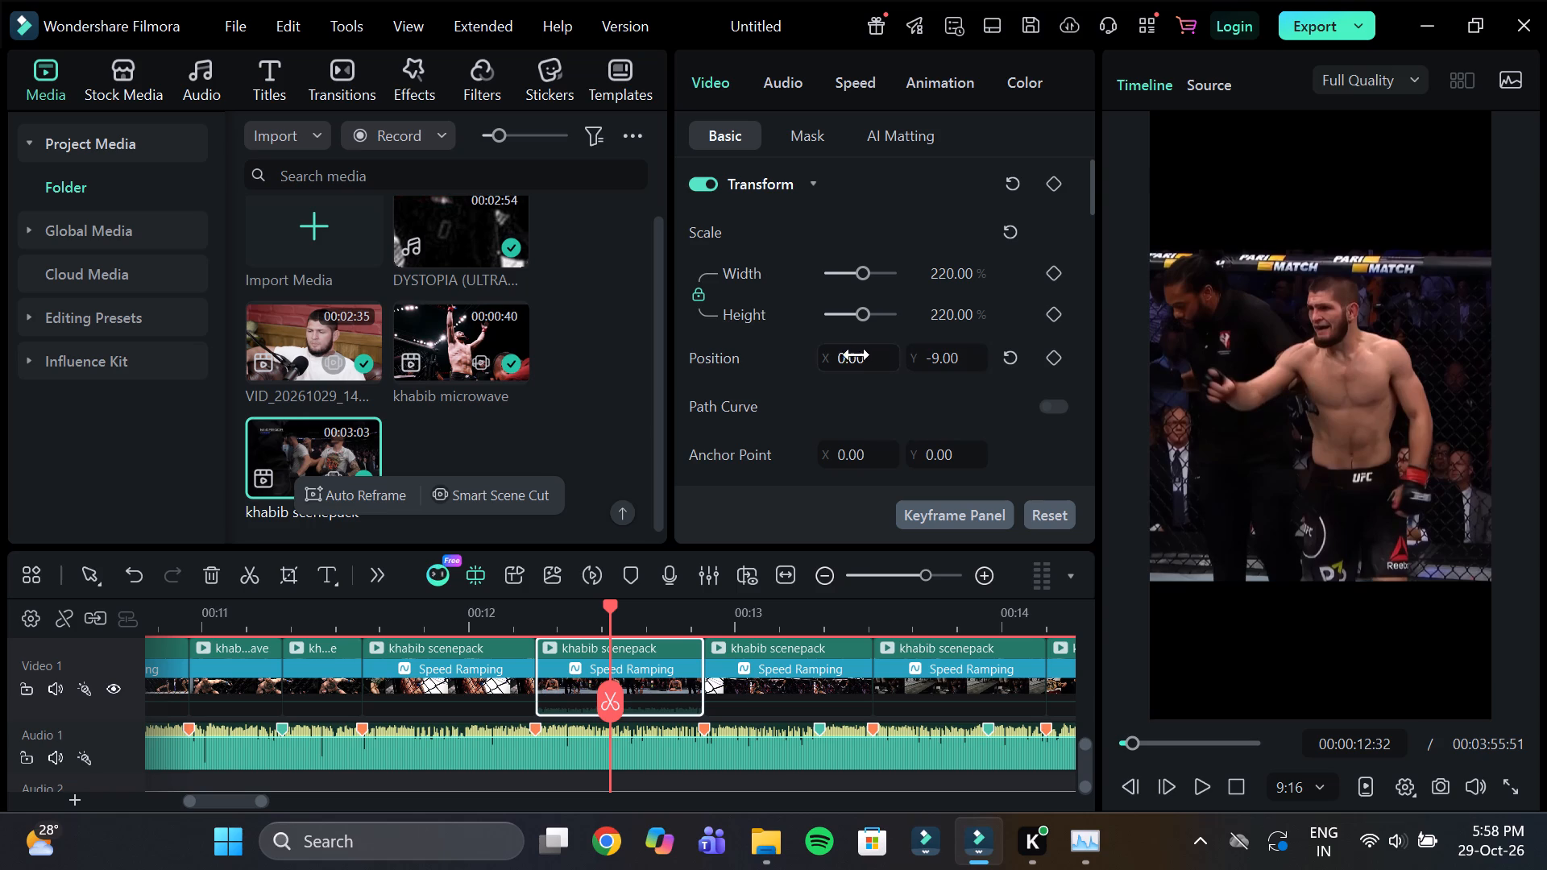
{"action": "left_click", "coordinate": [555, 636]}
{"action": "left_click_drag", "start_coordinate": [553, 619], "coordinate": [722, 693]}
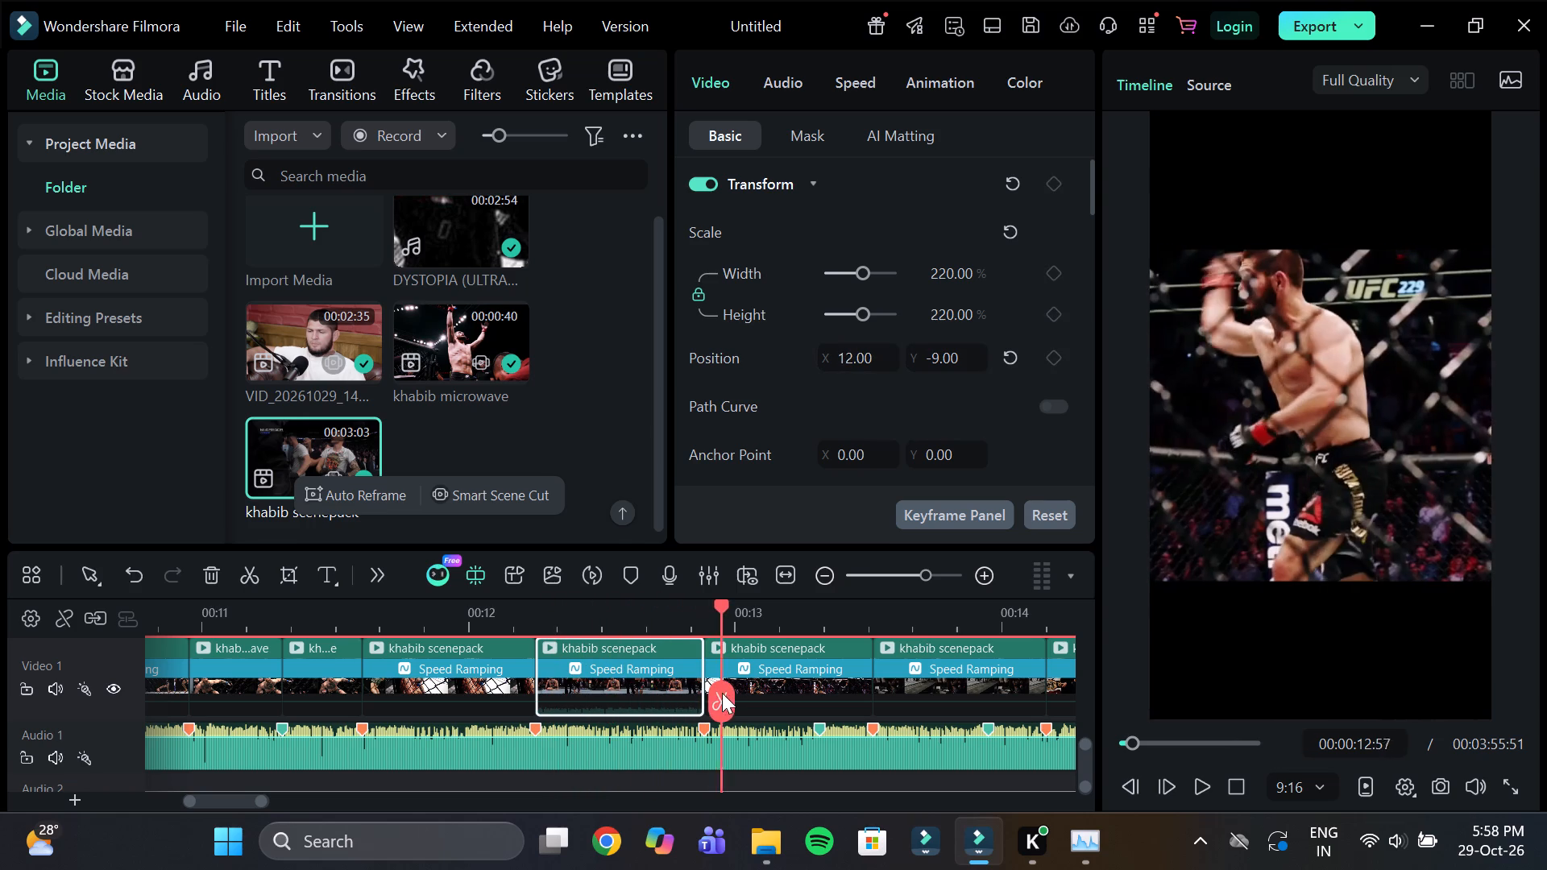
Position the next khabib scenepack clip, with Khabib behind the fence under the UFC 229 banner, at X 32.
{"action": "left_click_drag", "start_coordinate": [722, 693], "coordinate": [763, 700]}
{"action": "left_click", "coordinate": [811, 693]}
{"action": "left_click", "coordinate": [857, 350]}
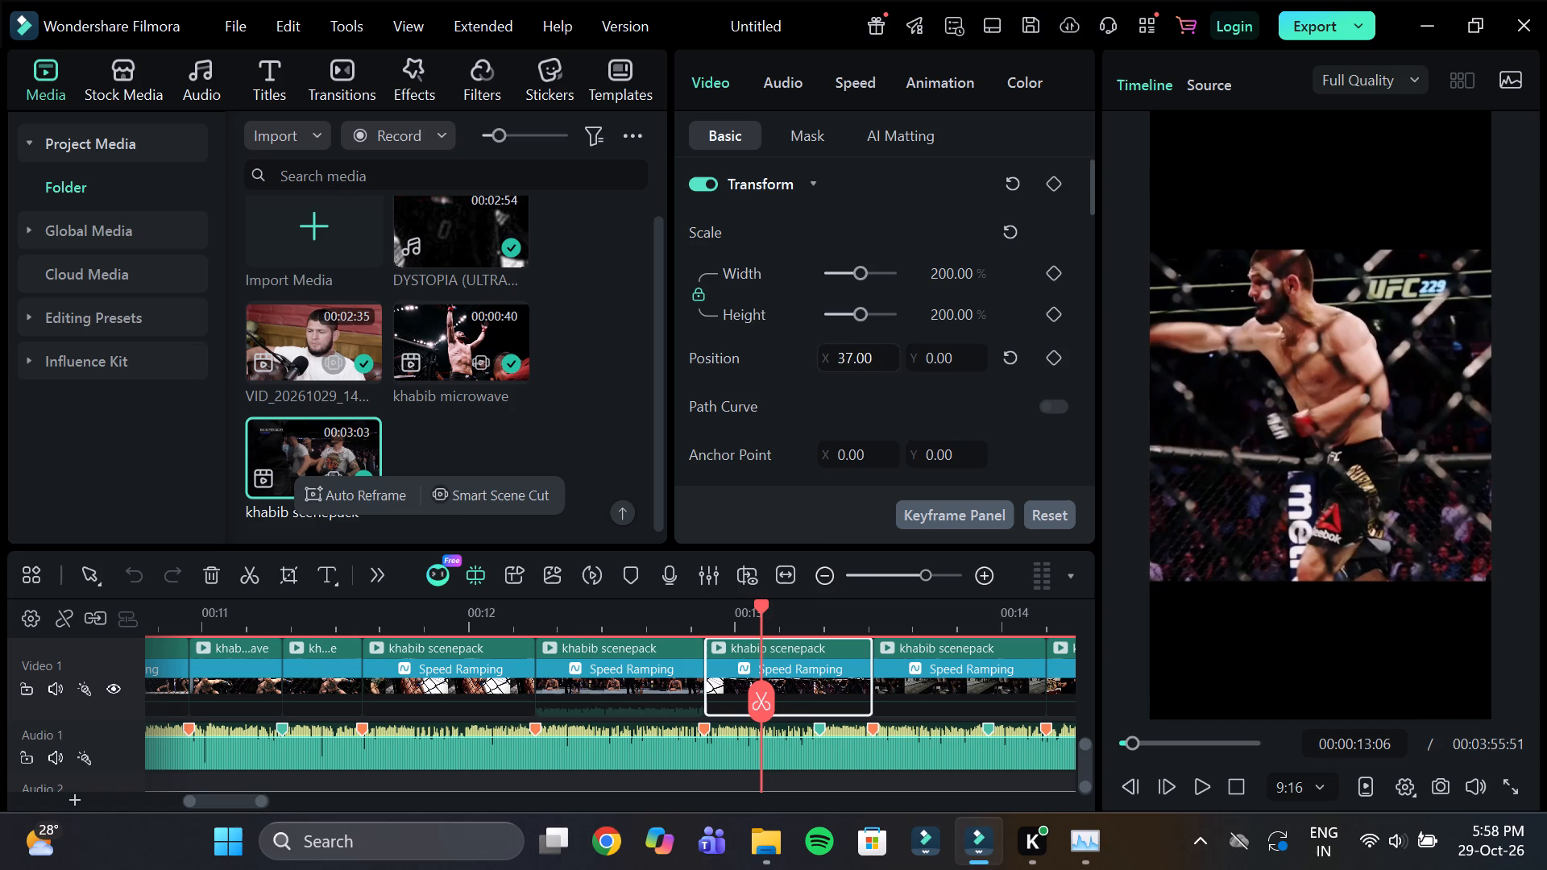
Split that UFC 229 fence clip at the beat marker at 00:00:13:19.
{"action": "left_click", "coordinate": [798, 630]}
{"action": "left_click_drag", "start_coordinate": [797, 616], "coordinate": [815, 637]}
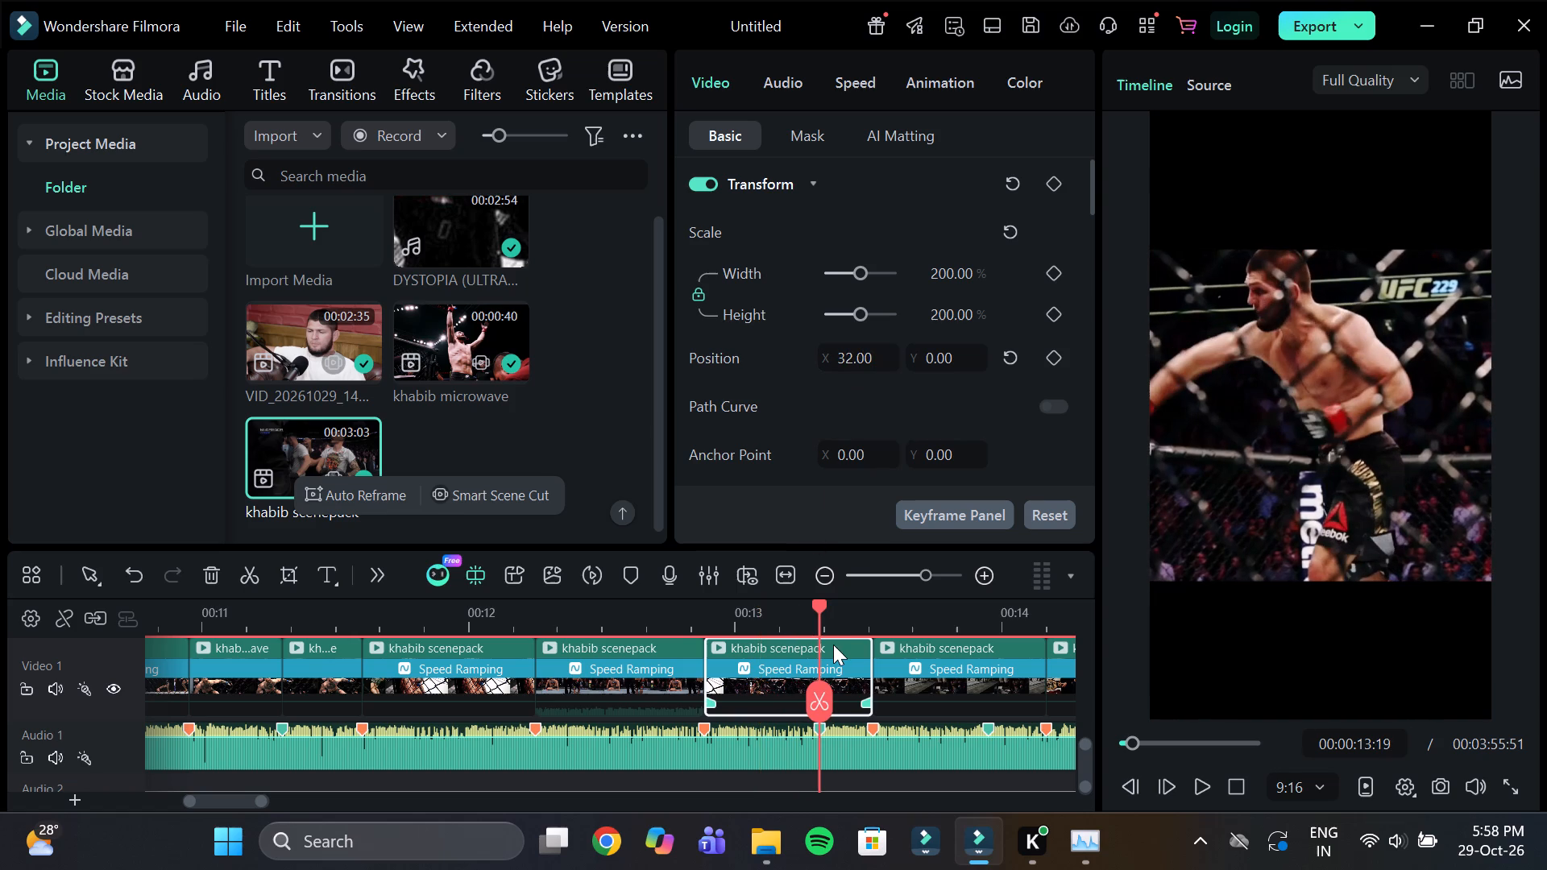
{"action": "left_click", "coordinate": [833, 644]}
{"action": "left_click", "coordinate": [824, 711]}
Scale the second half of the split fence clip to 250%, position it at X 87, Y -151, and check its framing.
{"action": "left_click", "coordinate": [840, 632]}
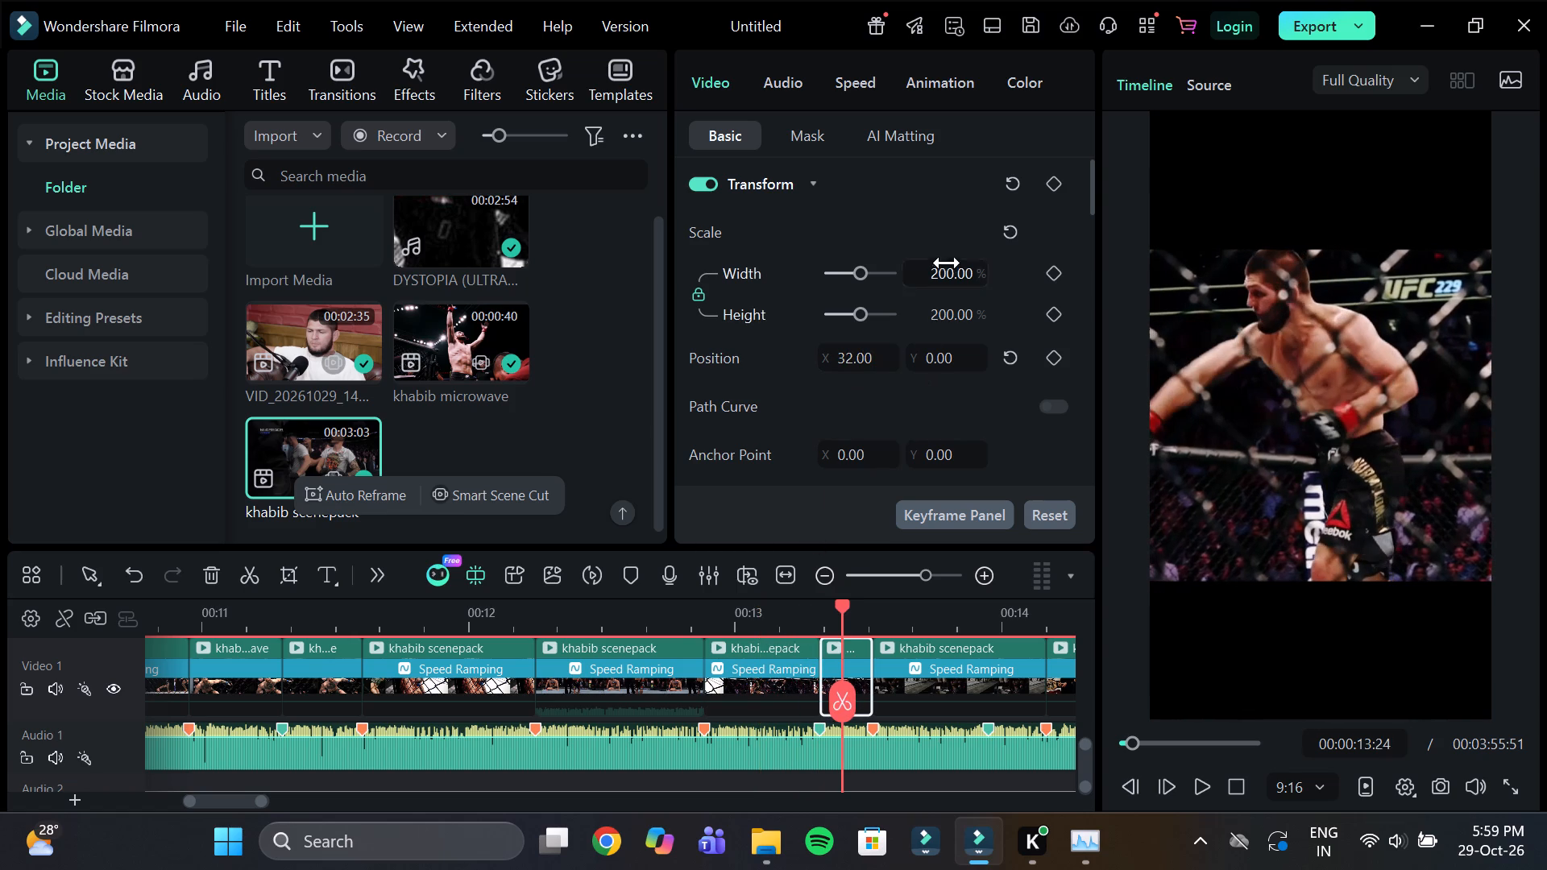
{"action": "left_click", "coordinate": [947, 263]}
{"action": "type", "text": "250"}
{"action": "key", "text": "Return"}
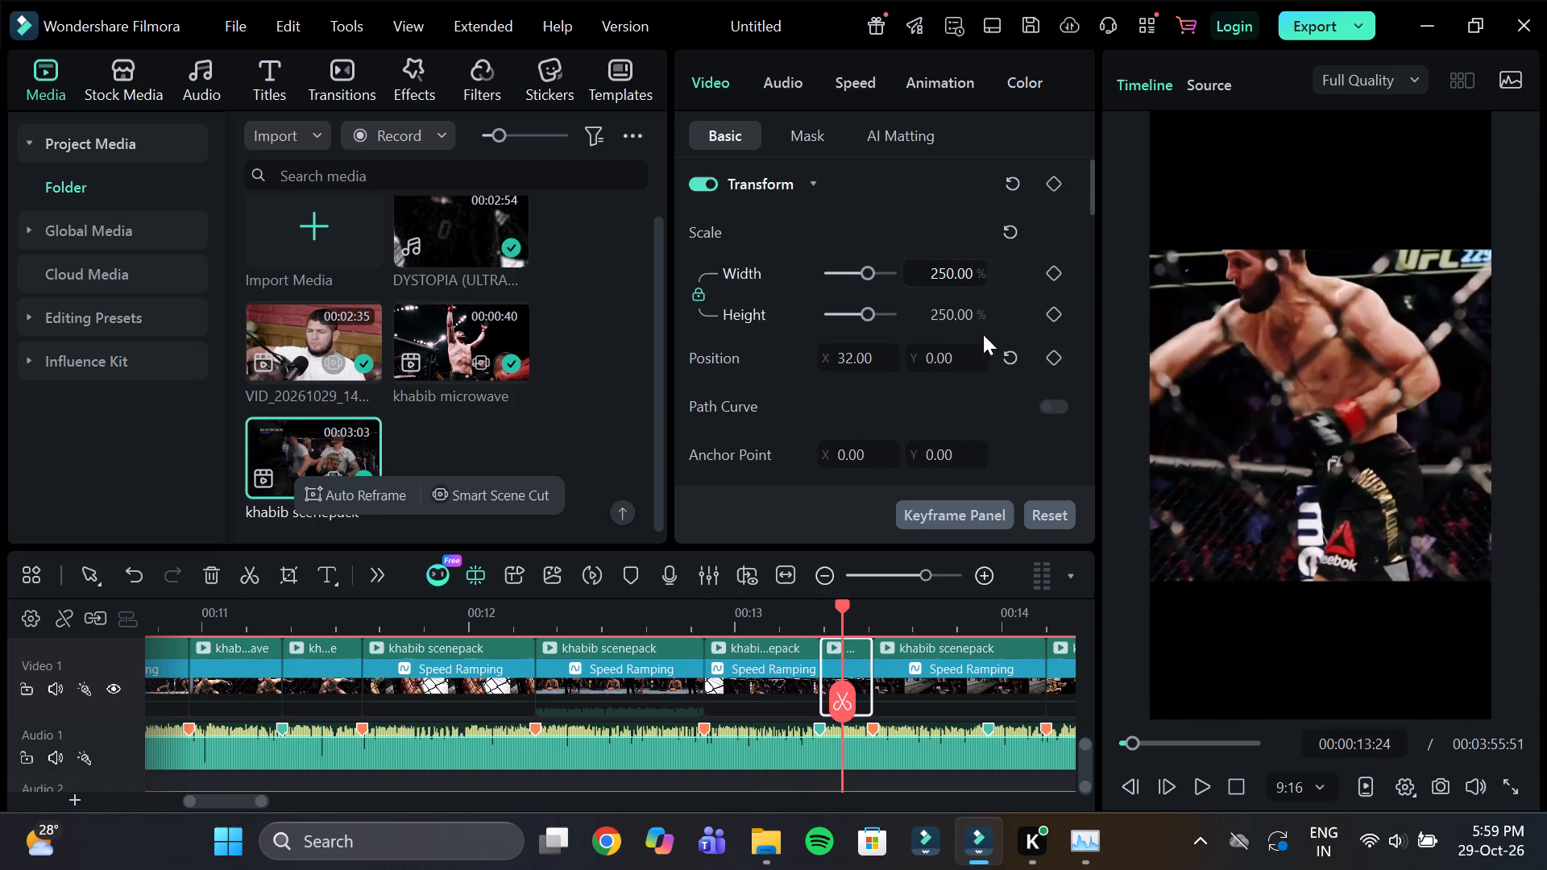
{"action": "left_click", "coordinate": [952, 363]}
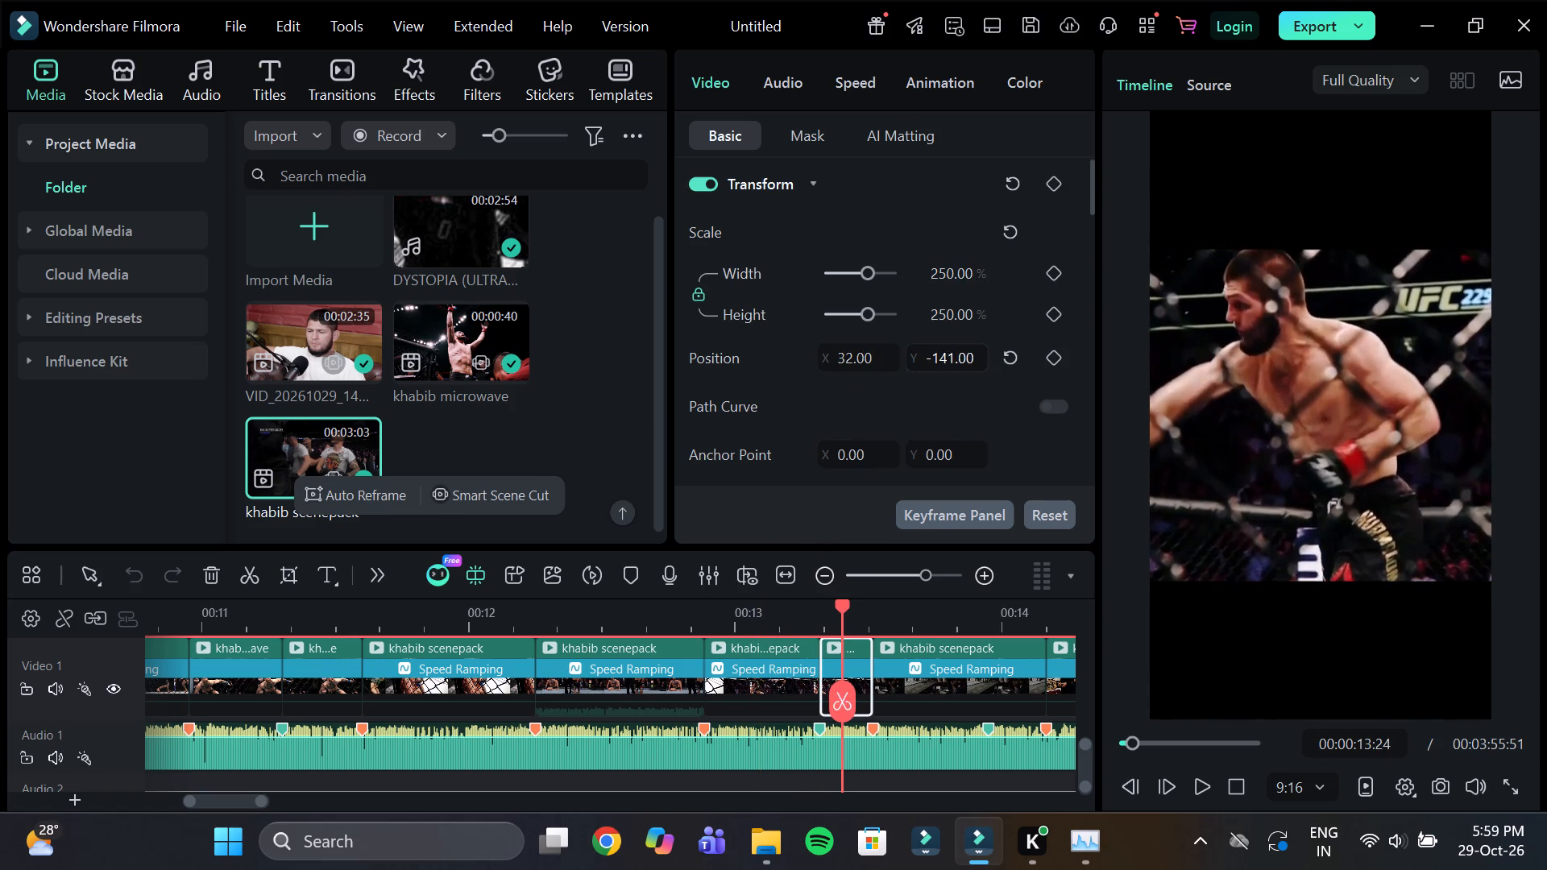
{"action": "left_click", "coordinate": [852, 366]}
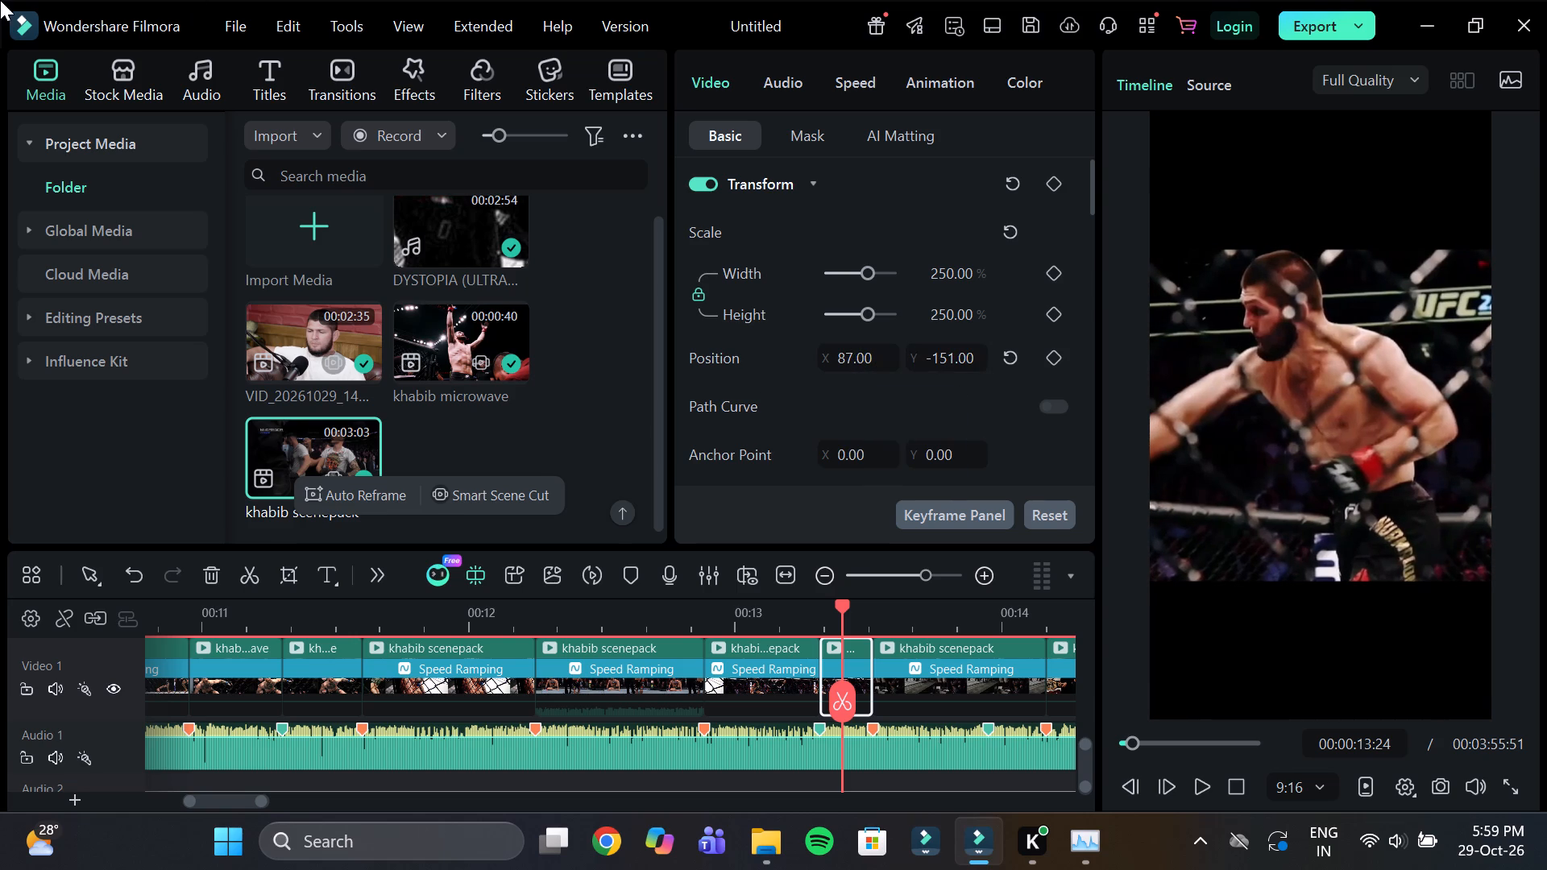
{"action": "left_click", "coordinate": [686, 632]}
{"action": "left_click_drag", "start_coordinate": [682, 620], "coordinate": [789, 676]}
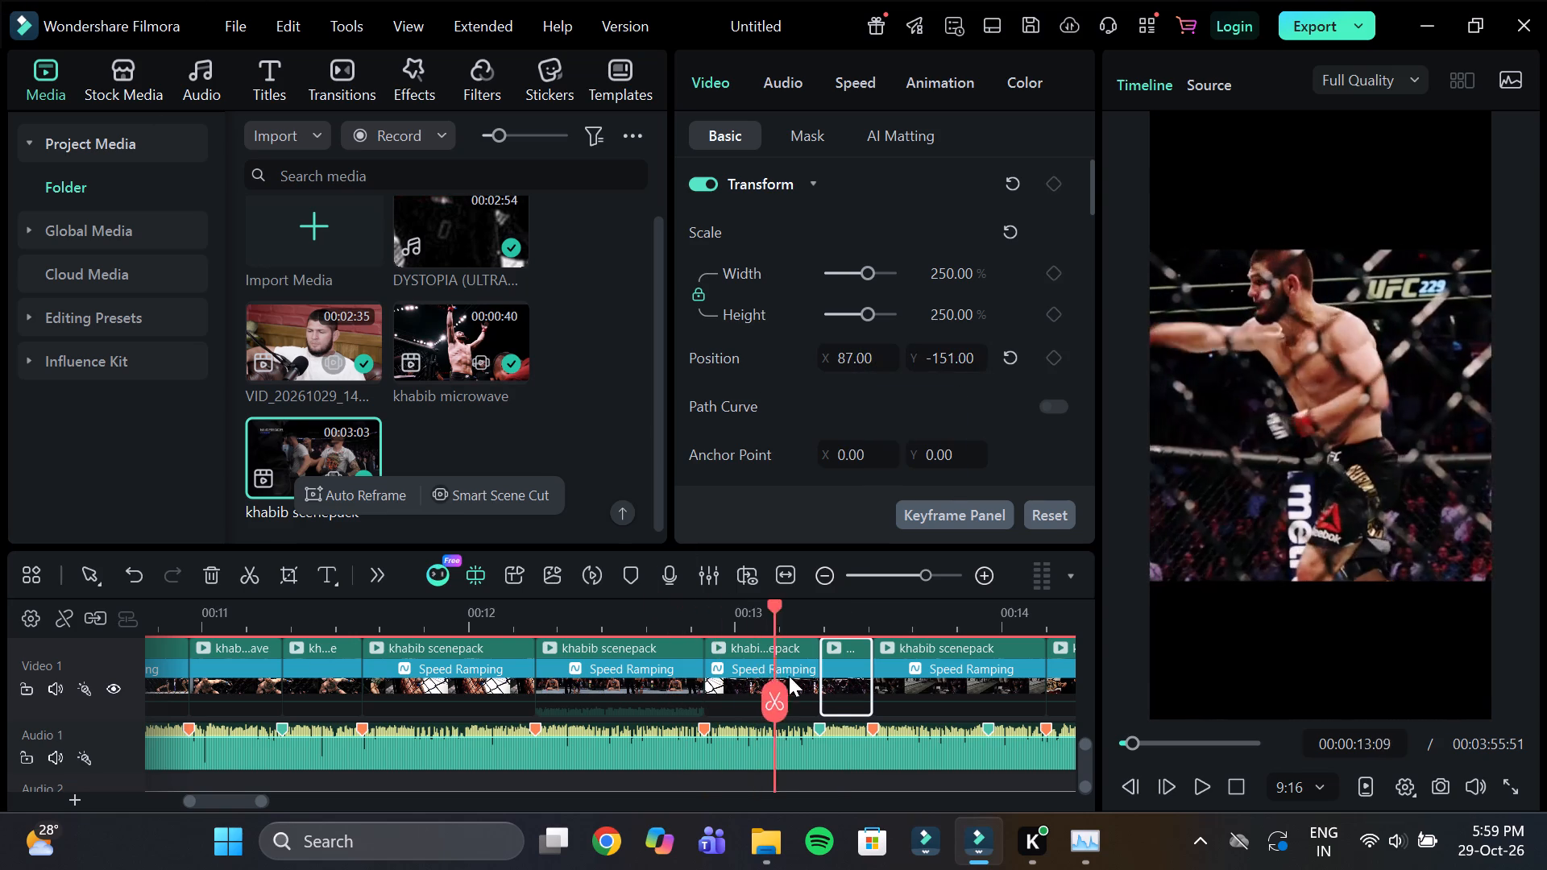
{"action": "left_click_drag", "start_coordinate": [789, 676], "coordinate": [769, 677]}
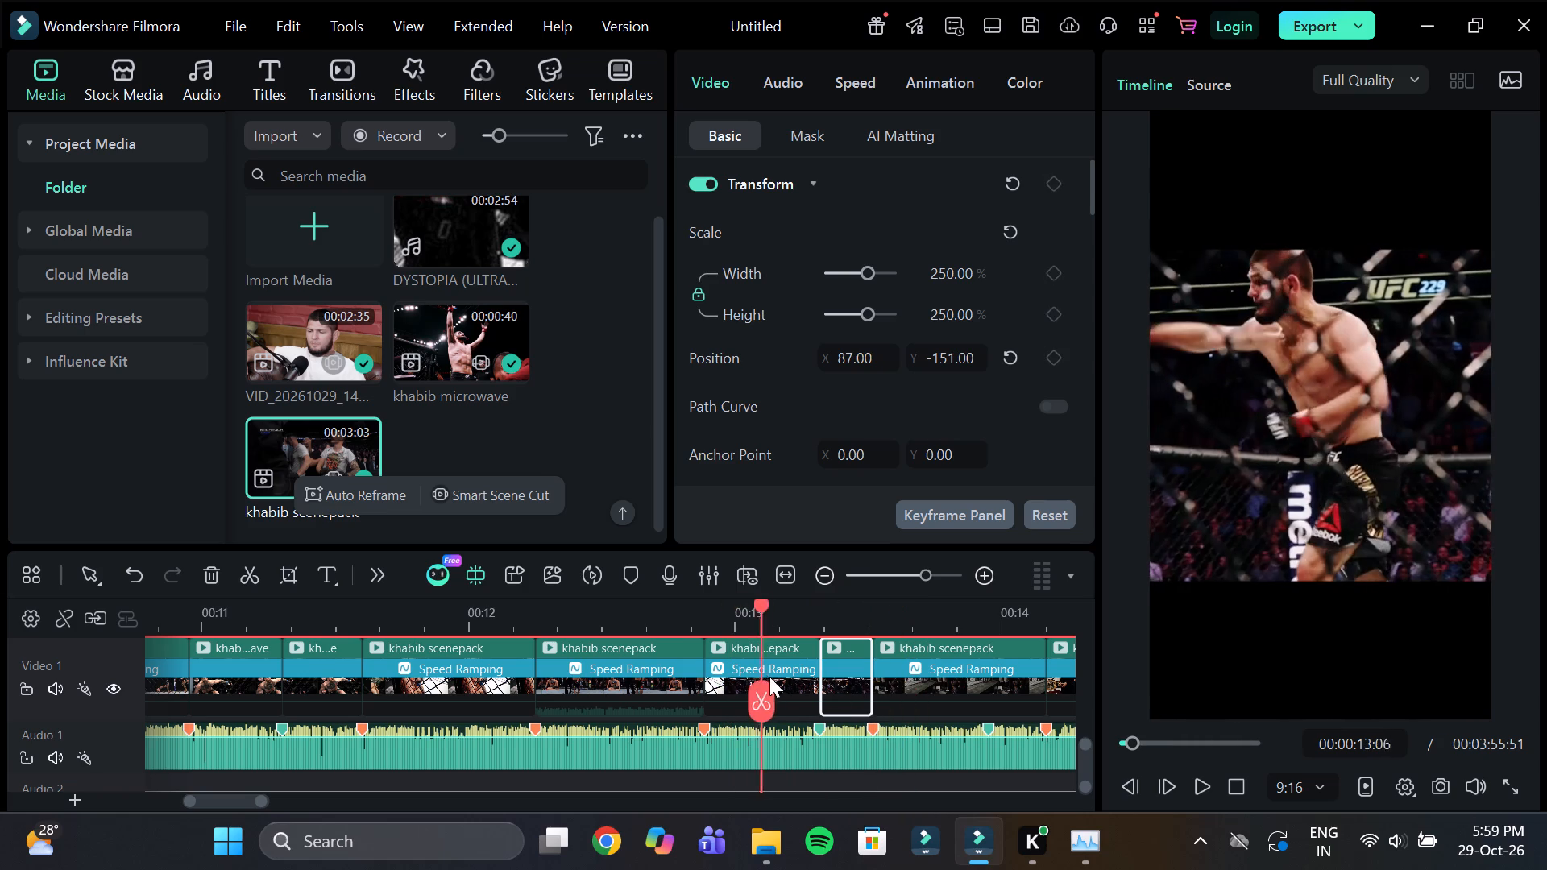
Scale the following khabib scenepack clip, the leap off the cage, to 300% and position it at X -157, Y -379.
{"action": "left_click_drag", "start_coordinate": [769, 677], "coordinate": [975, 728]}
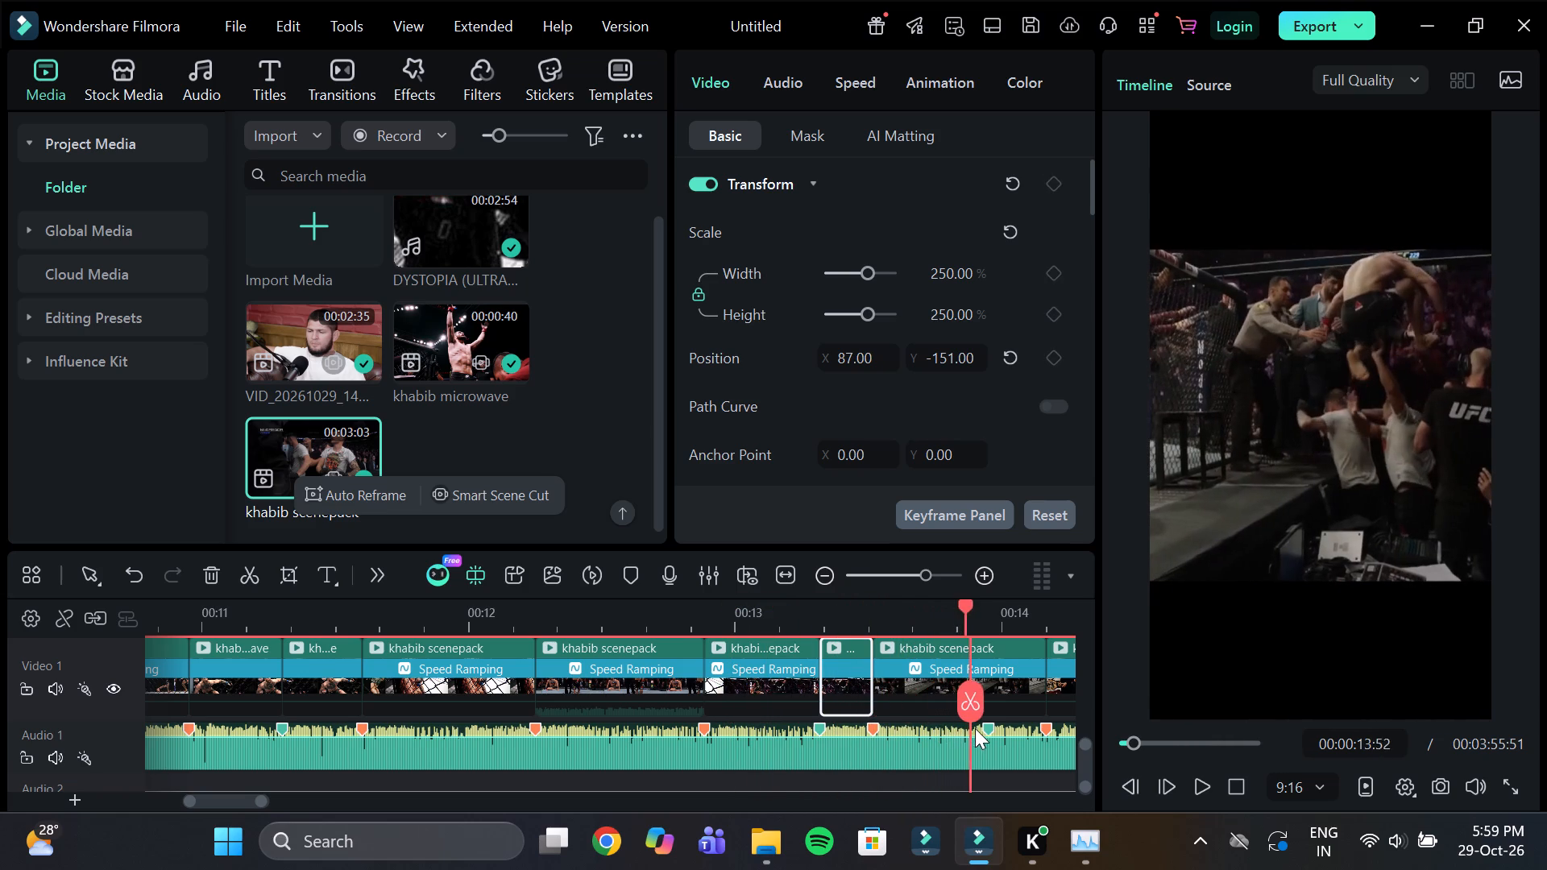
{"action": "left_click_drag", "start_coordinate": [975, 728], "coordinate": [983, 730]}
{"action": "left_click", "coordinate": [1000, 647]}
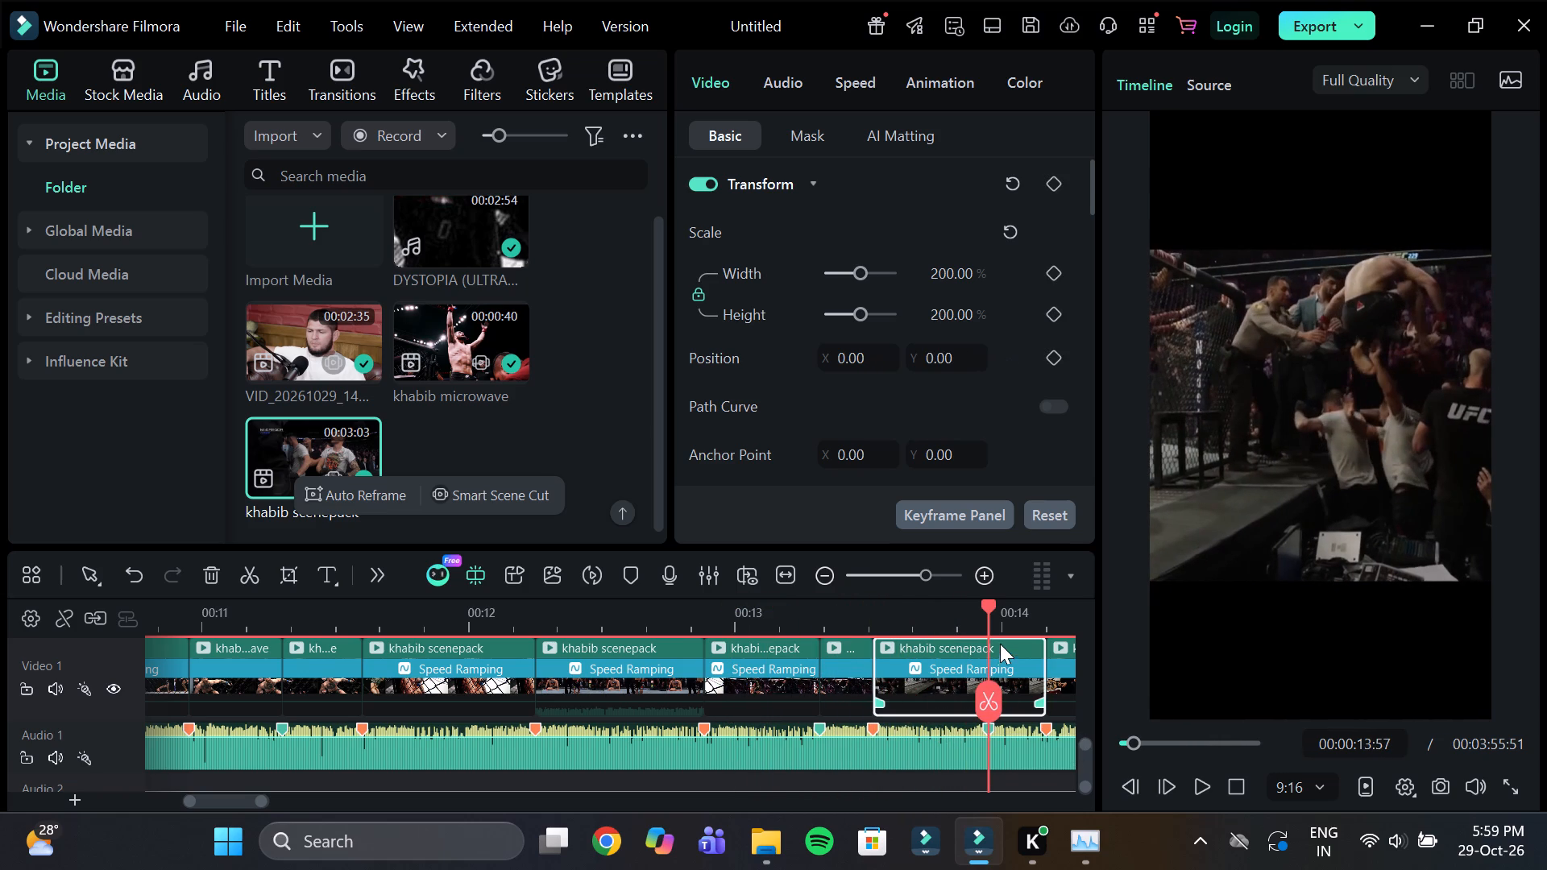
{"action": "left_click", "coordinate": [960, 270]}
{"action": "type", "text": "250"}
{"action": "key", "text": "Return"}
{"action": "left_click", "coordinate": [958, 355]}
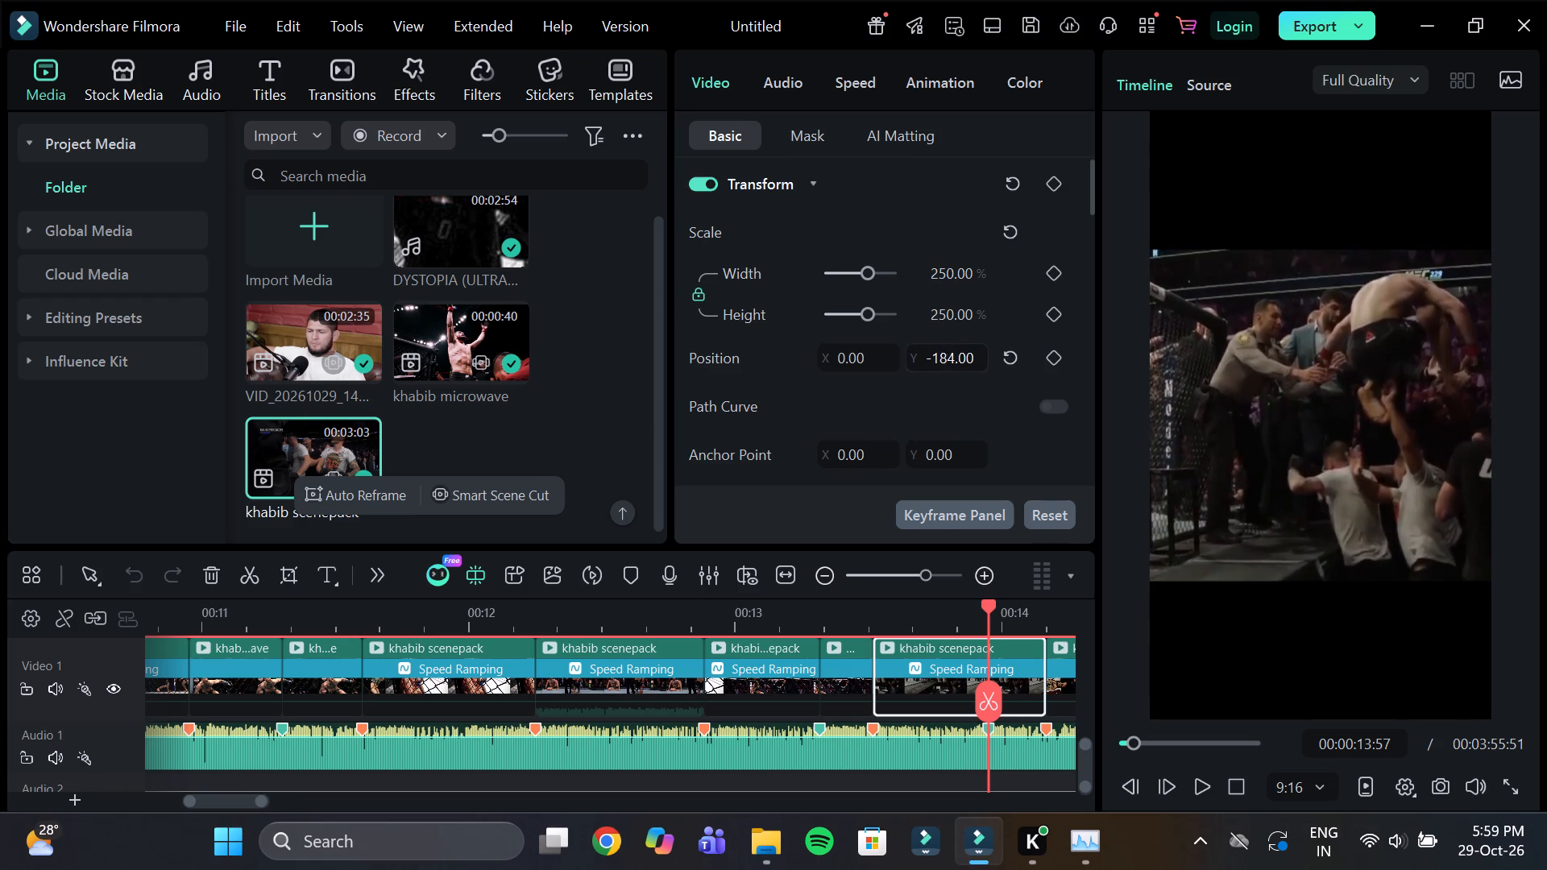
{"action": "left_click", "coordinate": [852, 354]}
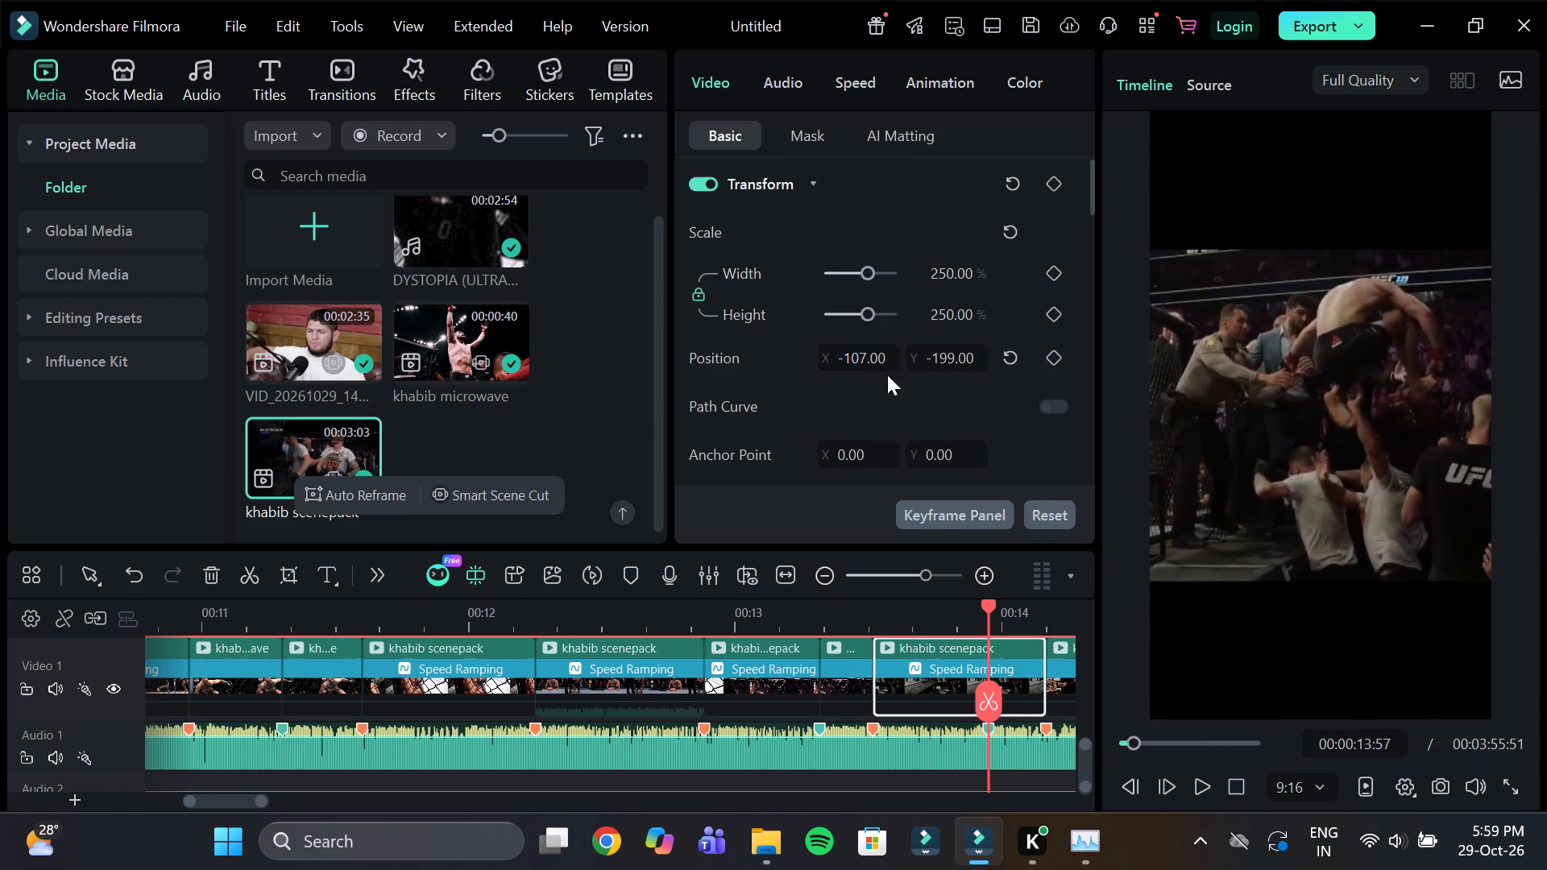
{"action": "left_click", "coordinate": [881, 359]}
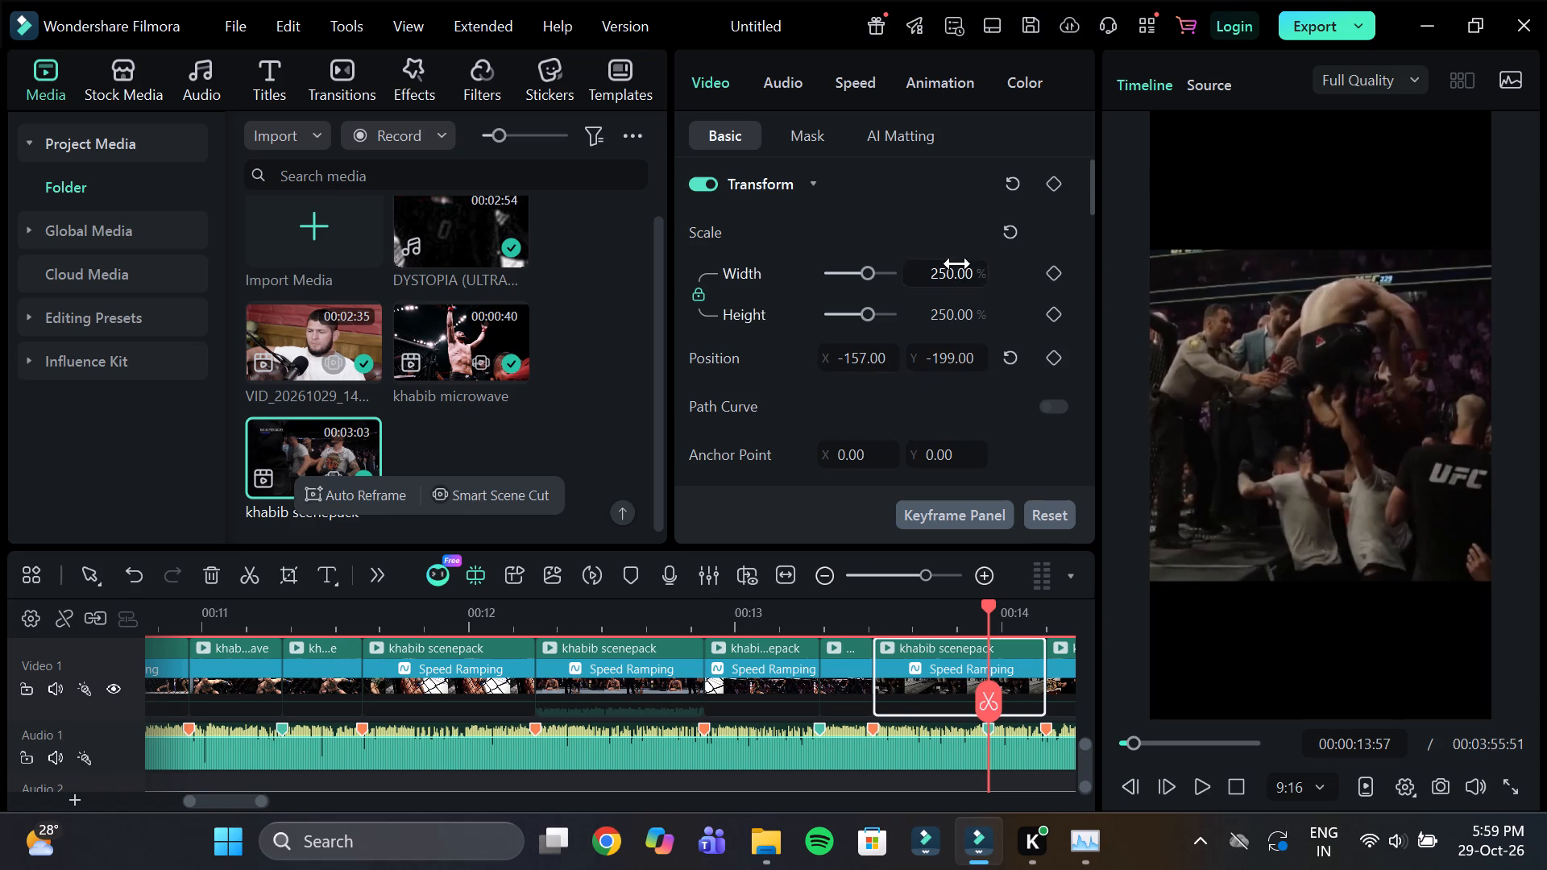
{"action": "left_click", "coordinate": [954, 252]}
{"action": "left_click", "coordinate": [963, 263]}
{"action": "type", "text": "300"}
{"action": "key", "text": "Return"}
{"action": "left_click", "coordinate": [976, 362]}
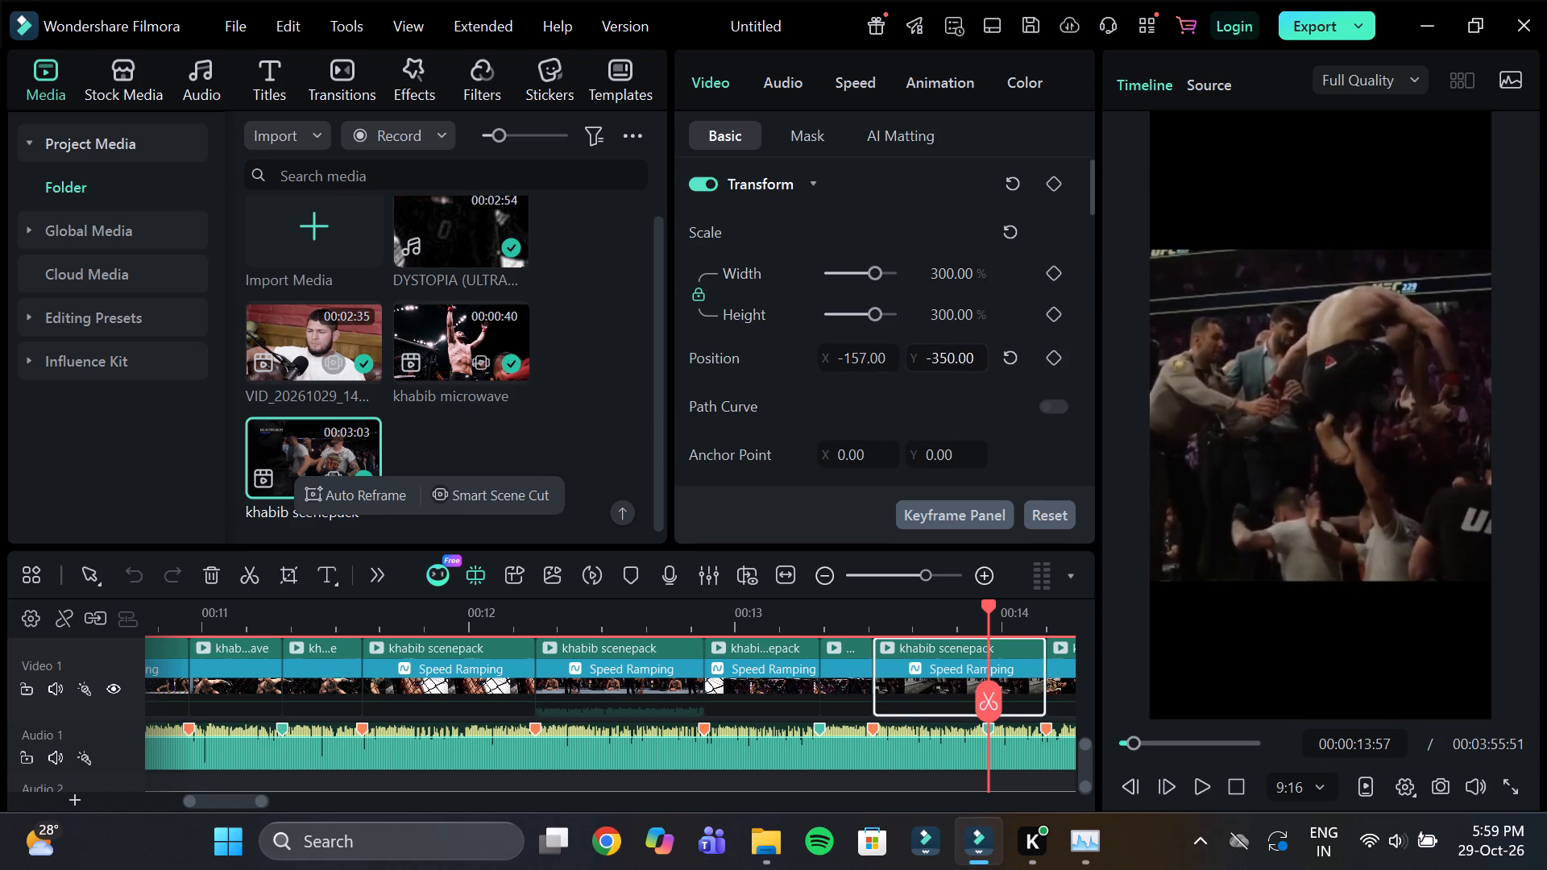
Split the cage-leap clip at the beat marker at 00:00:13:57.
{"action": "left_click", "coordinate": [1013, 648]}
{"action": "left_click", "coordinate": [982, 690]}
Scale the second half of the cage-leap clip to 350%, position it at X -256, Y -473, and check its framing.
{"action": "left_click", "coordinate": [1001, 612]}
{"action": "left_click", "coordinate": [960, 270]}
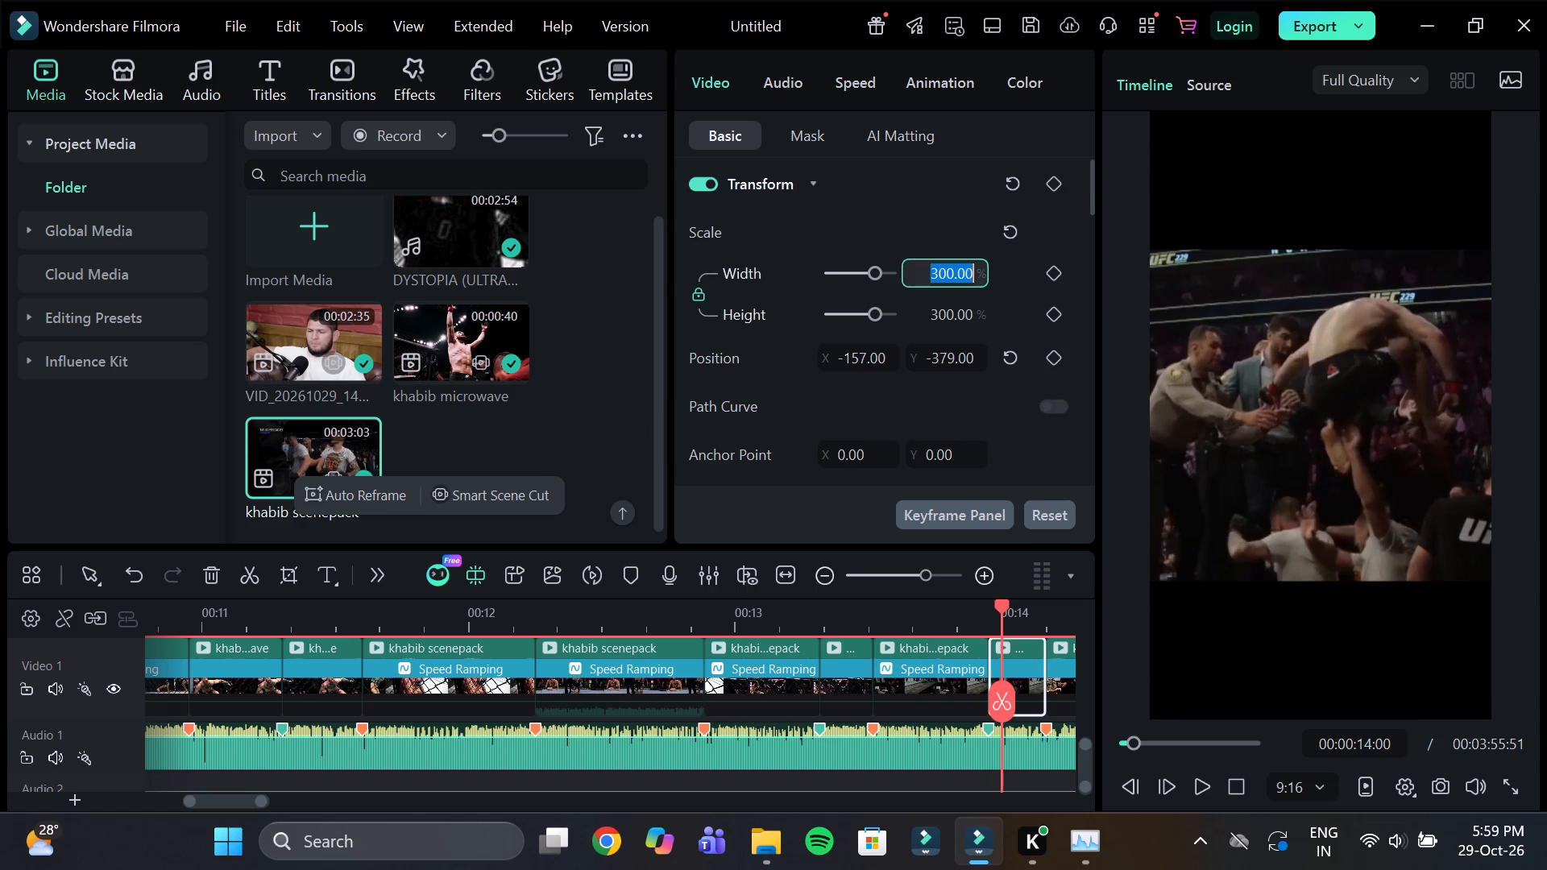
{"action": "type", "text": "350"}
{"action": "key", "text": "Return"}
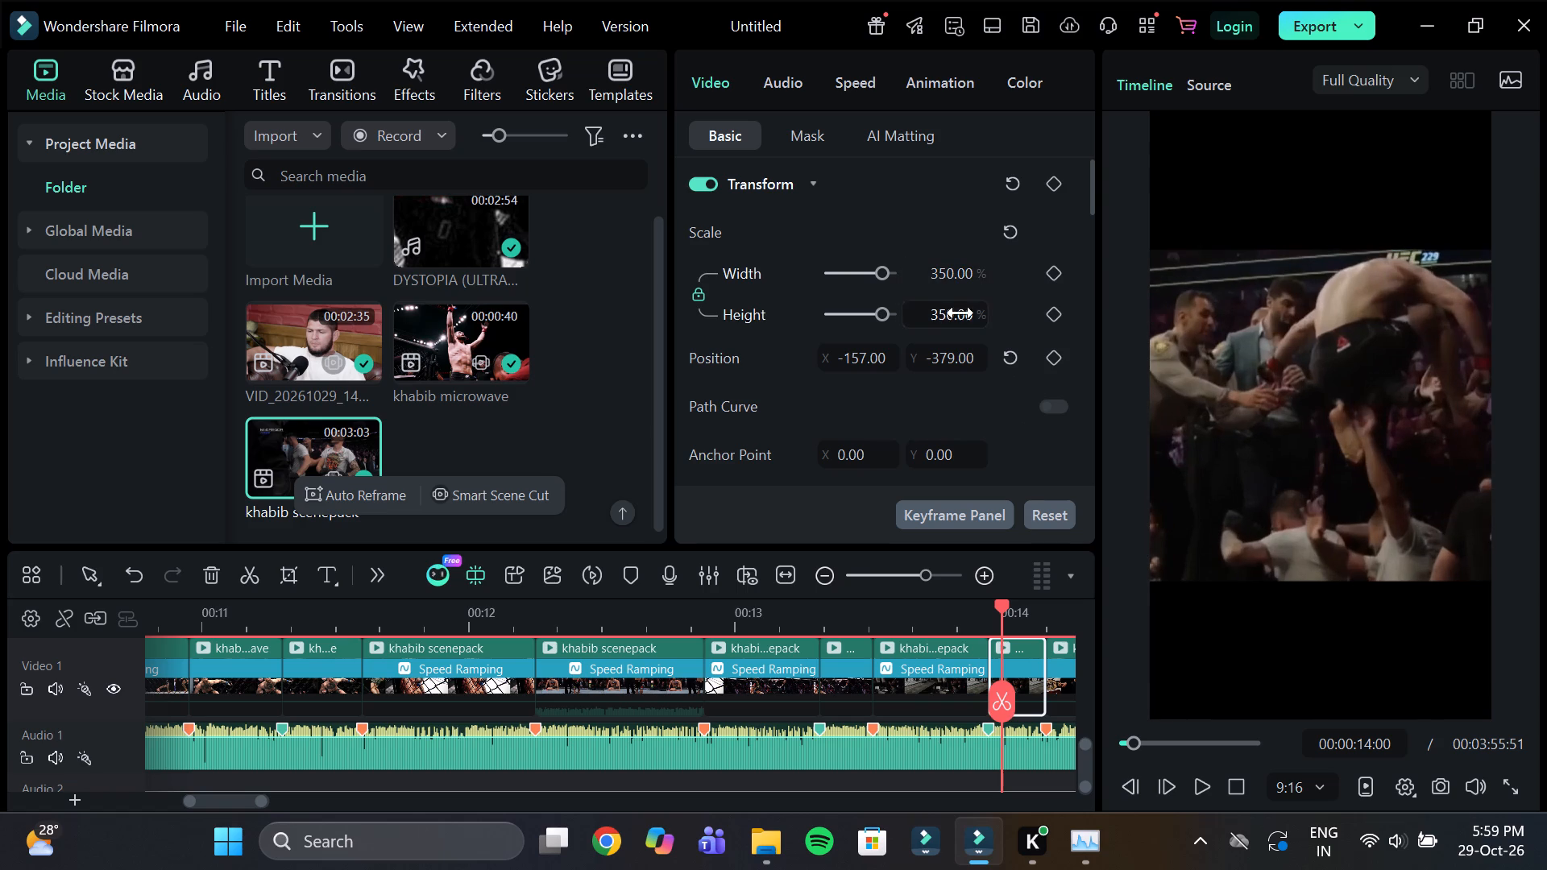
{"action": "left_click", "coordinate": [973, 355]}
{"action": "left_click", "coordinate": [874, 356]}
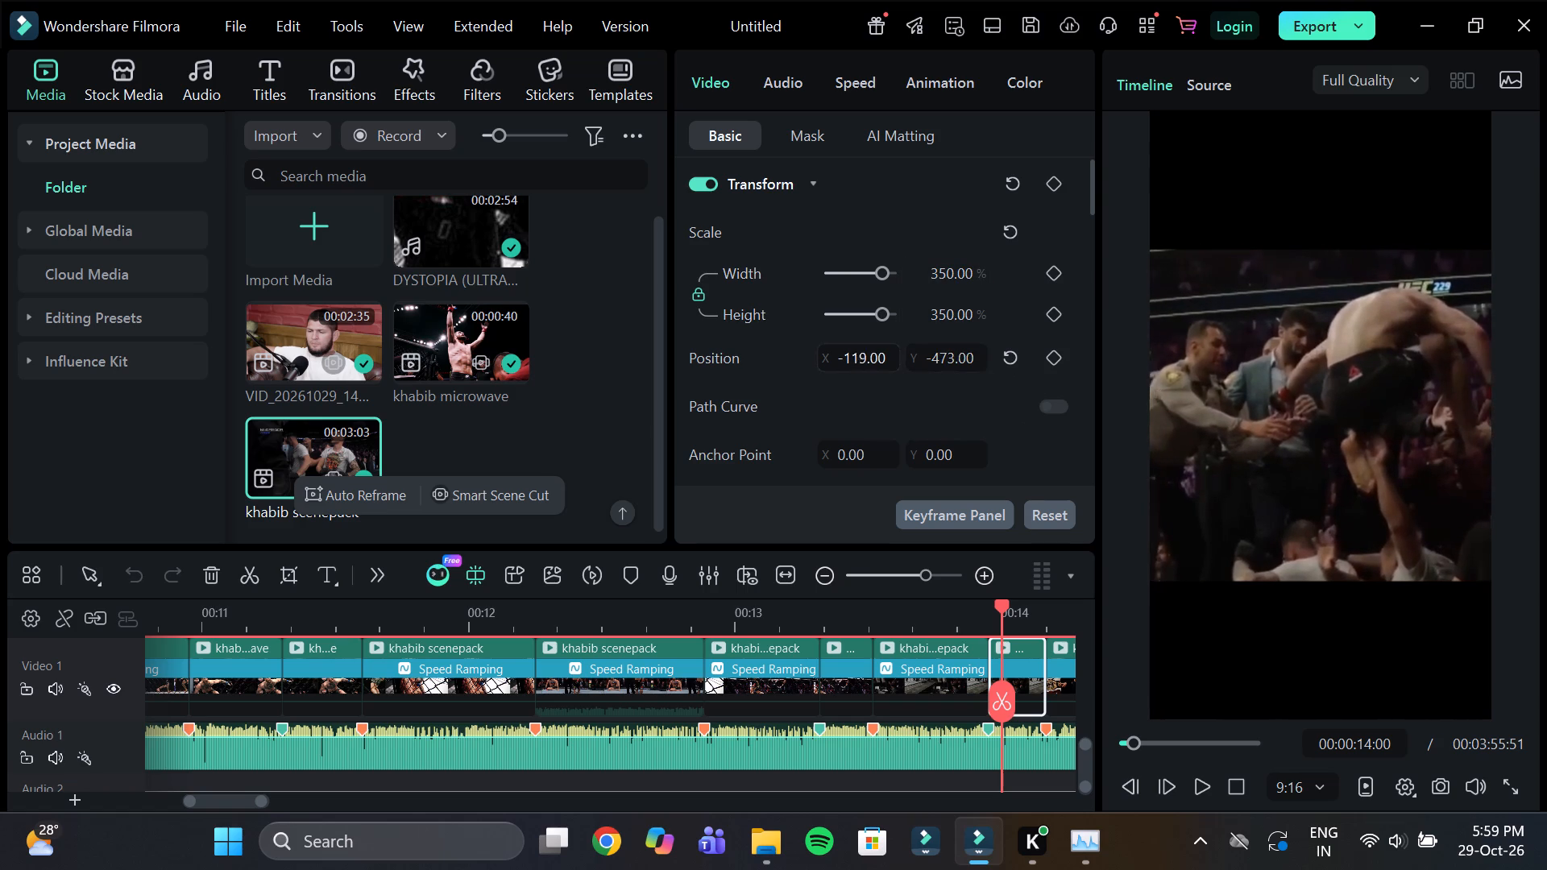
{"action": "left_click", "coordinate": [896, 627]}
{"action": "left_click_drag", "start_coordinate": [894, 615], "coordinate": [1038, 666]}
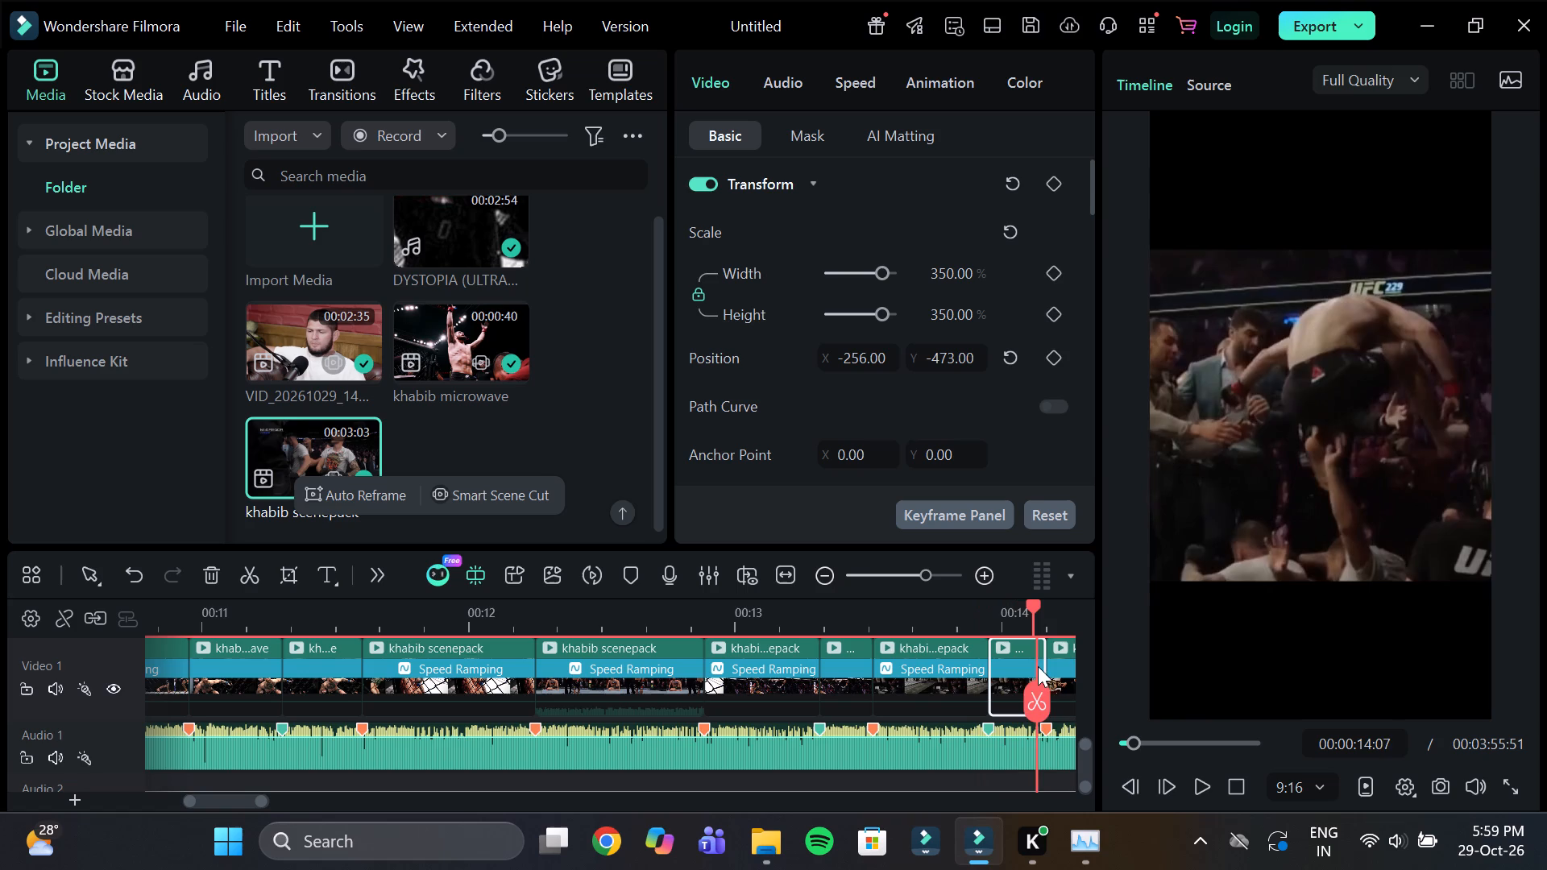
Position the next khabib scenepack clip, with Khabib wearing the championship belt, at Y -38 and check its framing.
{"action": "left_click_drag", "start_coordinate": [1038, 666], "coordinate": [1007, 677]}
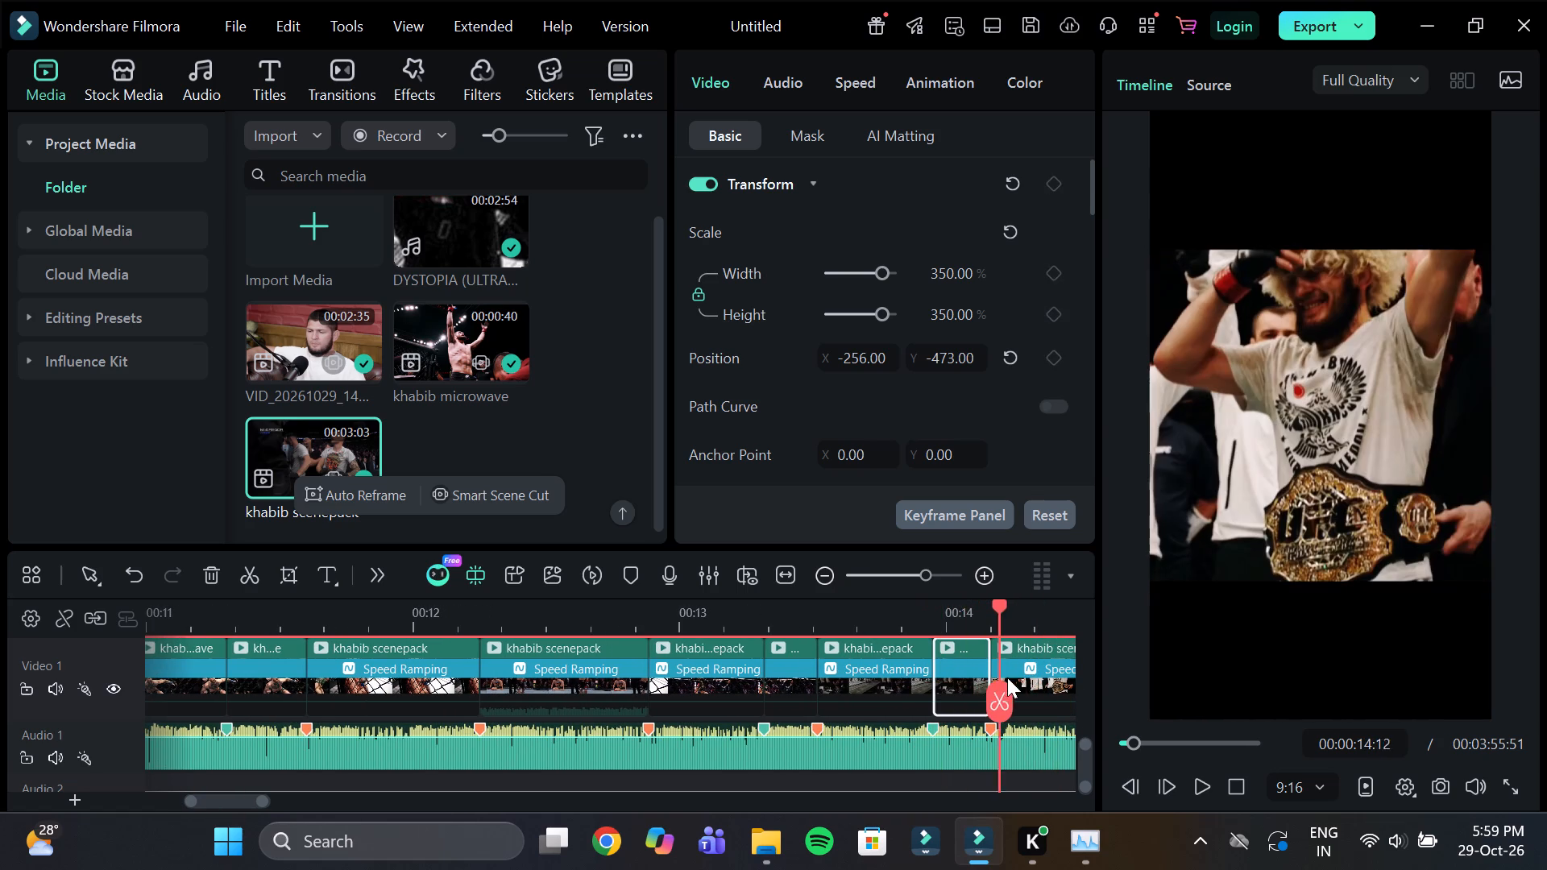
{"action": "left_click_drag", "start_coordinate": [1007, 677], "coordinate": [978, 678]}
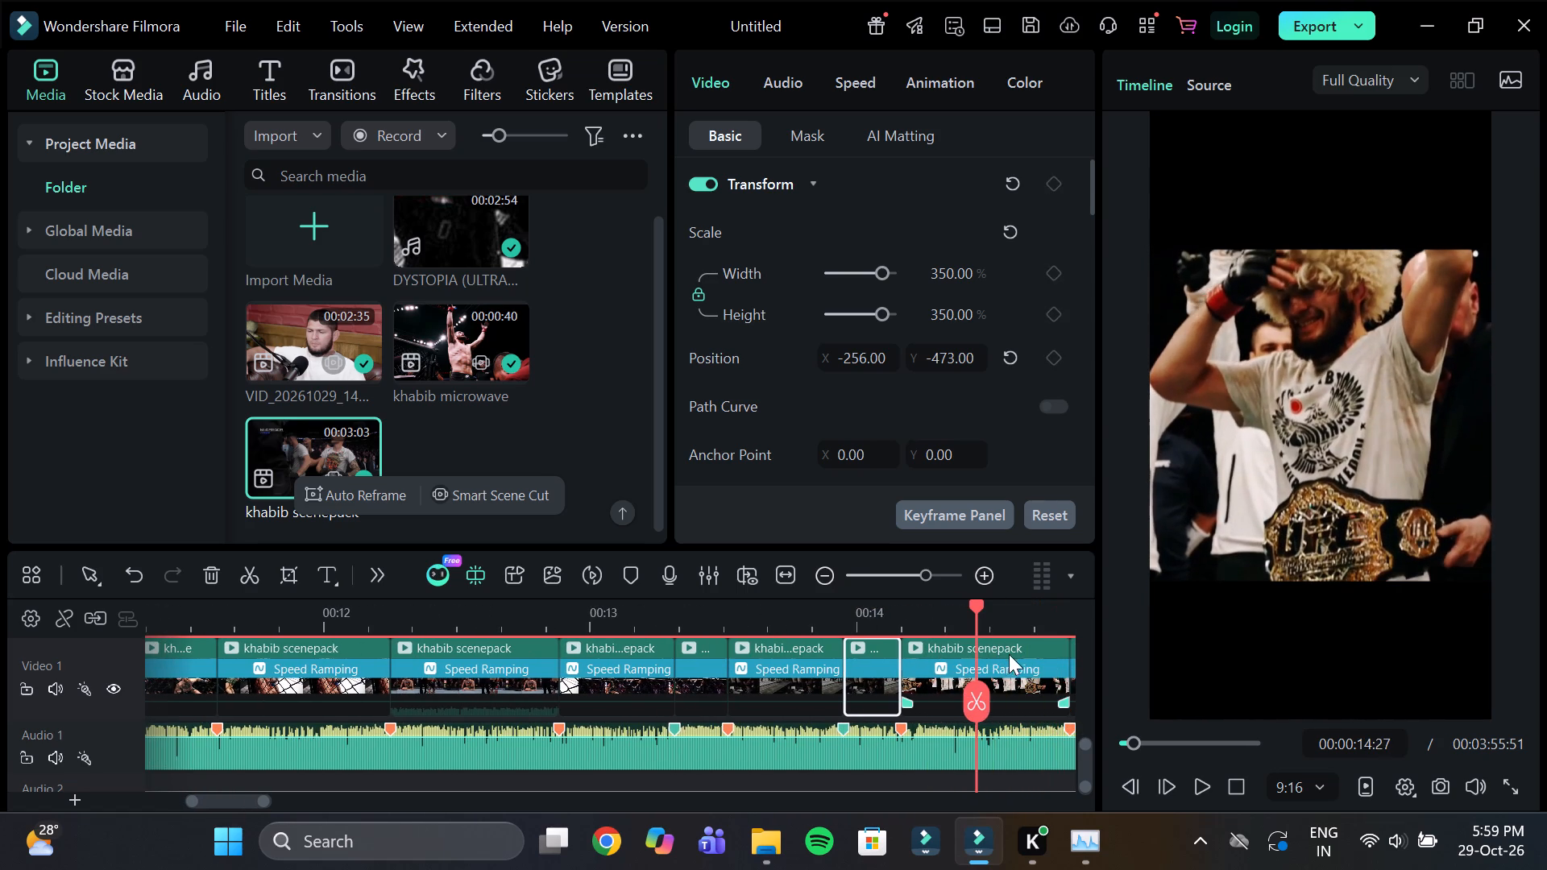
{"action": "left_click", "coordinate": [1014, 652]}
{"action": "left_click", "coordinate": [948, 361]}
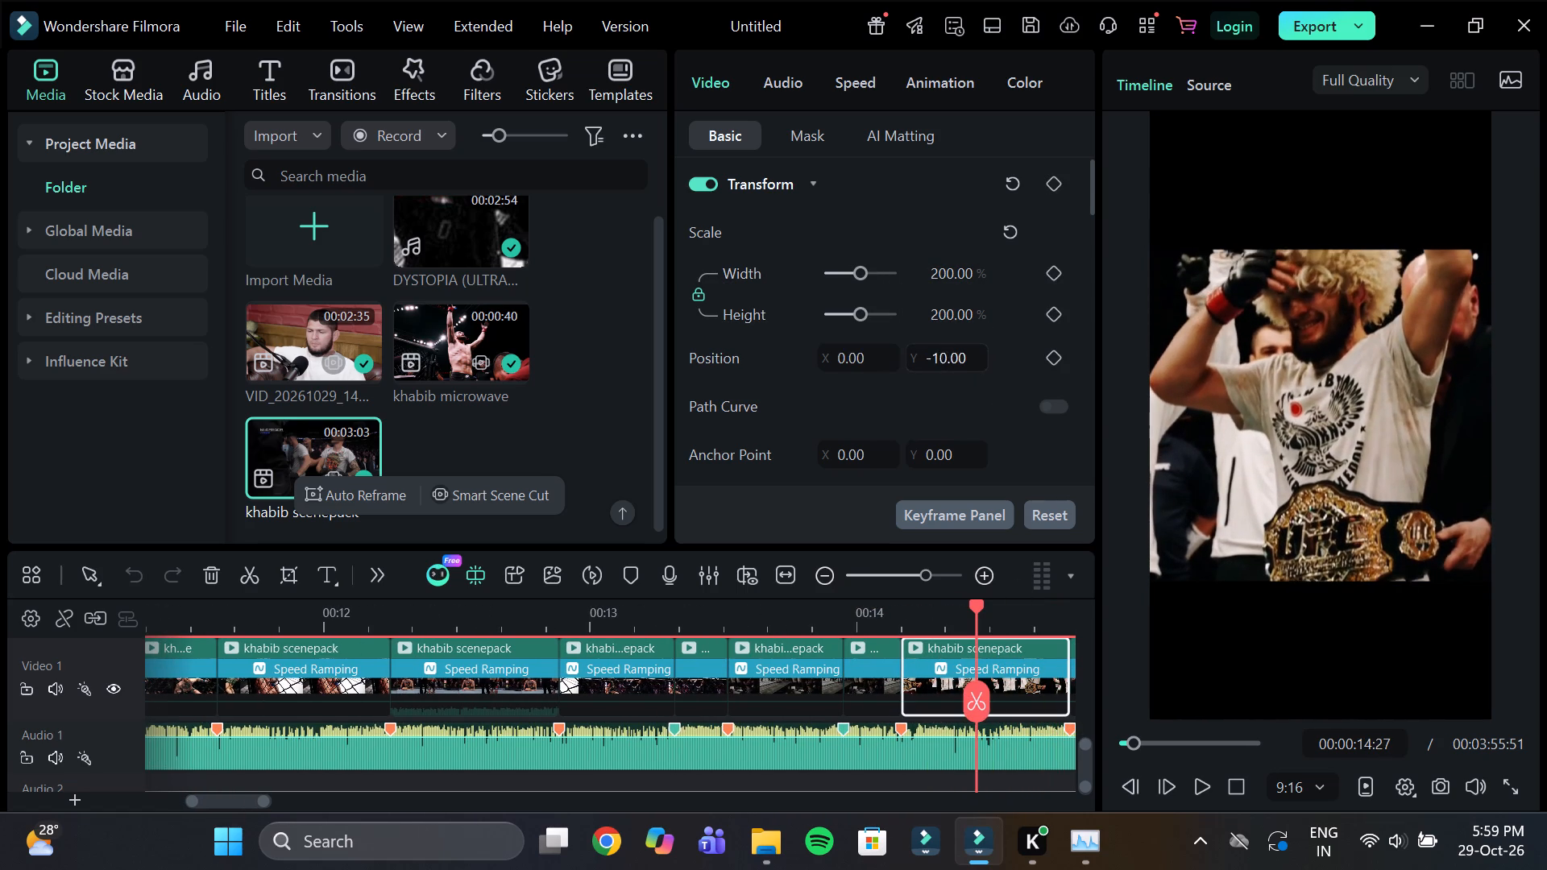
{"action": "left_click", "coordinate": [931, 622]}
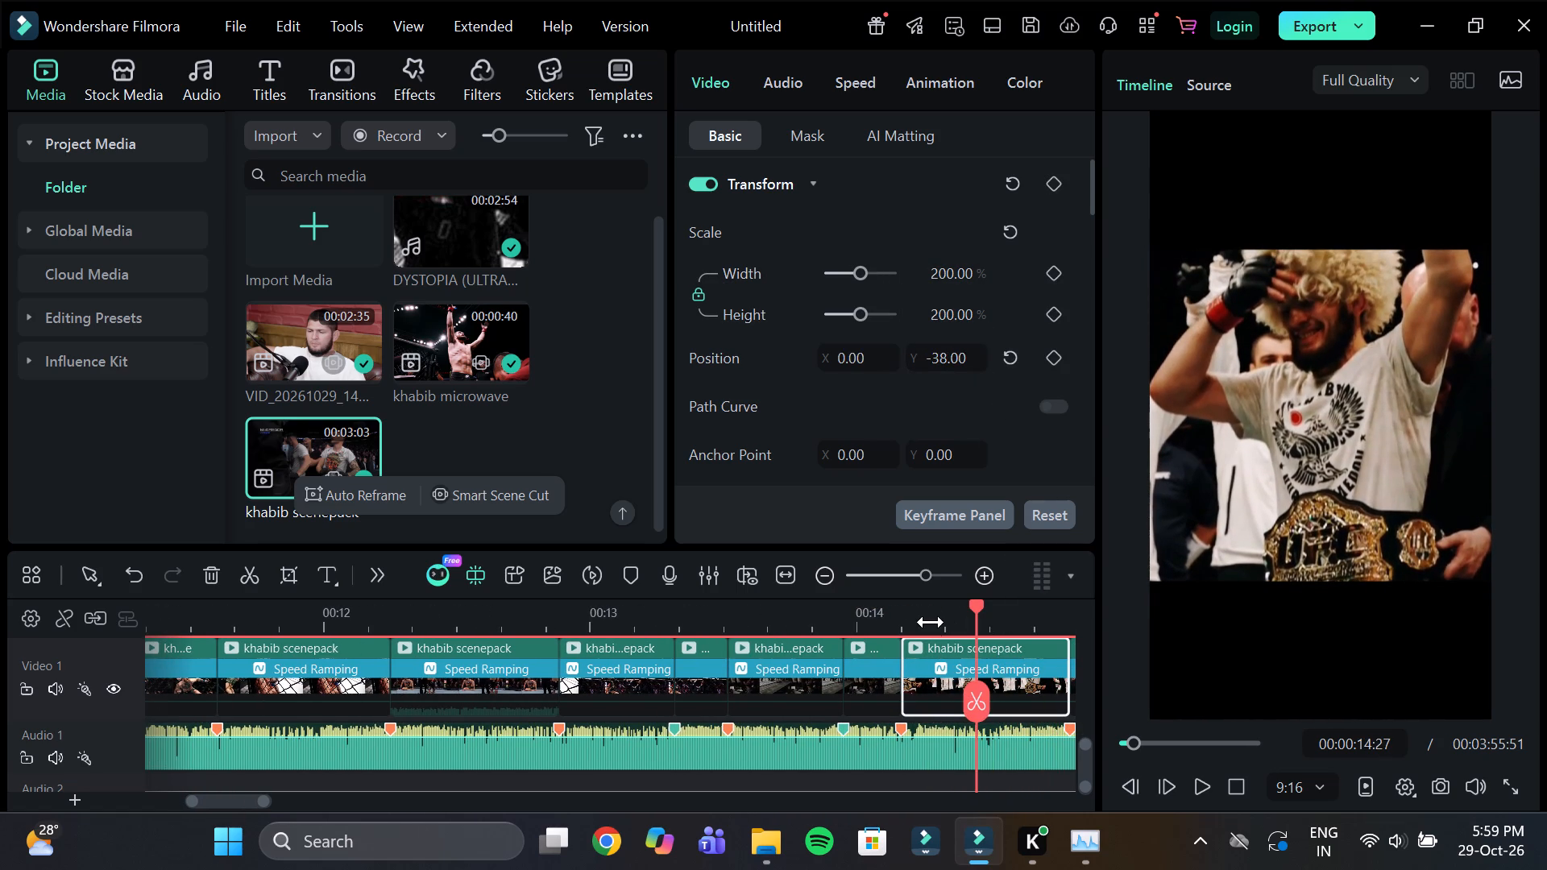
{"action": "left_click_drag", "start_coordinate": [931, 615], "coordinate": [1065, 671]}
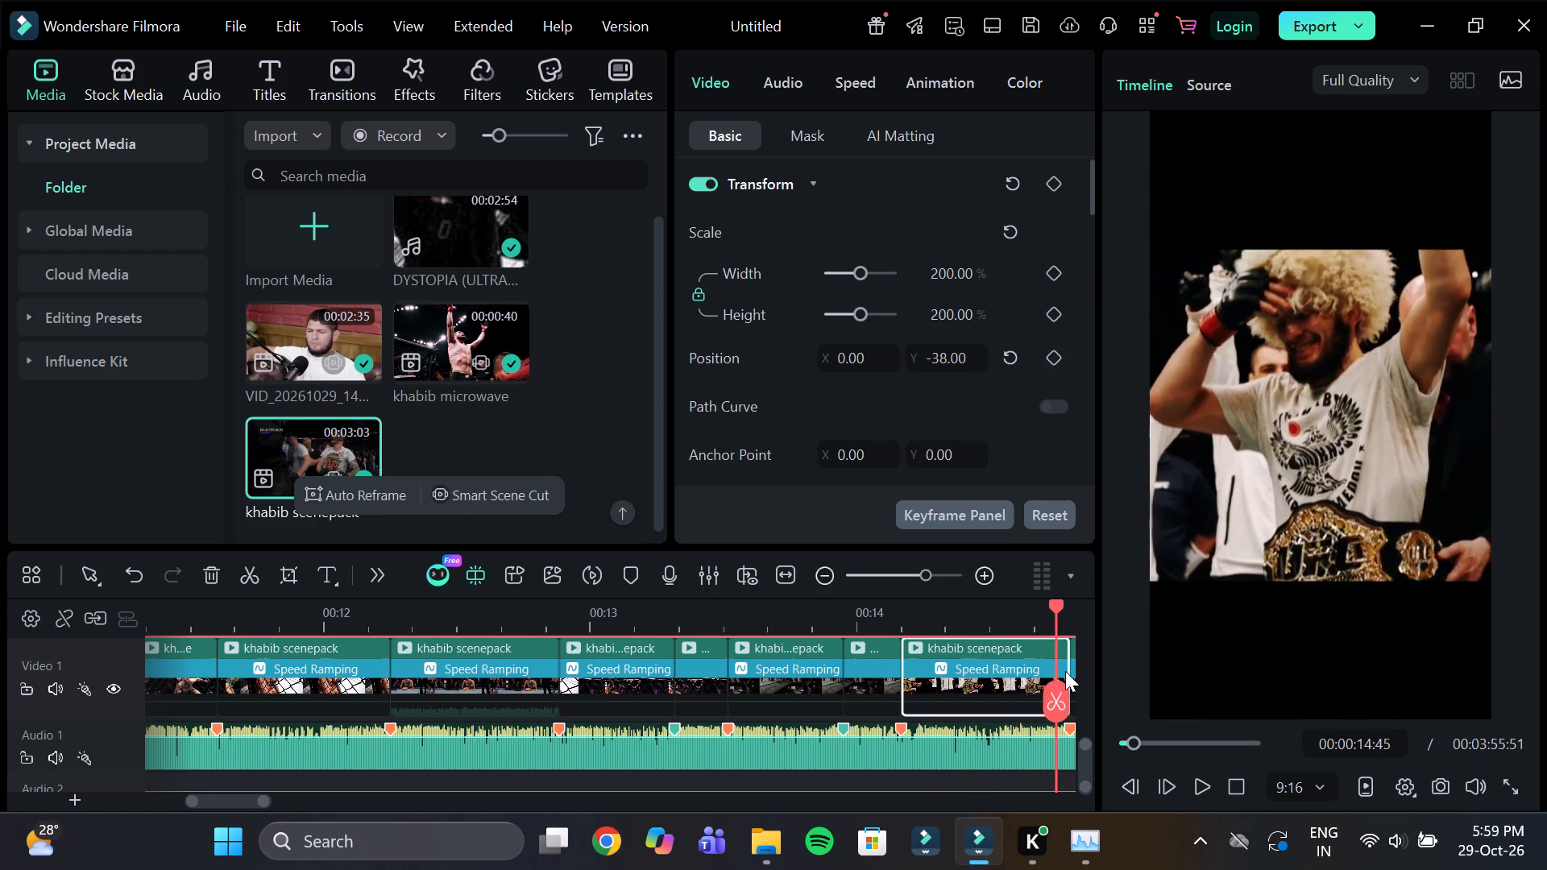
Scale the khabib scenepack ground-fighting clip after the raised-arms shot to 230% and position it at X -65.
{"action": "left_click_drag", "start_coordinate": [1065, 671], "coordinate": [1016, 673]}
{"action": "left_click", "coordinate": [1044, 645]}
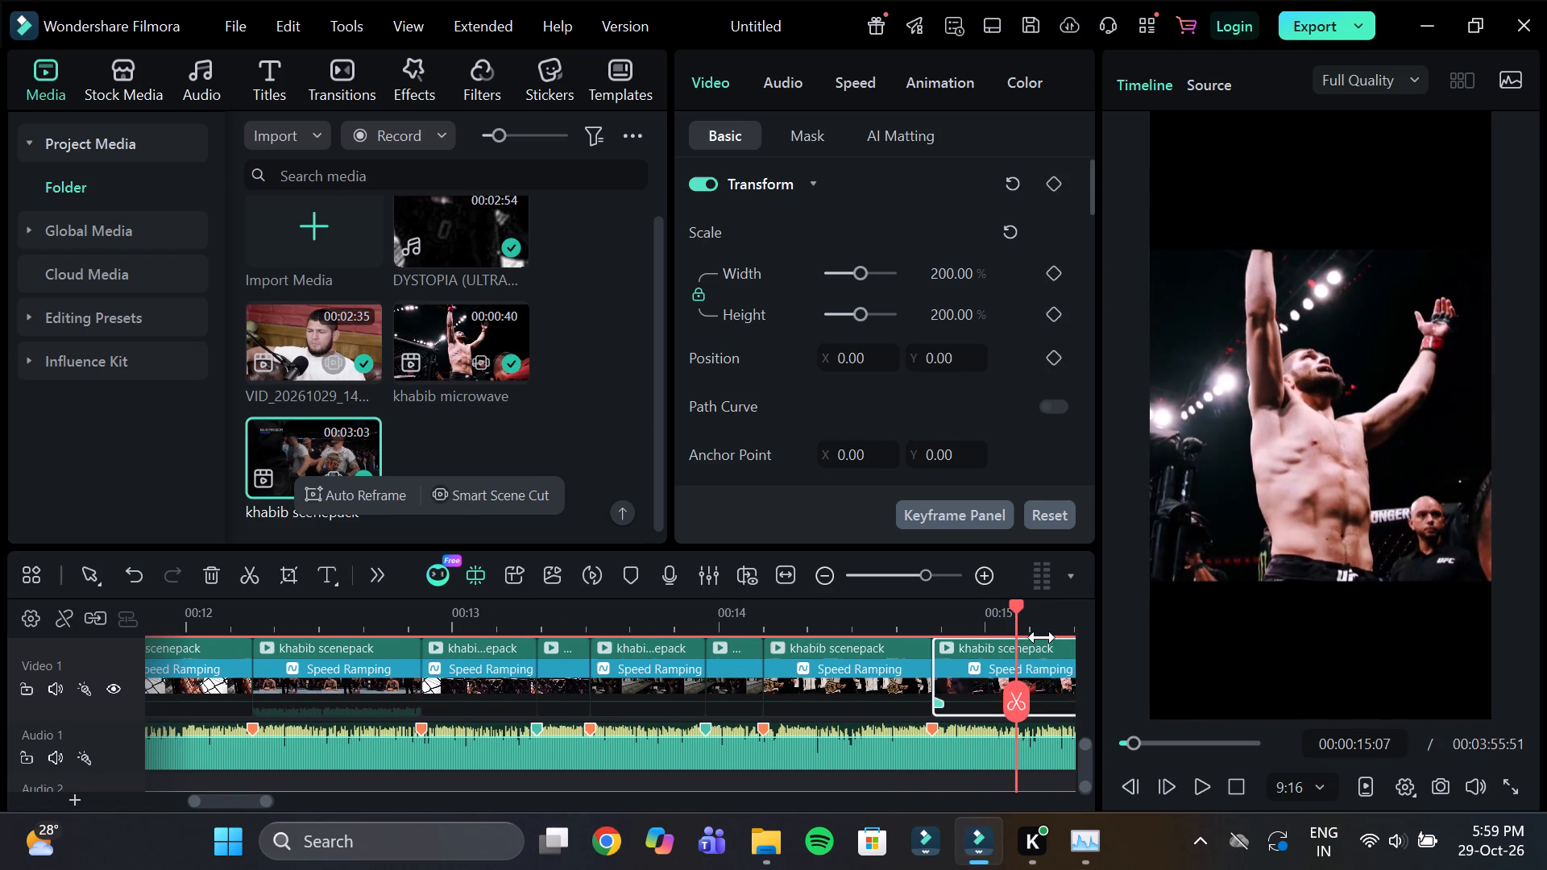
{"action": "left_click_drag", "start_coordinate": [1037, 634], "coordinate": [1006, 634]}
{"action": "left_click", "coordinate": [680, 634]}
{"action": "left_click_drag", "start_coordinate": [677, 613], "coordinate": [681, 619]}
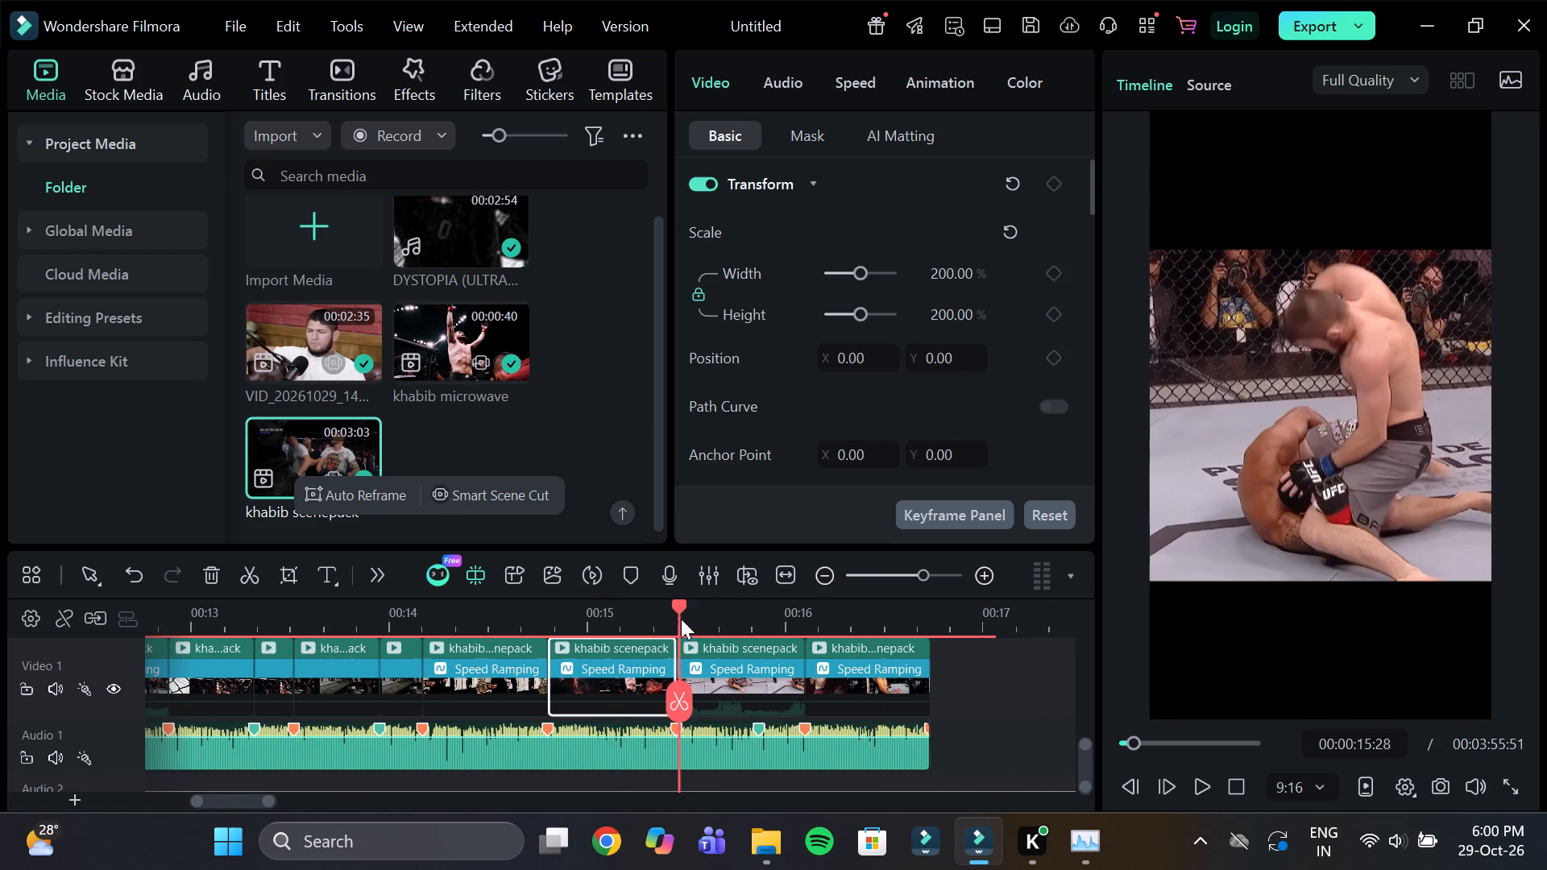
{"action": "left_click_drag", "start_coordinate": [681, 619], "coordinate": [710, 639]}
{"action": "left_click_drag", "start_coordinate": [736, 619], "coordinate": [751, 623]}
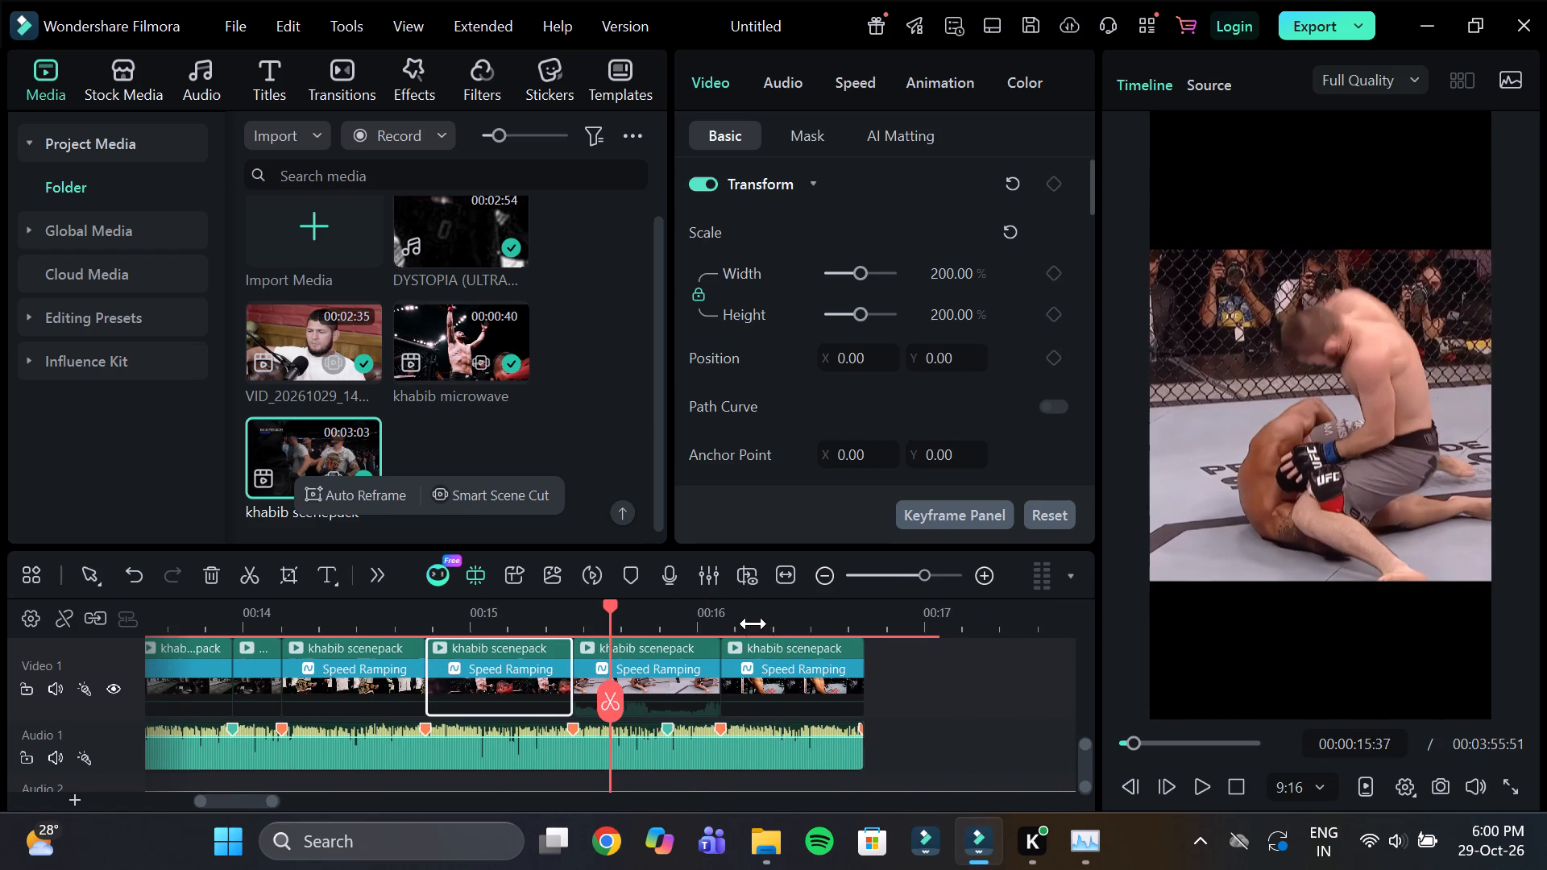
{"action": "left_click", "coordinate": [709, 649]}
{"action": "left_click", "coordinate": [930, 284]}
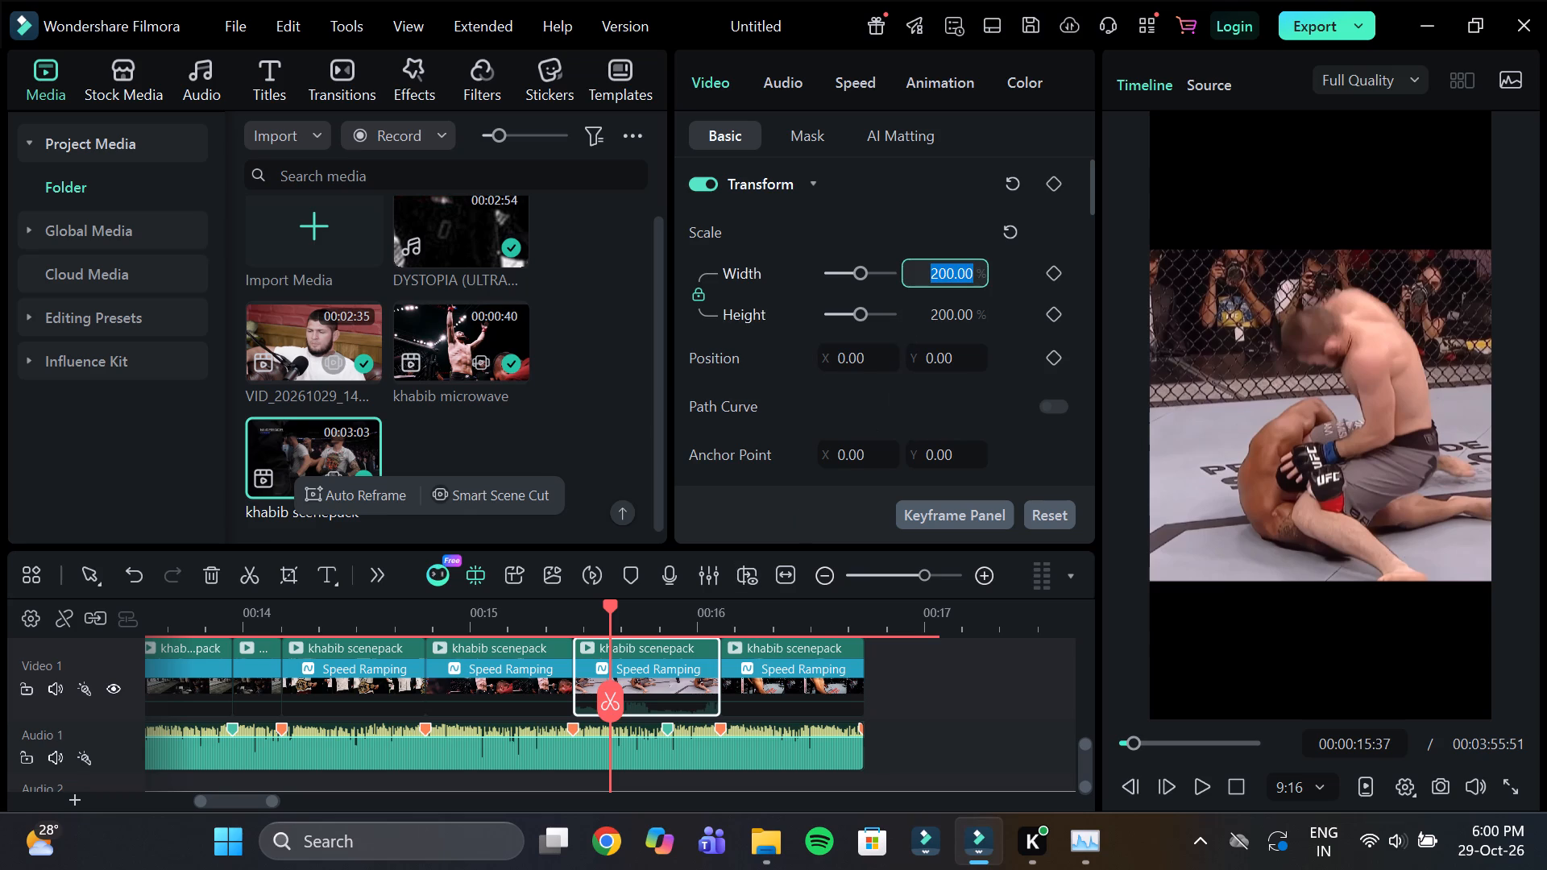
{"action": "type", "text": "230"}
{"action": "key", "text": "Return"}
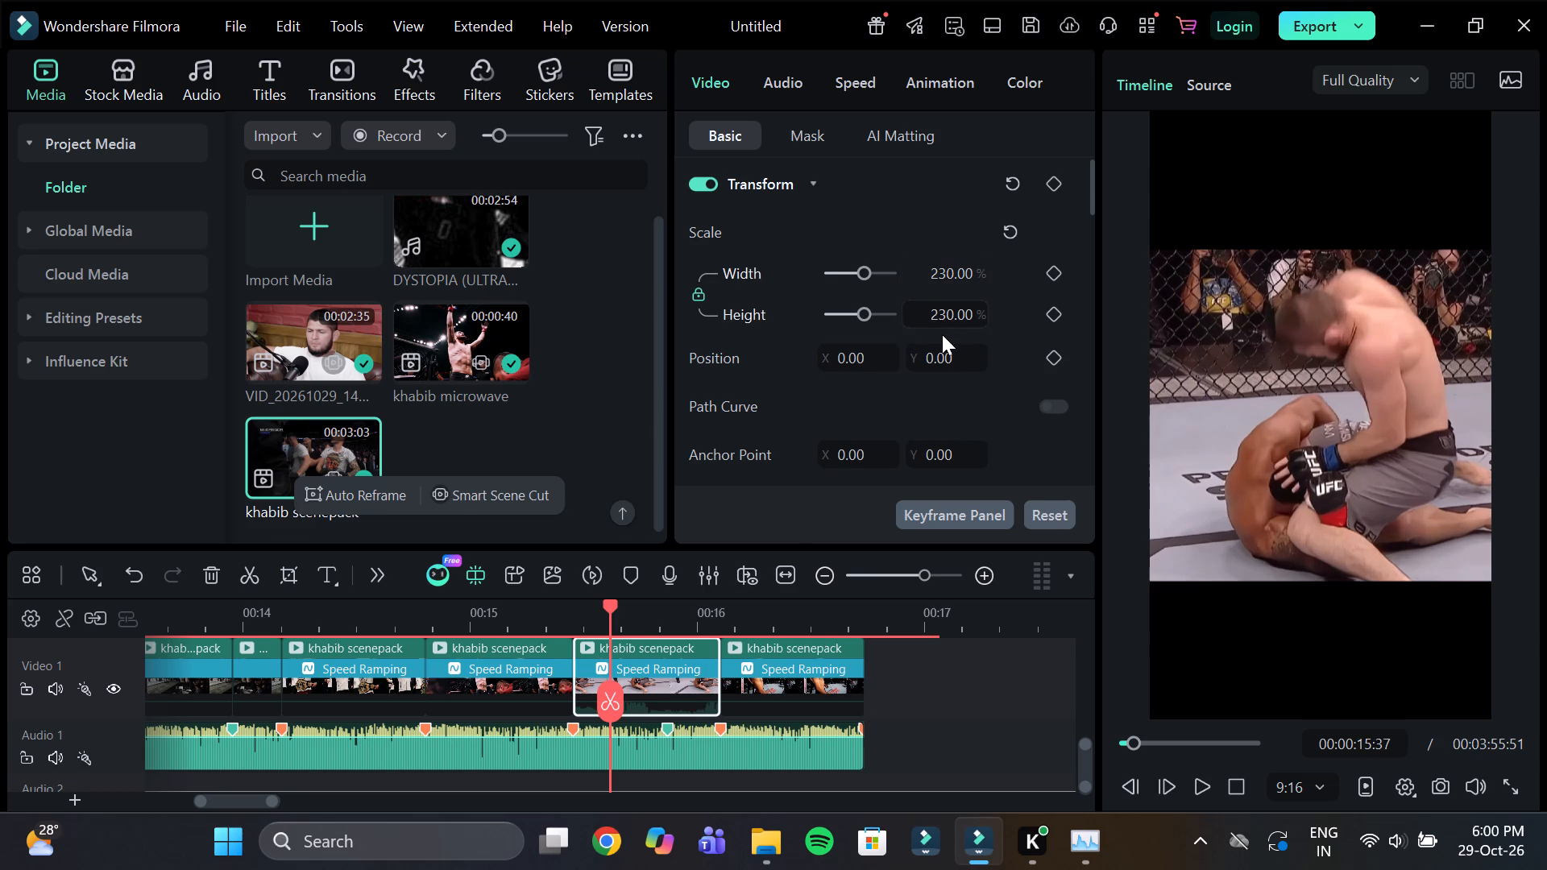
{"action": "left_click", "coordinate": [877, 358]}
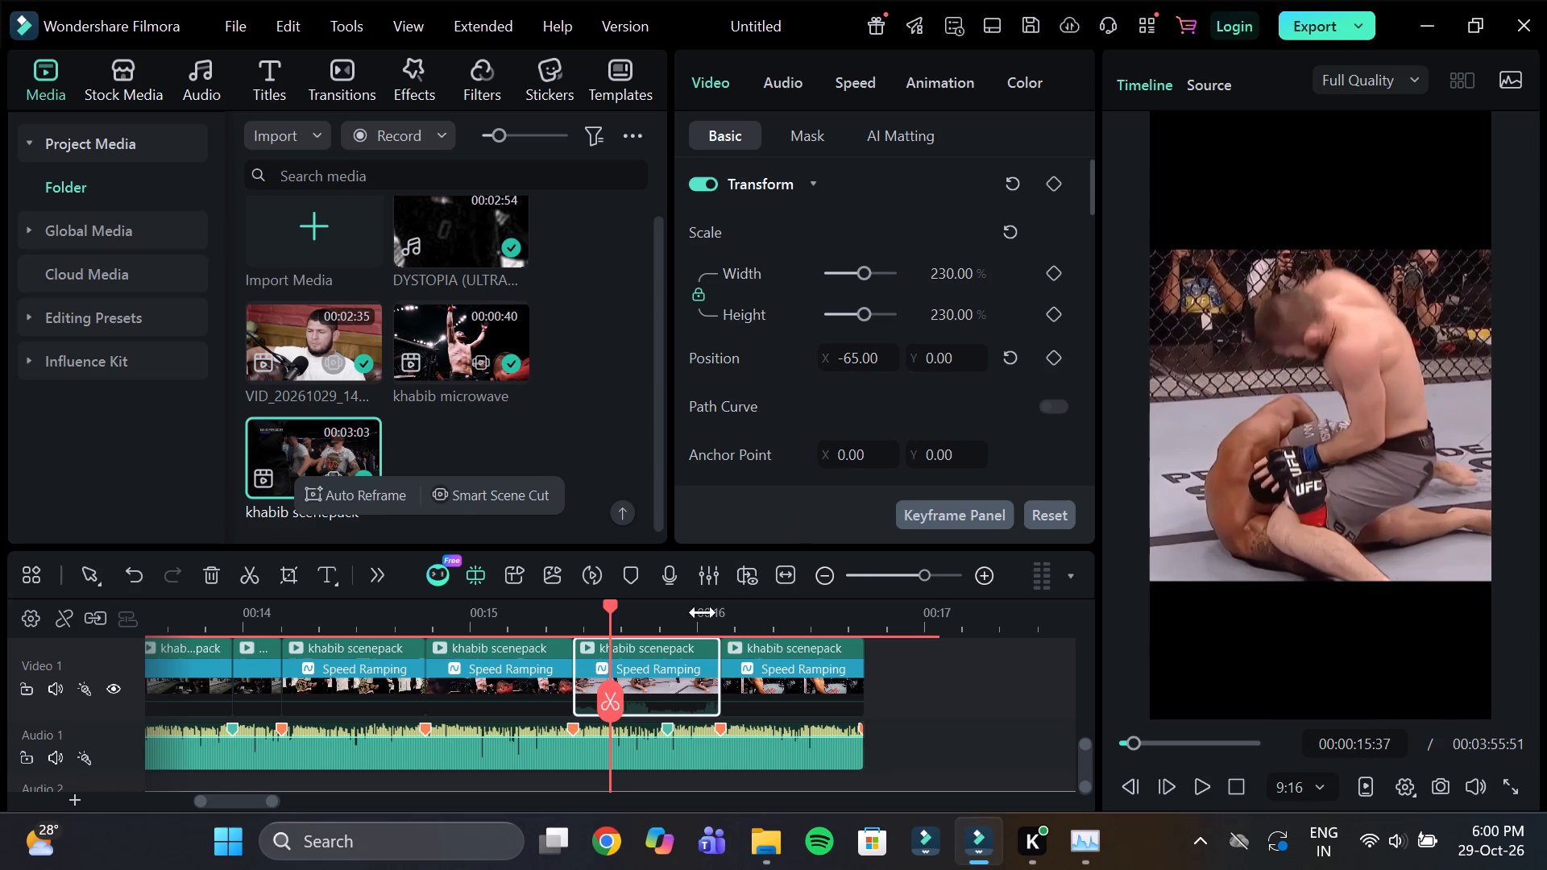
Split the ground-fighting clip at the beat marker at 00:00:15:52.
{"action": "left_click", "coordinate": [636, 625]}
{"action": "left_click_drag", "start_coordinate": [633, 616], "coordinate": [667, 648]}
{"action": "left_click_drag", "start_coordinate": [719, 616], "coordinate": [778, 620]}
{"action": "left_click", "coordinate": [661, 652]}
{"action": "left_click", "coordinate": [625, 706]}
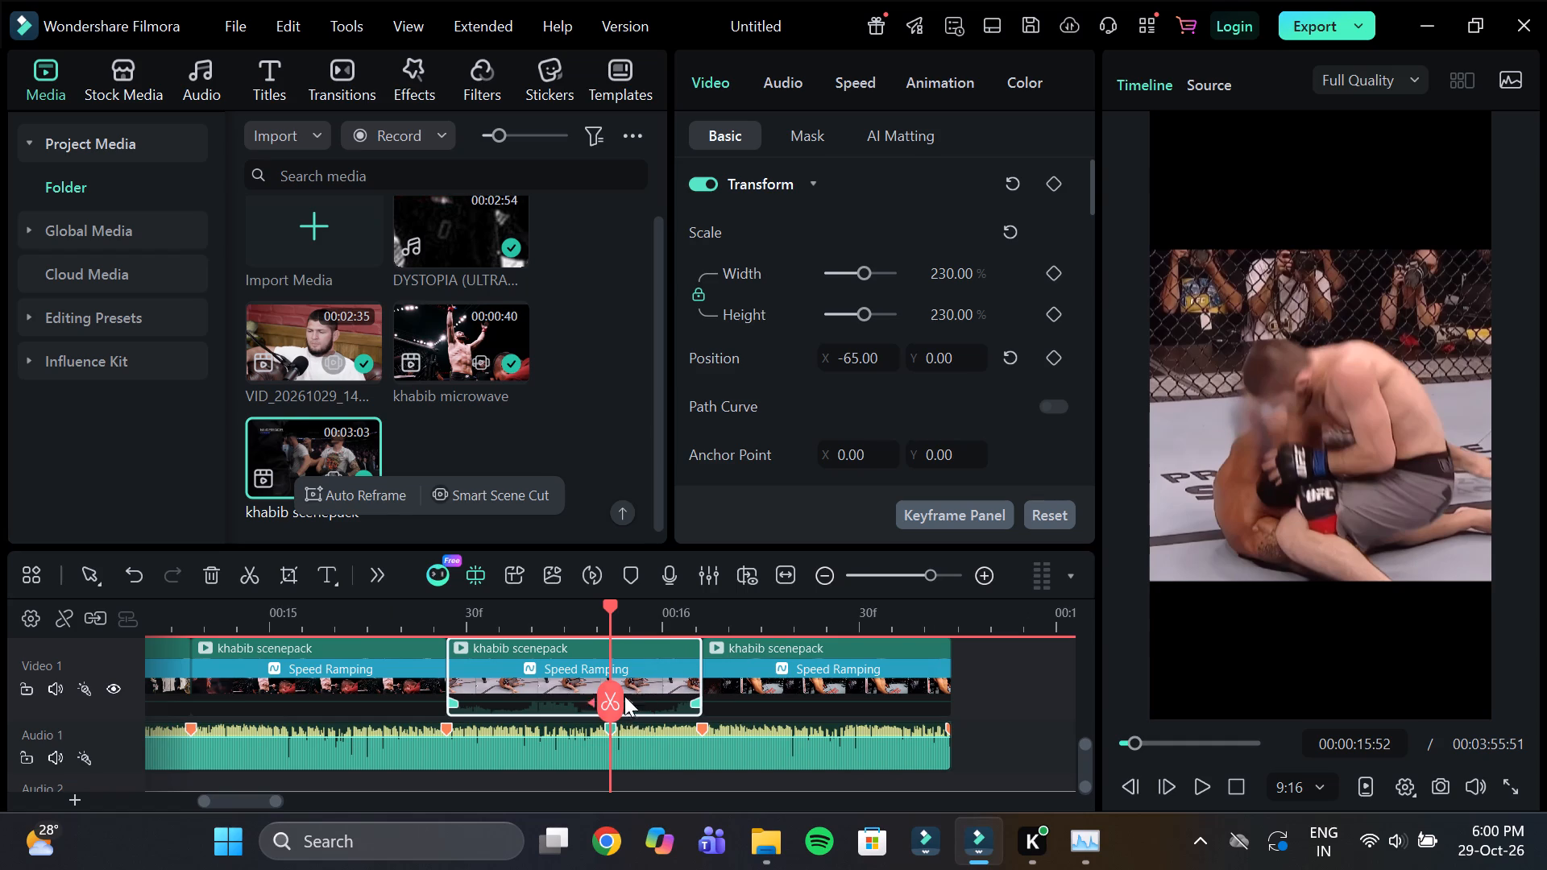
{"action": "left_click", "coordinate": [617, 704]}
Scale the second half of the ground-fighting clip to 250%, position it at Y 94, and check its framing.
{"action": "left_click", "coordinate": [649, 622]}
{"action": "left_click", "coordinate": [950, 269]}
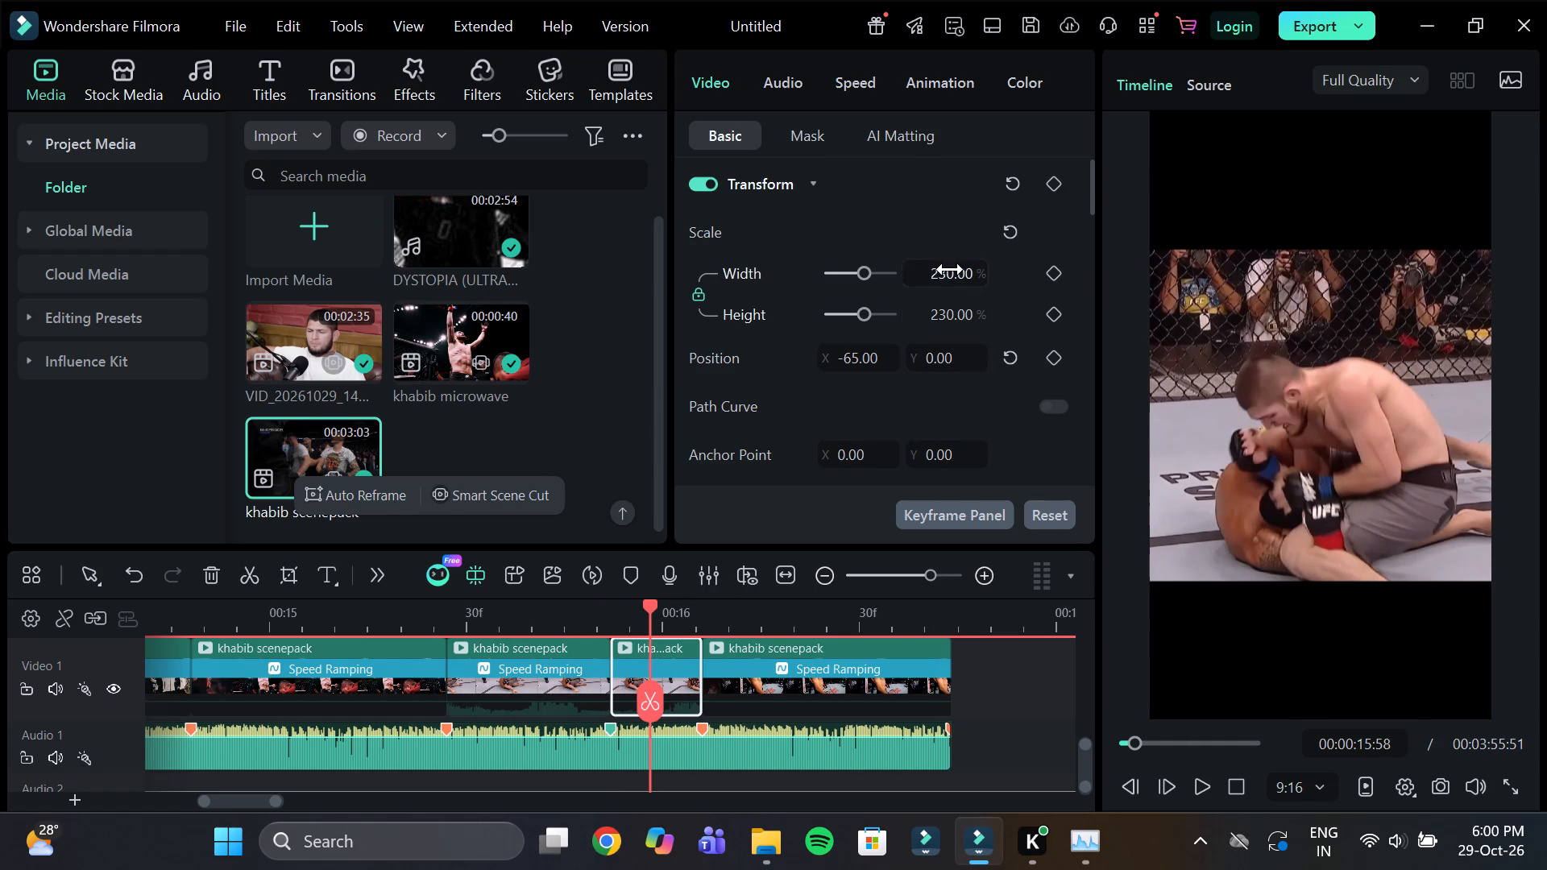
{"action": "type", "text": "250"}
{"action": "key", "text": "Return"}
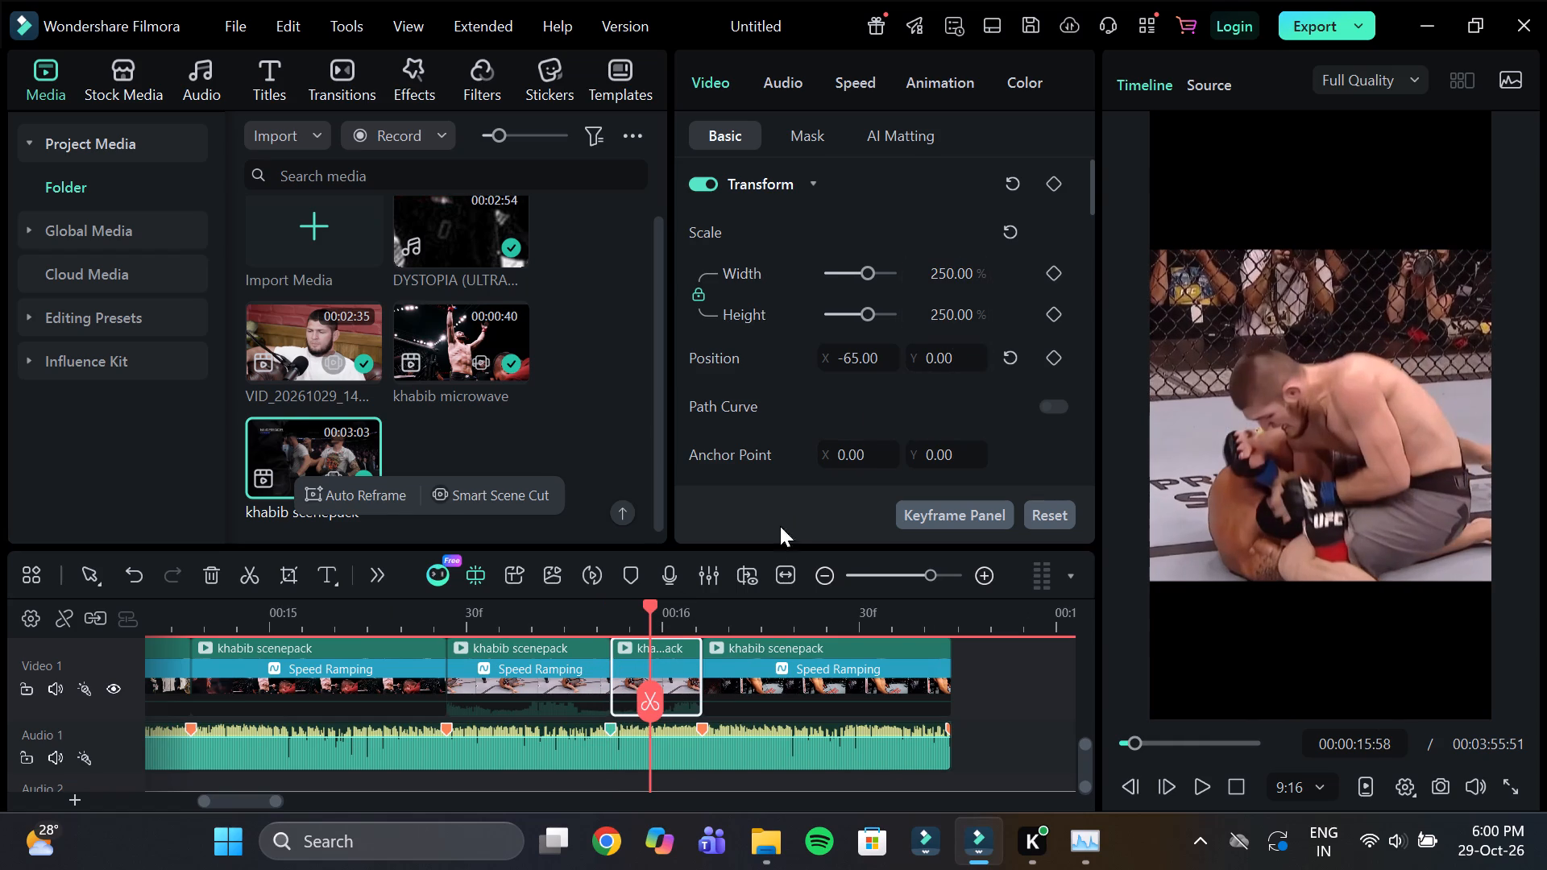
{"action": "left_click", "coordinate": [939, 356]}
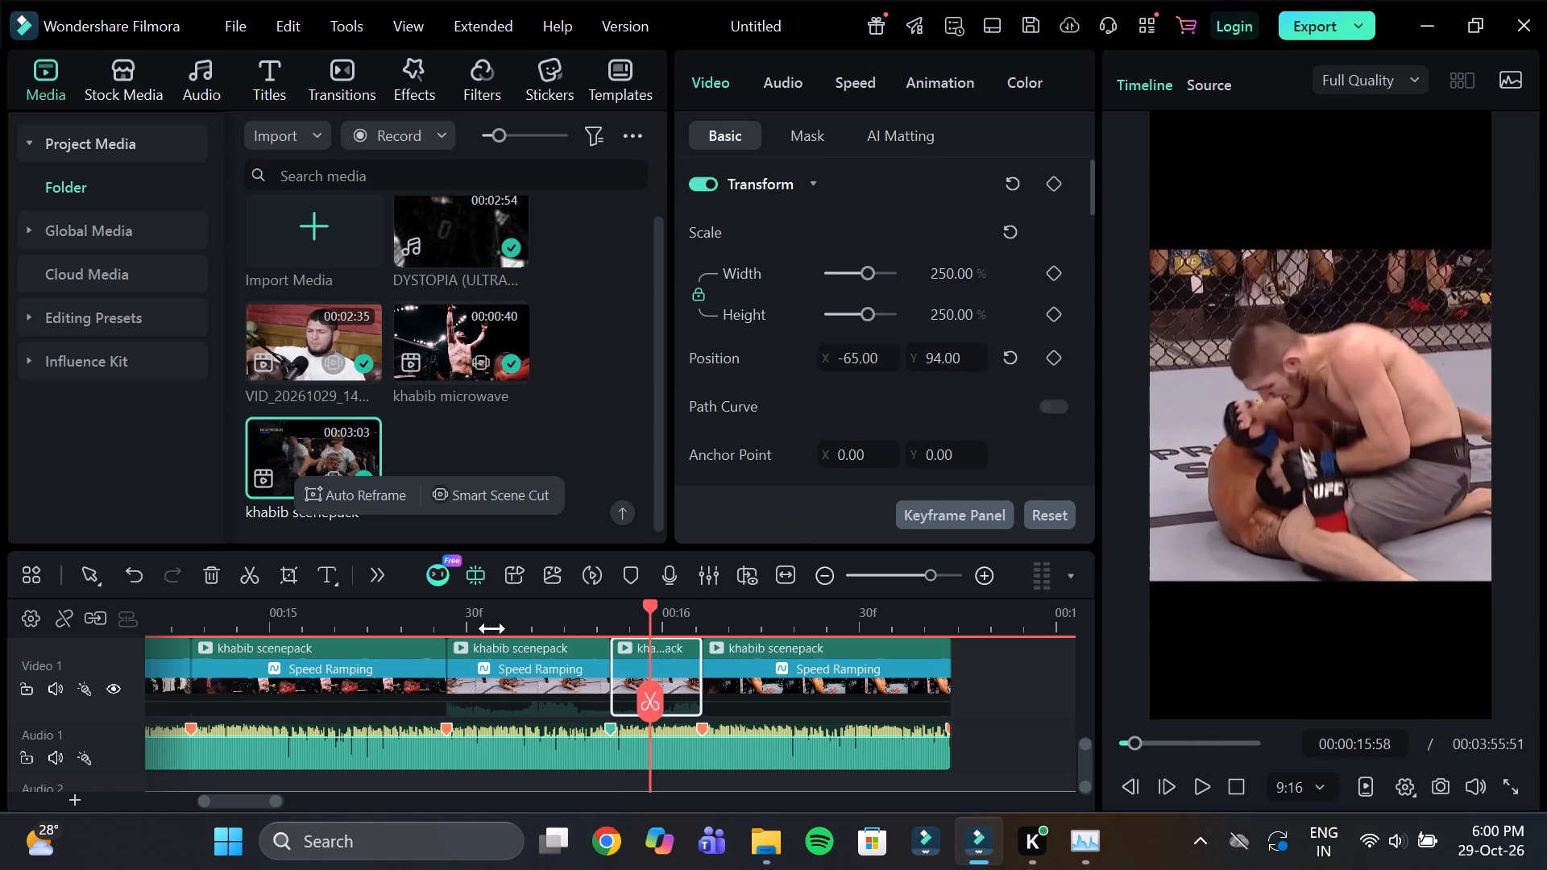
{"action": "left_click", "coordinate": [484, 627]}
{"action": "left_click_drag", "start_coordinate": [479, 612], "coordinate": [689, 681]}
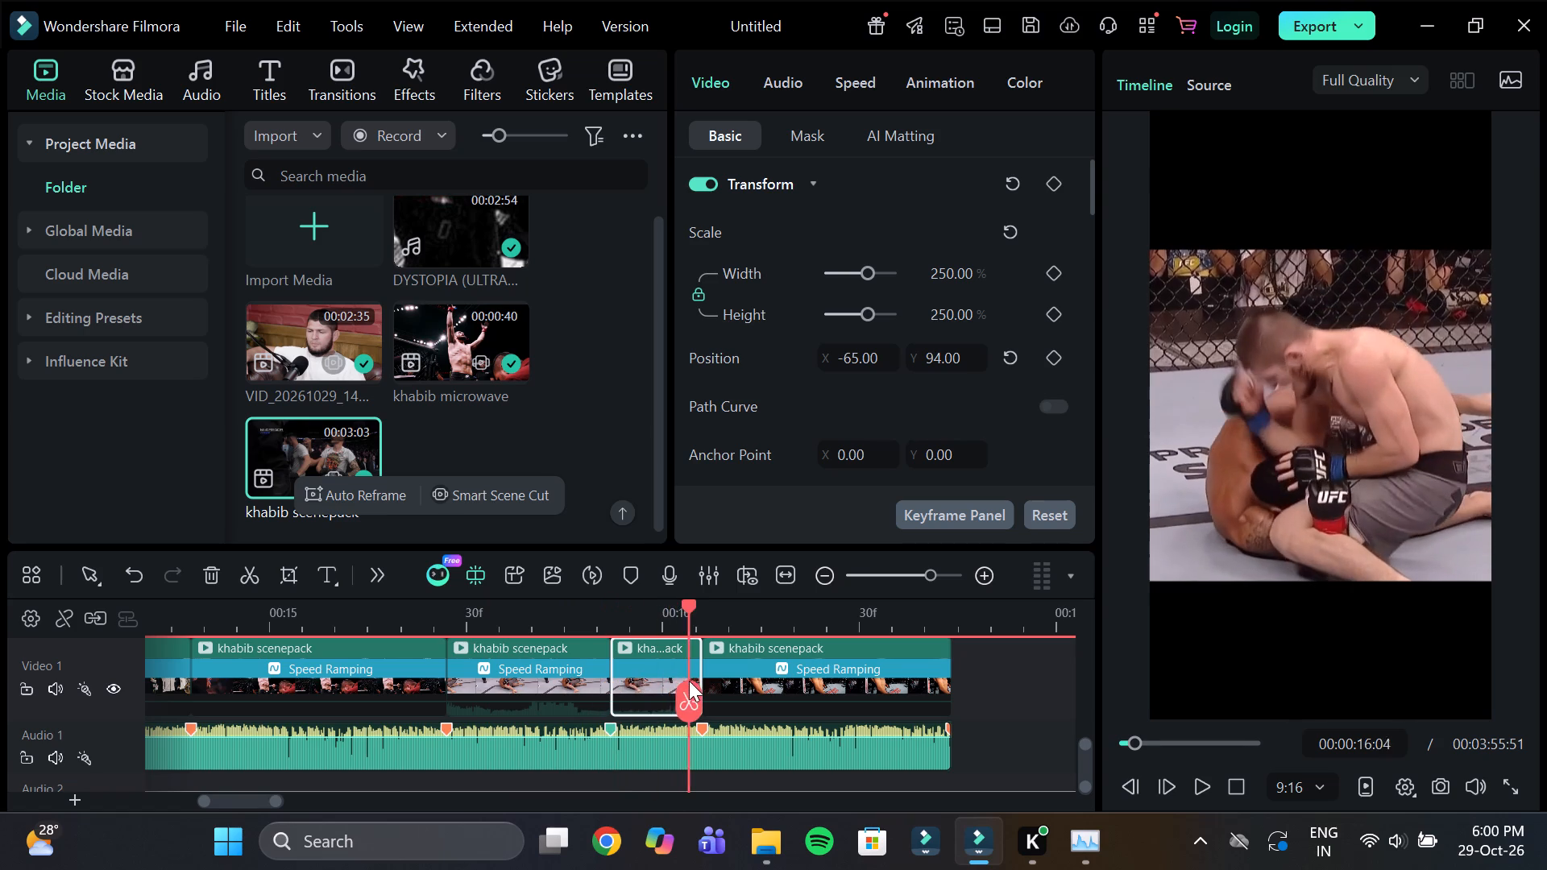
Review the assembled speed-ramped shots and return to the opening scenepack shot of Khabib screaming at 00:00:09:02.
{"action": "left_click_drag", "start_coordinate": [689, 681], "coordinate": [795, 708]}
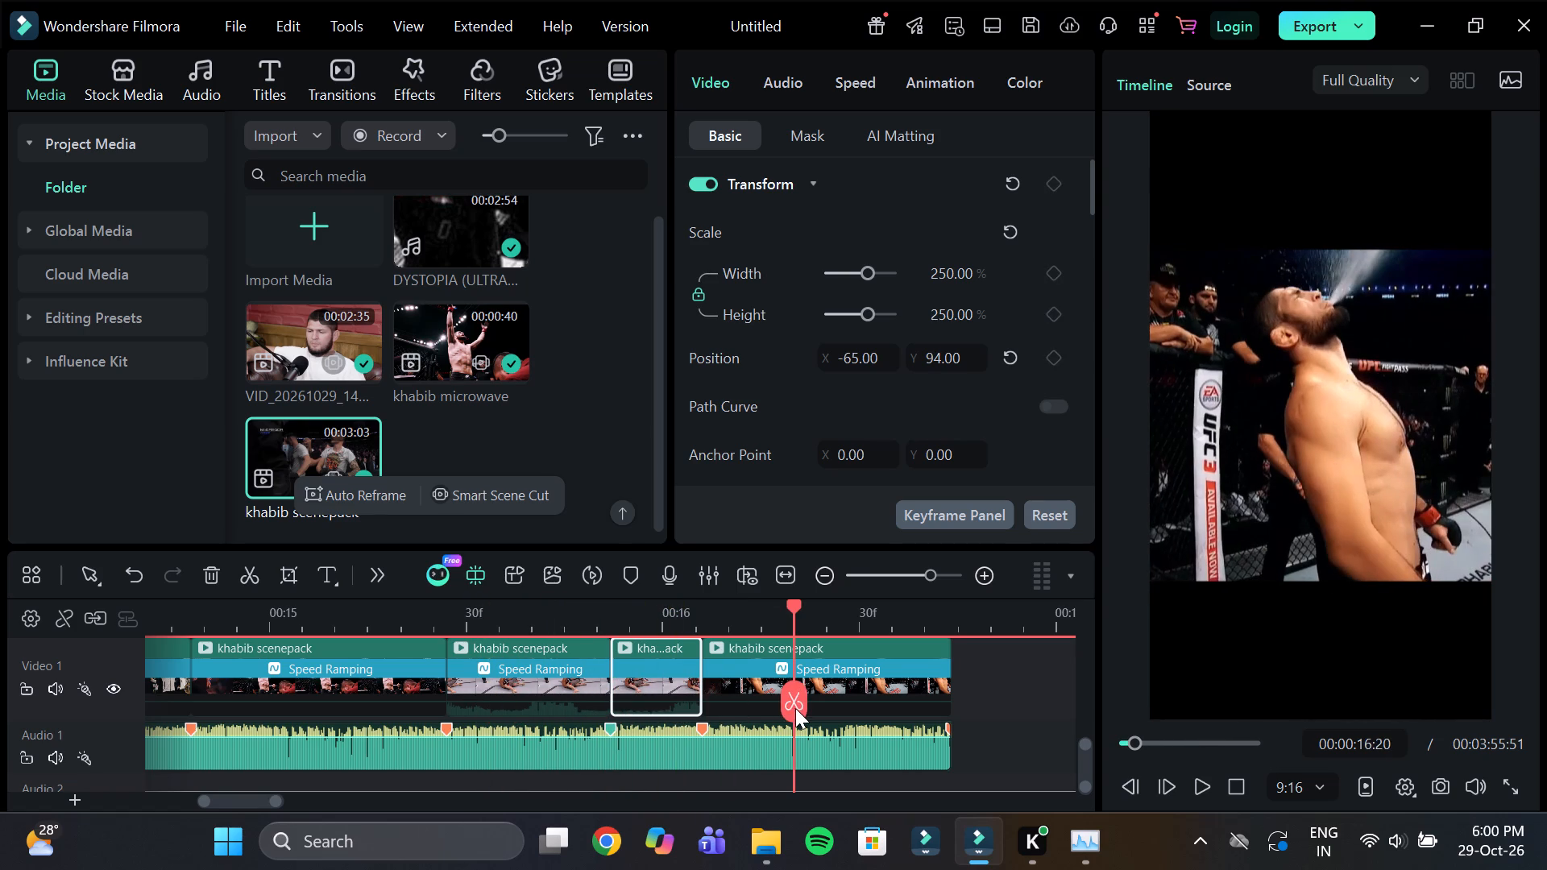
{"action": "left_click_drag", "start_coordinate": [795, 708], "coordinate": [820, 704]}
{"action": "left_click_drag", "start_coordinate": [904, 609], "coordinate": [707, 624]}
{"action": "scroll", "coordinate": [625, 694], "scroll_direction": "up", "scroll_amount": 1}
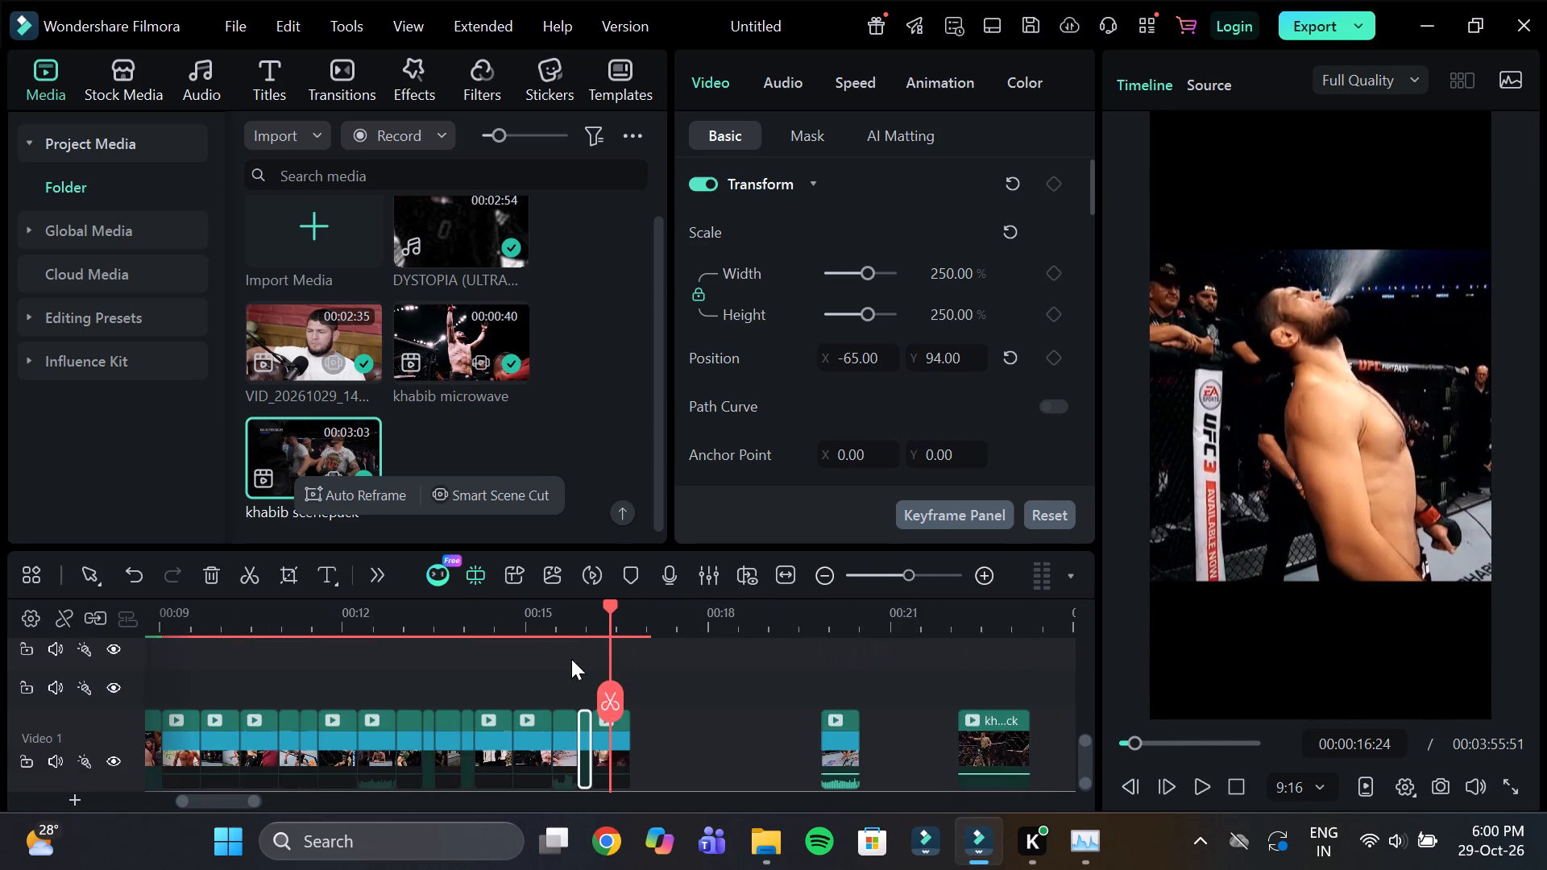
{"action": "left_click_drag", "start_coordinate": [508, 606], "coordinate": [444, 623]}
{"action": "left_click", "coordinate": [366, 623]}
{"action": "left_click_drag", "start_coordinate": [414, 624], "coordinate": [530, 639]}
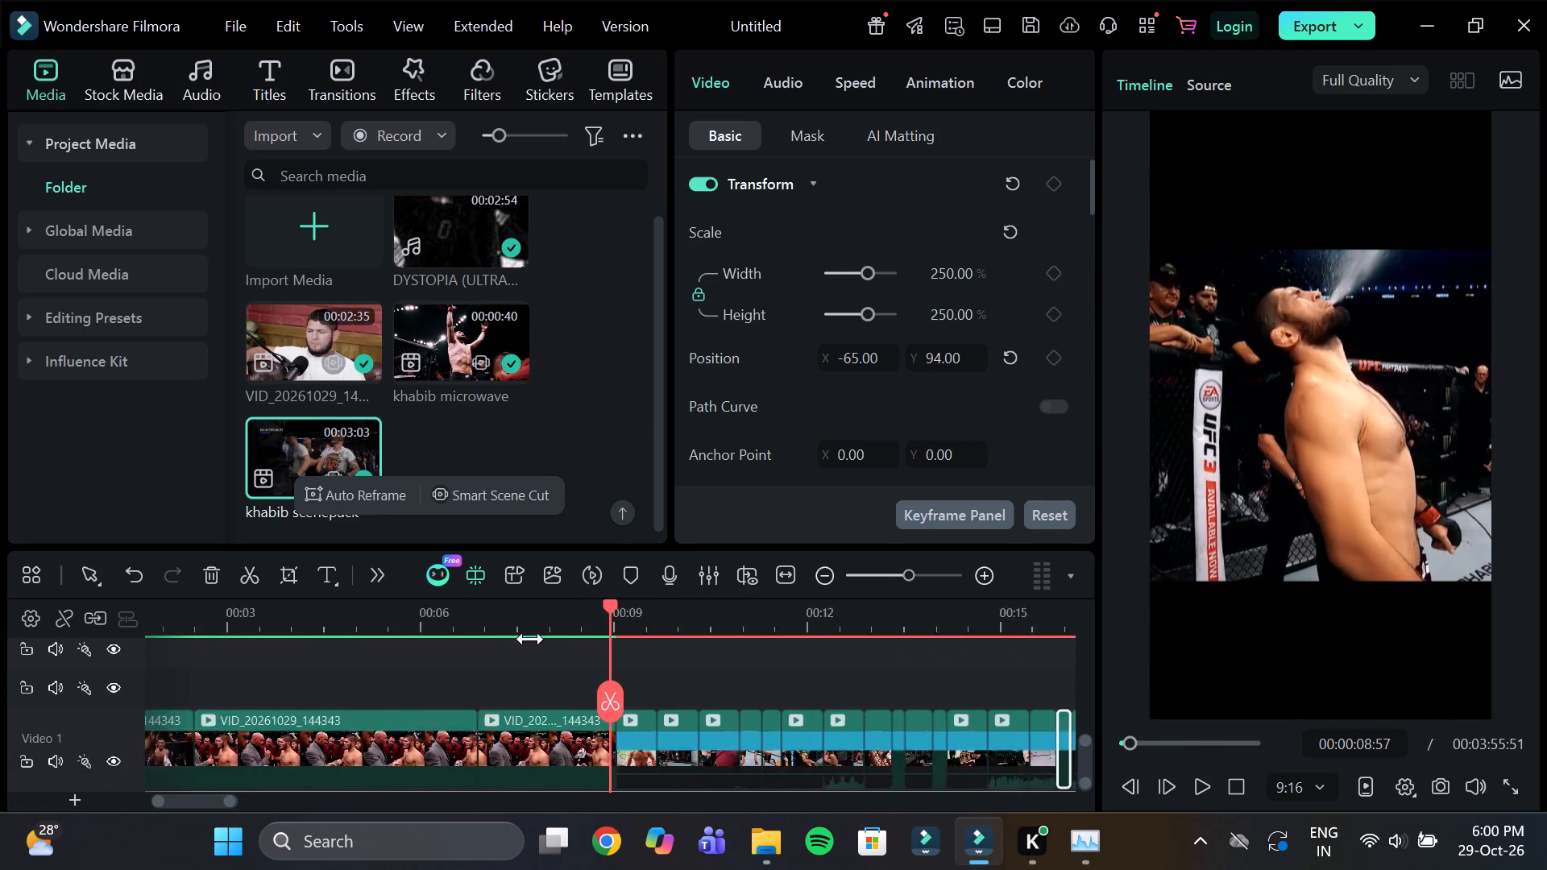
{"action": "left_click_drag", "start_coordinate": [530, 639], "coordinate": [595, 641]}
{"action": "left_click_drag", "start_coordinate": [607, 611], "coordinate": [622, 635]}
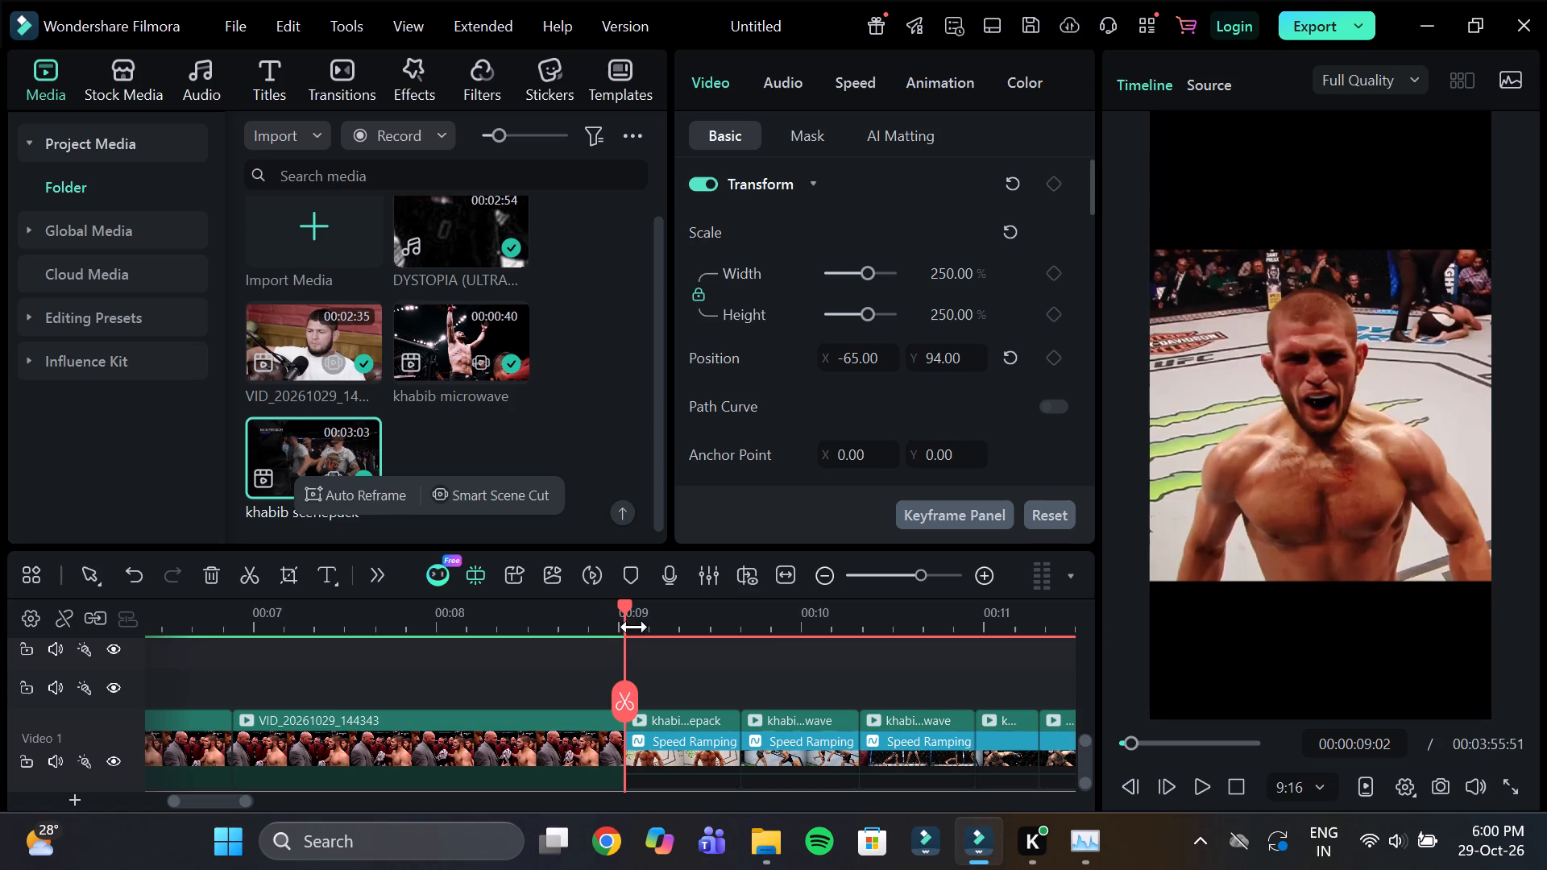
{"action": "left_click", "coordinate": [686, 620]}
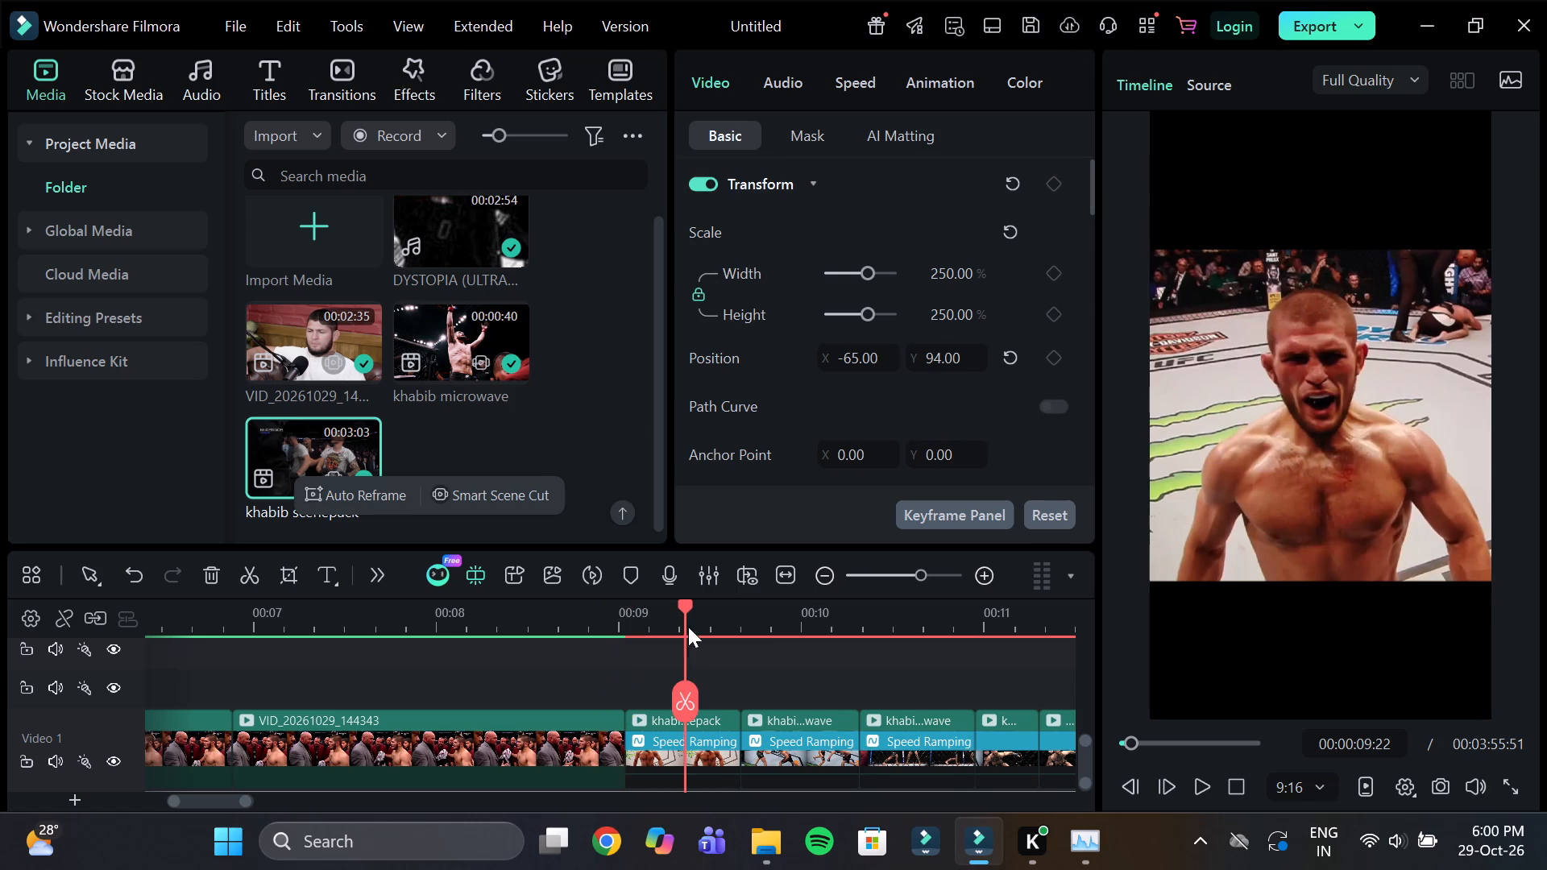
{"action": "left_click", "coordinate": [719, 720]}
{"action": "left_click", "coordinate": [639, 615]}
{"action": "left_click_drag", "start_coordinate": [639, 619], "coordinate": [635, 638]}
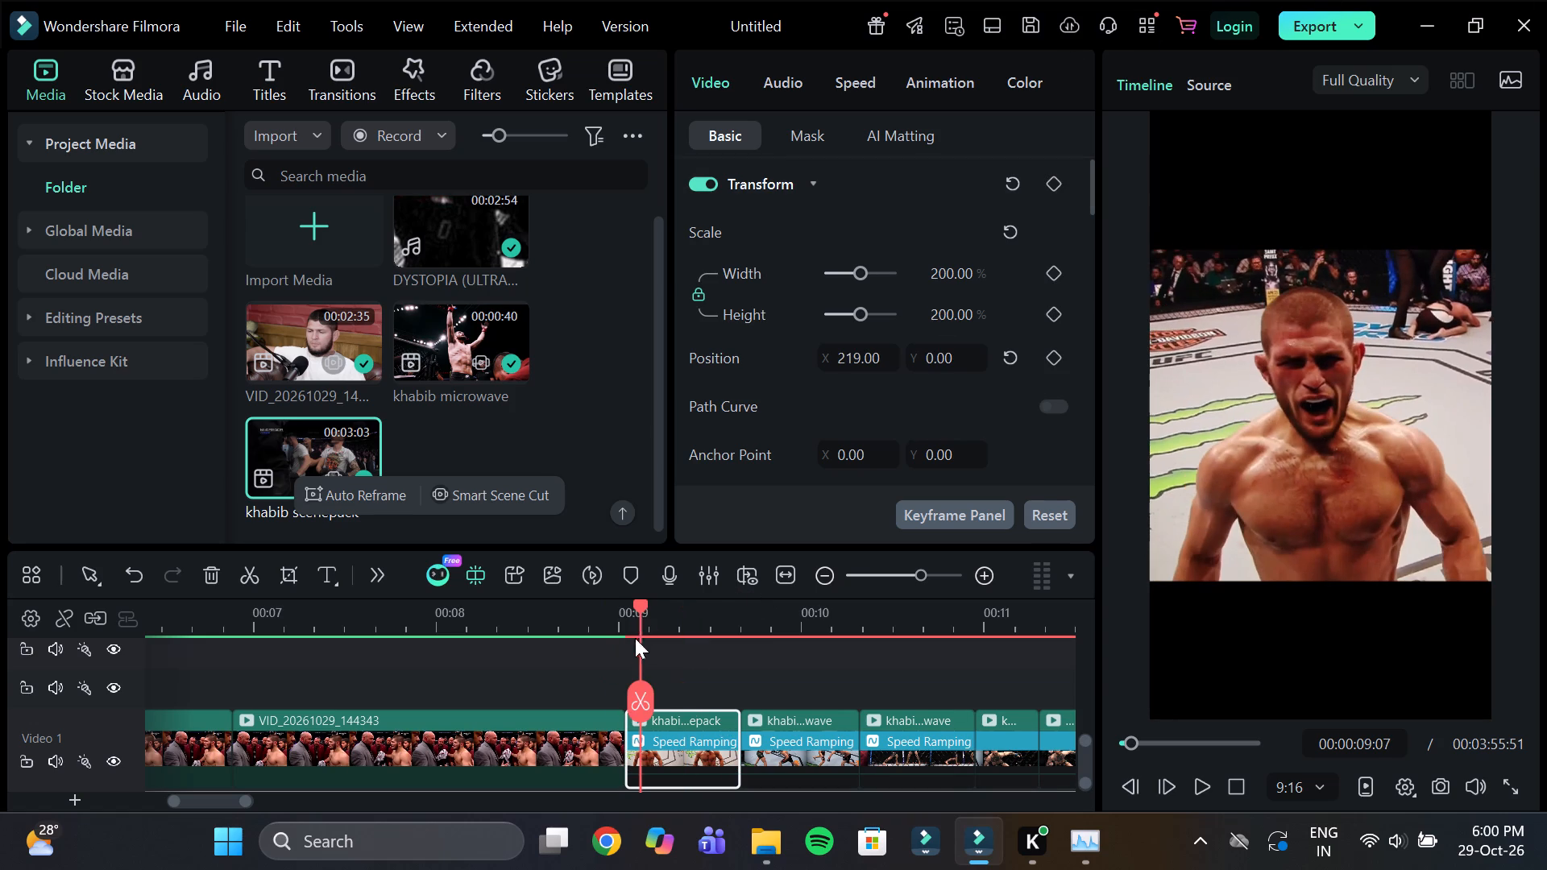
{"action": "left_click_drag", "start_coordinate": [635, 638], "coordinate": [627, 658]}
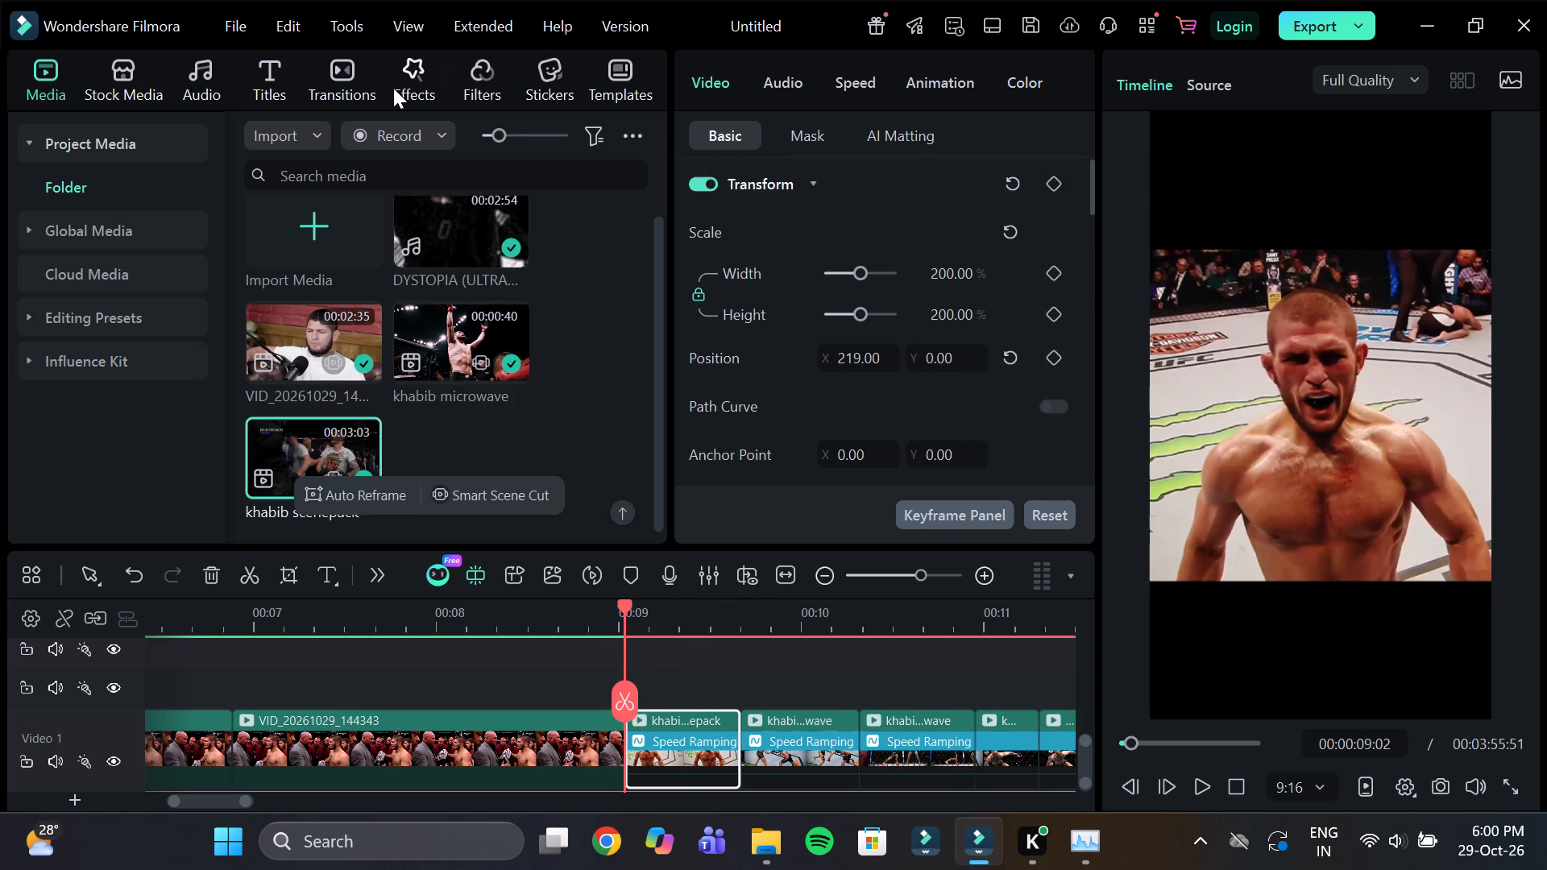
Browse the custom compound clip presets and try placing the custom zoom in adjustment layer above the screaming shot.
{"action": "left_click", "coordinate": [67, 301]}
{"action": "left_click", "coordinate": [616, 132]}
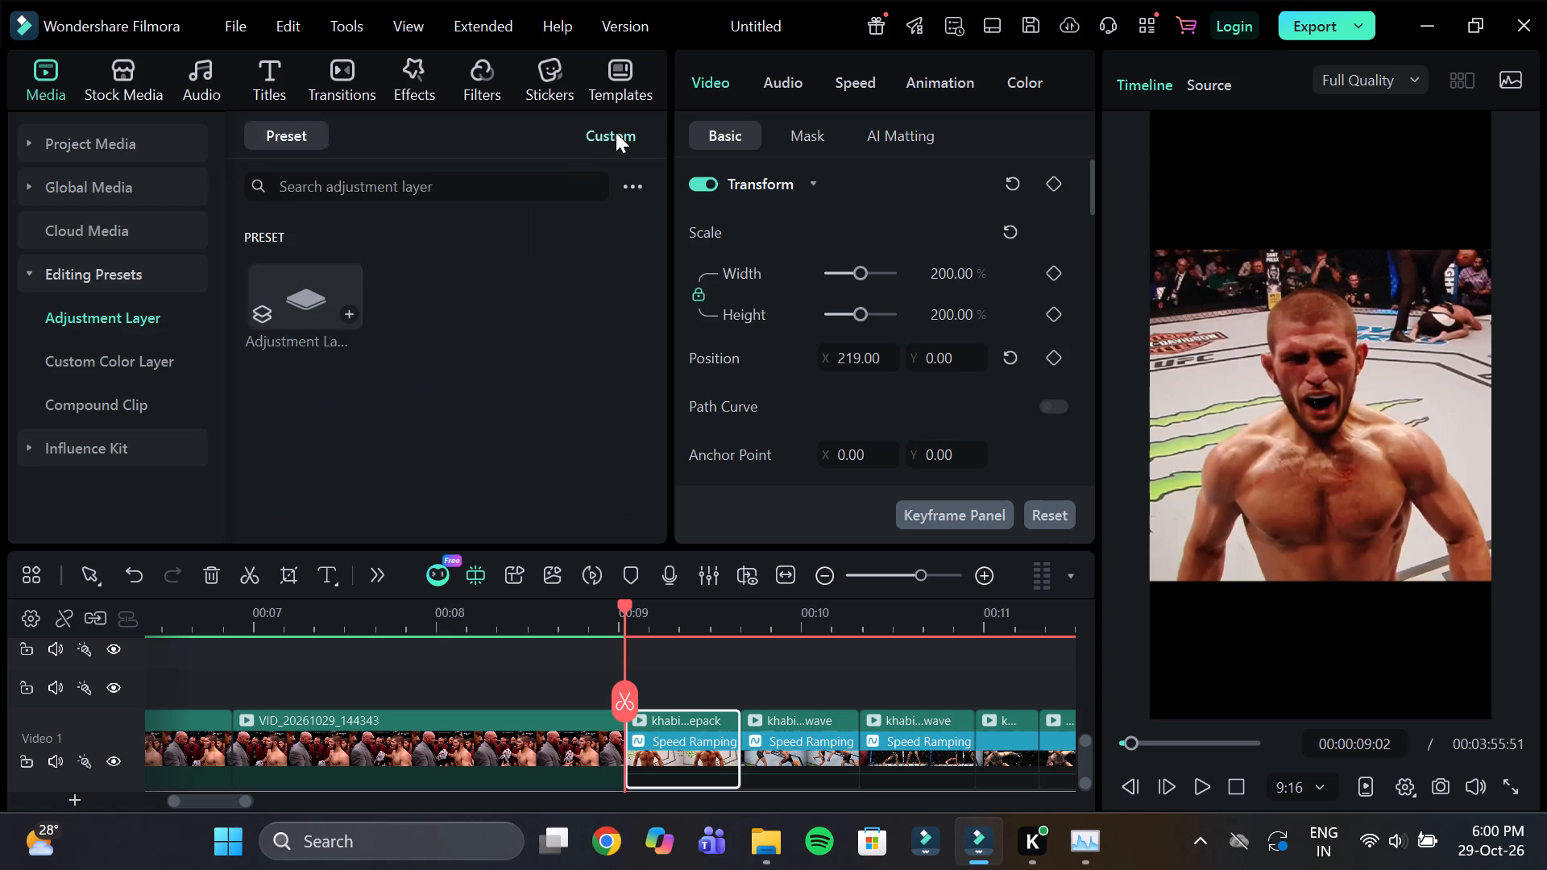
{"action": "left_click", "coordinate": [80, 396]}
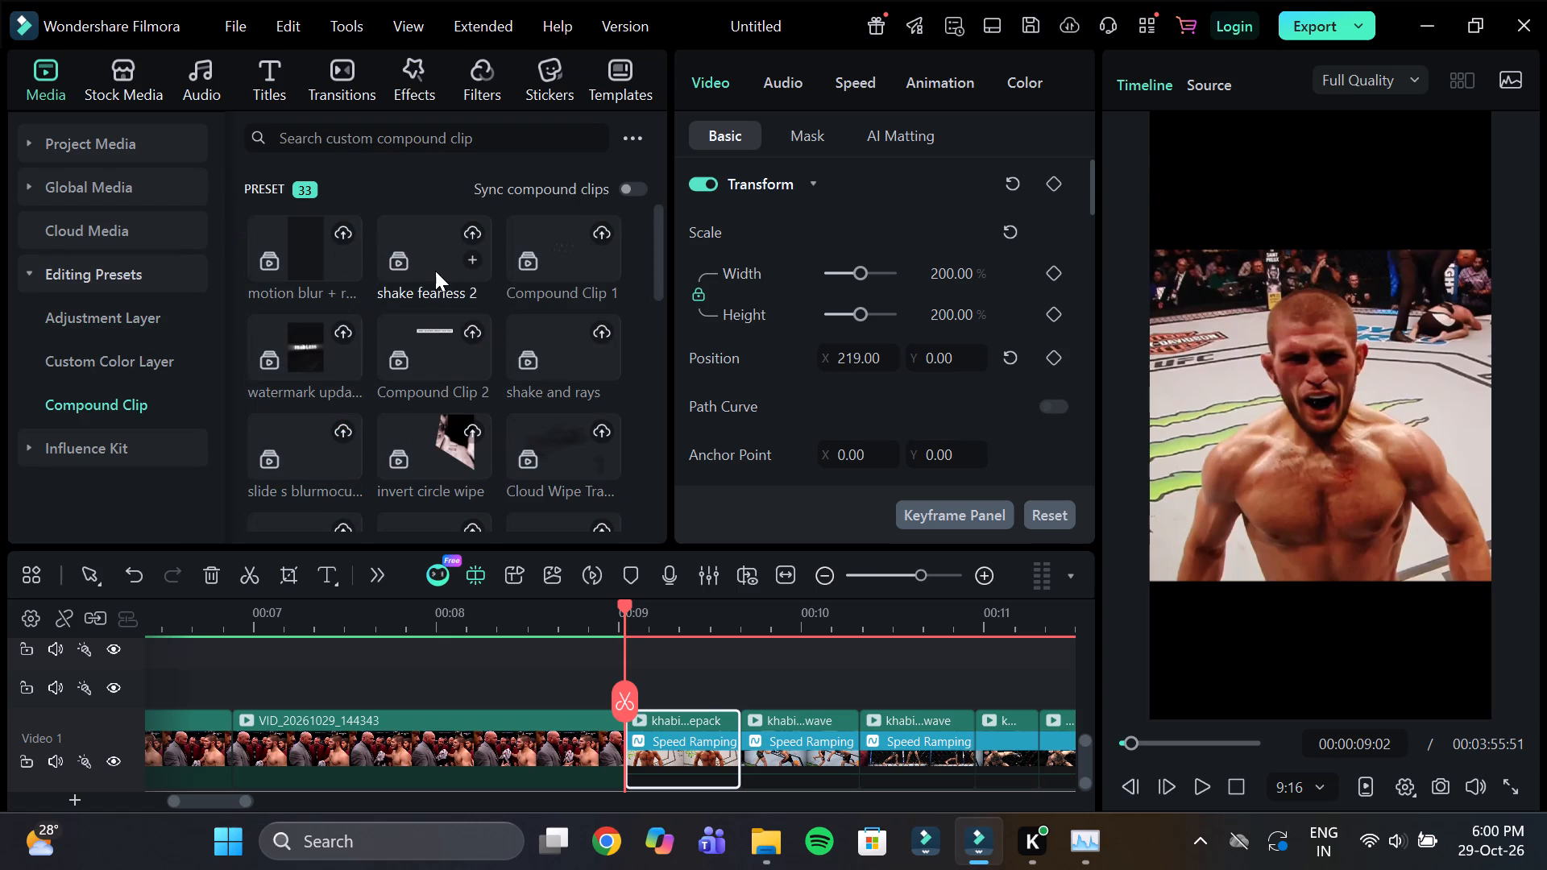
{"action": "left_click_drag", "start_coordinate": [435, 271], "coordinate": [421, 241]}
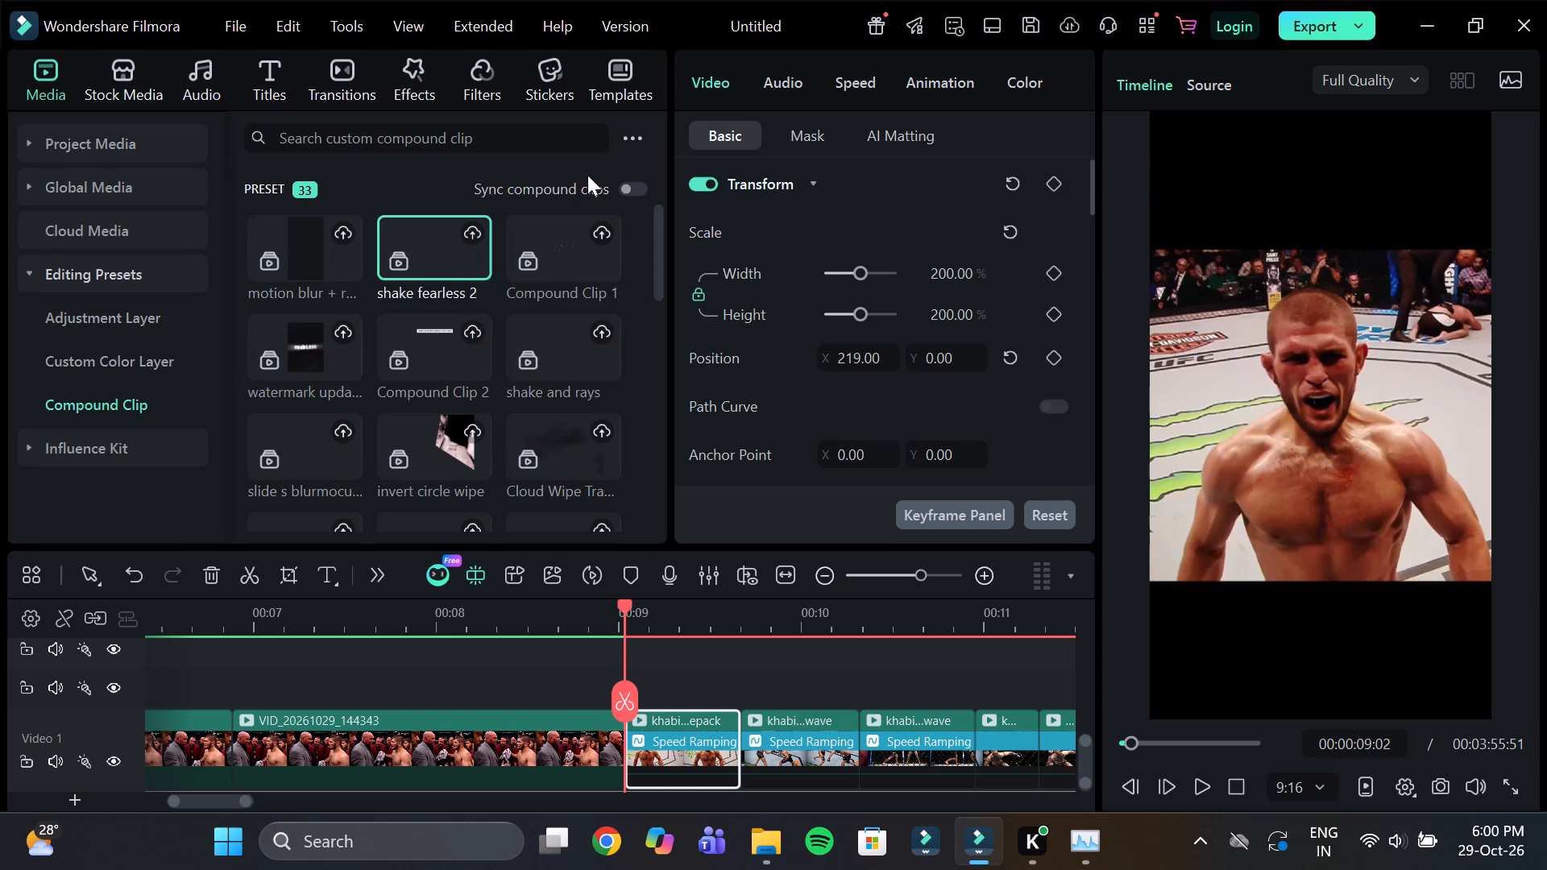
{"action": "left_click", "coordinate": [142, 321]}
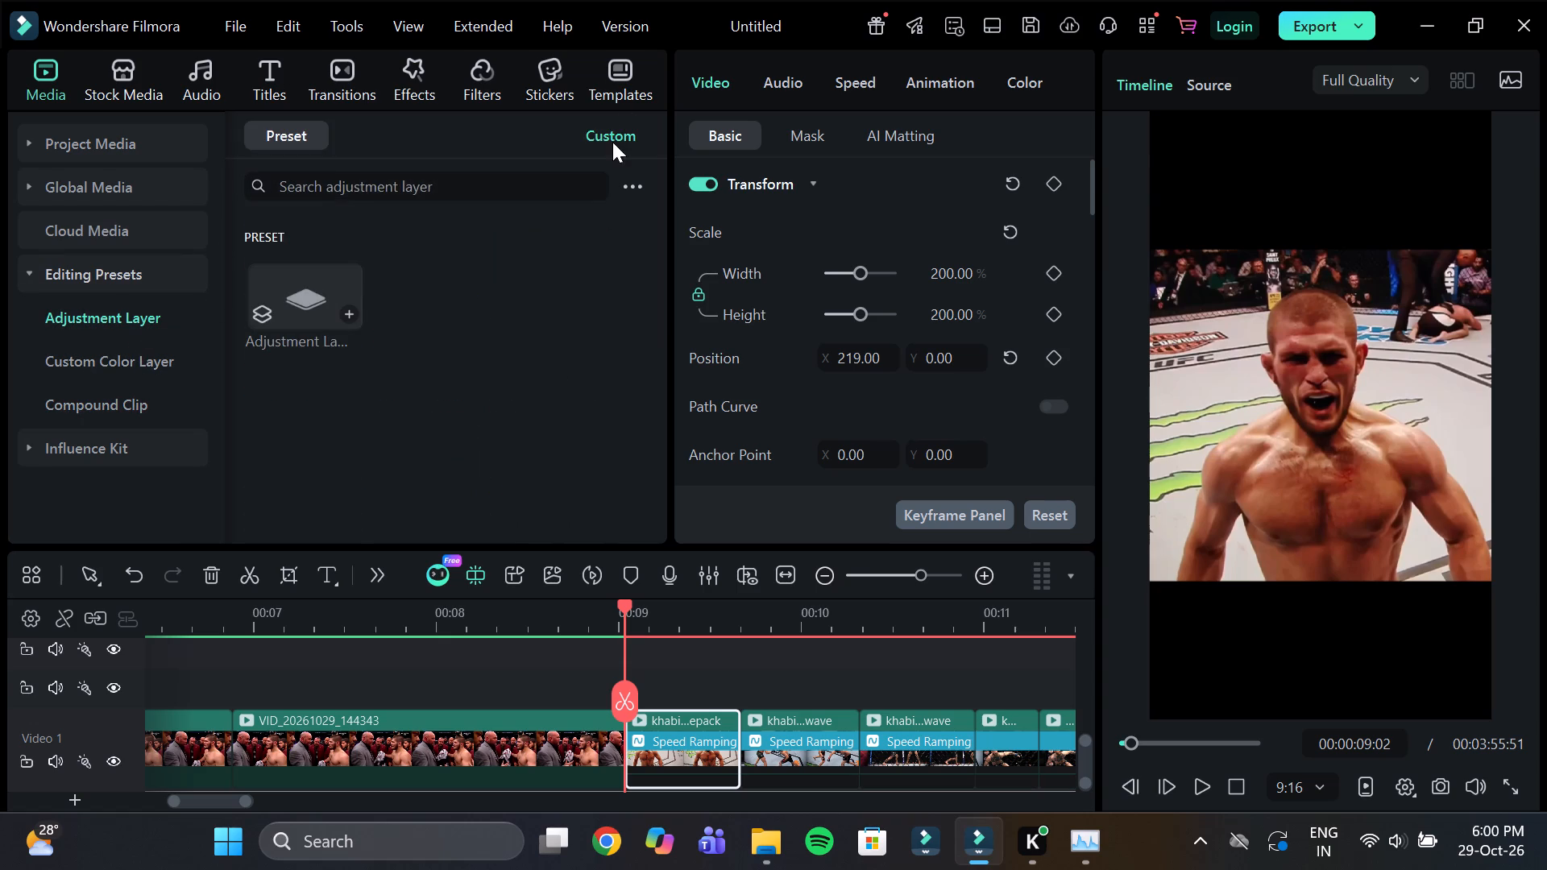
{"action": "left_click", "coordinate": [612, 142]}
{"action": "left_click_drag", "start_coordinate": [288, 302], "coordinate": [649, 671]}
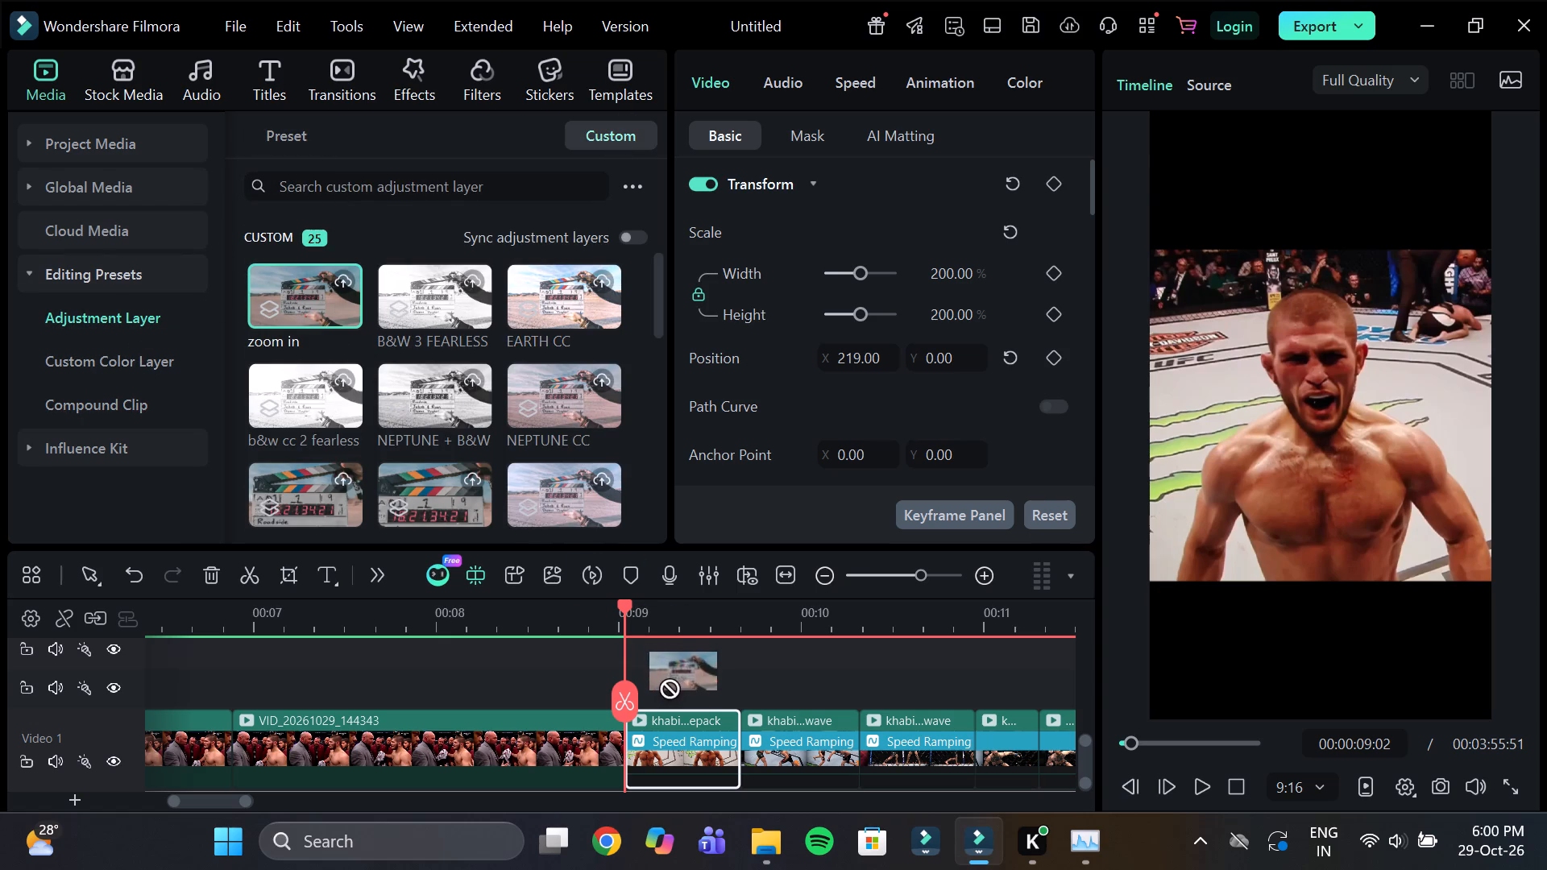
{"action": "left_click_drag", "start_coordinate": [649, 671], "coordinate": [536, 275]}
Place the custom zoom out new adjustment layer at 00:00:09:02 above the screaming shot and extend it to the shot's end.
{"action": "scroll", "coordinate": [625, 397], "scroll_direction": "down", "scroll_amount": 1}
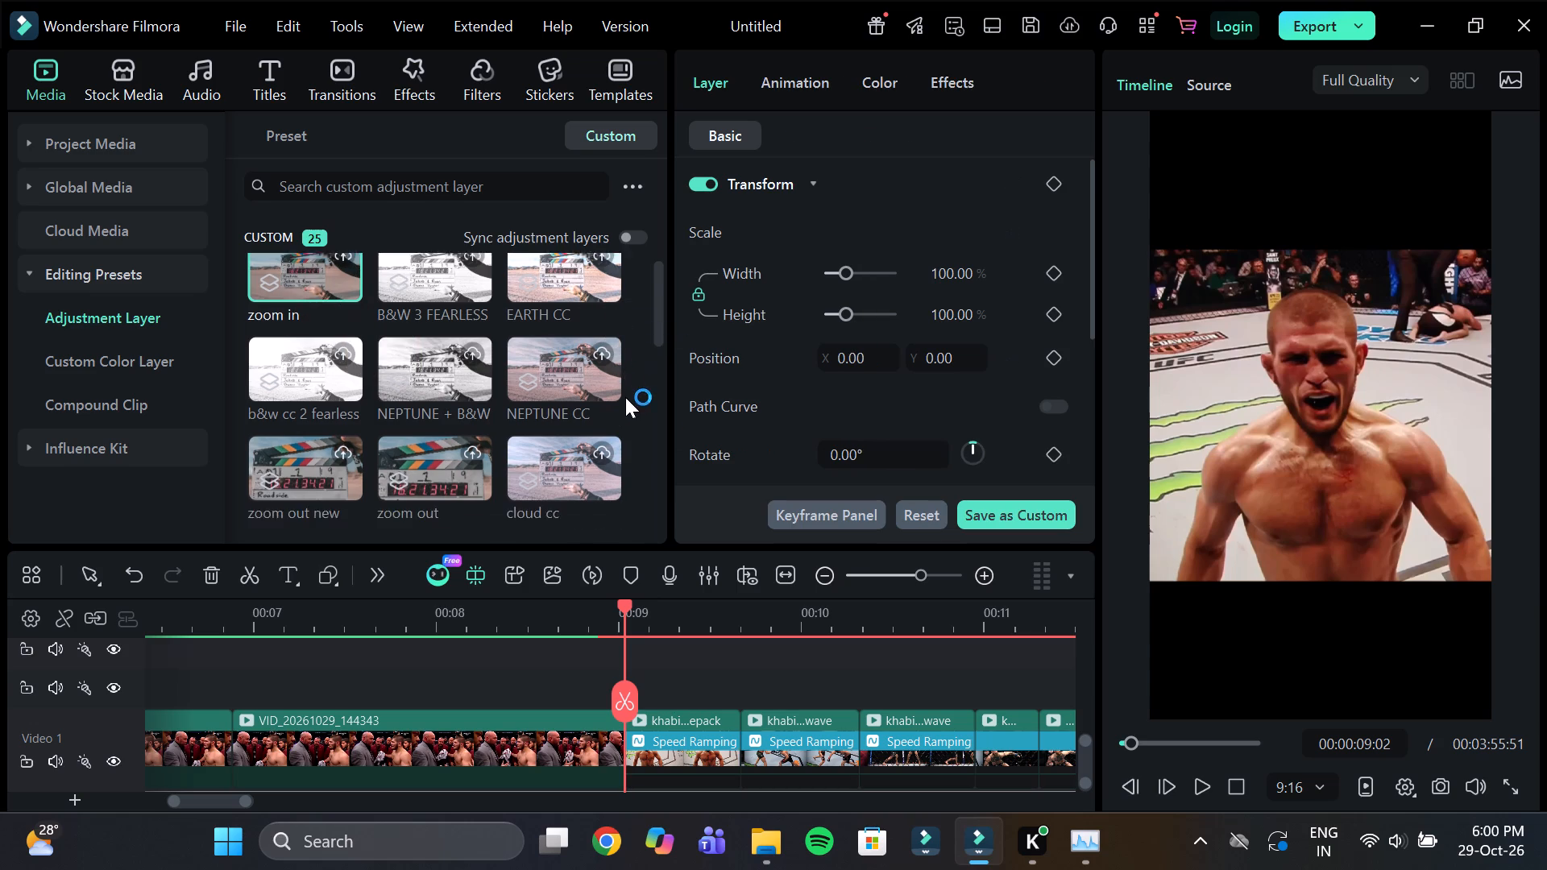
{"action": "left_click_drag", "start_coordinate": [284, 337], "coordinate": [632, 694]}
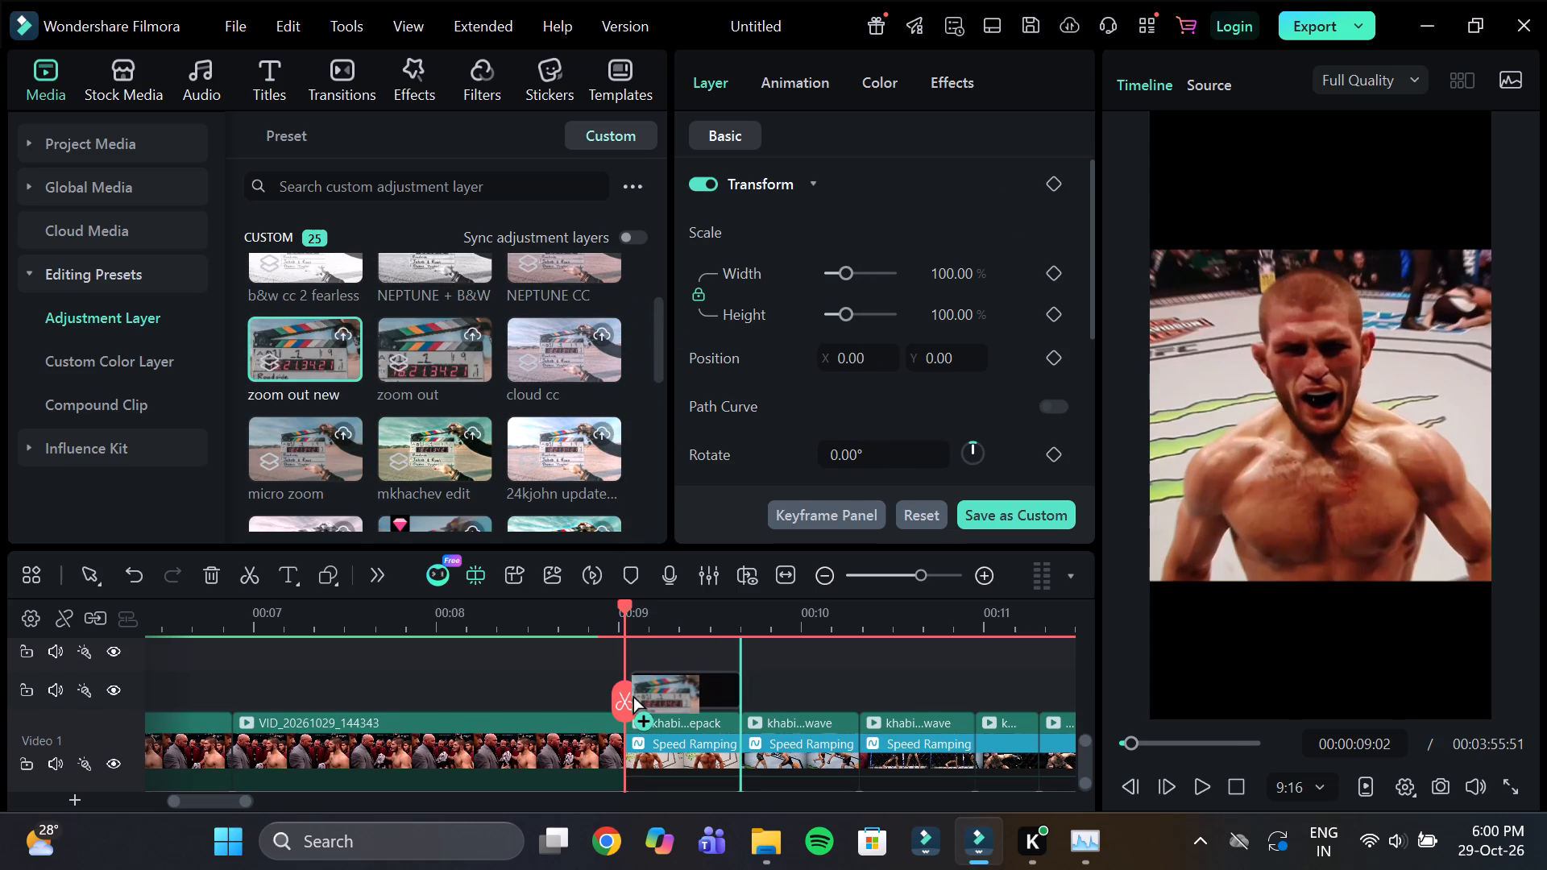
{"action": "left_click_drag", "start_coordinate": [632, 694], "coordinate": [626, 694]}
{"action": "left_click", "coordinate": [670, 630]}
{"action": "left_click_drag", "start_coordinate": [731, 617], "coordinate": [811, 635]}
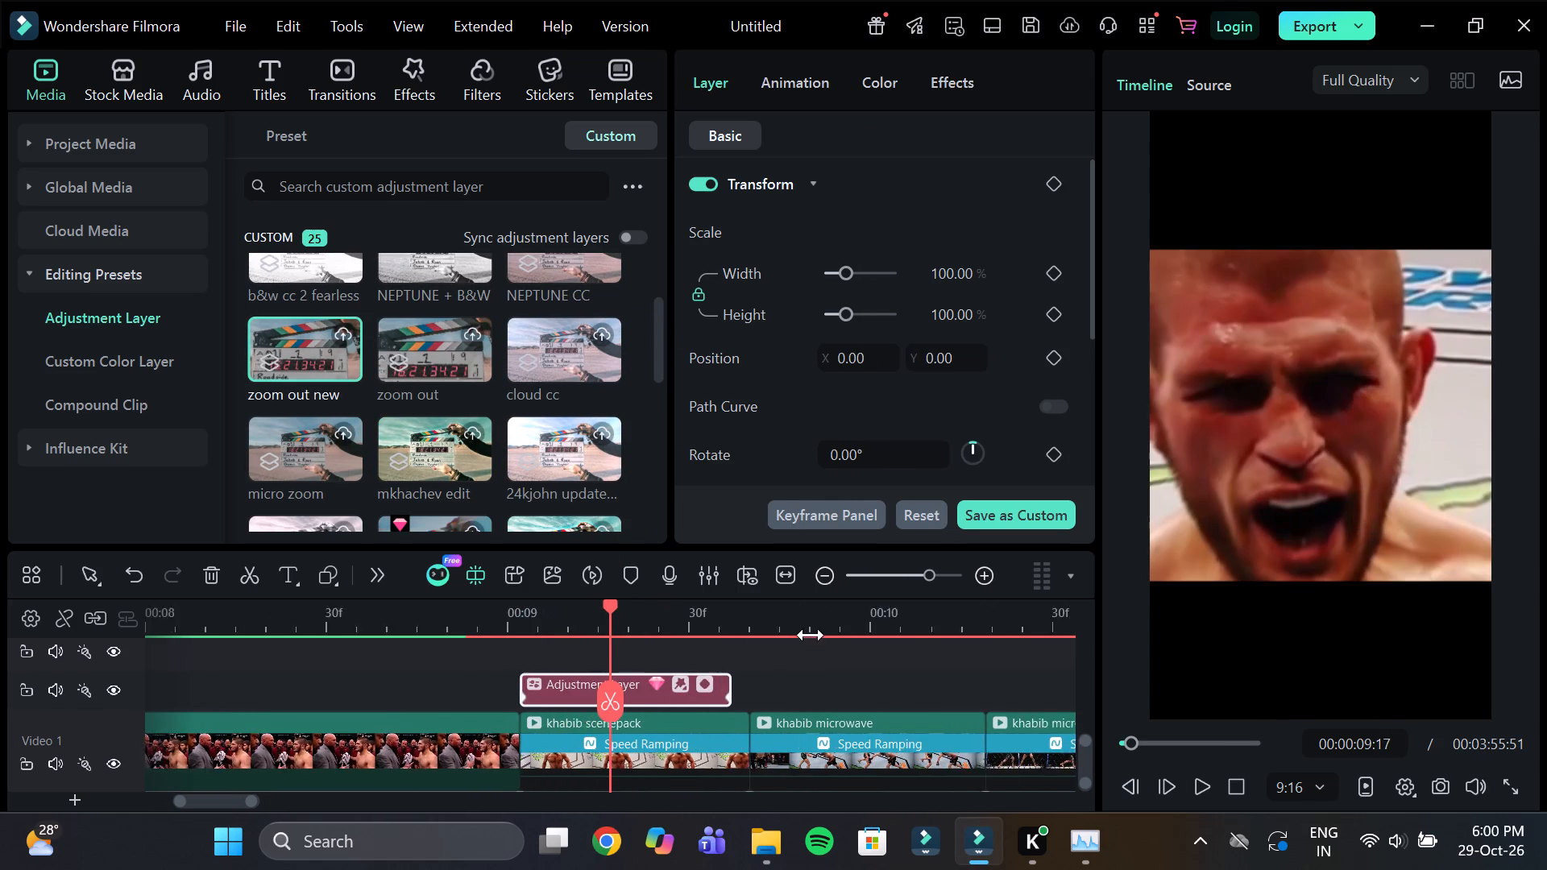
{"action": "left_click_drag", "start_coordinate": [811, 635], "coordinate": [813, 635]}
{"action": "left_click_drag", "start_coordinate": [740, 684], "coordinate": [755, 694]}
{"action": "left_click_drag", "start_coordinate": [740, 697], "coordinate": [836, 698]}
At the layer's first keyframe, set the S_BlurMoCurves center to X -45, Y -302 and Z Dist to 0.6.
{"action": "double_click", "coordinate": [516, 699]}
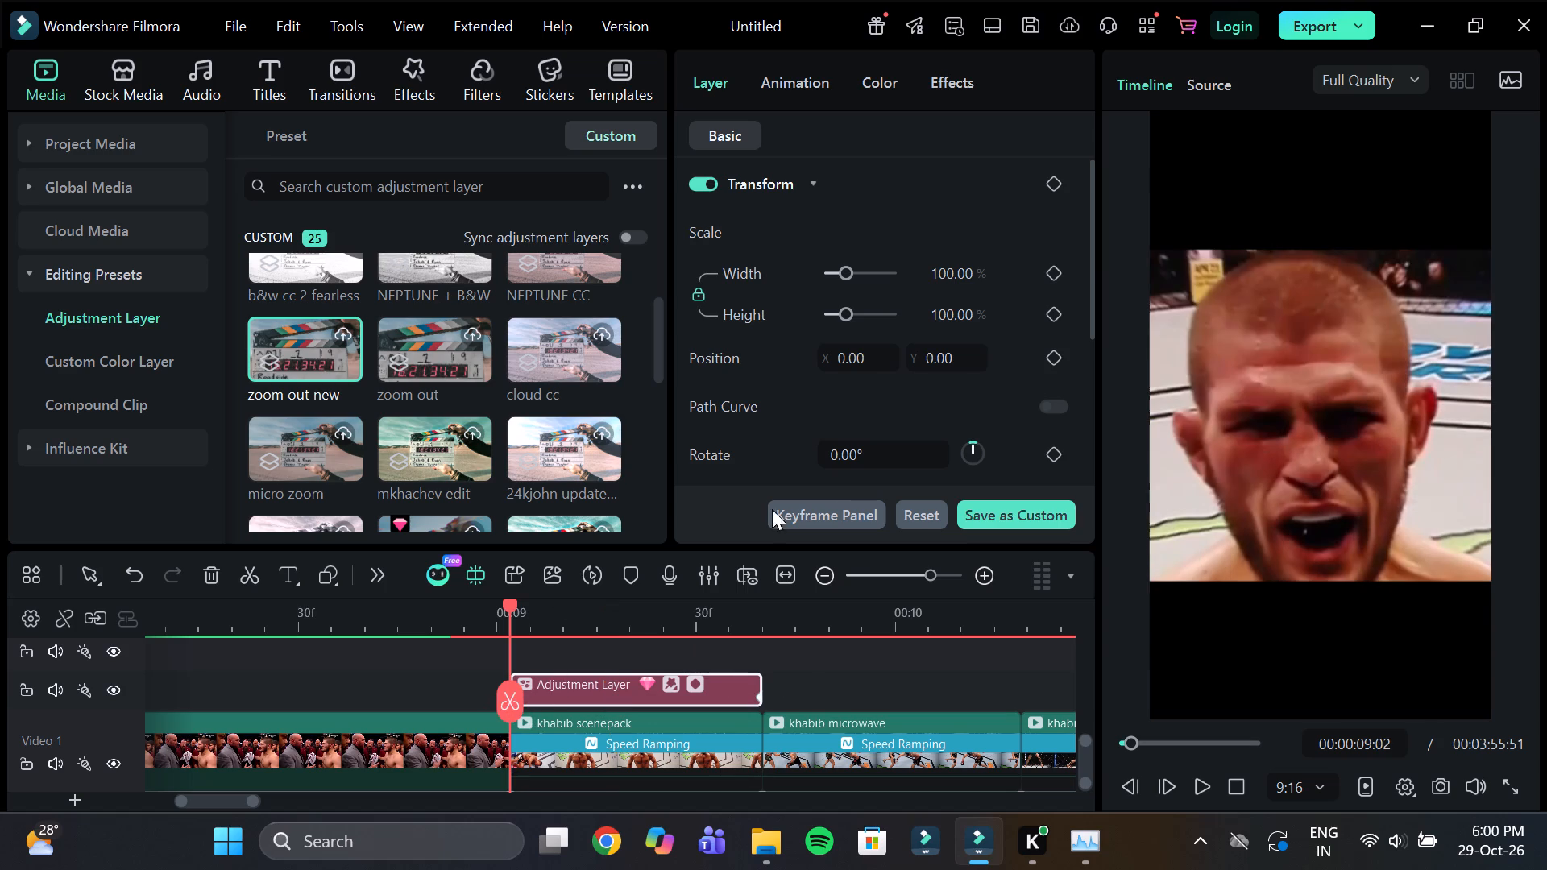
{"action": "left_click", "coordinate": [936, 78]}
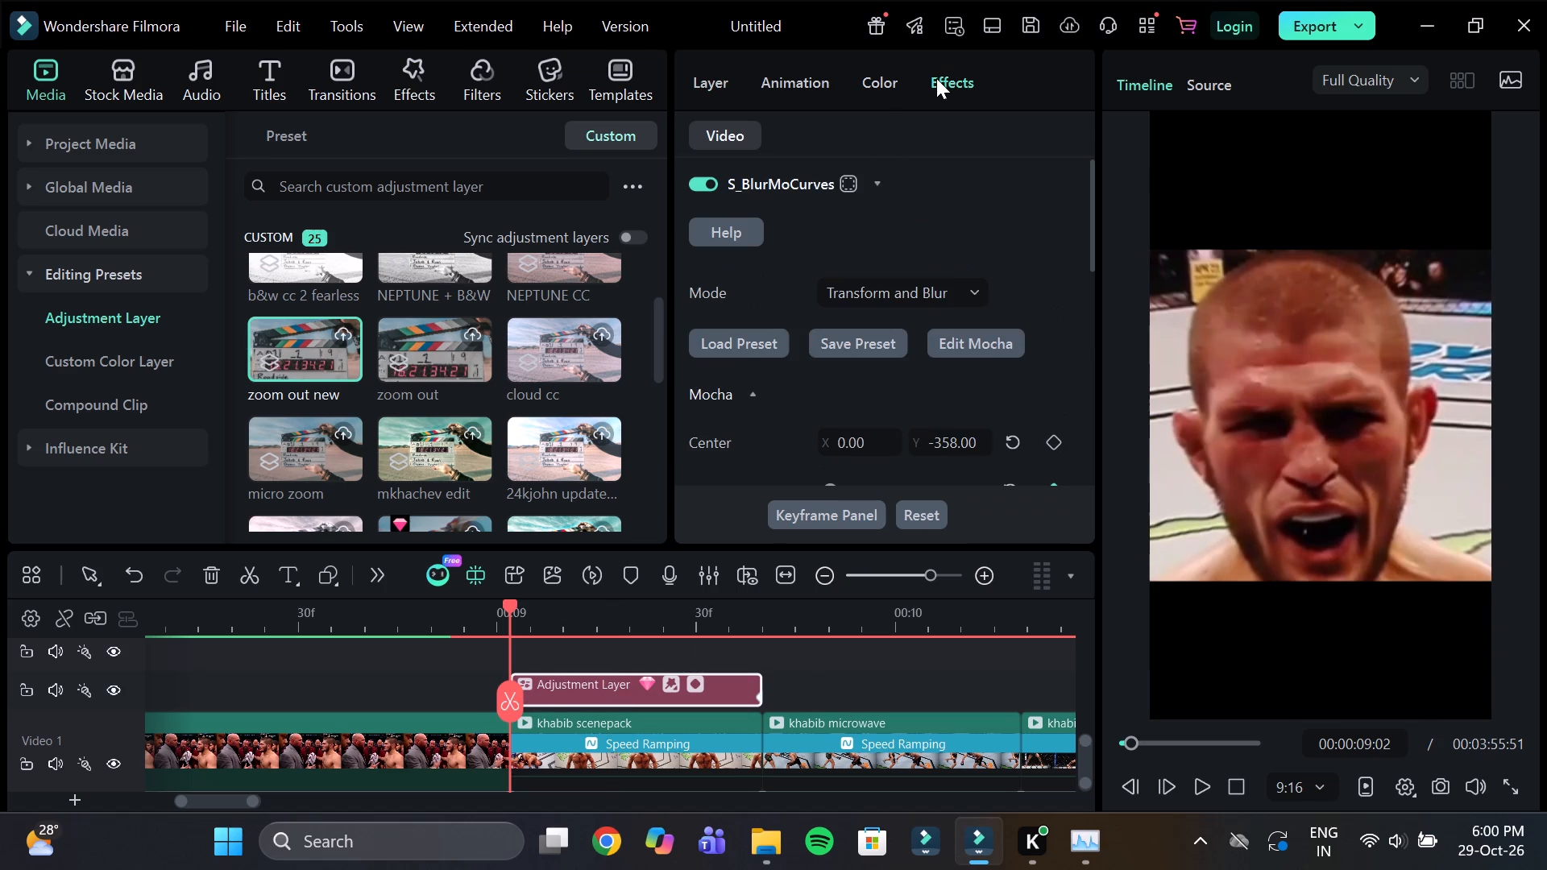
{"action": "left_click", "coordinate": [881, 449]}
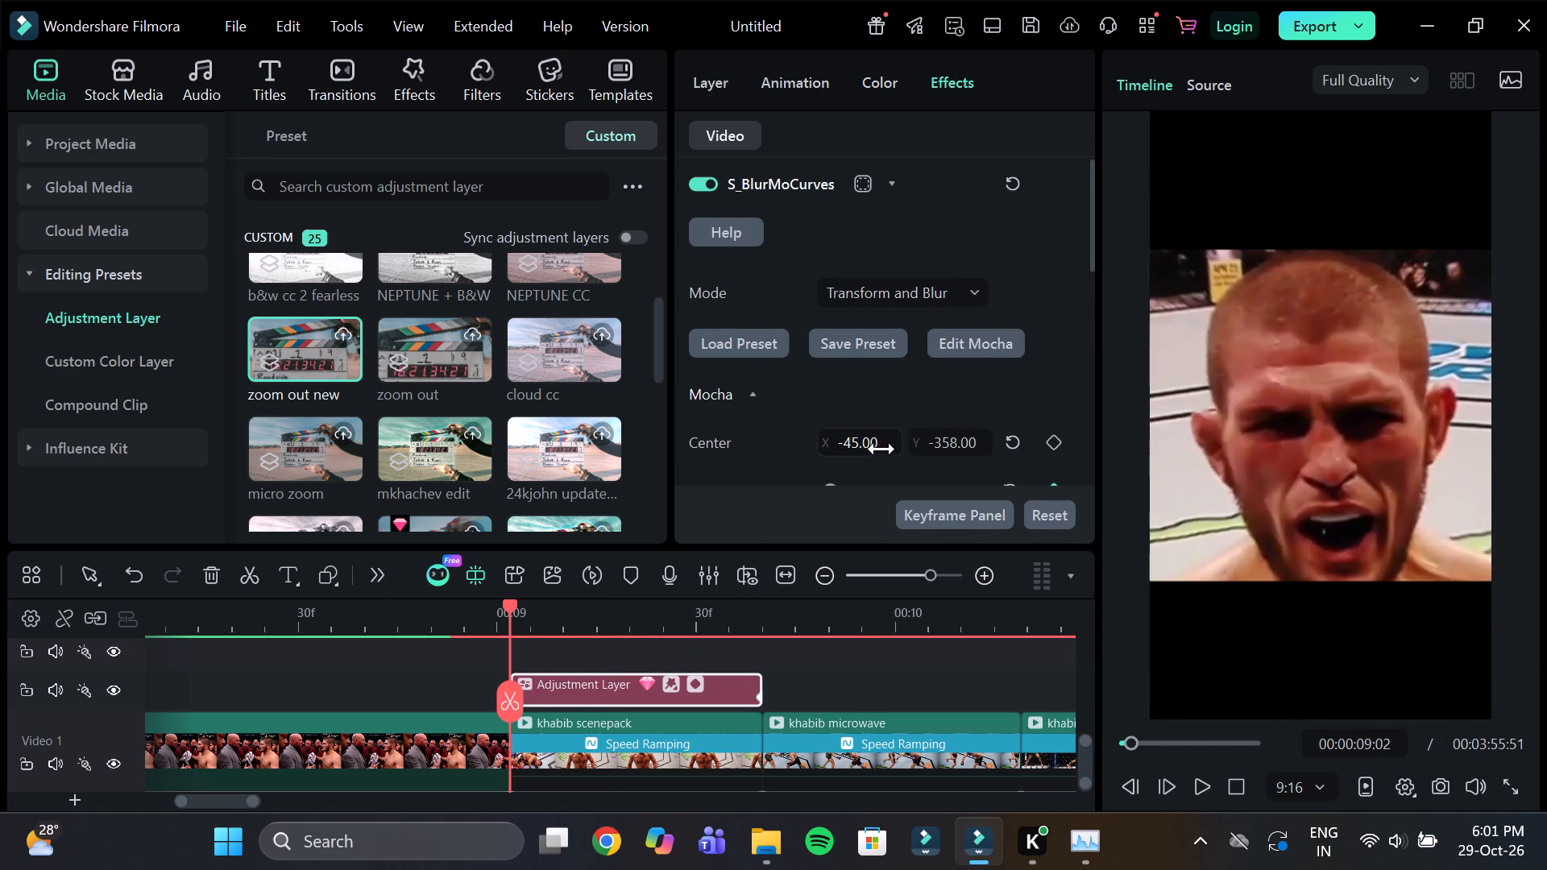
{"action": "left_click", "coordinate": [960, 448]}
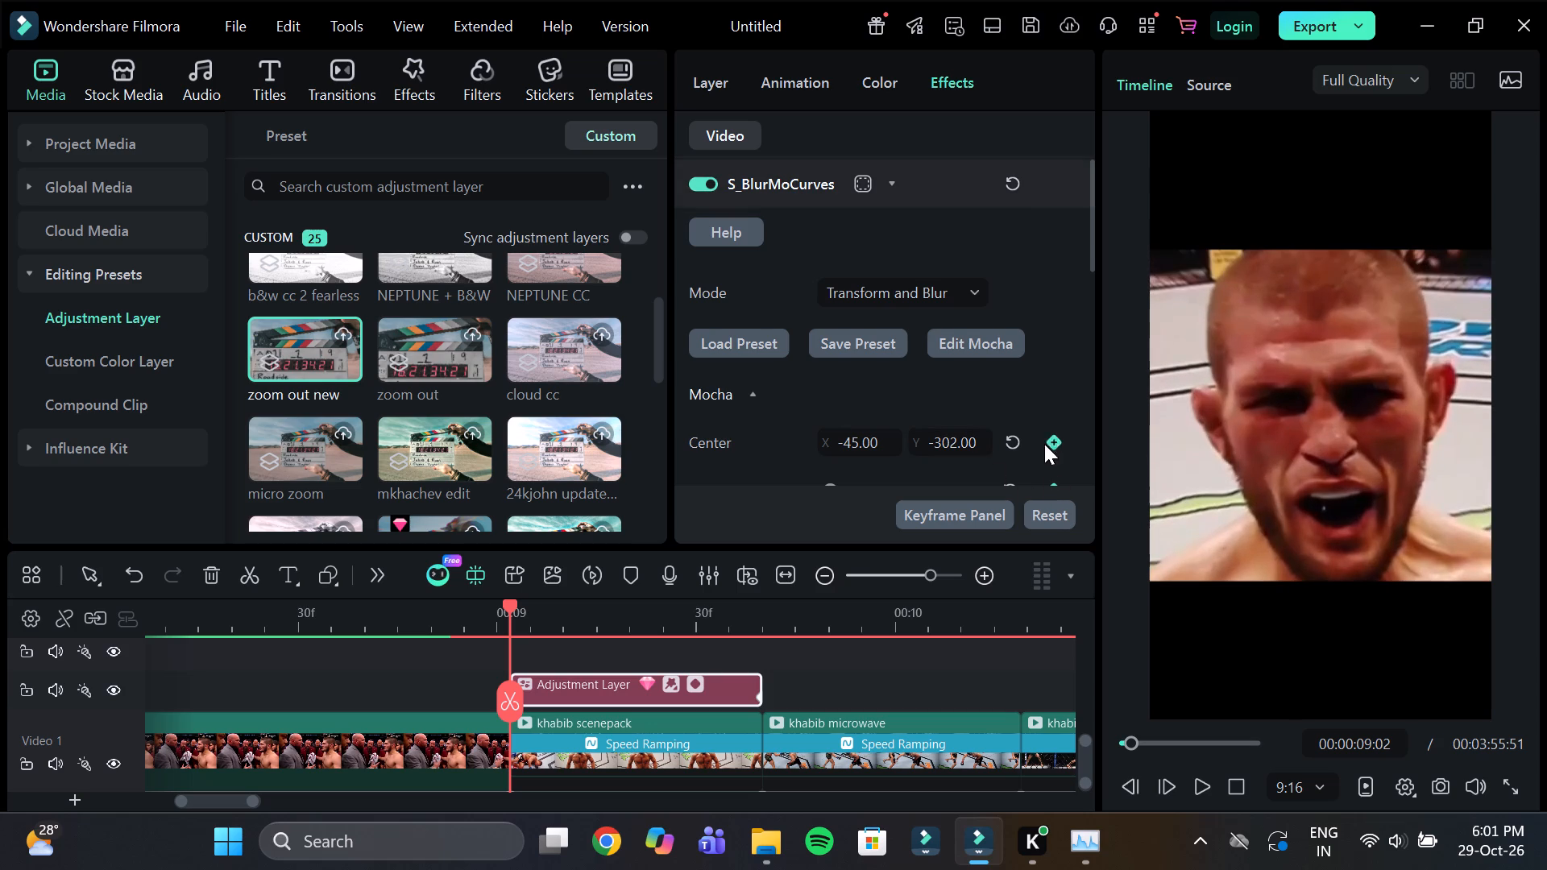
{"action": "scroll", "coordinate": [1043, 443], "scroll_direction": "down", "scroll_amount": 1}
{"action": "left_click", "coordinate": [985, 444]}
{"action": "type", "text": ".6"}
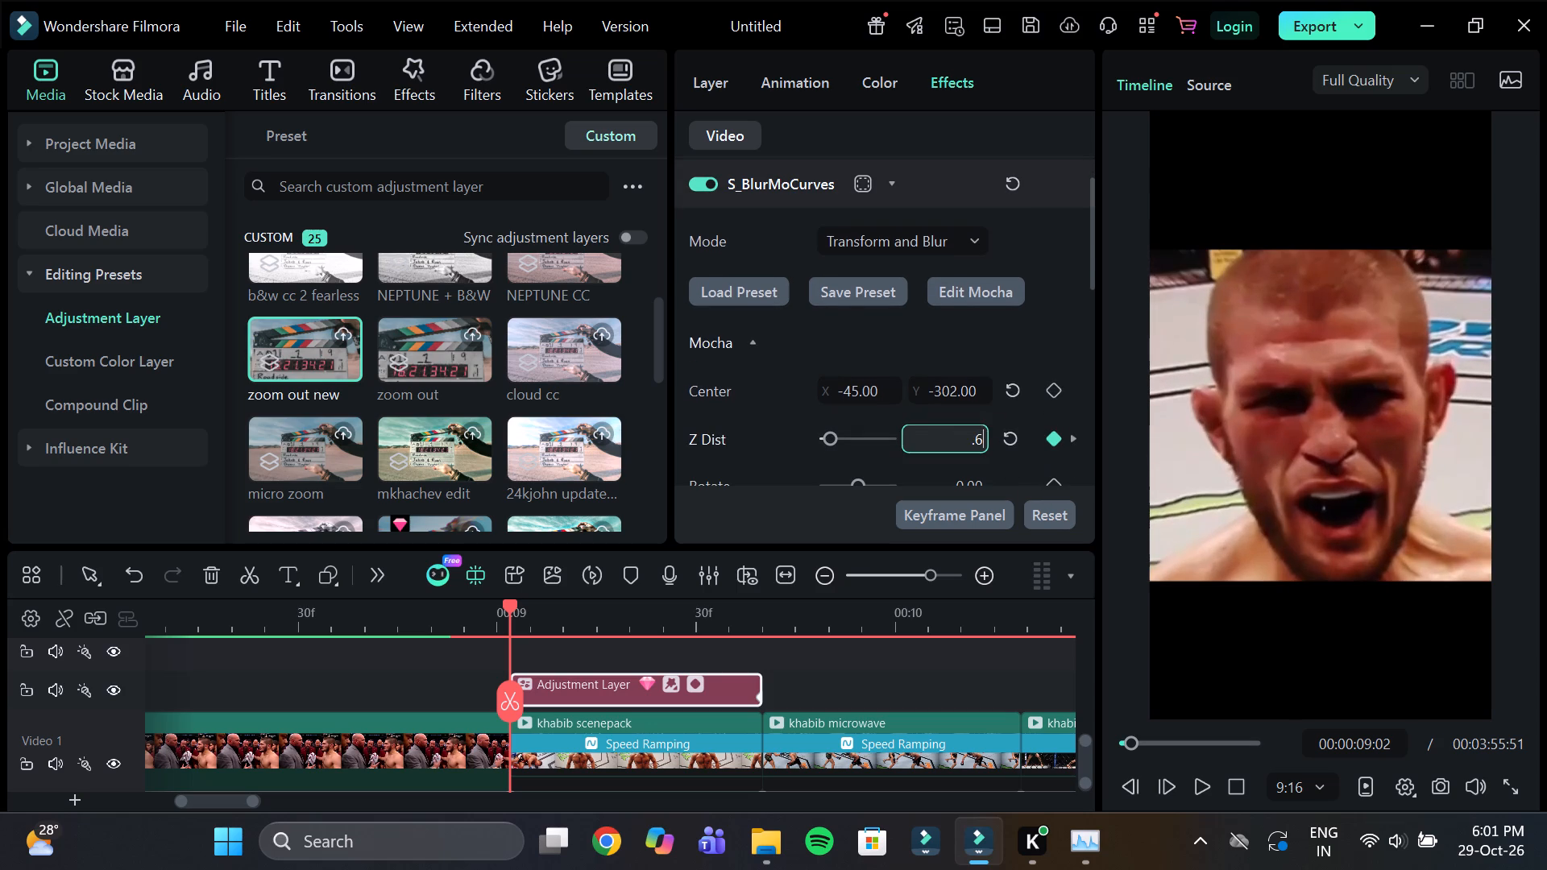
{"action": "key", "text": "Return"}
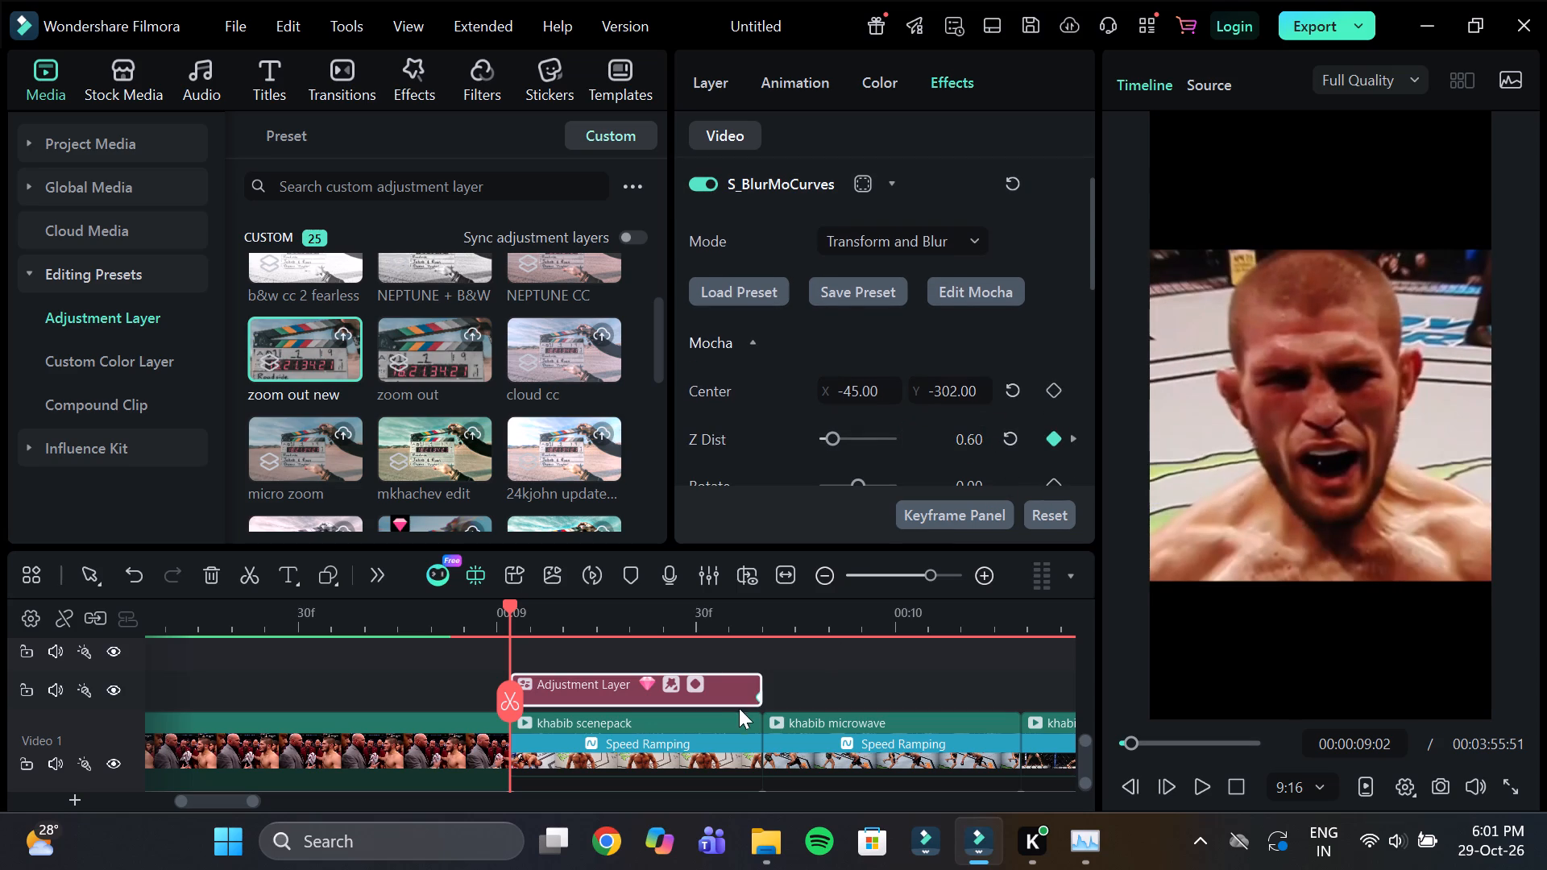
Check the zoom-out motion between the adjustment layer's start and end keyframes over the screaming shot.
{"action": "double_click", "coordinate": [754, 699]}
{"action": "left_click", "coordinate": [998, 428]}
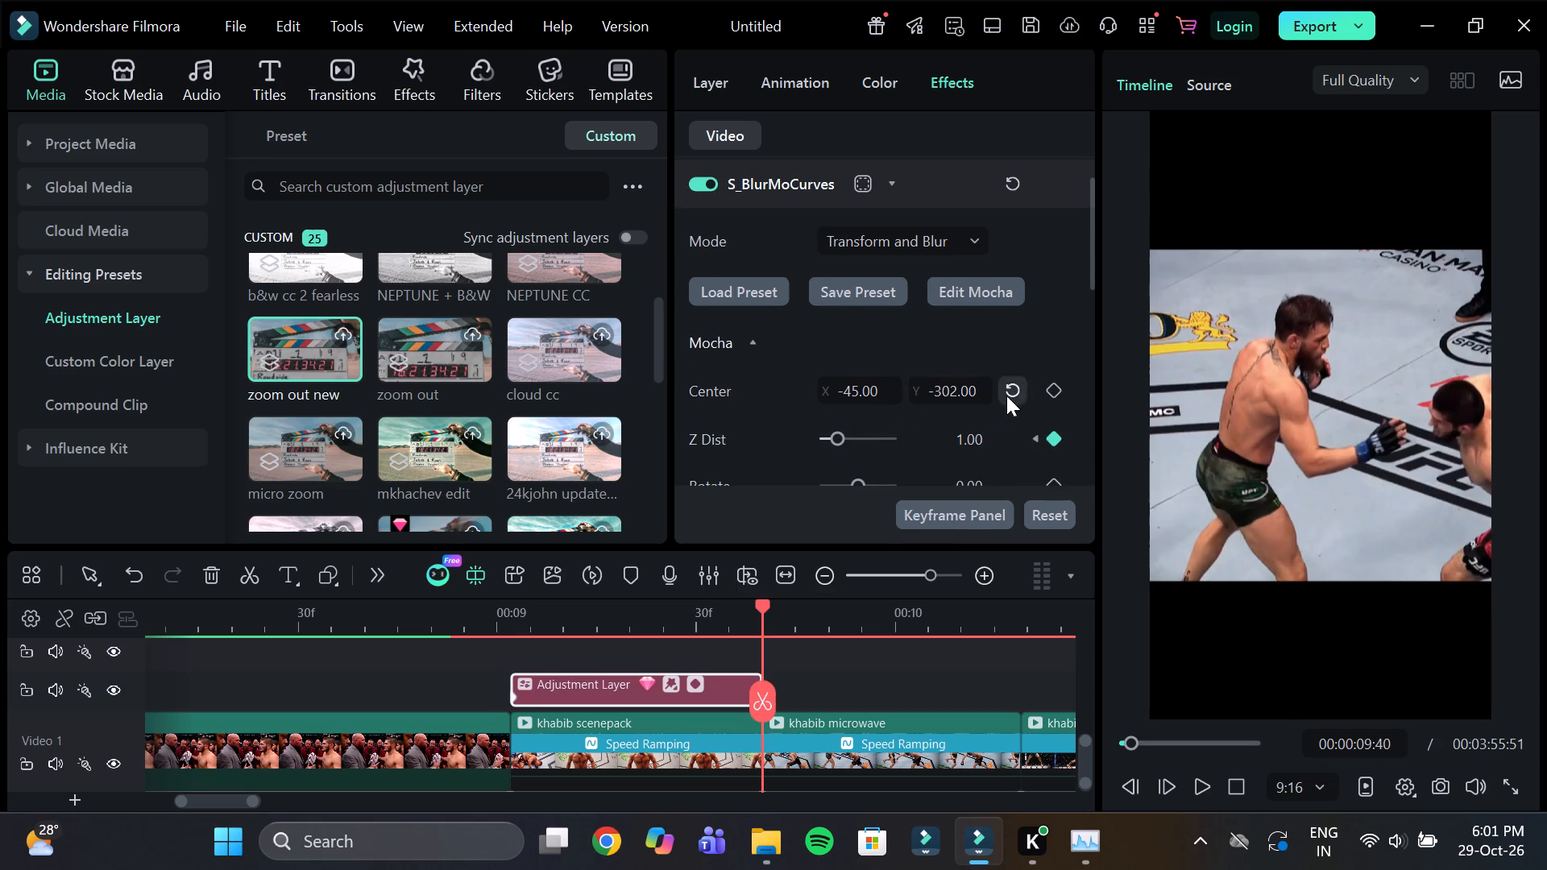
{"action": "left_click", "coordinate": [508, 628]}
{"action": "left_click_drag", "start_coordinate": [508, 615], "coordinate": [554, 633]}
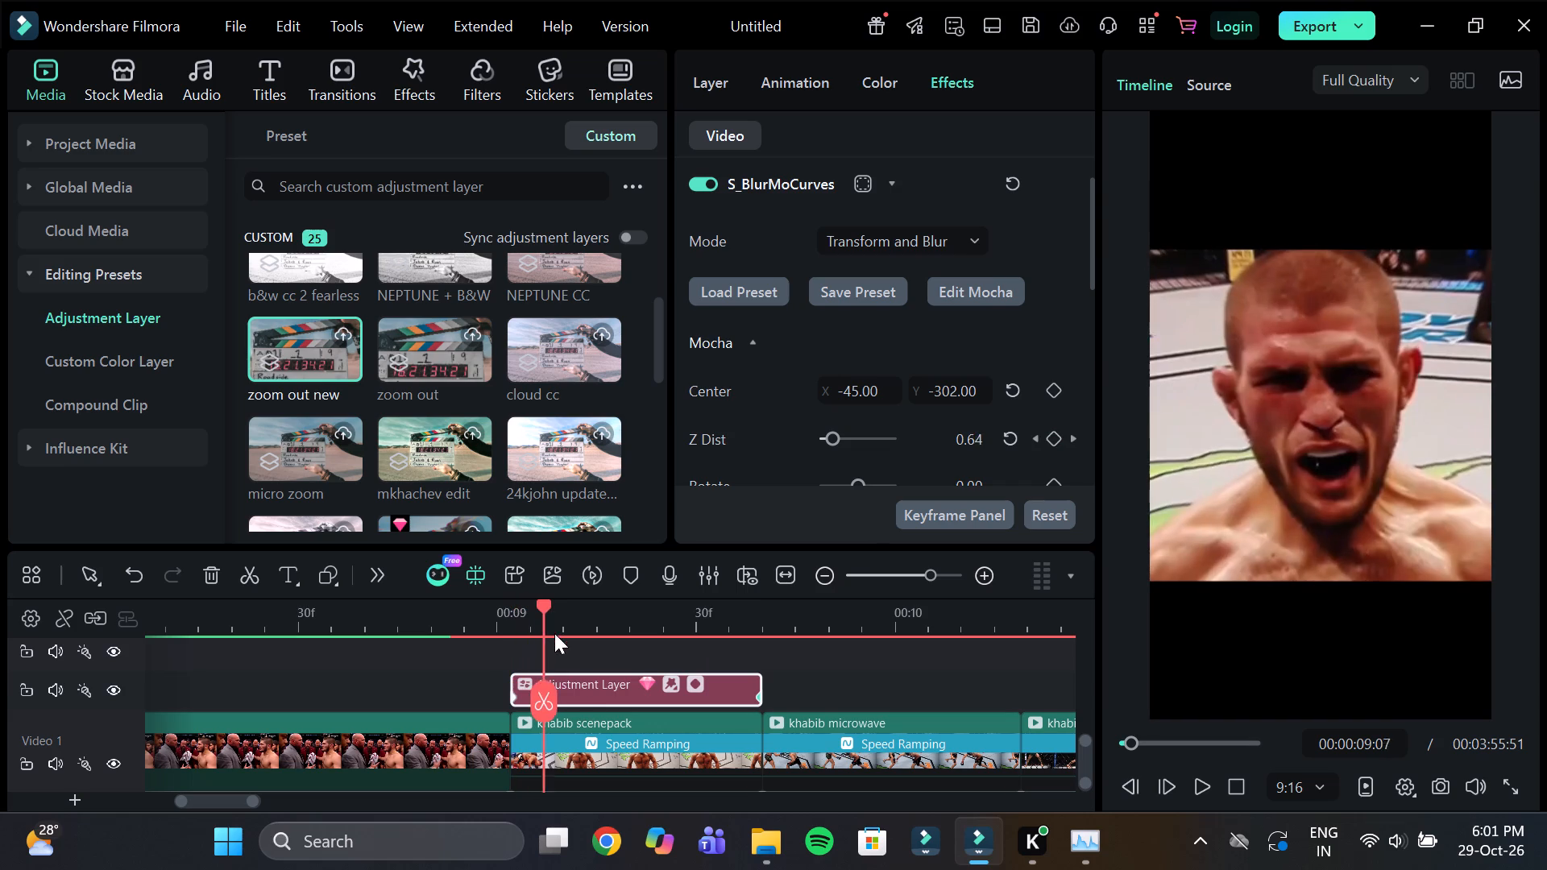
{"action": "left_click_drag", "start_coordinate": [554, 633], "coordinate": [678, 657]}
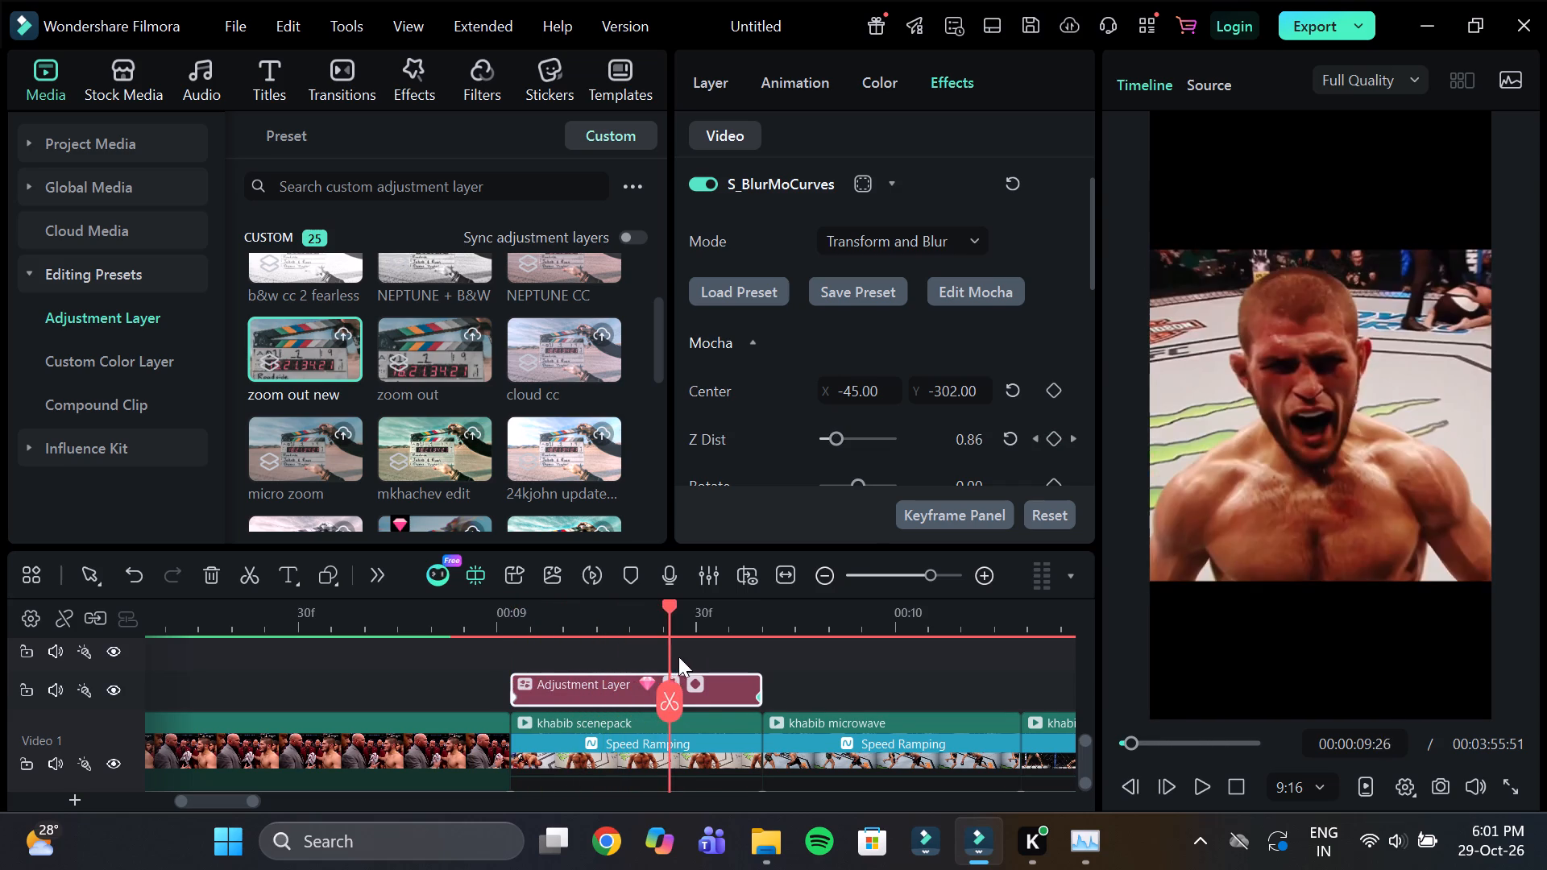
{"action": "left_click_drag", "start_coordinate": [678, 657], "coordinate": [534, 666]}
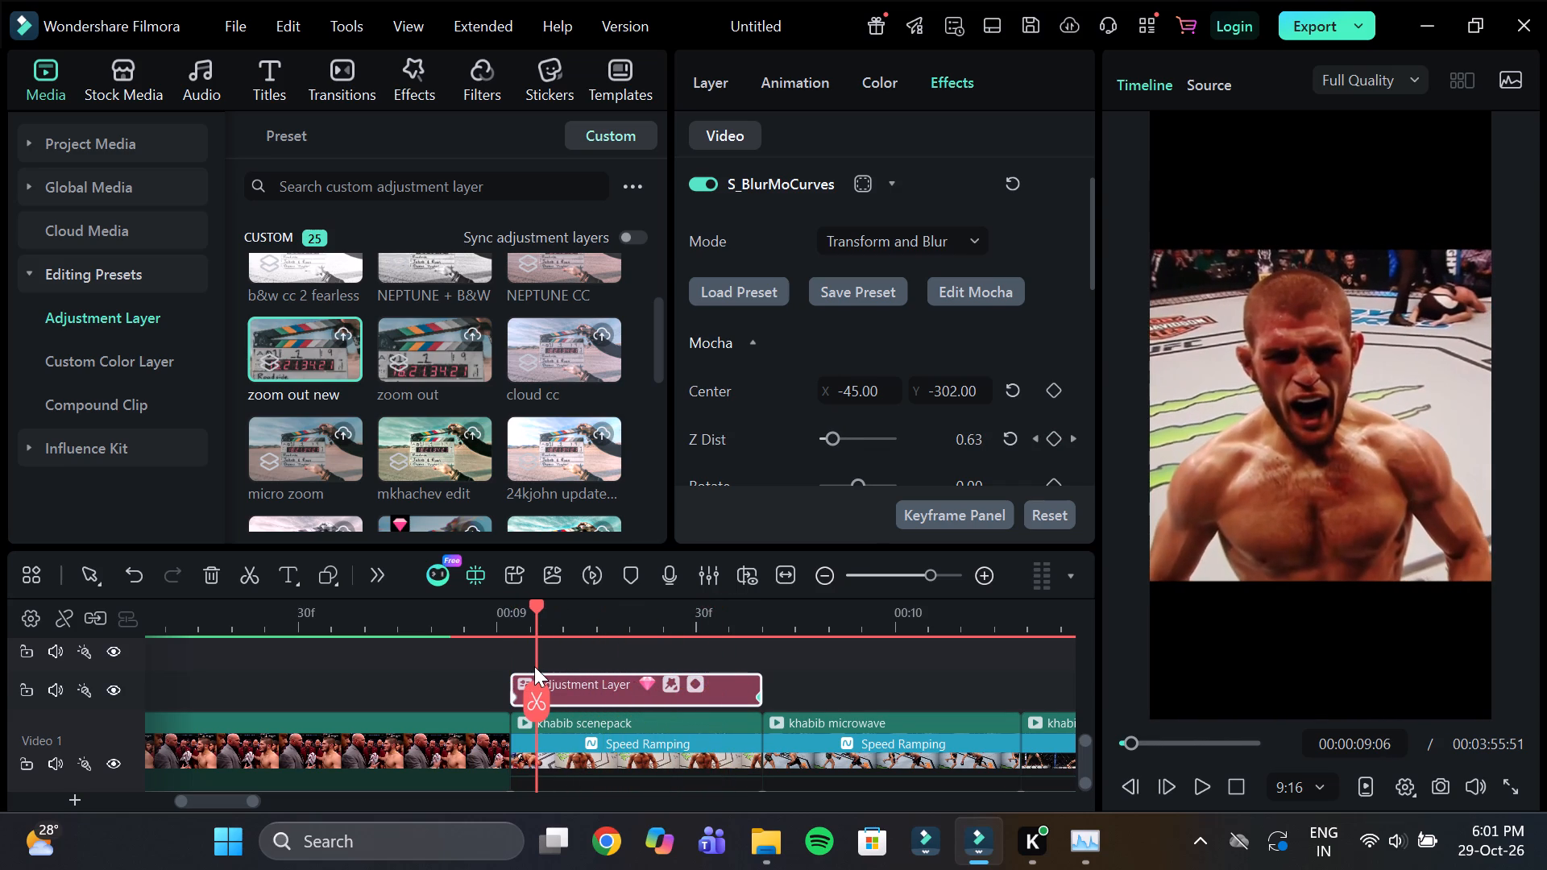
{"action": "left_click_drag", "start_coordinate": [534, 666], "coordinate": [609, 680]}
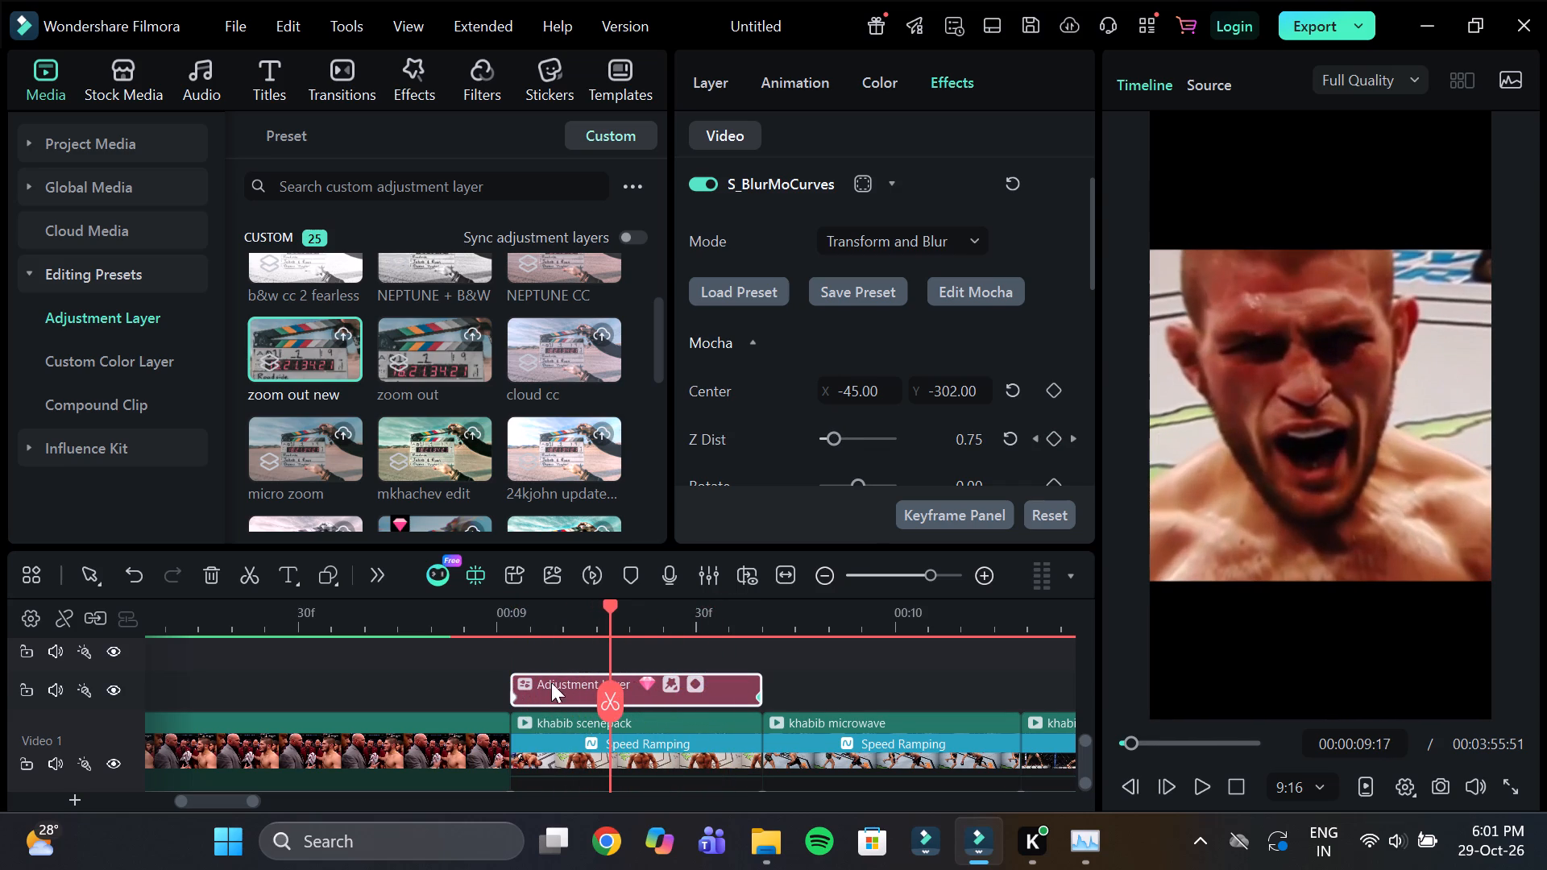
{"action": "double_click", "coordinate": [513, 698]}
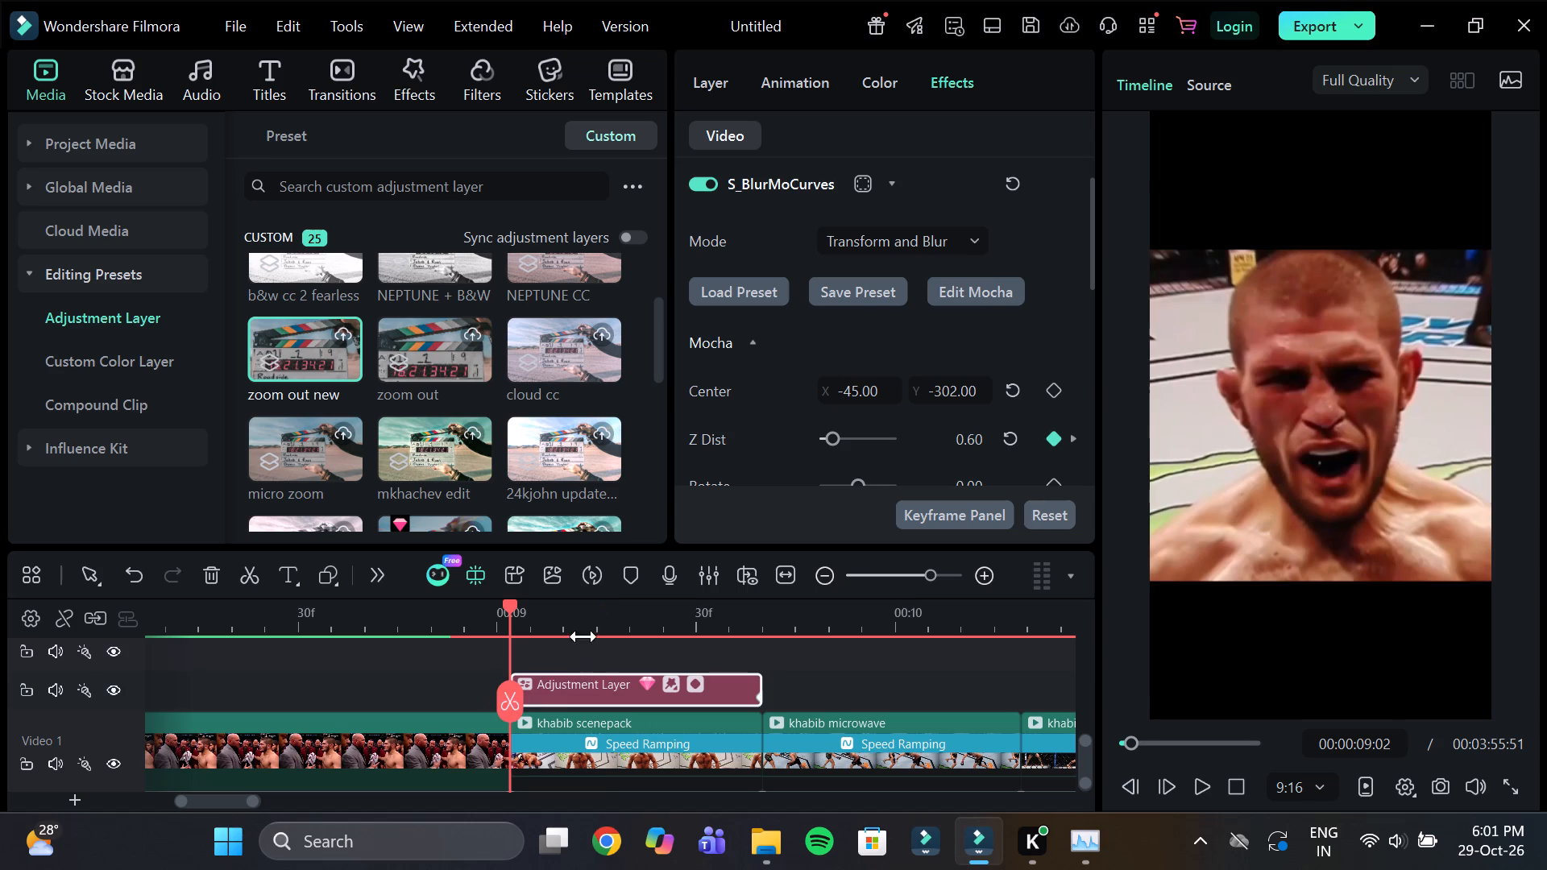
{"action": "left_click", "coordinate": [582, 632]}
{"action": "left_click_drag", "start_coordinate": [583, 619], "coordinate": [695, 650]}
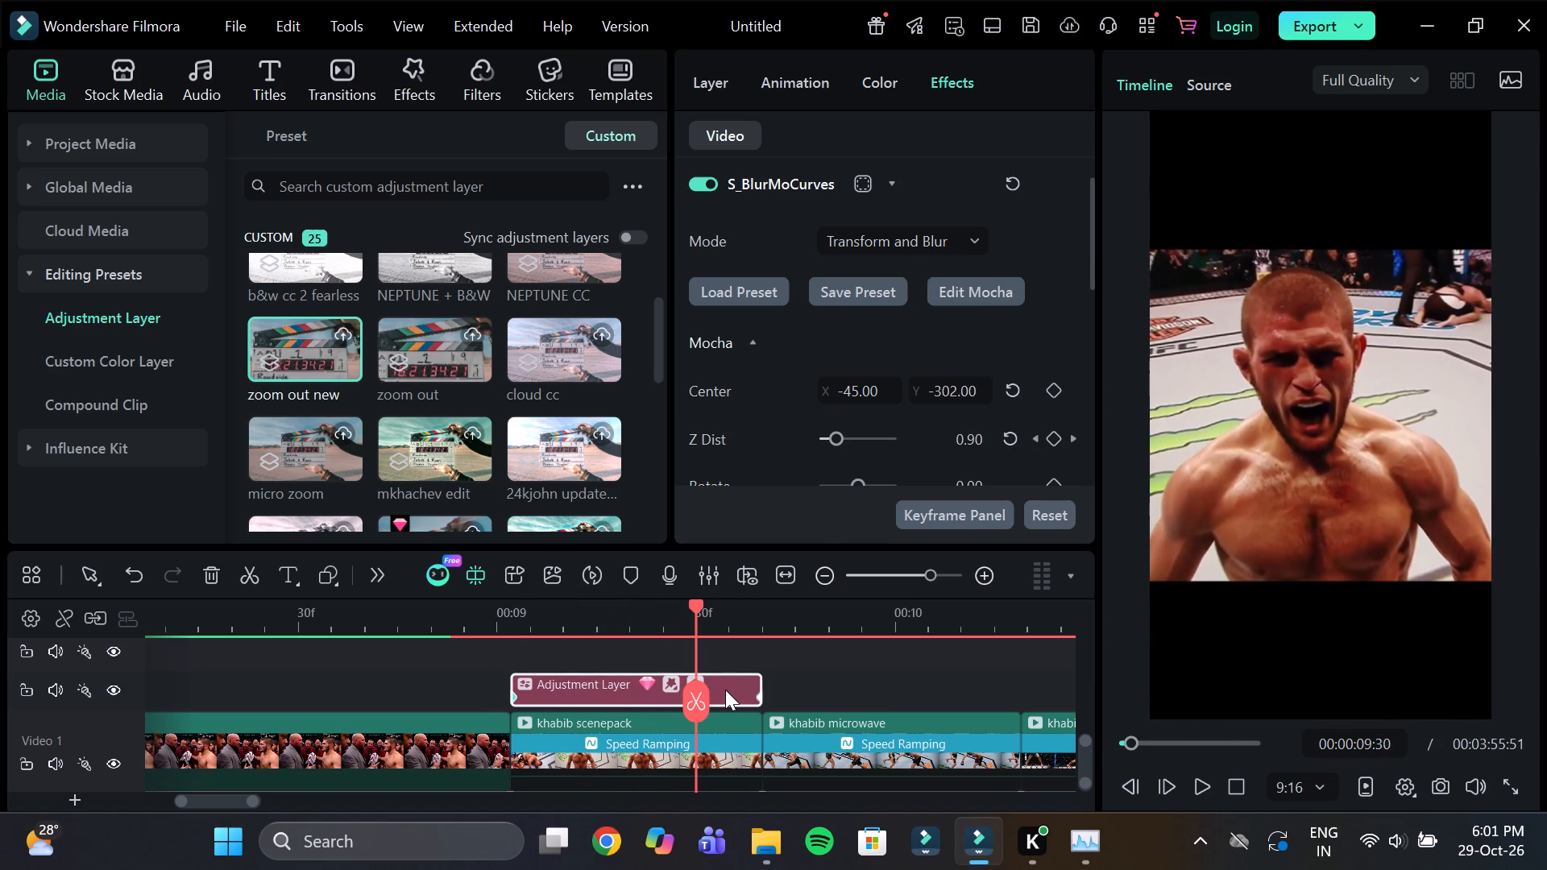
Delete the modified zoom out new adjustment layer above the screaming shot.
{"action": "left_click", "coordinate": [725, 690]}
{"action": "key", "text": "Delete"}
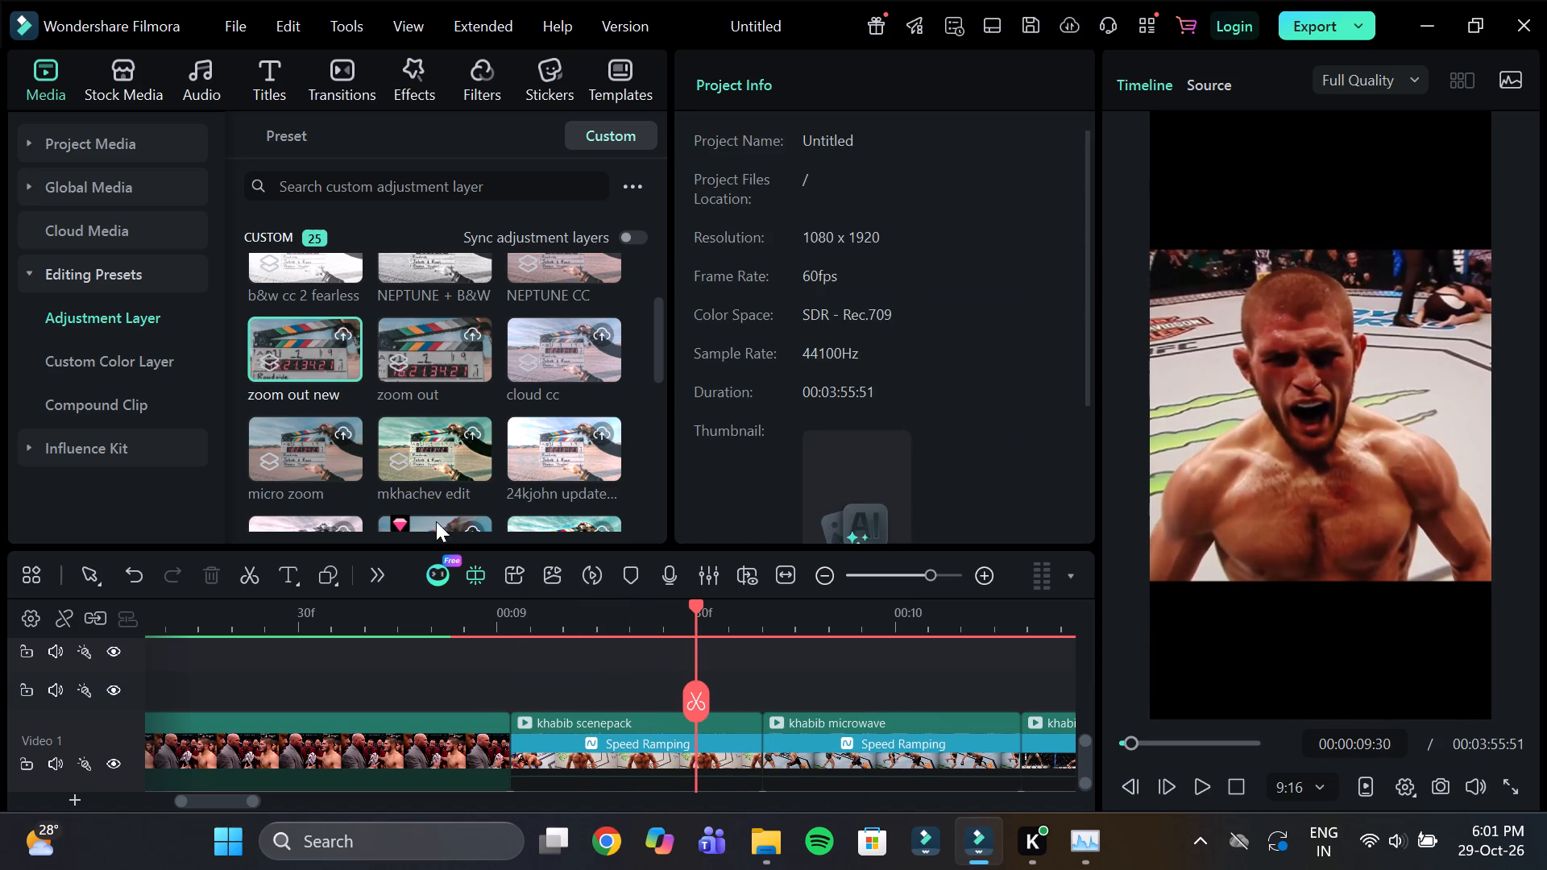
Place a fresh zoom out new adjustment layer at 00:00:09:02, set its starting S_BlurMoCurves Z Dist to 0.6, and check the zoom.
{"action": "left_click_drag", "start_coordinate": [297, 344], "coordinate": [512, 694]}
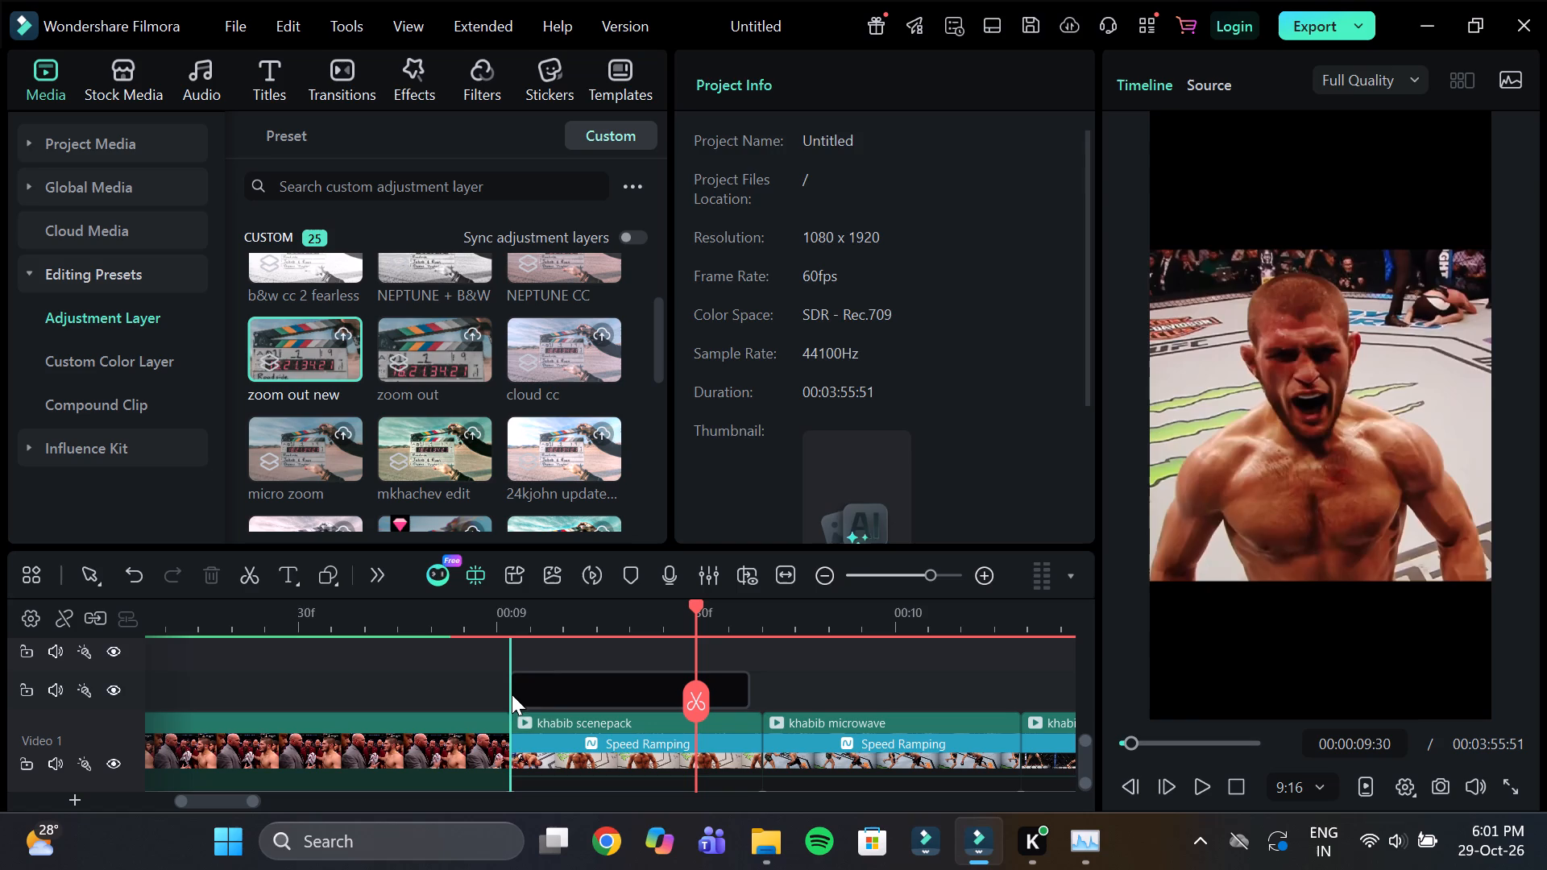
{"action": "left_click", "coordinate": [589, 734]}
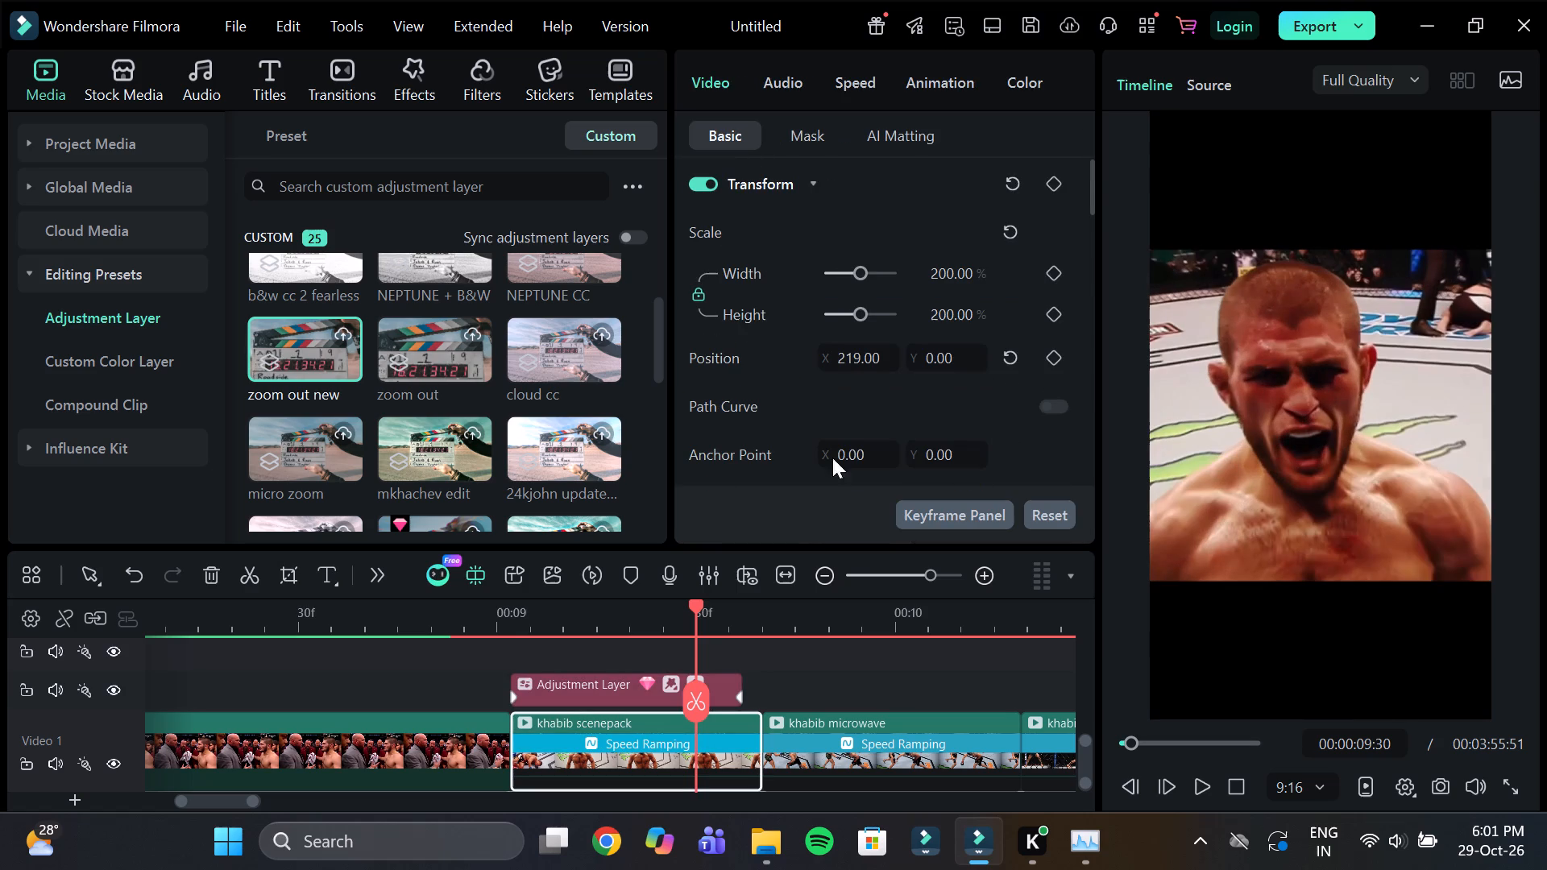
{"action": "left_click", "coordinate": [600, 682]}
{"action": "double_click", "coordinate": [516, 697]}
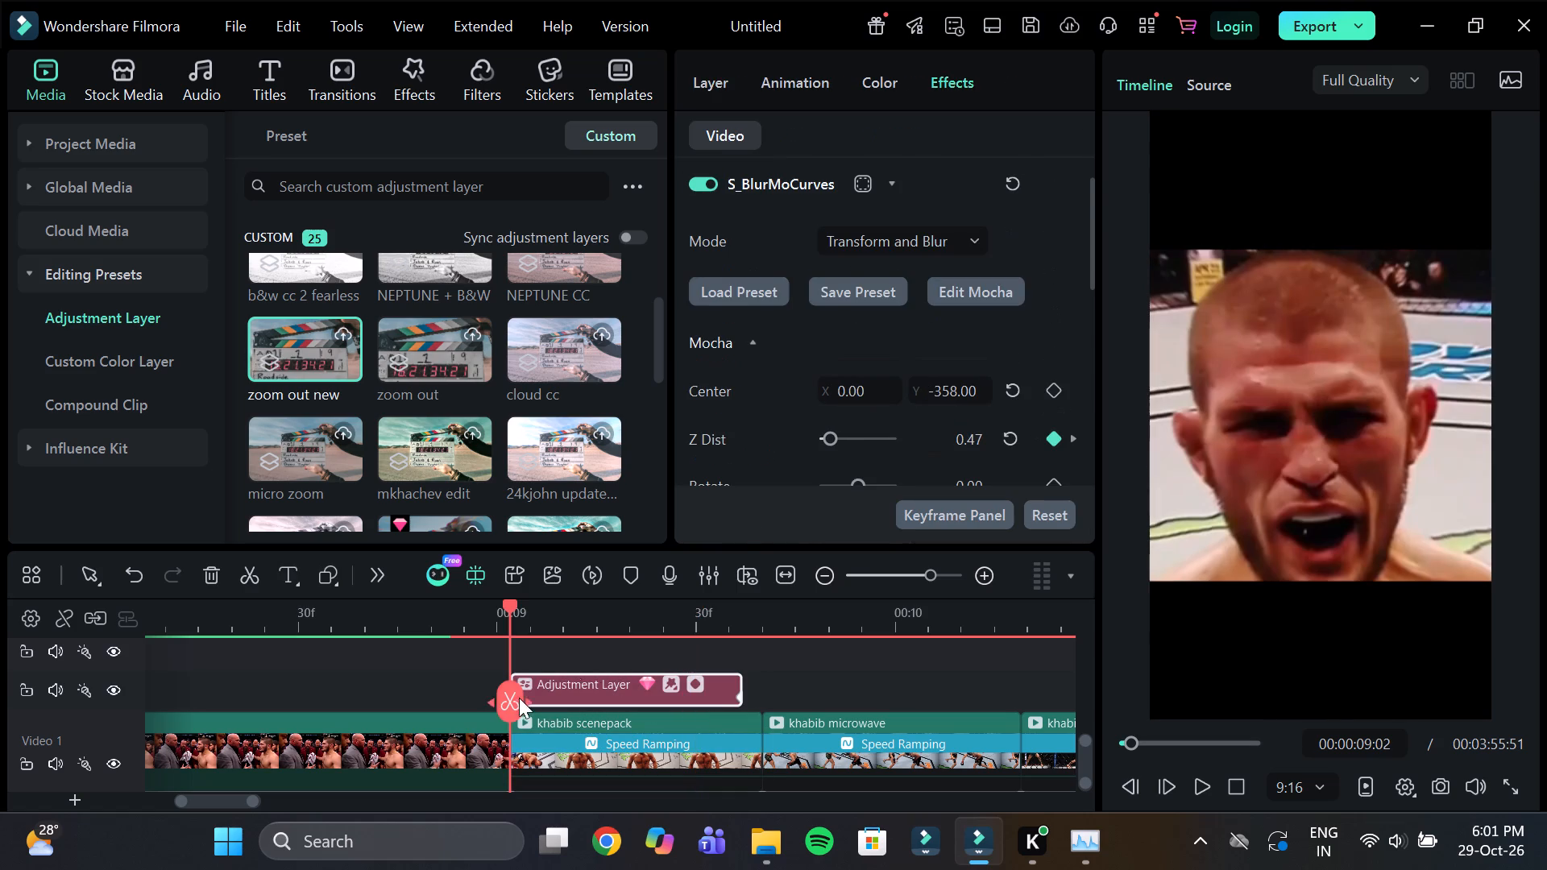
{"action": "left_click", "coordinate": [972, 427]}
{"action": "type", "text": ".6"}
{"action": "key", "text": "Return"}
{"action": "left_click", "coordinate": [554, 623]}
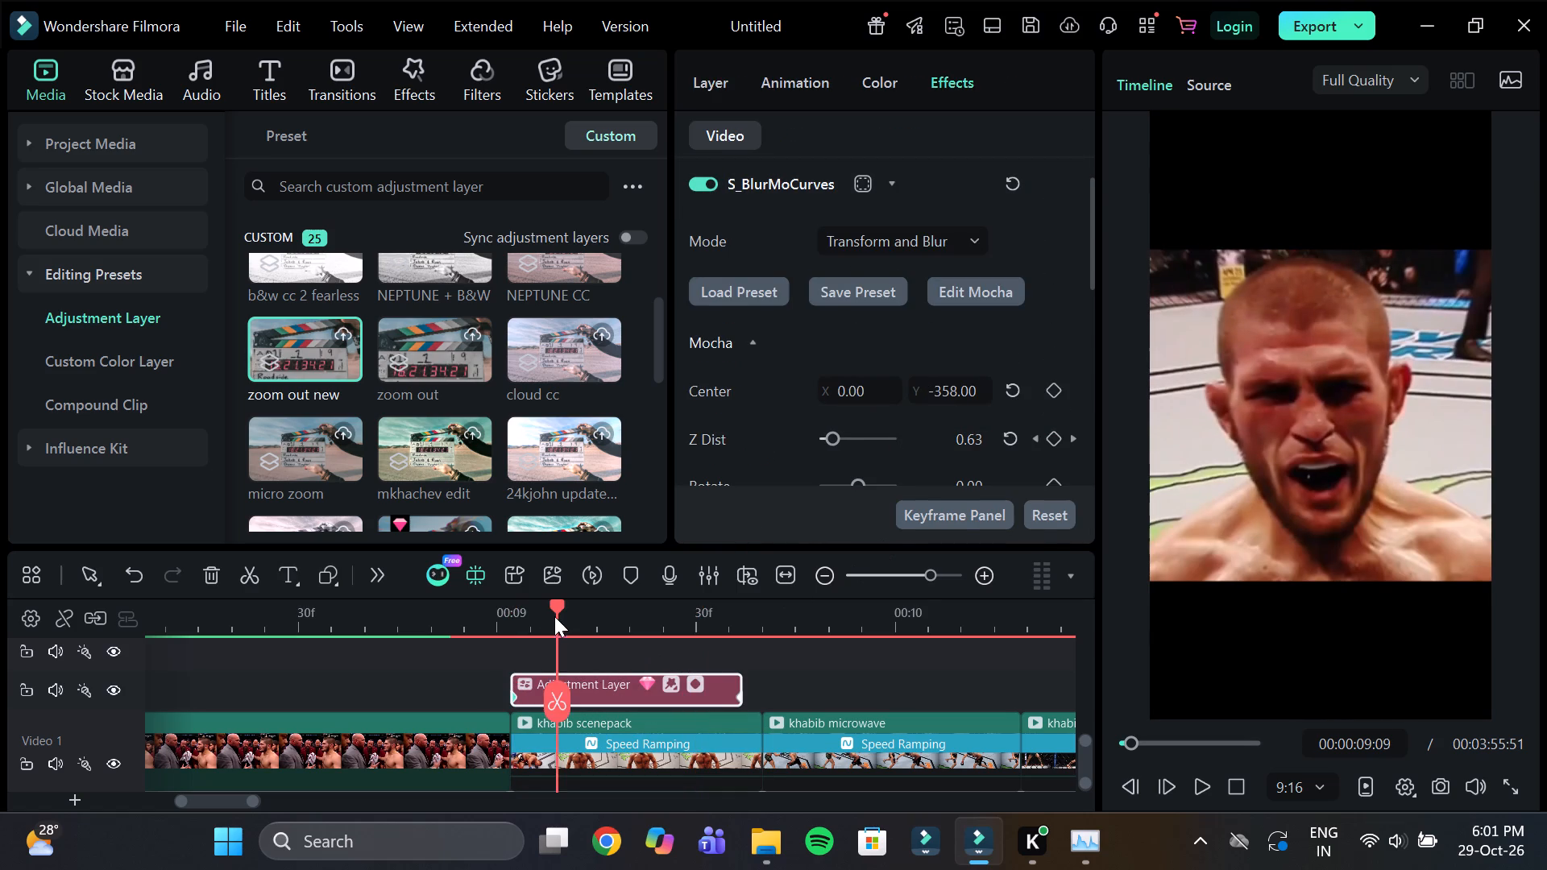
{"action": "left_click_drag", "start_coordinate": [554, 616], "coordinate": [681, 665]}
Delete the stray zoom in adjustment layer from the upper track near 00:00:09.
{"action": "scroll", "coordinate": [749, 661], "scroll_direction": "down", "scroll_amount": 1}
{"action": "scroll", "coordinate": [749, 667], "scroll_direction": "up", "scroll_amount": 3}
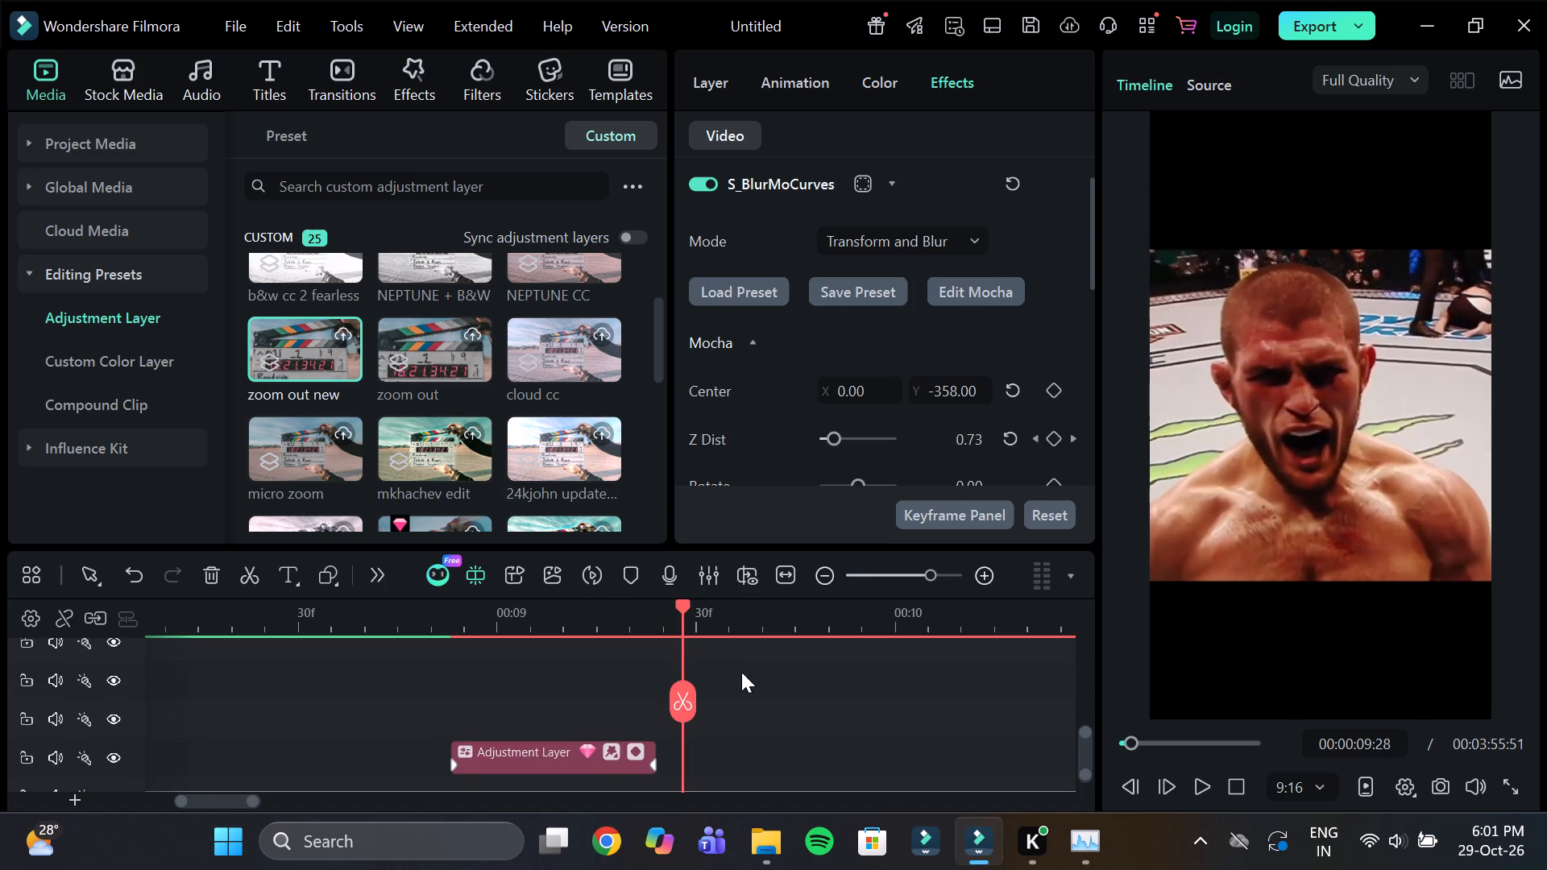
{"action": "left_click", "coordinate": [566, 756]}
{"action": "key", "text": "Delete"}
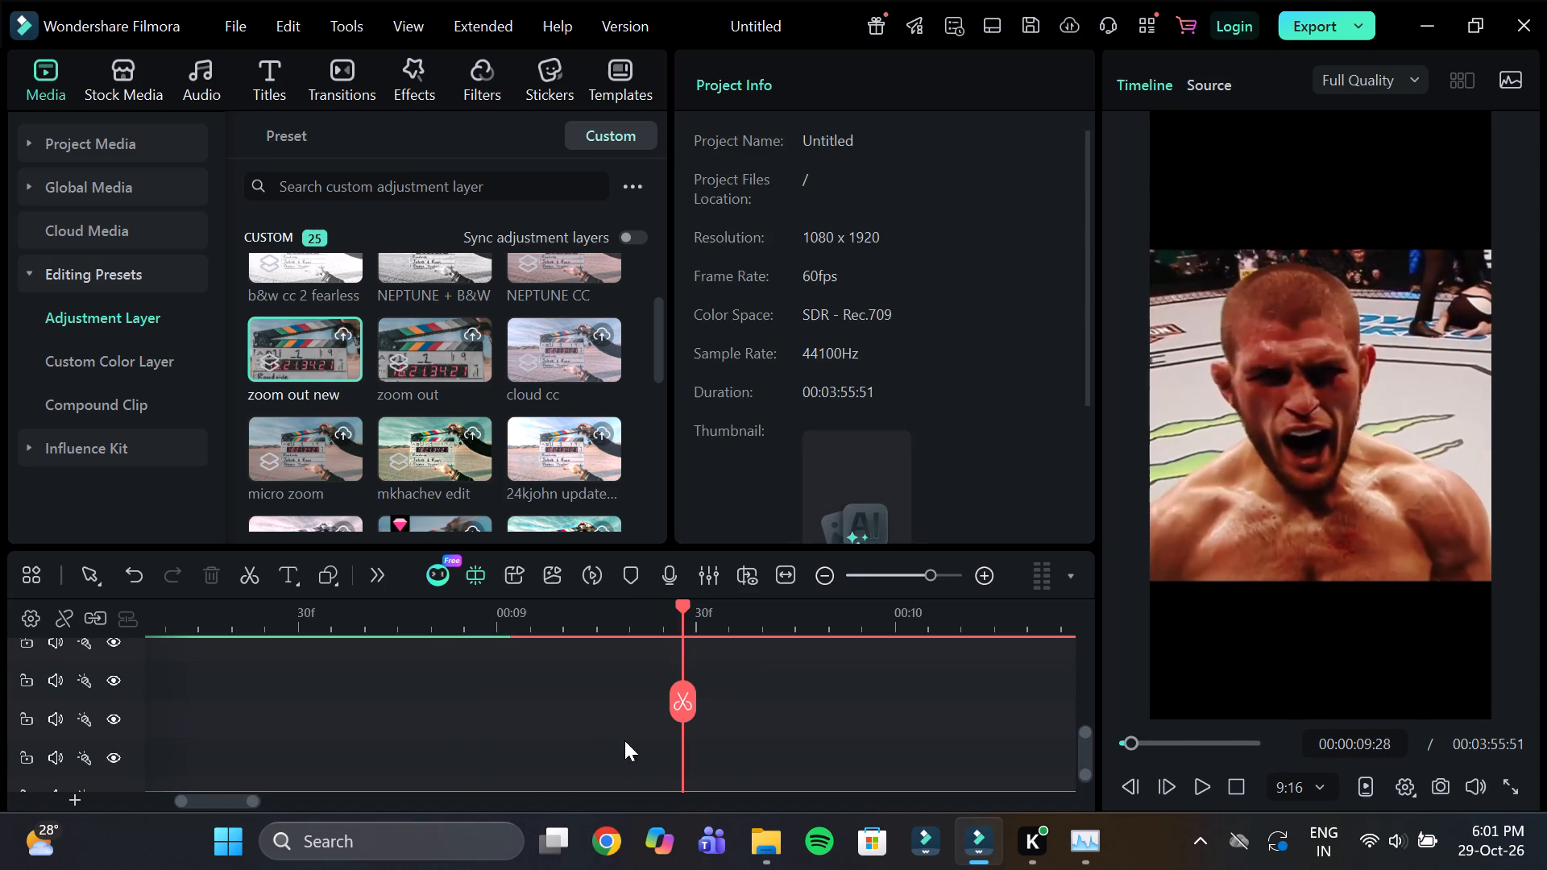
Reset S_BlurMoCurves Z Dist to 1.00 at the end keyframe of the adjustment layer over the screaming shot.
{"action": "scroll", "coordinate": [631, 736], "scroll_direction": "down", "scroll_amount": 2}
{"action": "left_click", "coordinate": [545, 704]}
{"action": "double_click", "coordinate": [515, 700]}
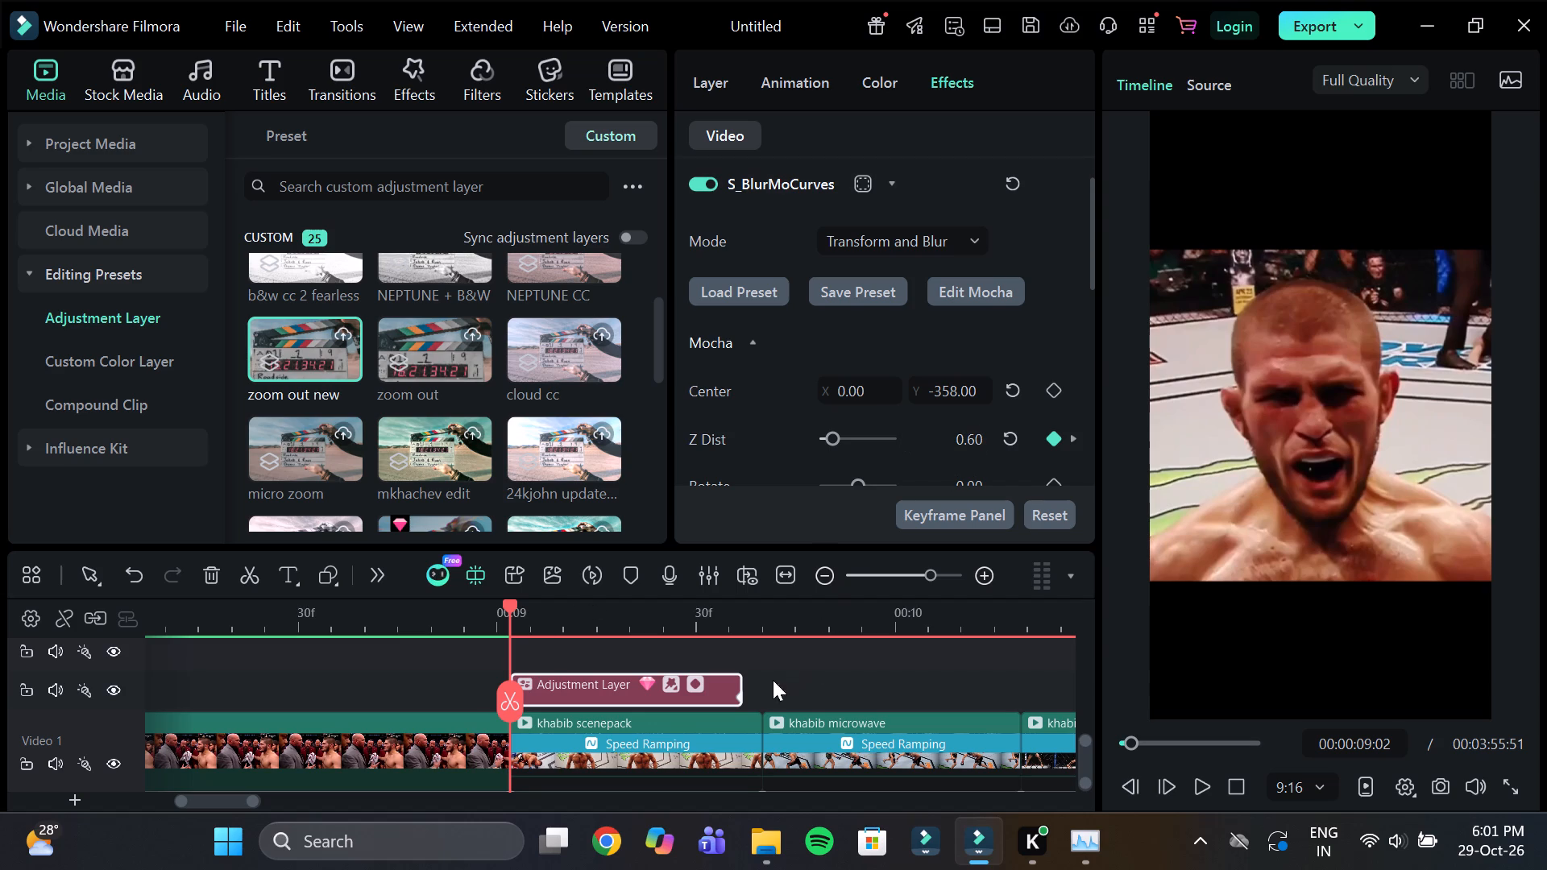
{"action": "double_click", "coordinate": [738, 695]}
{"action": "left_click", "coordinate": [1004, 437]}
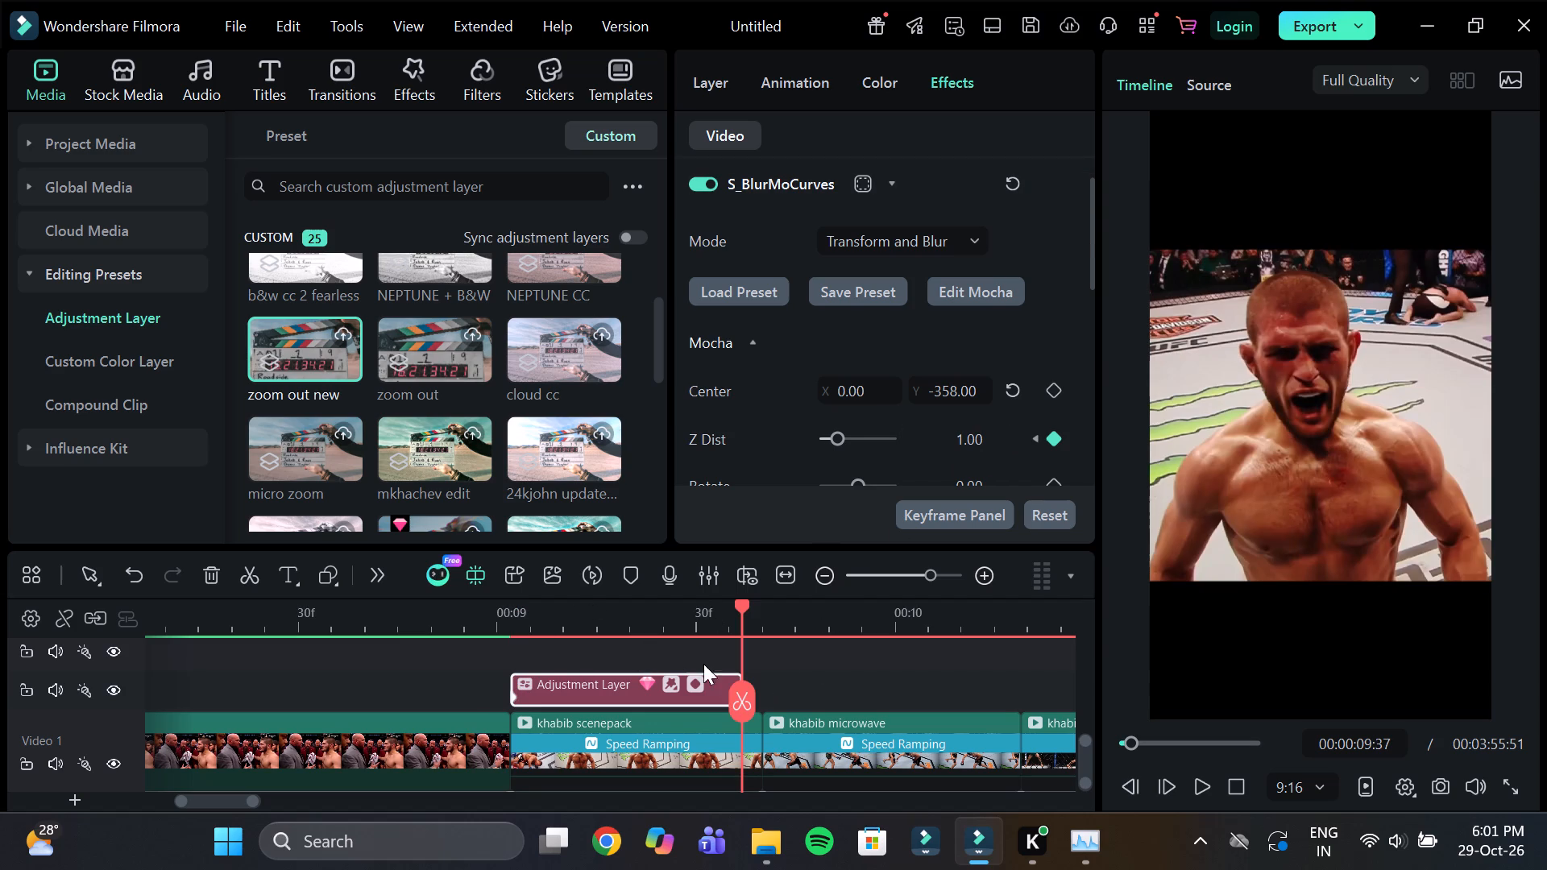
Extend the screaming shot's adjustment layer to the shot's end, move its end keyframe there, and check the zoom.
{"action": "left_click", "coordinate": [705, 623]}
{"action": "left_click_drag", "start_coordinate": [740, 677], "coordinate": [753, 687]}
{"action": "left_click_drag", "start_coordinate": [744, 697], "coordinate": [827, 699]}
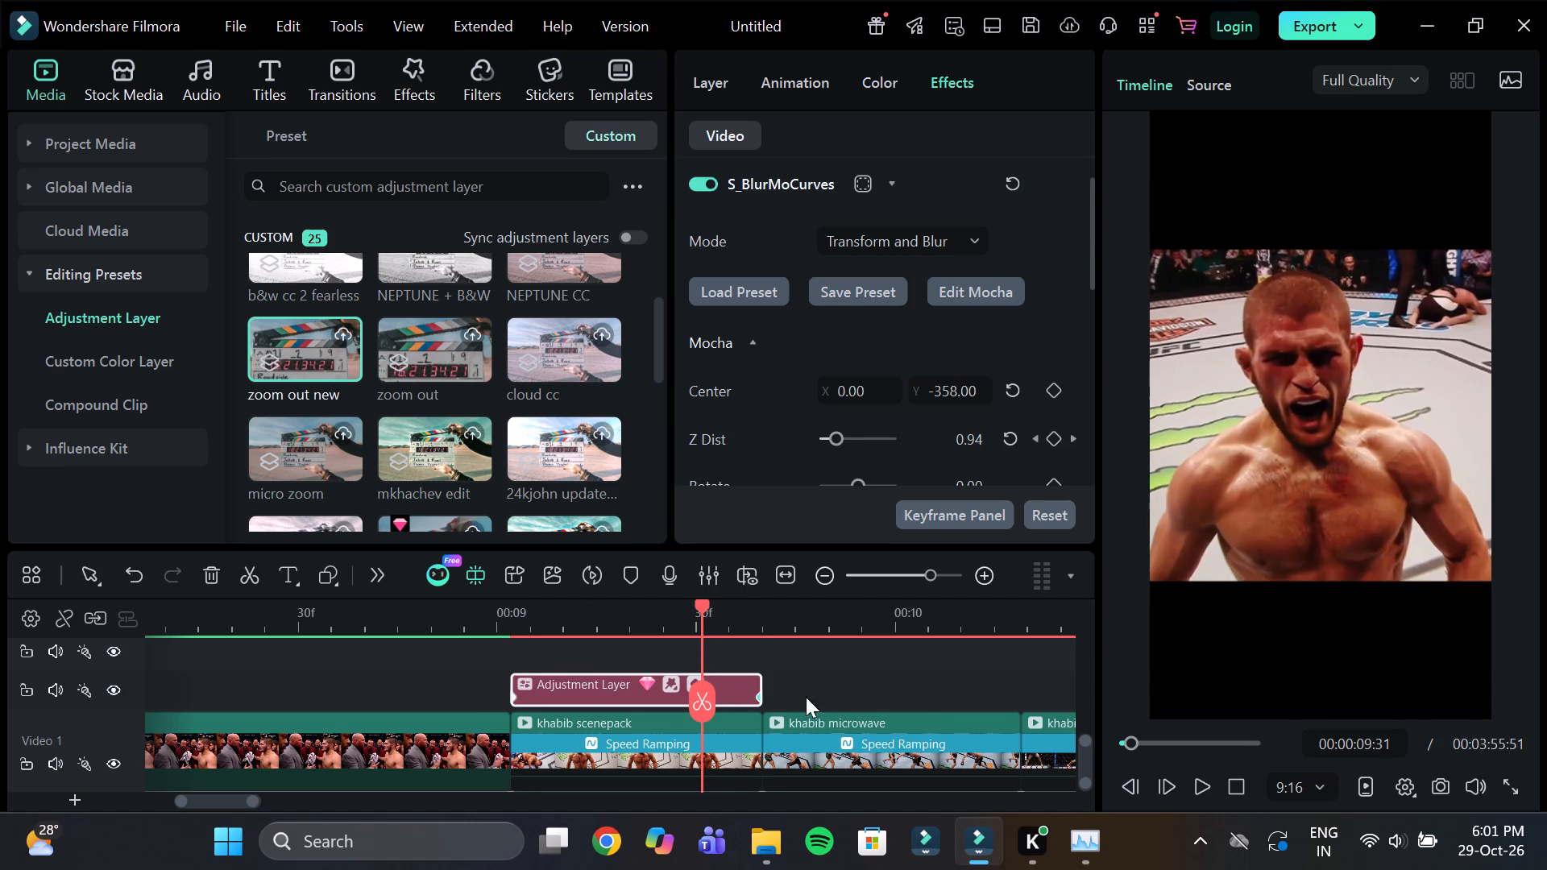
{"action": "left_click", "coordinate": [517, 637]}
{"action": "left_click_drag", "start_coordinate": [513, 616], "coordinate": [699, 653]}
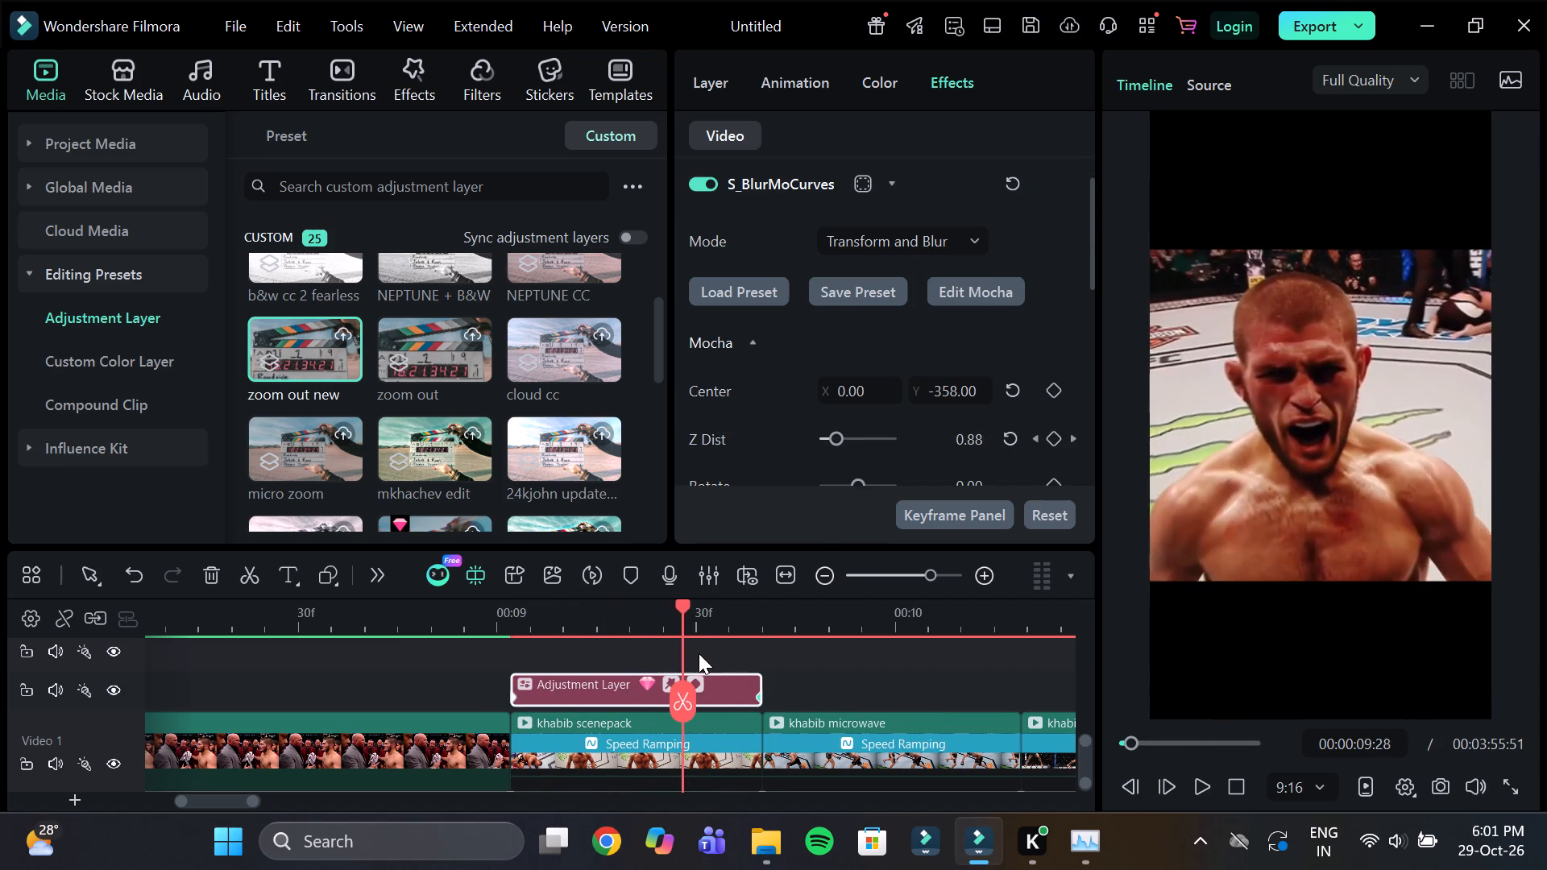
{"action": "left_click_drag", "start_coordinate": [699, 653], "coordinate": [710, 653]}
{"action": "double_click", "coordinate": [517, 697]}
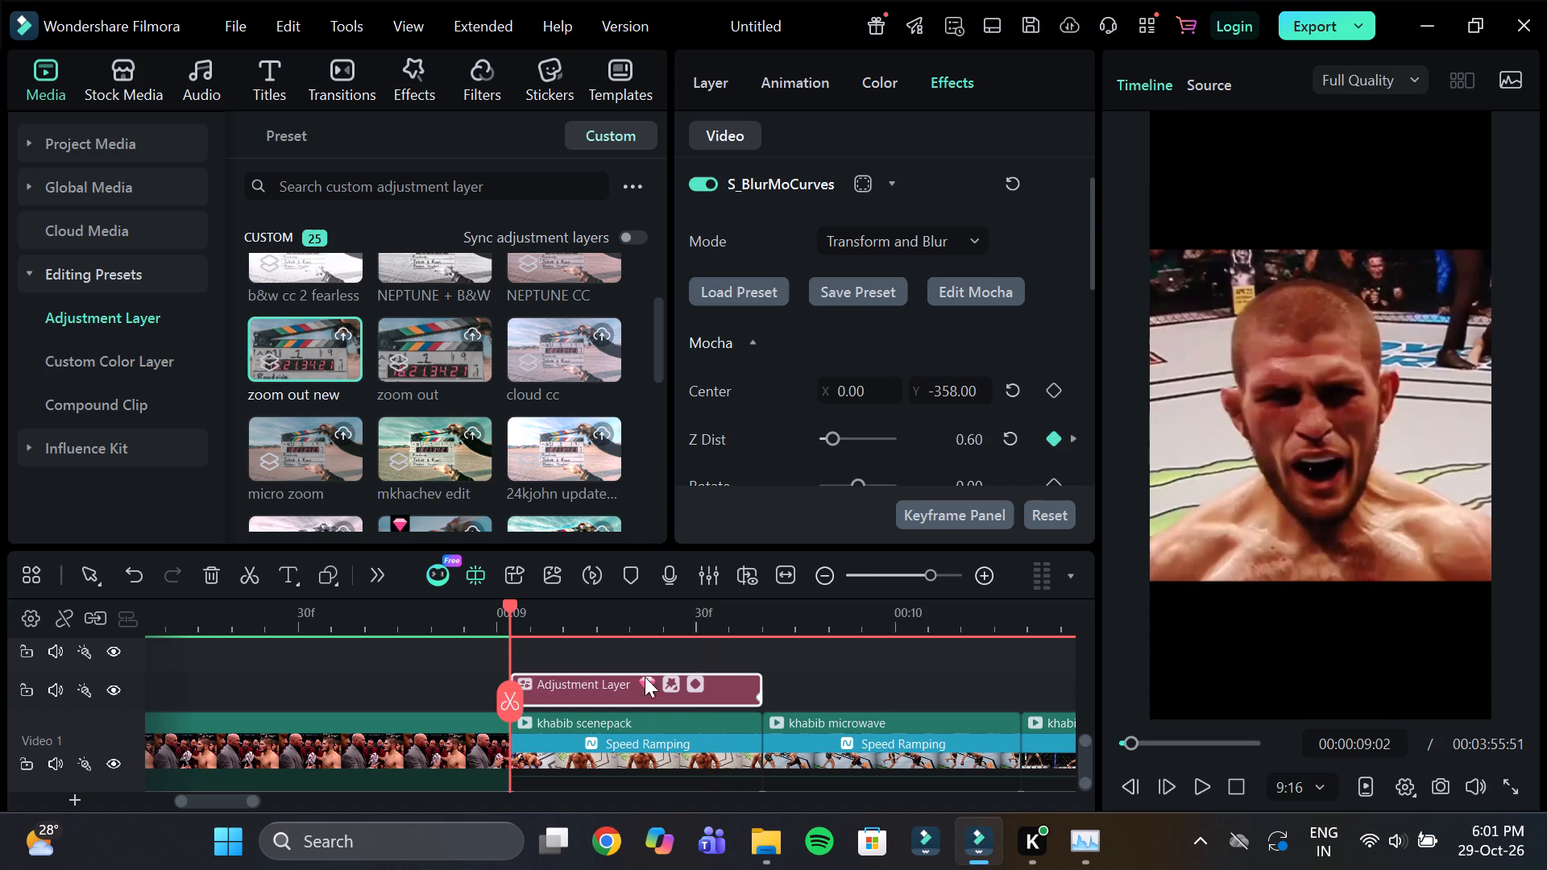
Duplicate the adjustment layer at 00:00:09:40 over the khabib microwave shot and extend the copy and its end keyframe to the shot's end.
{"action": "left_click", "coordinate": [748, 632]}
{"action": "left_click_drag", "start_coordinate": [745, 614], "coordinate": [764, 646]}
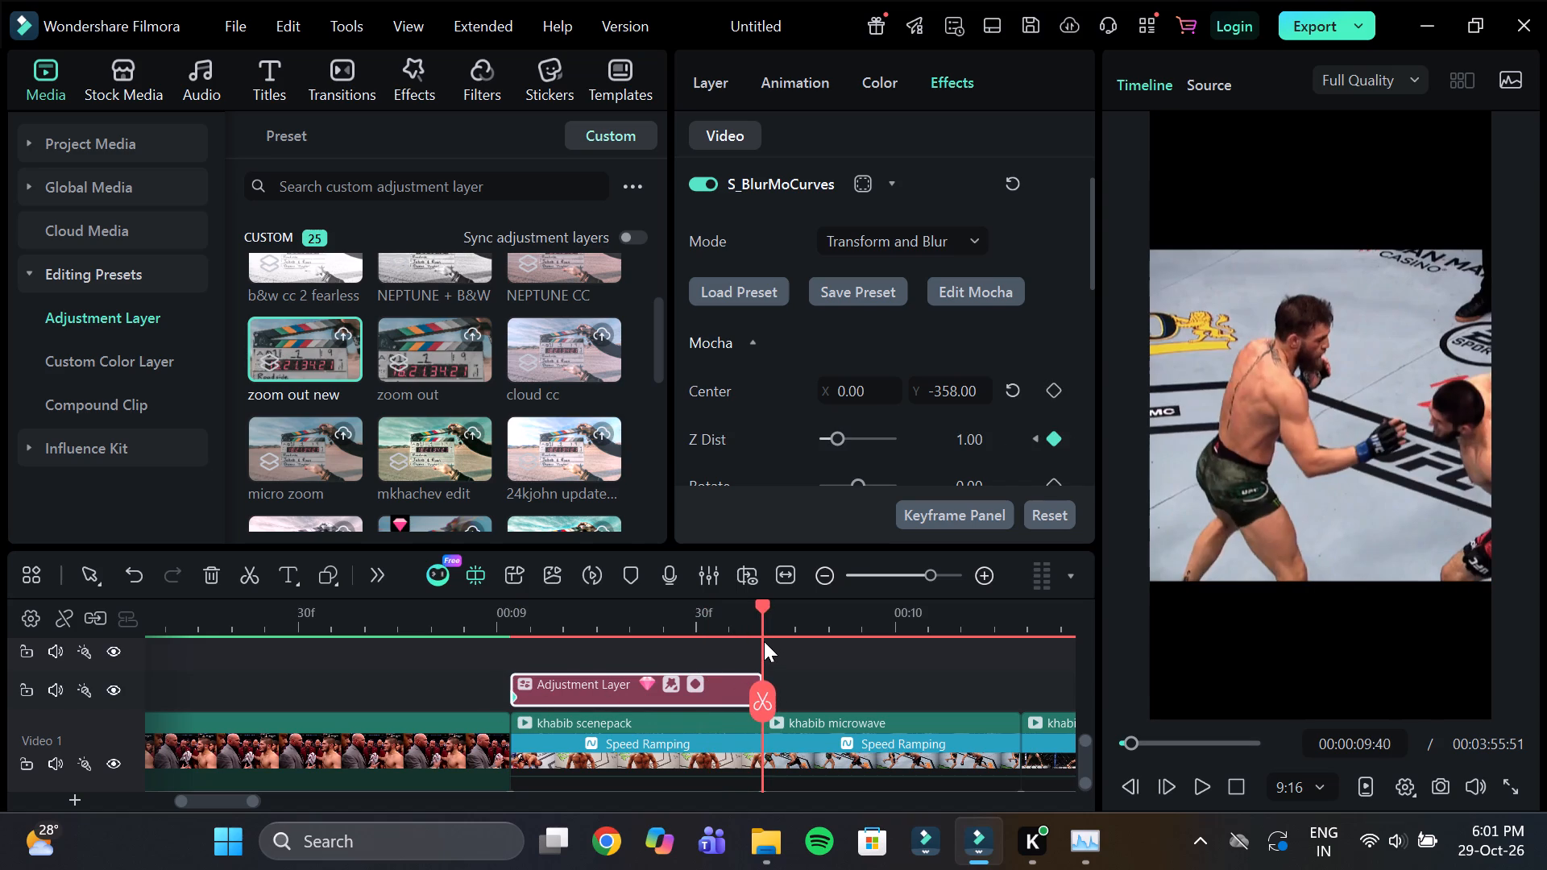
{"action": "key", "text": "ctrl+d"}
{"action": "left_click", "coordinate": [867, 611]}
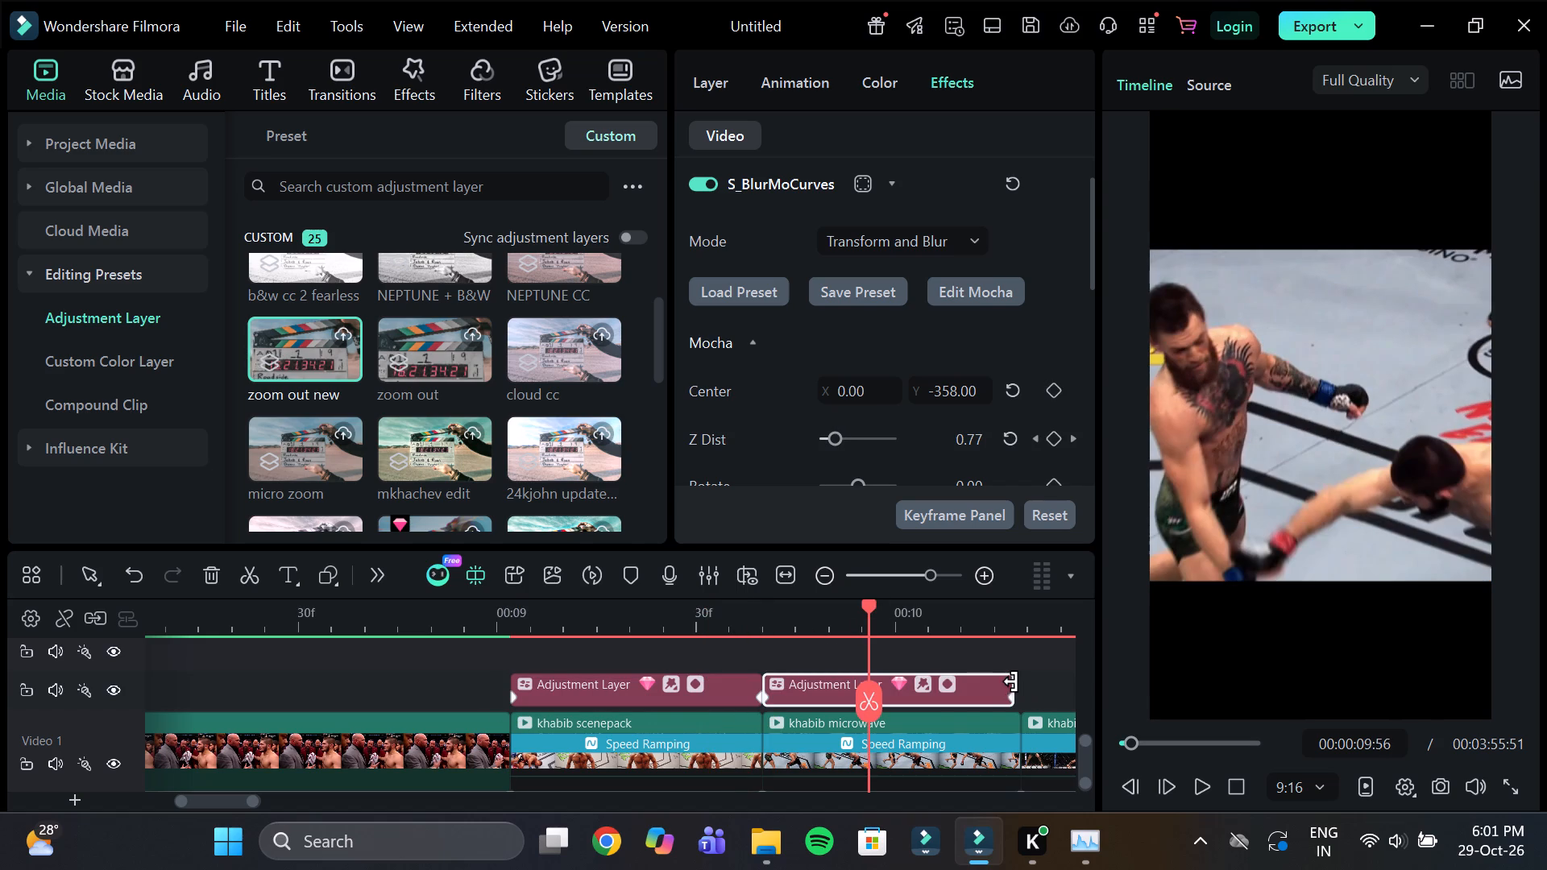
{"action": "left_click_drag", "start_coordinate": [1010, 681], "coordinate": [1019, 694]}
{"action": "left_click_drag", "start_coordinate": [1010, 699], "coordinate": [1037, 706]}
Set the second adjustment layer's S_BlurMoCurves Center X to -32 at its start keyframe and check the zoom.
{"action": "double_click", "coordinate": [765, 697]}
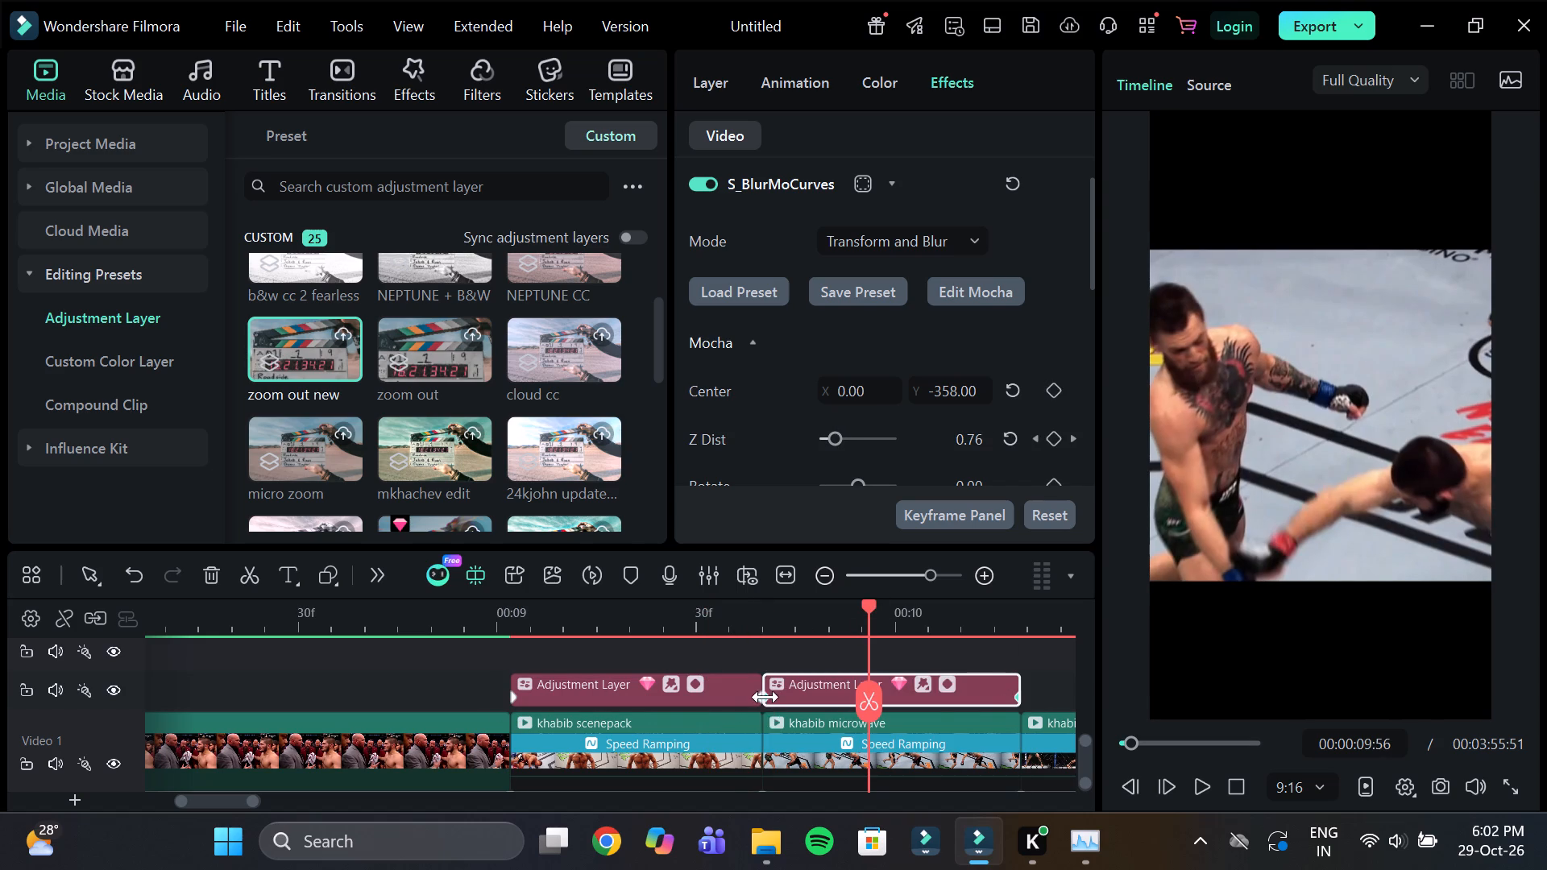
{"action": "left_click", "coordinate": [877, 388]}
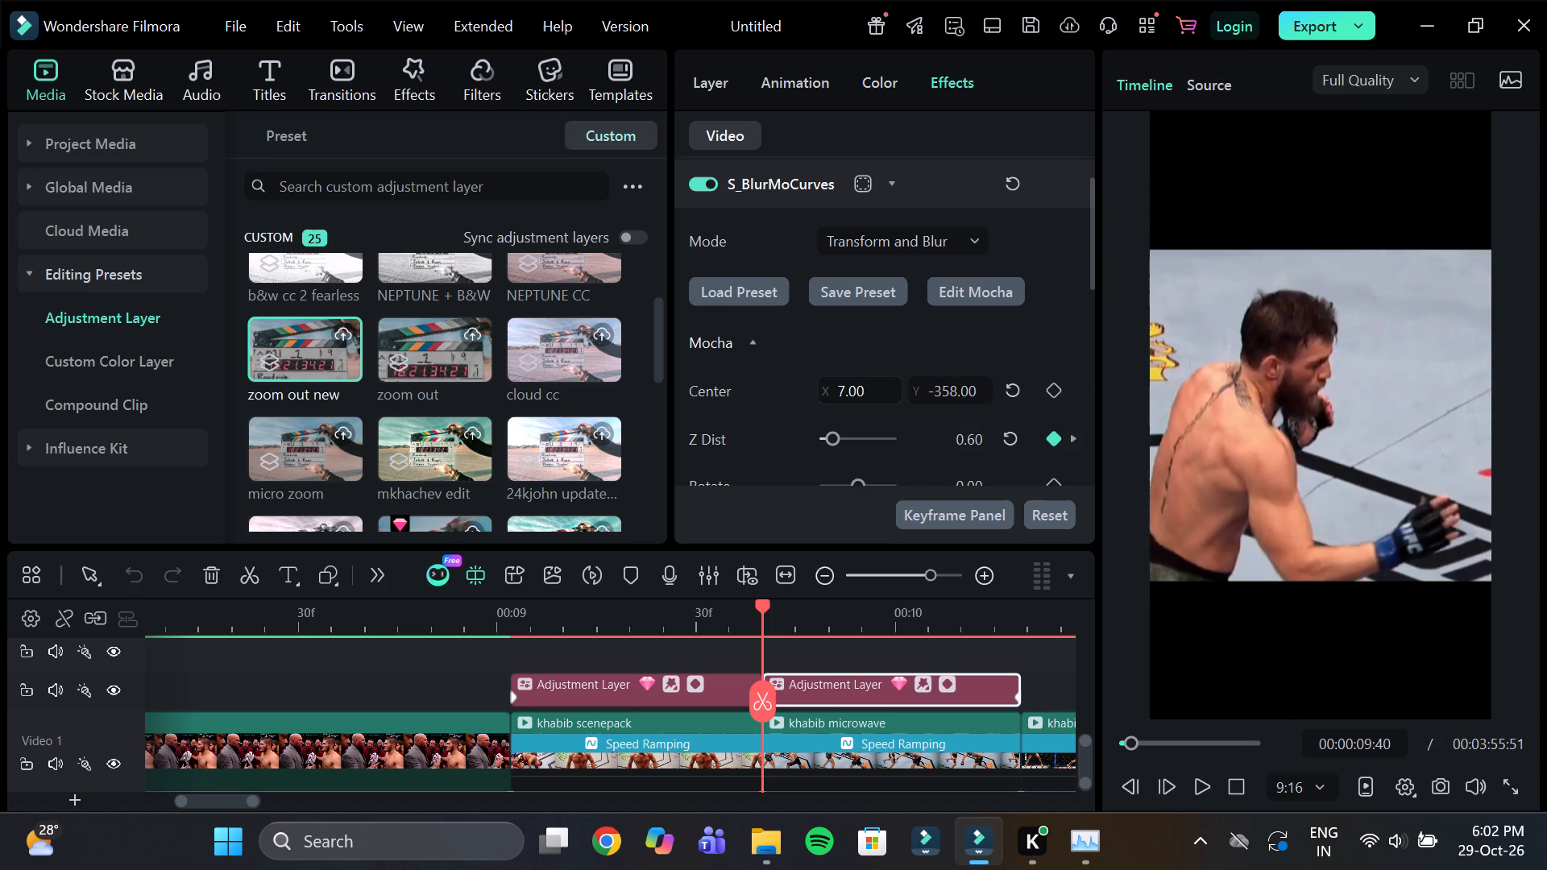
{"action": "left_click", "coordinate": [794, 627]}
{"action": "left_click_drag", "start_coordinate": [792, 611], "coordinate": [851, 627]}
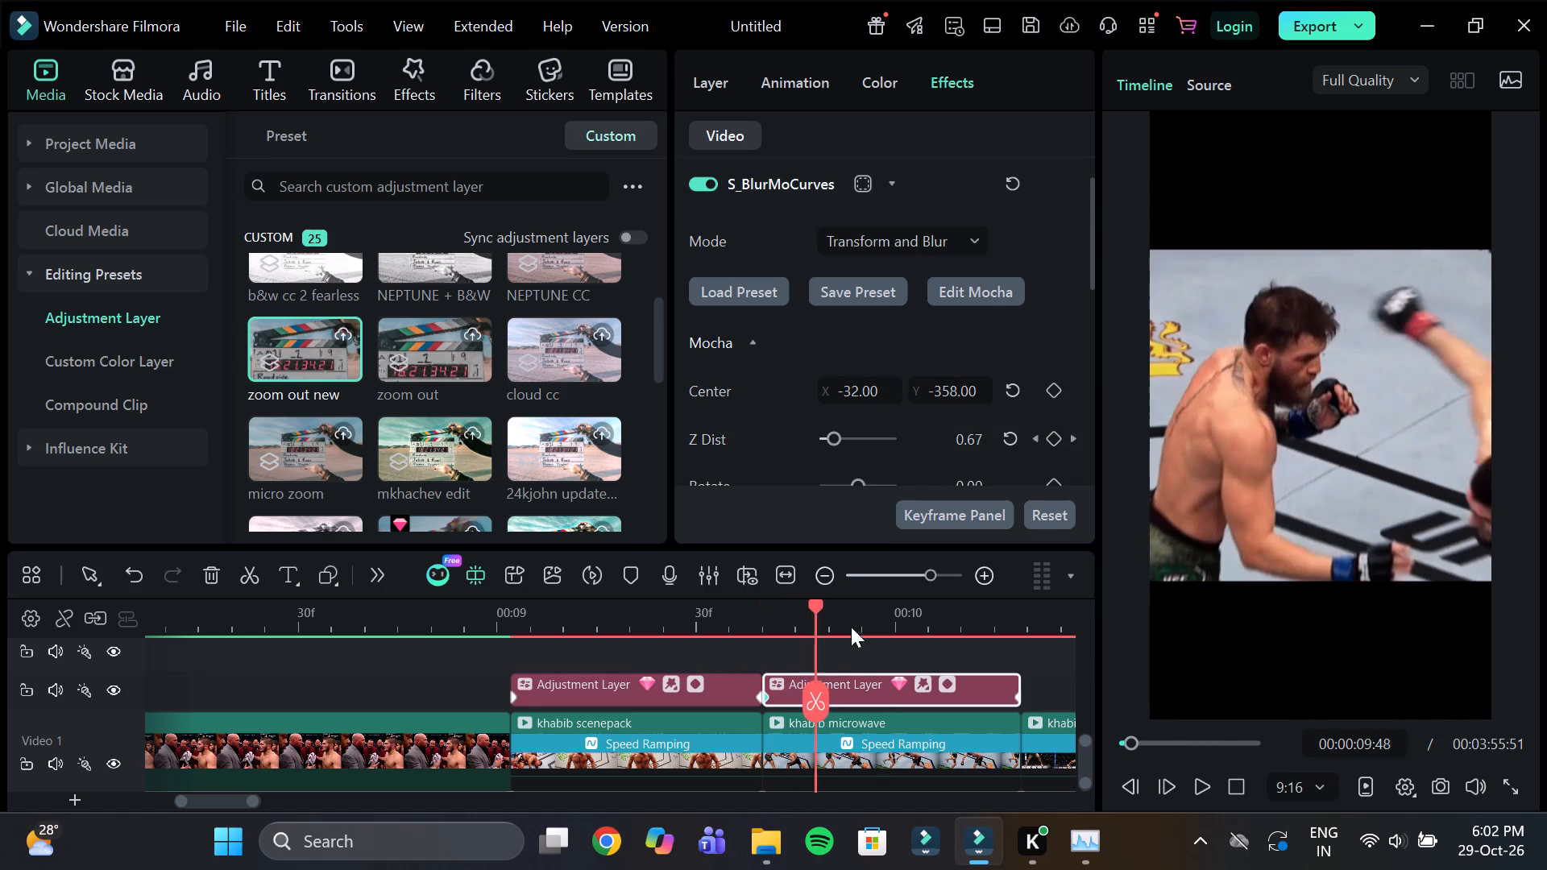
{"action": "left_click_drag", "start_coordinate": [851, 627], "coordinate": [1012, 645]}
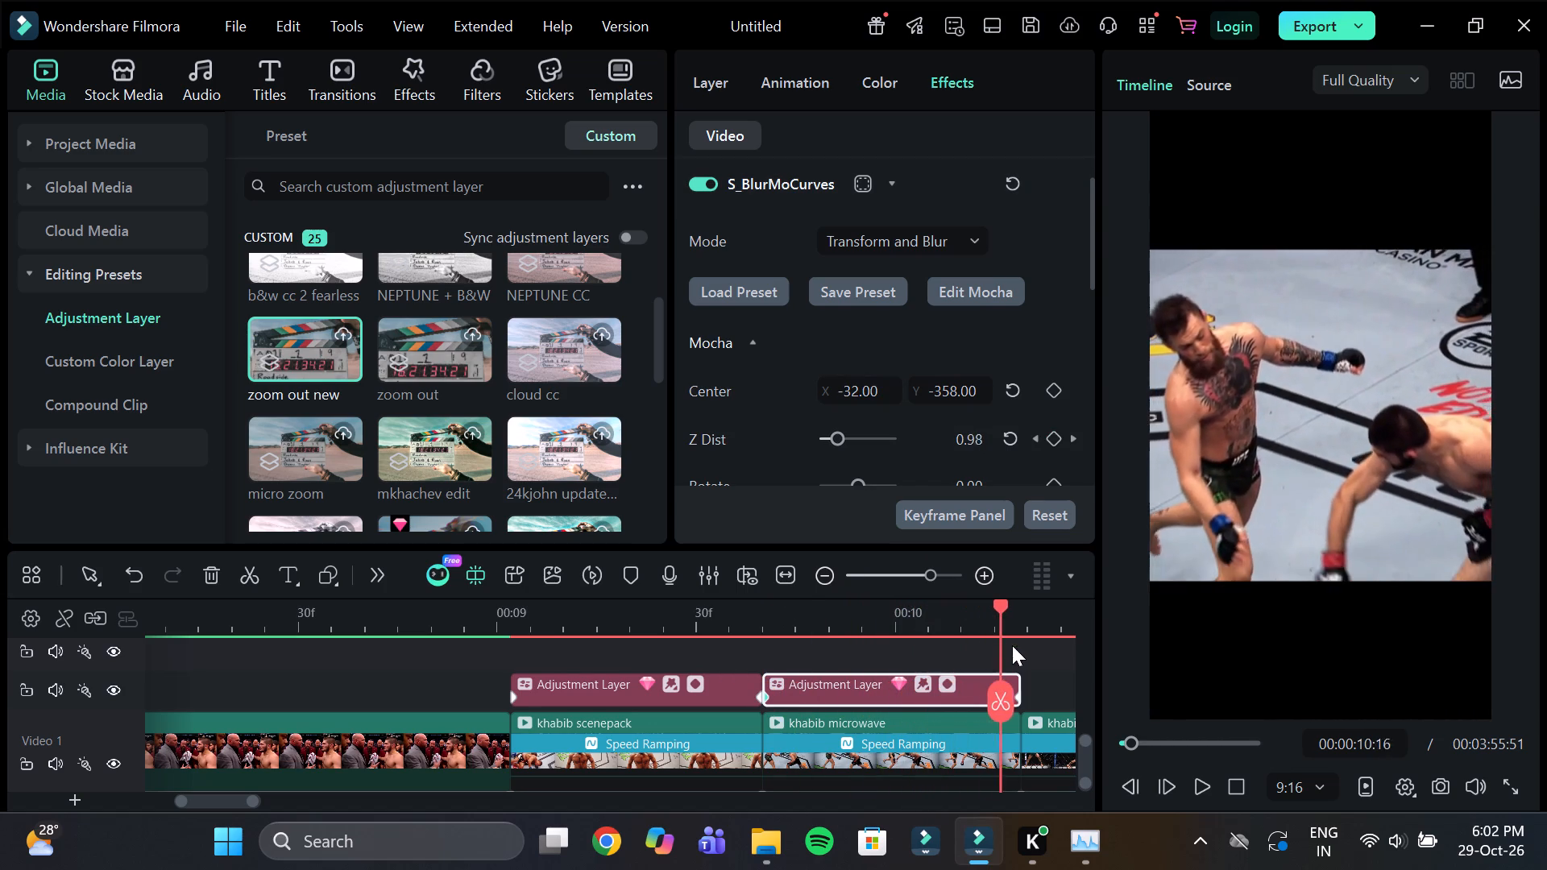
Duplicate the adjustment layer at 00:00:10:19 over the next khabib microwave shot, trimming the copy and fitting its end keyframe to the shot's end.
{"action": "left_click_drag", "start_coordinate": [1012, 645], "coordinate": [957, 674]}
{"action": "key", "text": "ctrl+d"}
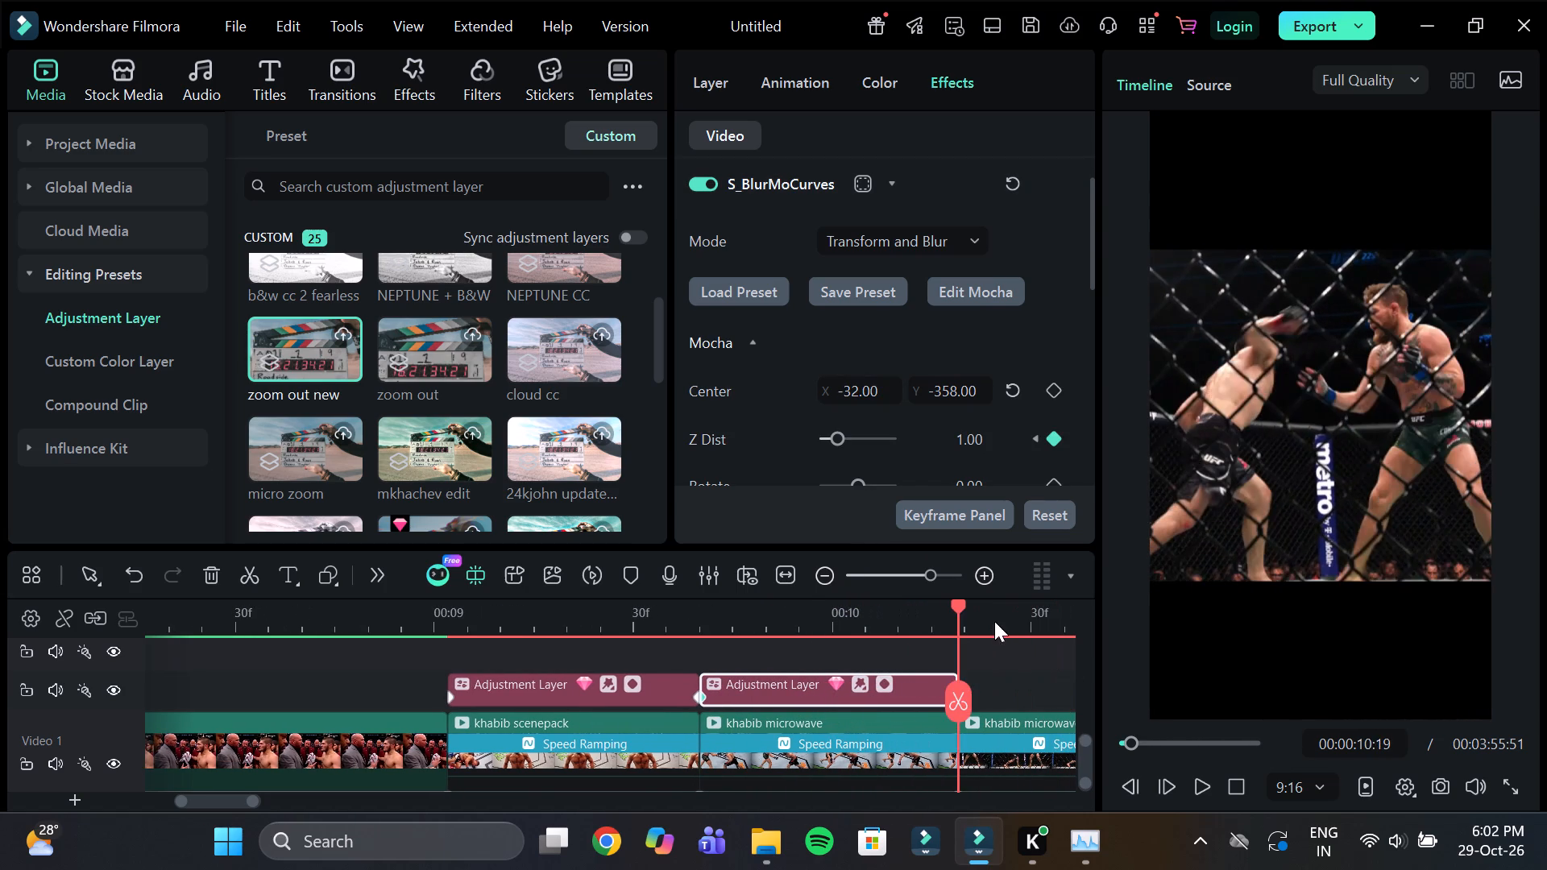
{"action": "left_click", "coordinate": [946, 619]}
{"action": "left_click_drag", "start_coordinate": [1006, 613], "coordinate": [1047, 628]}
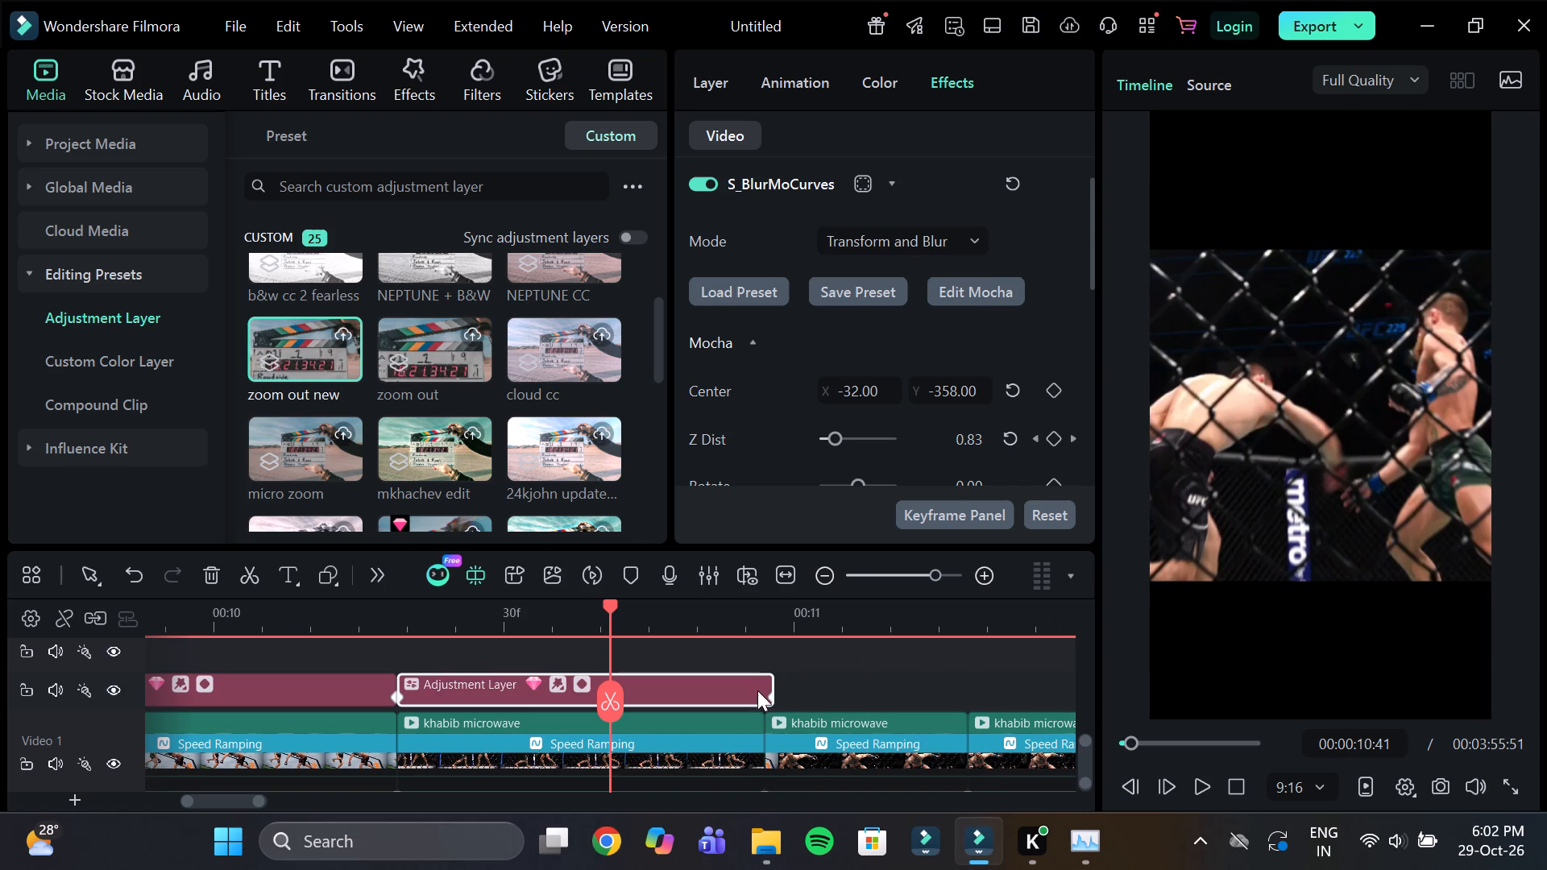
{"action": "left_click_drag", "start_coordinate": [767, 696], "coordinate": [748, 703]}
{"action": "left_click_drag", "start_coordinate": [769, 695], "coordinate": [758, 706]}
{"action": "left_click_drag", "start_coordinate": [755, 691], "coordinate": [770, 693]}
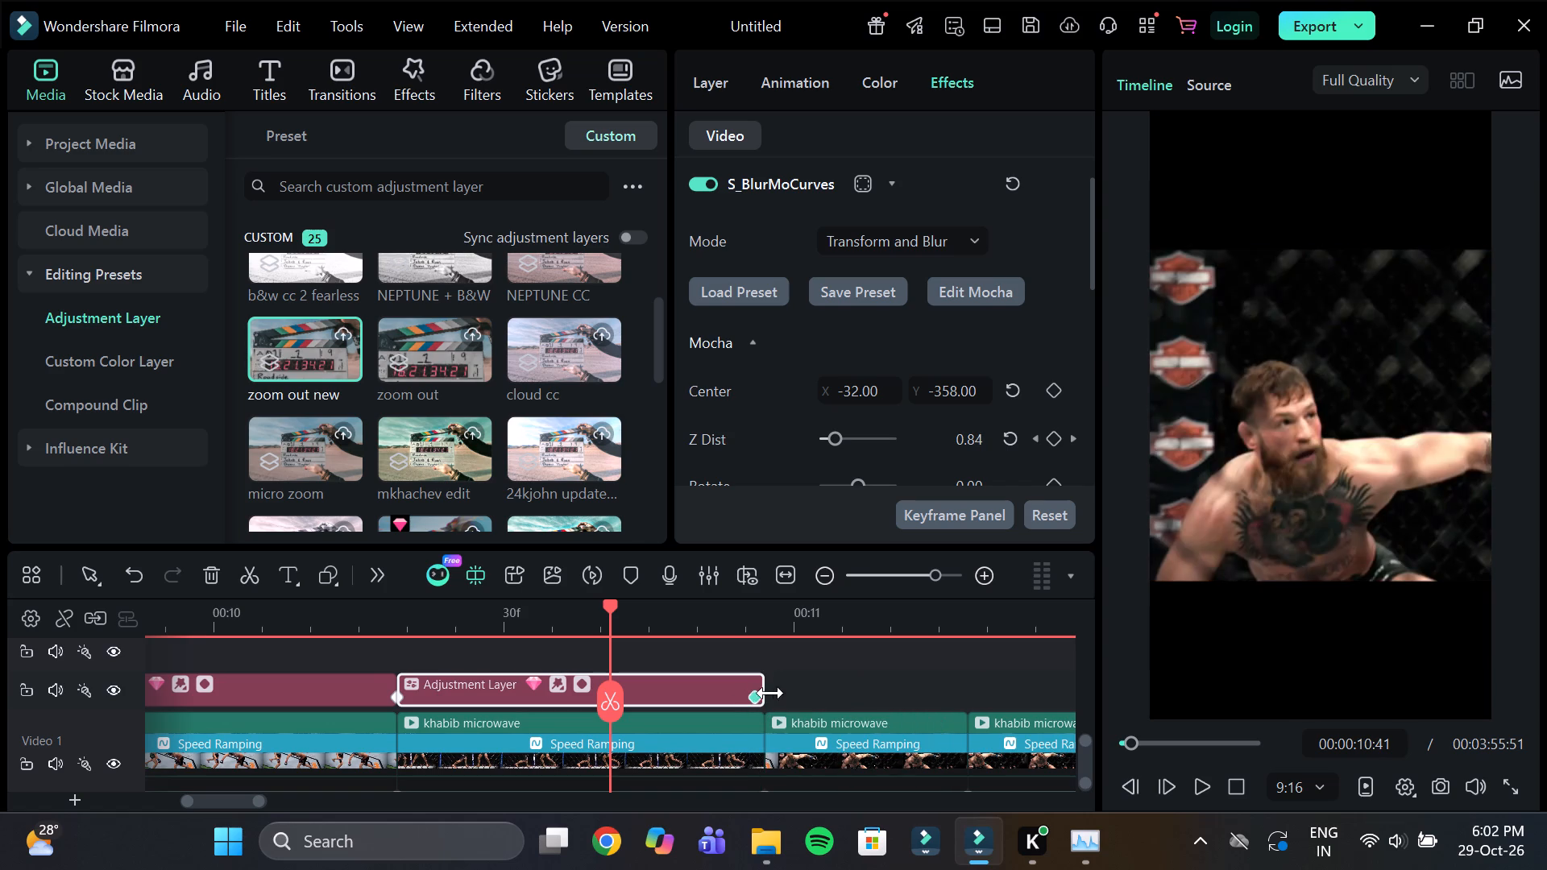
{"action": "left_click_drag", "start_coordinate": [770, 693], "coordinate": [784, 694]}
Set S_BlurMoCurves Center X to 18 on the adjustment layer starting at 00:00:10:19 and check the zoom.
{"action": "double_click", "coordinate": [400, 697]}
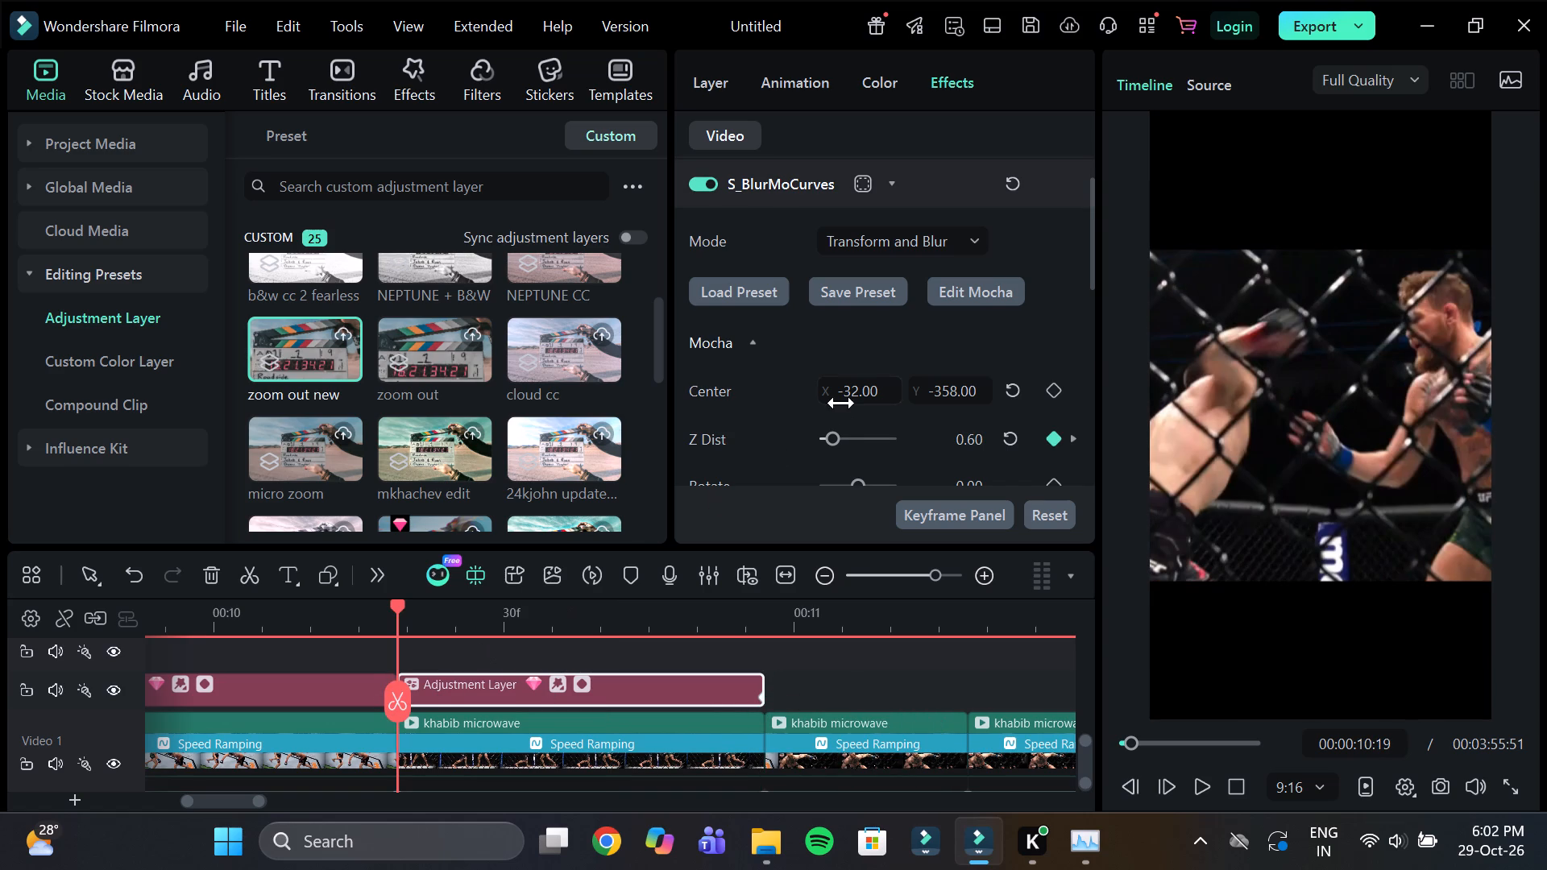
{"action": "left_click", "coordinate": [860, 396]}
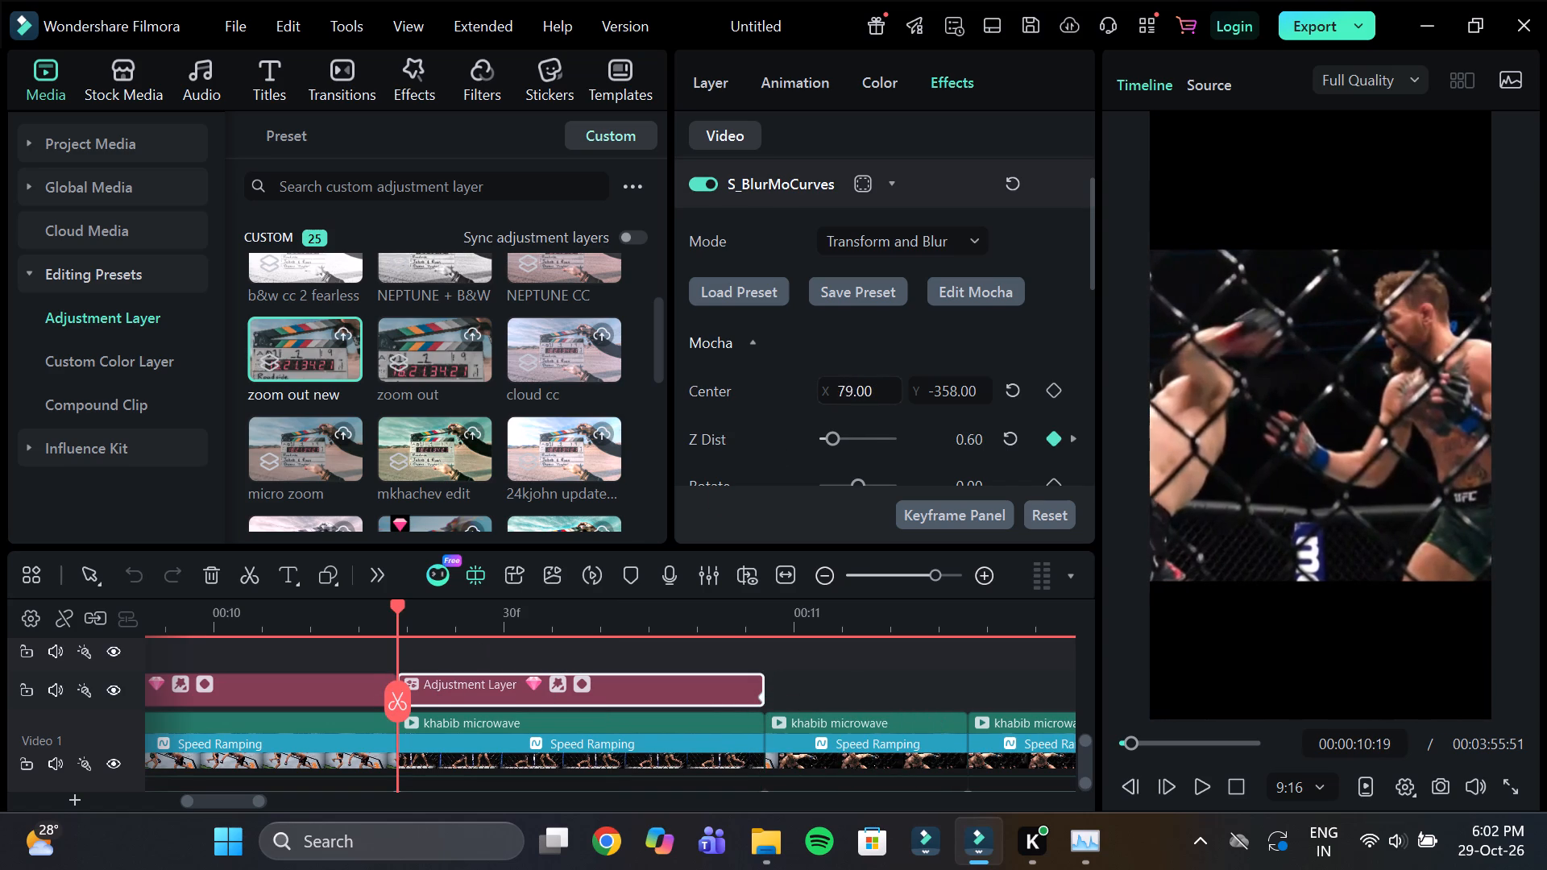
{"action": "left_click", "coordinate": [417, 629]}
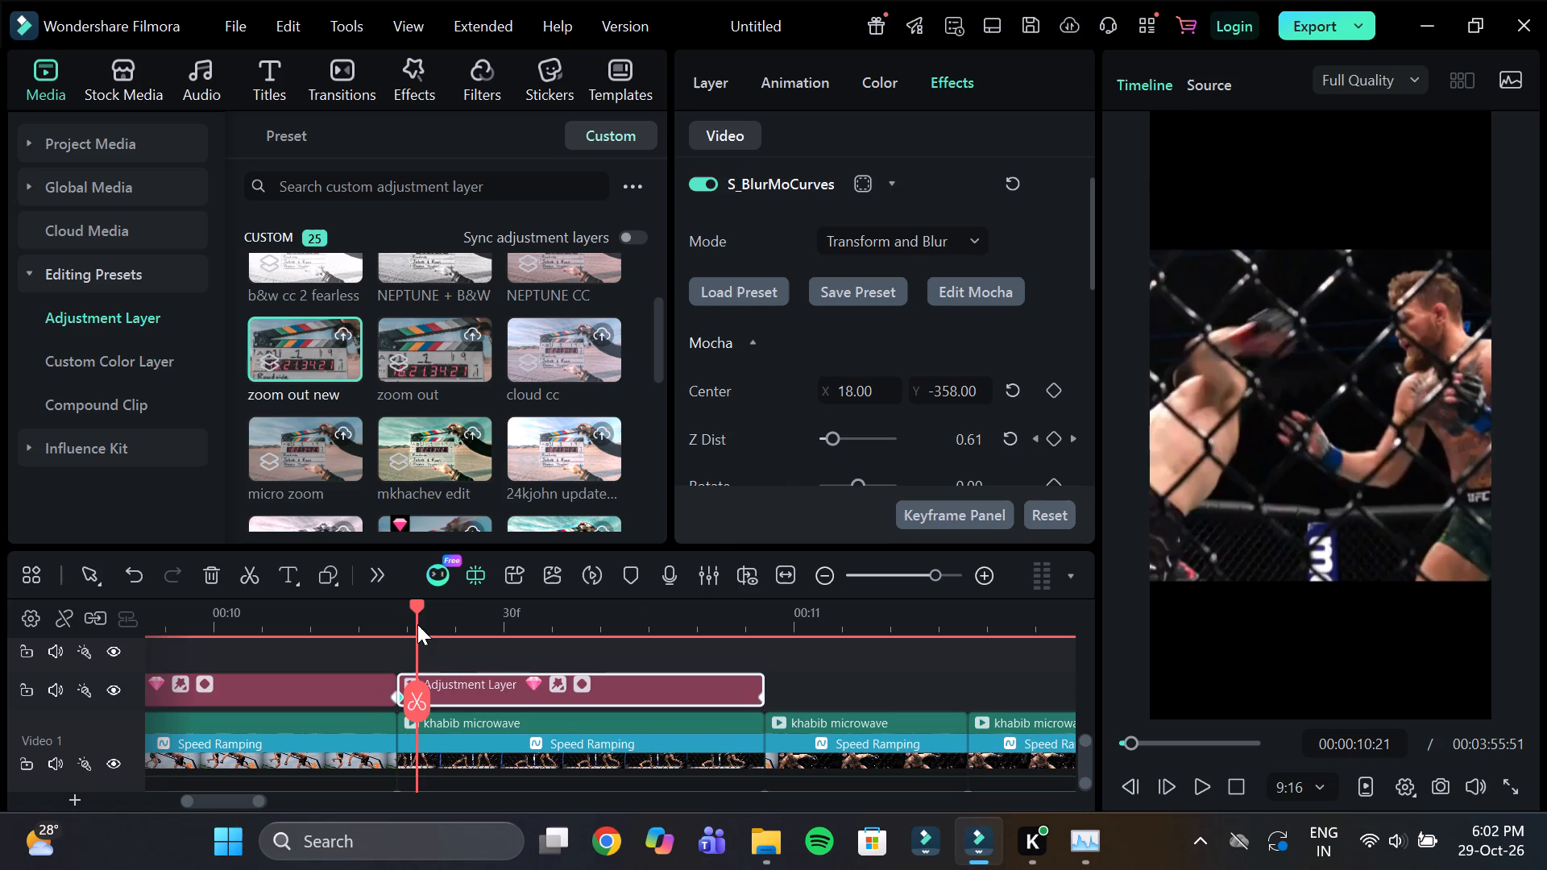
{"action": "left_click_drag", "start_coordinate": [417, 617], "coordinate": [730, 697]}
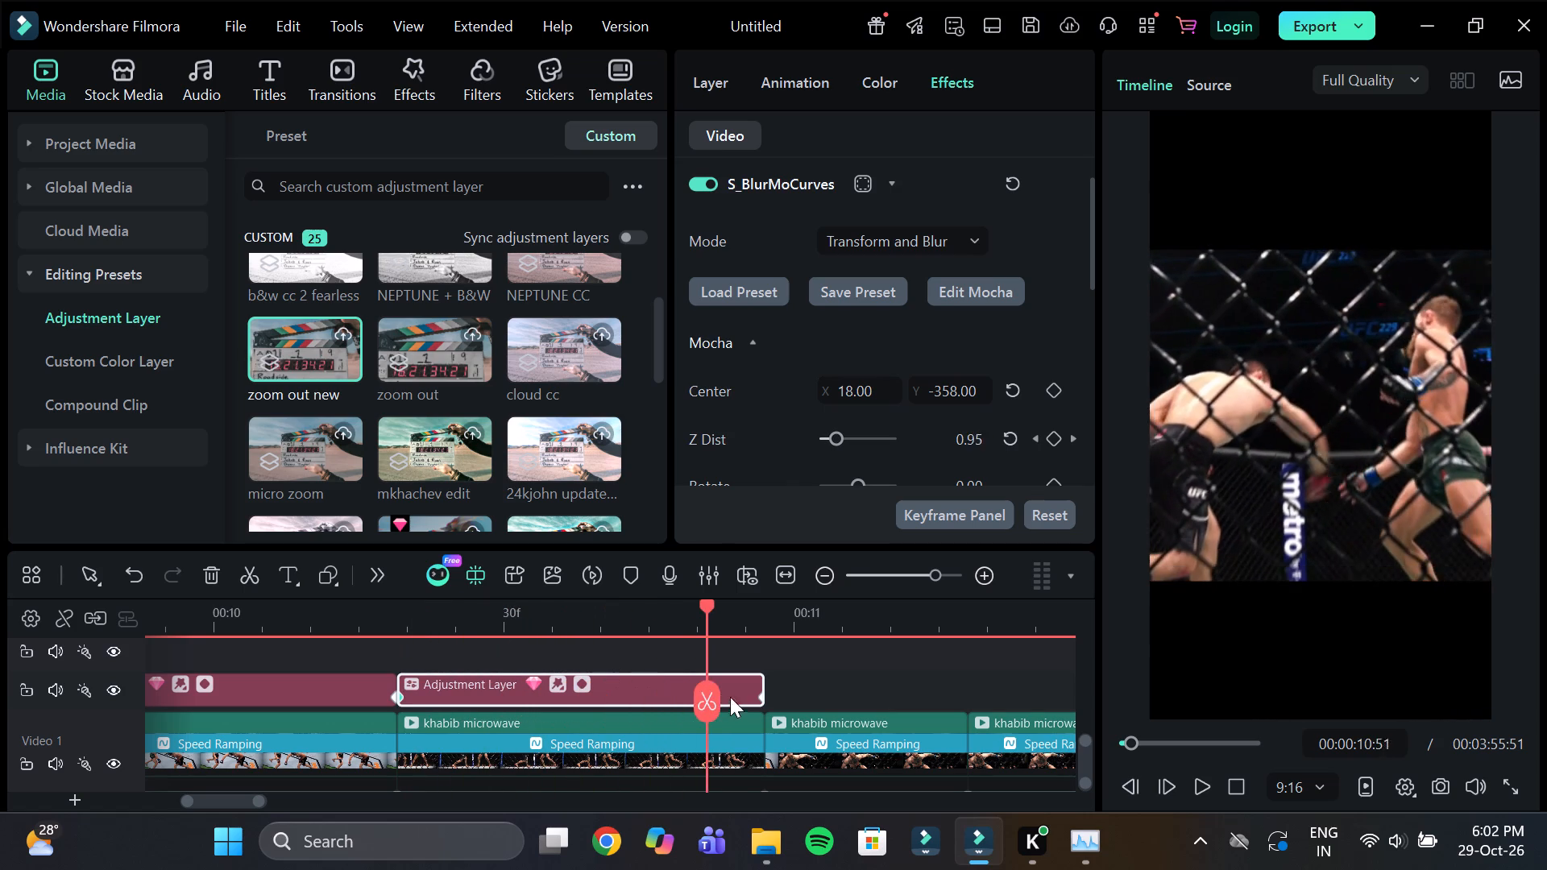
Duplicate the adjustment layer at 00:00:11:36 over the khabib scenepack fence shot, extend it and its end keyframe to the shot's end, and check the zoom.
{"action": "left_click_drag", "start_coordinate": [730, 697], "coordinate": [1010, 739]}
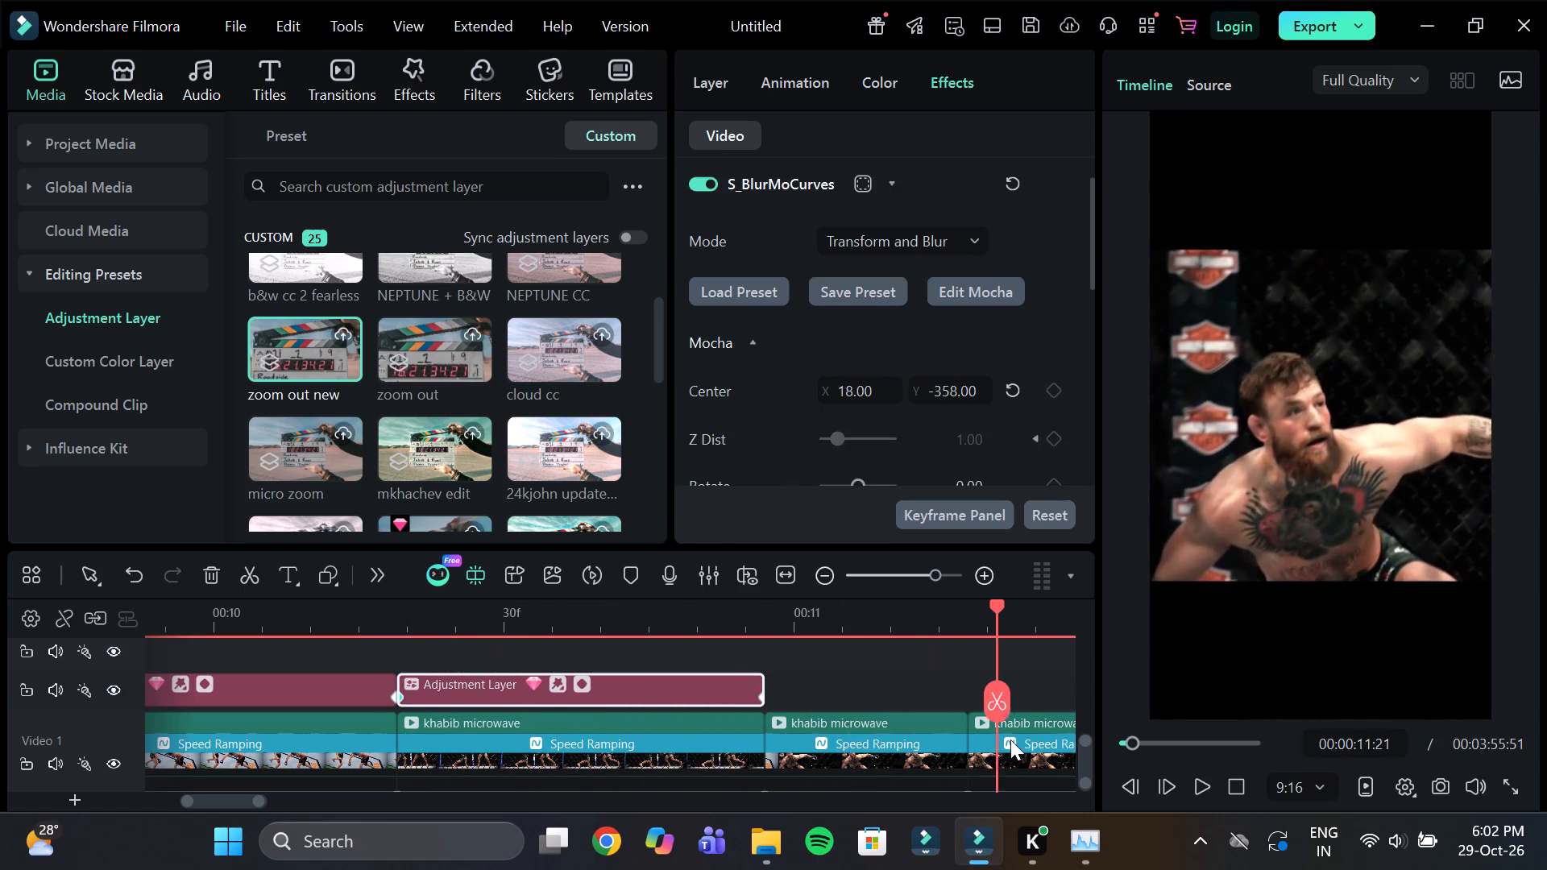
{"action": "left_click_drag", "start_coordinate": [1010, 739], "coordinate": [924, 739]}
{"action": "key", "text": "ctrl+d"}
{"action": "left_click", "coordinate": [954, 619]}
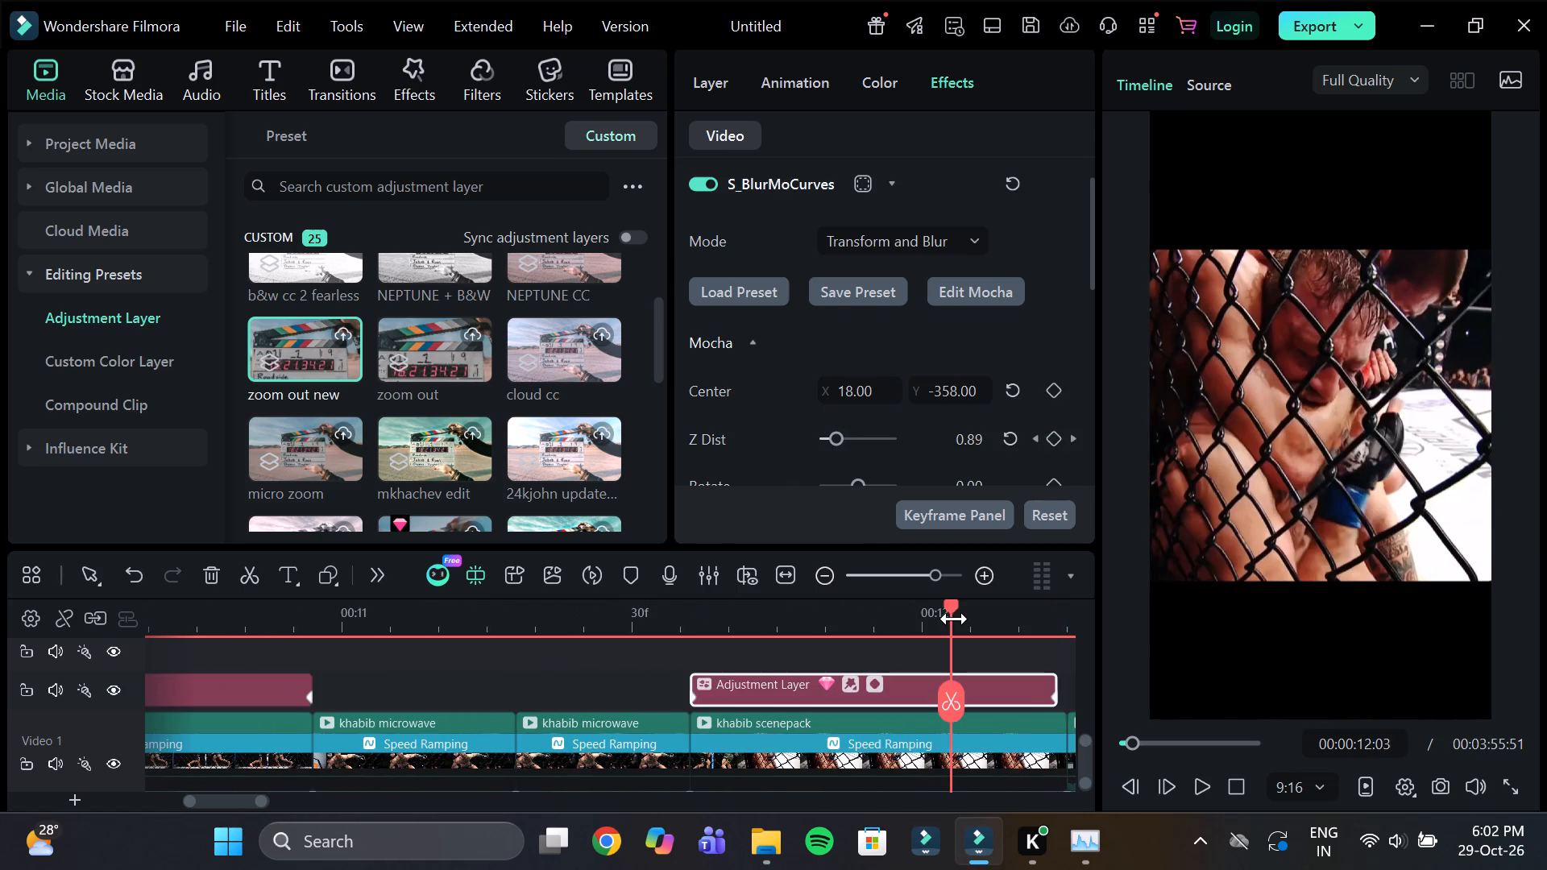
{"action": "left_click_drag", "start_coordinate": [1054, 684], "coordinate": [1064, 702]}
{"action": "left_click_drag", "start_coordinate": [1059, 699], "coordinate": [1098, 710]}
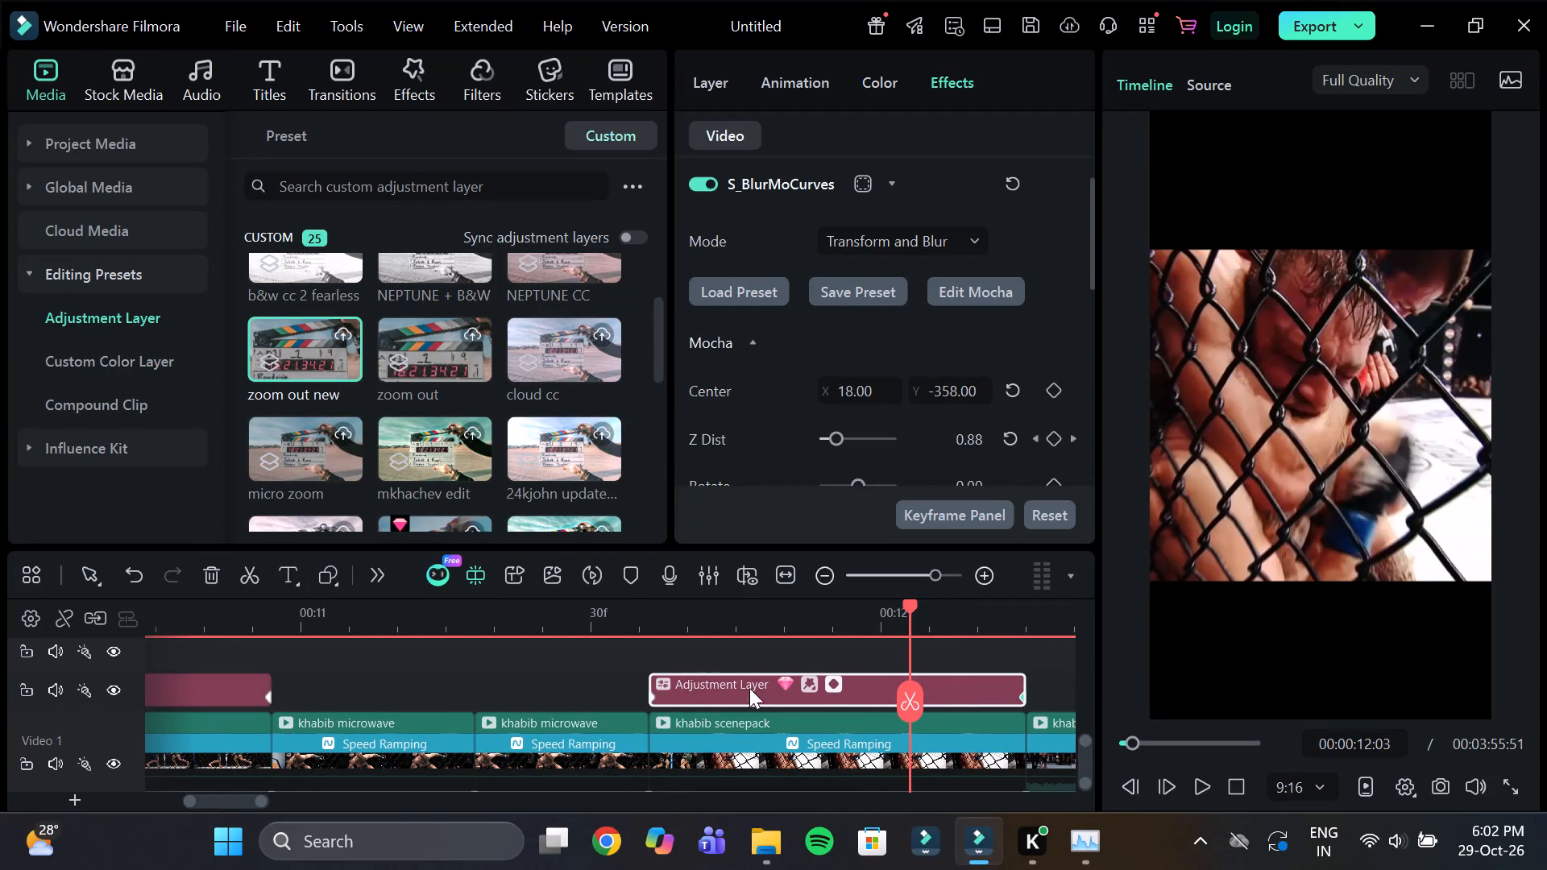
{"action": "double_click", "coordinate": [656, 699]}
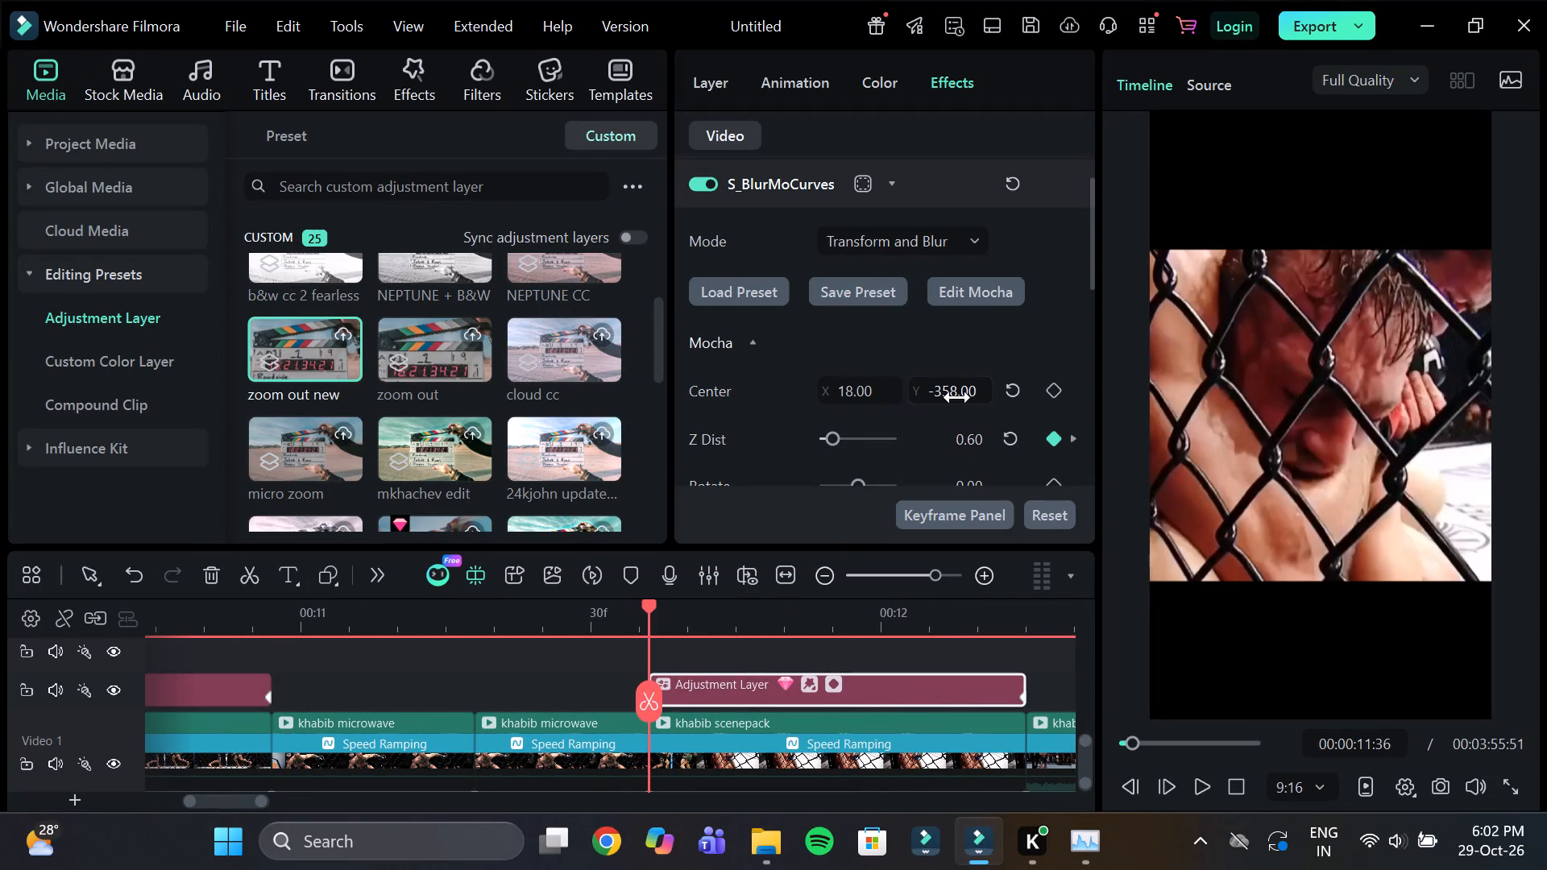
{"action": "left_click", "coordinate": [686, 633]}
{"action": "left_click_drag", "start_coordinate": [685, 623], "coordinate": [859, 669]}
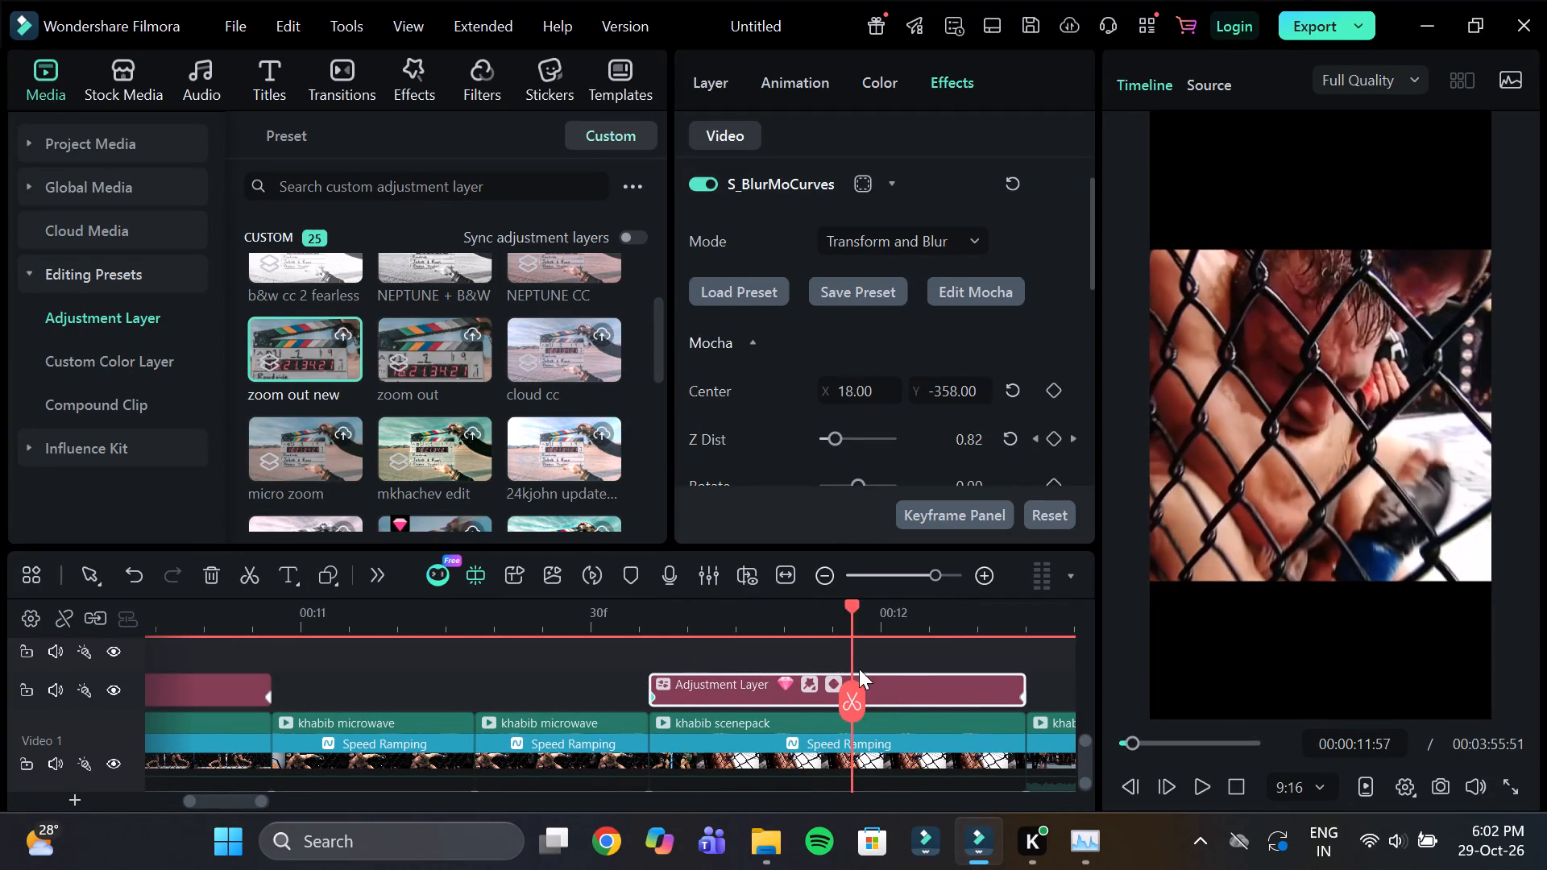
Duplicate the adjustment layer at 00:00:12:15 over the next khabib scenepack shot and fit the copy and its end keyframe to the shot's end.
{"action": "left_click_drag", "start_coordinate": [859, 669], "coordinate": [958, 723]}
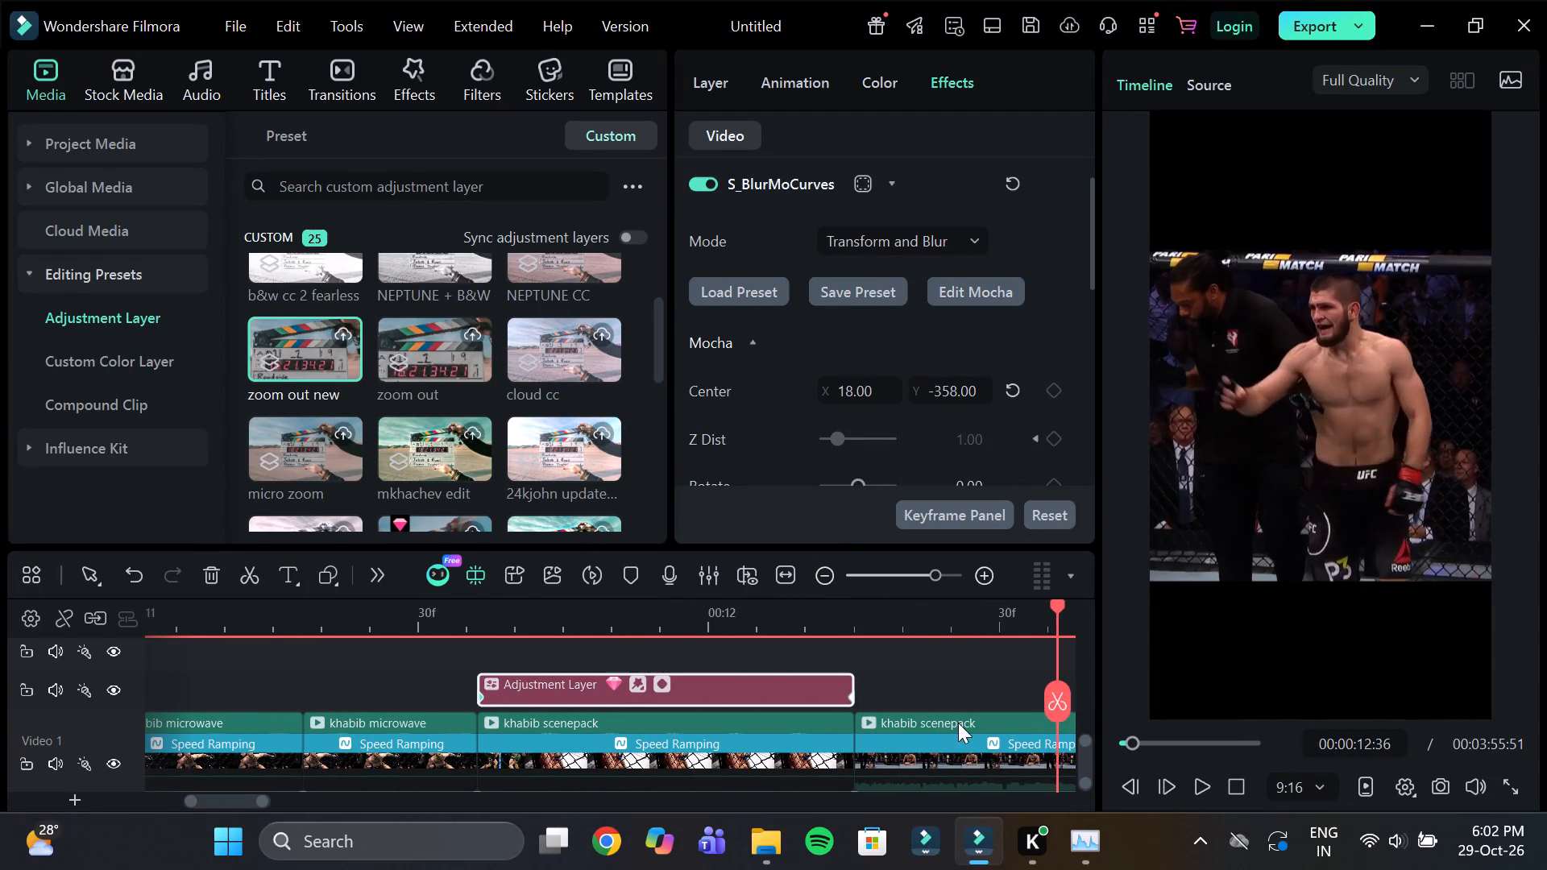
{"action": "left_click_drag", "start_coordinate": [958, 723], "coordinate": [852, 726]}
{"action": "key", "text": "ctrl+d"}
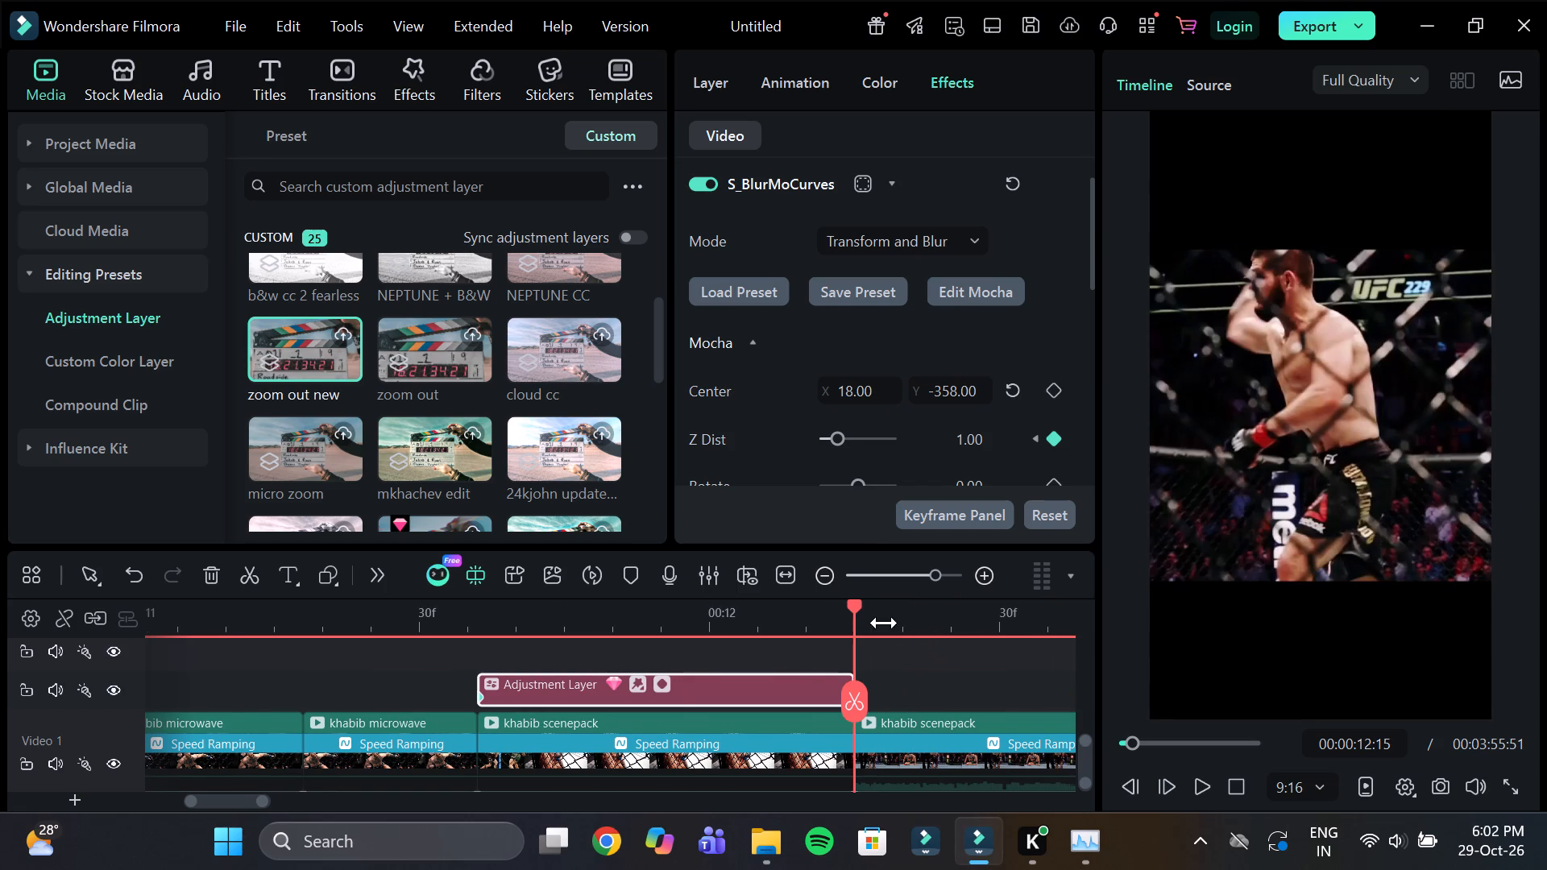
{"action": "left_click", "coordinate": [884, 623]}
{"action": "left_click_drag", "start_coordinate": [1052, 698], "coordinate": [1035, 706]}
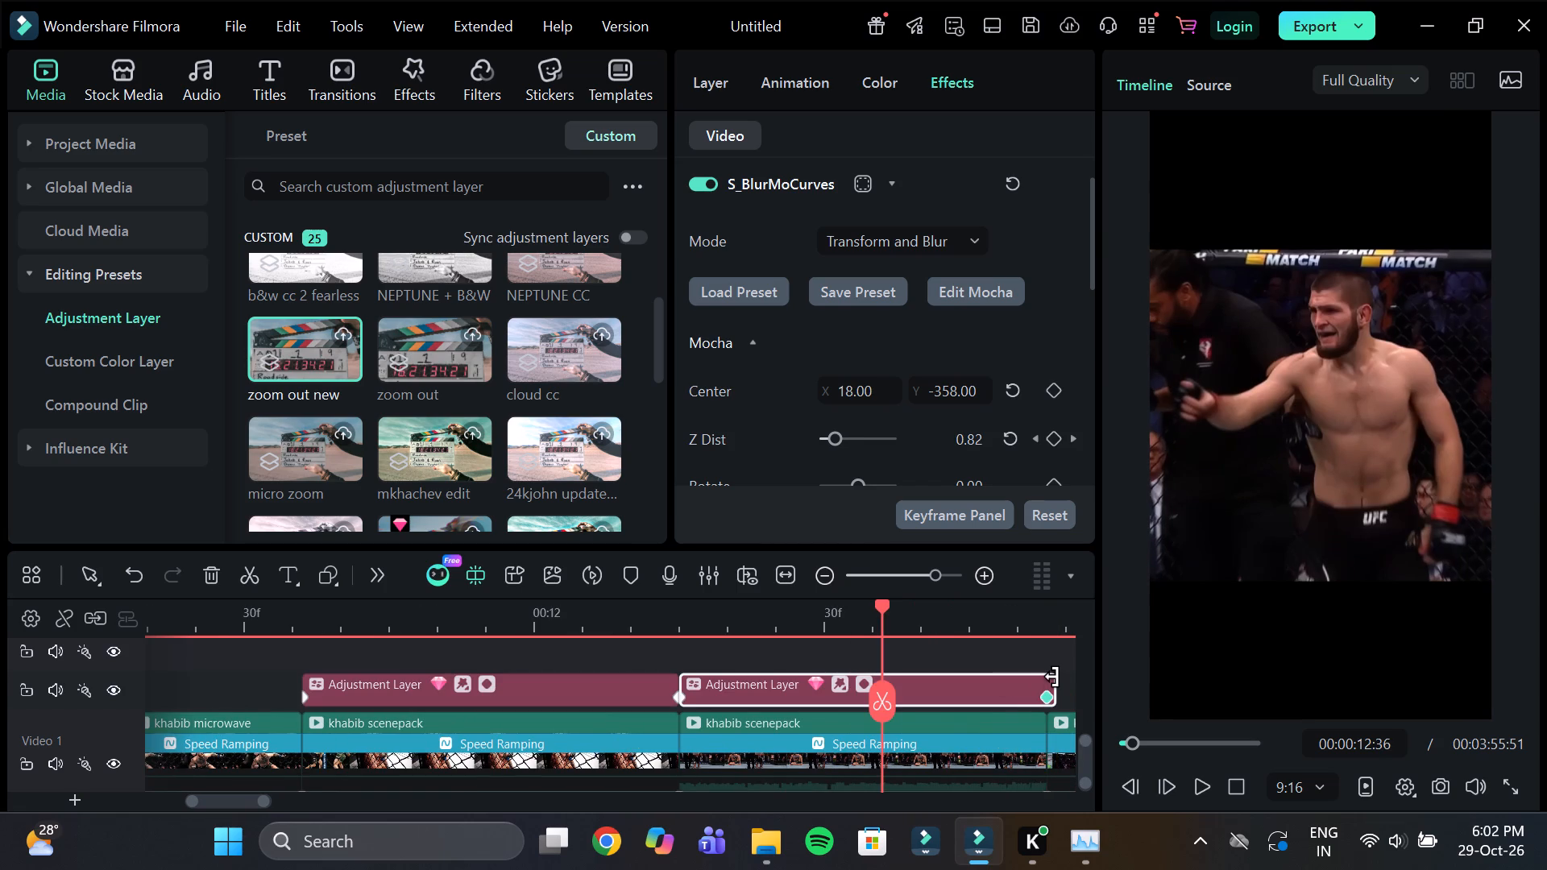
{"action": "left_click_drag", "start_coordinate": [1052, 677], "coordinate": [1047, 698]}
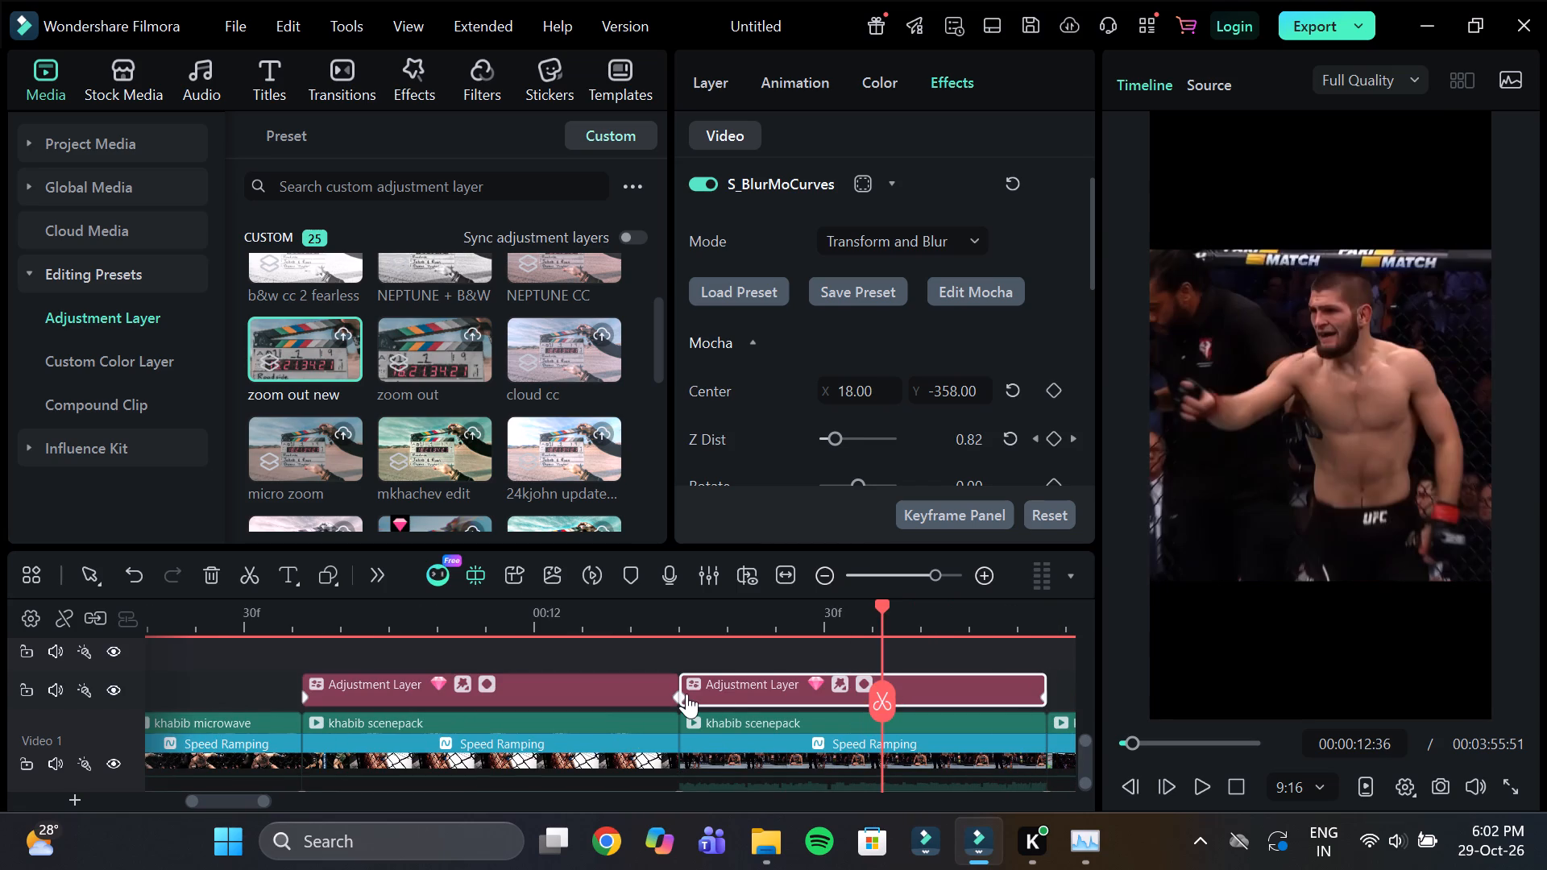
Set S_BlurMoCurves Center to X 95, Y -287 on the adjustment layer starting at 00:00:12:15 and check the zoom.
{"action": "double_click", "coordinate": [686, 694]}
{"action": "left_click", "coordinate": [953, 397]}
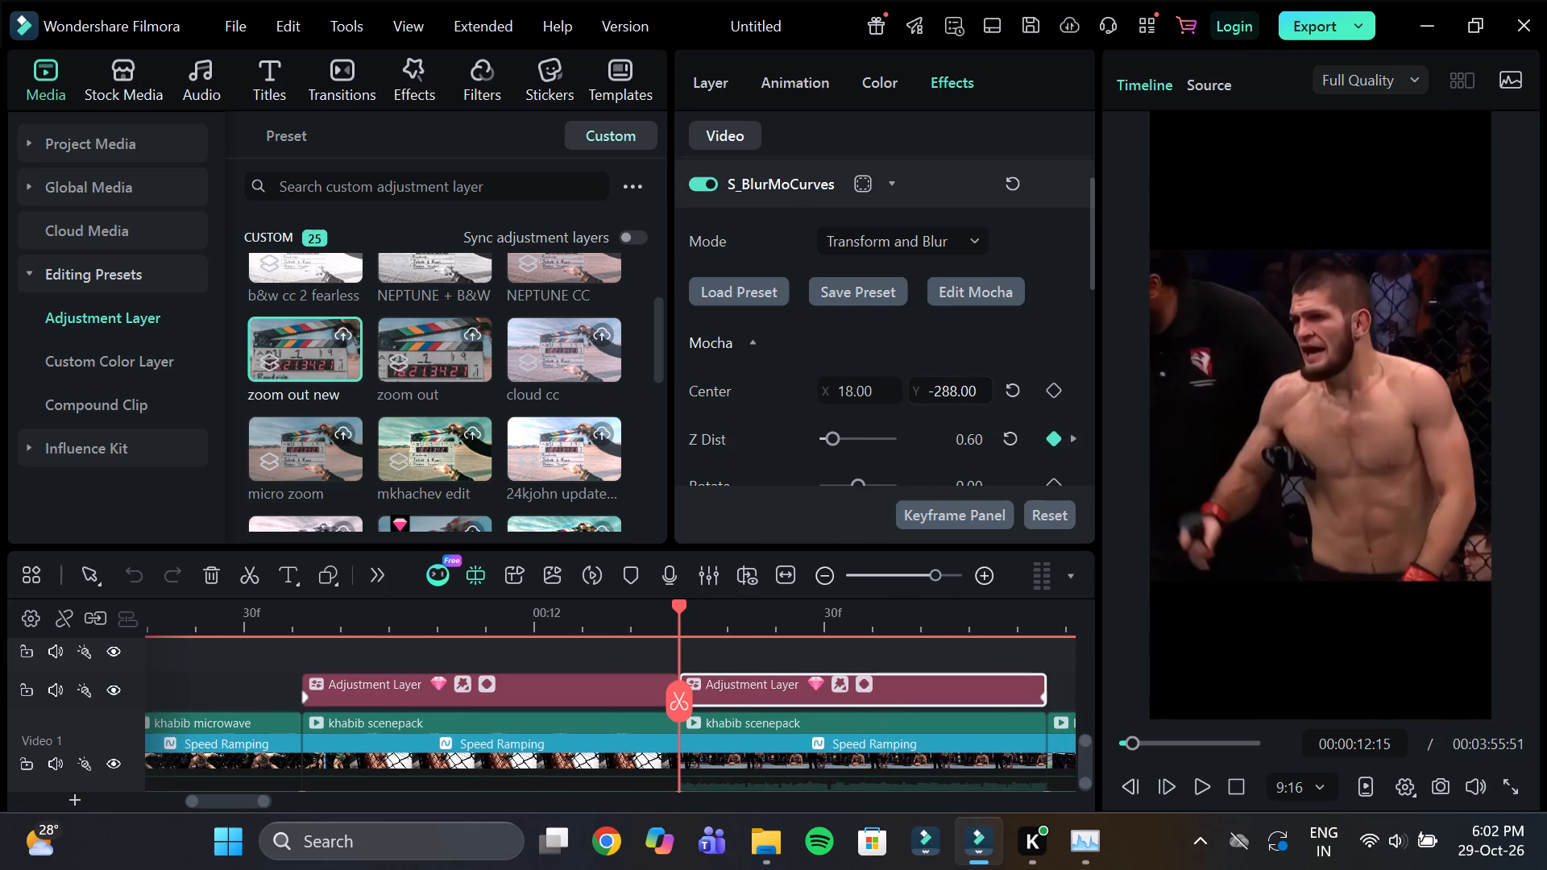
{"action": "left_click", "coordinate": [873, 389]}
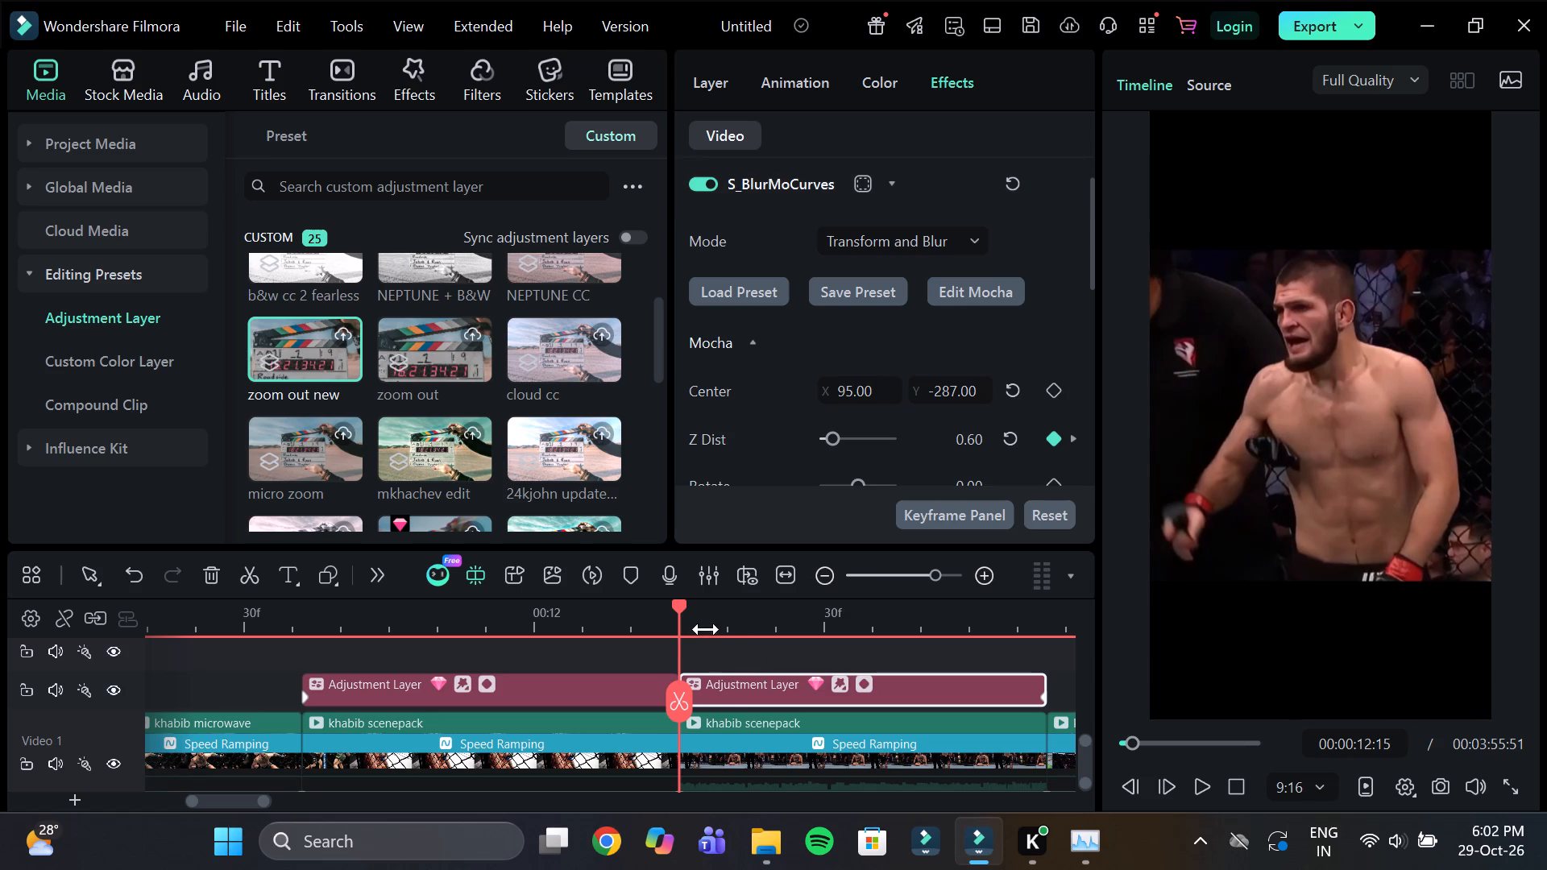
{"action": "left_click", "coordinate": [704, 628]}
{"action": "left_click_drag", "start_coordinate": [703, 617], "coordinate": [860, 678]}
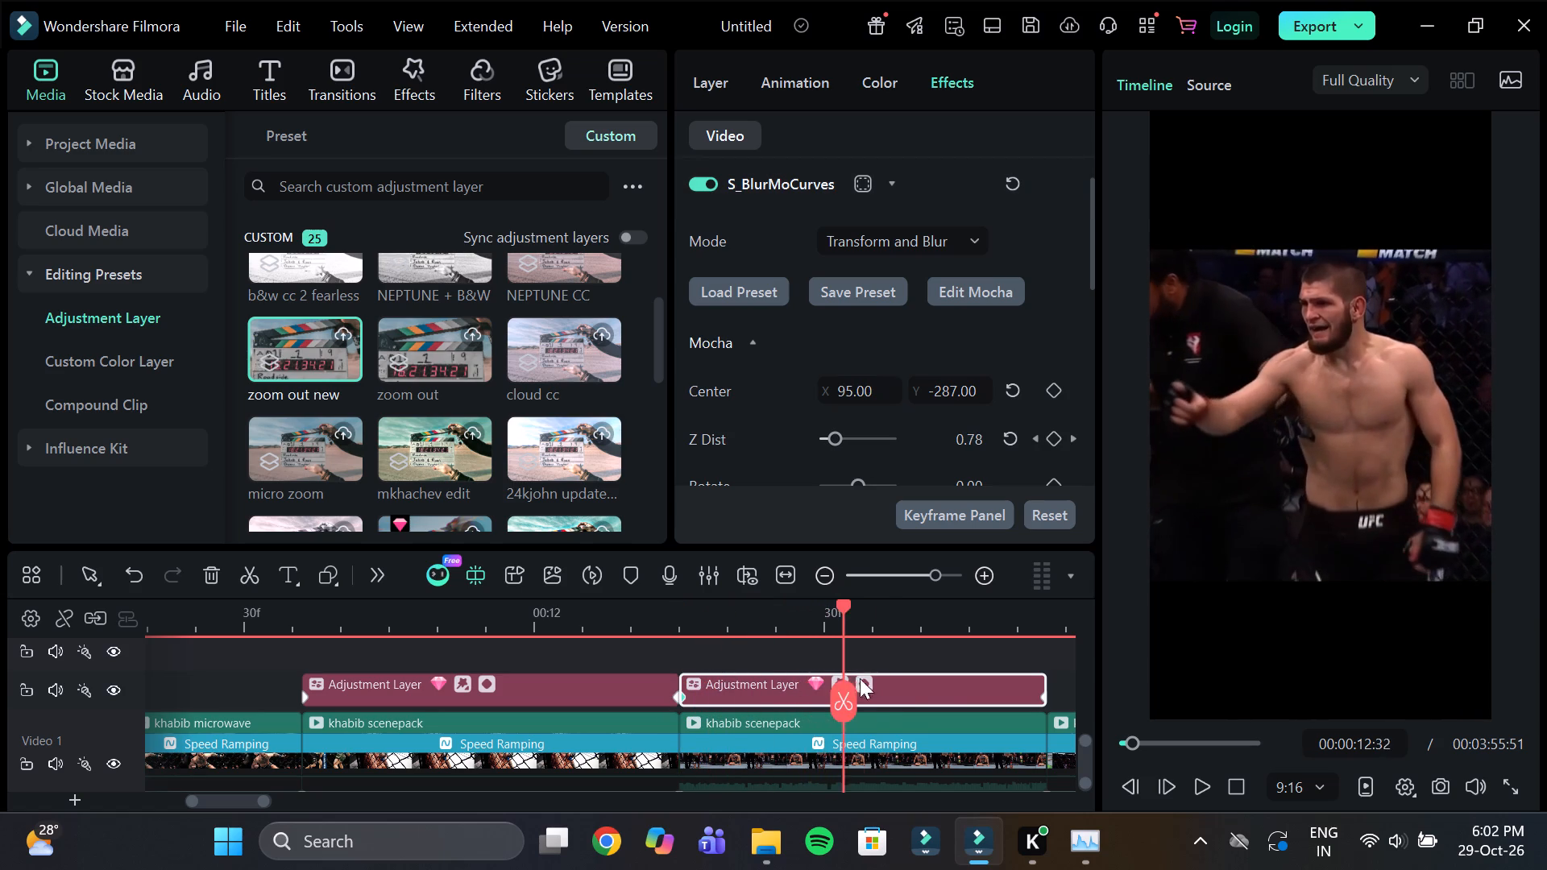
{"action": "left_click_drag", "start_coordinate": [860, 678], "coordinate": [1039, 723]}
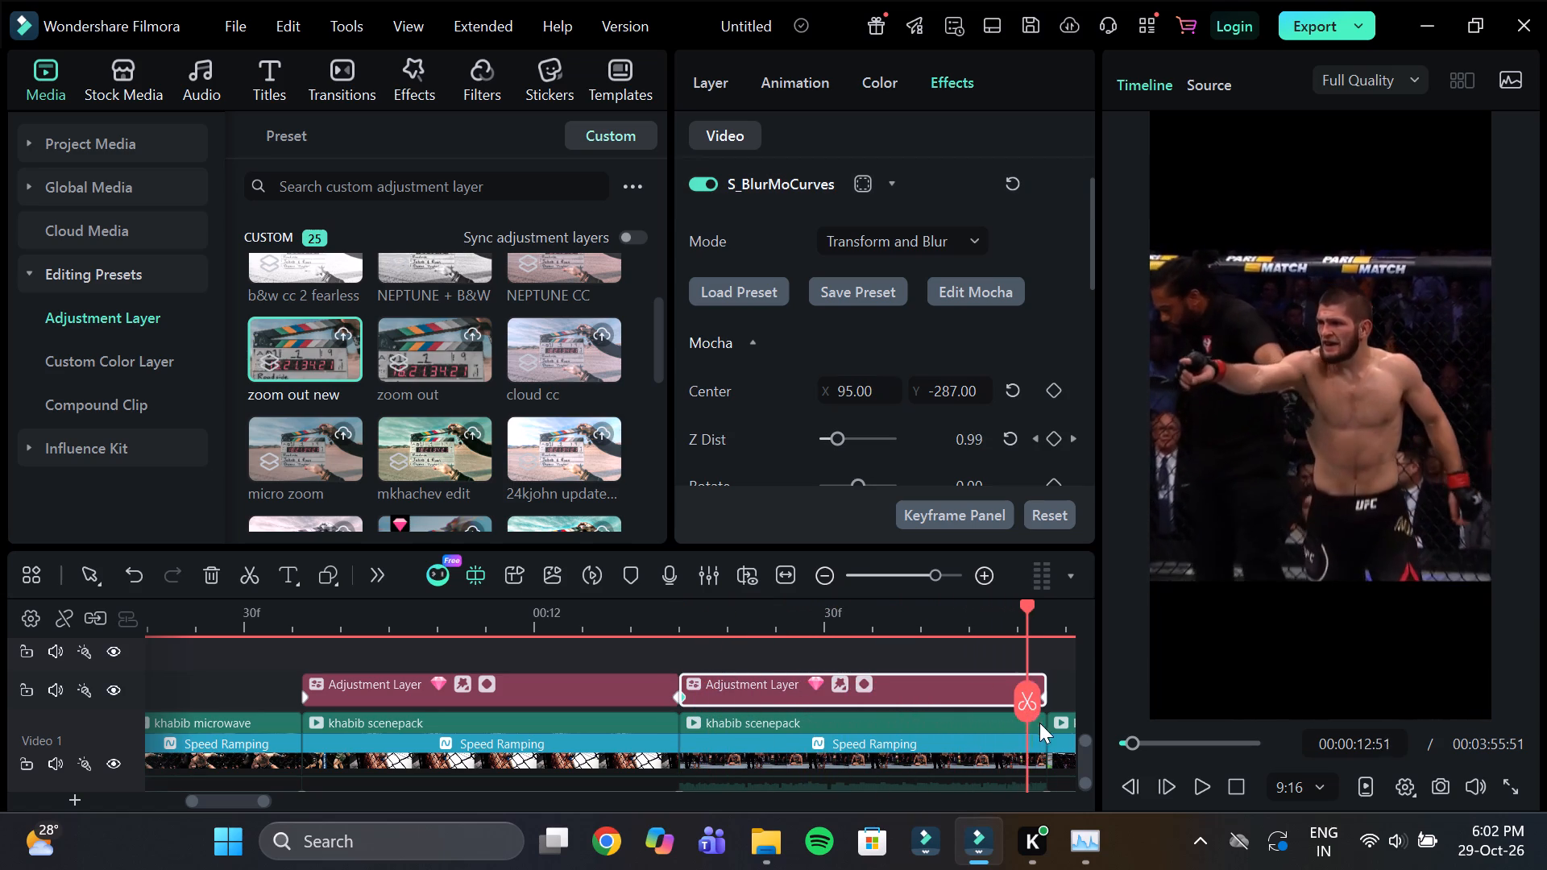
Duplicate the adjustment layer at 00:00:12:15 and place the copy over the khabib scenepack shot starting at 00:00:14:10.
{"action": "left_click_drag", "start_coordinate": [1039, 723], "coordinate": [735, 727]}
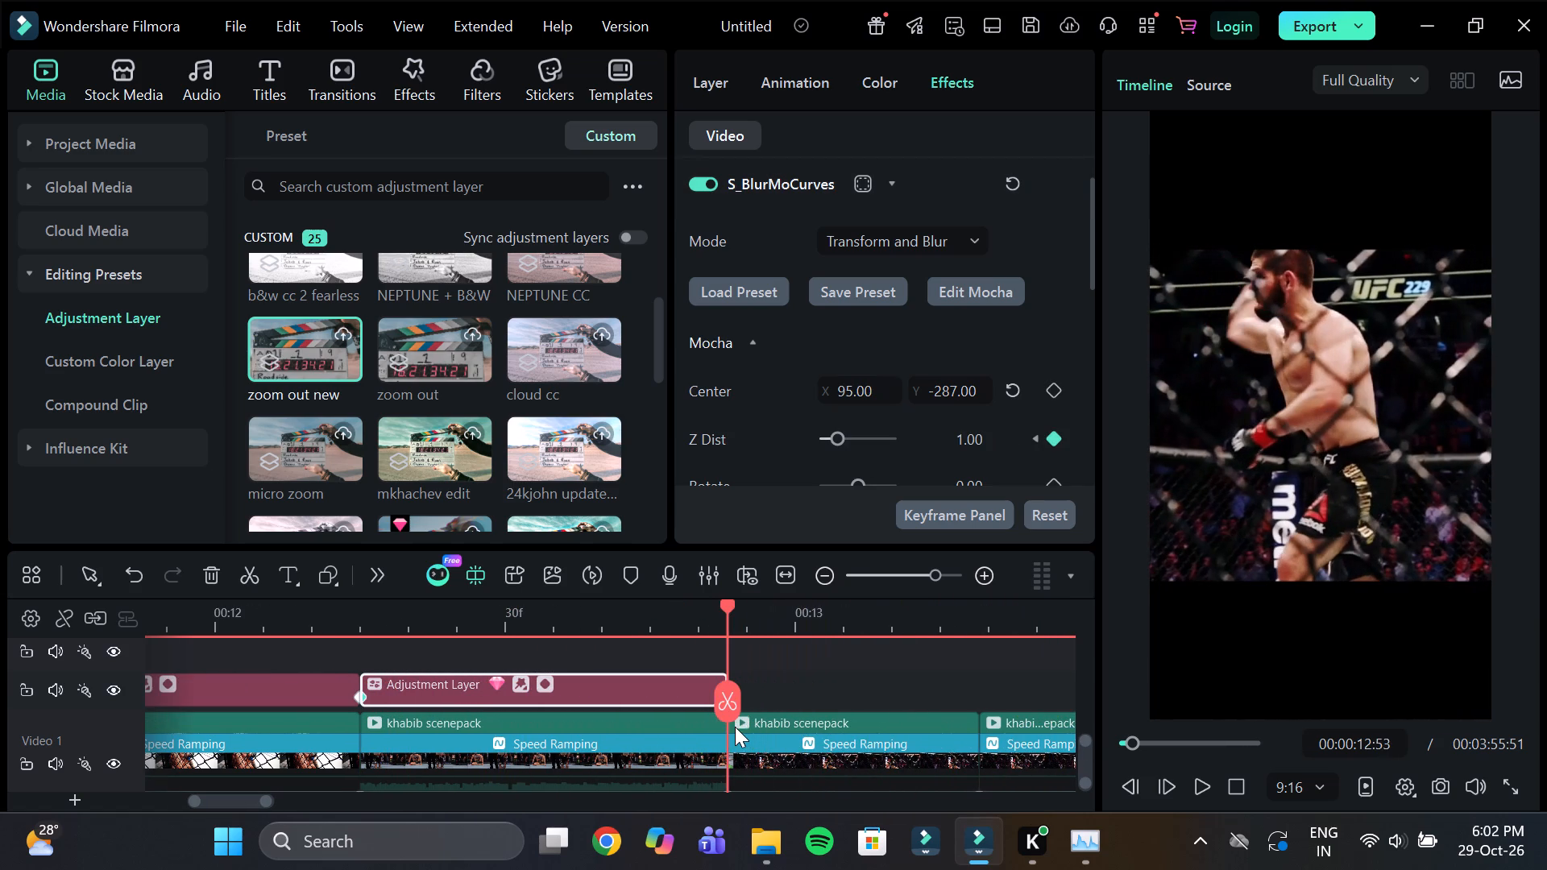
{"action": "left_click_drag", "start_coordinate": [735, 727], "coordinate": [1053, 763]}
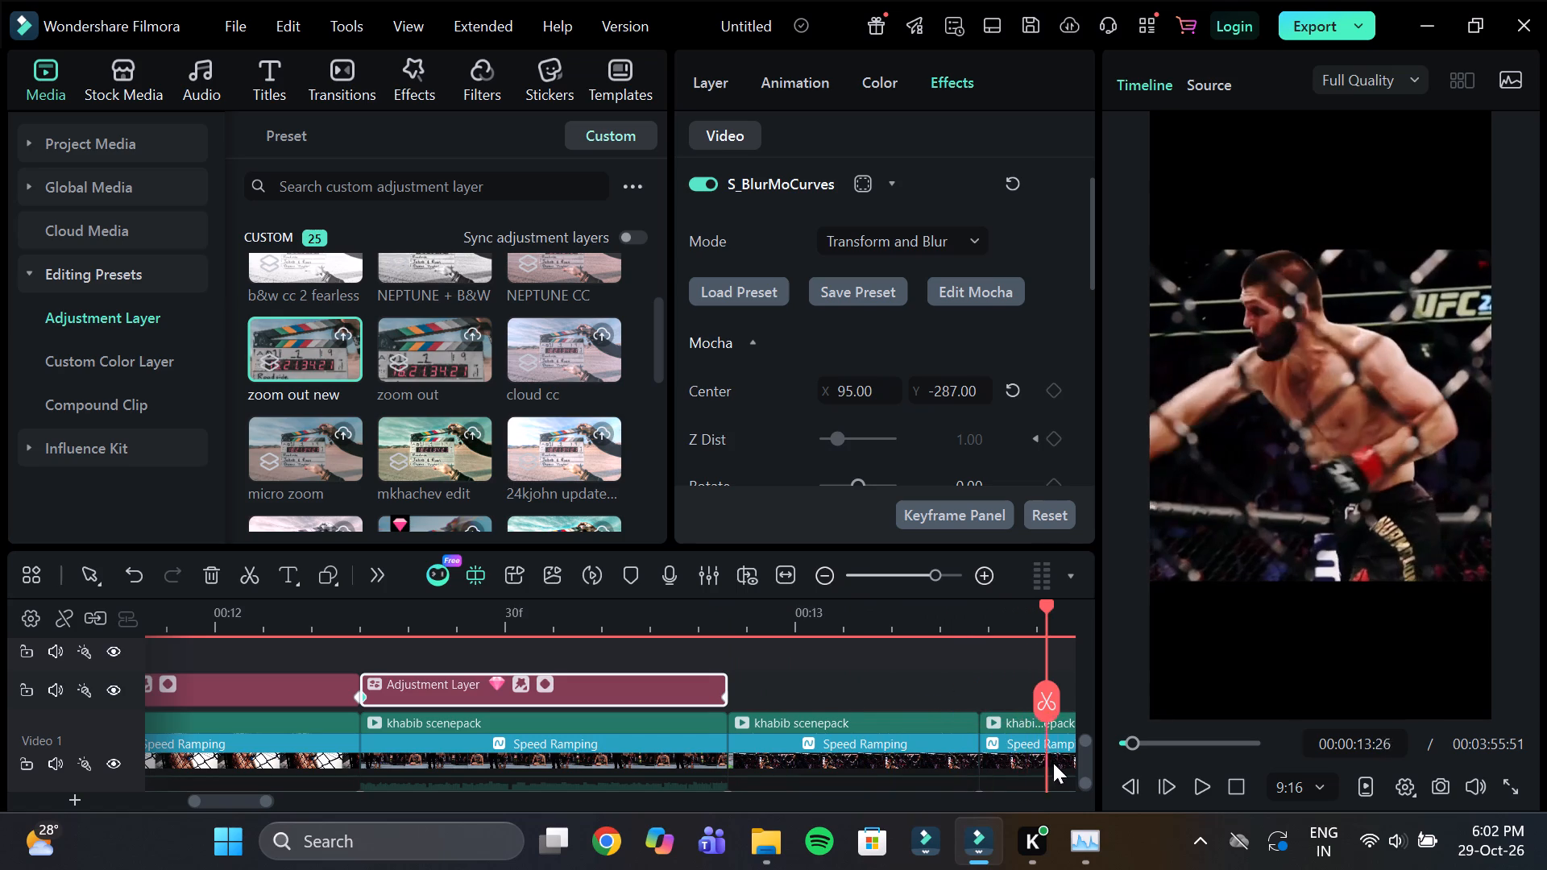
{"action": "left_click_drag", "start_coordinate": [1053, 763], "coordinate": [774, 740]}
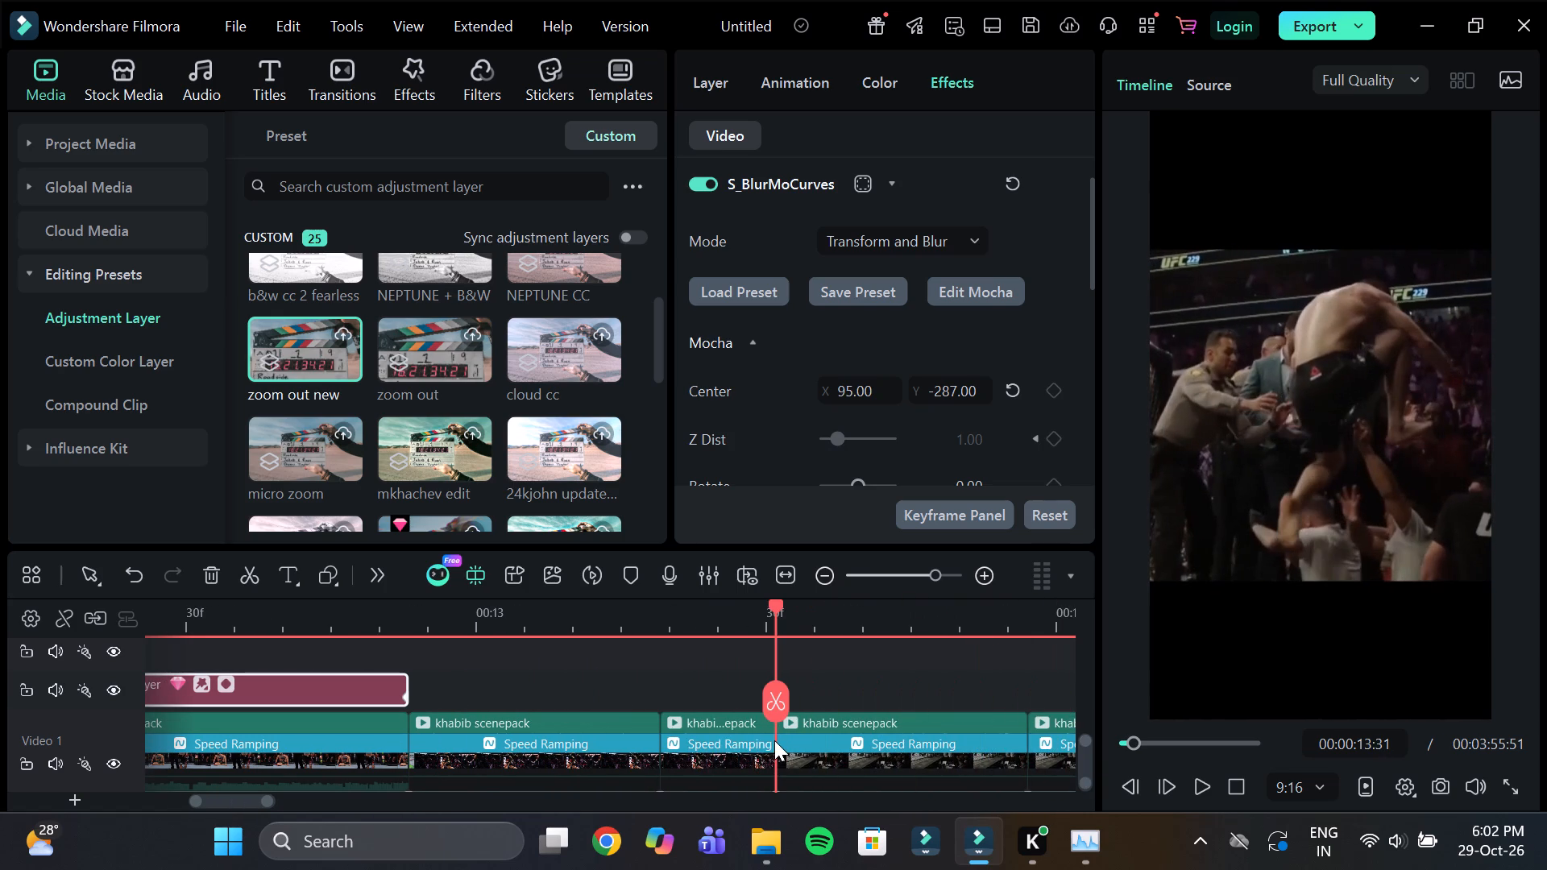
{"action": "left_click", "coordinate": [131, 686], "text": "ctrl"}
{"action": "key", "text": "ctrl+d"}
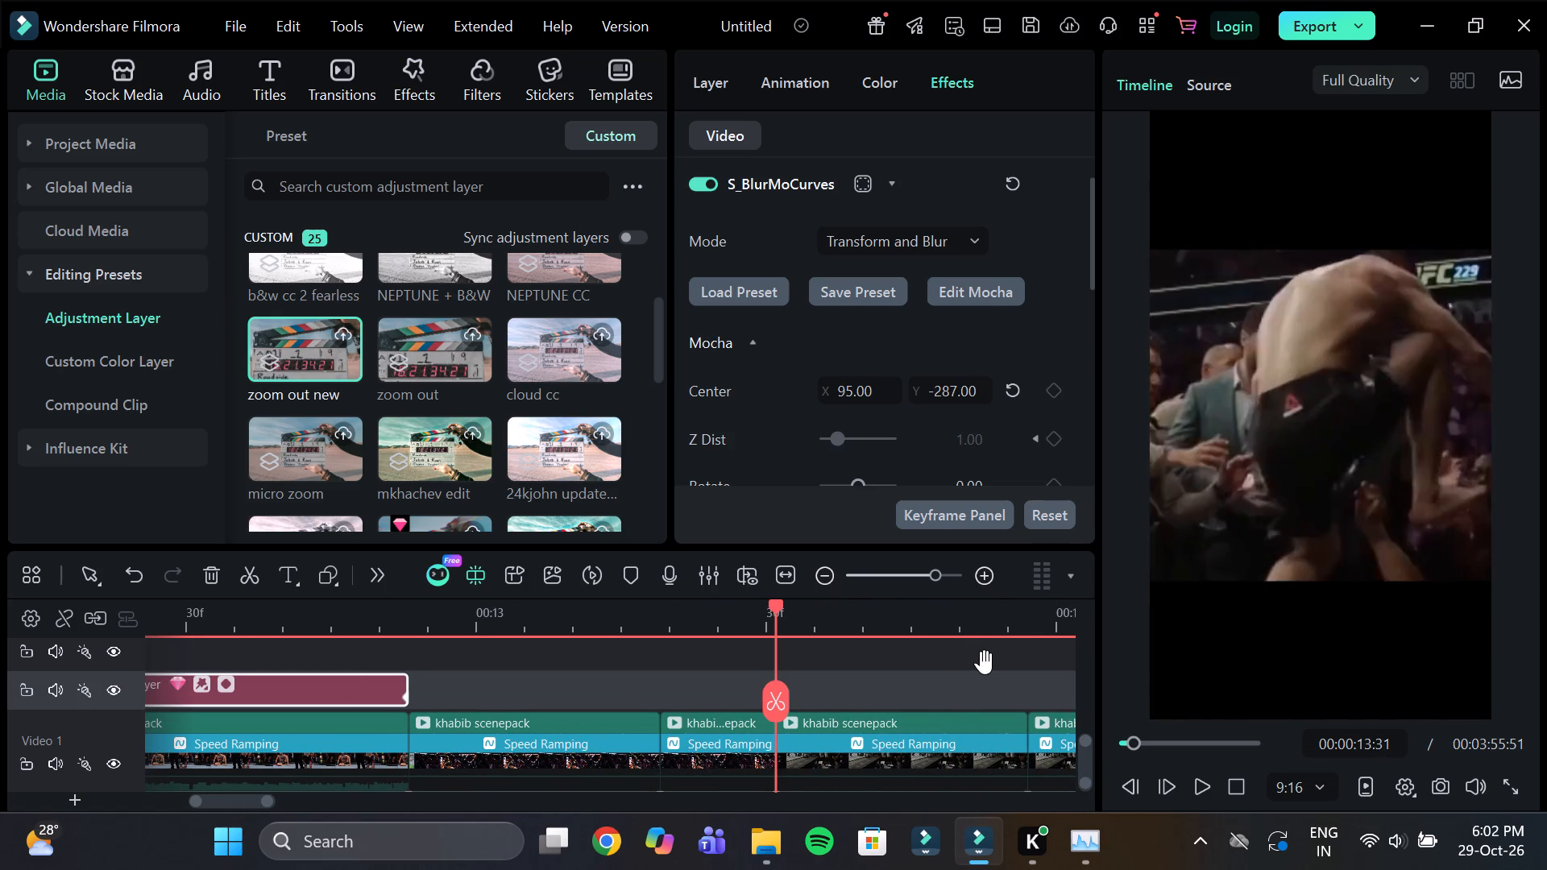
{"action": "left_click", "coordinate": [912, 625]}
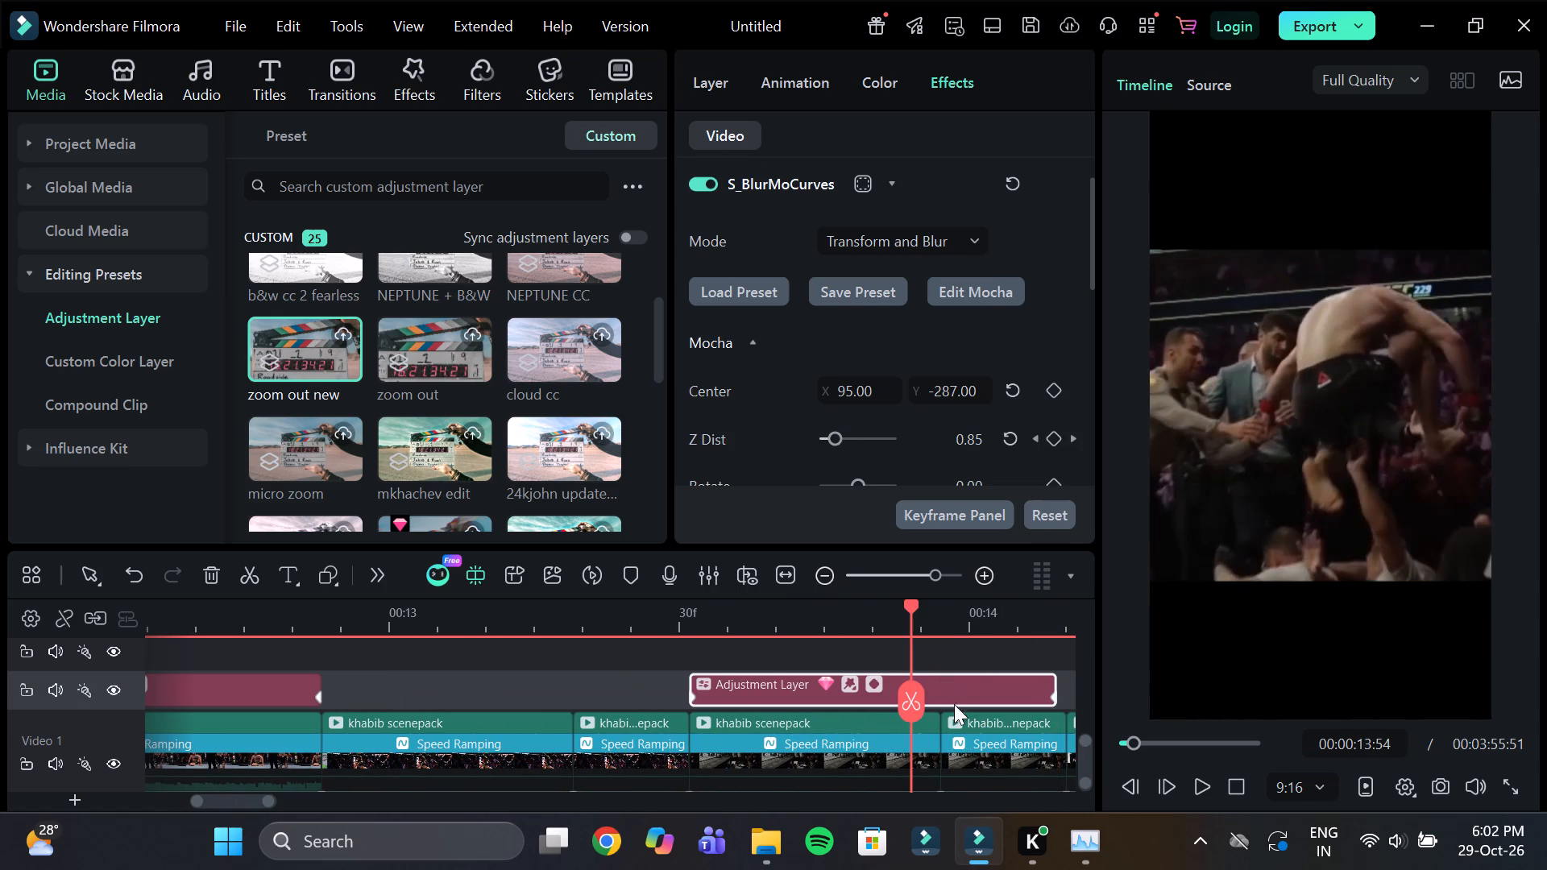
{"action": "scroll", "coordinate": [836, 716], "scroll_direction": "down", "scroll_amount": 1}
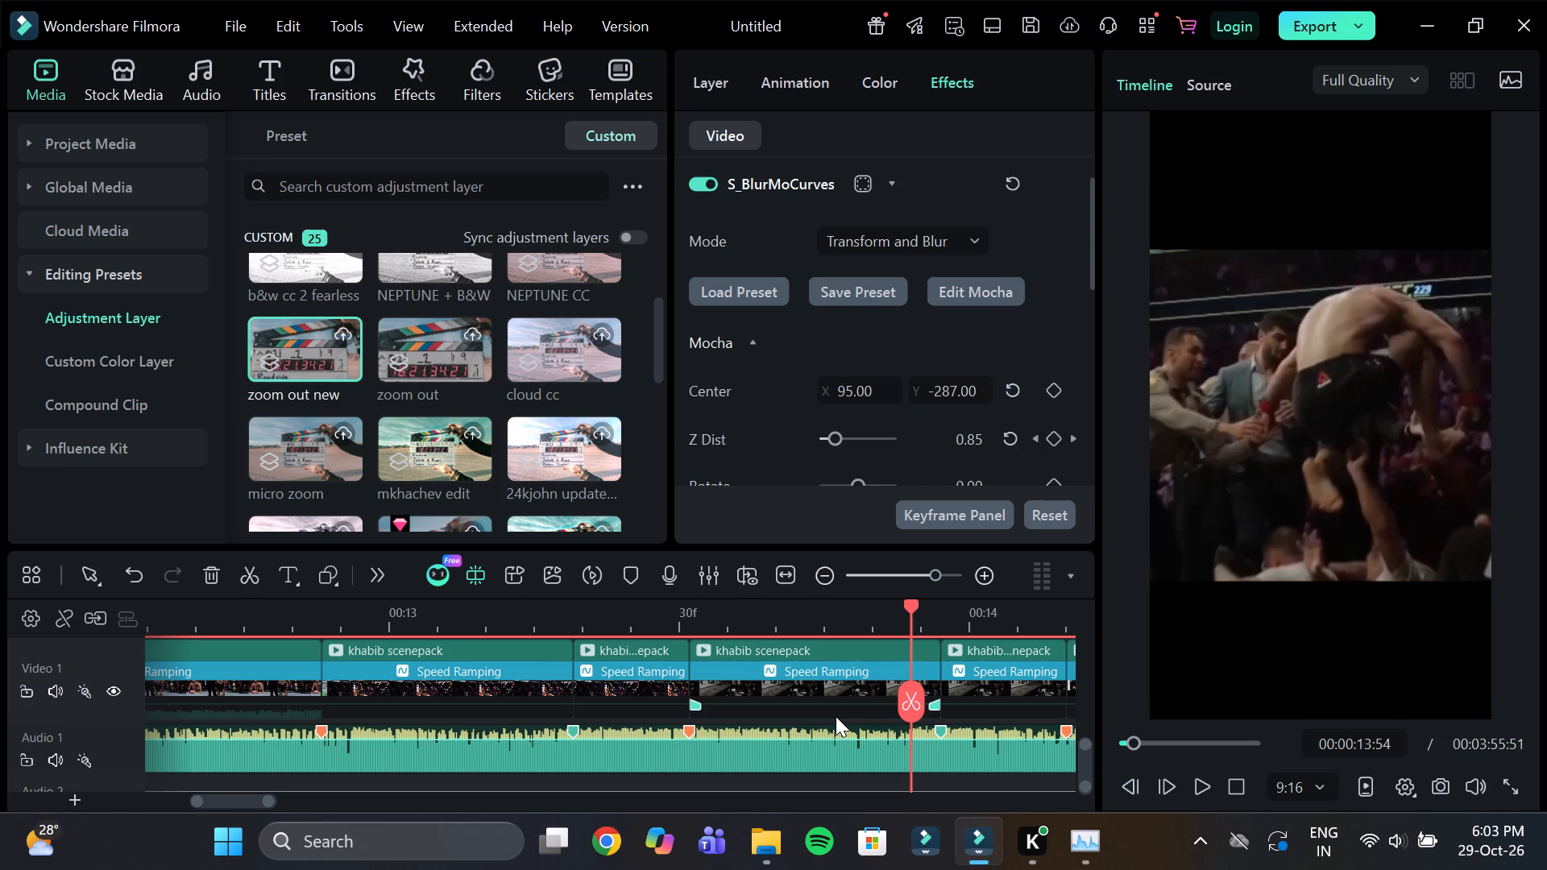
{"action": "scroll", "coordinate": [836, 716], "scroll_direction": "up", "scroll_amount": 1}
{"action": "left_click_drag", "start_coordinate": [882, 635], "coordinate": [832, 634]}
{"action": "left_click_drag", "start_coordinate": [650, 686], "coordinate": [802, 716]}
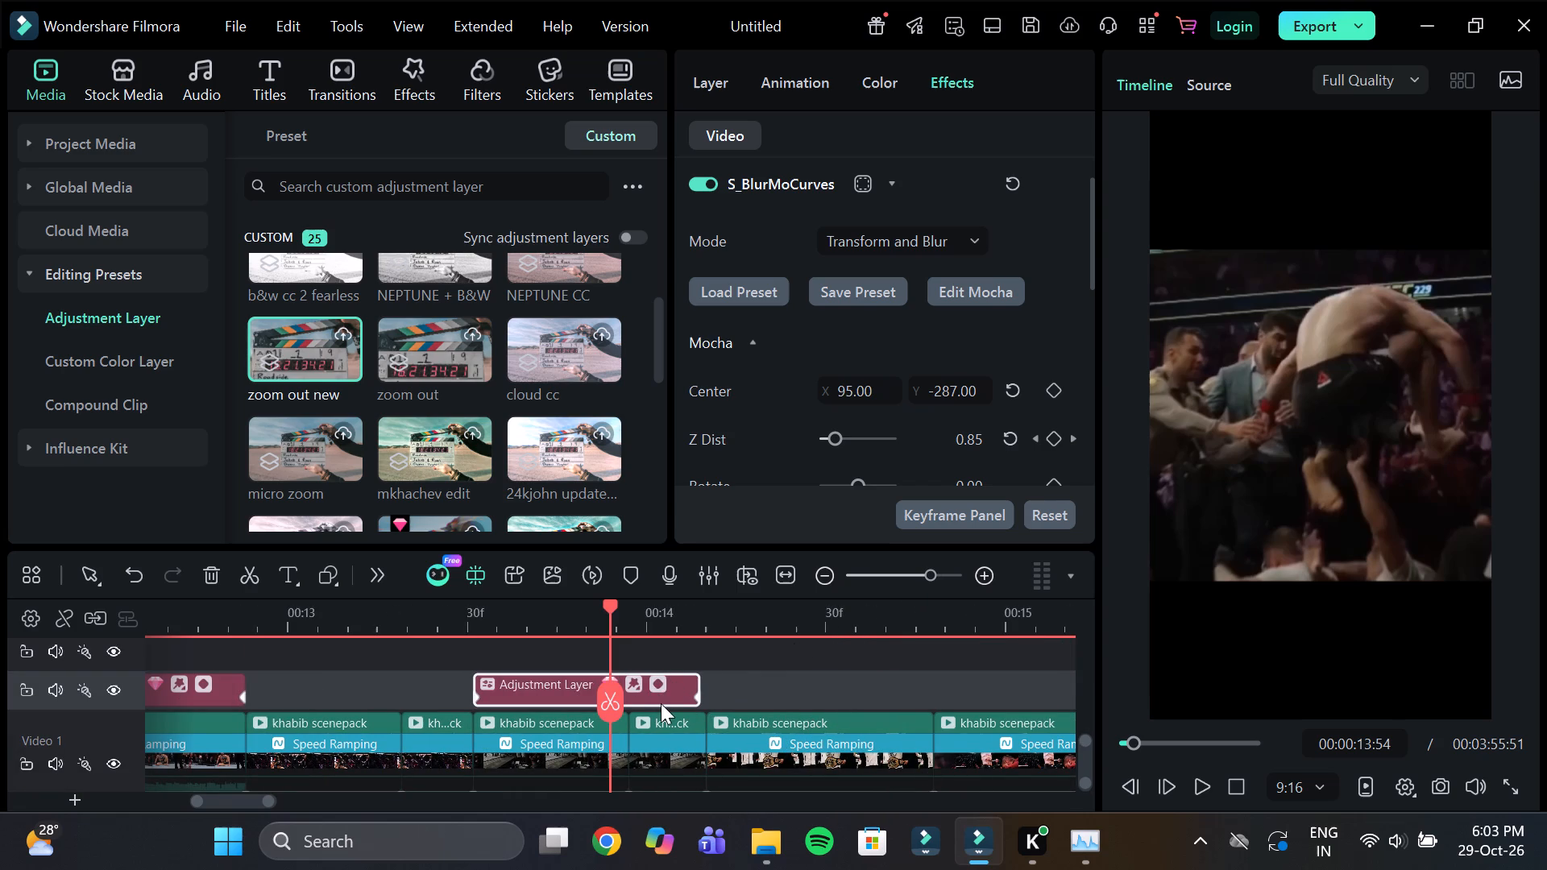
{"action": "left_click_drag", "start_coordinate": [660, 694], "coordinate": [897, 704]}
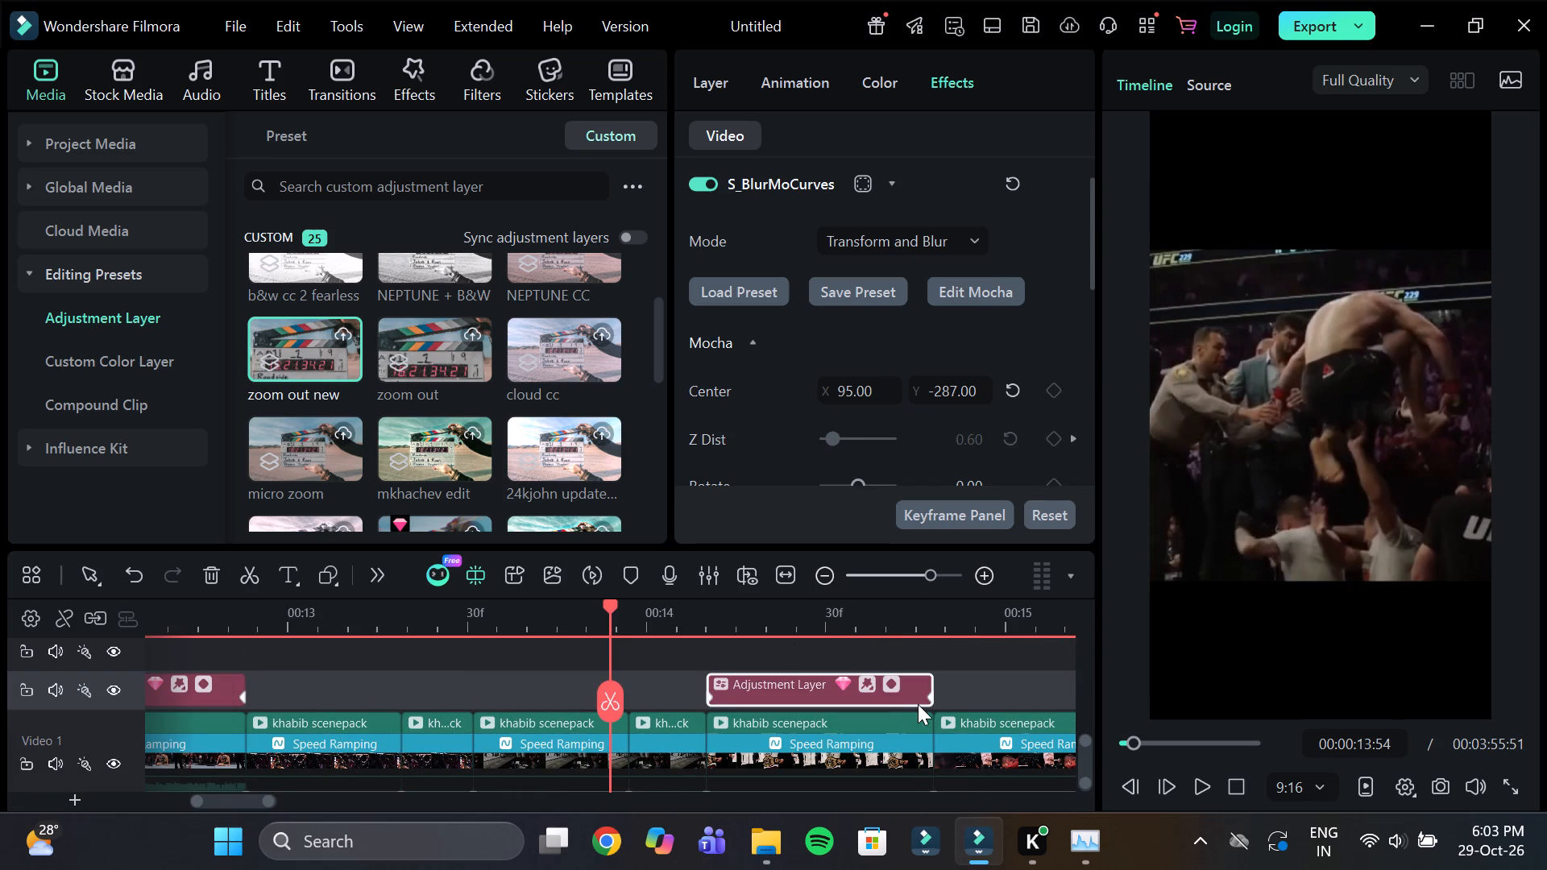
Set S_BlurMoCurves Center Y to -538 on the adjustment layer starting at 00:00:14:10 and check the zoom.
{"action": "double_click", "coordinate": [712, 691]}
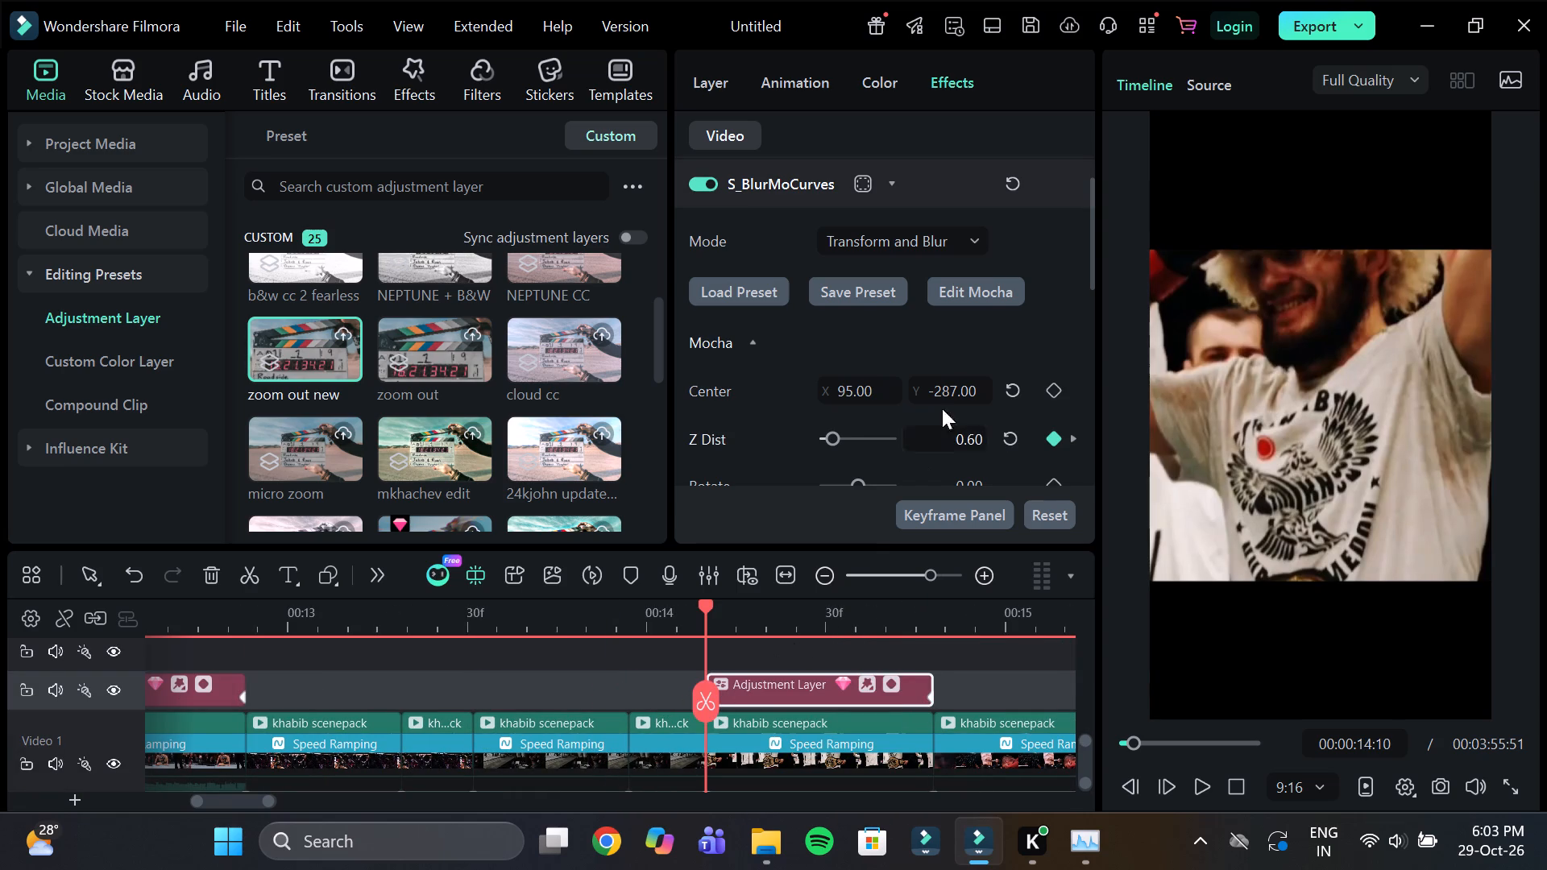
{"action": "left_click", "coordinate": [967, 400]}
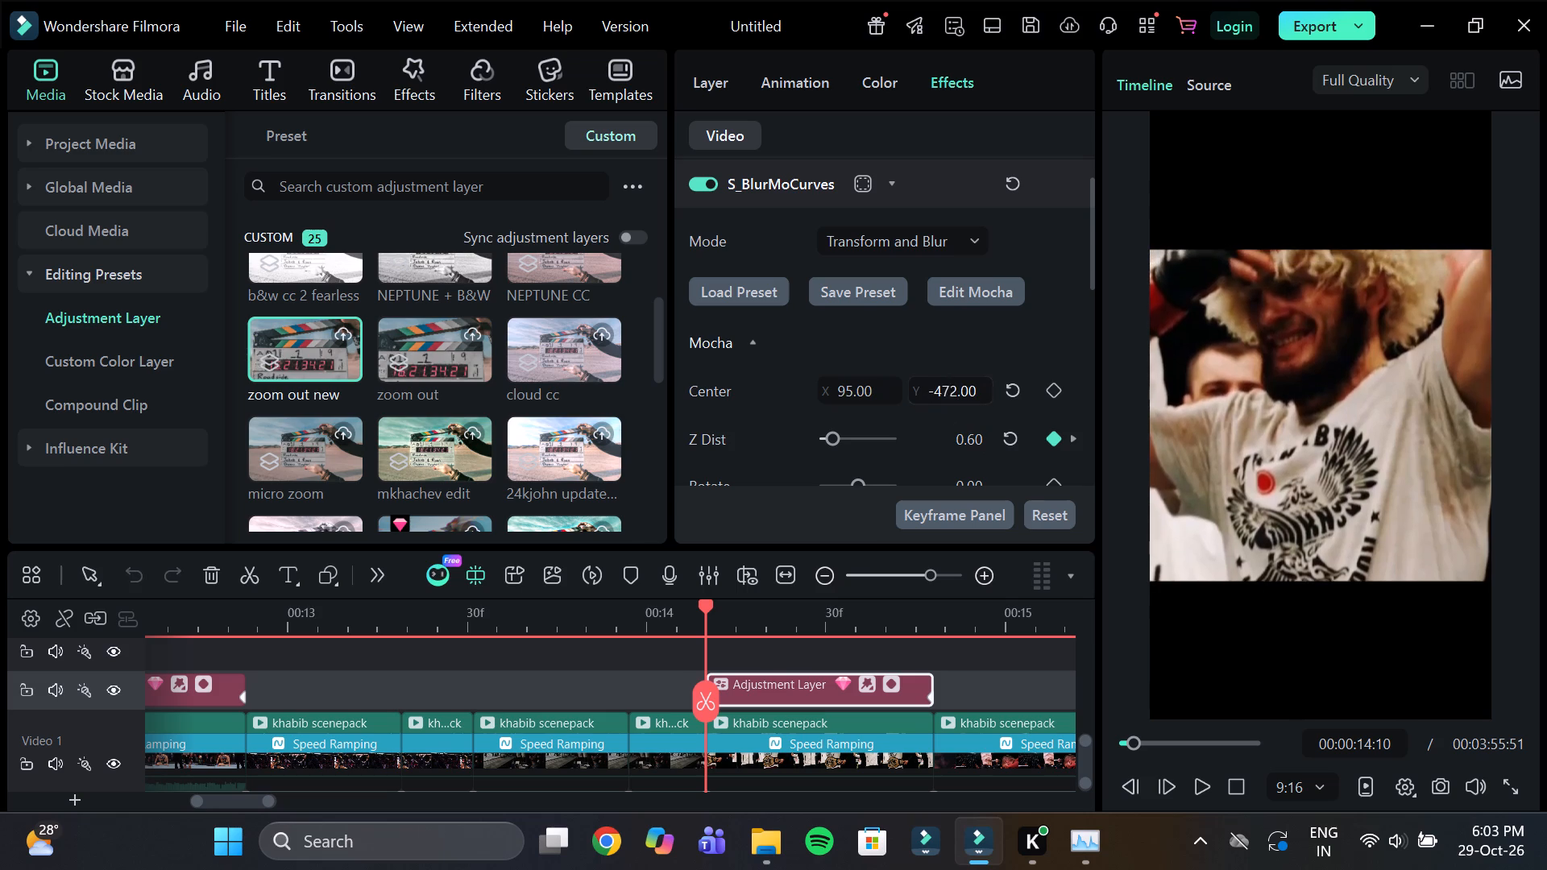
{"action": "left_click", "coordinate": [716, 628]}
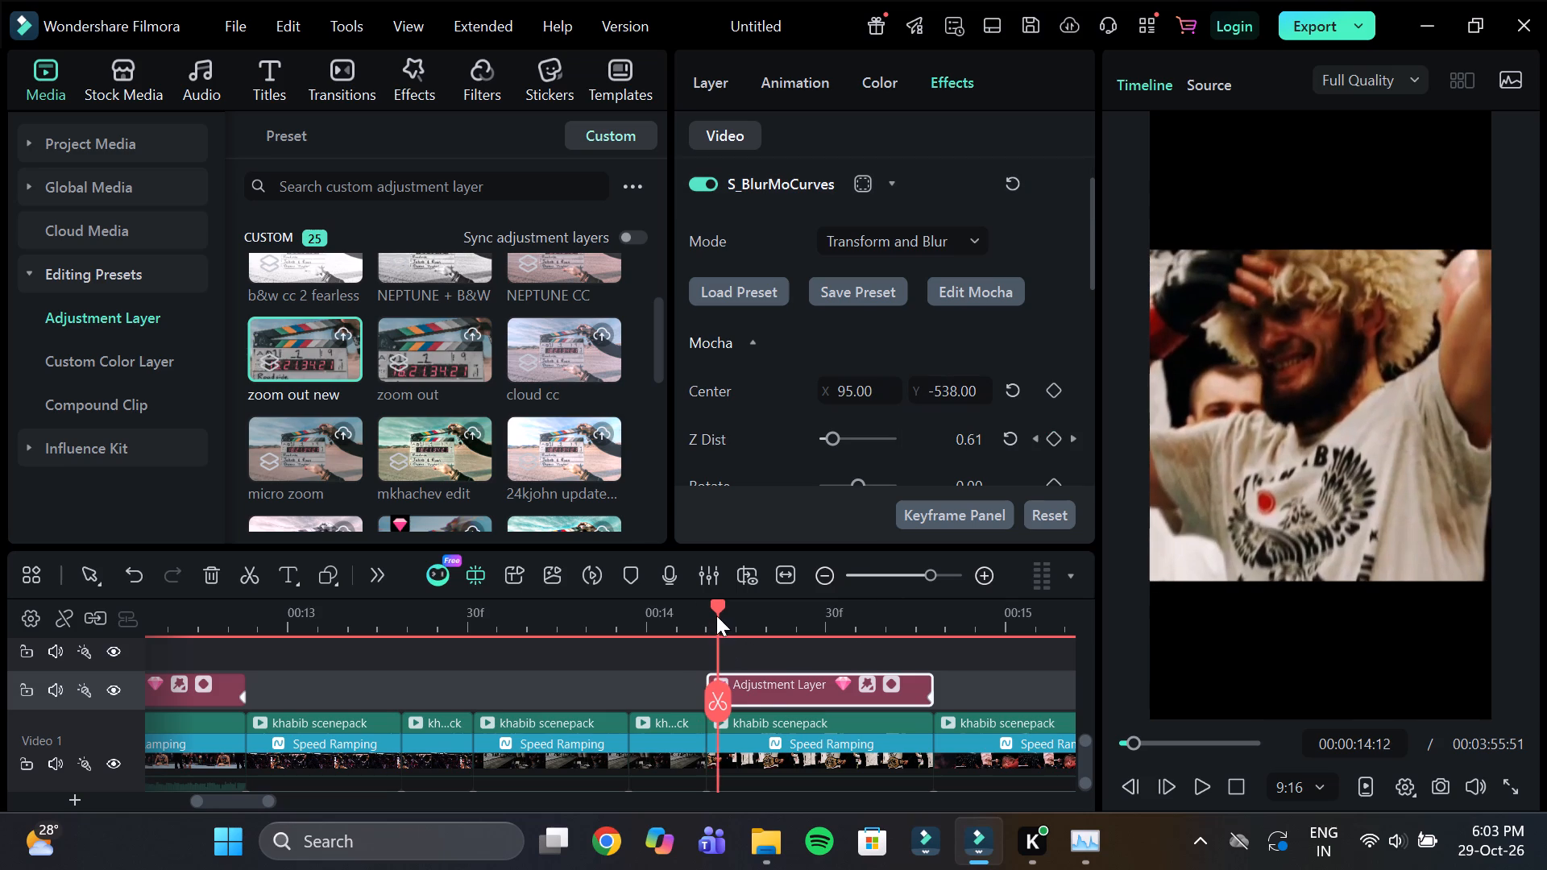
{"action": "left_click_drag", "start_coordinate": [716, 615], "coordinate": [931, 673]}
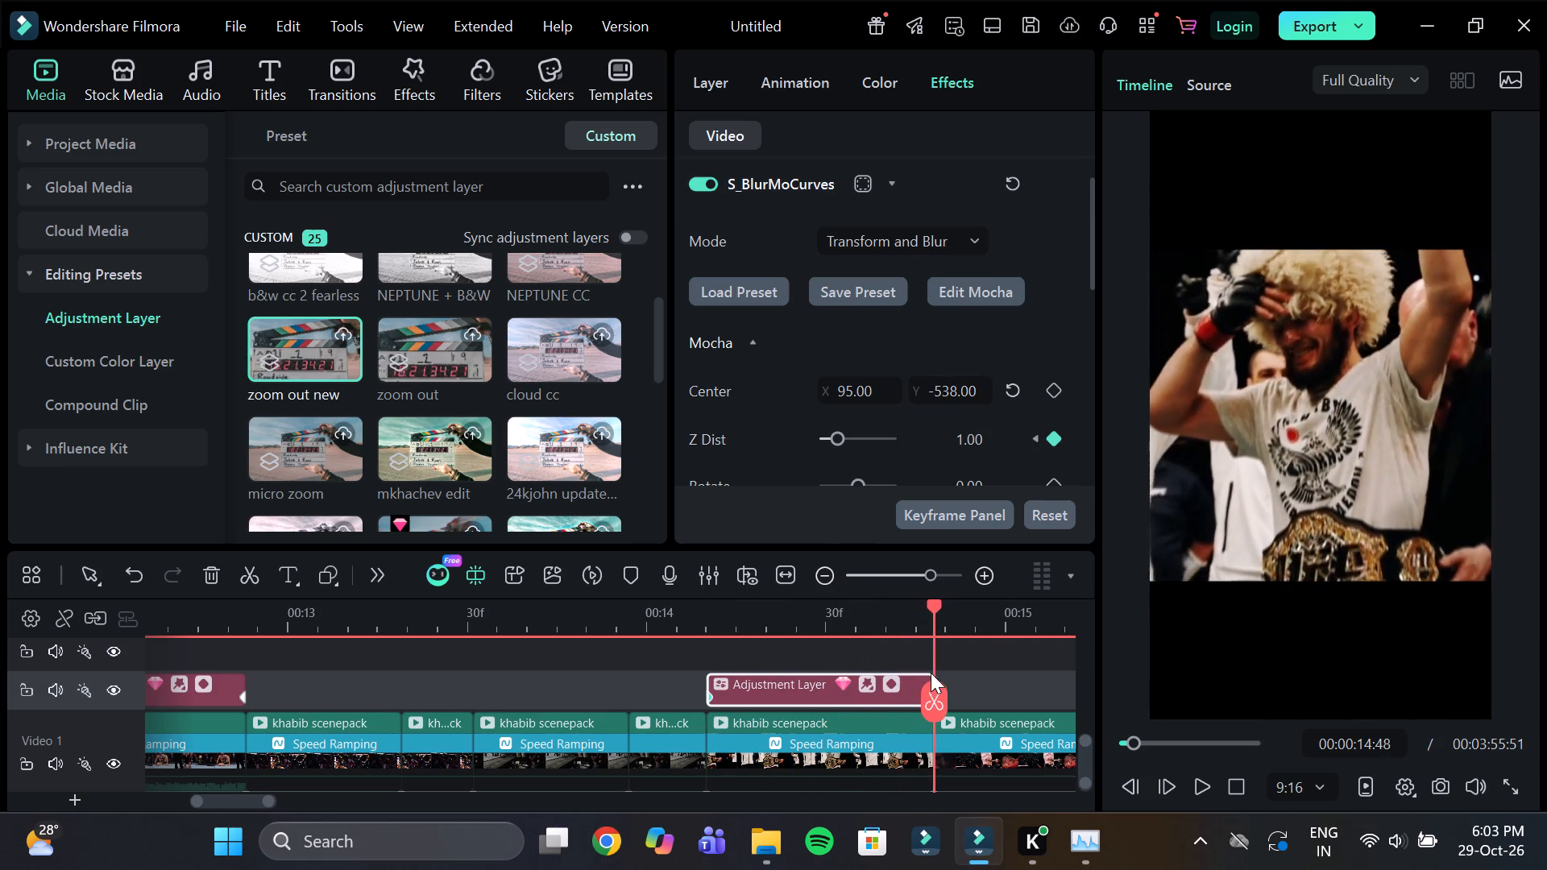
{"action": "left_click_drag", "start_coordinate": [931, 673], "coordinate": [931, 674]}
Duplicate the adjustment layer at 00:00:14:48 over the next khabib scenepack shot and extend the copy and its end keyframe to the shot's end.
{"action": "key", "text": "ctrl+d"}
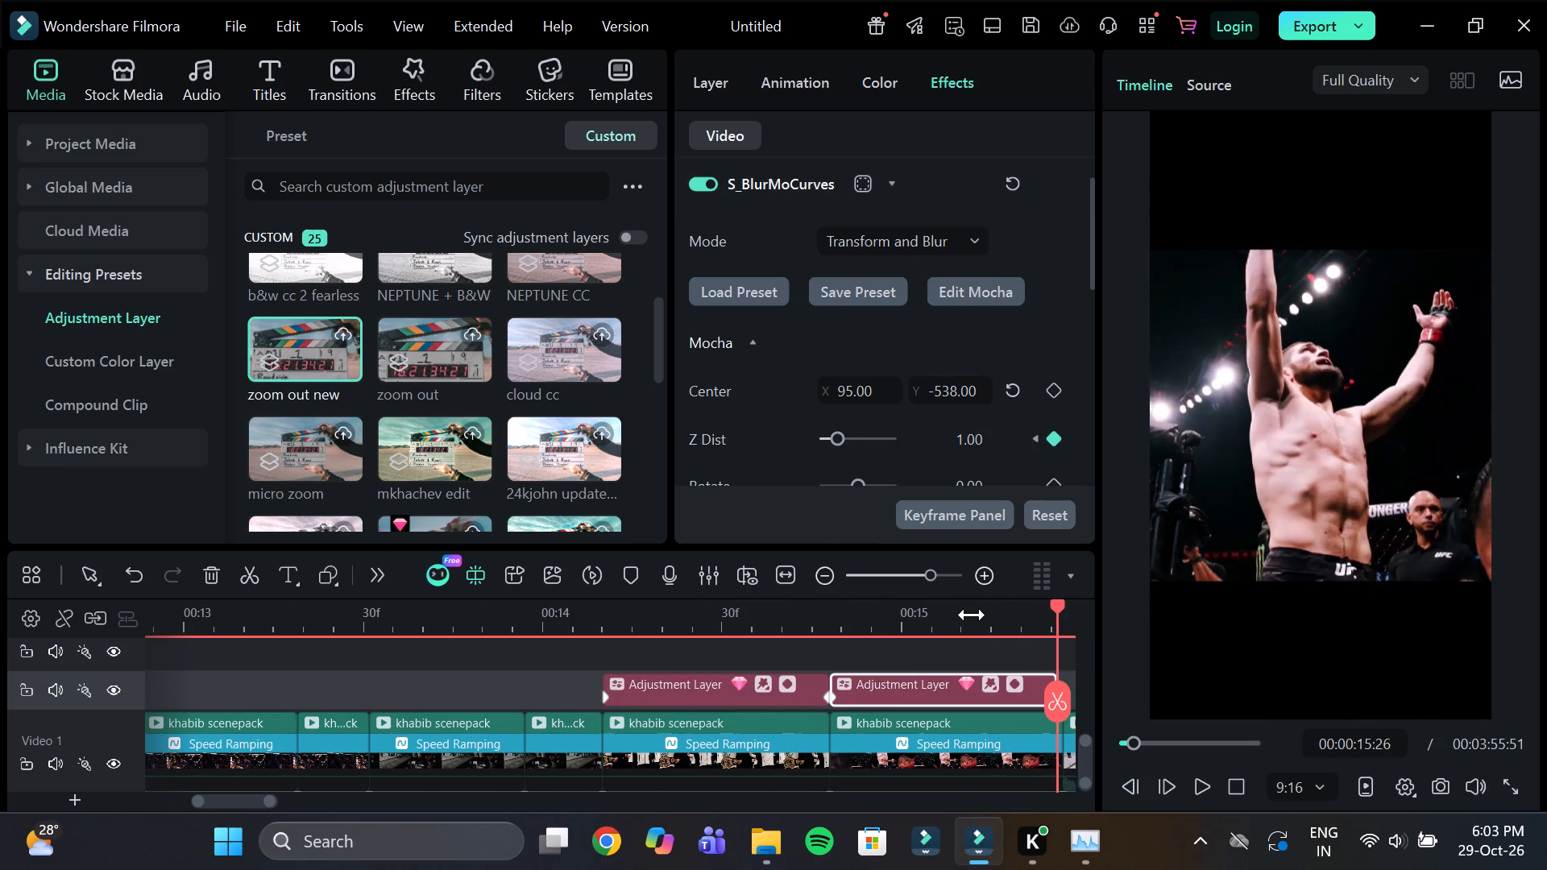
{"action": "left_click", "coordinate": [972, 615]}
{"action": "left_click_drag", "start_coordinate": [1051, 684], "coordinate": [1055, 697]}
{"action": "left_click_drag", "start_coordinate": [1053, 695], "coordinate": [1074, 705]}
Set S_BlurMoCurves Center Y to -74 on the adjustment layer starting at 00:00:14:48 and check the zoom.
{"action": "double_click", "coordinate": [814, 695]}
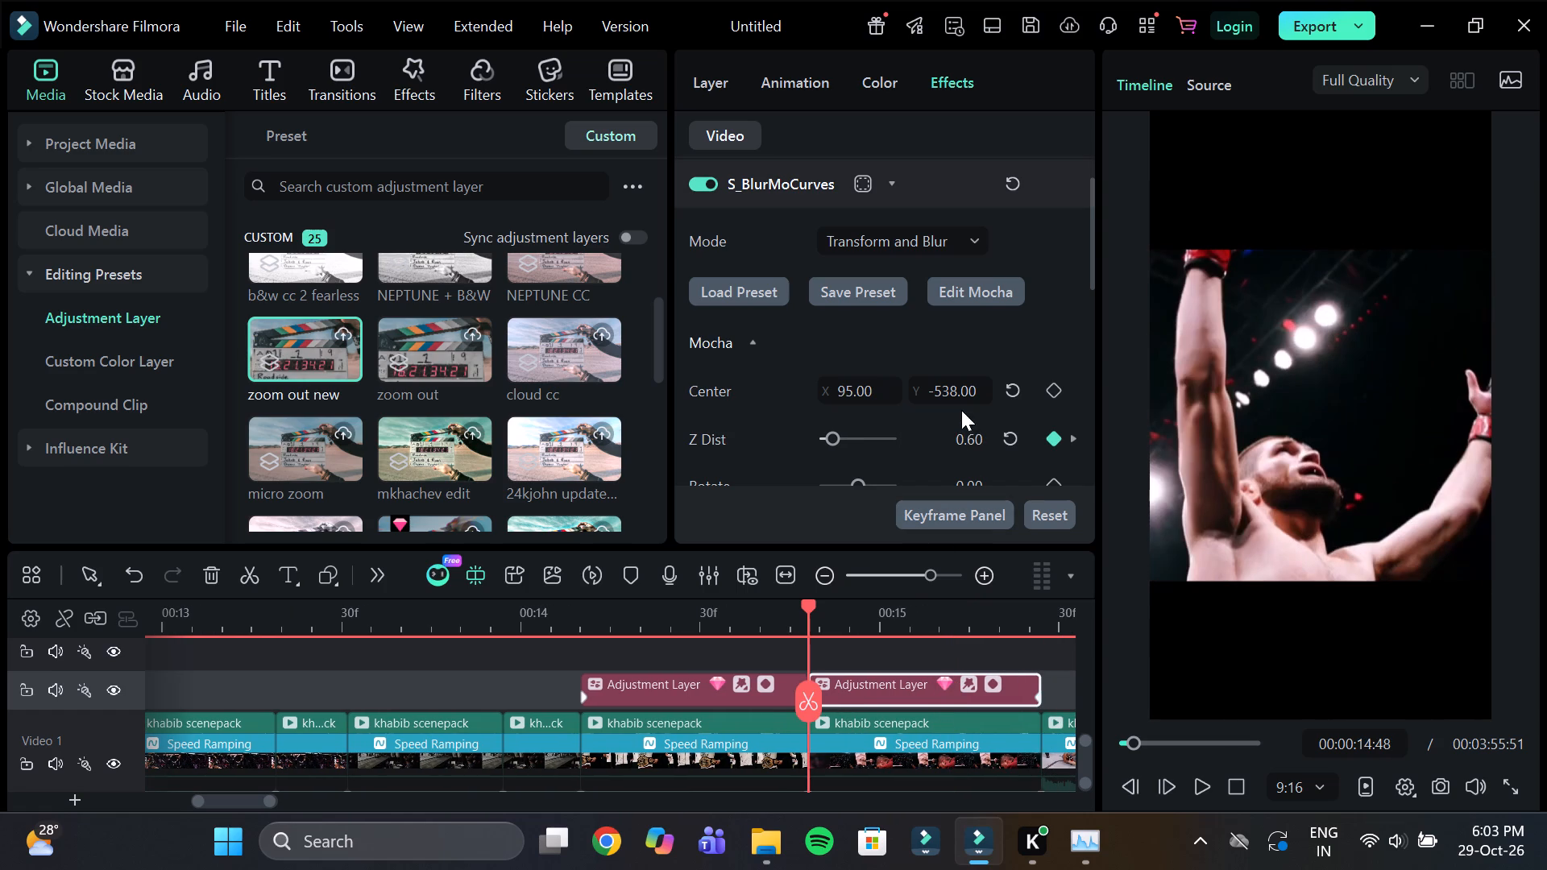
{"action": "left_click", "coordinate": [961, 396]}
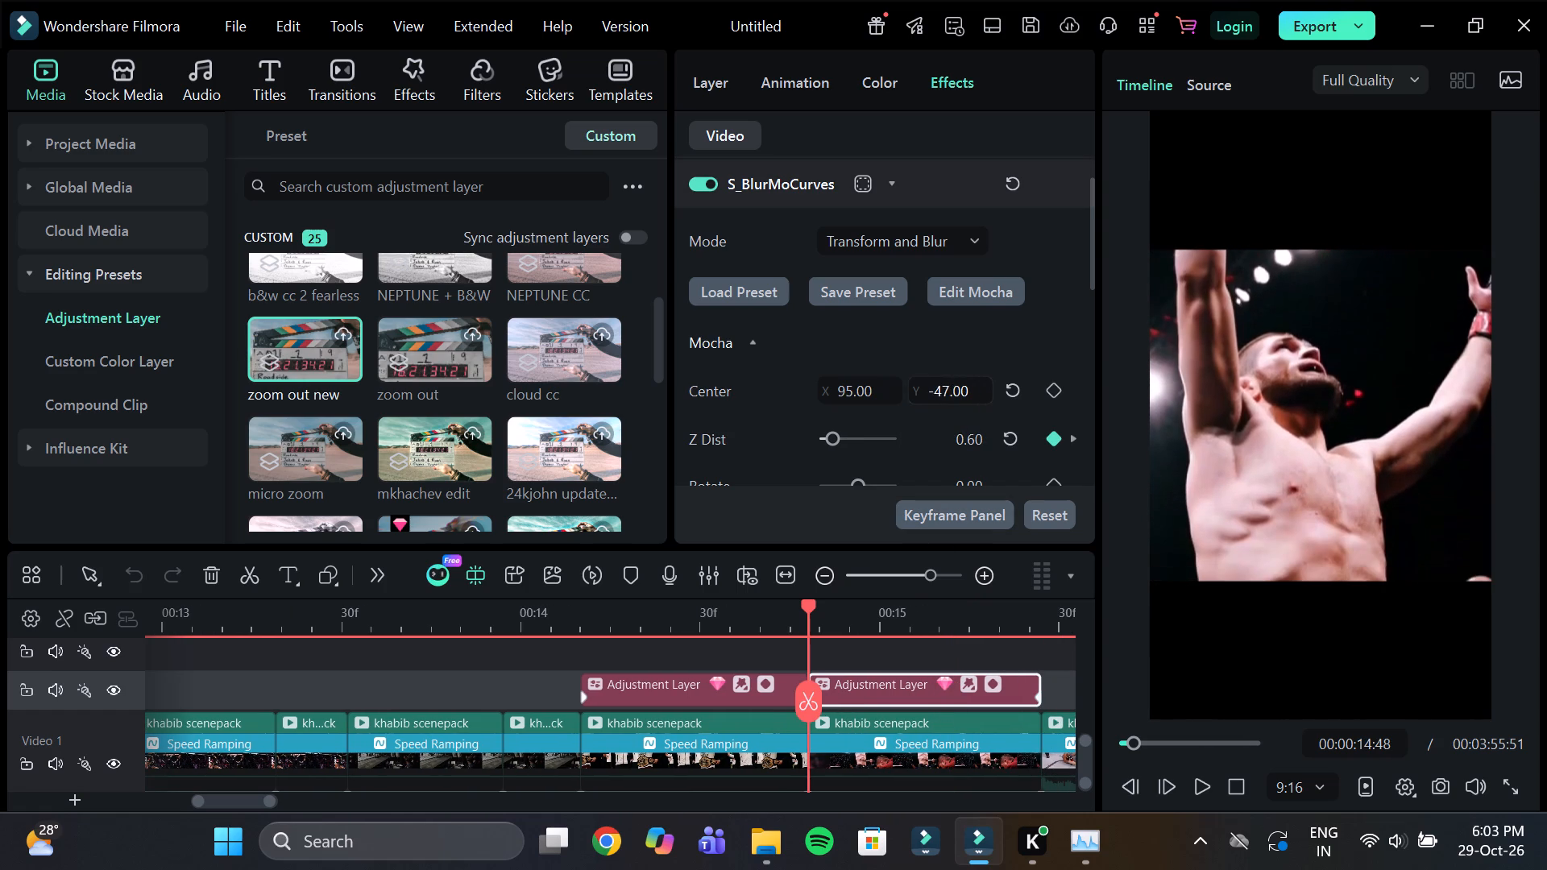
{"action": "left_click", "coordinate": [828, 627]}
{"action": "left_click_drag", "start_coordinate": [826, 612], "coordinate": [881, 637]}
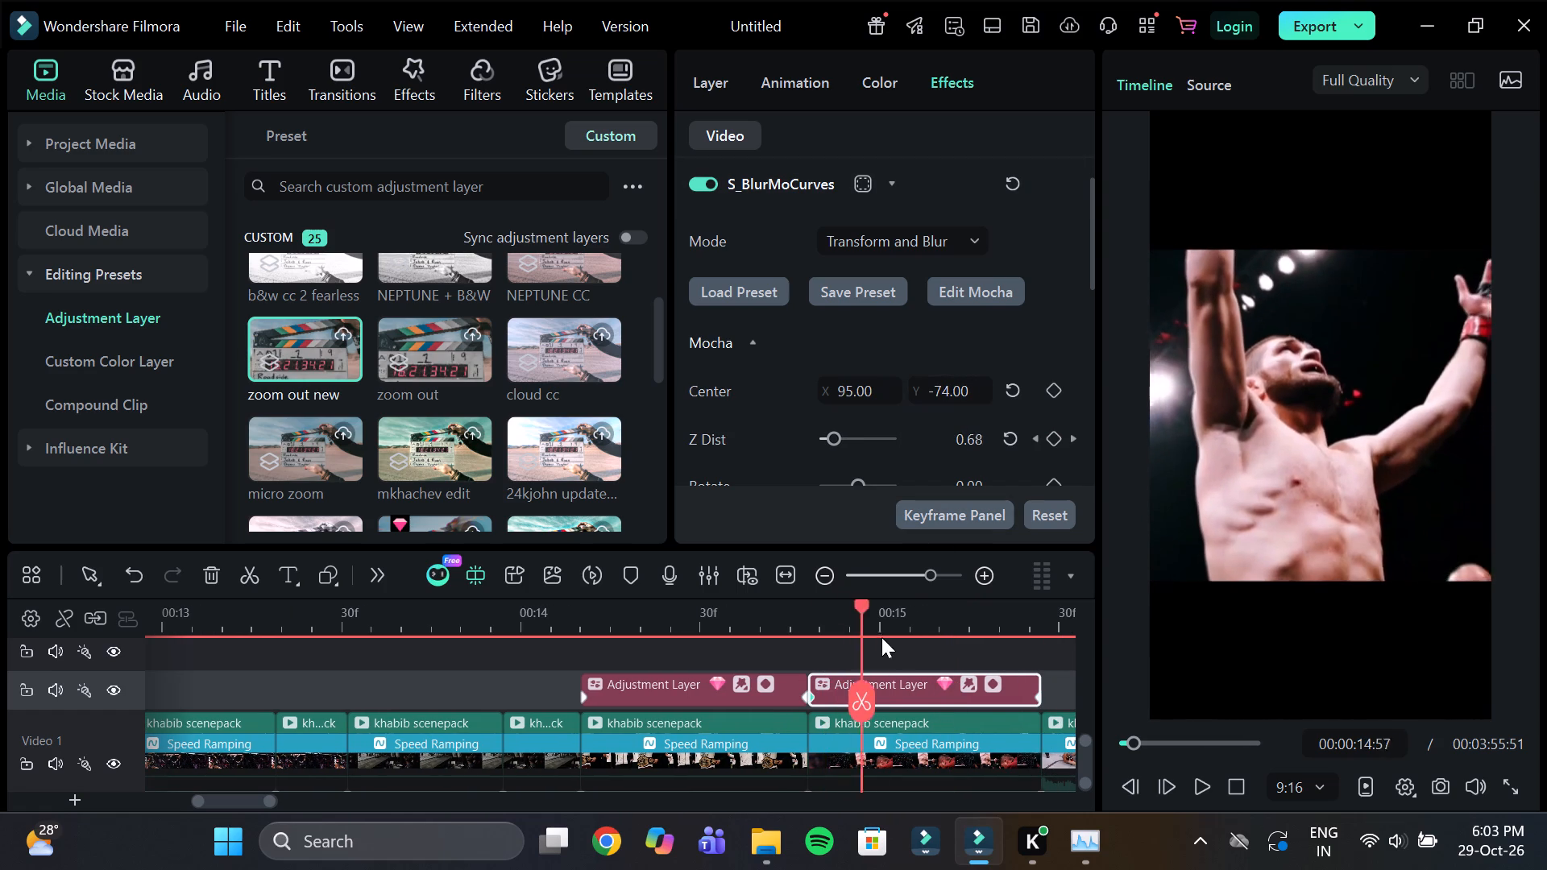
{"action": "left_click_drag", "start_coordinate": [881, 637], "coordinate": [1085, 725]}
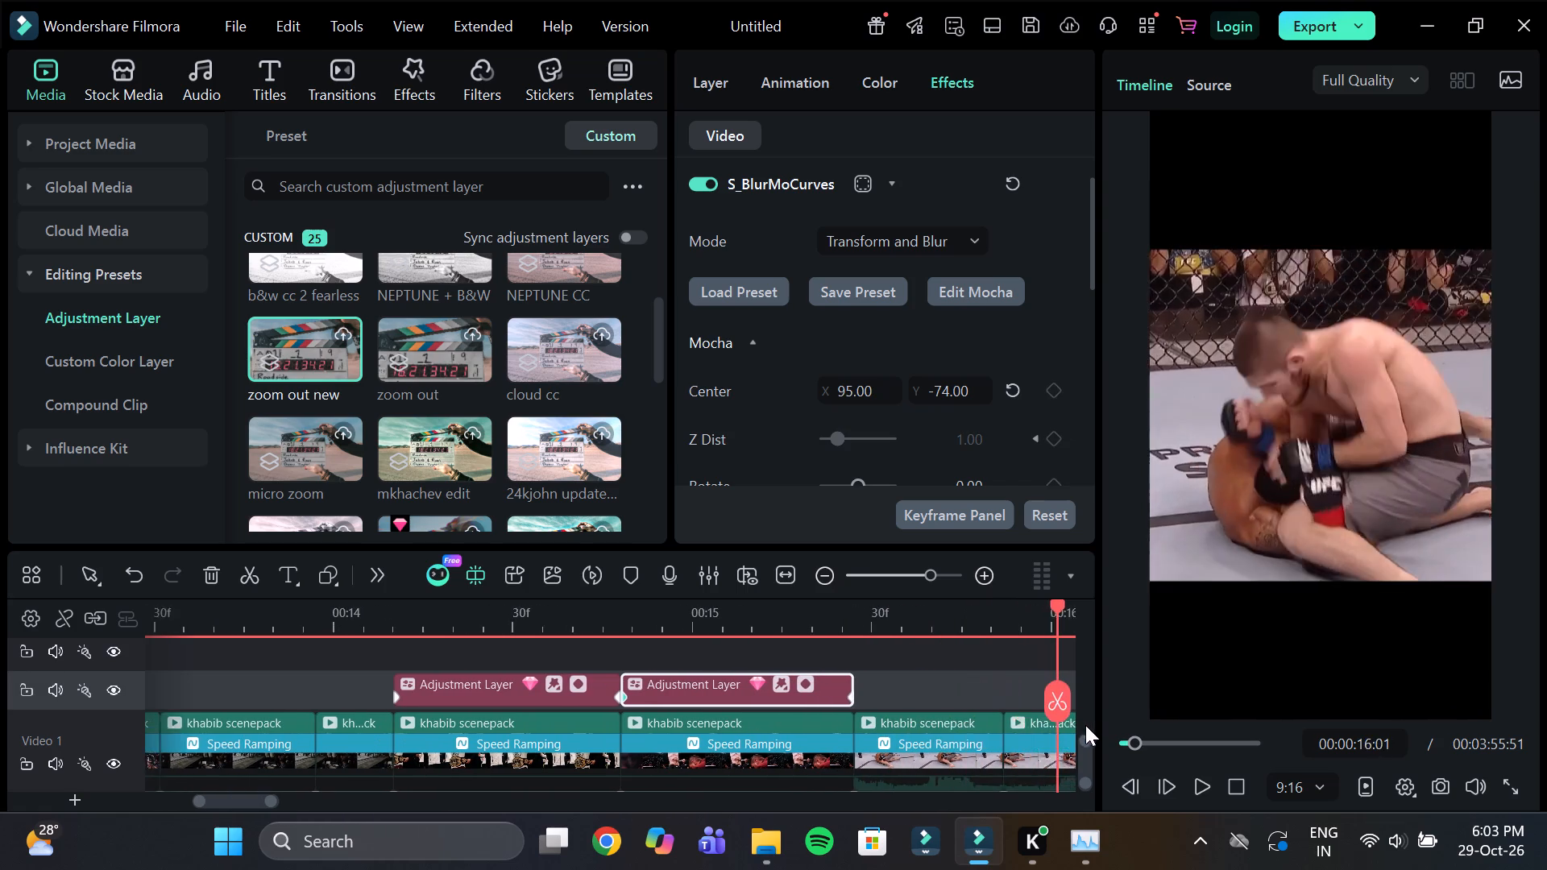
Duplicate the adjustment layer at 00:00:16:06 over that khabib scenepack shot and fit the copy and its end keyframe to the shot's end.
{"action": "left_click_drag", "start_coordinate": [1085, 725], "coordinate": [1031, 746]}
{"action": "key", "text": "ctrl+d"}
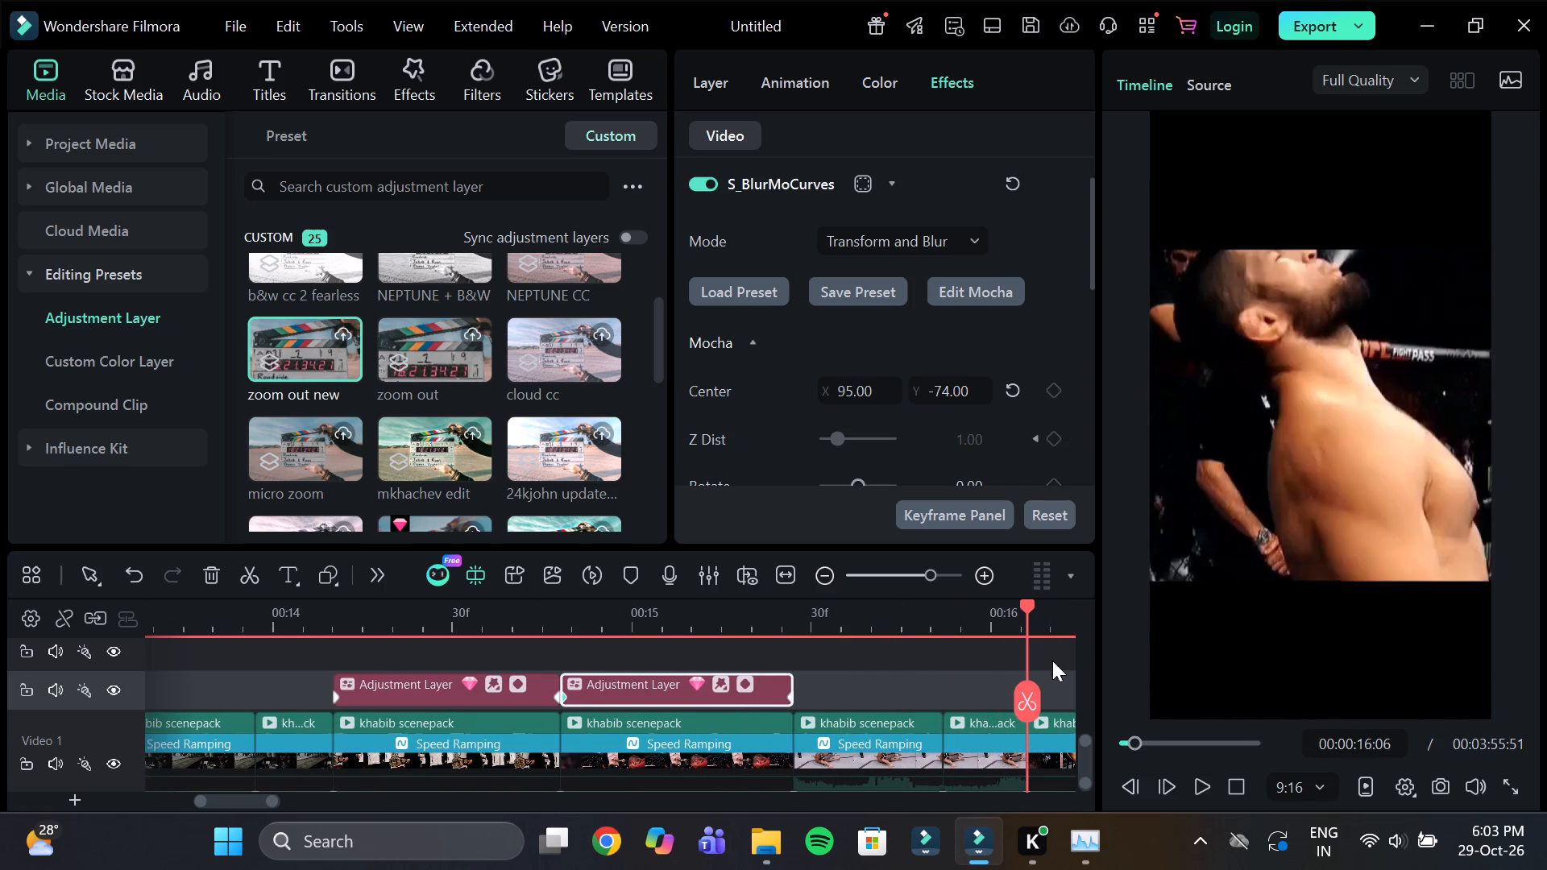
{"action": "left_click", "coordinate": [1014, 627]}
{"action": "left_click_drag", "start_coordinate": [1049, 698], "coordinate": [1039, 713]}
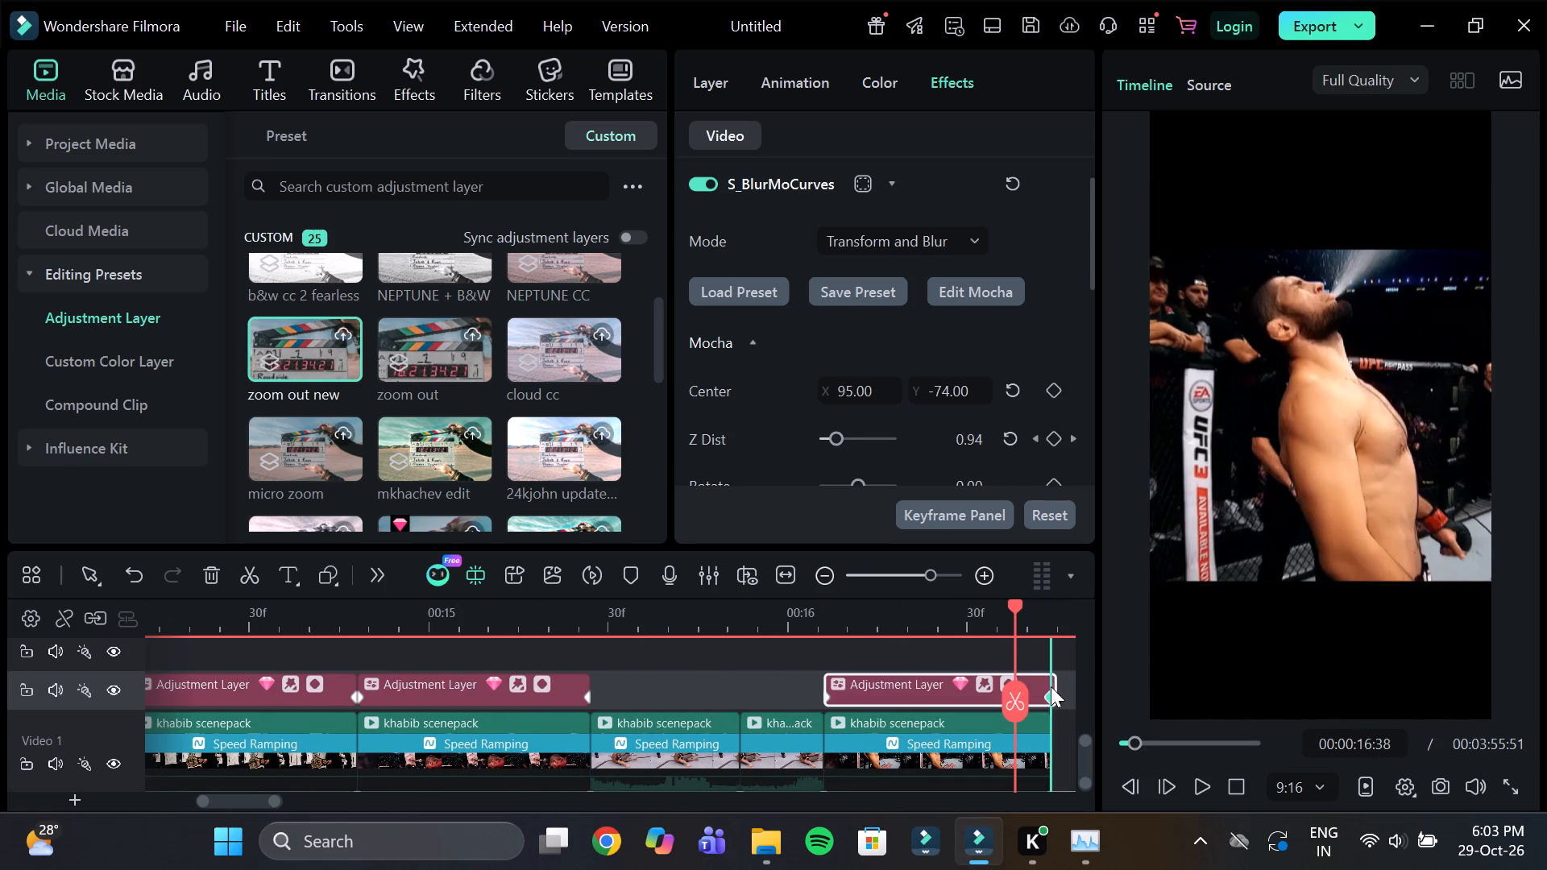
{"action": "left_click_drag", "start_coordinate": [1052, 679], "coordinate": [1046, 698]}
Set S_BlurMoCurves Center Y to -409 on the adjustment layer starting at 00:00:16:06 and check the zoom.
{"action": "left_click", "coordinate": [834, 695]}
{"action": "double_click", "coordinate": [829, 697]}
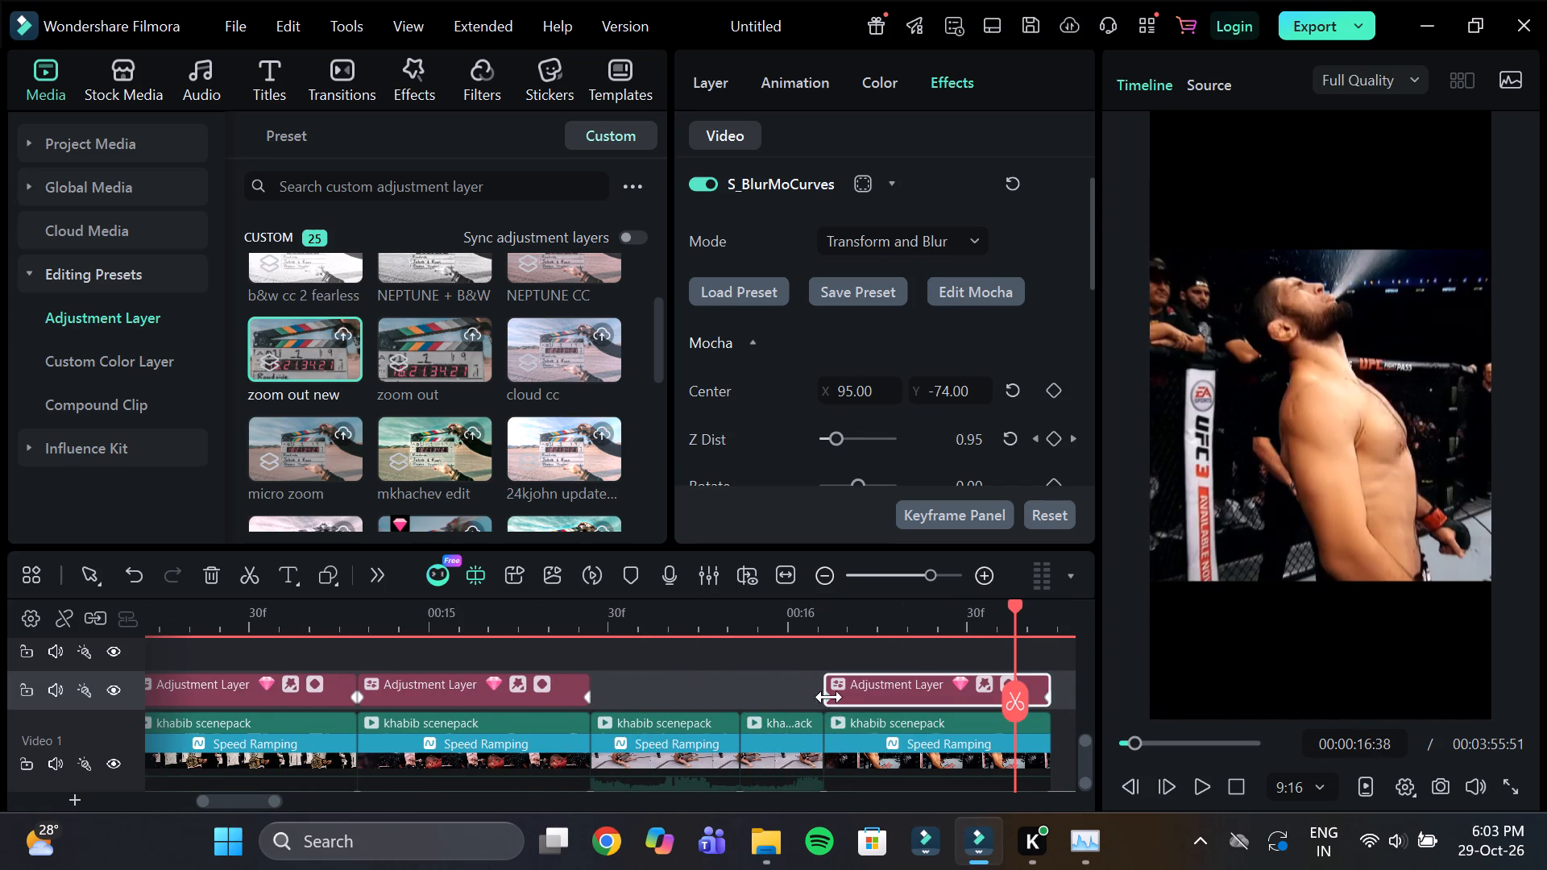
{"action": "left_click", "coordinate": [960, 387]}
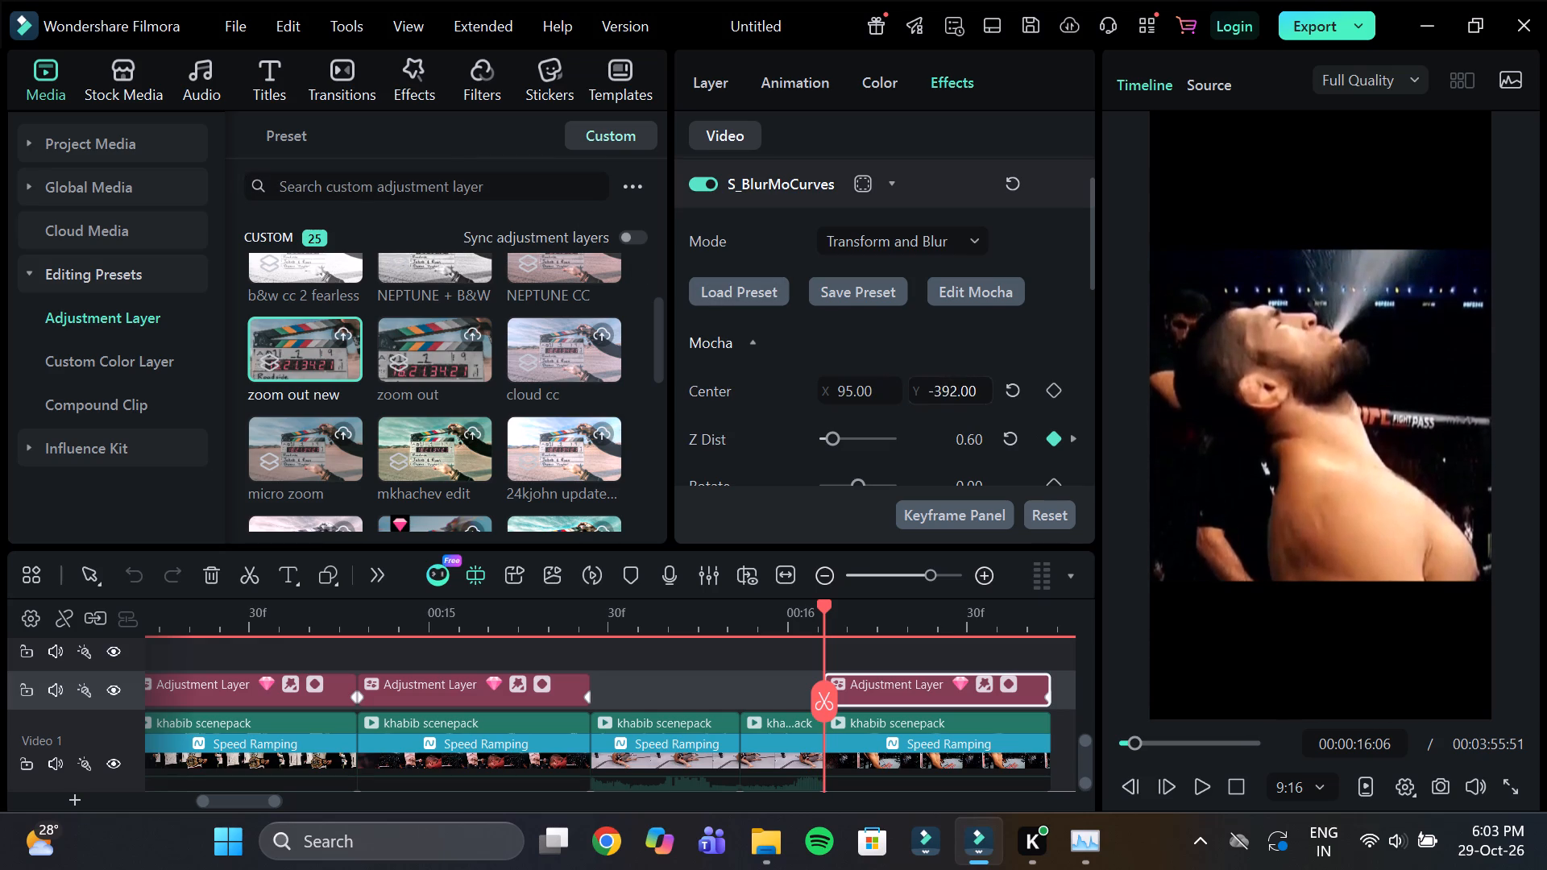
{"action": "left_click", "coordinate": [846, 632]}
{"action": "left_click_drag", "start_coordinate": [844, 615], "coordinate": [993, 647]}
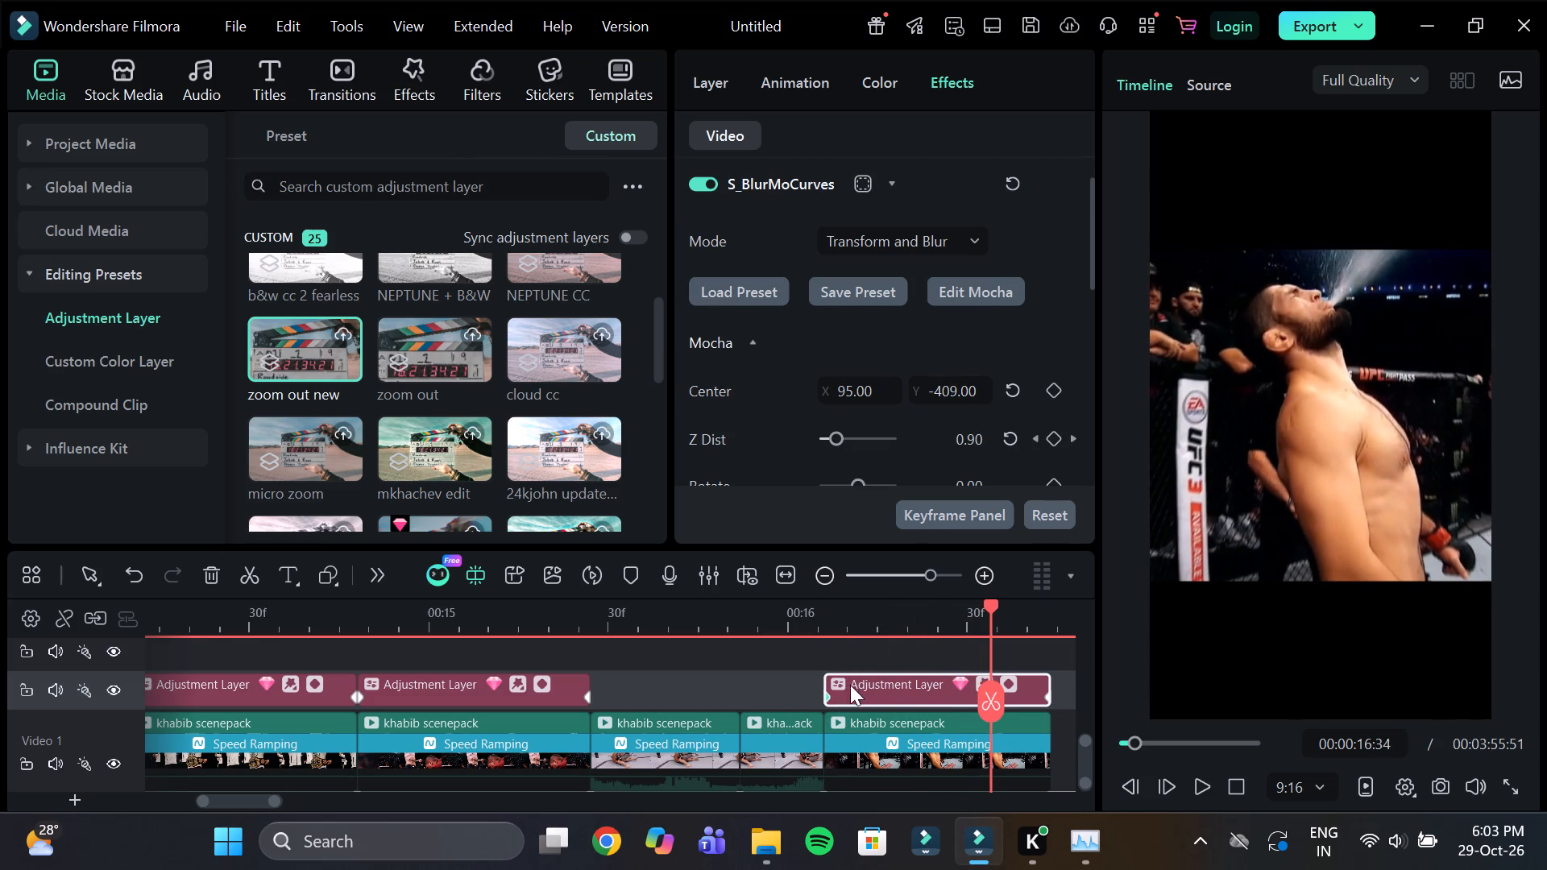
Return to the first adjustment layer around 00:00:09:04 and review the zoom outs from there.
{"action": "left_click_drag", "start_coordinate": [812, 618], "coordinate": [624, 632]}
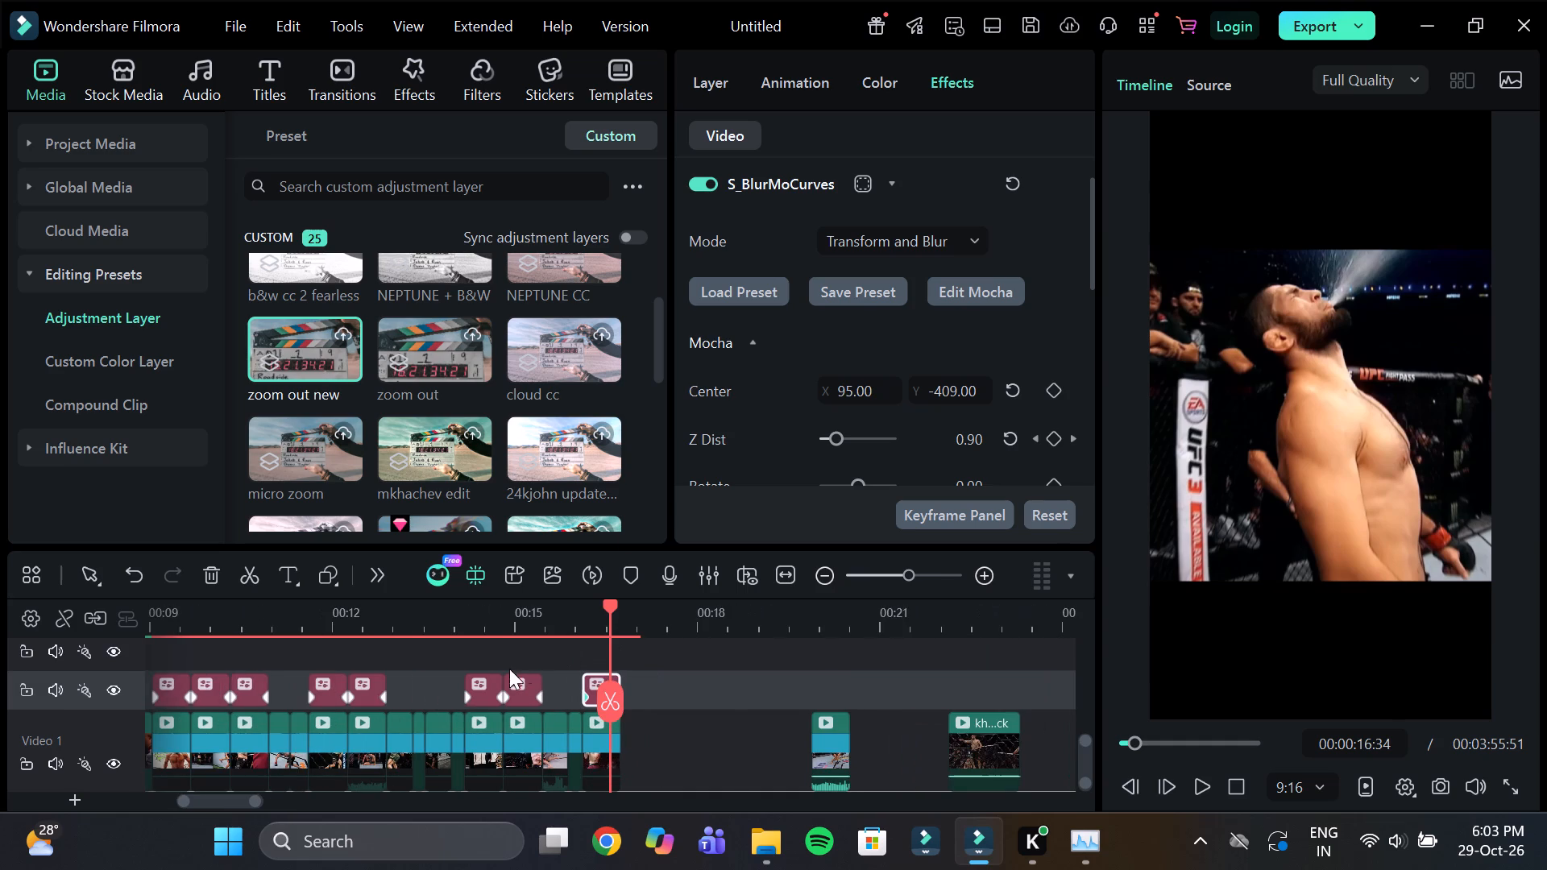
{"action": "left_click_drag", "start_coordinate": [214, 804], "coordinate": [204, 804]}
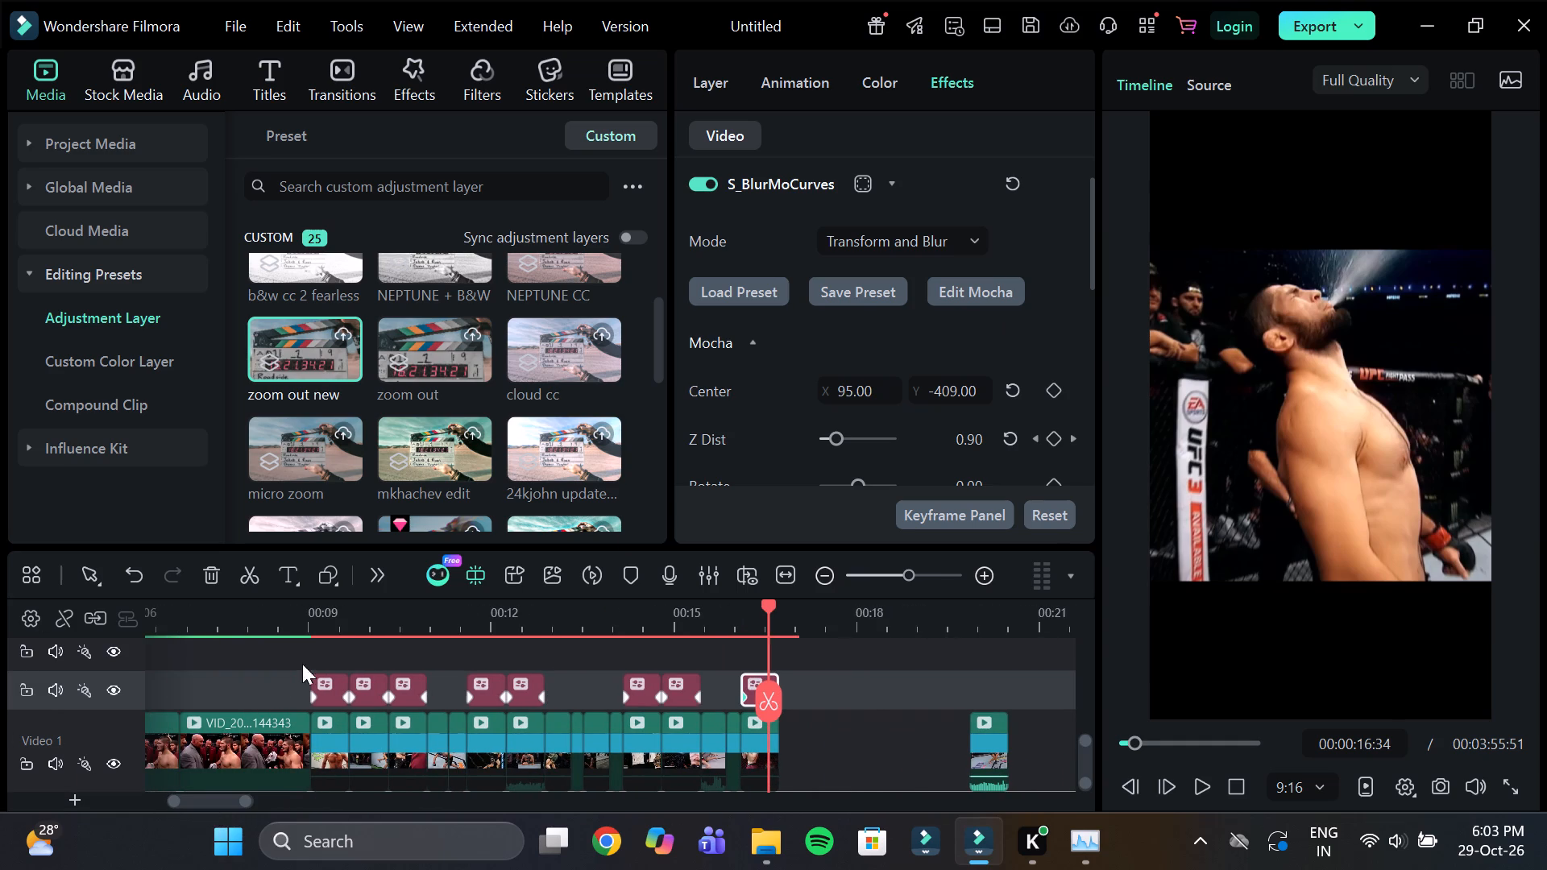
{"action": "left_click", "coordinate": [313, 624]}
{"action": "left_click_drag", "start_coordinate": [339, 609], "coordinate": [508, 659]}
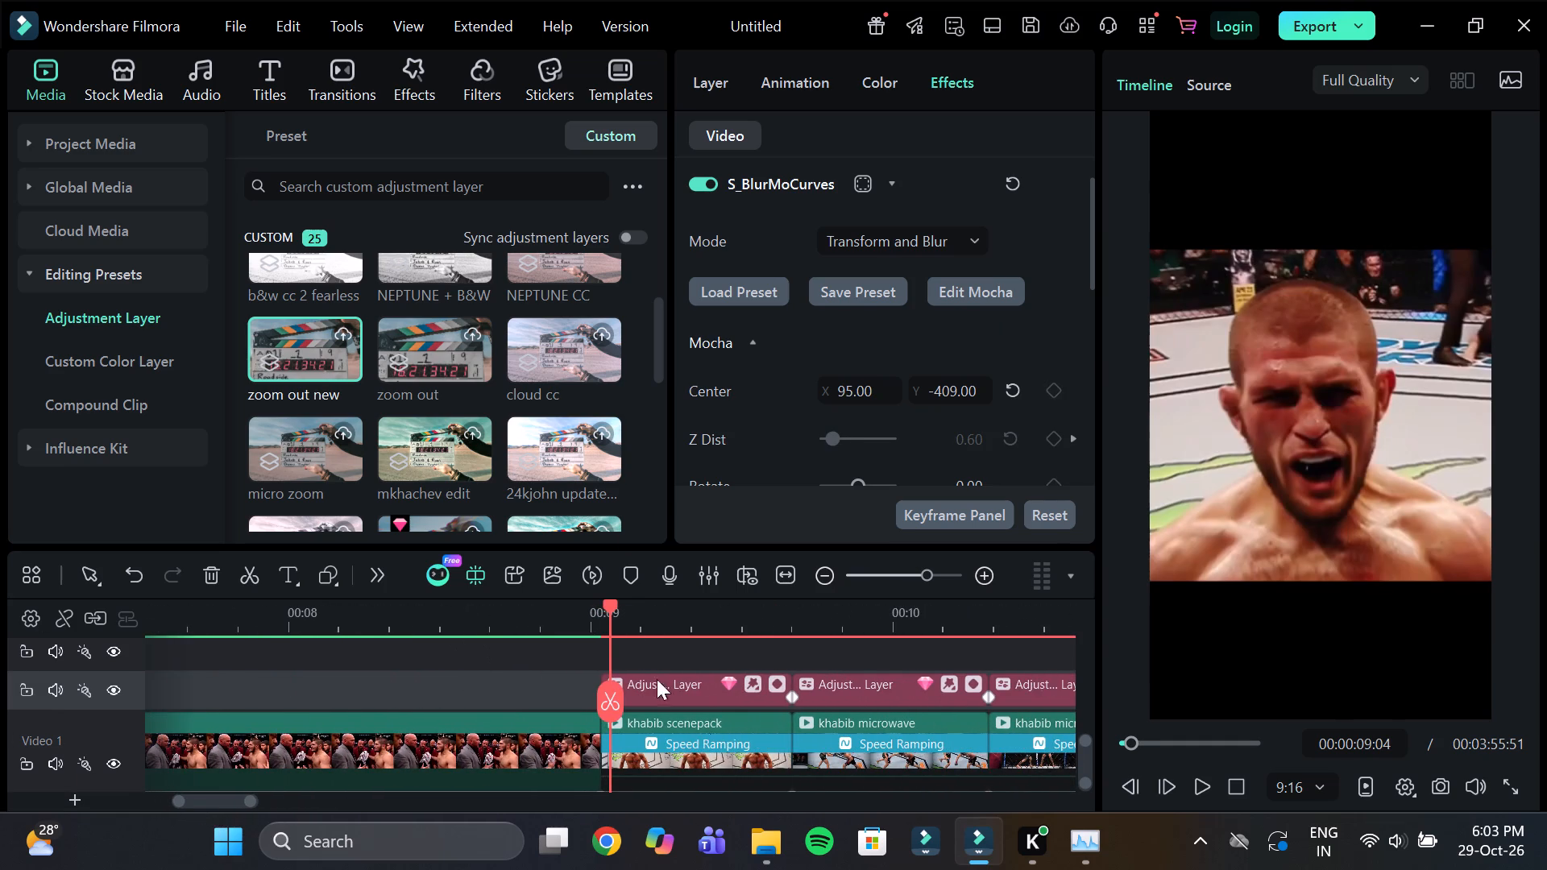
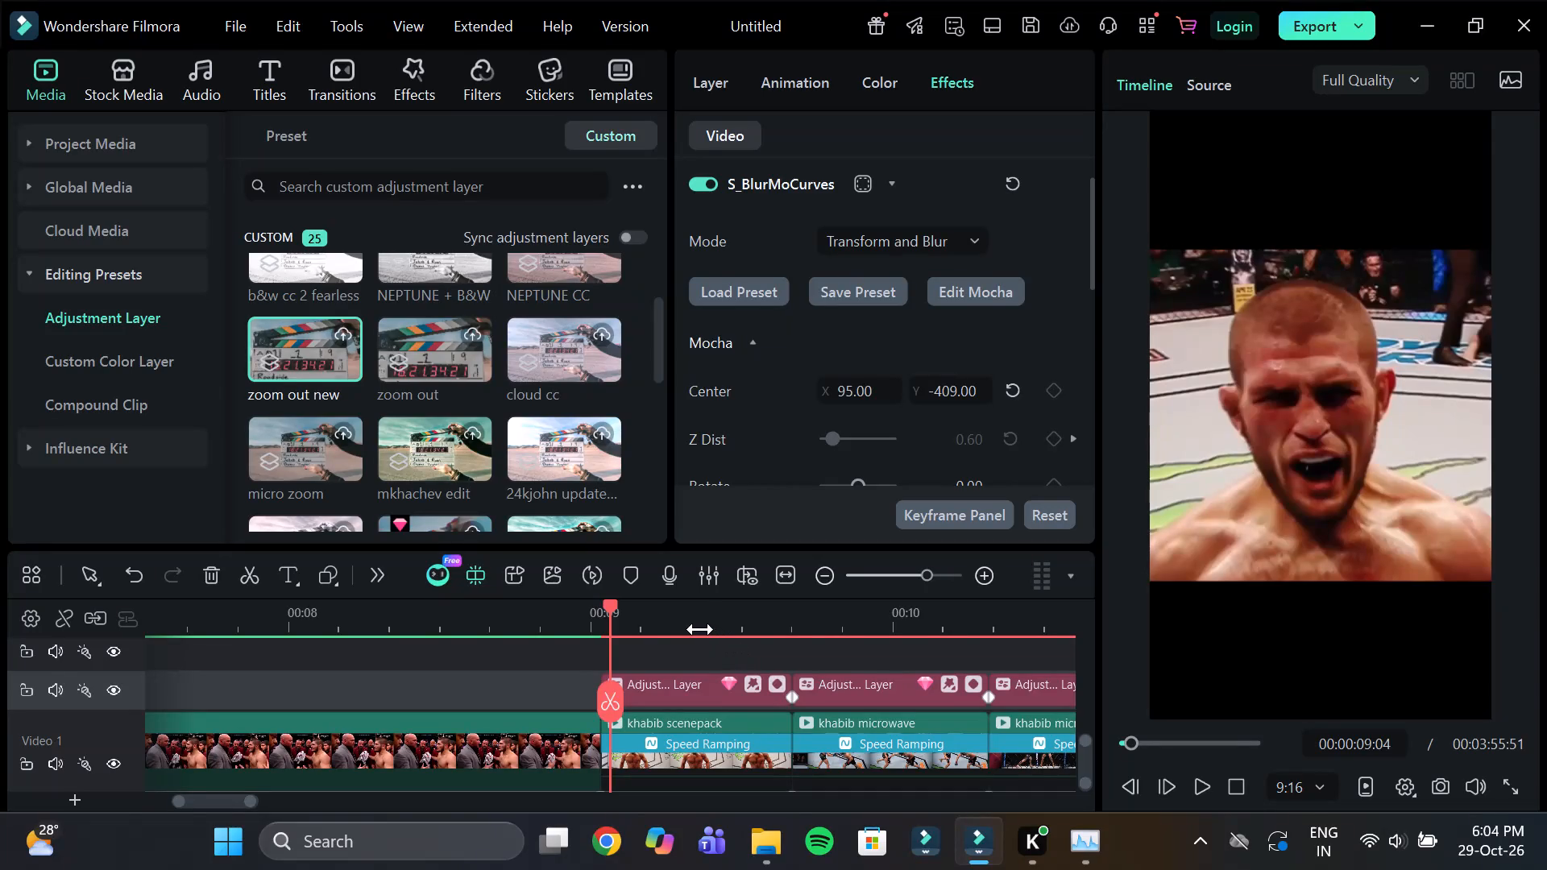
Scrub through the clips from about 00:00:09:04 to 00:00:10:28 to review their motion and cuts.
{"action": "left_click", "coordinate": [700, 629]}
{"action": "left_click", "coordinate": [737, 628]}
{"action": "left_click_drag", "start_coordinate": [737, 614], "coordinate": [760, 628]}
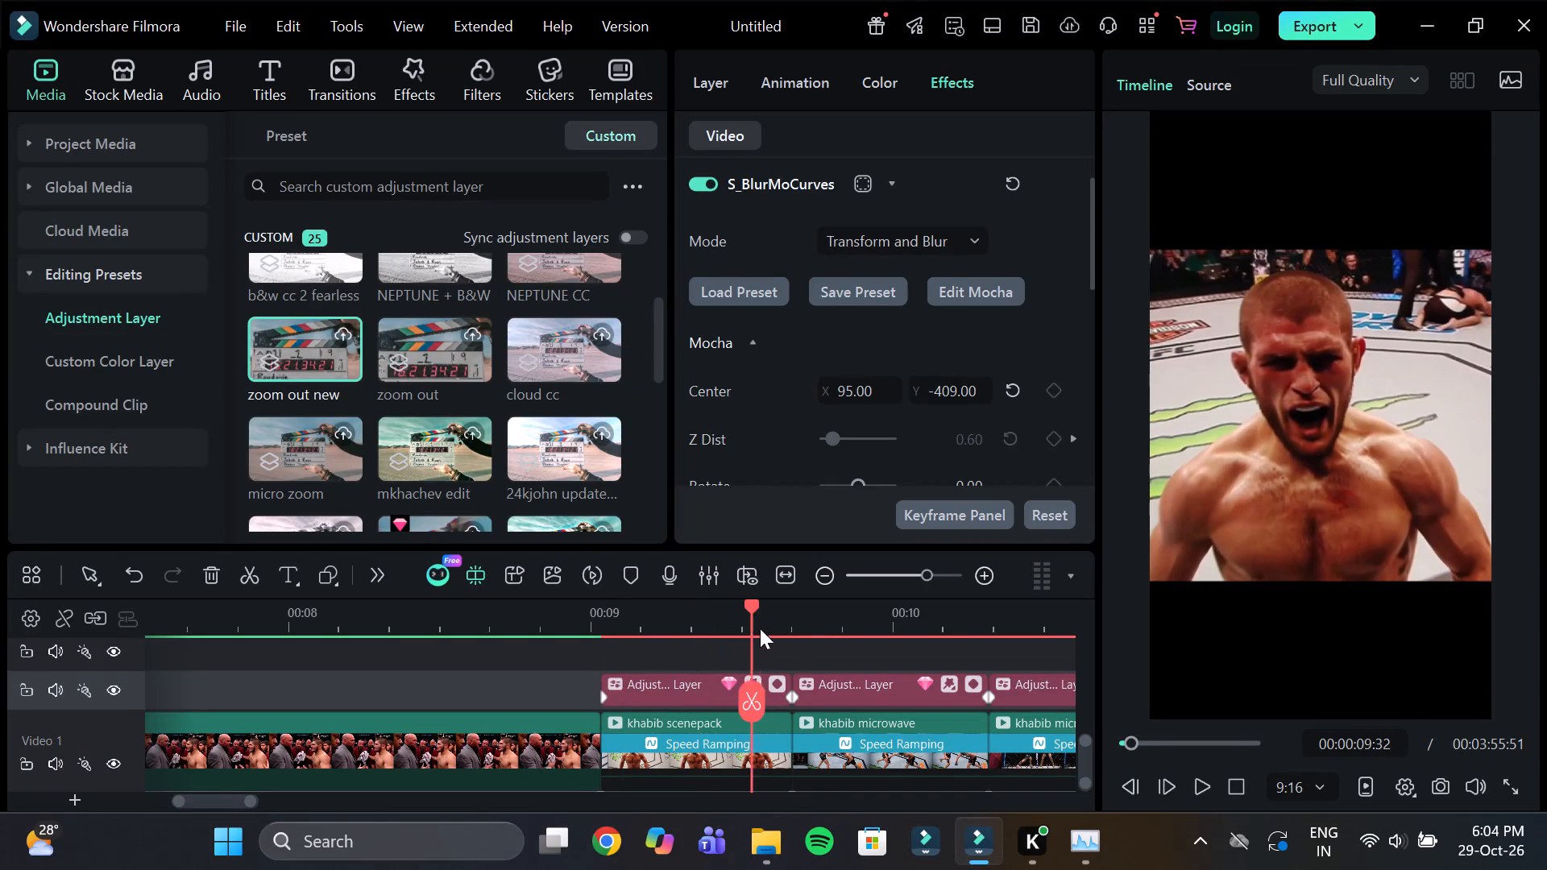
{"action": "left_click_drag", "start_coordinate": [760, 628], "coordinate": [877, 670]}
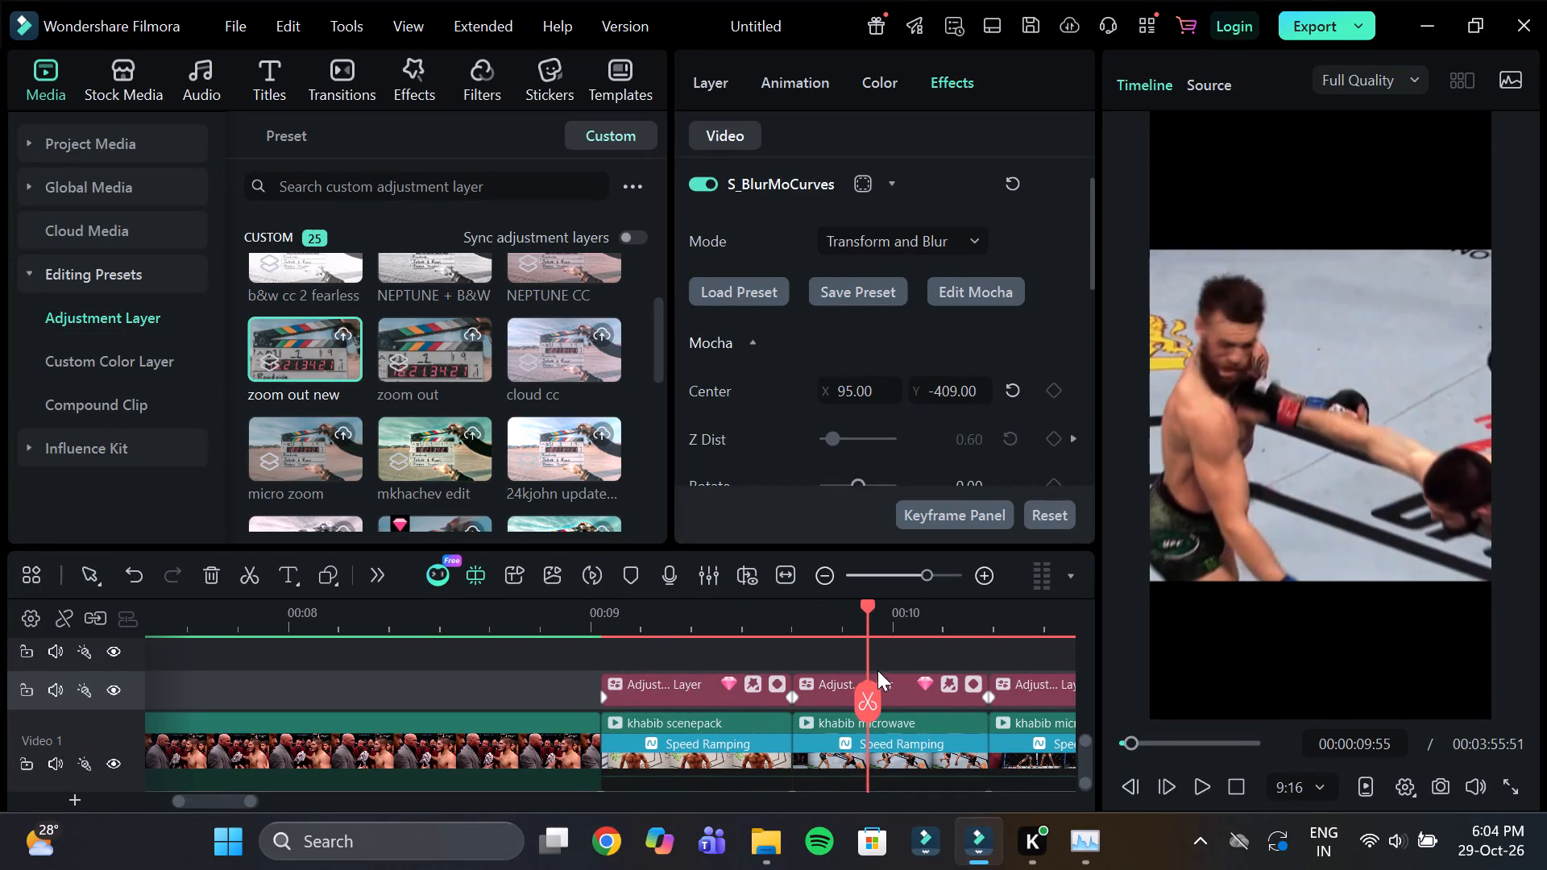
{"action": "left_click_drag", "start_coordinate": [877, 670], "coordinate": [1018, 687]}
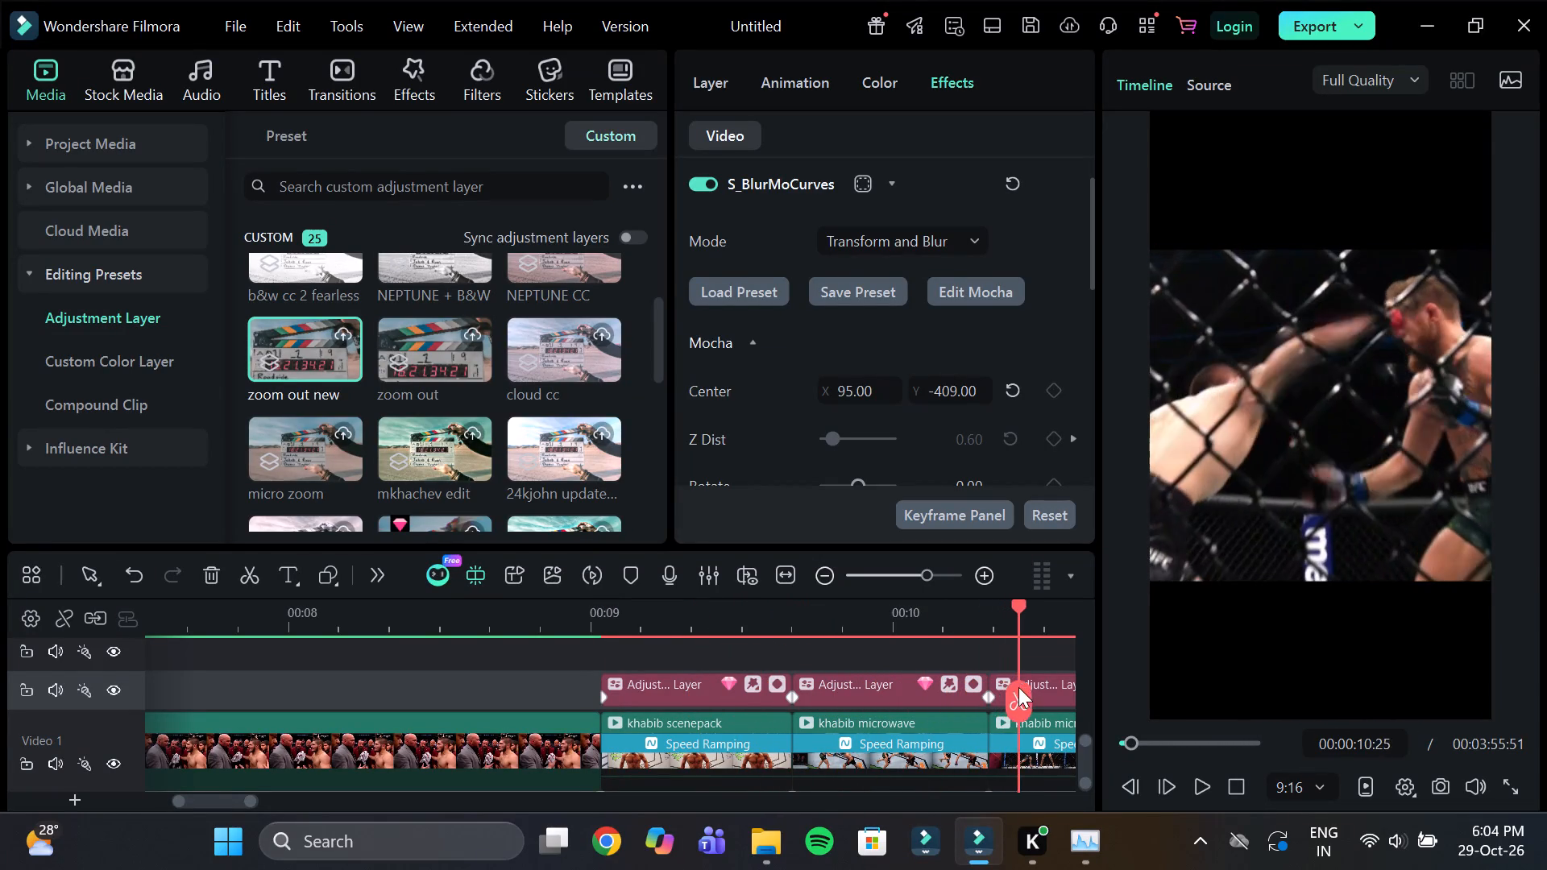
{"action": "left_click_drag", "start_coordinate": [1018, 687], "coordinate": [1035, 693]}
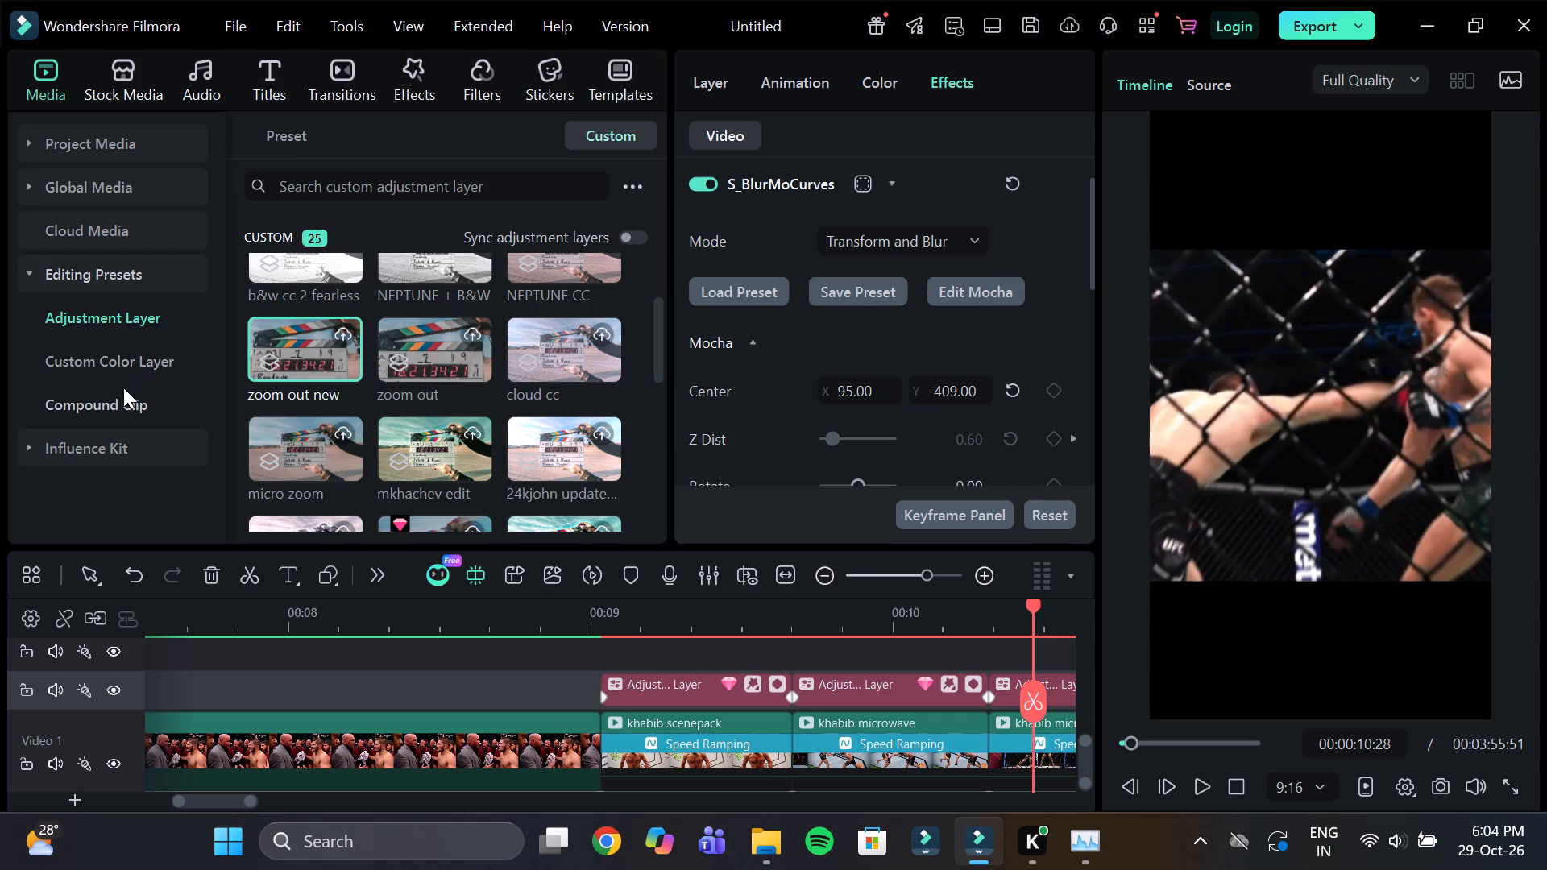
Place the shake fearless 2 compound clip above the adjustment layer, starting with the first khabib scenepack clip.
{"action": "left_click", "coordinate": [121, 393]}
{"action": "left_click_drag", "start_coordinate": [414, 264], "coordinate": [613, 677]}
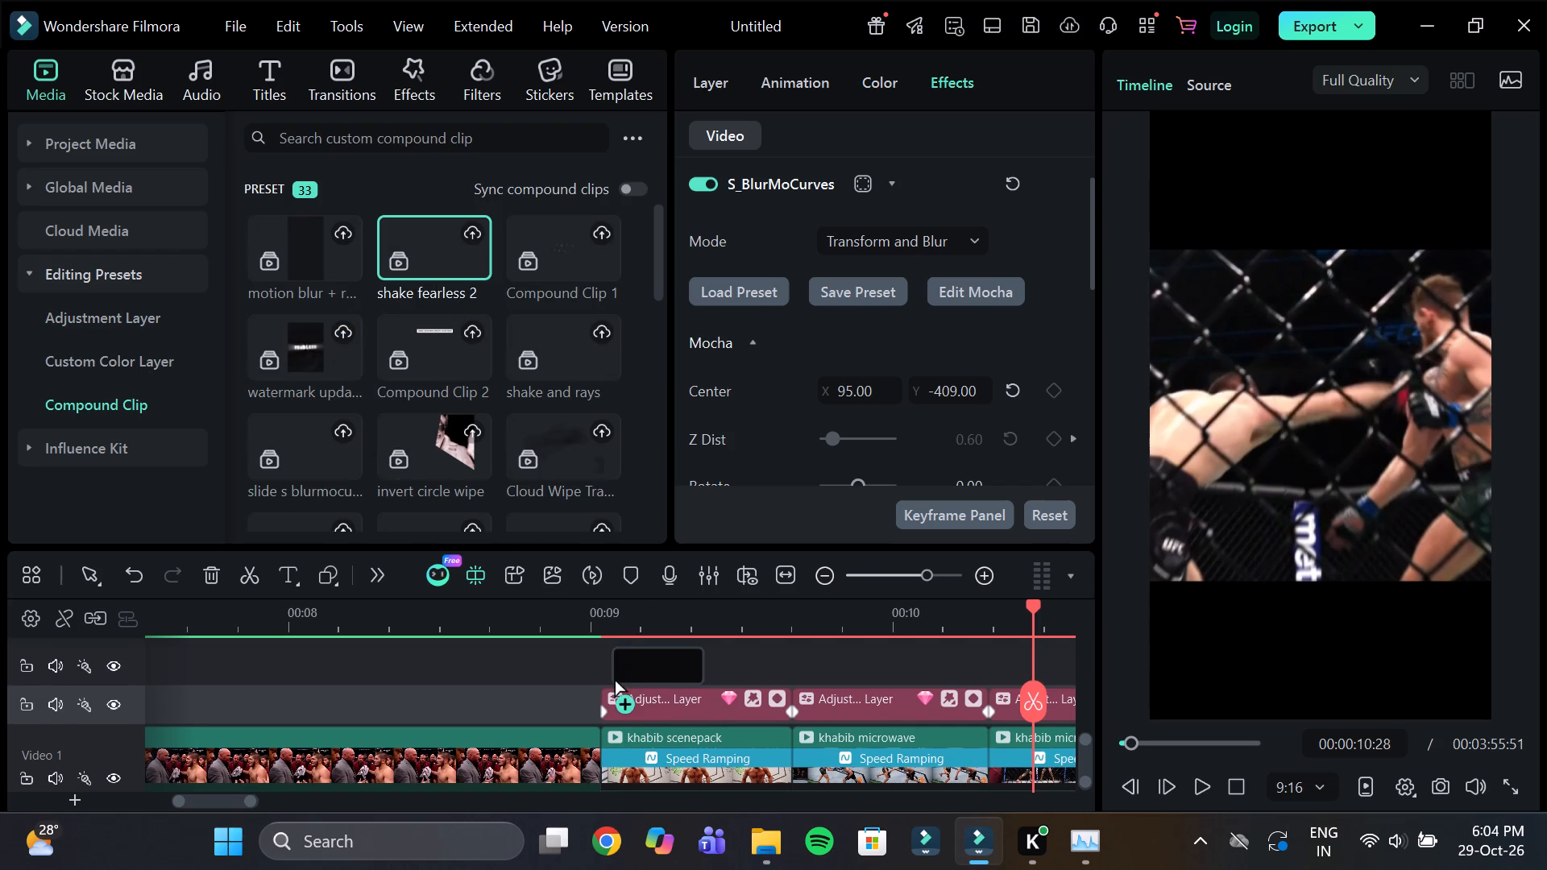
{"action": "left_click_drag", "start_coordinate": [613, 677], "coordinate": [607, 681]}
Cut all effects from inside the shake fearless 2 compound clip and paste them in its place on the main timeline at 00:00:09:02.
{"action": "double_click", "coordinate": [650, 686]}
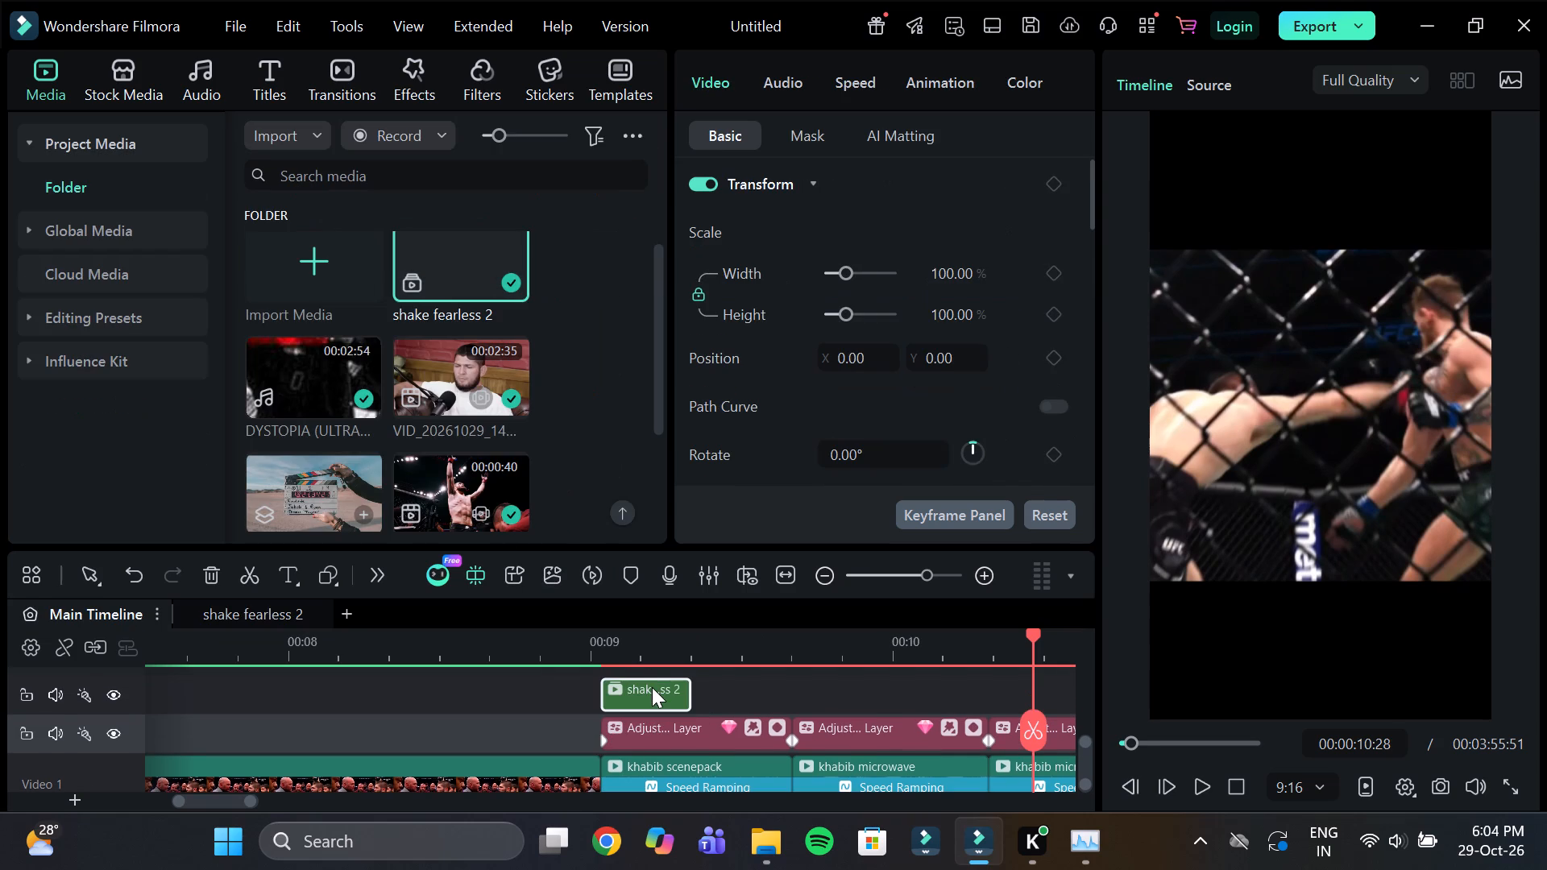
{"action": "left_click_drag", "start_coordinate": [719, 706], "coordinate": [438, 812]}
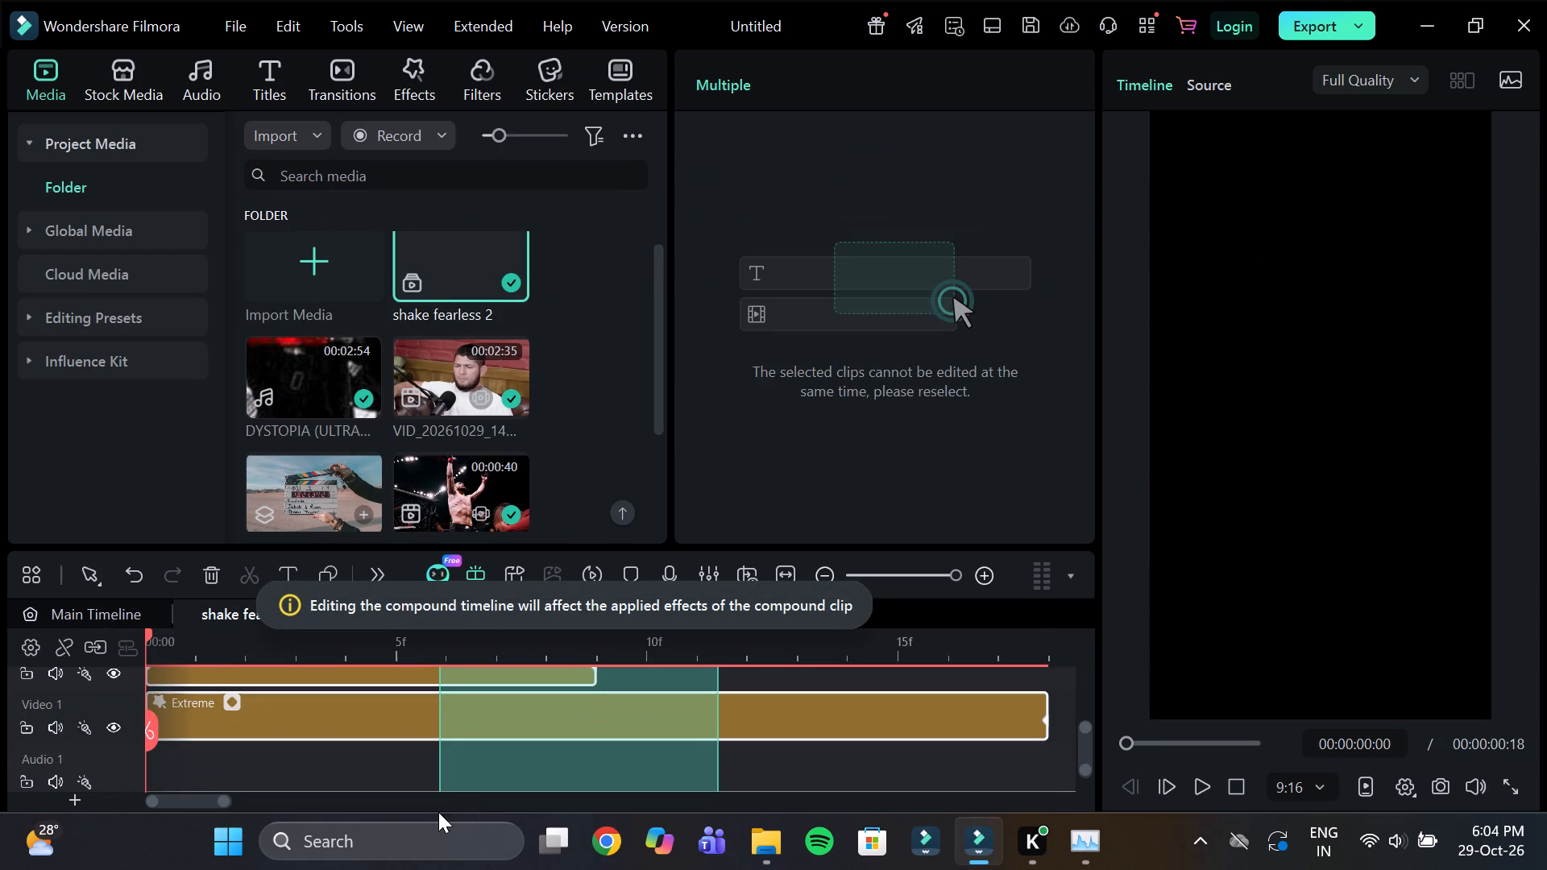
{"action": "key", "text": "ctrl+x"}
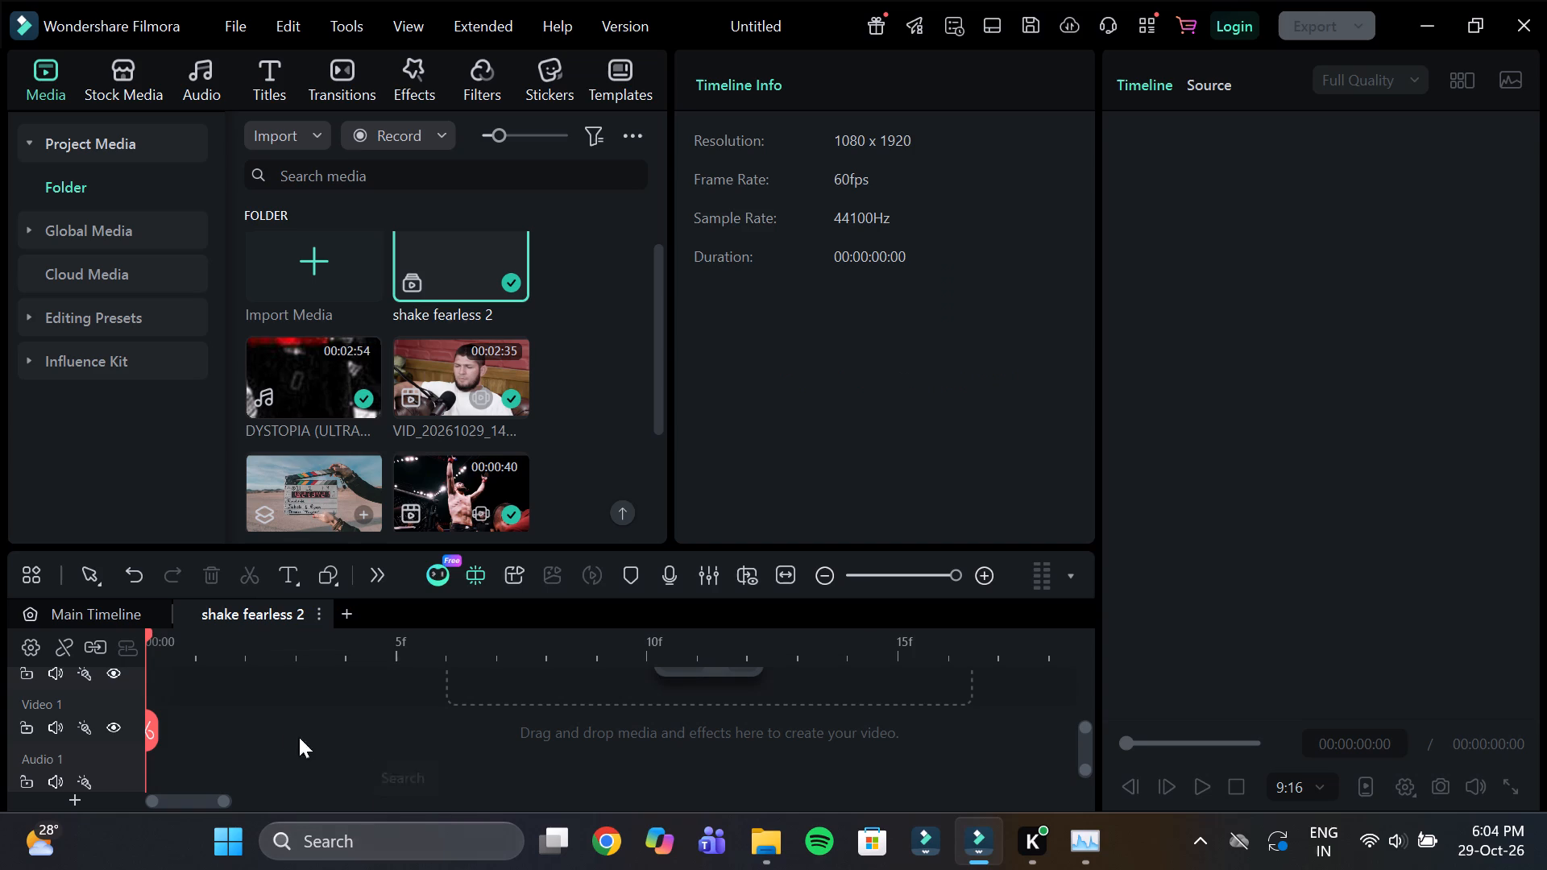
{"action": "left_click", "coordinate": [81, 613]}
{"action": "left_click", "coordinate": [579, 654]}
{"action": "left_click_drag", "start_coordinate": [580, 649], "coordinate": [593, 668]}
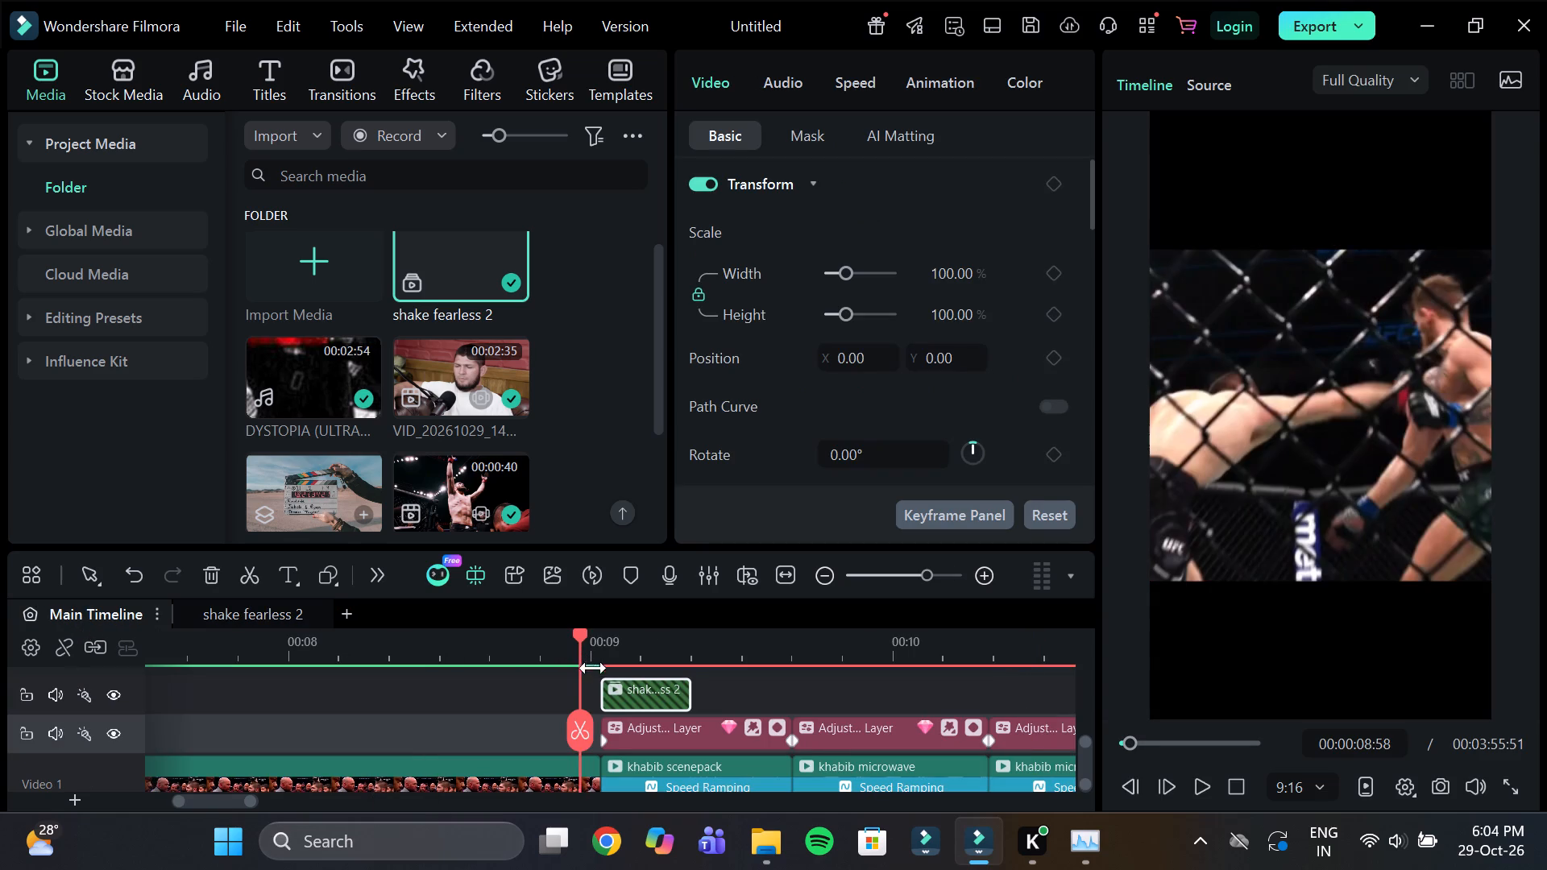
{"action": "left_click_drag", "start_coordinate": [593, 668], "coordinate": [606, 686]}
{"action": "left_click_drag", "start_coordinate": [581, 637], "coordinate": [601, 665]}
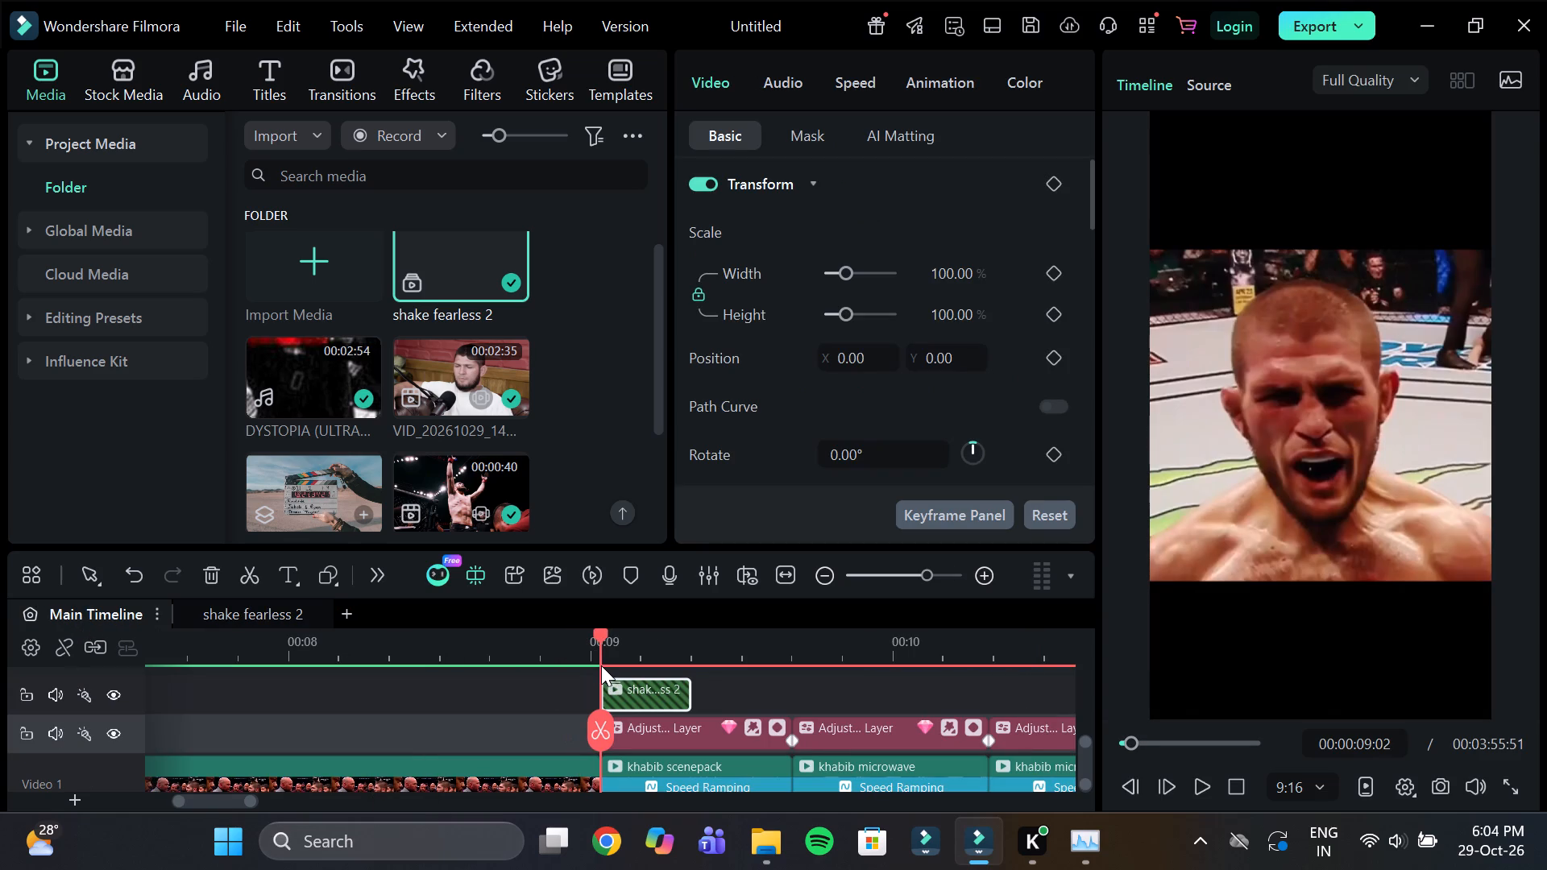
{"action": "left_click", "coordinate": [129, 691]}
{"action": "key", "text": "ctrl+v"}
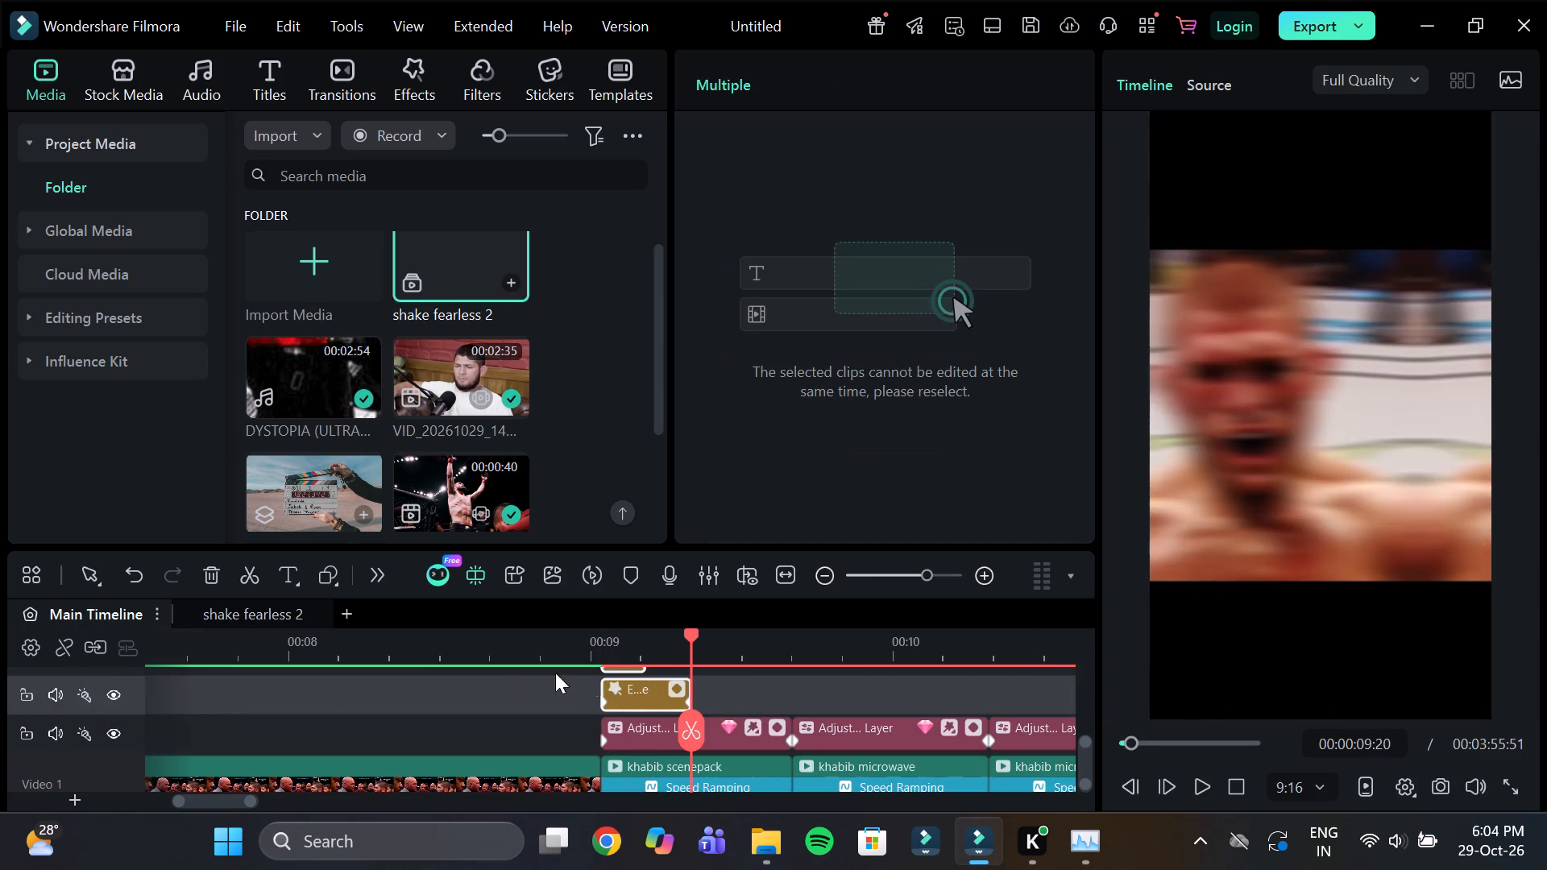
Set the Frequency of the longer pasted Extreme effect to 25.
{"action": "left_click", "coordinate": [650, 648]}
{"action": "left_click_drag", "start_coordinate": [685, 644], "coordinate": [813, 666]}
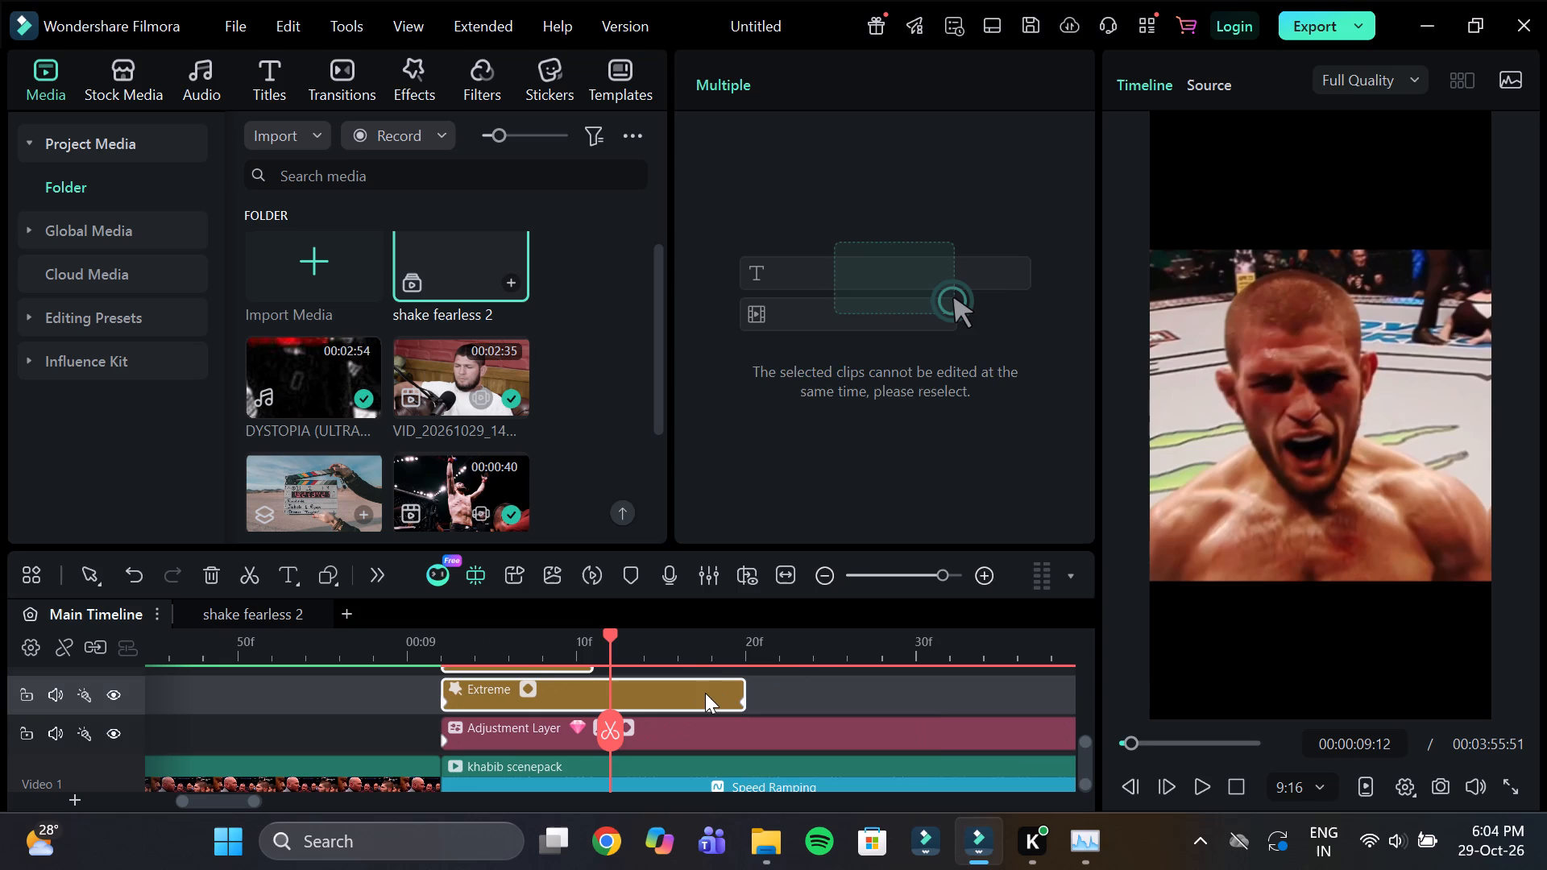
{"action": "left_click", "coordinate": [705, 693]}
{"action": "left_click", "coordinate": [979, 230]}
{"action": "type", "text": "25"}
{"action": "key", "text": "Return"}
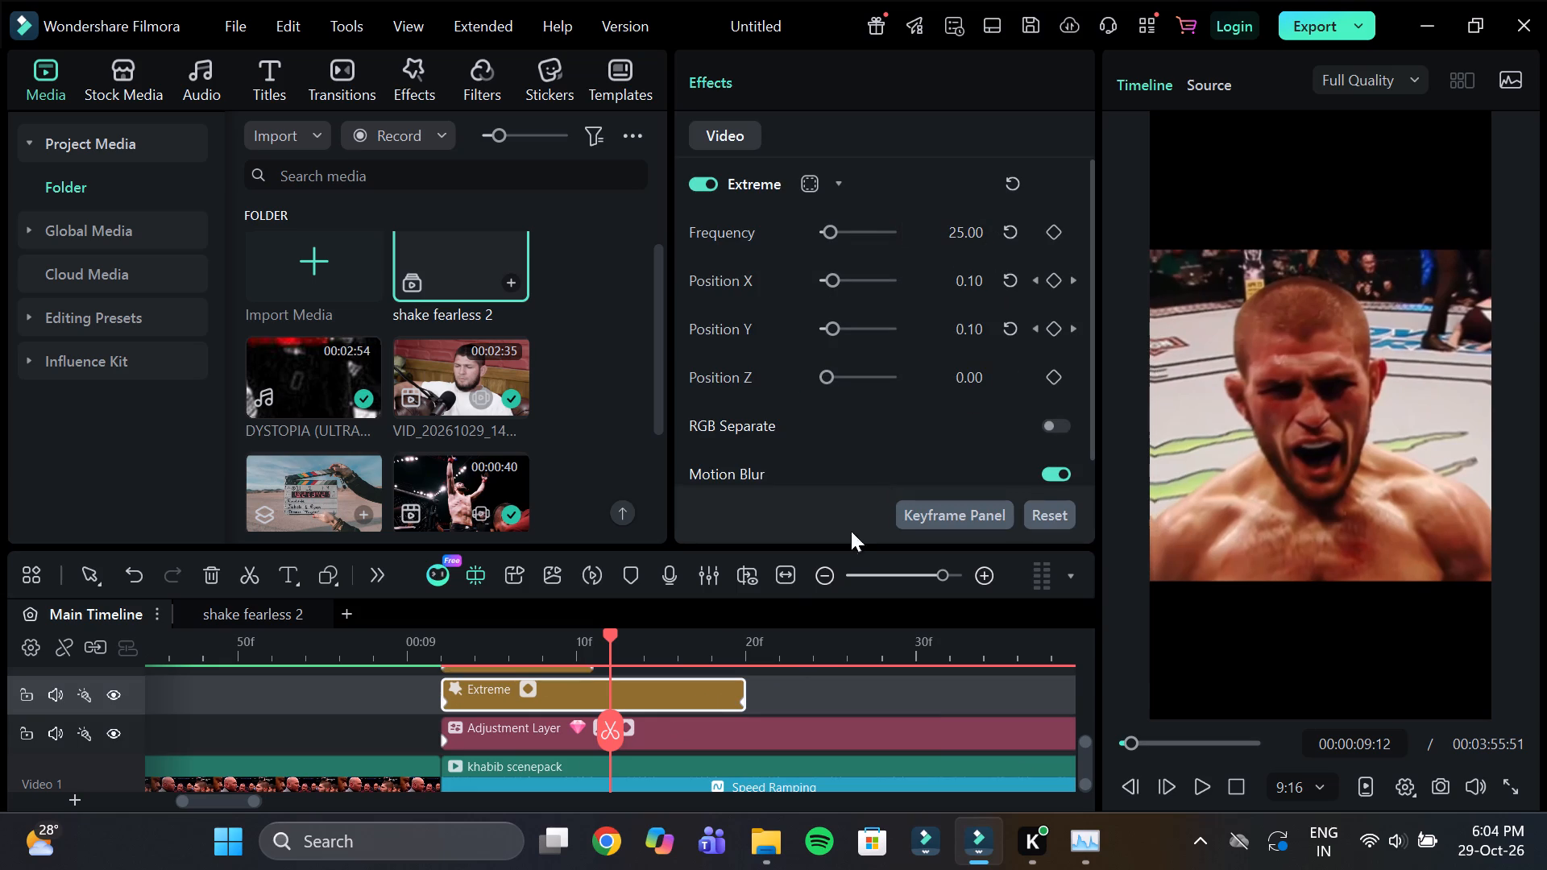
Set the Frequency of the shorter Extreme effect, just below the directional blur, to 50.
{"action": "scroll", "coordinate": [596, 681], "scroll_direction": "up", "scroll_amount": 1}
{"action": "left_click", "coordinate": [518, 727]}
{"action": "scroll", "coordinate": [519, 723], "scroll_direction": "down", "scroll_amount": 1}
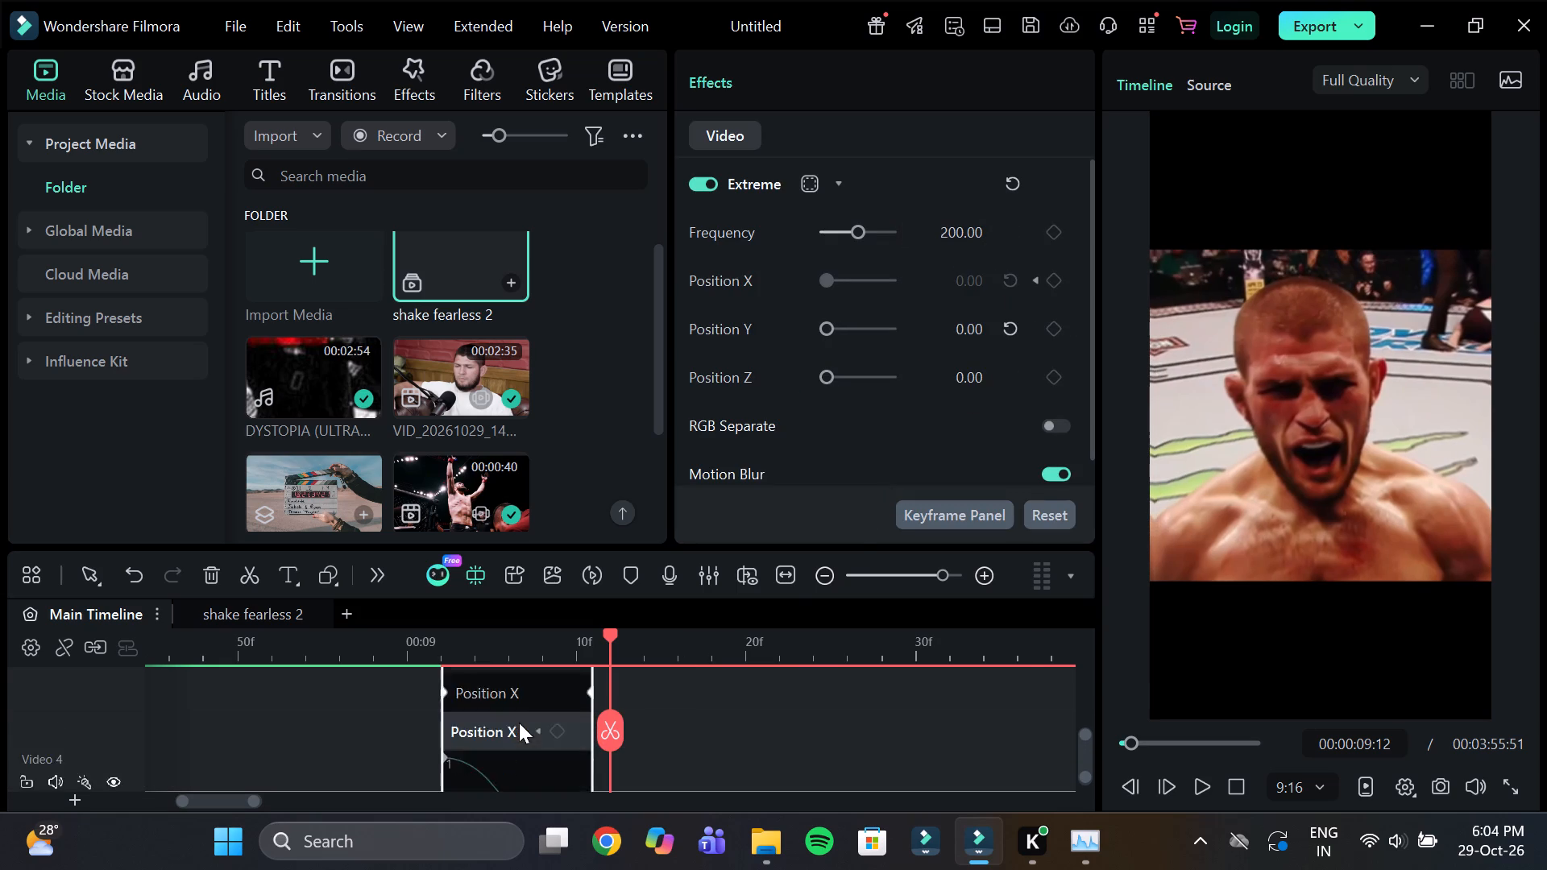
{"action": "scroll", "coordinate": [519, 723], "scroll_direction": "down", "scroll_amount": 2}
{"action": "left_click", "coordinate": [525, 727]}
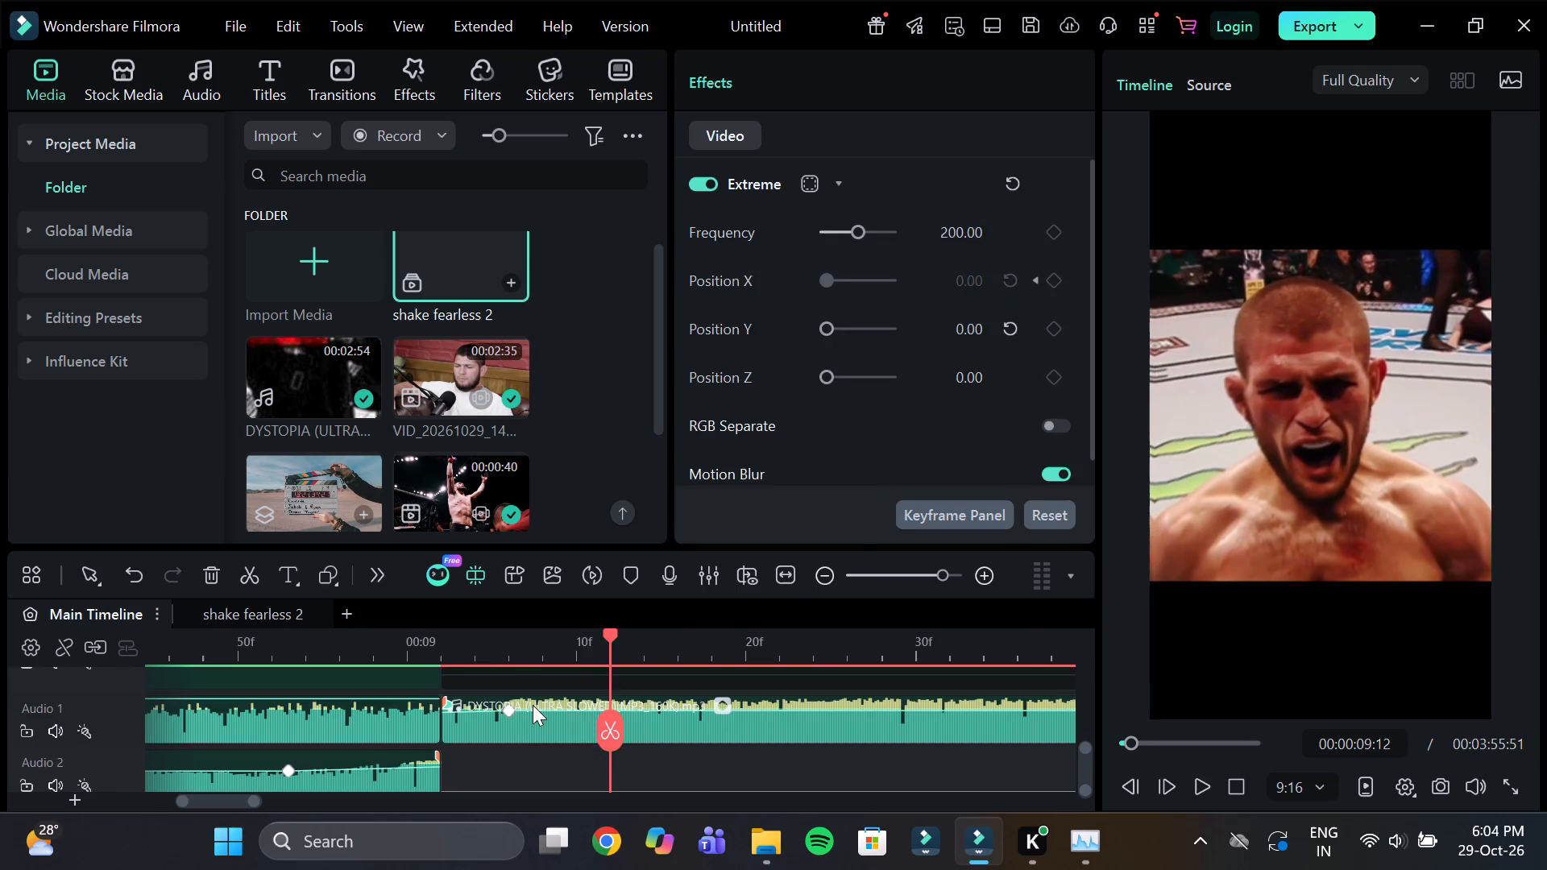
{"action": "scroll", "coordinate": [533, 705], "scroll_direction": "up", "scroll_amount": 3}
{"action": "left_click", "coordinate": [503, 721]}
{"action": "left_click", "coordinate": [521, 658]}
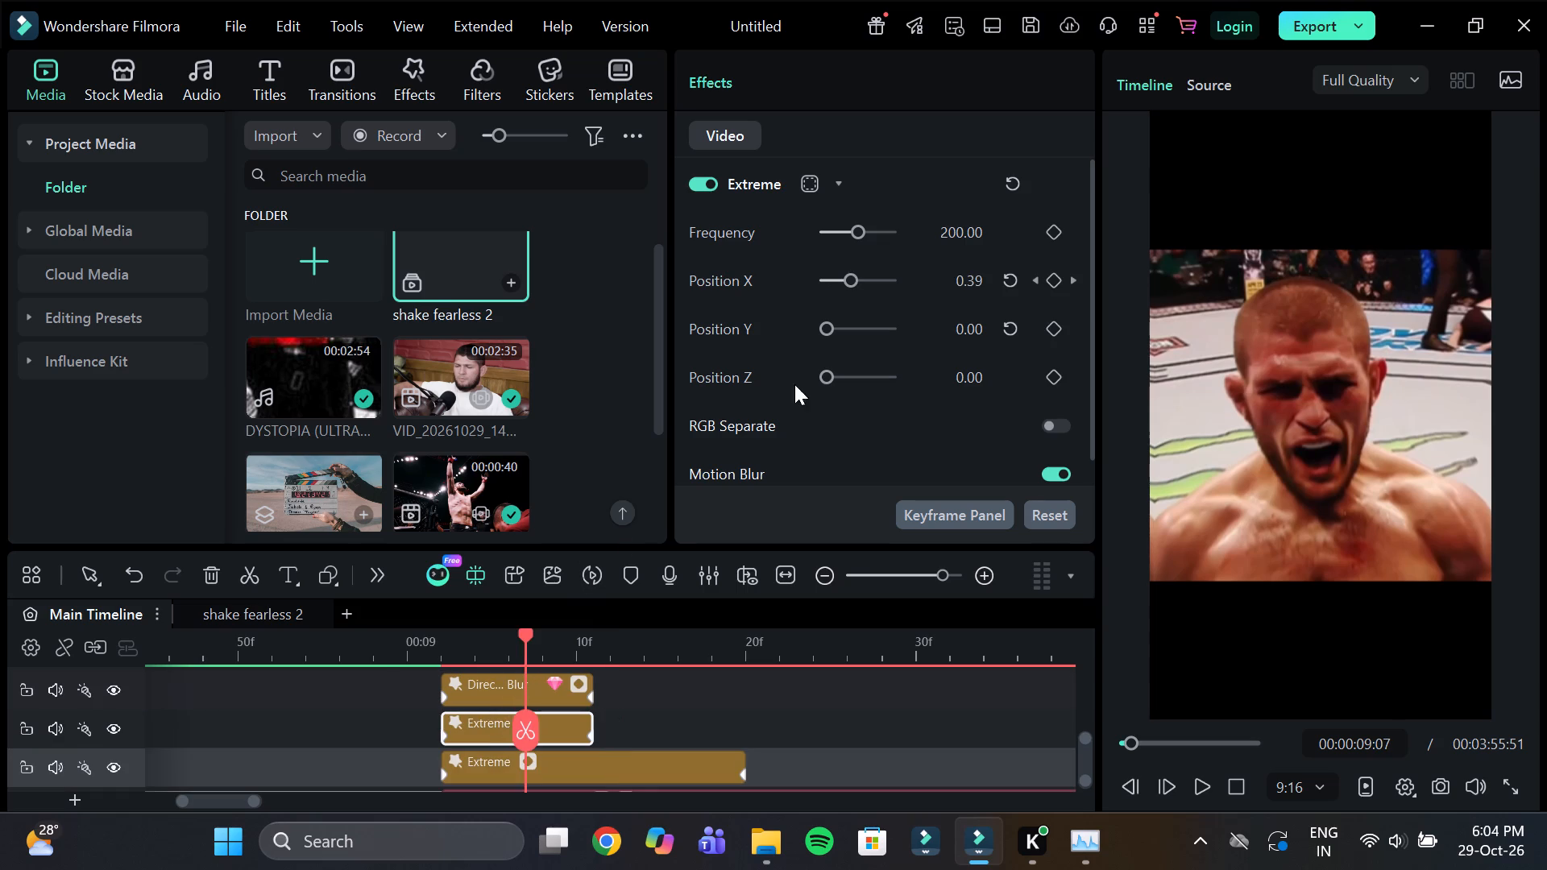
{"action": "left_click", "coordinate": [968, 228]}
{"action": "type", "text": "50"}
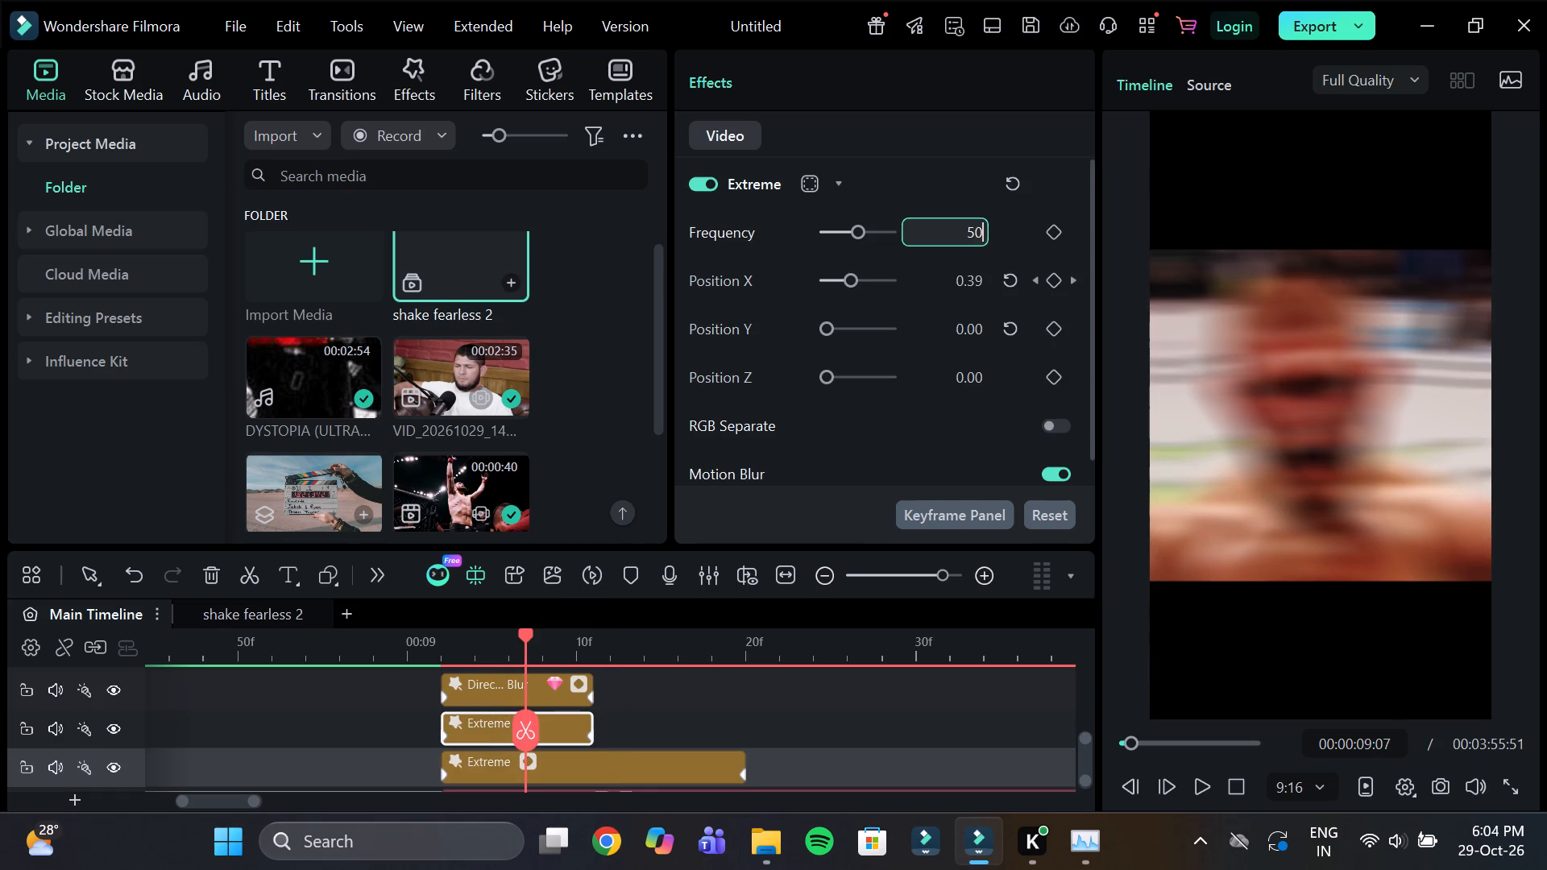
{"action": "key", "text": "Return"}
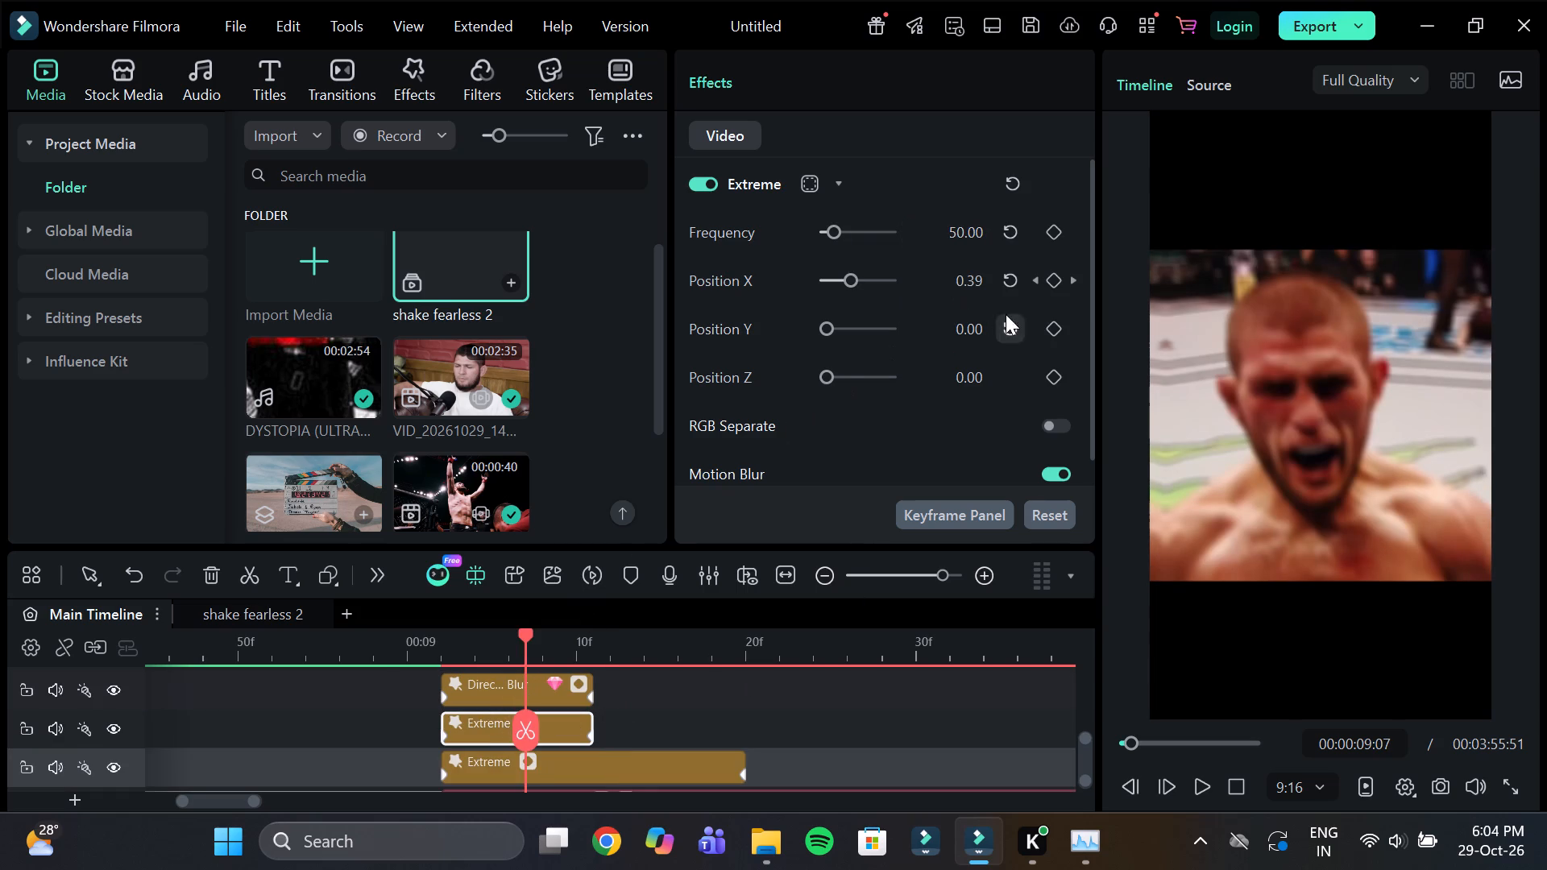
Keyframe the shorter Extreme effect's Position Y from 1.00 at its start to 0.00 at its end.
{"action": "double_click", "coordinate": [447, 735]}
{"action": "left_click", "coordinate": [1047, 328]}
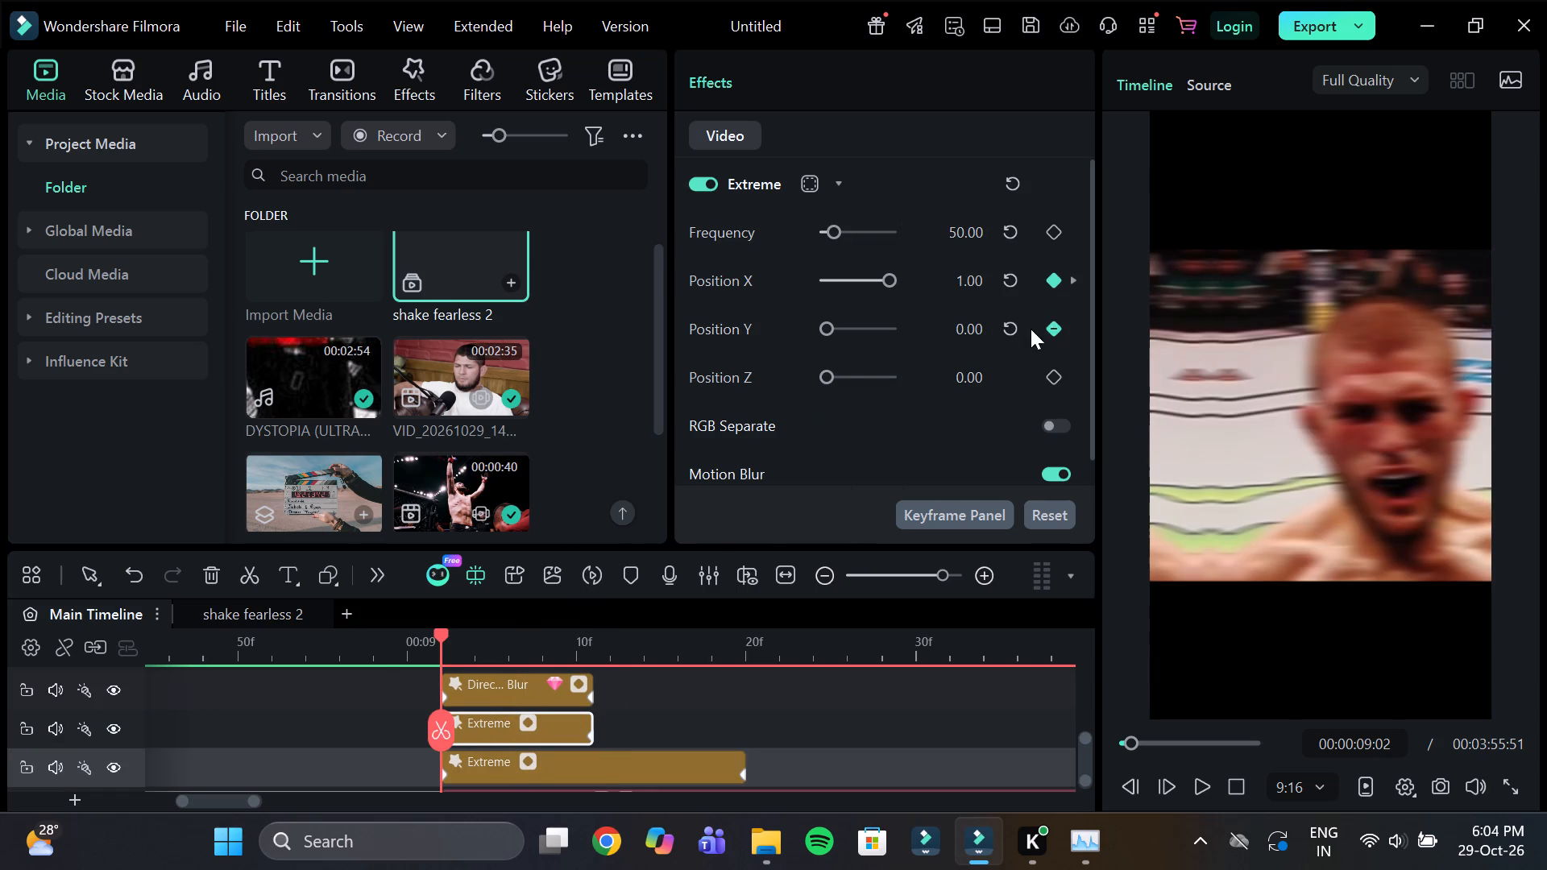
{"action": "left_click_drag", "start_coordinate": [827, 329], "coordinate": [957, 332]}
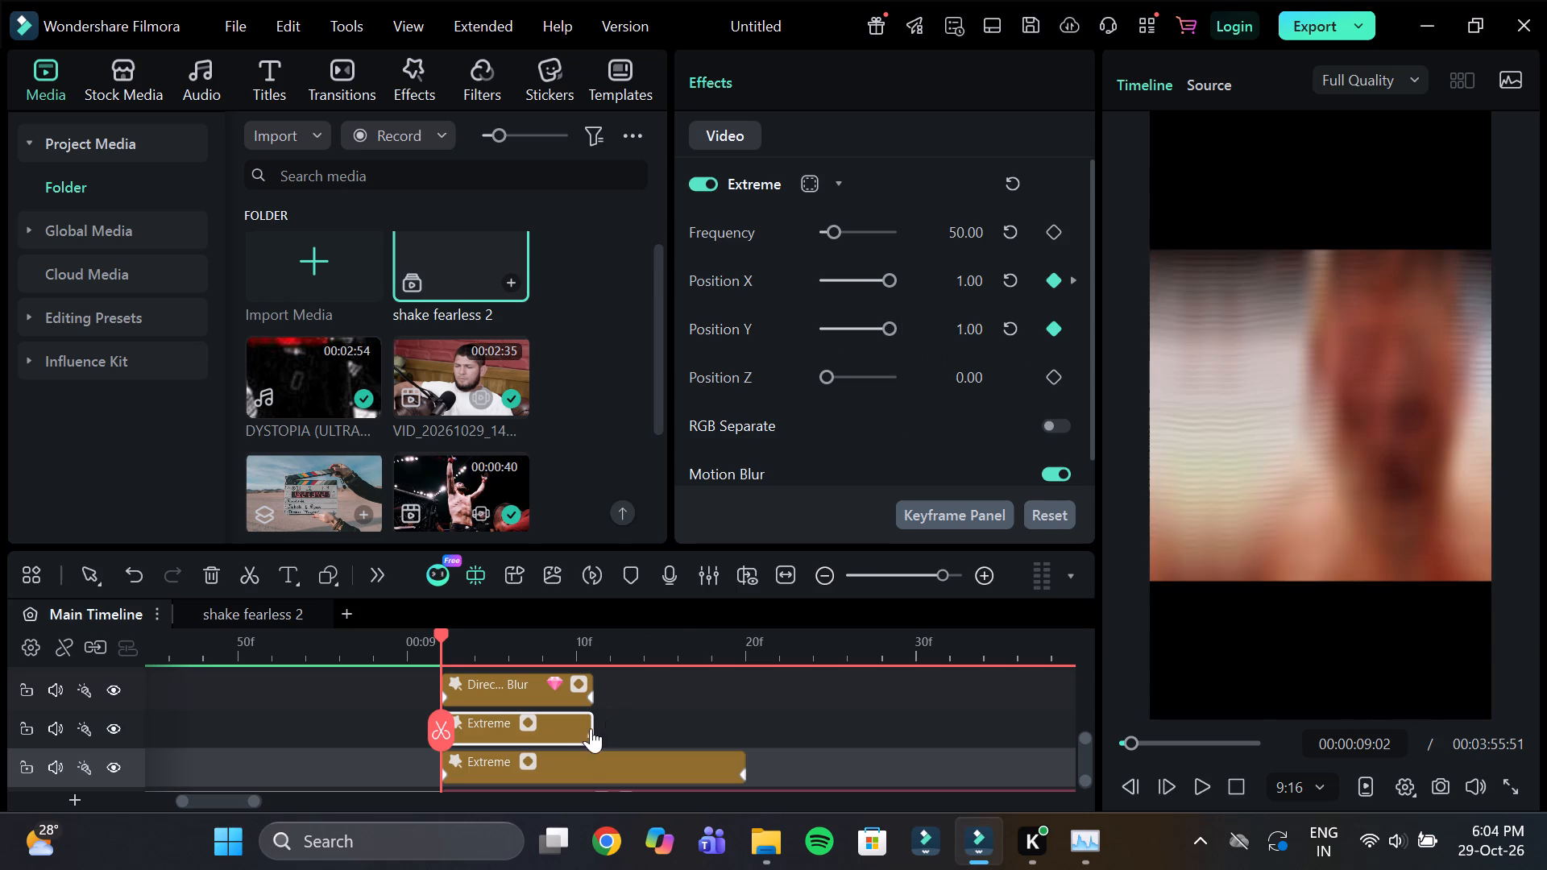
{"action": "double_click", "coordinate": [589, 731]}
{"action": "left_click", "coordinate": [1053, 329]}
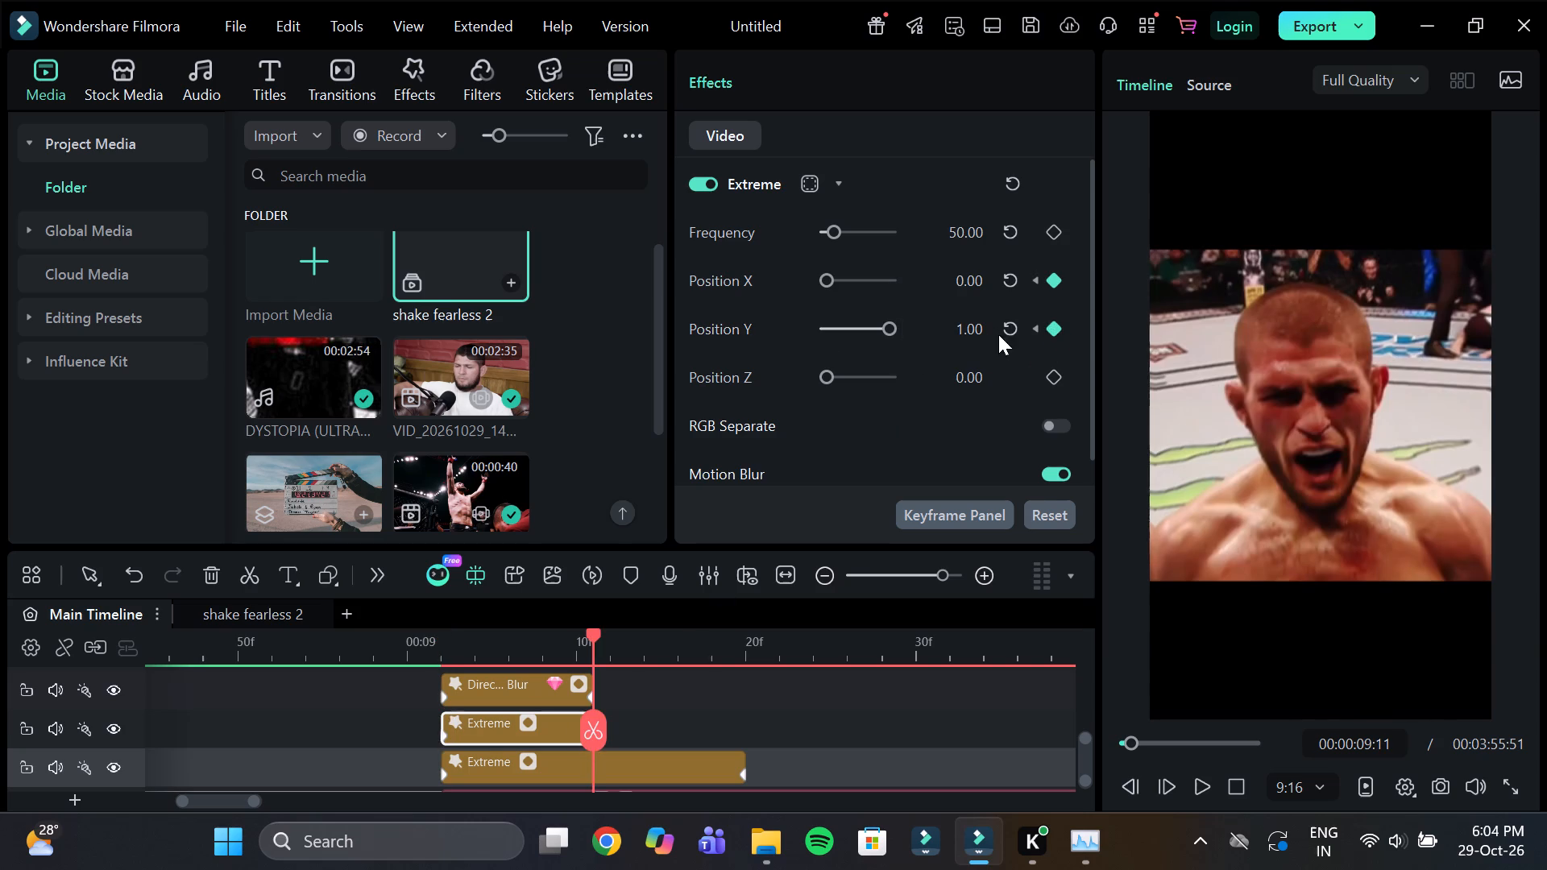
{"action": "left_click_drag", "start_coordinate": [884, 330], "coordinate": [713, 326]}
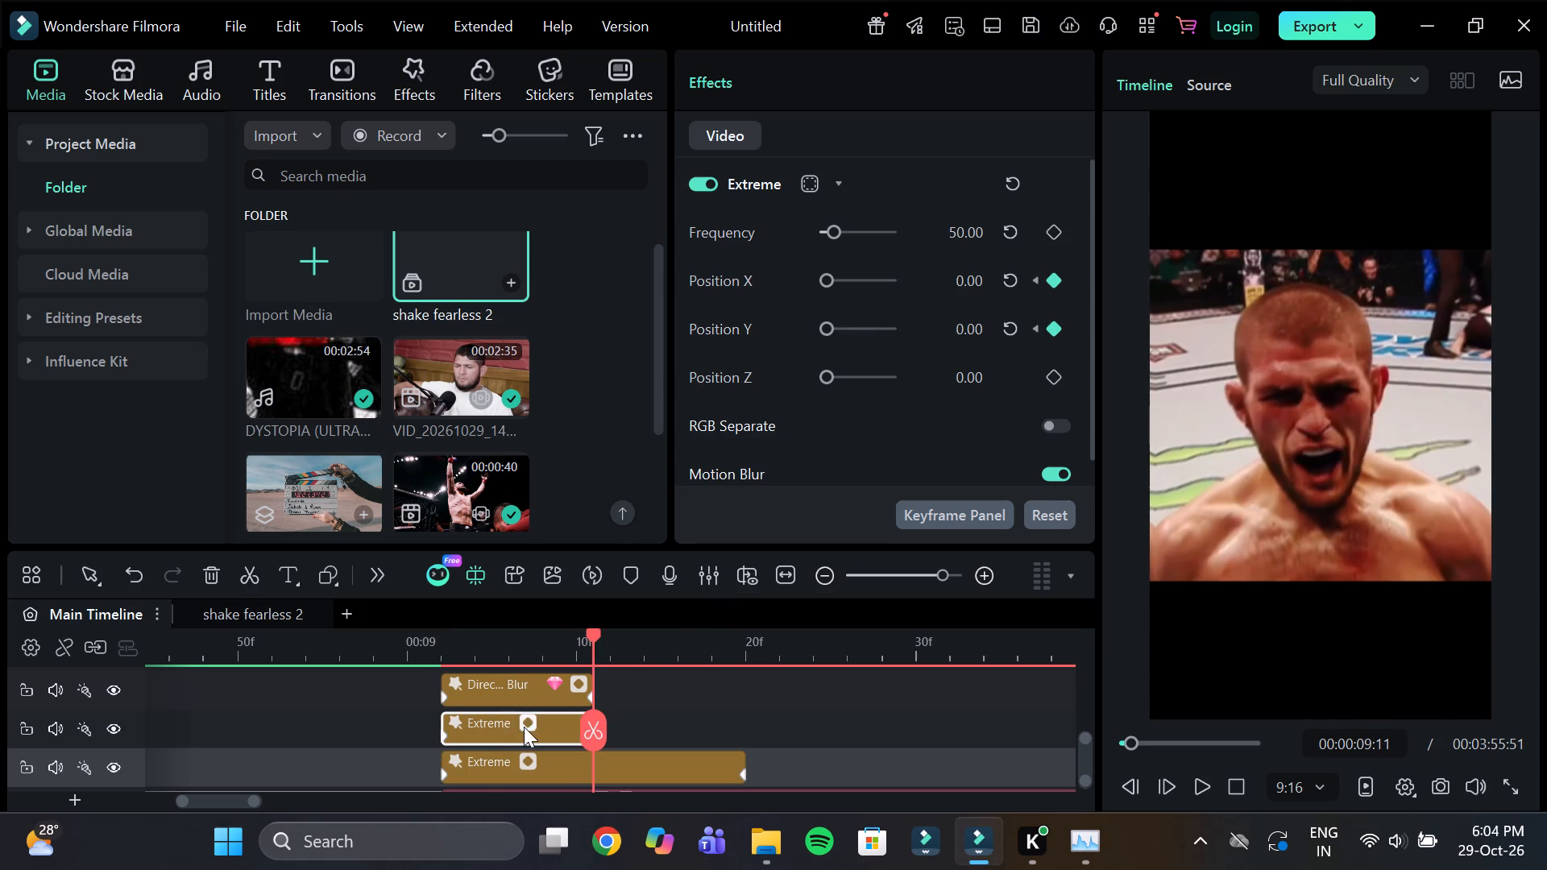
Apply Ease in to the end keyframe of Position Y in the shorter Extreme effect's keyframe graph.
{"action": "left_click", "coordinate": [525, 727]}
{"action": "scroll", "coordinate": [528, 721], "scroll_direction": "down", "scroll_amount": 2}
{"action": "scroll", "coordinate": [533, 697], "scroll_direction": "up", "scroll_amount": 1}
{"action": "left_click", "coordinate": [517, 719]}
{"action": "scroll", "coordinate": [517, 719], "scroll_direction": "down", "scroll_amount": 2}
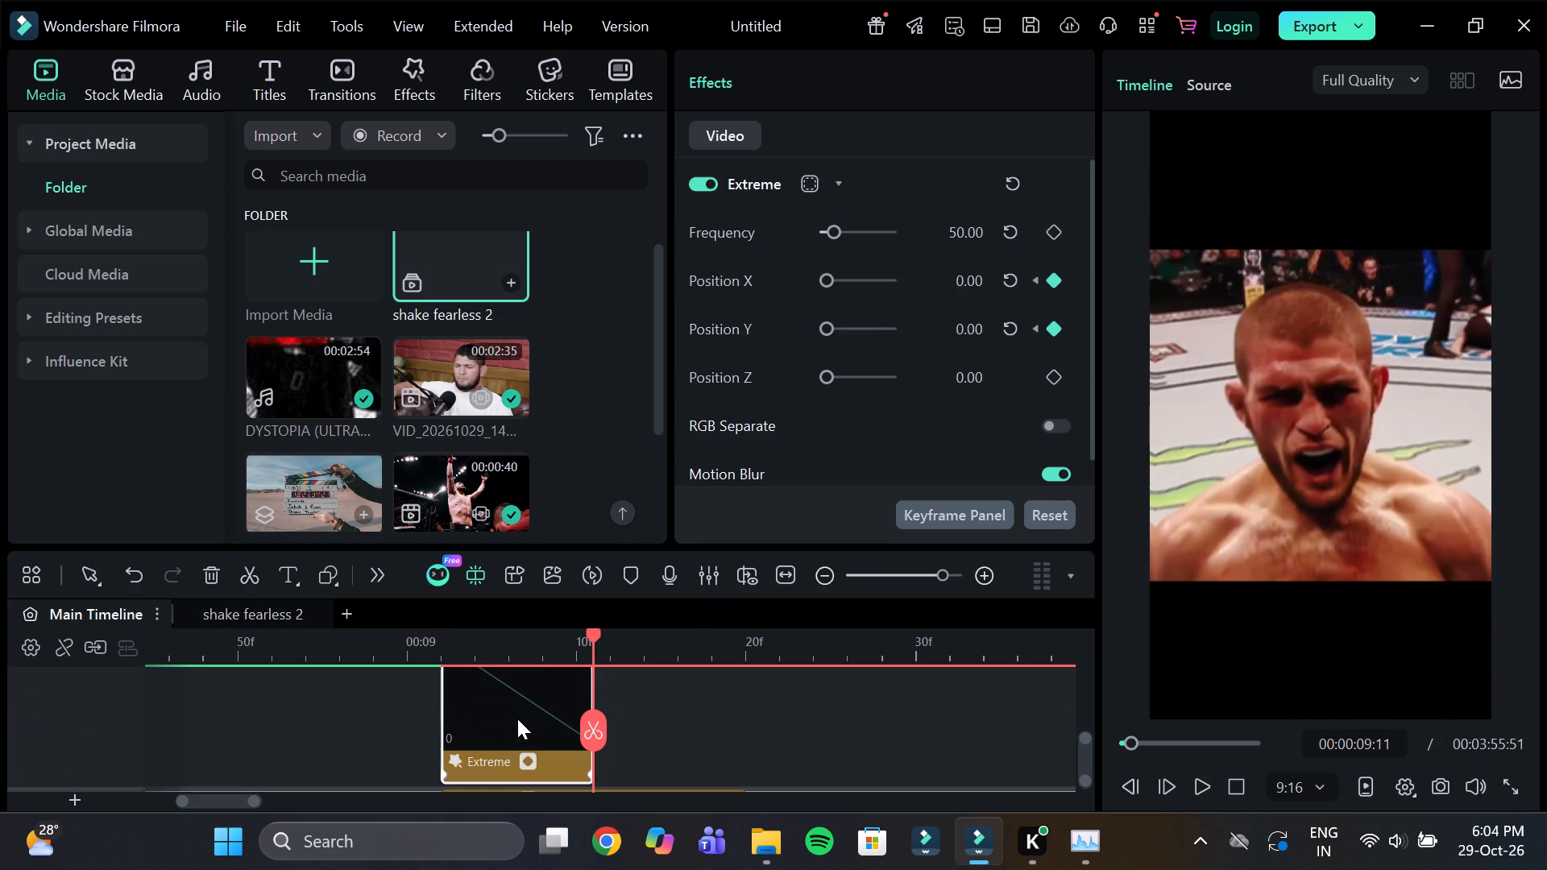
{"action": "left_click_drag", "start_coordinate": [528, 699], "coordinate": [524, 733]}
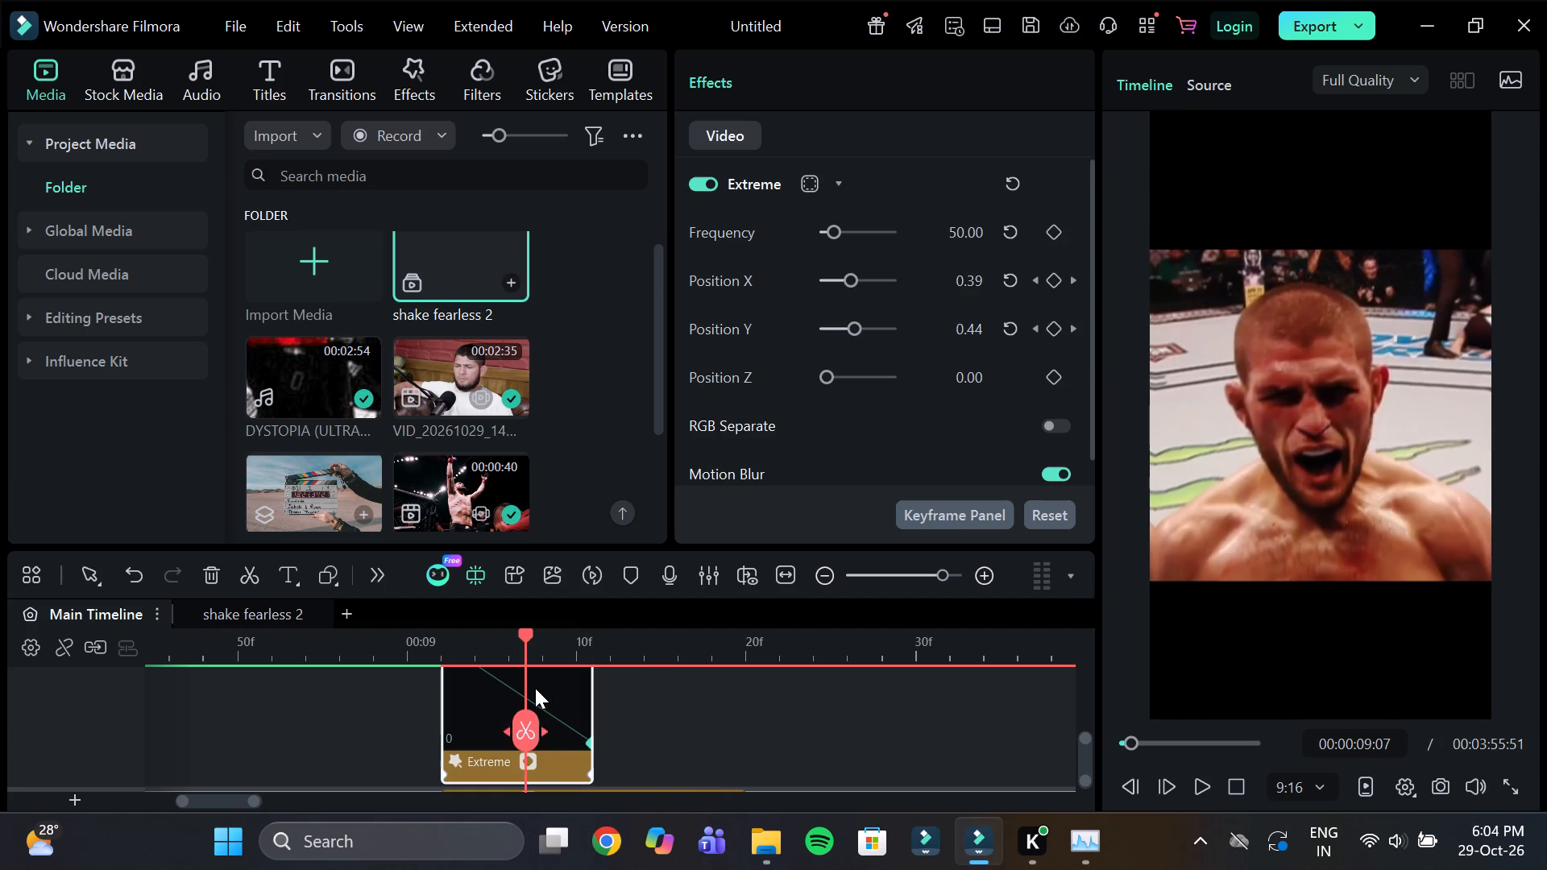
{"action": "left_click_drag", "start_coordinate": [561, 701], "coordinate": [608, 756]}
{"action": "right_click", "coordinate": [592, 744]}
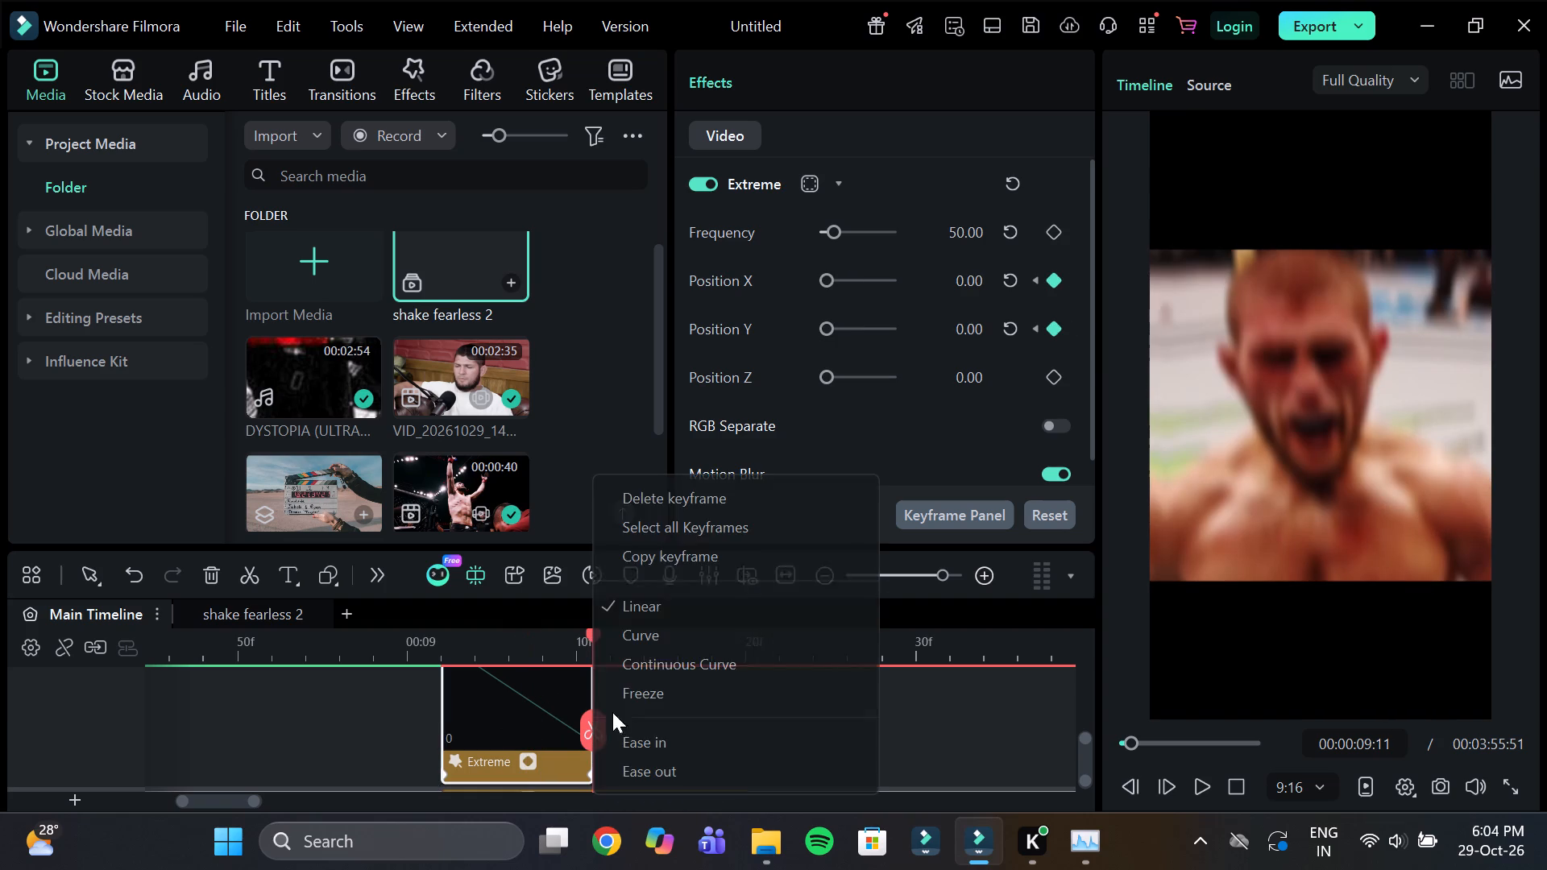
{"action": "left_click", "coordinate": [724, 537]}
{"action": "left_click", "coordinate": [544, 660]}
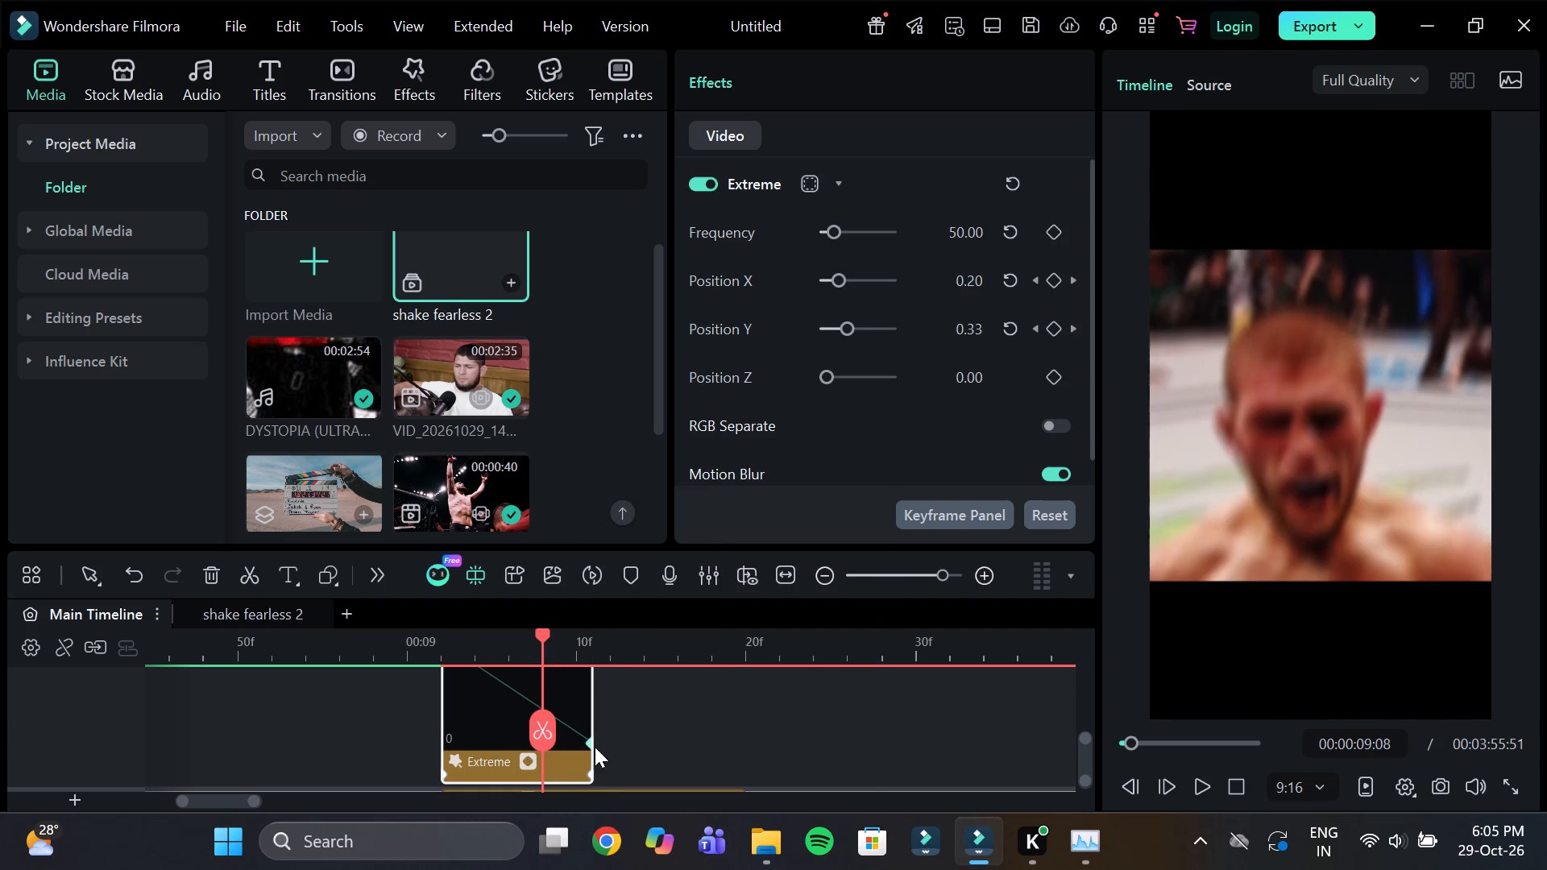
{"action": "right_click", "coordinate": [591, 747]}
{"action": "left_click", "coordinate": [630, 727]}
{"action": "scroll", "coordinate": [633, 742], "scroll_direction": "up", "scroll_amount": 2}
{"action": "scroll", "coordinate": [633, 742], "scroll_direction": "down", "scroll_amount": 2}
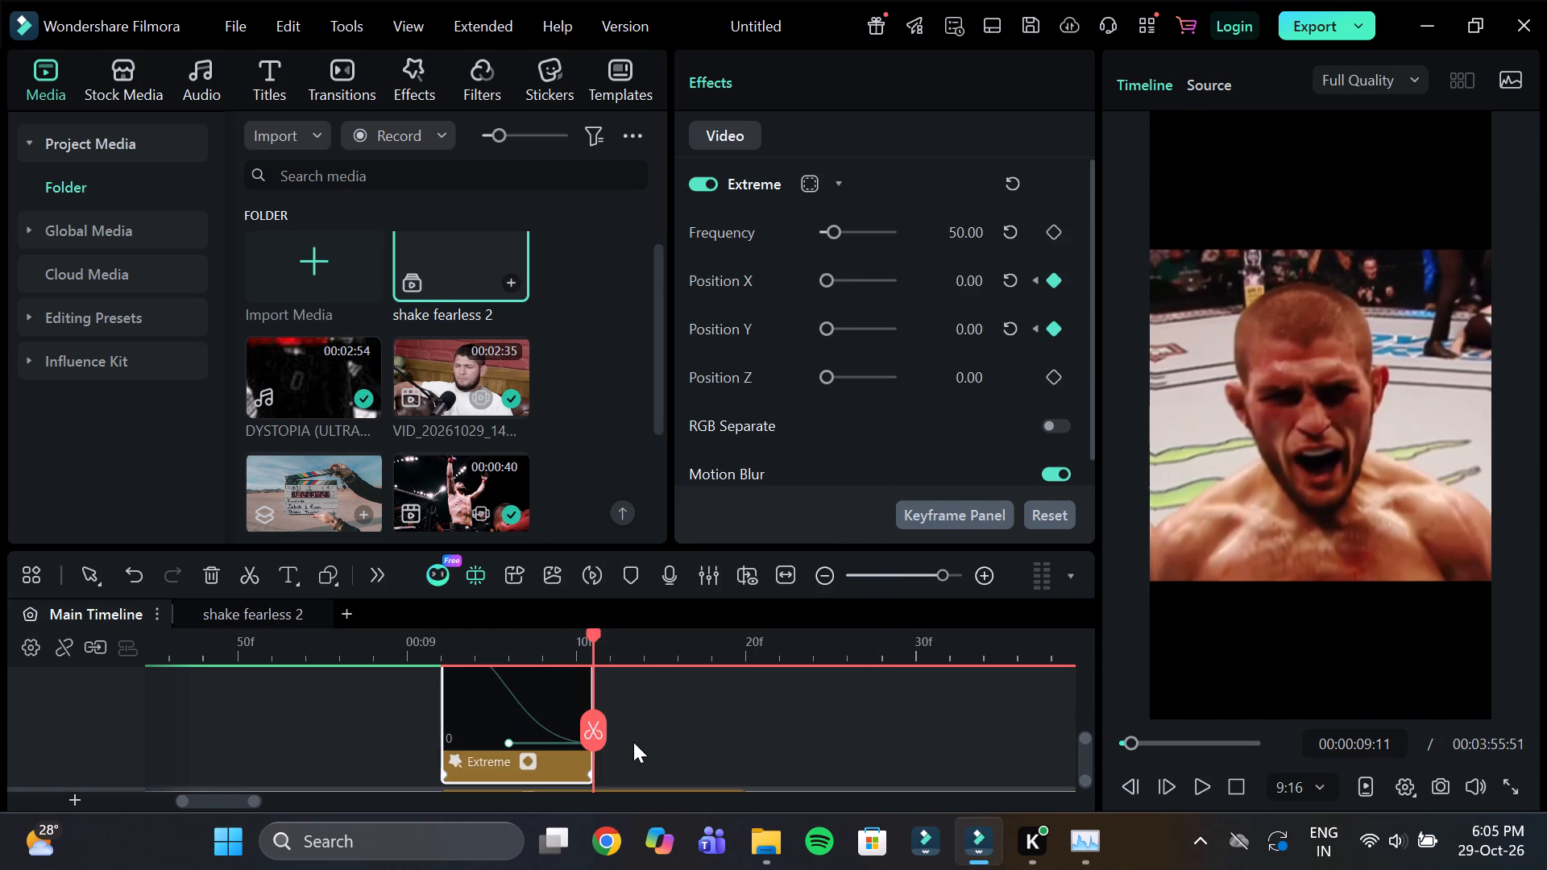
{"action": "left_click", "coordinate": [530, 757]}
{"action": "scroll", "coordinate": [530, 757], "scroll_direction": "up", "scroll_amount": 3}
Duplicate the directional blur and both Extreme effects together onto the start of the first khabib microwave clip.
{"action": "left_click_drag", "start_coordinate": [695, 679], "coordinate": [591, 735]}
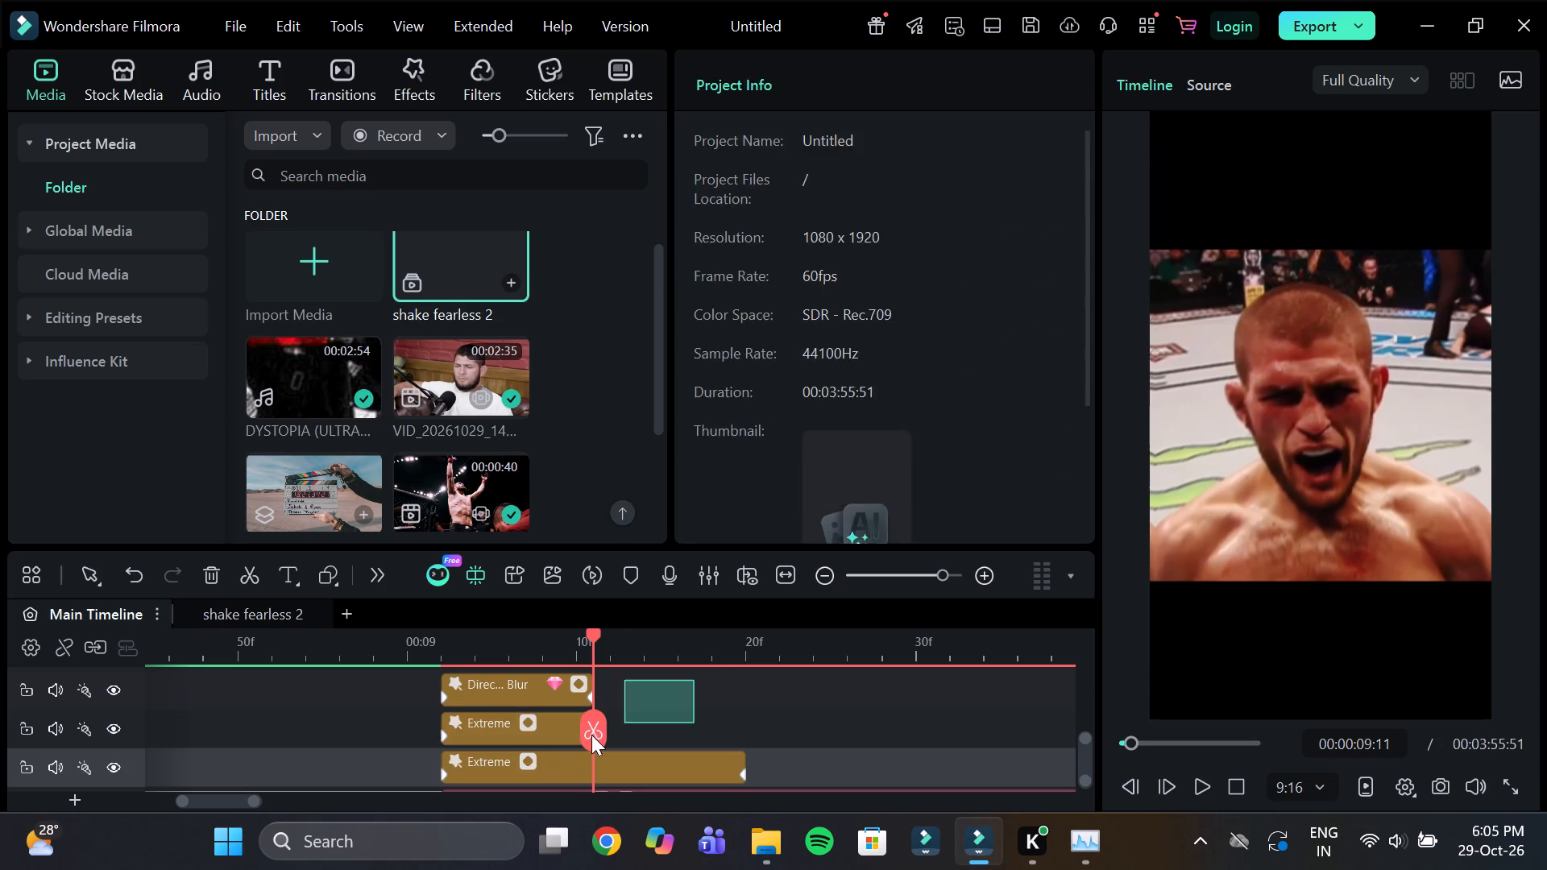
{"action": "left_click_drag", "start_coordinate": [591, 735], "coordinate": [558, 757]}
{"action": "scroll", "coordinate": [658, 759], "scroll_direction": "up", "scroll_amount": 1}
{"action": "left_click_drag", "start_coordinate": [858, 620], "coordinate": [839, 634]}
{"action": "left_click_drag", "start_coordinate": [833, 649], "coordinate": [761, 661]}
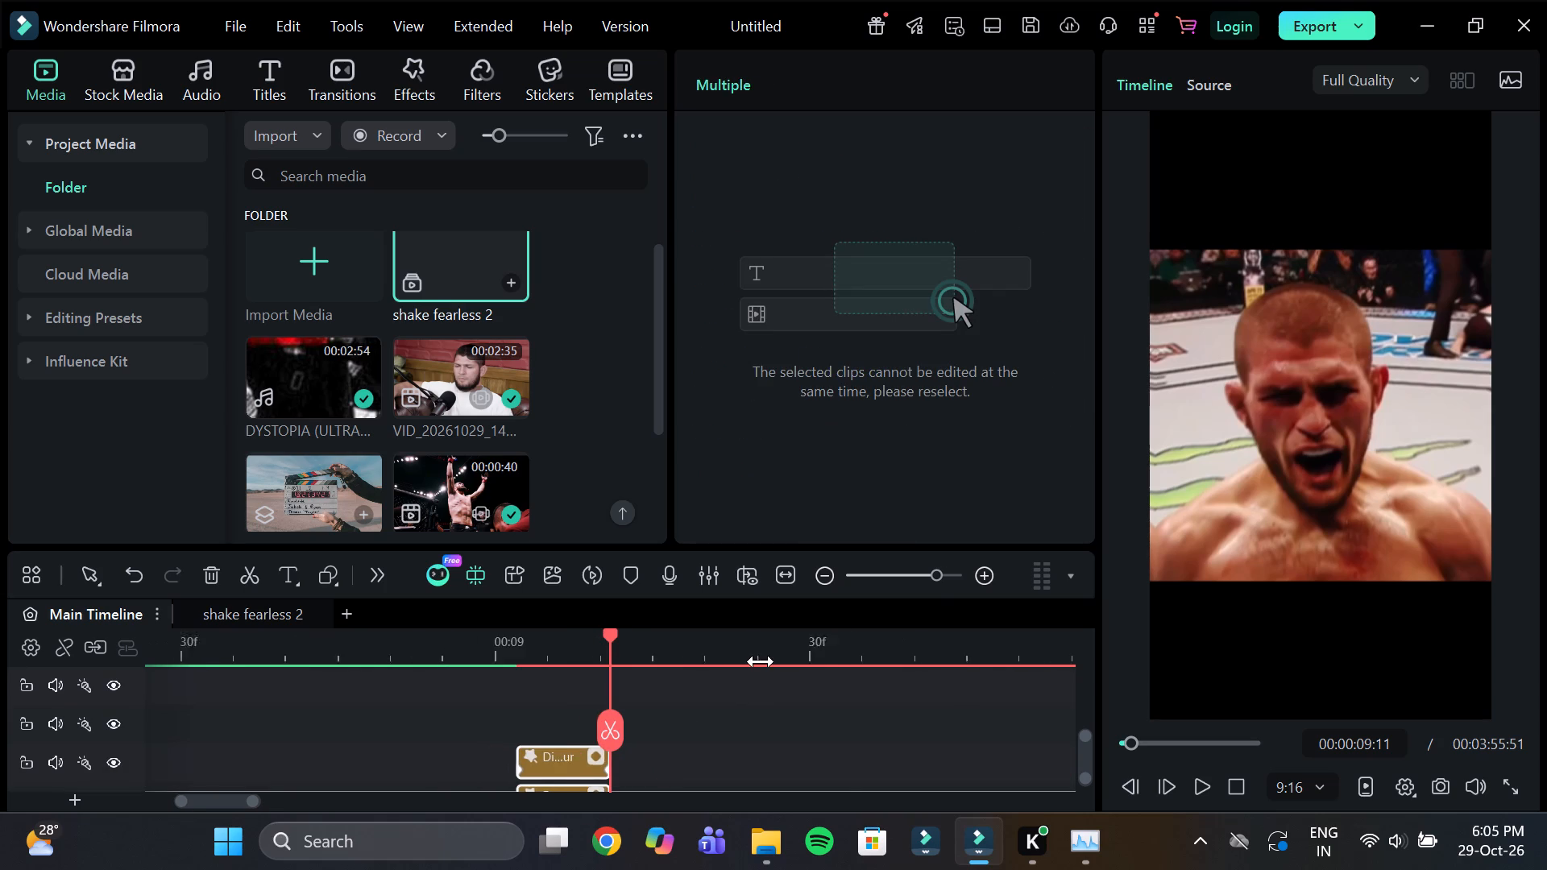
{"action": "left_click_drag", "start_coordinate": [761, 661], "coordinate": [757, 661]}
{"action": "scroll", "coordinate": [756, 686], "scroll_direction": "down", "scroll_amount": 2}
{"action": "left_click", "coordinate": [747, 659]}
{"action": "left_click_drag", "start_coordinate": [749, 647], "coordinate": [849, 705]}
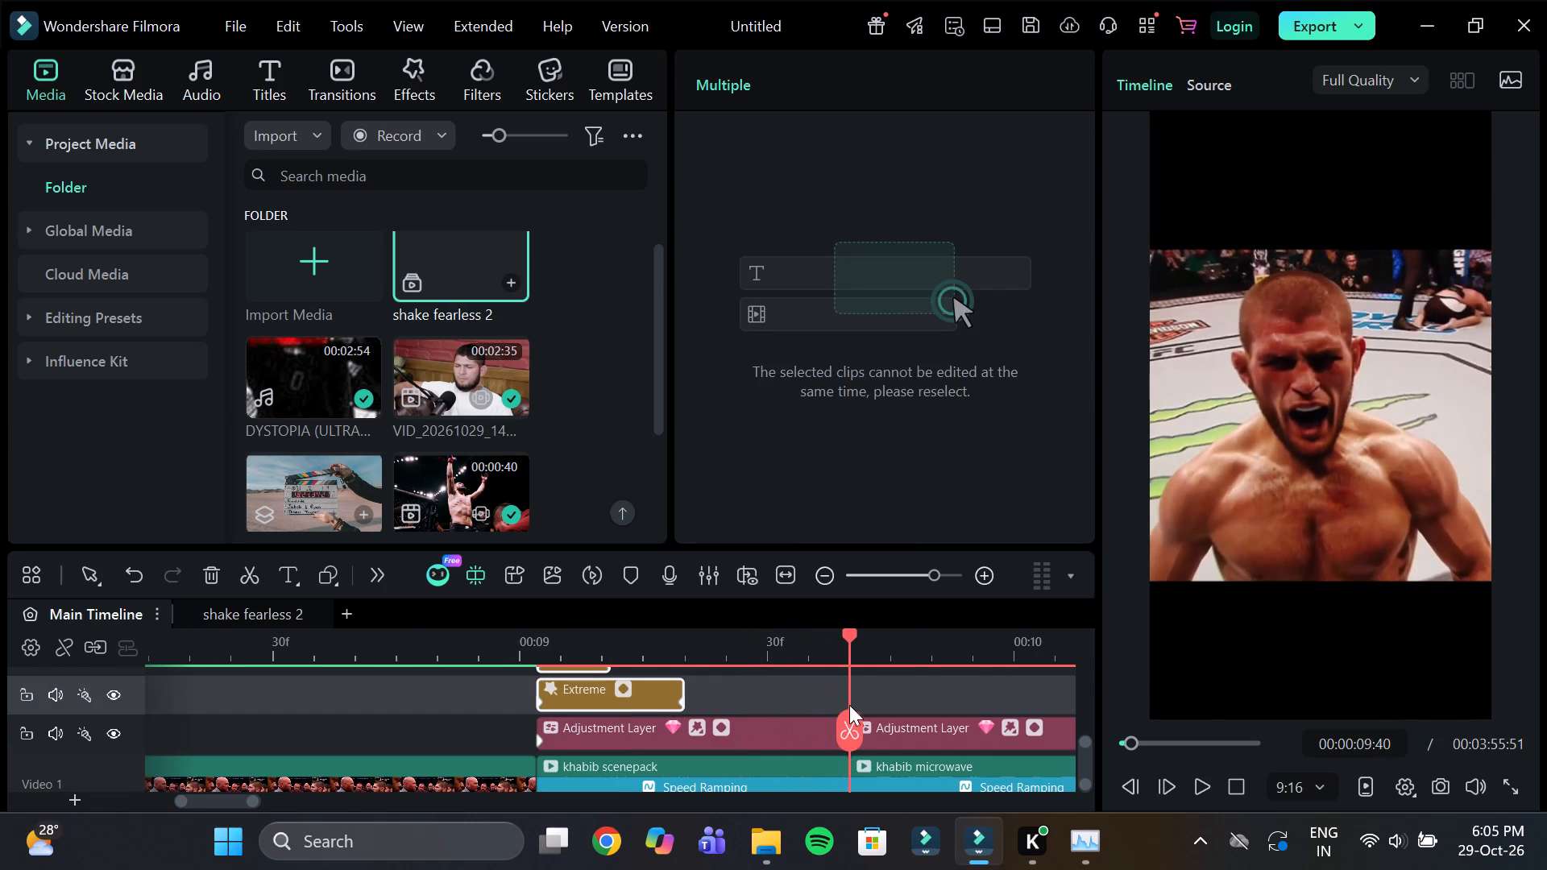
{"action": "left_click_drag", "start_coordinate": [849, 705], "coordinate": [1135, 725]}
{"action": "key", "text": "ctrl+d"}
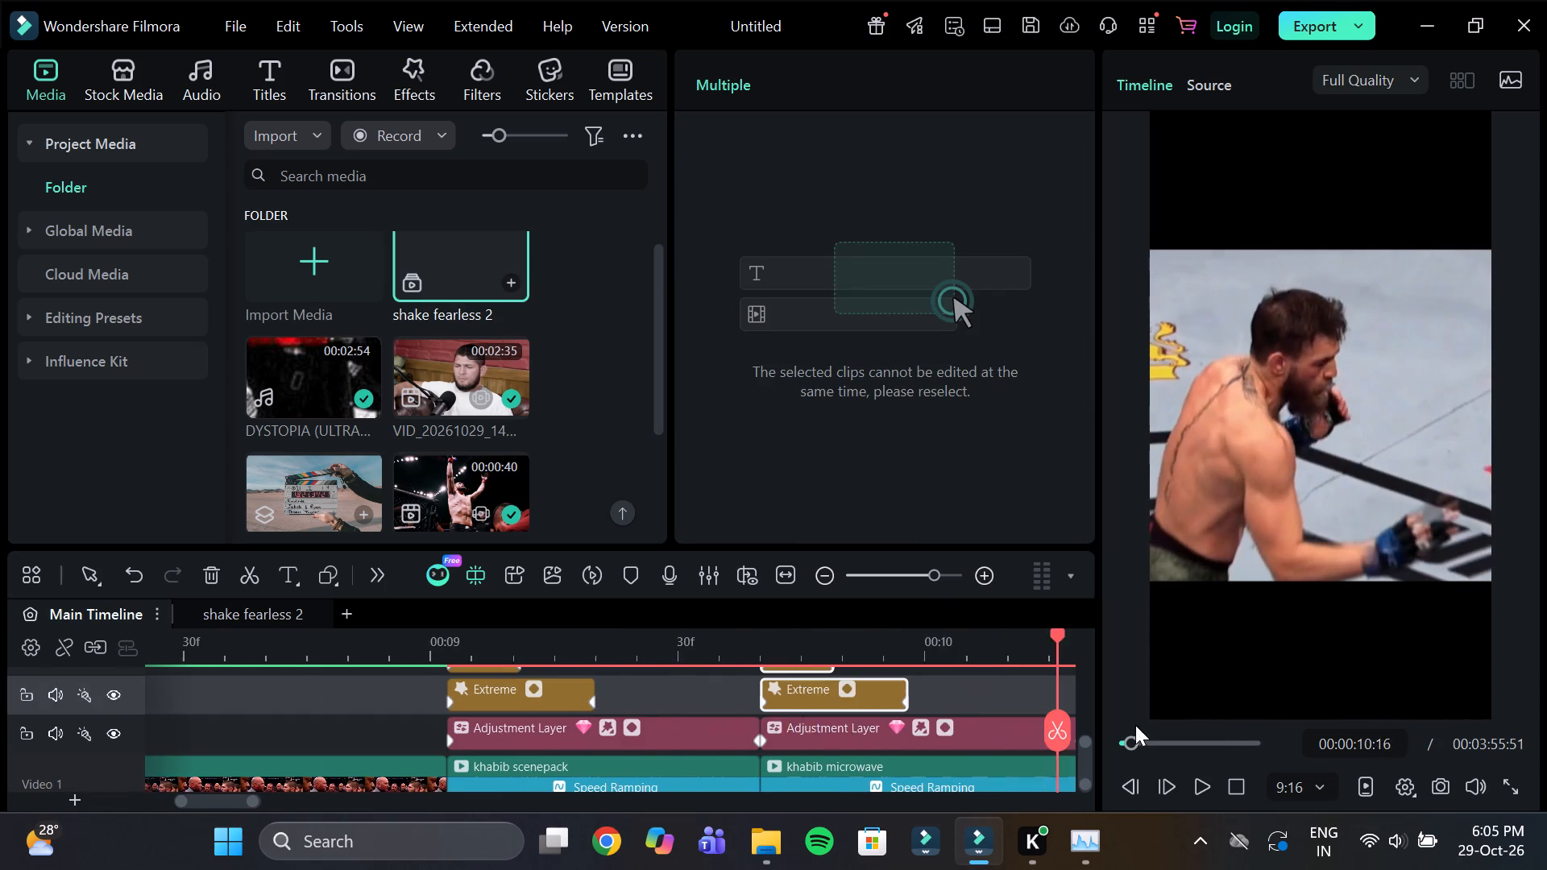
Duplicate the shake effect group onto the start of each of the next three khabib microwave clips.
{"action": "left_click_drag", "start_coordinate": [1135, 725], "coordinate": [724, 715]}
{"action": "key", "text": "ctrl+d"}
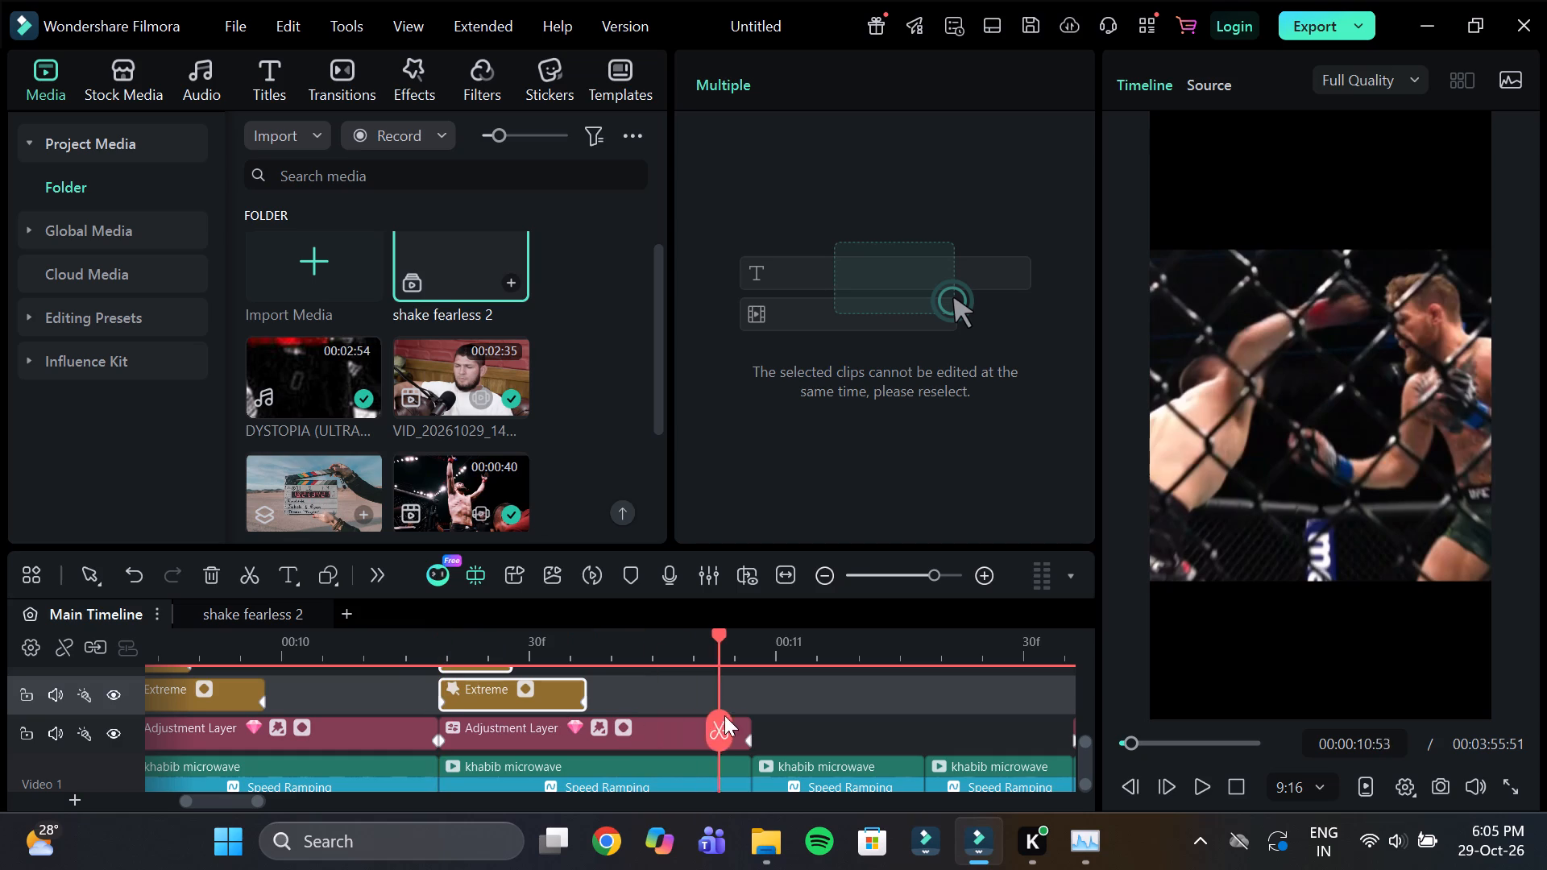
{"action": "left_click_drag", "start_coordinate": [724, 715], "coordinate": [1085, 740]}
{"action": "key", "text": "ctrl+d"}
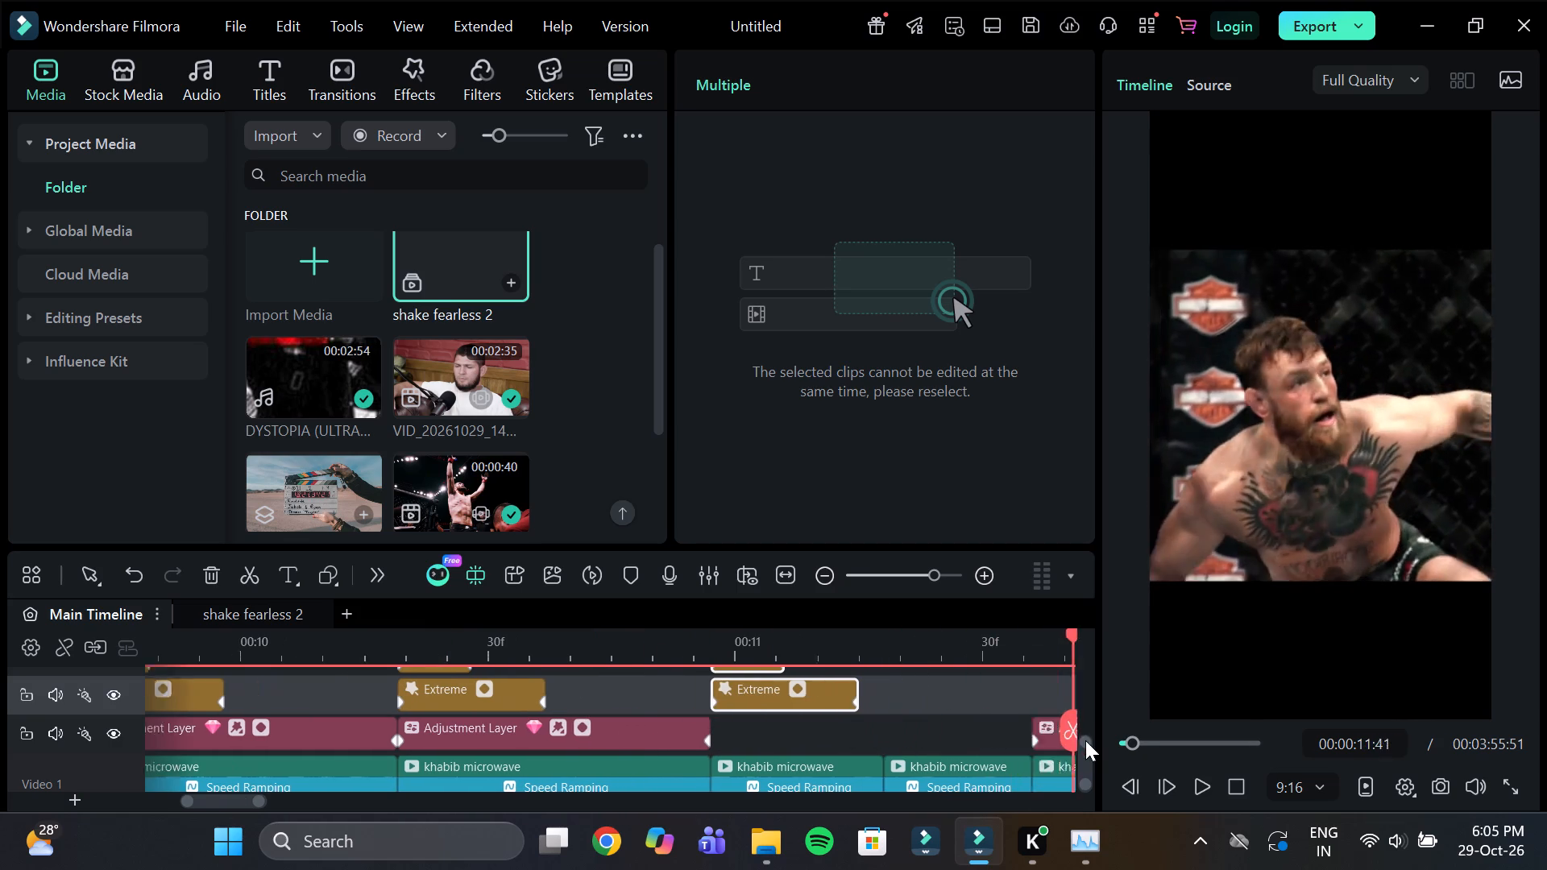
{"action": "left_click_drag", "start_coordinate": [1085, 740], "coordinate": [882, 707]}
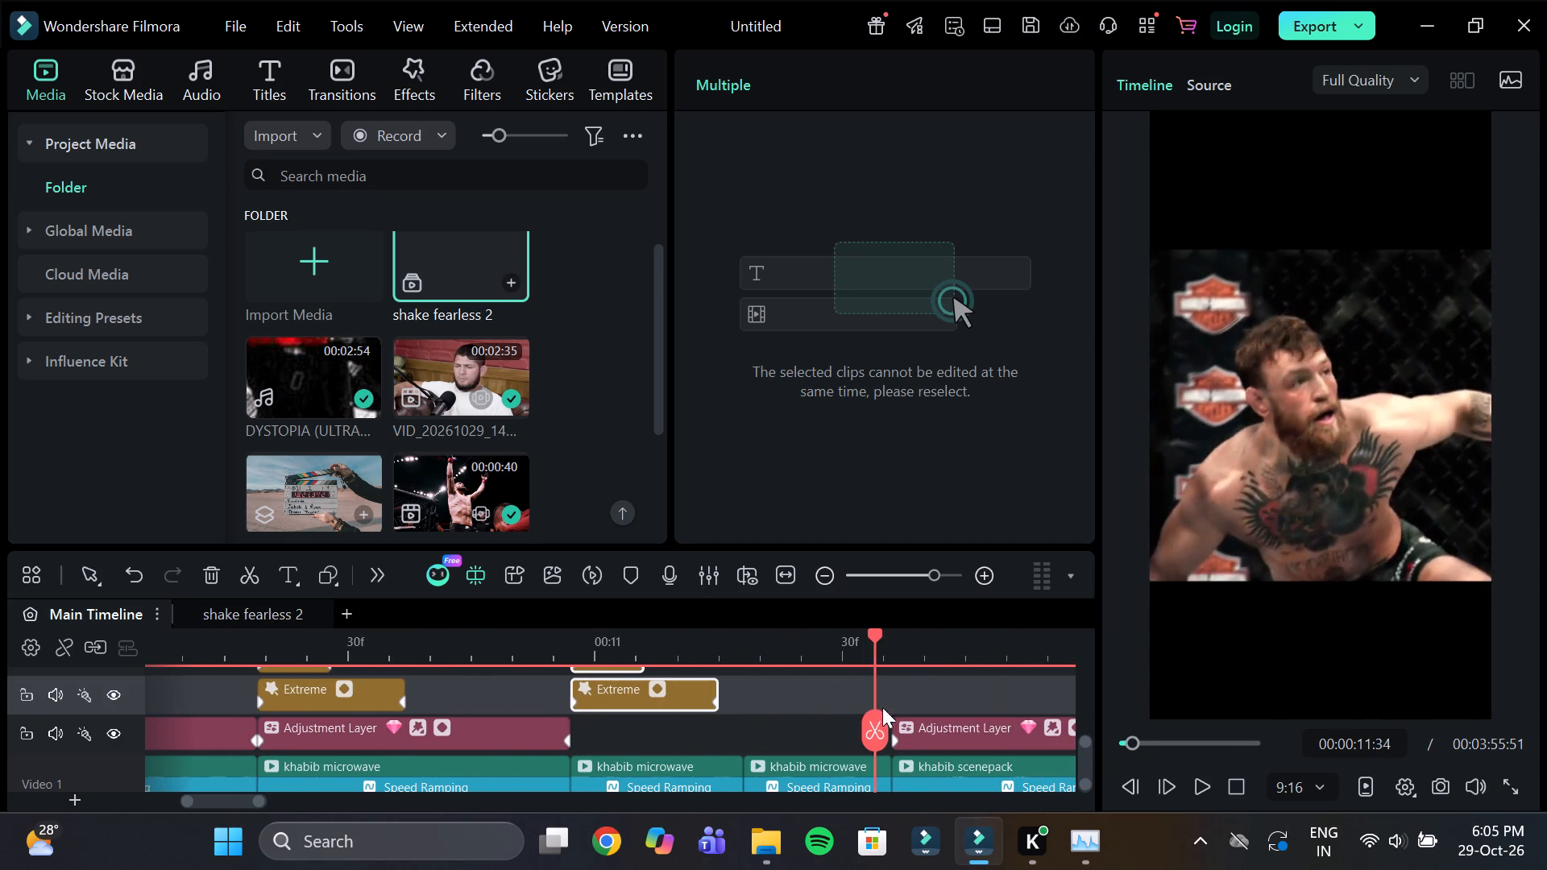
{"action": "left_click_drag", "start_coordinate": [882, 707], "coordinate": [885, 714]}
{"action": "key", "text": "ctrl+d"}
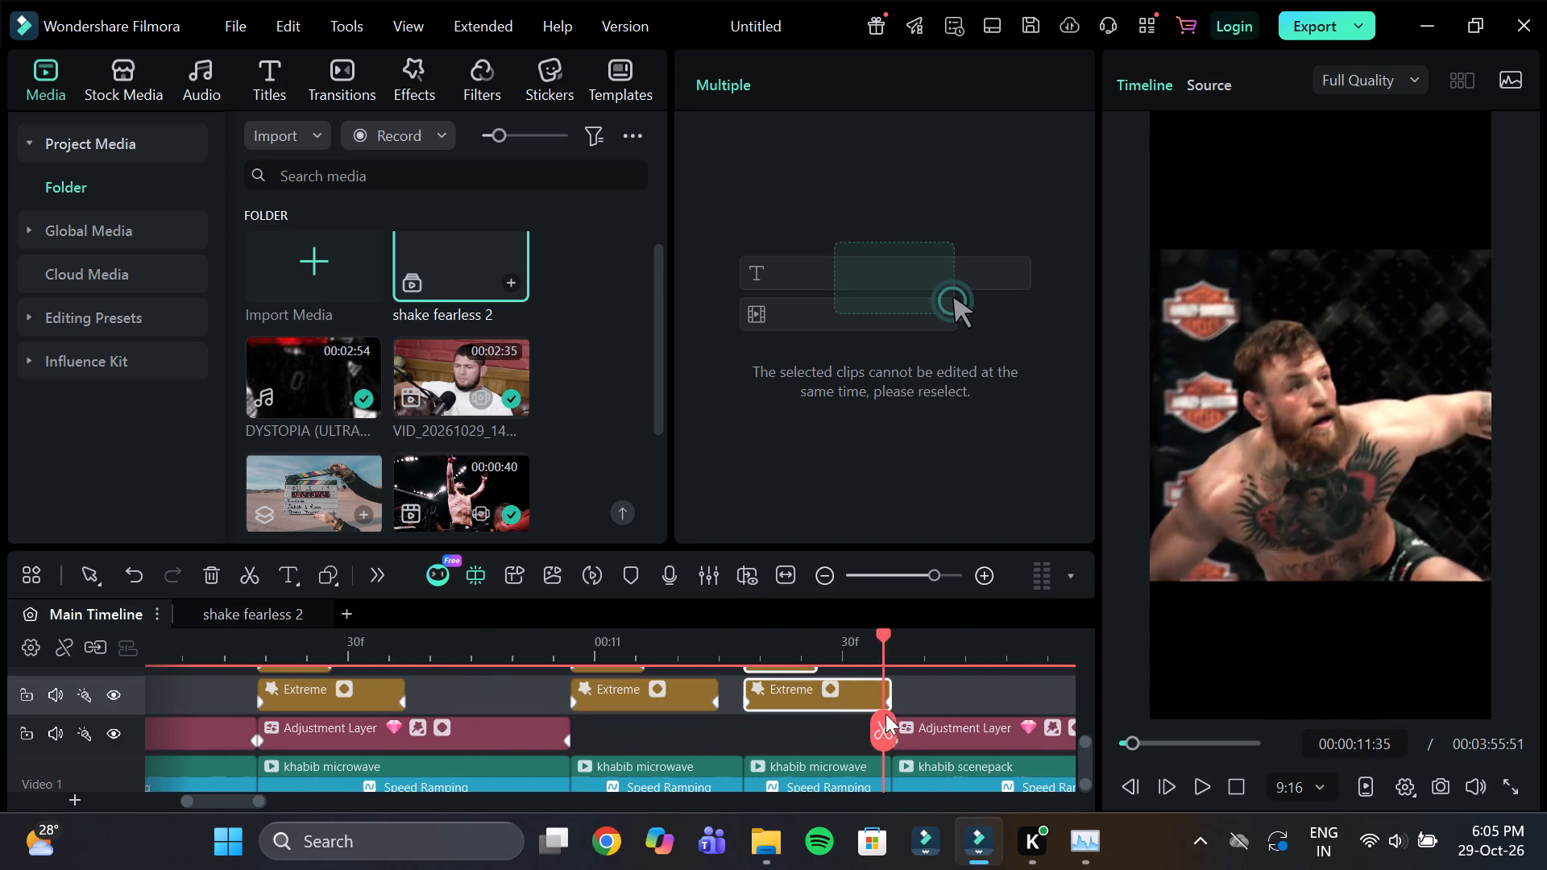
Duplicate the shake effect group onto the starts of the first four longer khabib scenepack clips, from about 11:35 to 13:31.
{"action": "left_click_drag", "start_coordinate": [885, 714], "coordinate": [815, 719]}
{"action": "key", "text": "ctrl+d"}
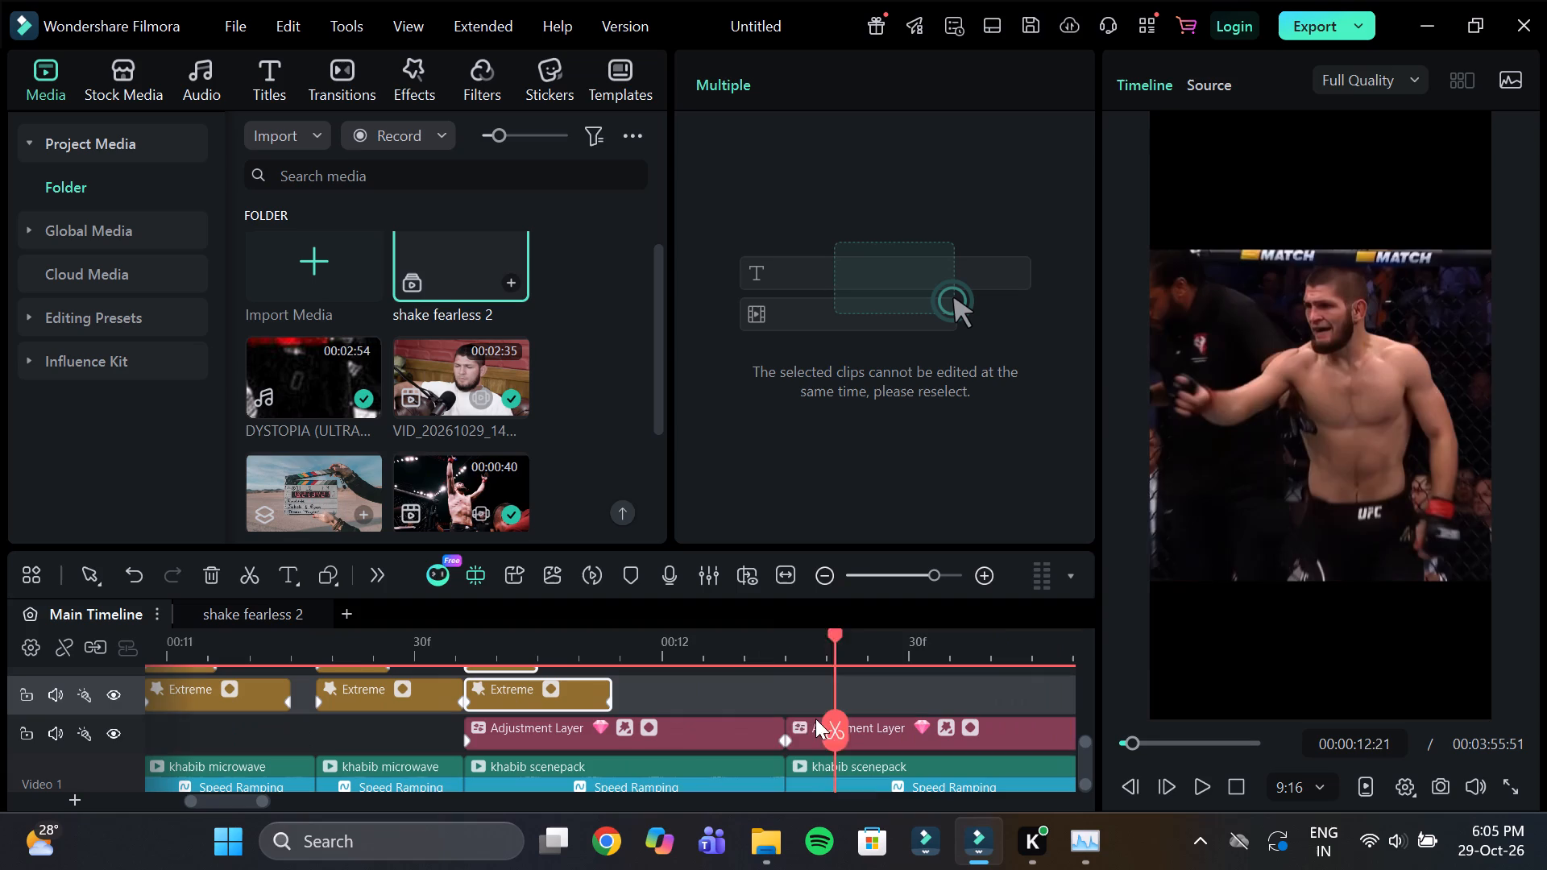
{"action": "left_click_drag", "start_coordinate": [815, 719], "coordinate": [719, 710]}
{"action": "key", "text": "ctrl+d"}
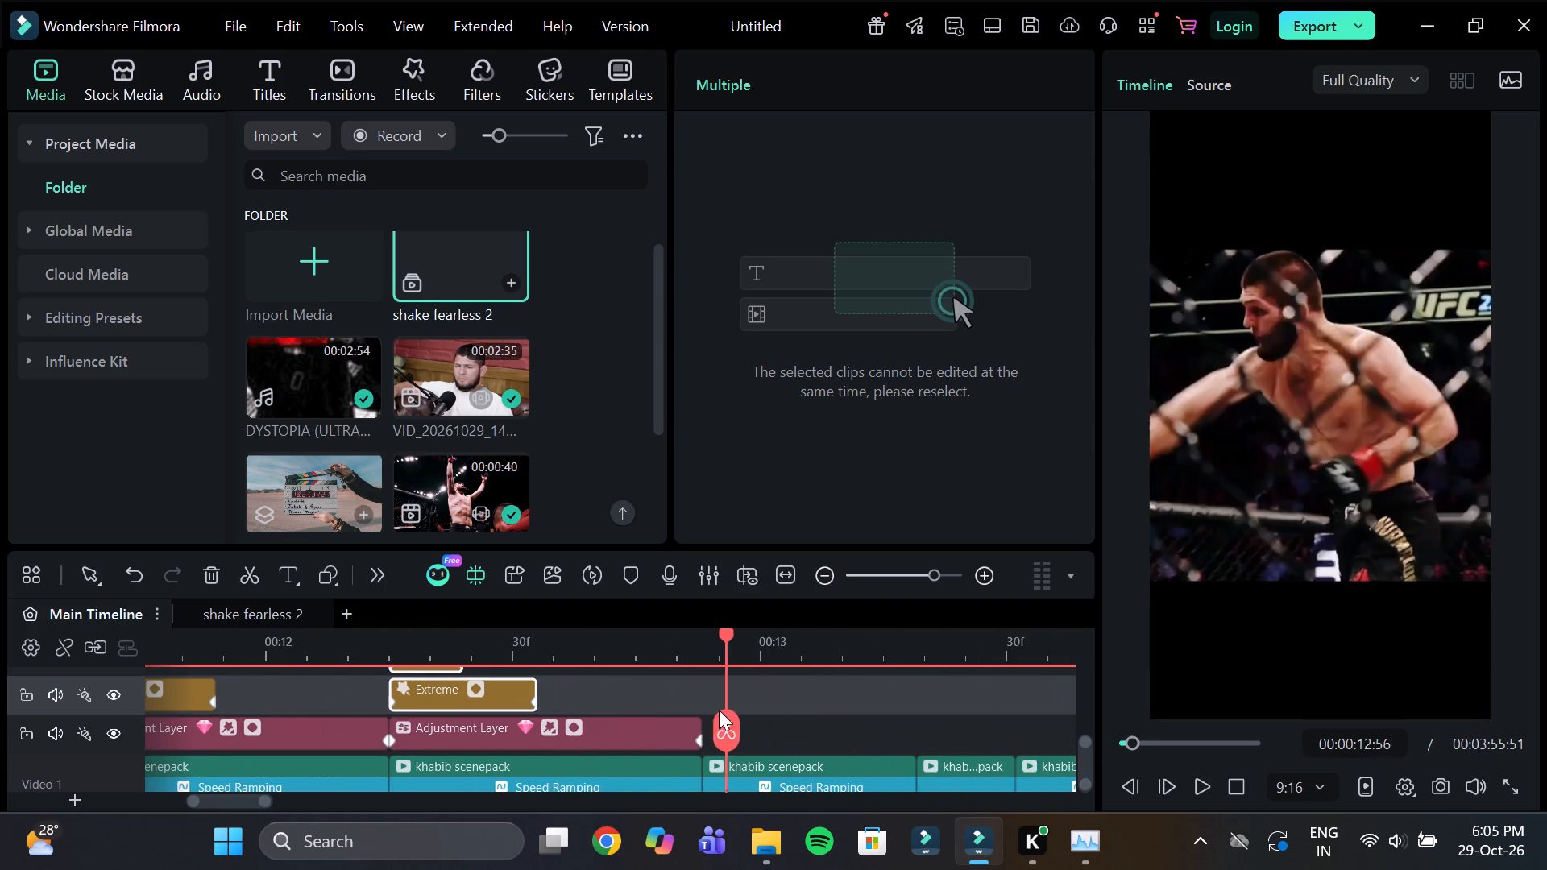
{"action": "left_click_drag", "start_coordinate": [719, 710], "coordinate": [913, 718]}
{"action": "key", "text": "ctrl+d"}
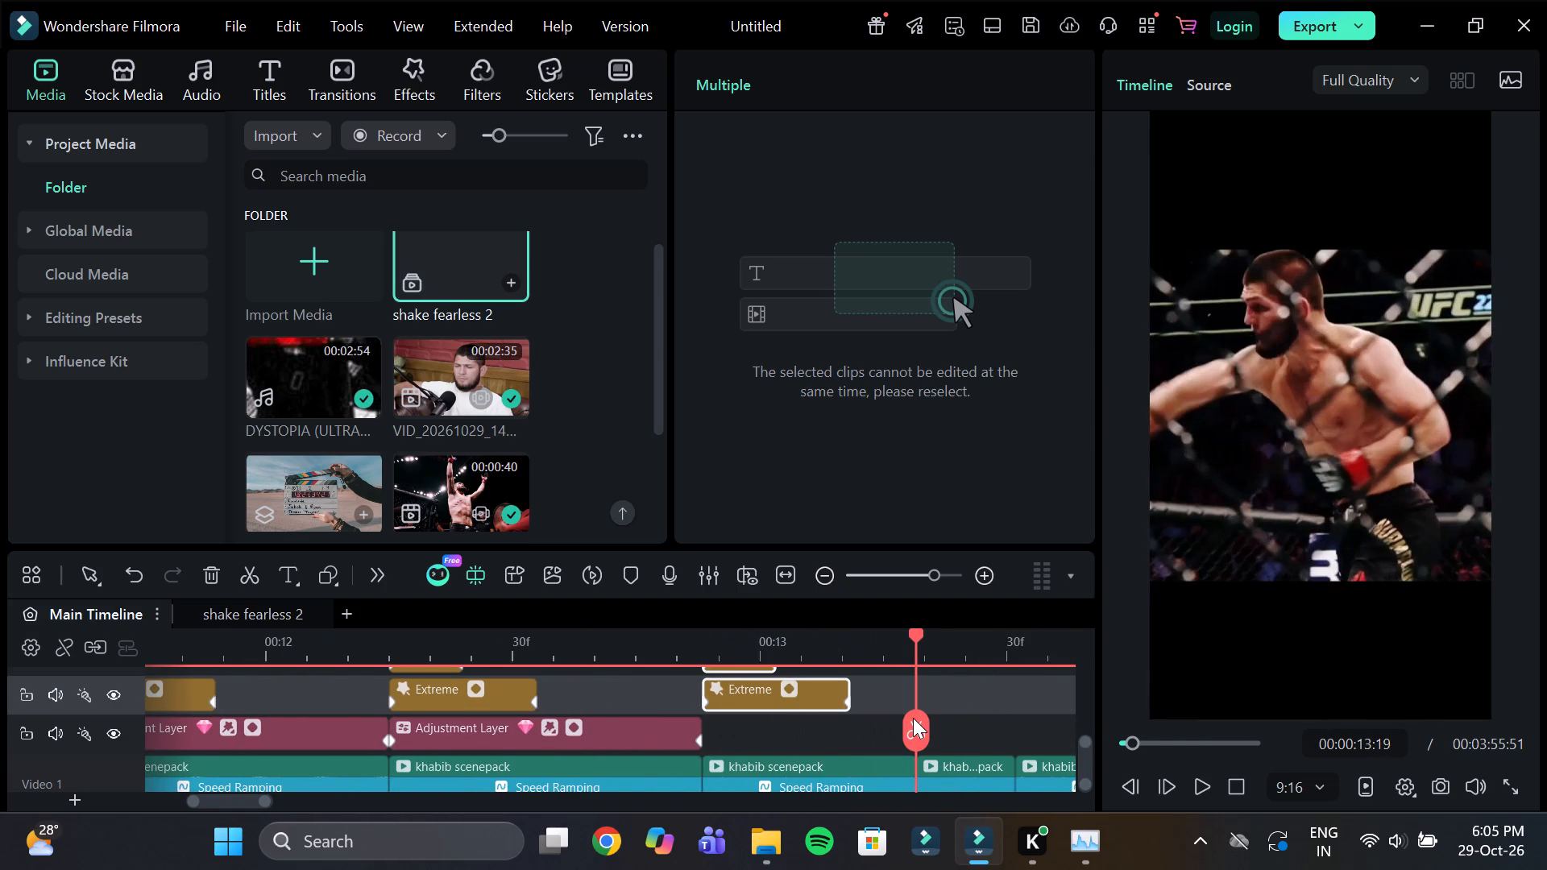
{"action": "left_click_drag", "start_coordinate": [913, 718], "coordinate": [842, 715]}
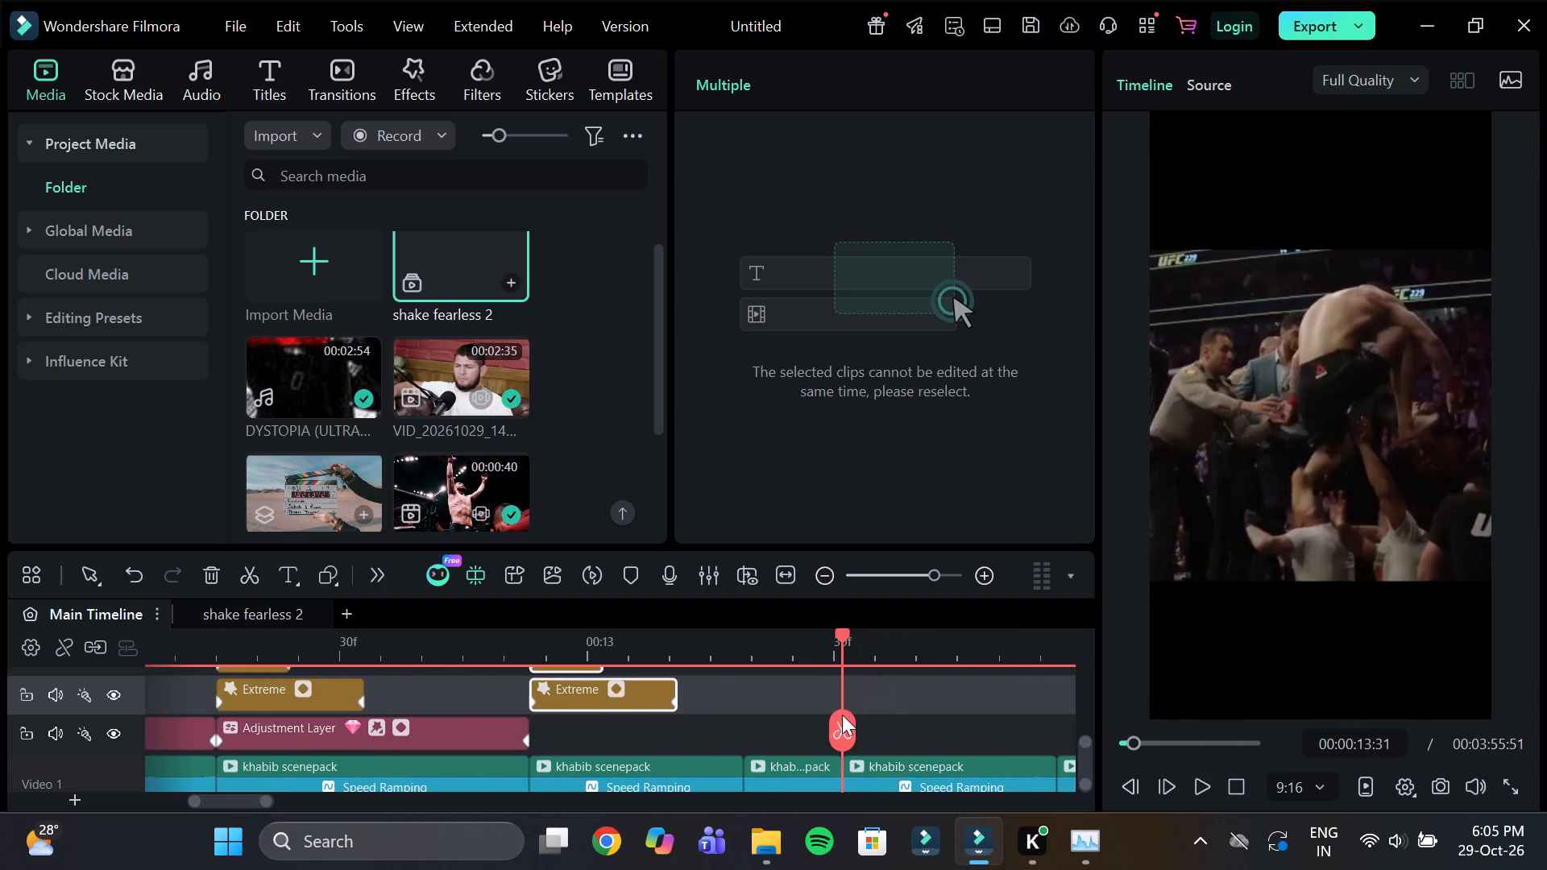
{"action": "left_click_drag", "start_coordinate": [842, 715], "coordinate": [820, 708]}
{"action": "key", "text": "ctrl+d"}
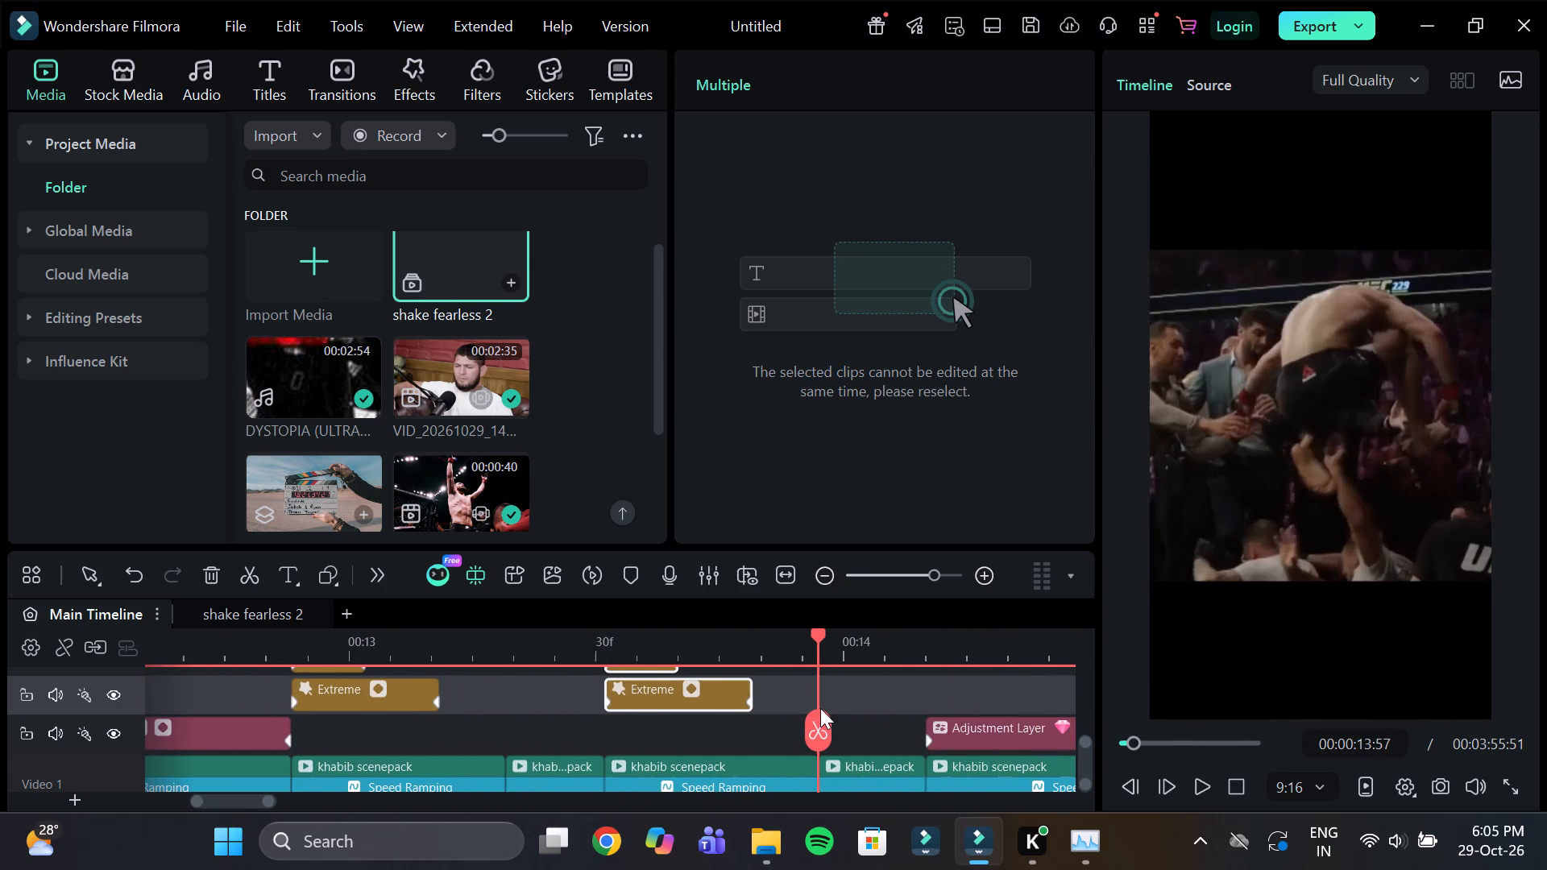
Duplicate the shake effect group onto the starts of the following three longer khabib scenepack clips, up to about 15:27.
{"action": "left_click_drag", "start_coordinate": [820, 708], "coordinate": [824, 708]}
{"action": "left_click_drag", "start_coordinate": [824, 708], "coordinate": [1101, 709]}
{"action": "key", "text": "ctrl+d"}
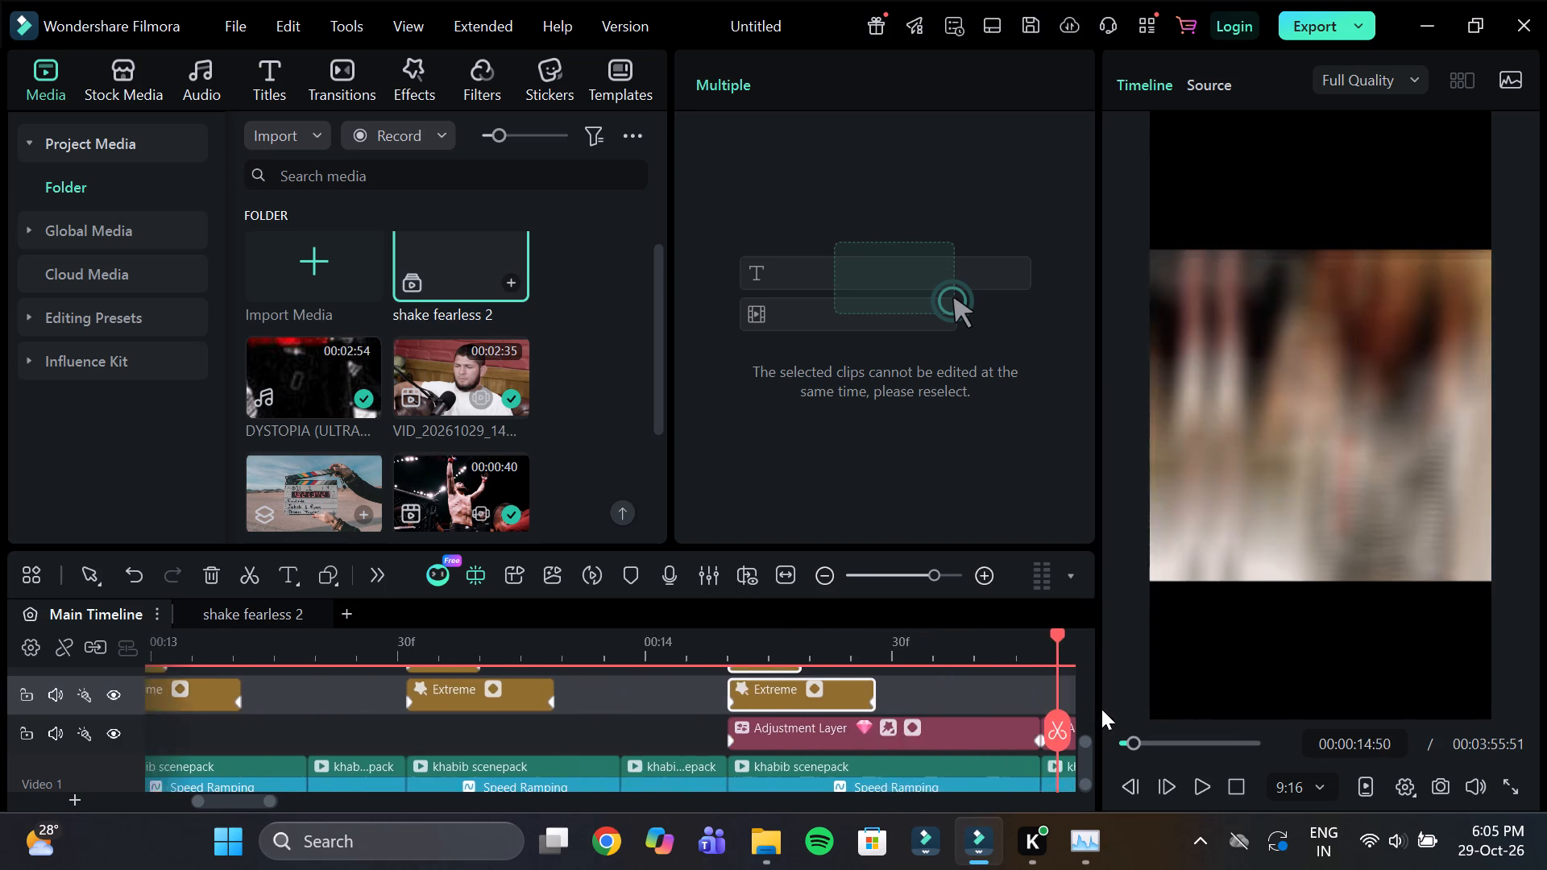
{"action": "left_click_drag", "start_coordinate": [1101, 709], "coordinate": [1084, 716]}
{"action": "key", "text": "ctrl+d"}
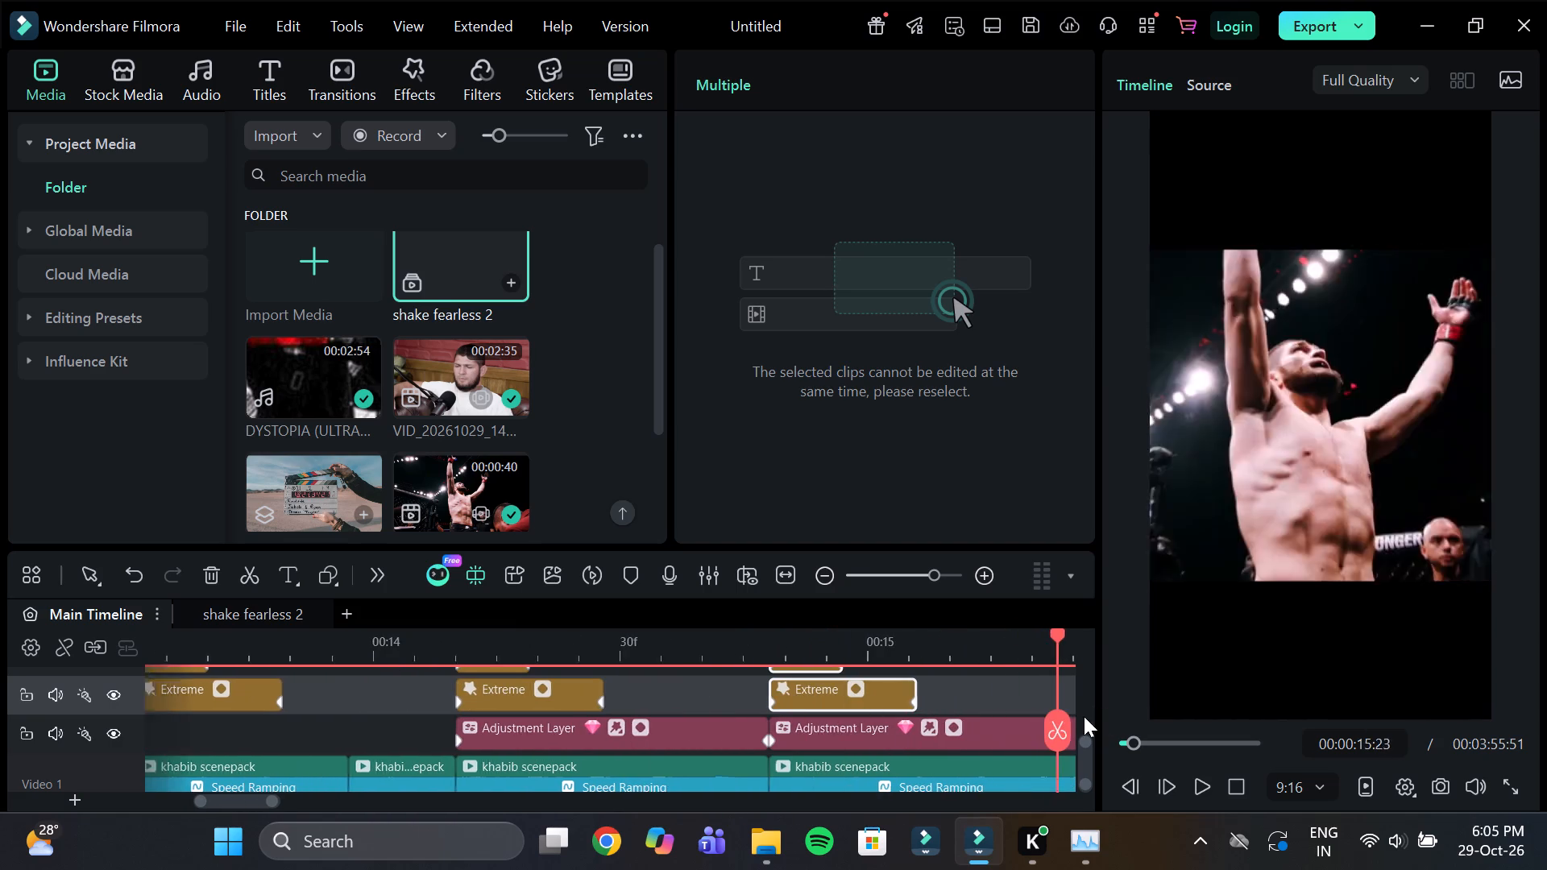
{"action": "left_click_drag", "start_coordinate": [1084, 716], "coordinate": [808, 703]}
{"action": "key", "text": "ctrl+d"}
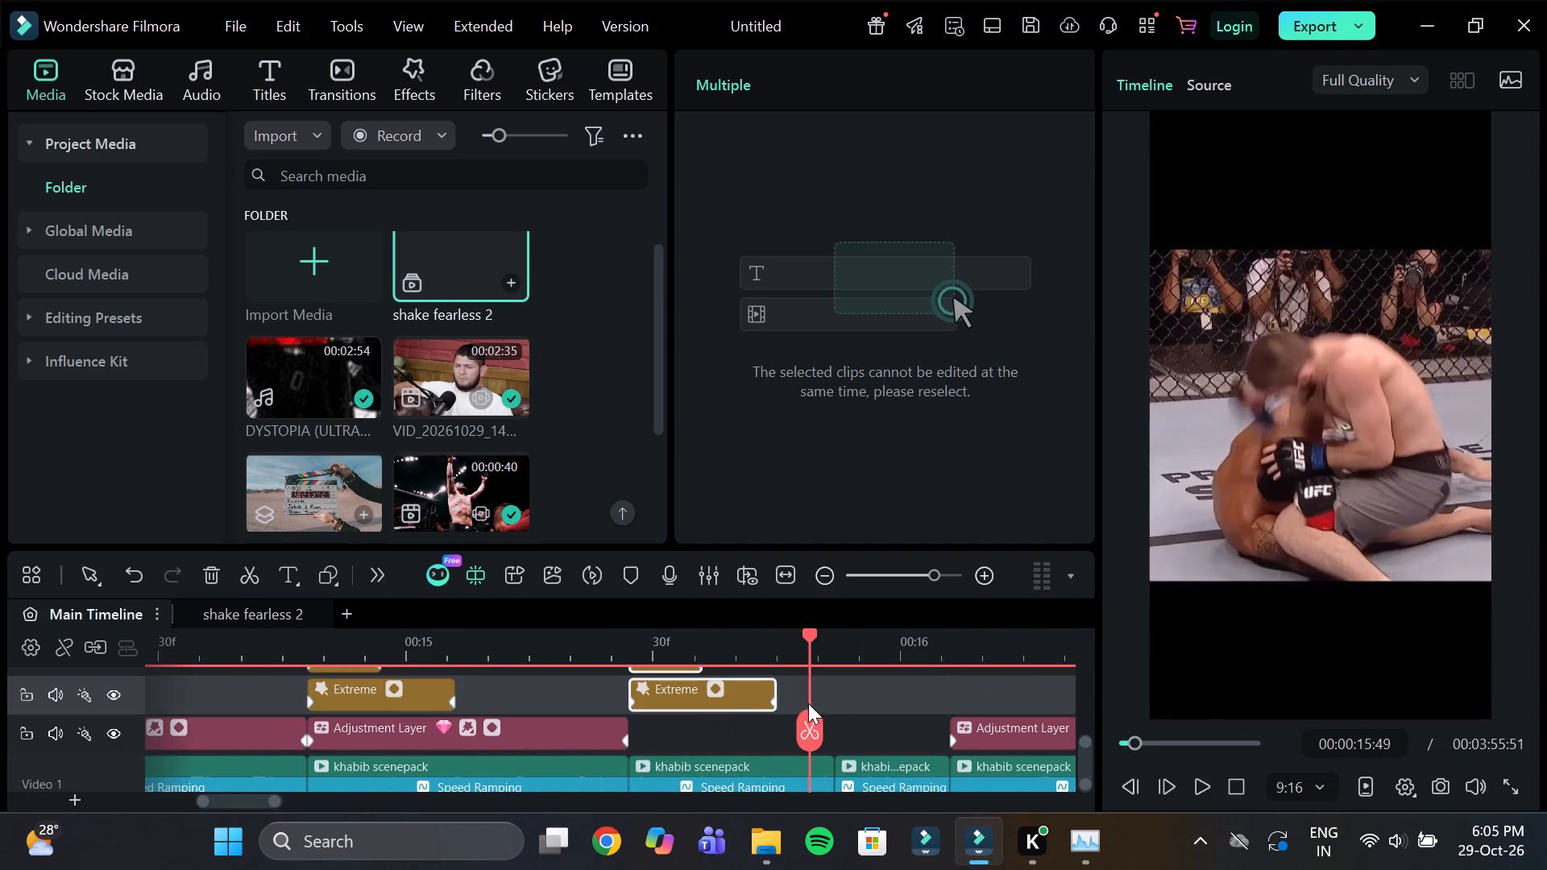
Duplicate the shake effect group once more and place it at the start of the last scenepack clip at 16:06.
{"action": "left_click_drag", "start_coordinate": [808, 703], "coordinate": [1089, 718]}
{"action": "key", "text": "ctrl+d"}
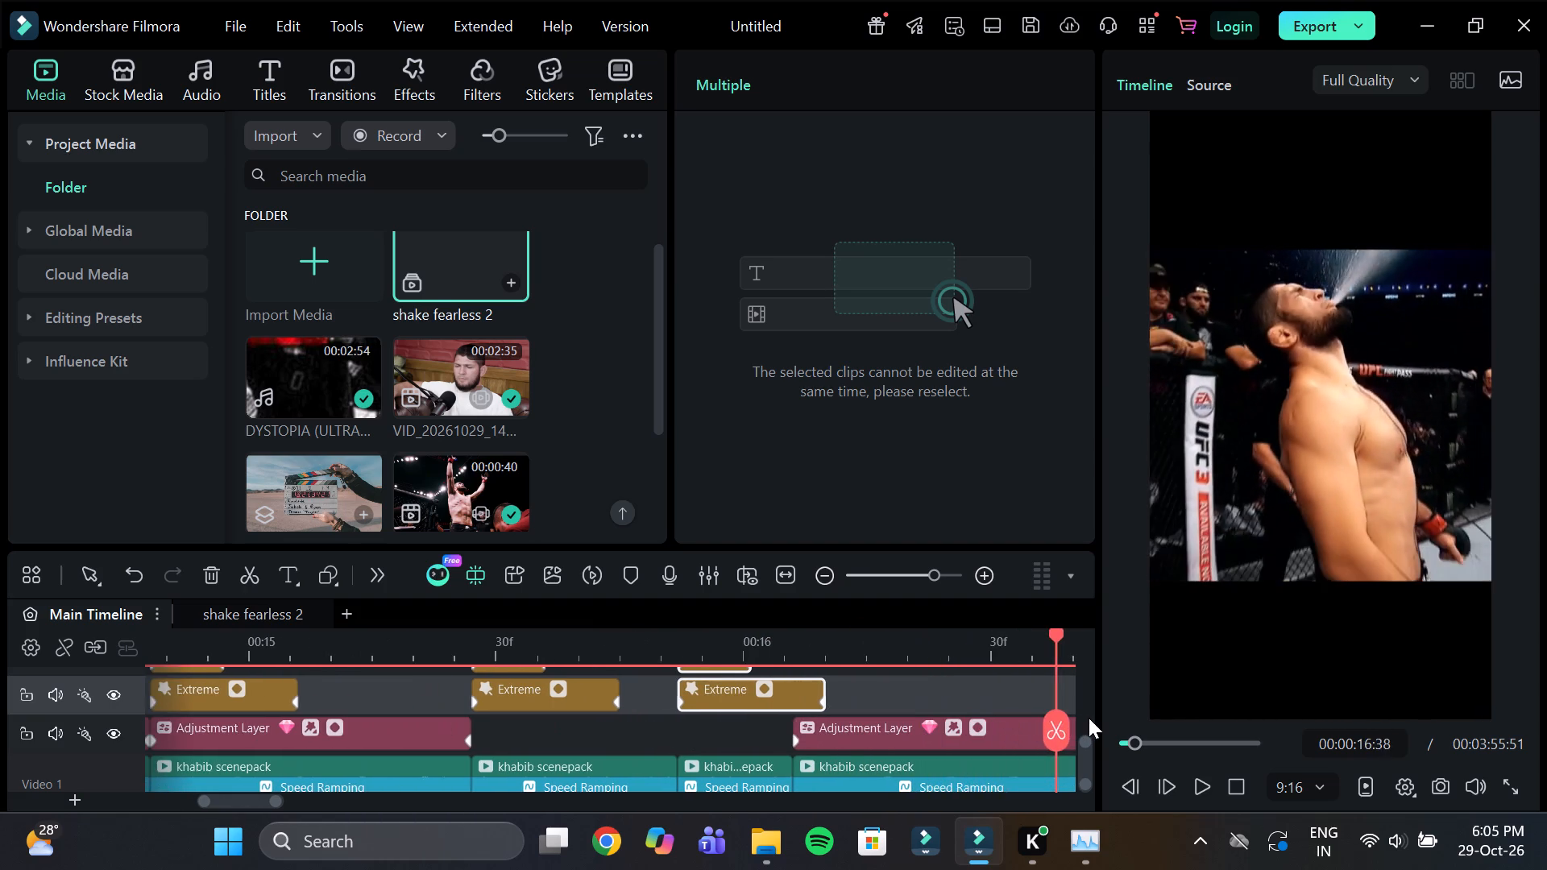
{"action": "left_click_drag", "start_coordinate": [1089, 718], "coordinate": [1079, 718]}
{"action": "left_click_drag", "start_coordinate": [619, 693], "coordinate": [720, 716]}
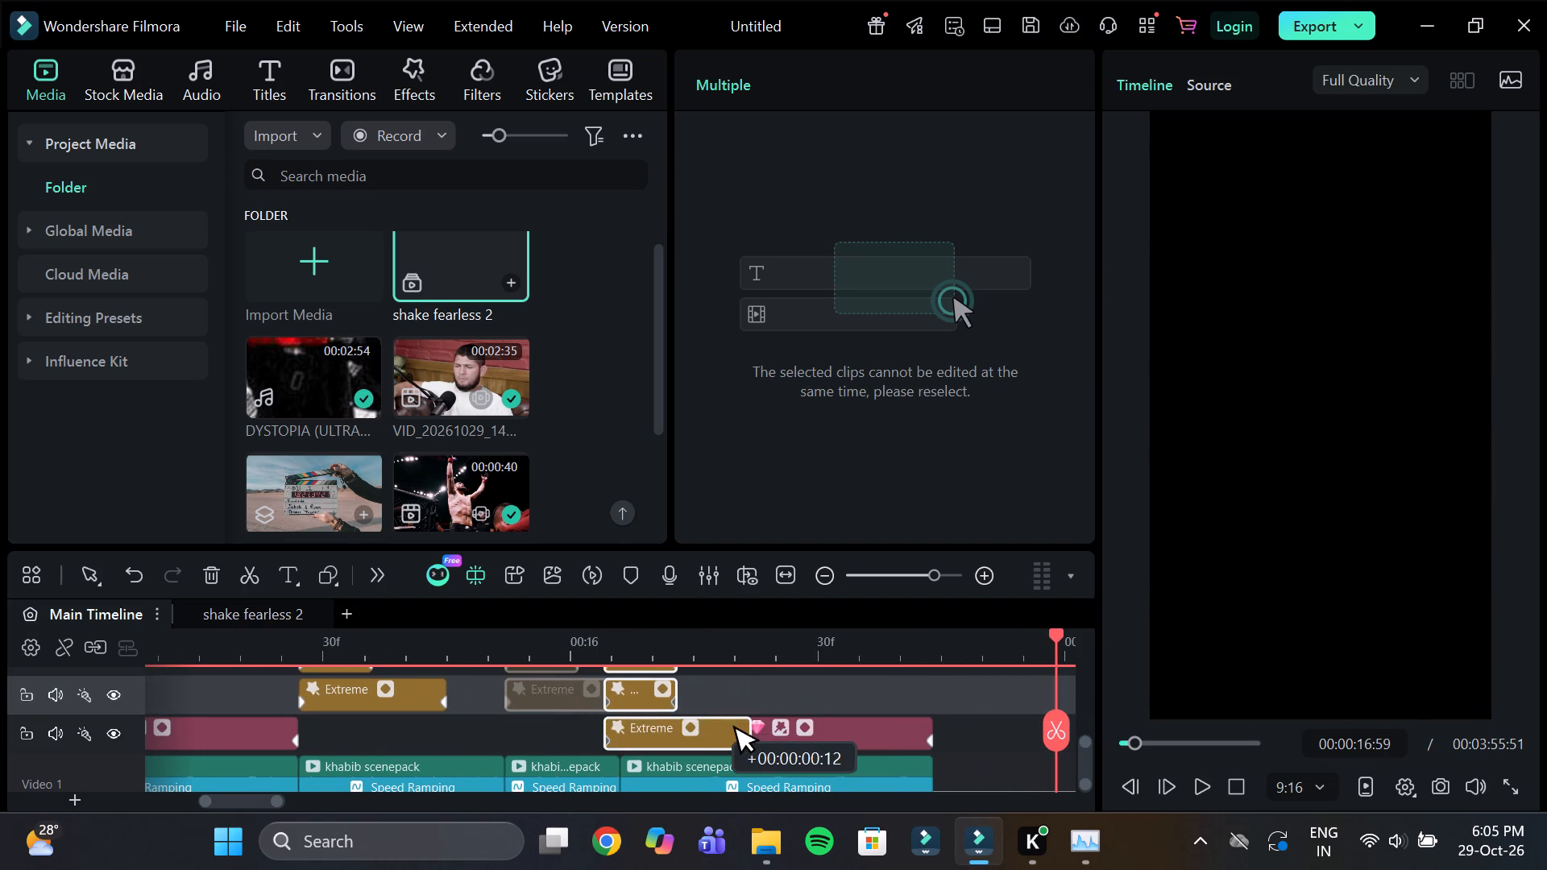
{"action": "left_click_drag", "start_coordinate": [720, 716], "coordinate": [729, 701]}
Copy the last clip's two shorter effects onto the start of the short scenepack clip before it, at about 15:52.
{"action": "scroll", "coordinate": [722, 700], "scroll_direction": "up", "scroll_amount": 1}
{"action": "left_click_drag", "start_coordinate": [714, 693], "coordinate": [664, 723]}
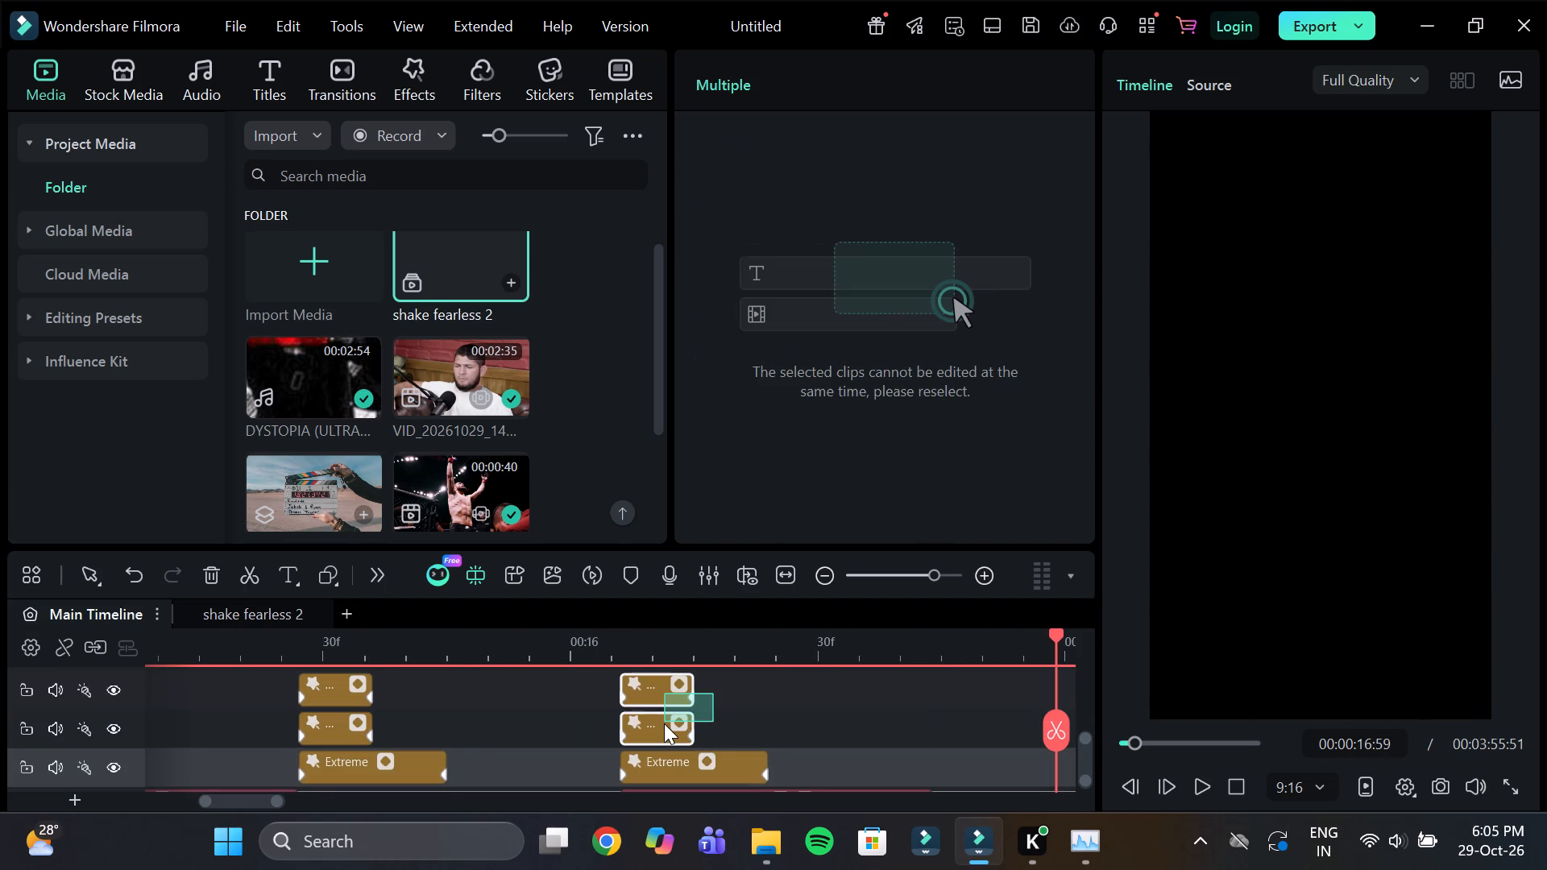
{"action": "left_click_drag", "start_coordinate": [664, 723], "coordinate": [663, 723]}
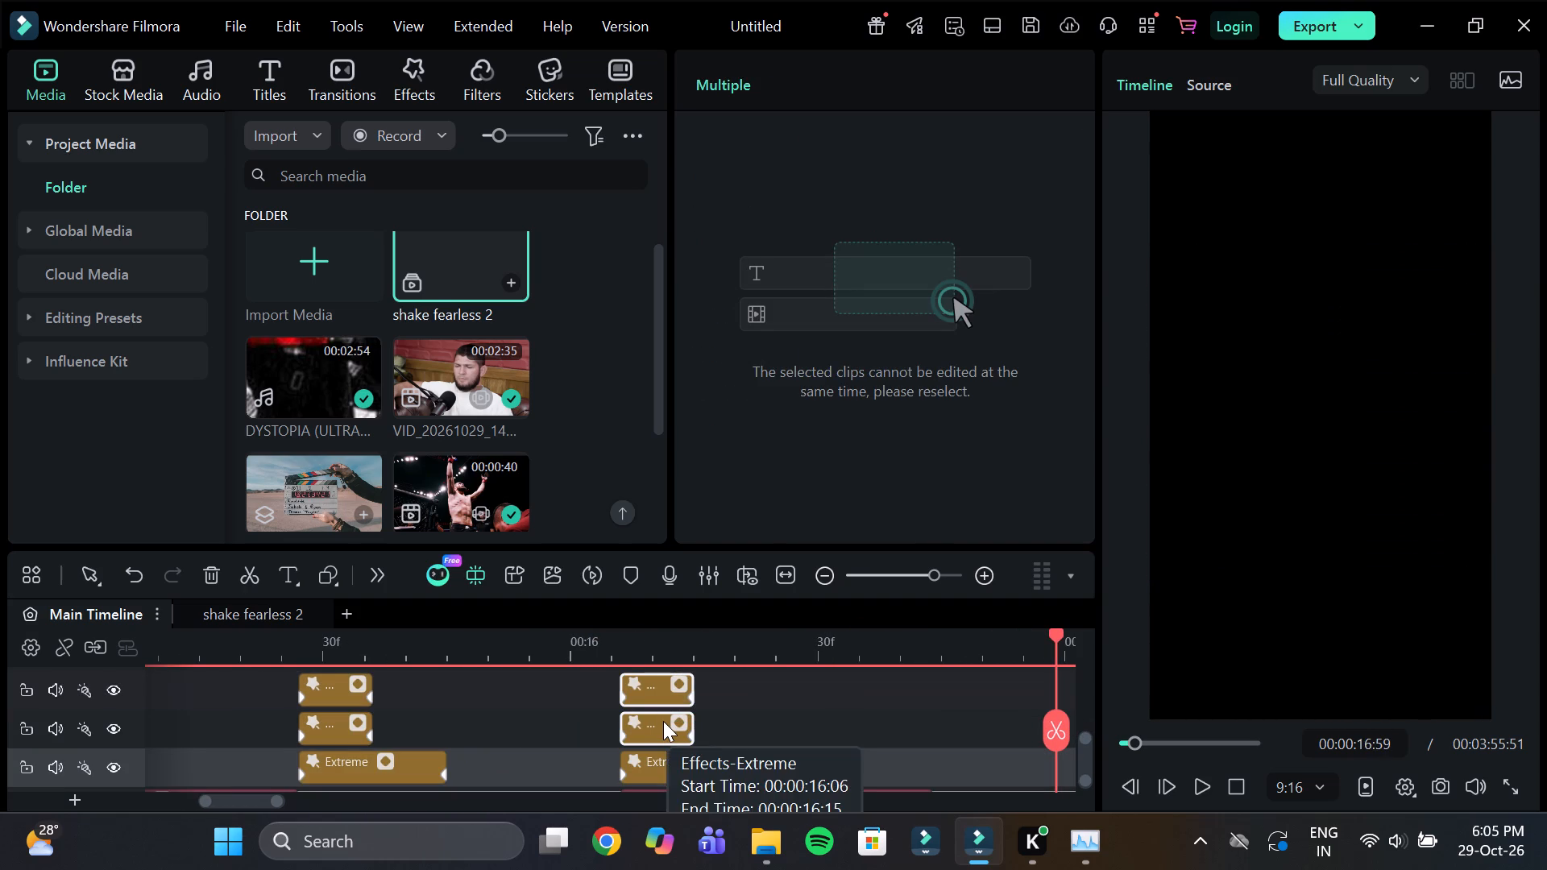
{"action": "left_click_drag", "start_coordinate": [663, 721], "coordinate": [550, 754], "text": "alt"}
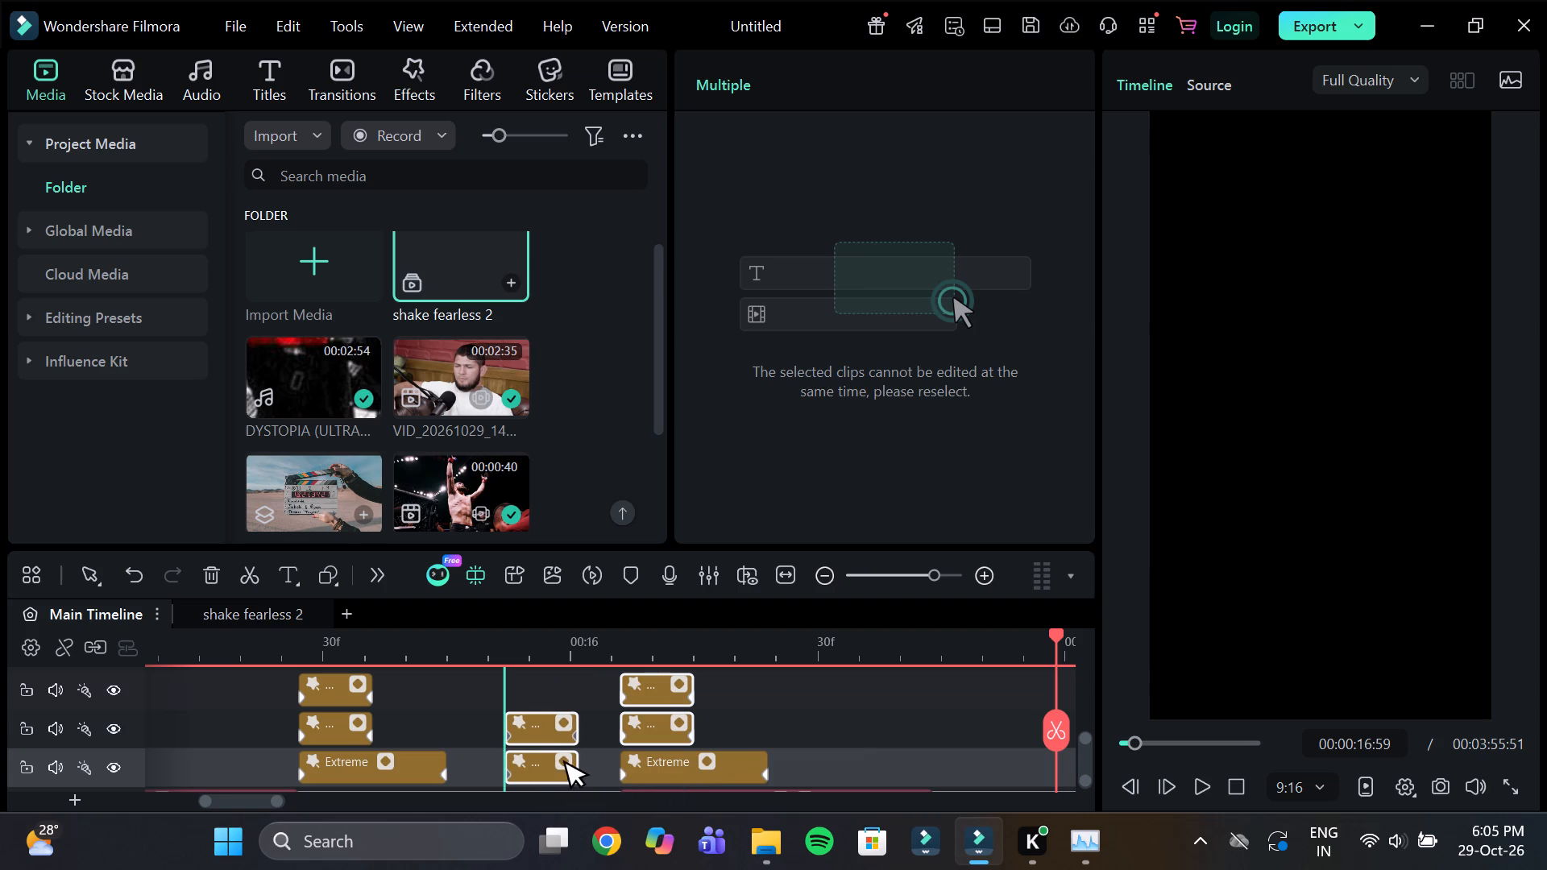
Set the Frequency of the short clip's lower Extreme effect to 20 and scrub through the shake to check it.
{"action": "left_click", "coordinate": [529, 756]}
{"action": "left_click", "coordinate": [971, 217]}
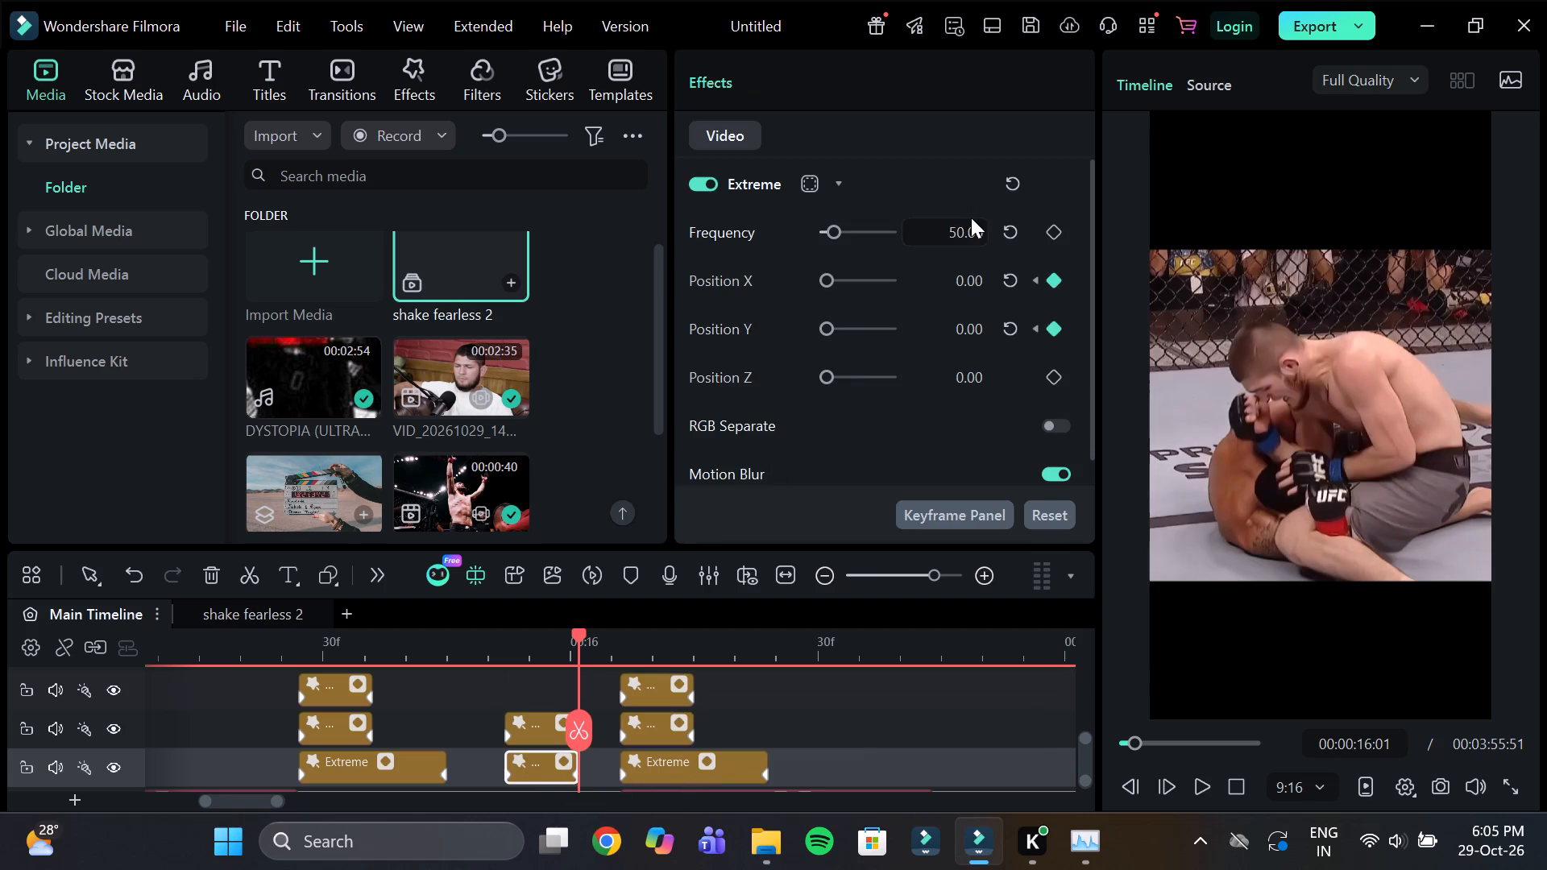
{"action": "left_click", "coordinate": [967, 223]}
{"action": "type", "text": "20"}
{"action": "key", "text": "Return"}
{"action": "left_click", "coordinate": [504, 652]}
{"action": "left_click_drag", "start_coordinate": [506, 638], "coordinate": [541, 672]}
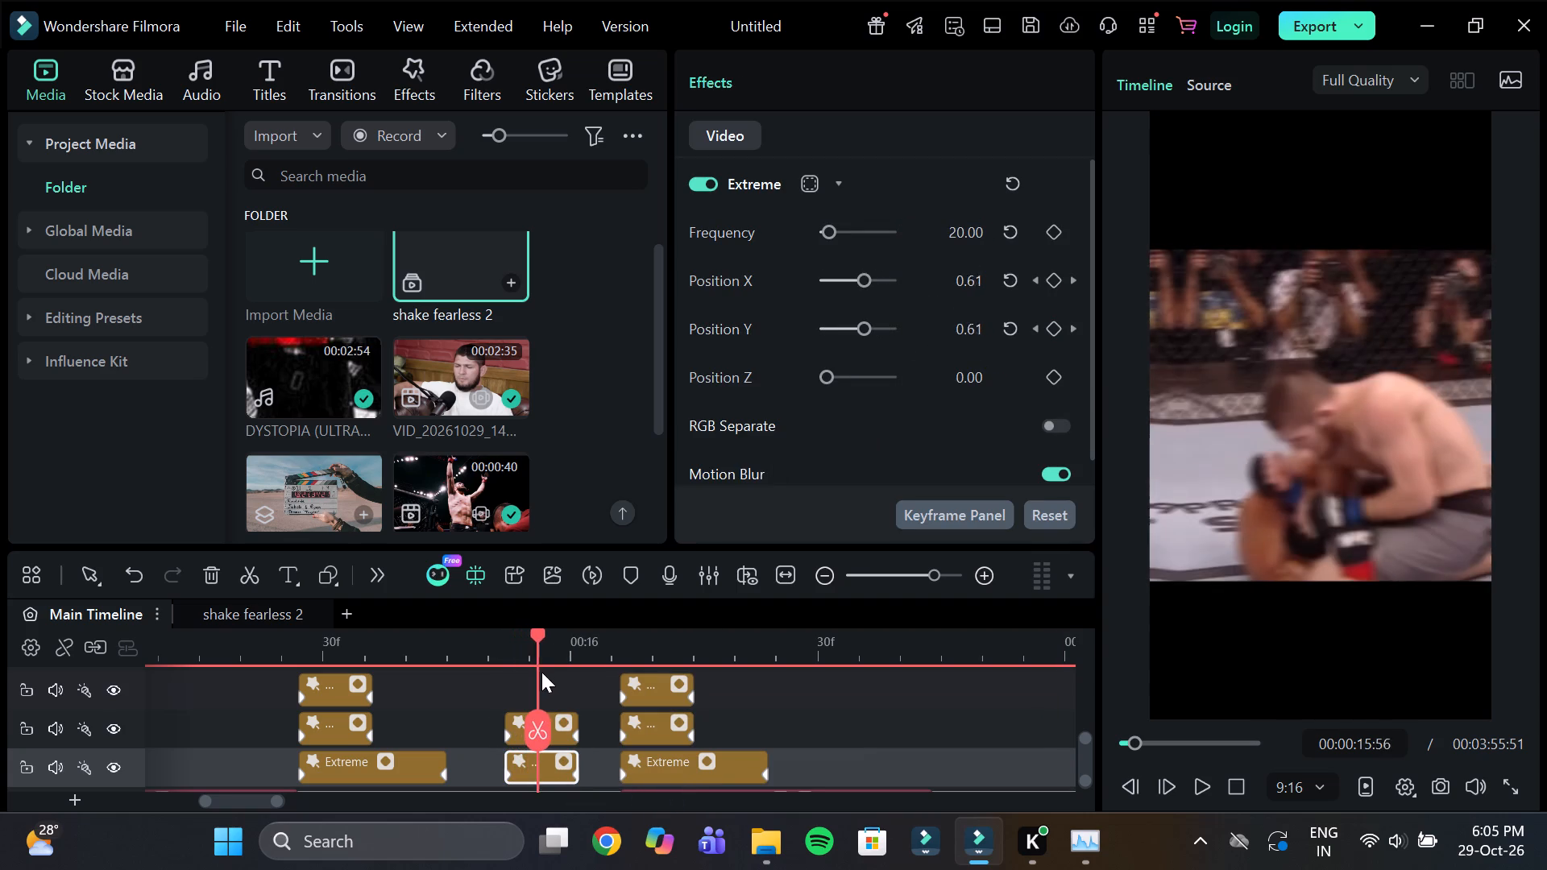
{"action": "left_click_drag", "start_coordinate": [541, 672], "coordinate": [512, 679]}
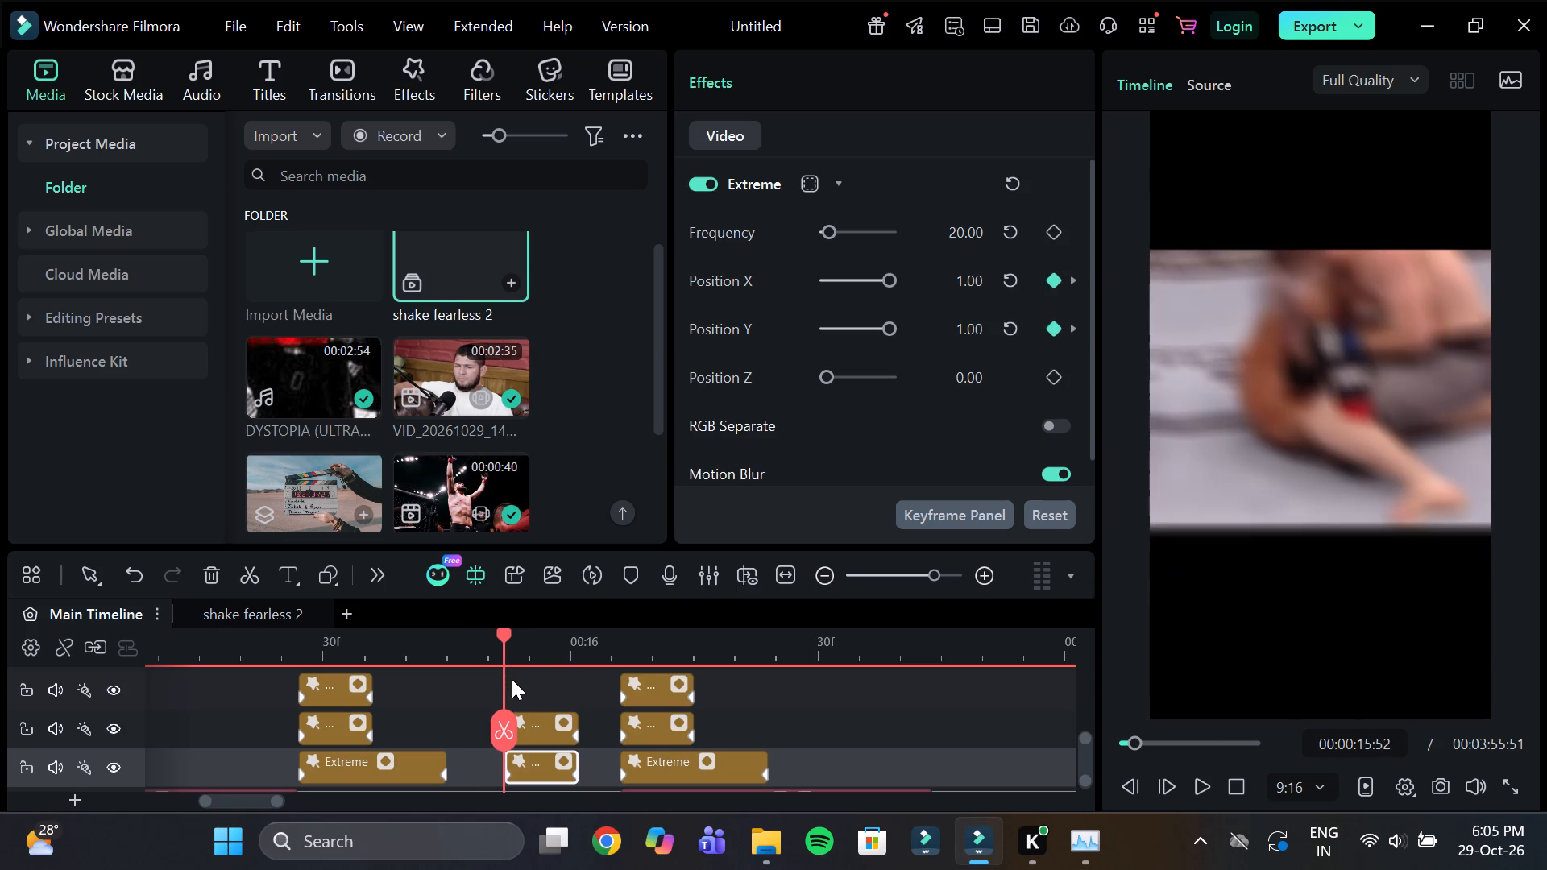
{"action": "left_click_drag", "start_coordinate": [512, 679], "coordinate": [515, 679]}
{"action": "left_click_drag", "start_coordinate": [581, 651], "coordinate": [494, 653]}
Copy the short clip's two effects onto the starts of the other two short scenepack clips, at about 13:19 and 13:57.
{"action": "scroll", "coordinate": [412, 686], "scroll_direction": "down", "scroll_amount": 1}
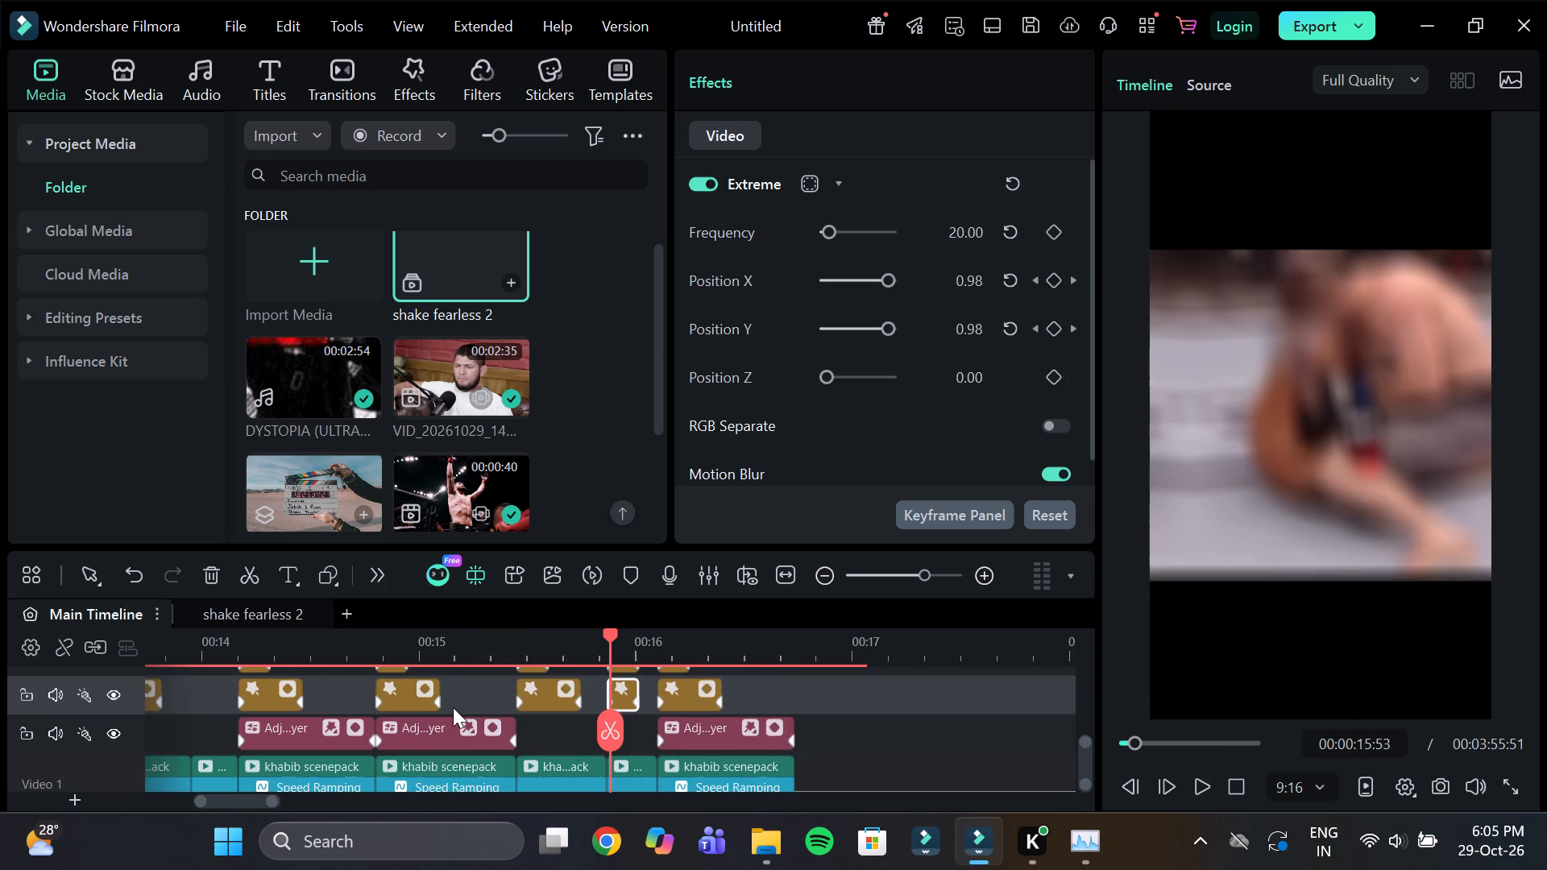
{"action": "scroll", "coordinate": [462, 700], "scroll_direction": "up", "scroll_amount": 1}
{"action": "left_click_drag", "start_coordinate": [631, 695], "coordinate": [627, 745]}
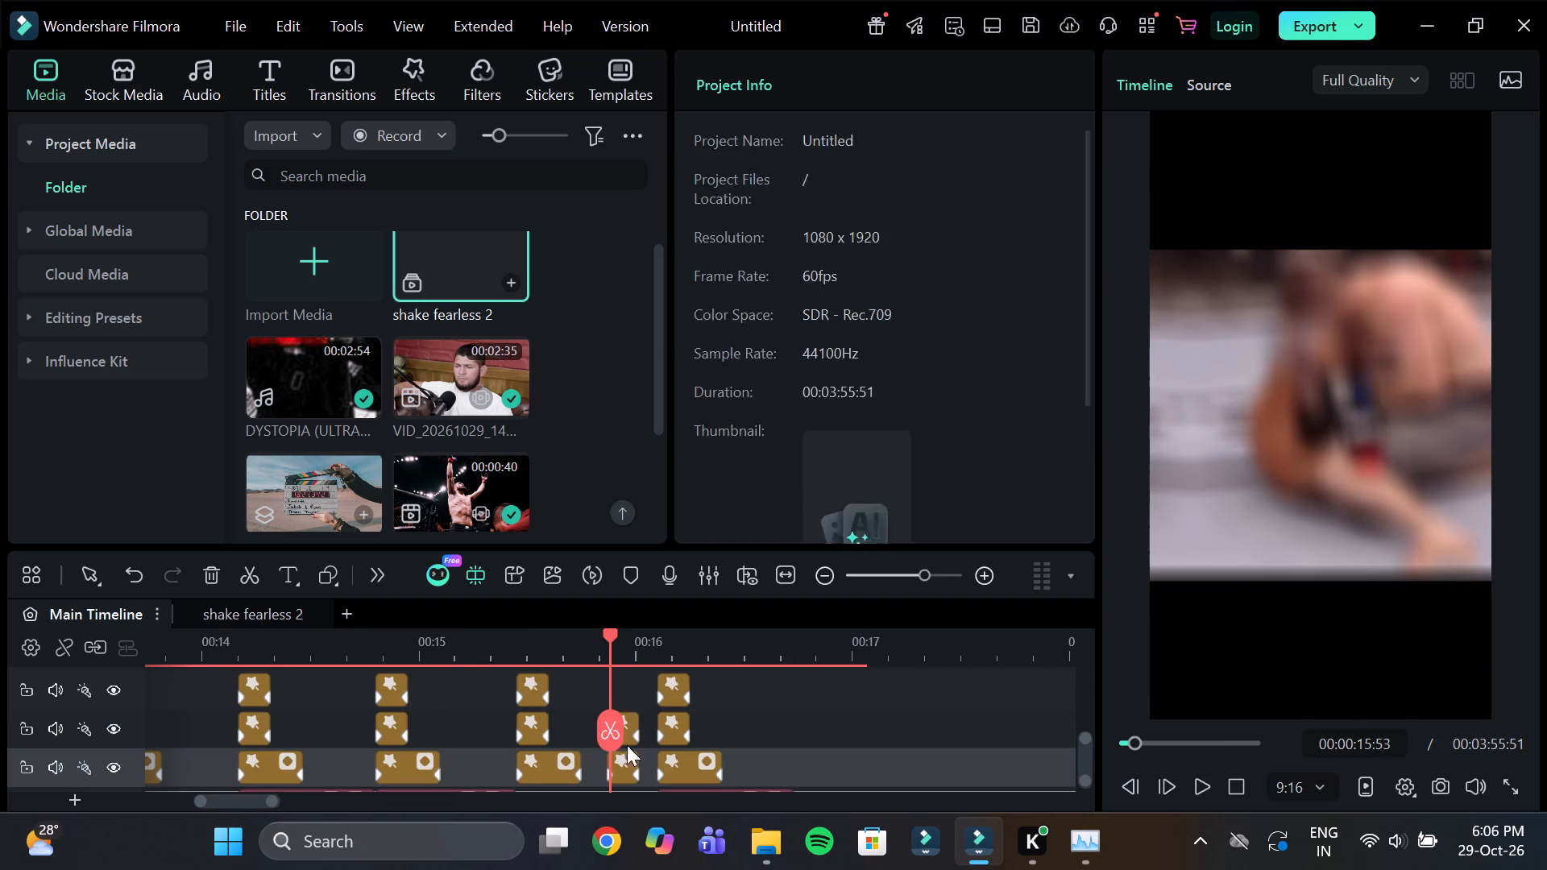
{"action": "left_click_drag", "start_coordinate": [627, 745], "coordinate": [625, 765]}
{"action": "key", "text": "ctrl+c"}
{"action": "left_click_drag", "start_coordinate": [251, 796], "coordinate": [234, 800]}
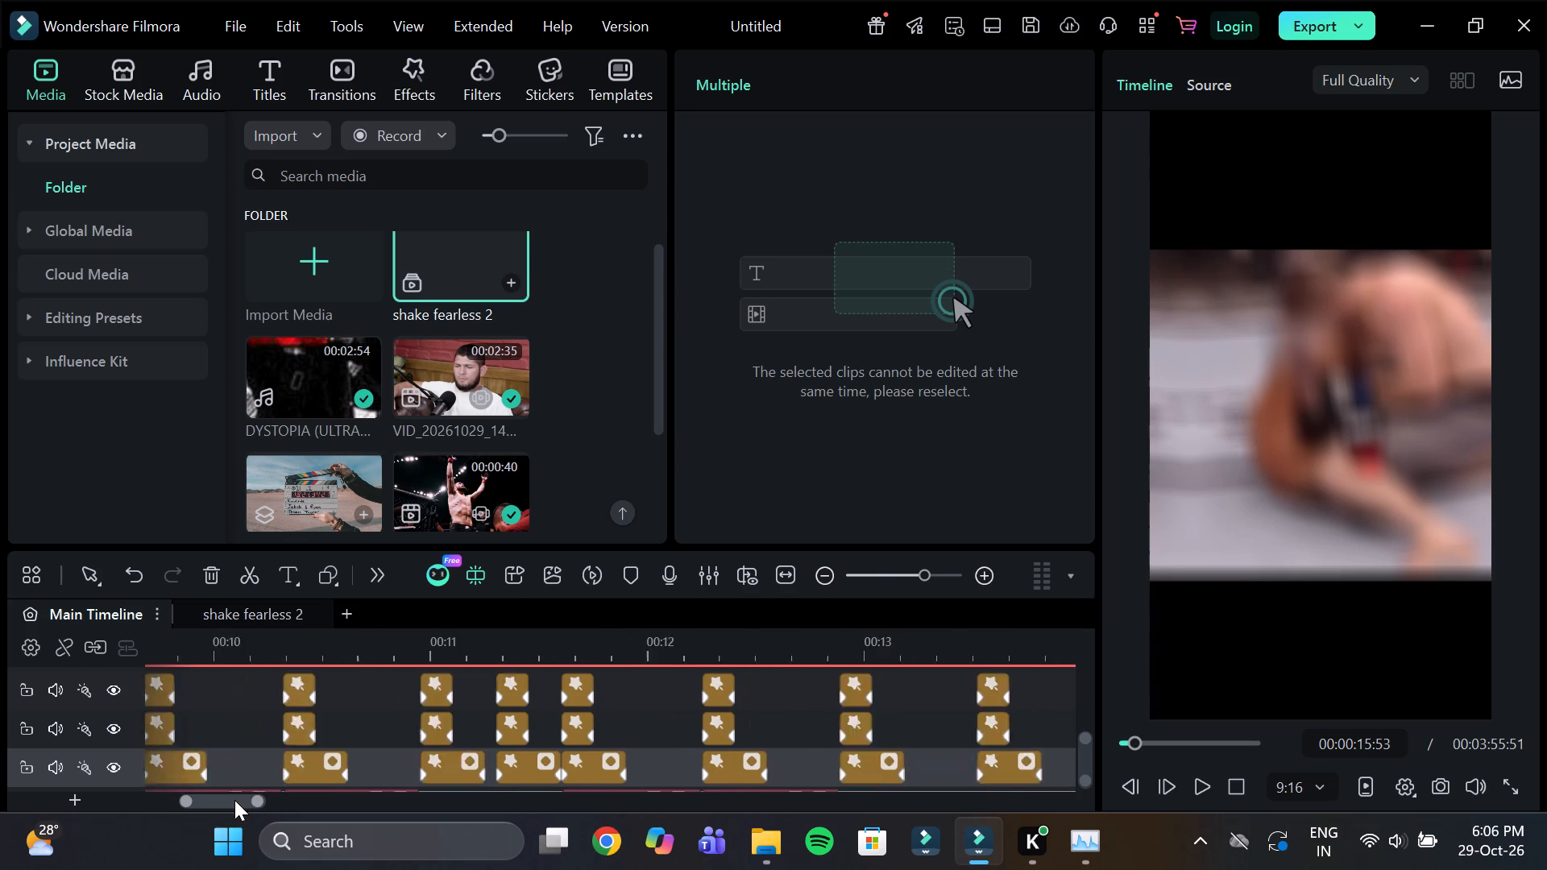
{"action": "left_click_drag", "start_coordinate": [234, 800], "coordinate": [232, 800]}
{"action": "scroll", "coordinate": [365, 760], "scroll_direction": "down", "scroll_amount": 1}
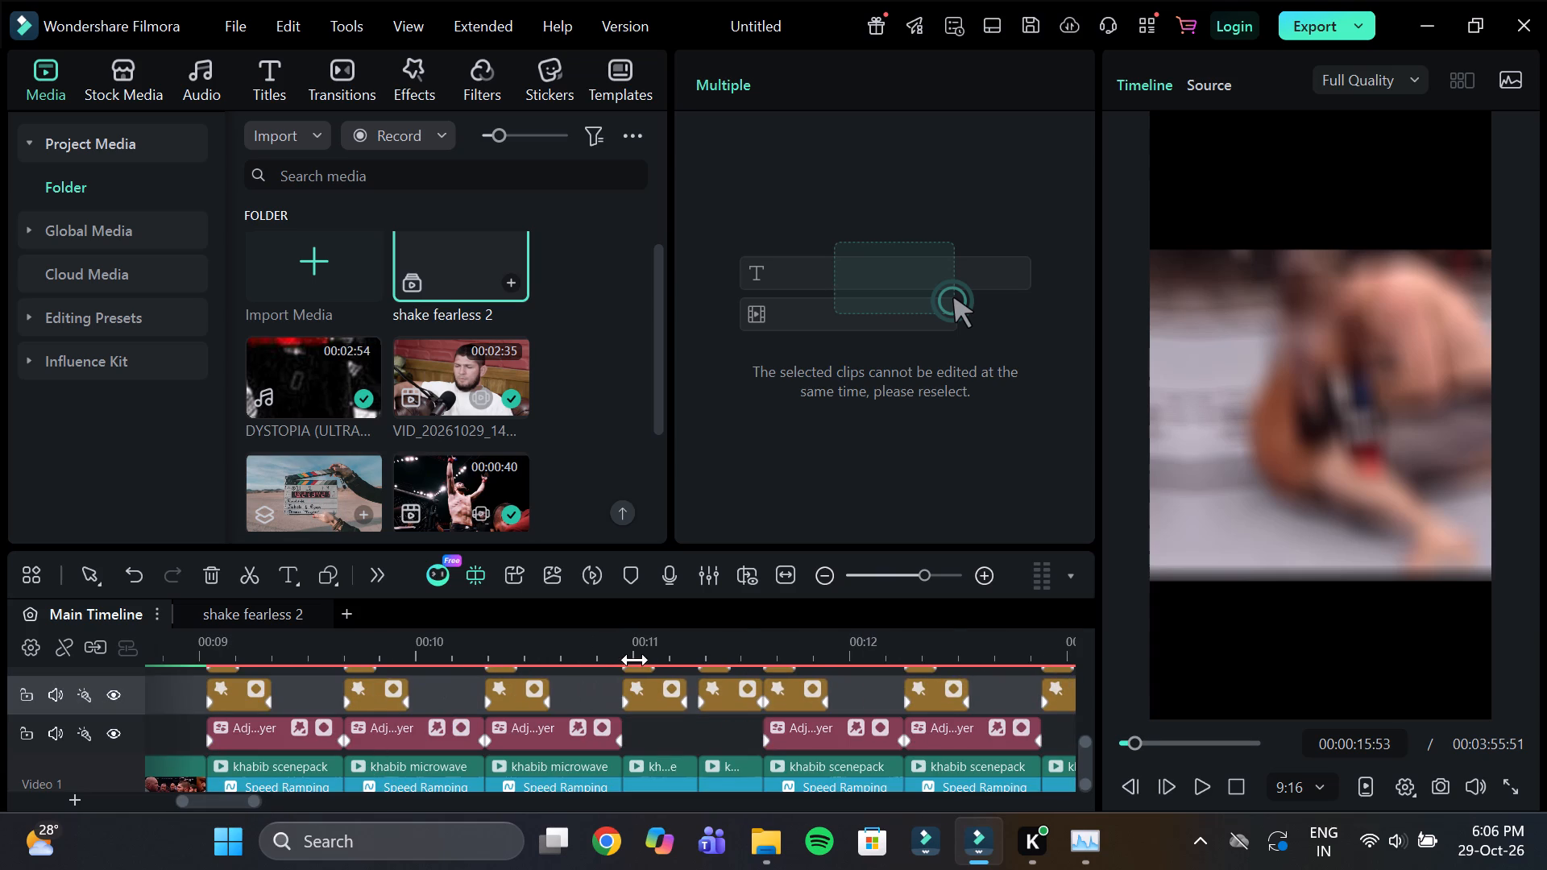
{"action": "left_click", "coordinate": [704, 658]}
{"action": "left_click_drag", "start_coordinate": [708, 648], "coordinate": [795, 676]}
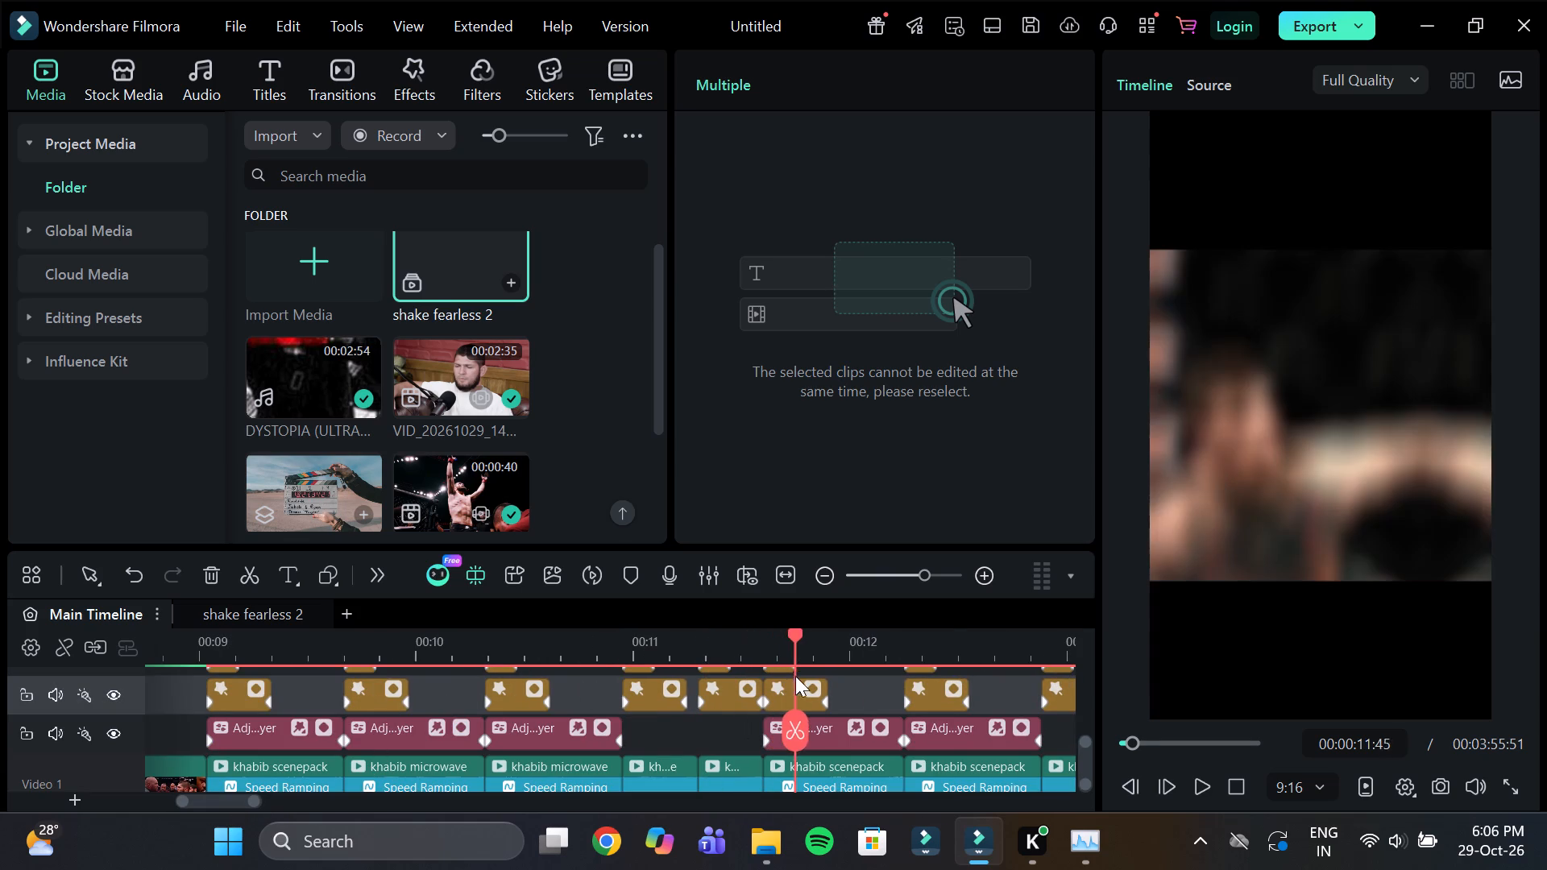
{"action": "left_click_drag", "start_coordinate": [795, 676], "coordinate": [1099, 728]}
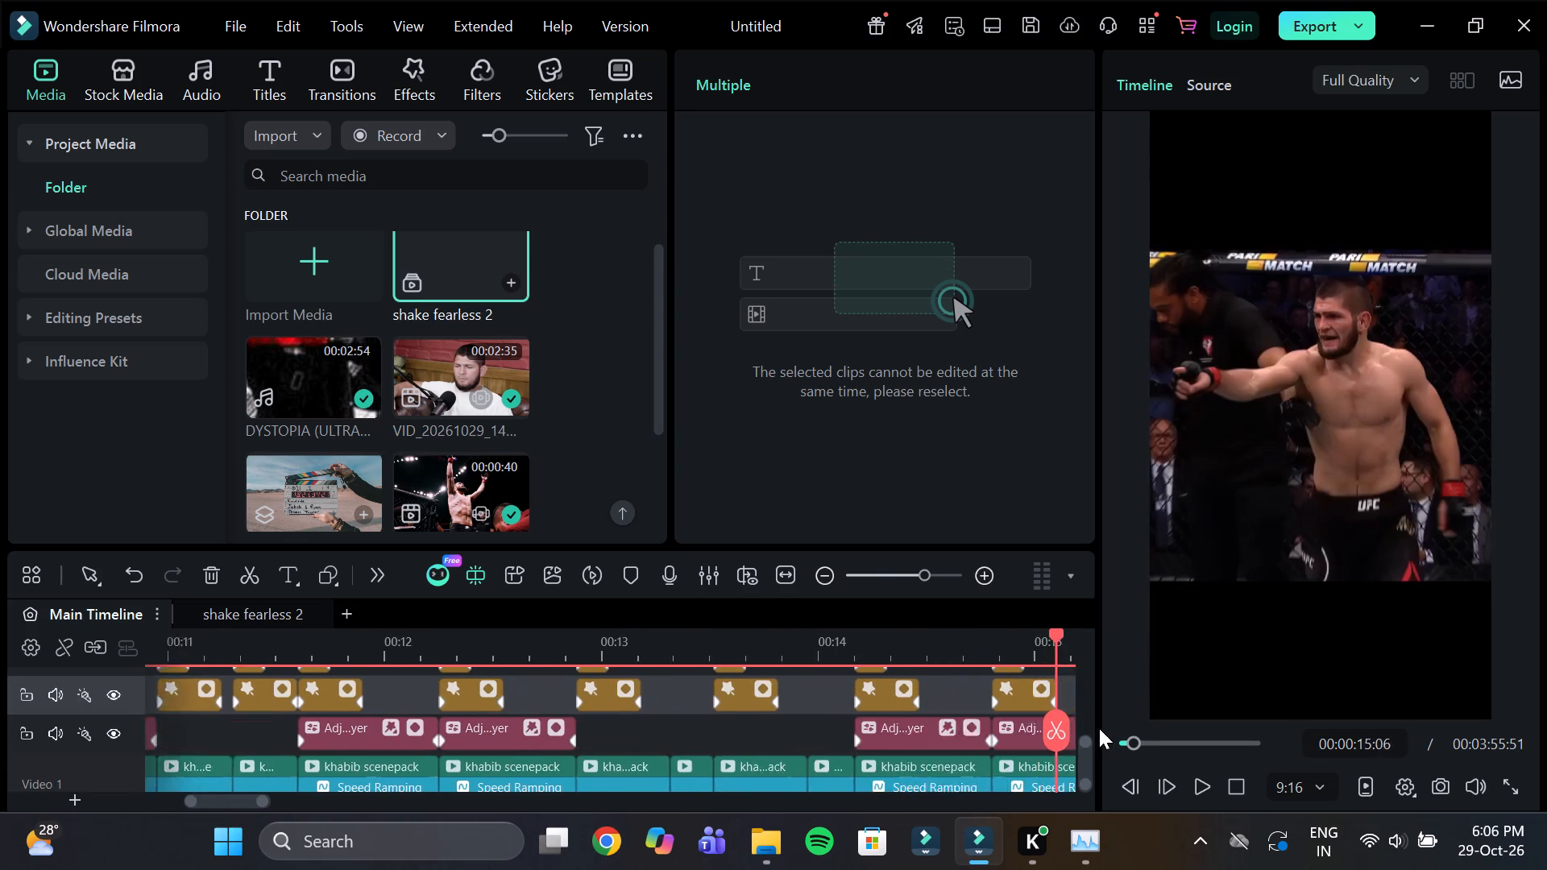
{"action": "left_click_drag", "start_coordinate": [1099, 728], "coordinate": [577, 712]}
{"action": "key", "text": "ctrl+d"}
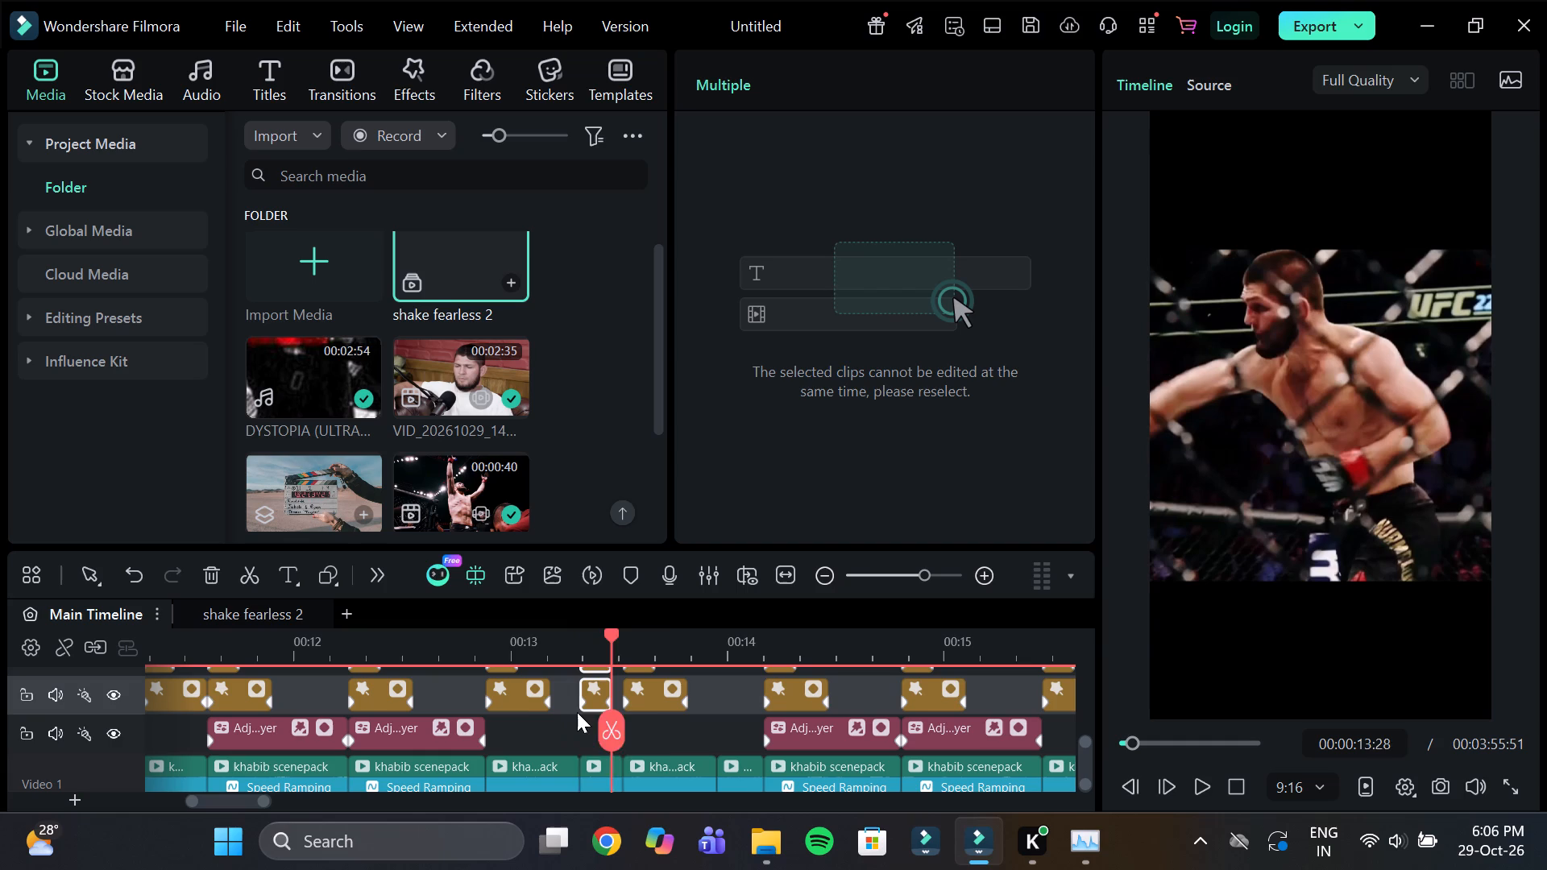
{"action": "left_click_drag", "start_coordinate": [577, 712], "coordinate": [852, 715]}
{"action": "key", "text": "ctrl+d"}
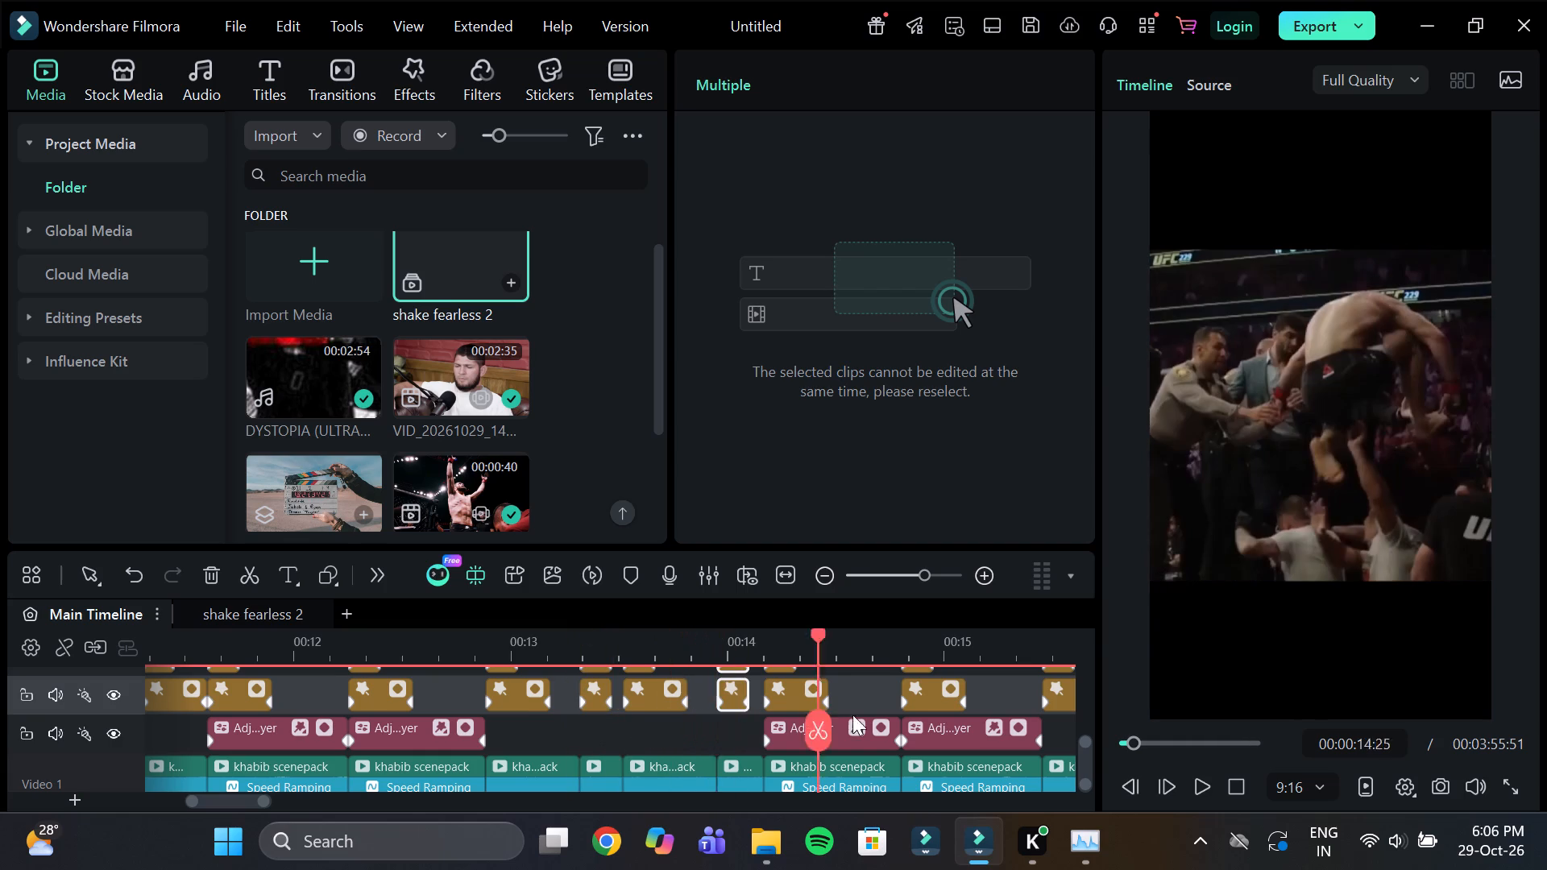
{"action": "left_click_drag", "start_coordinate": [852, 715], "coordinate": [655, 736]}
Set AI Frame Interpolation to Optical Flow for all the speed-ramped khabib clips on Video 1.
{"action": "left_click_drag", "start_coordinate": [622, 646], "coordinate": [524, 648]}
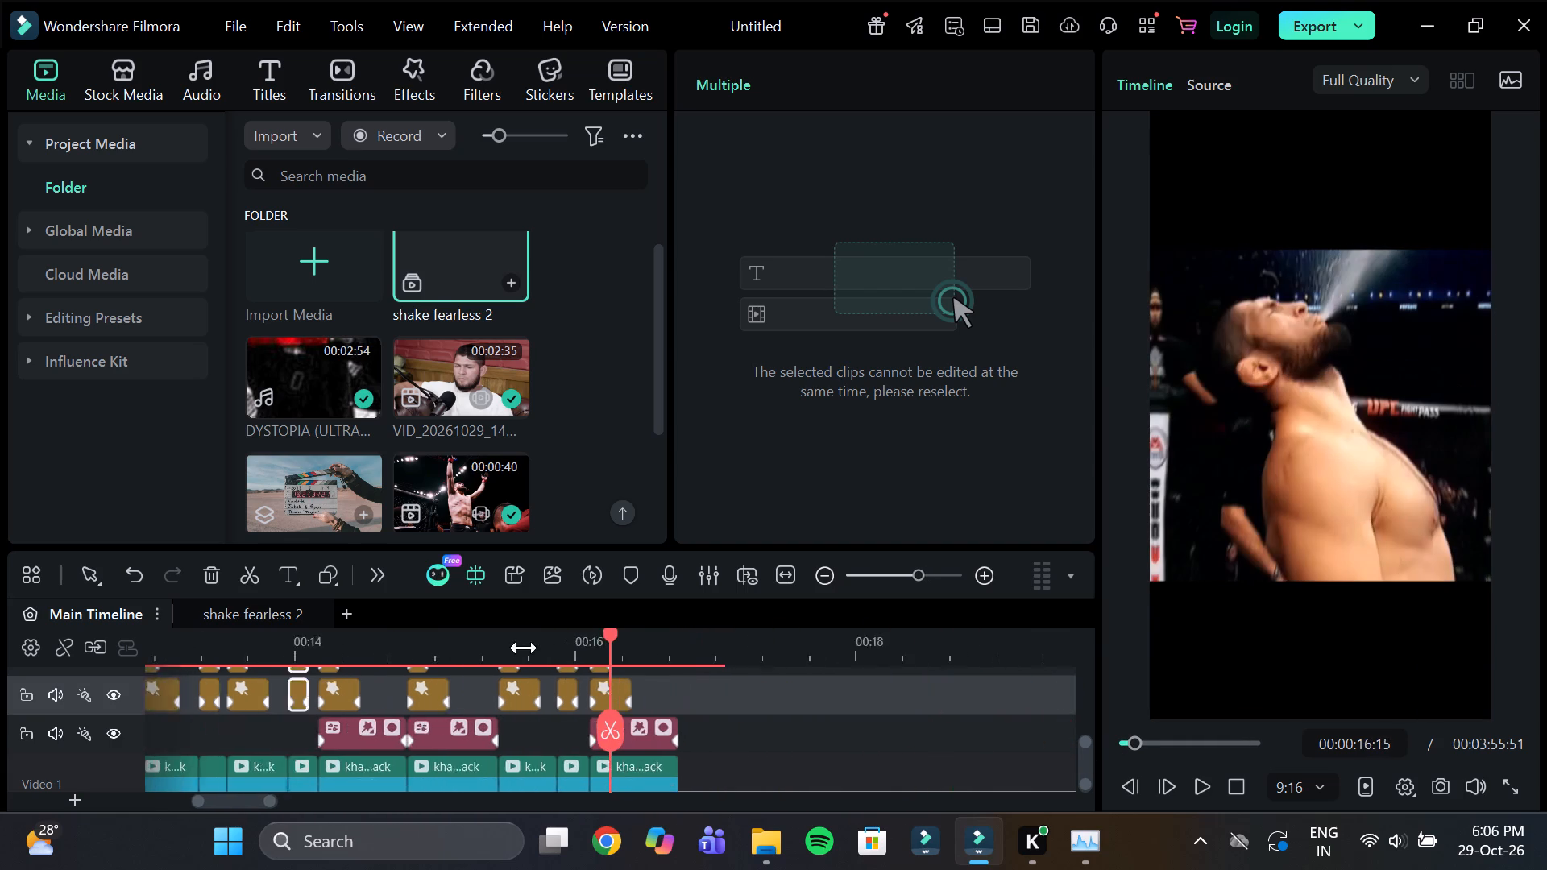
{"action": "left_click_drag", "start_coordinate": [524, 648], "coordinate": [431, 659]}
{"action": "scroll", "coordinate": [645, 705], "scroll_direction": "down", "scroll_amount": 1}
{"action": "left_click_drag", "start_coordinate": [694, 719], "coordinate": [347, 707]}
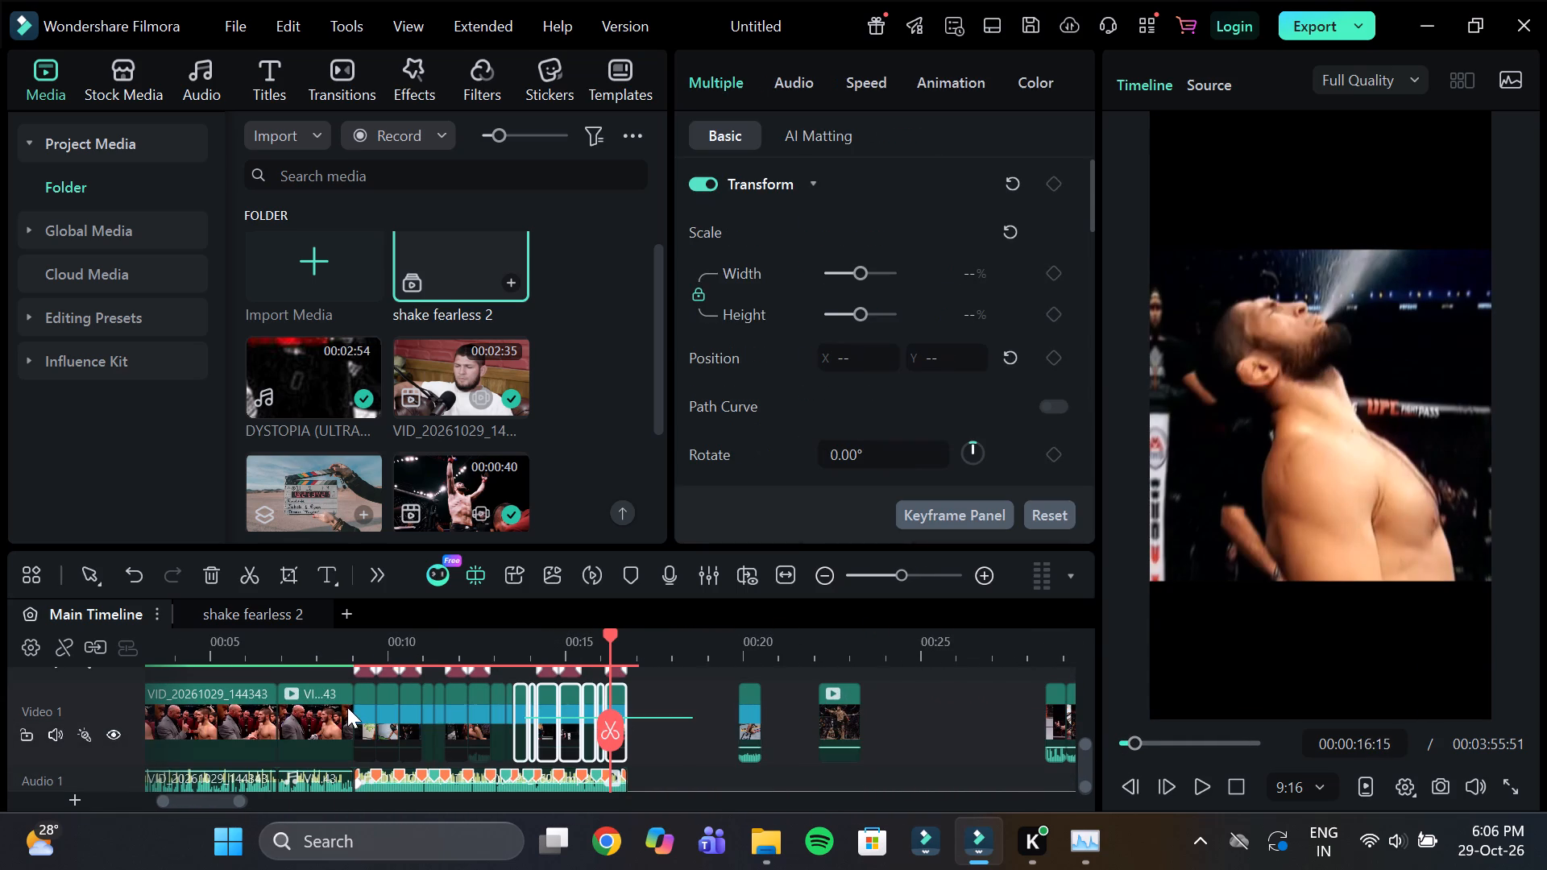
{"action": "left_click_drag", "start_coordinate": [347, 707], "coordinate": [361, 712]}
{"action": "left_click", "coordinate": [852, 85]}
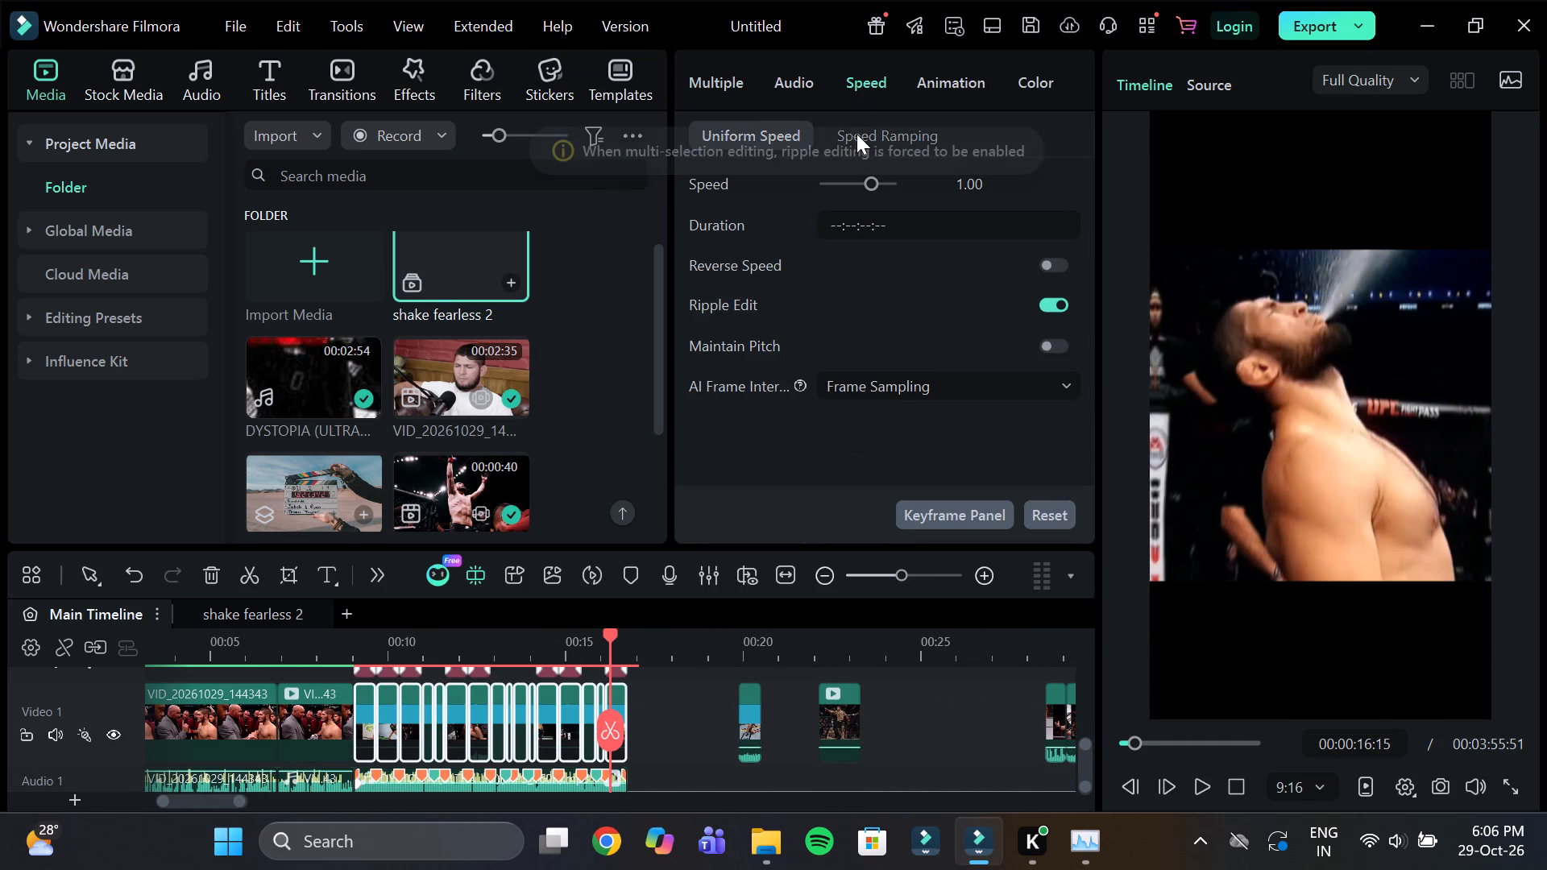
{"action": "left_click", "coordinate": [864, 384]}
{"action": "left_click", "coordinate": [864, 557]}
Enable the Blur type background for all the selected khabib clips.
{"action": "left_click", "coordinate": [711, 82]}
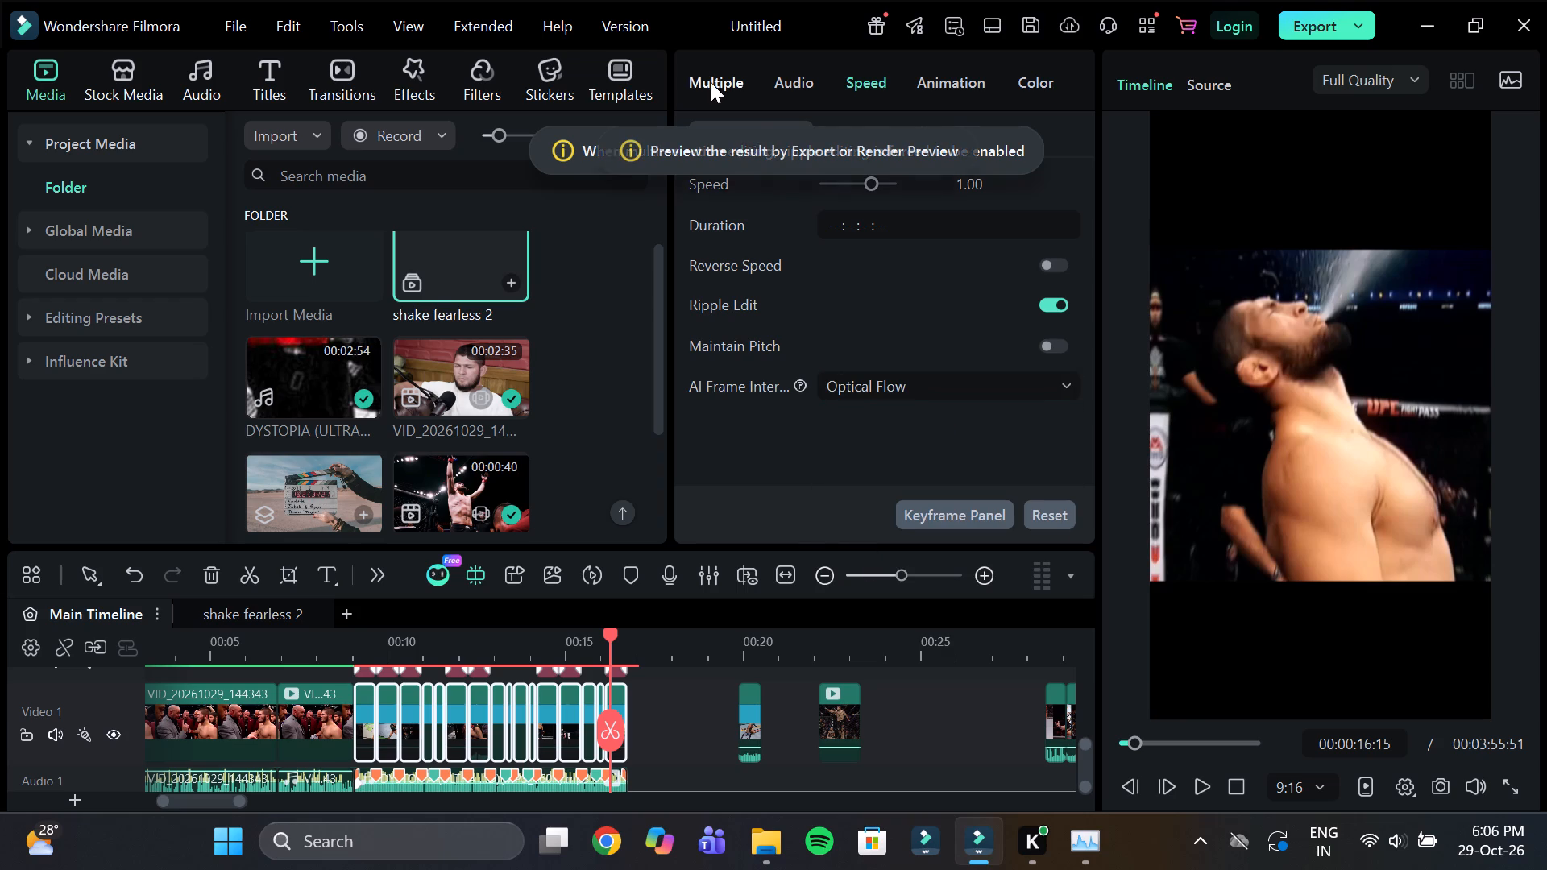
{"action": "scroll", "coordinate": [796, 394], "scroll_direction": "down", "scroll_amount": 6}
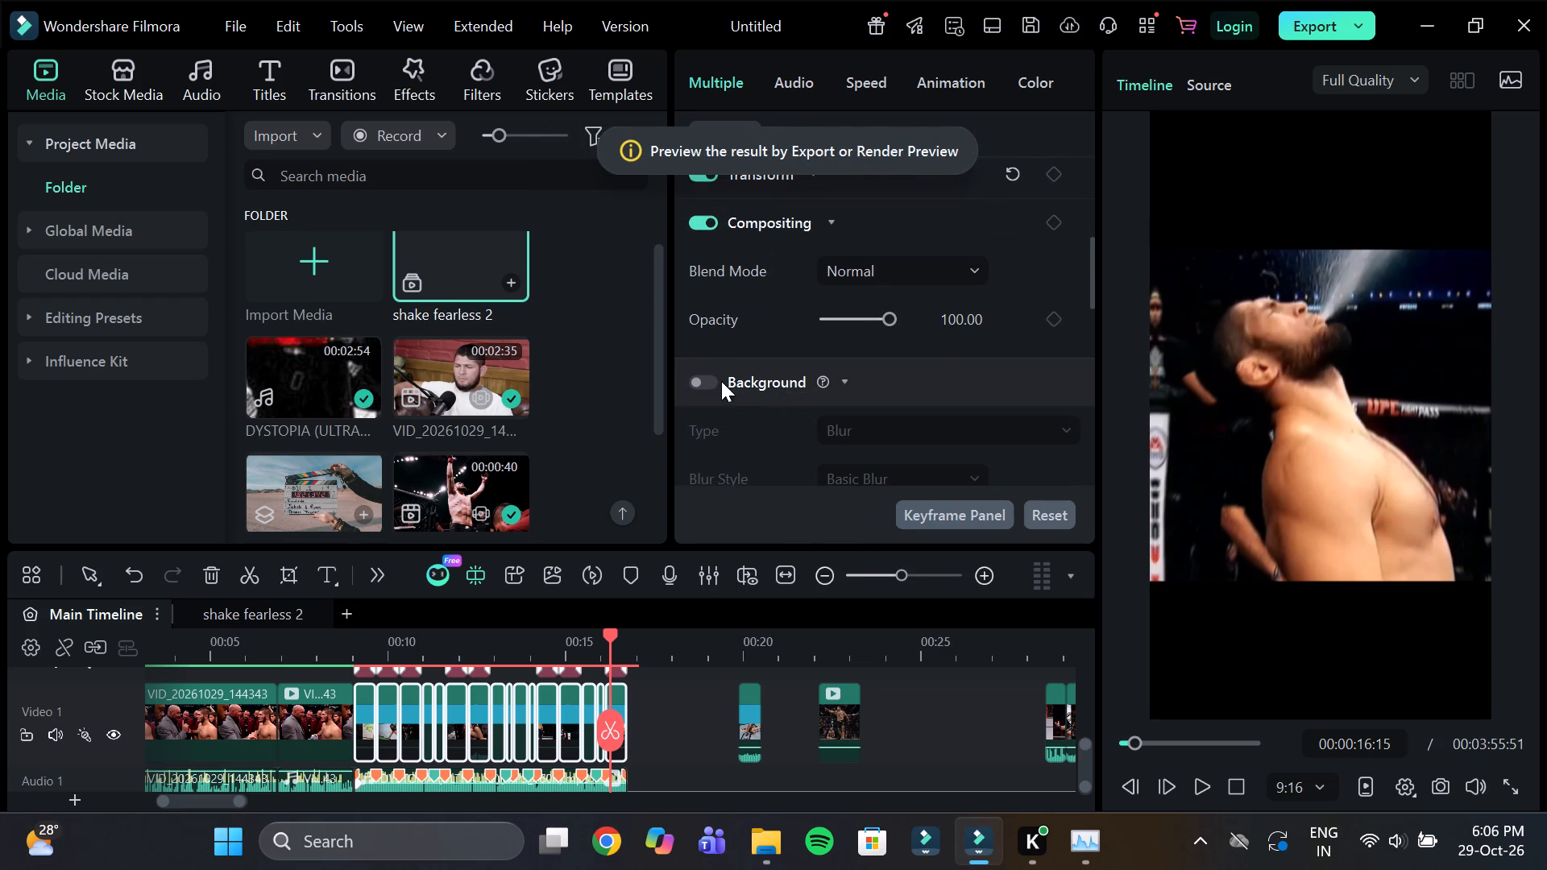
{"action": "left_click", "coordinate": [711, 377]}
Go to about 09:31 near the start of the khabib clips and start a preview render of the timeline.
{"action": "left_click", "coordinate": [371, 656]}
{"action": "left_click_drag", "start_coordinate": [425, 641], "coordinate": [555, 662]}
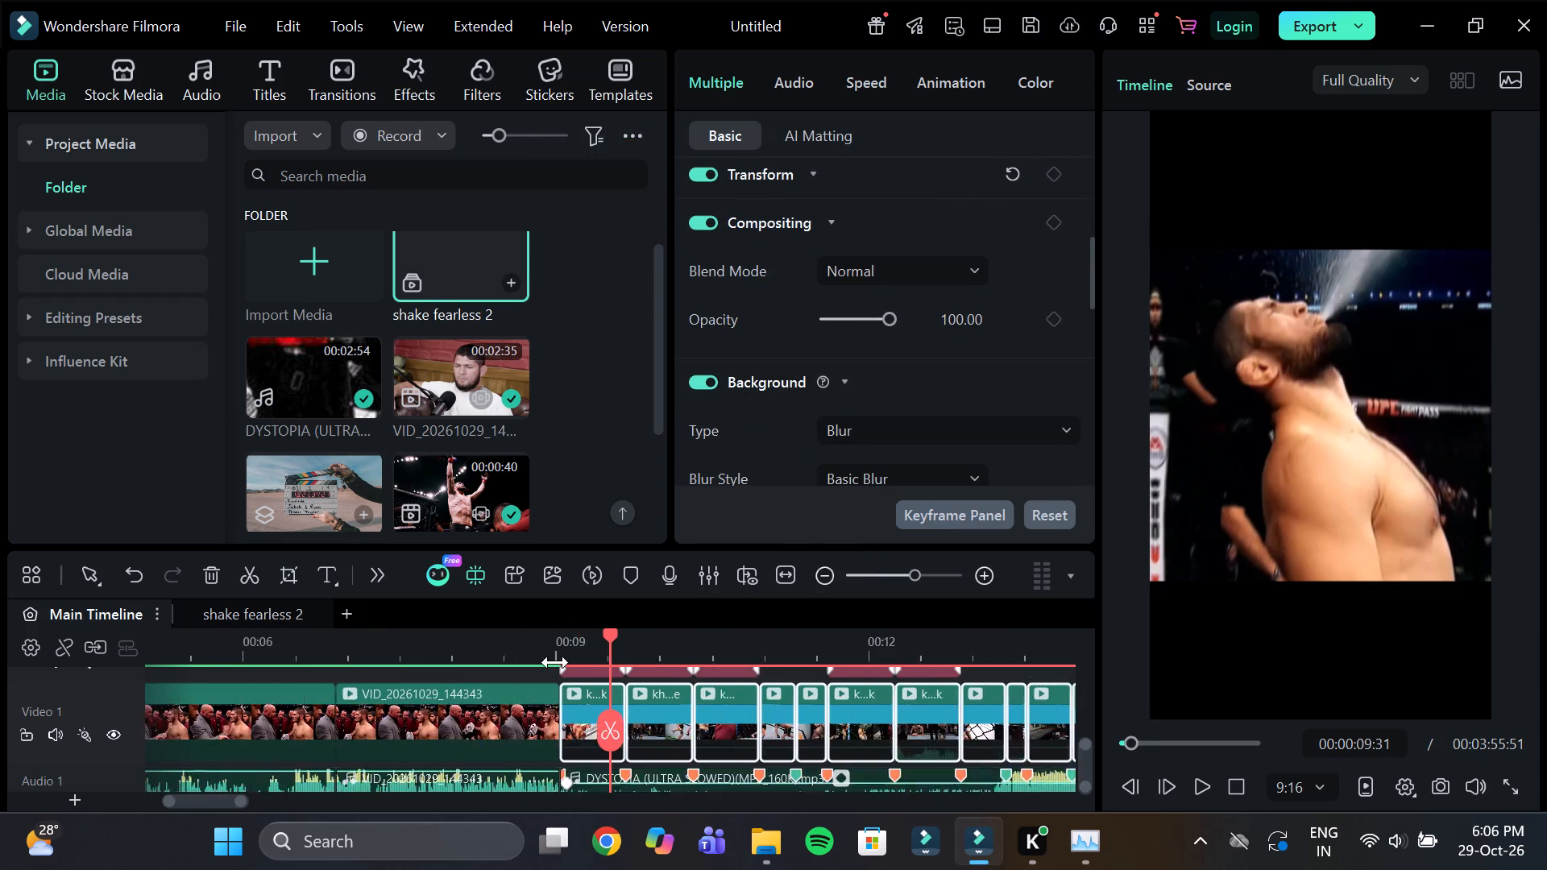
{"action": "left_click_drag", "start_coordinate": [555, 662], "coordinate": [561, 665]}
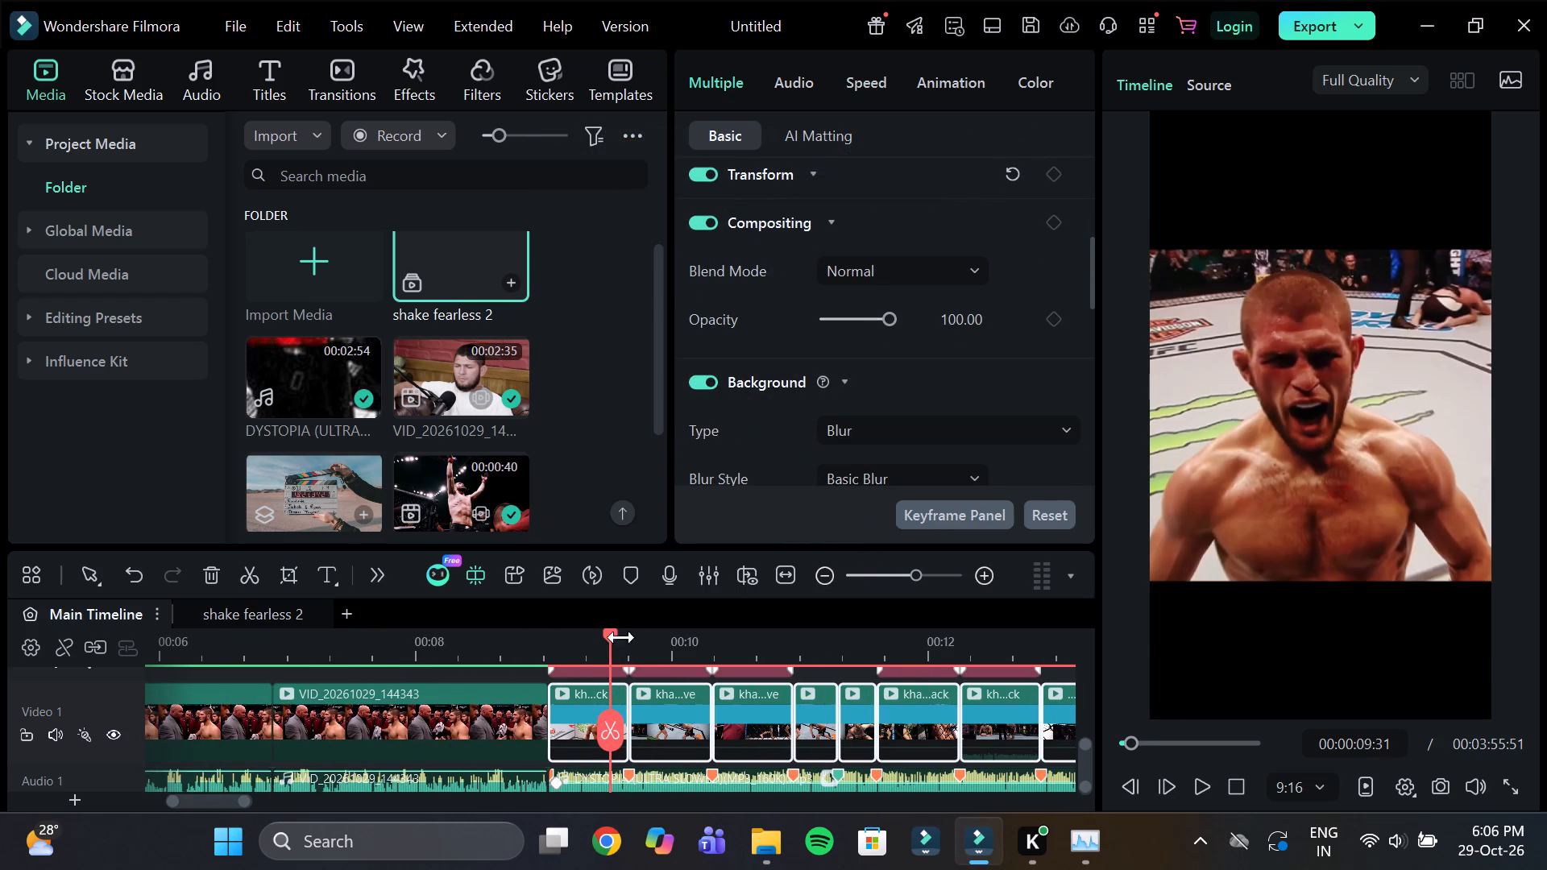
{"action": "left_click", "coordinate": [594, 569]}
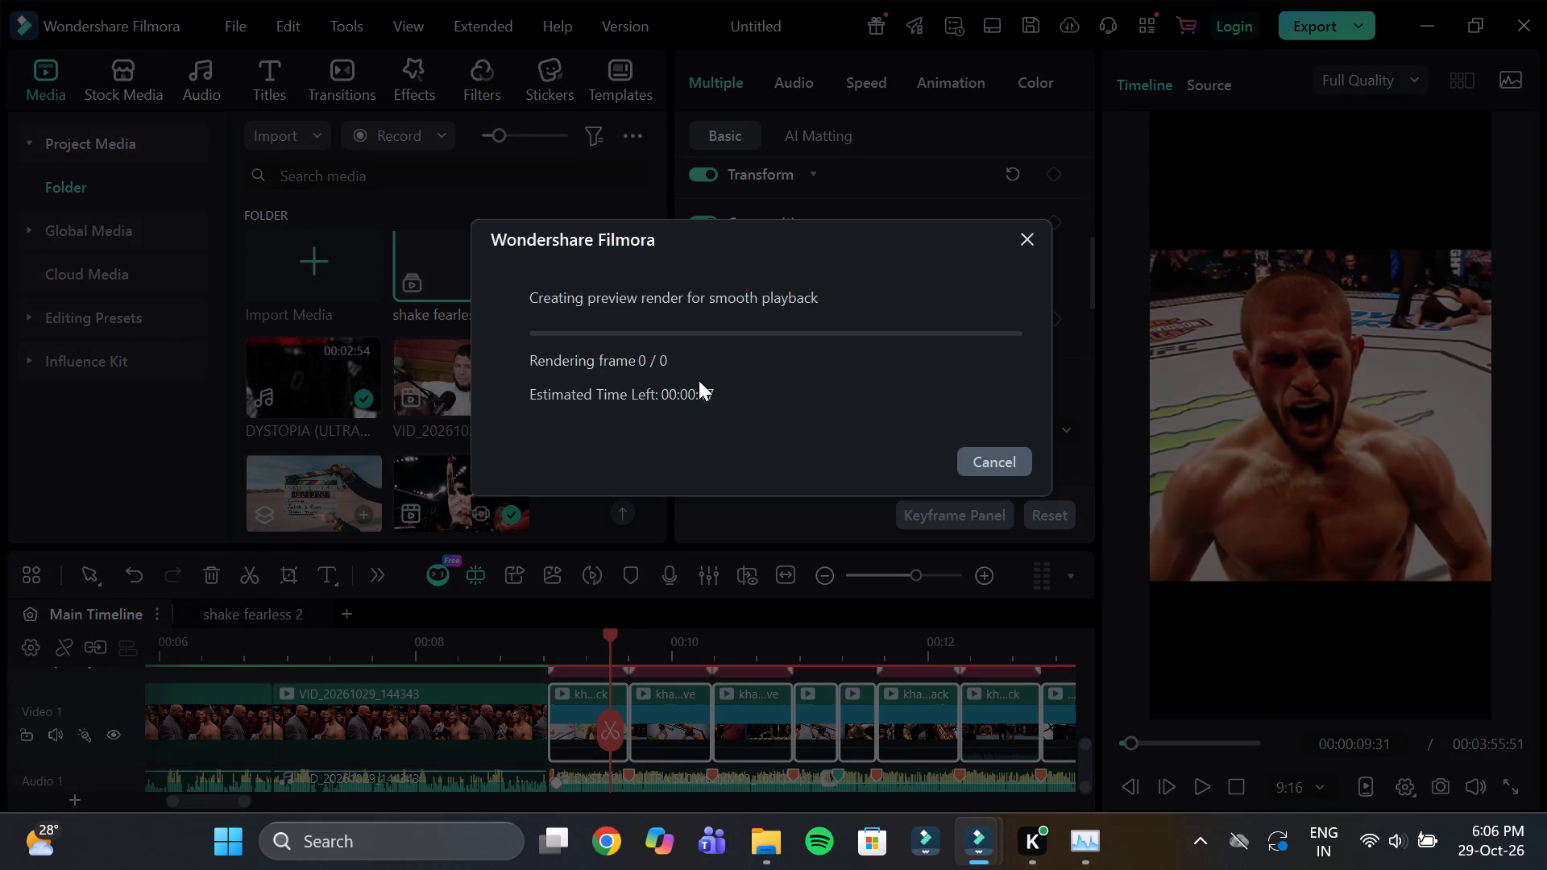
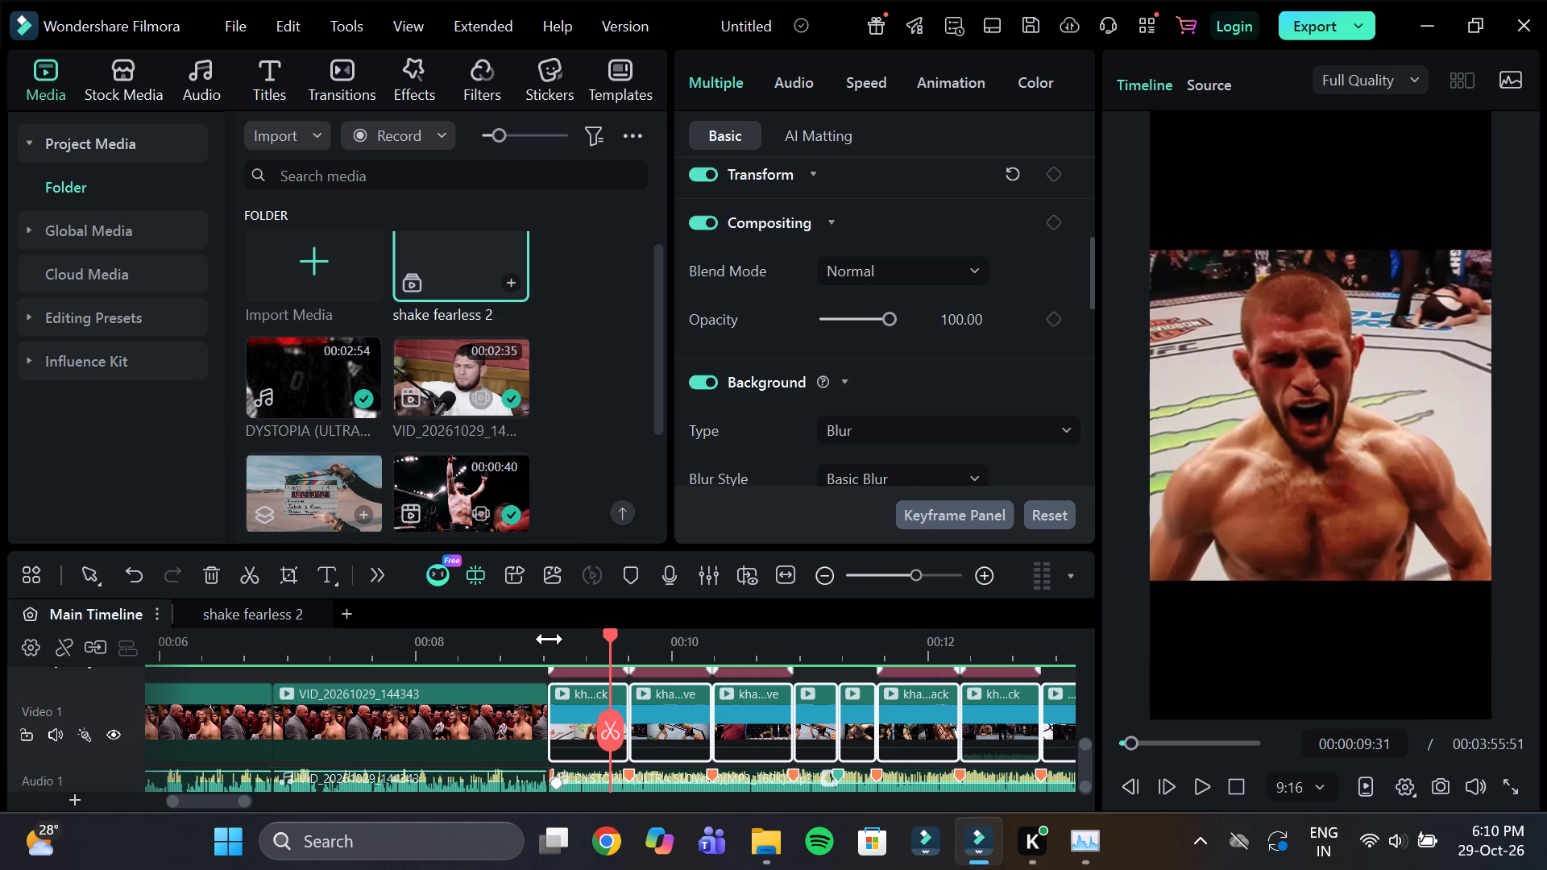
Play back the edit from about 5 seconds through the khabib clips, replaying several sections to review the shake and blur timing.
{"action": "left_click_drag", "start_coordinate": [515, 647], "coordinate": [474, 644]}
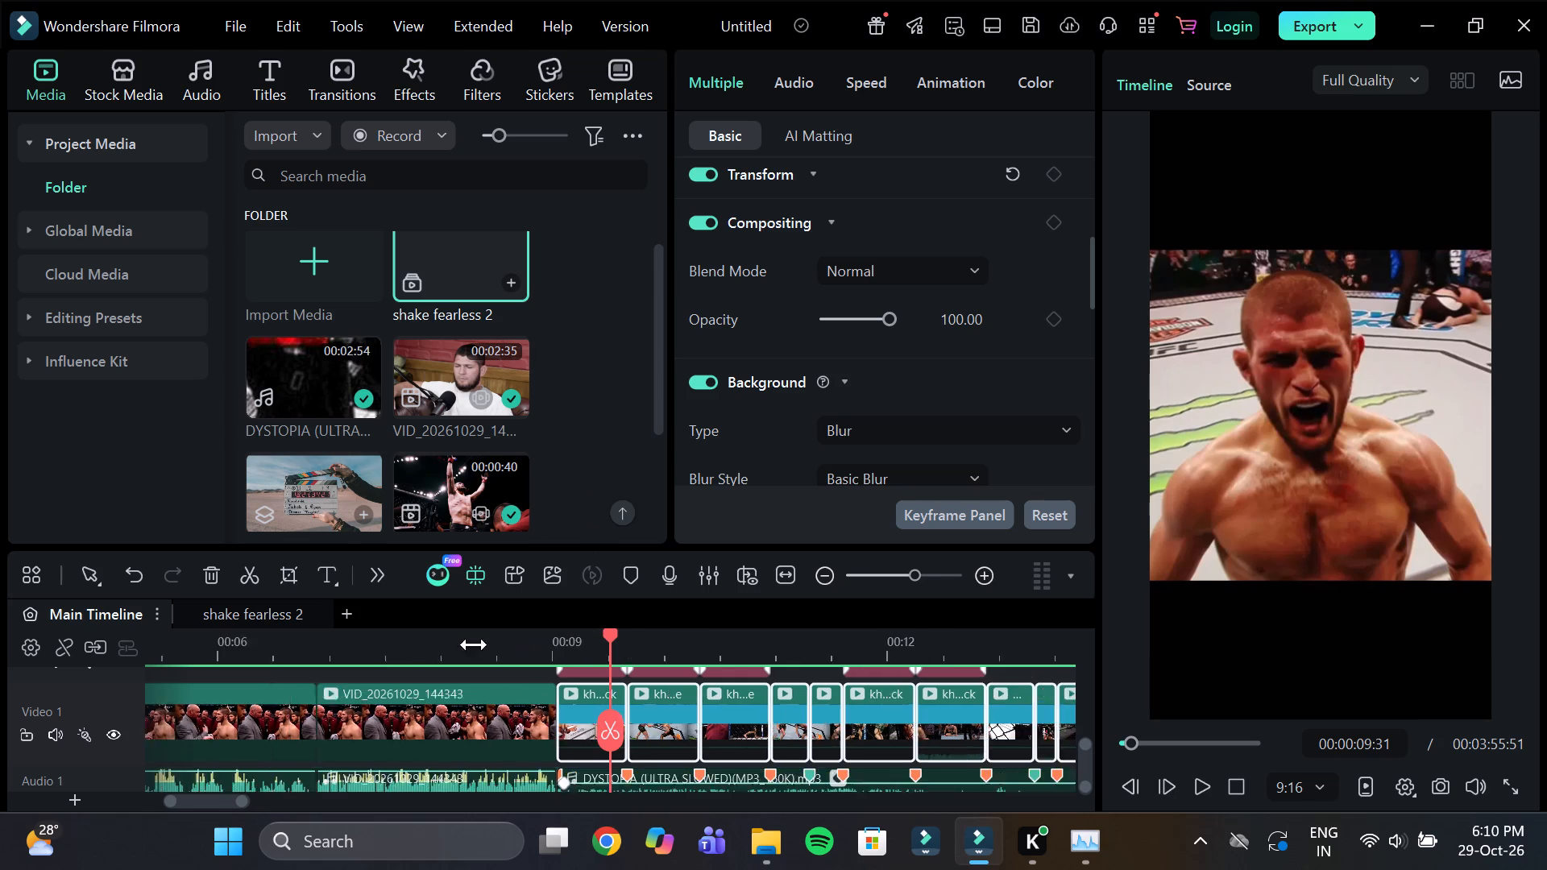
{"action": "left_click_drag", "start_coordinate": [474, 644], "coordinate": [410, 643]}
{"action": "left_click", "coordinate": [392, 650]}
{"action": "key", "text": "space"}
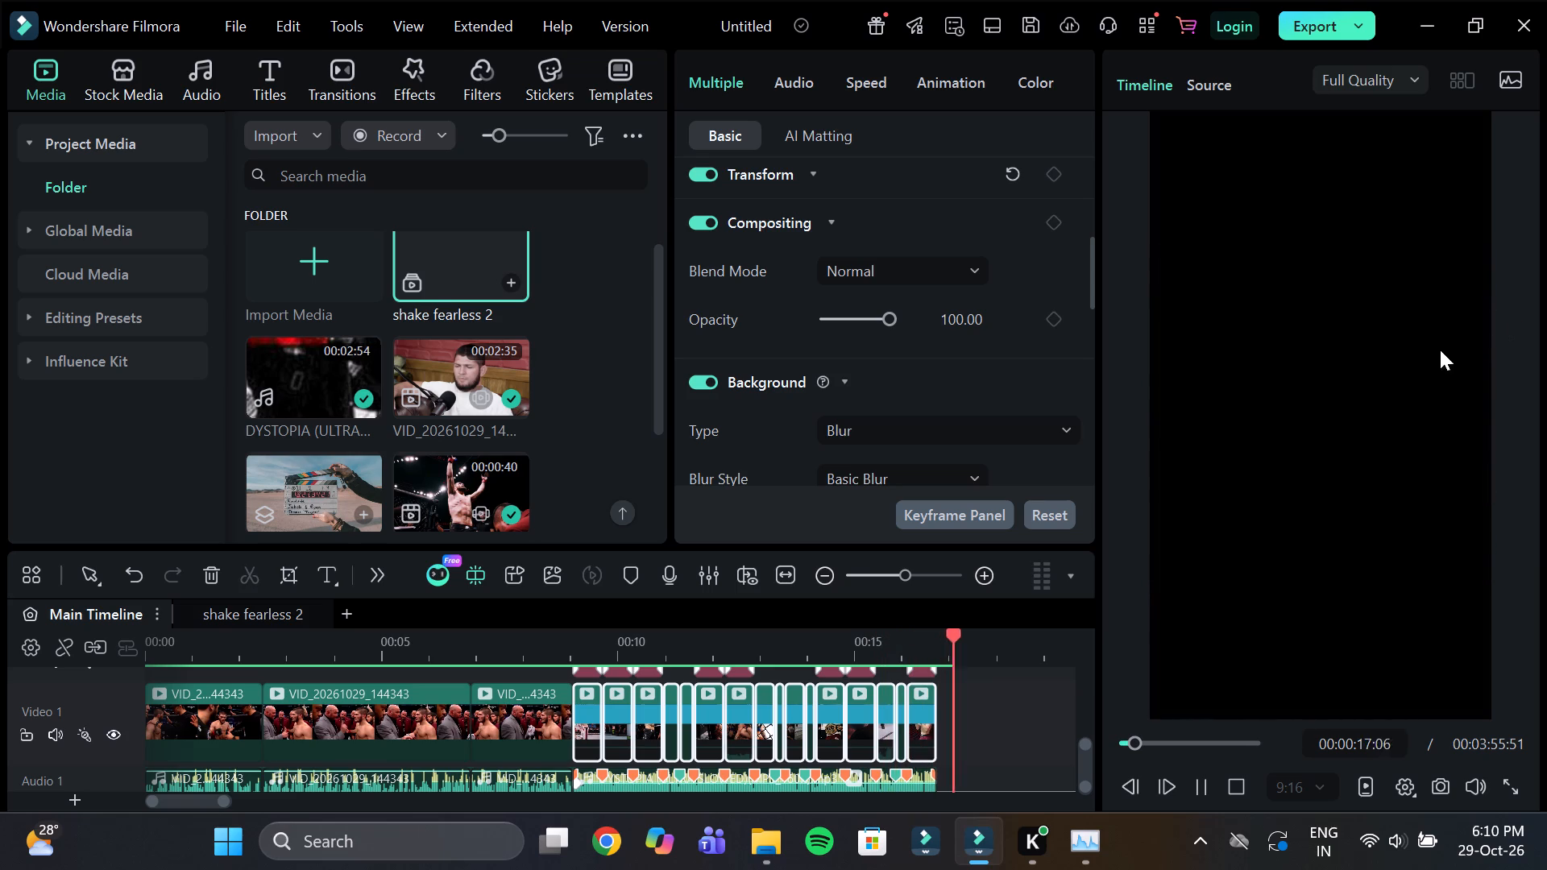
{"action": "left_click", "coordinate": [529, 639]}
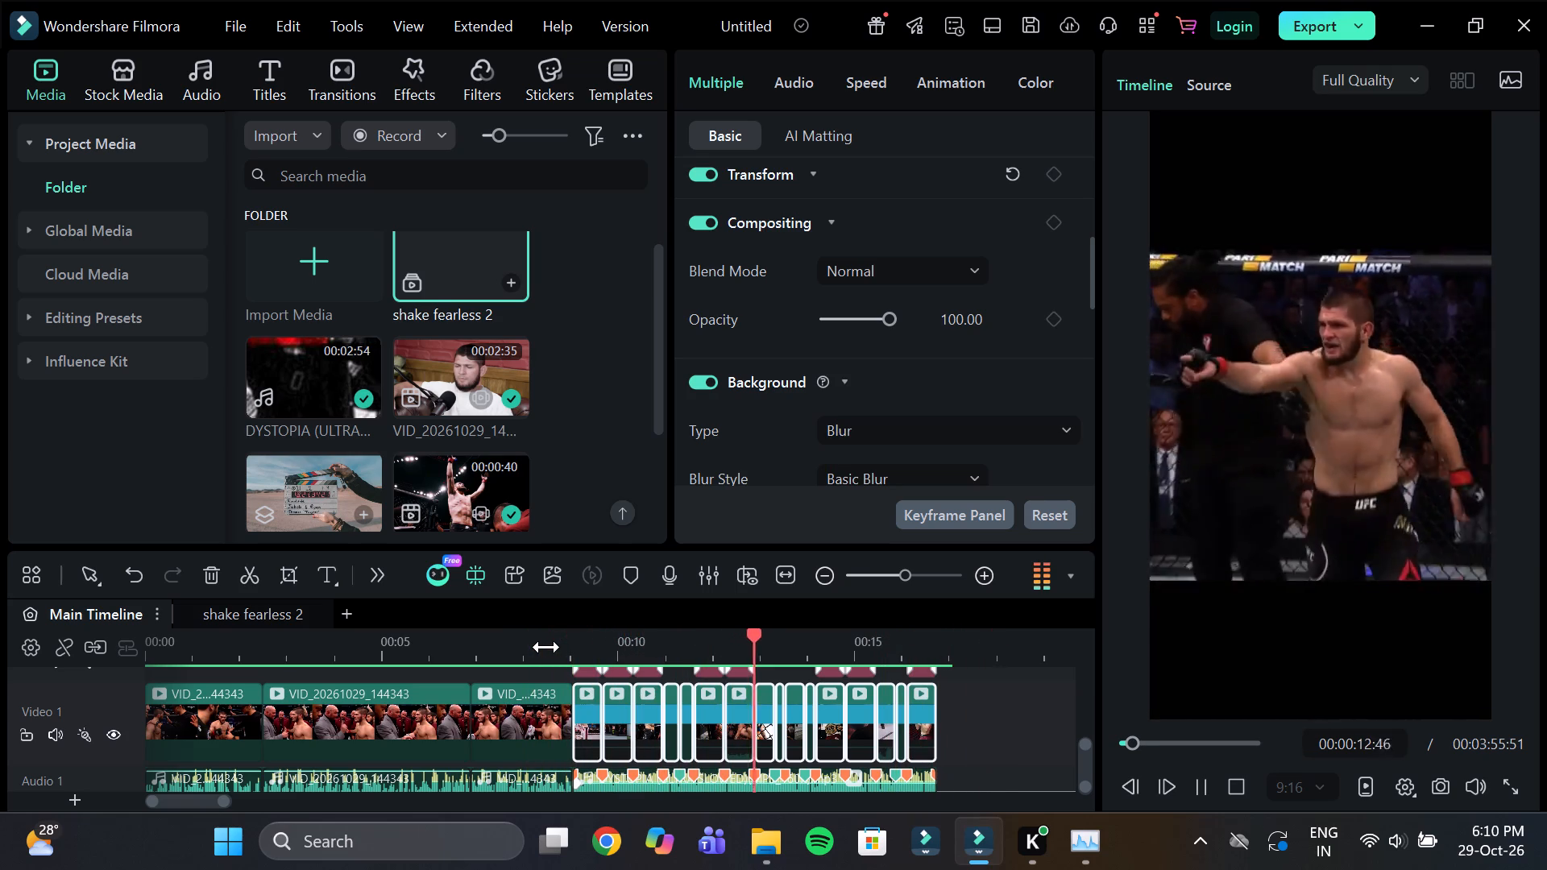
{"action": "left_click", "coordinate": [724, 657]}
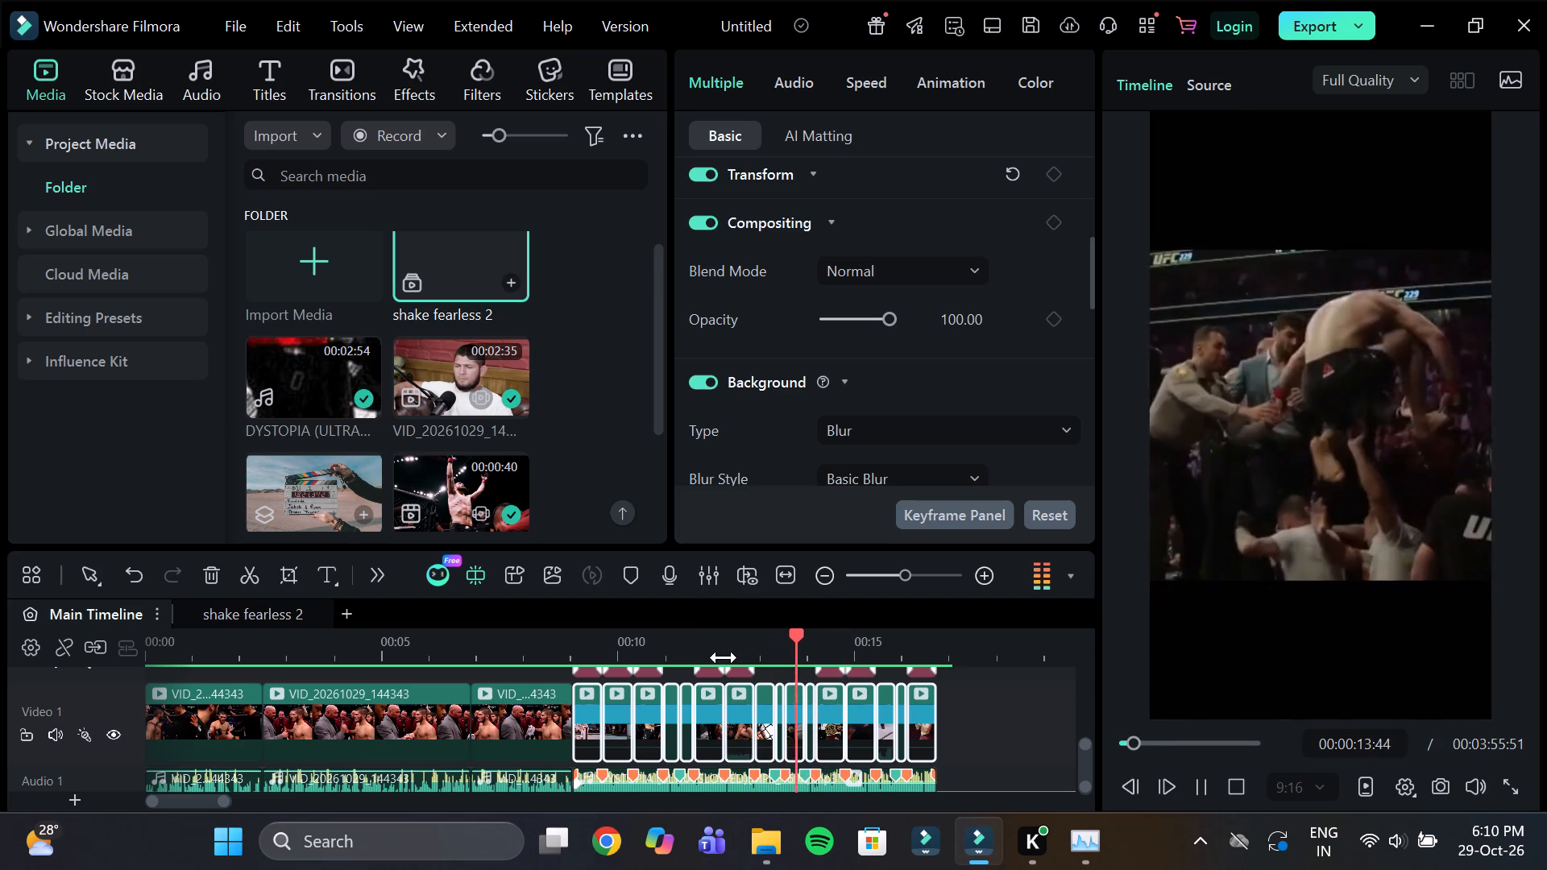
{"action": "left_click", "coordinate": [737, 657]}
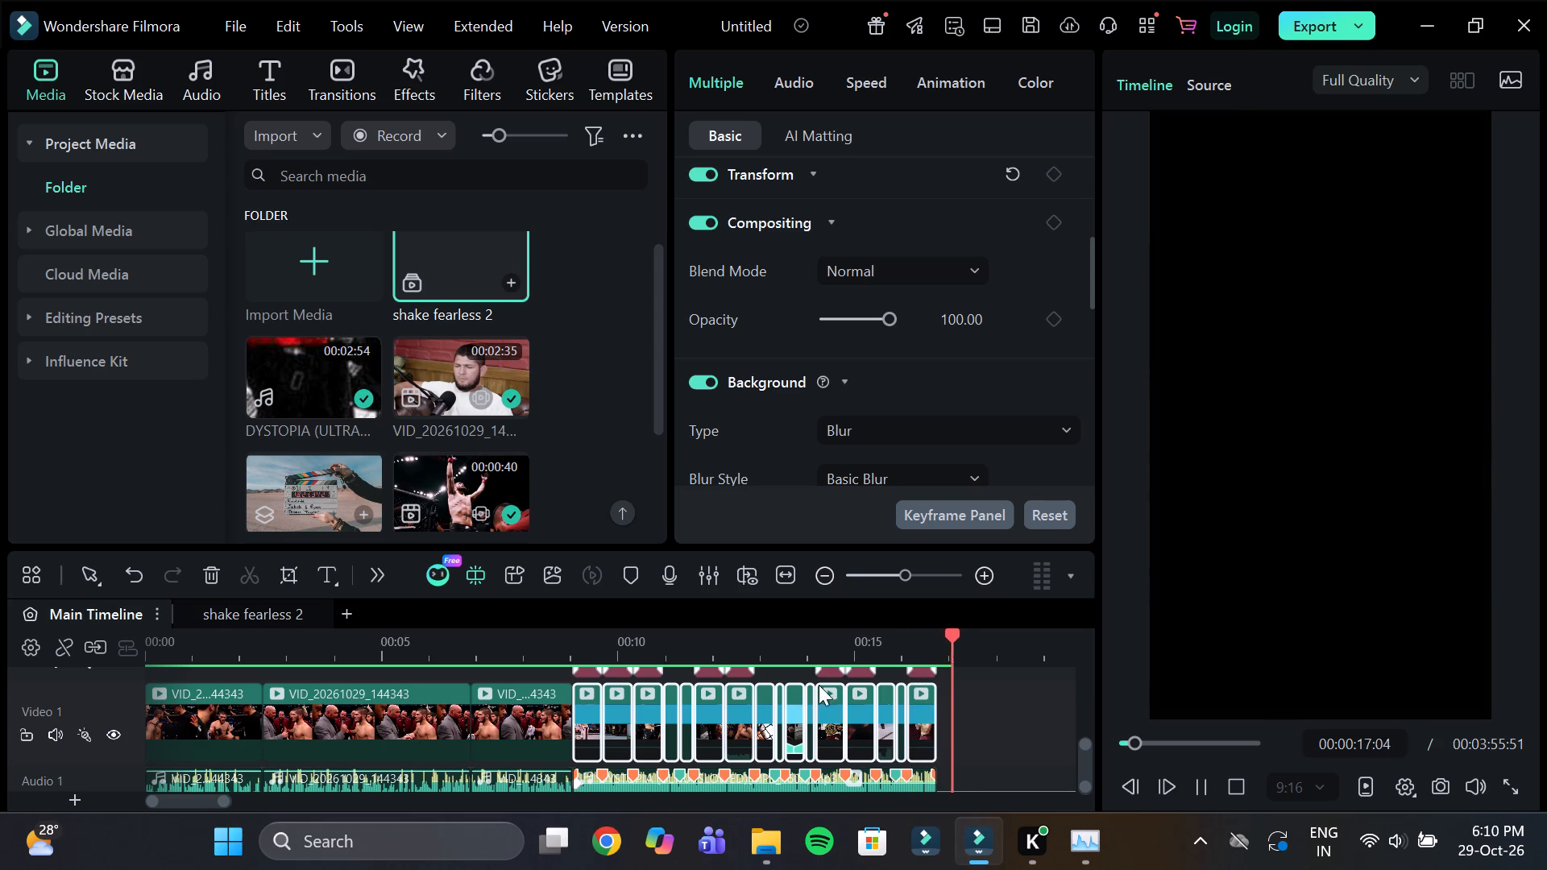
{"action": "left_click", "coordinate": [840, 665]}
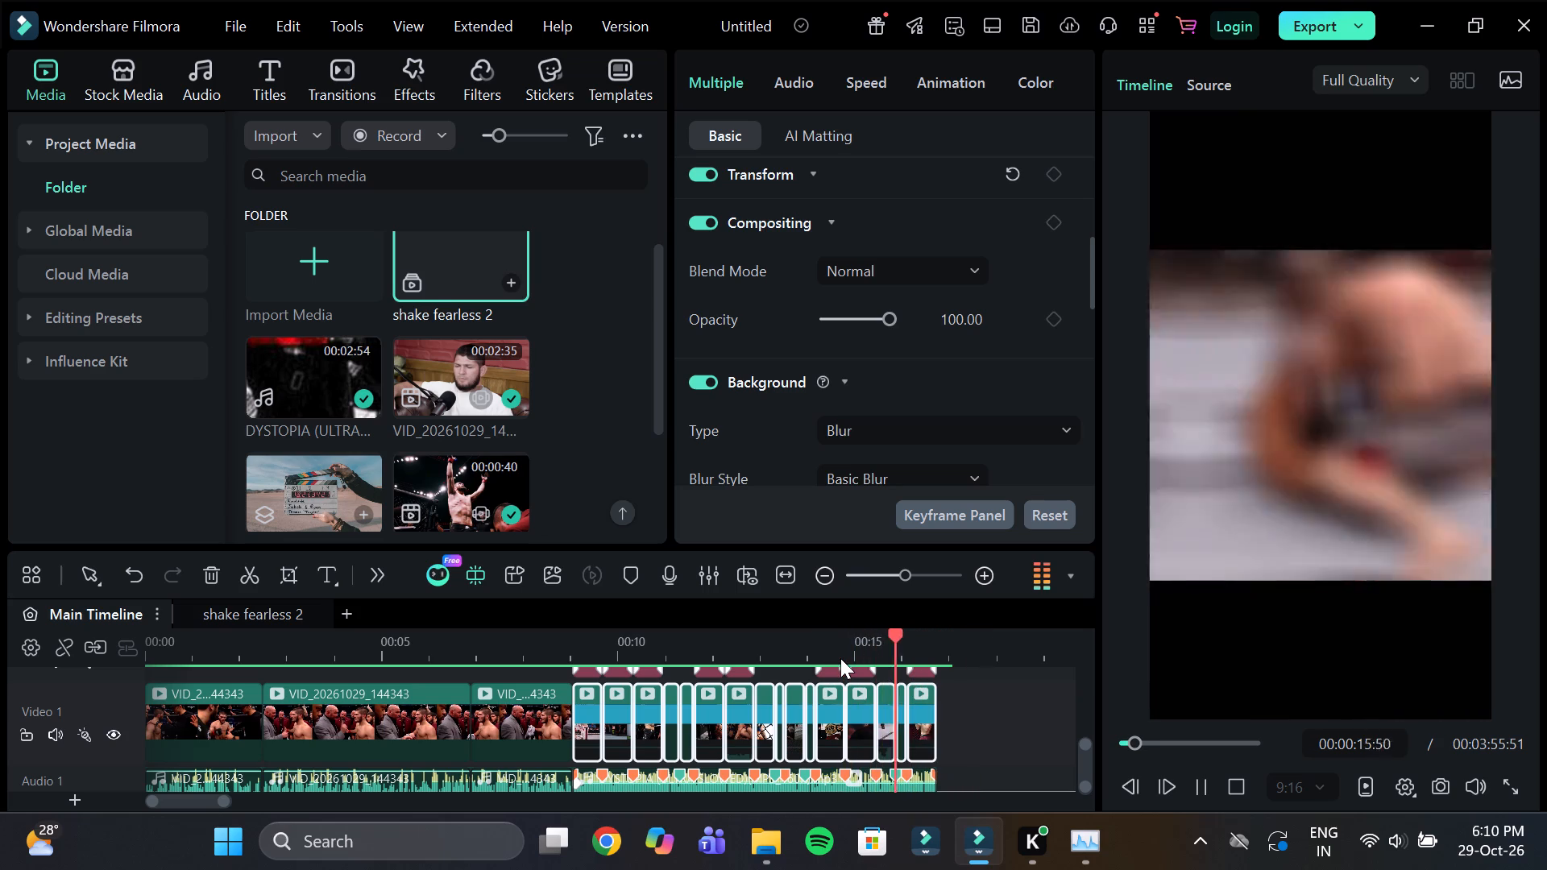
{"action": "left_click", "coordinate": [856, 648]}
{"action": "left_click_drag", "start_coordinate": [901, 650], "coordinate": [1013, 656]}
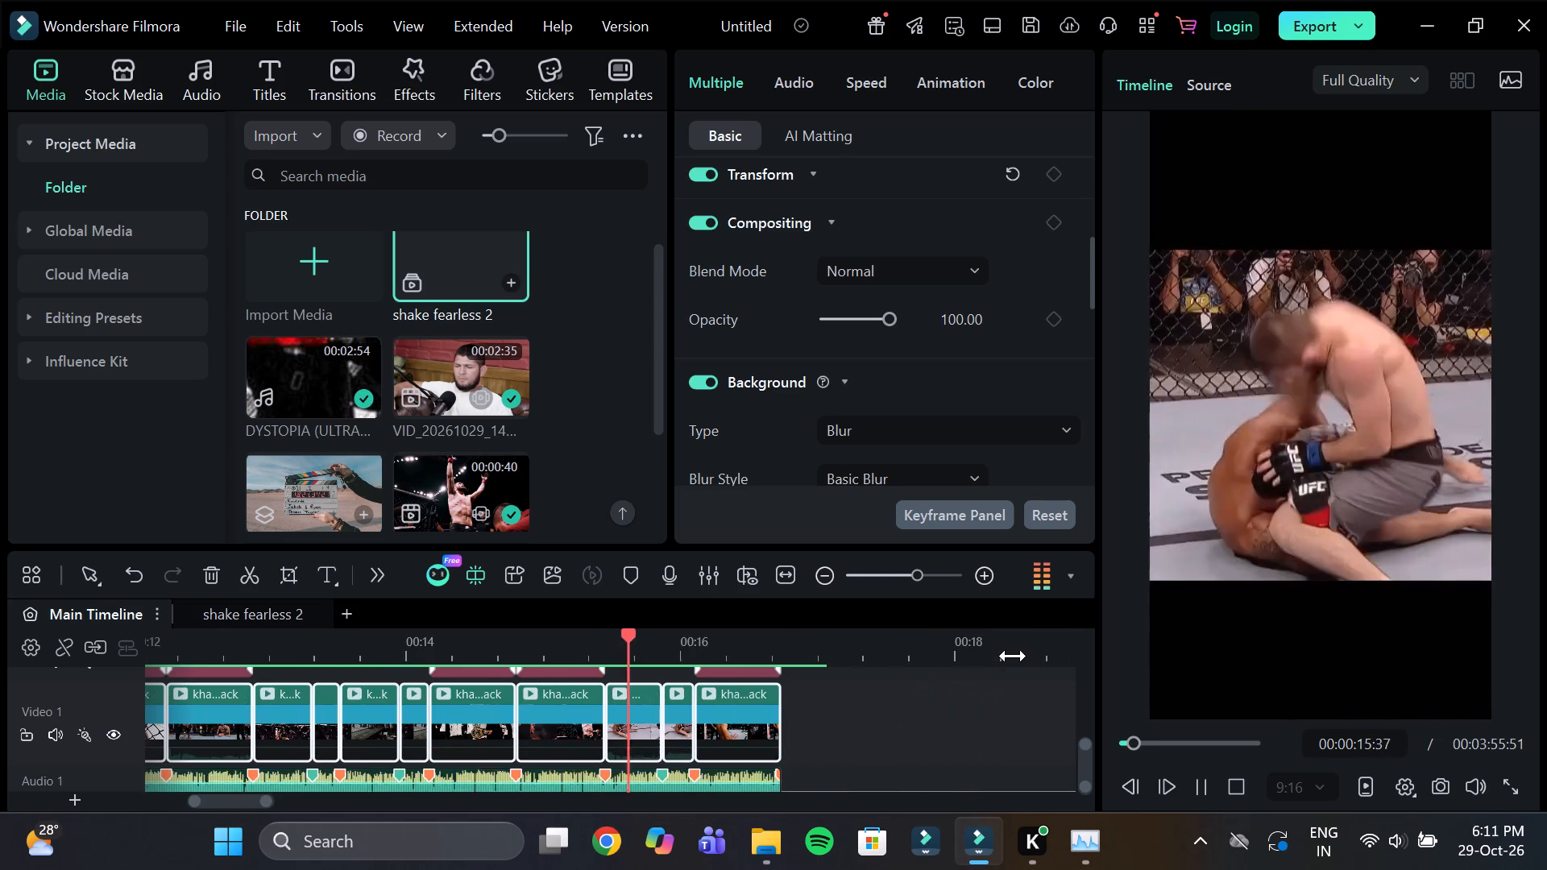
{"action": "key", "text": "space"}
{"action": "key", "text": "space"}
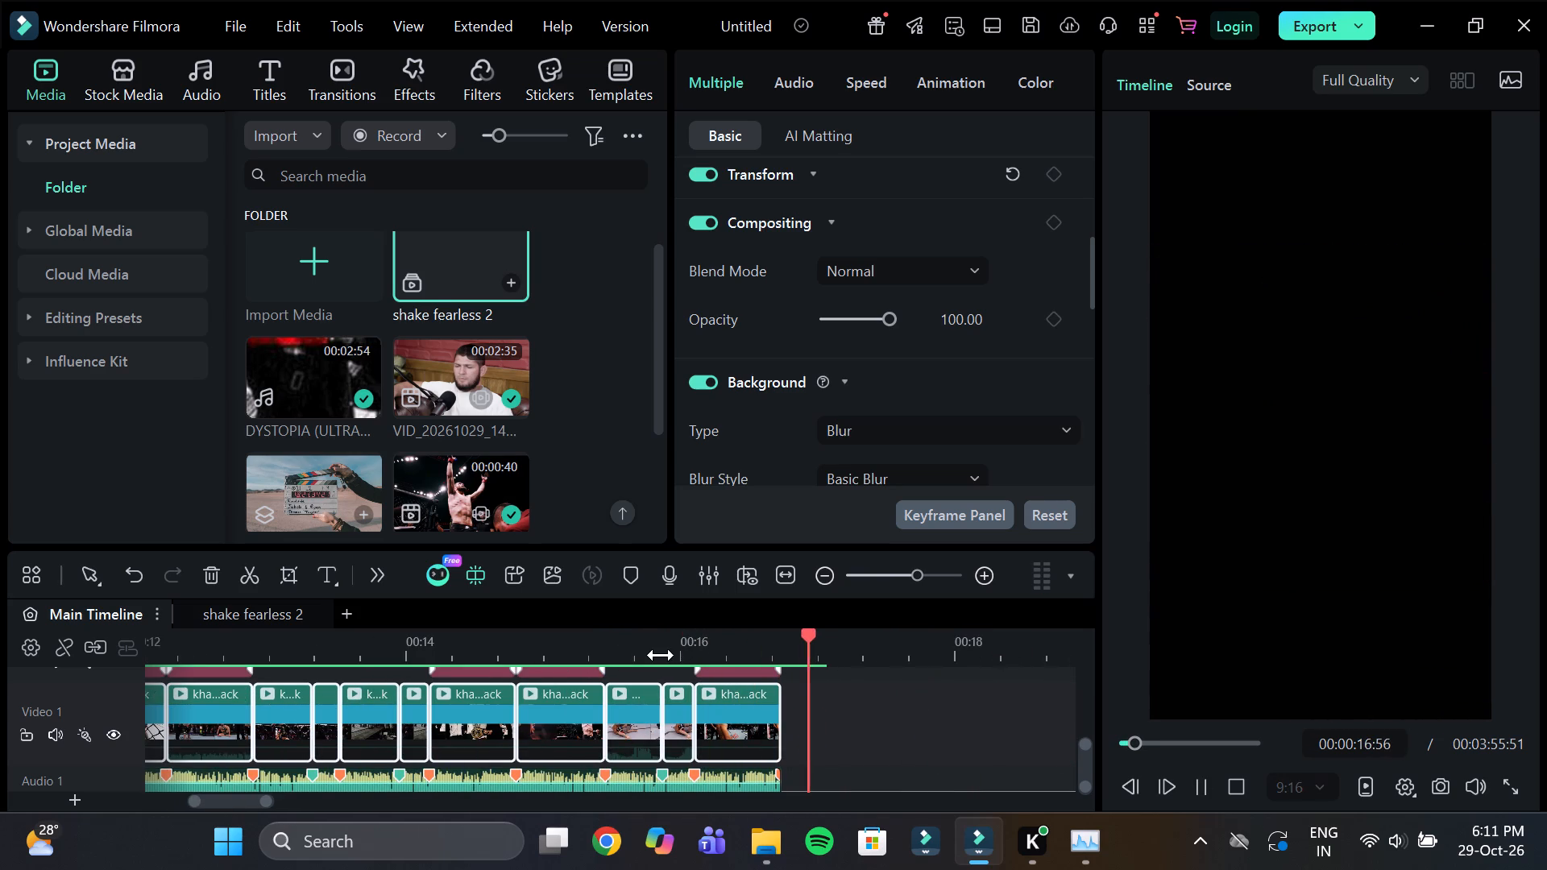
{"action": "left_click", "coordinate": [661, 655]}
{"action": "key", "text": "space"}
{"action": "left_click_drag", "start_coordinate": [657, 652], "coordinate": [557, 658]}
{"action": "key", "text": "space"}
{"action": "left_click", "coordinate": [204, 661]}
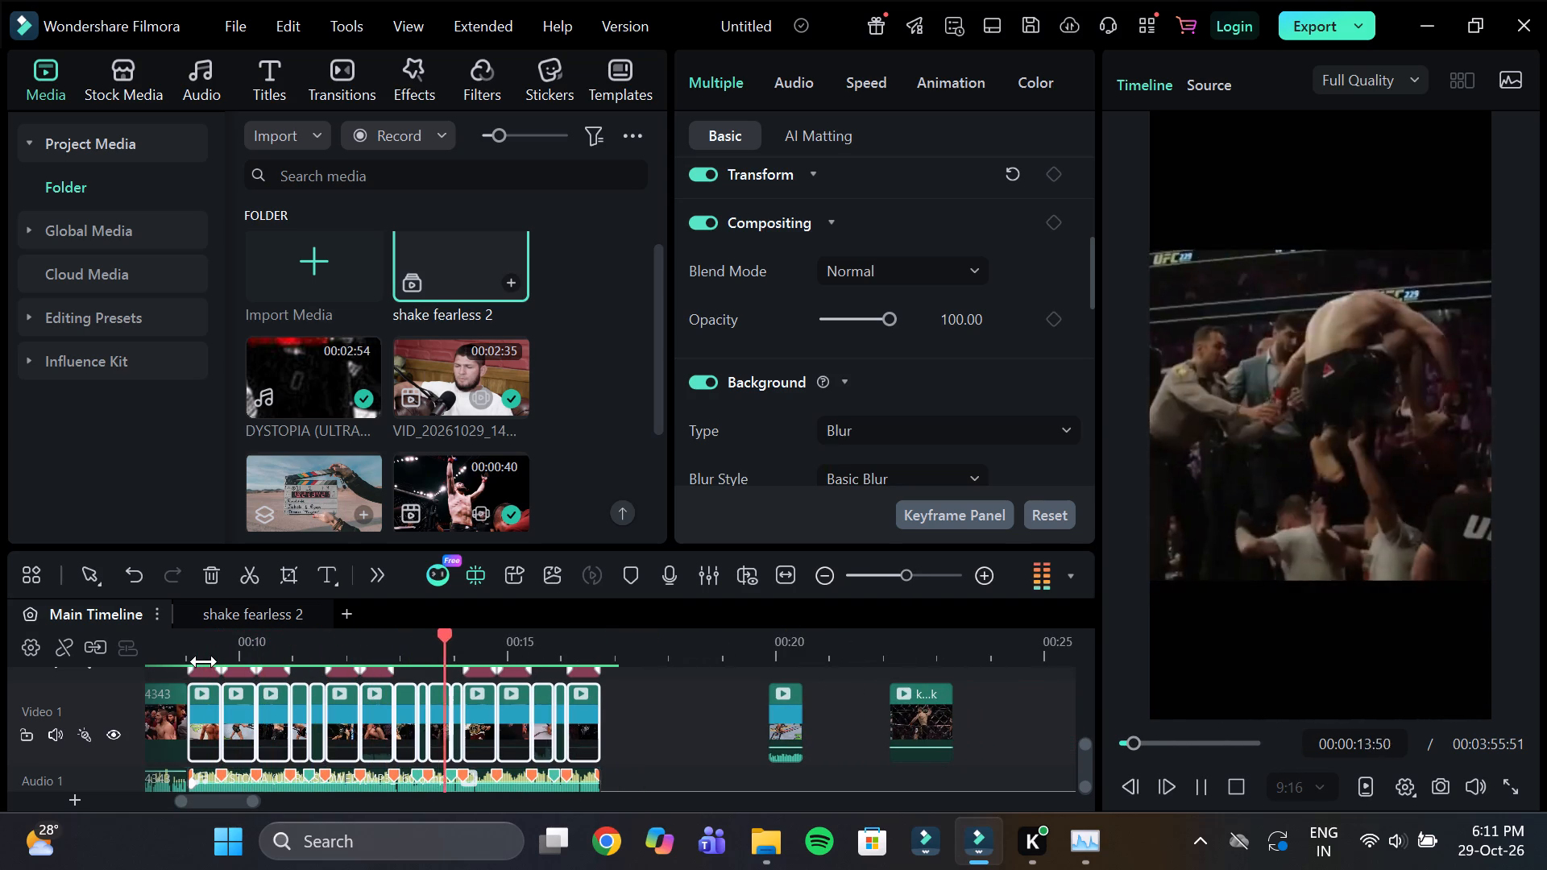
{"action": "key", "text": "space"}
Scrub through the middle-track Extreme effect at about 15:27 to examine its shake frame by frame.
{"action": "scroll", "coordinate": [253, 698], "scroll_direction": "up", "scroll_amount": 2}
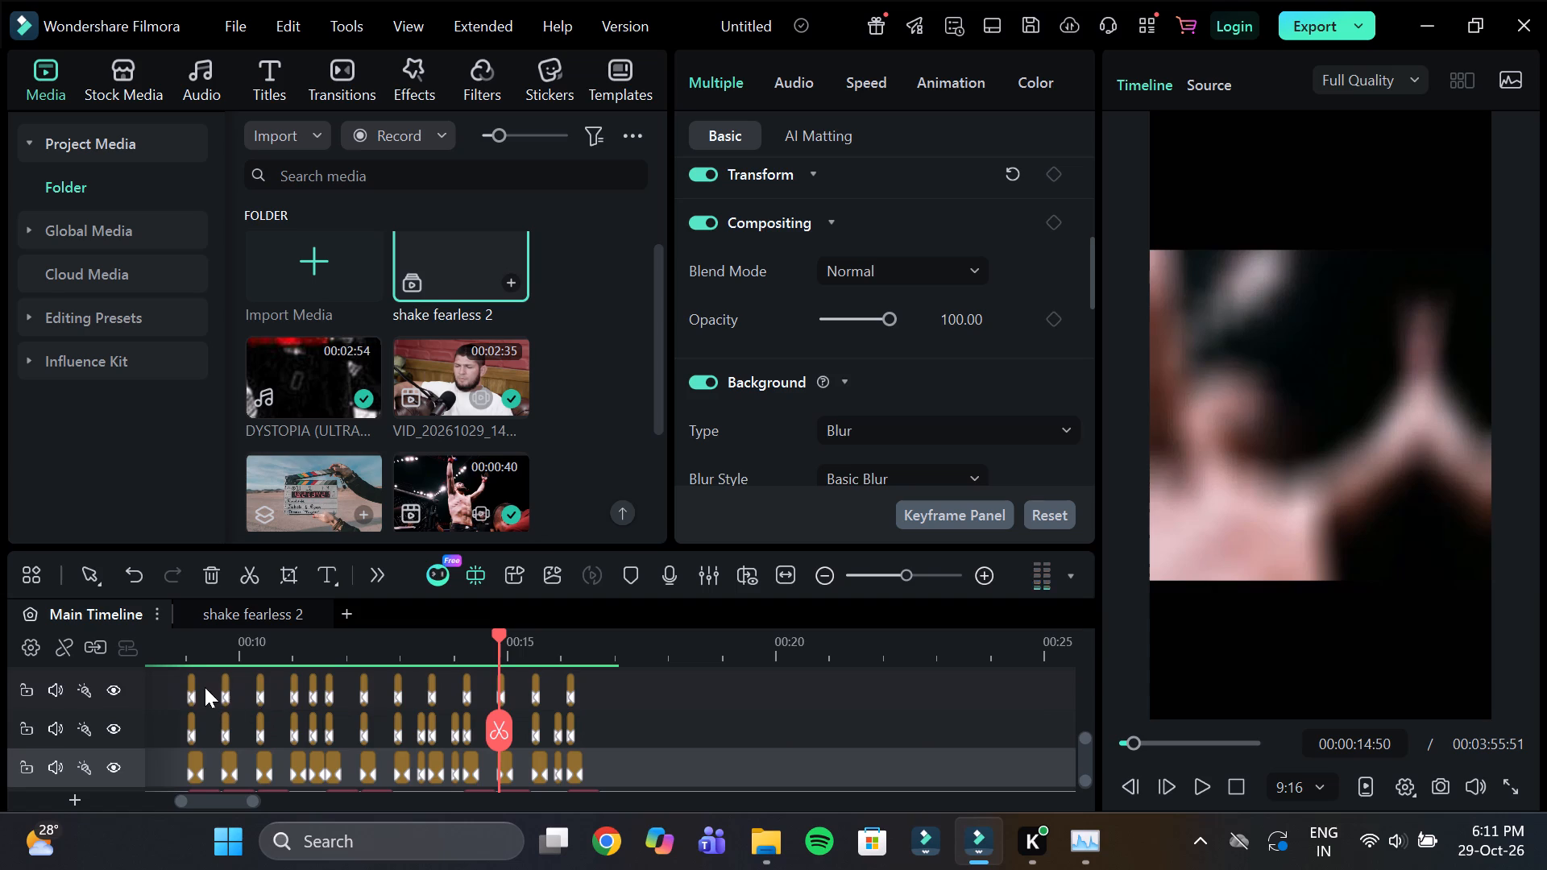
{"action": "left_click_drag", "start_coordinate": [197, 647], "coordinate": [310, 661]}
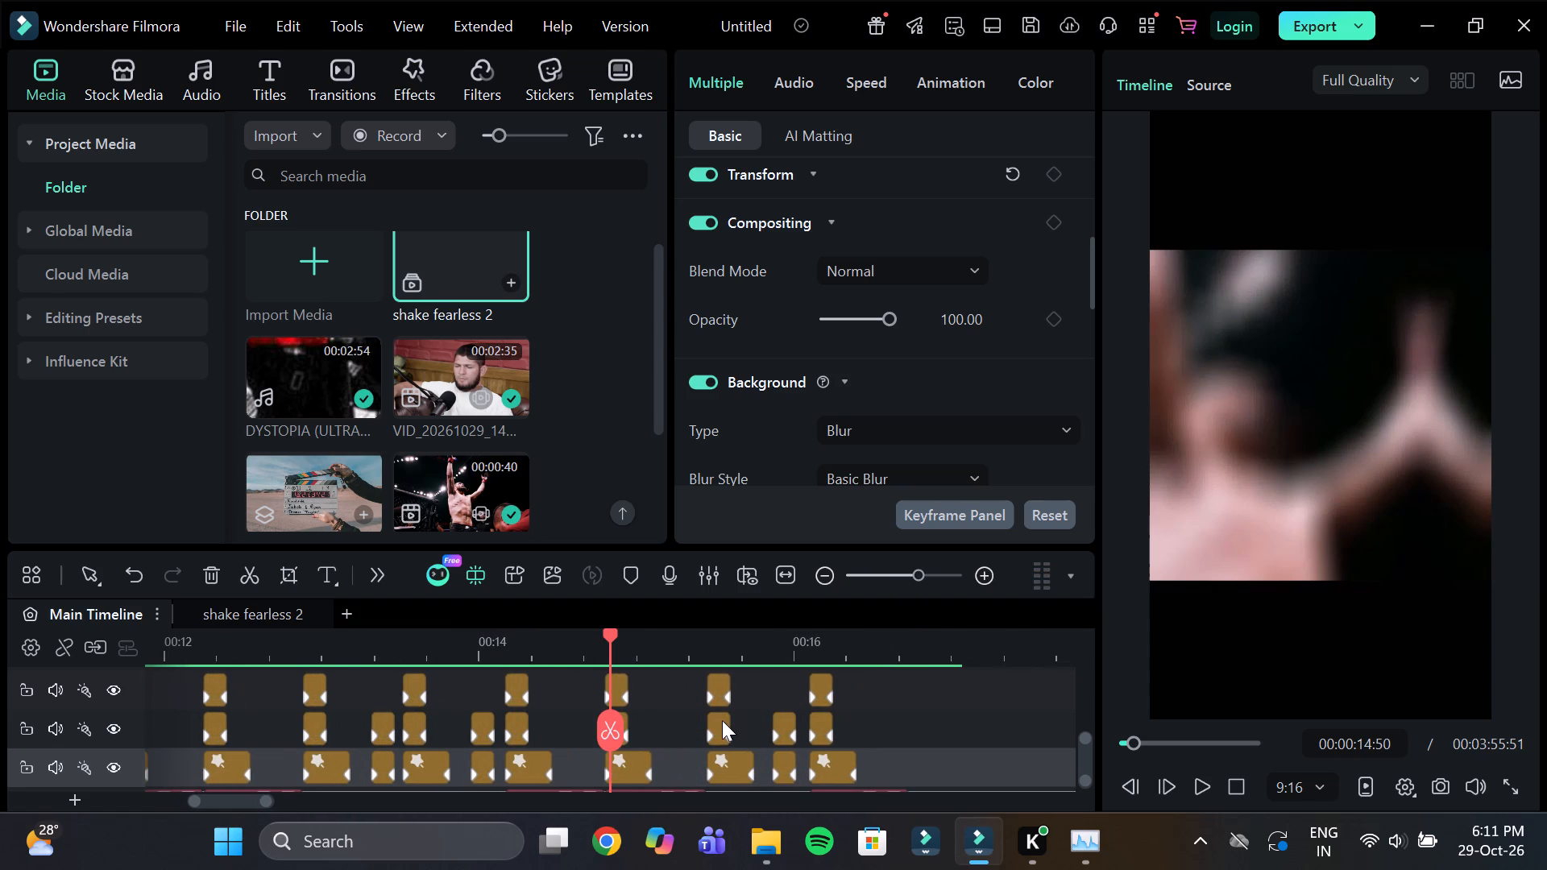
{"action": "left_click", "coordinate": [721, 722]}
{"action": "left_click", "coordinate": [713, 652]}
{"action": "left_click_drag", "start_coordinate": [713, 642], "coordinate": [724, 658]}
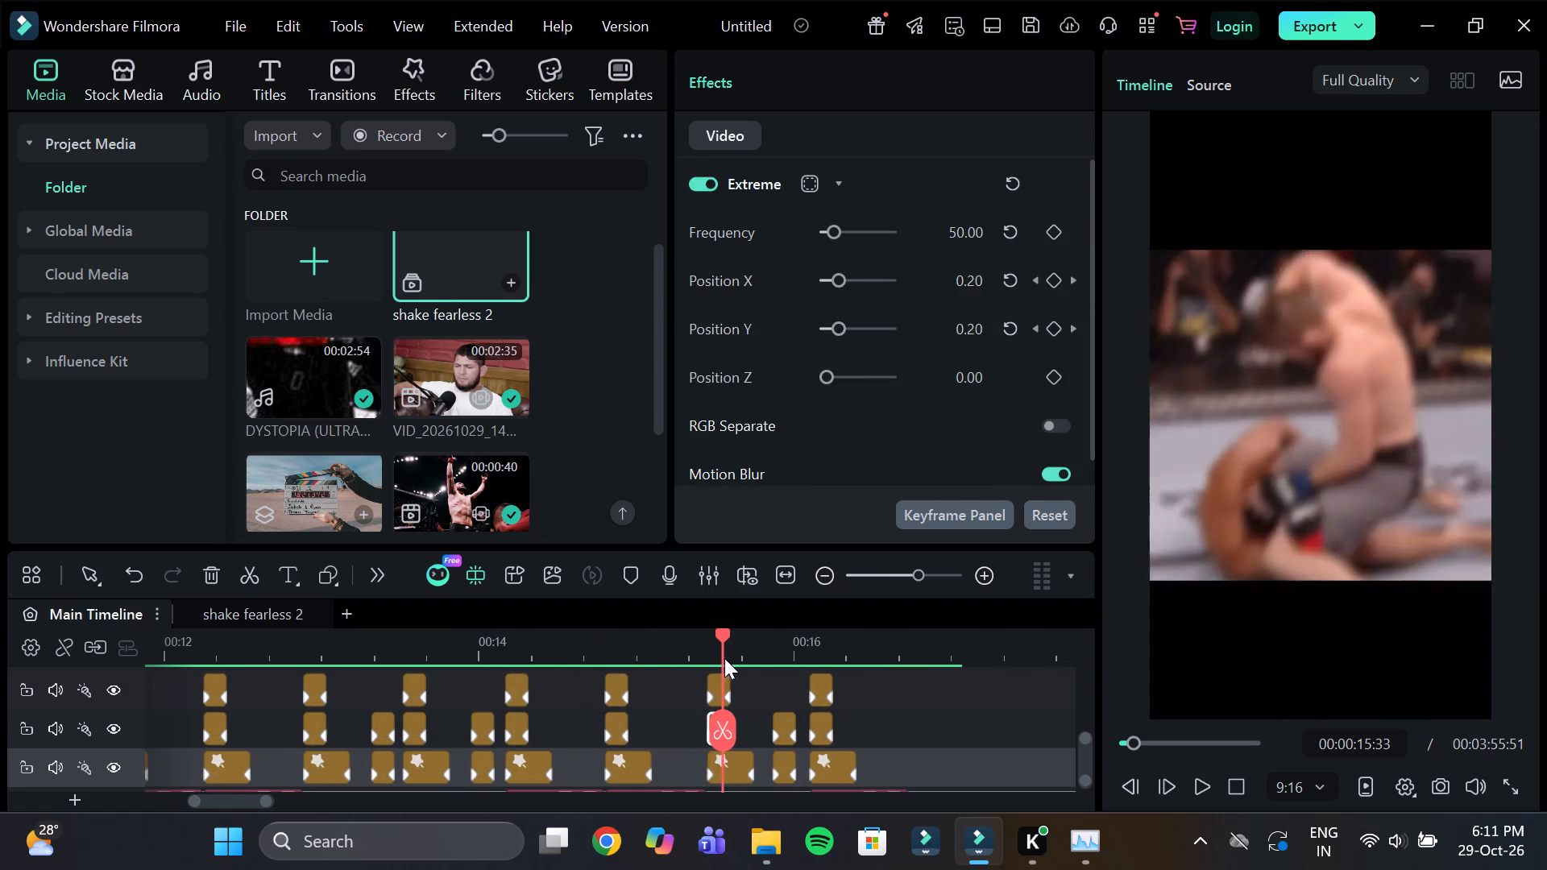
{"action": "left_click_drag", "start_coordinate": [724, 658], "coordinate": [715, 678]}
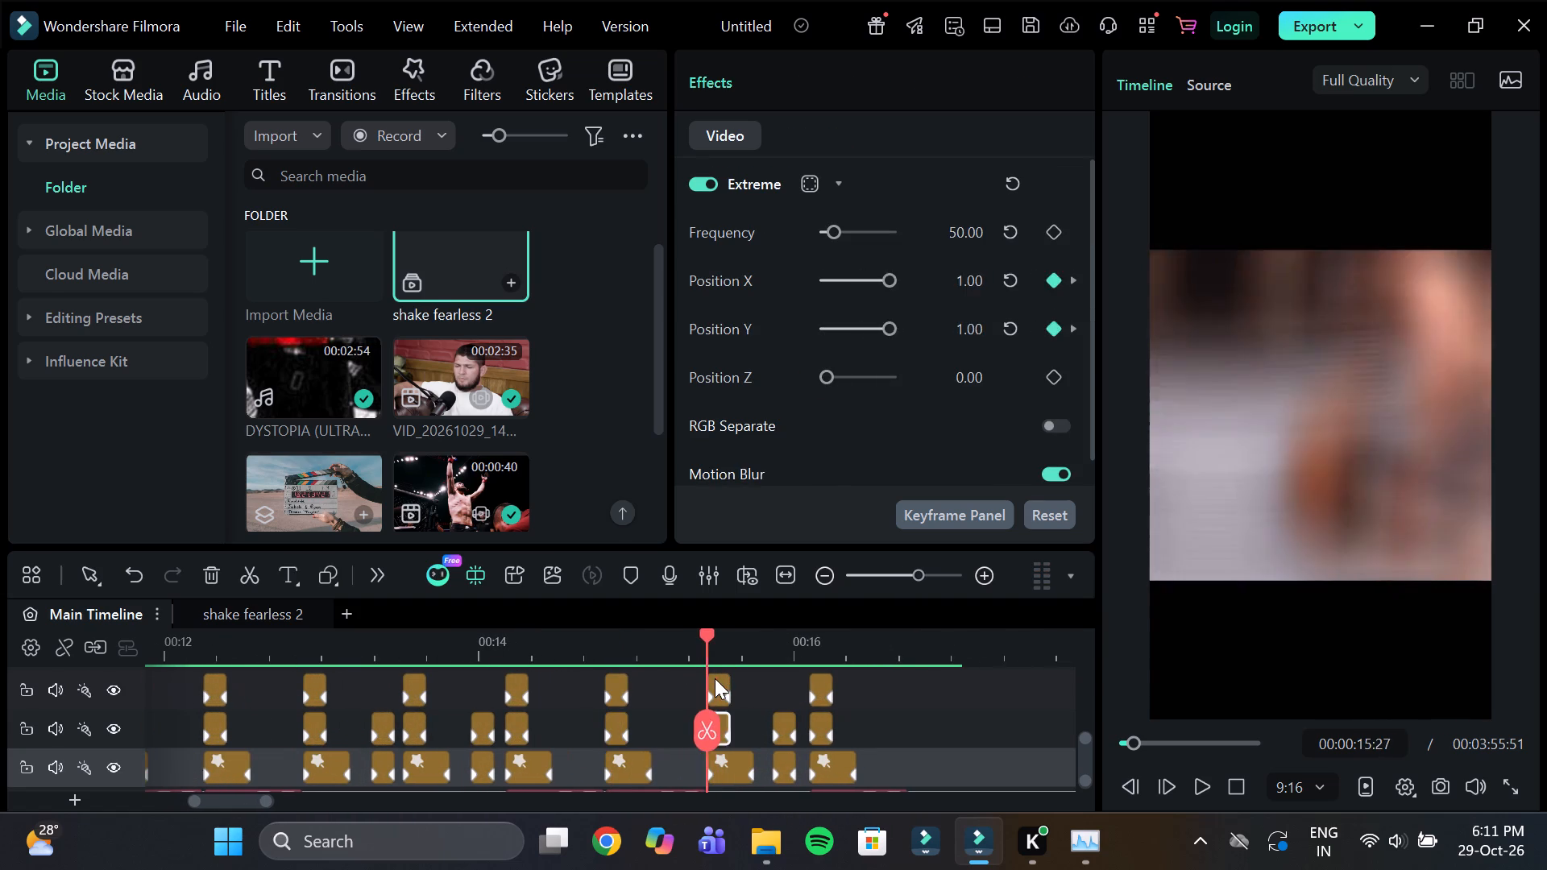
{"action": "left_click_drag", "start_coordinate": [715, 678], "coordinate": [716, 687]}
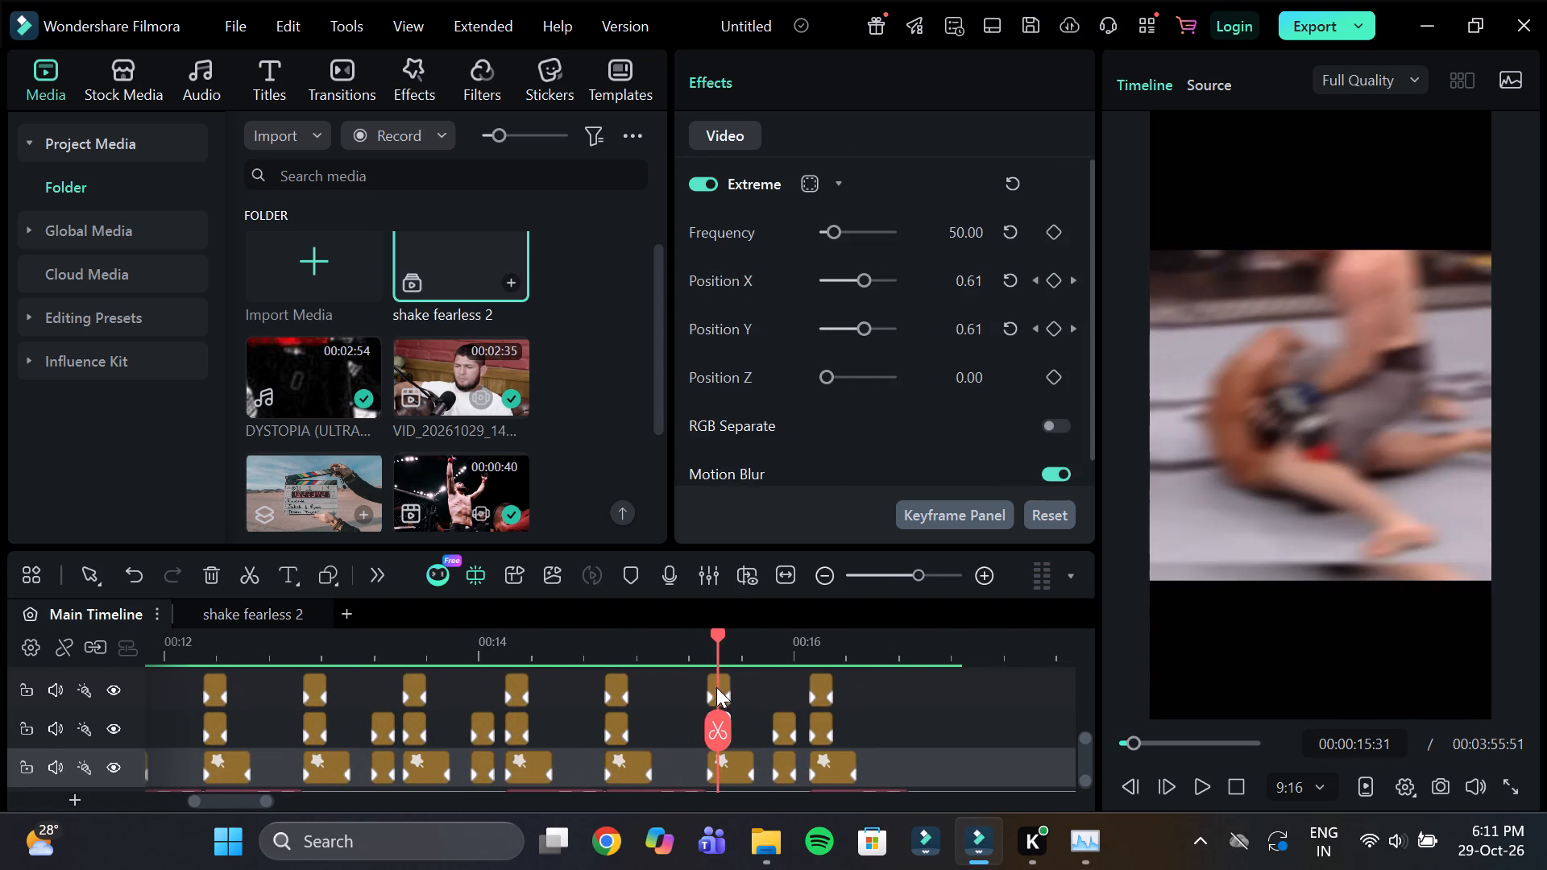
Delete all the effects on the two upper effect tracks above the khabib clips, keeping the lower Extreme effects.
{"action": "left_click_drag", "start_coordinate": [738, 662], "coordinate": [629, 675]}
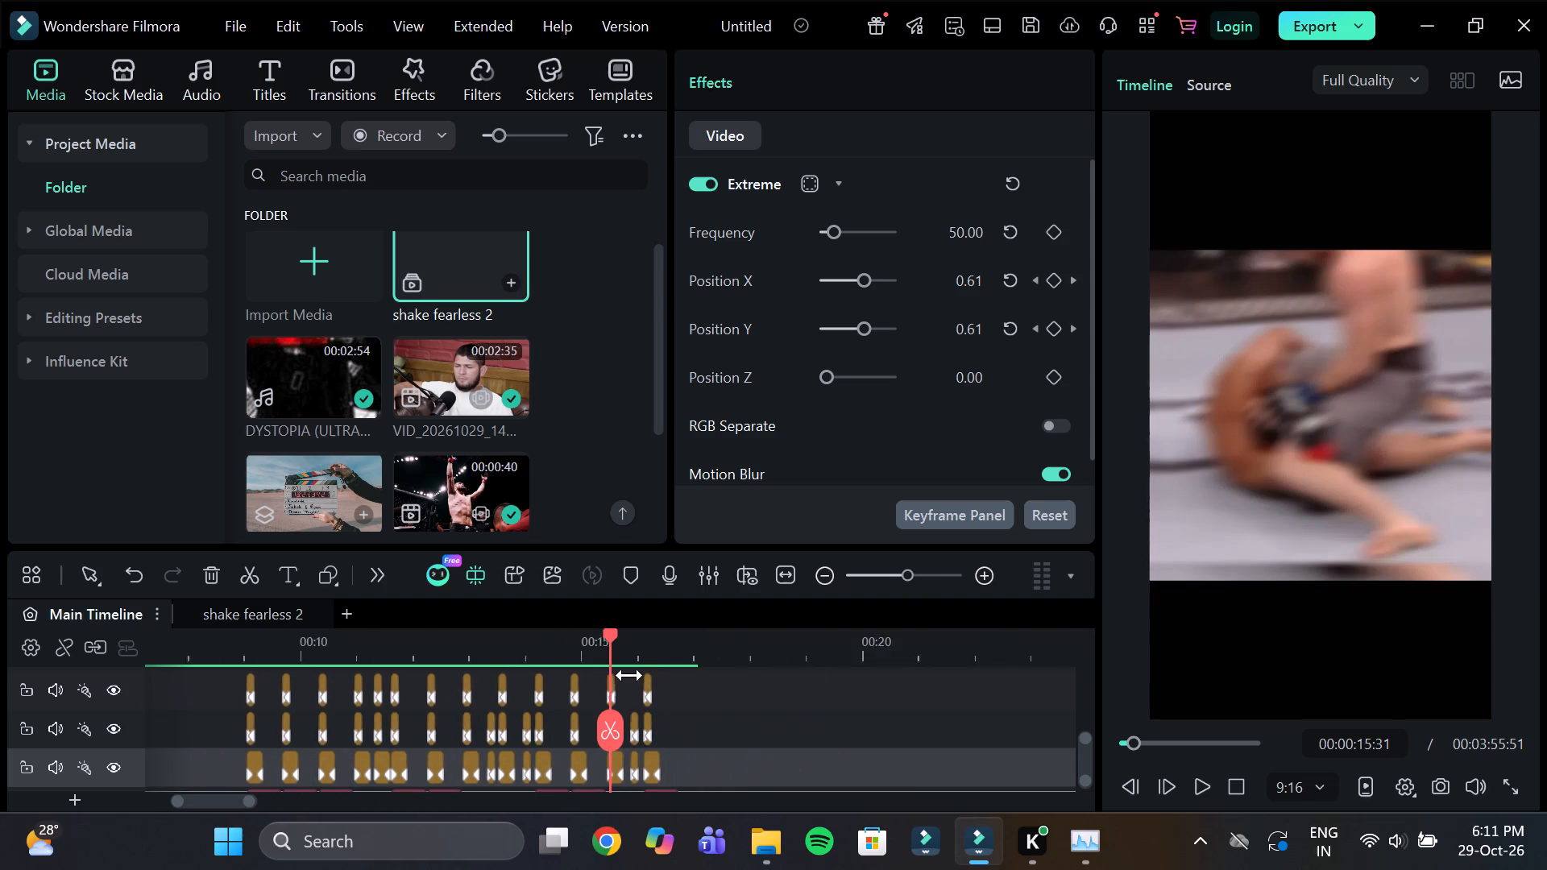
{"action": "left_click_drag", "start_coordinate": [629, 675], "coordinate": [608, 678]}
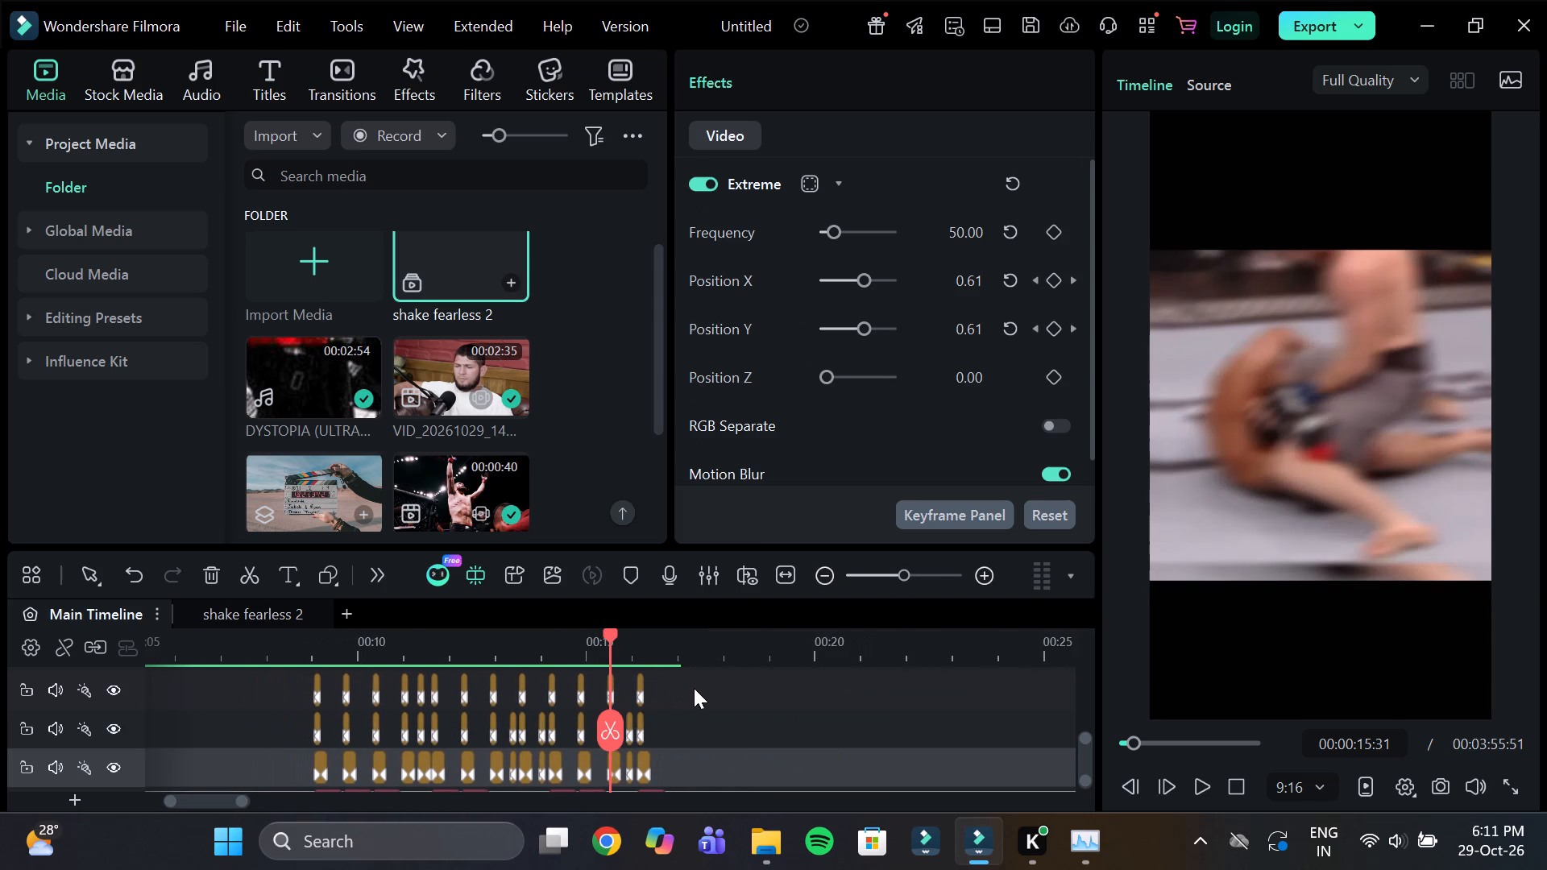
{"action": "left_click_drag", "start_coordinate": [694, 688], "coordinate": [305, 735]}
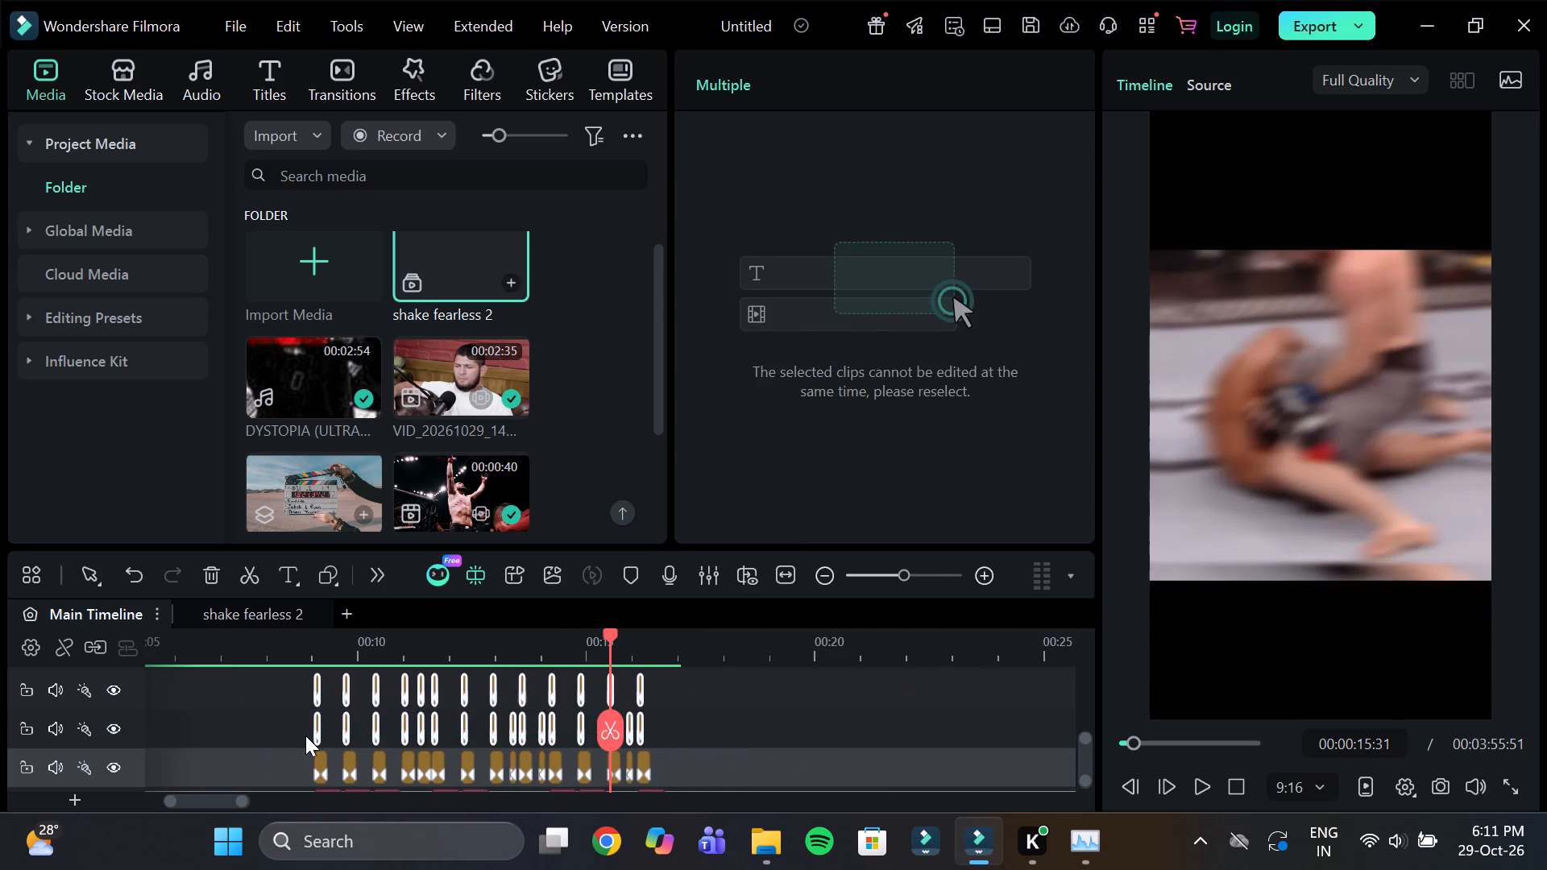
{"action": "key", "text": "Delete"}
Place the shake fearless 2 compound clip preset on the track above the first lower Extreme effect, near 09:00.
{"action": "left_click", "coordinate": [167, 330]}
{"action": "left_click", "coordinate": [157, 401]}
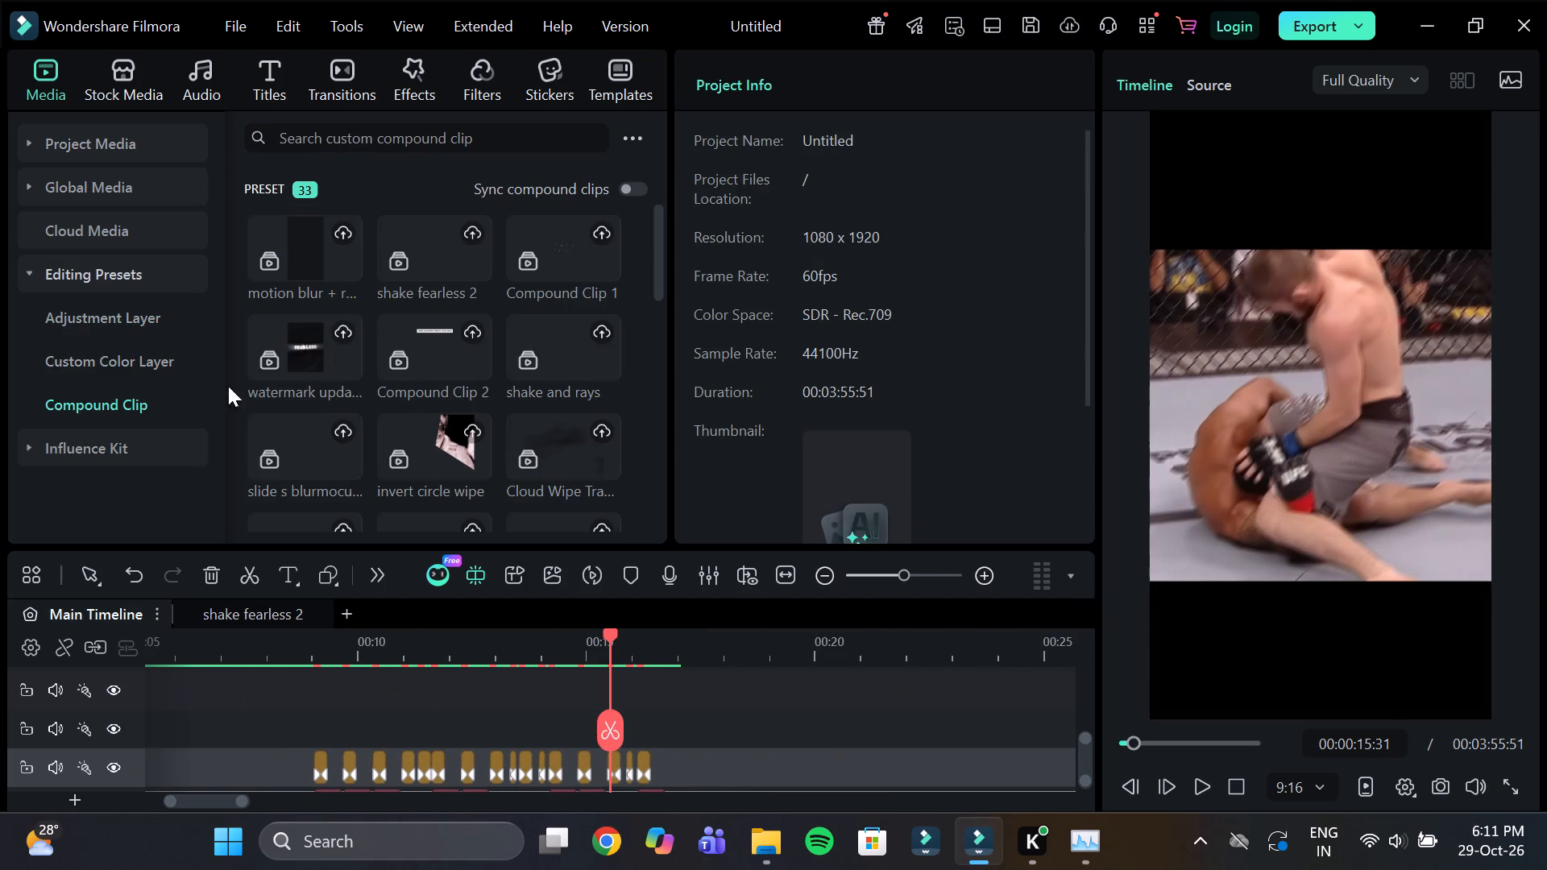
{"action": "left_click_drag", "start_coordinate": [445, 247], "coordinate": [316, 738]}
{"action": "left_click", "coordinate": [305, 649]}
{"action": "left_click_drag", "start_coordinate": [354, 648], "coordinate": [564, 680]}
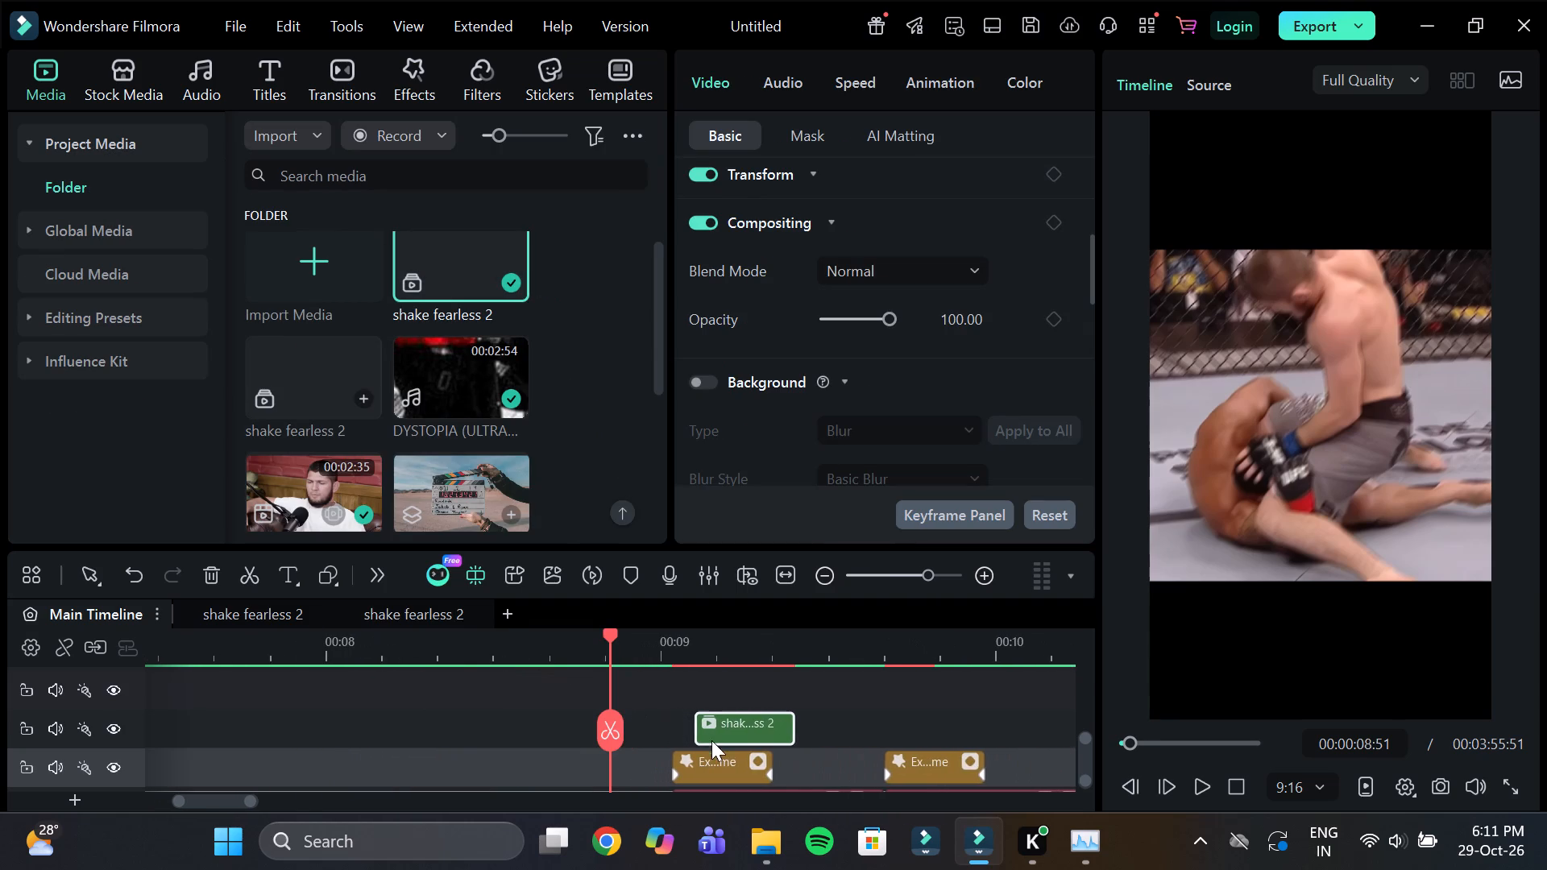
Open the new shake fearless 2 compound clip and cut its two upper effects, leaving the long Extreme effect.
{"action": "double_click", "coordinate": [736, 736]}
{"action": "left_click_drag", "start_coordinate": [590, 701], "coordinate": [437, 767]}
{"action": "scroll", "coordinate": [535, 736], "scroll_direction": "down", "scroll_amount": 1}
{"action": "key", "text": "ctrl+x"}
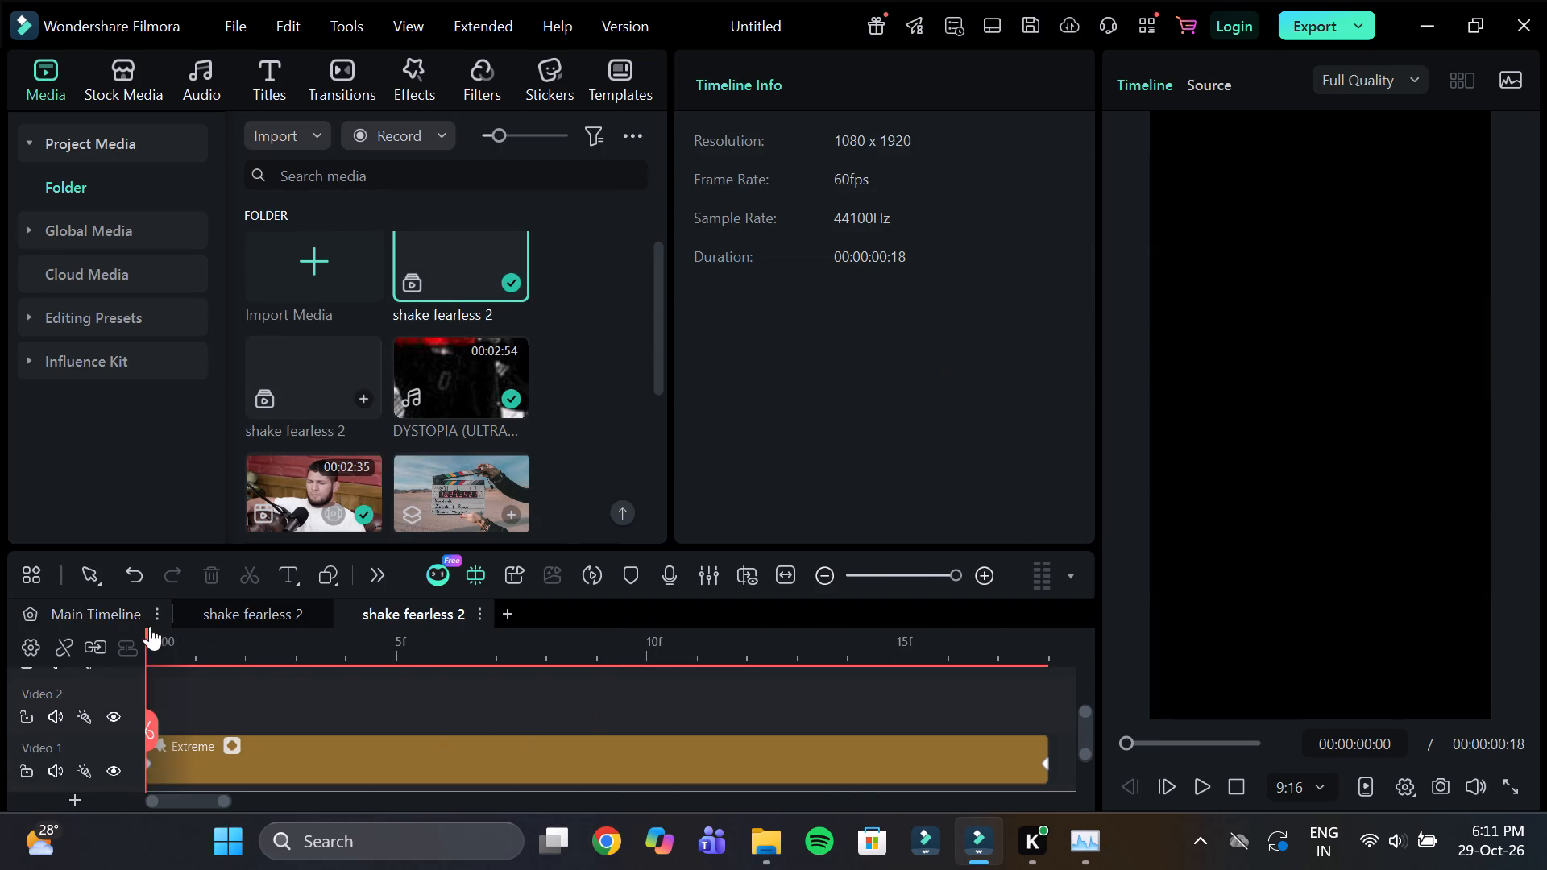
Return to the Main Timeline and delete the shake fearless 2 compound clip.
{"action": "left_click", "coordinate": [118, 615]}
{"action": "left_click", "coordinate": [726, 735]}
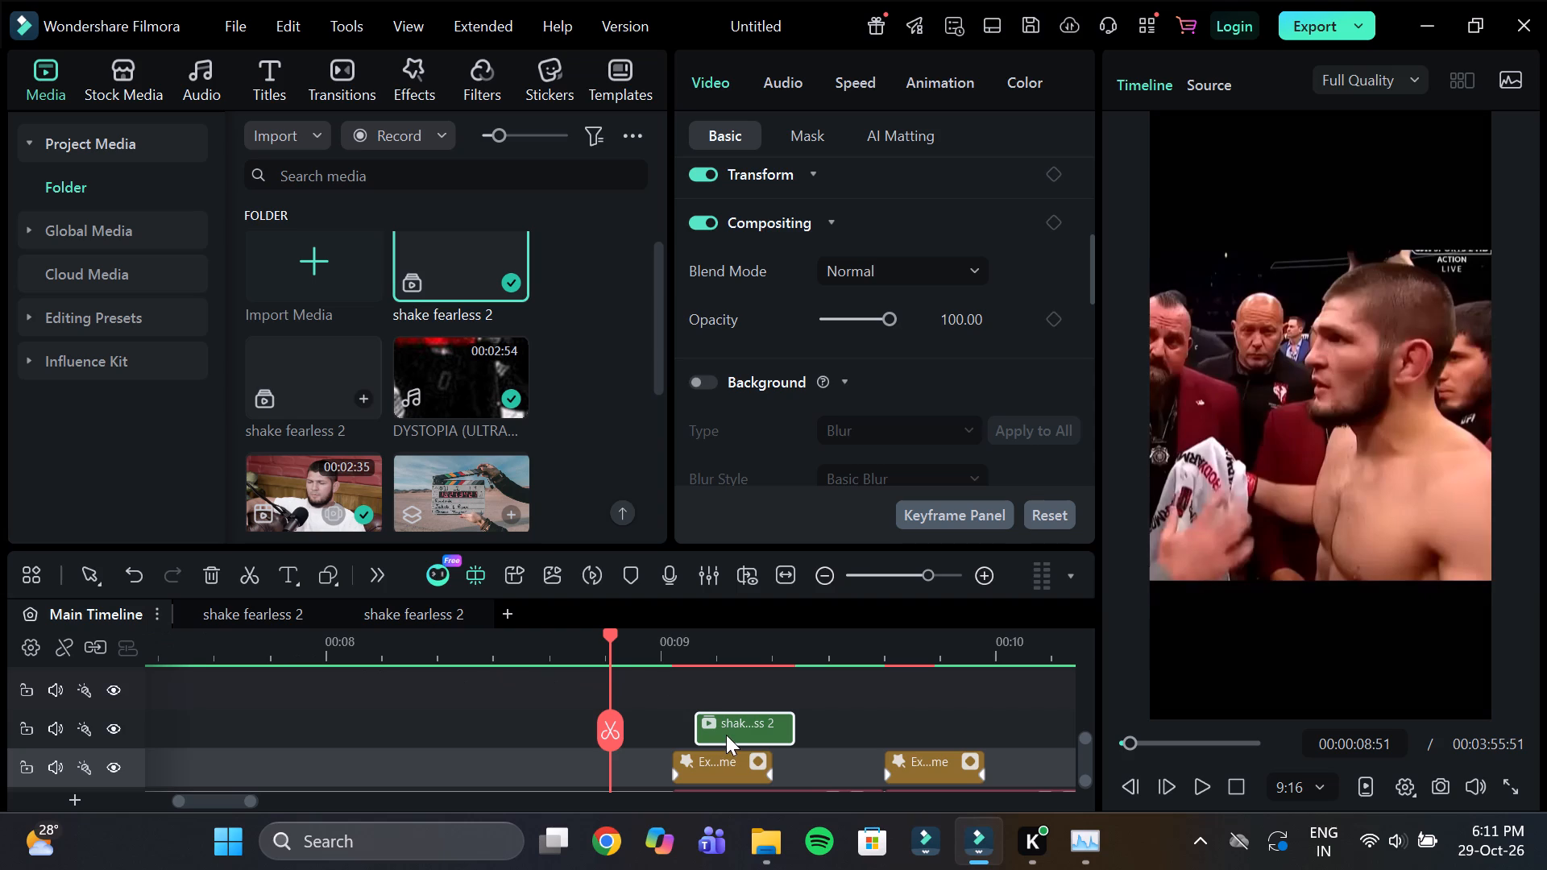
{"action": "key", "text": "Delete"}
Paste the two cut effects at 09:02 on the empty tracks above the first lower Extreme effect.
{"action": "left_click", "coordinate": [143, 721]}
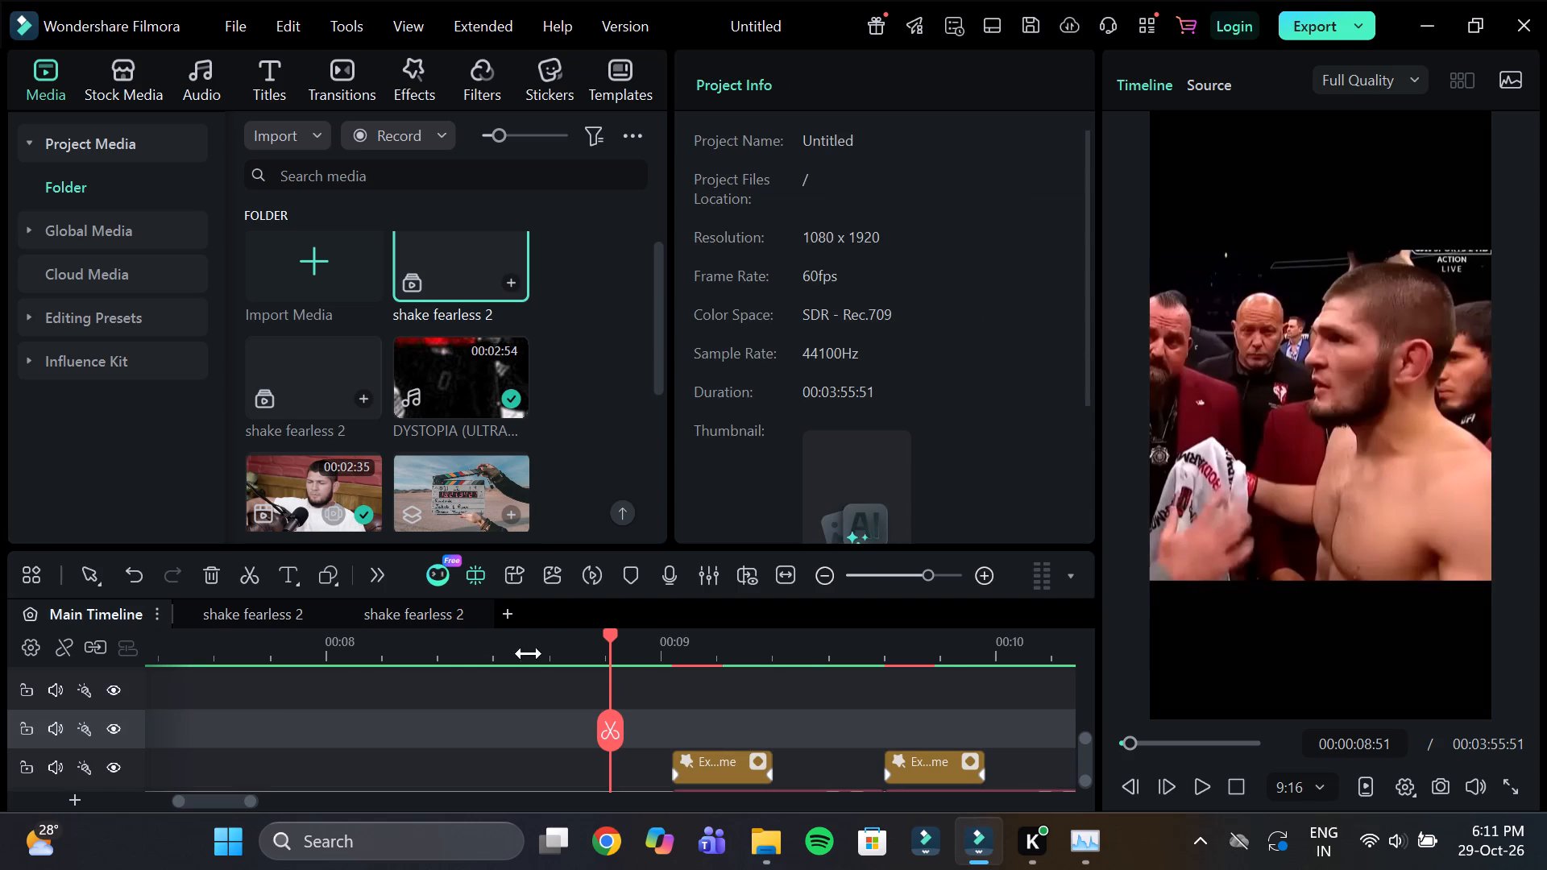
{"action": "left_click_drag", "start_coordinate": [606, 645], "coordinate": [669, 717], "text": "ctrl"}
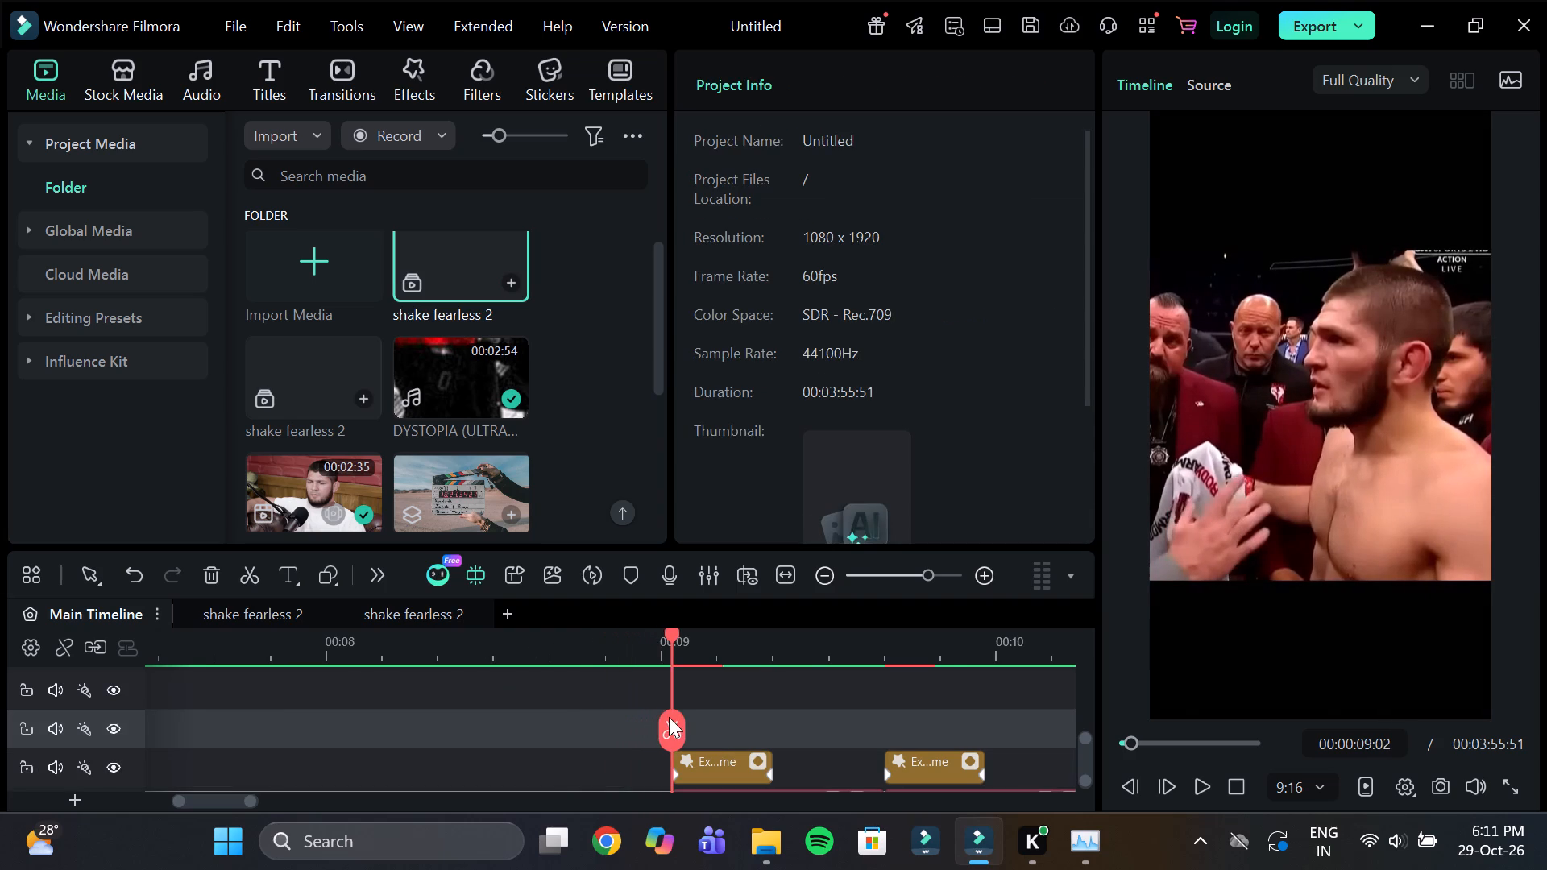
{"action": "key", "text": "ctrl+d"}
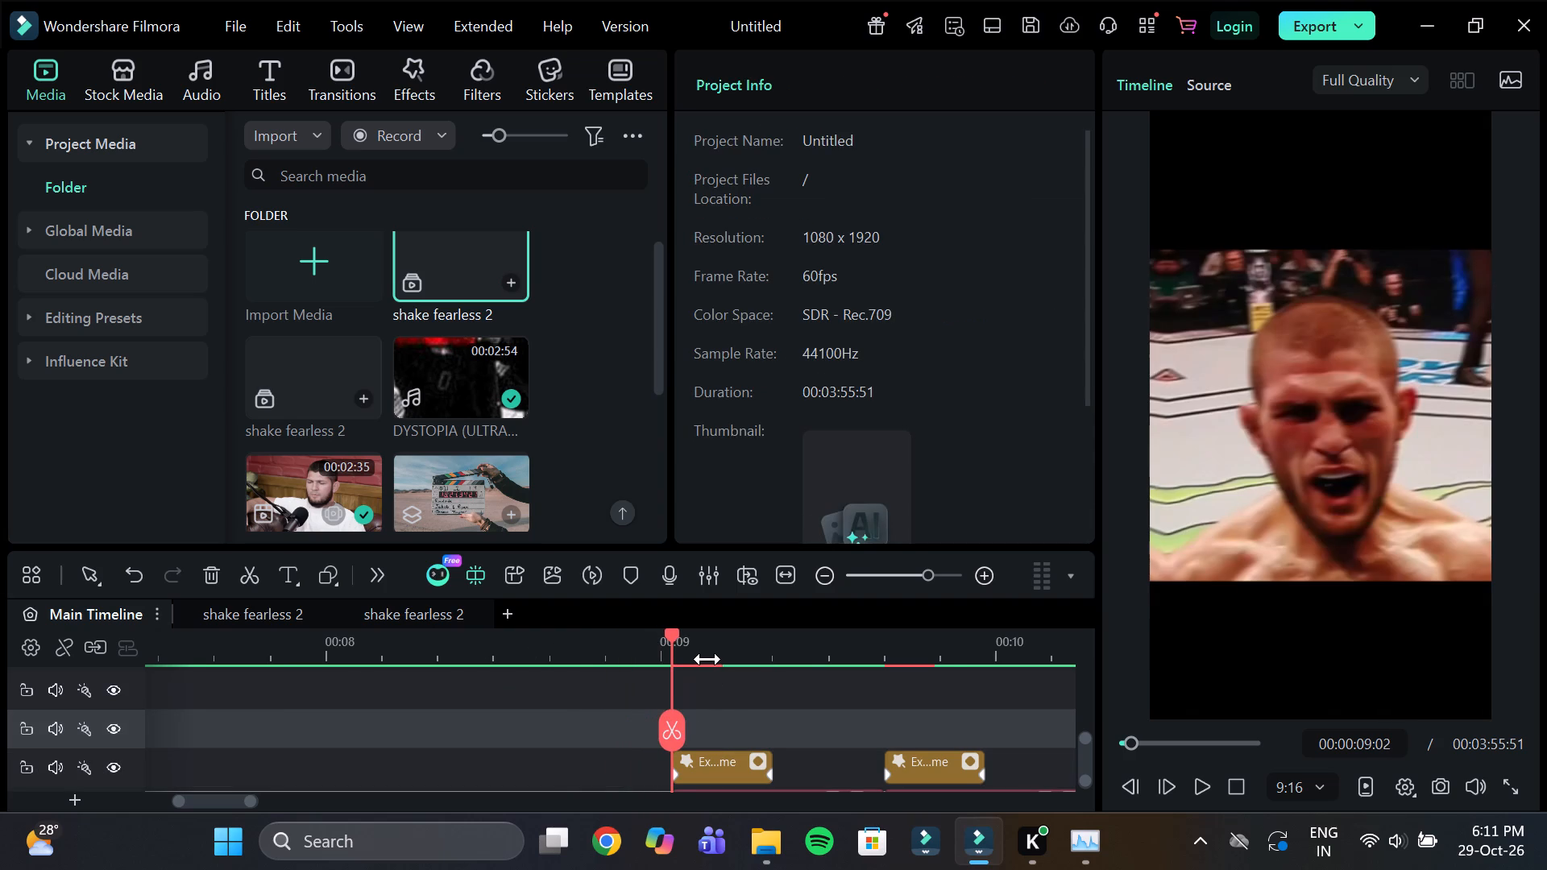
{"action": "key", "text": "ctrl+v"}
{"action": "left_click", "coordinate": [705, 661]}
{"action": "left_click", "coordinate": [670, 637]}
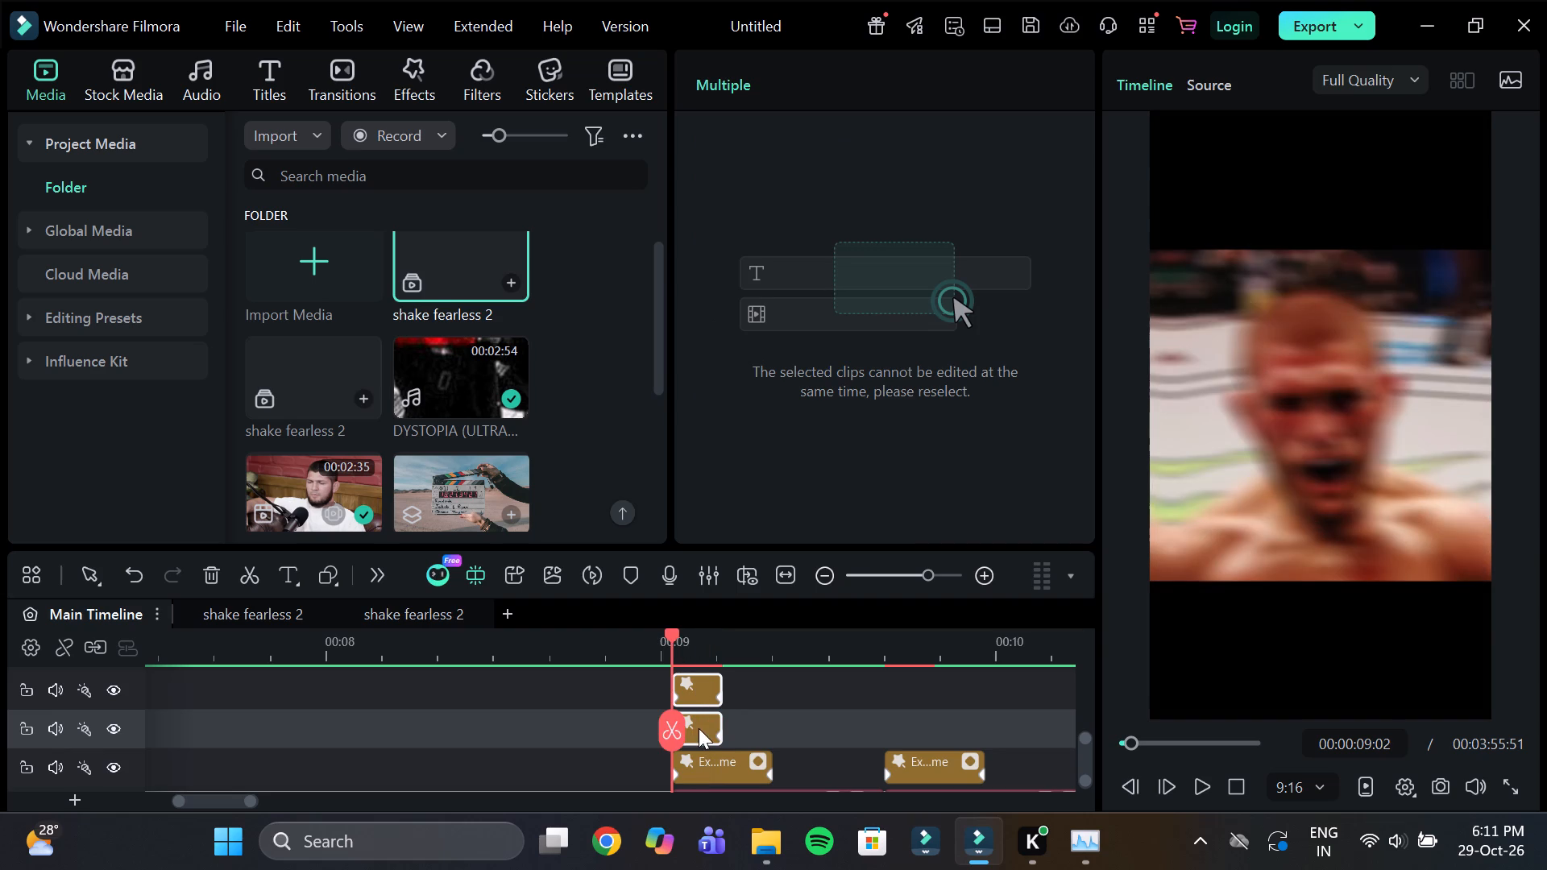
Set the Frequency of the pasted Extreme effect at 09:02 to 50.
{"action": "left_click", "coordinate": [627, 638]}
{"action": "left_click", "coordinate": [692, 730]}
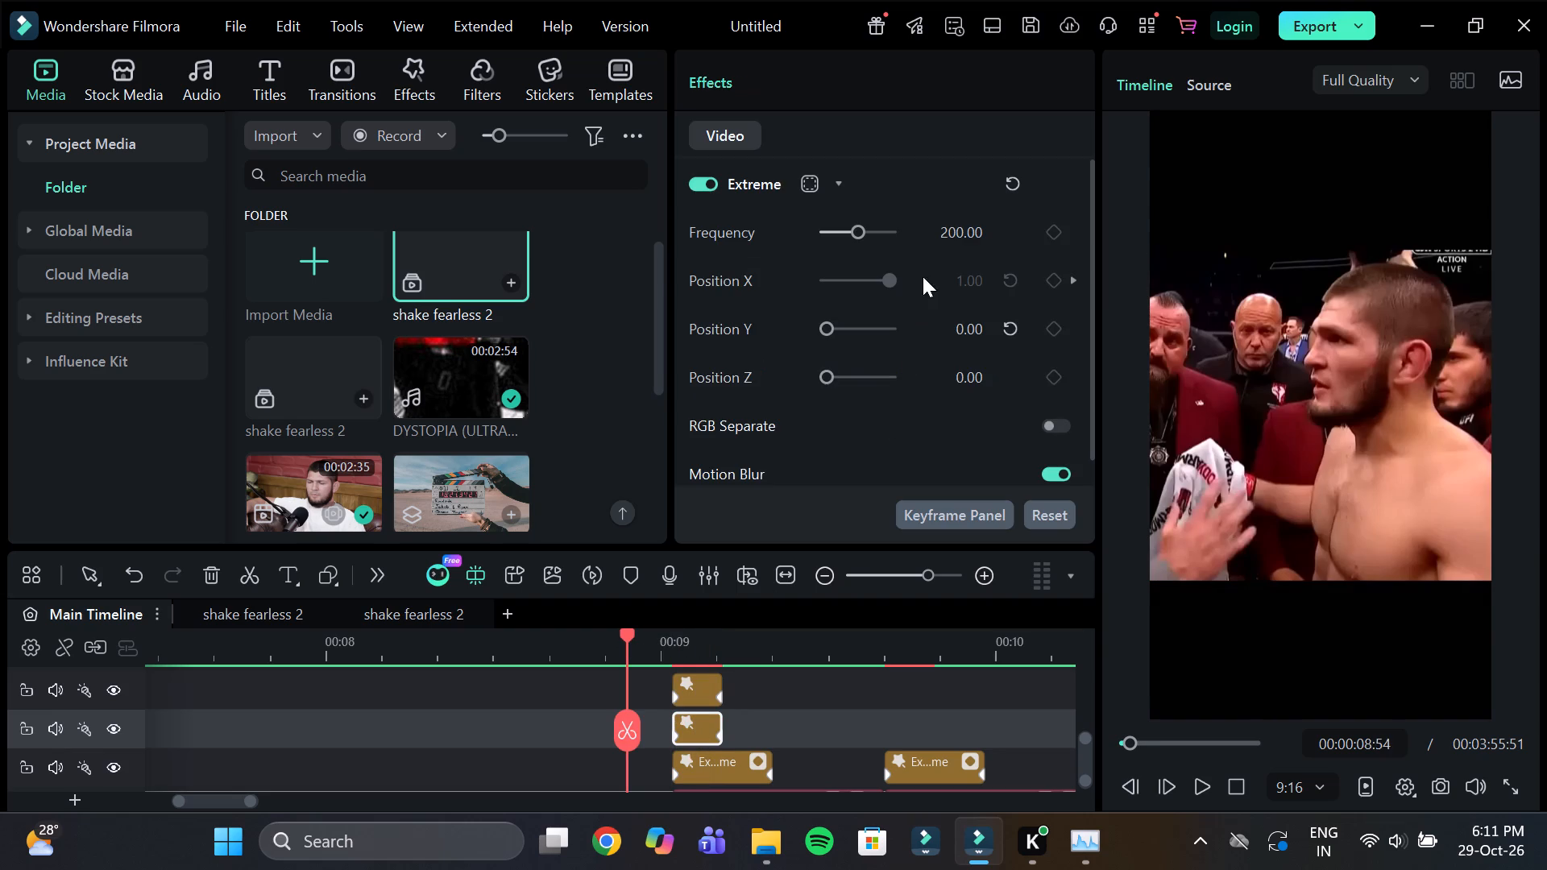
{"action": "left_click", "coordinate": [951, 240]}
{"action": "type", "text": "50"}
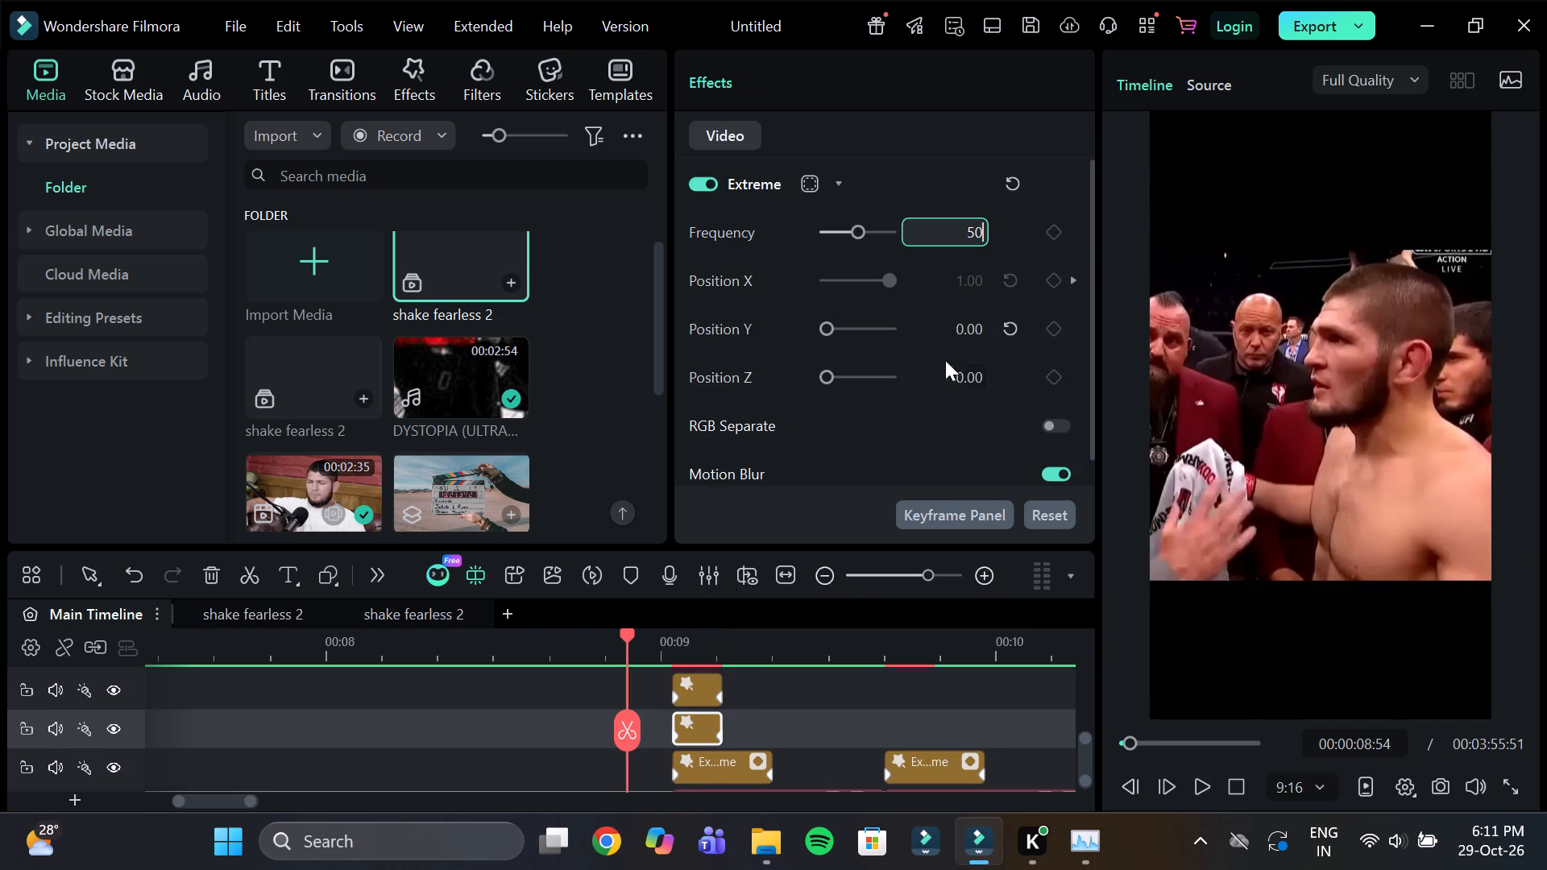
{"action": "key", "text": "Return"}
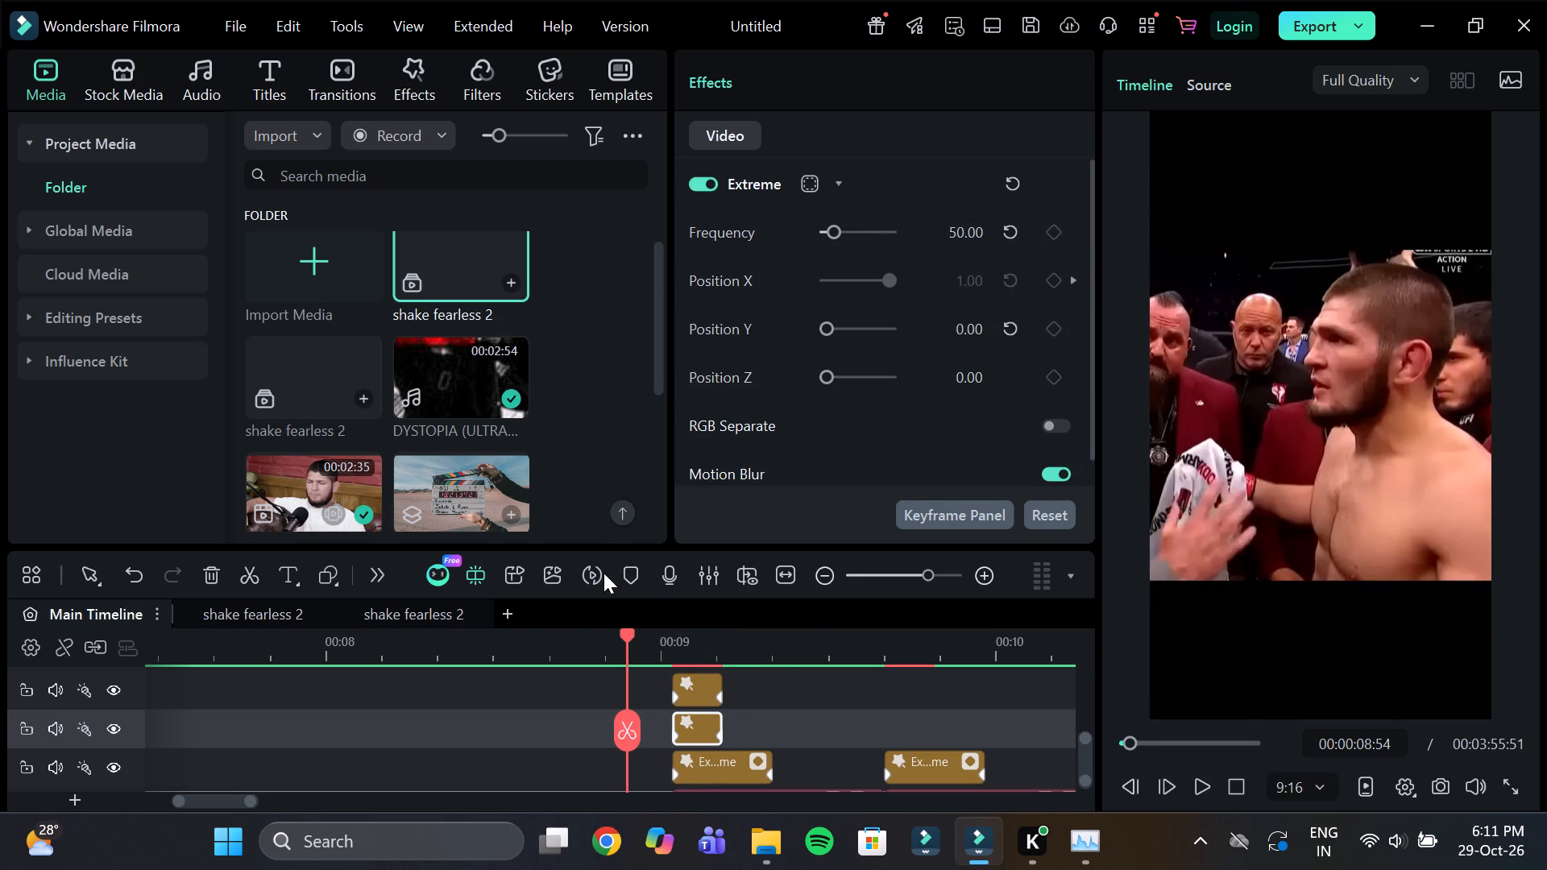
Start a preview render of the Main Timeline and cancel it before it finishes.
{"action": "left_click", "coordinate": [591, 573]}
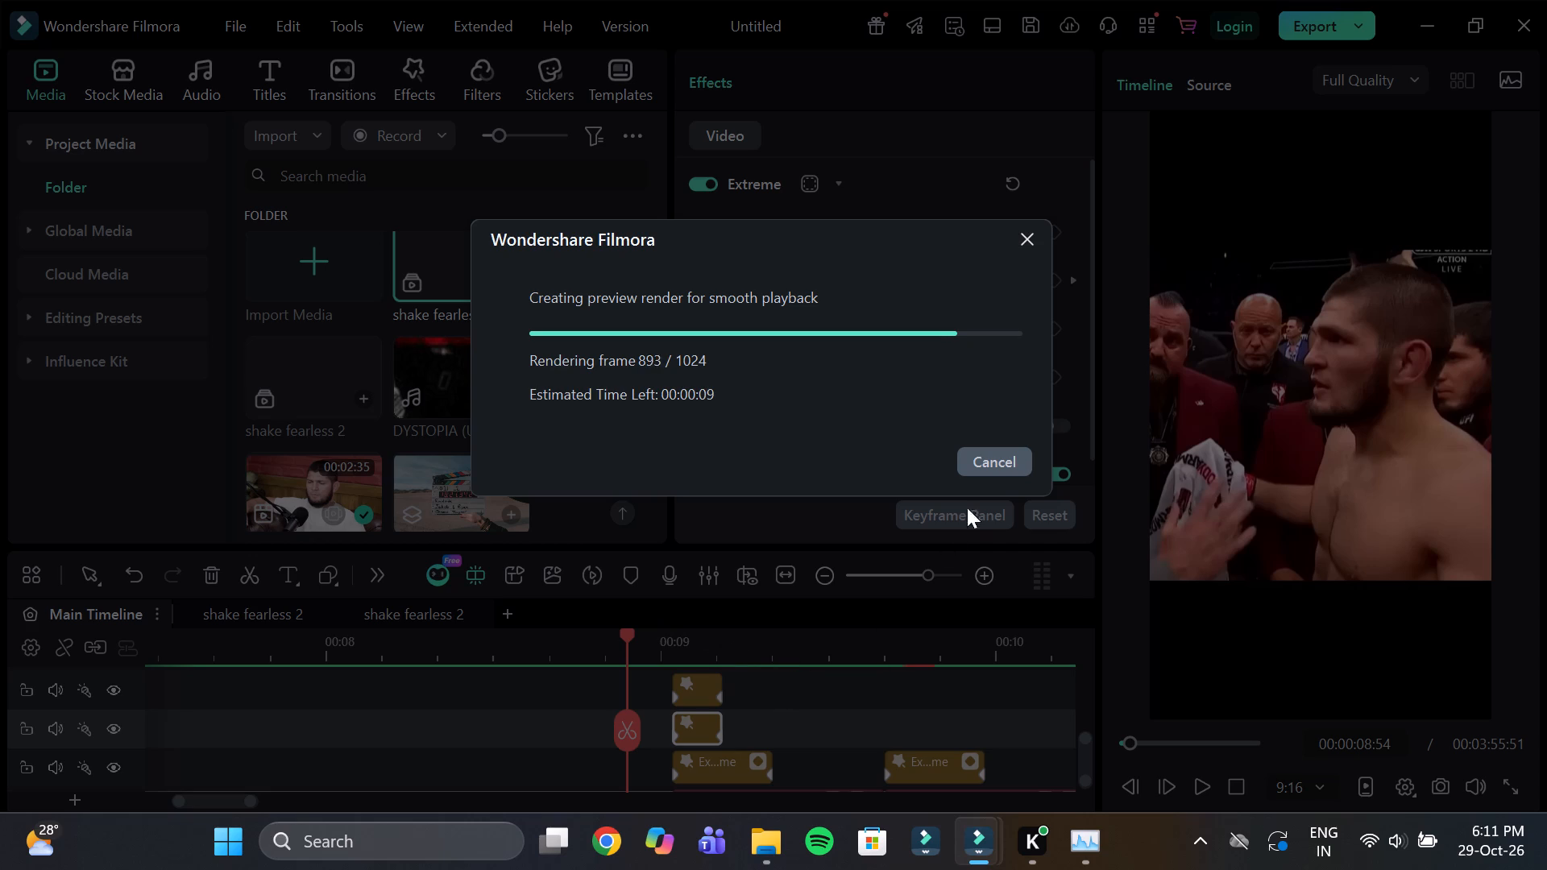
{"action": "left_click", "coordinate": [995, 456]}
Play back the cut around 09:02 several times from about 08:31 to check the pasted shake and blur effects.
{"action": "left_click", "coordinate": [516, 670]}
{"action": "left_click", "coordinate": [501, 660]}
{"action": "key", "text": "space"}
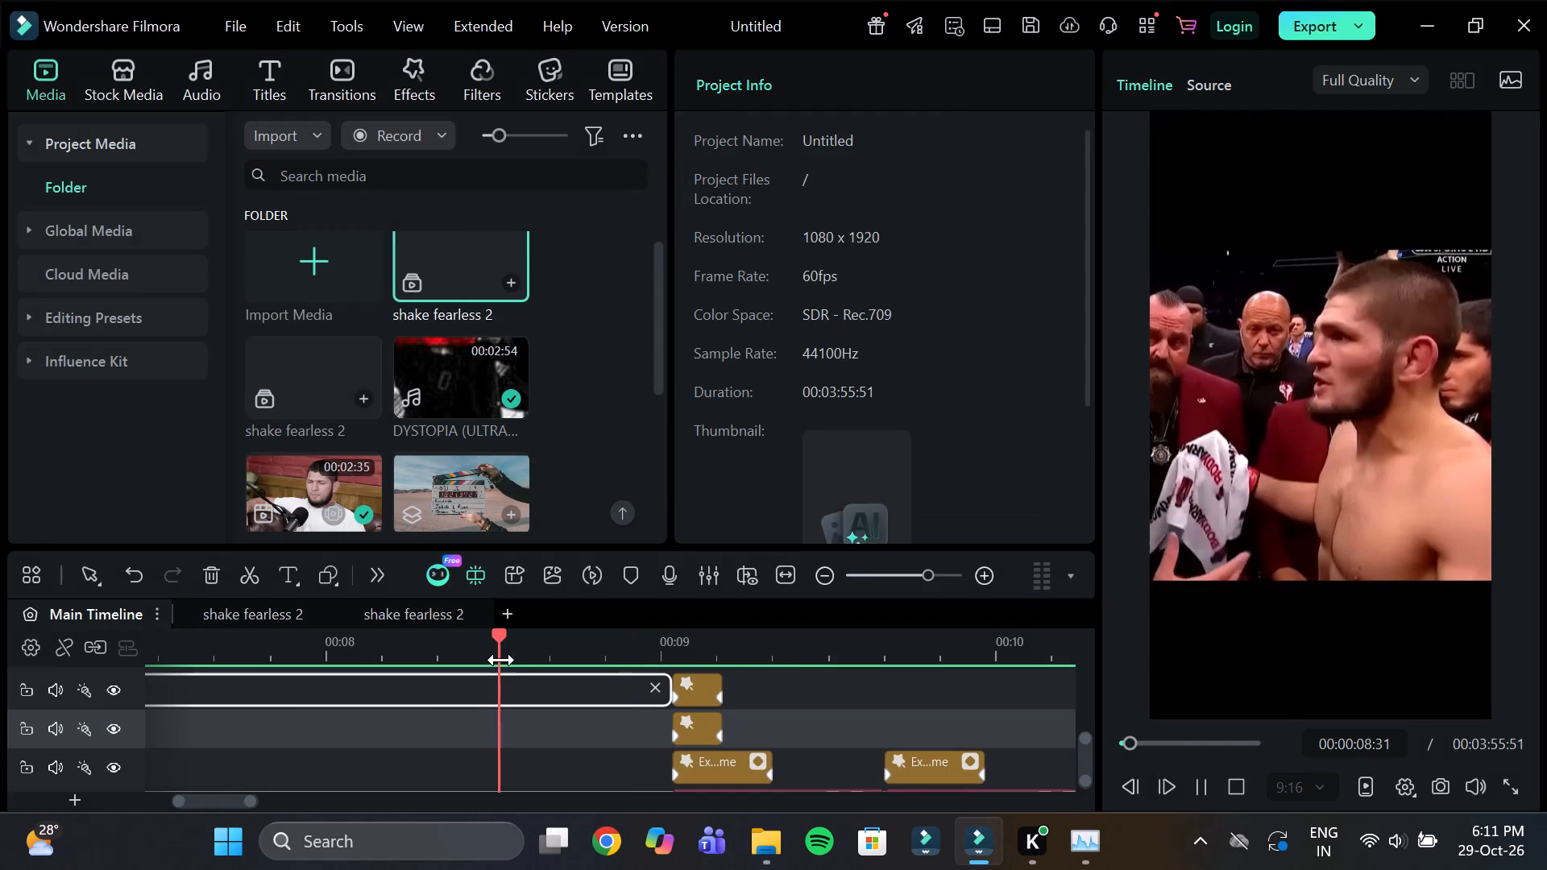
{"action": "left_click", "coordinate": [498, 652]}
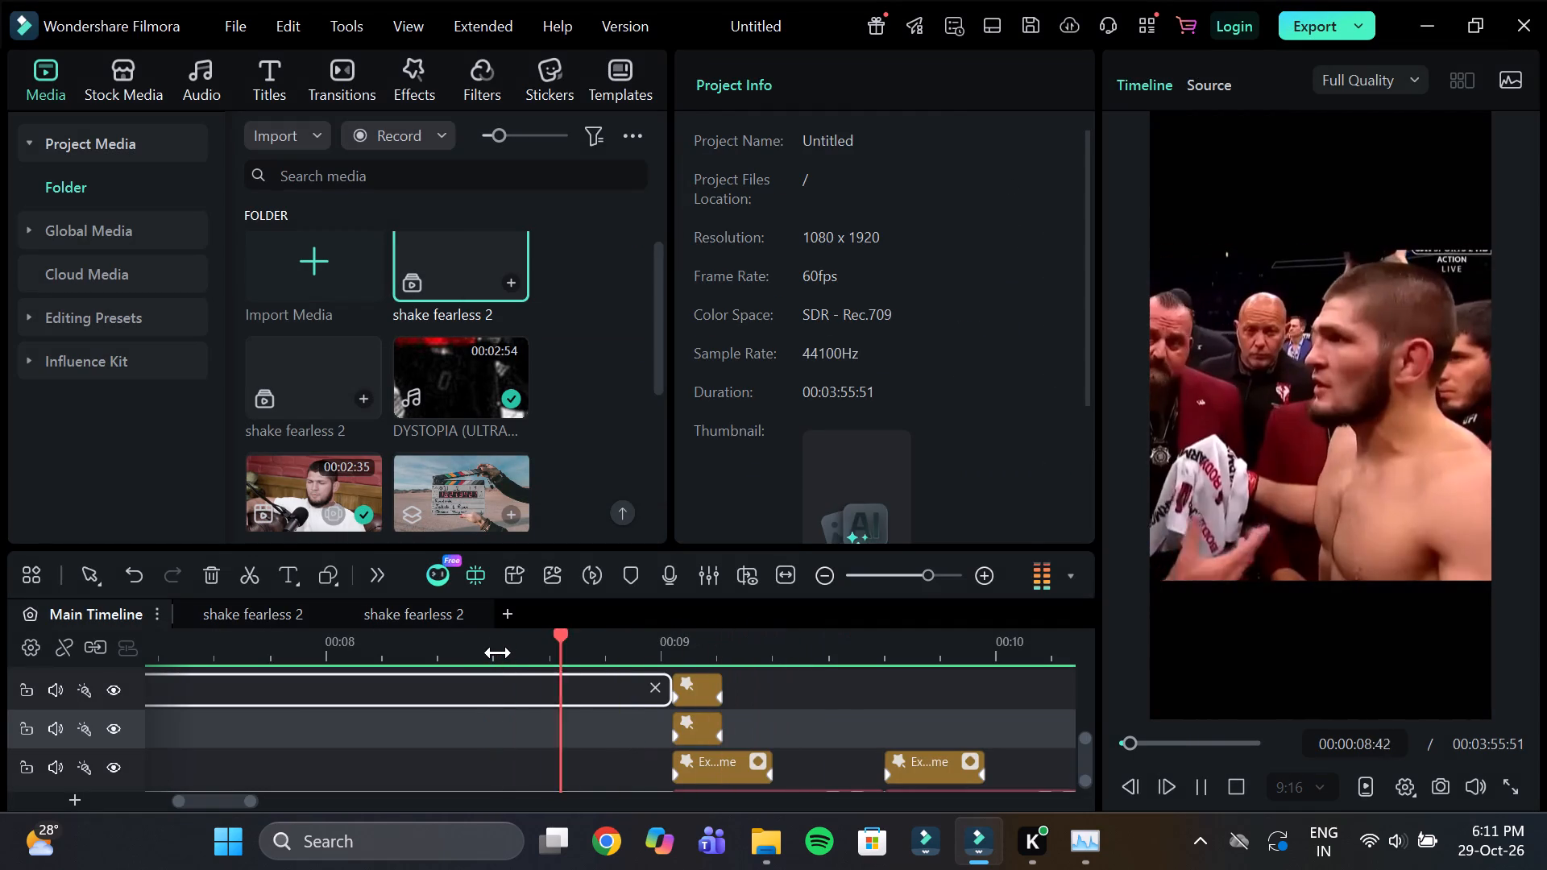
{"action": "left_click", "coordinate": [512, 652]}
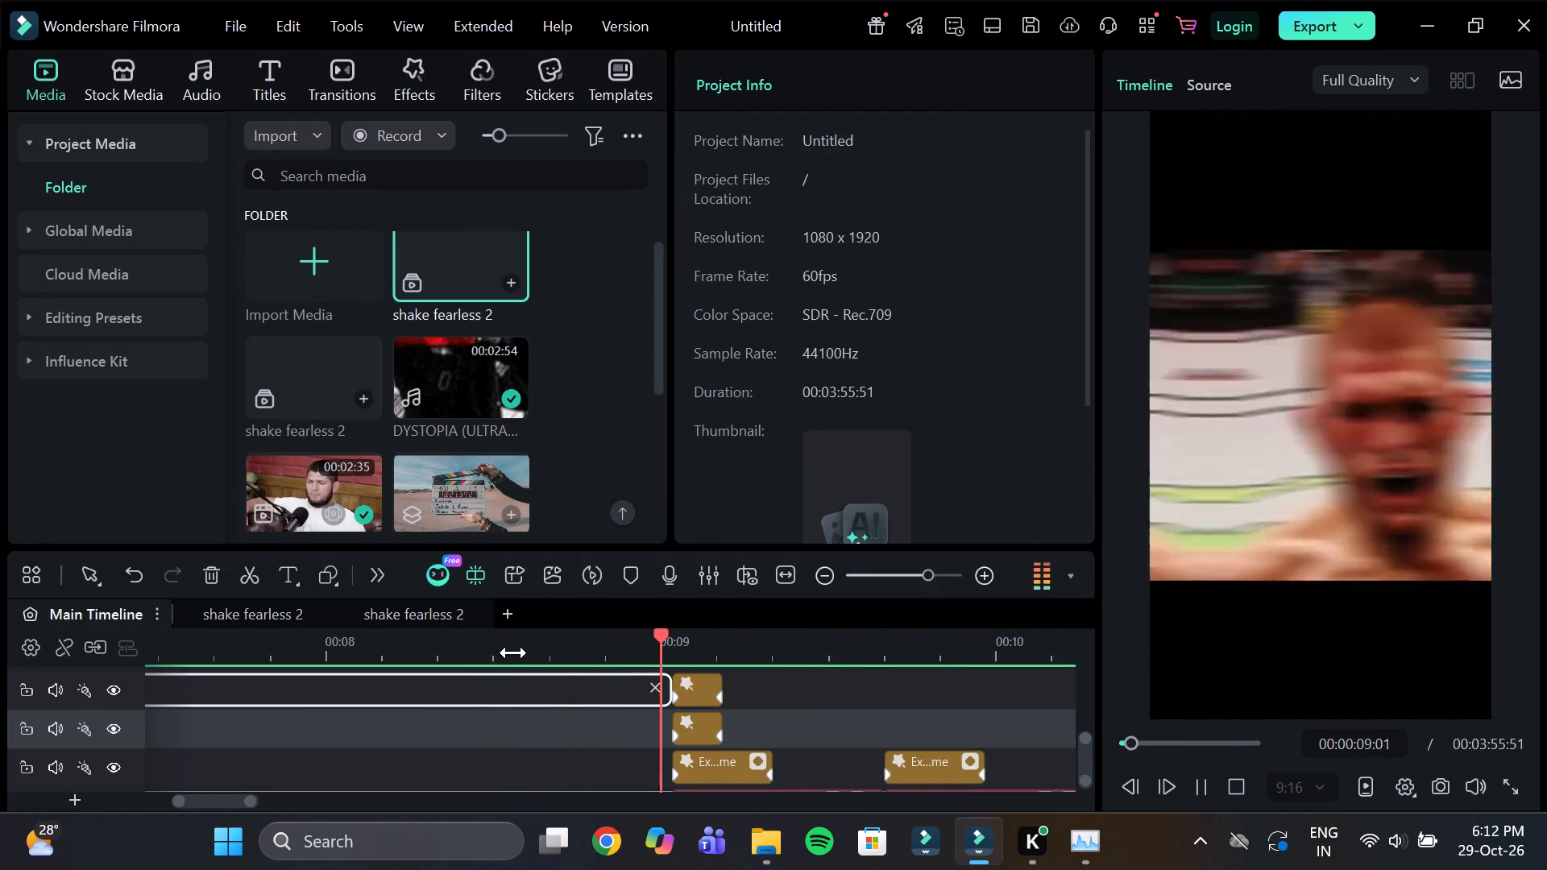
{"action": "left_click", "coordinate": [513, 652]}
{"action": "key", "text": "space"}
Duplicate the blur and upper Extreme effects from 09:02 onto the same two tracks at 09:40, above the second lower Extreme effect.
{"action": "left_click_drag", "start_coordinate": [521, 652], "coordinate": [458, 654]}
{"action": "left_click_drag", "start_coordinate": [401, 652], "coordinate": [309, 661]}
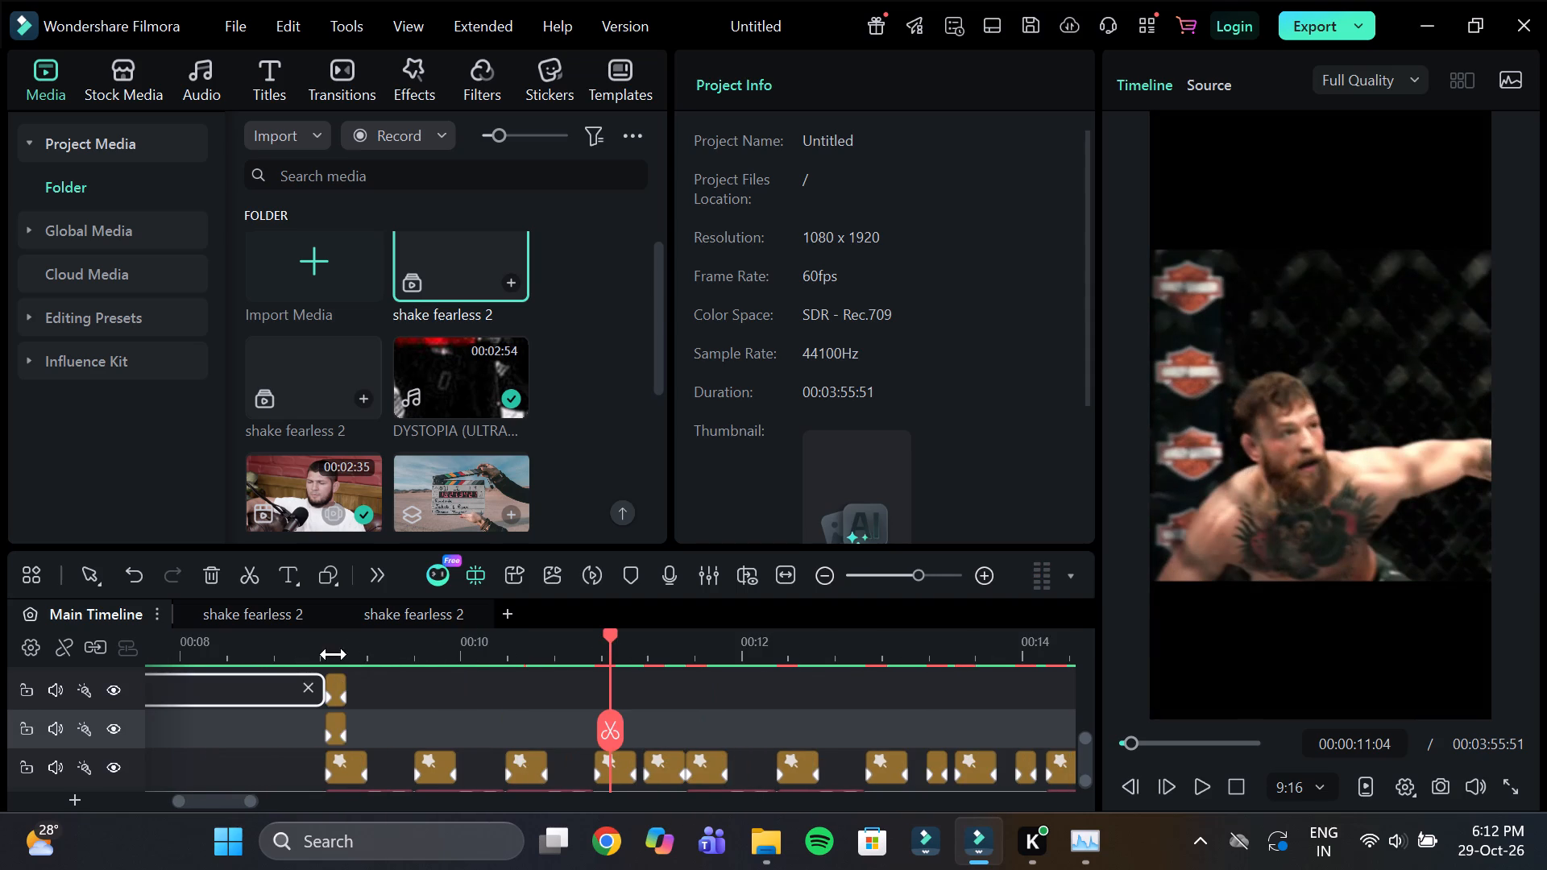
{"action": "left_click", "coordinate": [331, 652]}
{"action": "left_click_drag", "start_coordinate": [375, 646], "coordinate": [553, 669]}
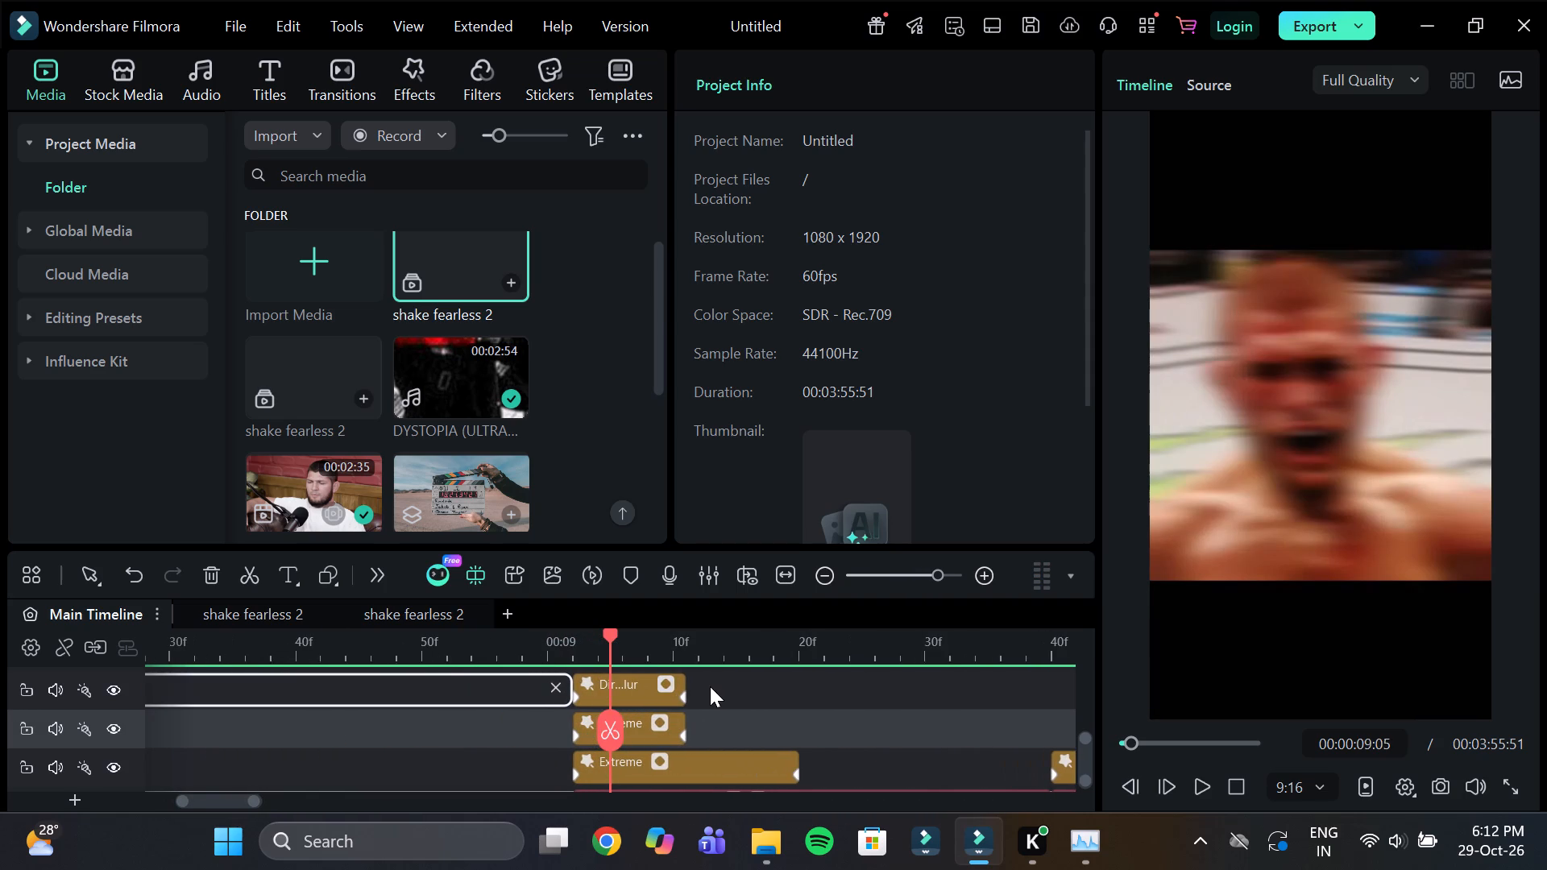
{"action": "left_click_drag", "start_coordinate": [721, 679], "coordinate": [660, 734]}
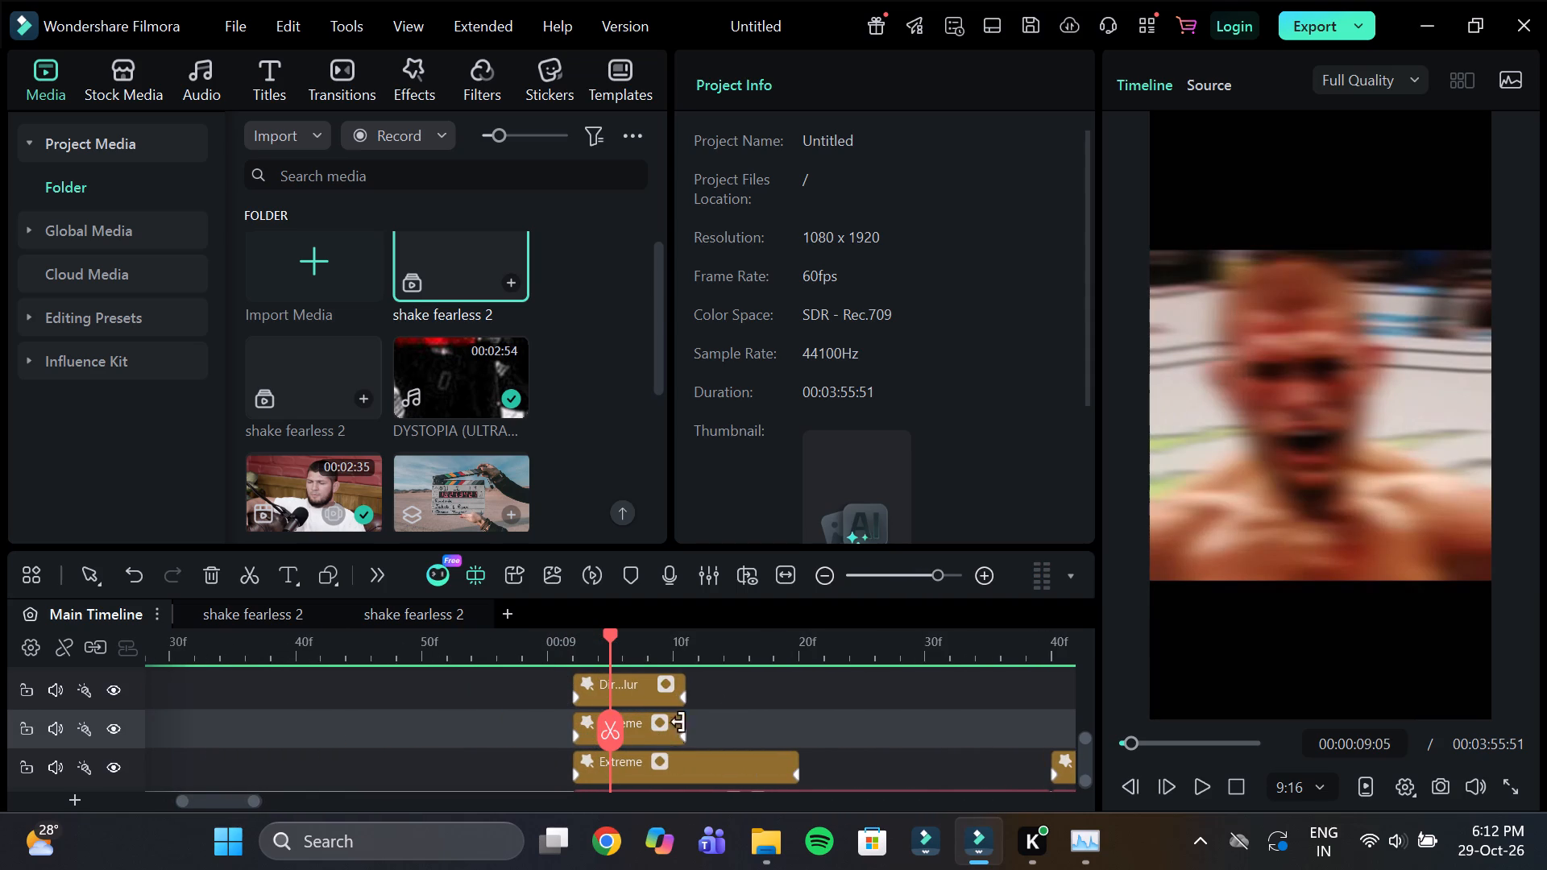
{"action": "left_click_drag", "start_coordinate": [713, 686], "coordinate": [659, 728]}
{"action": "left_click_drag", "start_coordinate": [826, 652], "coordinate": [754, 669], "text": "ctrl"}
{"action": "left_click", "coordinate": [780, 655], "text": "ctrl"}
{"action": "left_click_drag", "start_coordinate": [781, 643], "coordinate": [834, 693], "text": "ctrl"}
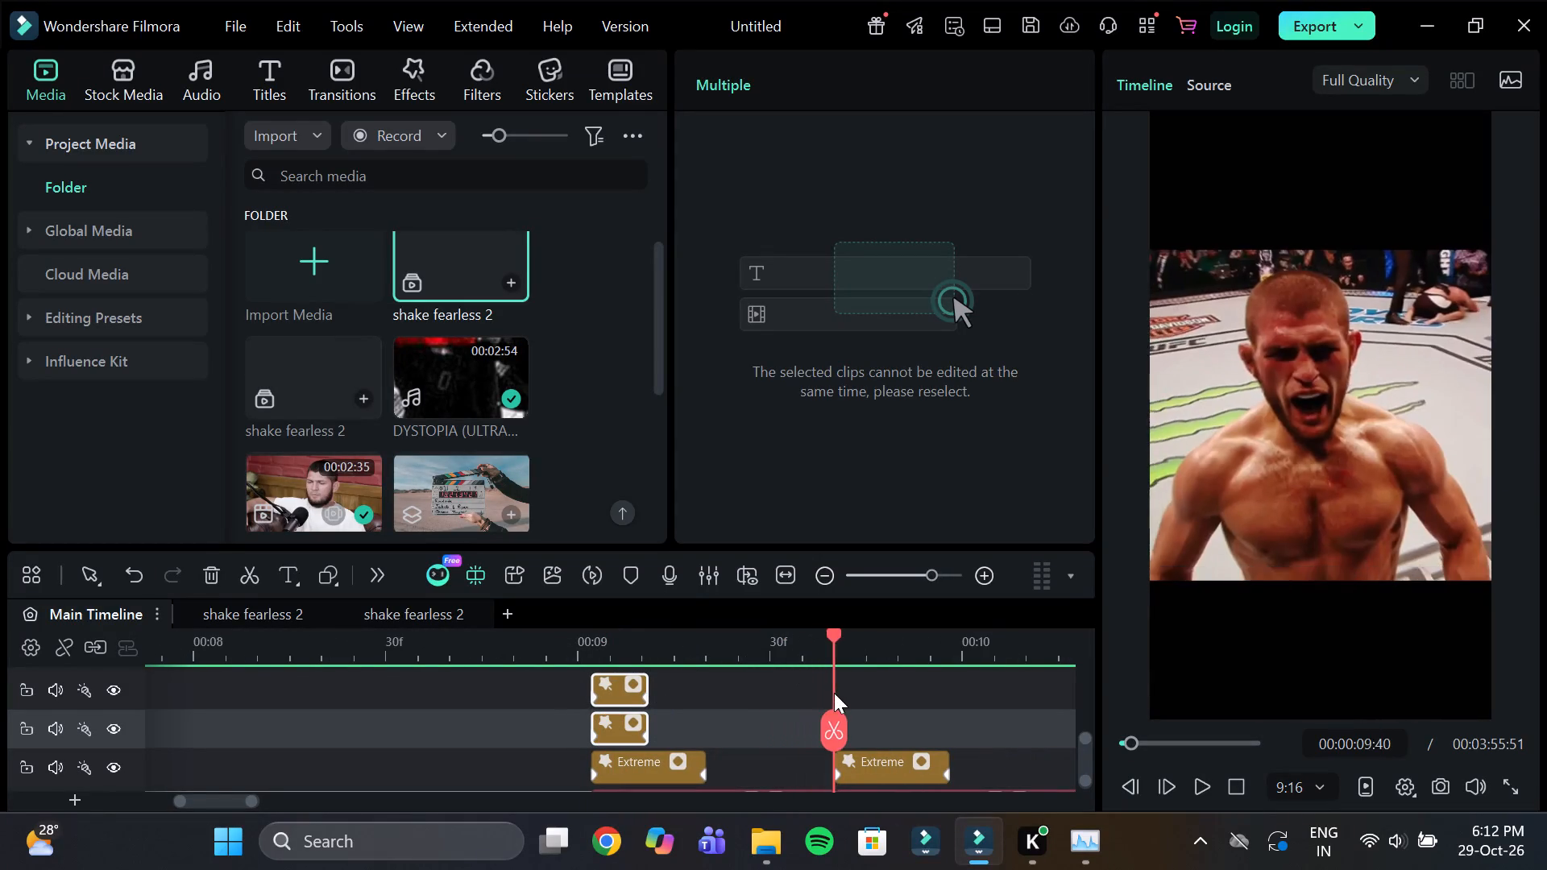
{"action": "left_click_drag", "start_coordinate": [834, 693], "coordinate": [727, 710], "text": "ctrl"}
{"action": "key", "text": "ctrl+d"}
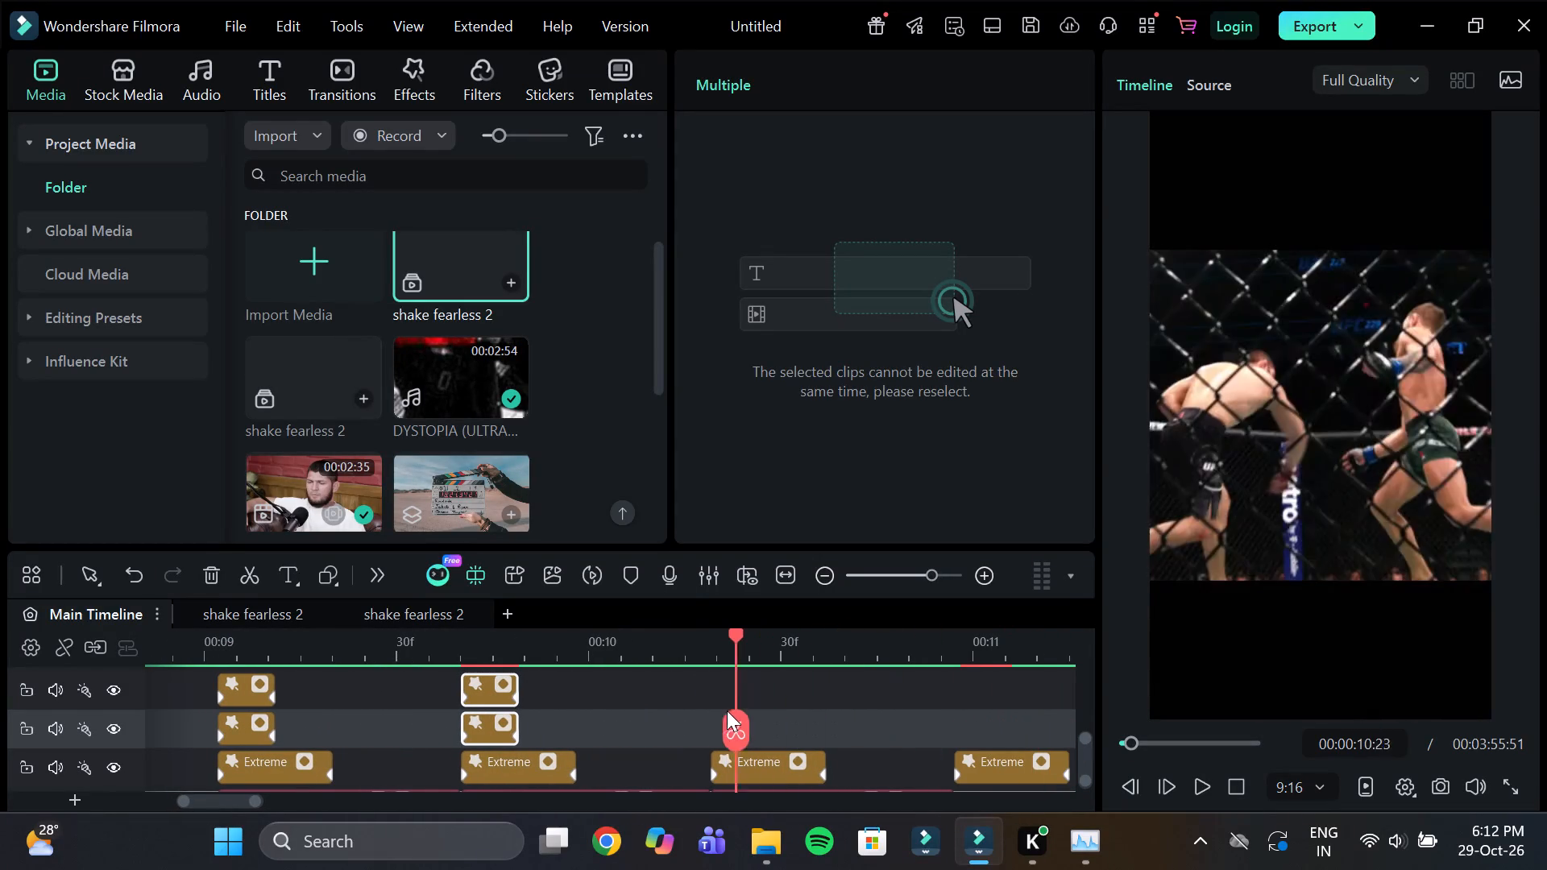
Place copies of the blur and Extreme pair above the lower Extreme effects at about 10:19, 10:57 and 11:18.
{"action": "left_click_drag", "start_coordinate": [727, 710], "coordinate": [782, 711], "text": "ctrl"}
{"action": "key", "text": "ctrl+d"}
{"action": "scroll", "coordinate": [887, 706], "scroll_direction": "down", "scroll_amount": 1}
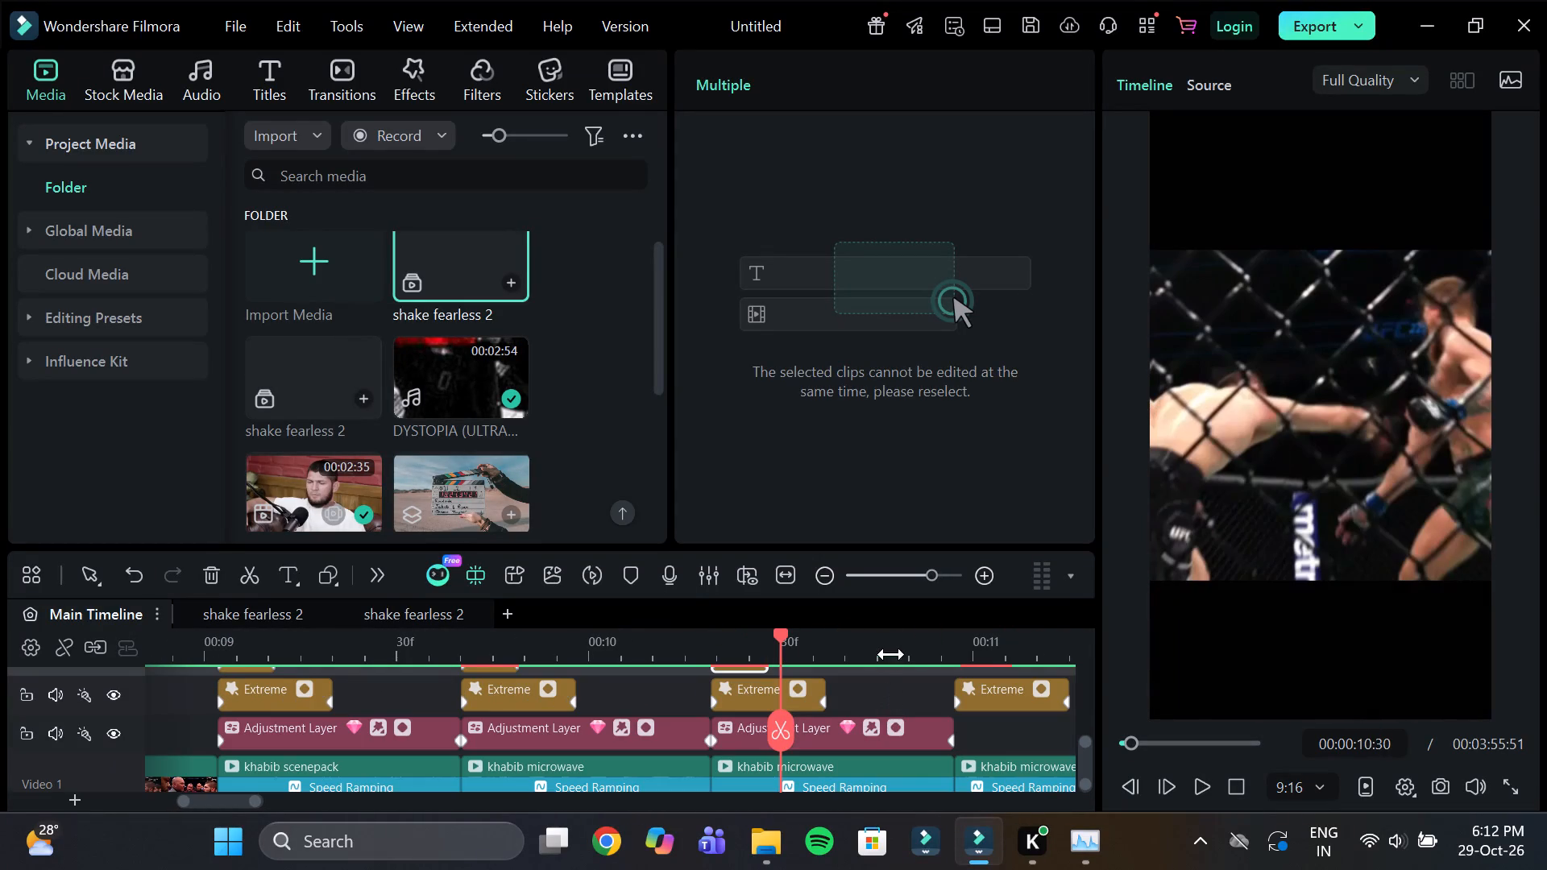
{"action": "left_click", "coordinate": [891, 653]}
{"action": "left_click_drag", "start_coordinate": [891, 641], "coordinate": [1065, 719]}
{"action": "key", "text": "ctrl+d"}
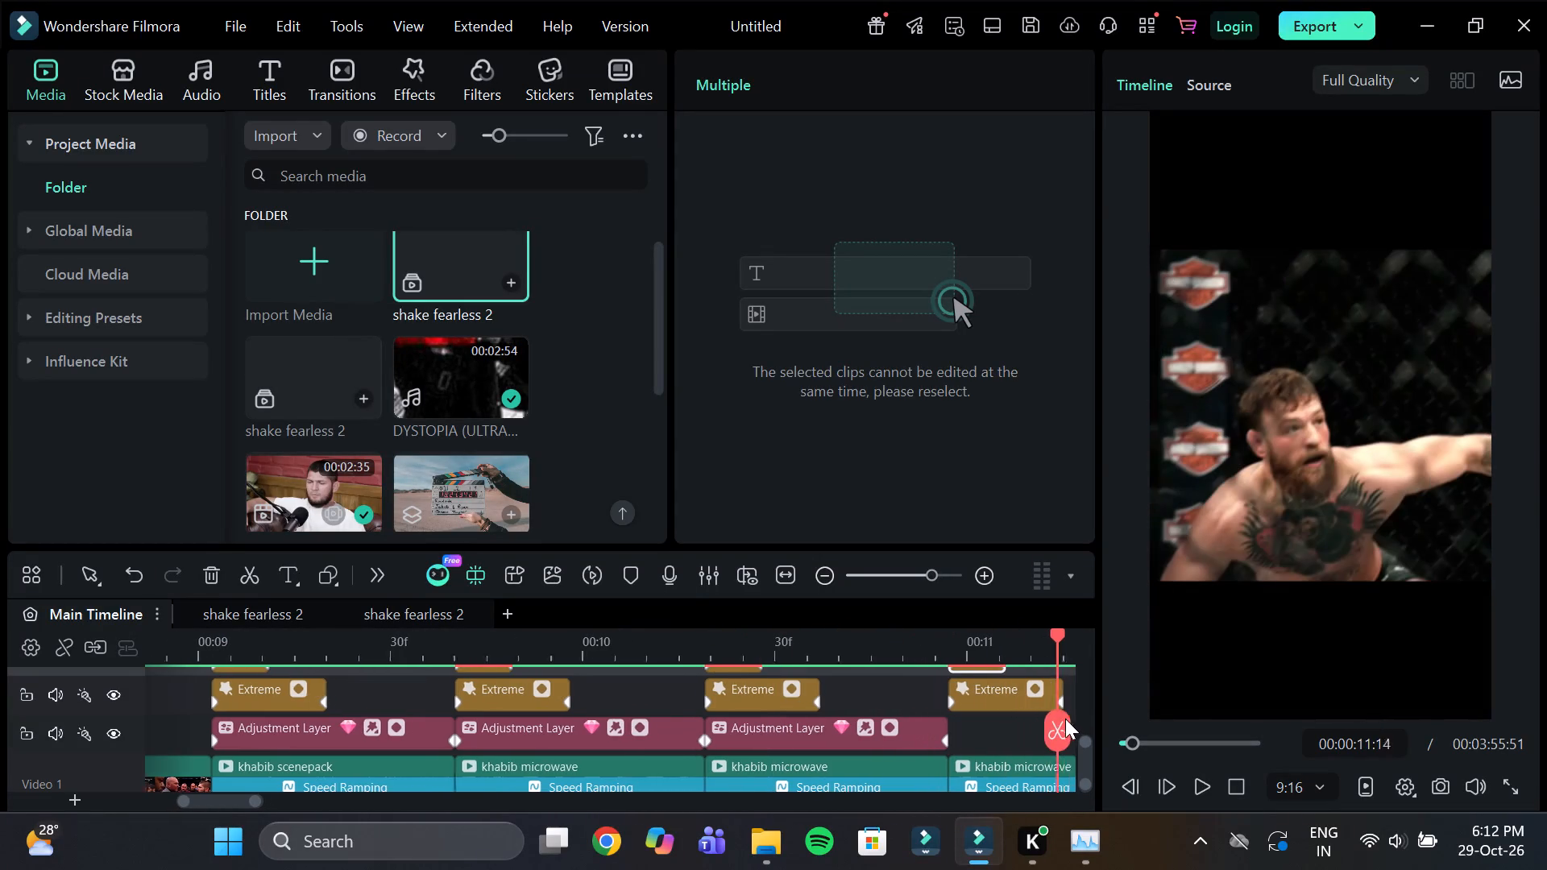
{"action": "left_click_drag", "start_coordinate": [1065, 719], "coordinate": [883, 716]}
{"action": "key", "text": "ctrl+d"}
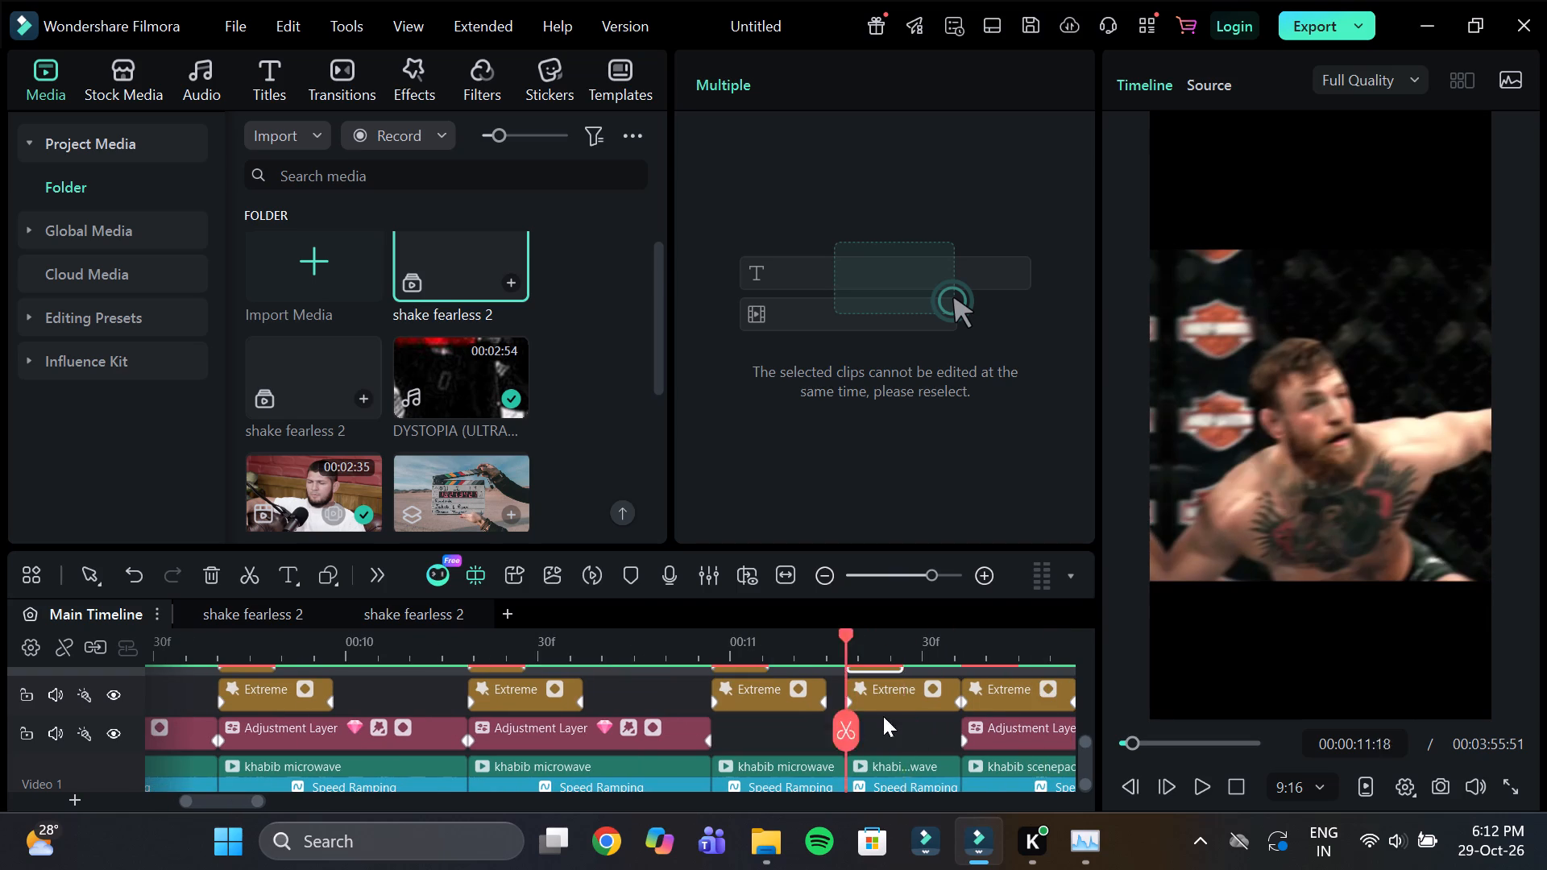
Place copies of the blur and Extreme pair above the lower Extreme effects at about 11:36, 12:15, 12:53 and 13:31.
{"action": "left_click_drag", "start_coordinate": [883, 716], "coordinate": [867, 730]}
{"action": "key", "text": "ctrl+d"}
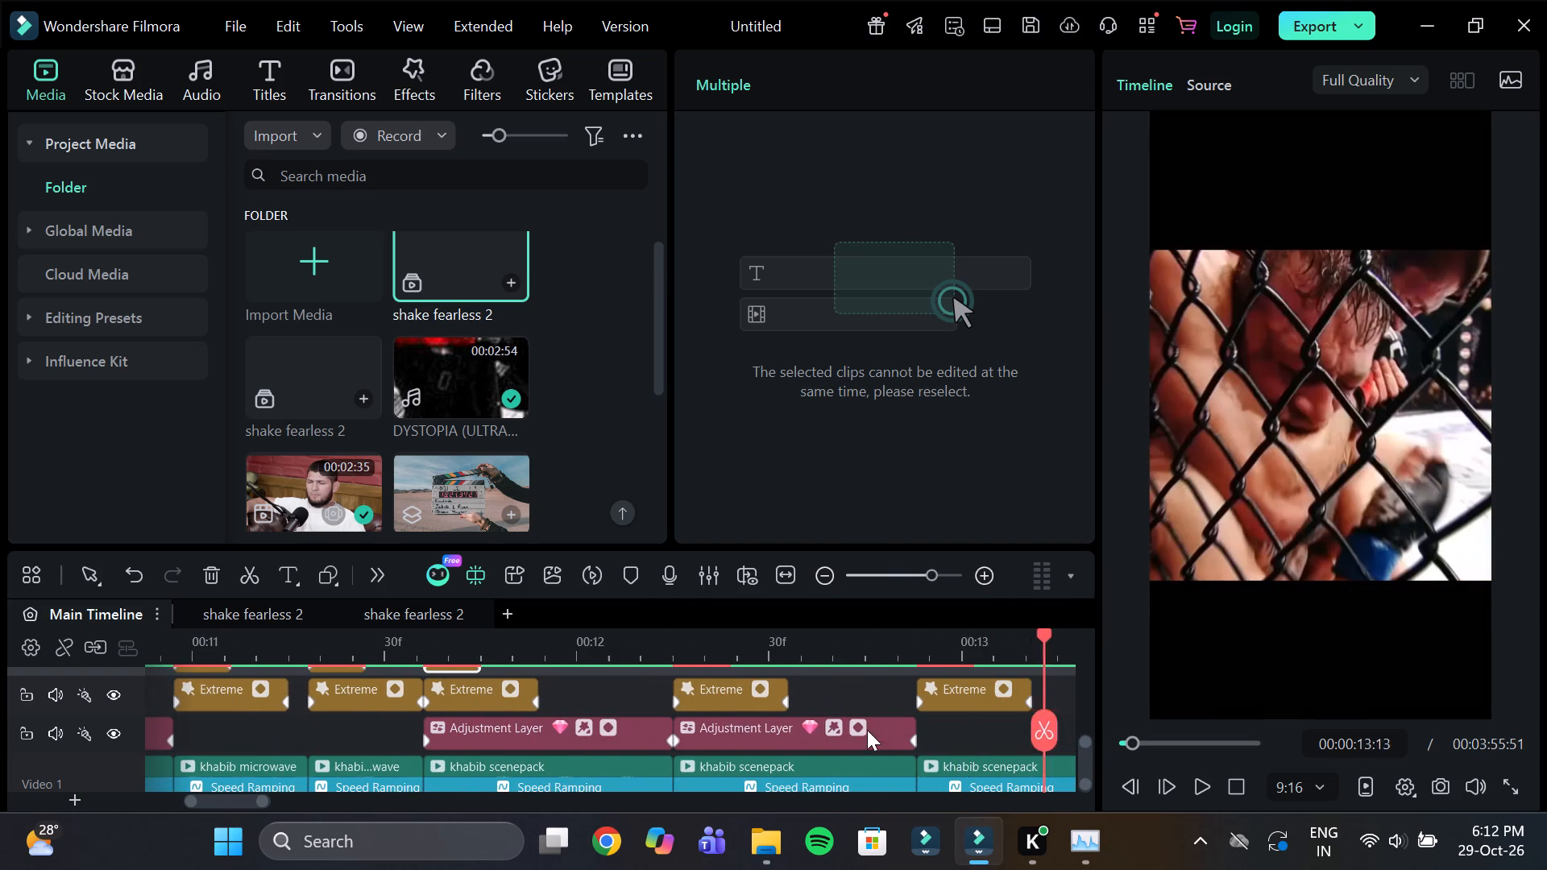
{"action": "left_click_drag", "start_coordinate": [867, 730], "coordinate": [923, 728]}
{"action": "key", "text": "ctrl+d"}
{"action": "key", "text": "ctrl+d"}
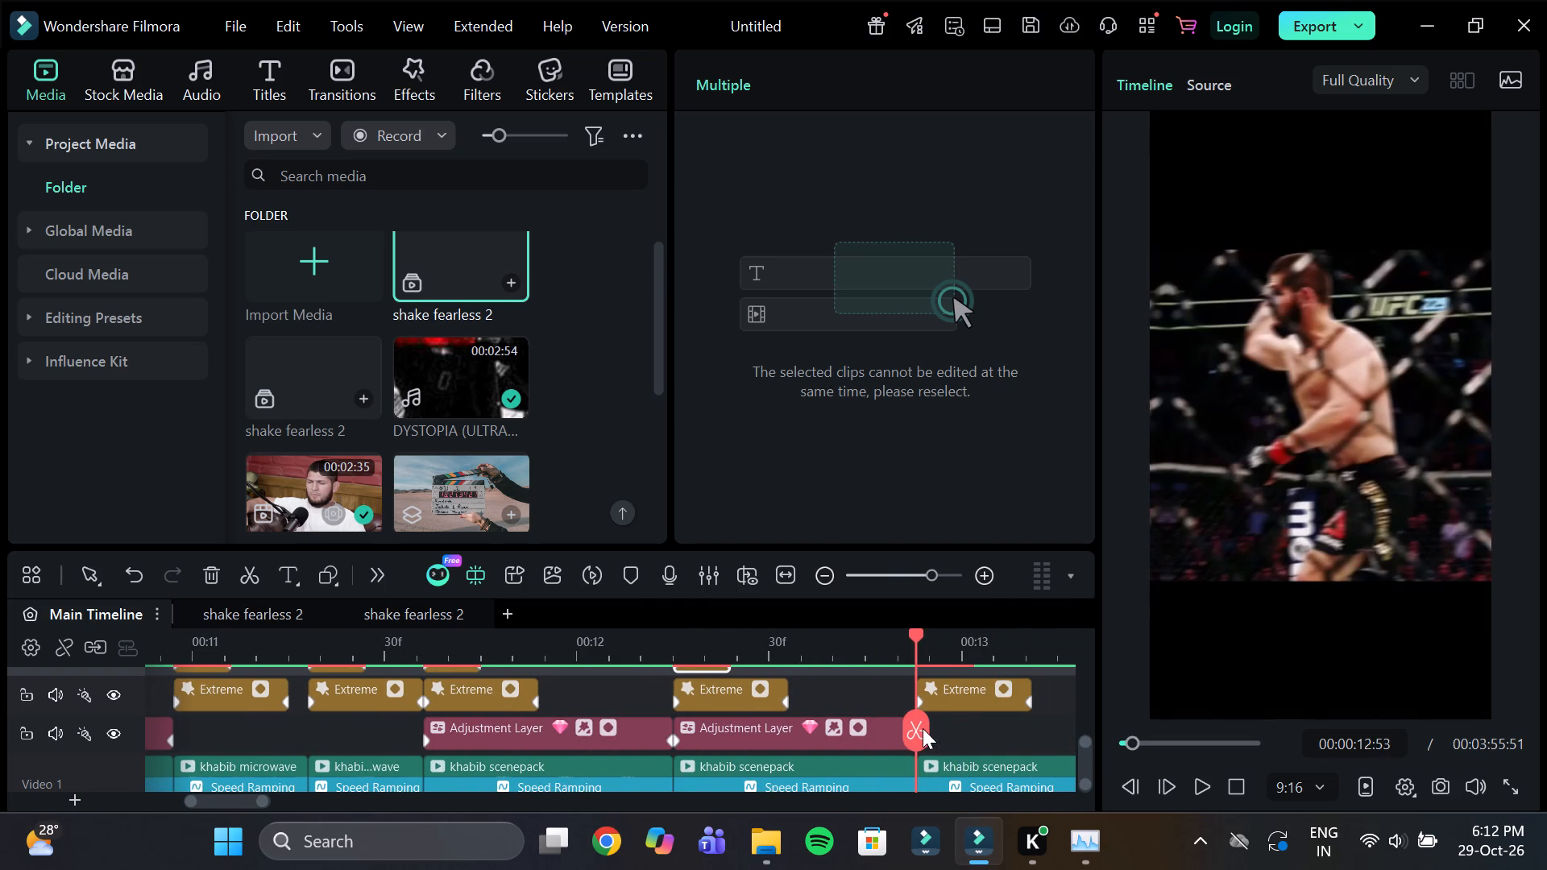
{"action": "left_click_drag", "start_coordinate": [923, 728], "coordinate": [862, 738]}
{"action": "scroll", "coordinate": [901, 731], "scroll_direction": "up", "scroll_amount": 1}
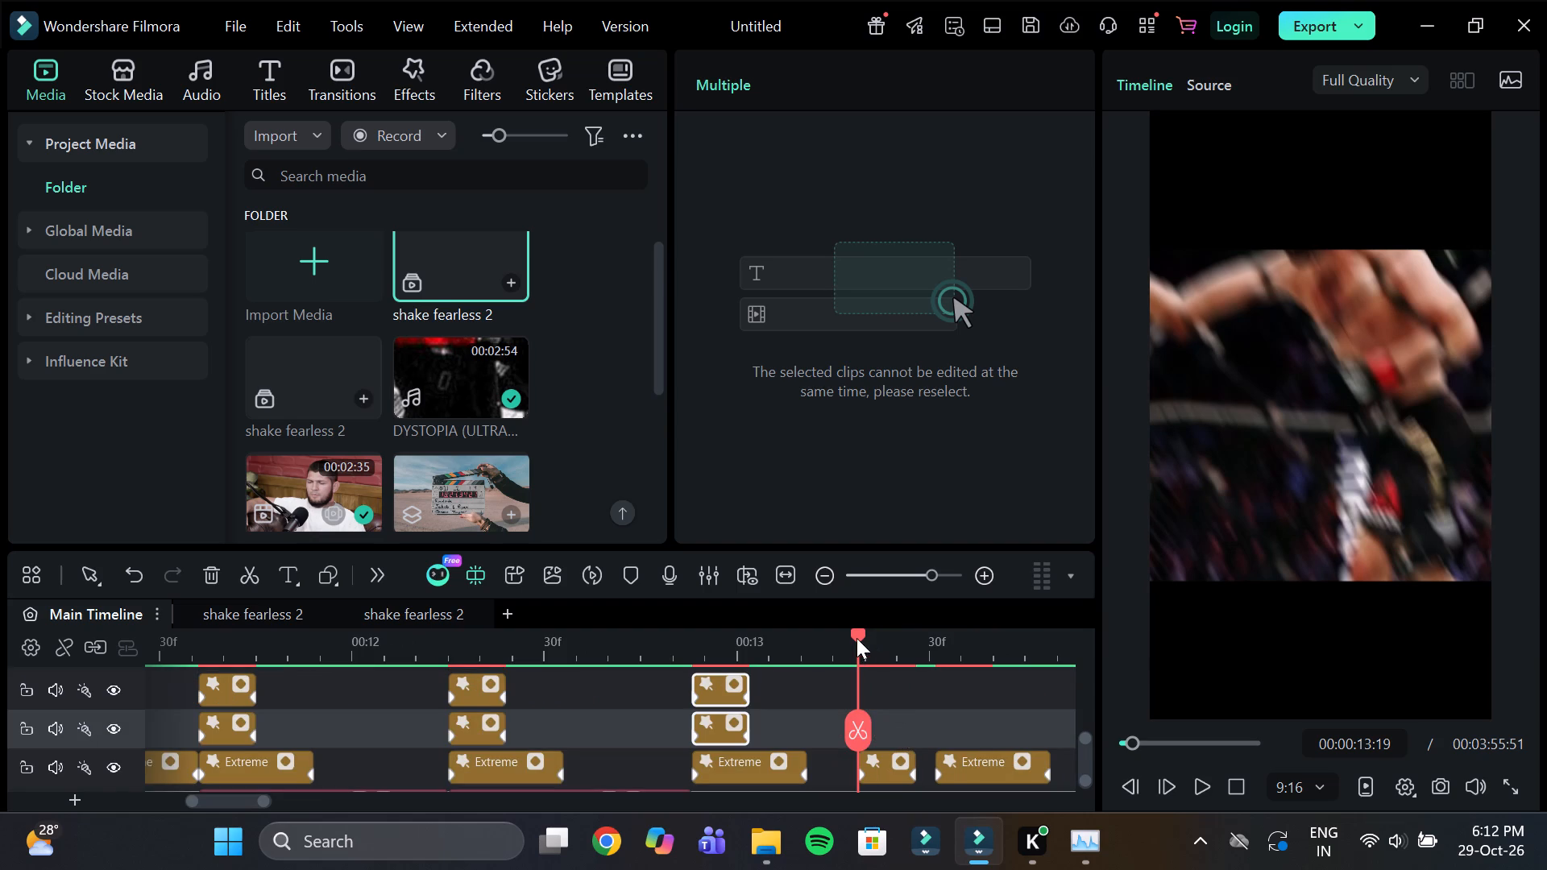
{"action": "left_click_drag", "start_coordinate": [856, 638], "coordinate": [1088, 715], "text": "ctrl"}
{"action": "key", "text": "ctrl+d"}
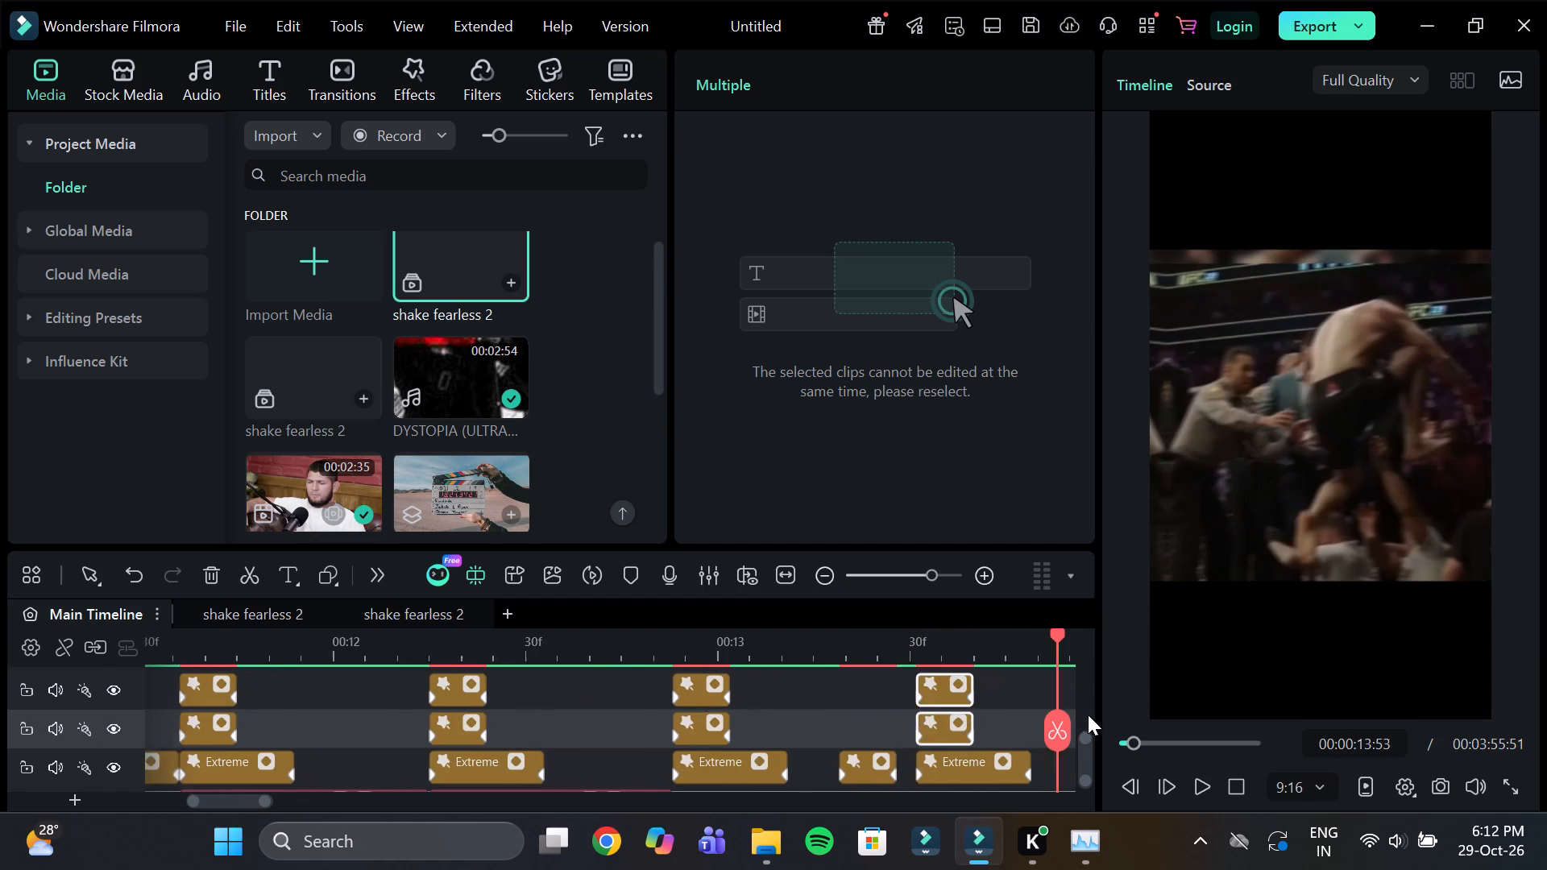
Place copies of the blur and Extreme pair above the lower Extreme effects at about 14:10, 14:48, 15:27 and 16:06.
{"action": "left_click_drag", "start_coordinate": [1088, 715], "coordinate": [749, 716], "text": "ctrl"}
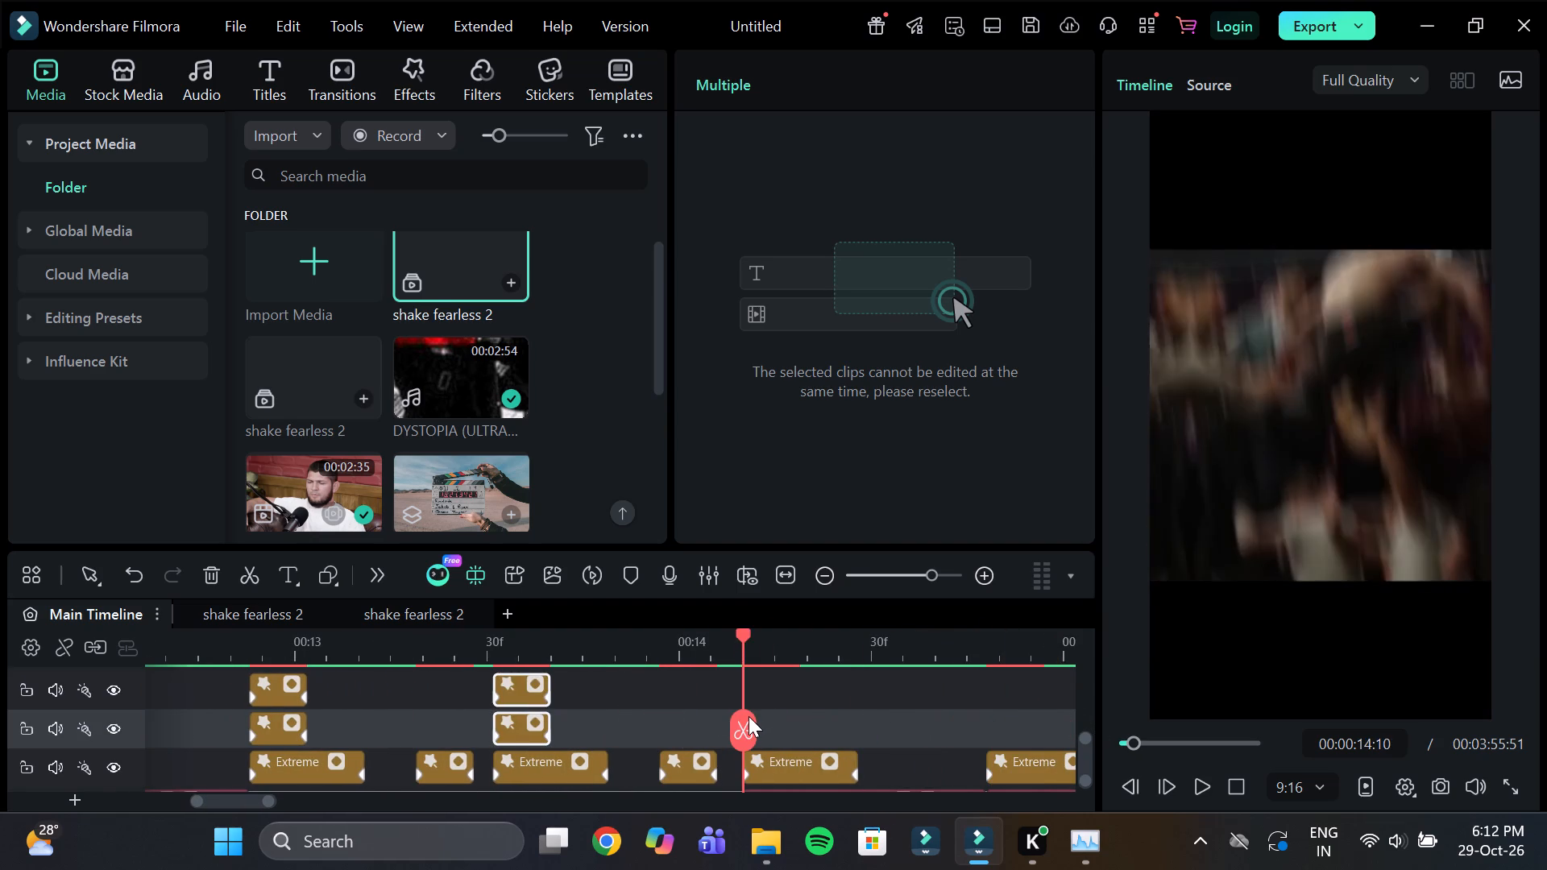
{"action": "key", "text": "ctrl+d"}
{"action": "left_click_drag", "start_coordinate": [749, 716], "coordinate": [1085, 744], "text": "ctrl"}
{"action": "key", "text": "ctrl+d"}
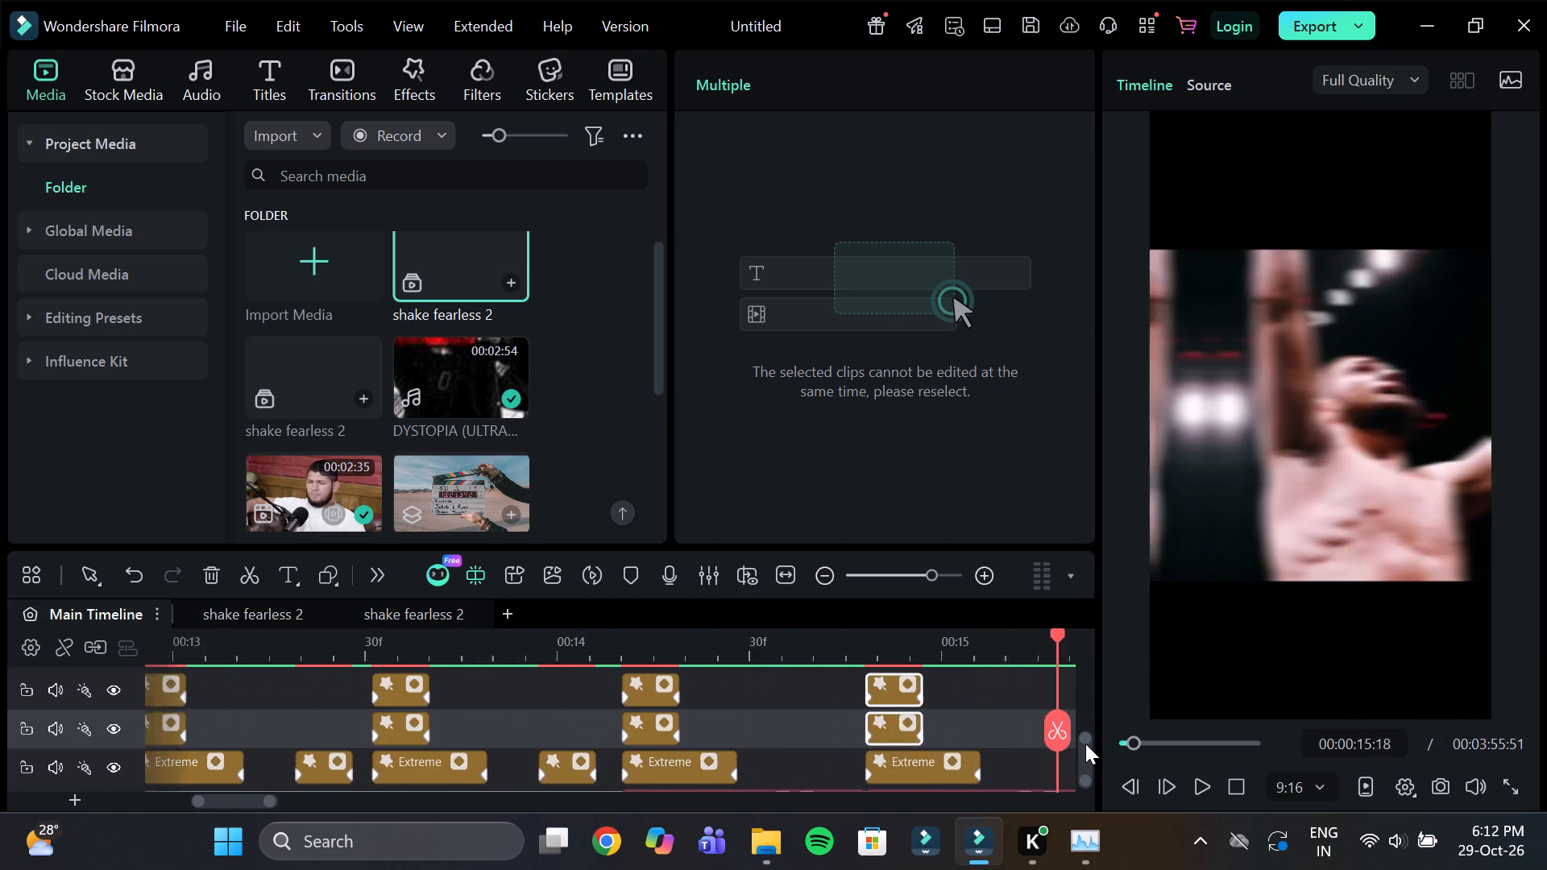
{"action": "left_click_drag", "start_coordinate": [1085, 744], "coordinate": [1098, 736], "text": "ctrl"}
{"action": "key", "text": "ctrl+d"}
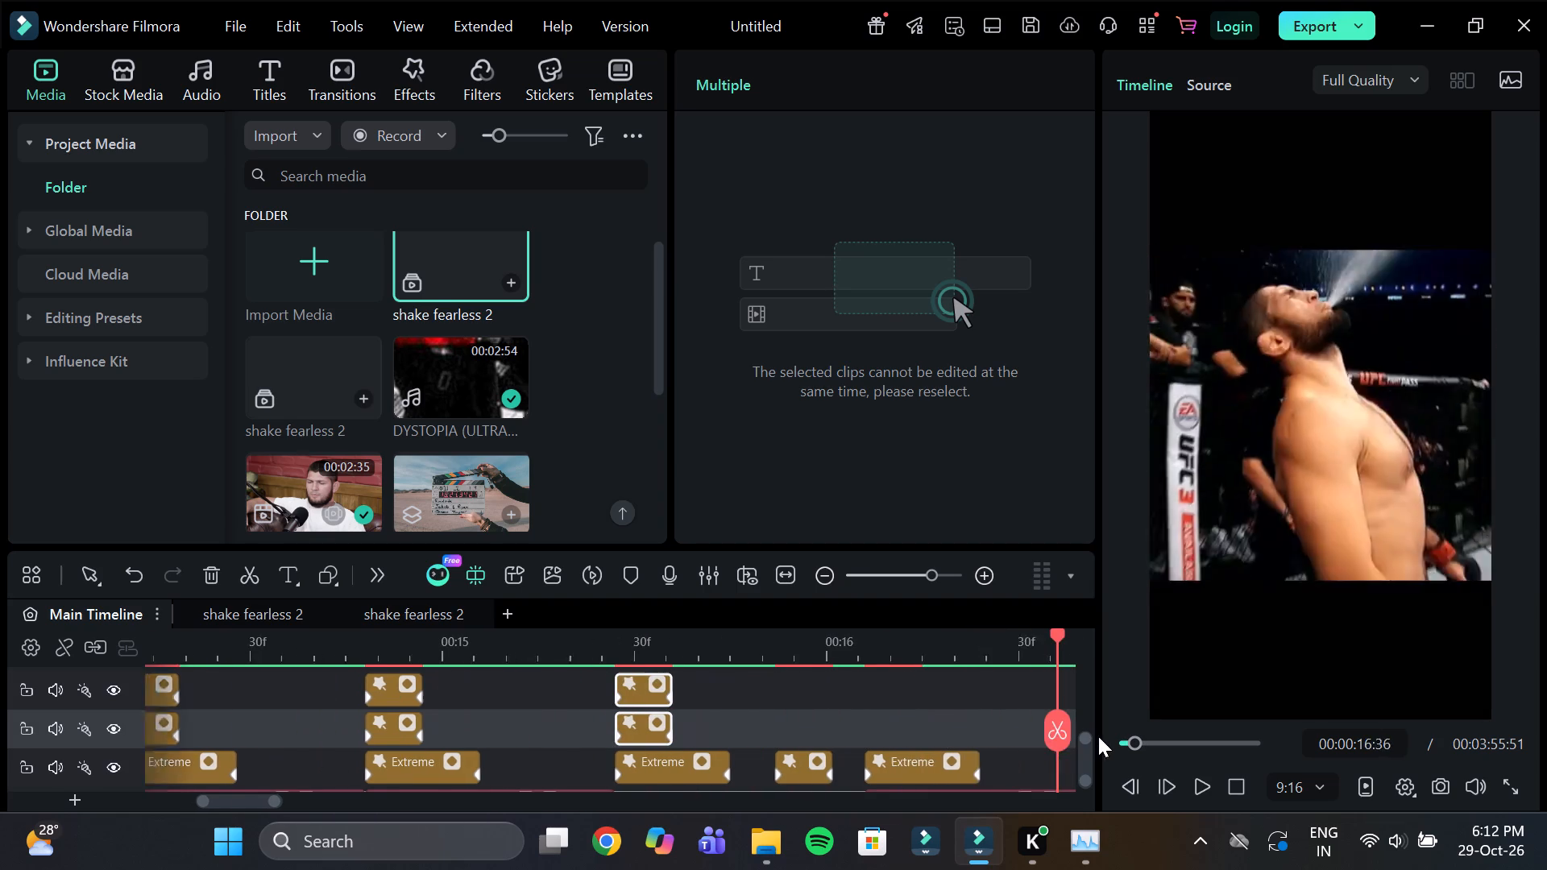
{"action": "left_click_drag", "start_coordinate": [1098, 736], "coordinate": [683, 733], "text": "ctrl"}
{"action": "key", "text": "ctrl+d"}
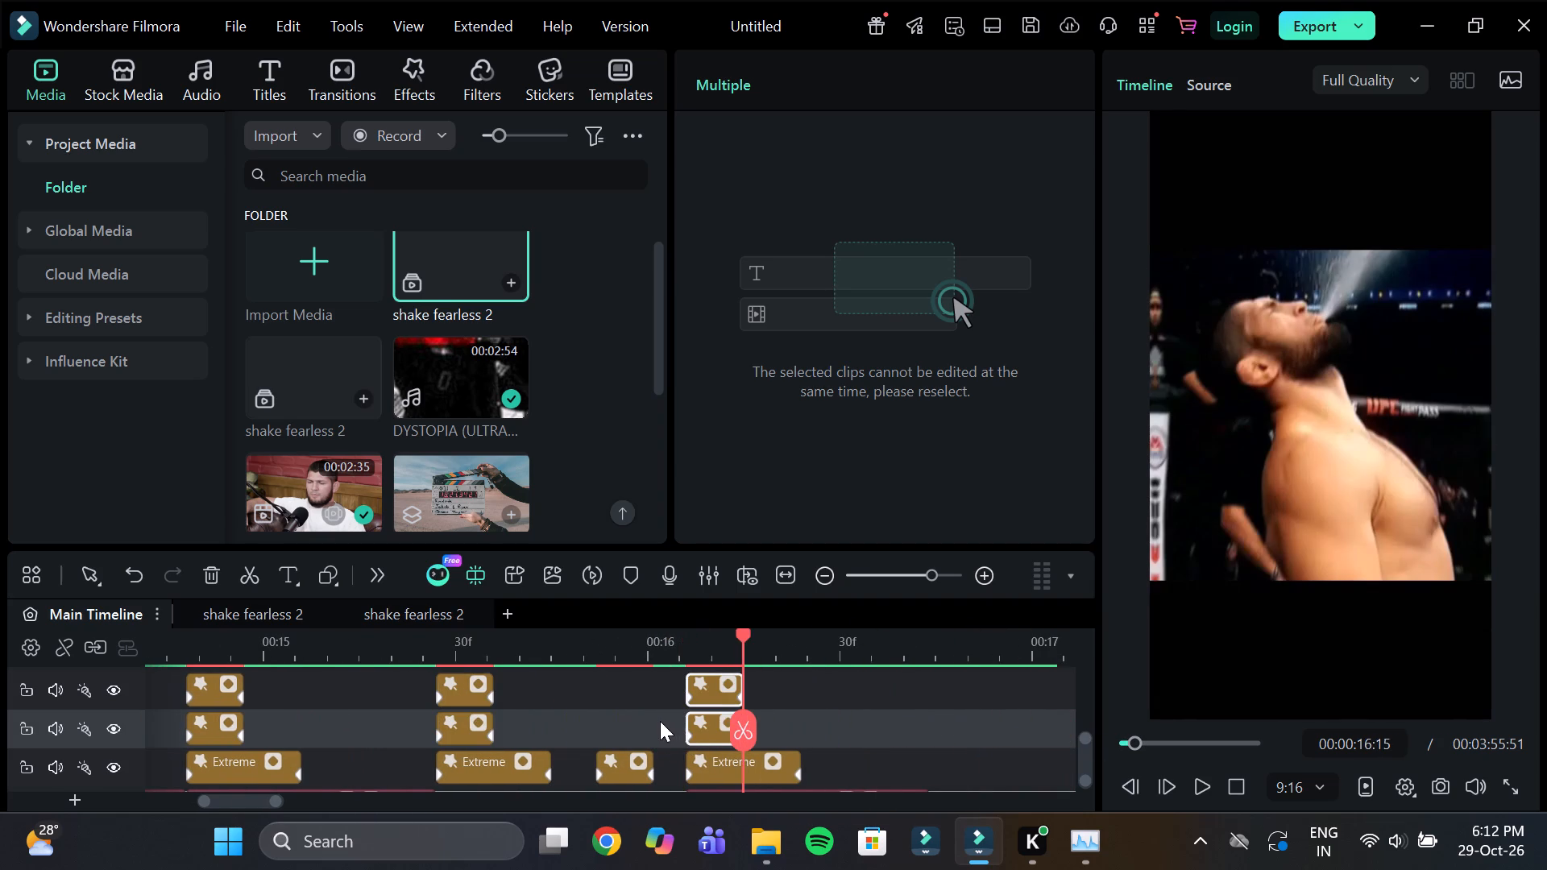
Delete the three short lower Extreme effects at about 15:52, 13:57 and 13:19.
{"action": "left_click_drag", "start_coordinate": [657, 723], "coordinate": [625, 755]}
{"action": "key", "text": "Delete"}
{"action": "left_click_drag", "start_coordinate": [603, 652], "coordinate": [551, 661]}
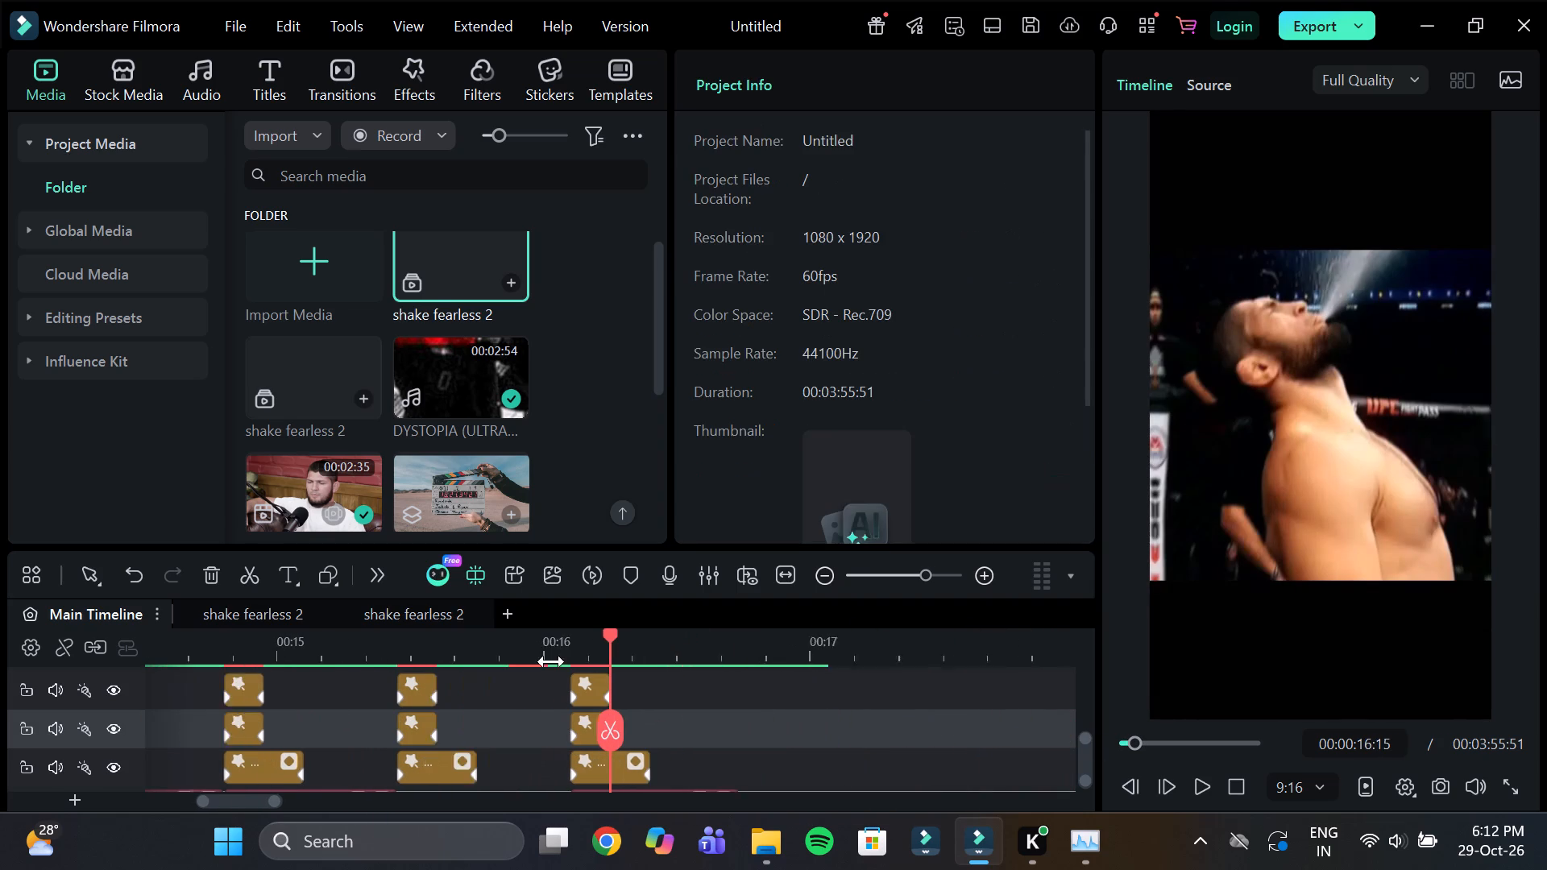
{"action": "left_click_drag", "start_coordinate": [551, 661], "coordinate": [472, 676]}
{"action": "left_click", "coordinate": [363, 759]}
{"action": "key", "text": "Delete"}
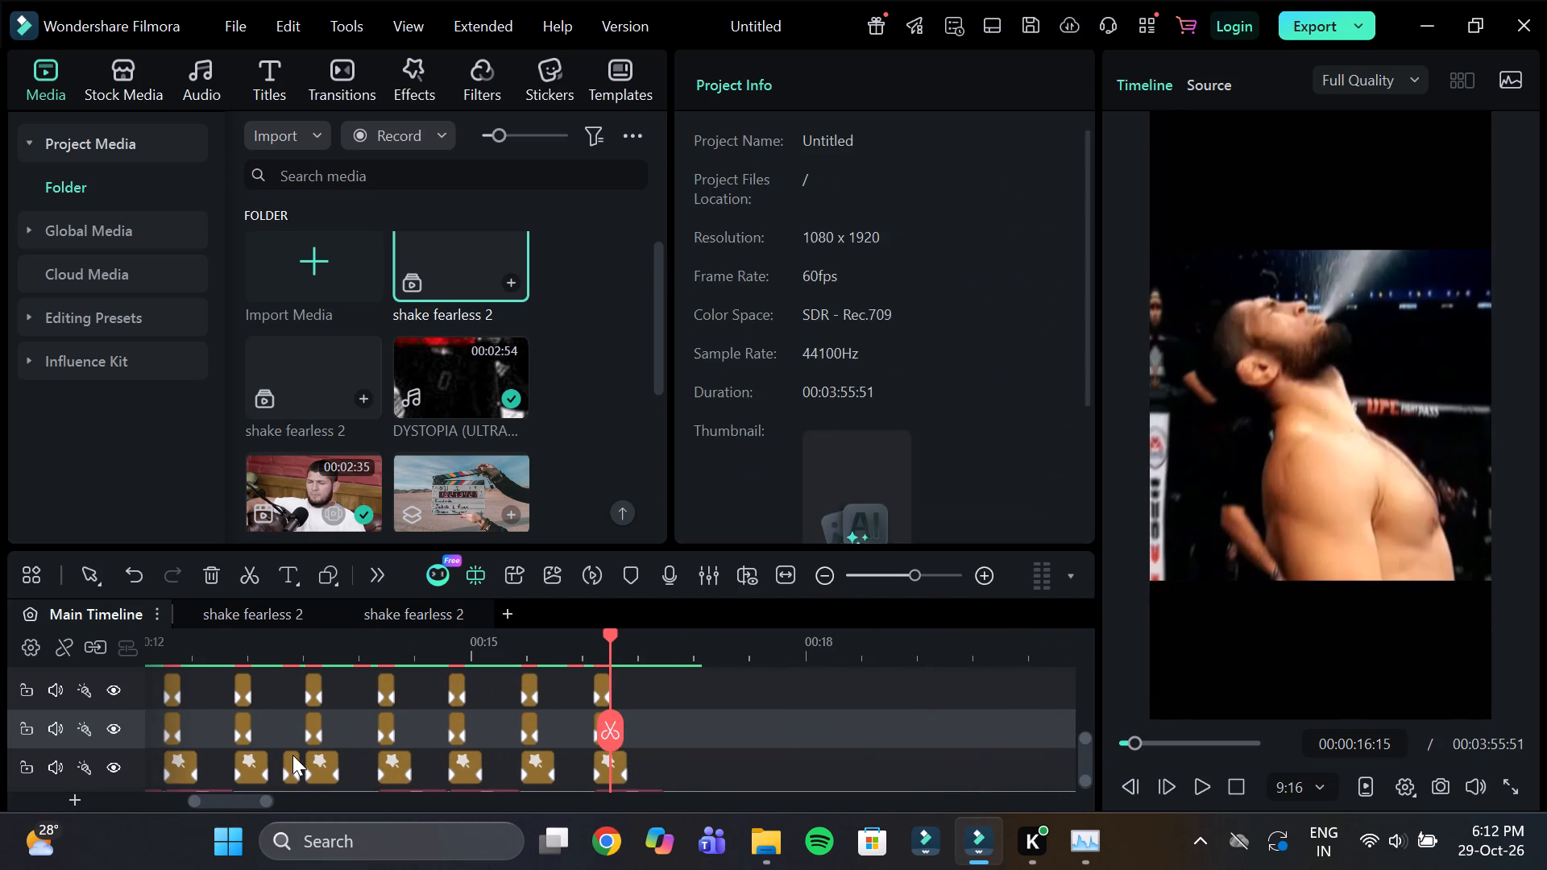
{"action": "left_click", "coordinate": [292, 755]}
{"action": "key", "text": "Delete"}
Start a preview render of the Main Timeline.
{"action": "left_click_drag", "start_coordinate": [316, 646], "coordinate": [276, 655]}
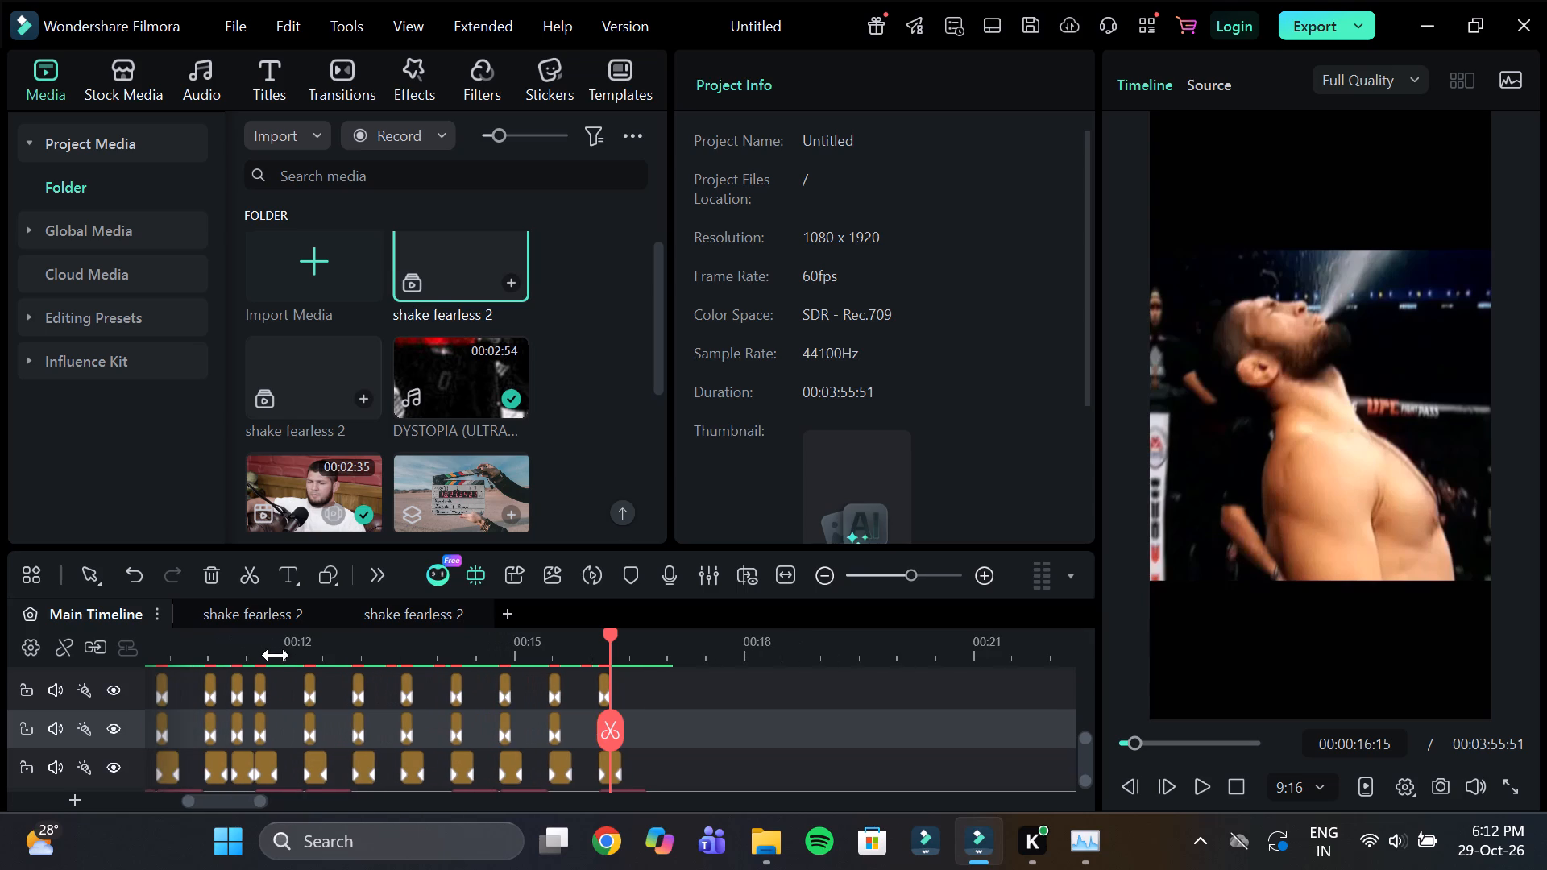
{"action": "left_click_drag", "start_coordinate": [276, 655], "coordinate": [243, 663]}
{"action": "left_click", "coordinate": [318, 662]}
{"action": "left_click_drag", "start_coordinate": [363, 656], "coordinate": [463, 675]}
{"action": "left_click", "coordinate": [595, 579]}
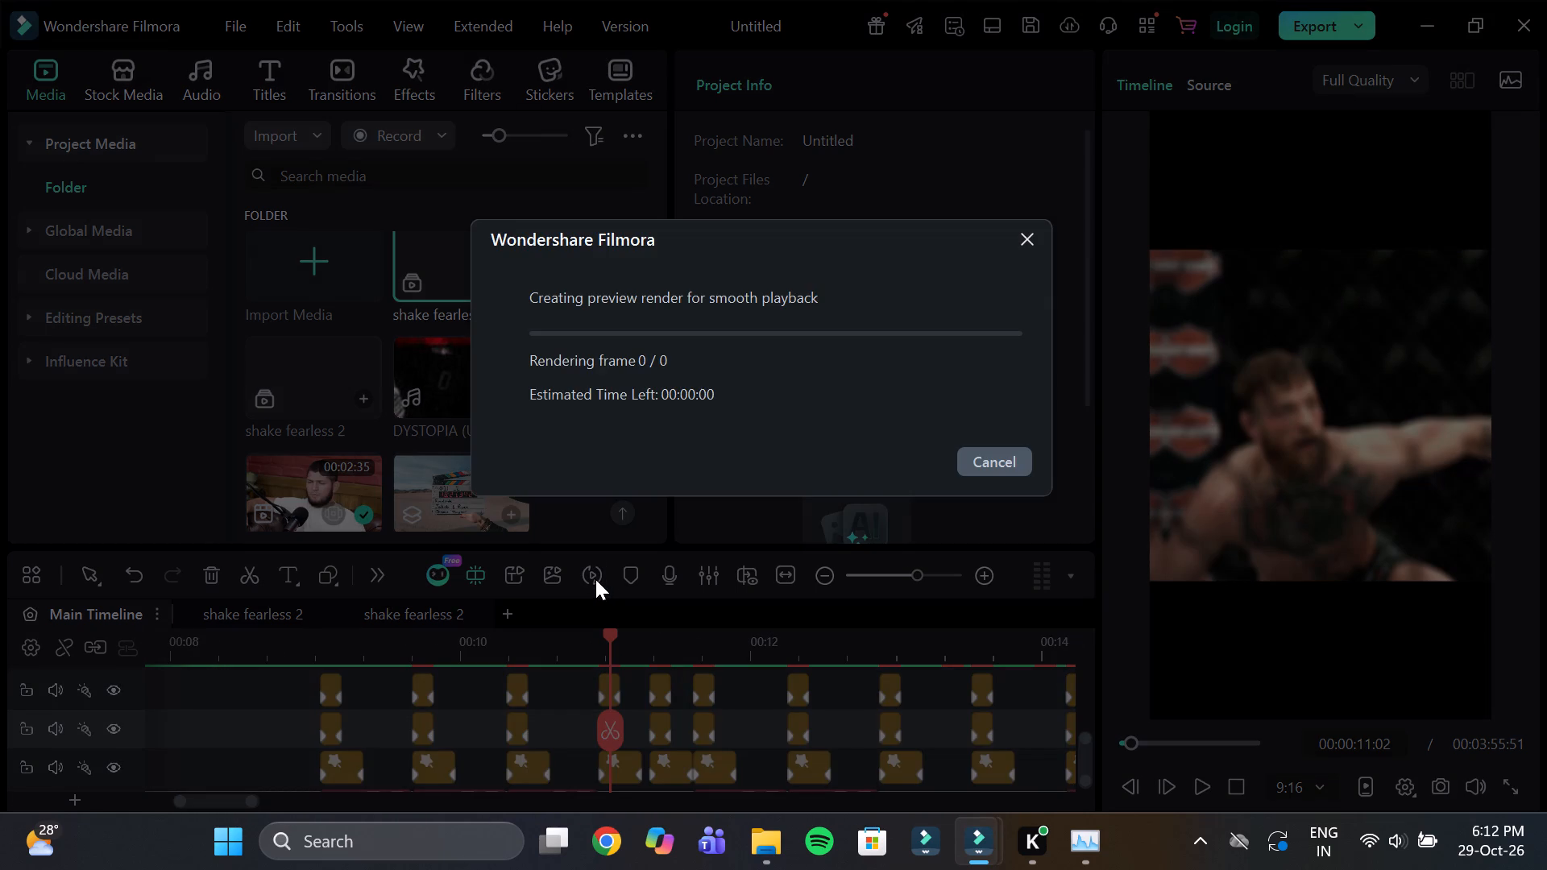
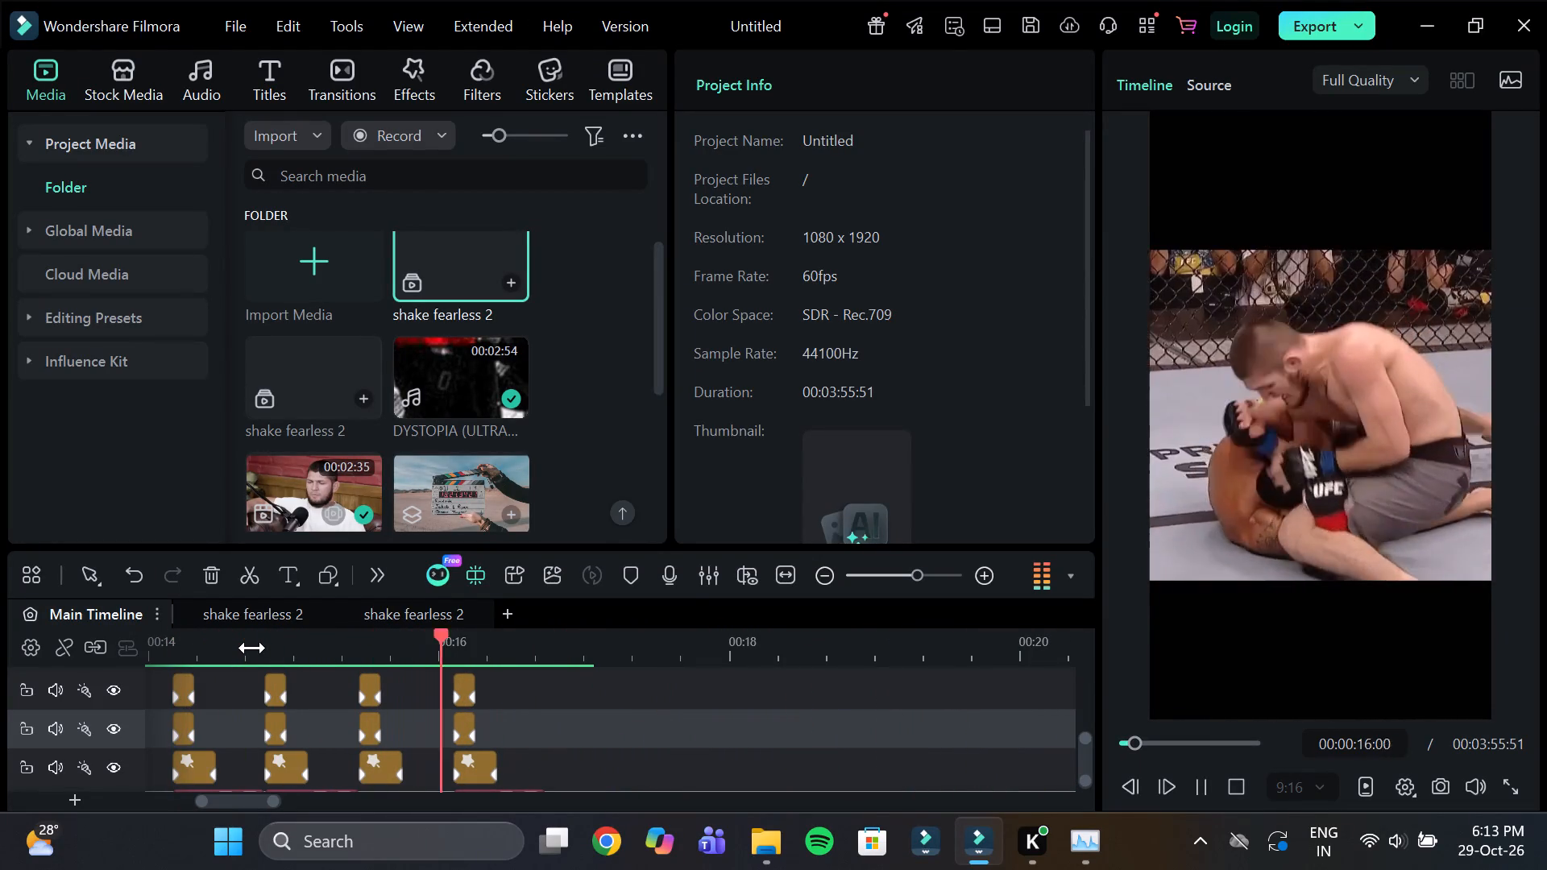
Play back the rapid cuts between about 12:00 and 16:00 to examine how the effects and clip changes look.
{"action": "key", "text": "space"}
{"action": "left_click_drag", "start_coordinate": [429, 650], "coordinate": [326, 657]}
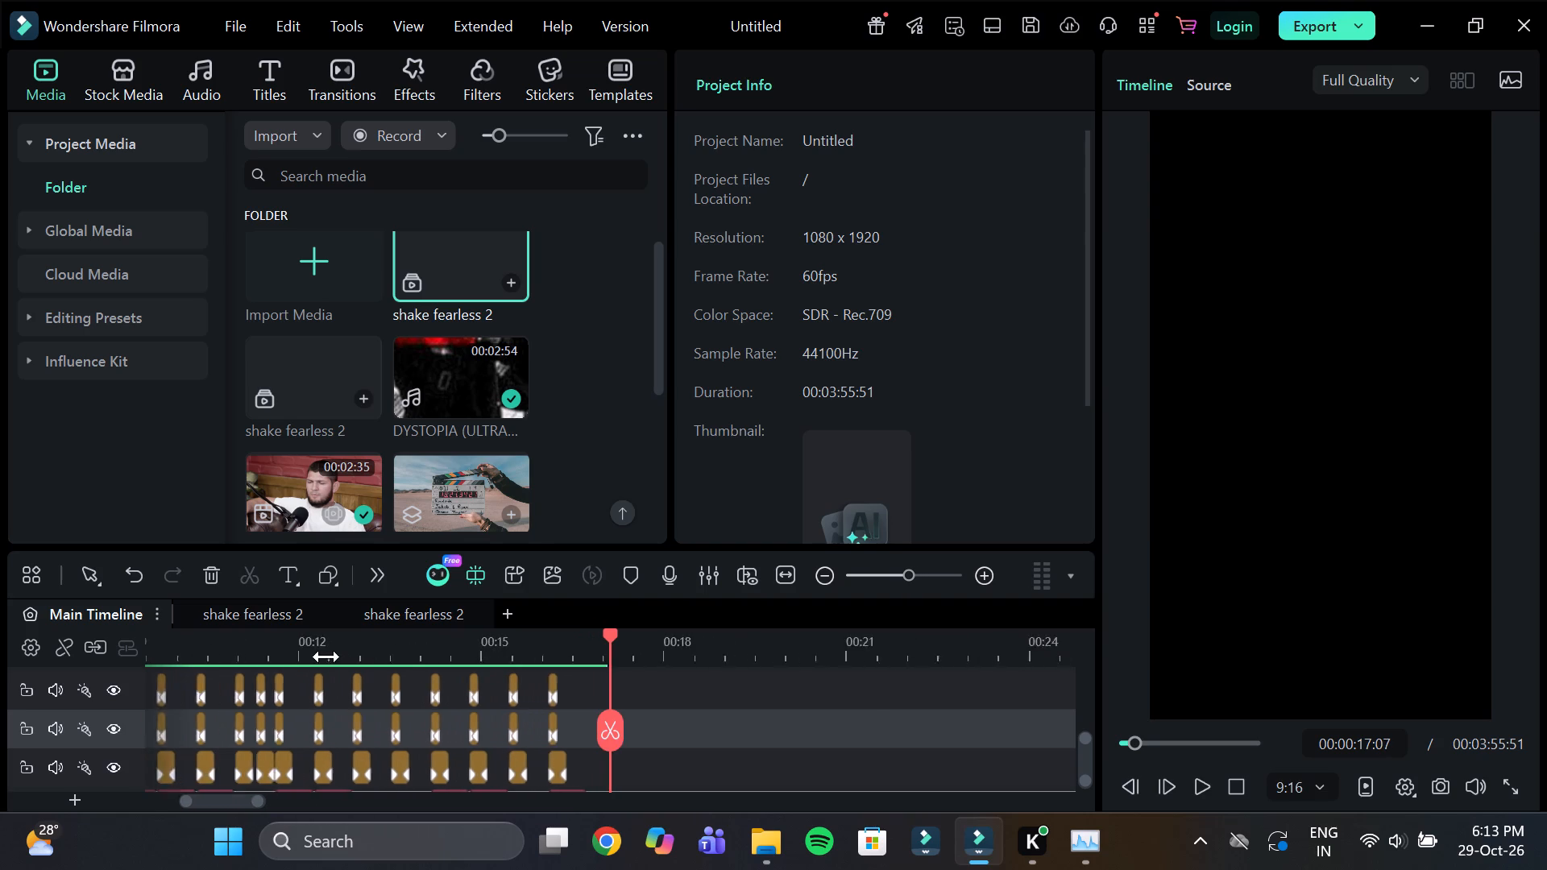
{"action": "left_click_drag", "start_coordinate": [326, 657], "coordinate": [311, 657]}
{"action": "left_click", "coordinate": [281, 655]}
{"action": "key", "text": "space"}
{"action": "left_click_drag", "start_coordinate": [369, 652], "coordinate": [435, 654]}
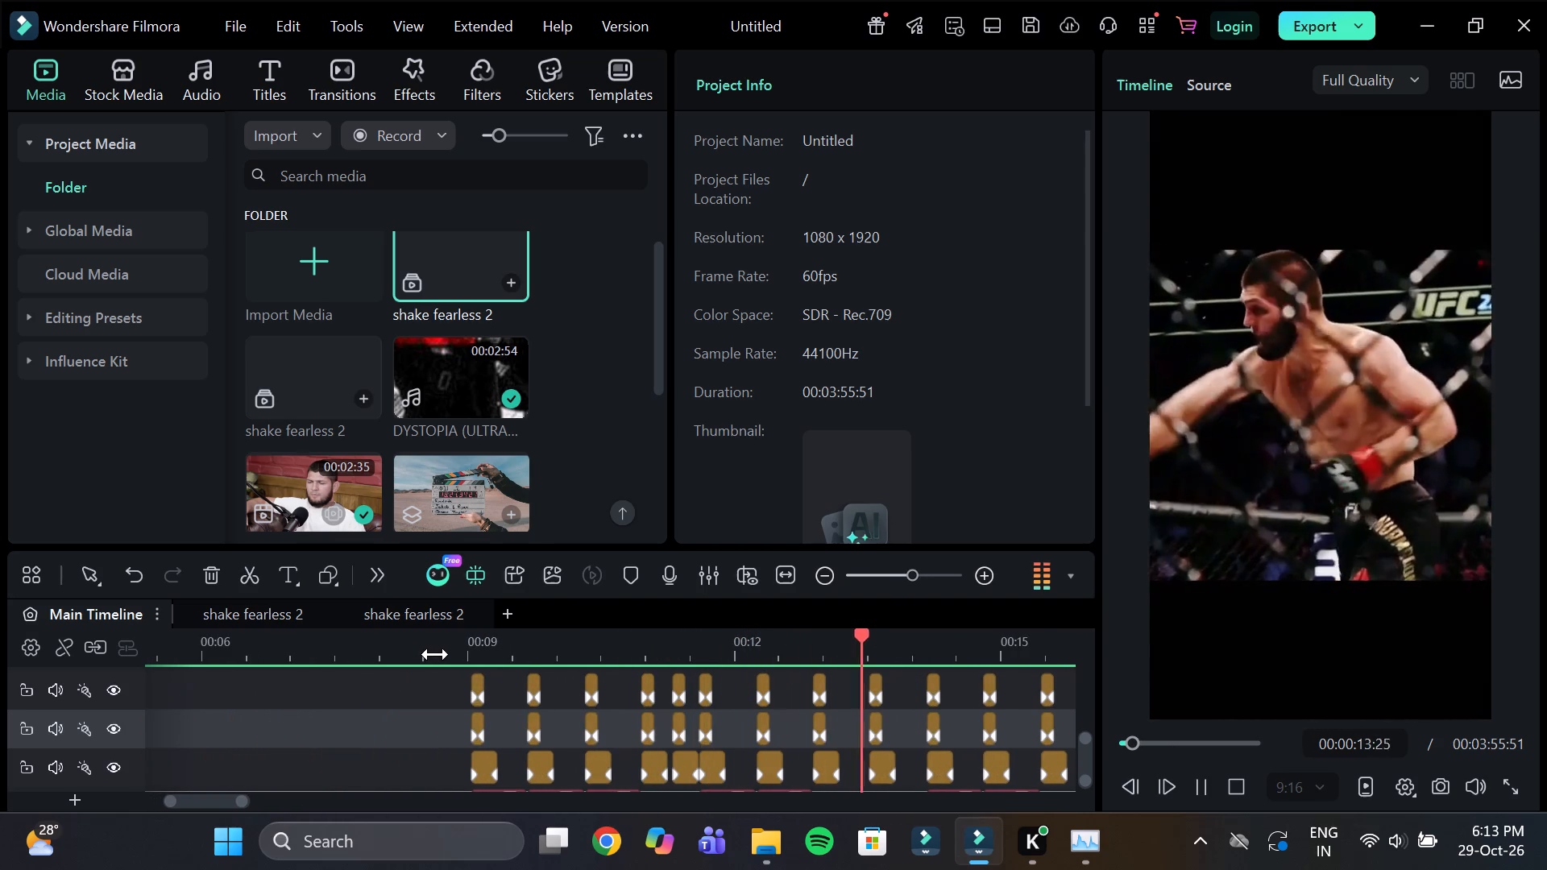
{"action": "key", "text": "space"}
{"action": "left_click", "coordinate": [746, 661]}
{"action": "scroll", "coordinate": [819, 756], "scroll_direction": "down", "scroll_amount": 2}
{"action": "key", "text": "space"}
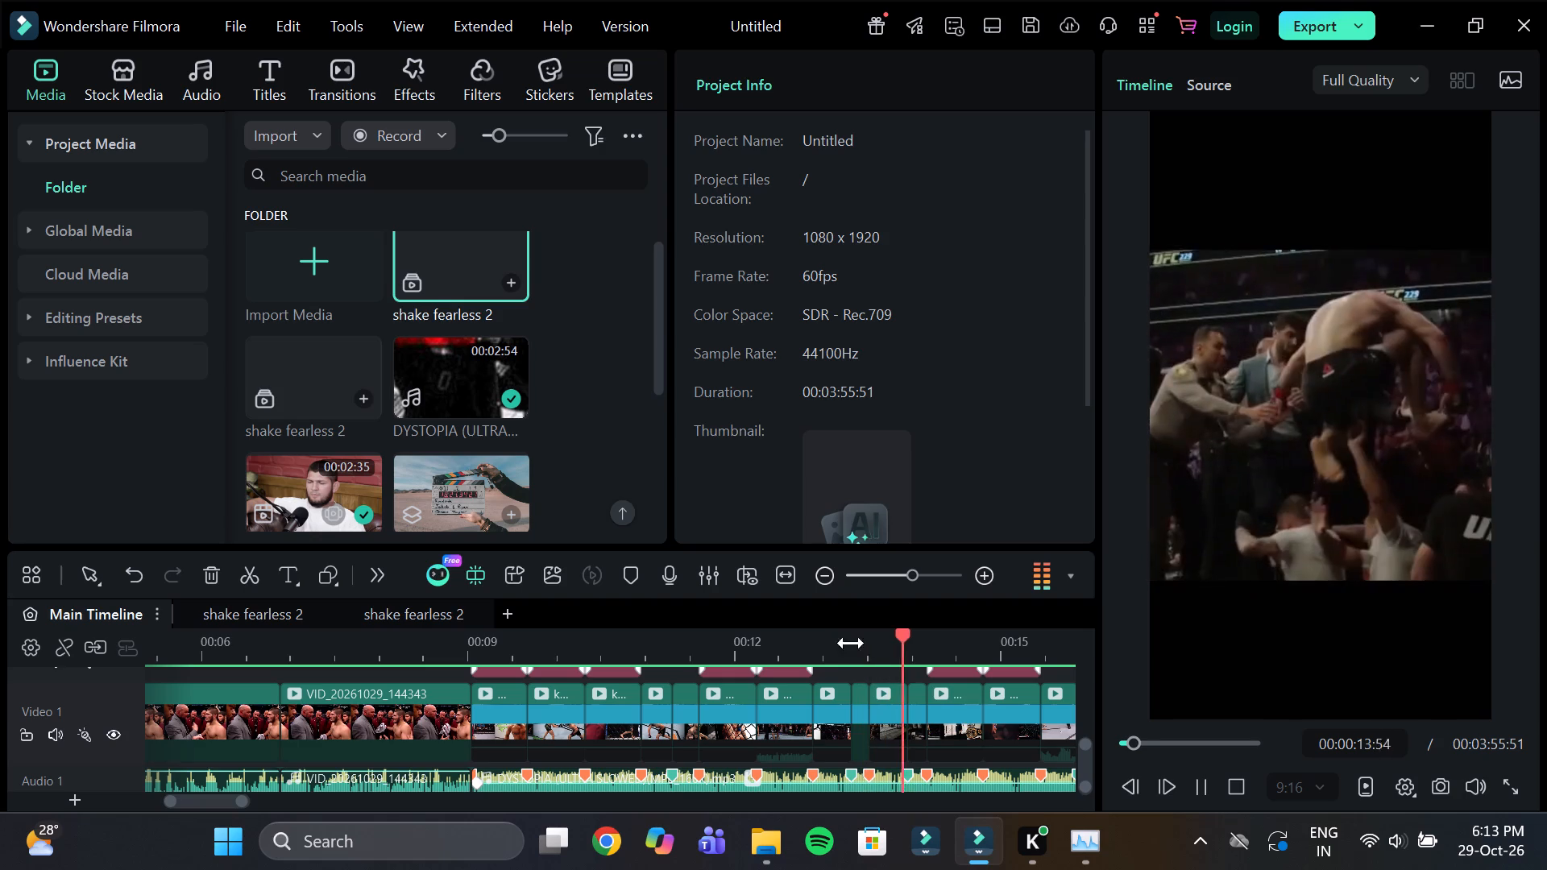
{"action": "left_click", "coordinate": [815, 644]}
{"action": "key", "text": "space"}
{"action": "left_click", "coordinate": [813, 646]}
{"action": "key", "text": "space"}
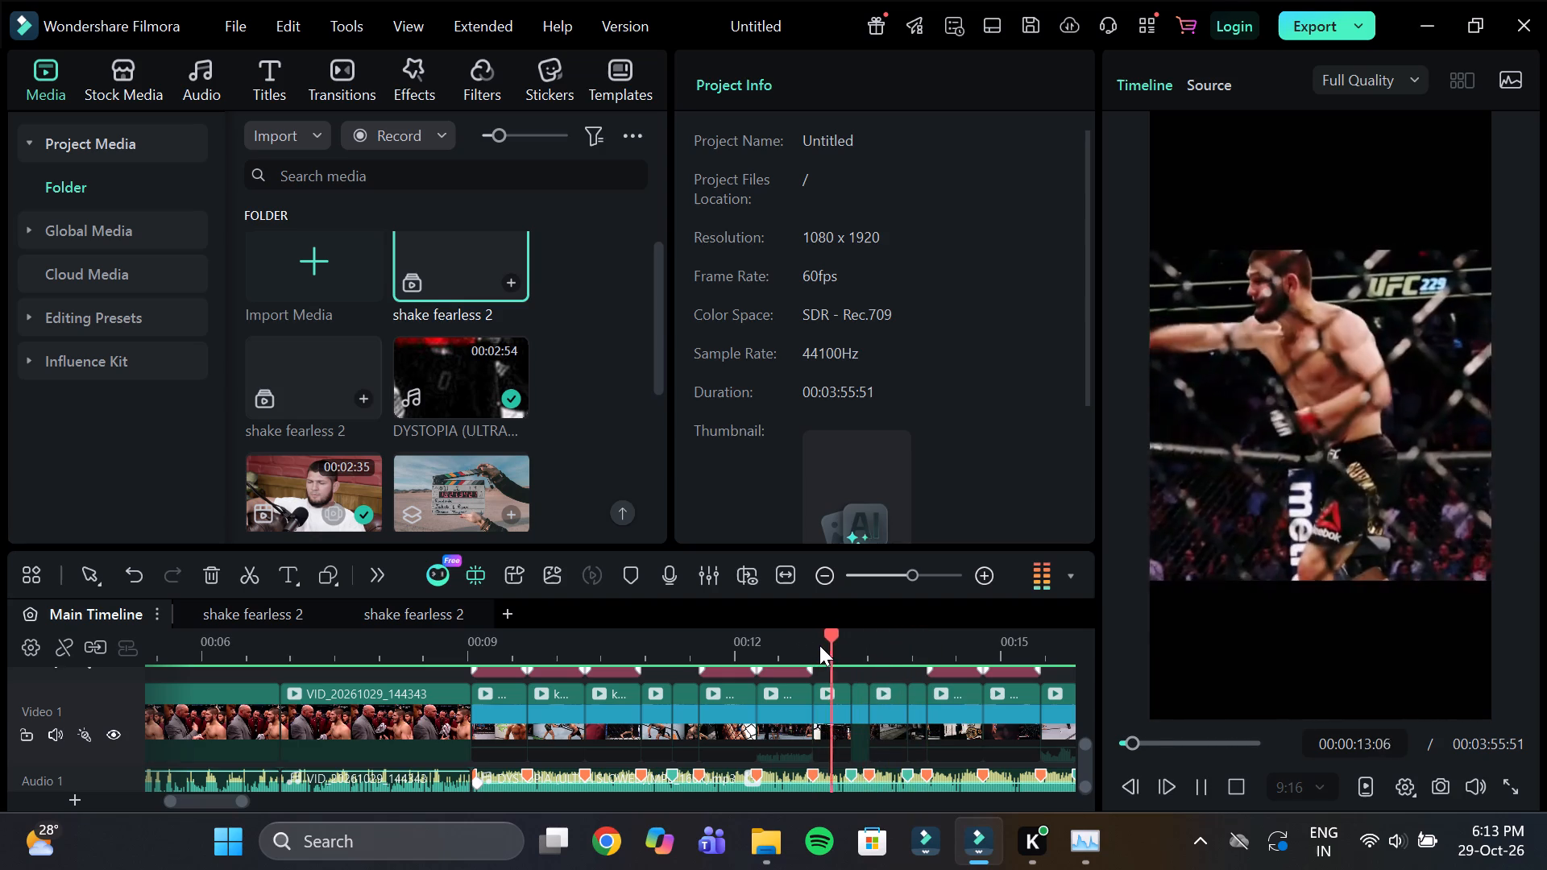
{"action": "left_click", "coordinate": [802, 647]}
{"action": "key", "text": "space"}
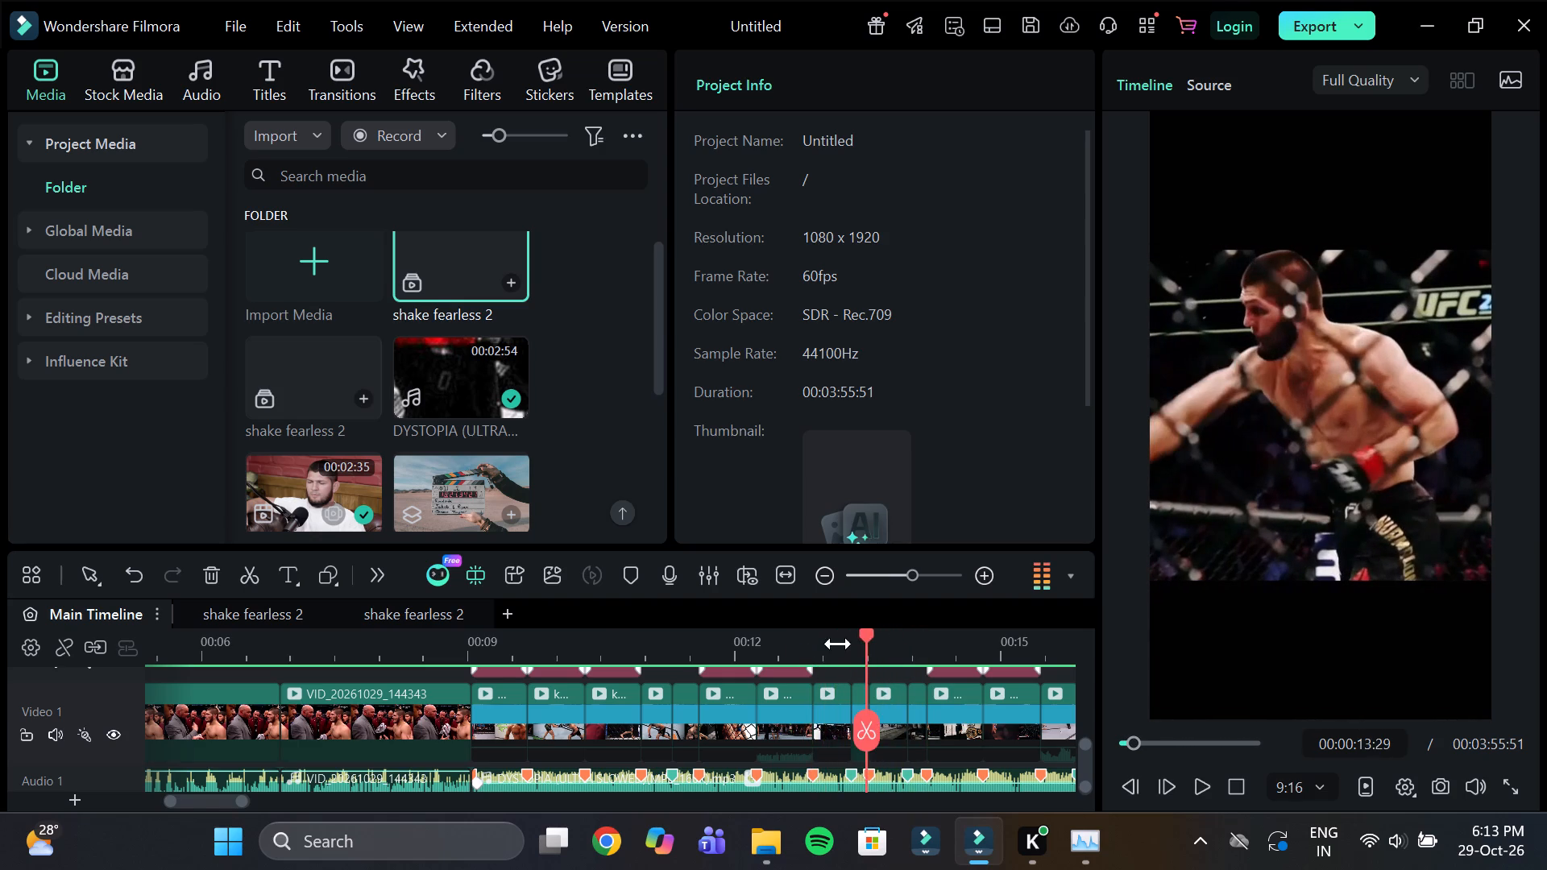
Play and scrub through the two consecutive fence-side clips from about 12:53 to 13:30 to compare their framing.
{"action": "left_click_drag", "start_coordinate": [855, 644], "coordinate": [972, 657]}
{"action": "left_click", "coordinate": [471, 652]}
{"action": "key", "text": "space"}
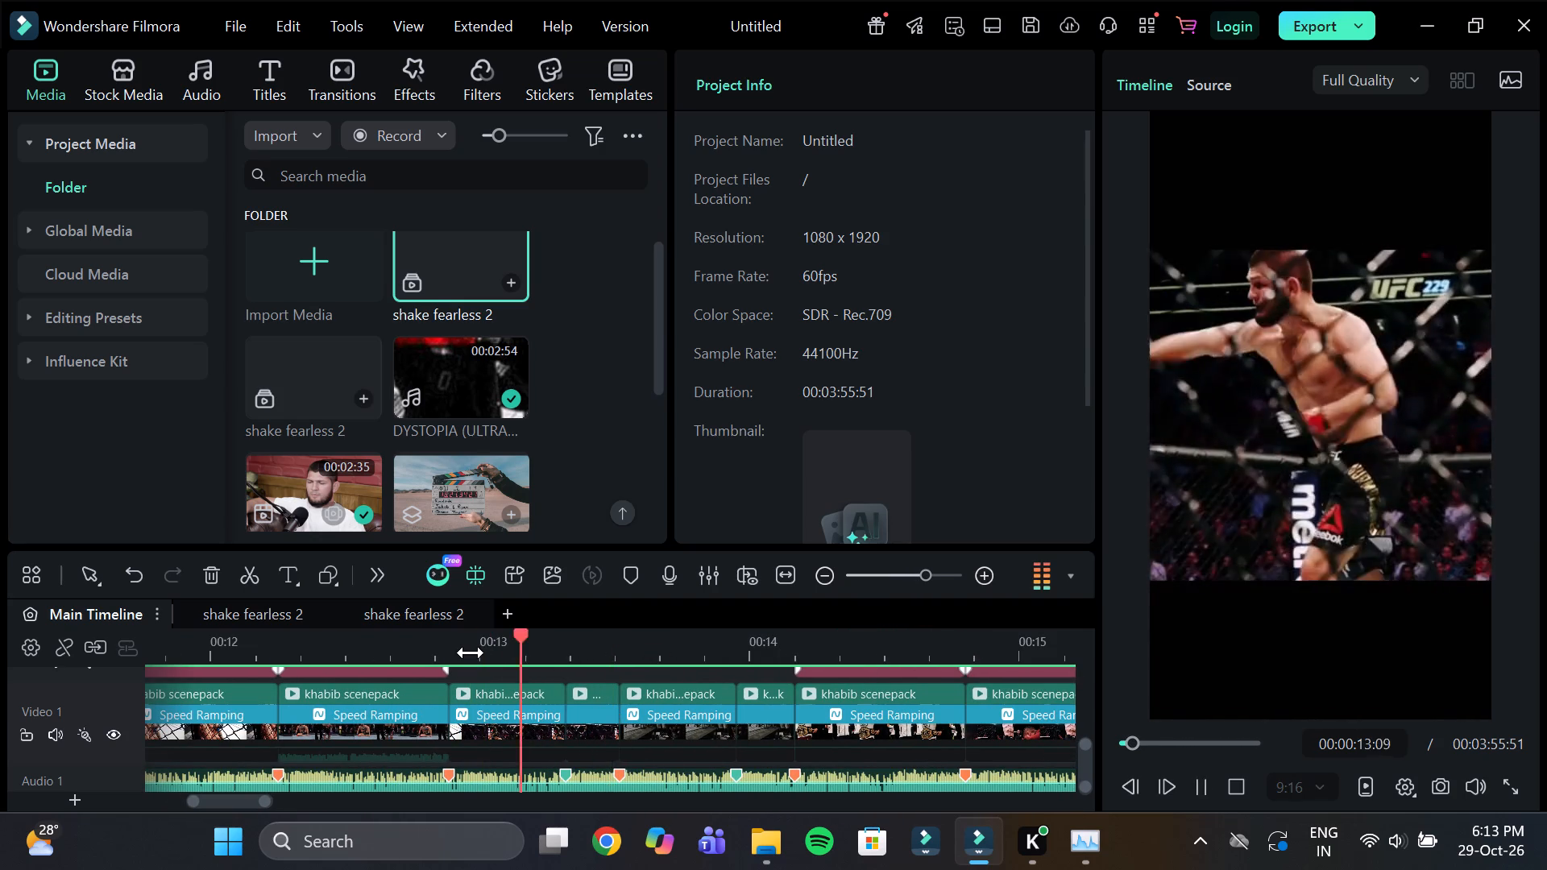
{"action": "key", "text": "space"}
{"action": "left_click_drag", "start_coordinate": [613, 646], "coordinate": [571, 703]}
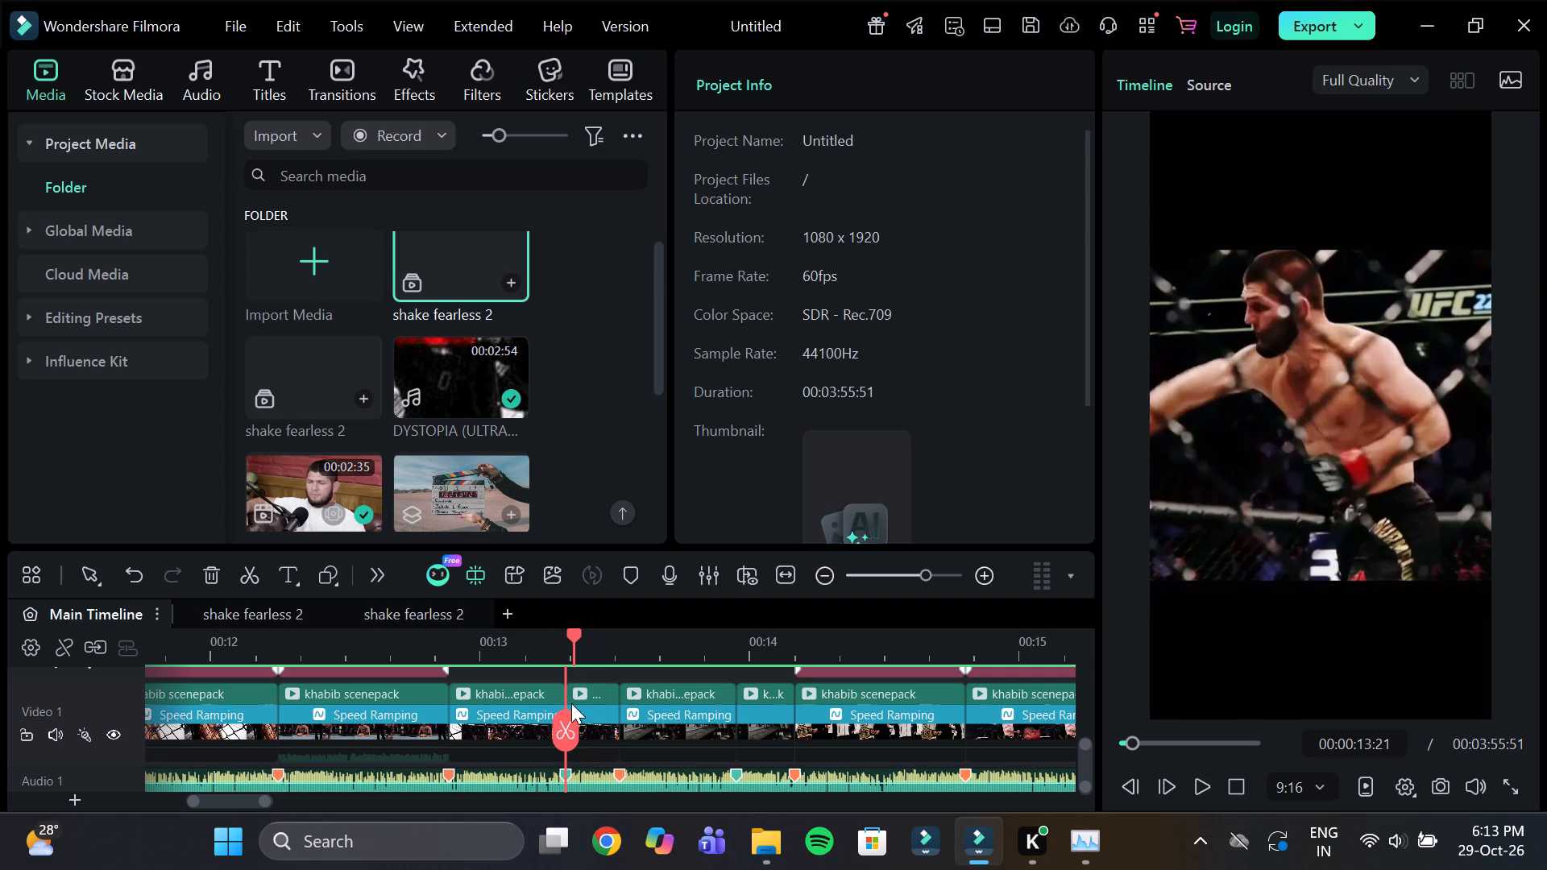
{"action": "left_click_drag", "start_coordinate": [571, 703], "coordinate": [570, 704]}
{"action": "left_click", "coordinate": [598, 691]}
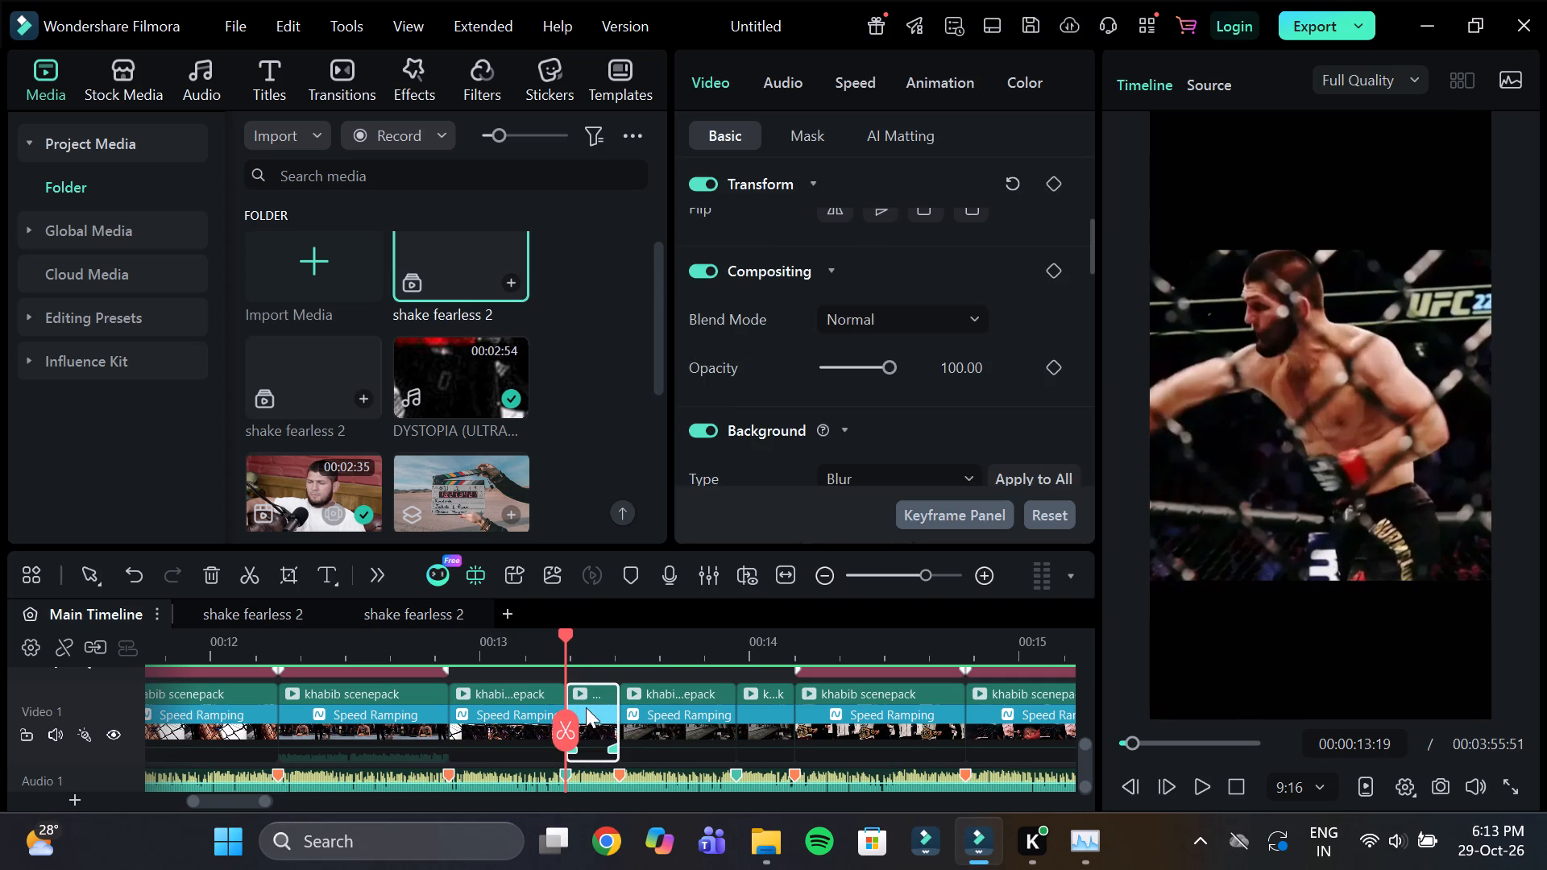
{"action": "left_click", "coordinate": [594, 654]}
{"action": "left_click_drag", "start_coordinate": [594, 640], "coordinate": [475, 665]}
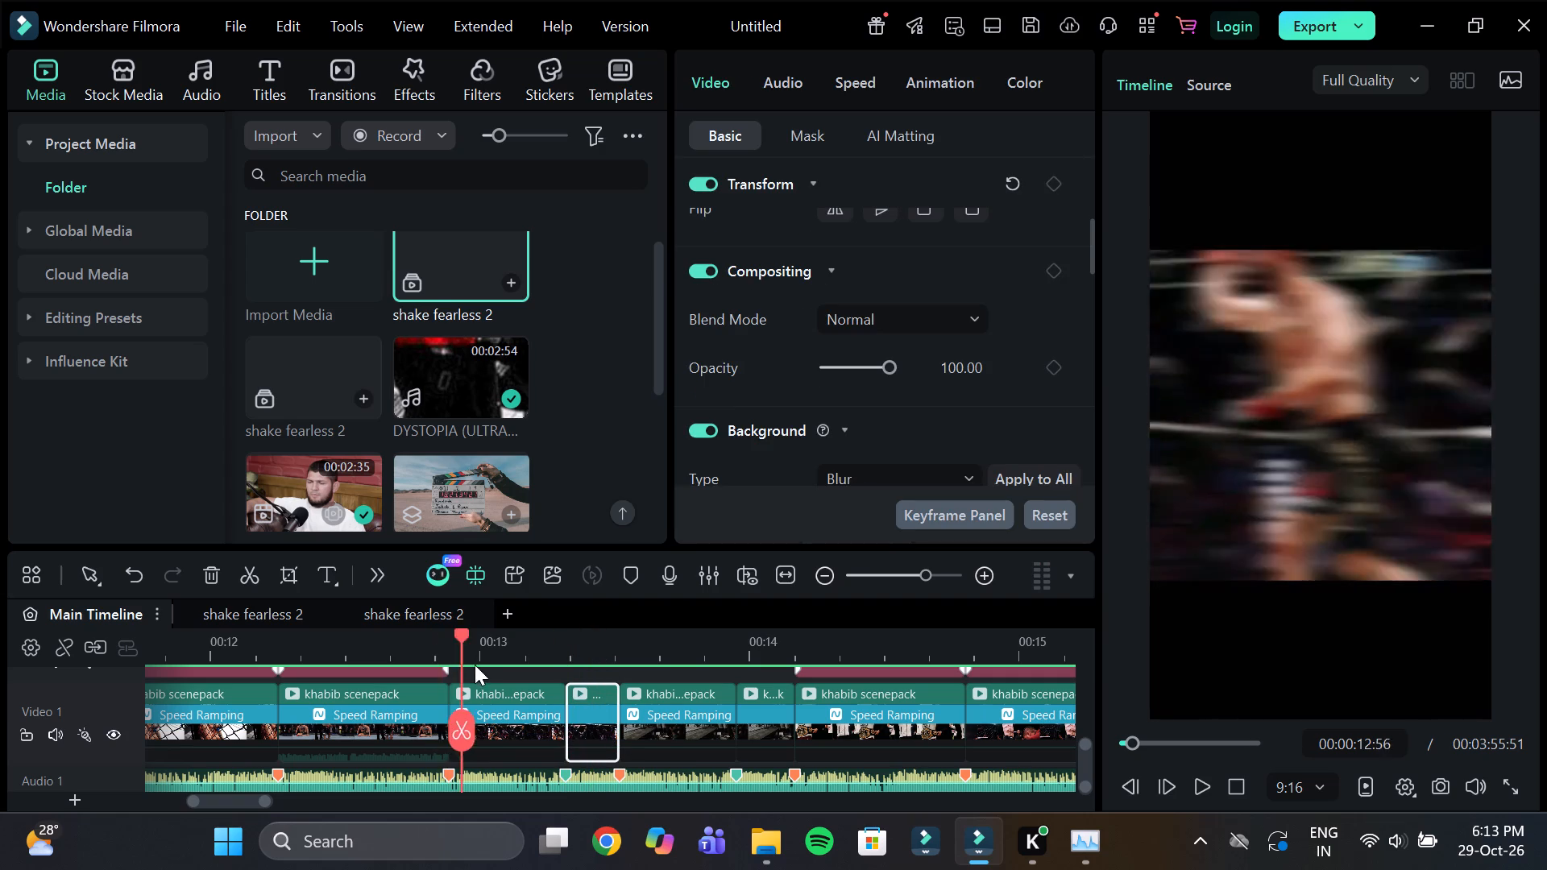
{"action": "left_click_drag", "start_coordinate": [475, 665], "coordinate": [541, 686]}
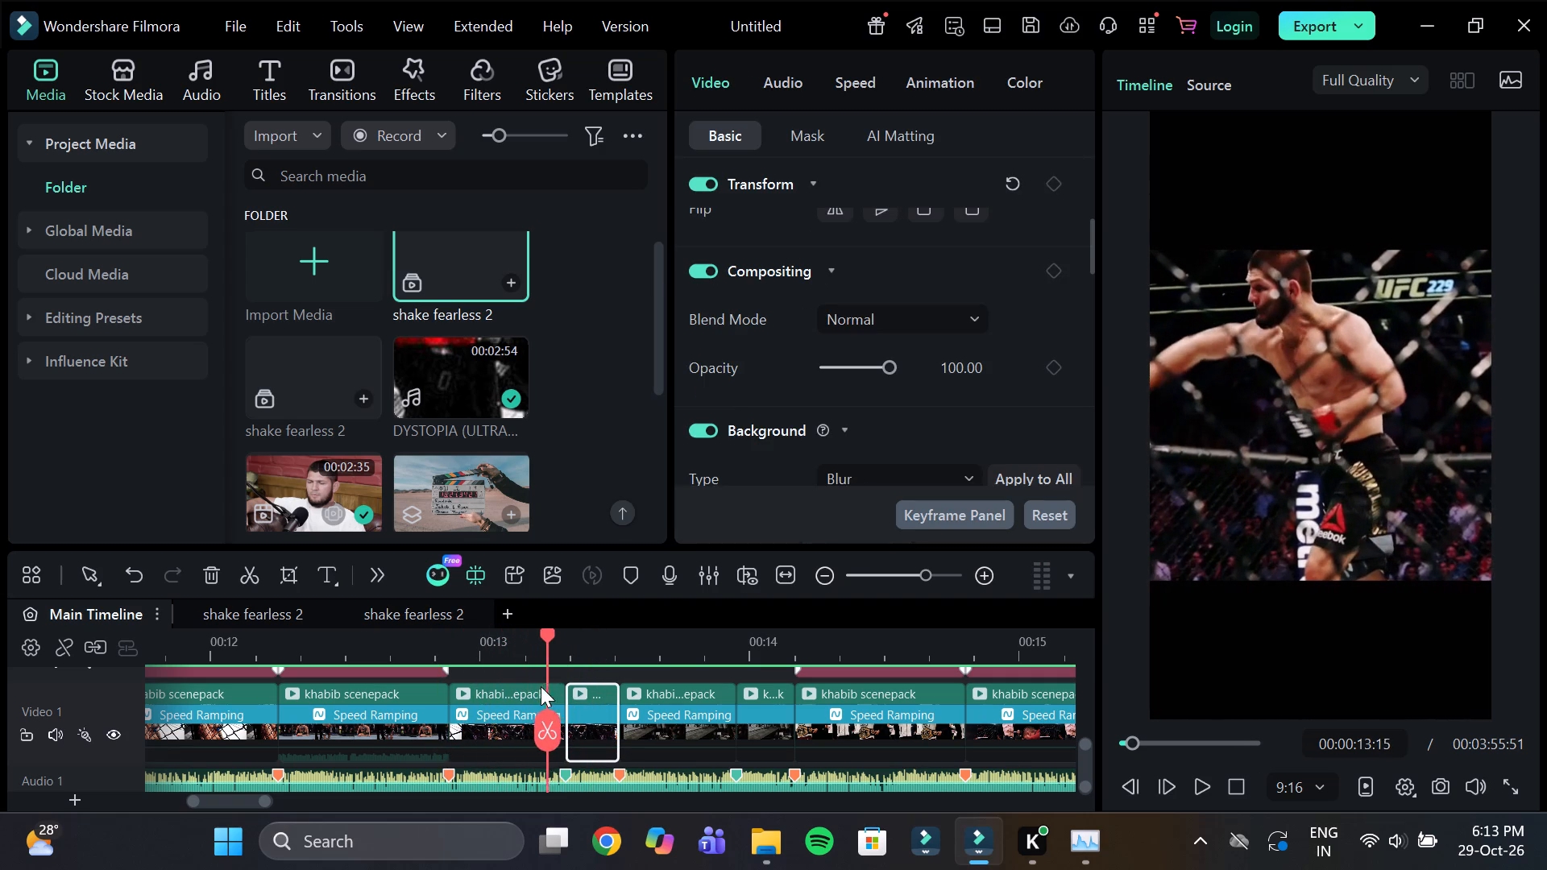
{"action": "left_click_drag", "start_coordinate": [541, 686], "coordinate": [526, 686]}
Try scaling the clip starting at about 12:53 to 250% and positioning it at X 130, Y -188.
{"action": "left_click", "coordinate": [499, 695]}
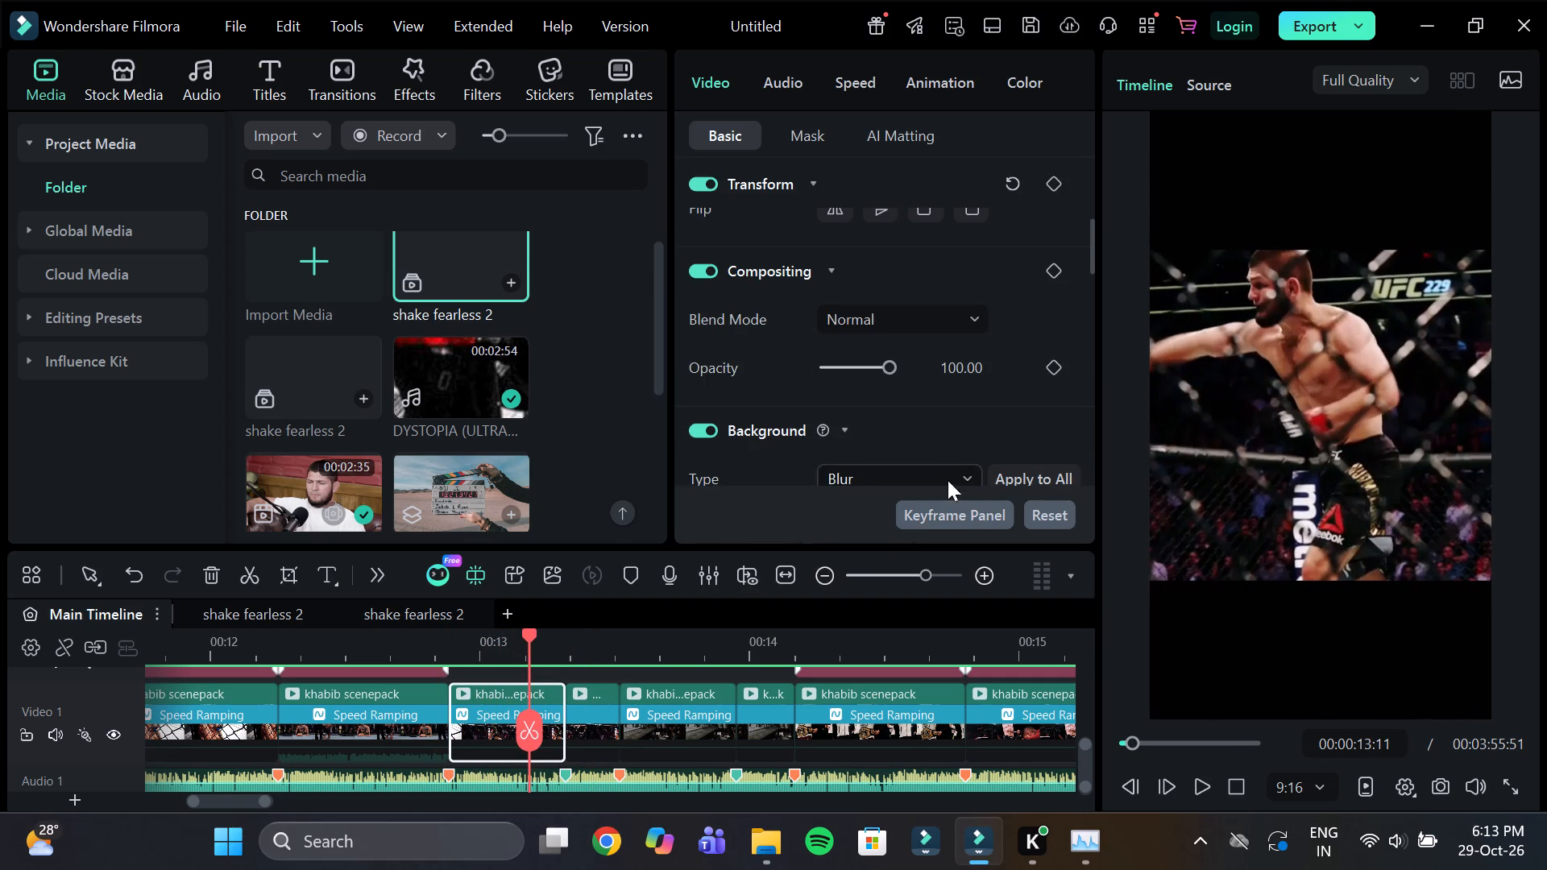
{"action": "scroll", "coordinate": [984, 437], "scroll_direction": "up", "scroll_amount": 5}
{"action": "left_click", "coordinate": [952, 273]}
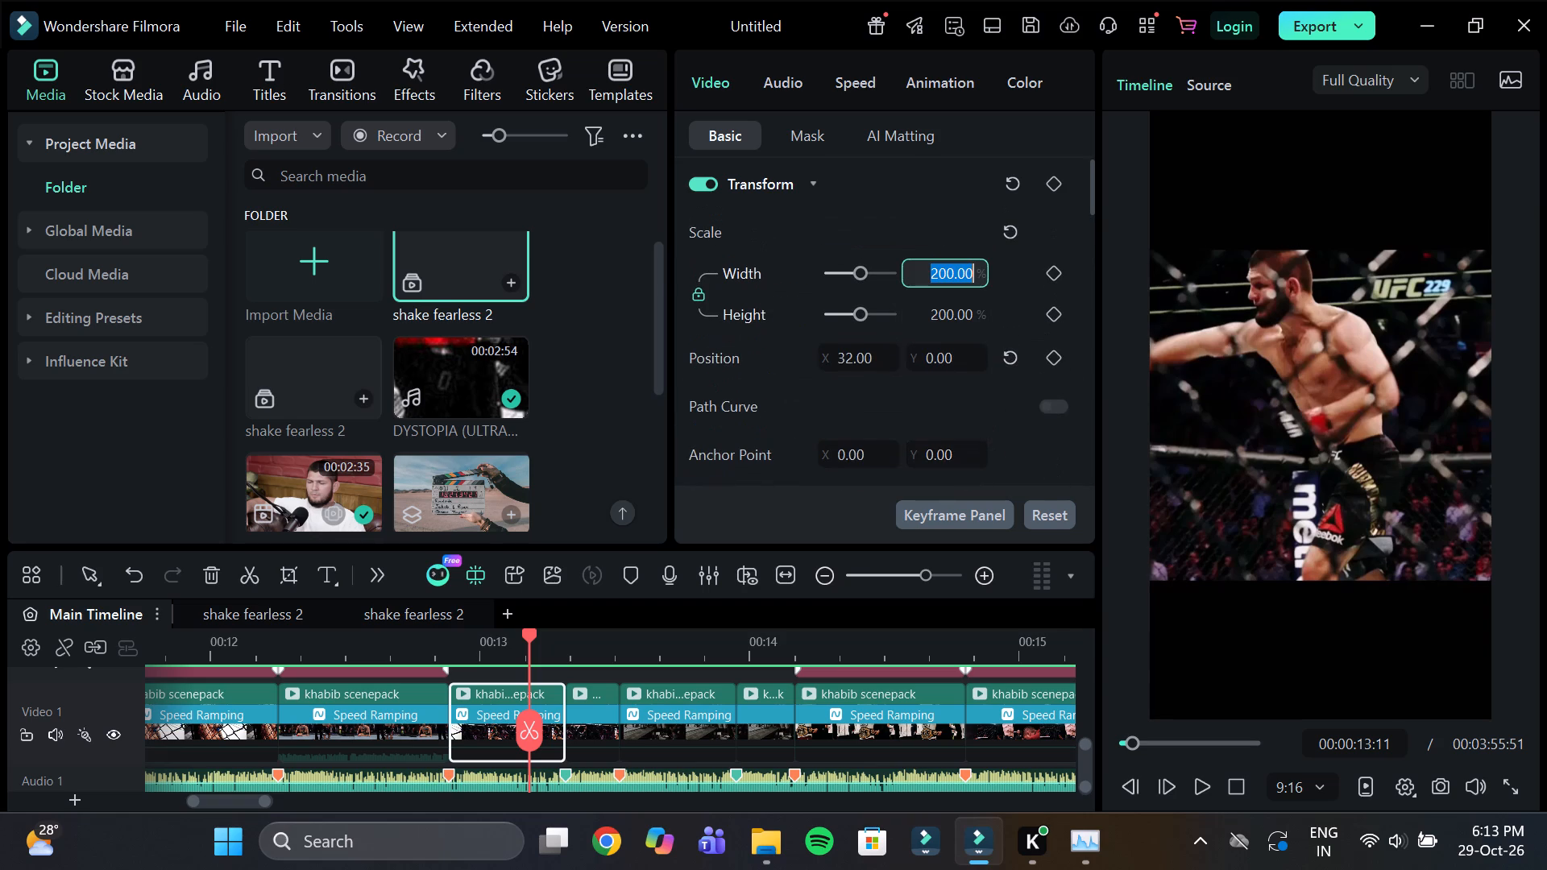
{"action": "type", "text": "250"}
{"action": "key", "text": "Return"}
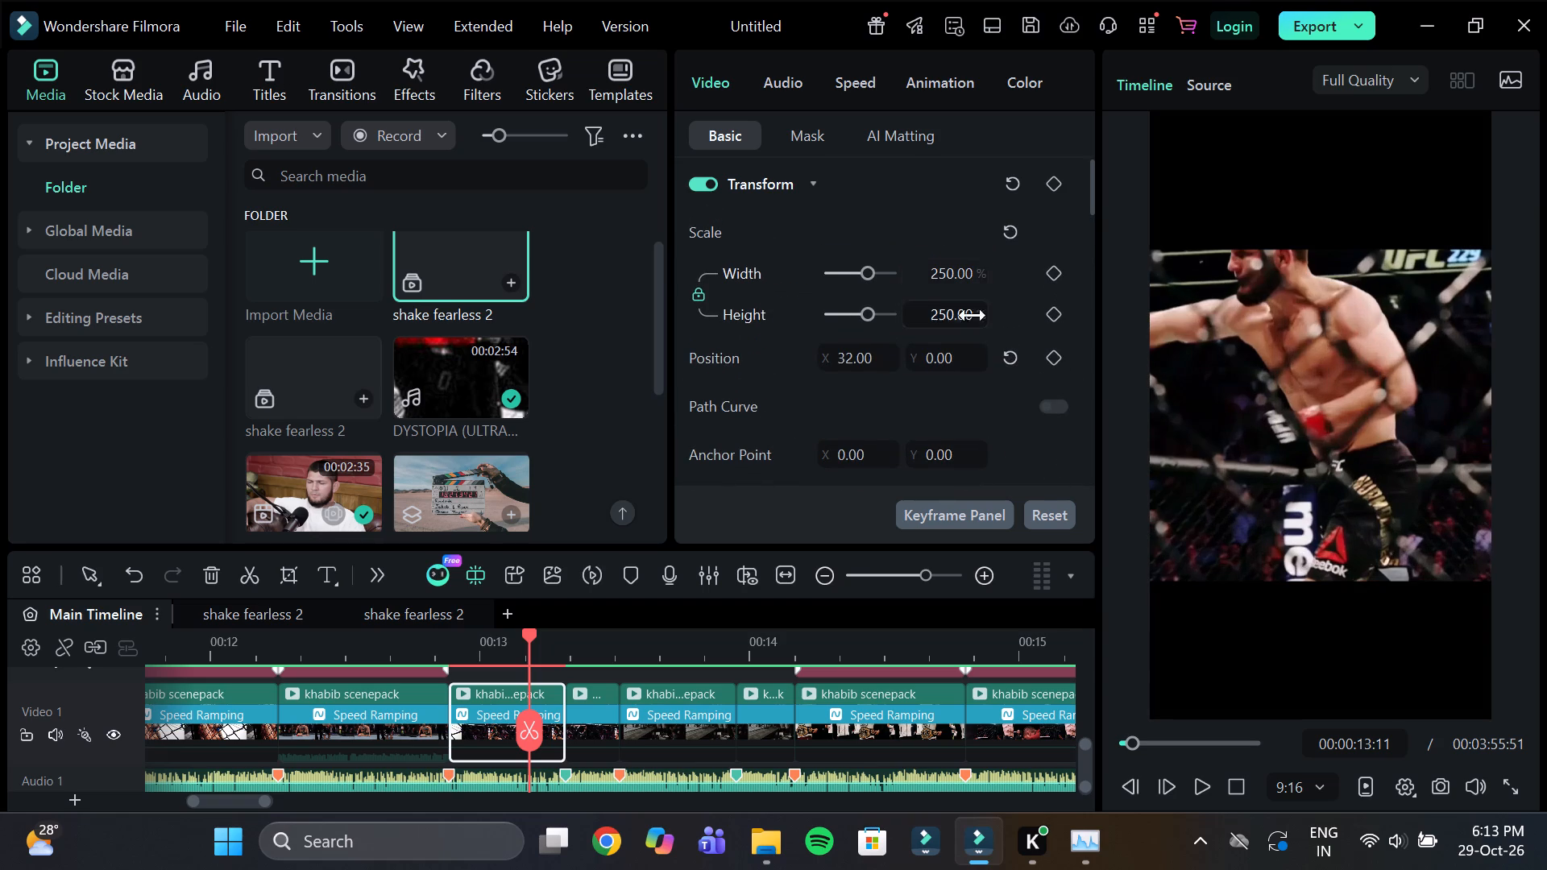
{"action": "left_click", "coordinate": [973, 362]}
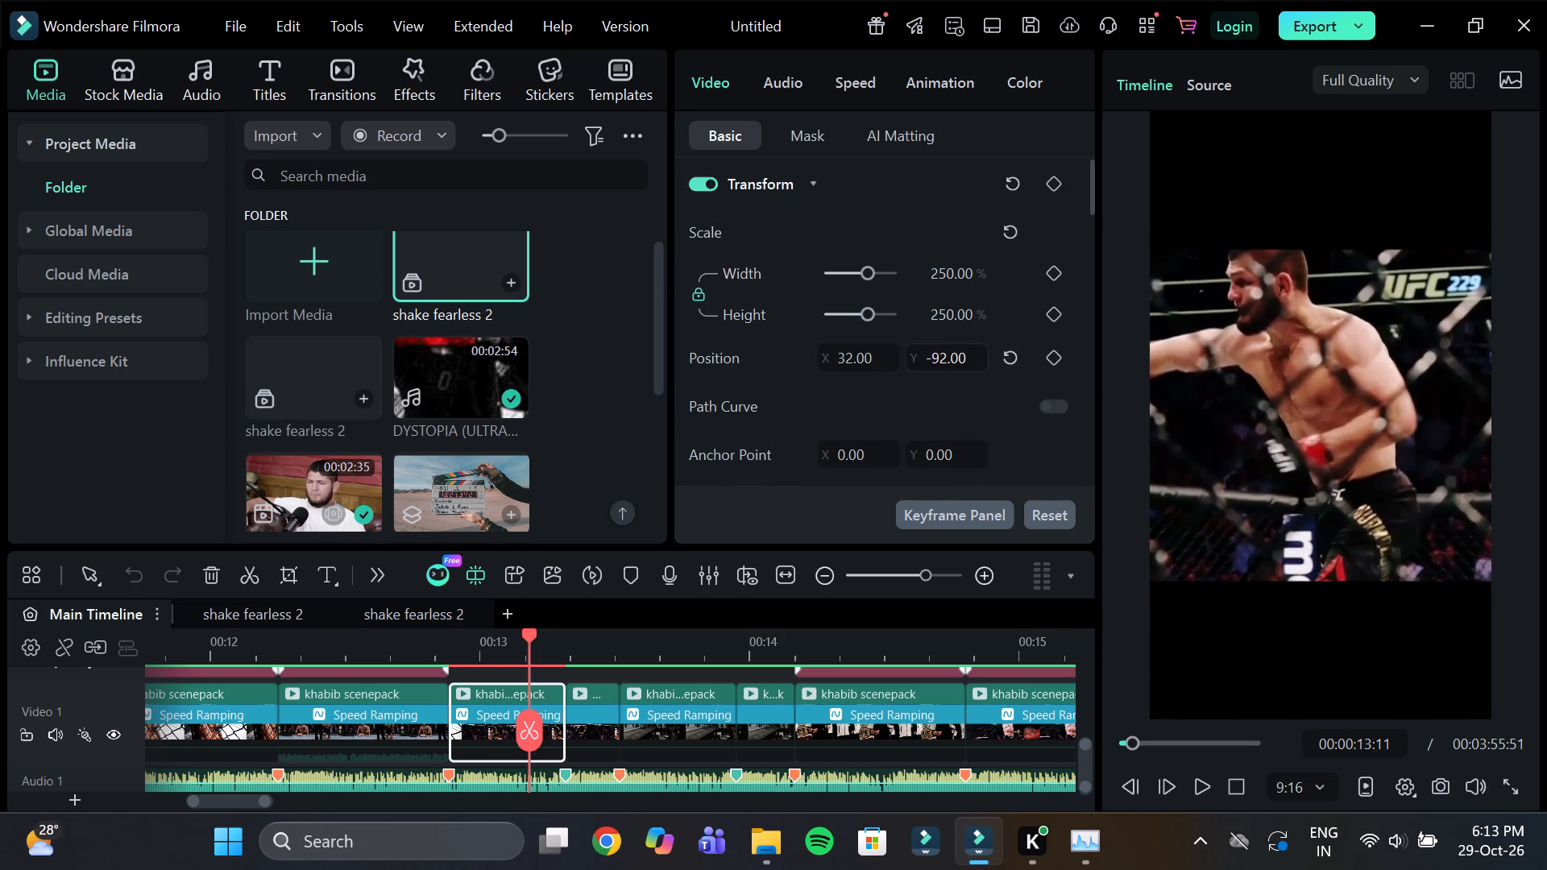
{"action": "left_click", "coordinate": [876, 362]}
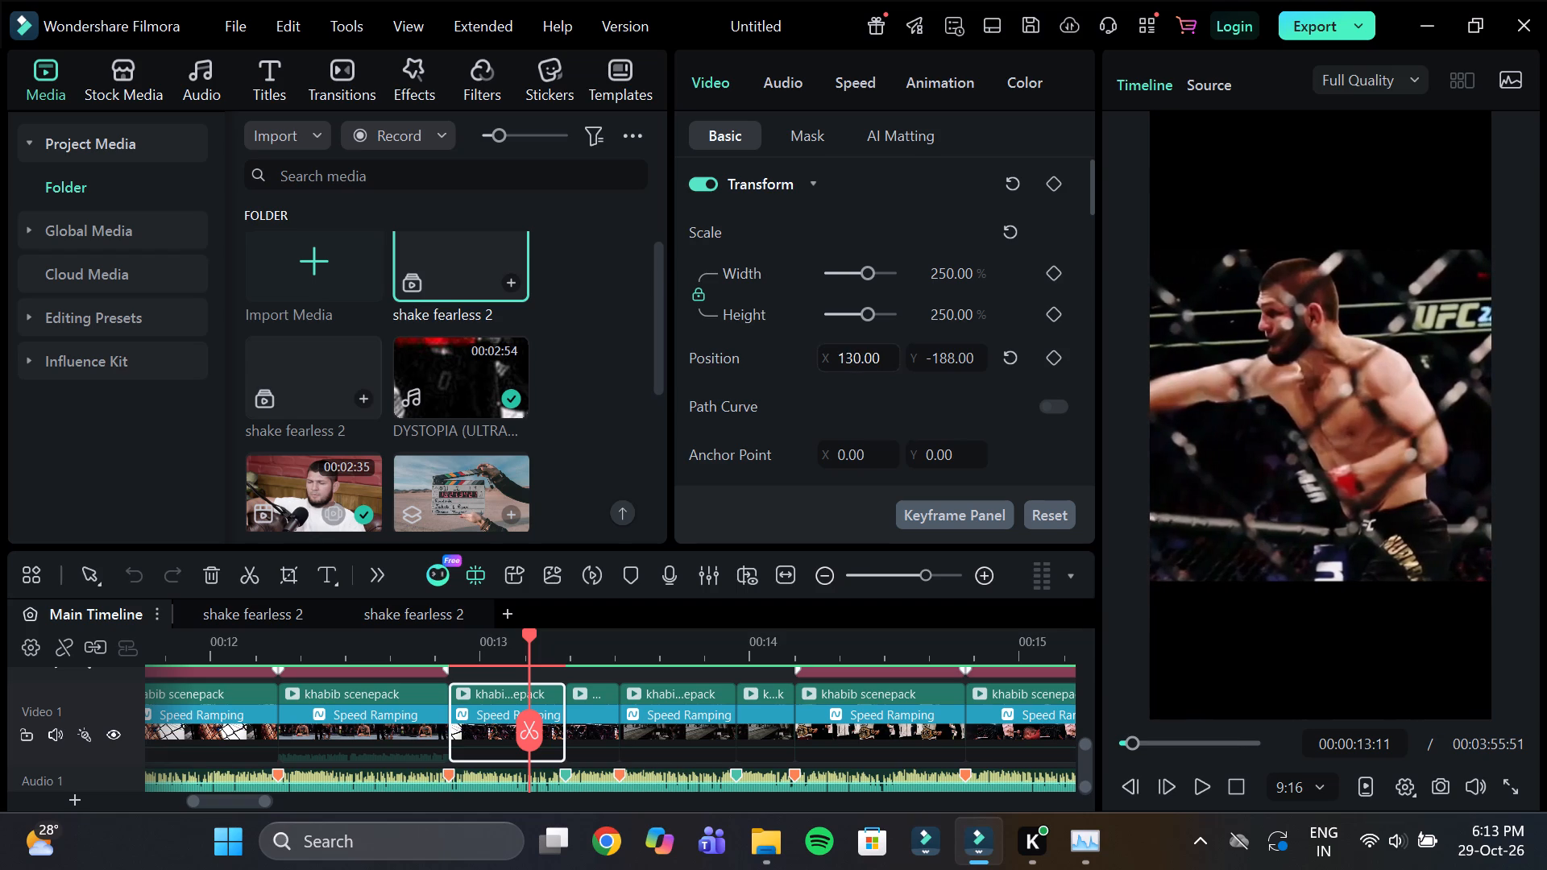
Set the scale of the clip starting at about 12:53 to 200% and its position to X 141, Y -34.
{"action": "left_click", "coordinate": [448, 658]}
{"action": "left_click_drag", "start_coordinate": [454, 644], "coordinate": [479, 660]}
{"action": "left_click", "coordinate": [961, 265]}
{"action": "type", "text": "200"}
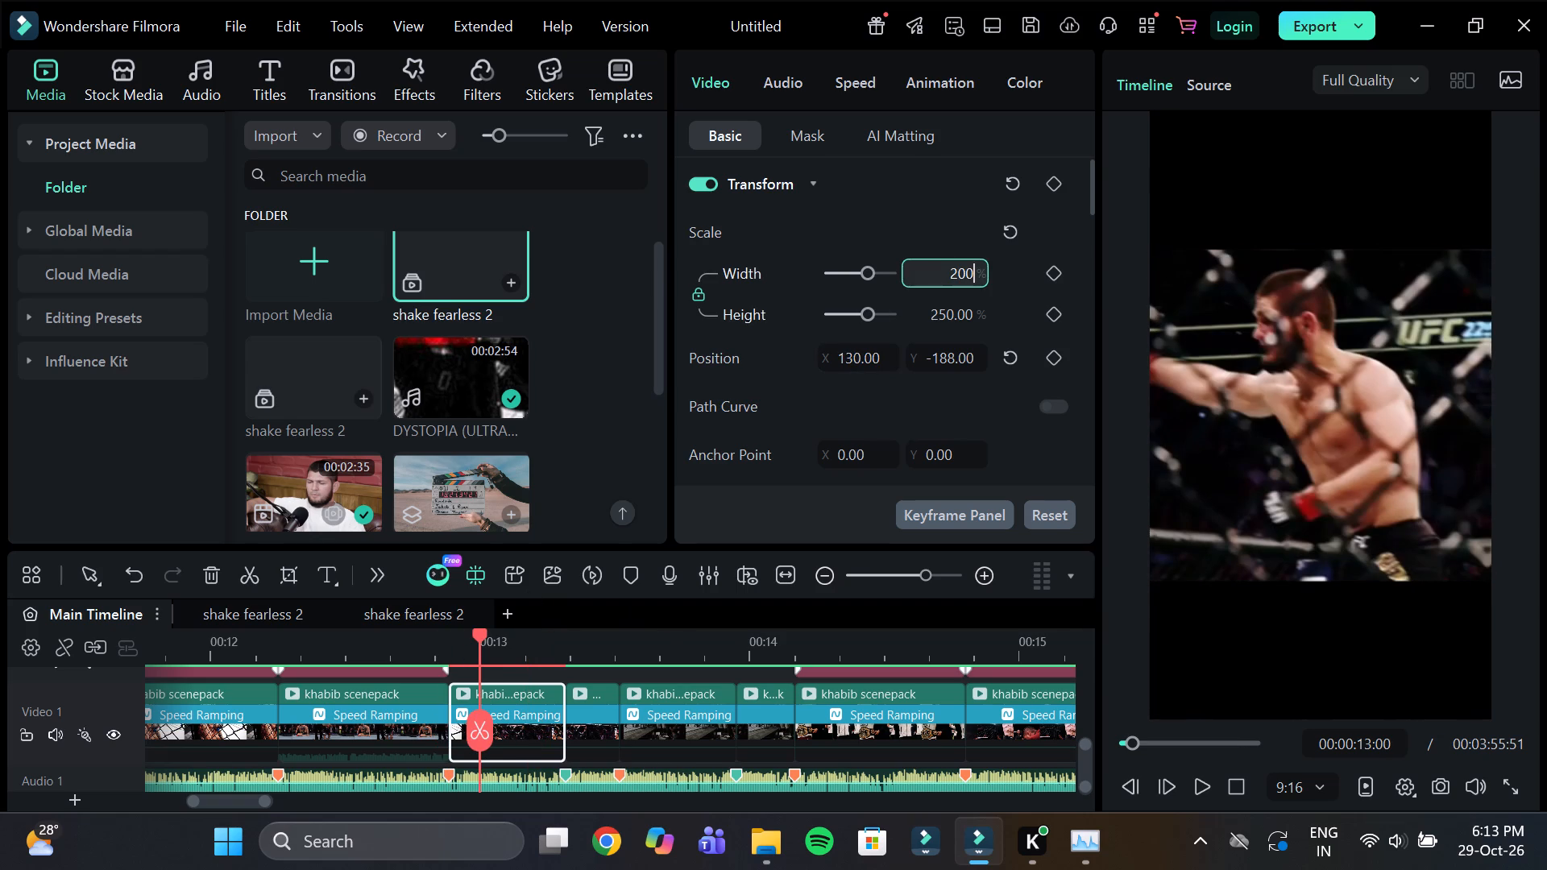
{"action": "key", "text": "Return"}
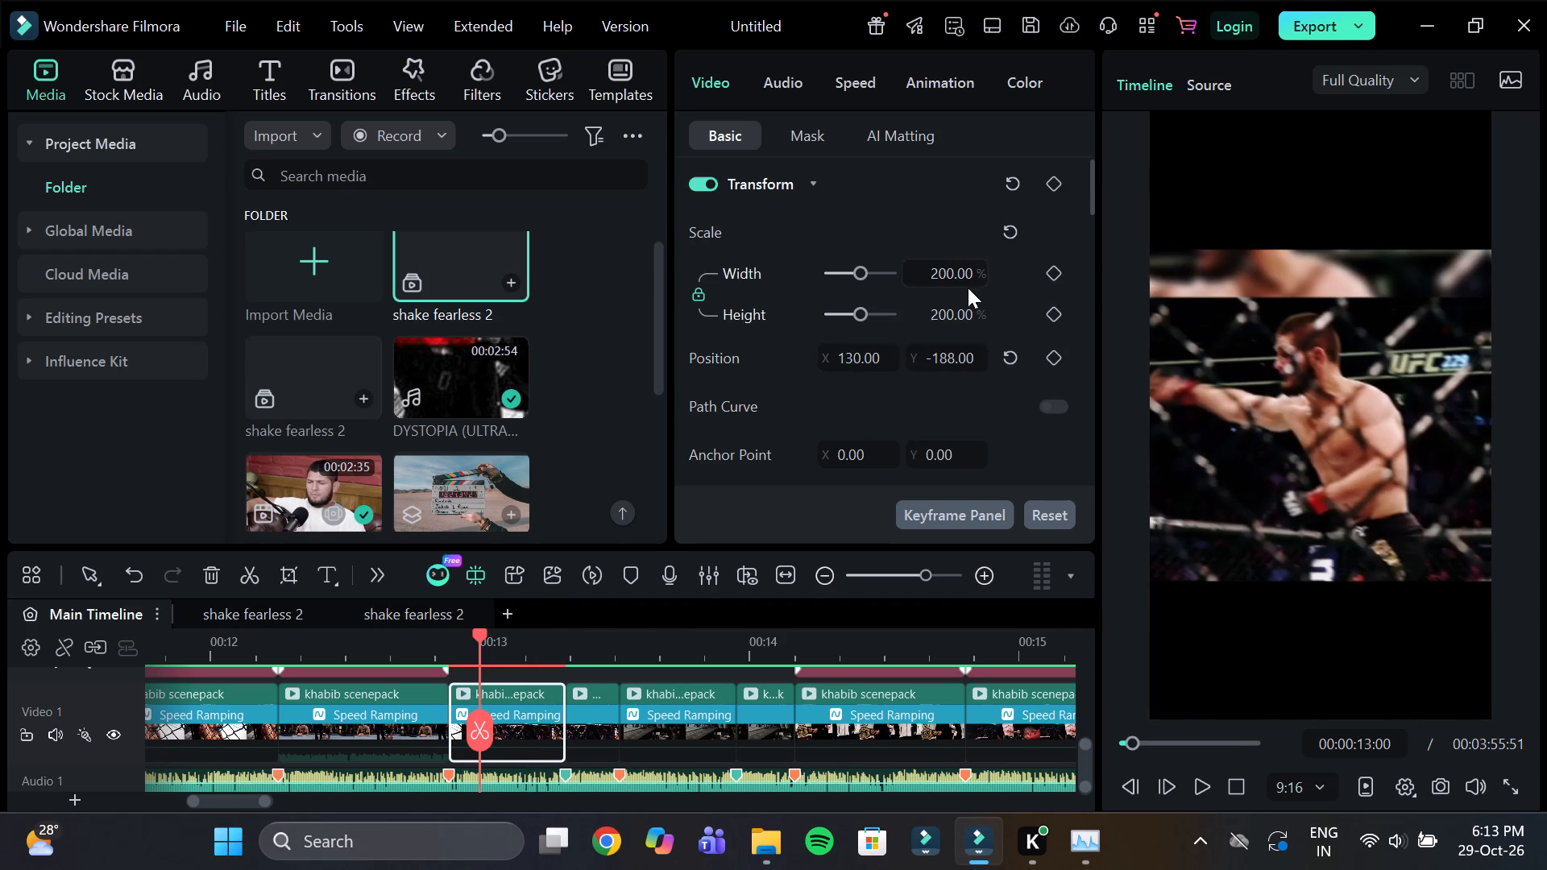
{"action": "left_click", "coordinate": [958, 353]}
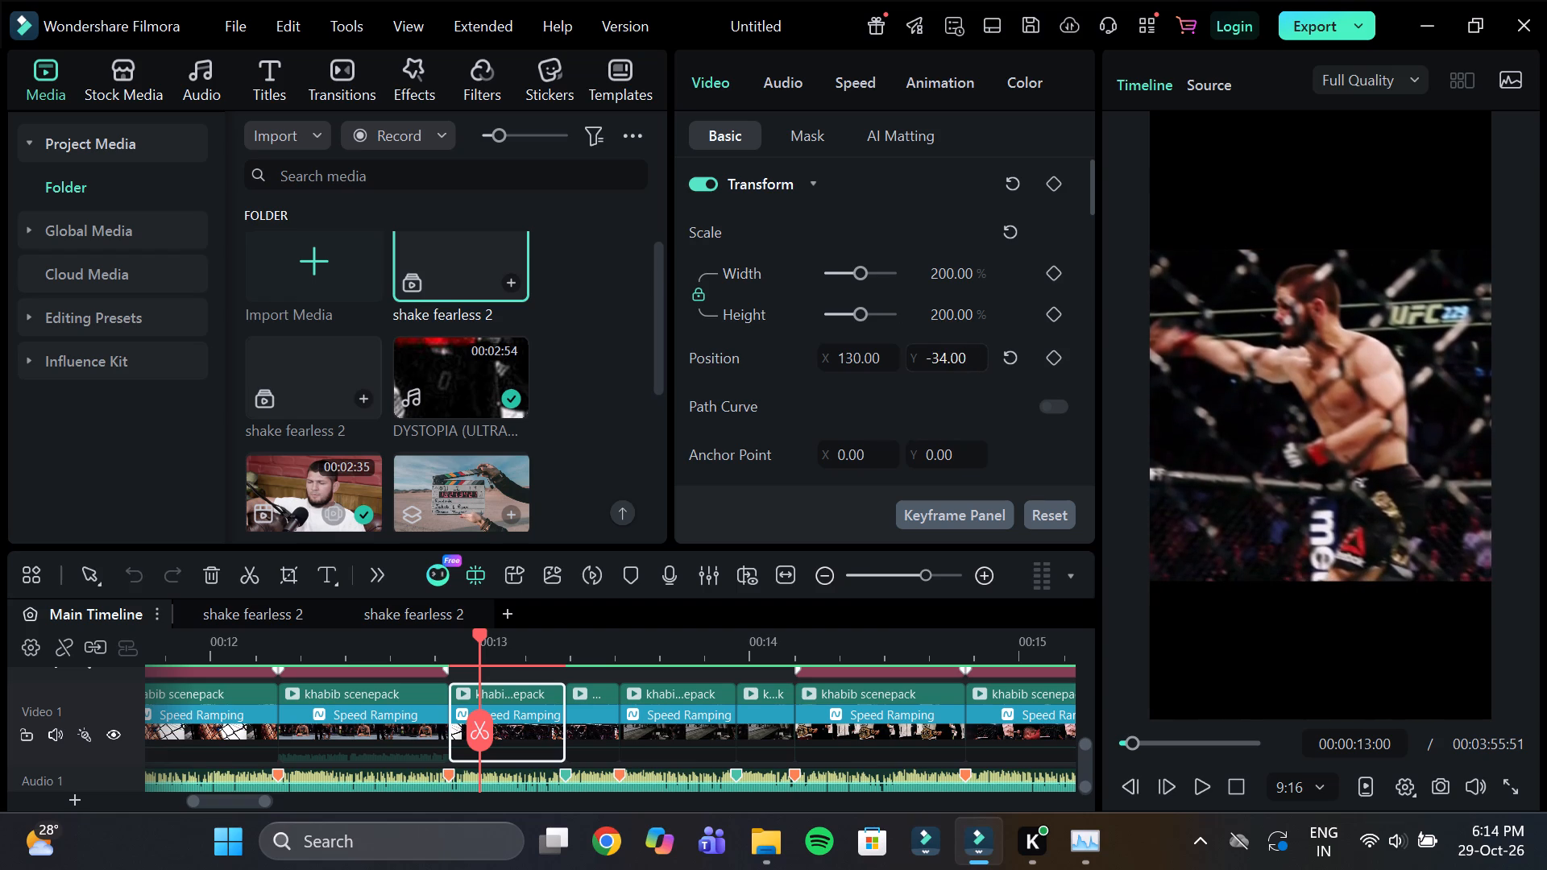
{"action": "left_click", "coordinate": [854, 361]}
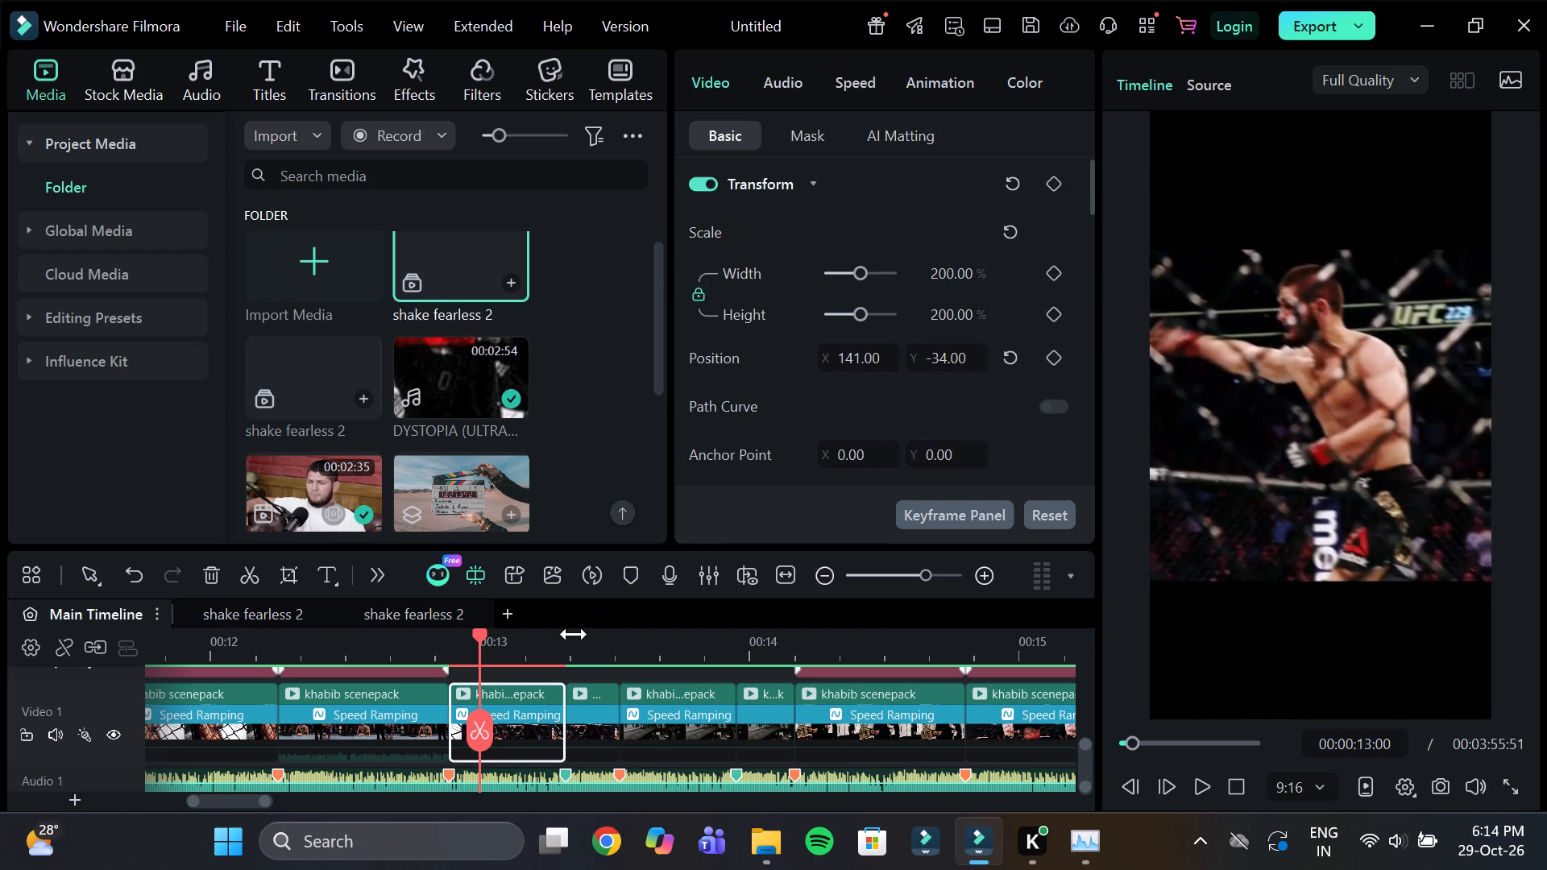
Set the scale of the short clip starting at about 13:19 to 300% and its vertical position to -258.
{"action": "left_click", "coordinate": [569, 640]}
{"action": "left_click_drag", "start_coordinate": [568, 635], "coordinate": [611, 673]}
{"action": "left_click", "coordinate": [601, 653]}
{"action": "left_click", "coordinate": [609, 686]}
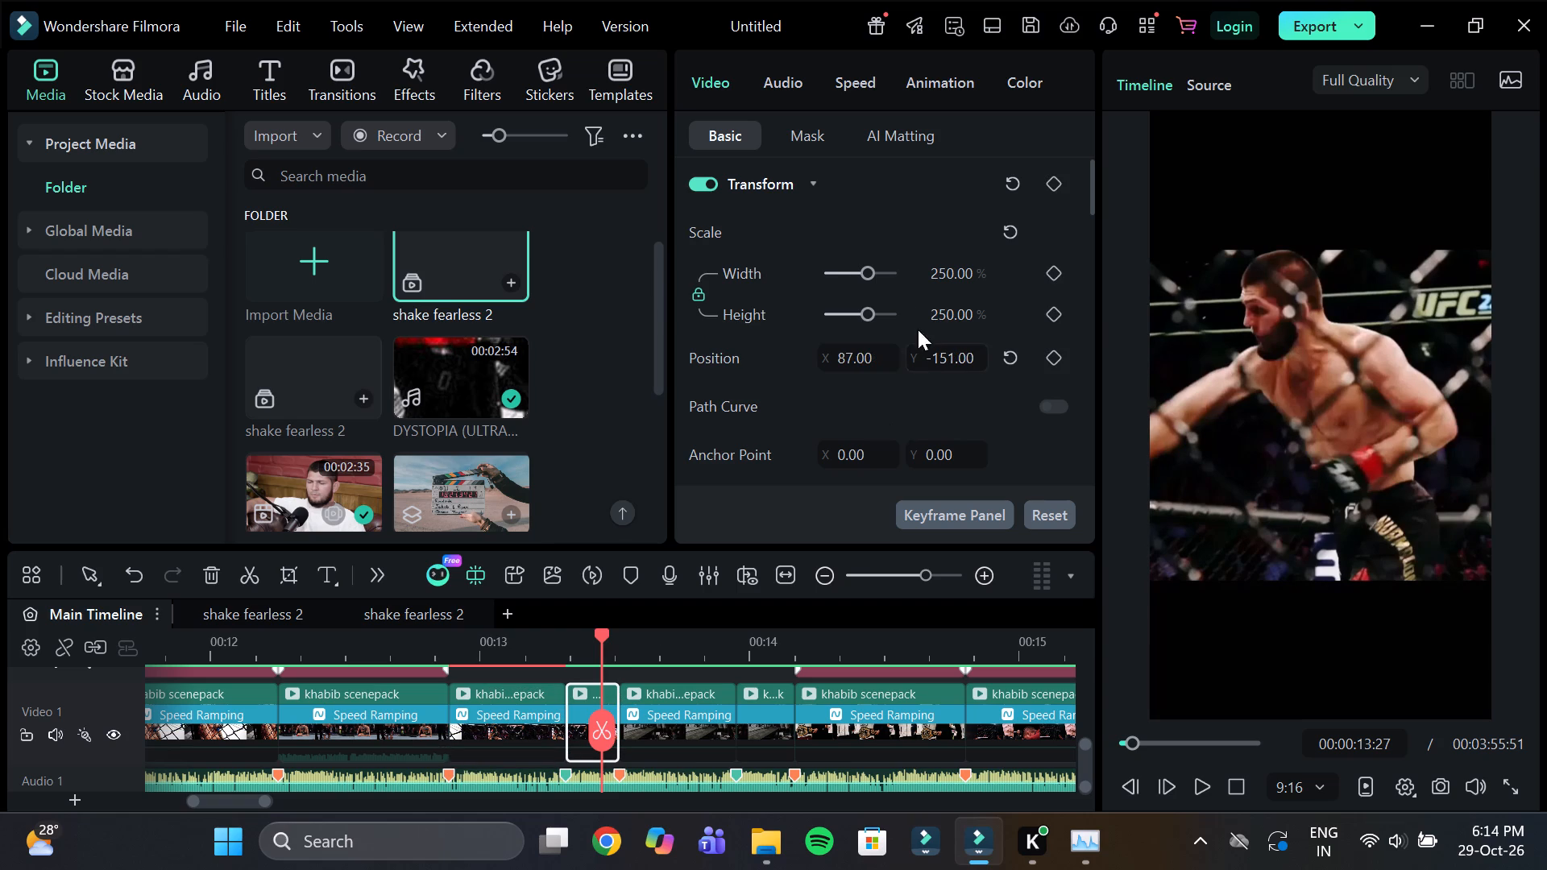
{"action": "left_click", "coordinate": [947, 276]}
{"action": "type", "text": "300"}
{"action": "key", "text": "Return"}
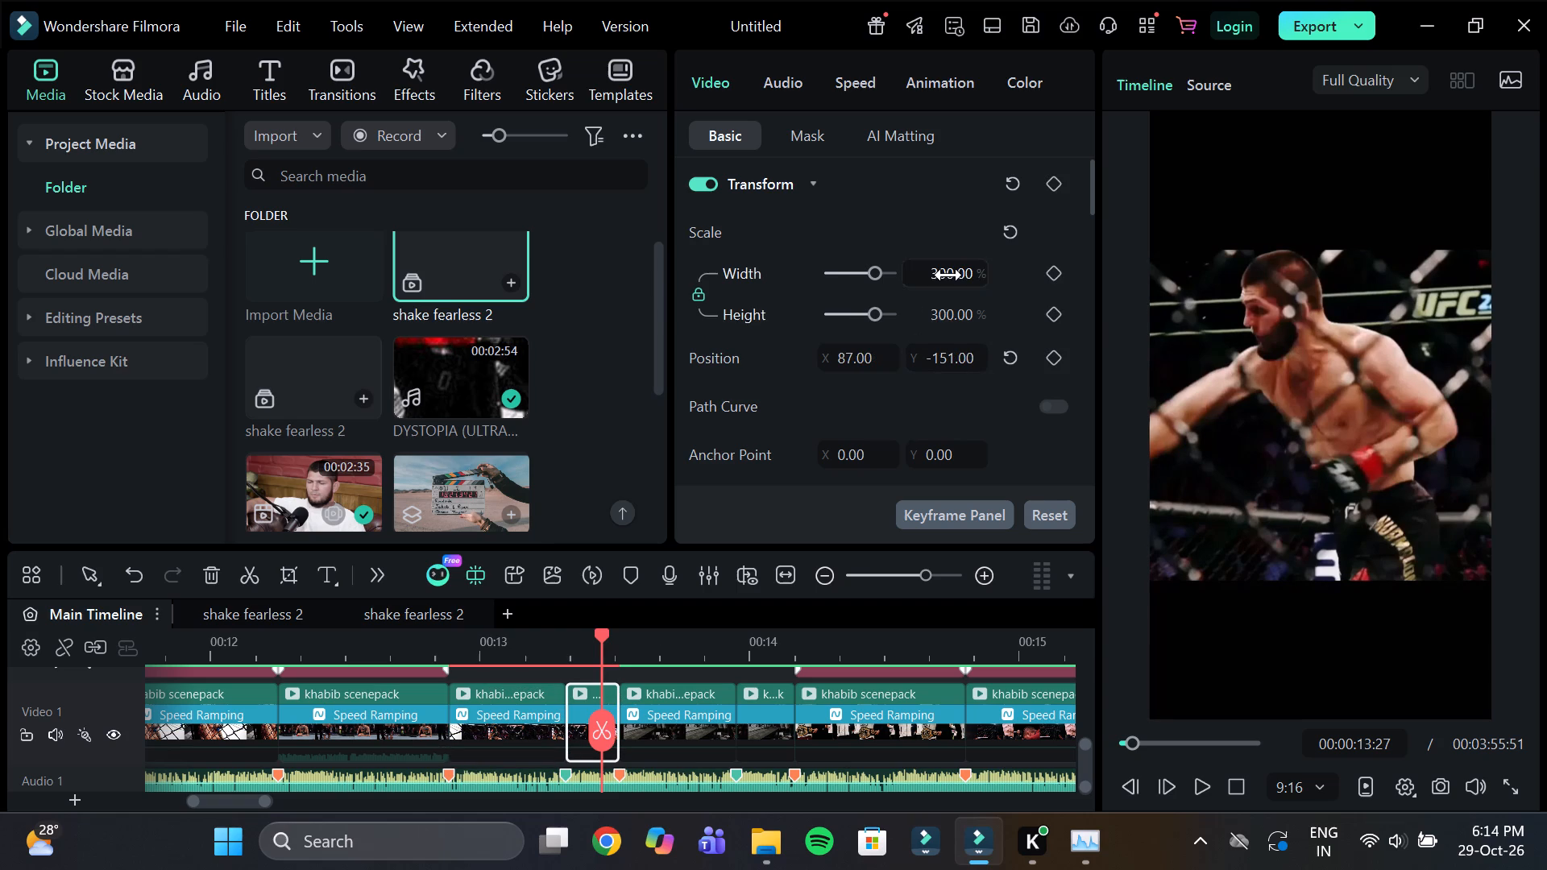
{"action": "left_click", "coordinate": [954, 366]}
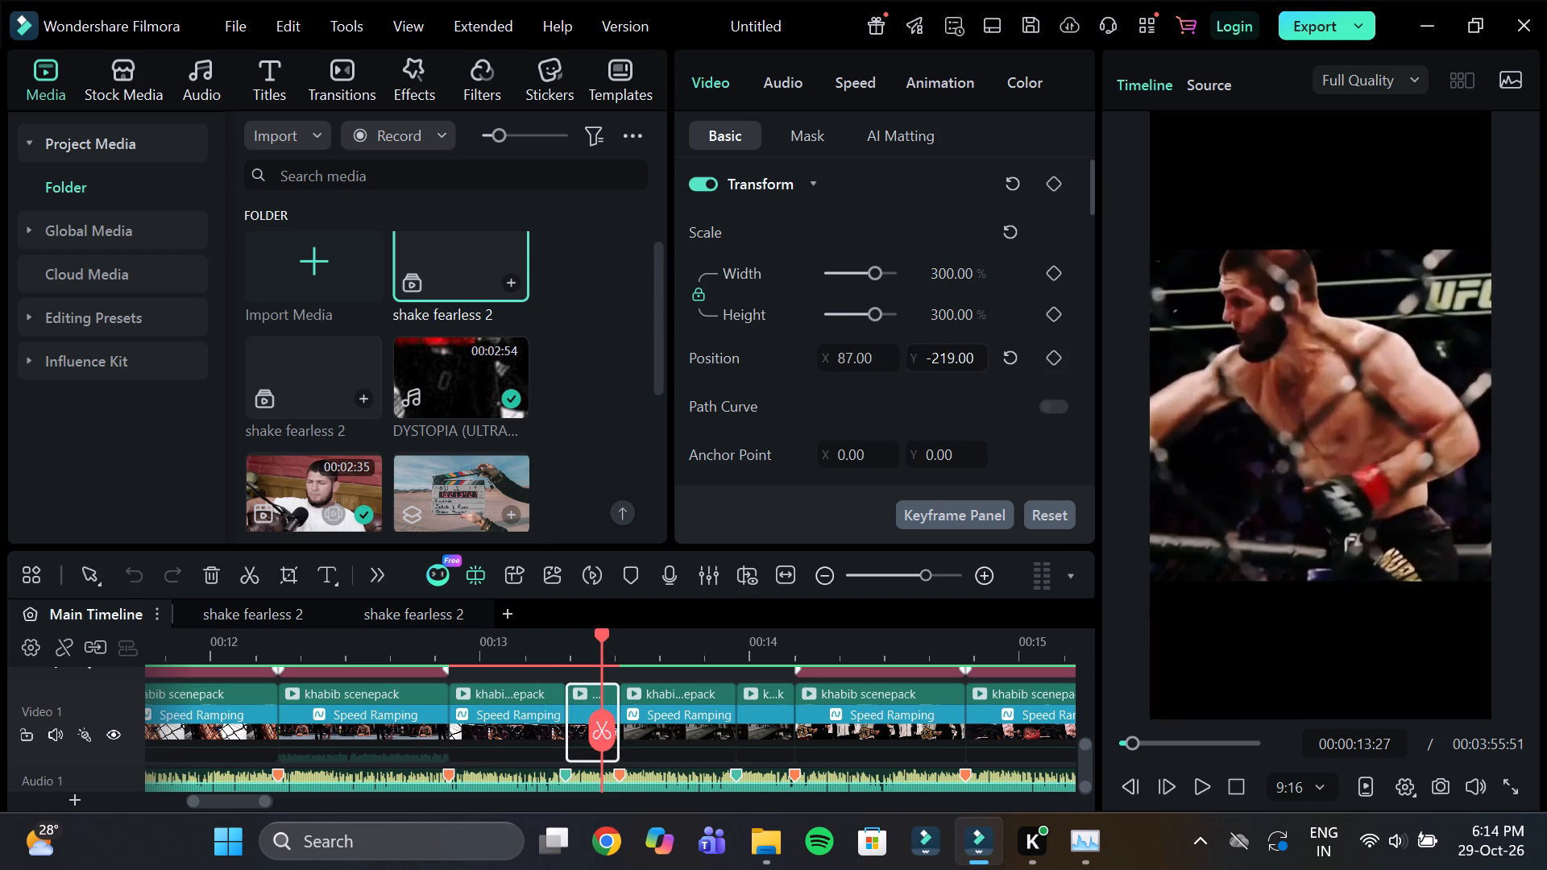
Duplicate the Direction Blur and upper Extreme pair from about 12:53 onto the cut at 13:19.
{"action": "scroll", "coordinate": [608, 726], "scroll_direction": "up", "scroll_amount": 1}
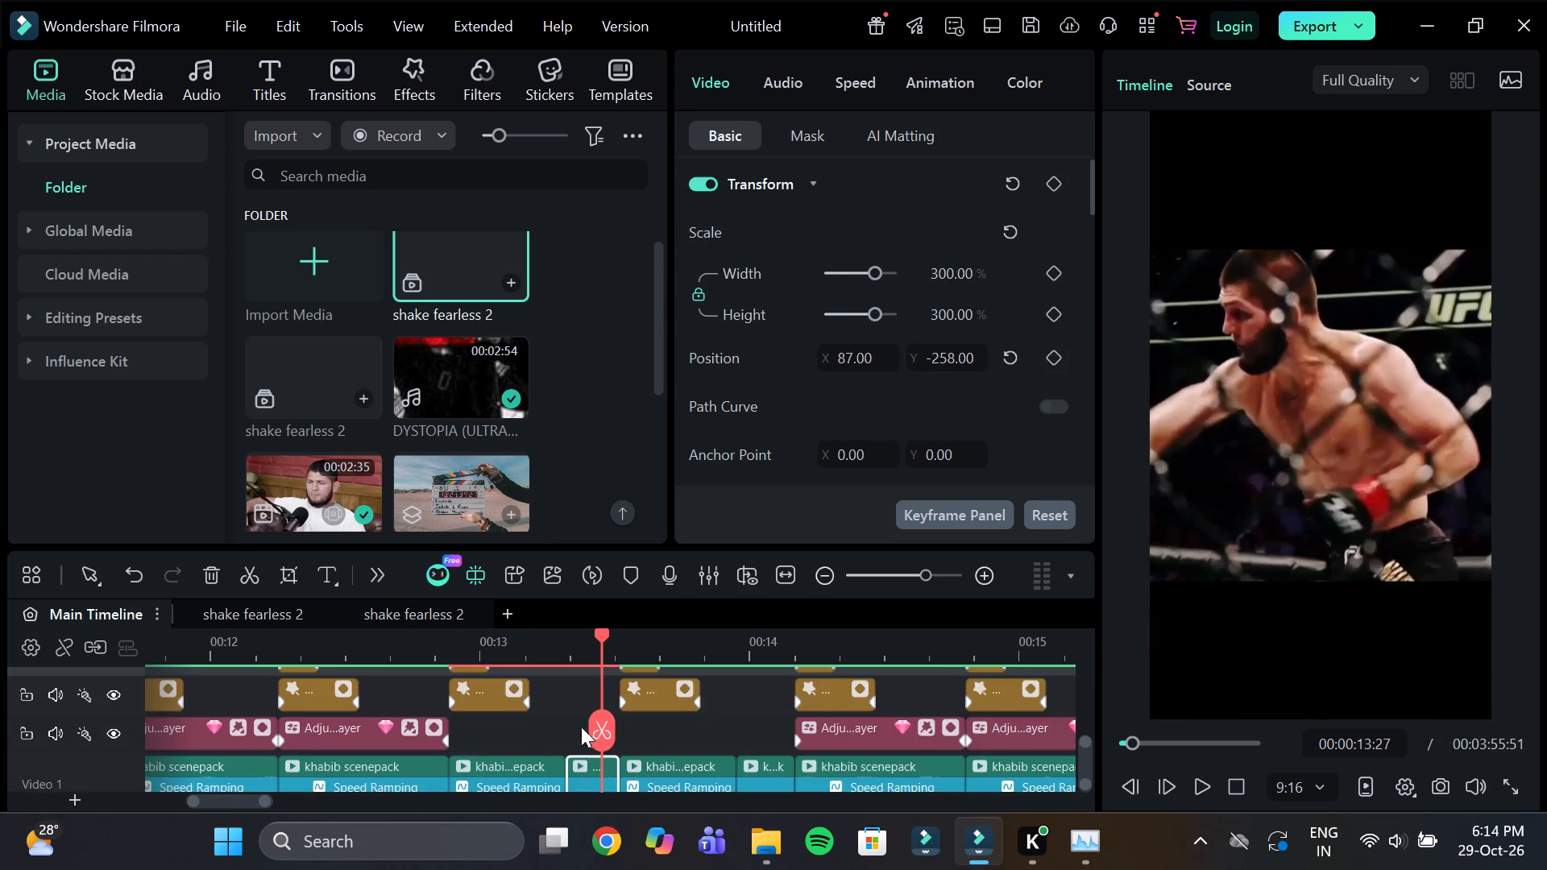
{"action": "scroll", "coordinate": [548, 719], "scroll_direction": "up", "scroll_amount": 1}
{"action": "left_click_drag", "start_coordinate": [521, 687], "coordinate": [460, 725]}
{"action": "scroll", "coordinate": [533, 711], "scroll_direction": "down", "scroll_amount": 1}
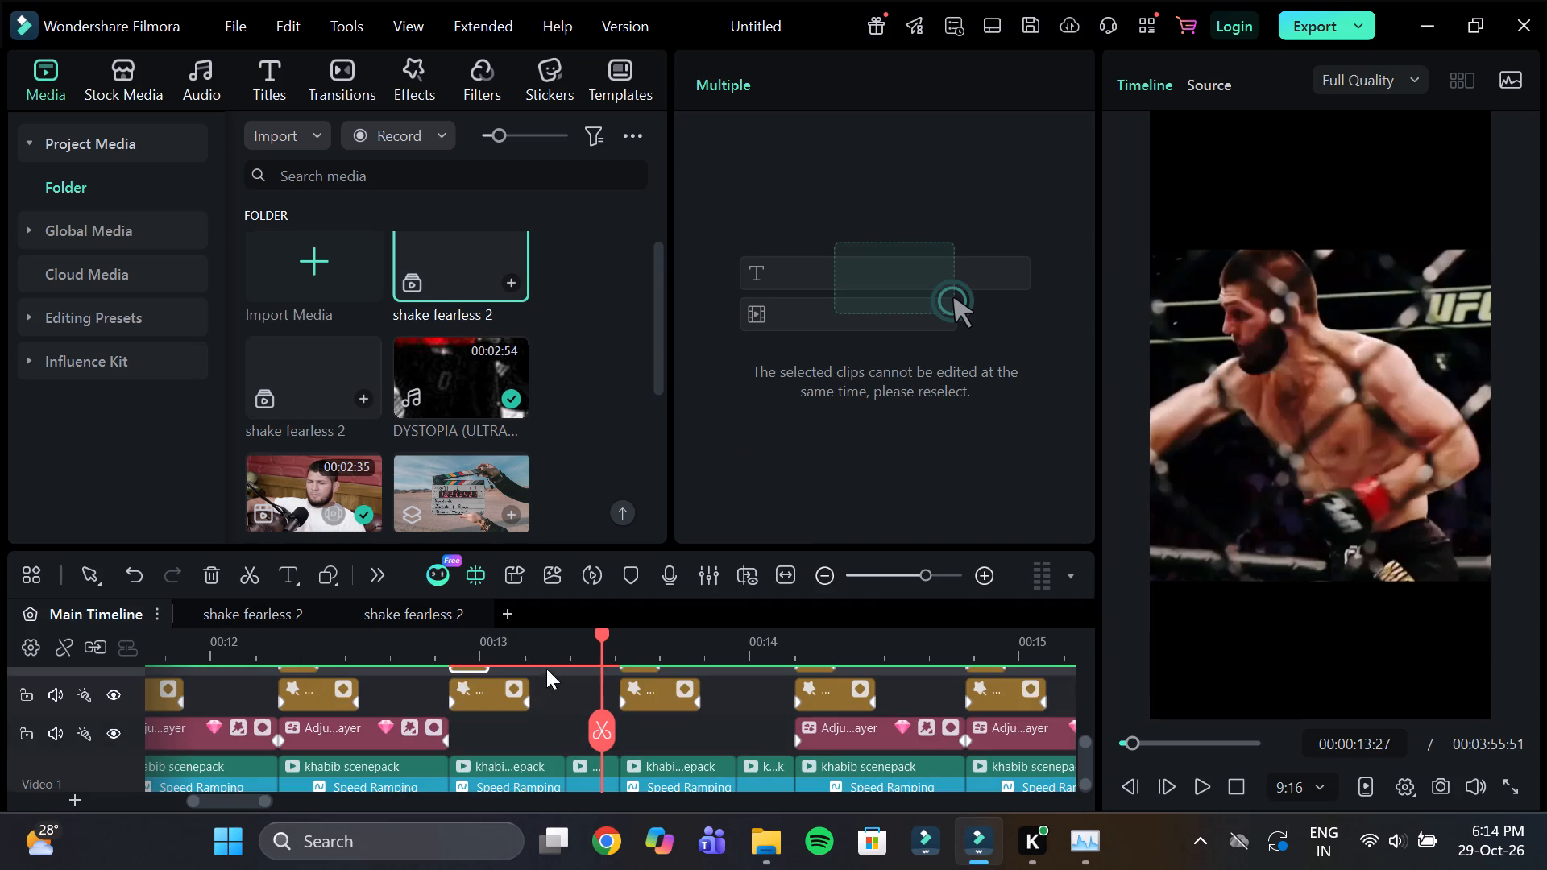
{"action": "left_click", "coordinate": [558, 657]}
{"action": "left_click_drag", "start_coordinate": [560, 649], "coordinate": [562, 669]}
{"action": "scroll", "coordinate": [516, 707], "scroll_direction": "up", "scroll_amount": 1}
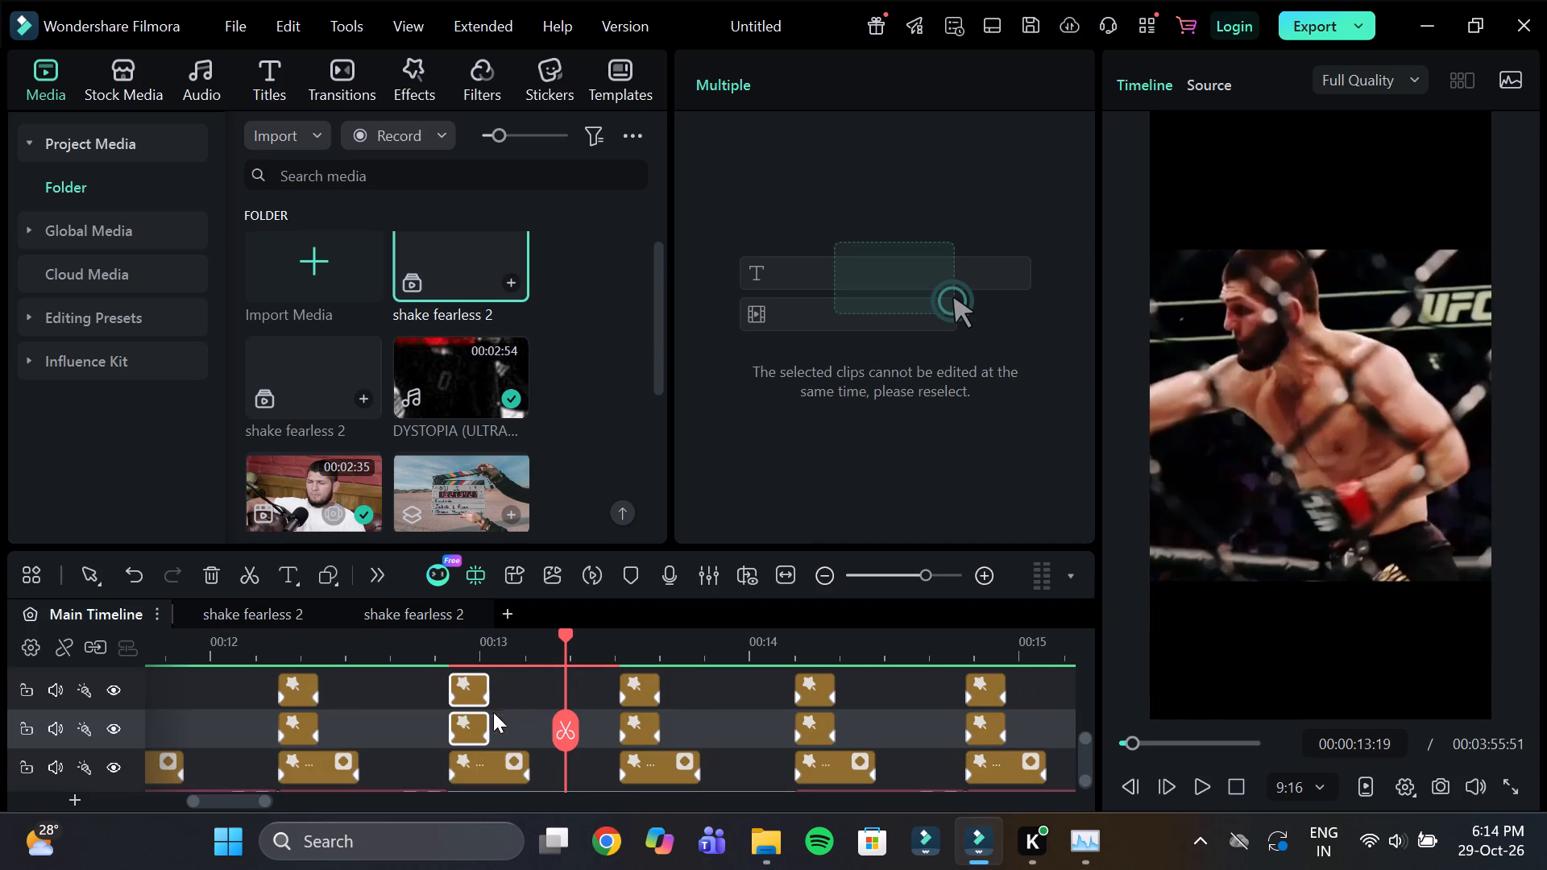
{"action": "key", "text": "ctrl+d"}
{"action": "left_click", "coordinate": [577, 650]}
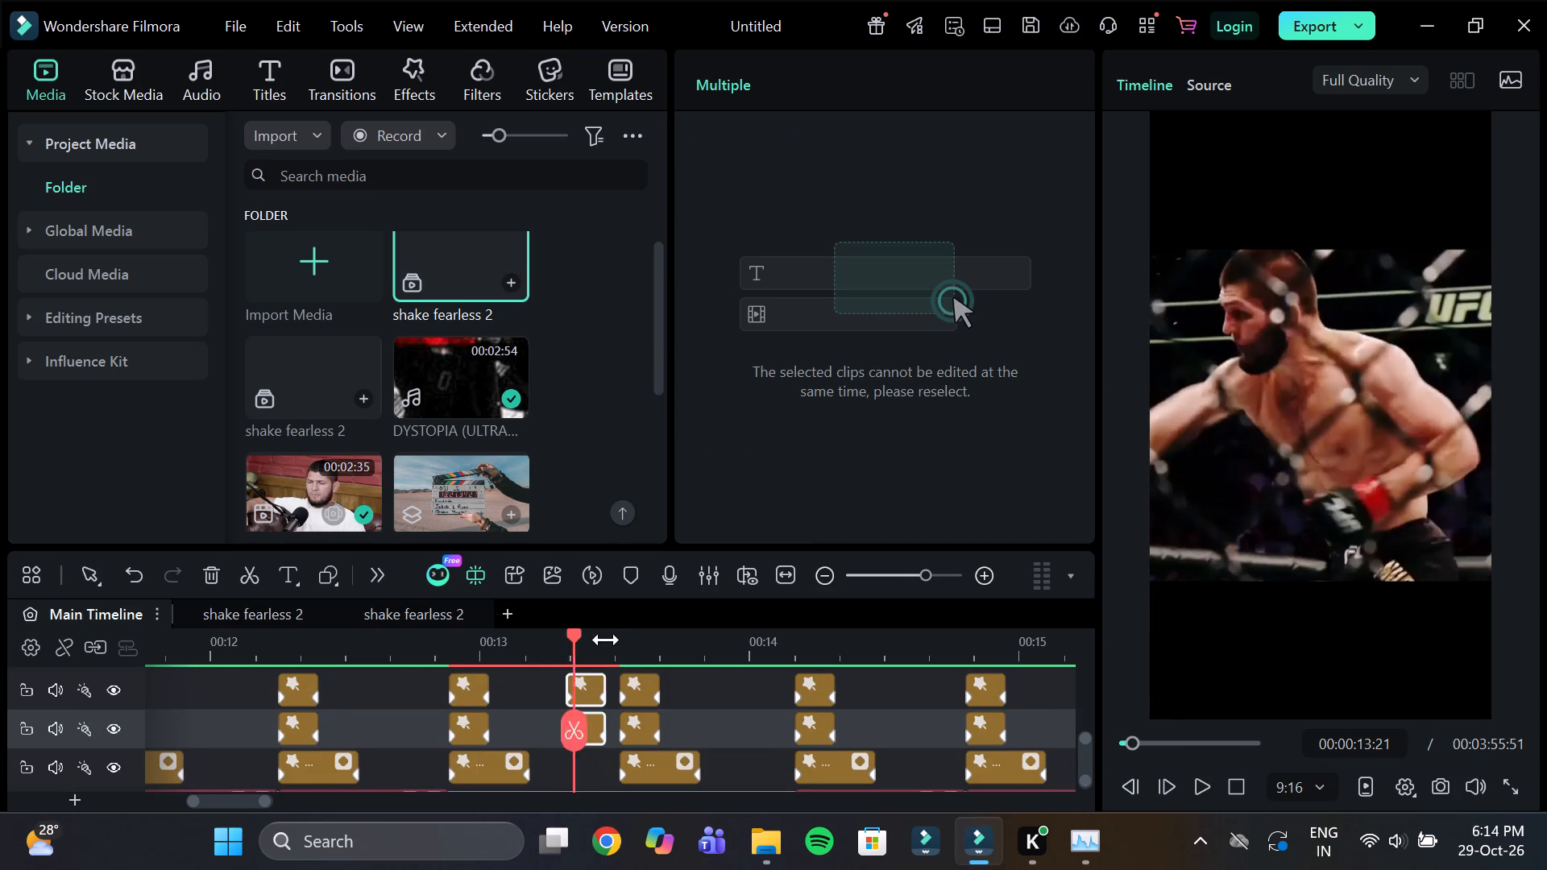
Set the Frequency of the copied Extreme effect at 13:19 to 25.
{"action": "left_click_drag", "start_coordinate": [609, 641], "coordinate": [775, 658]}
{"action": "left_click", "coordinate": [670, 740]}
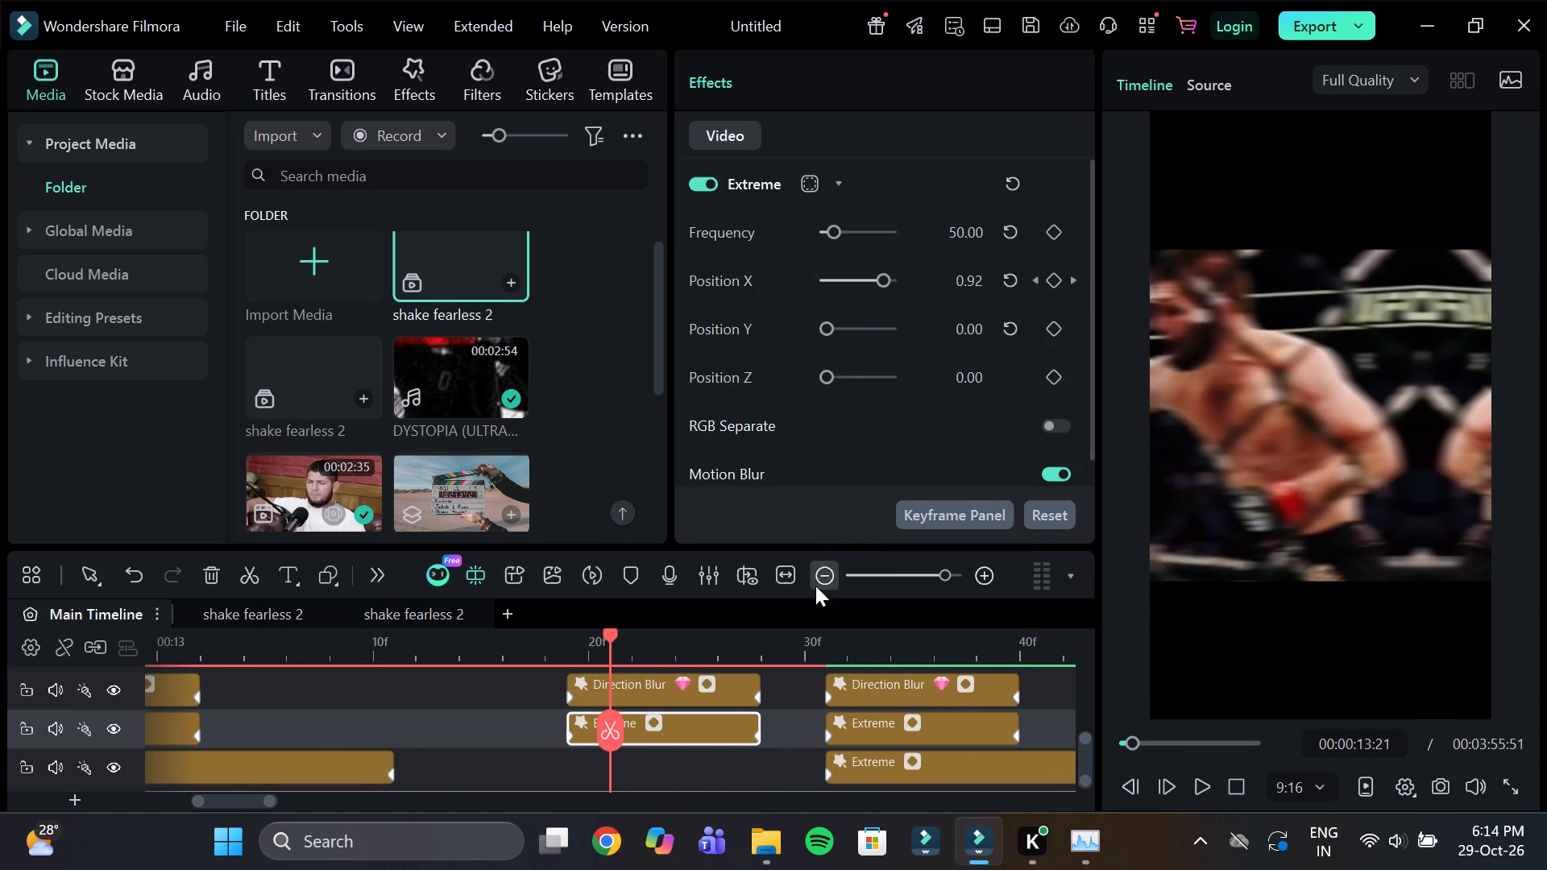
{"action": "left_click", "coordinate": [968, 240]}
{"action": "type", "text": "25"}
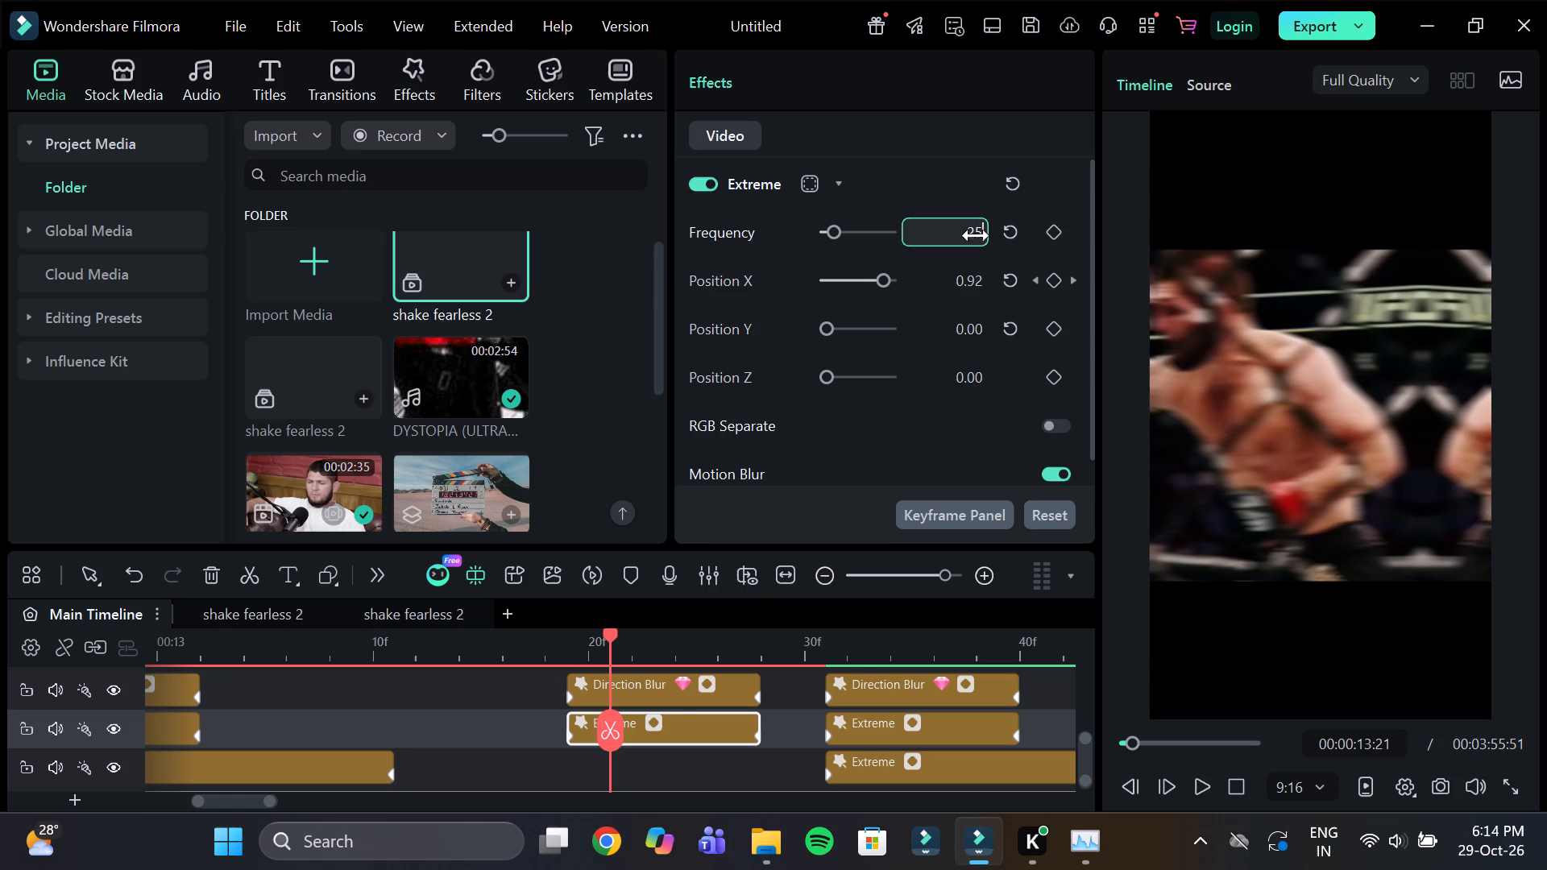
{"action": "key", "text": "Return"}
Duplicate the Direction Blur and Extreme pair from 13:19 onto the cut at about 13:56.
{"action": "left_click_drag", "start_coordinate": [883, 644], "coordinate": [698, 661]}
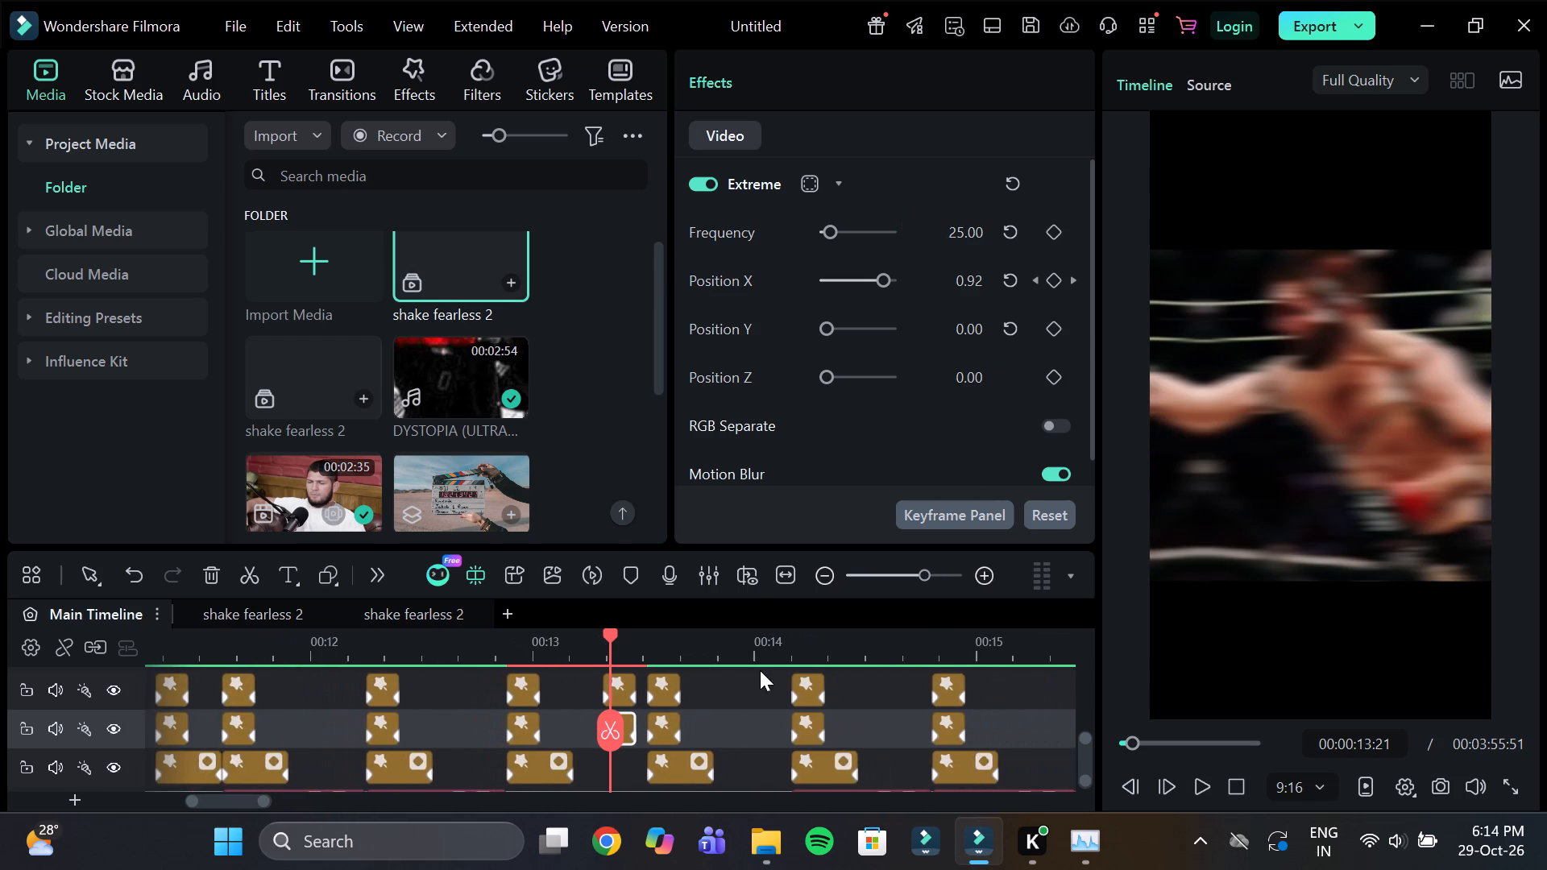
{"action": "scroll", "coordinate": [767, 683], "scroll_direction": "down", "scroll_amount": 2}
{"action": "scroll", "coordinate": [767, 694], "scroll_direction": "up", "scroll_amount": 2}
{"action": "left_click", "coordinate": [740, 648]}
{"action": "left_click_drag", "start_coordinate": [578, 676], "coordinate": [613, 730]}
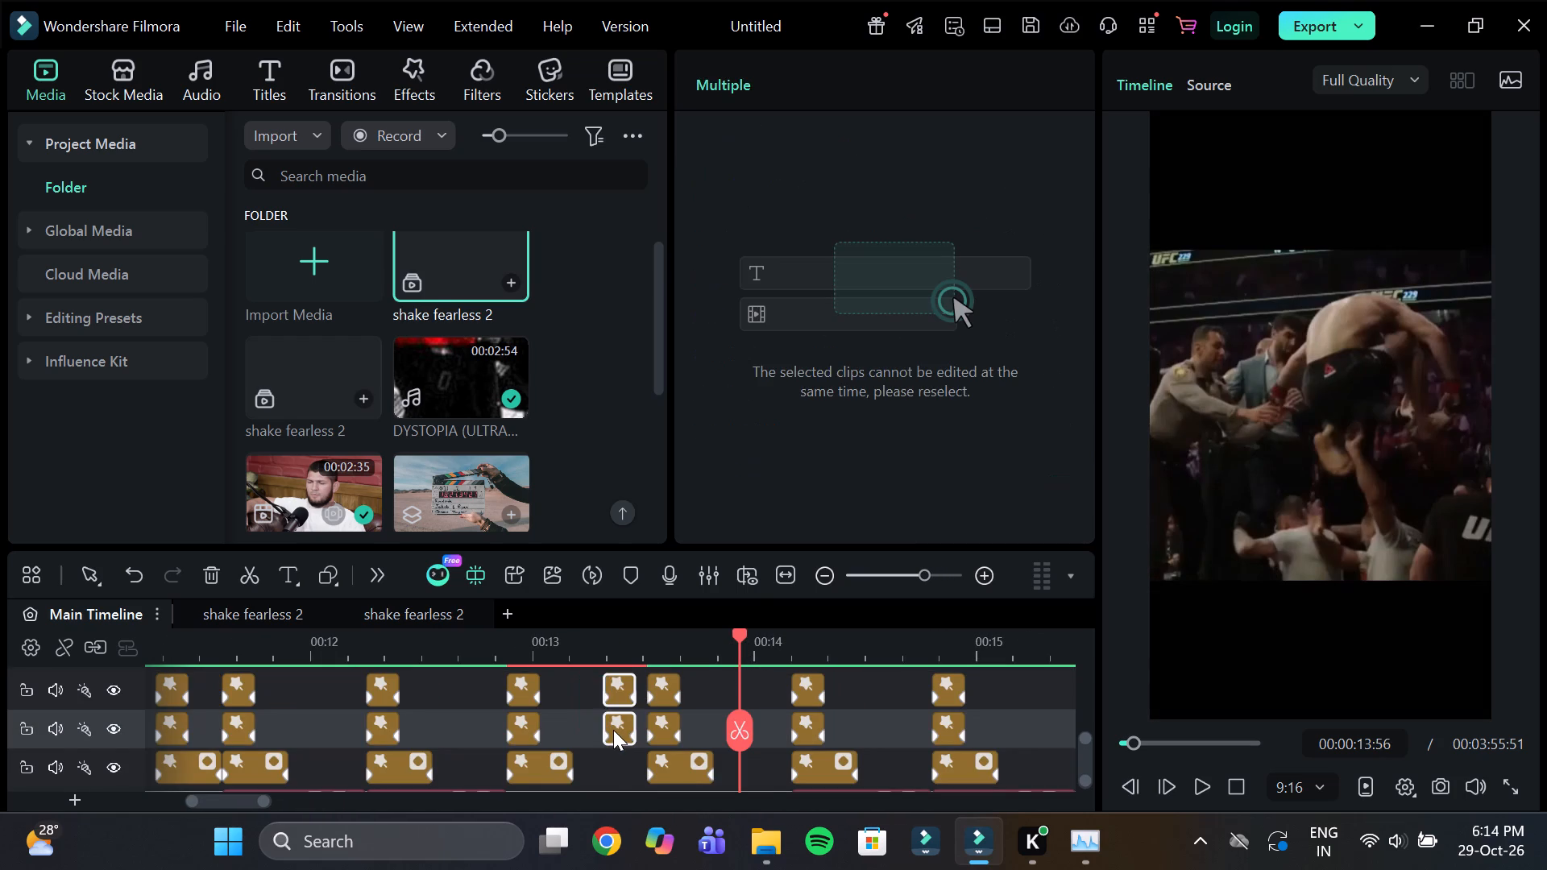
{"action": "key", "text": "ctrl+d"}
{"action": "scroll", "coordinate": [820, 669], "scroll_direction": "down", "scroll_amount": 1}
{"action": "left_click", "coordinate": [733, 647]}
{"action": "left_click_drag", "start_coordinate": [757, 649], "coordinate": [856, 668]}
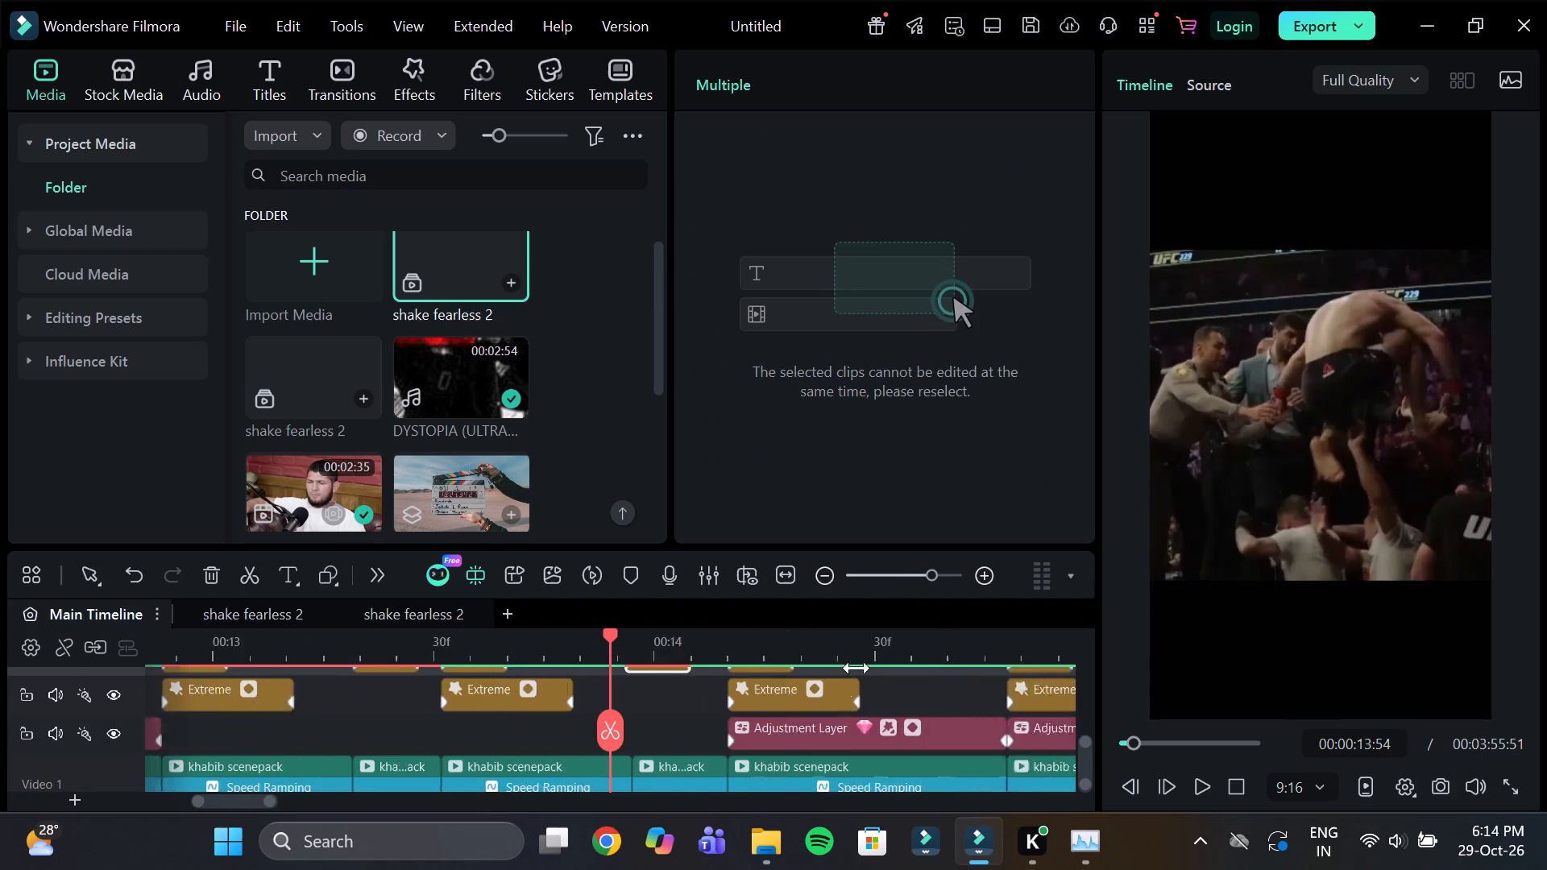
{"action": "left_click_drag", "start_coordinate": [856, 668], "coordinate": [929, 683]}
{"action": "scroll", "coordinate": [767, 719], "scroll_direction": "up", "scroll_amount": 1}
{"action": "left_click_drag", "start_coordinate": [731, 729], "coordinate": [769, 739]}
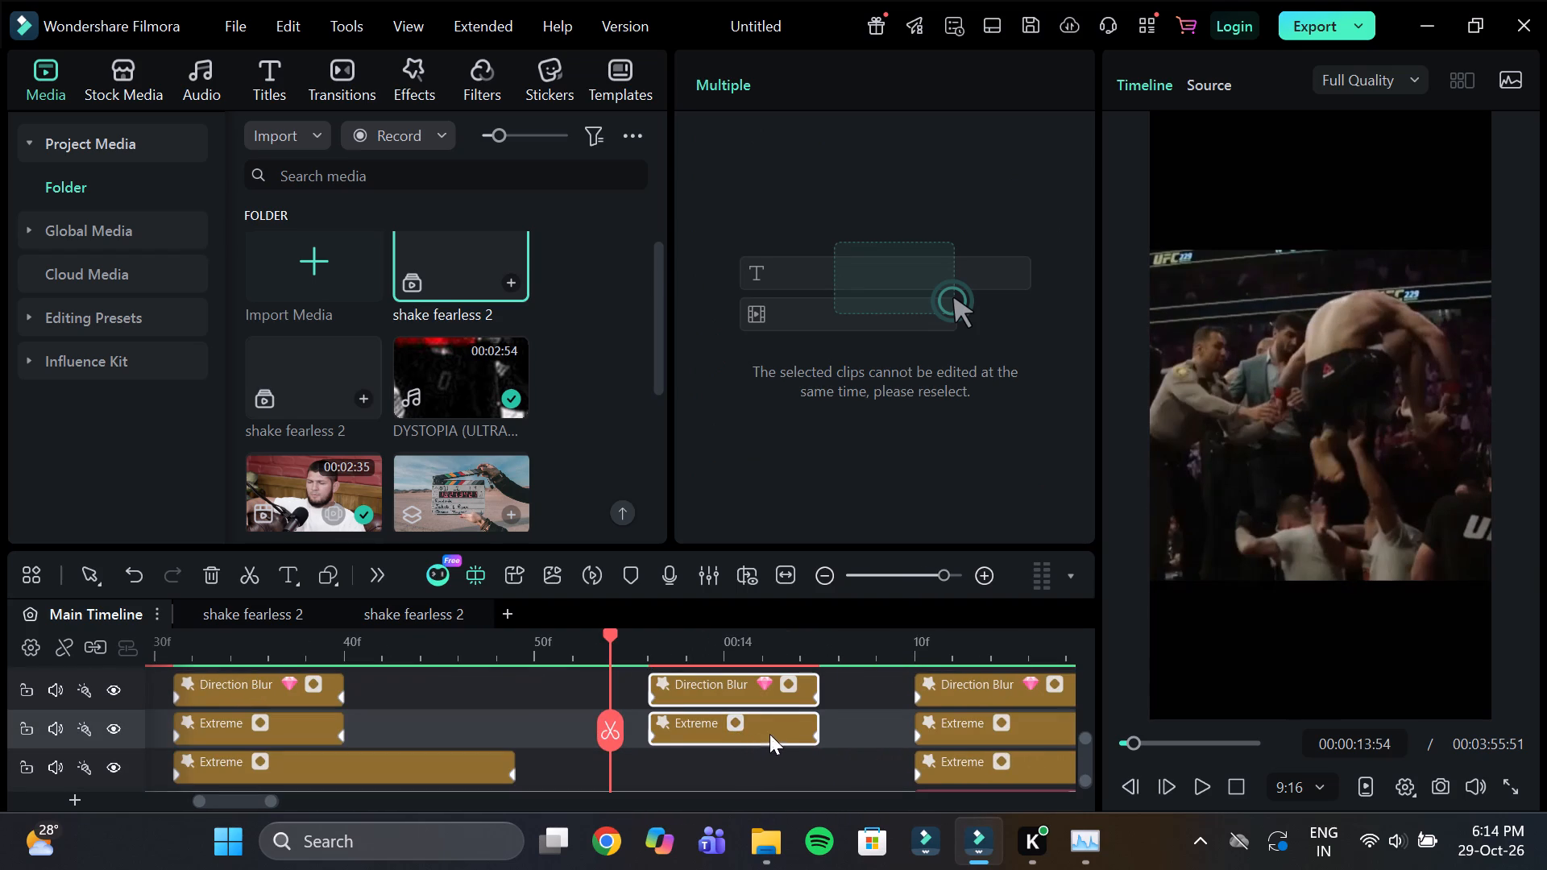
{"action": "left_click_drag", "start_coordinate": [771, 729], "coordinate": [795, 735]}
Duplicate the Direction Blur and Extreme pair onto the cut at about 15:52.
{"action": "left_click_drag", "start_coordinate": [802, 649], "coordinate": [663, 667]}
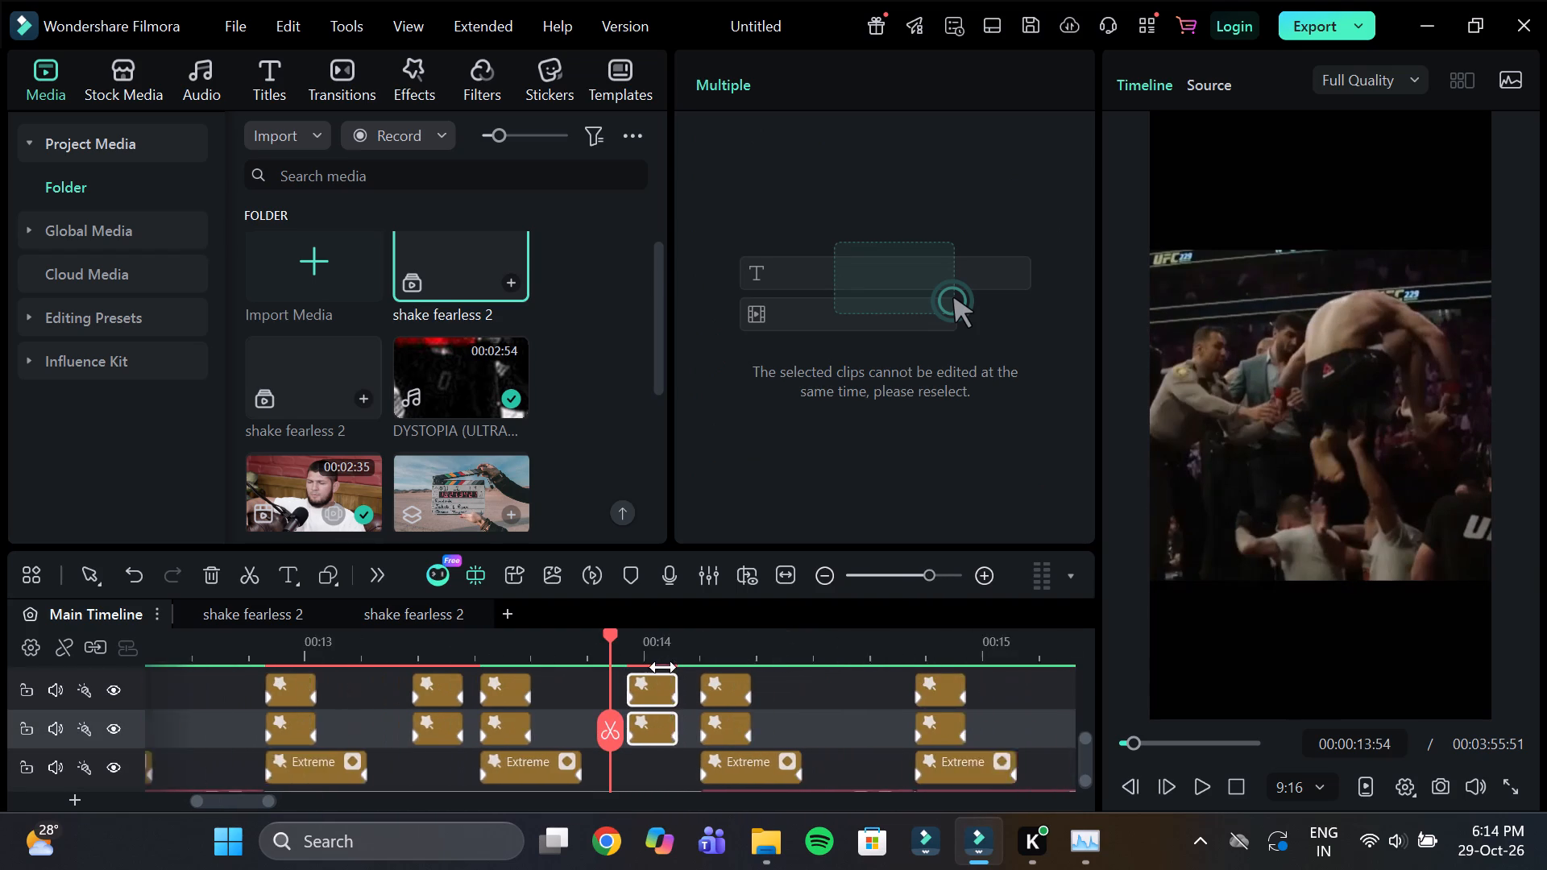
{"action": "left_click_drag", "start_coordinate": [663, 667], "coordinate": [616, 669]}
{"action": "scroll", "coordinate": [764, 680], "scroll_direction": "down", "scroll_amount": 1}
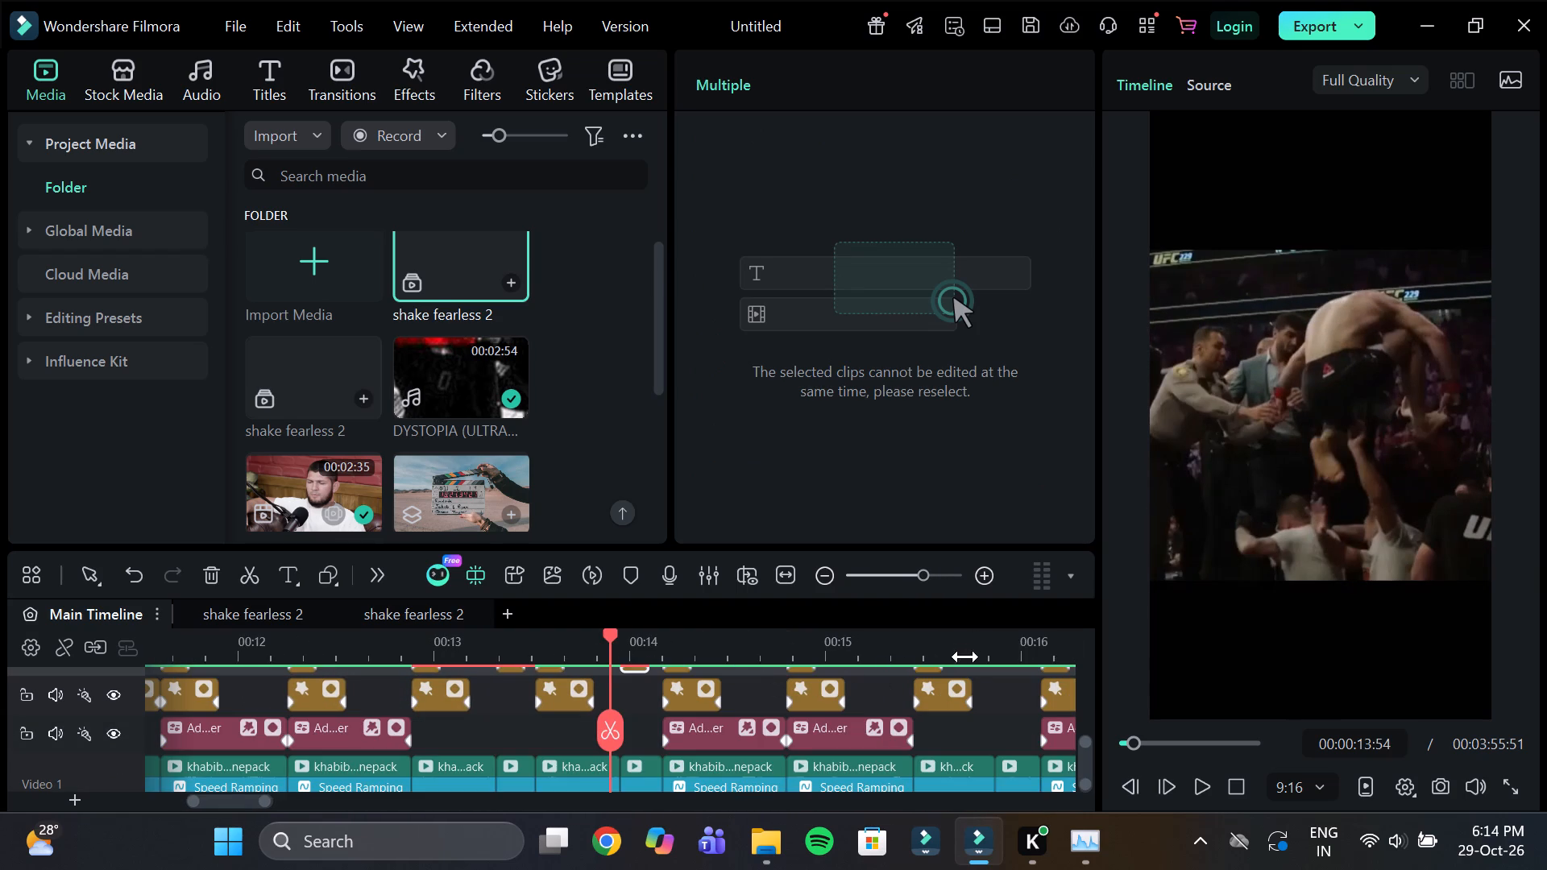
{"action": "left_click", "coordinate": [969, 660]}
{"action": "left_click_drag", "start_coordinate": [969, 647], "coordinate": [997, 686]}
{"action": "scroll", "coordinate": [1007, 691], "scroll_direction": "up", "scroll_amount": 1}
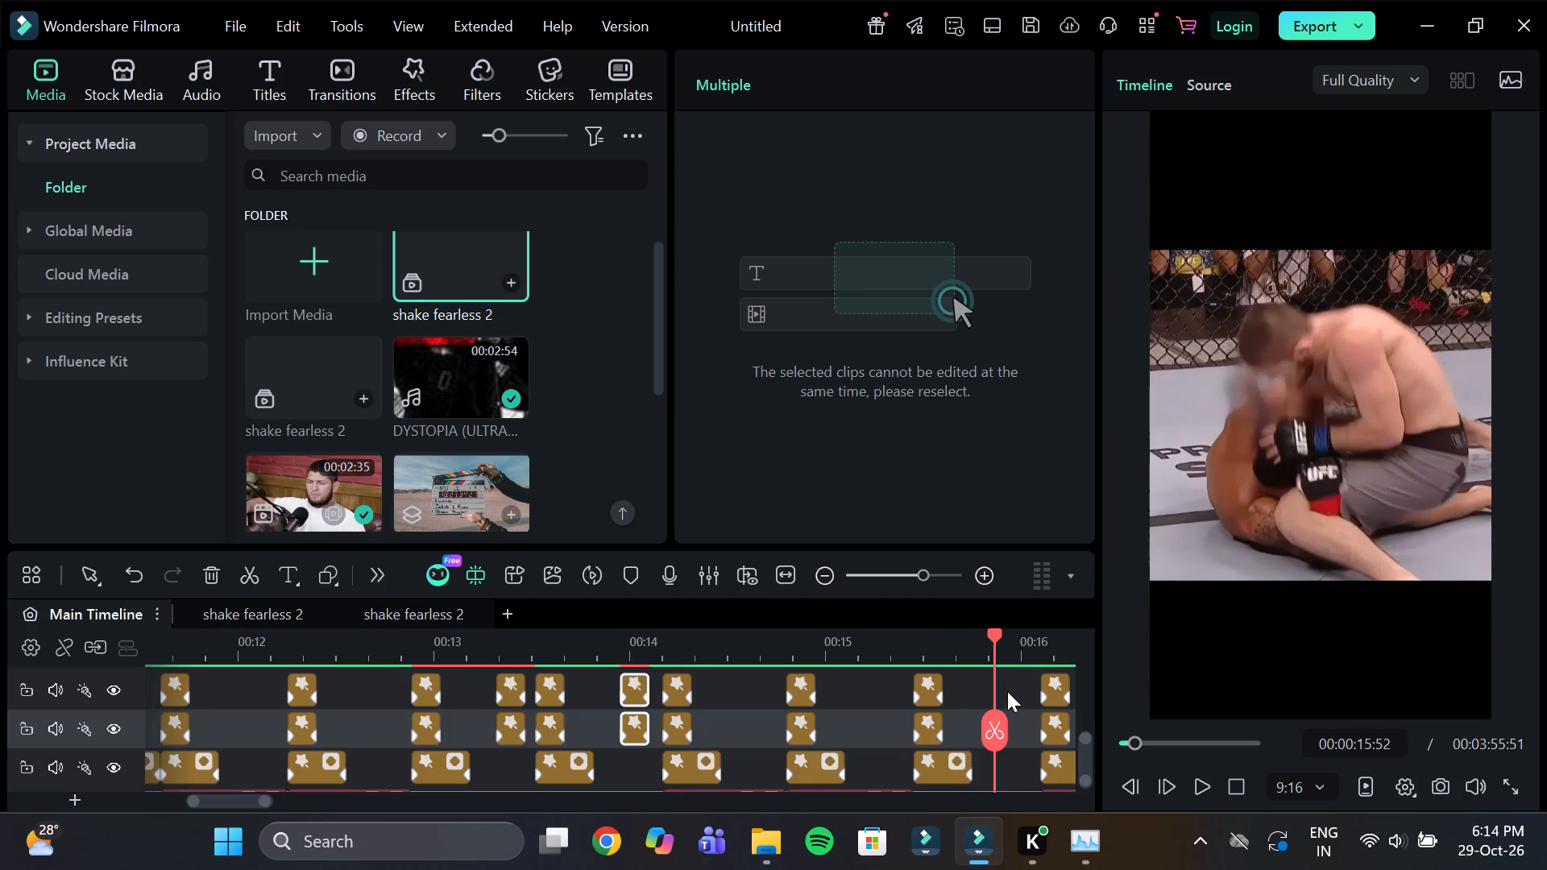
{"action": "key", "text": "ctrl+d"}
Start a new preview render of the Main Timeline.
{"action": "left_click_drag", "start_coordinate": [996, 649], "coordinate": [948, 652]}
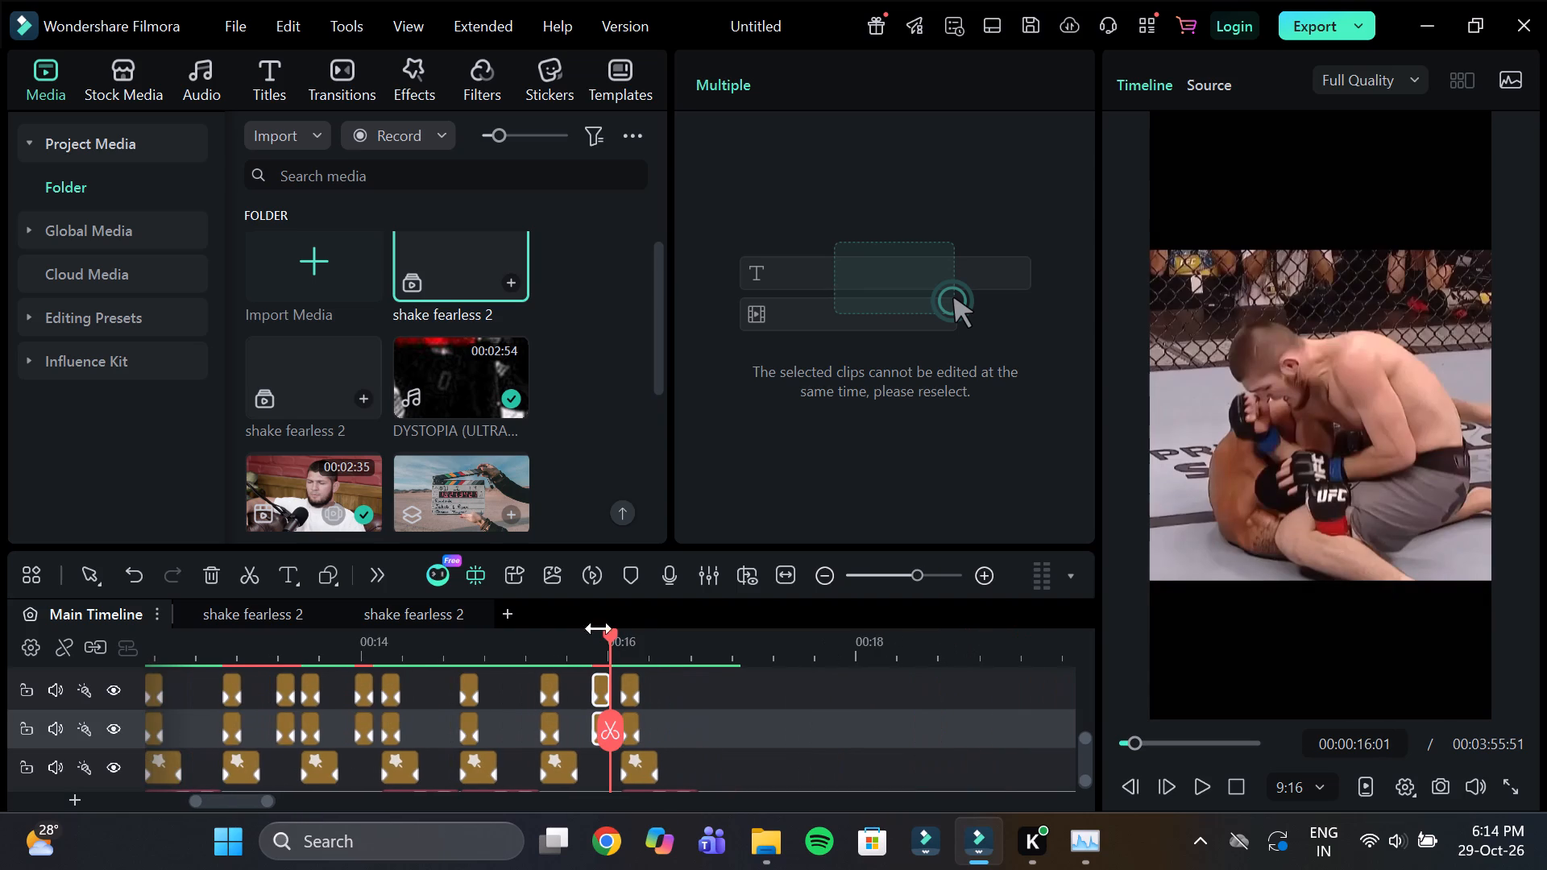
{"action": "left_click", "coordinate": [587, 582]}
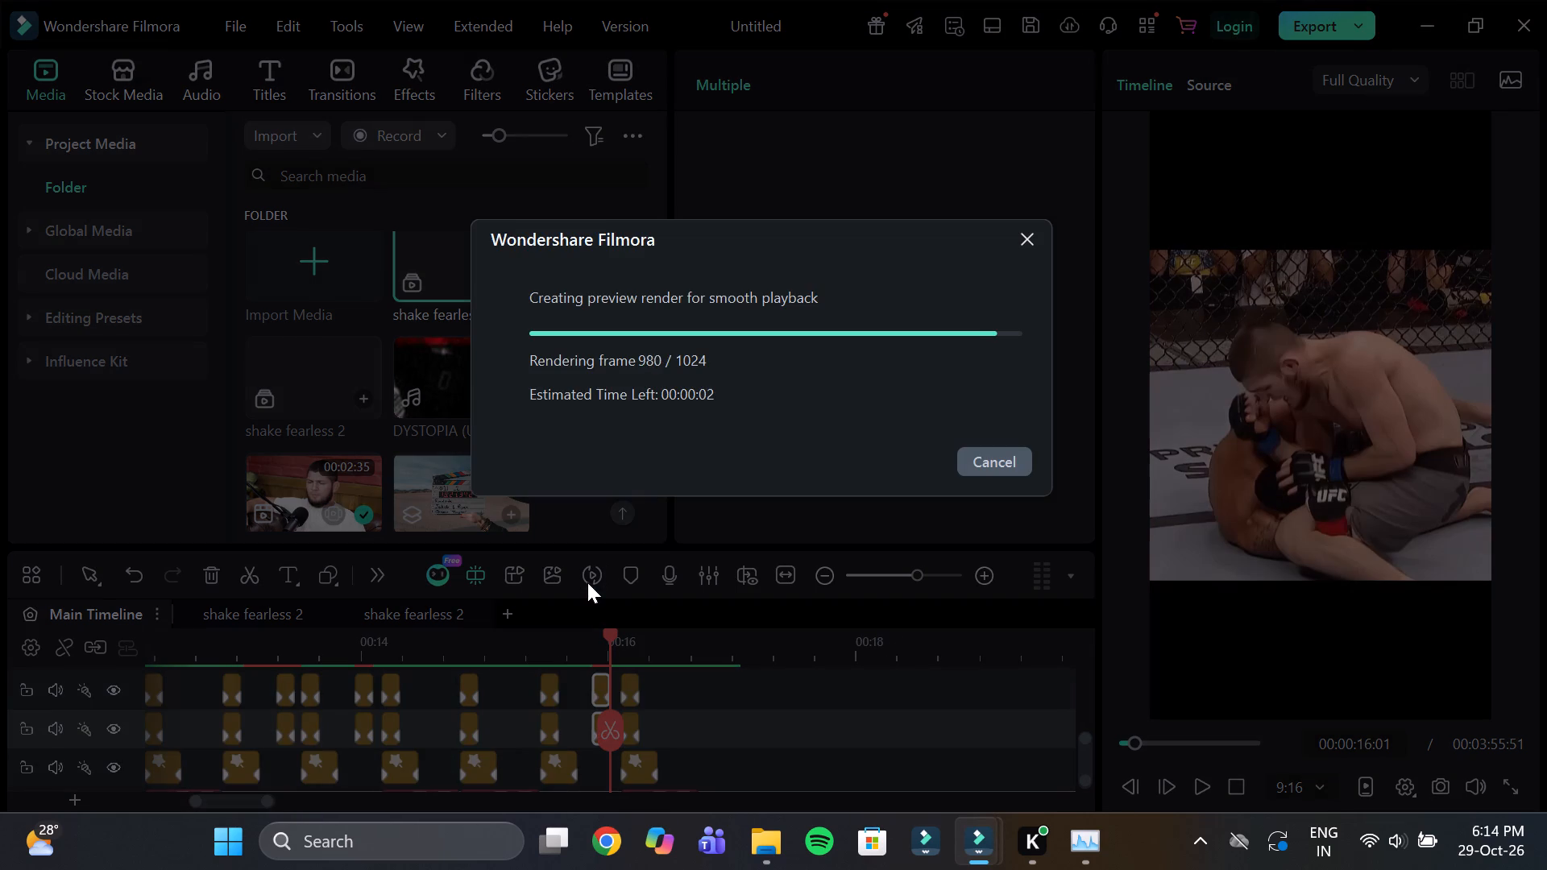
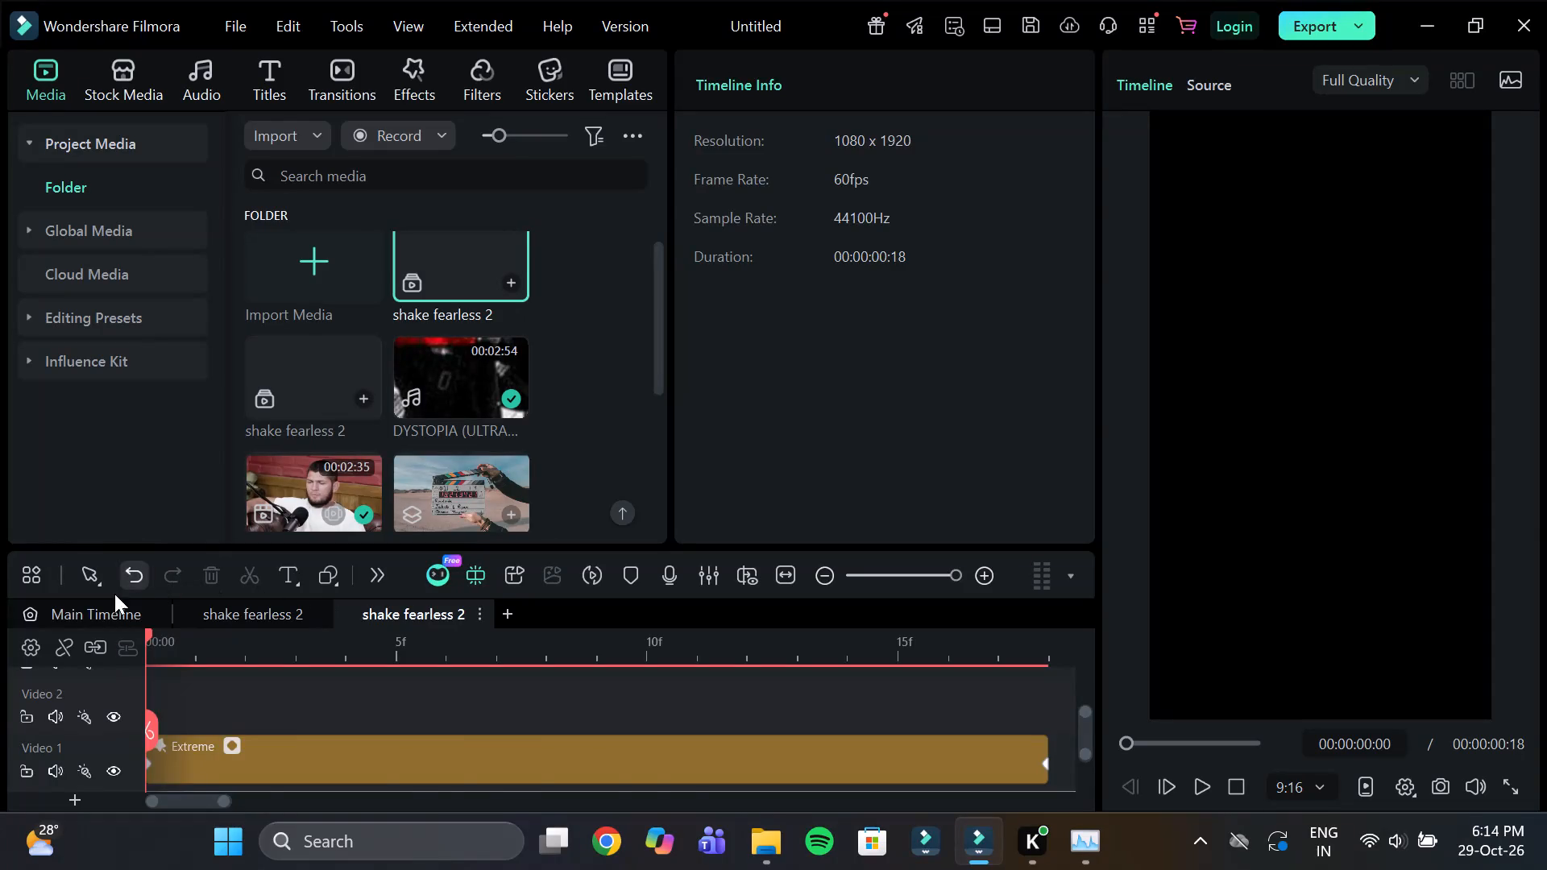
Play back the Main Timeline's cuts and shake effects, replaying the section around 13 to 14 seconds.
{"action": "left_click", "coordinate": [102, 607]}
{"action": "left_click_drag", "start_coordinate": [338, 661], "coordinate": [297, 661]}
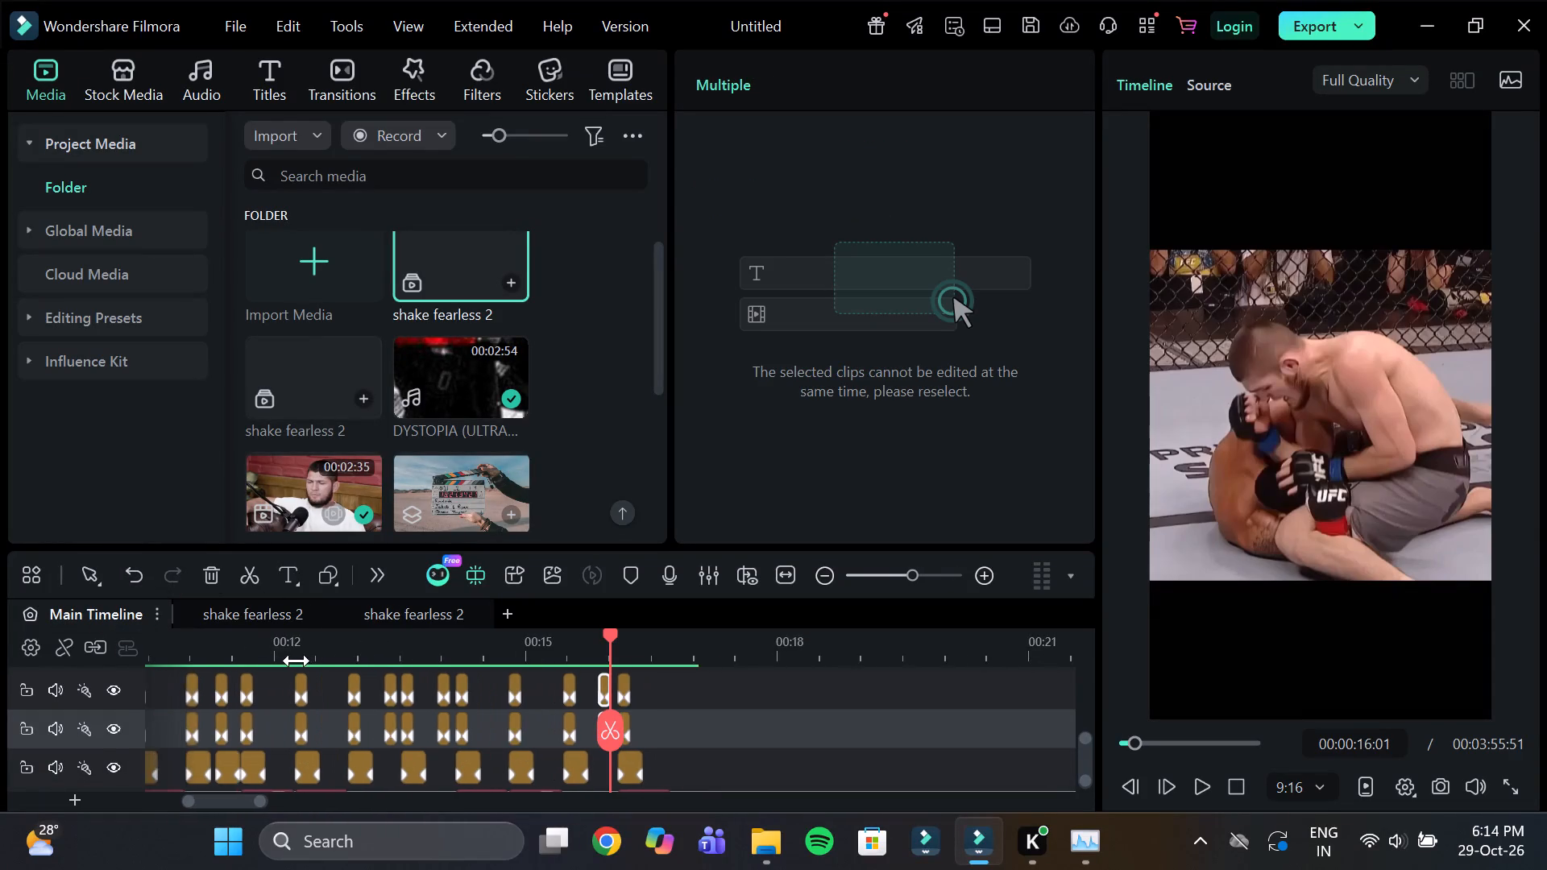
{"action": "left_click_drag", "start_coordinate": [297, 661], "coordinate": [249, 664]}
{"action": "left_click", "coordinate": [225, 657]}
{"action": "key", "text": "space"}
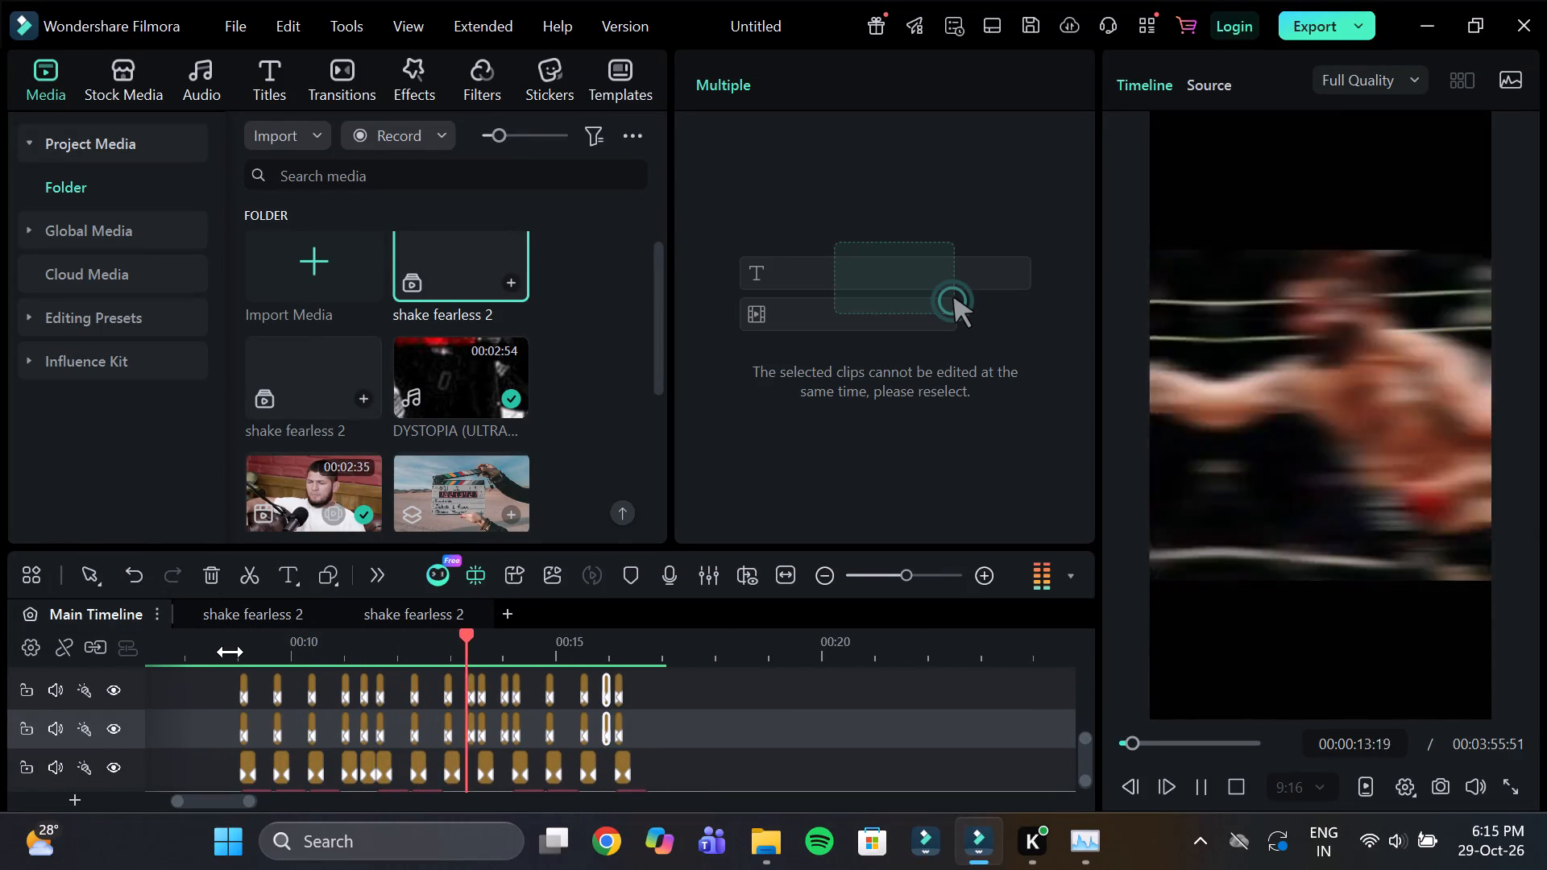
{"action": "left_click", "coordinate": [408, 646]}
{"action": "left_click_drag", "start_coordinate": [510, 644], "coordinate": [576, 649]}
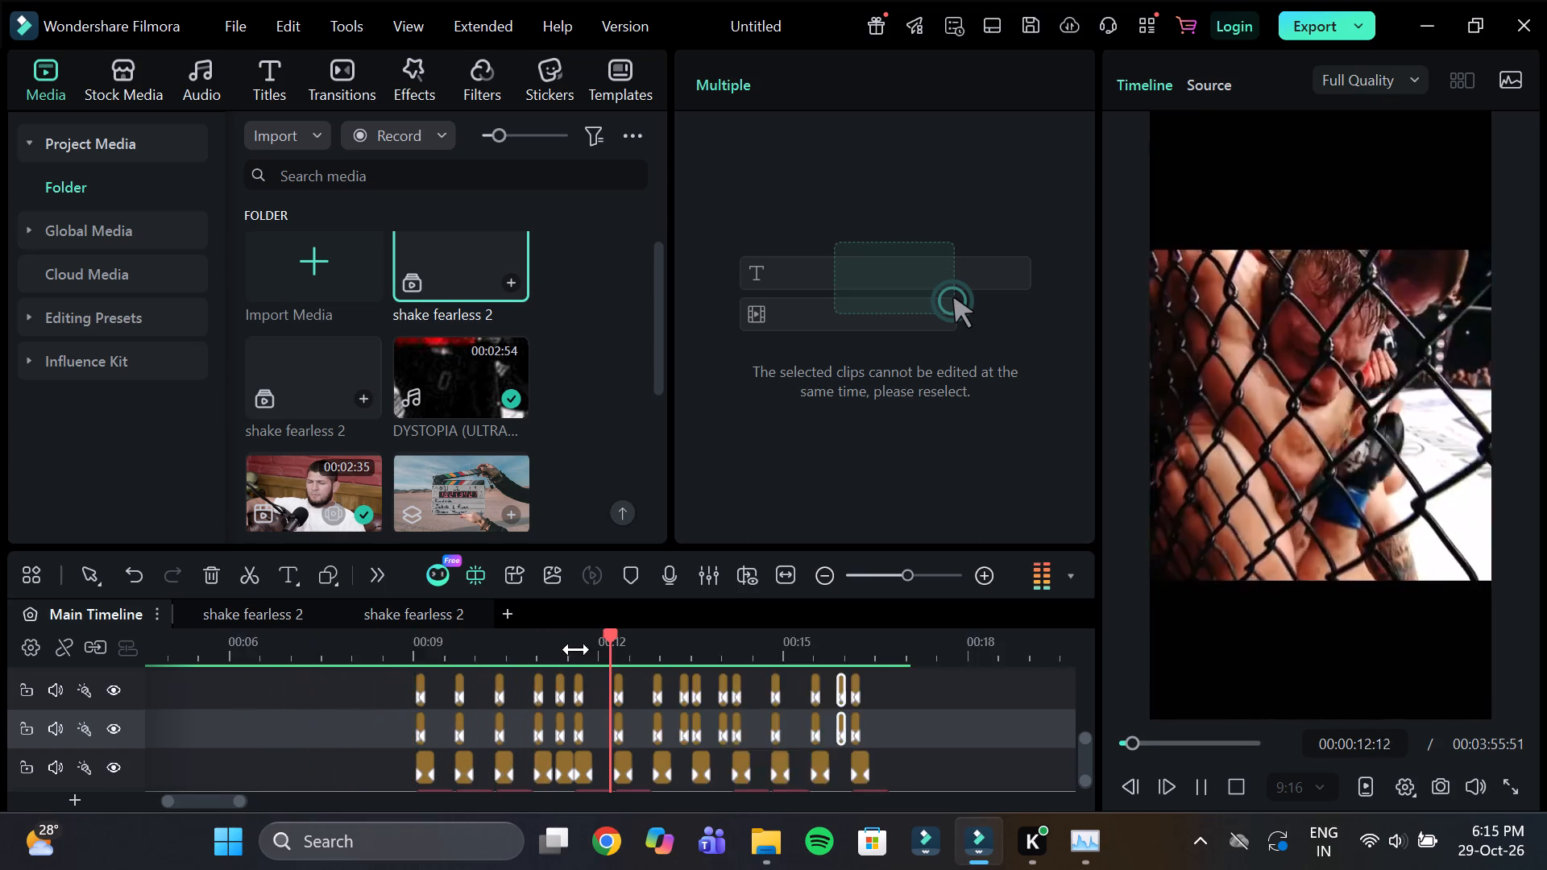
{"action": "left_click_drag", "start_coordinate": [576, 649], "coordinate": [578, 649]}
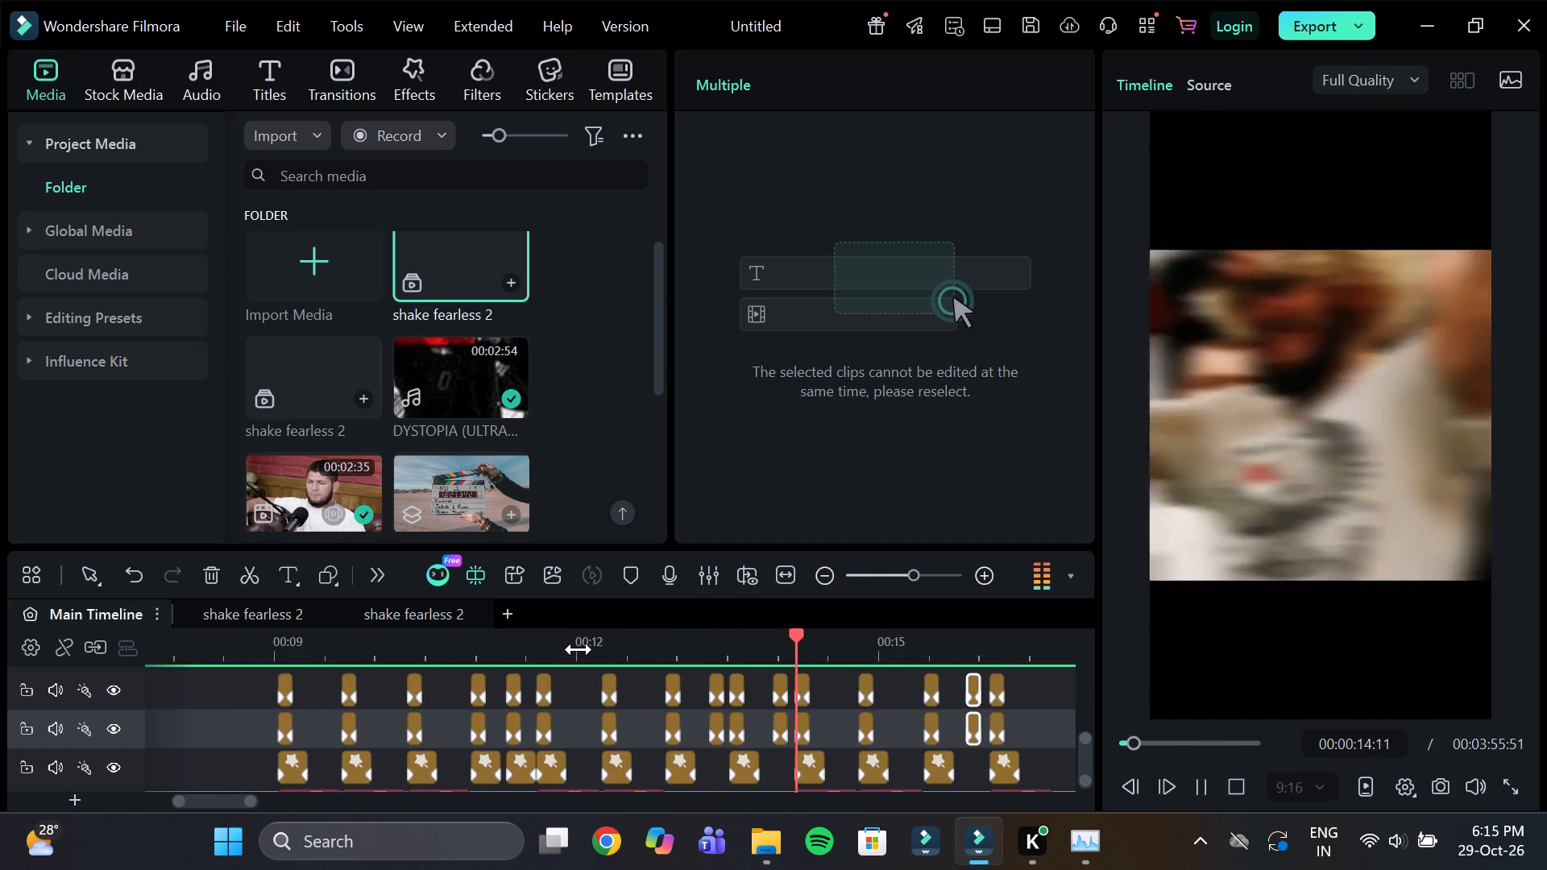
{"action": "left_click", "coordinate": [645, 651]}
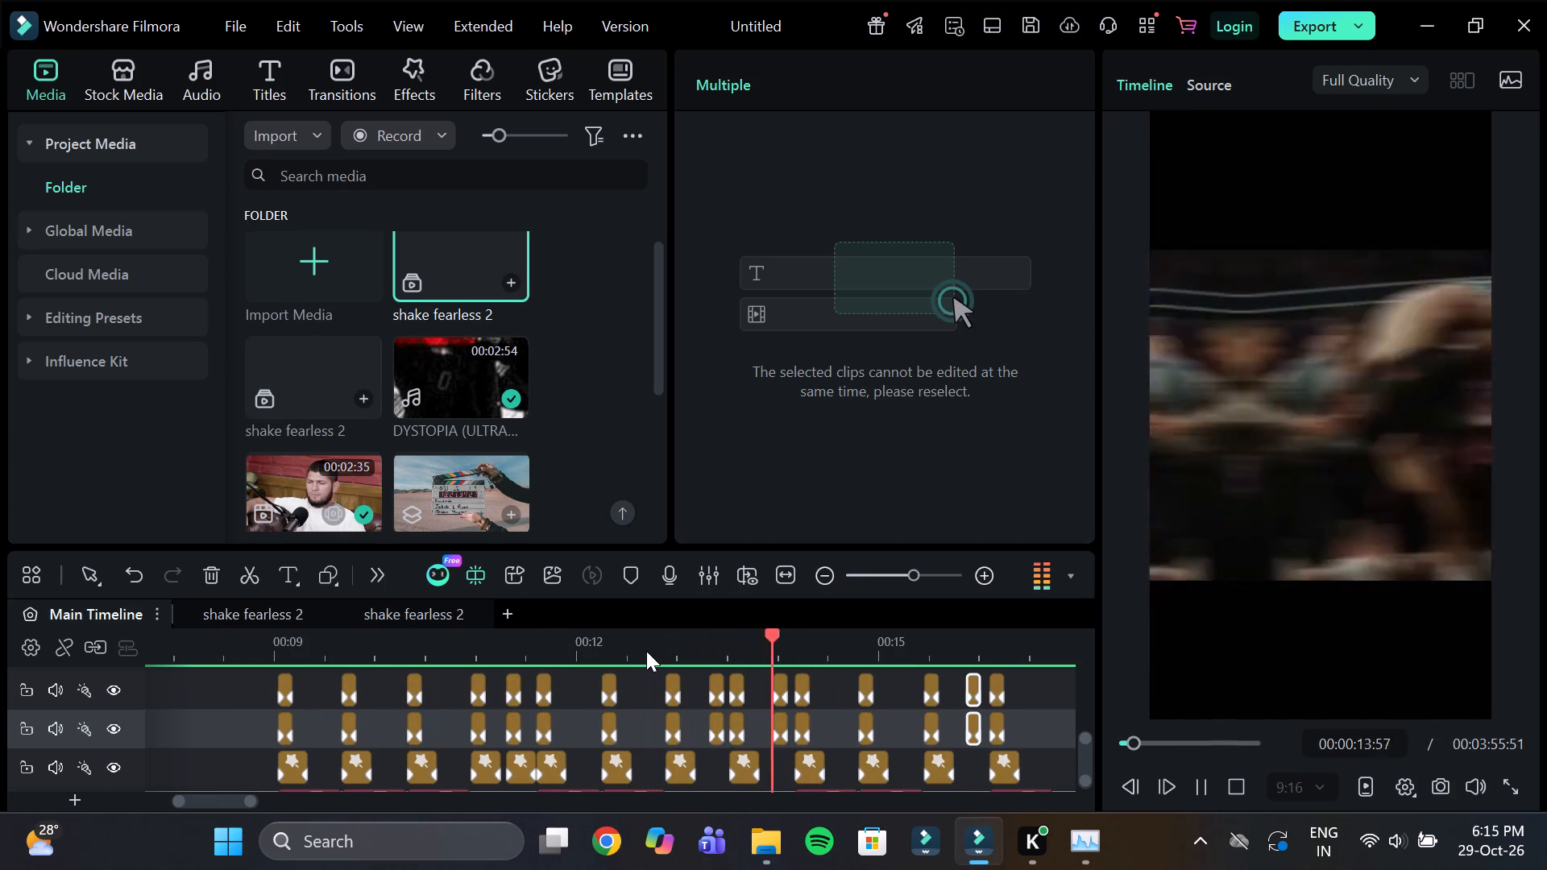
{"action": "left_click", "coordinate": [706, 651]}
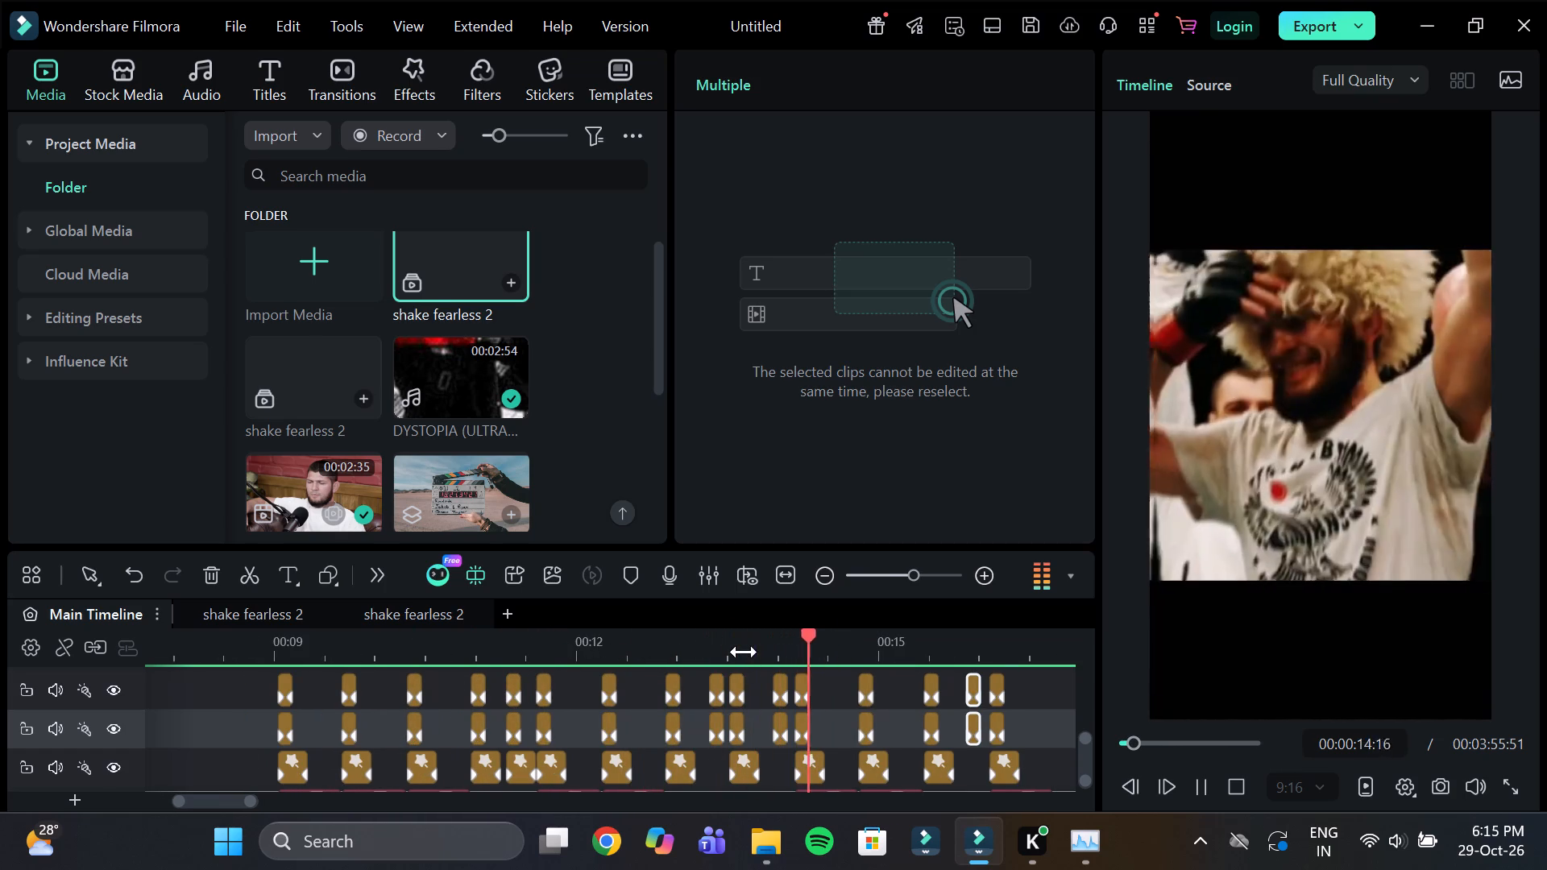
{"action": "key", "text": "space"}
{"action": "left_click", "coordinate": [712, 657]}
{"action": "key", "text": "space"}
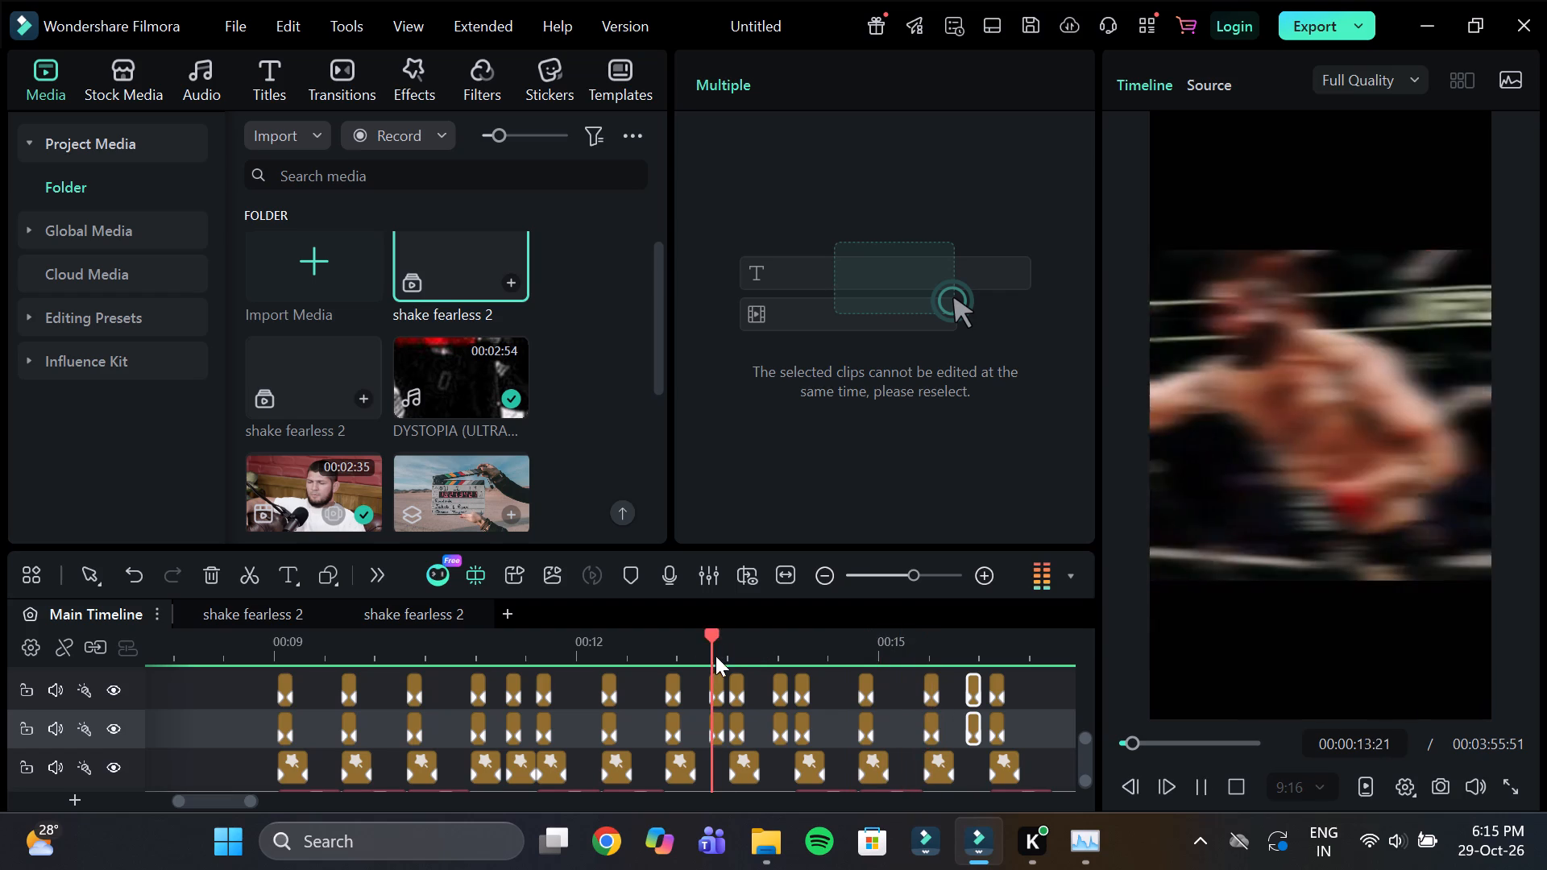
{"action": "left_click", "coordinate": [708, 654]}
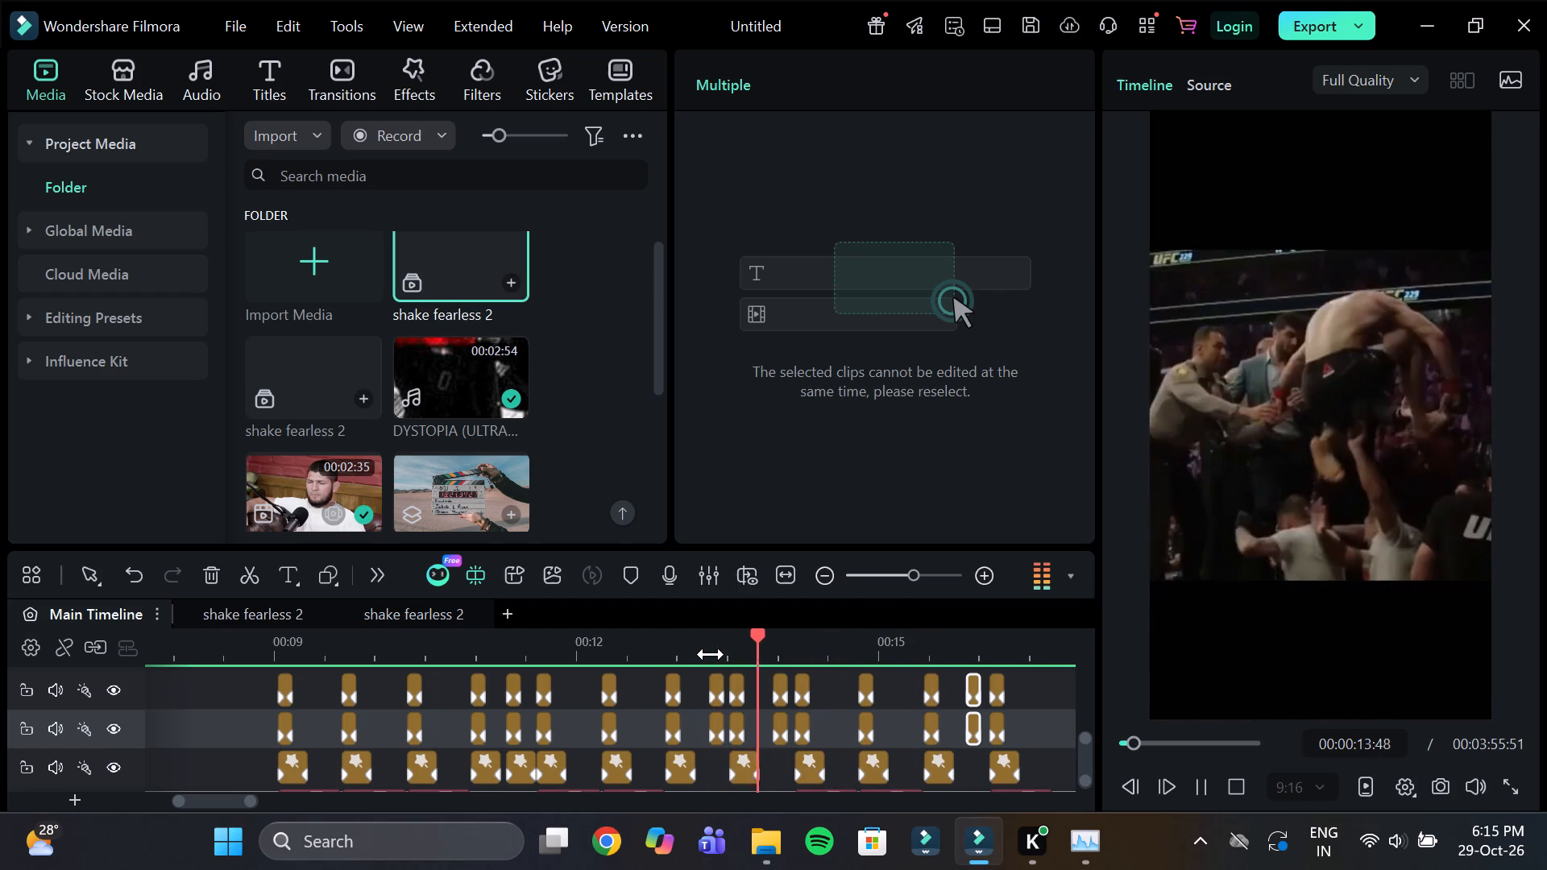
{"action": "key", "text": "space"}
{"action": "left_click", "coordinate": [728, 657]}
{"action": "key", "text": "space"}
{"action": "key", "text": "space"}
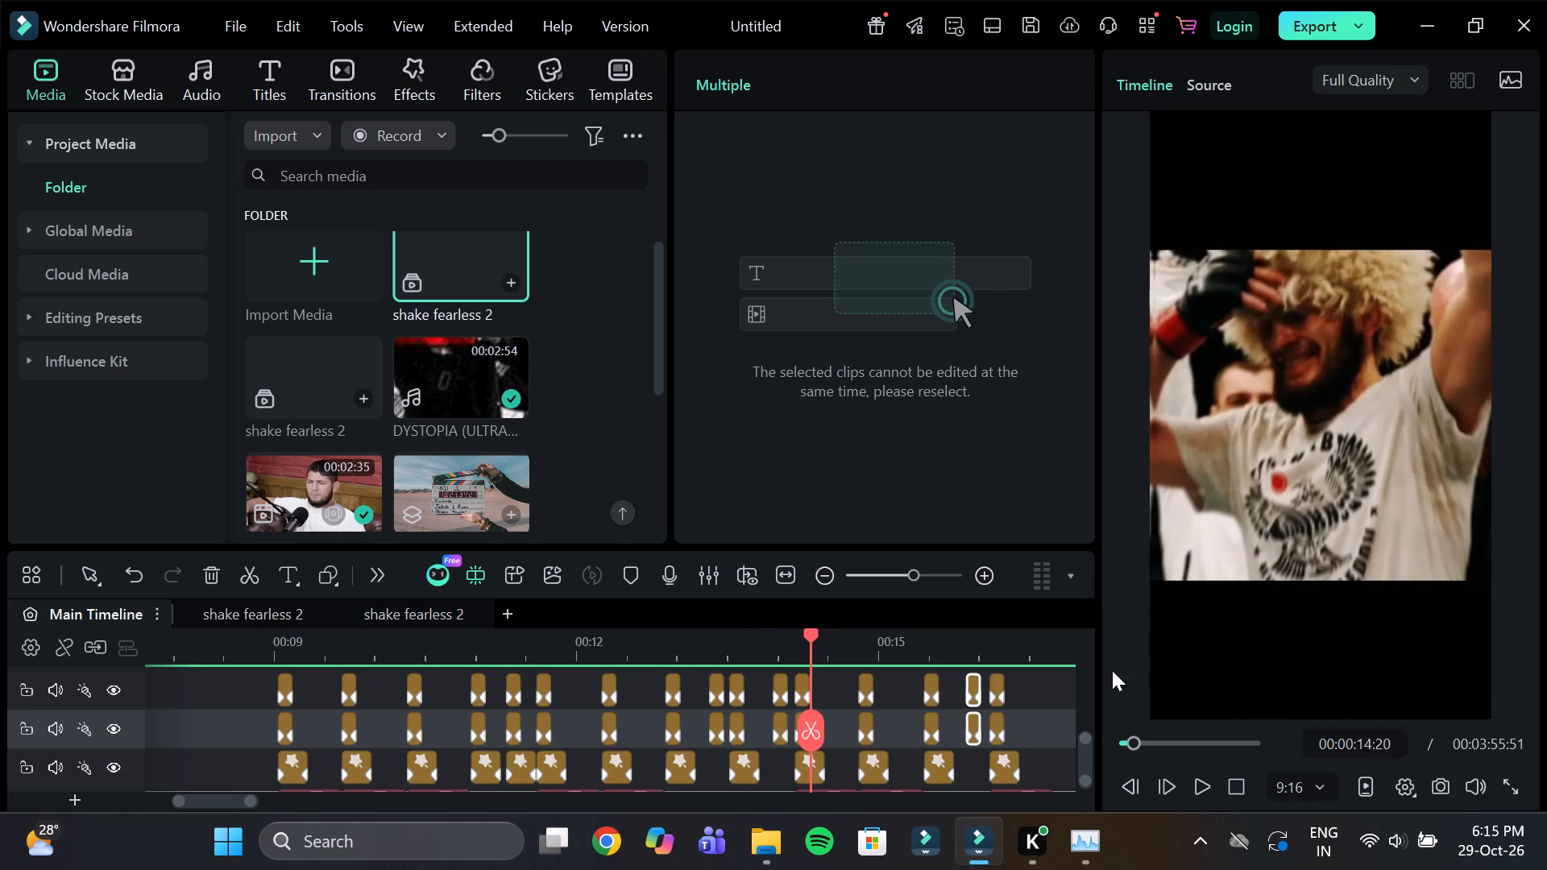
Look through the spare clips placed after the main edit, between about 20 and 33 seconds, for a replacement shot.
{"action": "left_click_drag", "start_coordinate": [1067, 649], "coordinate": [1036, 645]}
{"action": "left_click", "coordinate": [892, 645]}
{"action": "scroll", "coordinate": [963, 705], "scroll_direction": "down", "scroll_amount": 2}
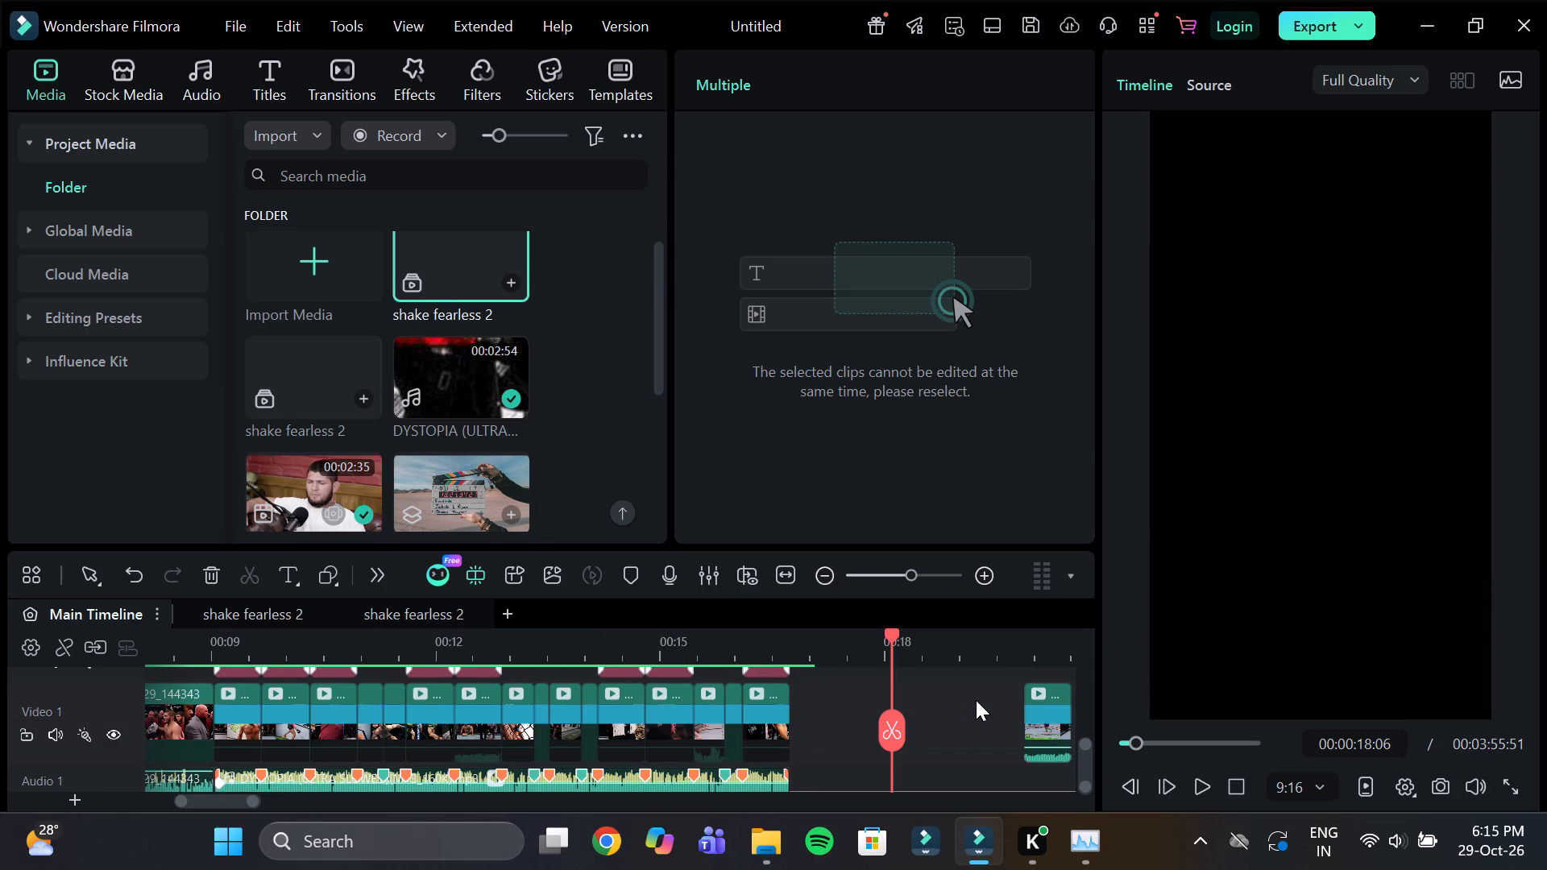
{"action": "left_click_drag", "start_coordinate": [1014, 651], "coordinate": [938, 655]}
{"action": "left_click", "coordinate": [936, 654]}
{"action": "left_click_drag", "start_coordinate": [941, 637], "coordinate": [1002, 682]}
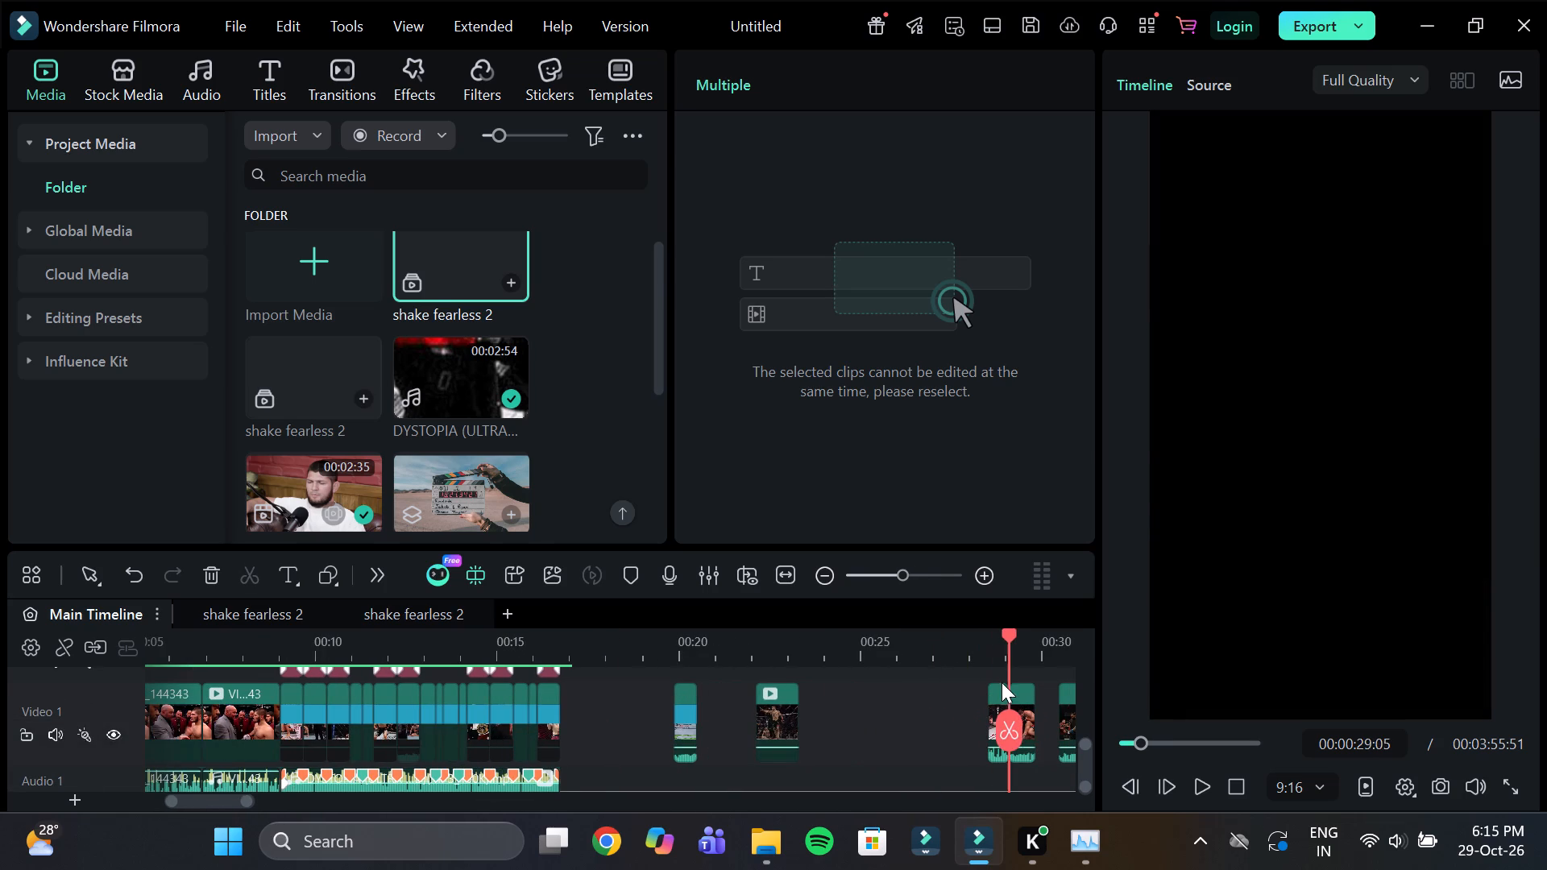
{"action": "left_click_drag", "start_coordinate": [1002, 682], "coordinate": [1073, 716]}
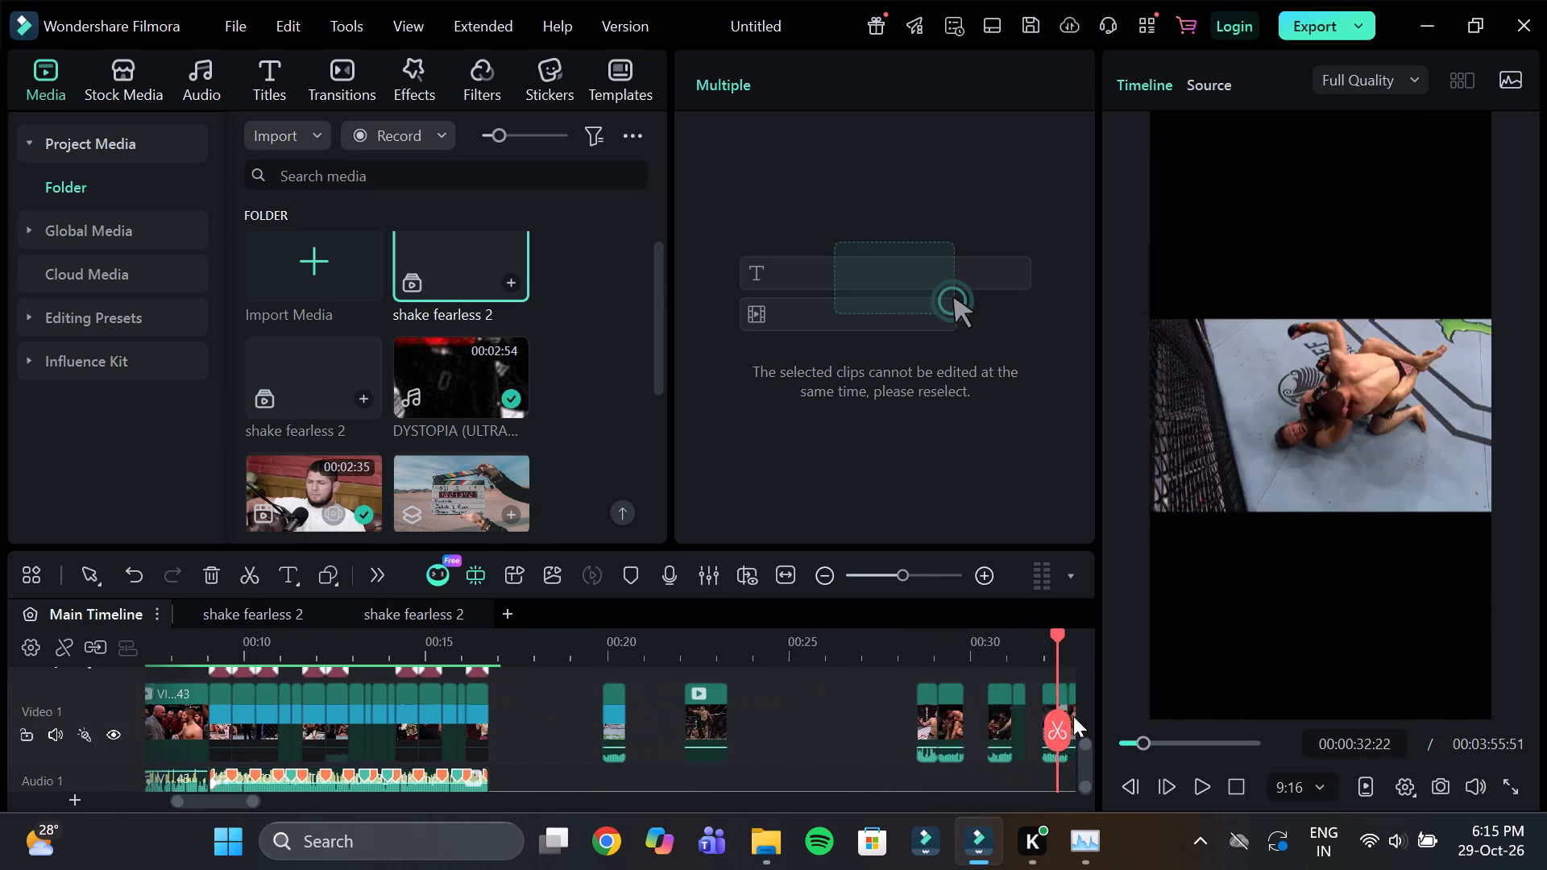
{"action": "left_click_drag", "start_coordinate": [1073, 716], "coordinate": [960, 707]}
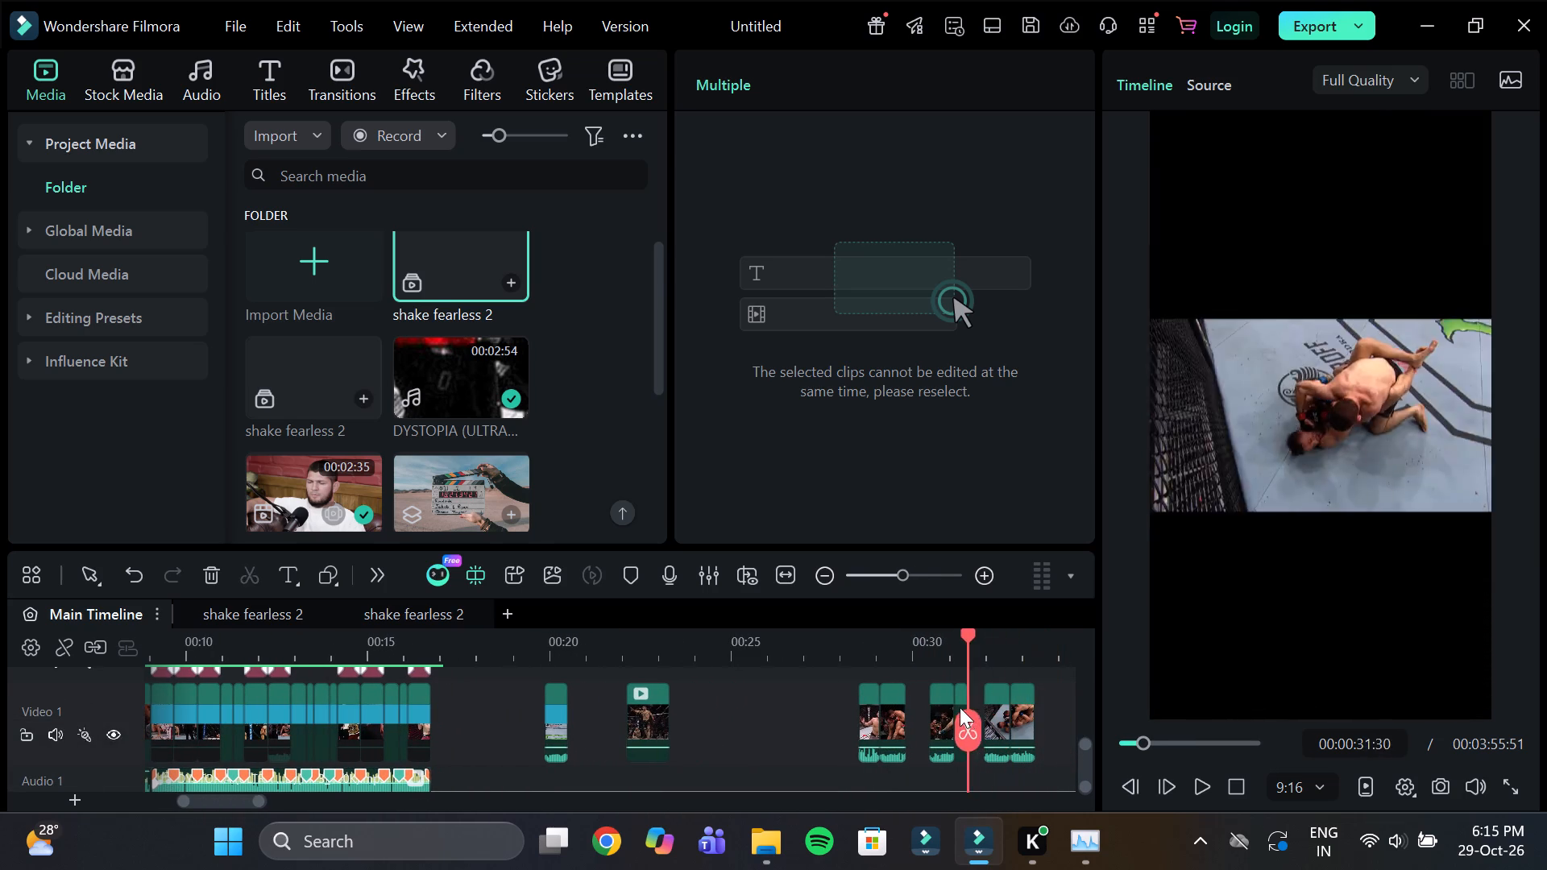
Delete the two khabib scenepack clips on Video 1 between about 13:30 and 14:08.
{"action": "left_click_drag", "start_coordinate": [960, 707], "coordinate": [285, 688]}
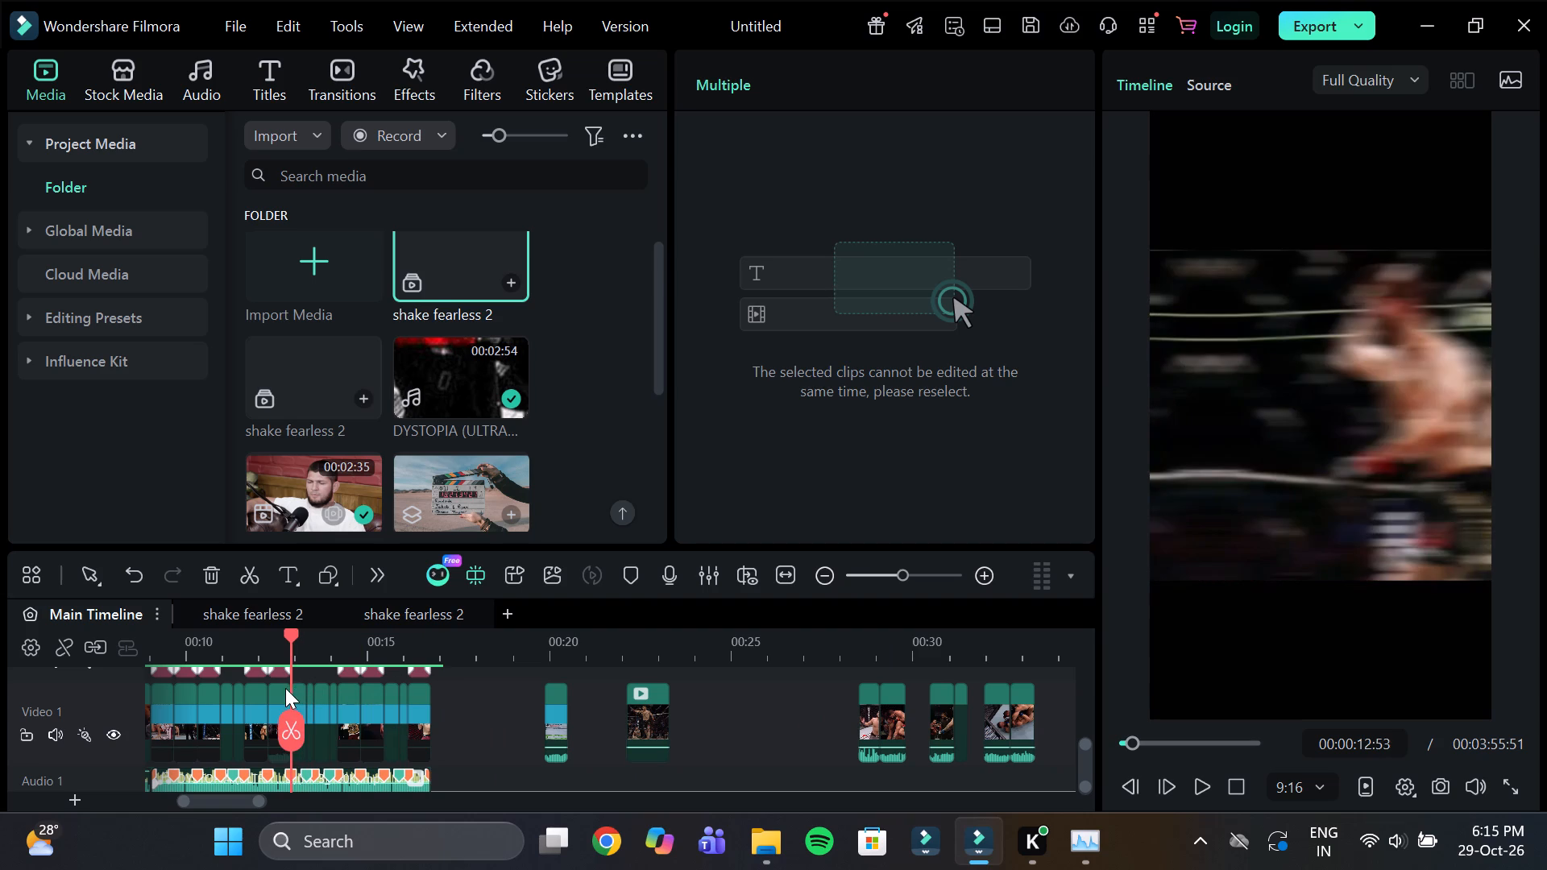
{"action": "left_click_drag", "start_coordinate": [285, 688], "coordinate": [318, 701]}
{"action": "left_click_drag", "start_coordinate": [339, 659], "coordinate": [565, 684]}
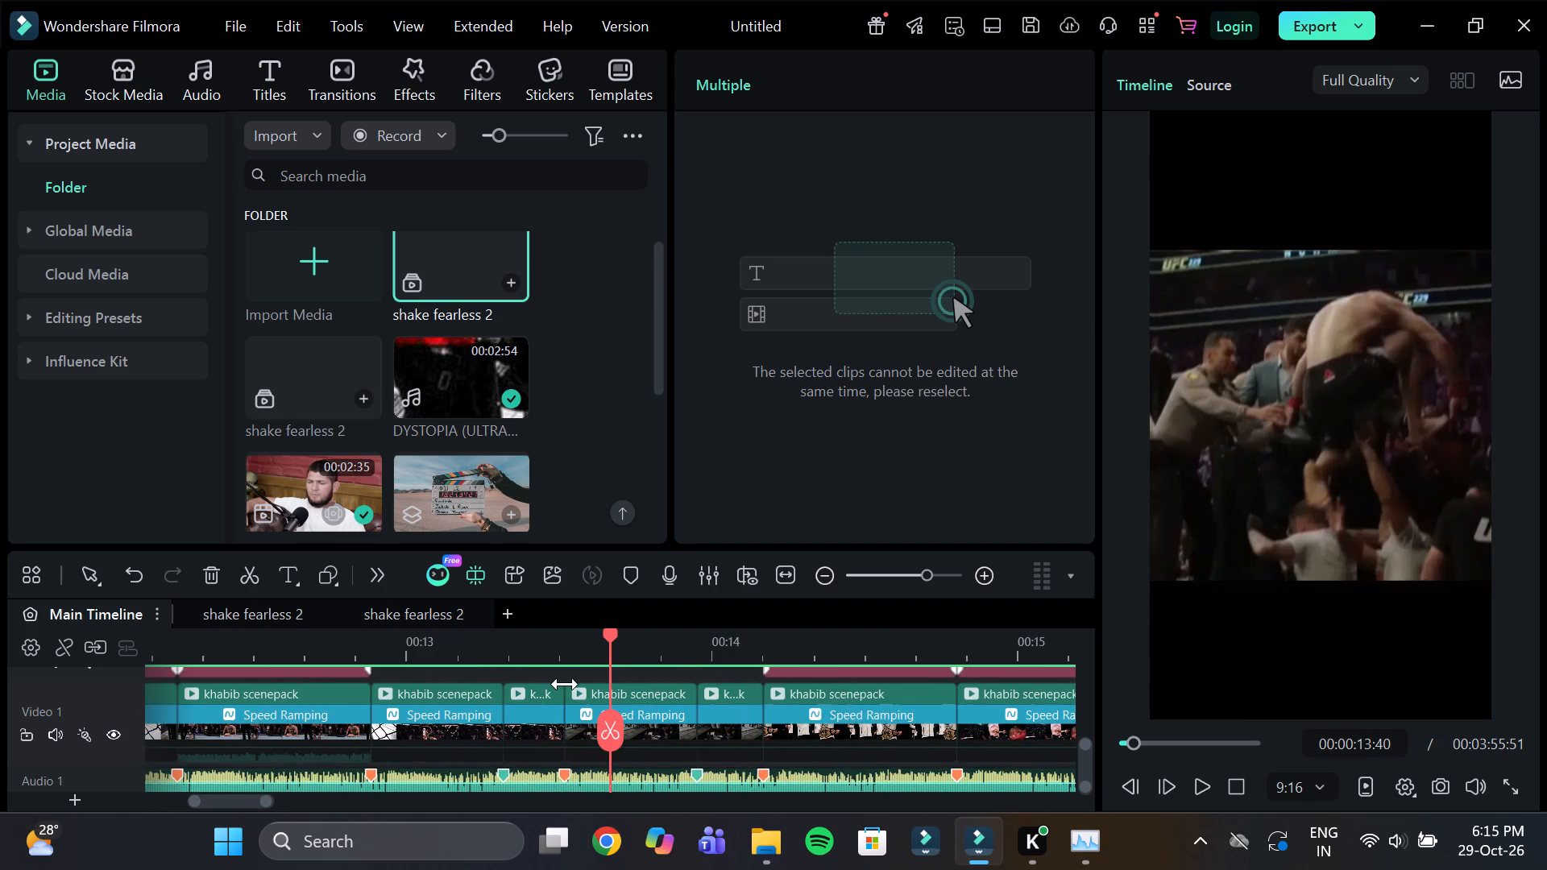
{"action": "left_click_drag", "start_coordinate": [565, 684], "coordinate": [578, 687]}
{"action": "scroll", "coordinate": [707, 682], "scroll_direction": "up", "scroll_amount": 1}
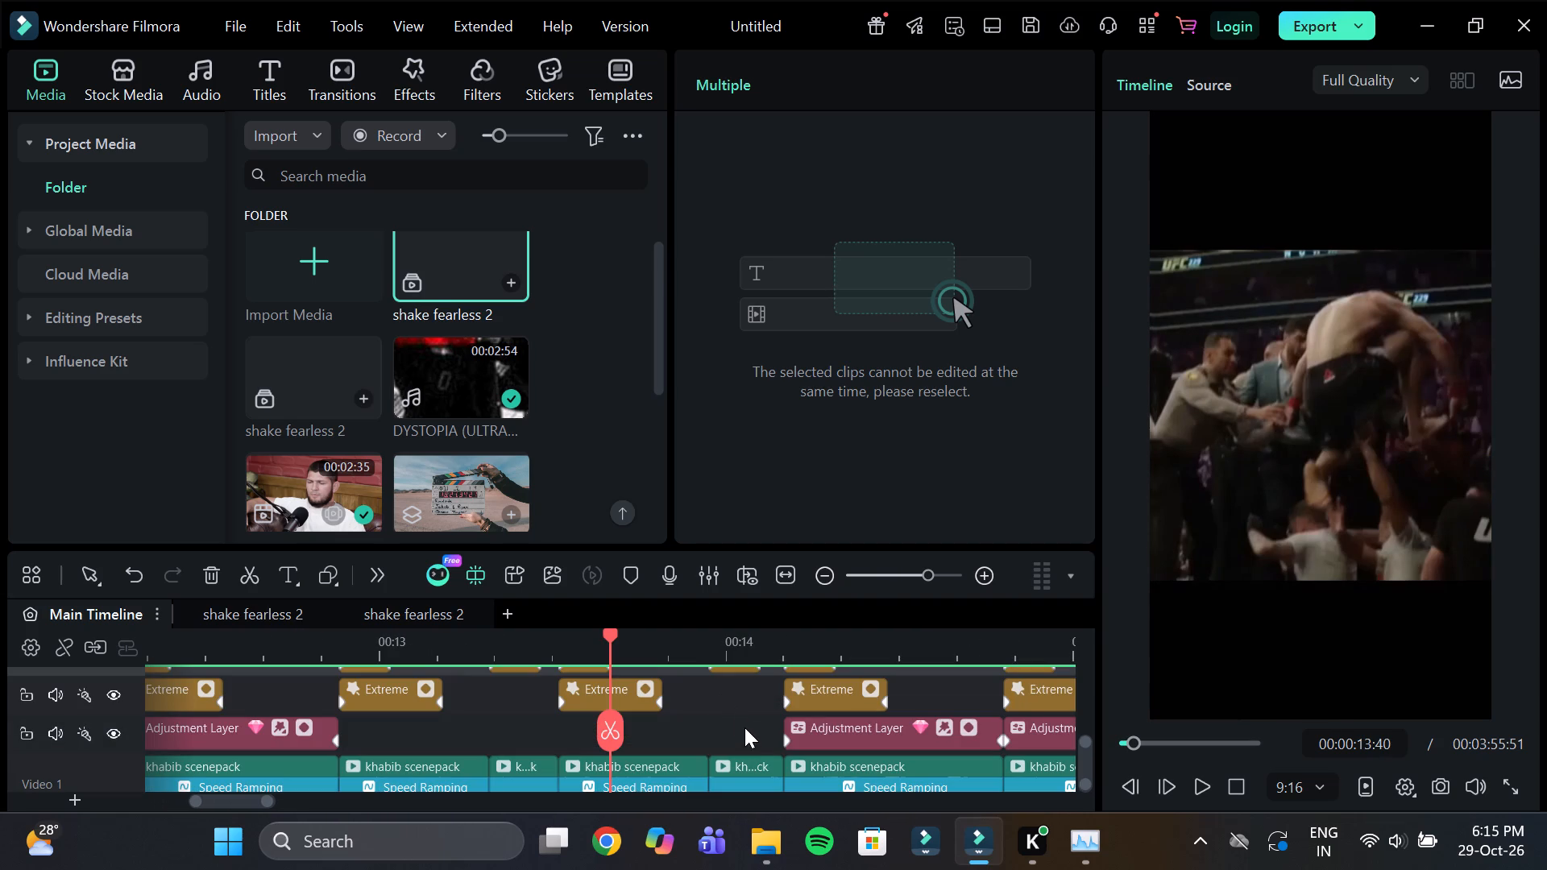
{"action": "left_click_drag", "start_coordinate": [746, 733], "coordinate": [676, 767]}
{"action": "key", "text": "Delete"}
Move the spare clip from about 20 seconds on Video 1 into the gap at about 13:30.
{"action": "left_click_drag", "start_coordinate": [1036, 650], "coordinate": [1035, 650]}
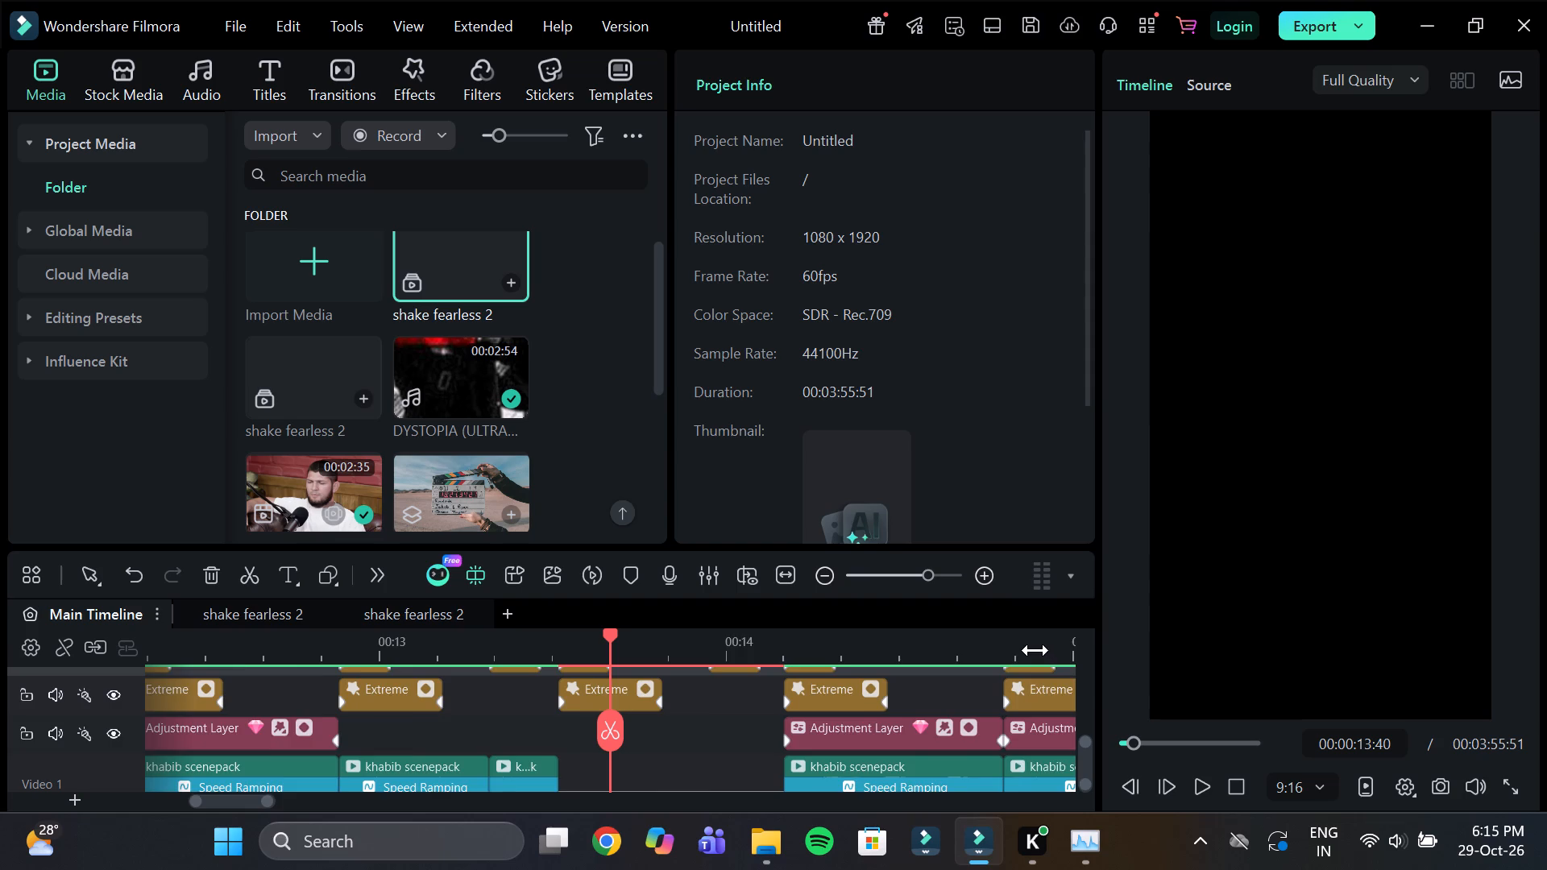
{"action": "left_click_drag", "start_coordinate": [1035, 650], "coordinate": [828, 654]}
{"action": "left_click", "coordinate": [931, 661]}
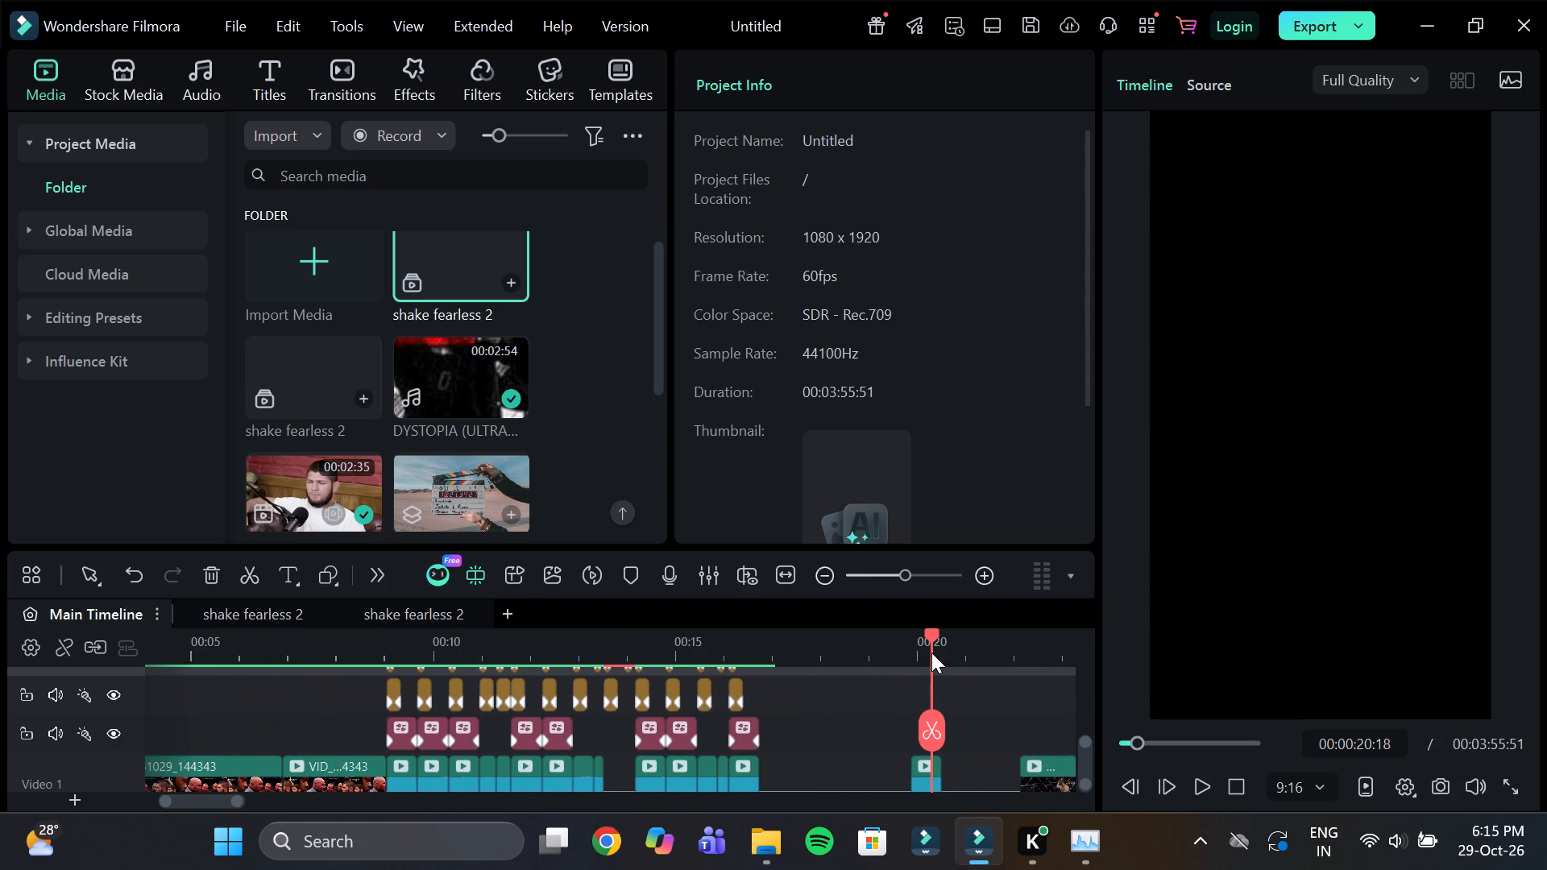
{"action": "left_click_drag", "start_coordinate": [923, 768], "coordinate": [616, 771]}
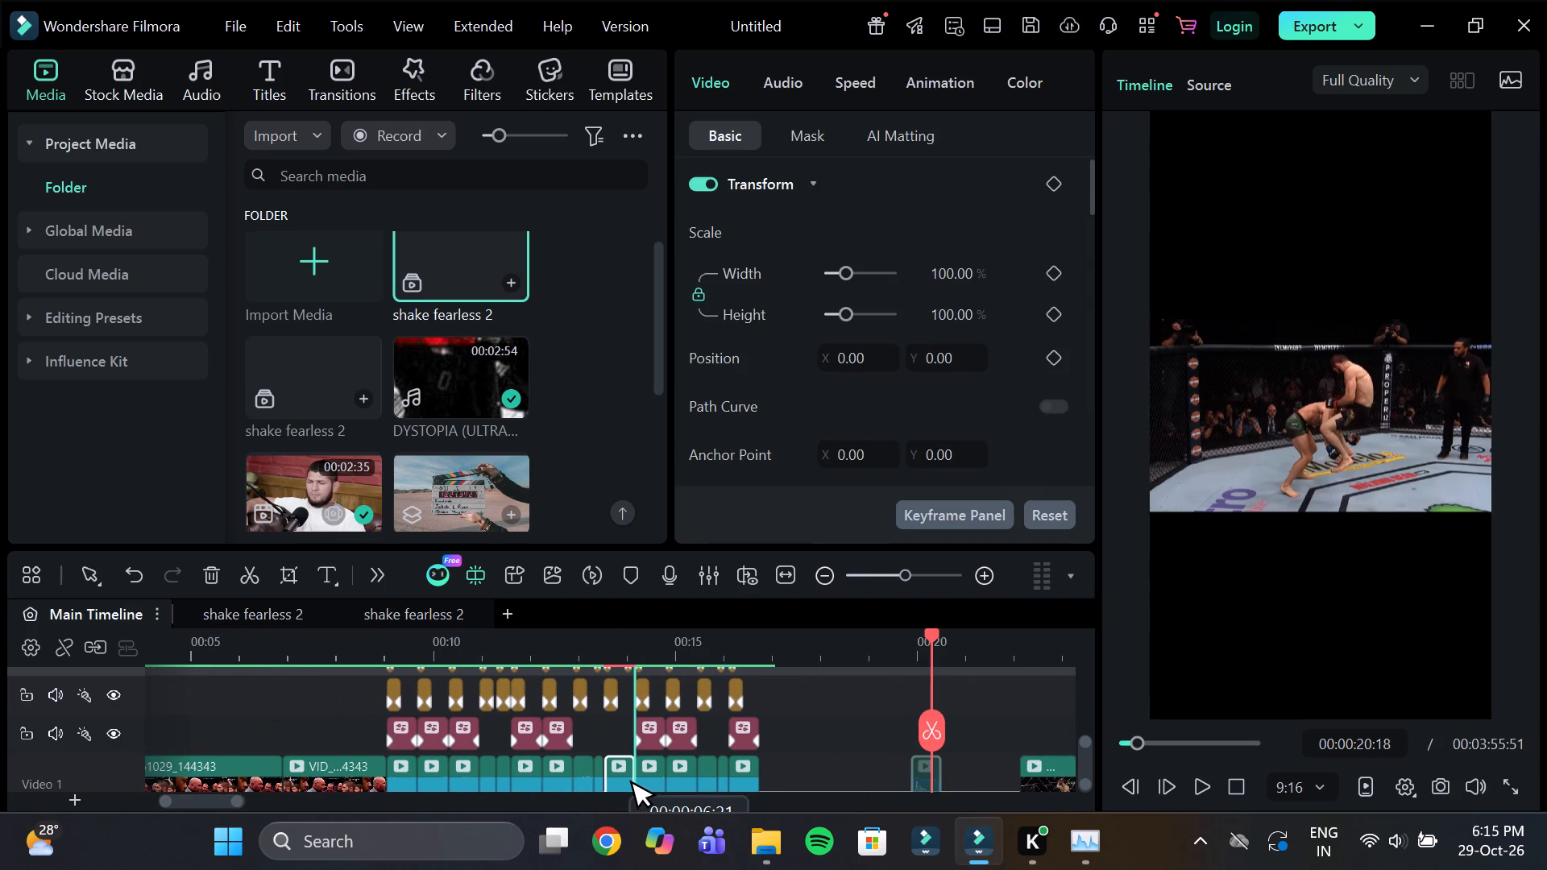
{"action": "left_click_drag", "start_coordinate": [616, 771], "coordinate": [620, 771]}
Scale the moved khabib scenepack clip at about 13:30 to 200%.
{"action": "left_click", "coordinate": [599, 660]}
{"action": "left_click_drag", "start_coordinate": [645, 649], "coordinate": [670, 651]}
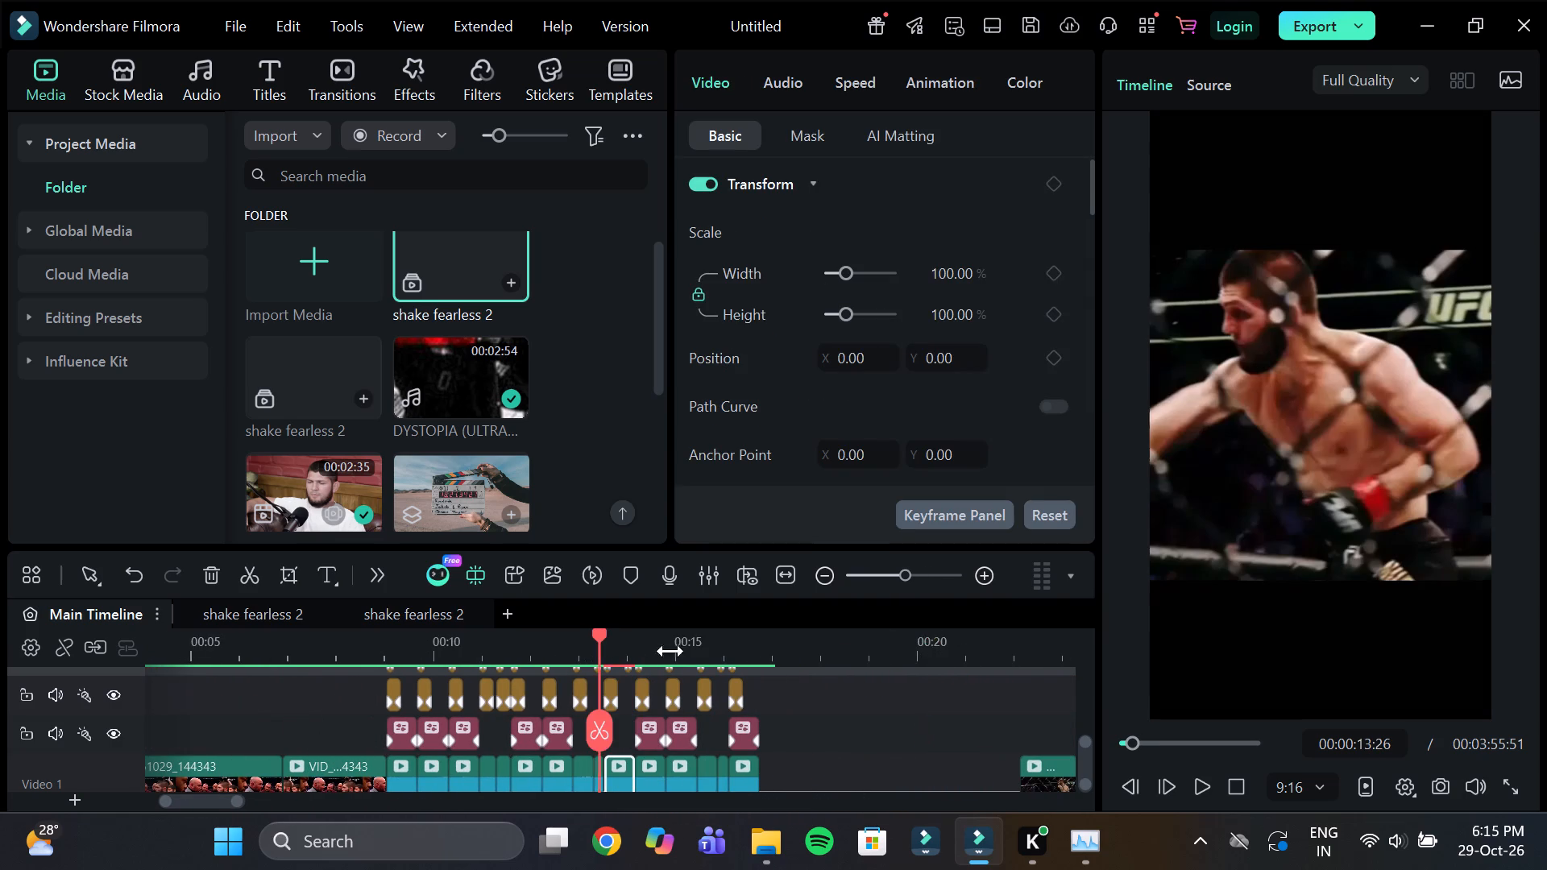
{"action": "left_click_drag", "start_coordinate": [670, 651], "coordinate": [862, 694]}
{"action": "scroll", "coordinate": [863, 702], "scroll_direction": "down", "scroll_amount": 1}
{"action": "left_click_drag", "start_coordinate": [848, 690], "coordinate": [840, 709]}
{"action": "left_click_drag", "start_coordinate": [878, 692], "coordinate": [882, 714]}
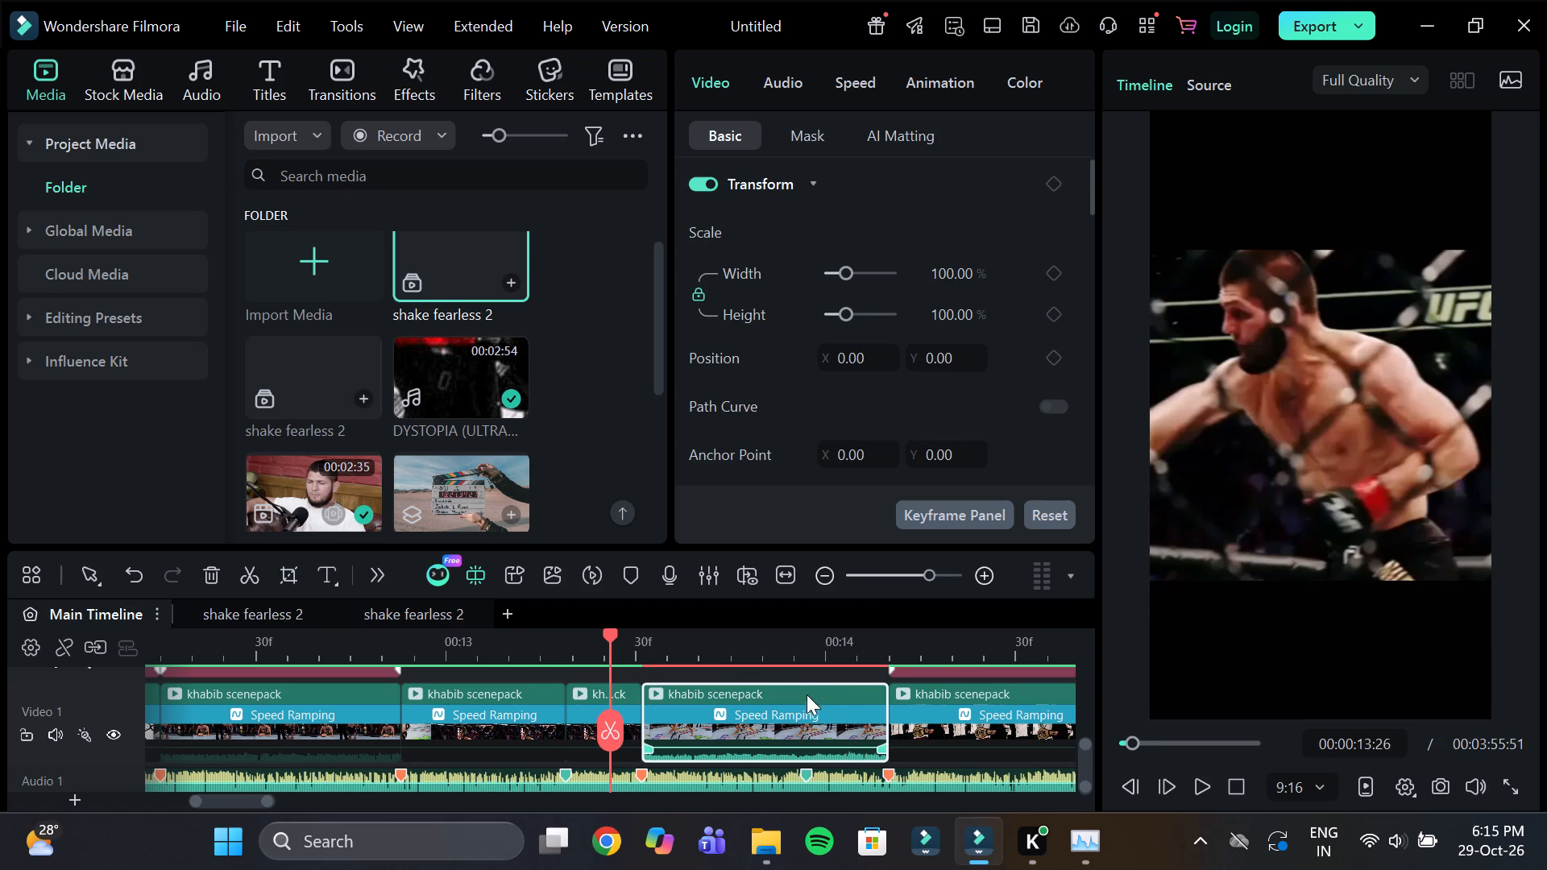
{"action": "left_click", "coordinate": [773, 657]}
{"action": "left_click", "coordinate": [927, 276]}
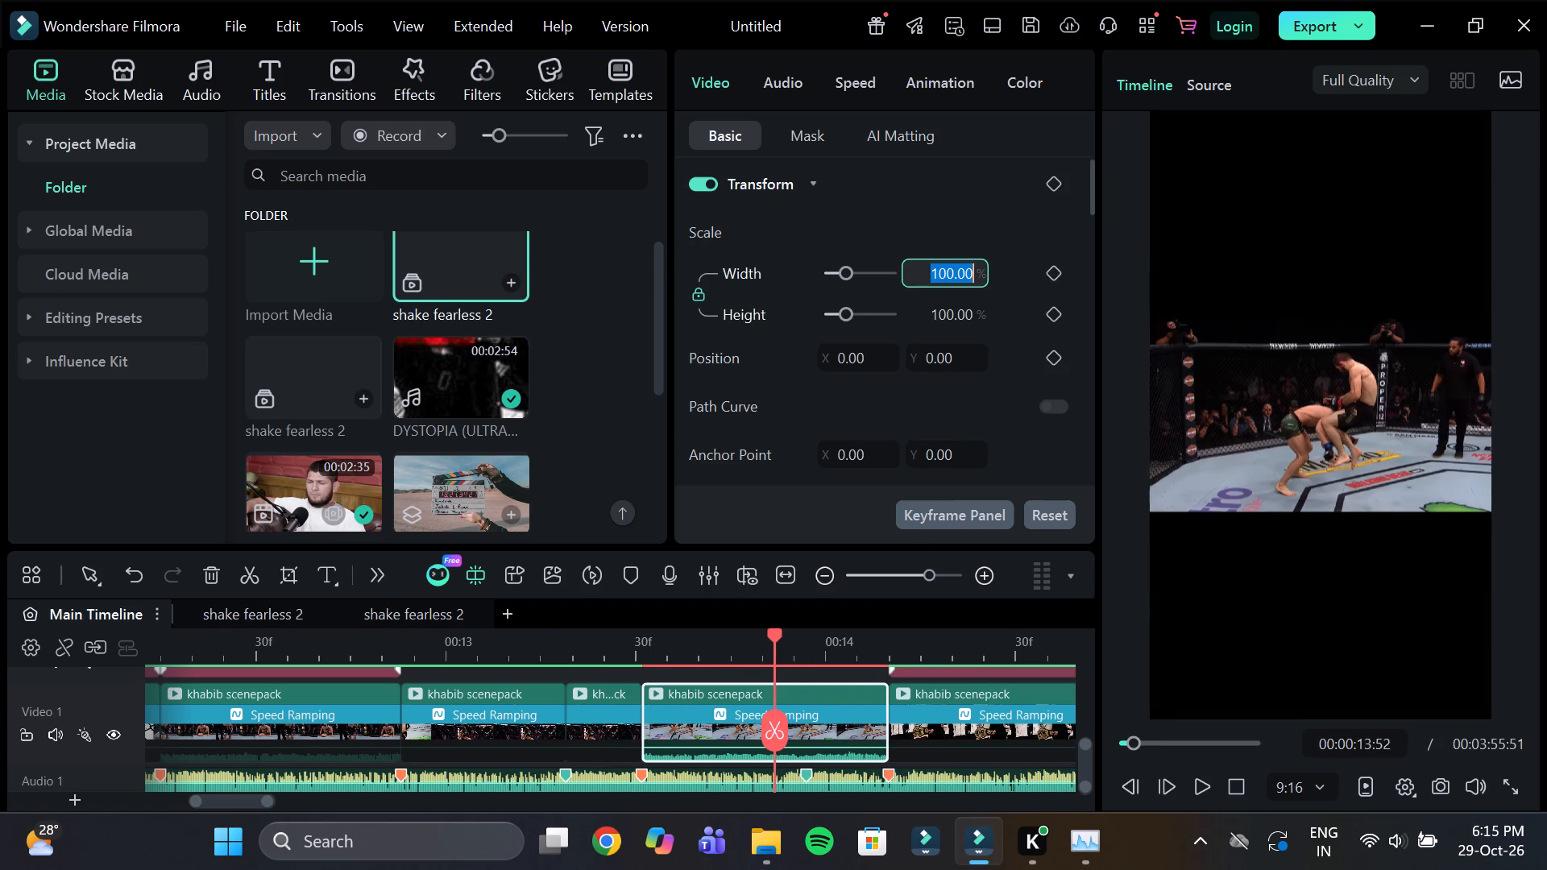
{"action": "type", "text": "200"}
{"action": "key", "text": "Return"}
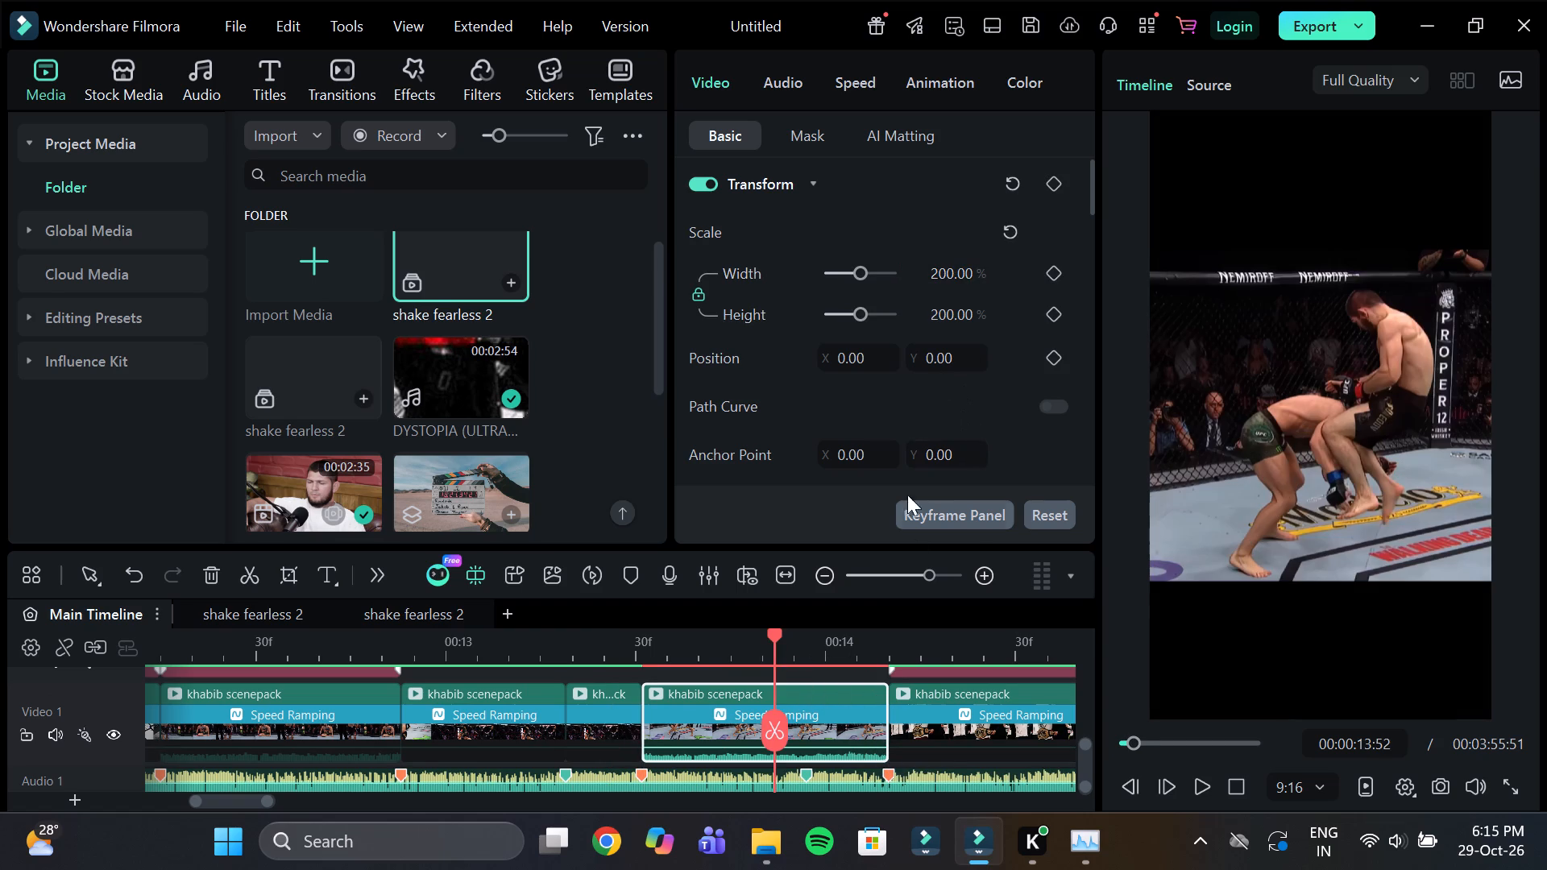
Place the playhead on the beat marker at 13:57 and hide the two tracks of short effects above the Extreme track.
{"action": "left_click", "coordinate": [801, 657]}
{"action": "left_click_drag", "start_coordinate": [801, 643], "coordinate": [811, 658]}
{"action": "left_click", "coordinate": [827, 690]}
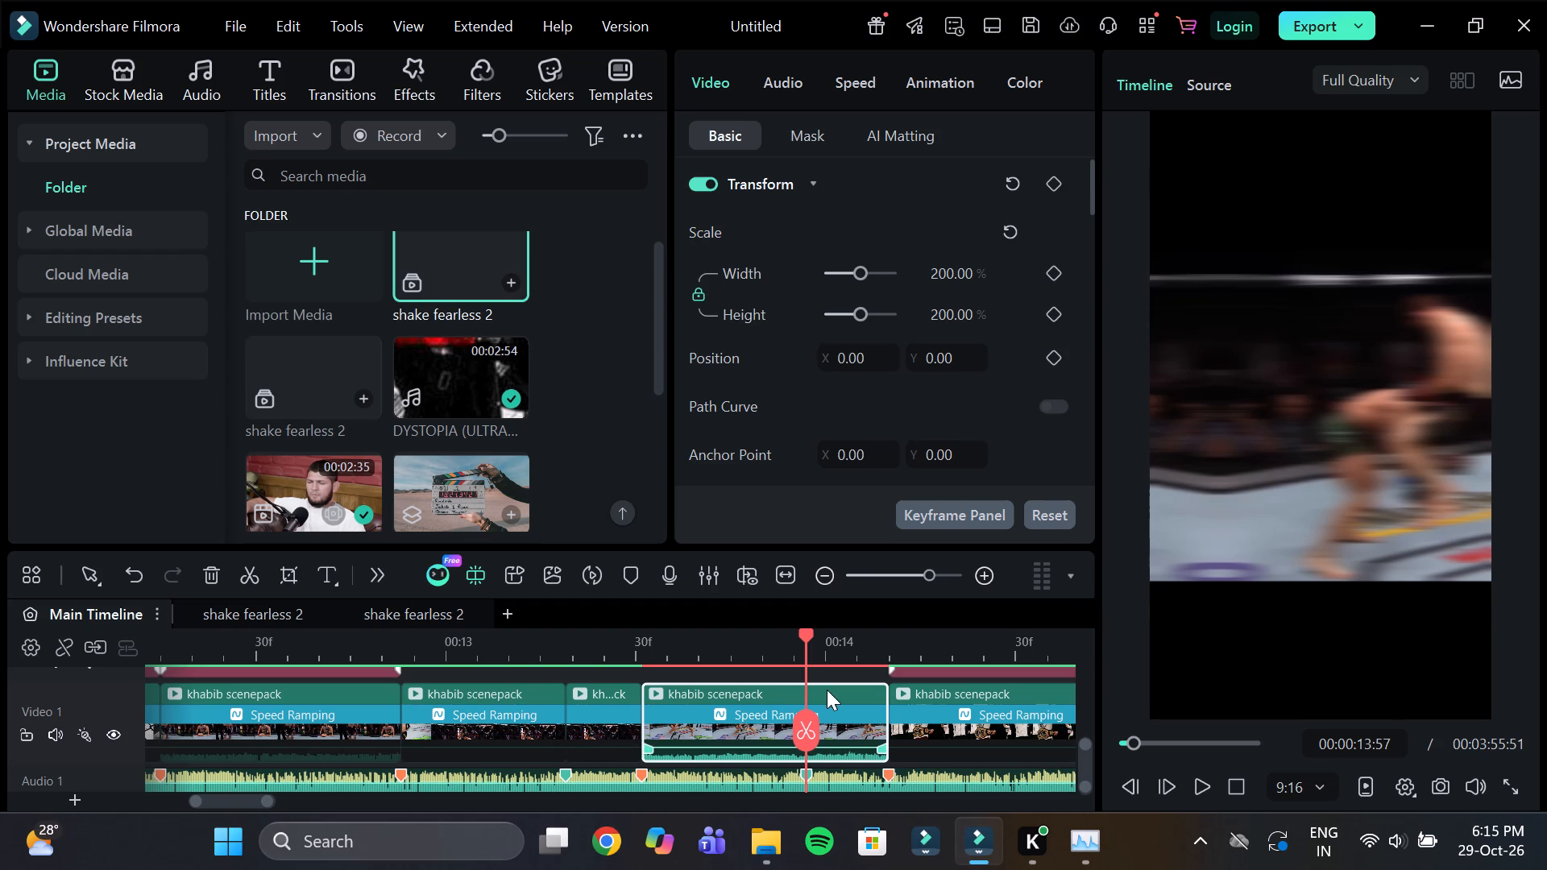
{"action": "scroll", "coordinate": [809, 725], "scroll_direction": "up", "scroll_amount": 2}
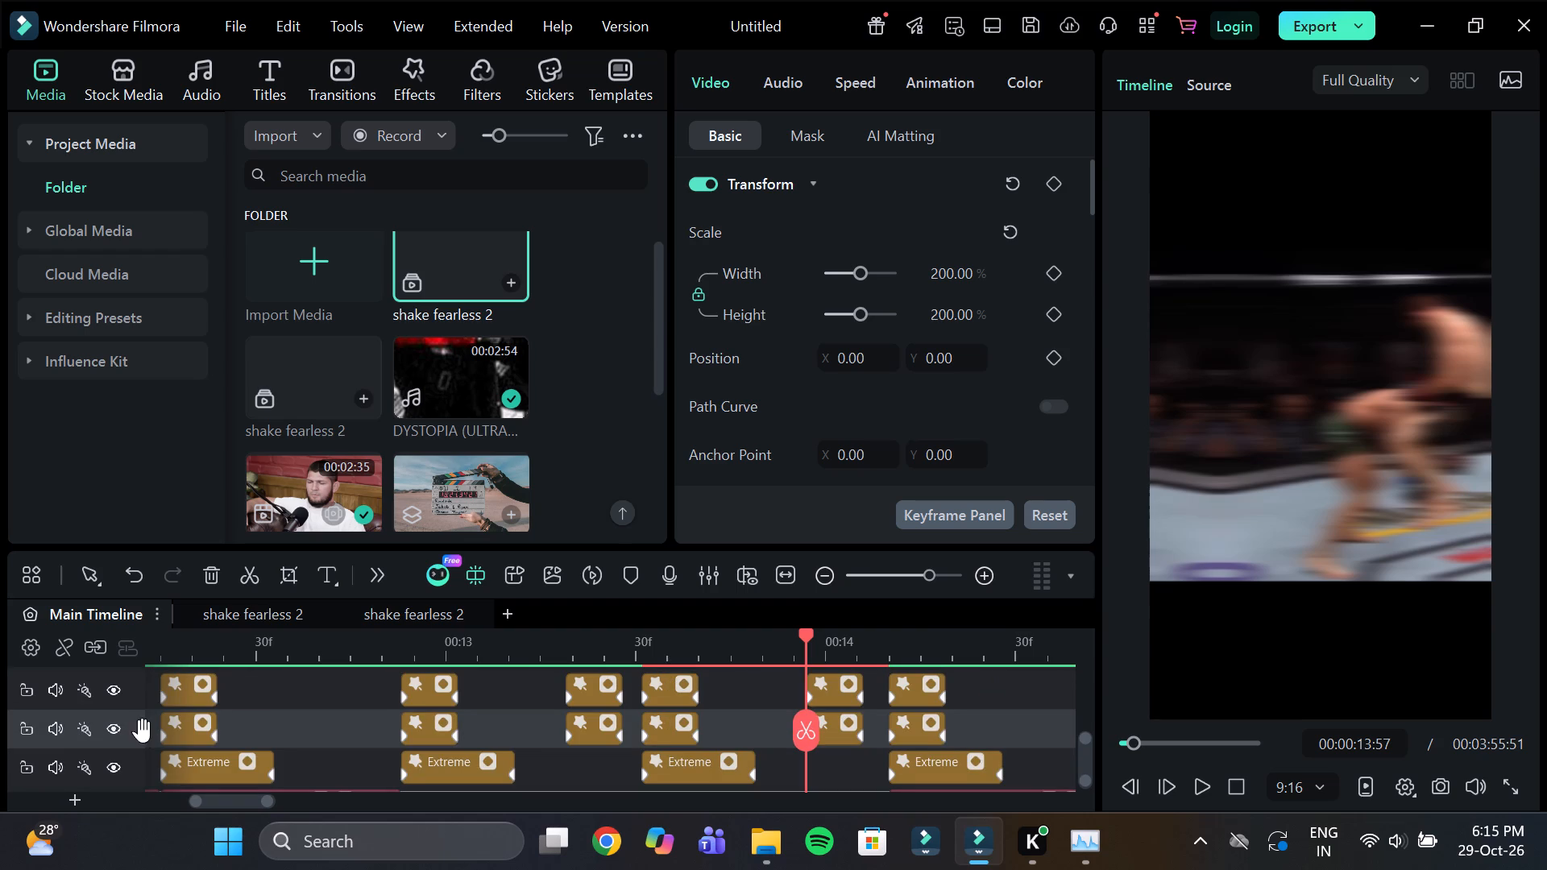
{"action": "left_click", "coordinate": [118, 728]}
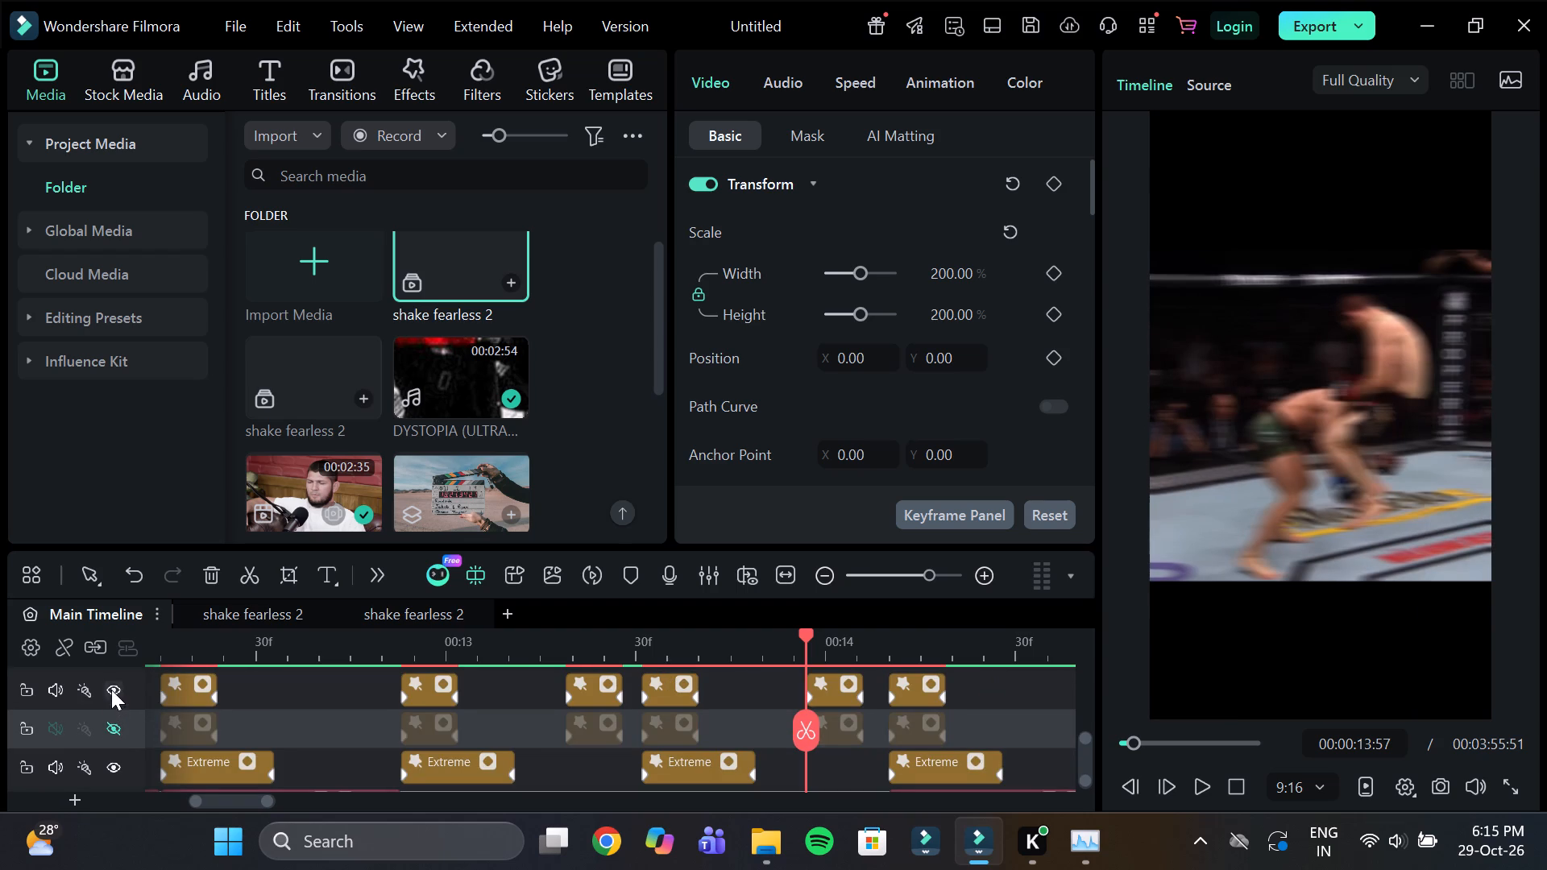
{"action": "left_click", "coordinate": [111, 687]}
Split the 200% scaled clip on Video 1 at 13:57.
{"action": "scroll", "coordinate": [744, 698], "scroll_direction": "down", "scroll_amount": 2}
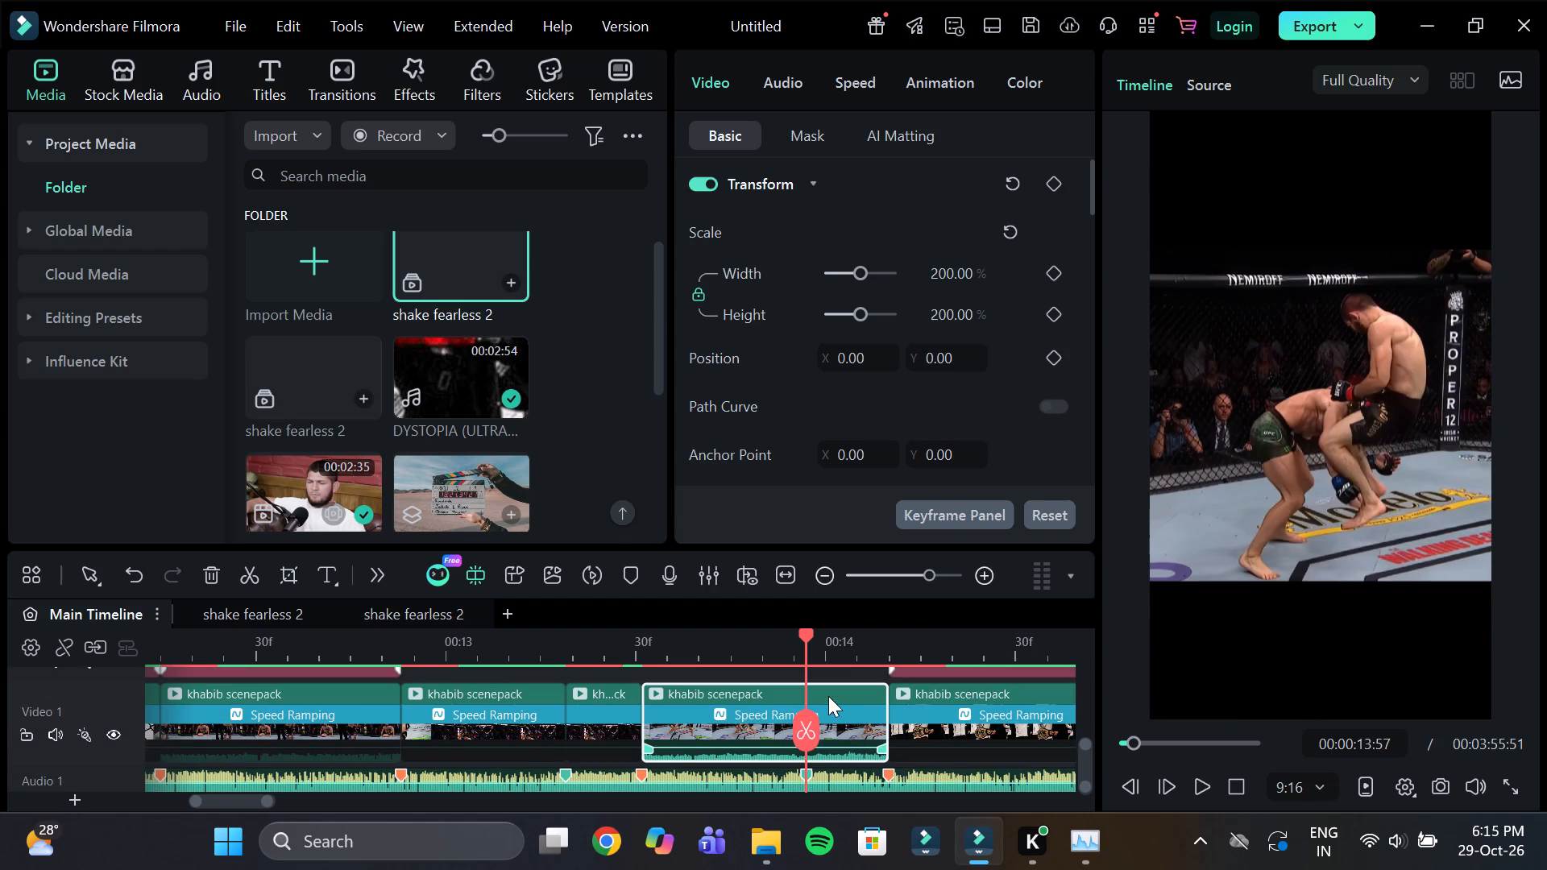
{"action": "left_click", "coordinate": [828, 696]}
{"action": "left_click", "coordinate": [813, 727]}
Scale the short clip after the 13:57 split to 250%, set its X position to -44, and check the cut.
{"action": "left_click", "coordinate": [838, 661]}
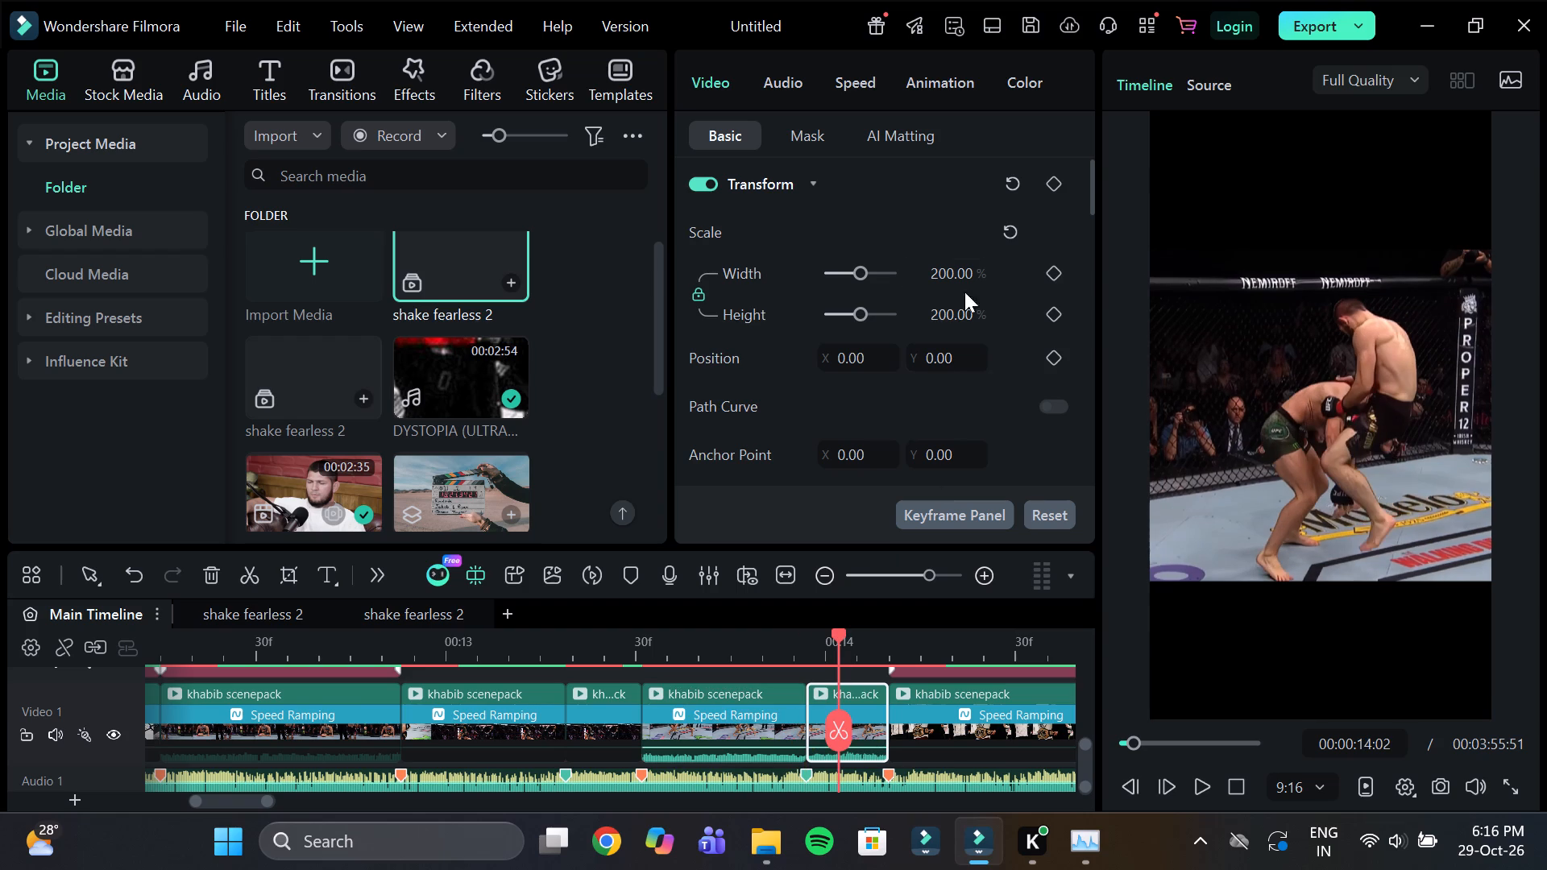
{"action": "left_click", "coordinate": [958, 276]}
{"action": "type", "text": "250"}
{"action": "key", "text": "Return"}
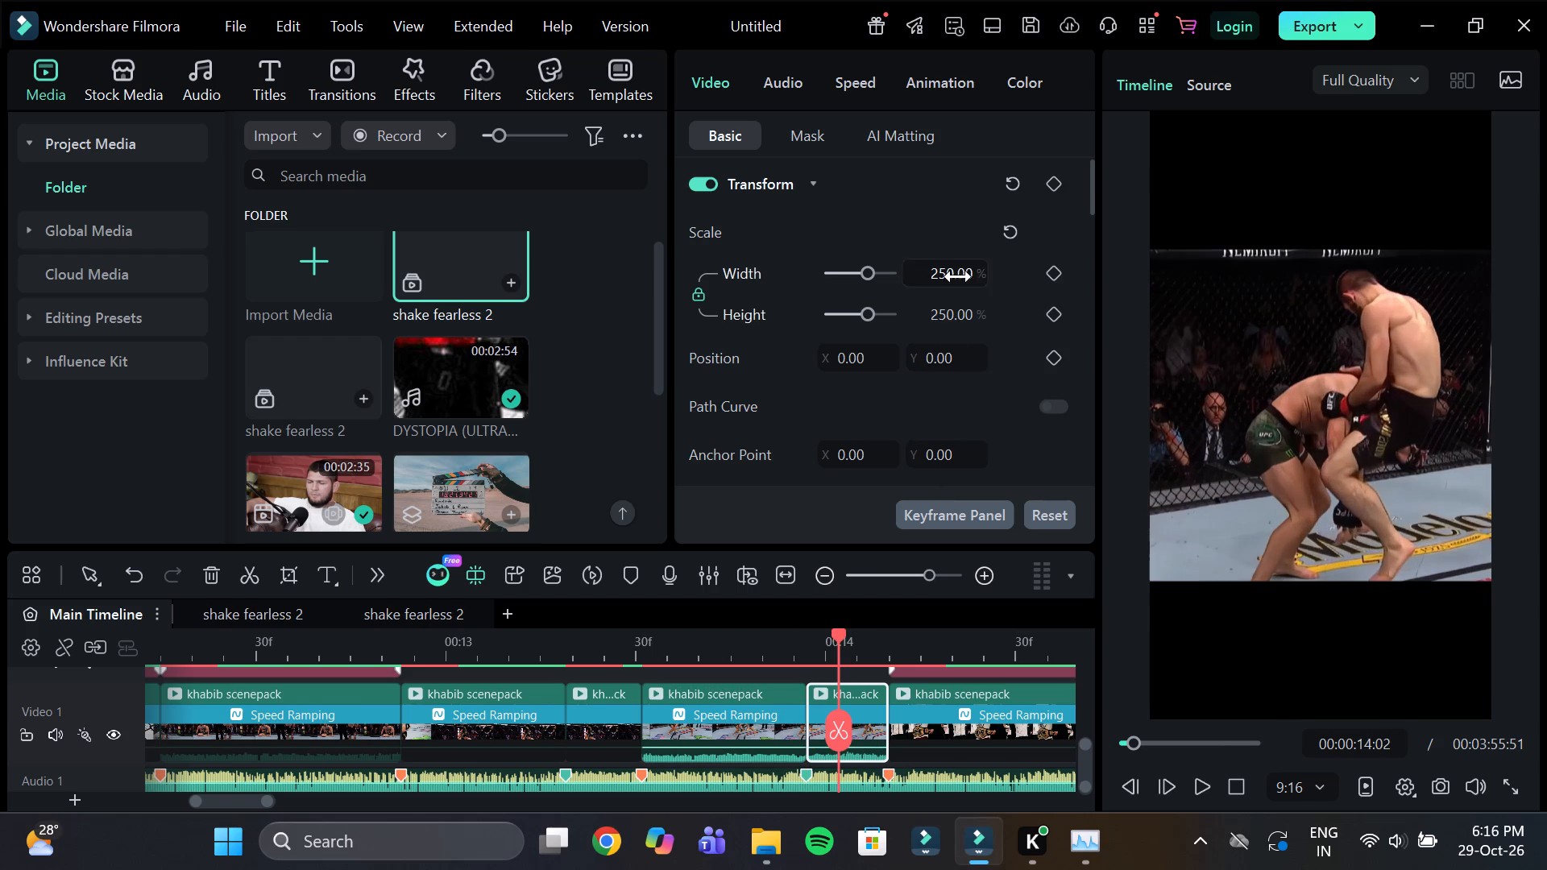
{"action": "left_click", "coordinate": [877, 358]}
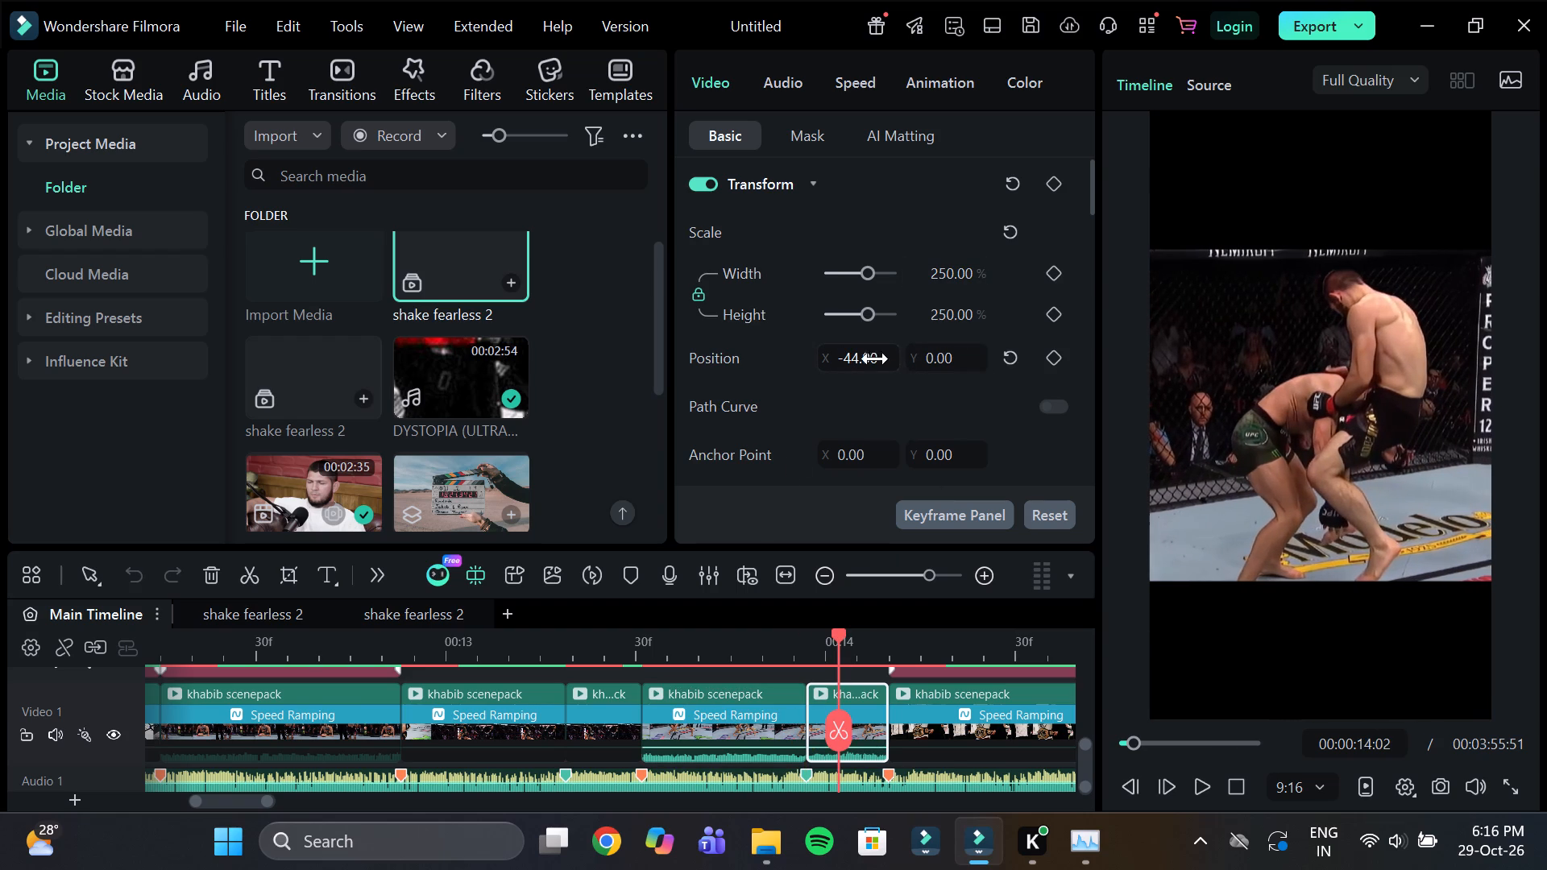
{"action": "left_click", "coordinate": [678, 653]}
{"action": "left_click_drag", "start_coordinate": [678, 640], "coordinate": [779, 685]}
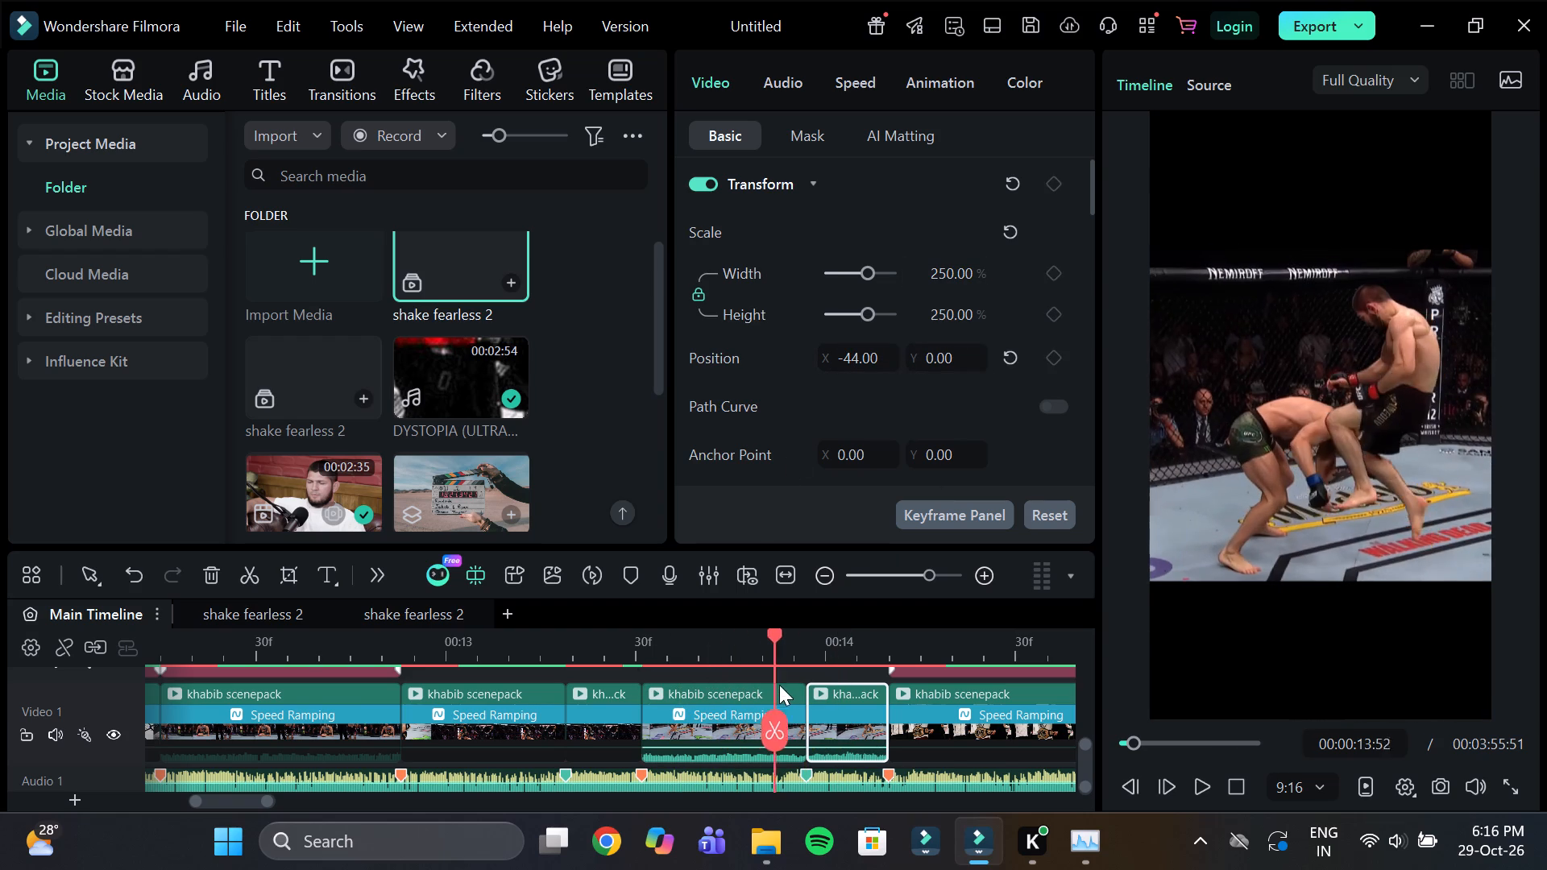
{"action": "left_click_drag", "start_coordinate": [779, 685], "coordinate": [829, 702]}
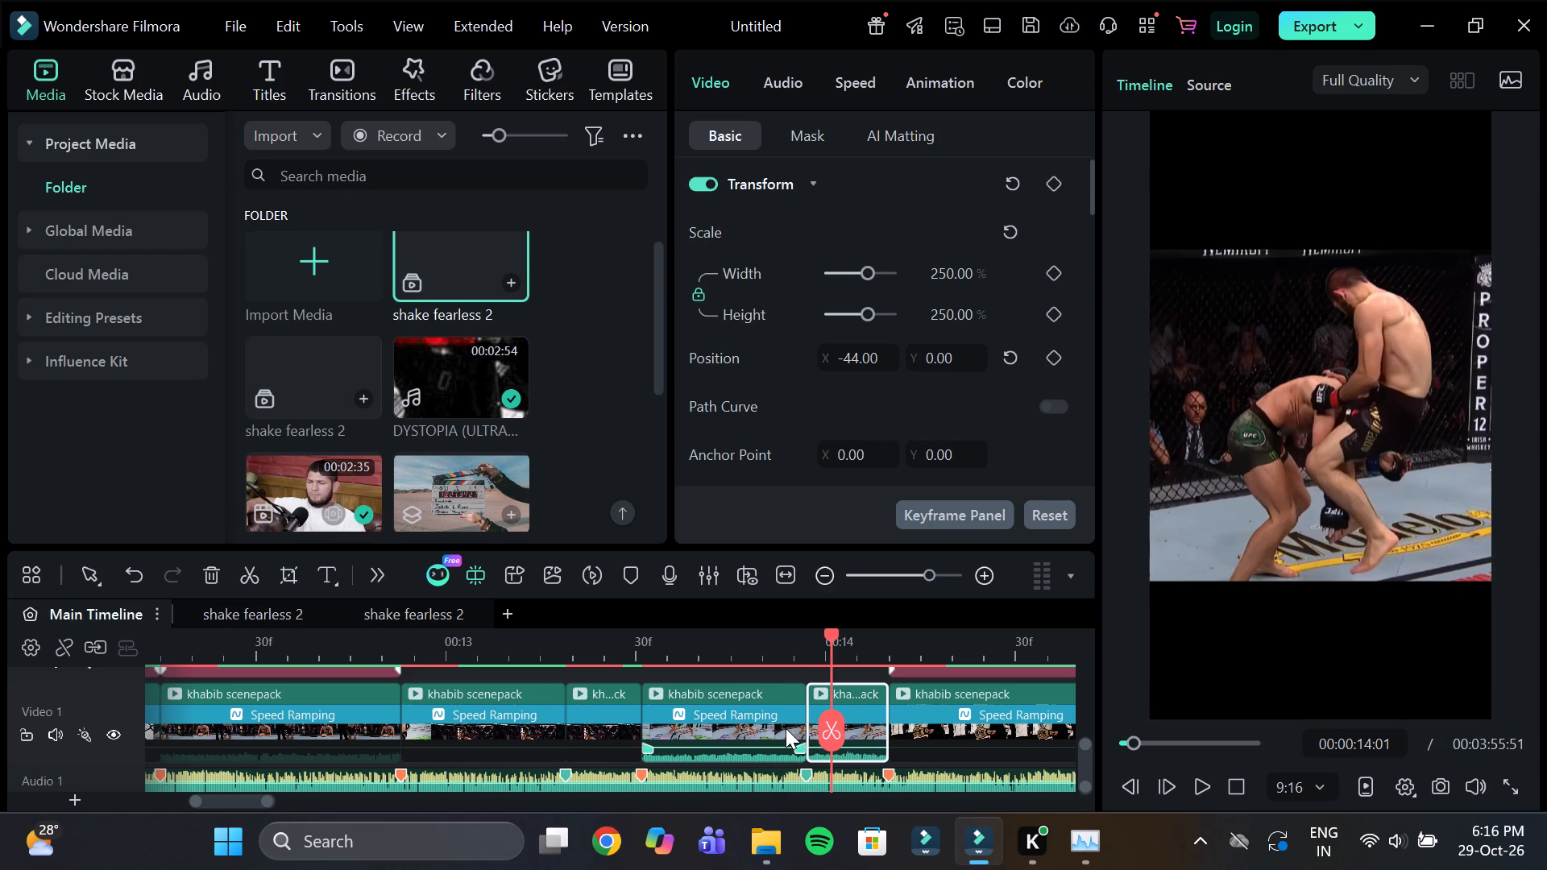
Mute both halves of the split replacement clip.
{"action": "left_click_drag", "start_coordinate": [818, 672], "coordinate": [778, 700]}
{"action": "right_click", "coordinate": [778, 700]}
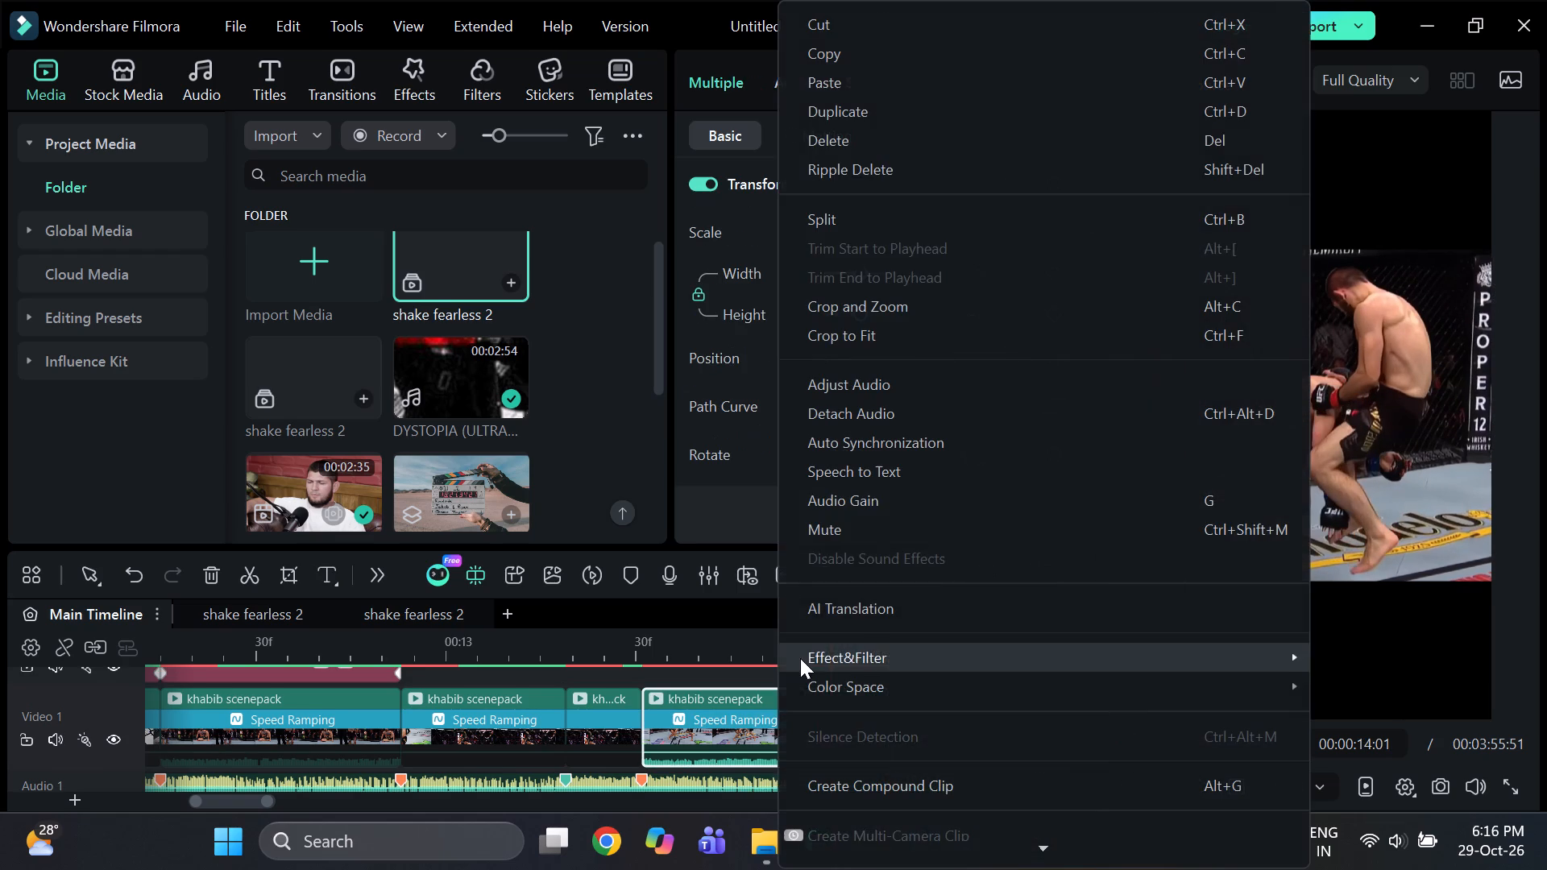
{"action": "left_click", "coordinate": [857, 535]}
Change the AI frame interpolation mode of both selected clips from Frame Sampling.
{"action": "left_click", "coordinate": [881, 70]}
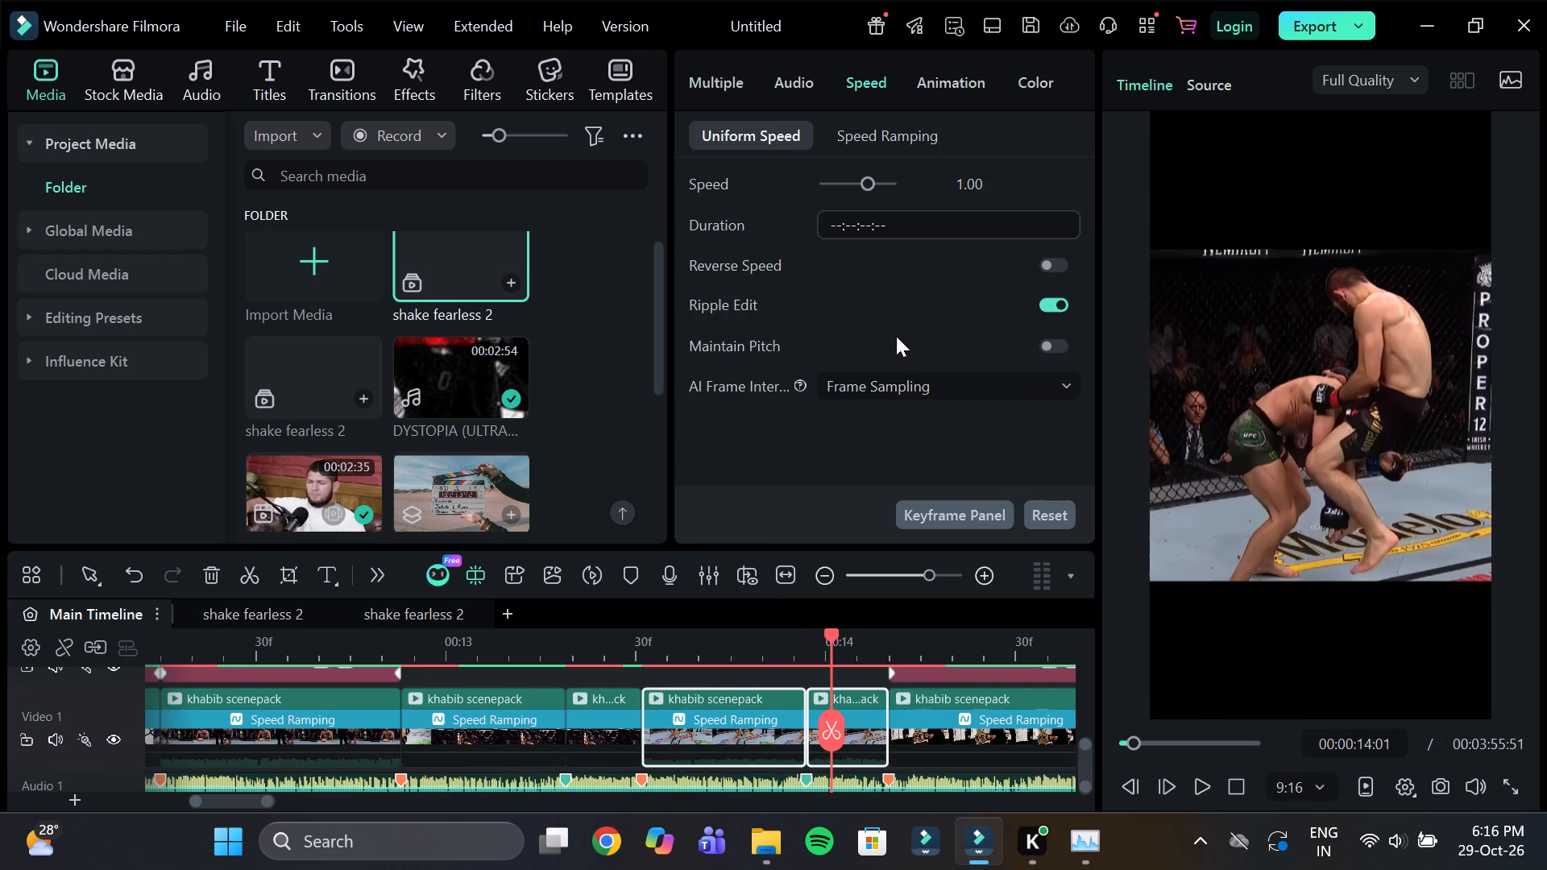
{"action": "left_click", "coordinate": [900, 397]}
{"action": "left_click", "coordinate": [900, 565]}
Start a new preview render of the Main Timeline.
{"action": "left_click", "coordinate": [591, 577]}
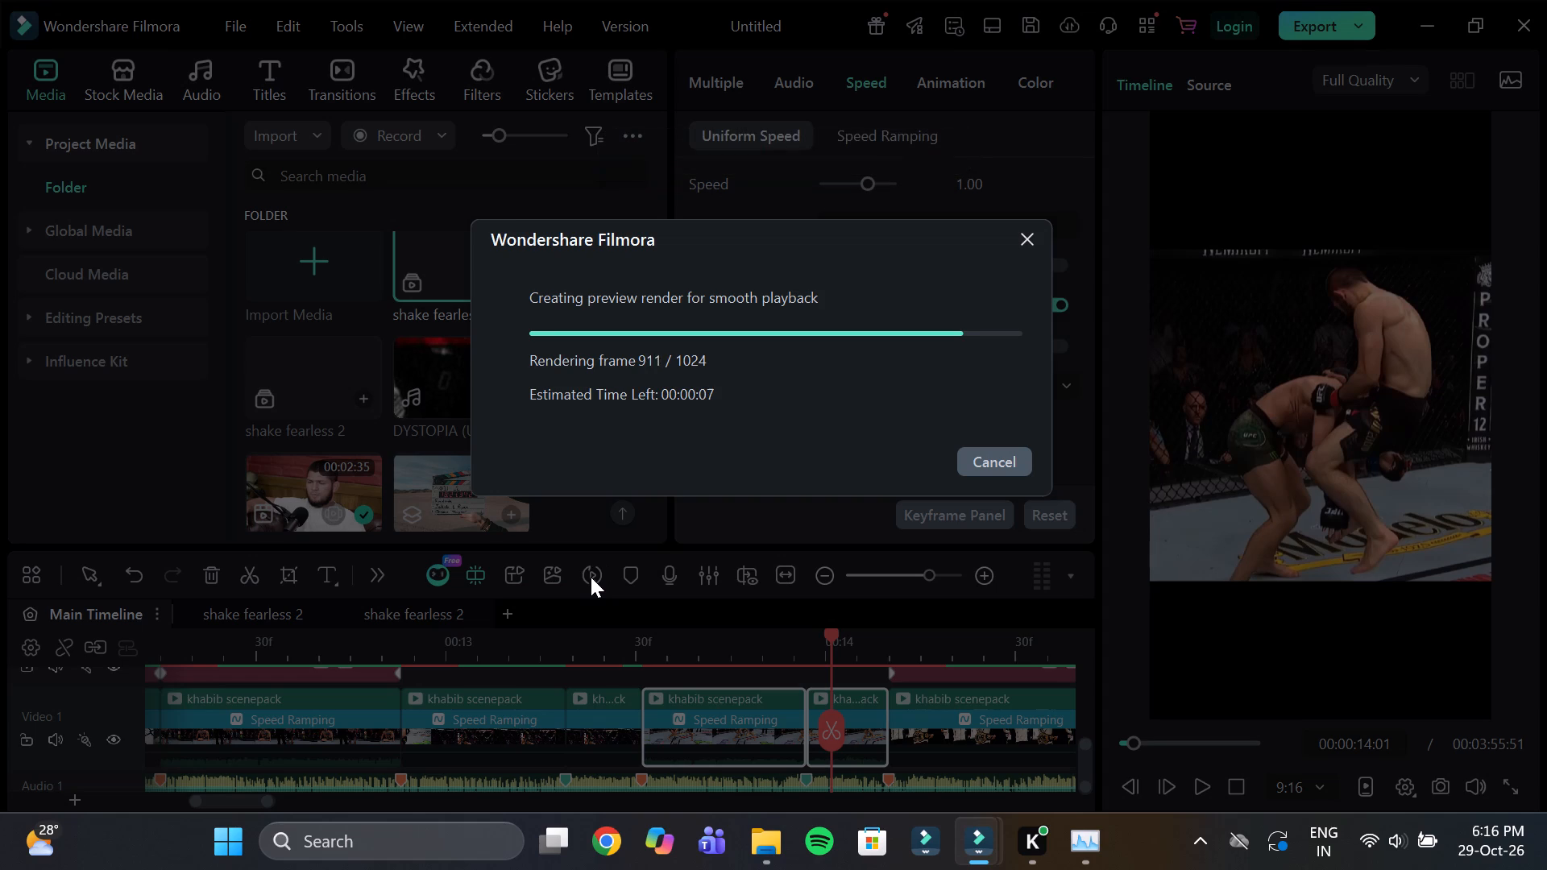
Cancel the running preview render and make the two hidden upper effect tracks visible again.
{"action": "left_click", "coordinate": [1013, 457]}
{"action": "scroll", "coordinate": [581, 730], "scroll_direction": "up", "scroll_amount": 2}
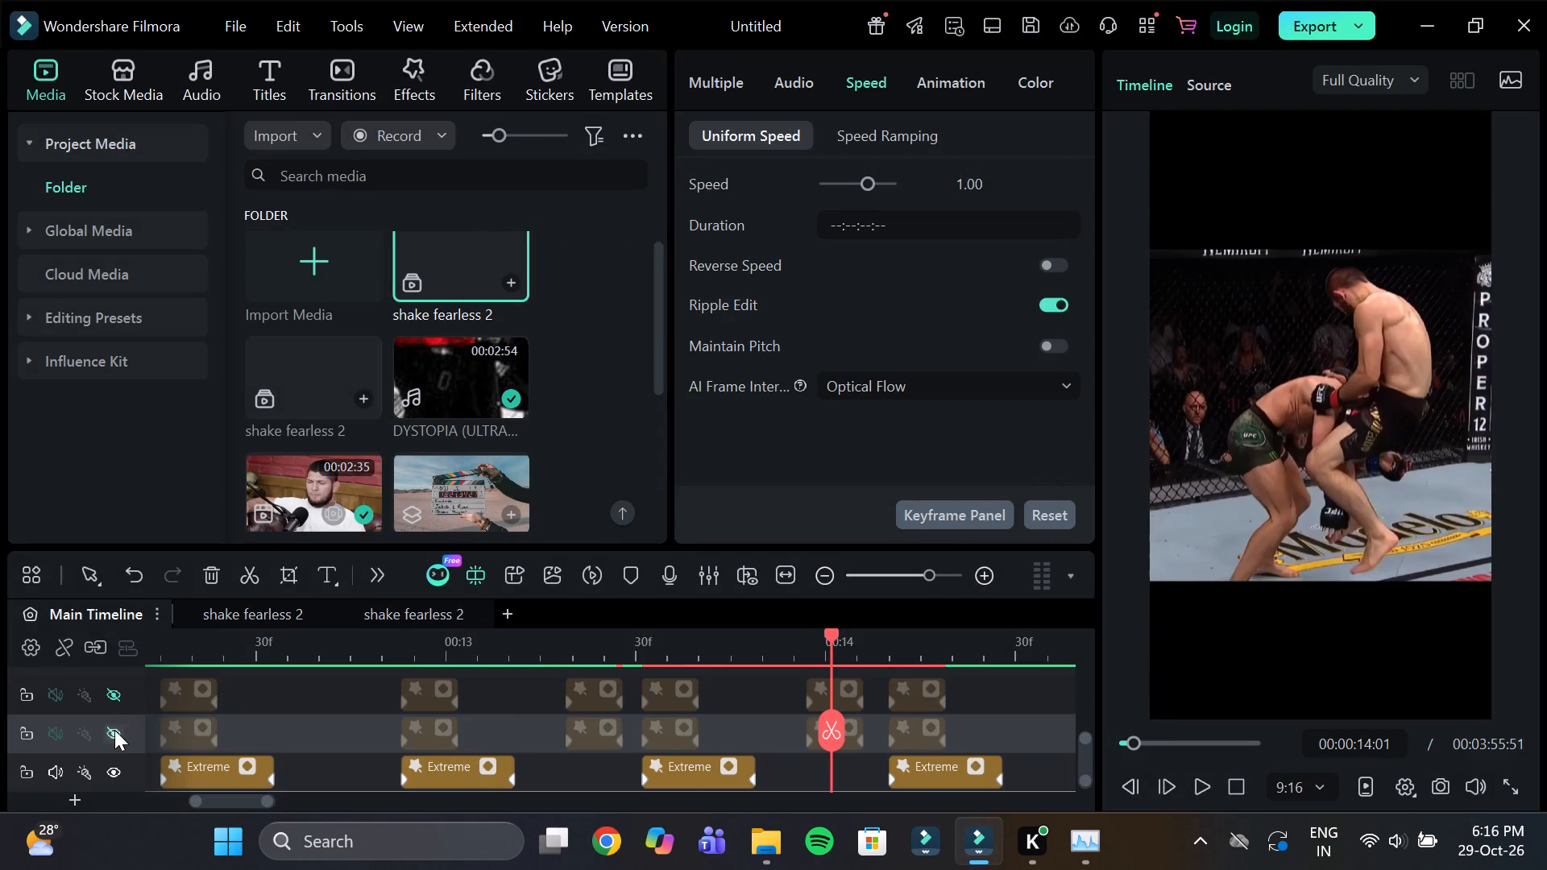
{"action": "left_click", "coordinate": [114, 730]}
{"action": "left_click", "coordinate": [115, 700]}
Render a new preview of the Main Timeline with all effect tracks visible.
{"action": "scroll", "coordinate": [567, 723], "scroll_direction": "up", "scroll_amount": 1}
{"action": "scroll", "coordinate": [567, 723], "scroll_direction": "down", "scroll_amount": 2}
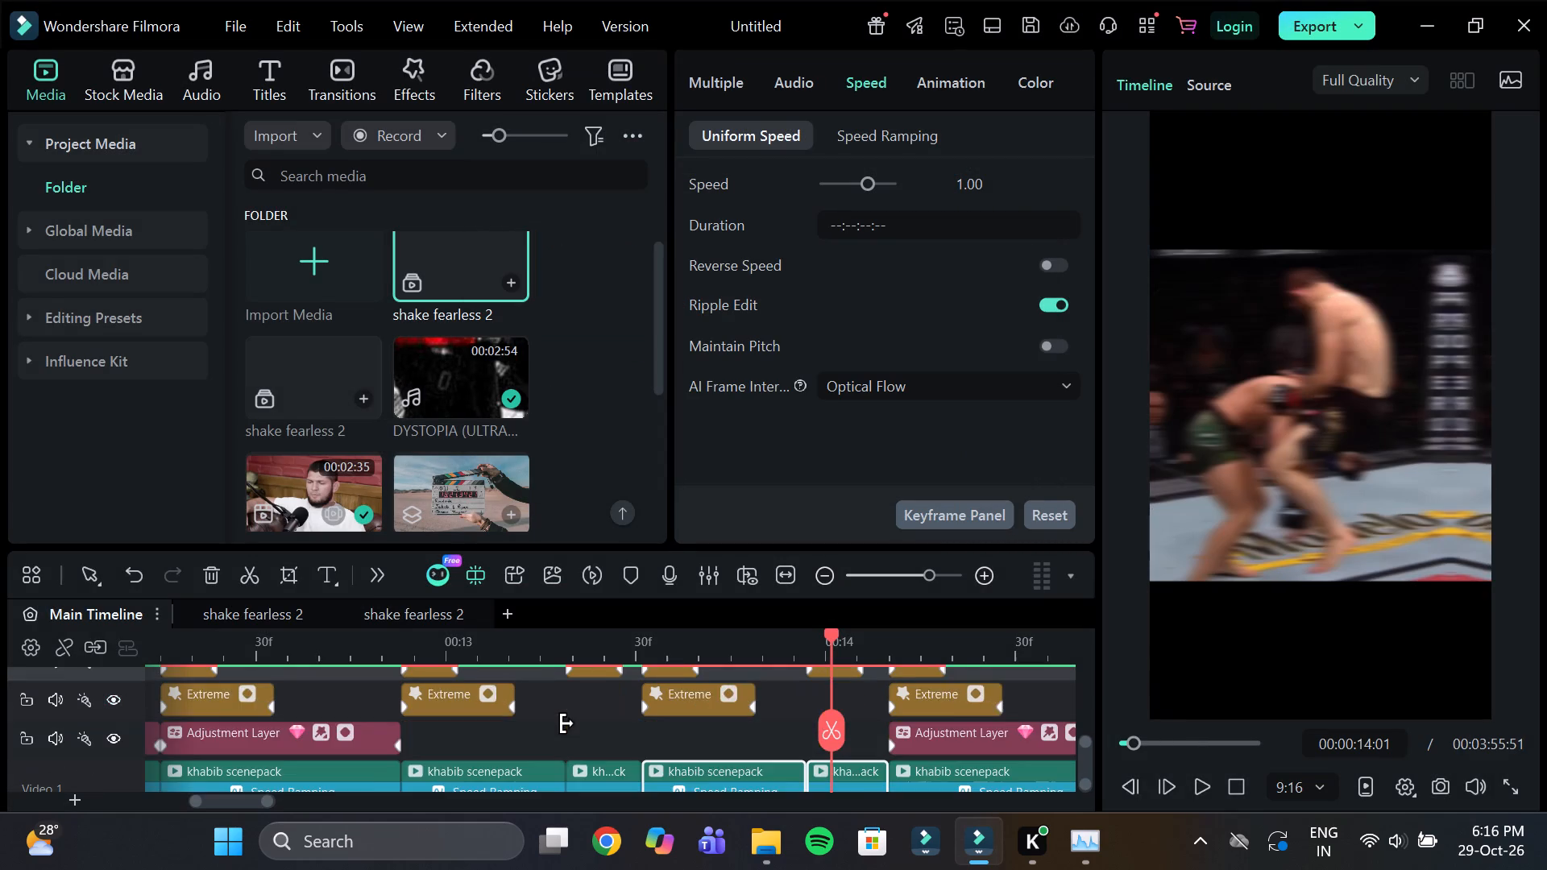
{"action": "scroll", "coordinate": [567, 723], "scroll_direction": "down", "scroll_amount": 1}
{"action": "left_click", "coordinate": [590, 586]}
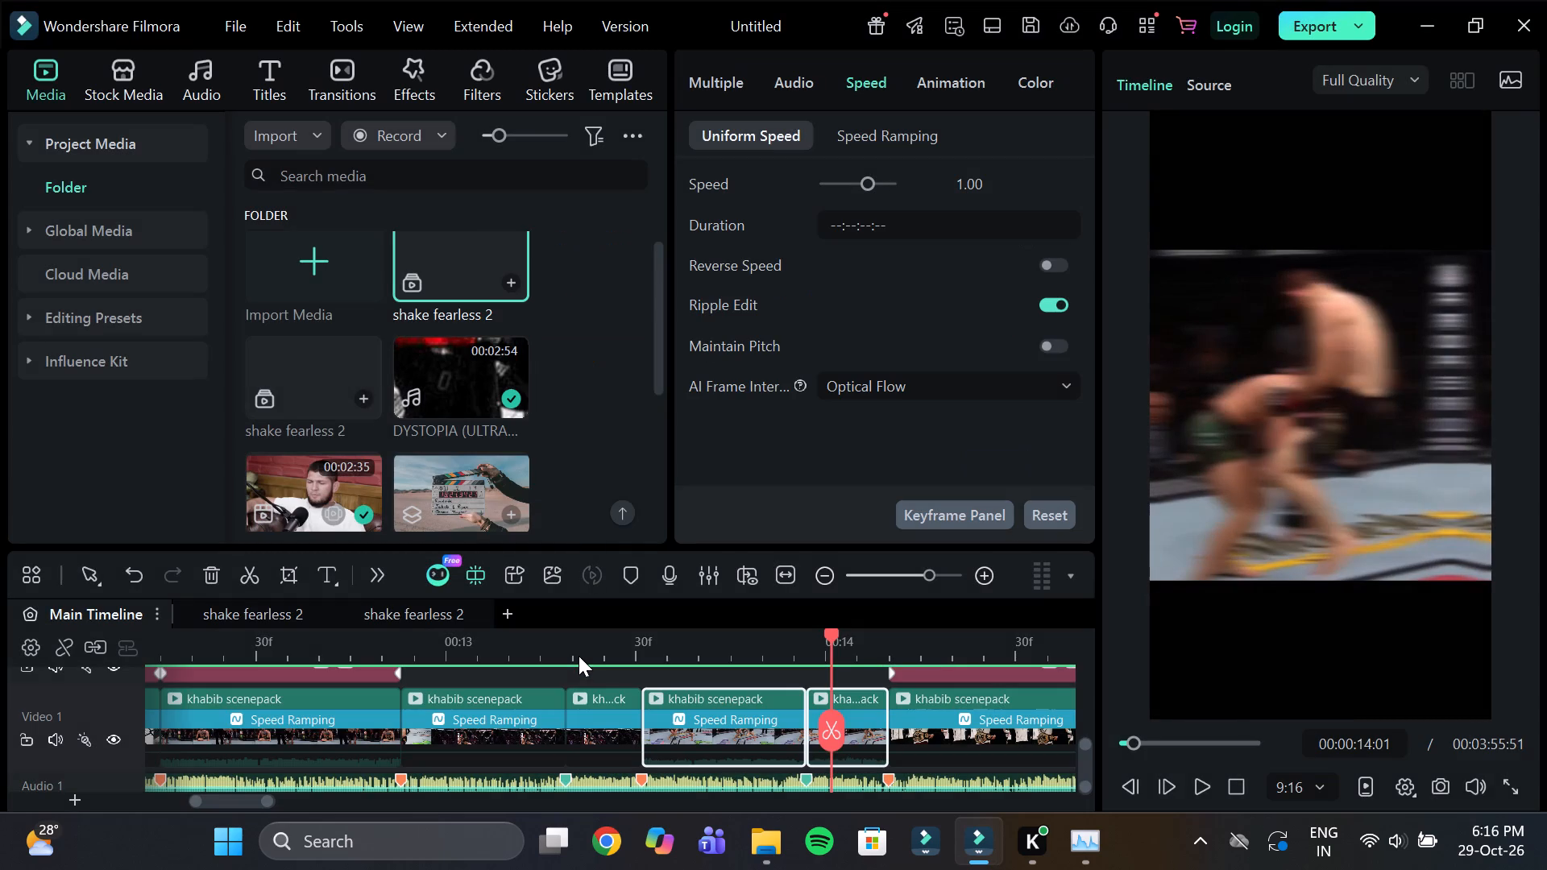
Play back the fight section, repeating the parts from about 12 to 16 seconds, to check the cuts and their effects.
{"action": "left_click_drag", "start_coordinate": [569, 652], "coordinate": [375, 640]}
{"action": "left_click", "coordinate": [294, 650]}
{"action": "key", "text": "space"}
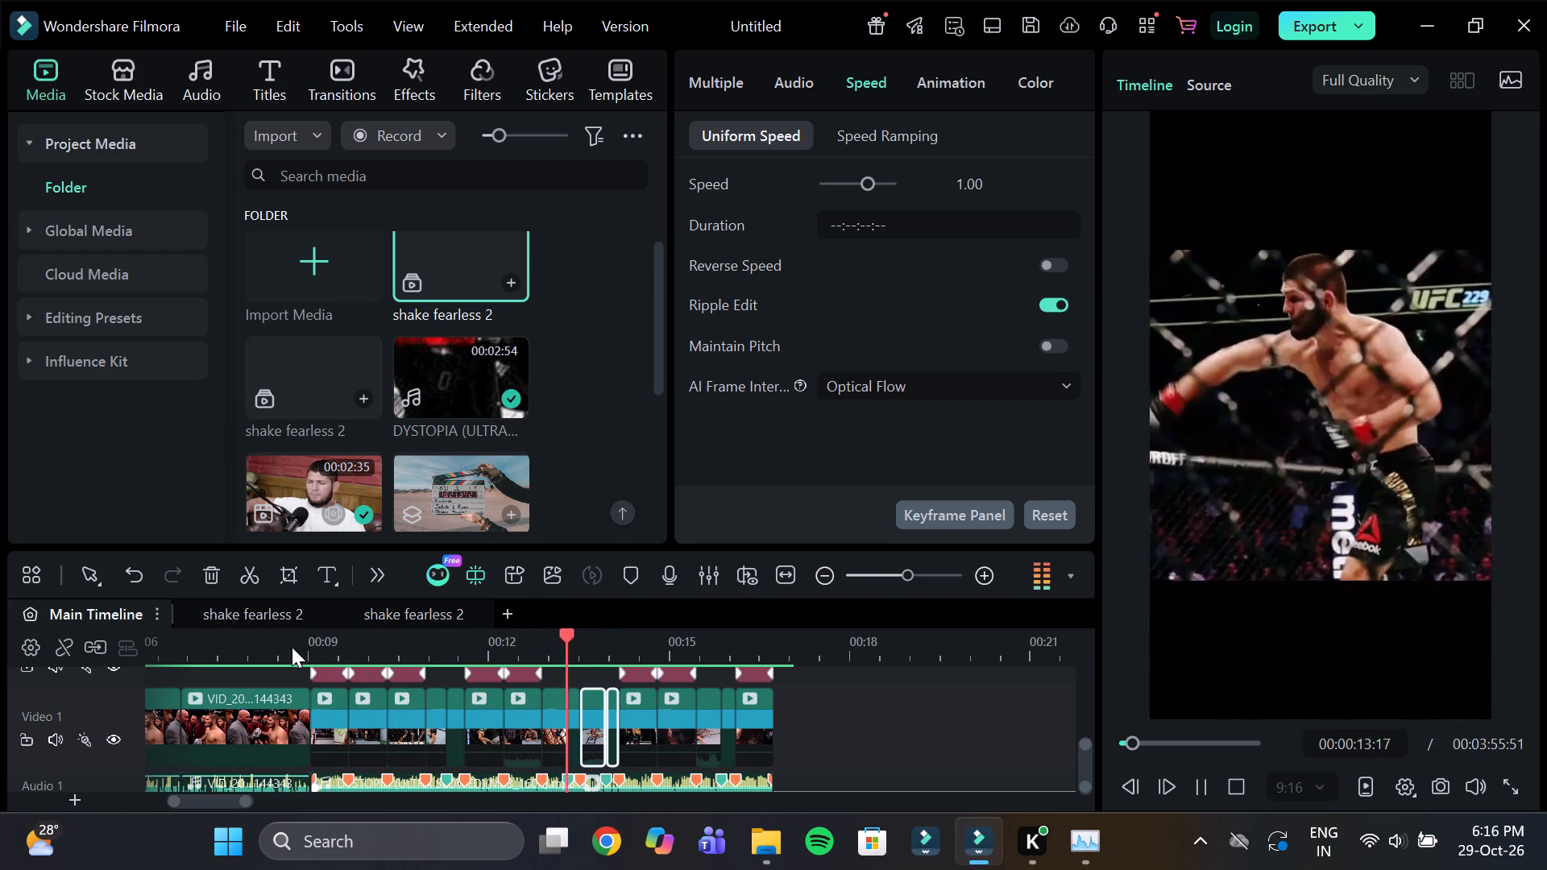
{"action": "left_click", "coordinate": [507, 656]}
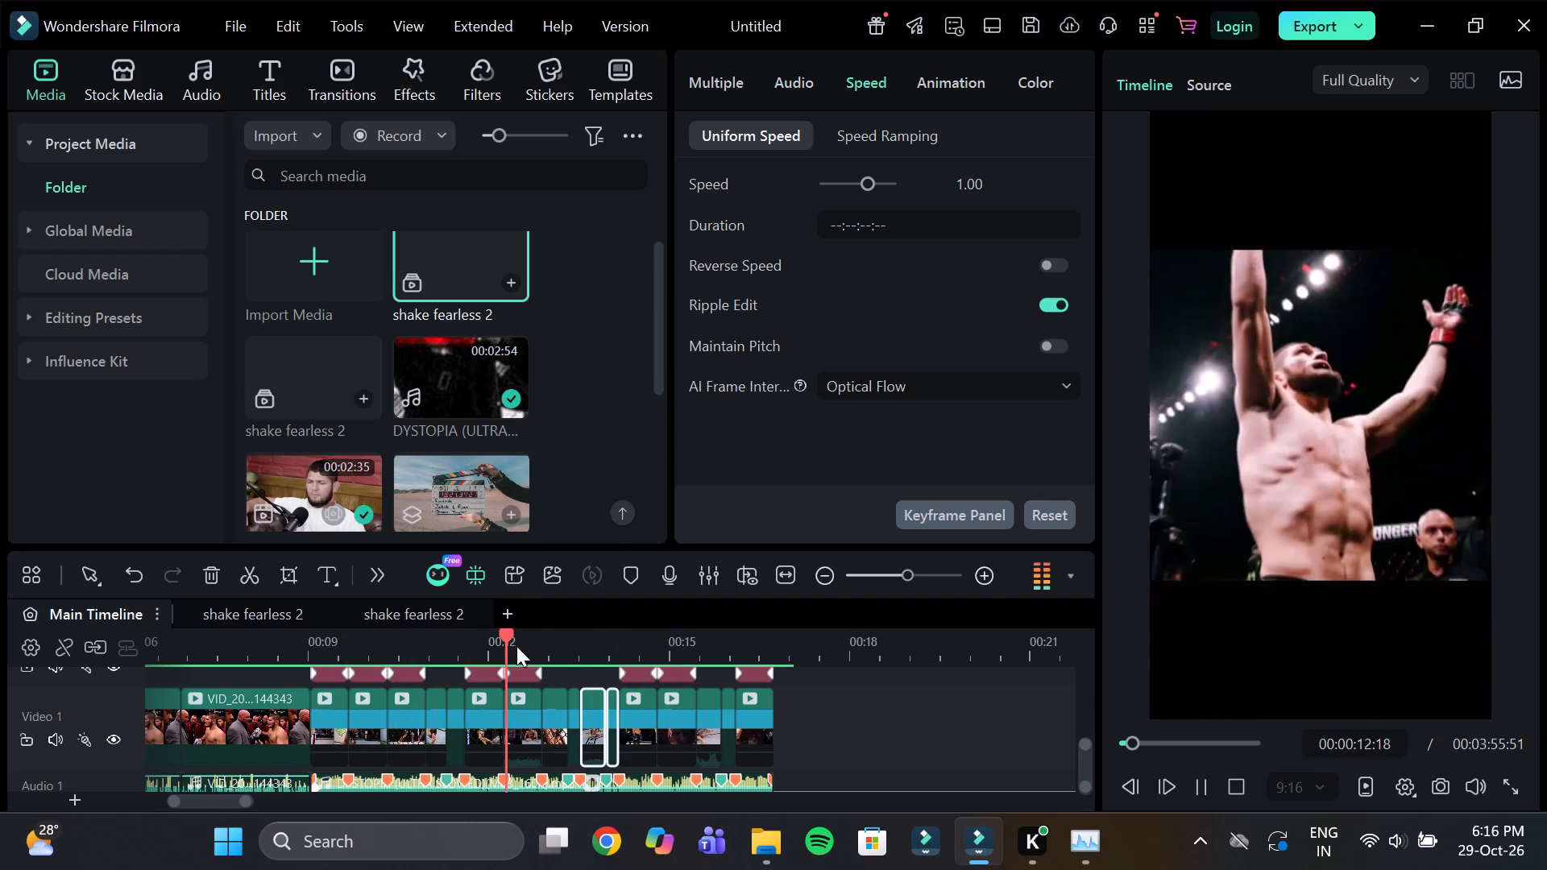
{"action": "left_click", "coordinate": [559, 643]}
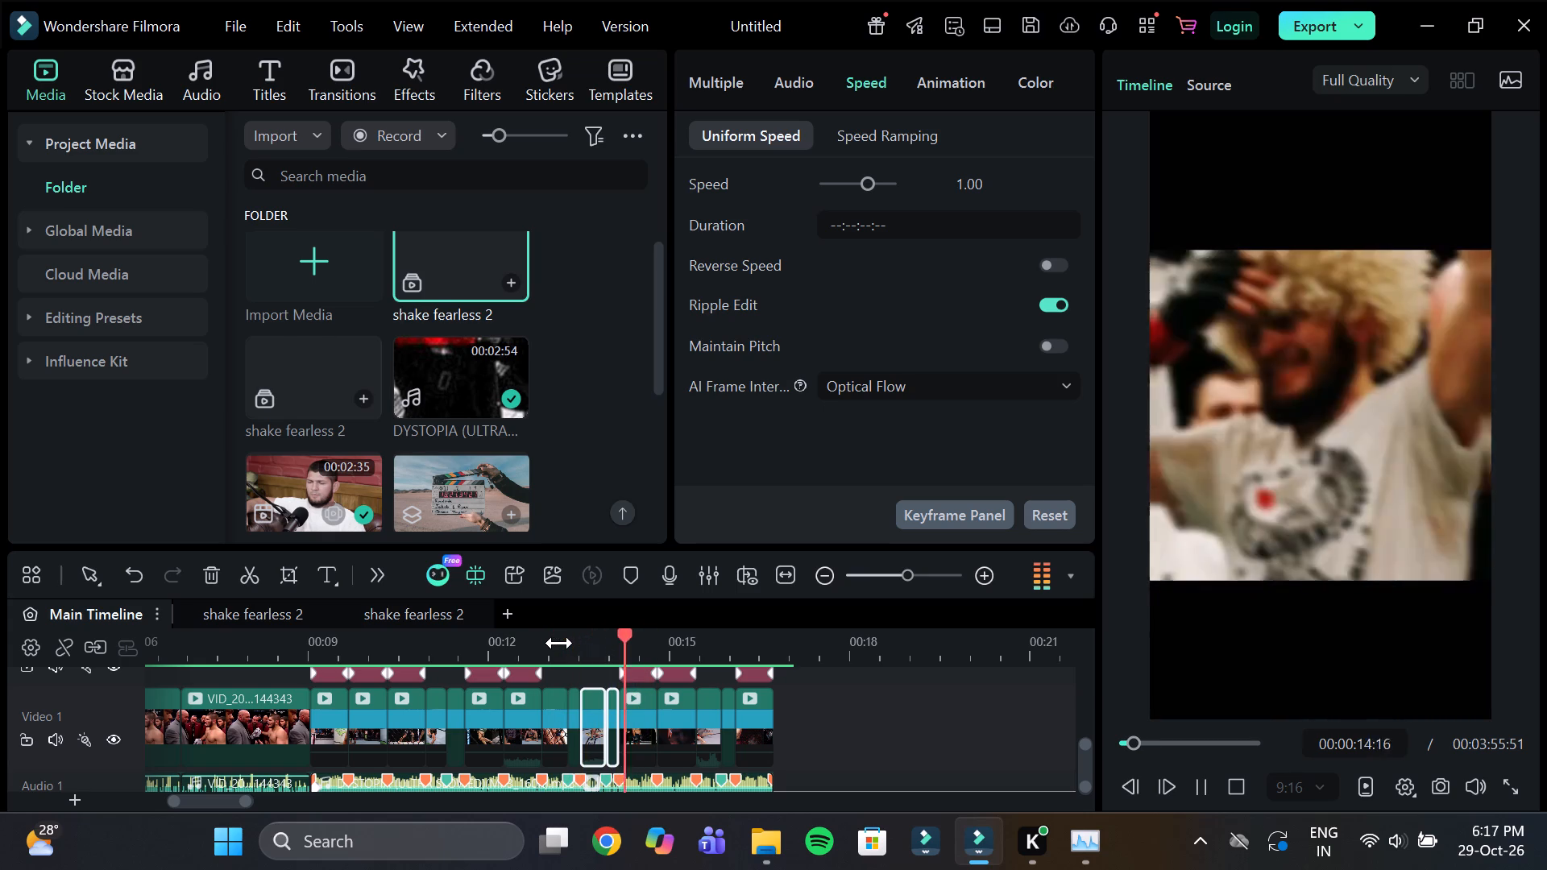
{"action": "left_click", "coordinate": [559, 643]}
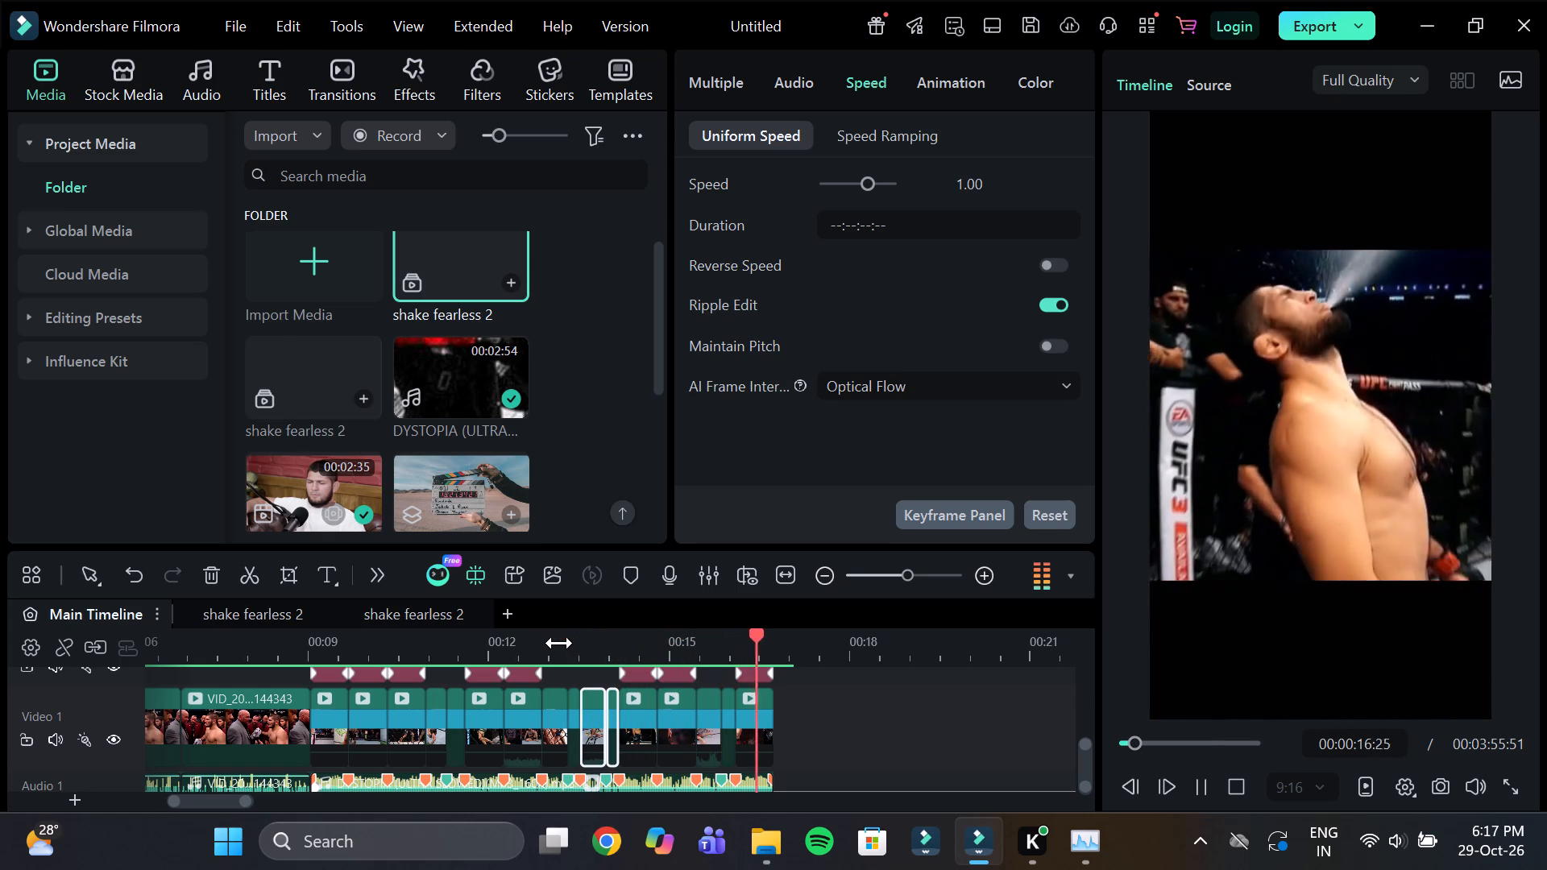
{"action": "left_click", "coordinate": [628, 644]}
{"action": "left_click_drag", "start_coordinate": [688, 641], "coordinate": [785, 646]}
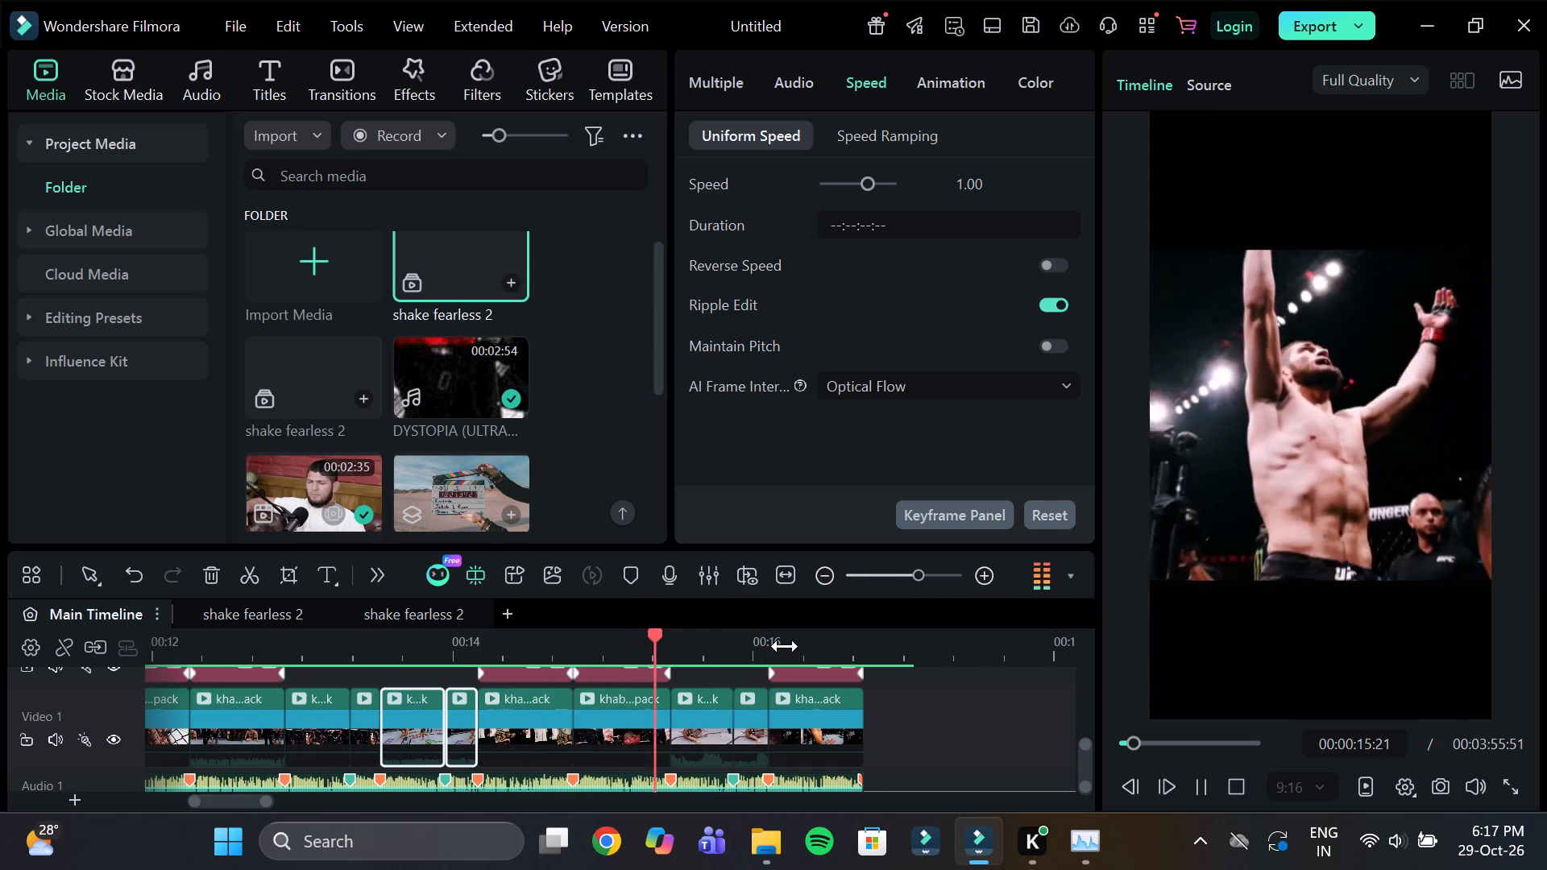
{"action": "left_click", "coordinate": [740, 644]}
{"action": "left_click", "coordinate": [680, 642]}
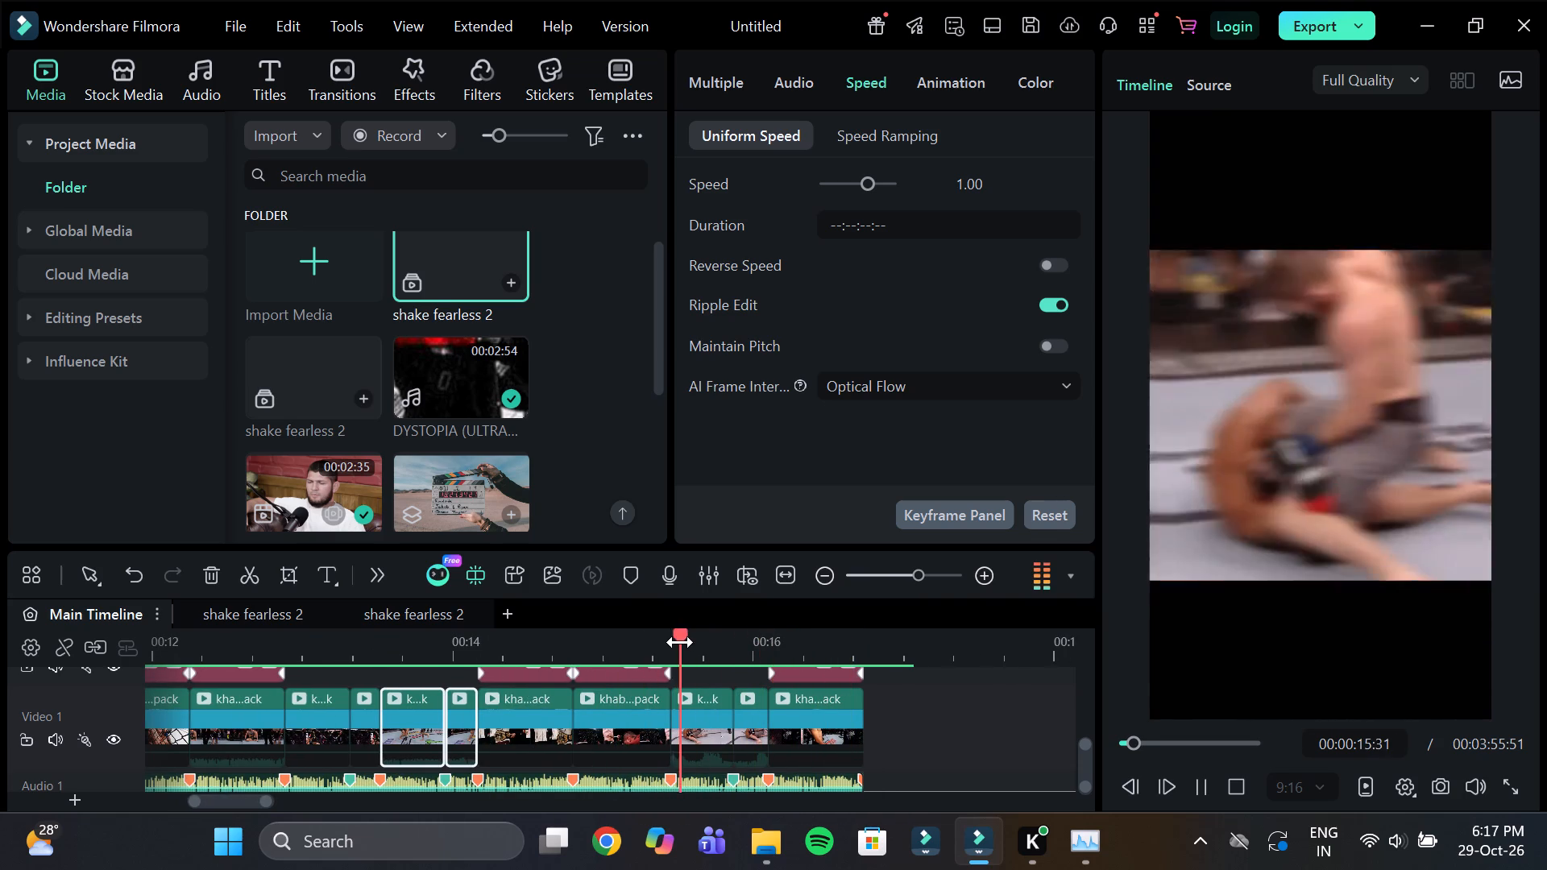
{"action": "key", "text": "space"}
At the start of the short Extreme effect at 9:02, remove the Position X keyframe and add a Position Y keyframe of 1.00.
{"action": "scroll", "coordinate": [595, 722], "scroll_direction": "up", "scroll_amount": 2}
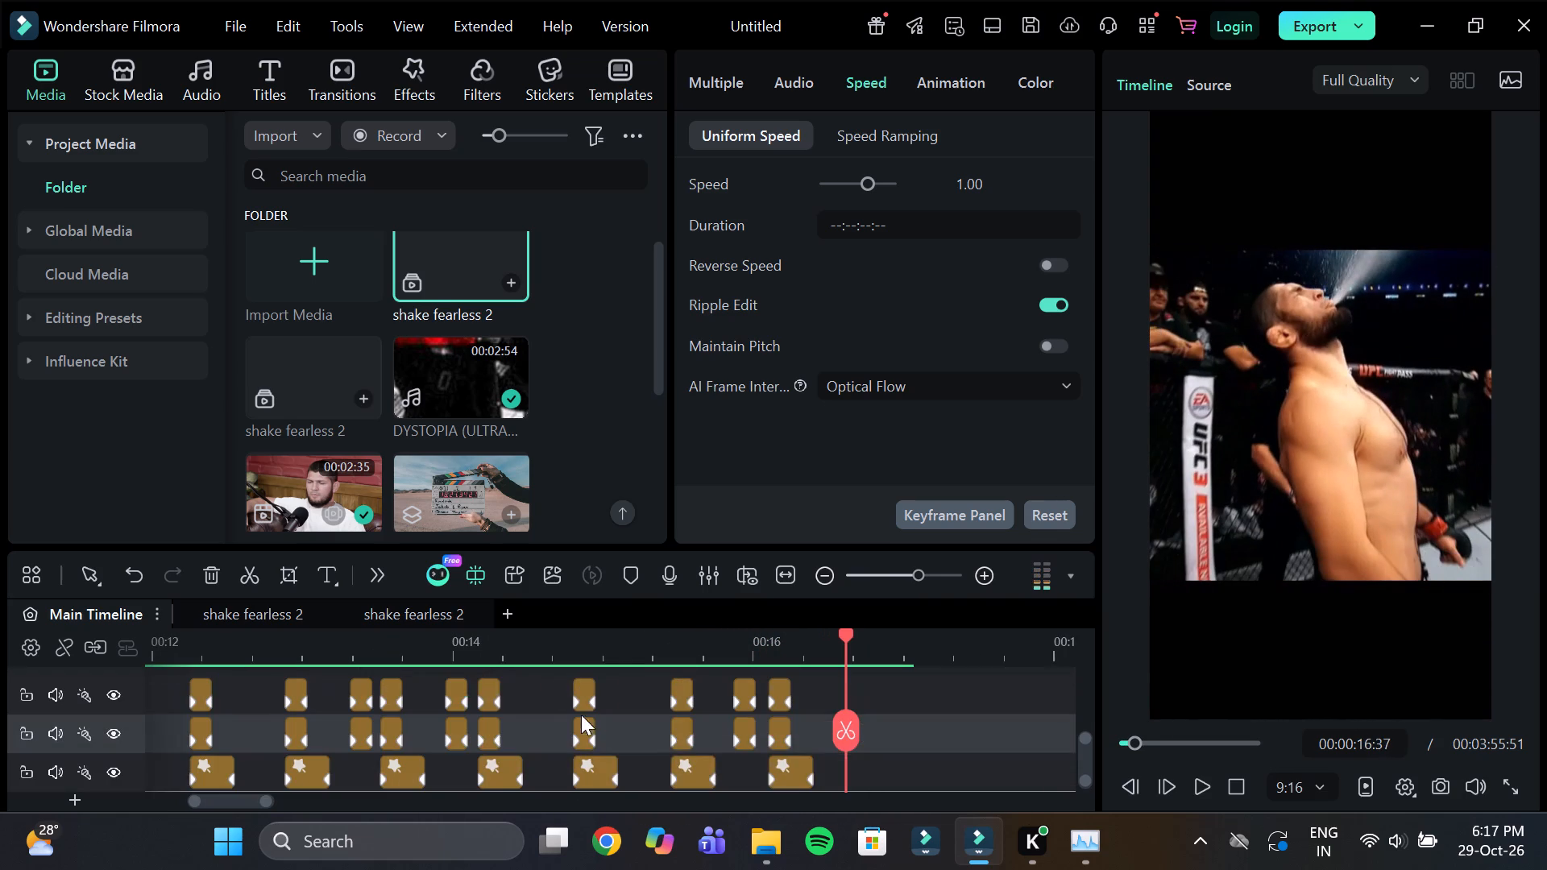
{"action": "left_click_drag", "start_coordinate": [523, 645], "coordinate": [417, 648]}
{"action": "left_click", "coordinate": [178, 644]}
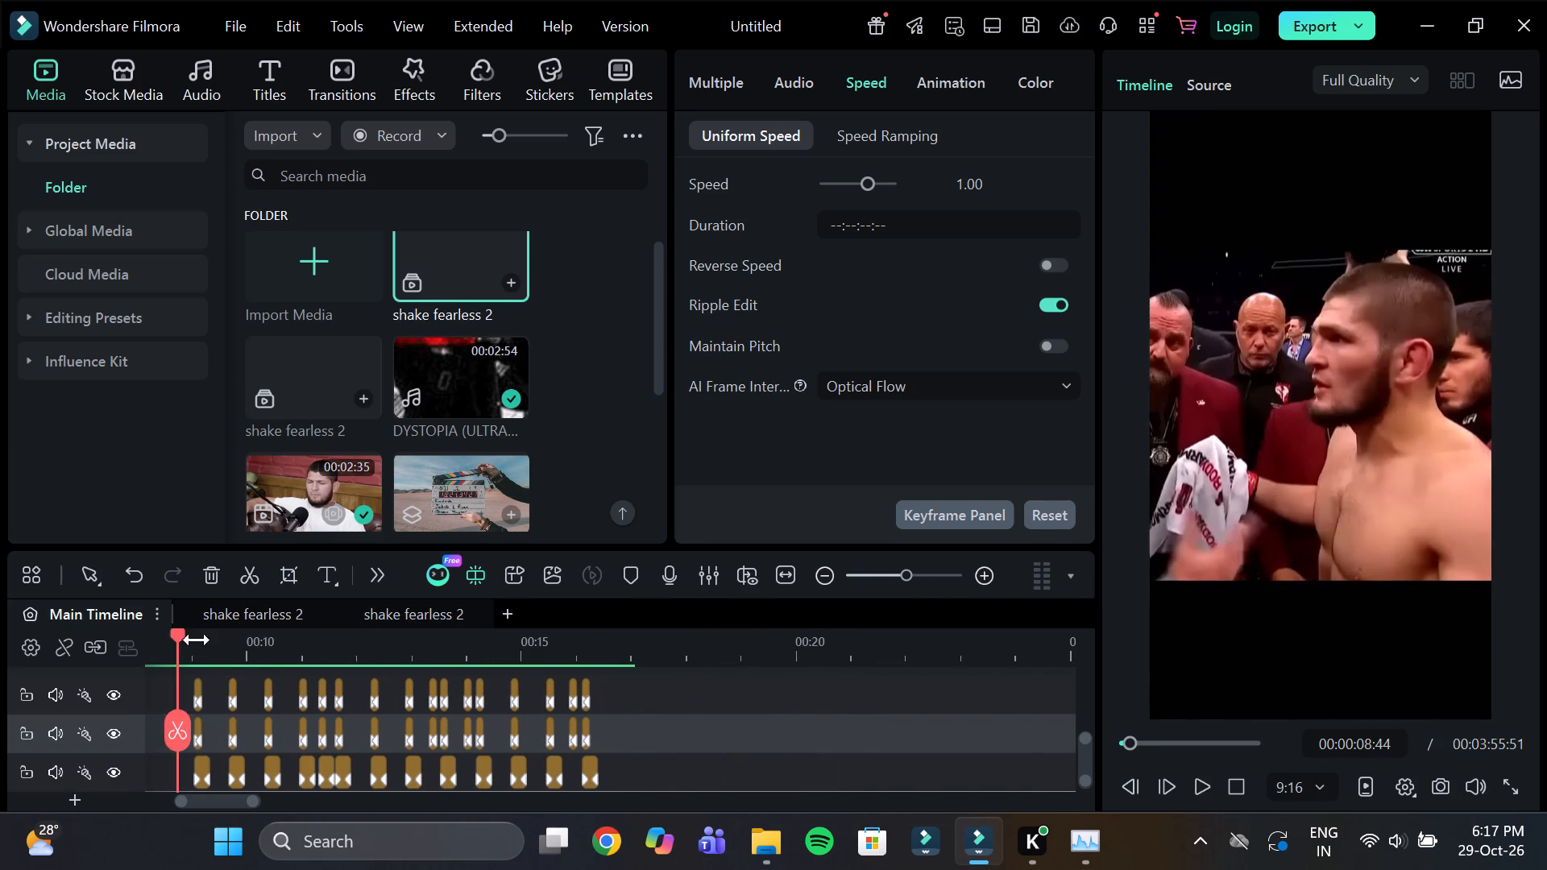
{"action": "left_click_drag", "start_coordinate": [231, 640], "coordinate": [458, 678]}
{"action": "left_click", "coordinate": [771, 654]}
{"action": "left_click_drag", "start_coordinate": [830, 648], "coordinate": [860, 652]}
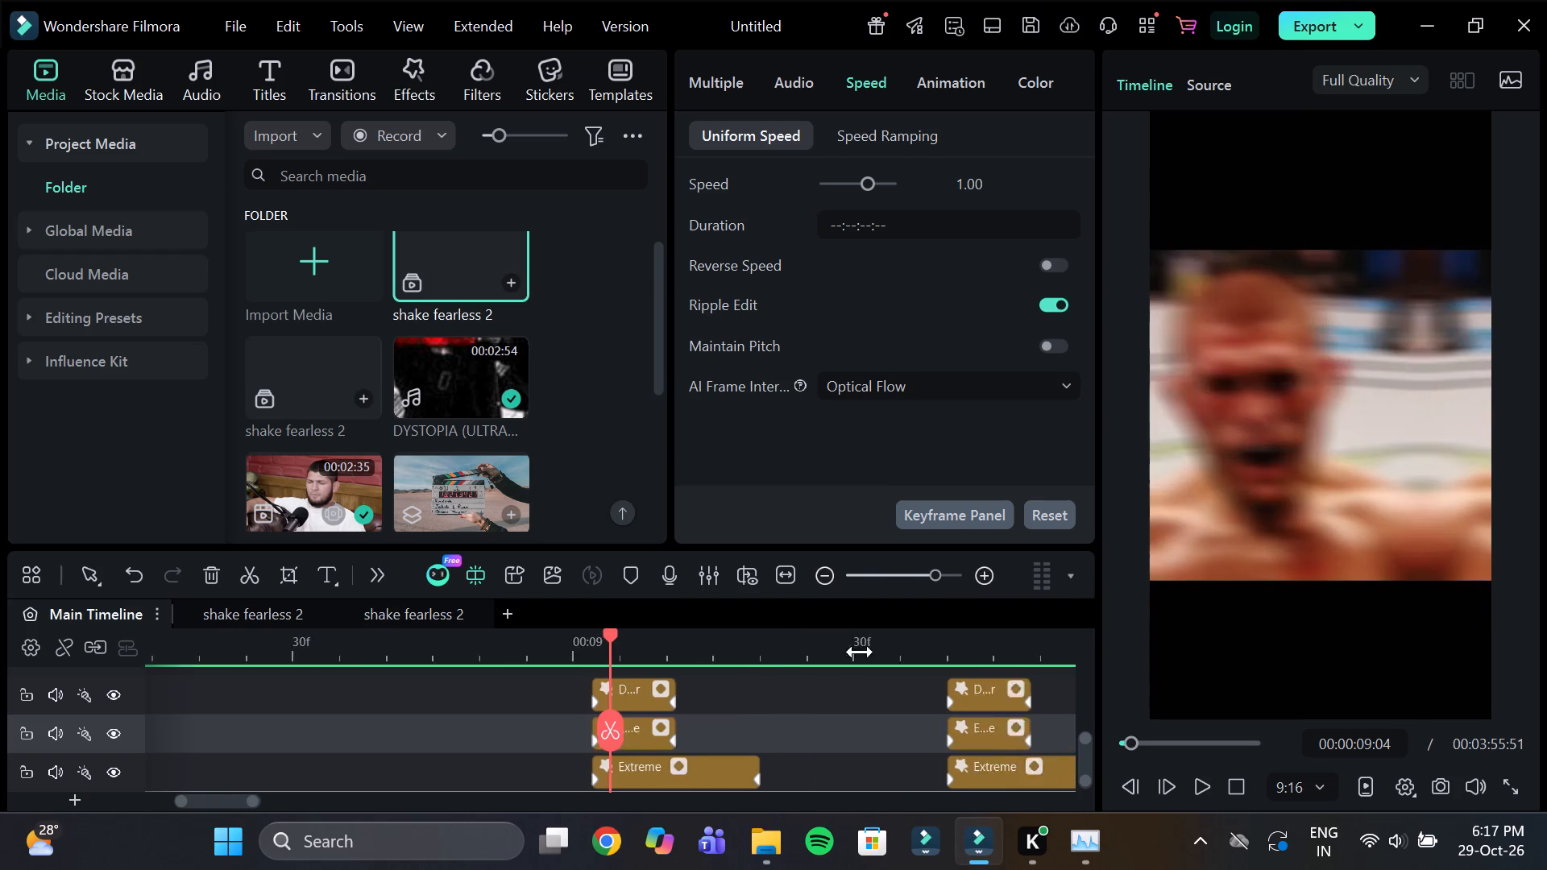
{"action": "left_click_drag", "start_coordinate": [860, 652], "coordinate": [924, 664]}
{"action": "left_click", "coordinate": [686, 733]}
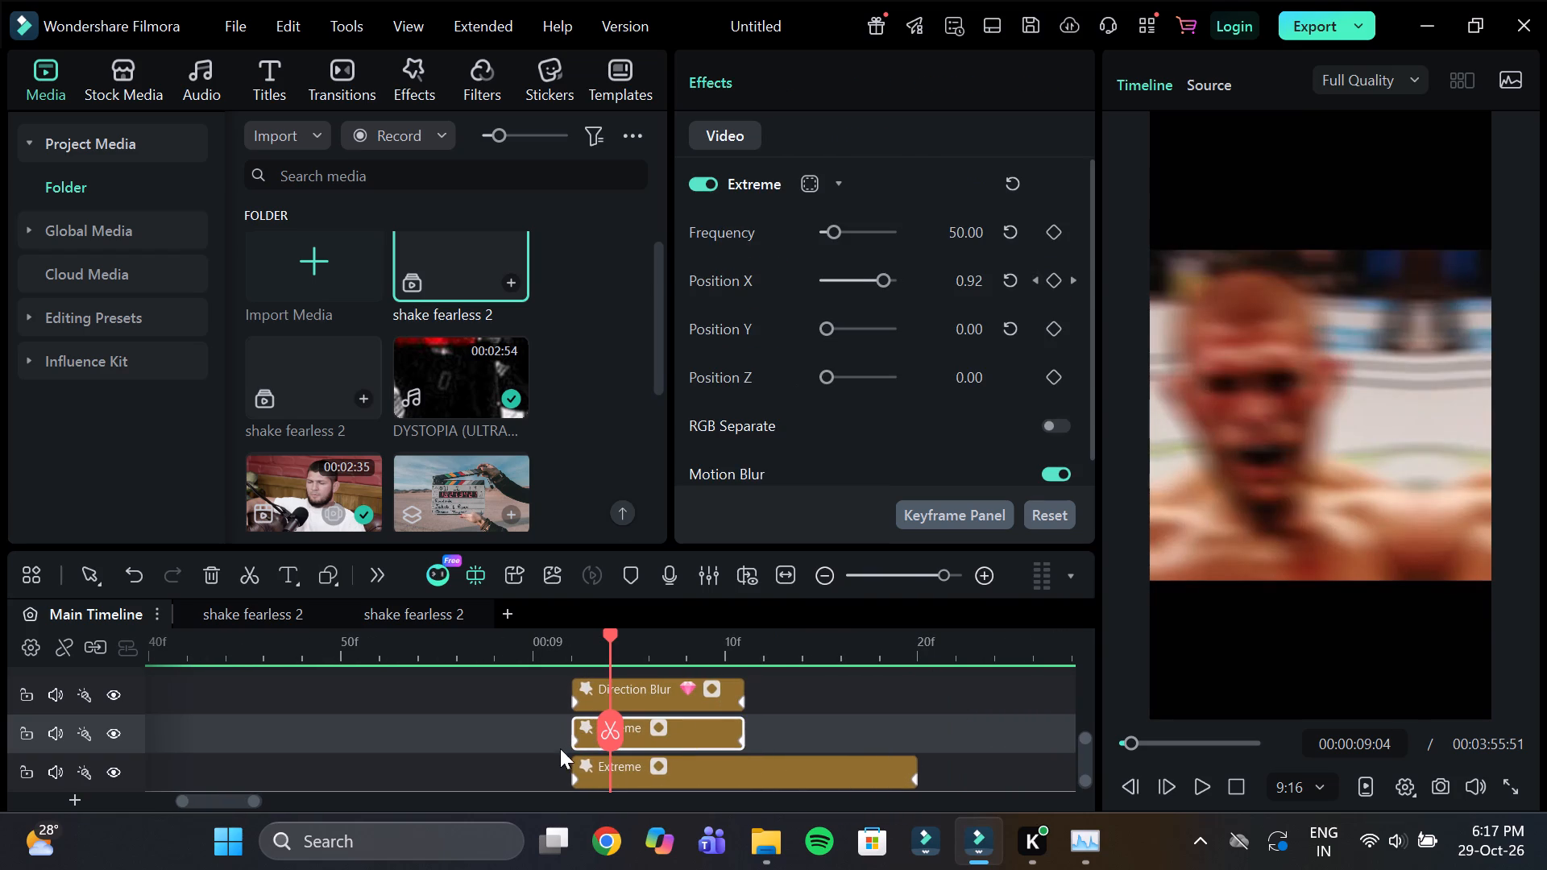
{"action": "double_click", "coordinate": [574, 741]}
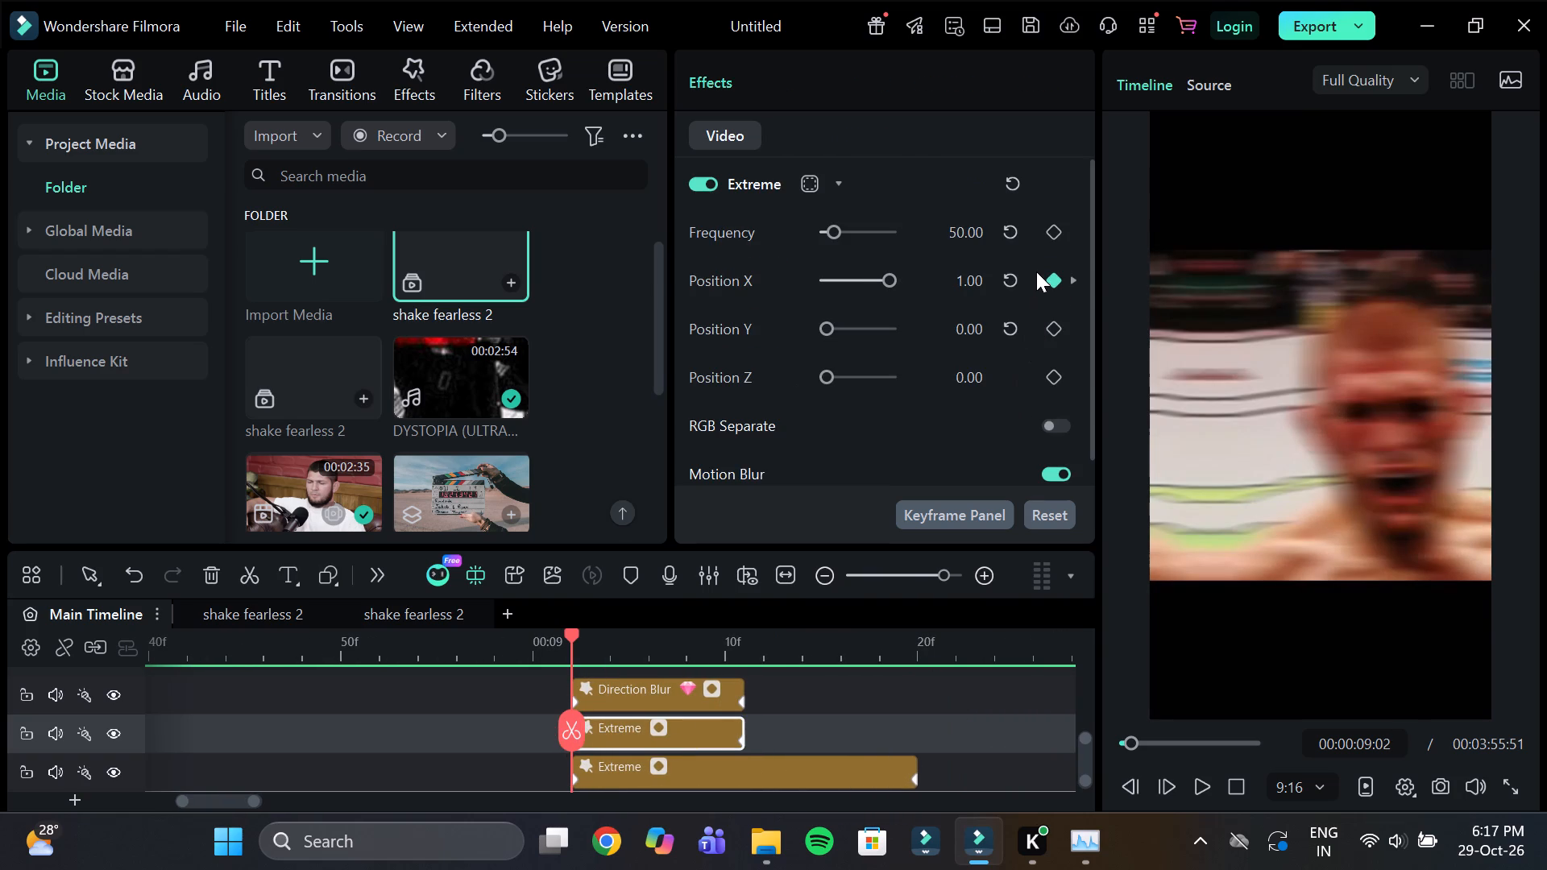
{"action": "left_click", "coordinate": [1049, 275]}
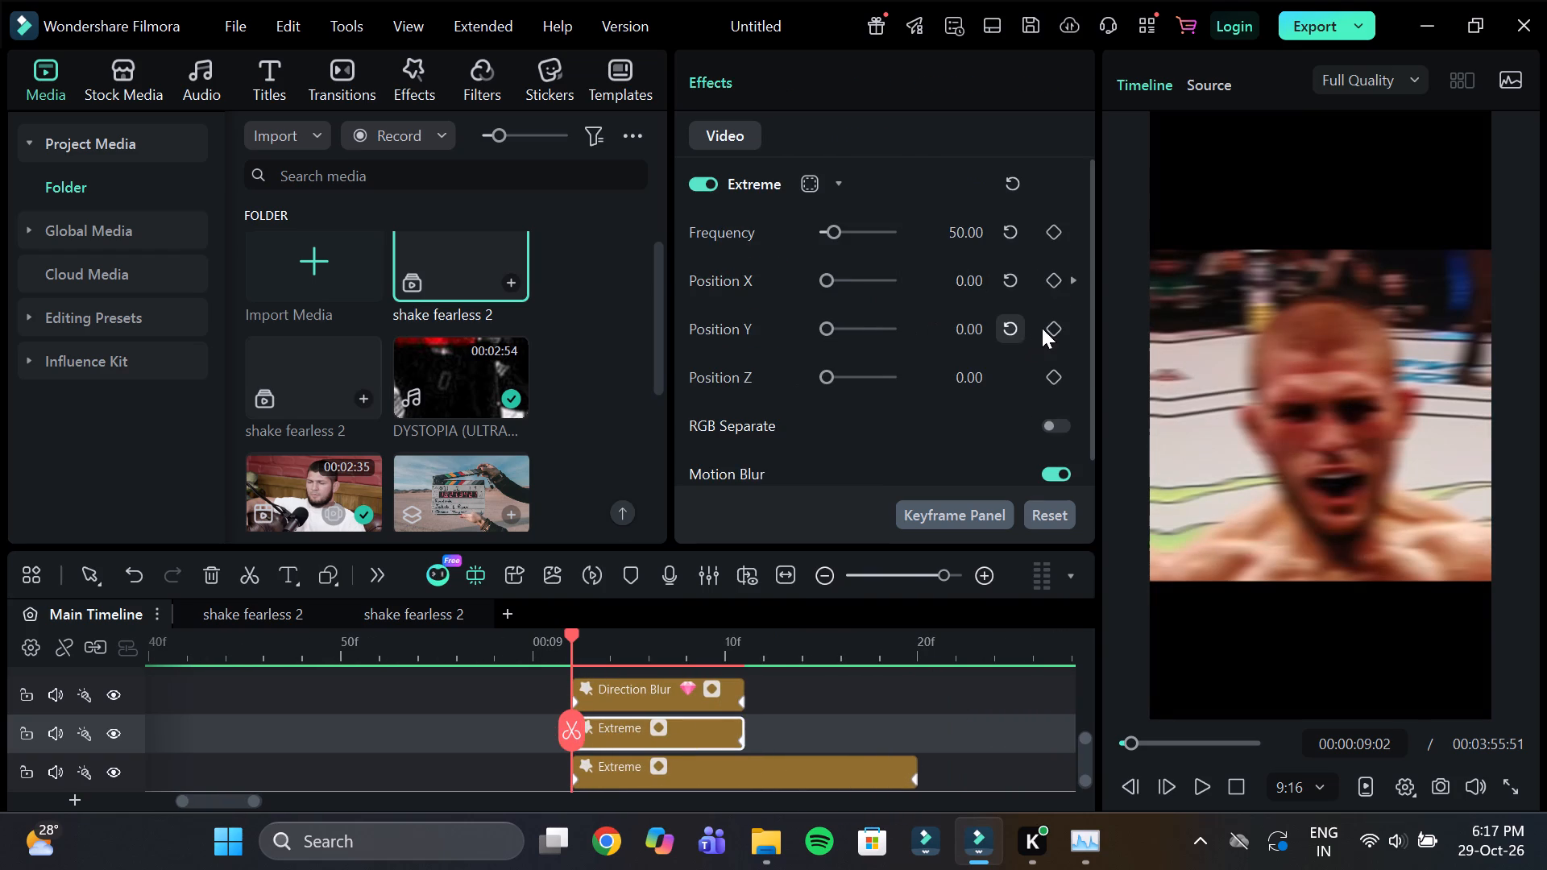
{"action": "left_click", "coordinate": [1044, 326]}
{"action": "left_click_drag", "start_coordinate": [827, 321], "coordinate": [938, 323]}
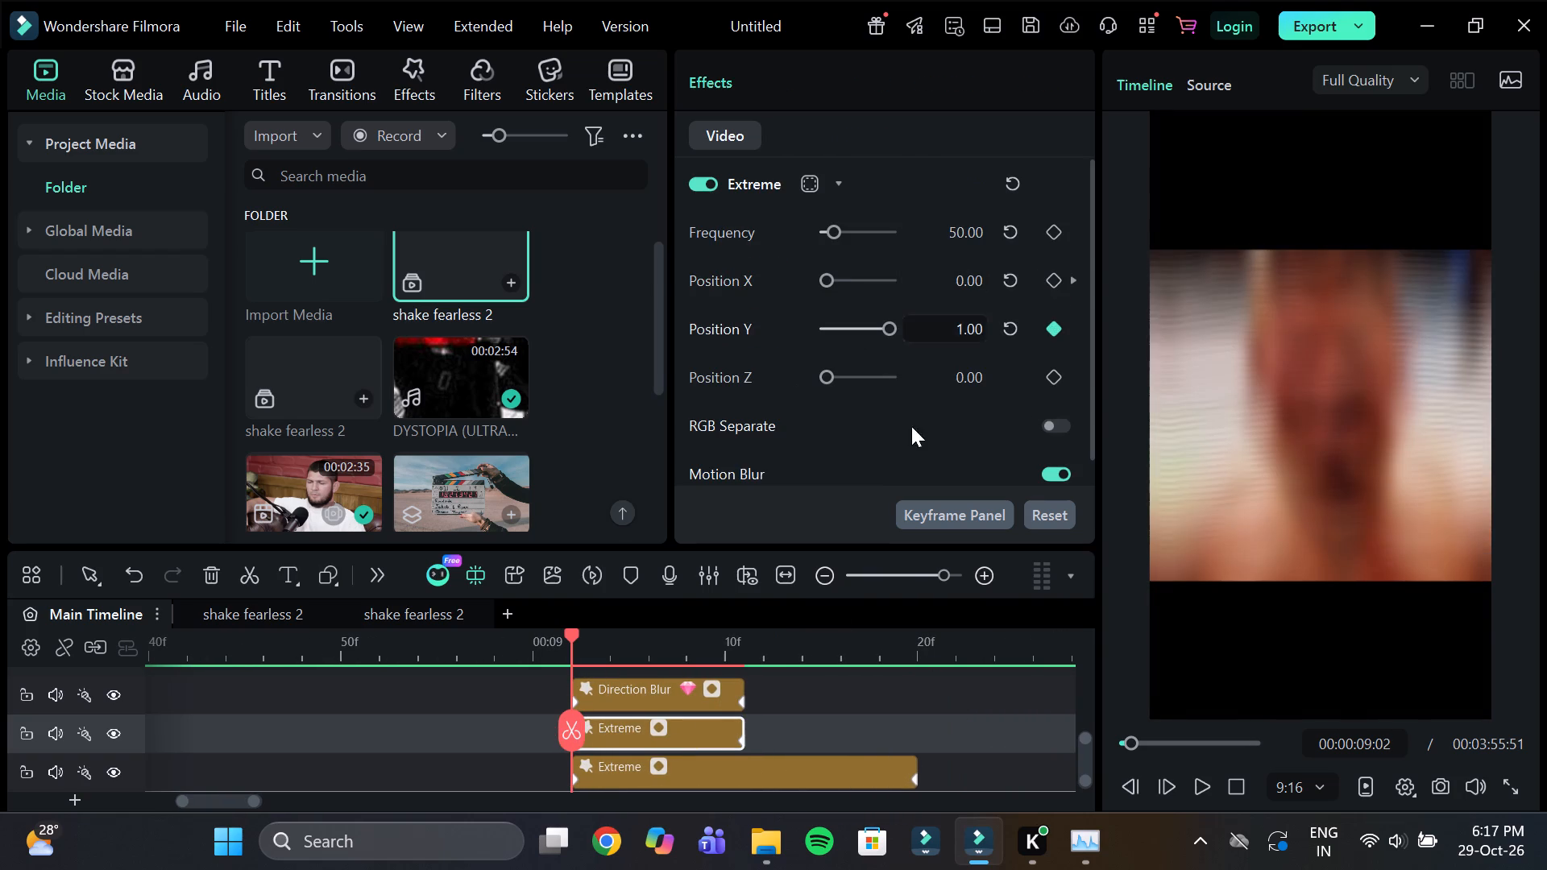
At the end of the same Extreme effect, keyframe Position Y at 0.00, remove the Position X keyframe and set Position X to 0.00.
{"action": "double_click", "coordinate": [740, 741]}
{"action": "left_click", "coordinate": [1053, 334]}
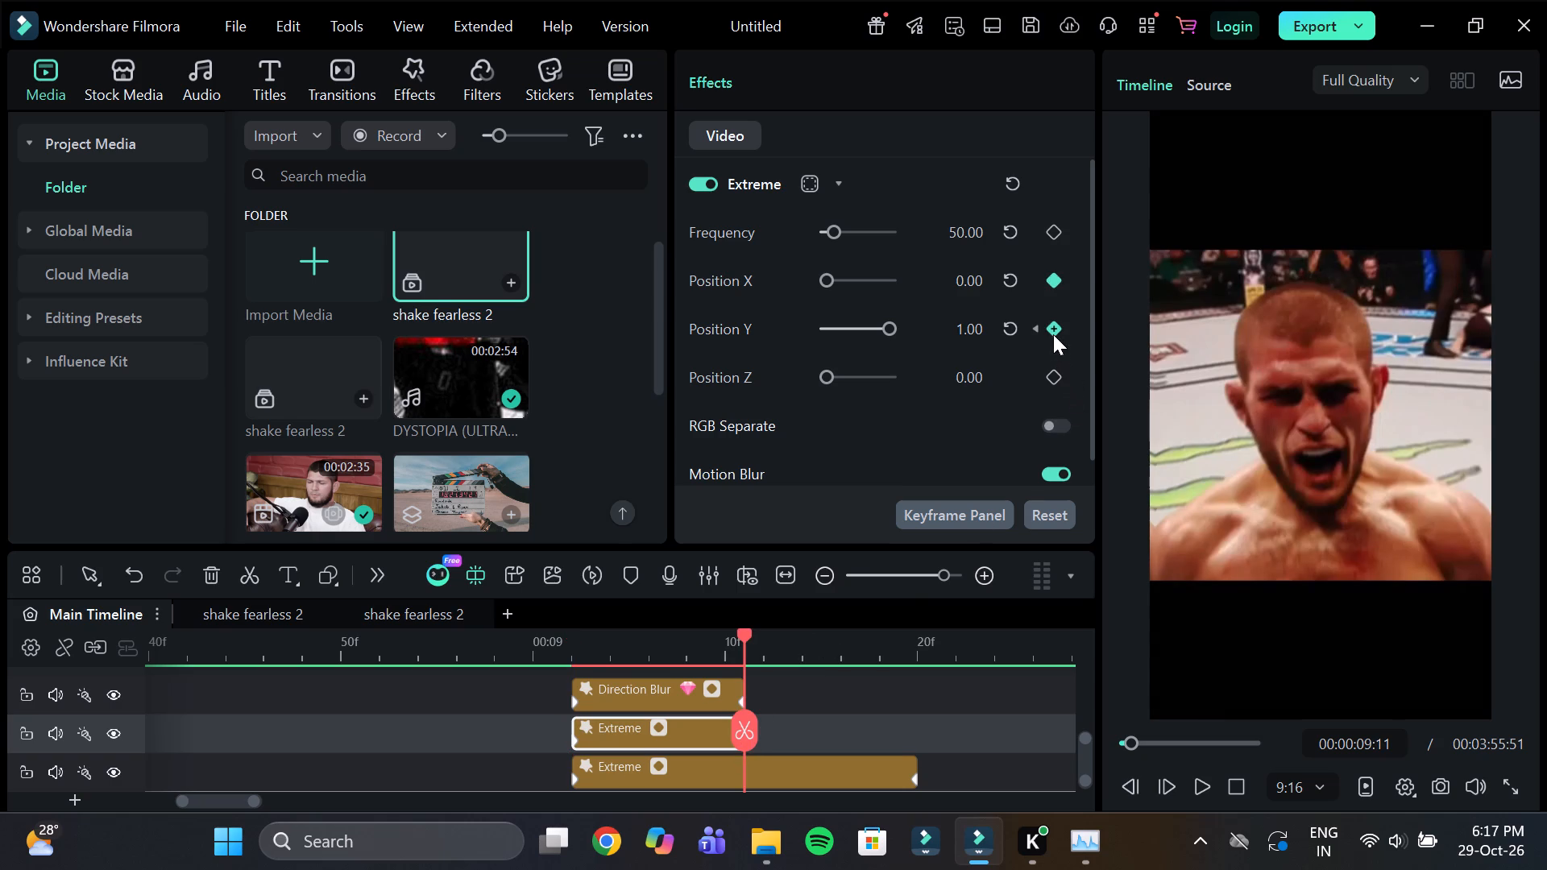
{"action": "left_click_drag", "start_coordinate": [885, 333], "coordinate": [723, 316]}
{"action": "left_click", "coordinate": [1056, 276]}
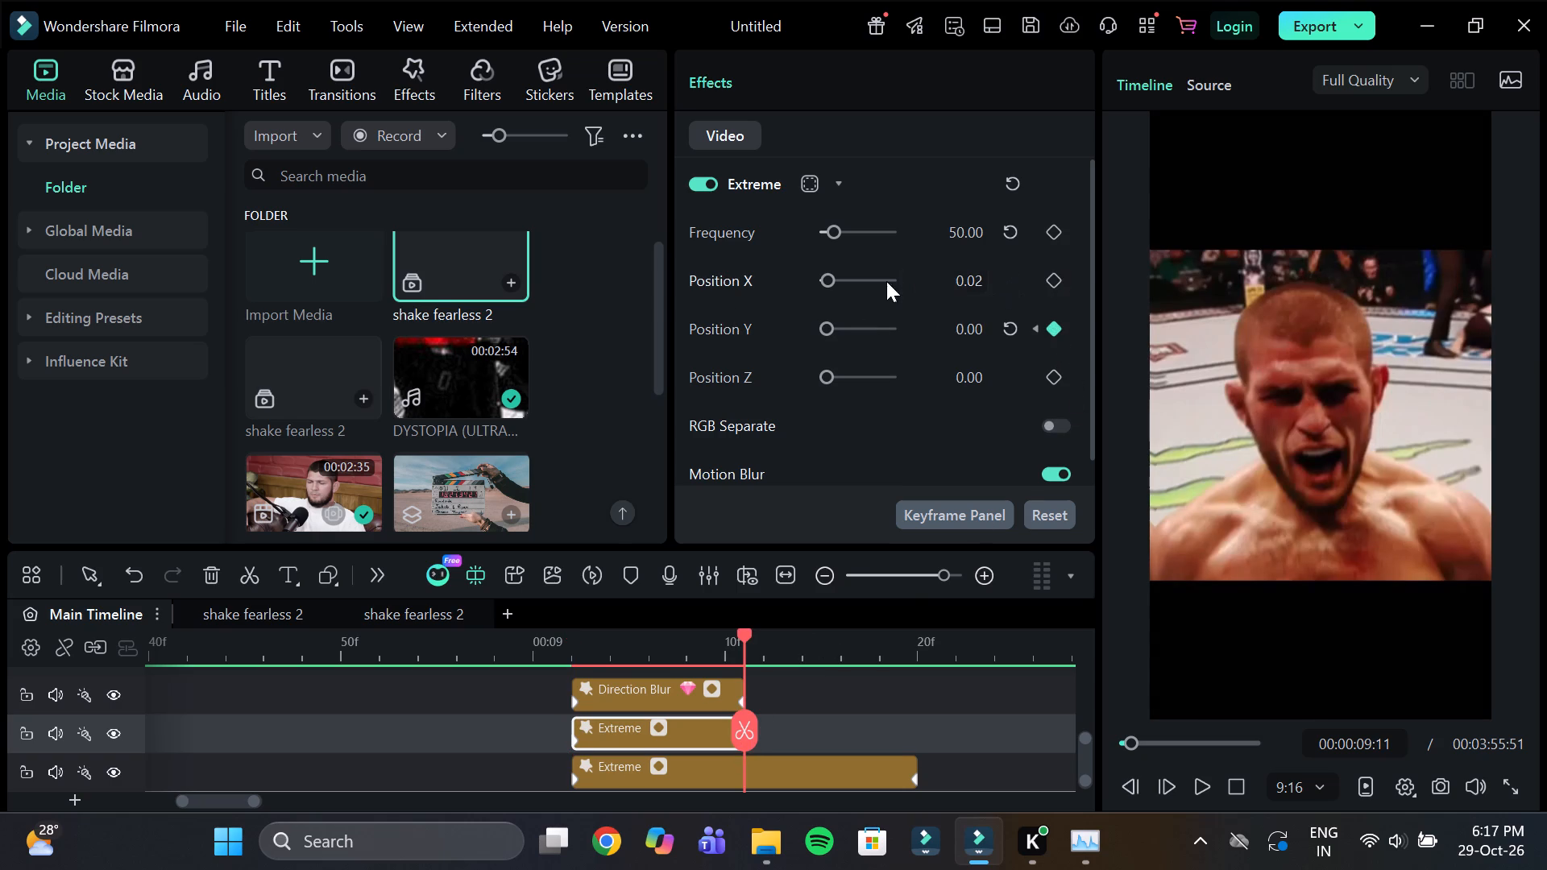
{"action": "left_click_drag", "start_coordinate": [830, 280], "coordinate": [785, 285]}
Change the easing of the first and last Position Y keyframes in the short Extreme effect's keyframe graph.
{"action": "left_click", "coordinate": [659, 721]}
{"action": "scroll", "coordinate": [669, 722], "scroll_direction": "down", "scroll_amount": 2}
{"action": "left_click_drag", "start_coordinate": [674, 707], "coordinate": [548, 681]}
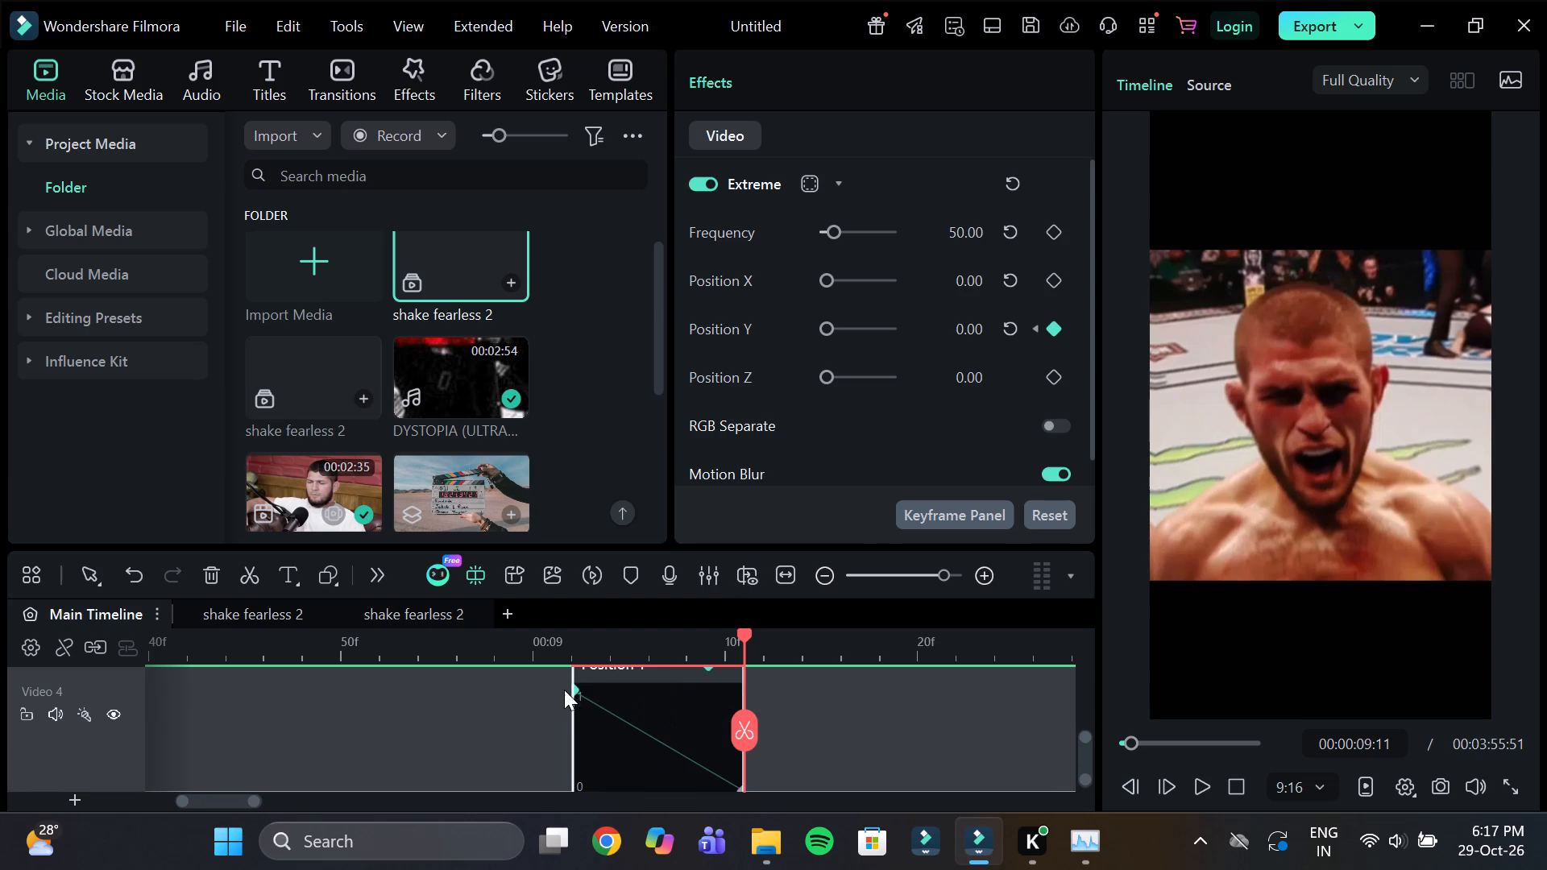
{"action": "right_click", "coordinate": [575, 691]}
{"action": "left_click", "coordinate": [702, 477]}
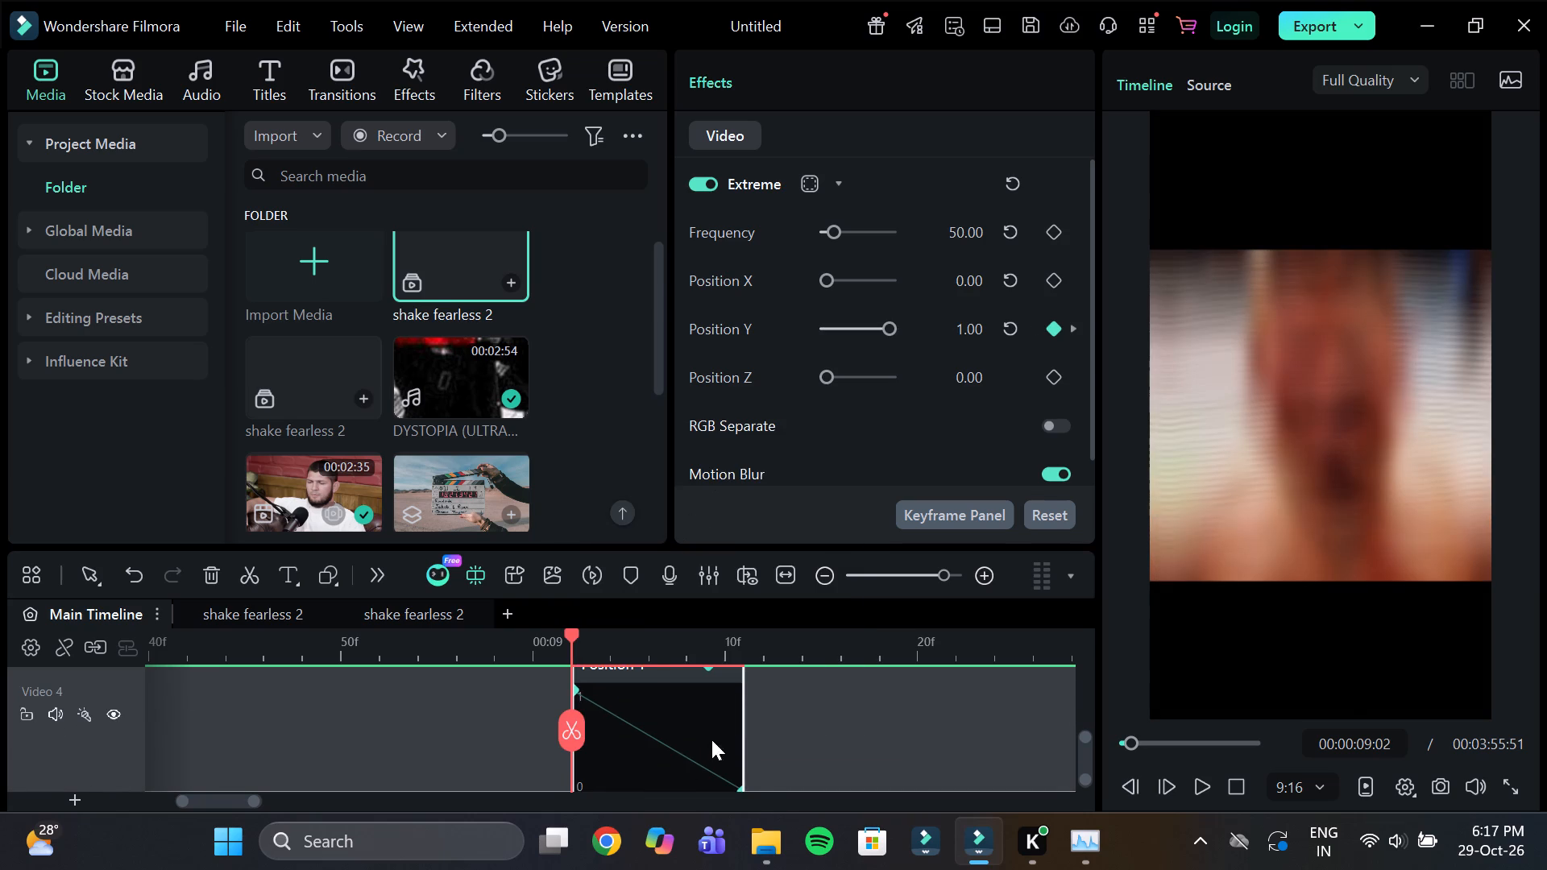
{"action": "scroll", "coordinate": [711, 739], "scroll_direction": "down", "scroll_amount": 1}
{"action": "right_click", "coordinate": [742, 719]}
{"action": "left_click", "coordinate": [765, 702]}
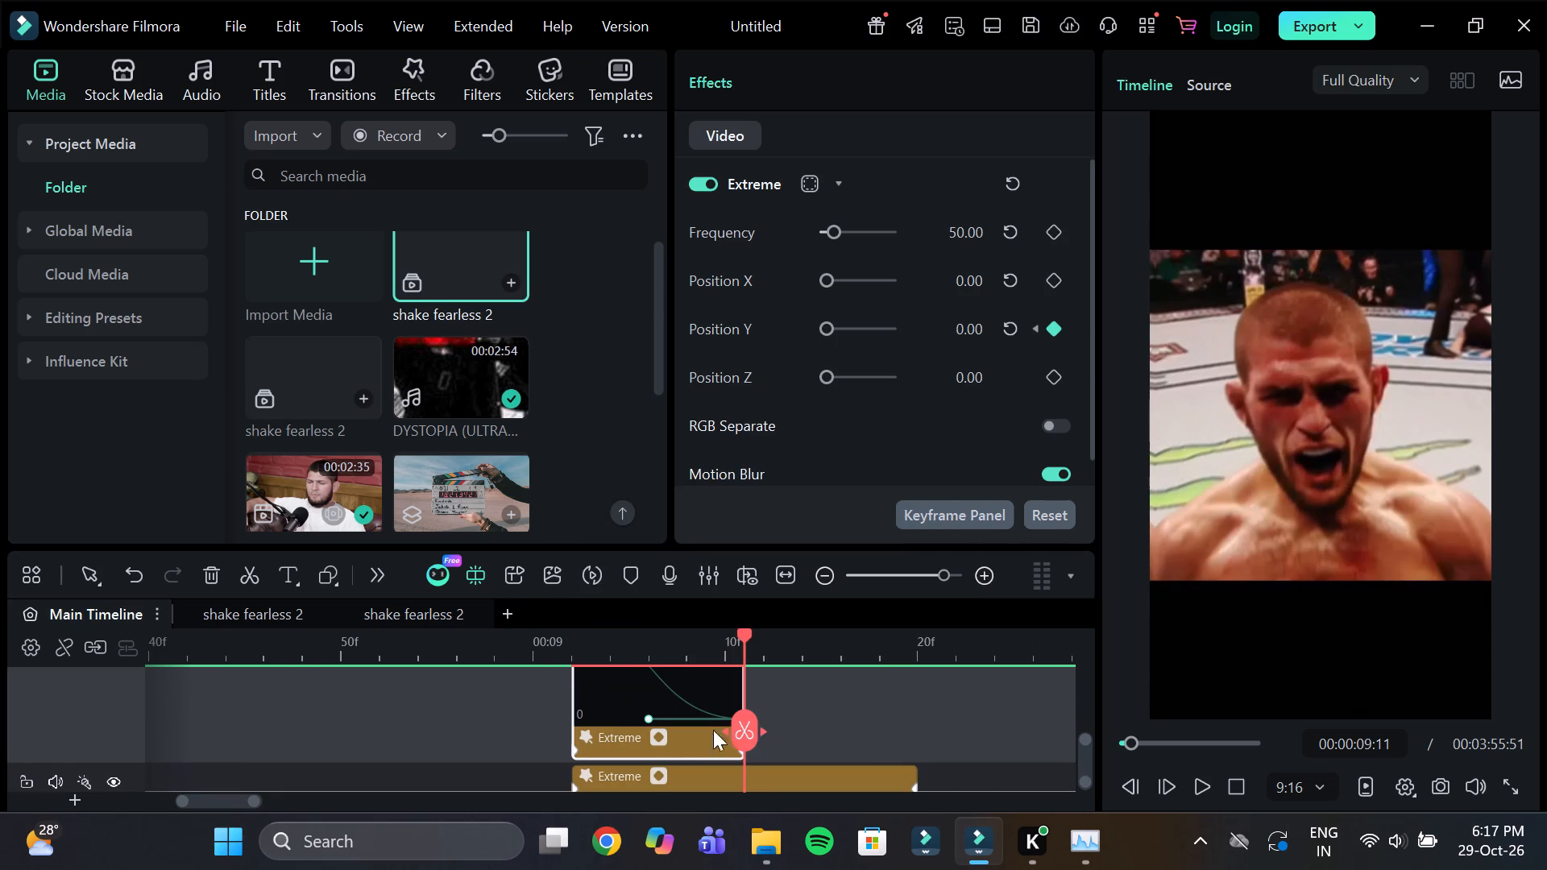
{"action": "left_click", "coordinate": [657, 734]}
Render the preview again with the vertical shake on the first cut.
{"action": "scroll", "coordinate": [657, 734], "scroll_direction": "up", "scroll_amount": 3}
{"action": "left_click_drag", "start_coordinate": [803, 656], "coordinate": [756, 655]}
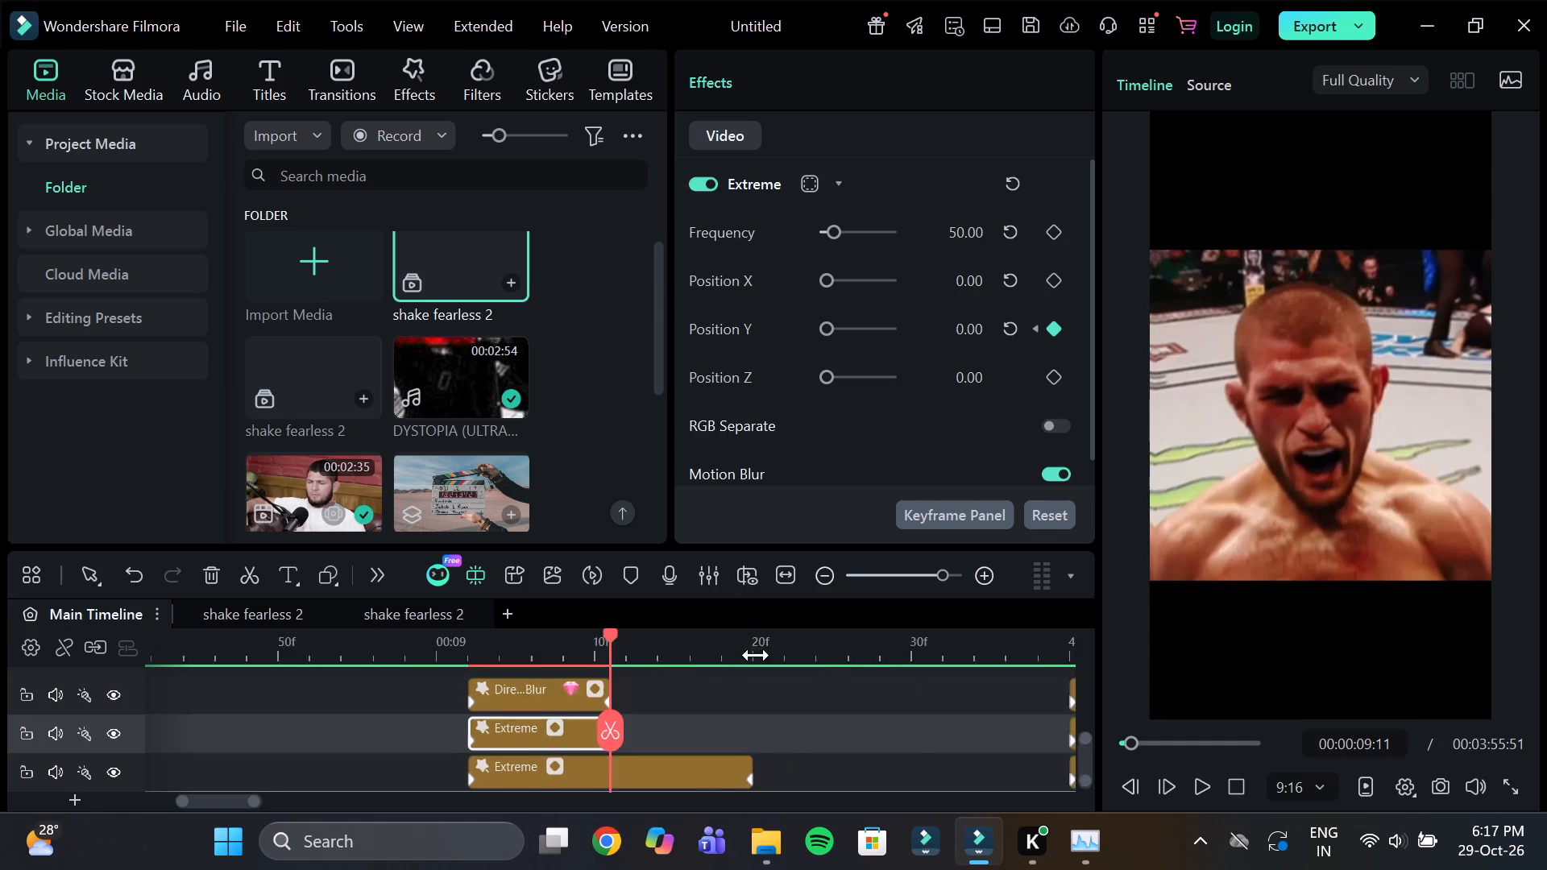
{"action": "left_click_drag", "start_coordinate": [756, 655], "coordinate": [709, 645]}
{"action": "left_click", "coordinate": [596, 584]}
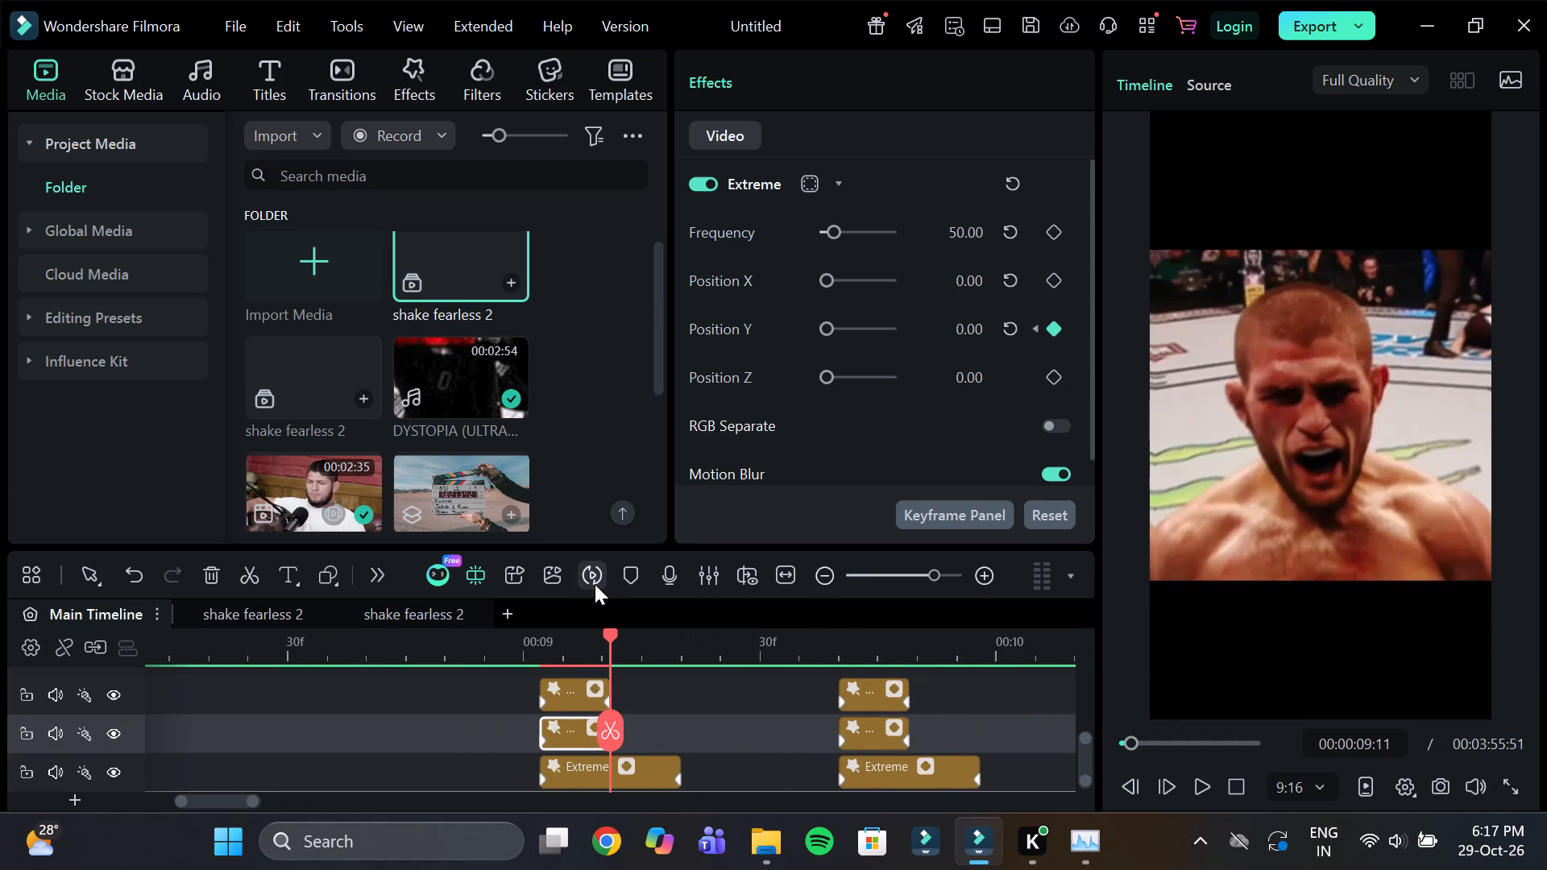
Replay the cut at about 9 seconds several times to judge the vertical shake.
{"action": "left_click", "coordinate": [455, 650]}
{"action": "key", "text": "space"}
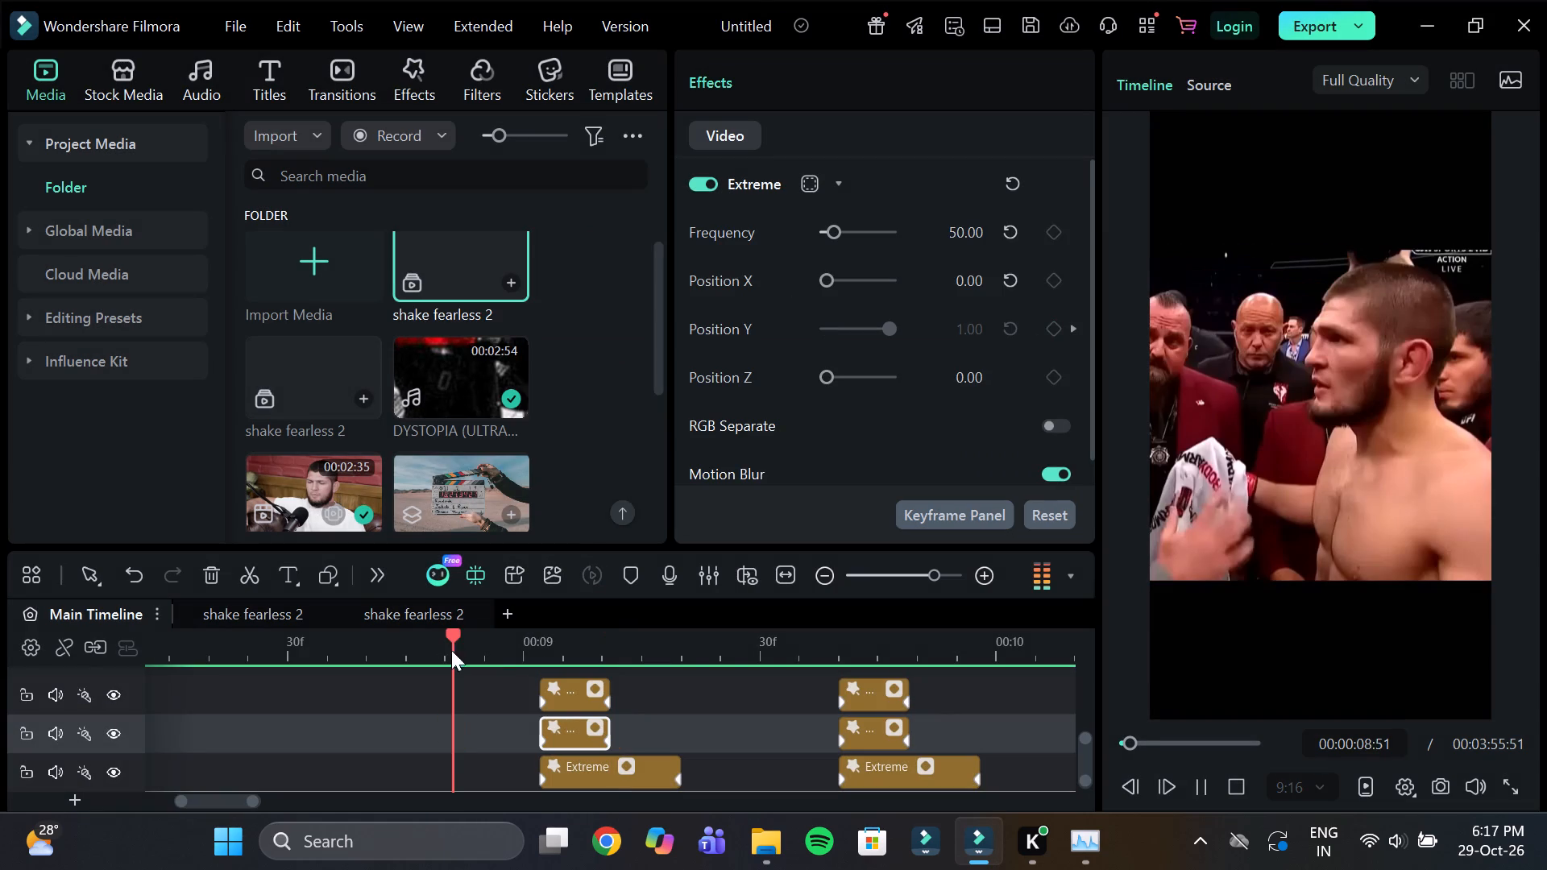
{"action": "left_click", "coordinate": [435, 650]}
{"action": "left_click", "coordinate": [435, 650]}
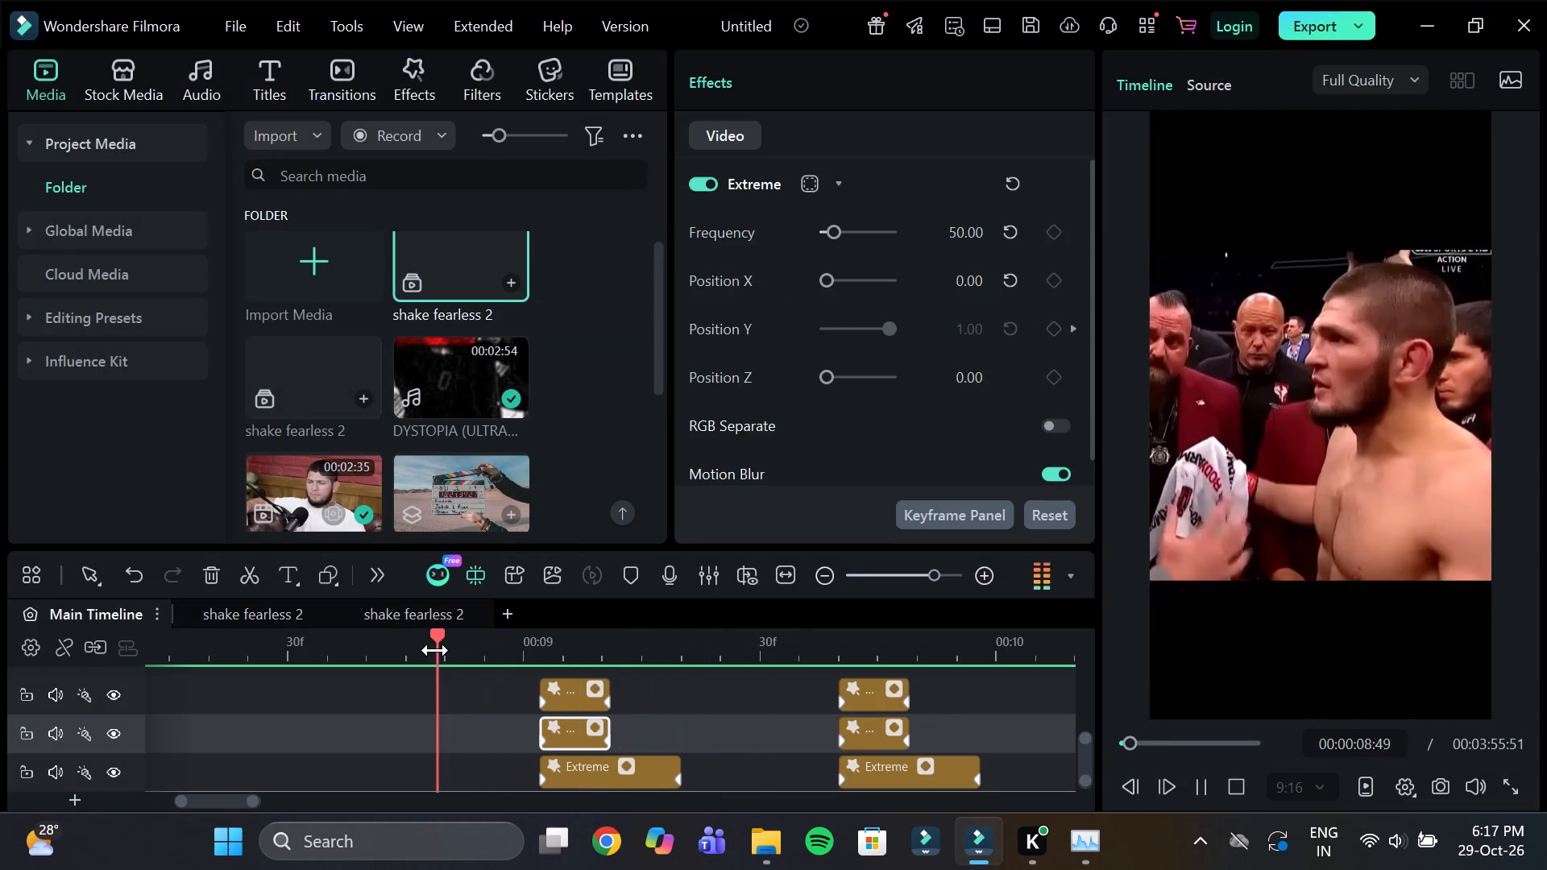
{"action": "left_click", "coordinate": [435, 650]}
{"action": "key", "text": "space"}
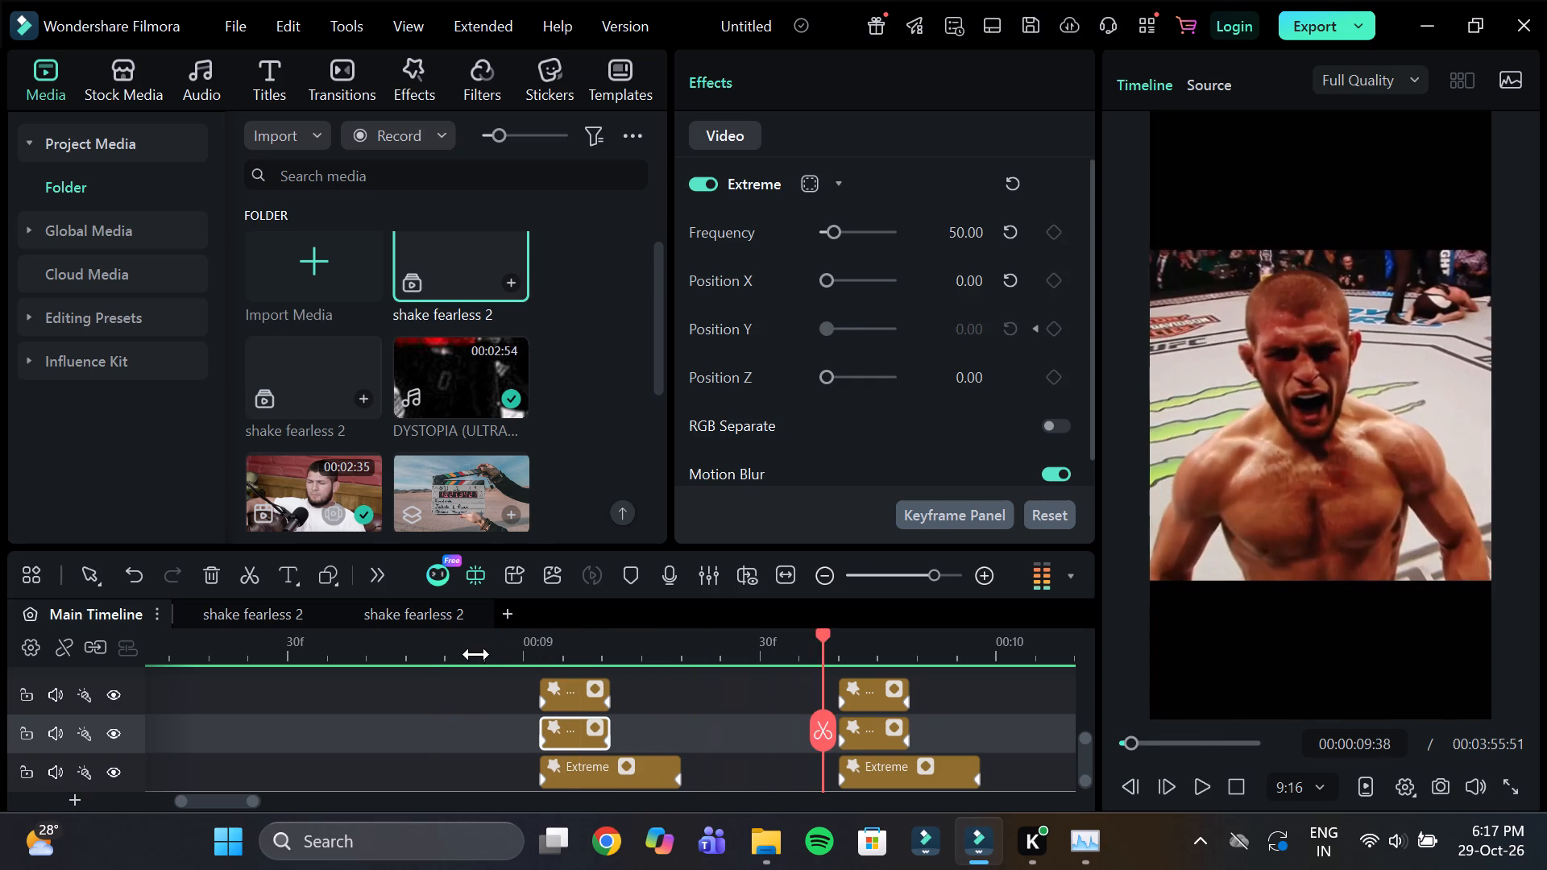
{"action": "left_click", "coordinate": [475, 654]}
{"action": "key", "text": "space"}
{"action": "left_click", "coordinate": [475, 654]}
{"action": "left_click", "coordinate": [475, 654]}
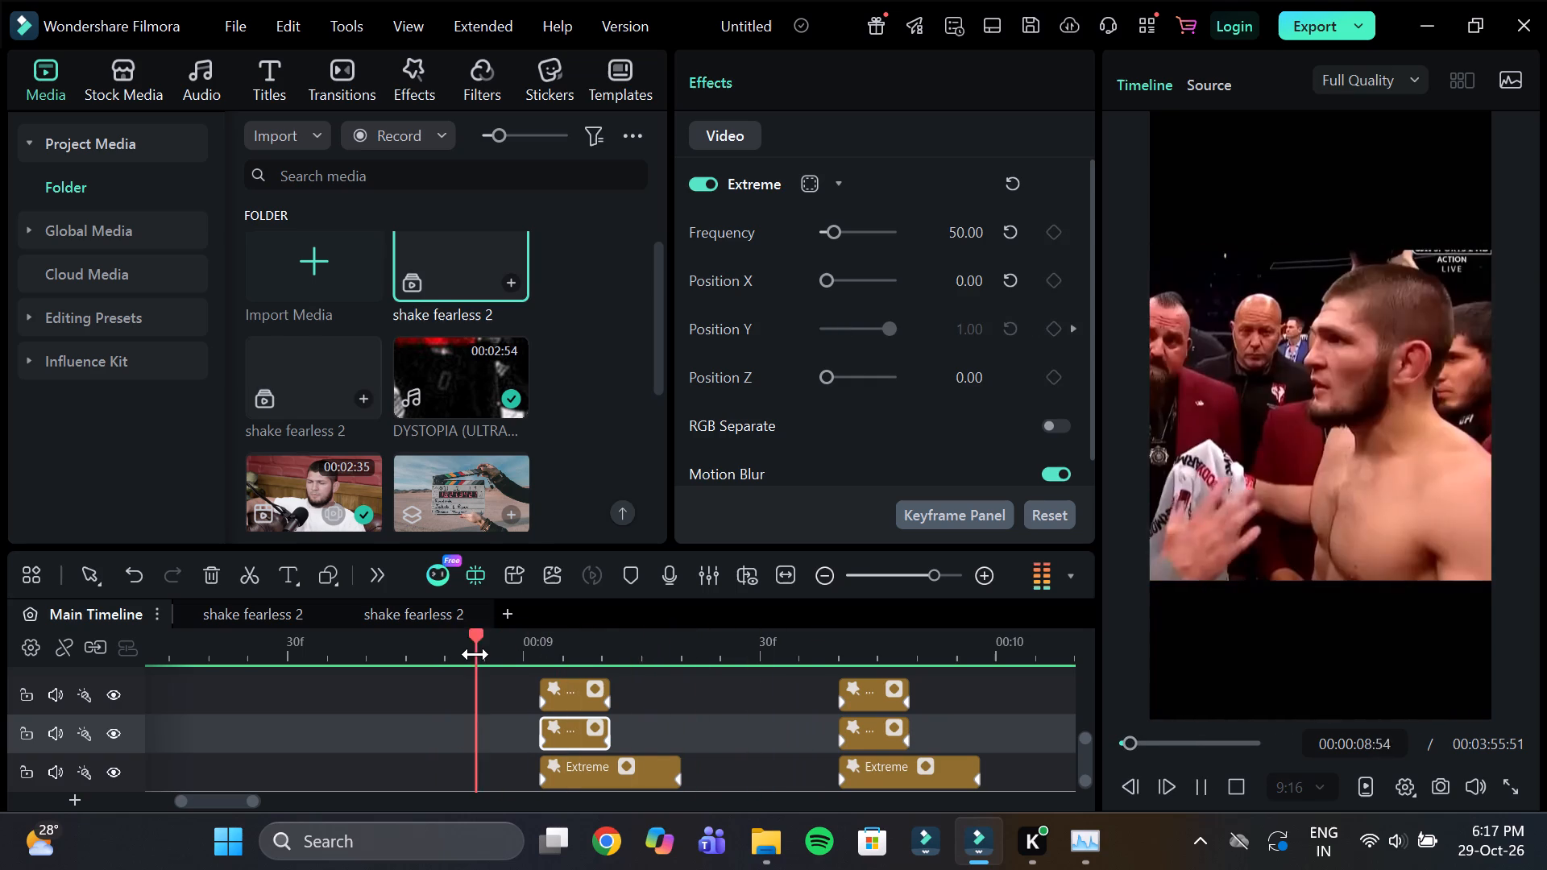
{"action": "left_click", "coordinate": [475, 654]}
{"action": "key", "text": "space"}
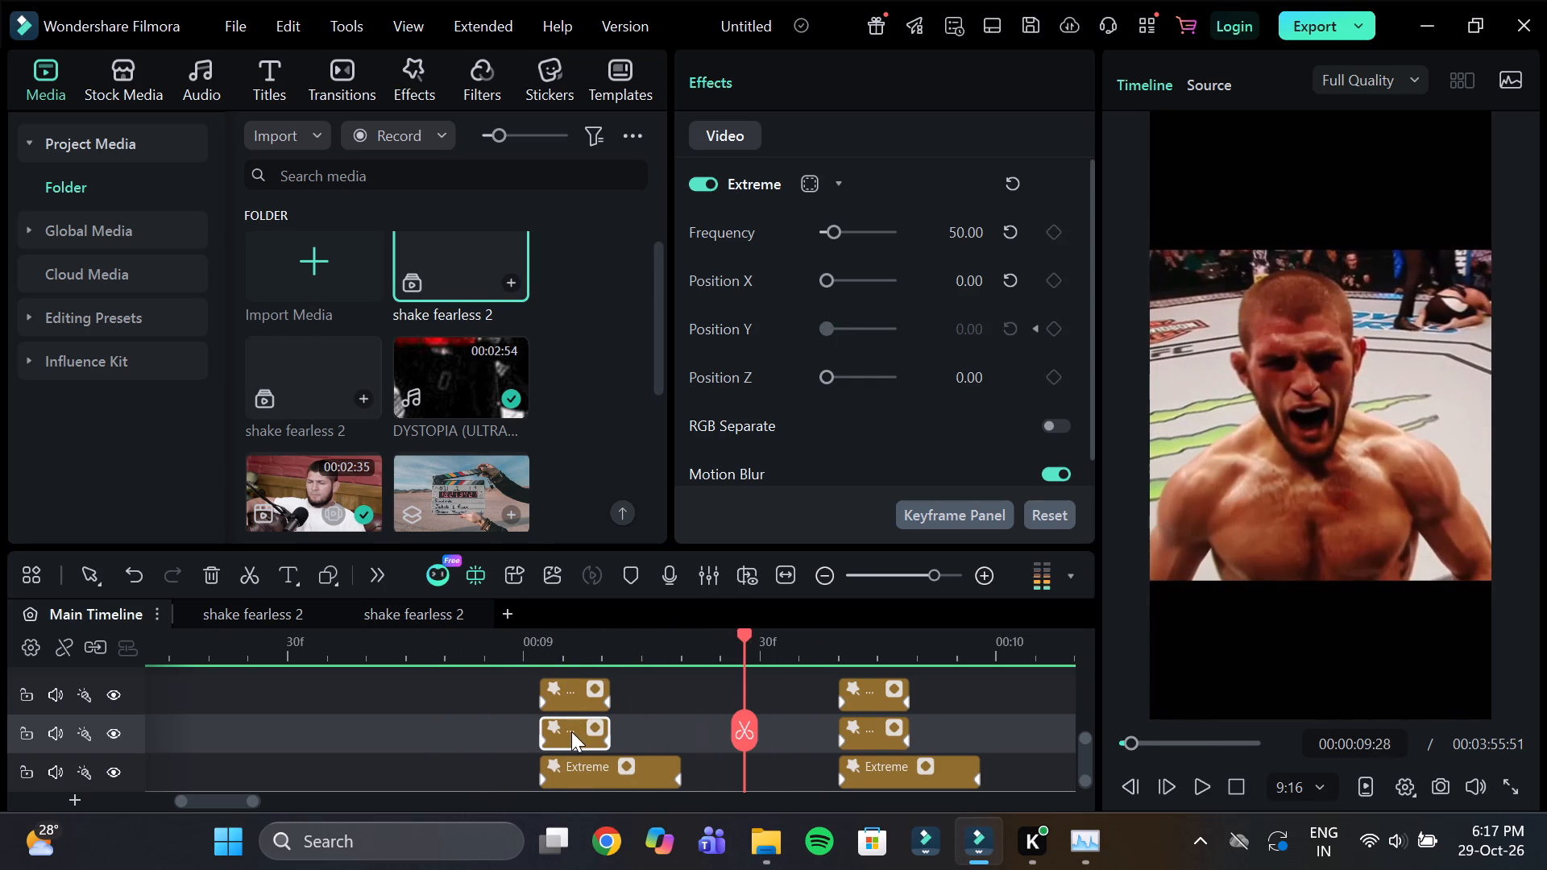
Set the short Extreme effect's Frequency to 100 at the 9:02 cut and re-render the preview.
{"action": "left_click", "coordinate": [571, 731]}
{"action": "left_click", "coordinate": [570, 659]}
{"action": "left_click", "coordinate": [978, 231]}
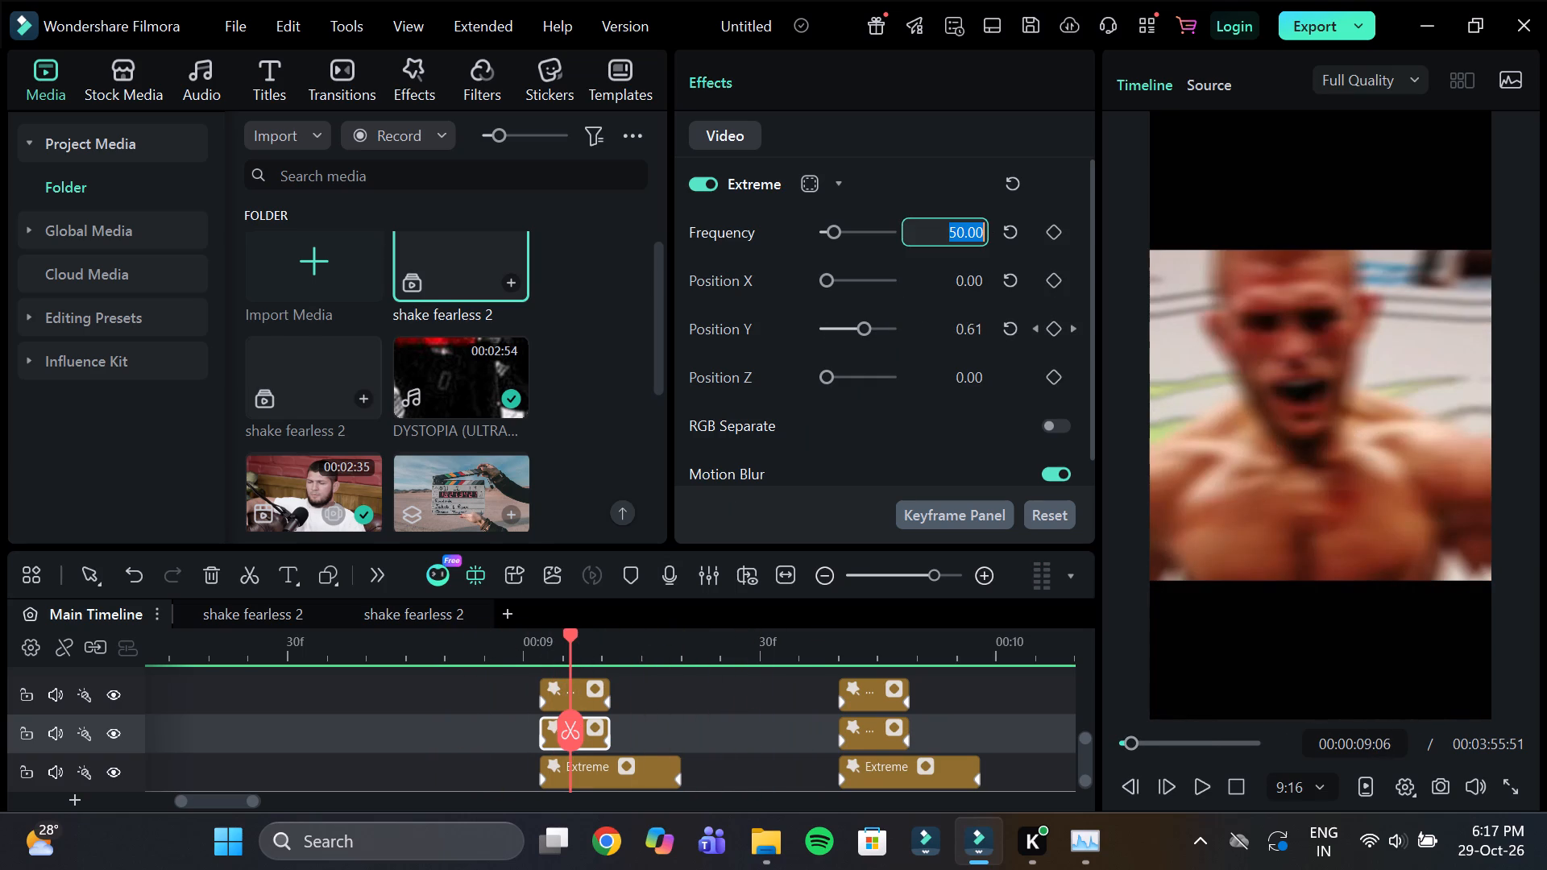
{"action": "type", "text": "100"}
{"action": "key", "text": "Return"}
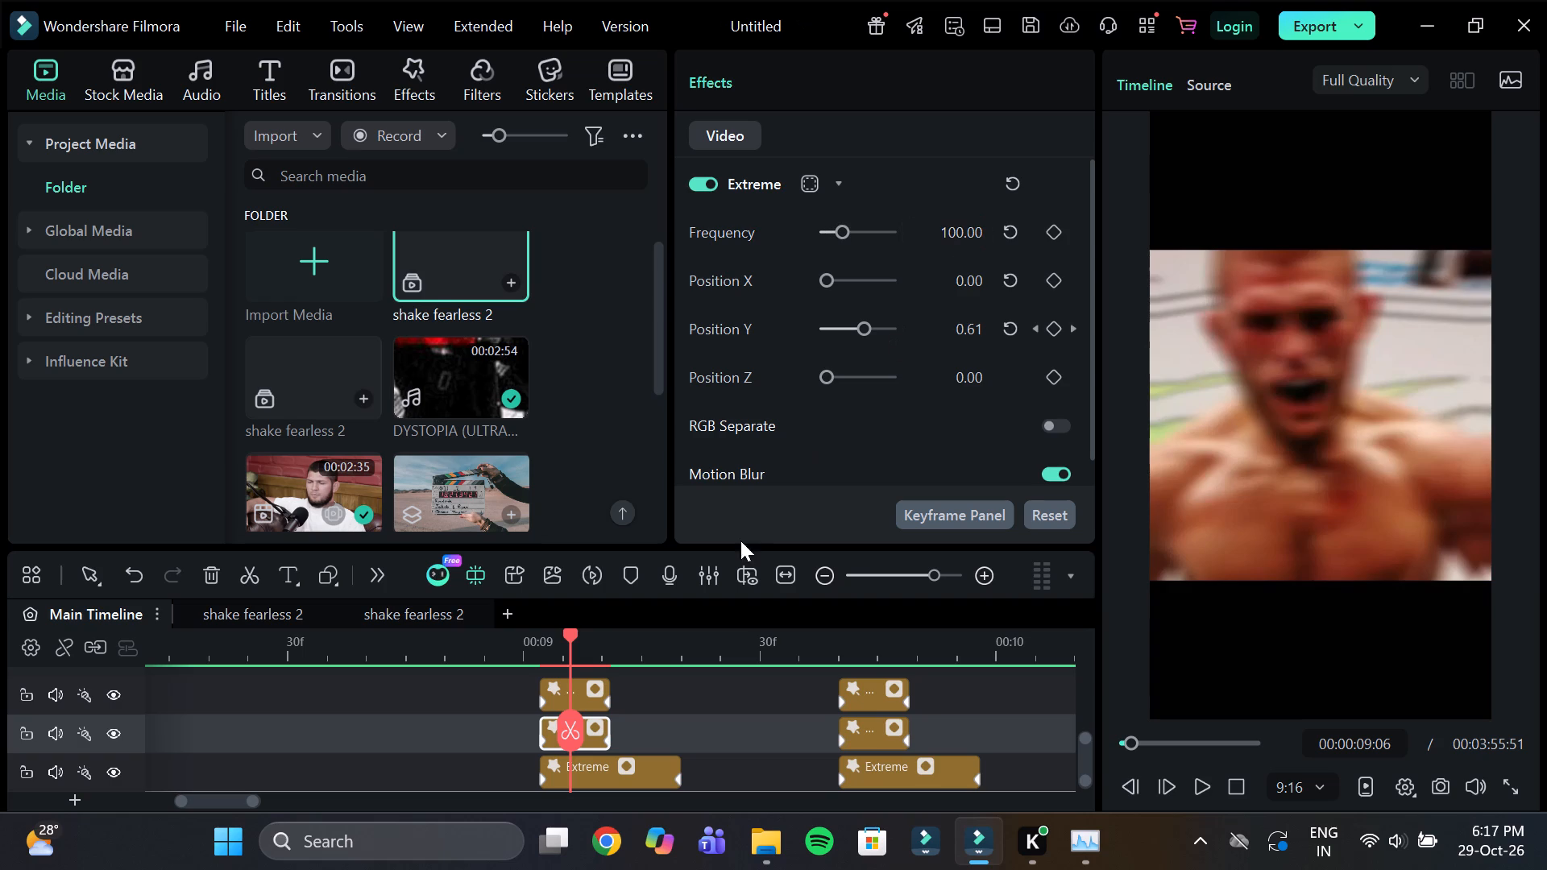
{"action": "left_click", "coordinate": [602, 579]}
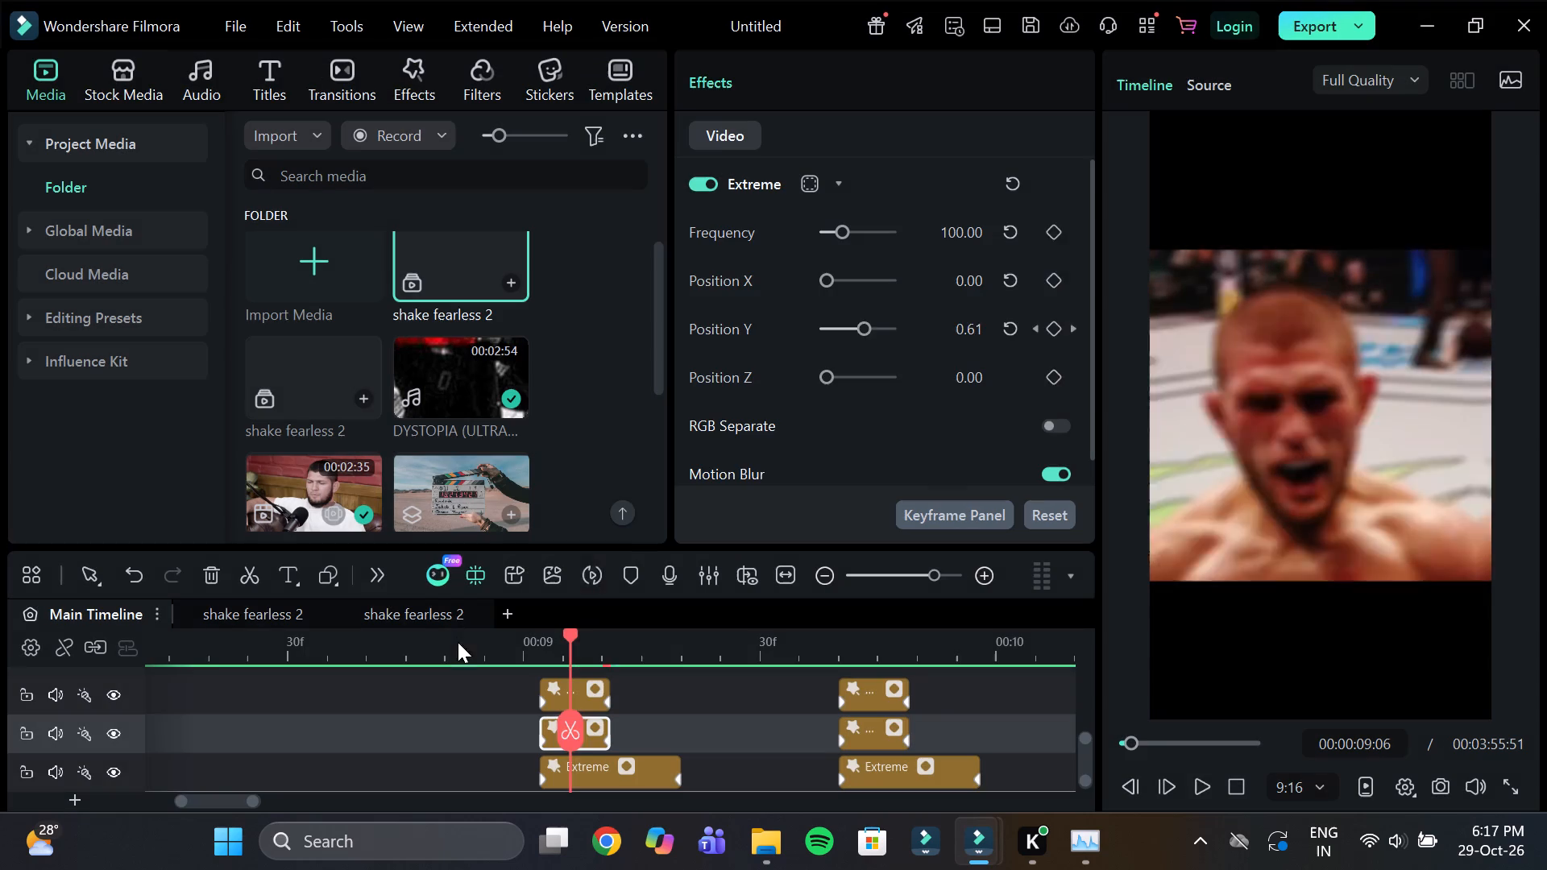
Replay the cut at about 9 seconds repeatedly to judge the shake at the new frequency.
{"action": "left_click", "coordinate": [460, 642]}
{"action": "key", "text": "space"}
{"action": "left_click", "coordinate": [461, 642]}
{"action": "left_click", "coordinate": [461, 642]}
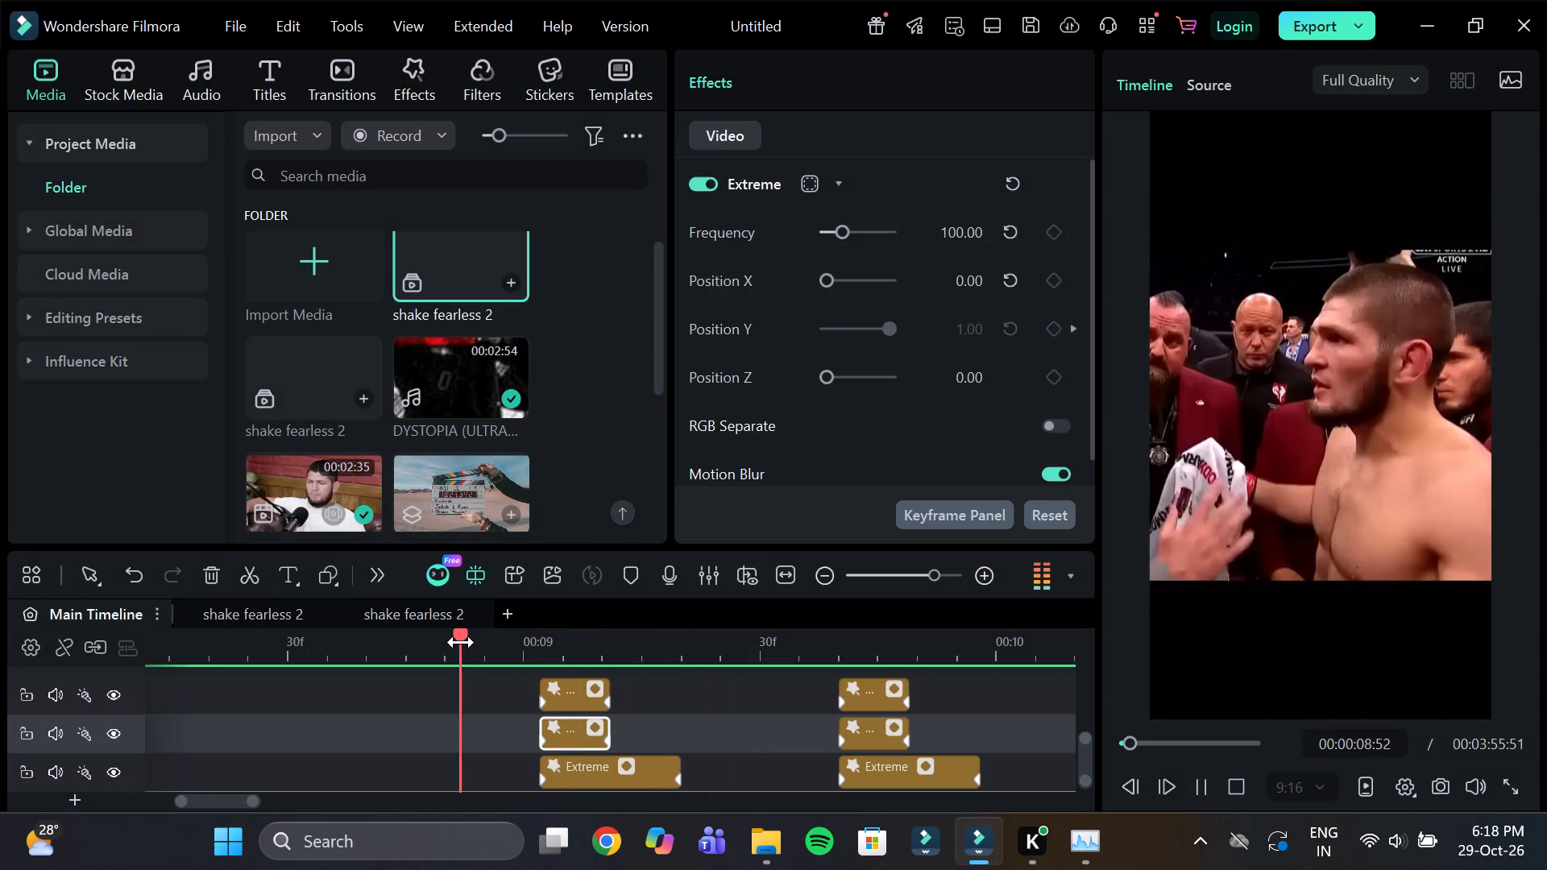
{"action": "left_click", "coordinate": [461, 642]}
{"action": "left_click", "coordinate": [461, 642]}
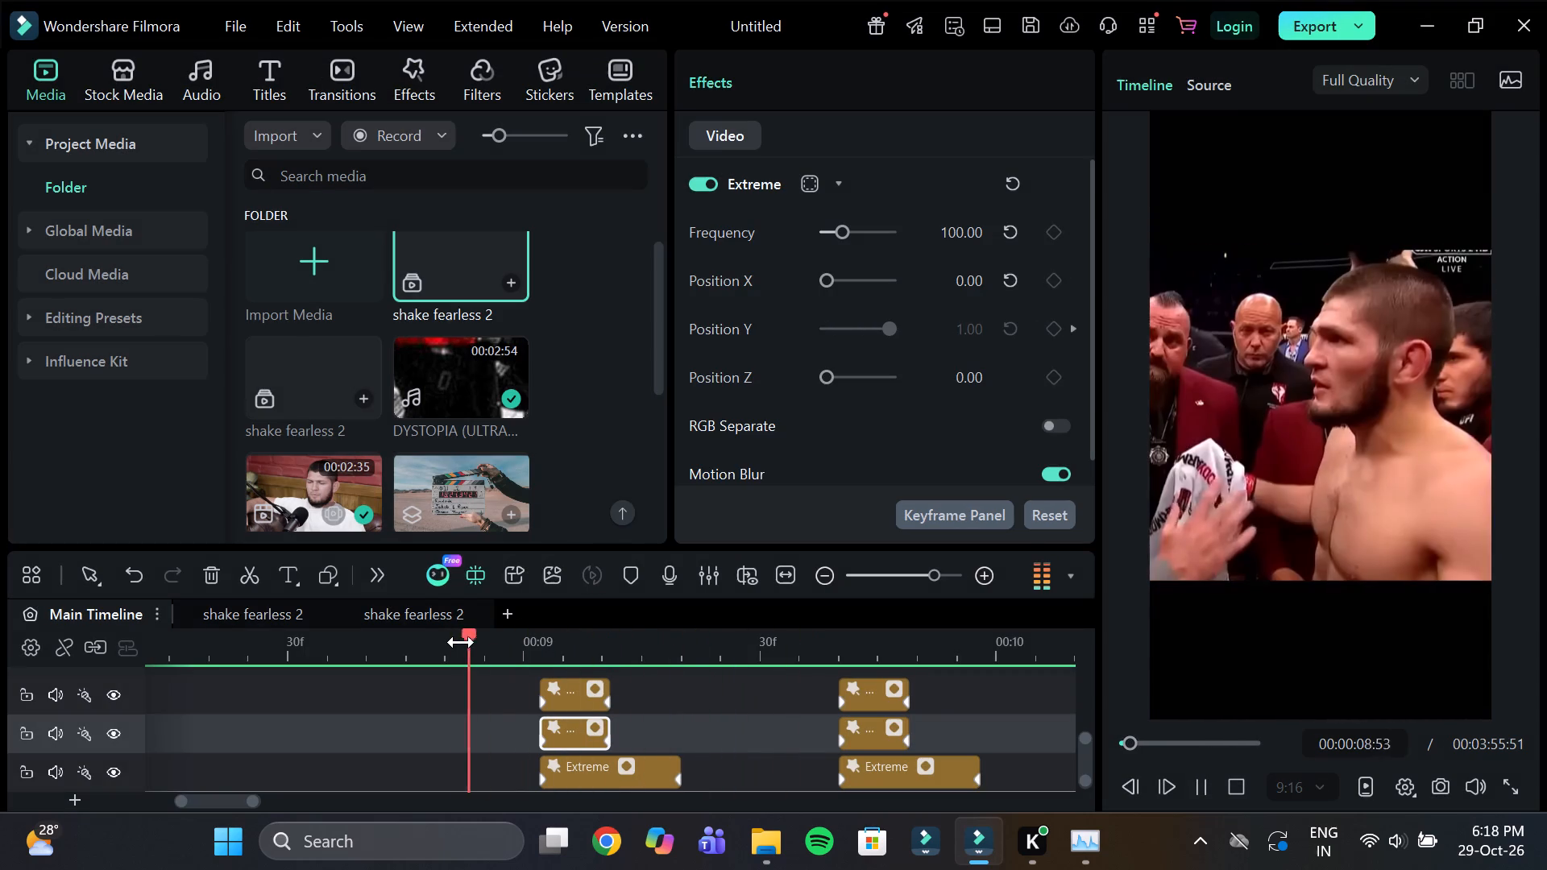
{"action": "key", "text": "space"}
{"action": "left_click", "coordinate": [461, 642]}
{"action": "key", "text": "space"}
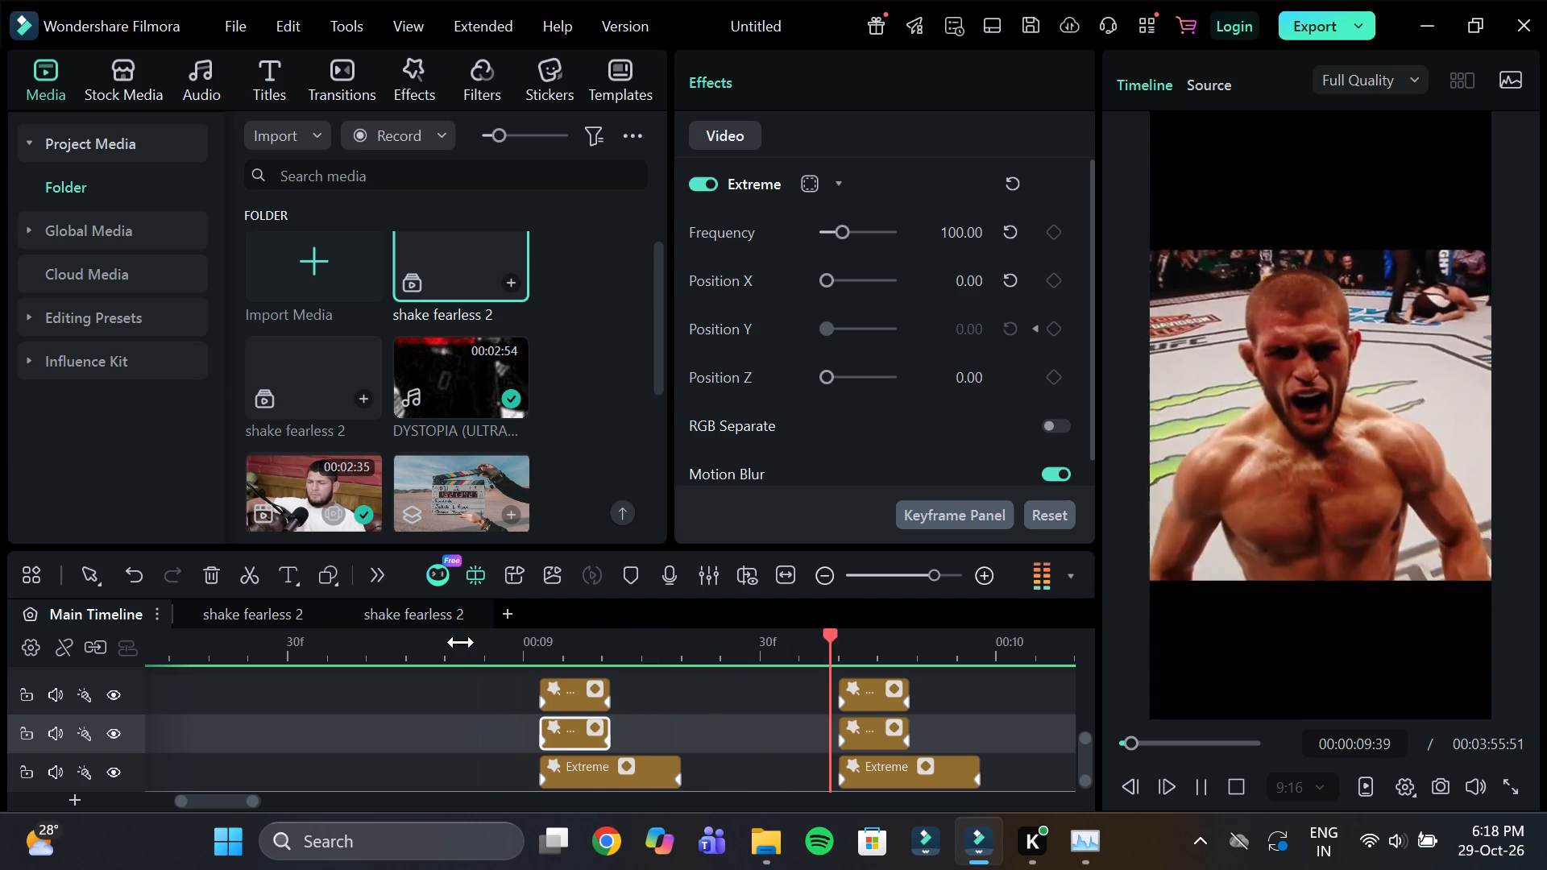
Replay the section from the cut at about 9 seconds to judge the shake across the cuts.
{"action": "left_click", "coordinate": [461, 642]}
{"action": "key", "text": "space"}
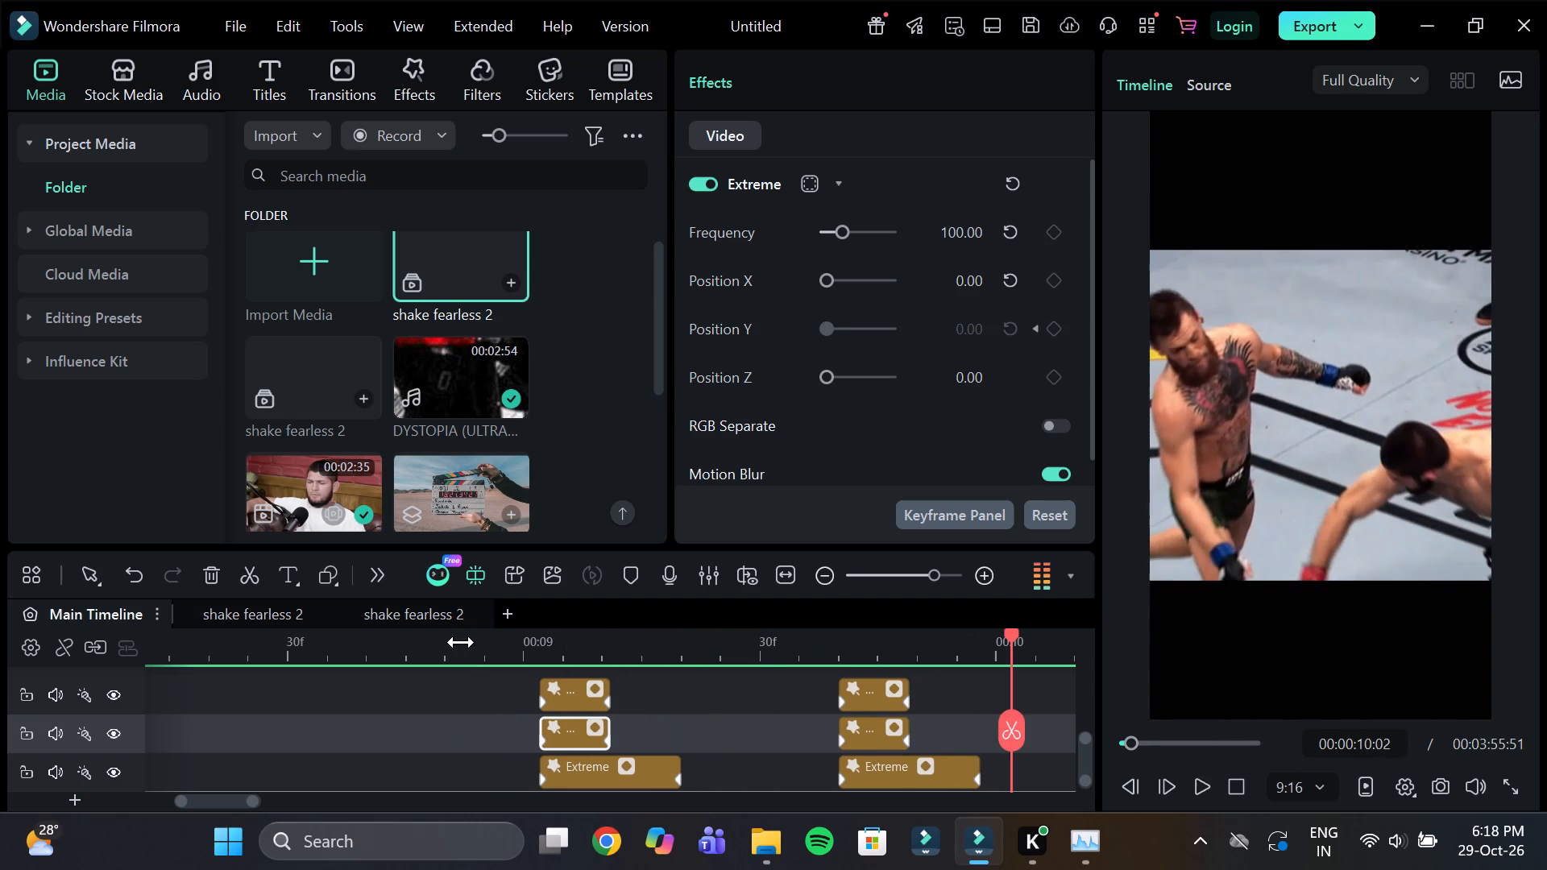
{"action": "left_click", "coordinate": [461, 642]}
{"action": "key", "text": "space"}
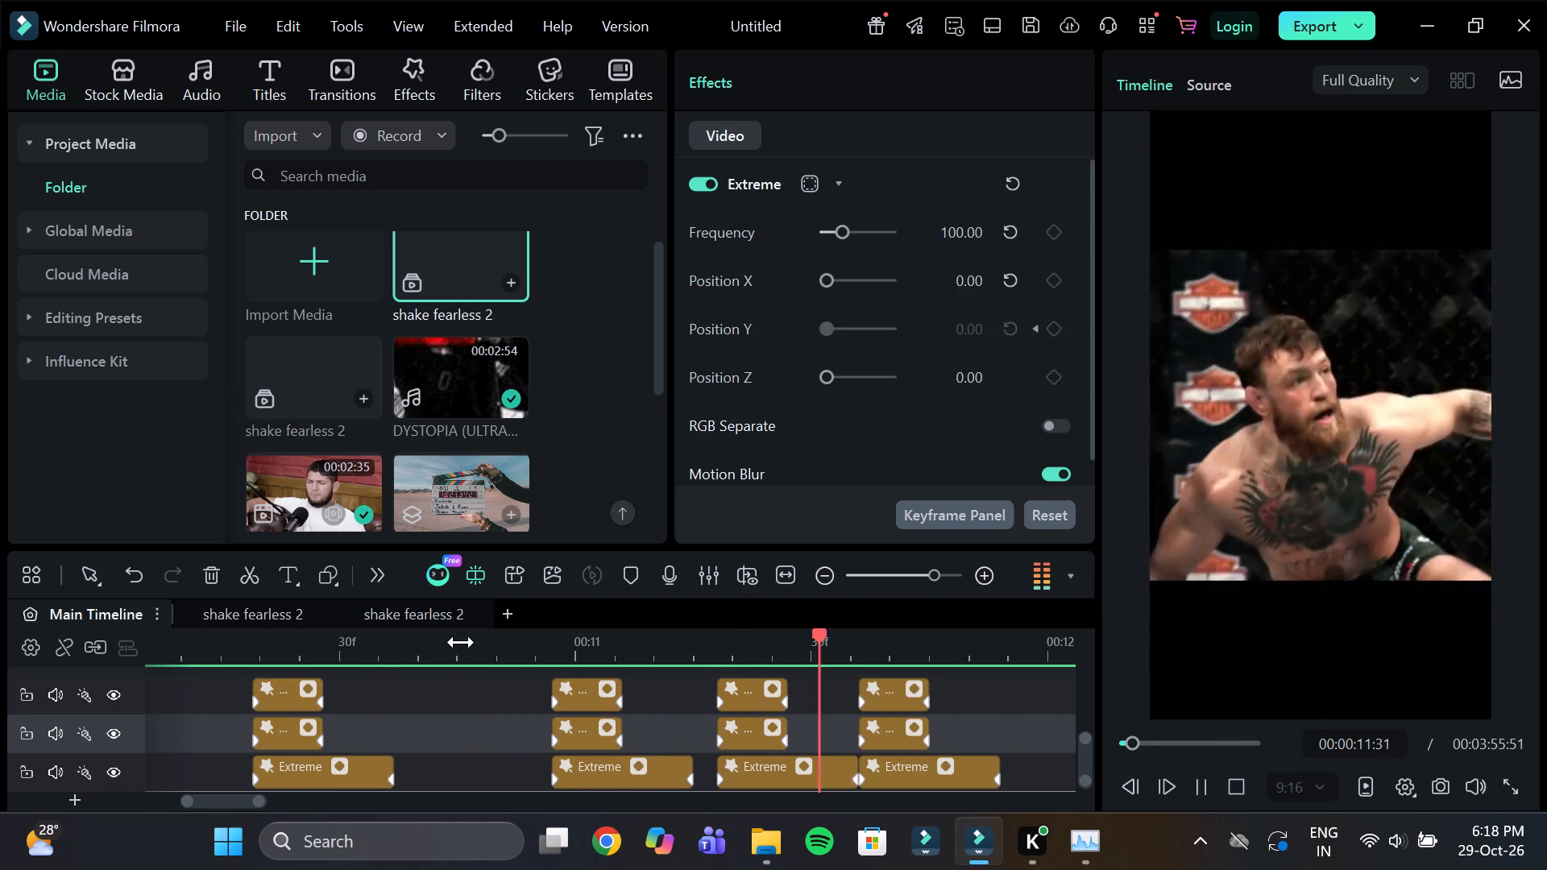
{"action": "key", "text": "space"}
Replace the two short effects at the 9:40, 10:19 and 10:57 cuts with copies of the pair from the 9:02 cut.
{"action": "left_click_drag", "start_coordinate": [504, 655], "coordinate": [386, 665]}
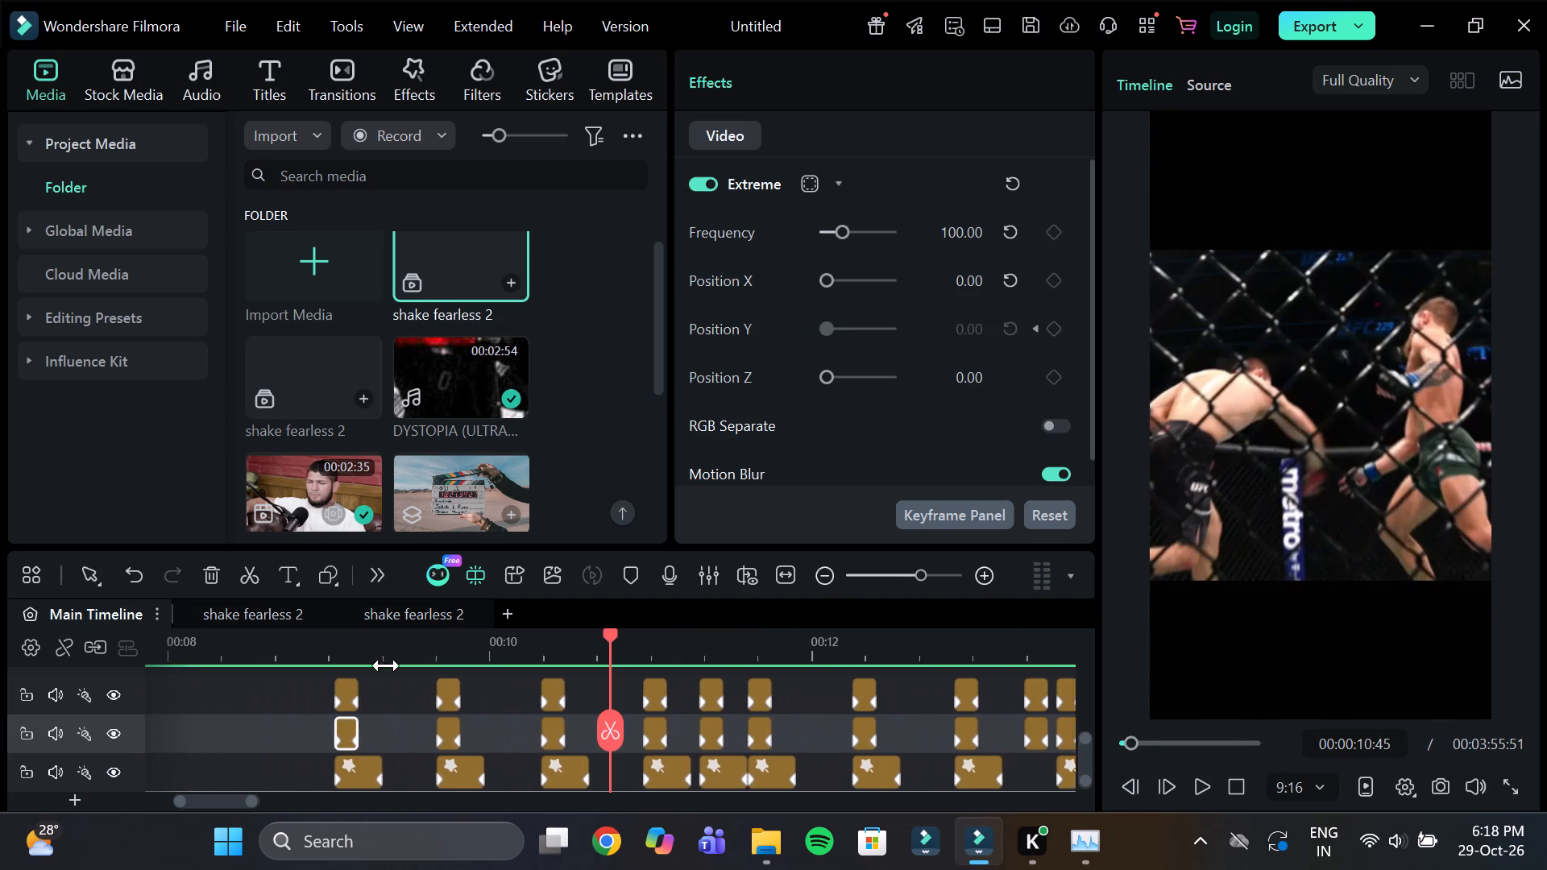
{"action": "left_click_drag", "start_coordinate": [386, 665], "coordinate": [383, 667]}
{"action": "left_click_drag", "start_coordinate": [392, 688], "coordinate": [367, 728]}
{"action": "left_click", "coordinate": [426, 660]}
{"action": "left_click_drag", "start_coordinate": [462, 648], "coordinate": [471, 648]}
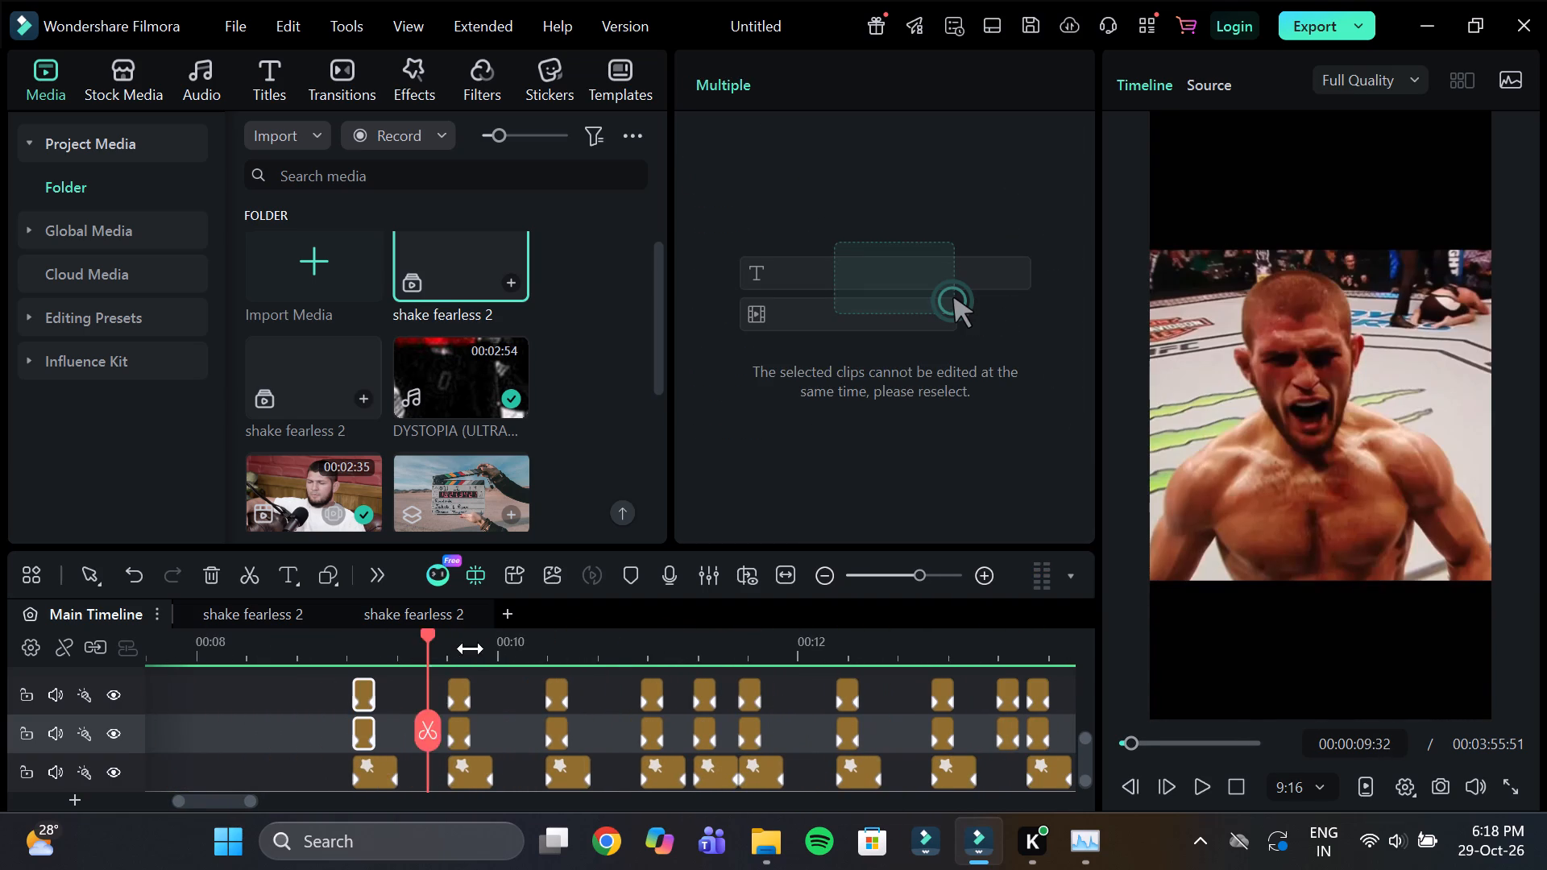
{"action": "left_click_drag", "start_coordinate": [471, 648], "coordinate": [569, 656]}
{"action": "left_click_drag", "start_coordinate": [612, 644], "coordinate": [658, 678], "text": "ctrl"}
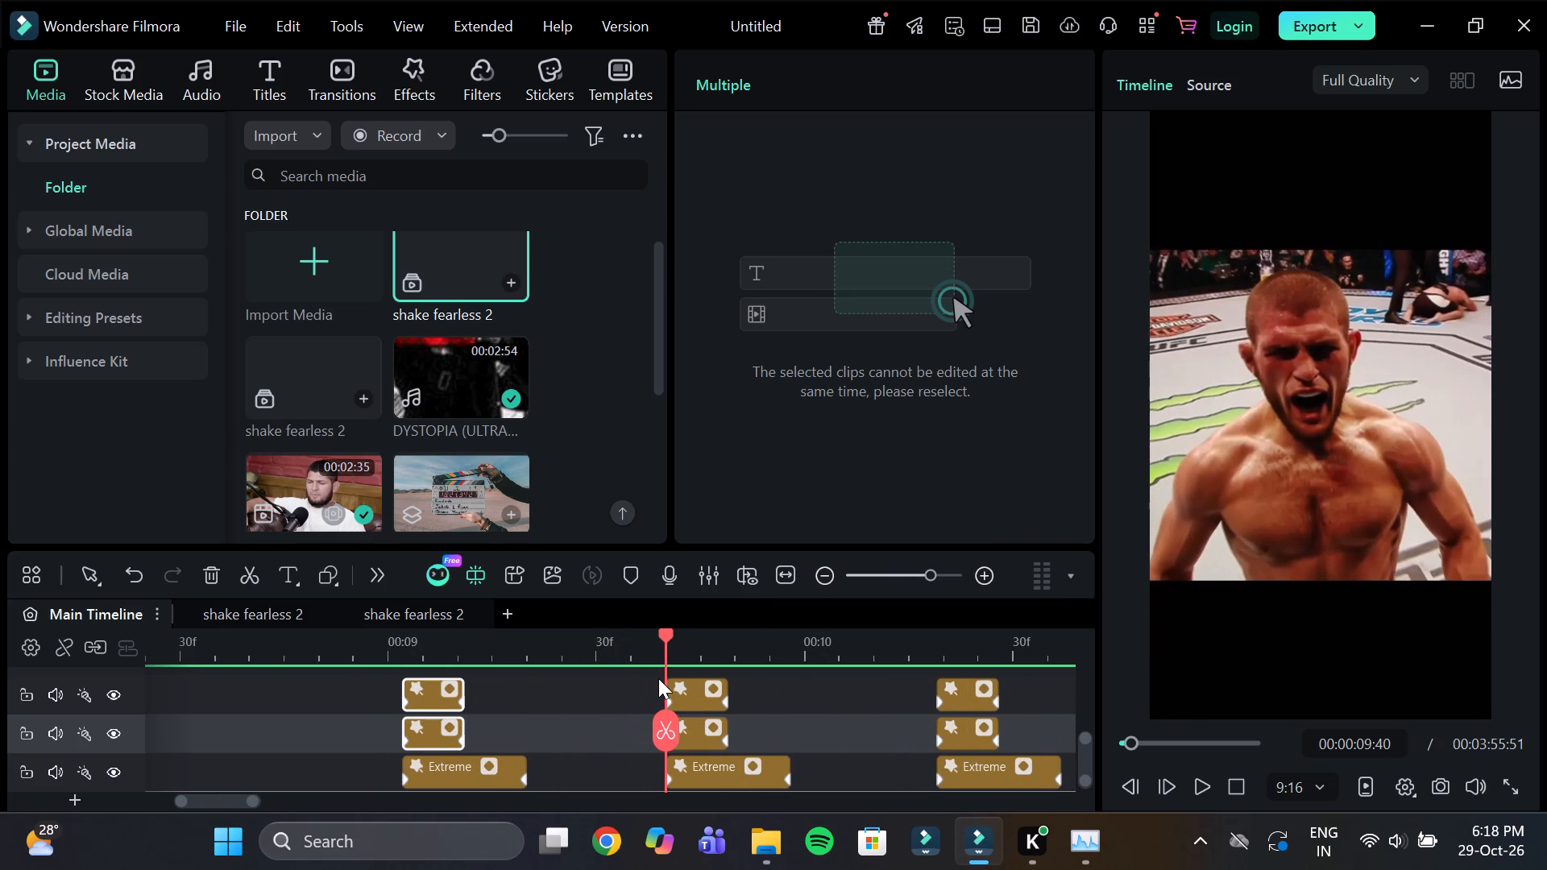
{"action": "left_click_drag", "start_coordinate": [658, 678], "coordinate": [936, 723], "text": "ctrl"}
{"action": "key", "text": "ctrl+d"}
{"action": "key", "text": "ctrl+d"}
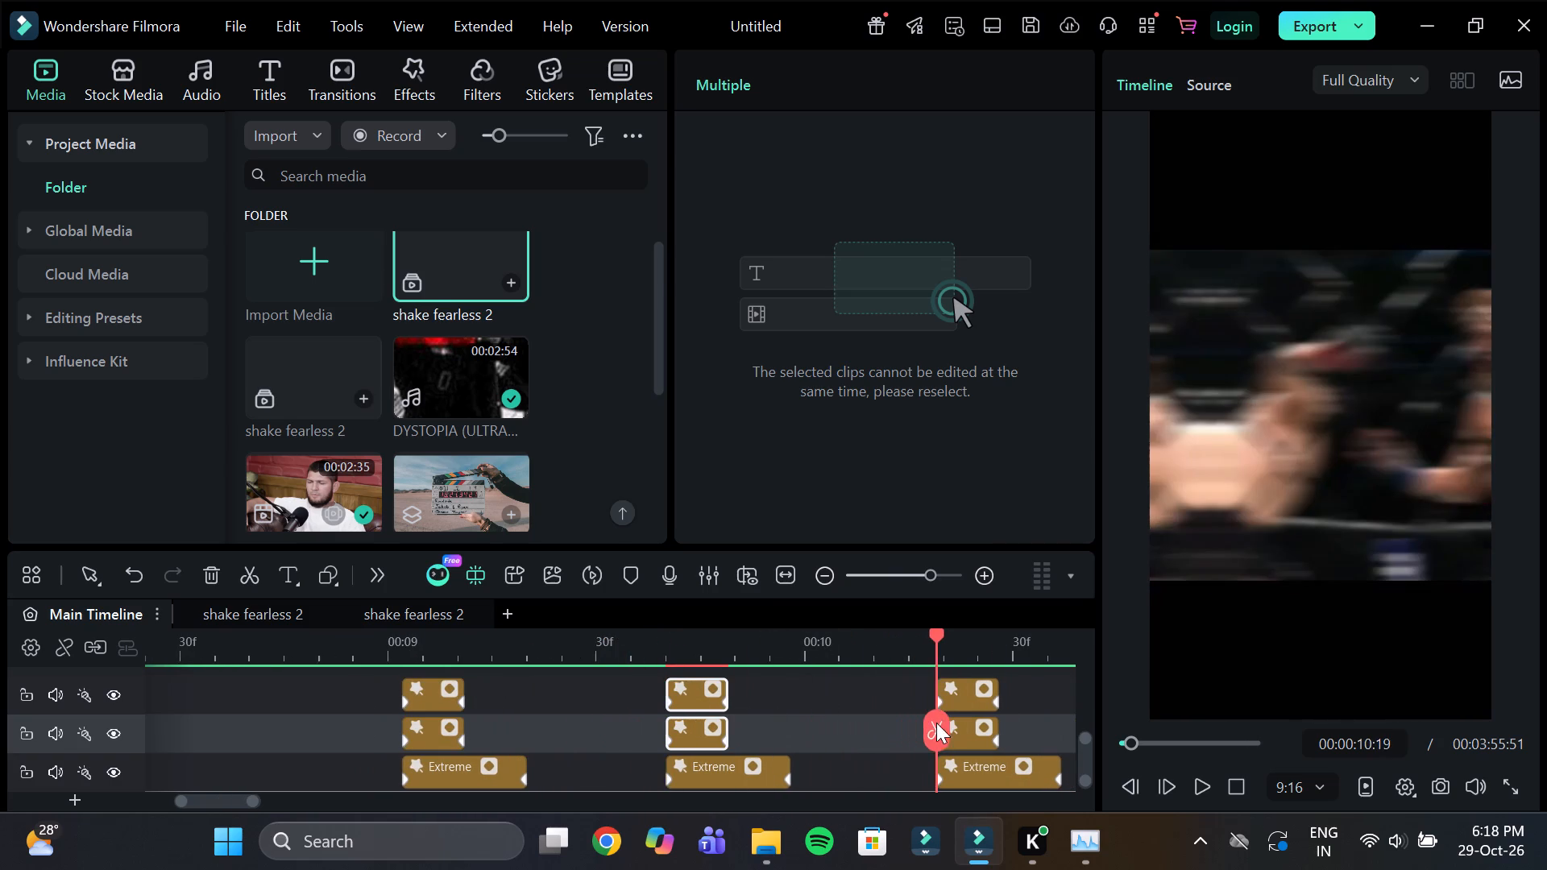
{"action": "left_click_drag", "start_coordinate": [936, 723], "coordinate": [811, 731], "text": "ctrl"}
{"action": "key", "text": "ctrl+d"}
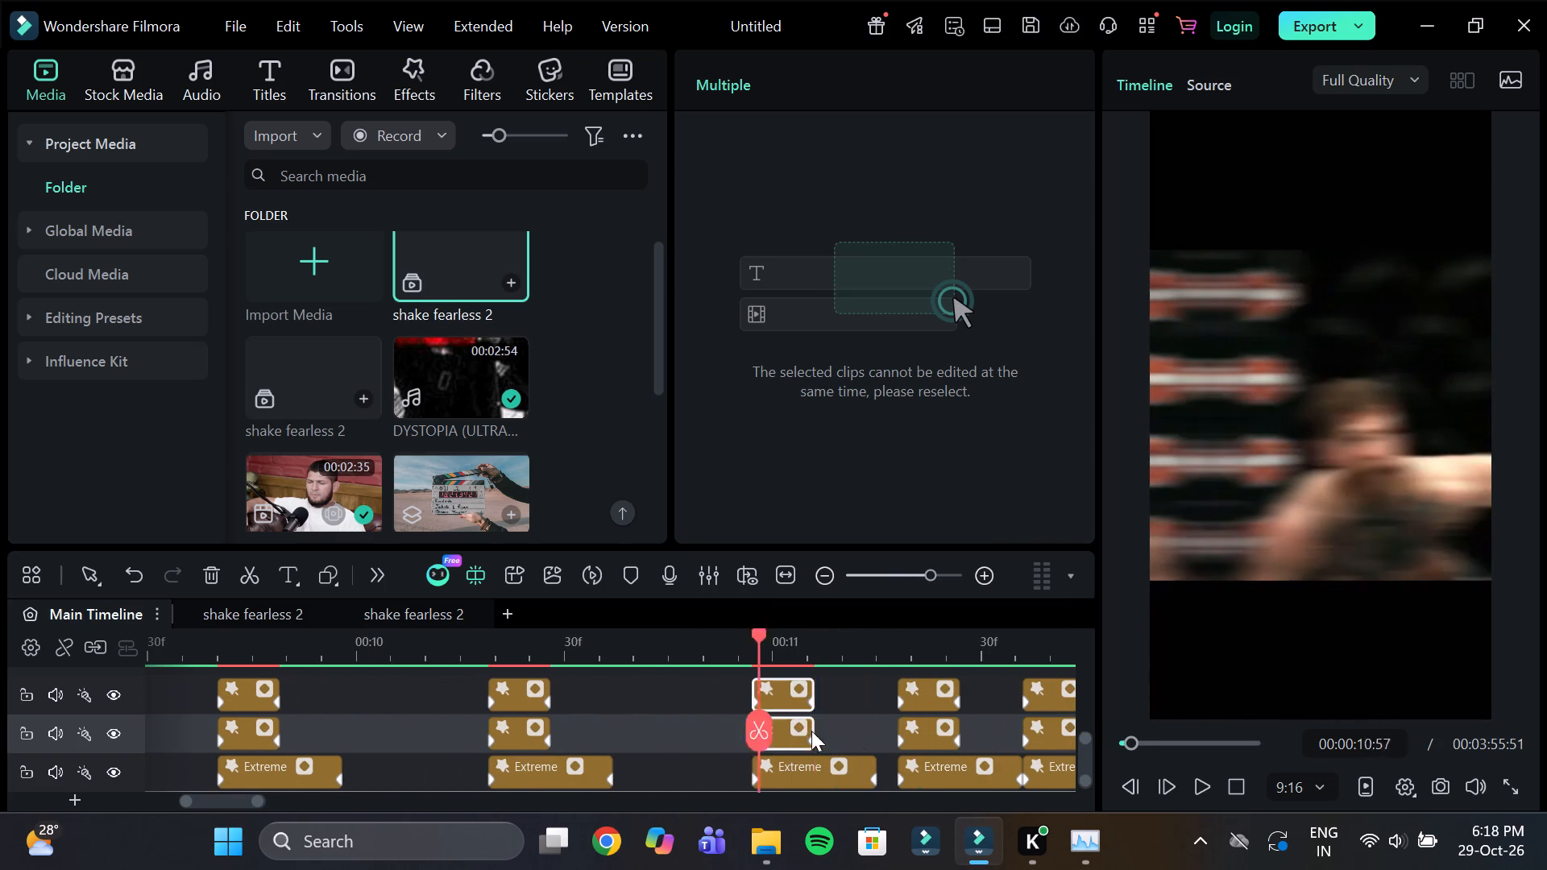
Replace the two short effects at the 11:36 and 12:15 cuts with the copied pair, aligned to each cut's long Extreme effect.
{"action": "left_click_drag", "start_coordinate": [811, 731], "coordinate": [1028, 735], "text": "ctrl"}
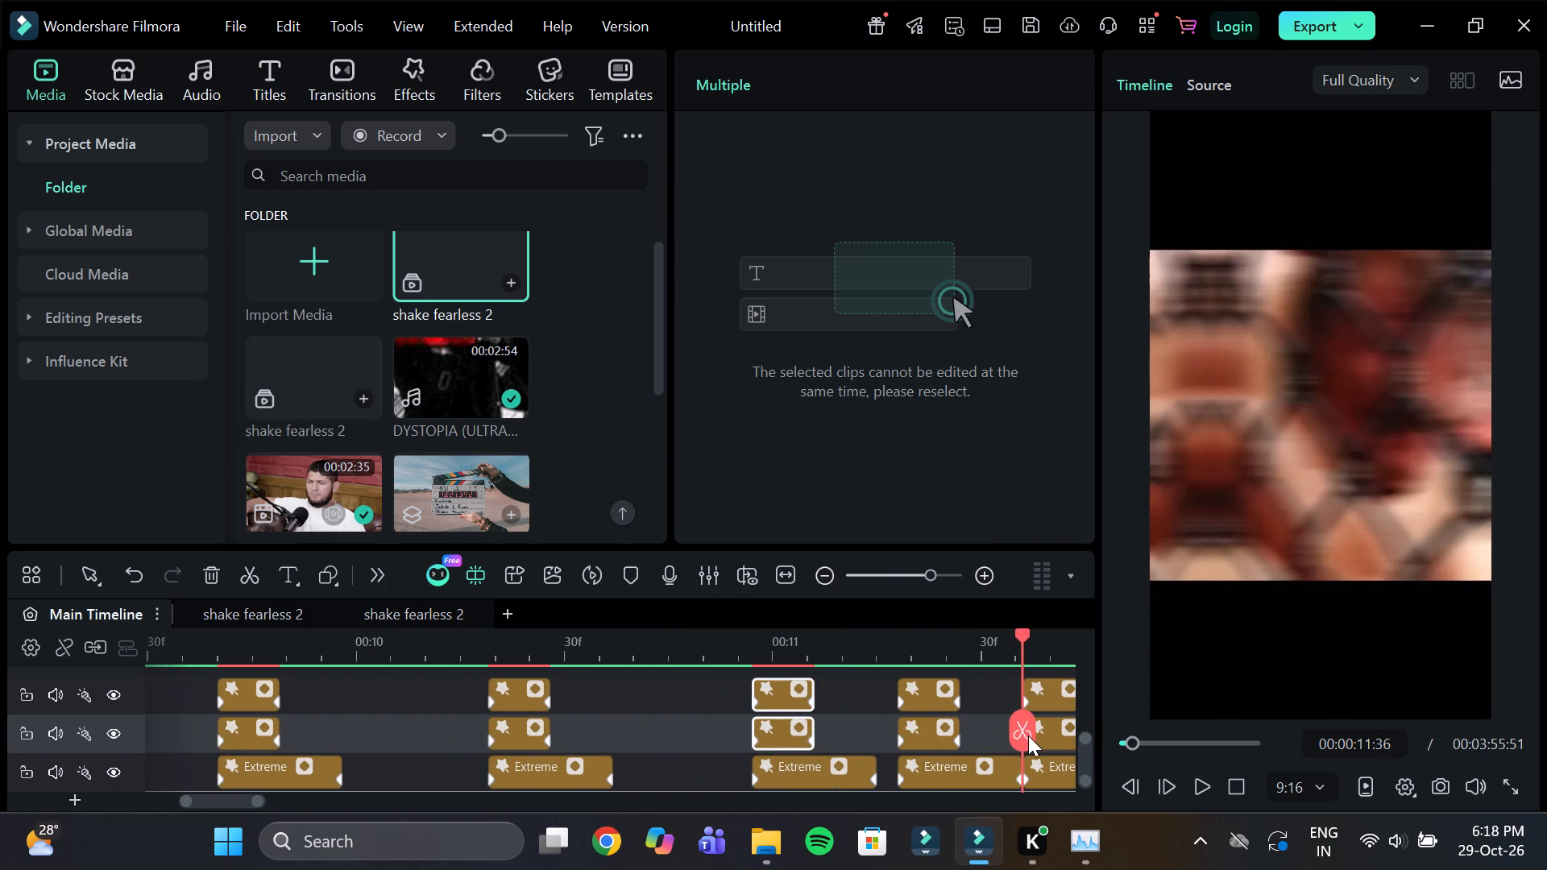
{"action": "left_click_drag", "start_coordinate": [1028, 735], "coordinate": [849, 730], "text": "ctrl"}
{"action": "key", "text": "ctrl+d"}
{"action": "key", "text": "ctrl+d"}
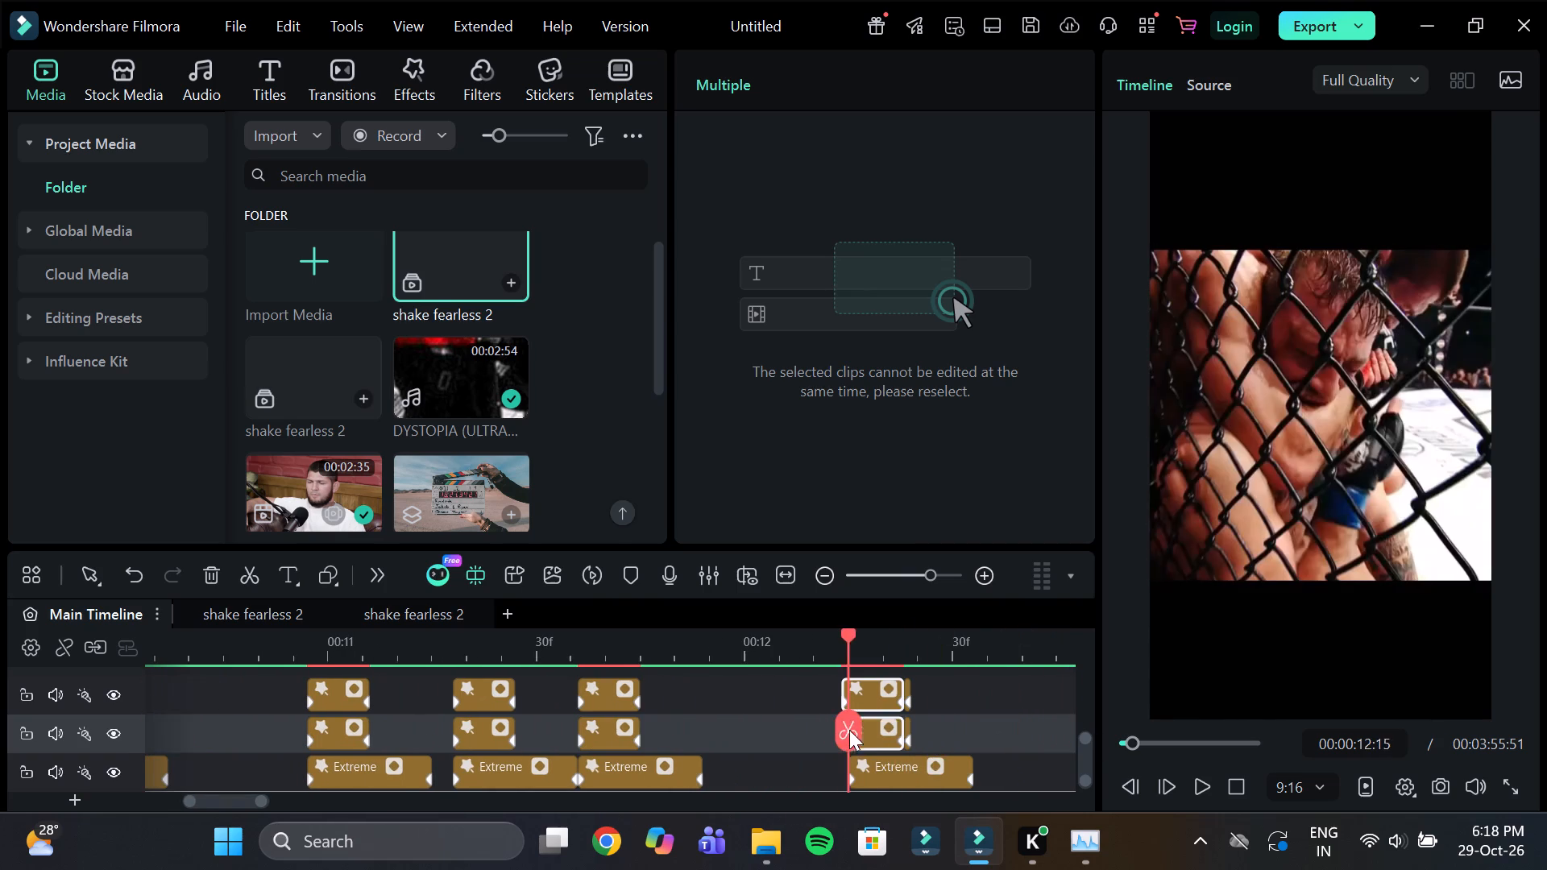
{"action": "left_click_drag", "start_coordinate": [849, 730], "coordinate": [949, 736], "text": "ctrl"}
{"action": "key", "text": "ctrl+z"}
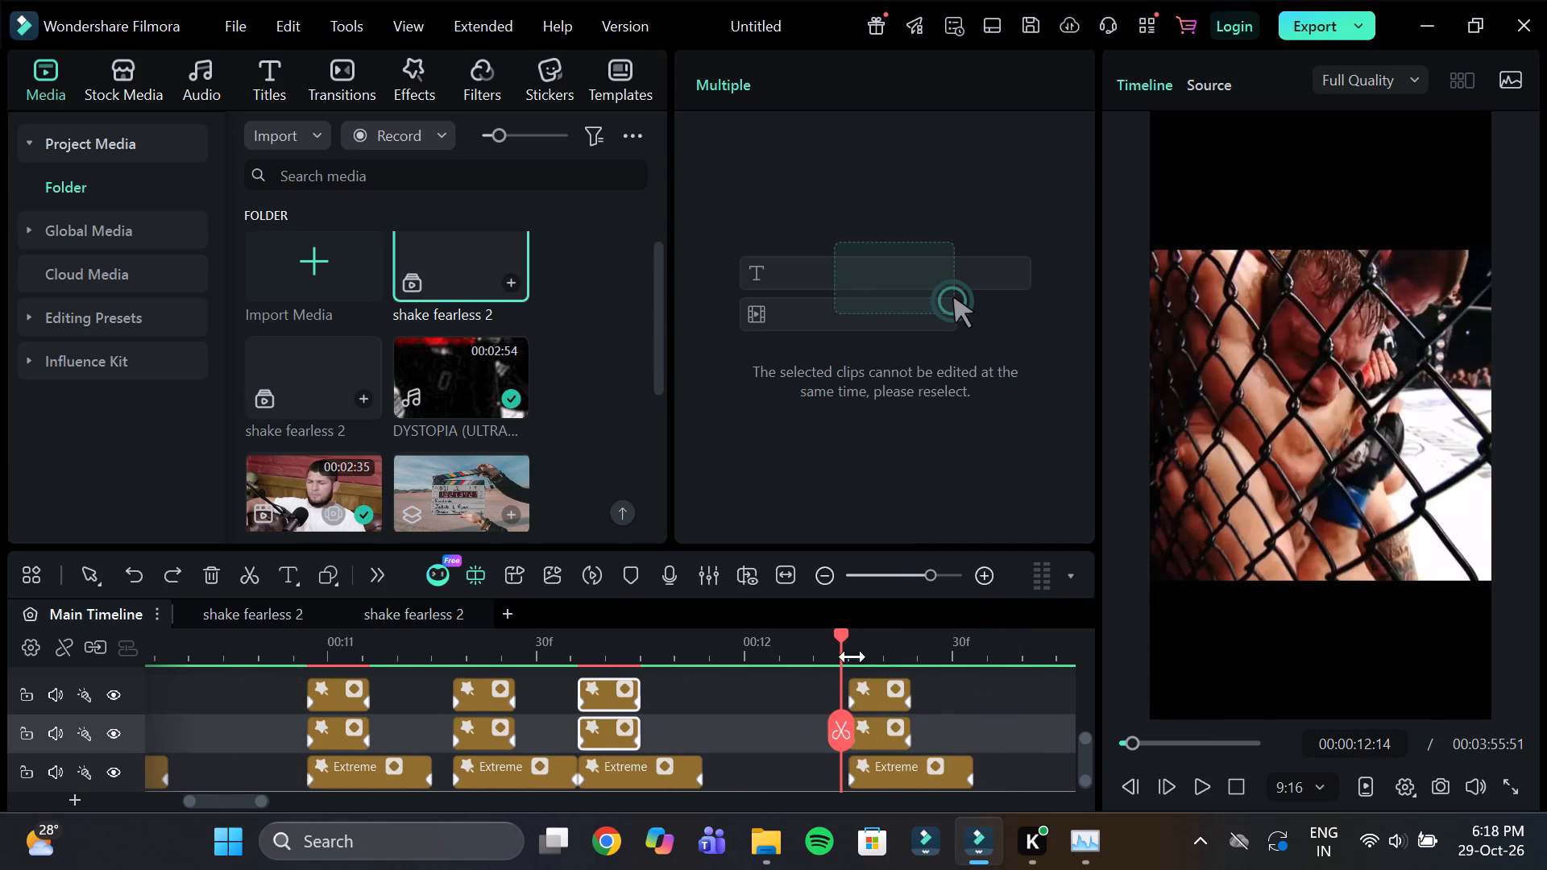
{"action": "left_click_drag", "start_coordinate": [840, 648], "coordinate": [1094, 728], "text": "ctrl"}
{"action": "key", "text": "ctrl+d"}
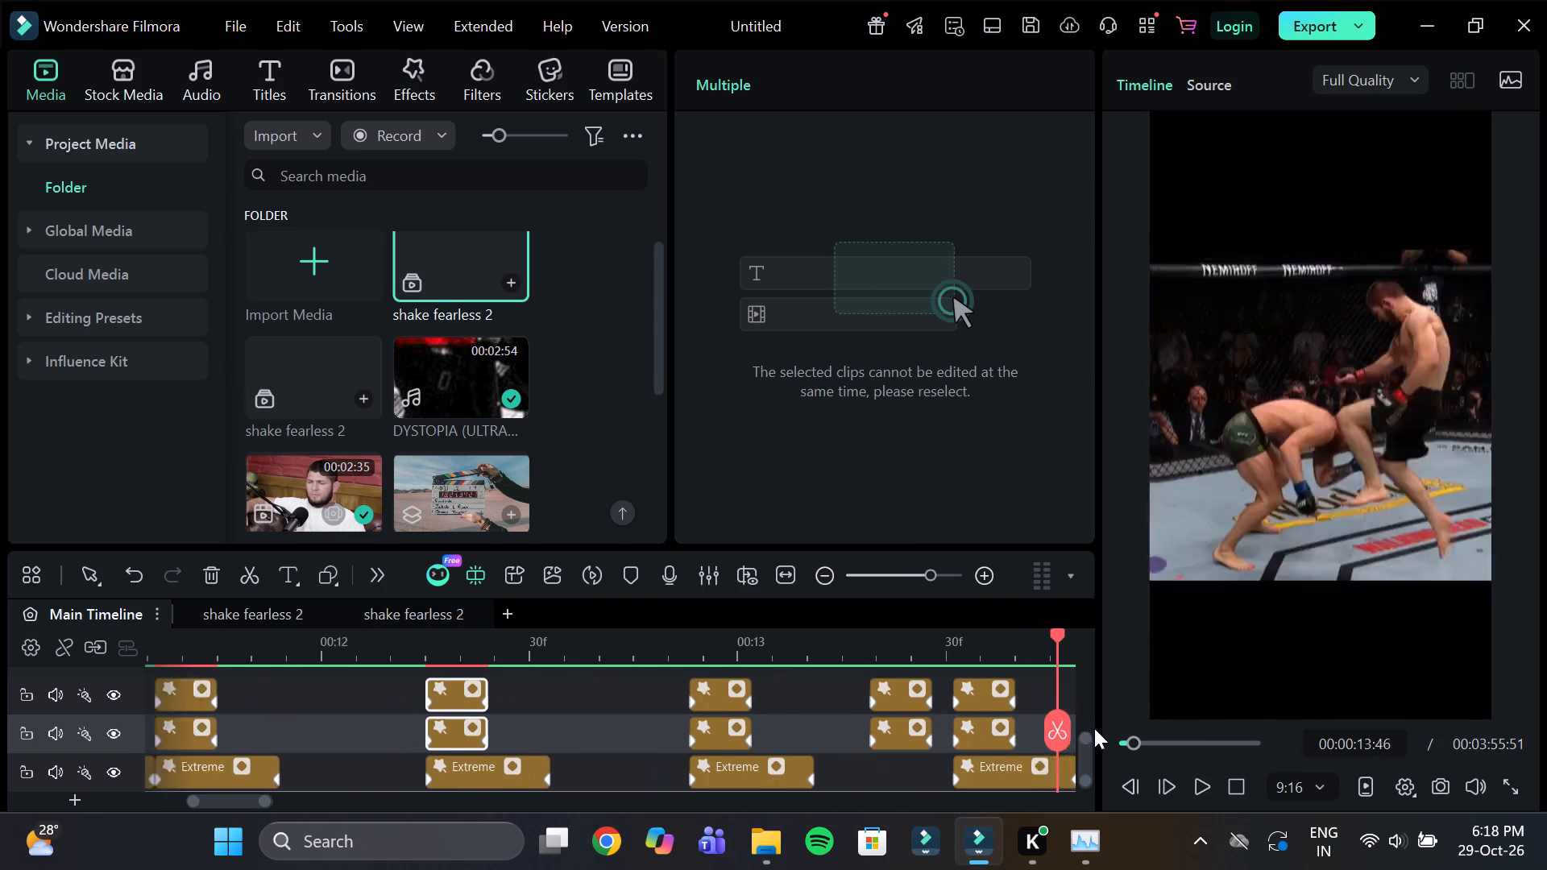
Paste the copied effect pair over the short effects at the cuts near 12:53, 13:31, 14:10 and 14:48.
{"action": "left_click_drag", "start_coordinate": [1094, 728], "coordinate": [656, 738], "text": "ctrl"}
{"action": "key", "text": "ctrl+d"}
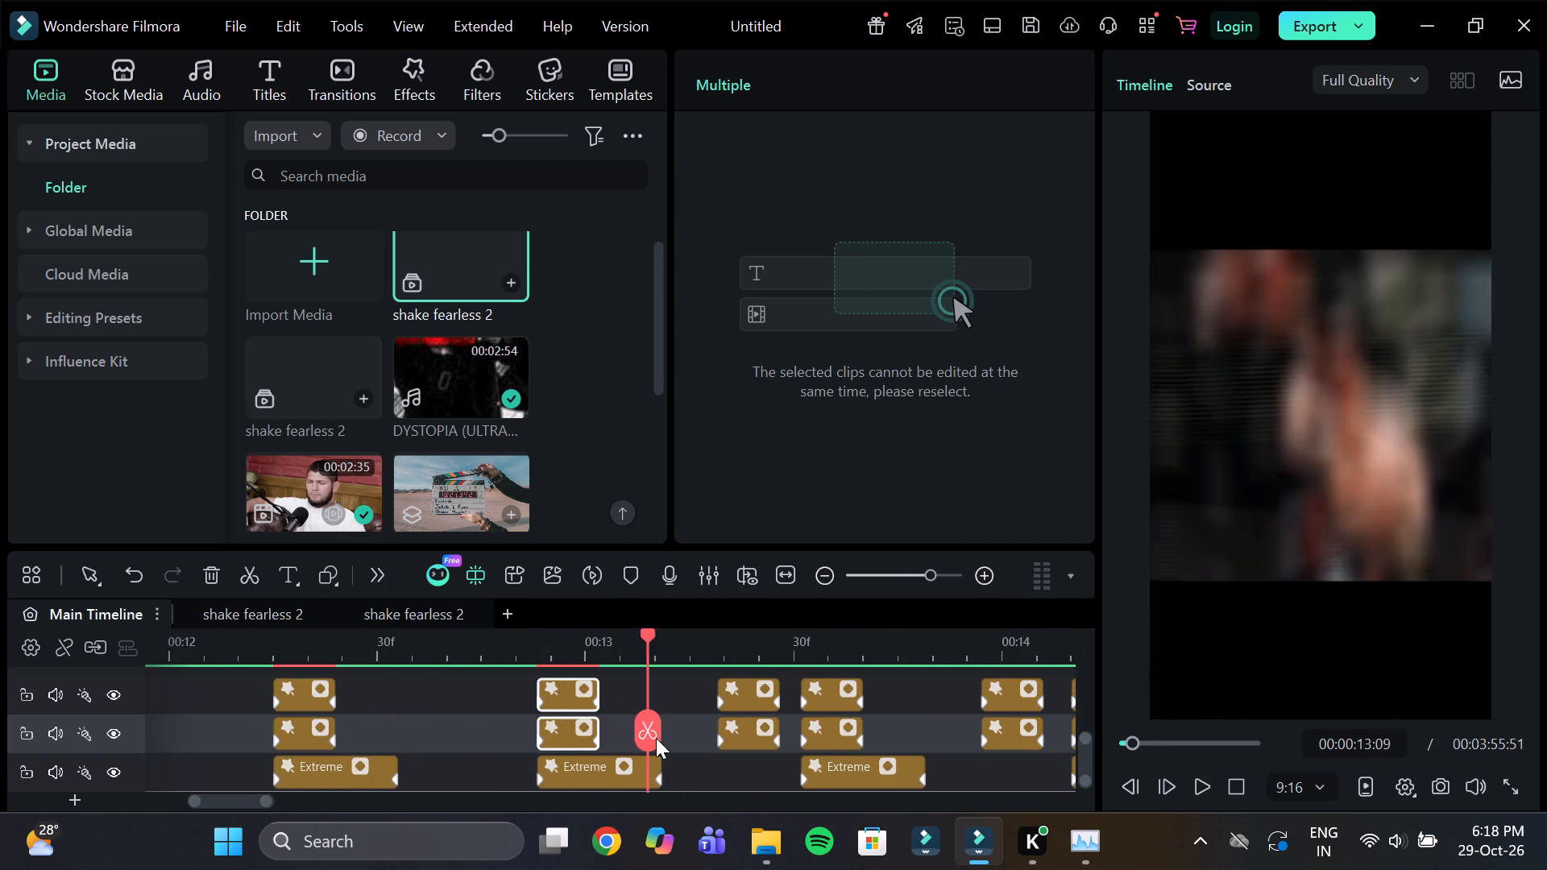
{"action": "left_click_drag", "start_coordinate": [656, 738], "coordinate": [948, 752], "text": "ctrl"}
{"action": "key", "text": "ctrl+d"}
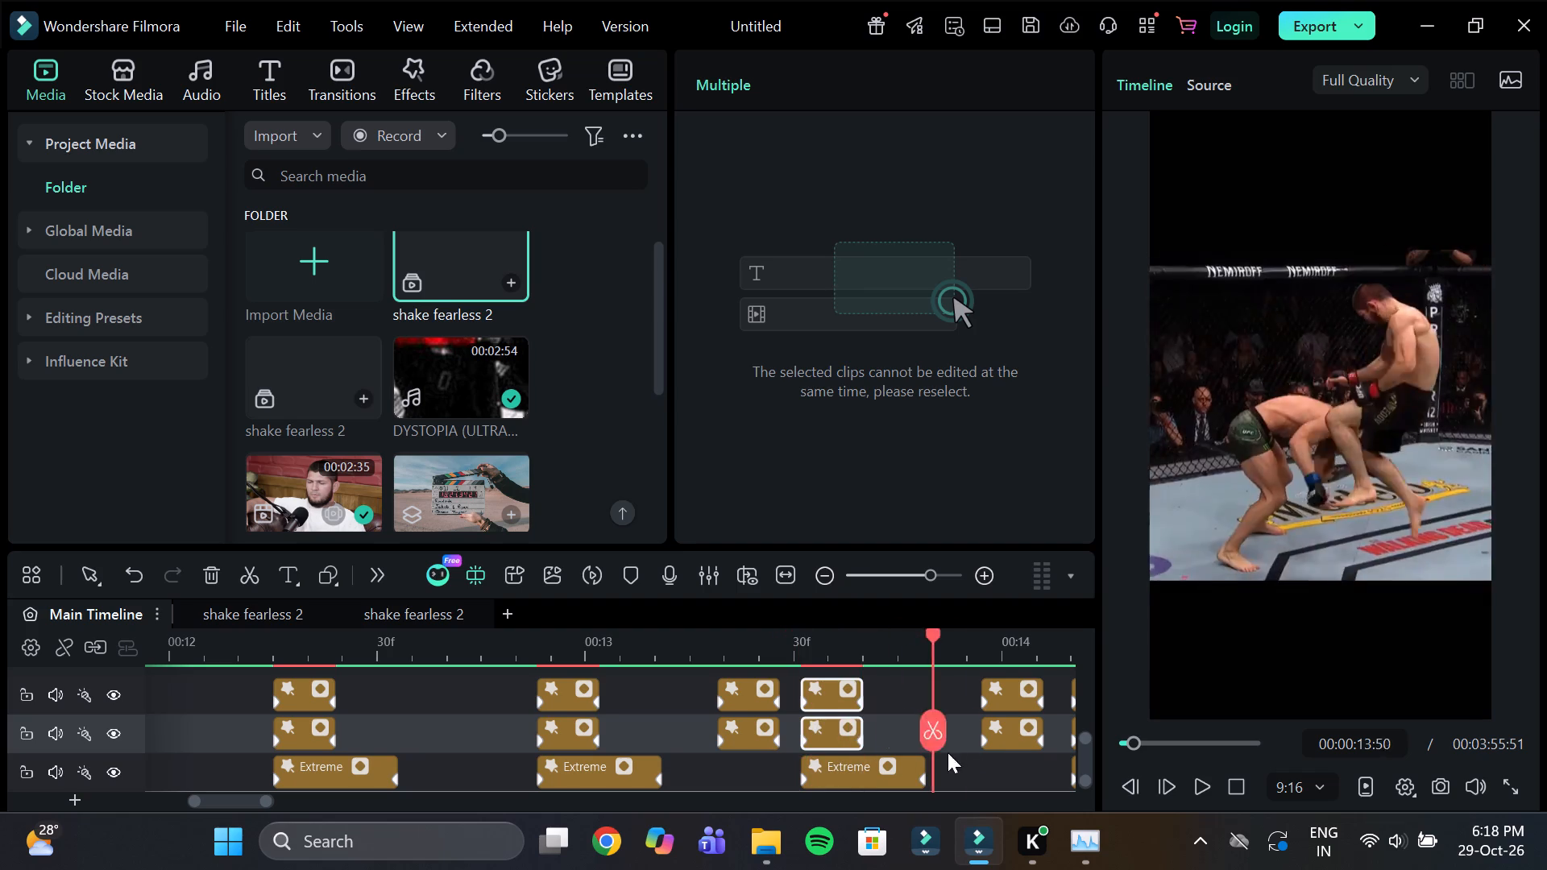
{"action": "left_click_drag", "start_coordinate": [948, 752], "coordinate": [655, 756], "text": "ctrl"}
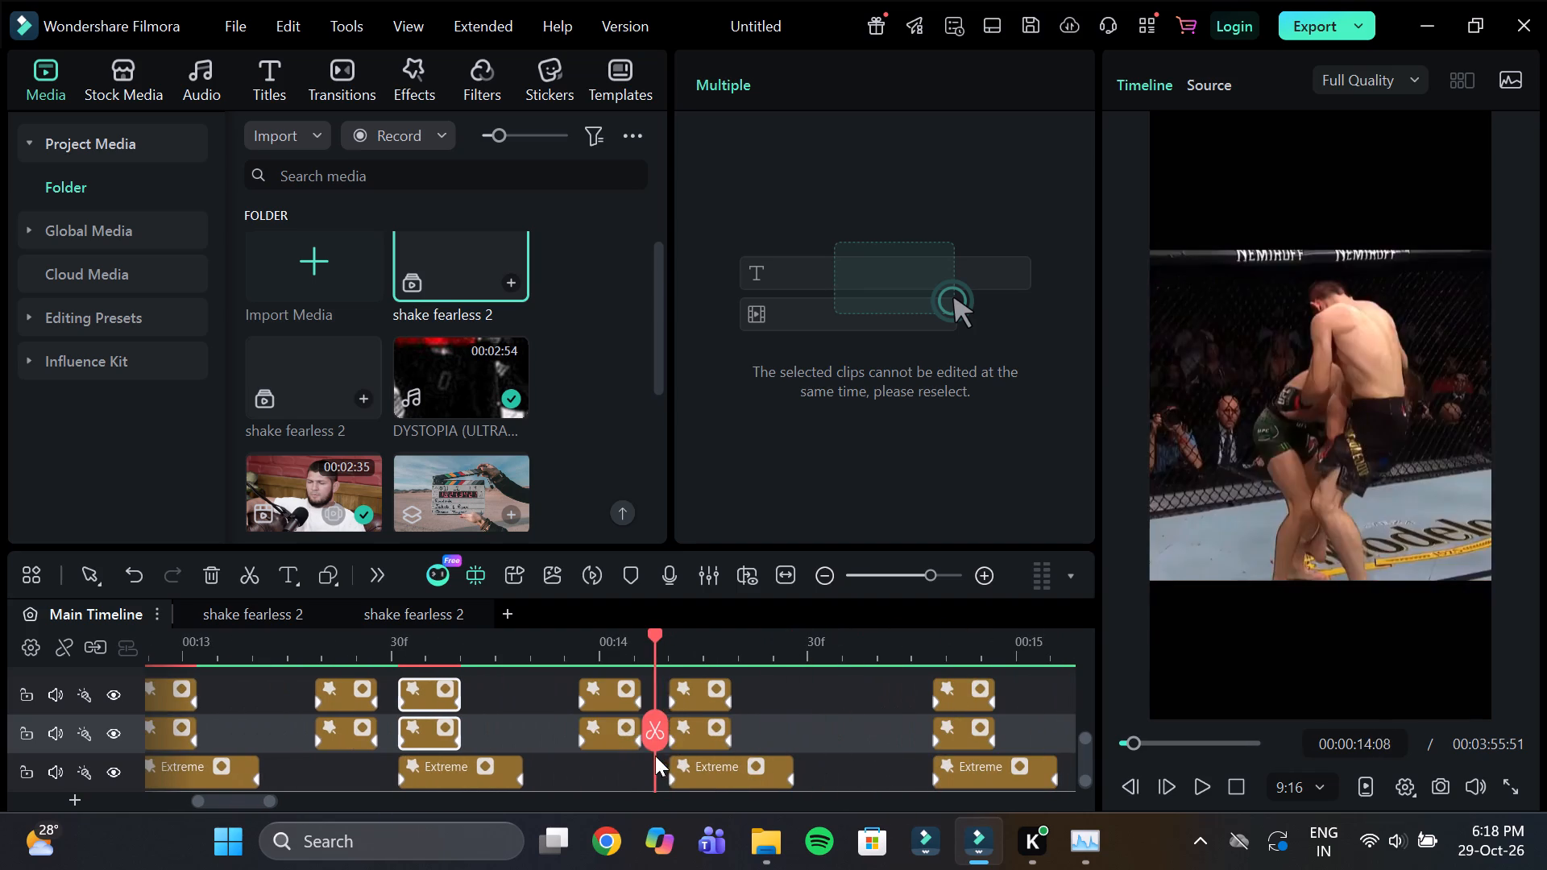
{"action": "left_click_drag", "start_coordinate": [655, 756], "coordinate": [935, 755], "text": "ctrl"}
{"action": "key", "text": "ctrl+d"}
{"action": "key", "text": "ctrl+d"}
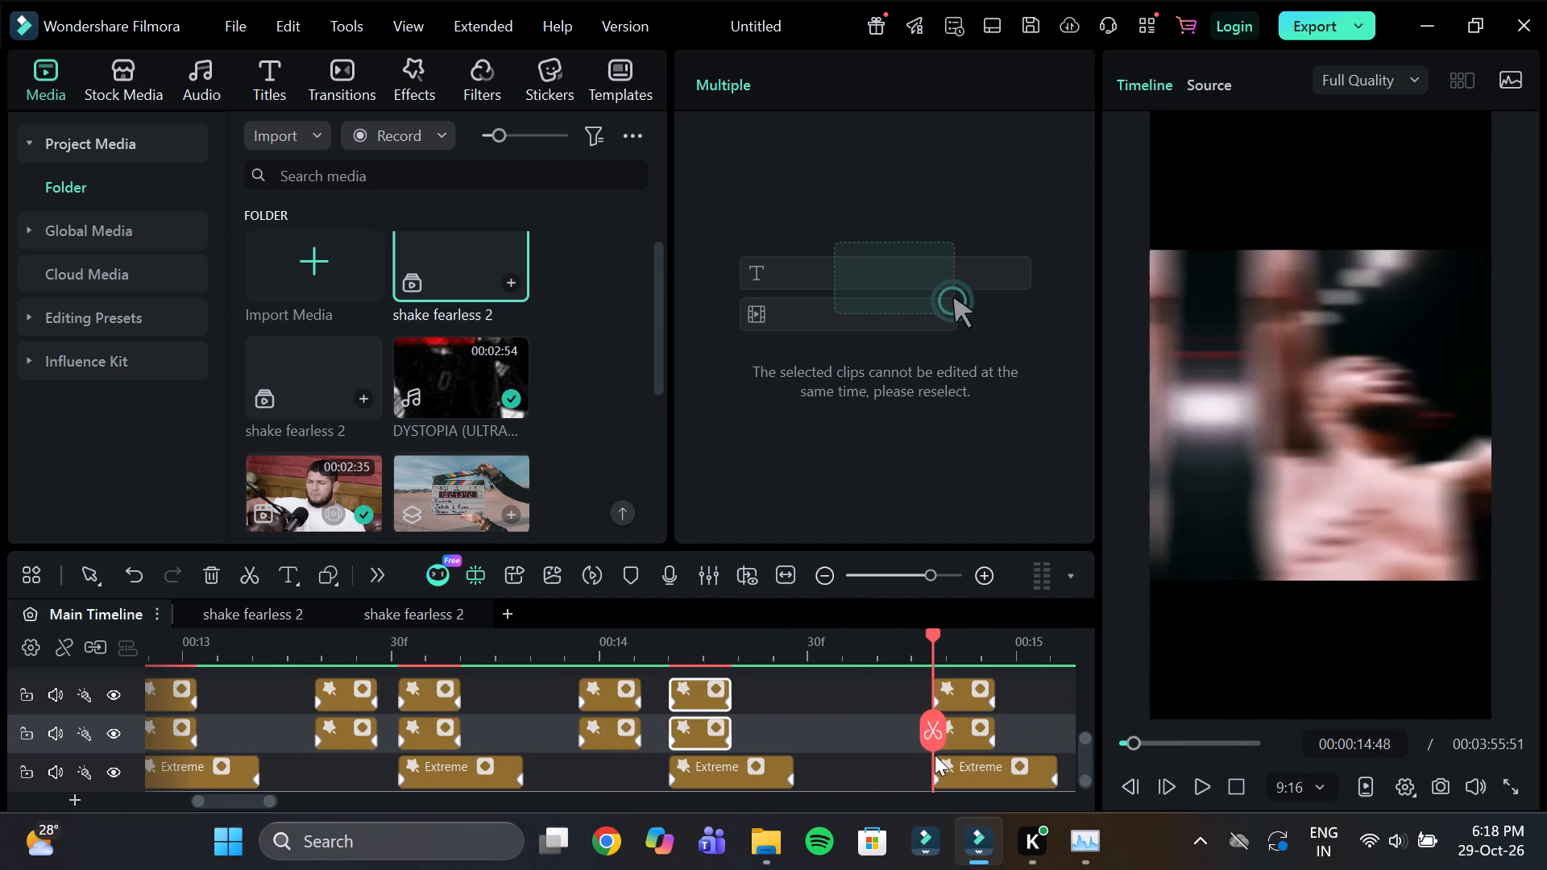
Paste the copied effect pair over the short effects at the last two cuts, near 15:28 and 16:06.
{"action": "left_click_drag", "start_coordinate": [935, 755], "coordinate": [659, 753], "text": "ctrl"}
{"action": "key", "text": "ctrl+d"}
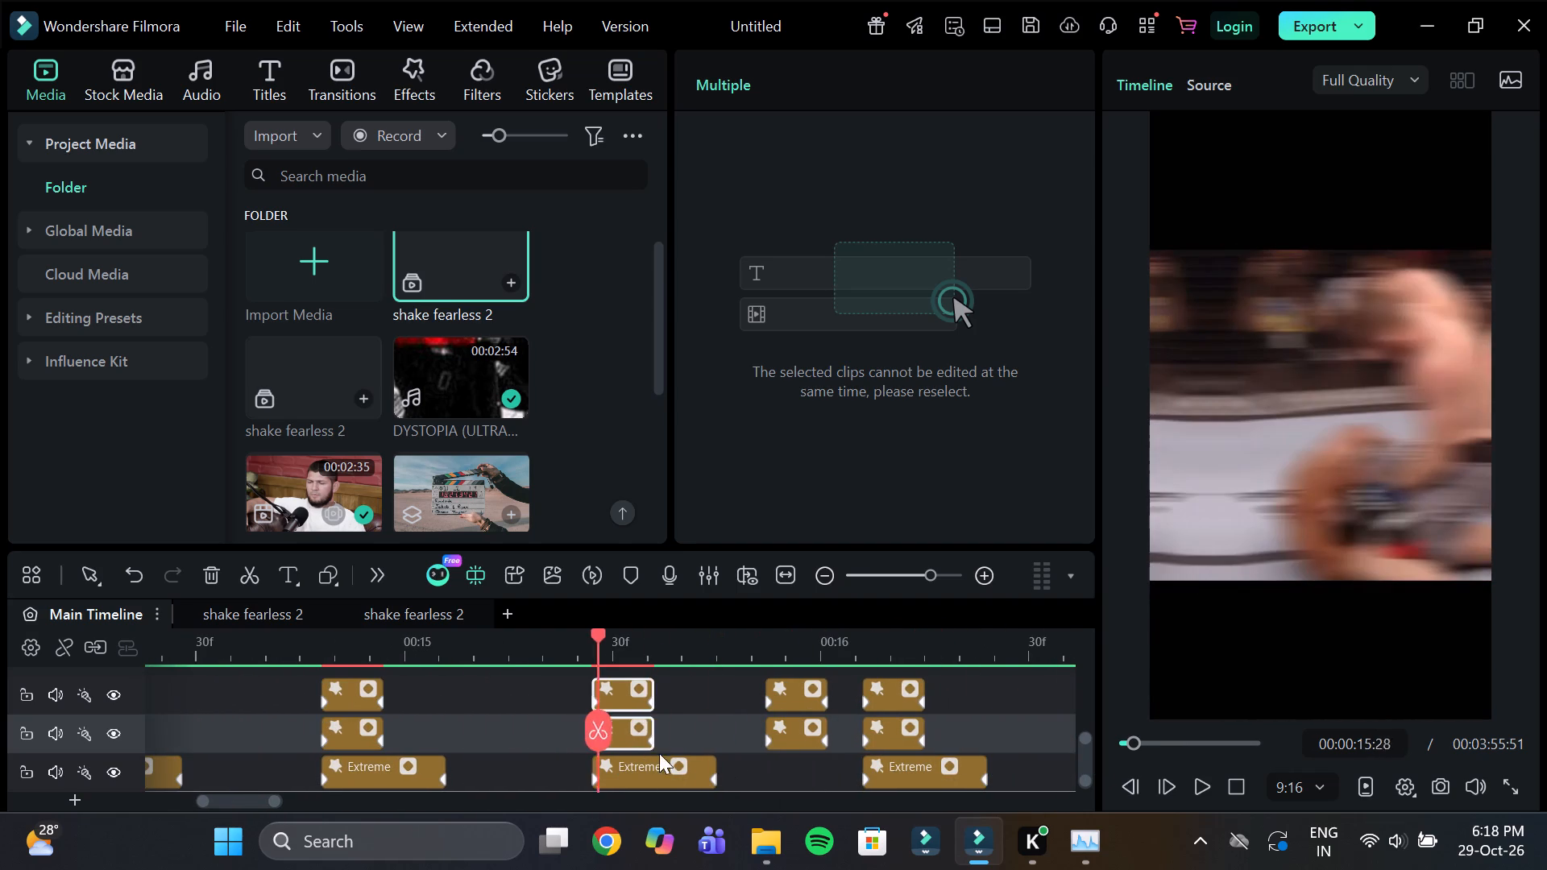
{"action": "left_click_drag", "start_coordinate": [659, 753], "coordinate": [1051, 749], "text": "ctrl"}
{"action": "key", "text": "ctrl+d"}
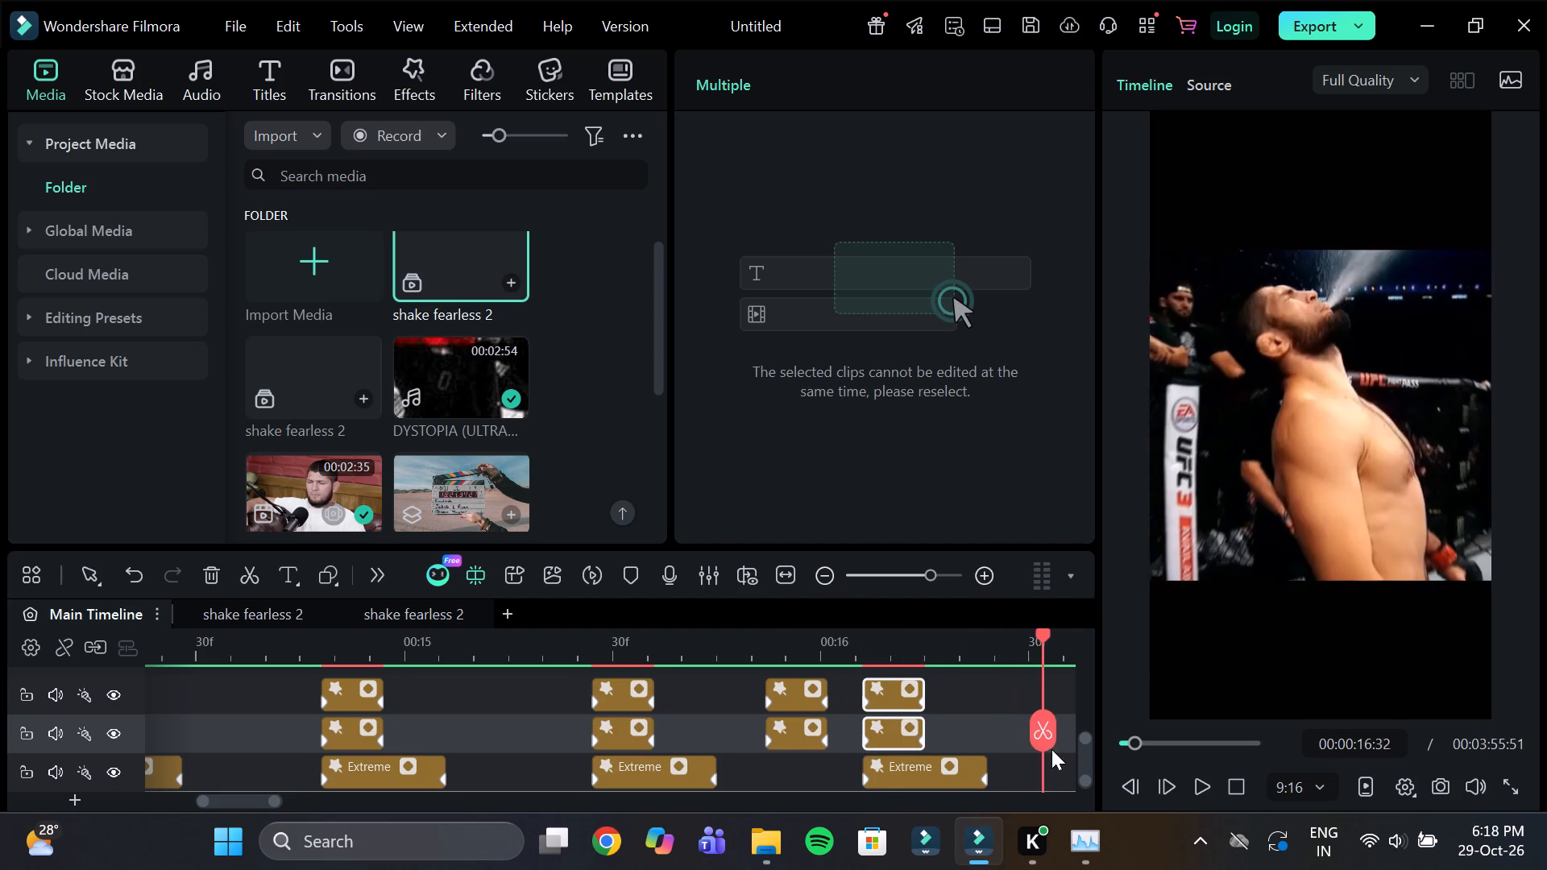
Render the timeline preview with the replaced effects on the cuts.
{"action": "left_click_drag", "start_coordinate": [1051, 749], "coordinate": [1057, 749], "text": "ctrl"}
{"action": "left_click_drag", "start_coordinate": [977, 660], "coordinate": [817, 659]}
{"action": "left_click", "coordinate": [579, 575]}
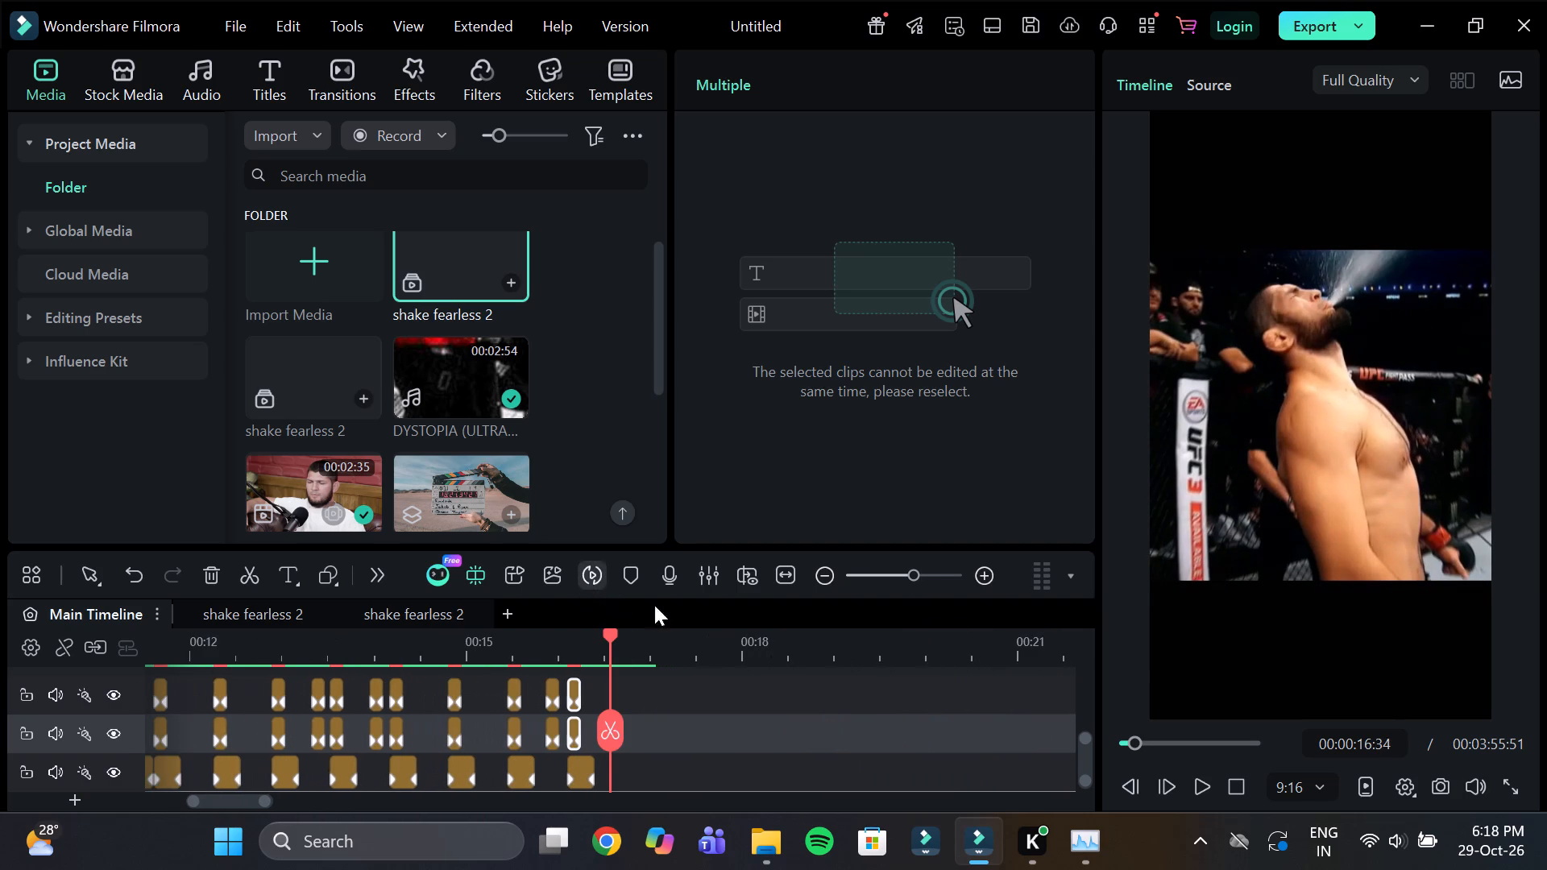
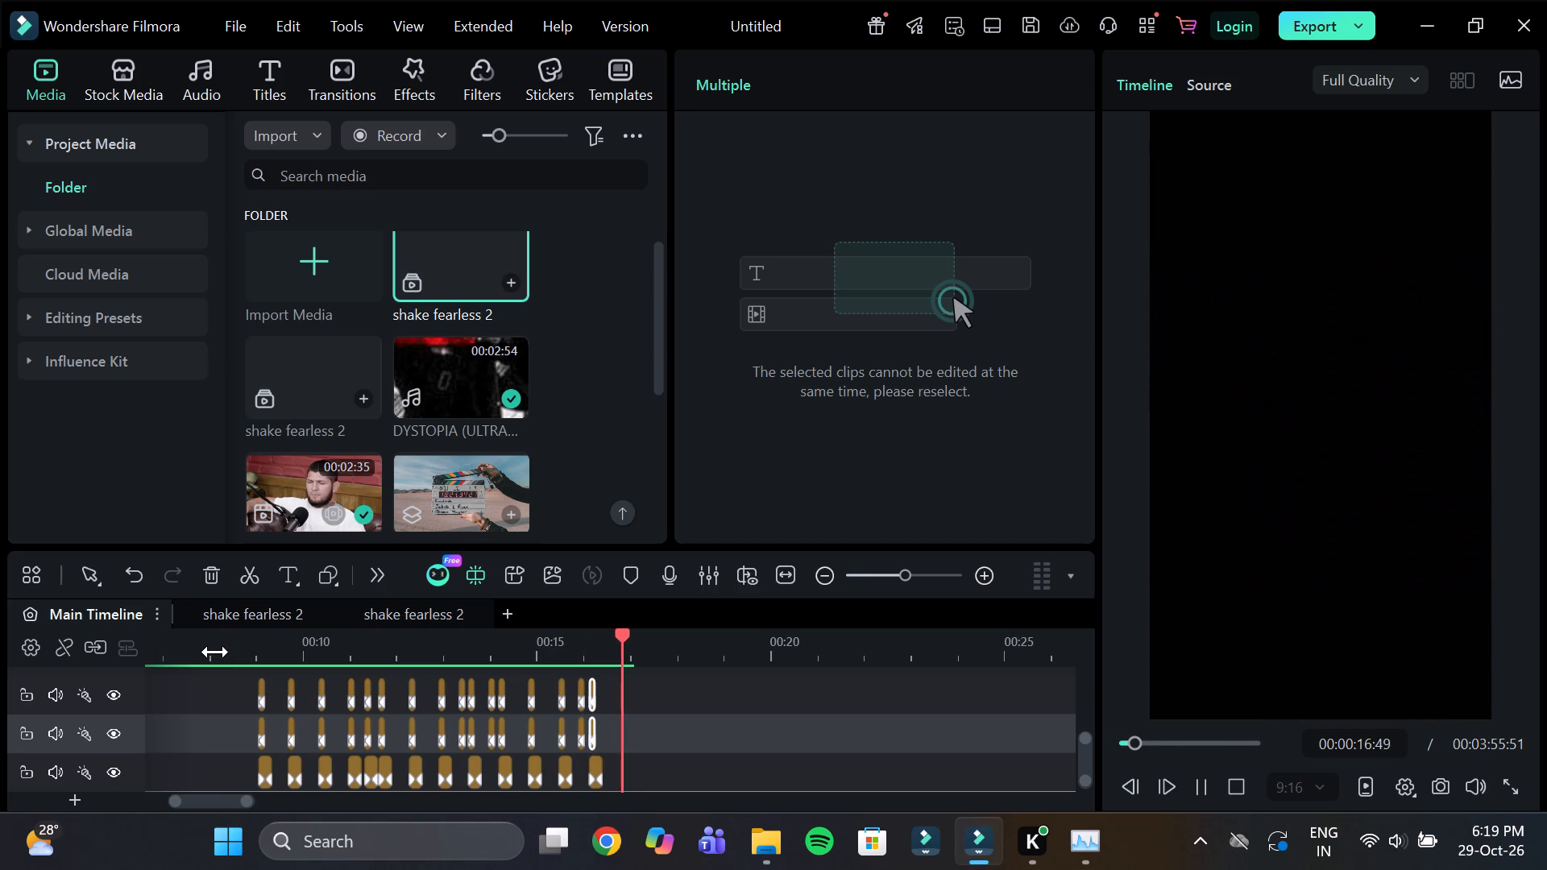
Play the rendered edit in full-screen preview, replaying it from the beginning and from the middle cuts to check the shake and blur effects.
{"action": "left_click", "coordinate": [215, 652]}
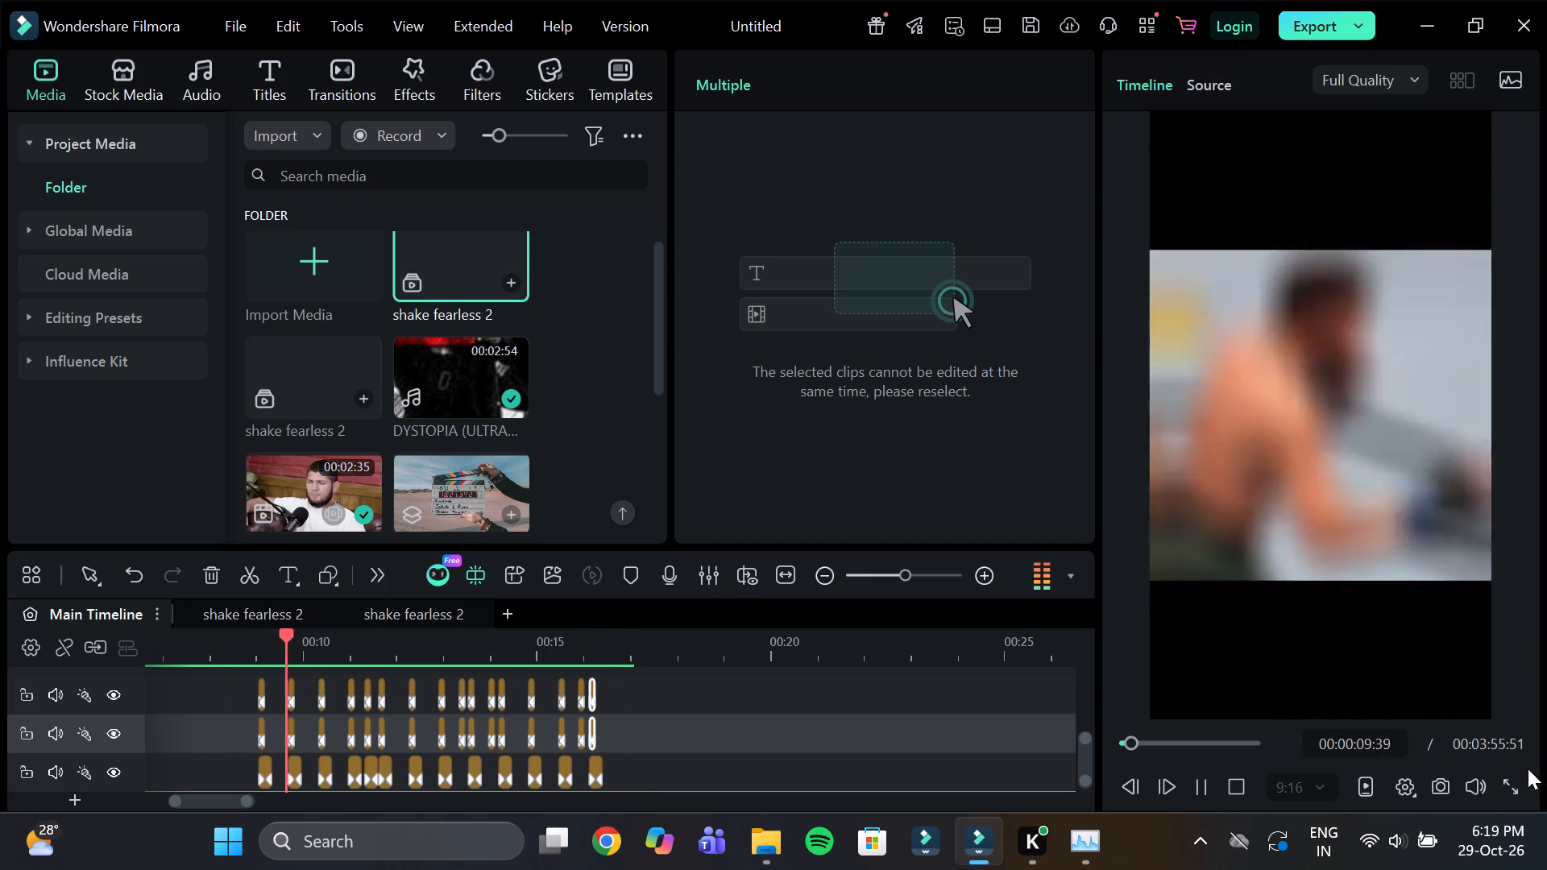
{"action": "left_click", "coordinate": [1518, 780]}
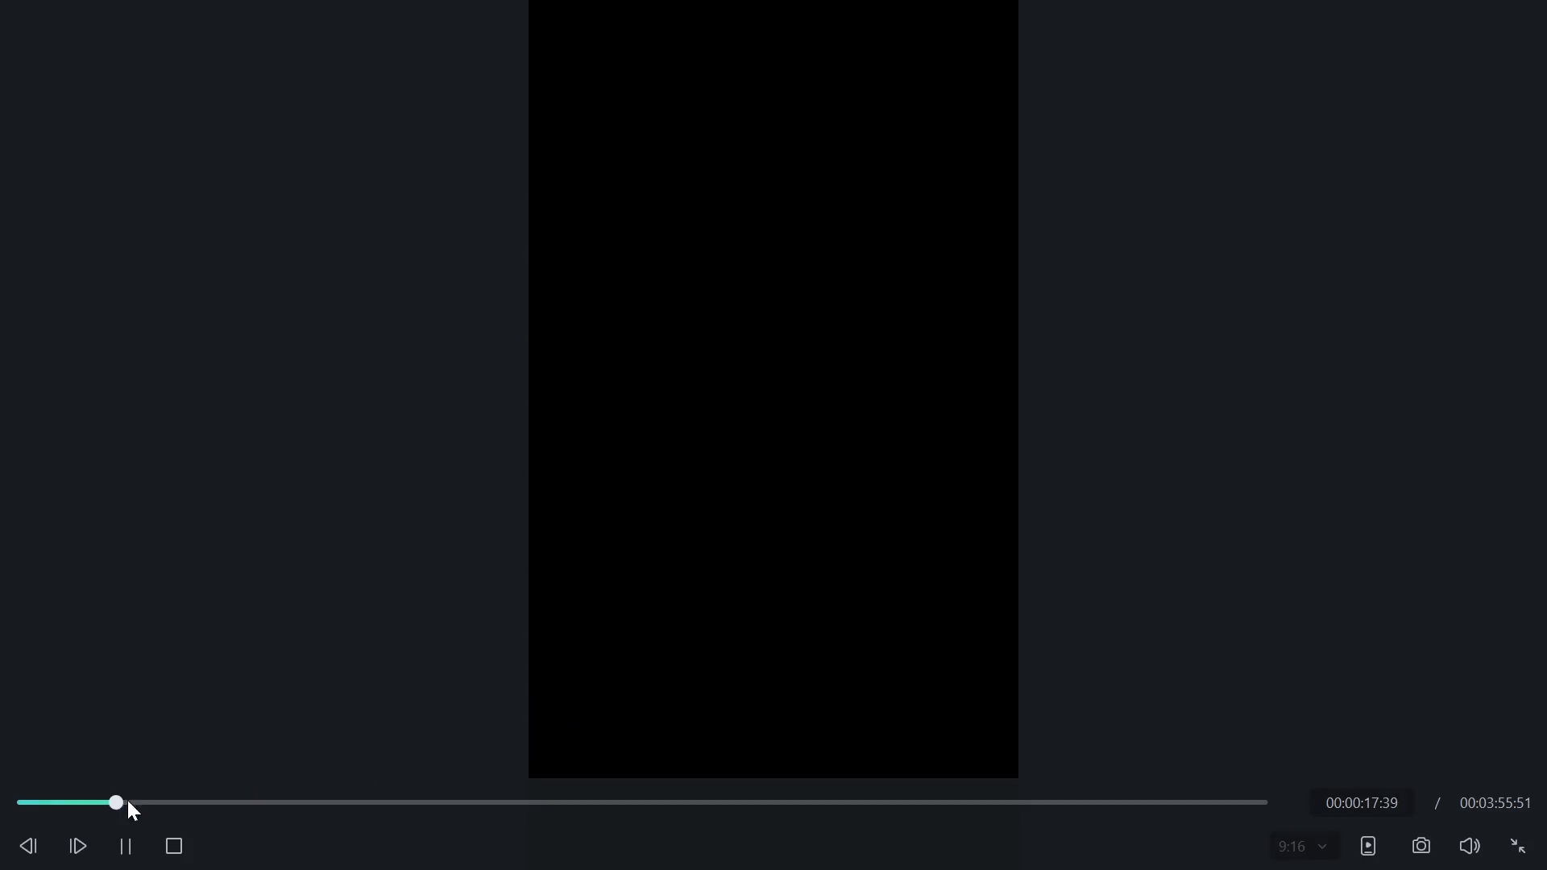
{"action": "left_click", "coordinate": [60, 793]}
{"action": "left_click", "coordinate": [54, 802]}
{"action": "left_click_drag", "start_coordinate": [53, 802], "coordinate": [0, 820]}
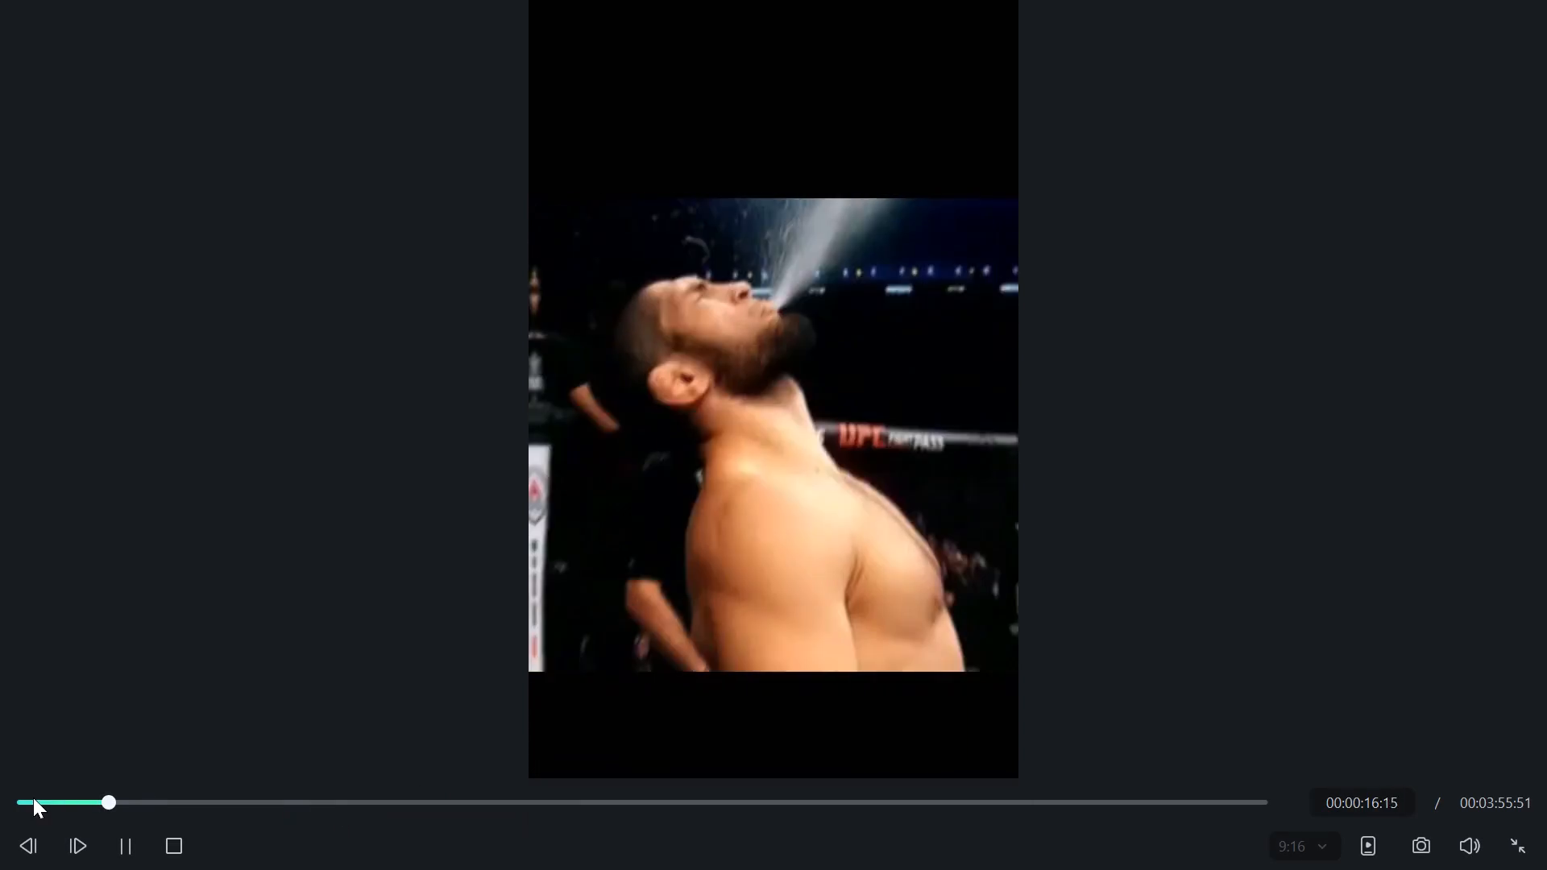
{"action": "left_click", "coordinate": [84, 788]}
{"action": "left_click", "coordinate": [84, 794]}
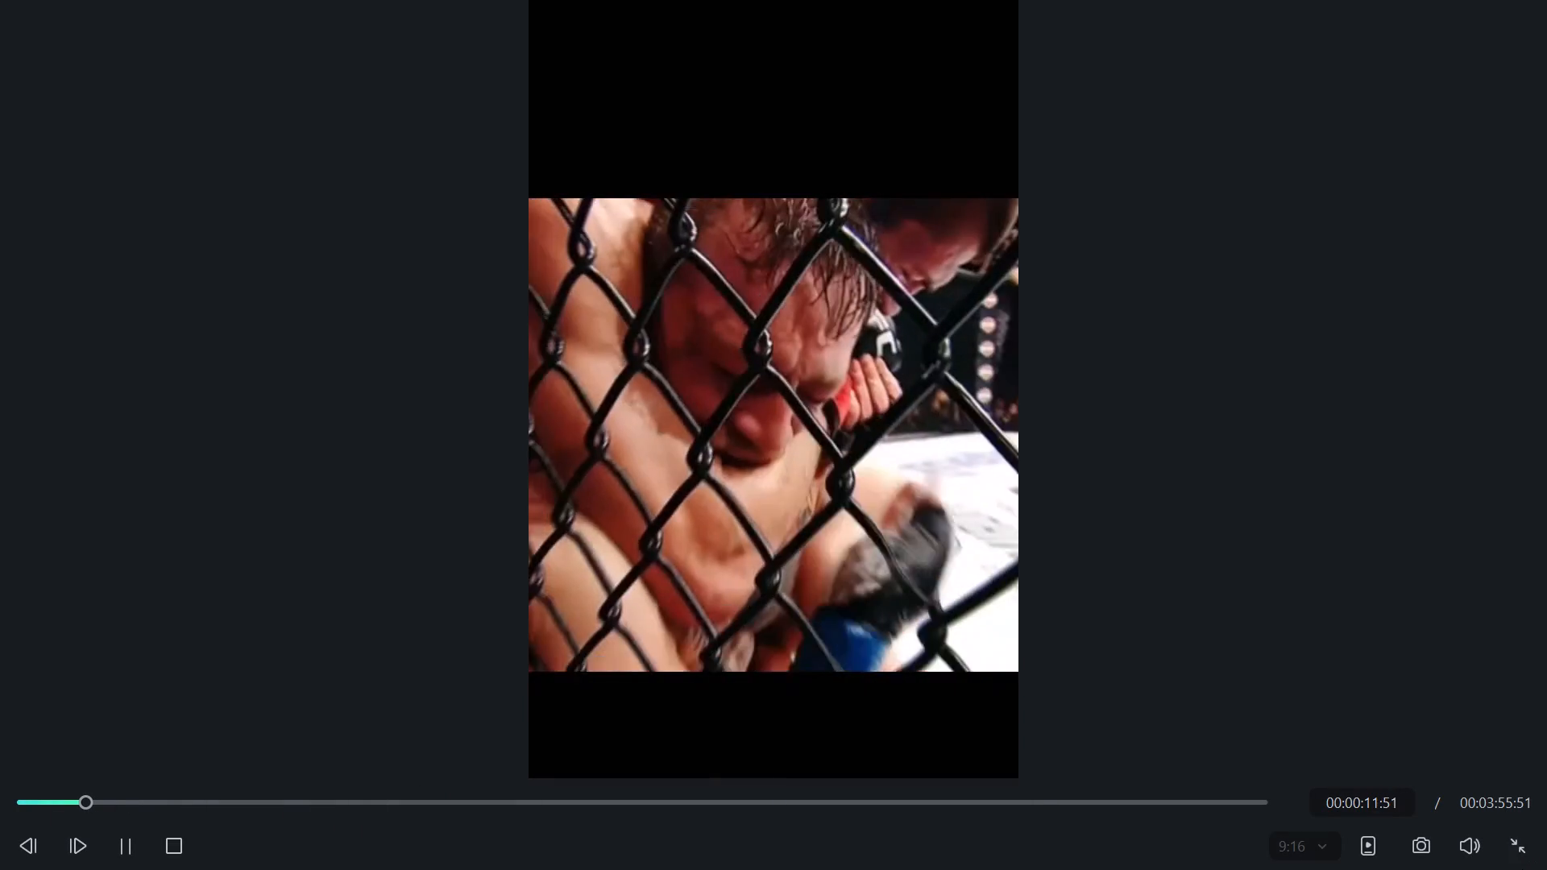
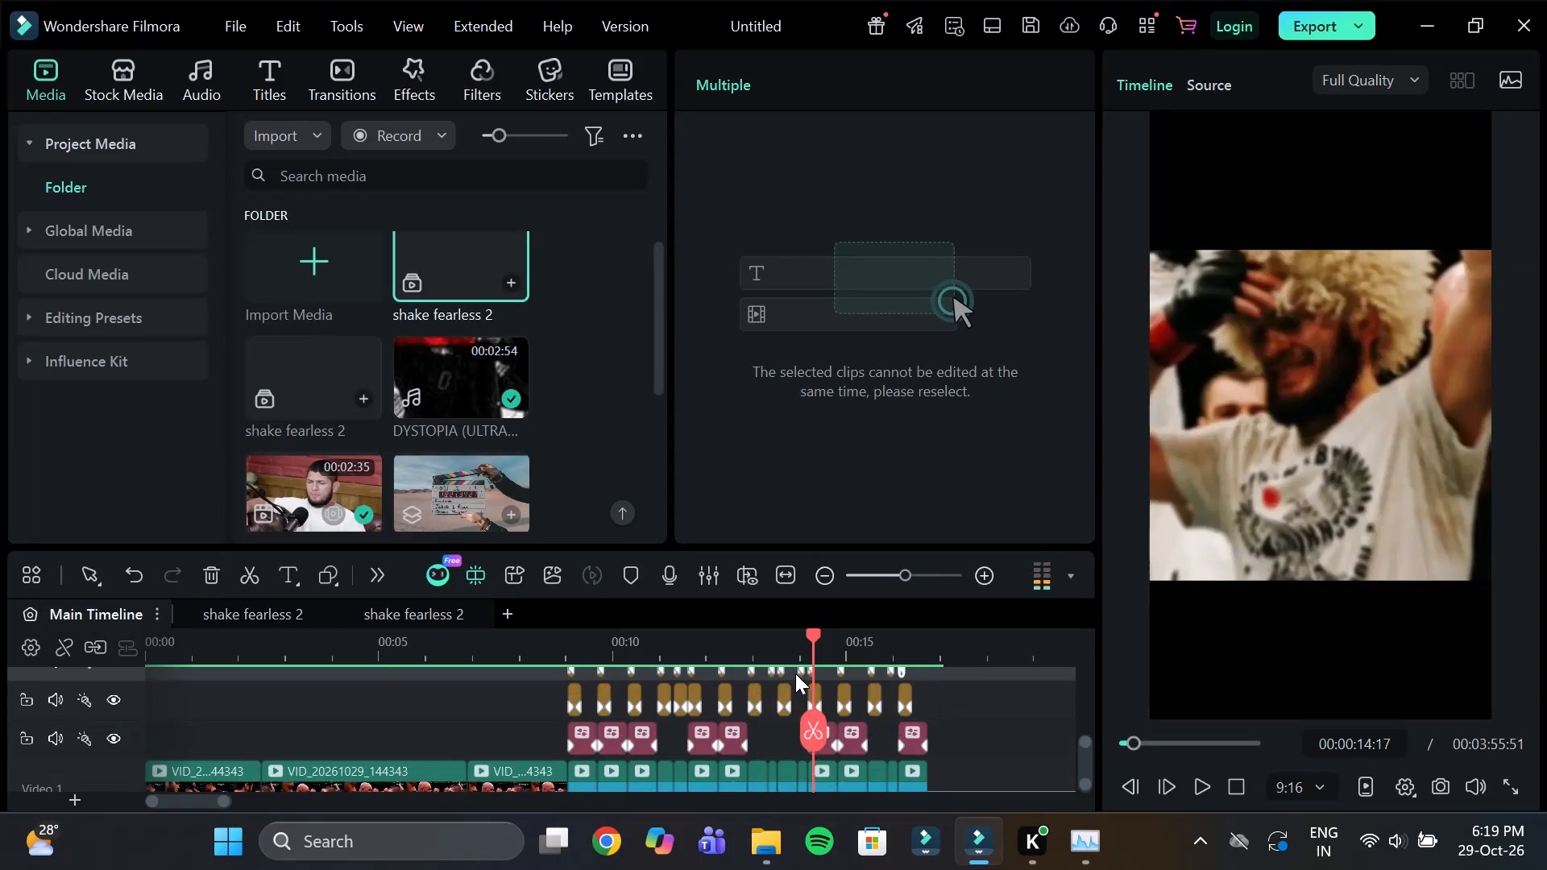
Replay the fight cuts from about 13 seconds to the end of the edit to check the shake and blur effects.
{"action": "left_click", "coordinate": [781, 658]}
{"action": "left_click_drag", "start_coordinate": [818, 651], "coordinate": [956, 677]}
{"action": "key", "text": "space"}
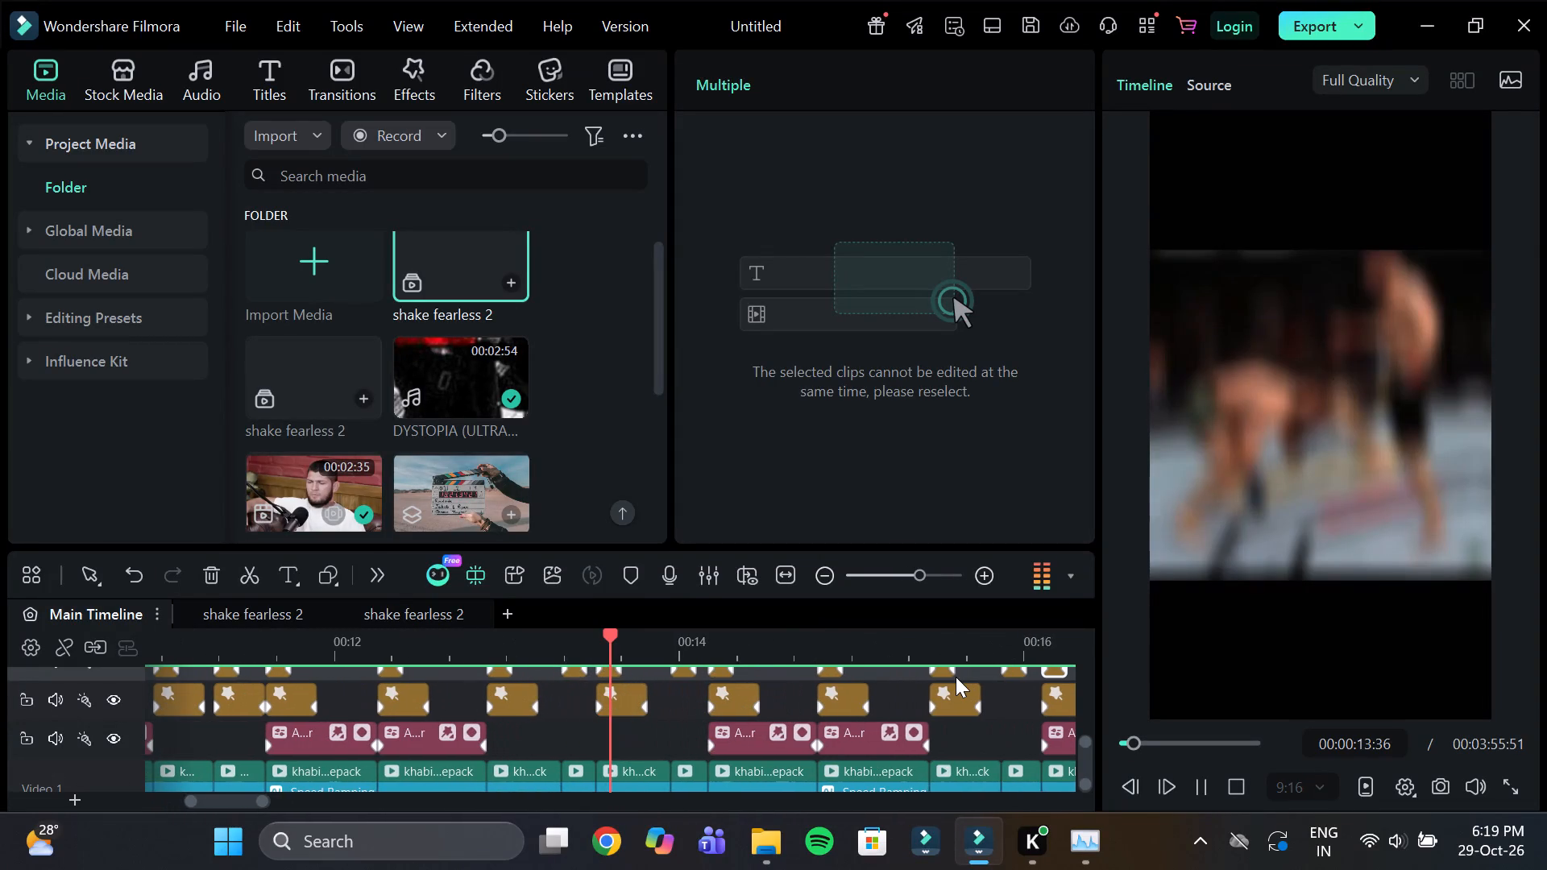
{"action": "left_click", "coordinate": [591, 653]}
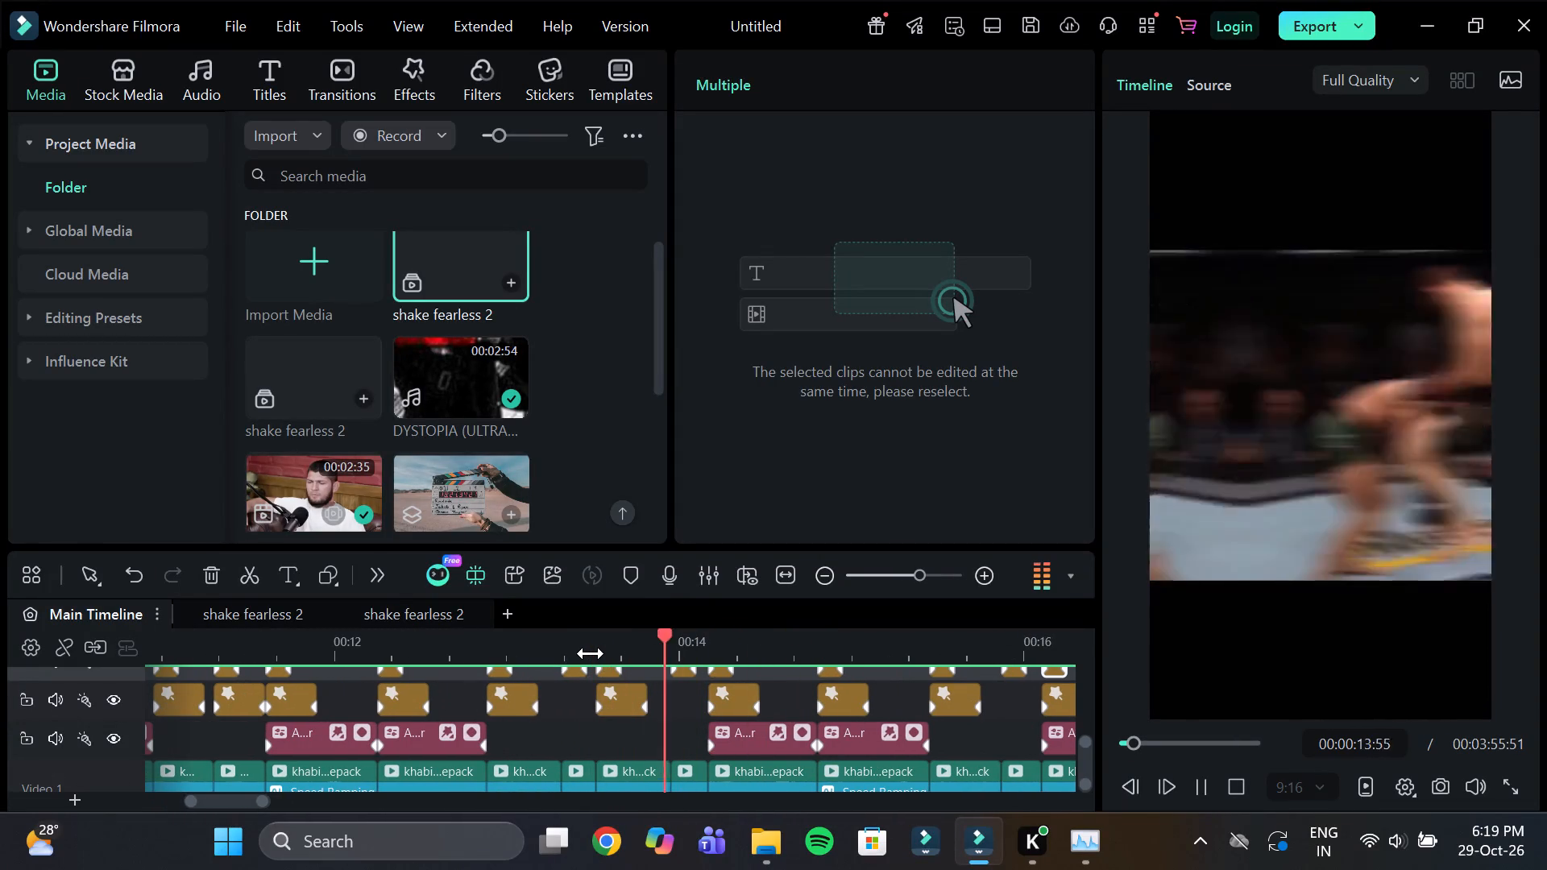
{"action": "left_click", "coordinate": [591, 653]}
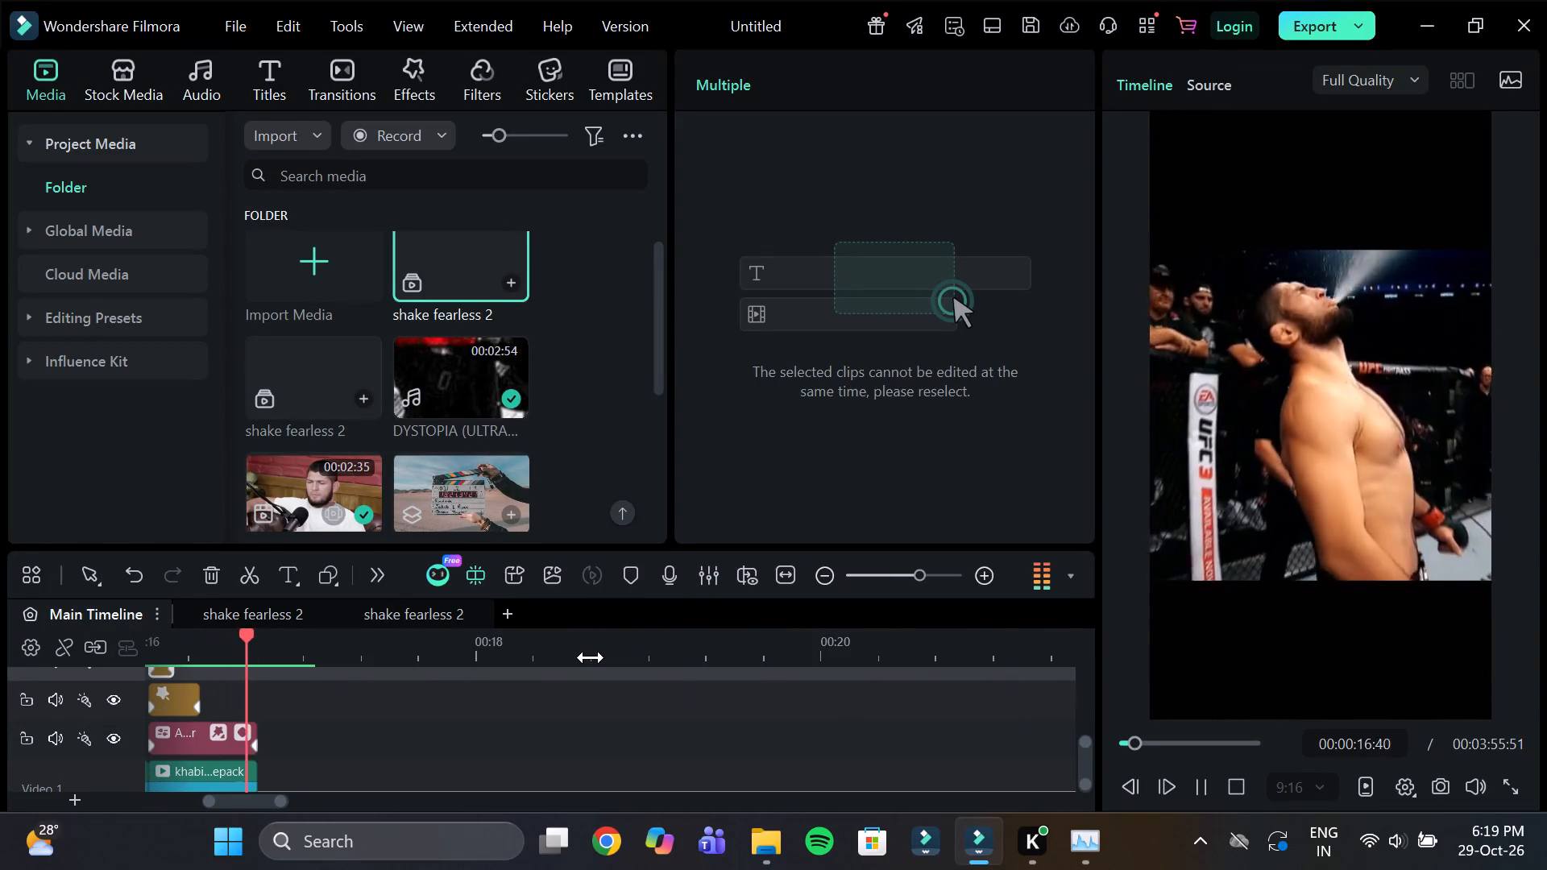
{"action": "key", "text": "space"}
Set the timeline's out point at the end of the last fight clip, at 00:00:16:44.
{"action": "left_click", "coordinate": [222, 657]}
{"action": "left_click_drag", "start_coordinate": [276, 652], "coordinate": [314, 651]}
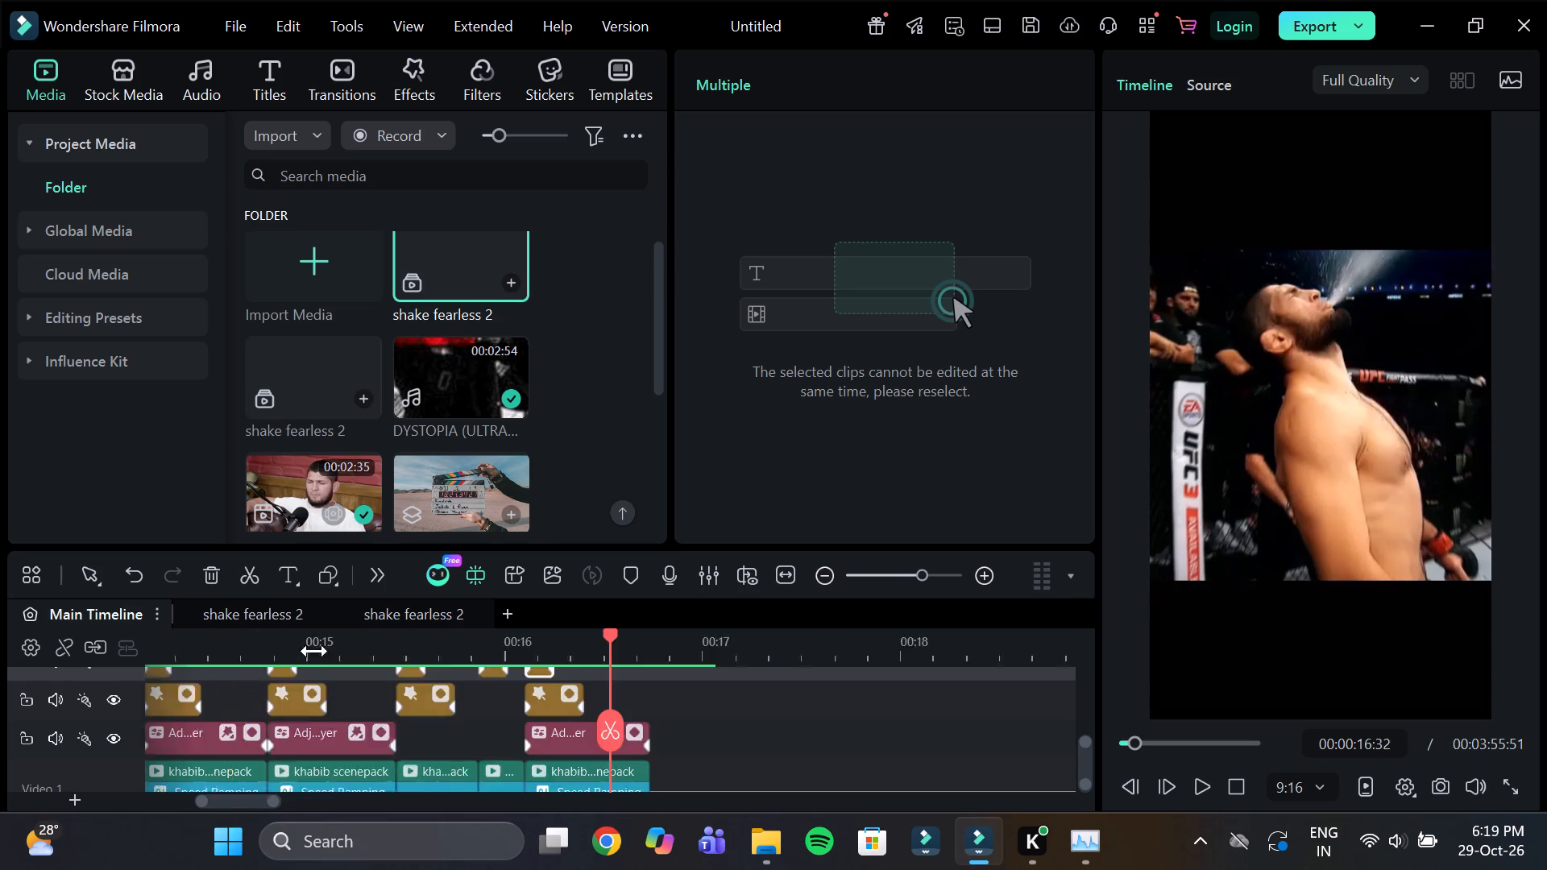
{"action": "left_click_drag", "start_coordinate": [314, 651], "coordinate": [422, 658]}
{"action": "left_click", "coordinate": [684, 647]}
{"action": "left_click_drag", "start_coordinate": [682, 656], "coordinate": [748, 701]}
{"action": "key", "text": "o"}
Play the marked range, replaying the fight cuts and the transition from the intro into them to check effects and timing.
{"action": "left_click_drag", "start_coordinate": [816, 652], "coordinate": [518, 643]}
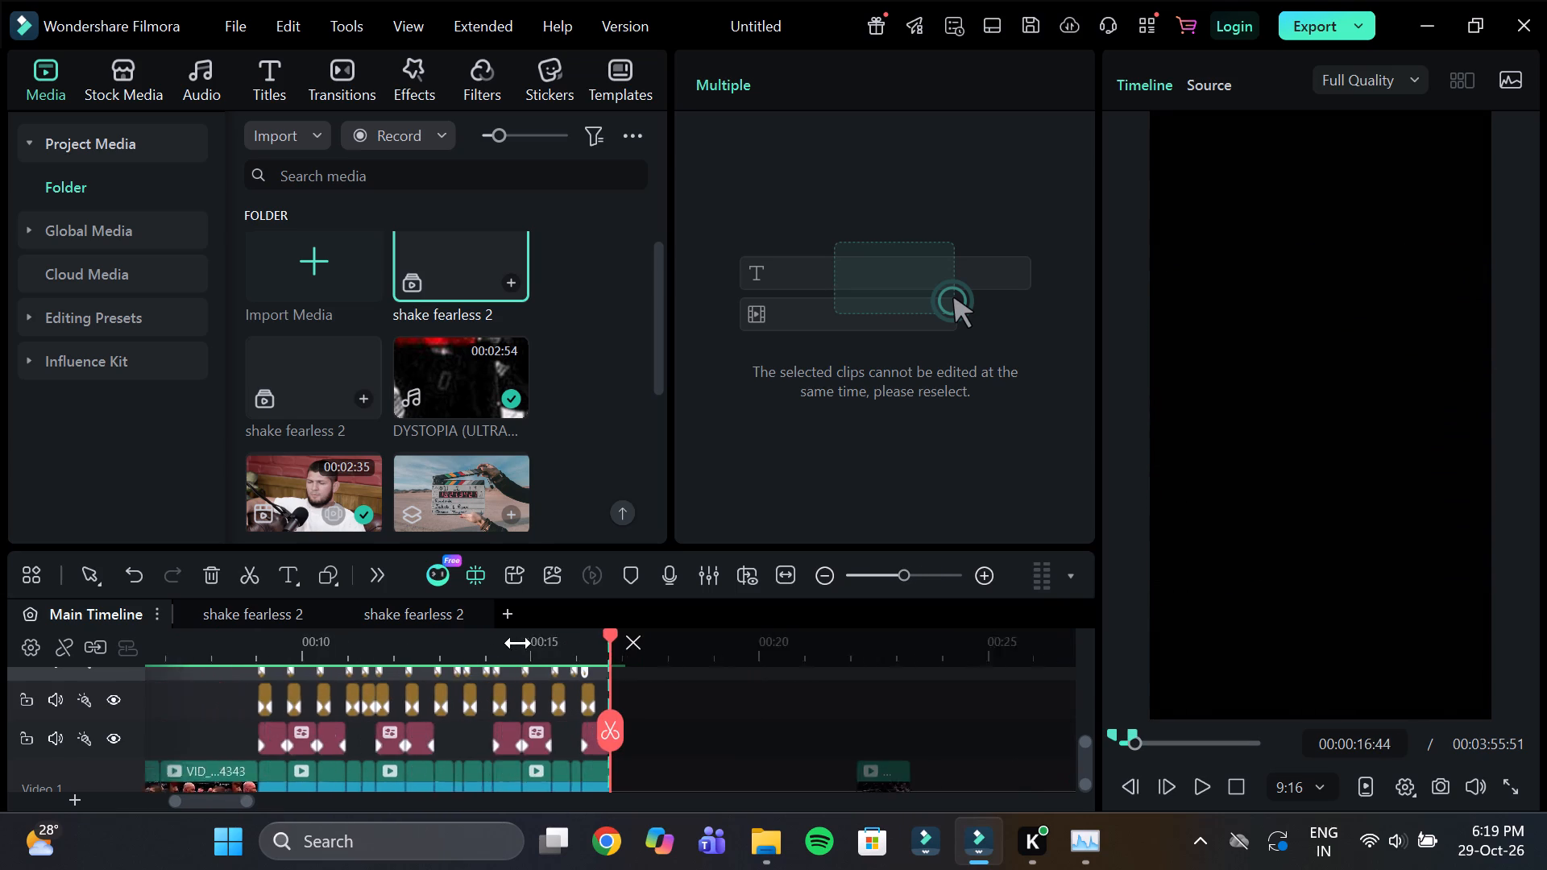
{"action": "left_click_drag", "start_coordinate": [518, 643], "coordinate": [475, 651]}
{"action": "left_click", "coordinate": [375, 656]}
{"action": "key", "text": "space"}
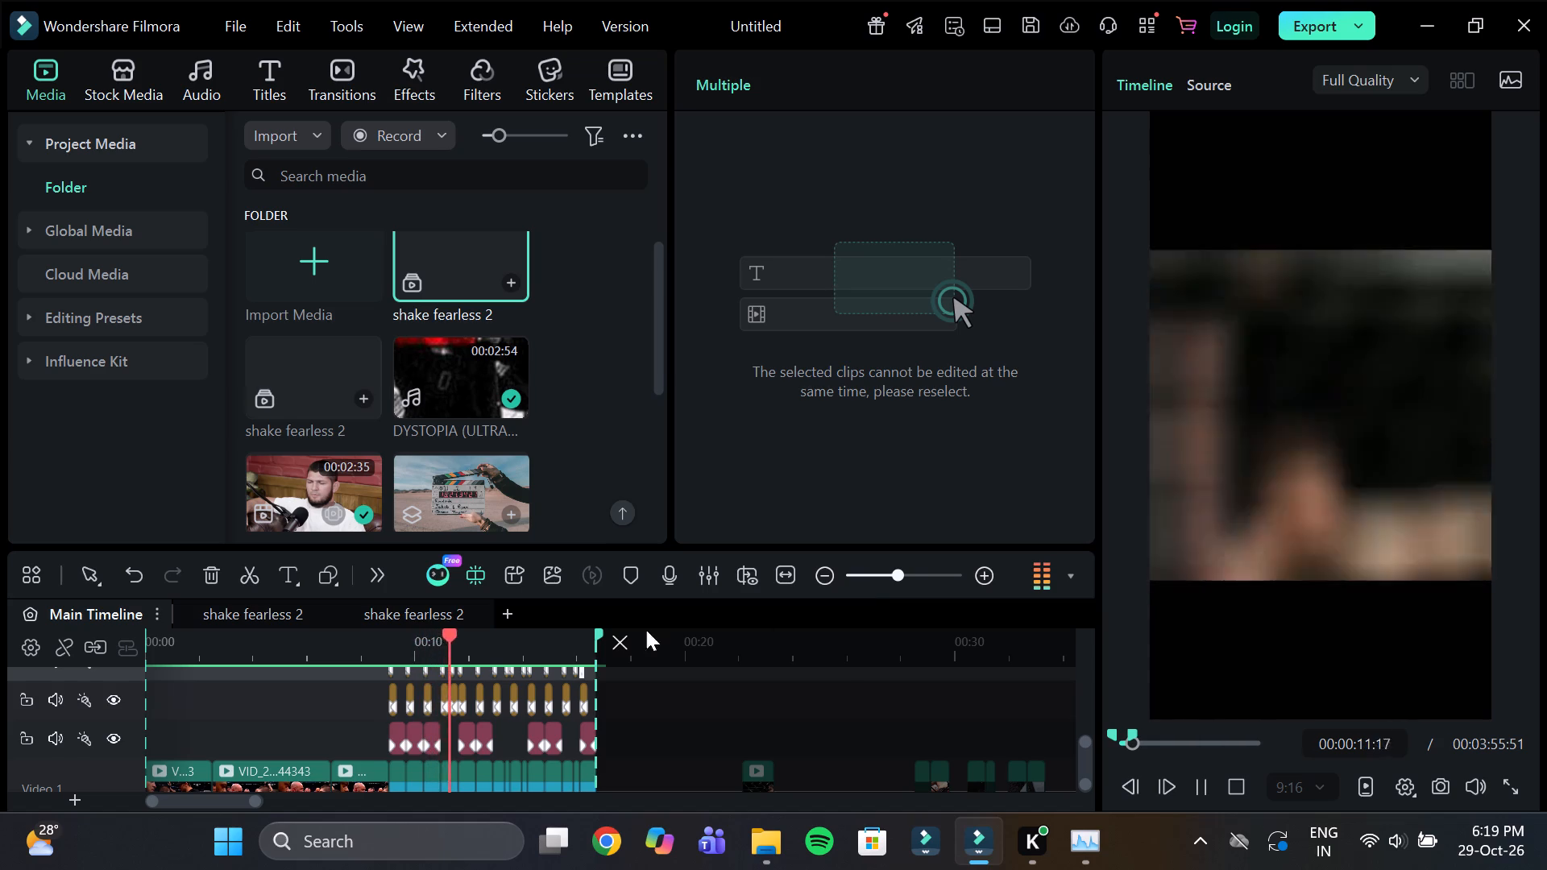
{"action": "left_click", "coordinate": [413, 653]}
{"action": "left_click_drag", "start_coordinate": [452, 642], "coordinate": [502, 642]}
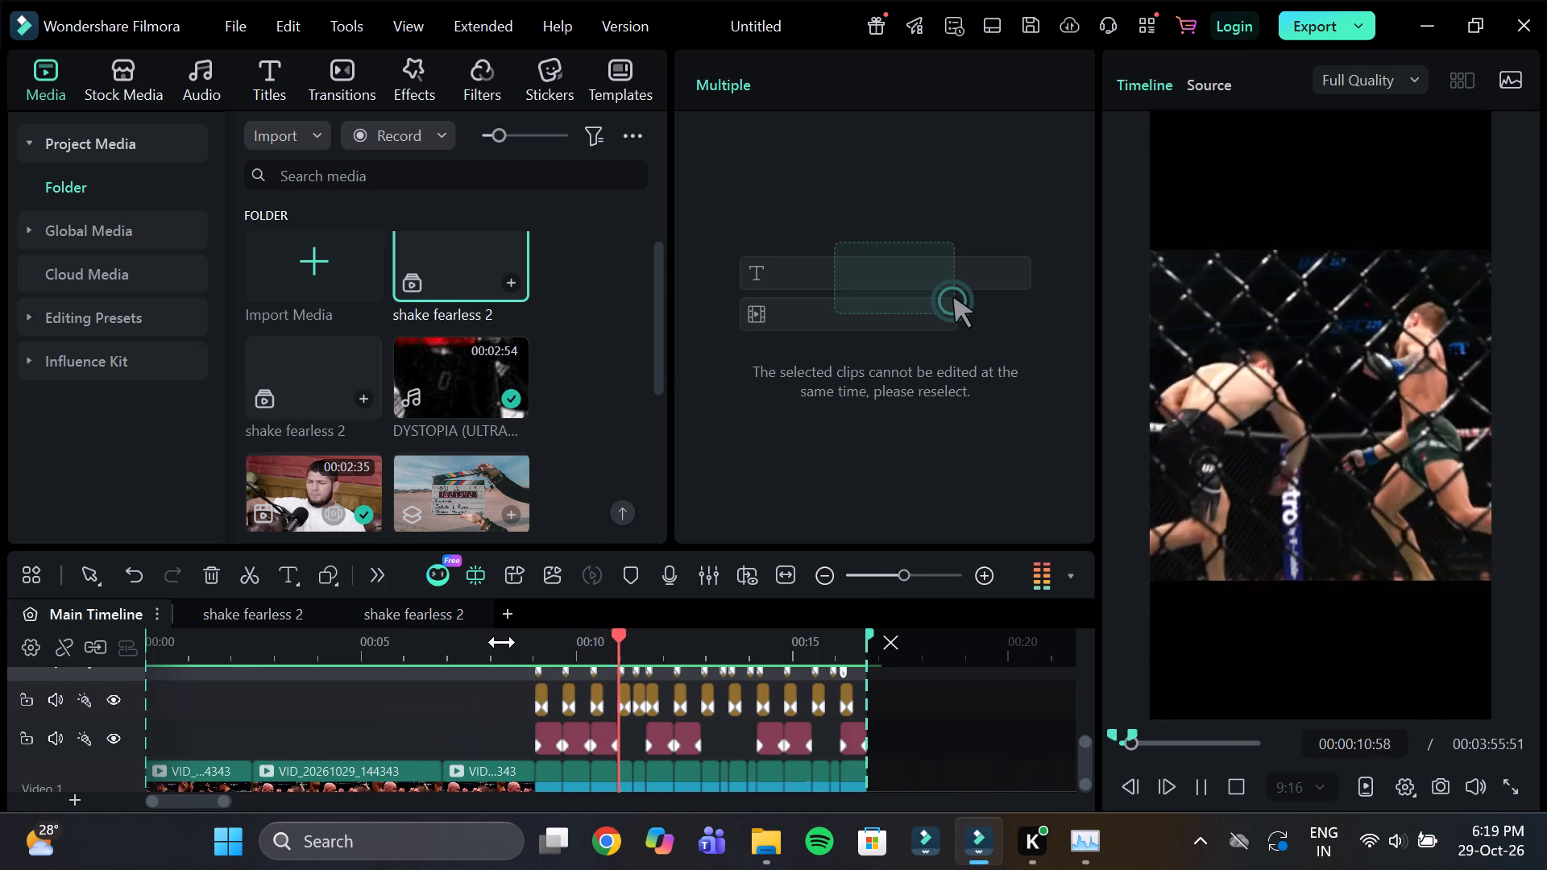
{"action": "left_click", "coordinate": [536, 644]}
{"action": "left_click_drag", "start_coordinate": [645, 650], "coordinate": [715, 652]}
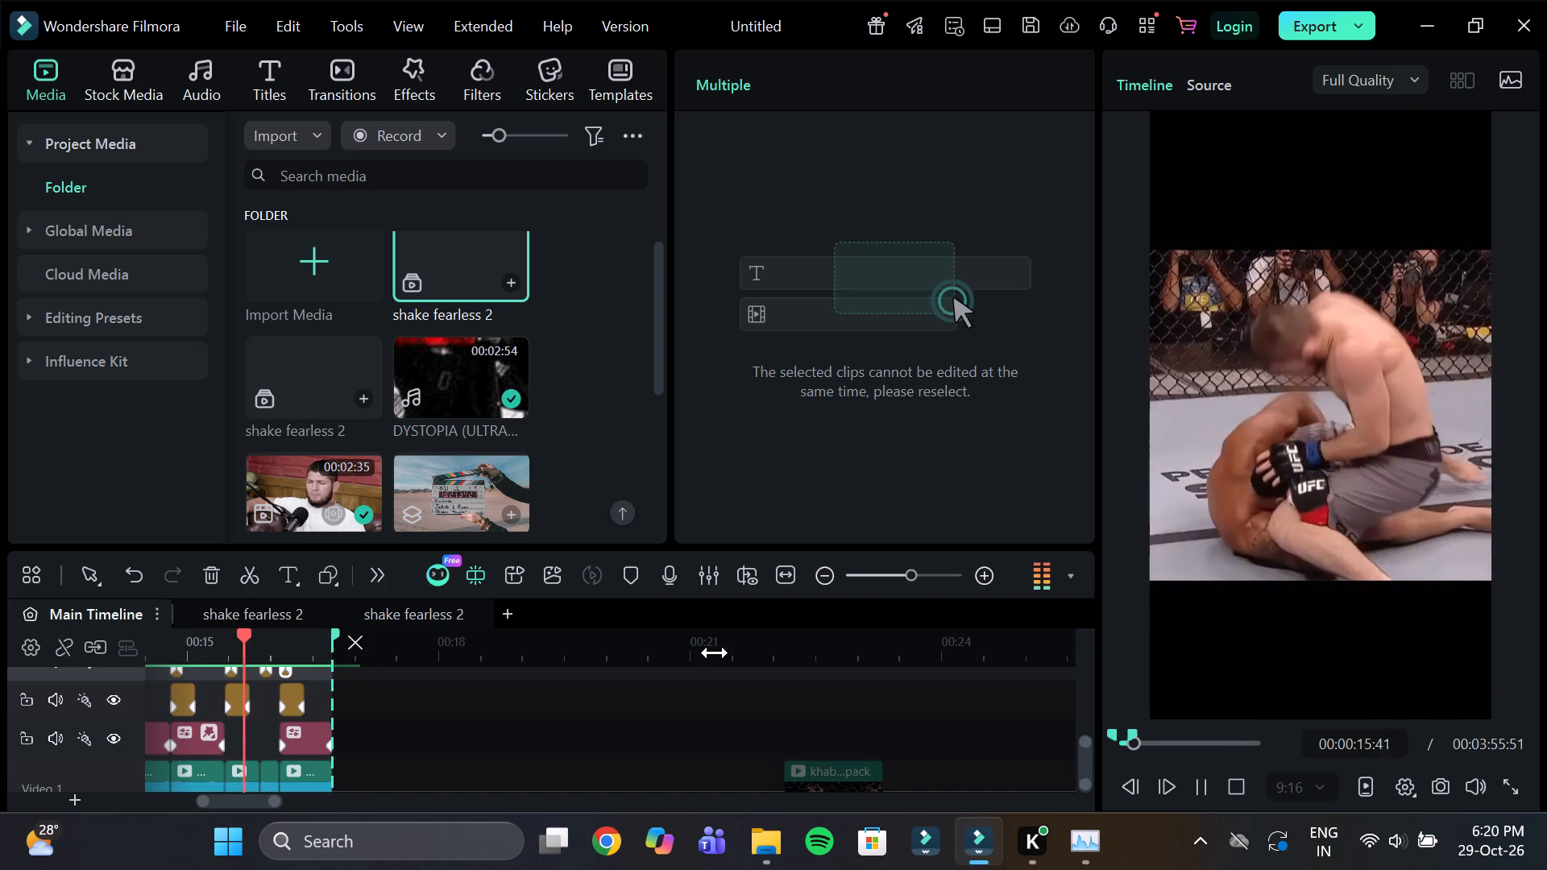
{"action": "key", "text": "space"}
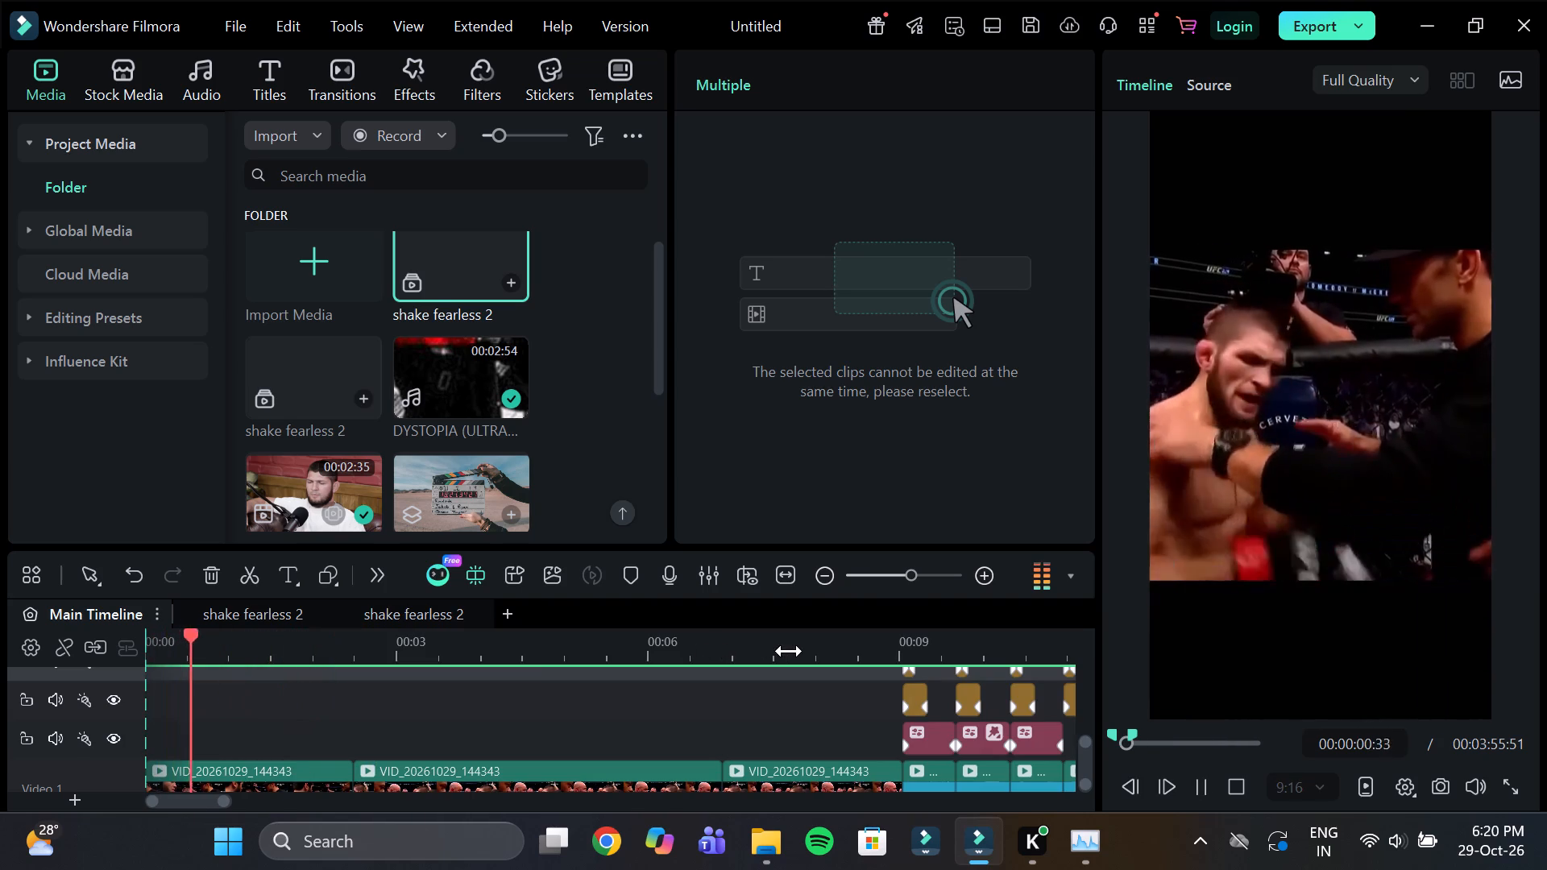
{"action": "left_click", "coordinate": [789, 651]}
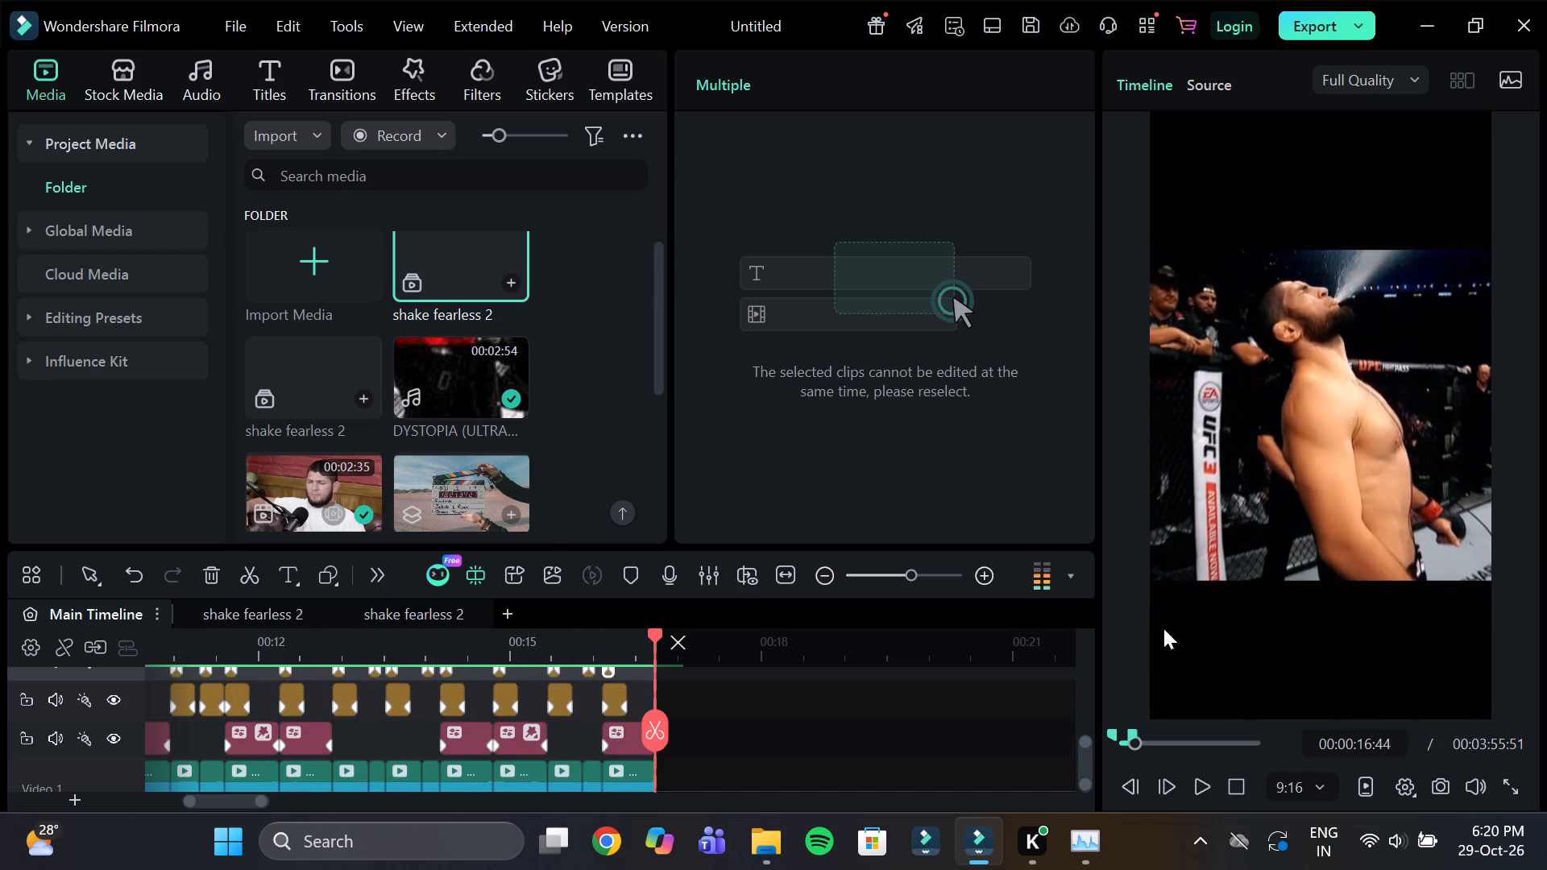
Save the project in the projects folder as "khabib vs conor edit".
{"action": "key", "text": "ctrl+s"}
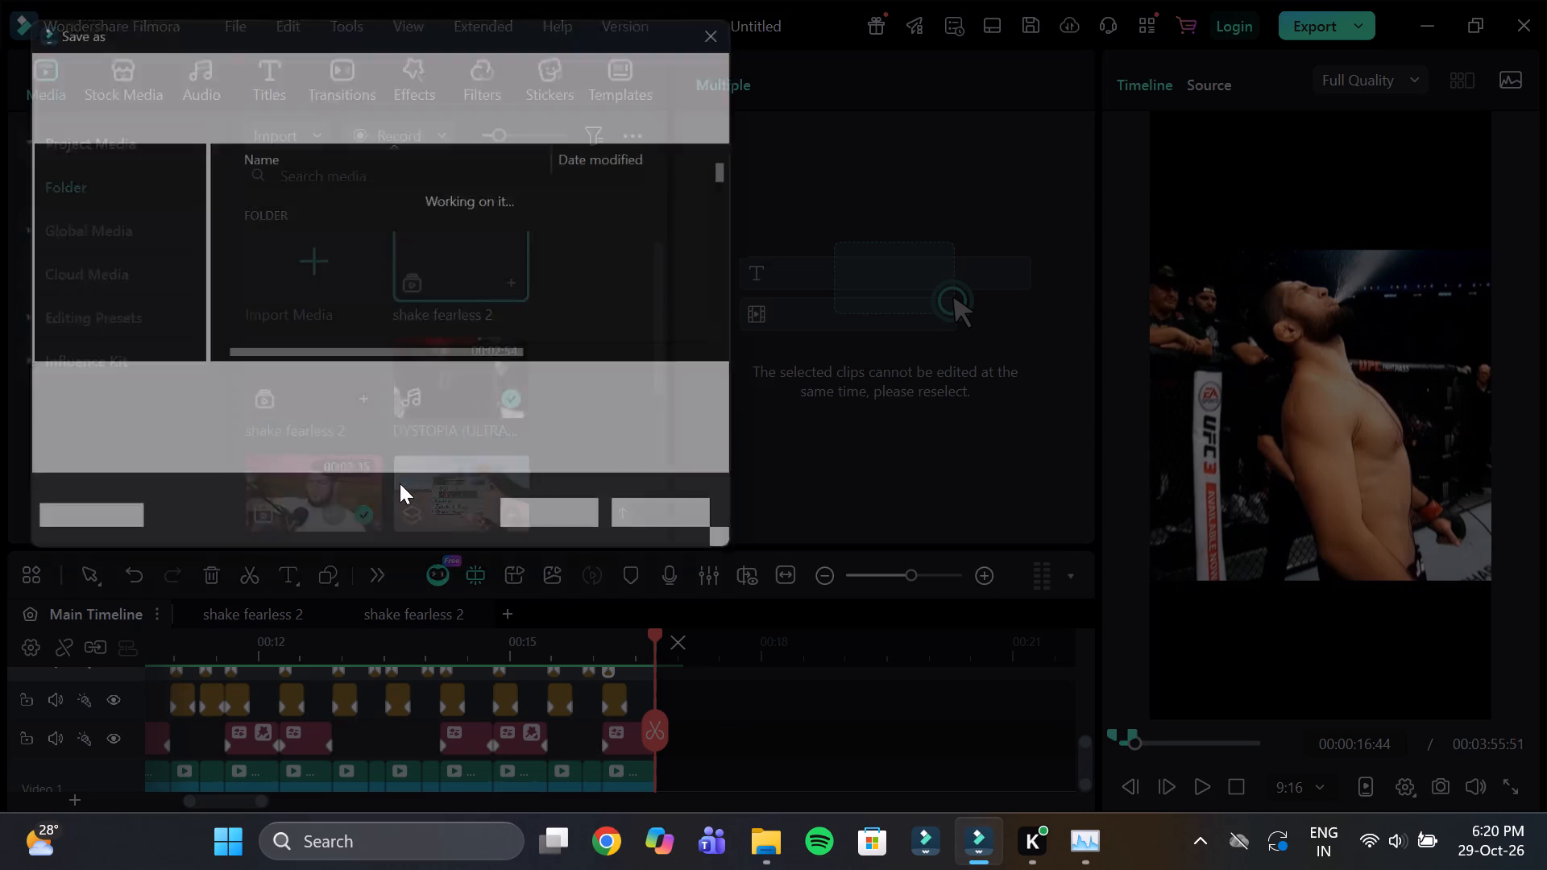
{"action": "left_click_drag", "start_coordinate": [276, 399], "coordinate": [124, 379]}
{"action": "type", "text": "khabub"}
{"action": "key", "text": "BackSpace"}
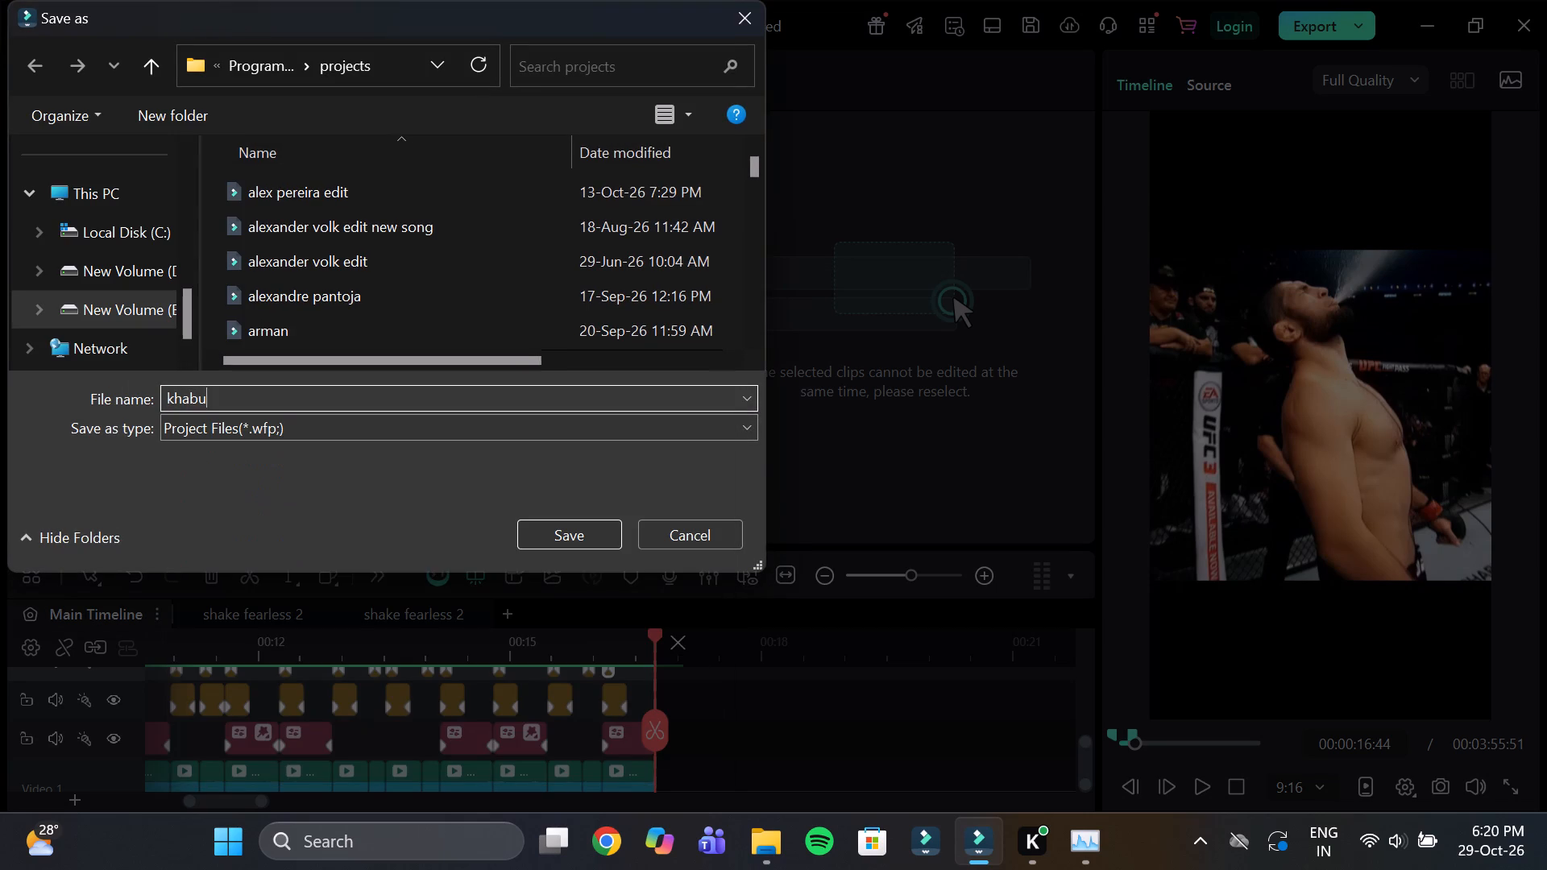
{"action": "key", "text": "BackSpace"}
{"action": "type", "text": "ib vs c"}
{"action": "type", "text": "onor"}
{"action": "key", "text": "space"}
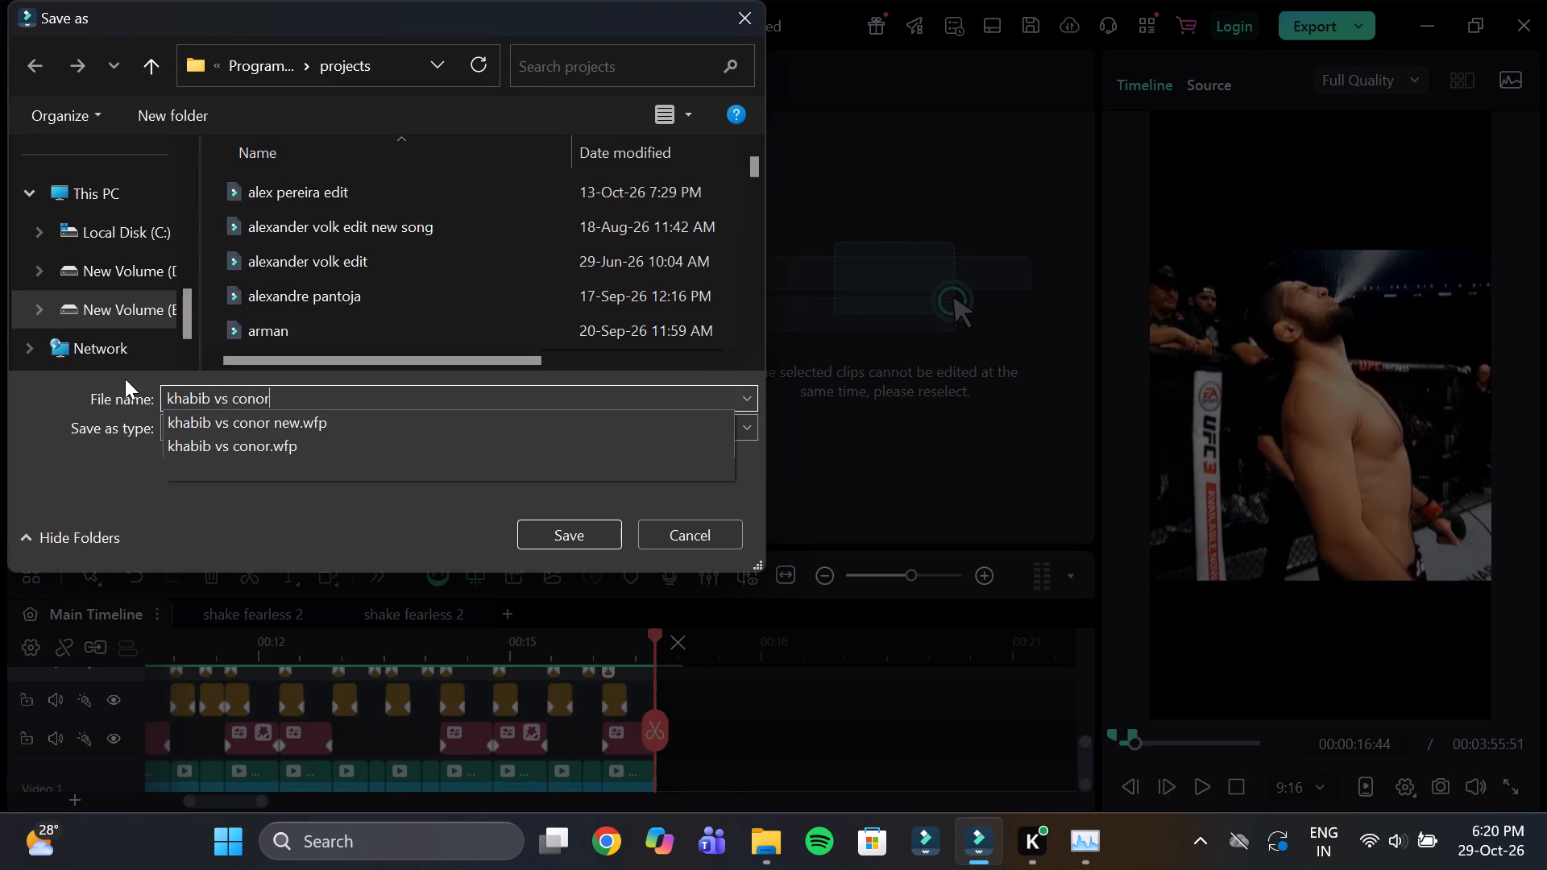
{"action": "type", "text": "ed"}
{"action": "type", "text": "it"}
{"action": "left_click", "coordinate": [542, 526]}
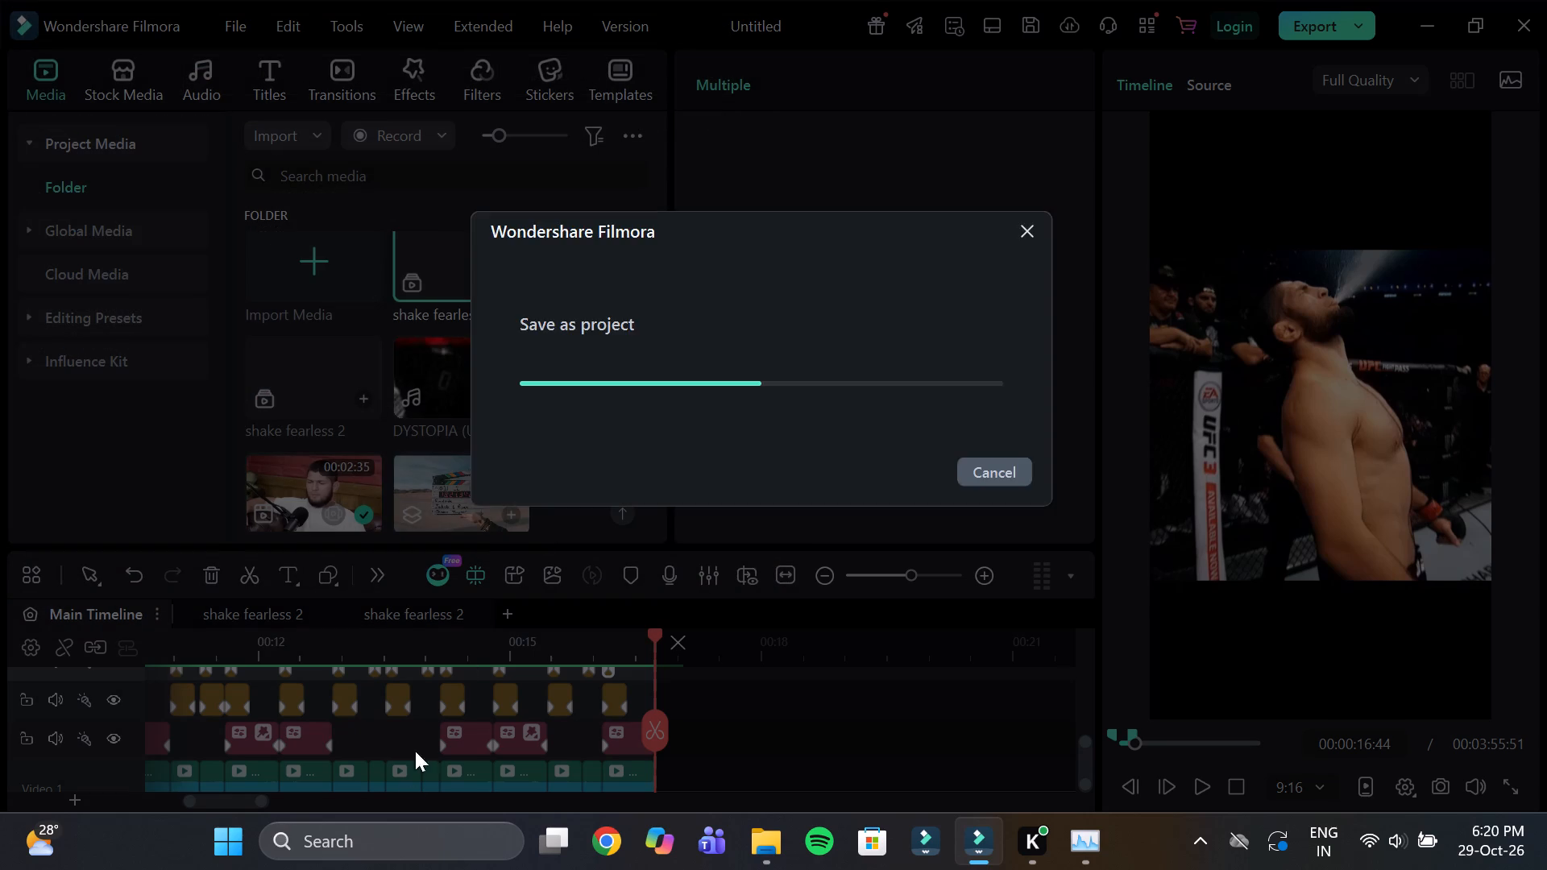
Play the edit from the beginning and replay from about 6 seconds to review the intro leading into the first fight cut.
{"action": "left_click_drag", "start_coordinate": [230, 800], "coordinate": [175, 788]}
{"action": "scroll", "coordinate": [232, 764], "scroll_direction": "down", "scroll_amount": 1}
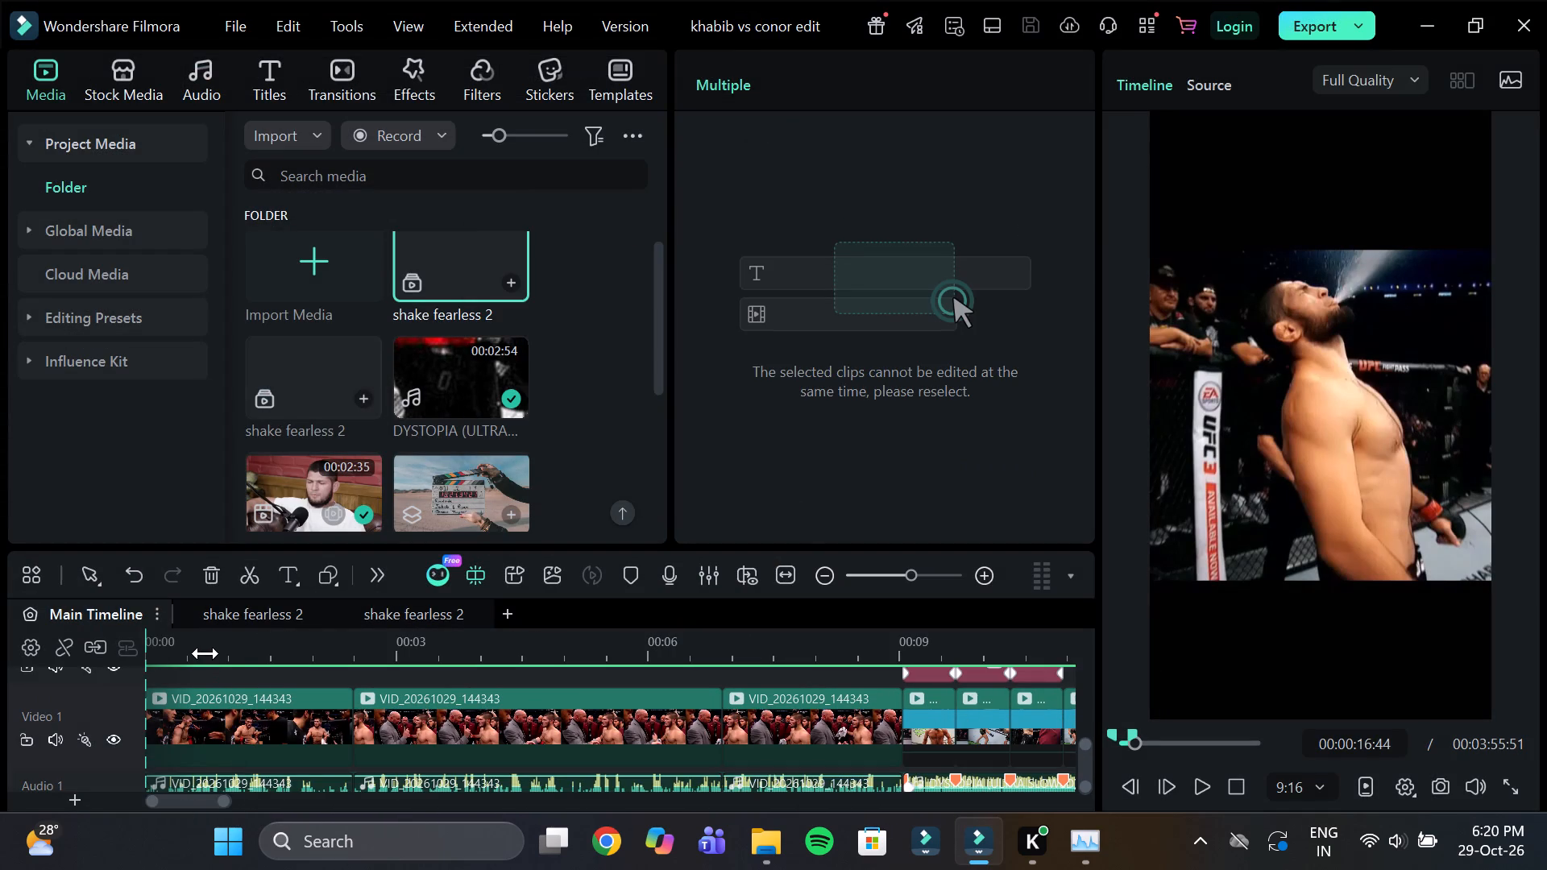
{"action": "left_click", "coordinate": [205, 653]}
{"action": "left_click_drag", "start_coordinate": [206, 656], "coordinate": [152, 662]}
{"action": "left_click", "coordinate": [153, 662]}
{"action": "left_click_drag", "start_coordinate": [156, 640], "coordinate": [130, 645]}
{"action": "key", "text": "space"}
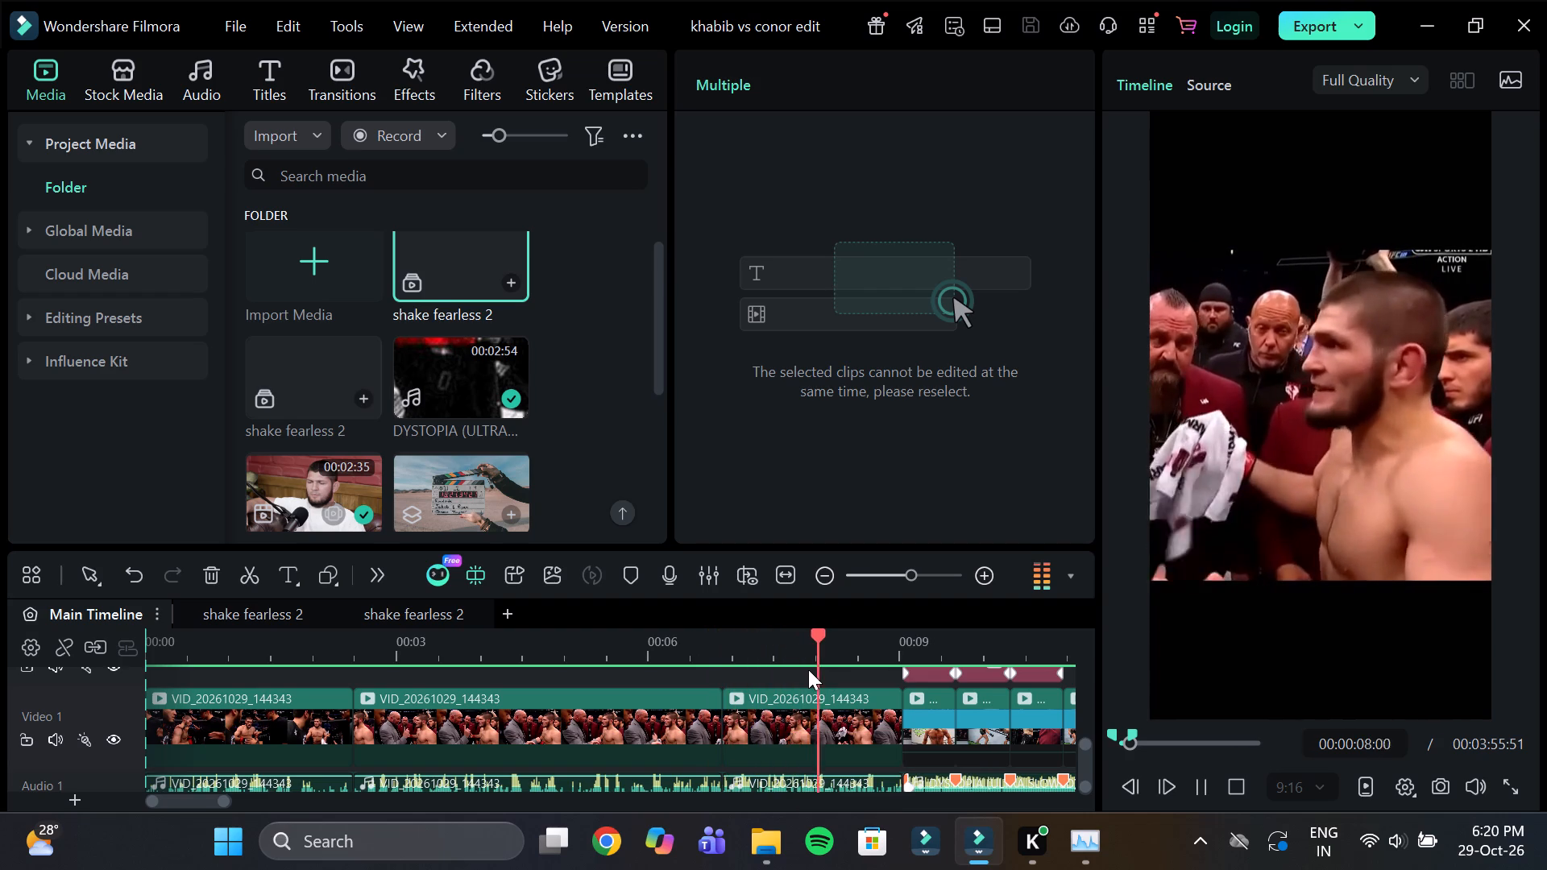
{"action": "left_click", "coordinate": [711, 660]}
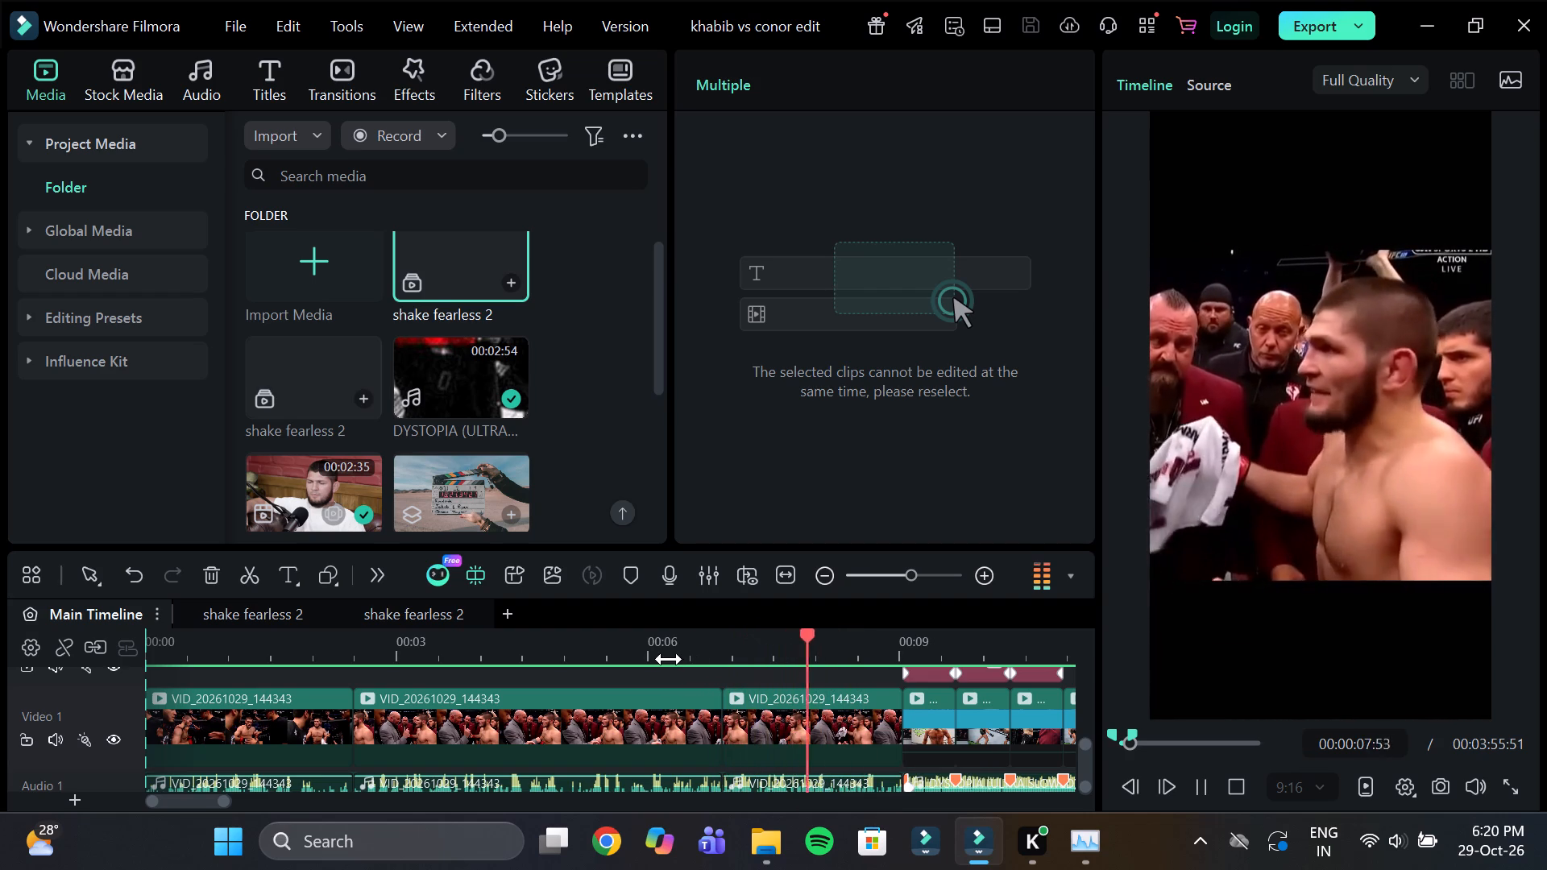
{"action": "left_click", "coordinate": [664, 659]}
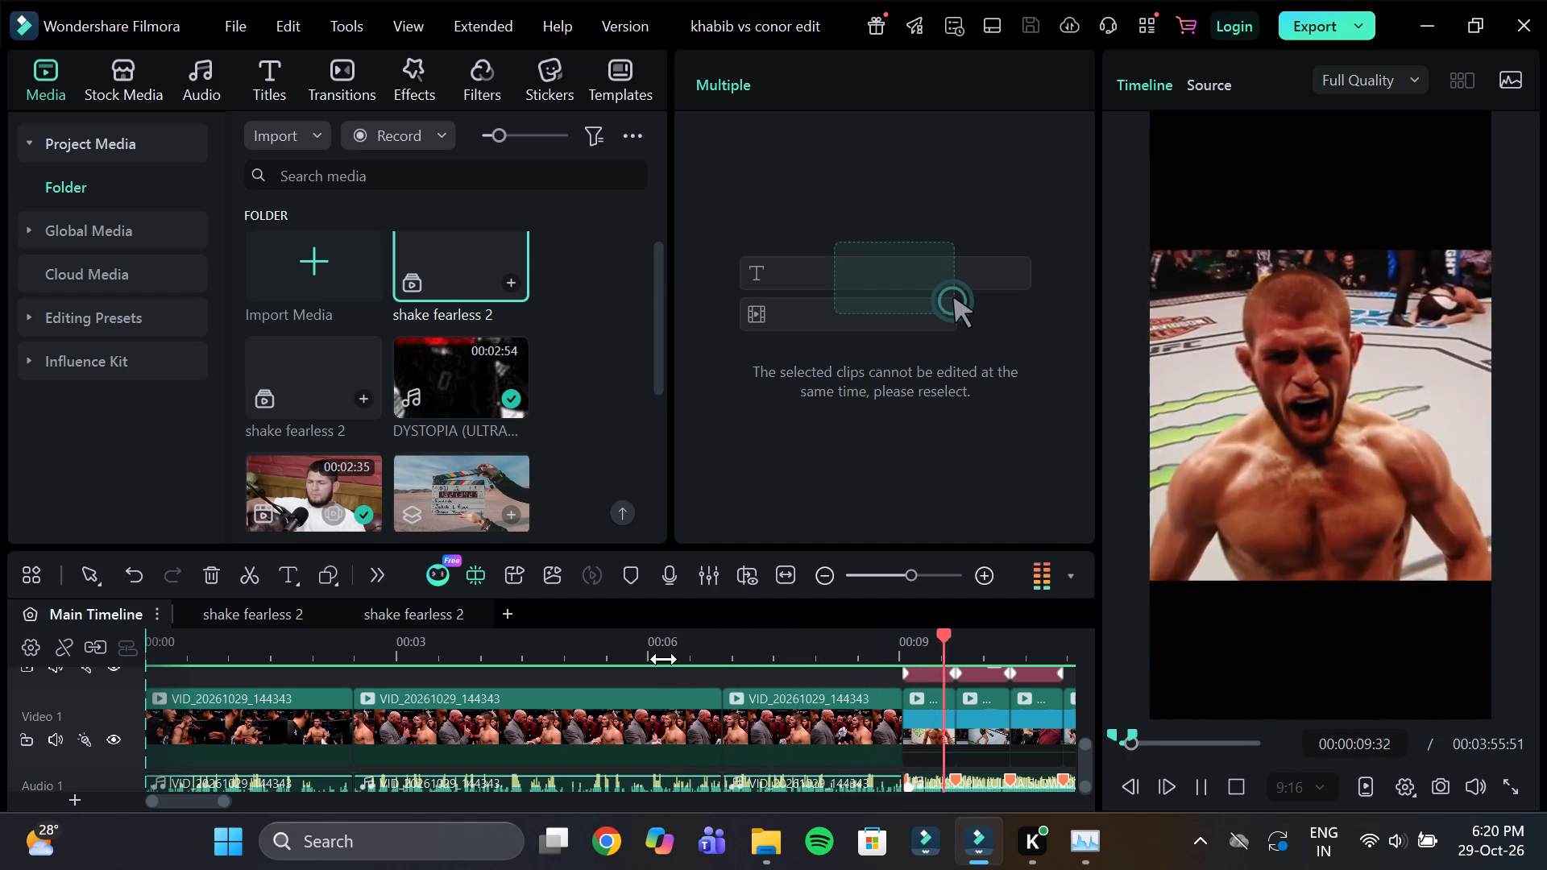
{"action": "left_click", "coordinate": [664, 659]}
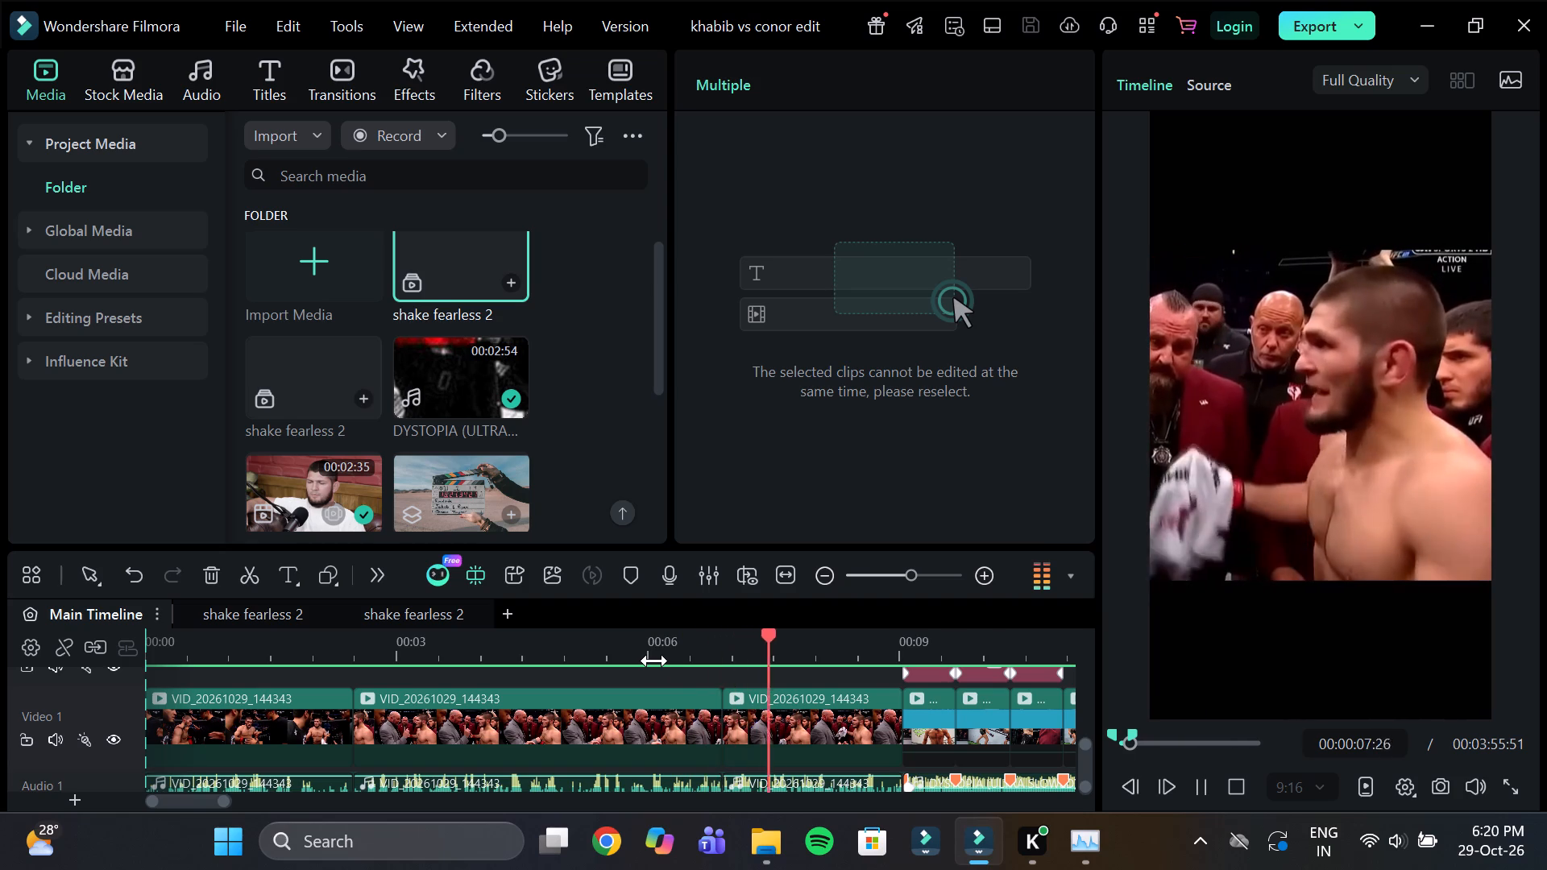
Replay short bursts around the start of the third intro clip to find where its cut should fall.
{"action": "key", "text": "space"}
{"action": "left_click", "coordinate": [717, 666]}
{"action": "key", "text": "space"}
{"action": "key", "text": "space"}
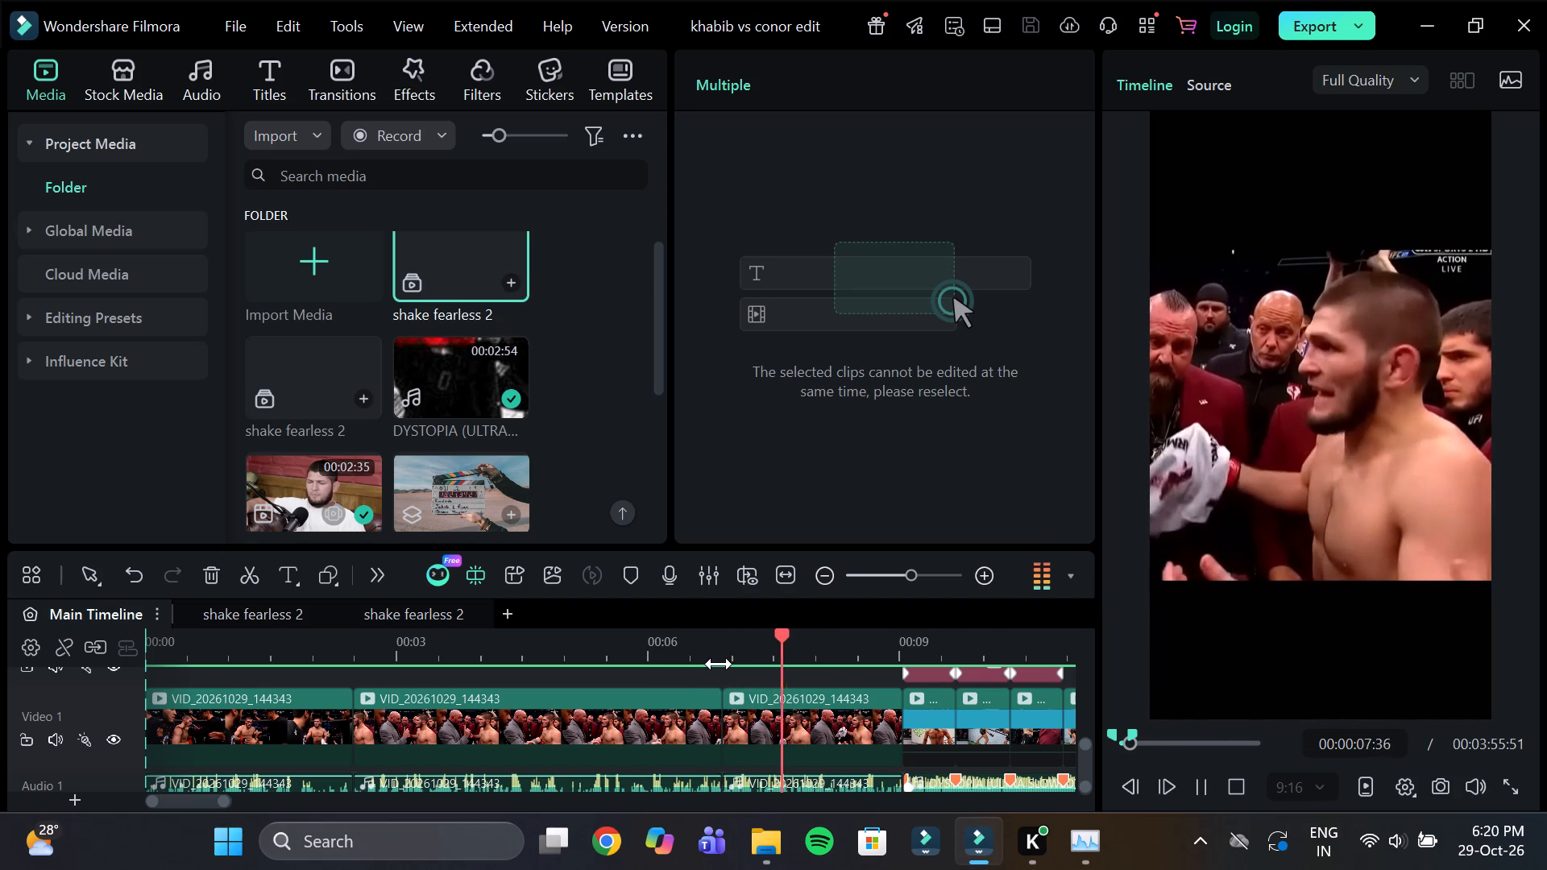
{"action": "left_click", "coordinate": [765, 661]}
{"action": "key", "text": "space"}
{"action": "key", "text": "space"}
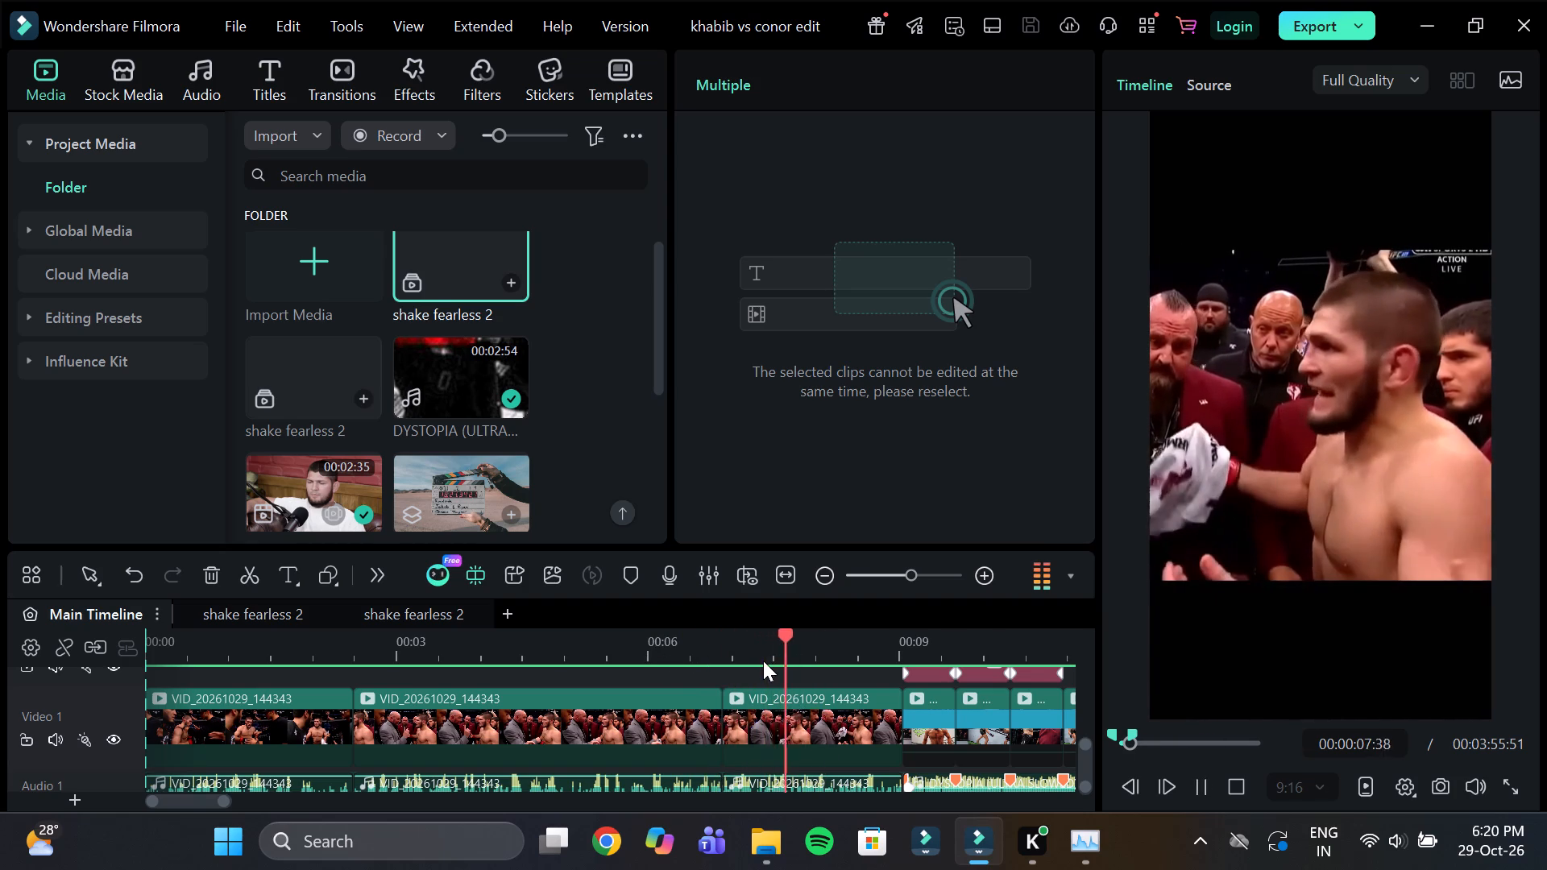
{"action": "left_click", "coordinate": [756, 661]}
{"action": "key", "text": "space"}
{"action": "key", "text": "space"}
{"action": "key", "text": "space"}
{"action": "key", "text": "space"}
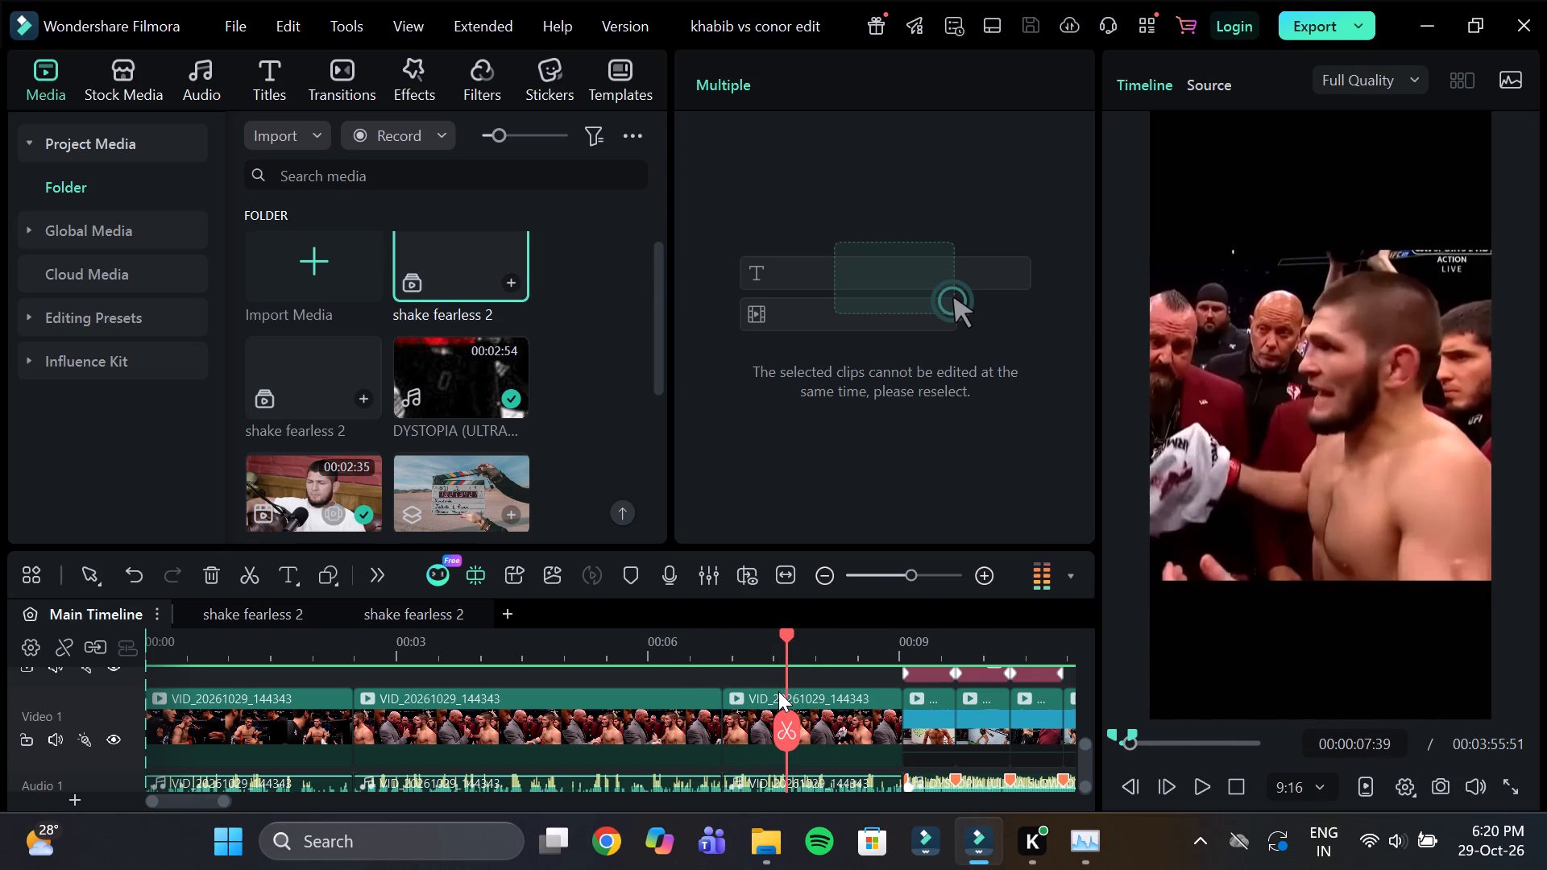
{"action": "left_click_drag", "start_coordinate": [791, 660], "coordinate": [762, 672]}
{"action": "key", "text": "space"}
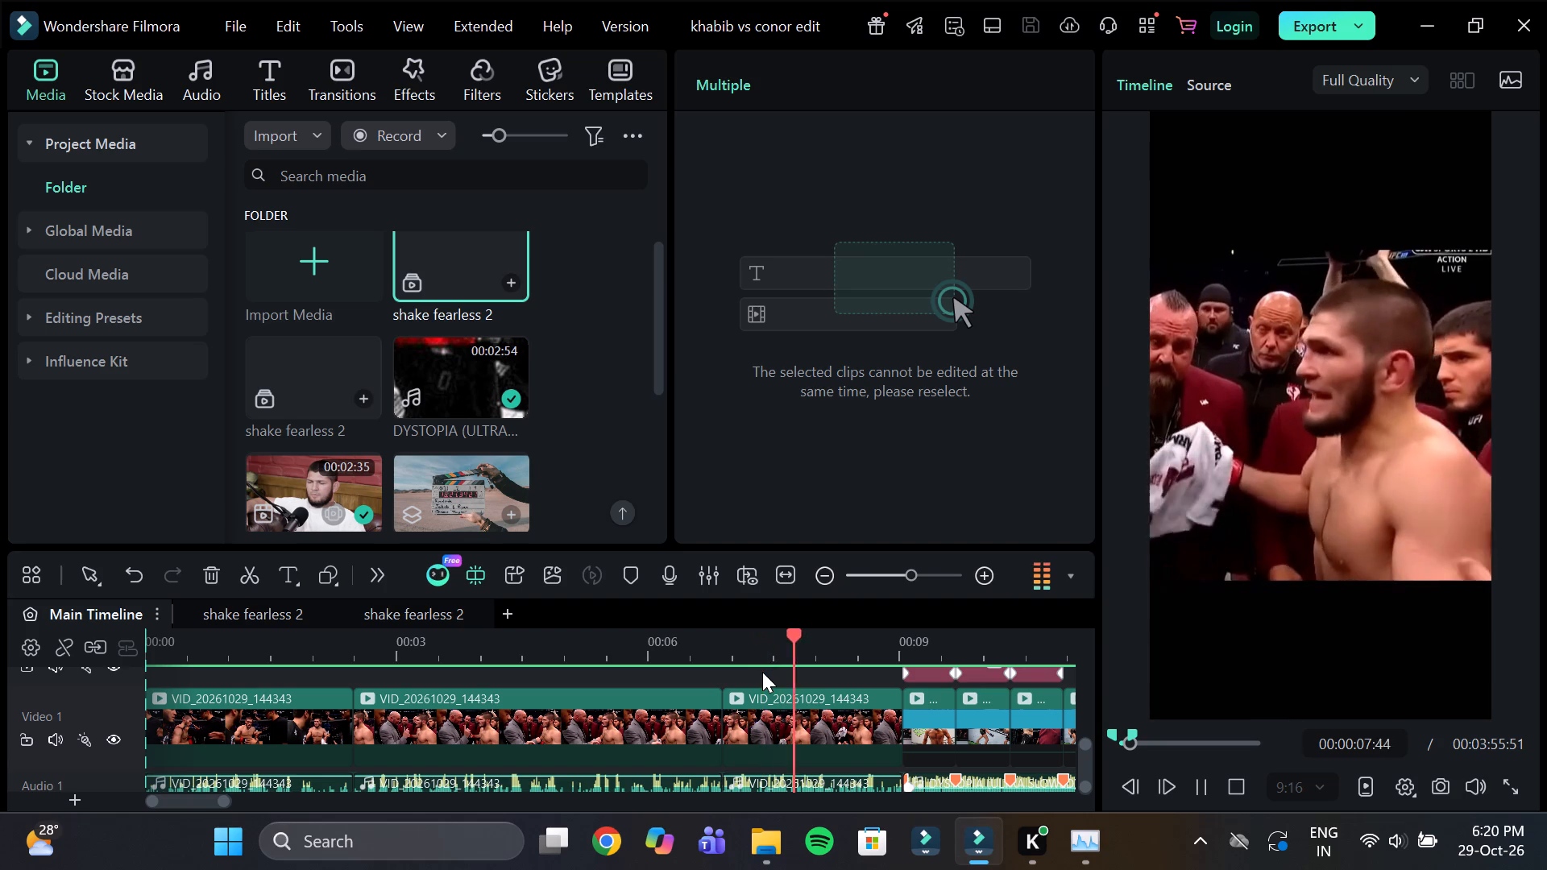
{"action": "key", "text": "space"}
{"action": "left_click", "coordinate": [742, 649]}
{"action": "key", "text": "space"}
{"action": "key", "text": "space"}
Move the cut to 00:00:07:22 by trimming the third intro clip's start and extending the second clip's end to meet it.
{"action": "left_click", "coordinate": [786, 698]}
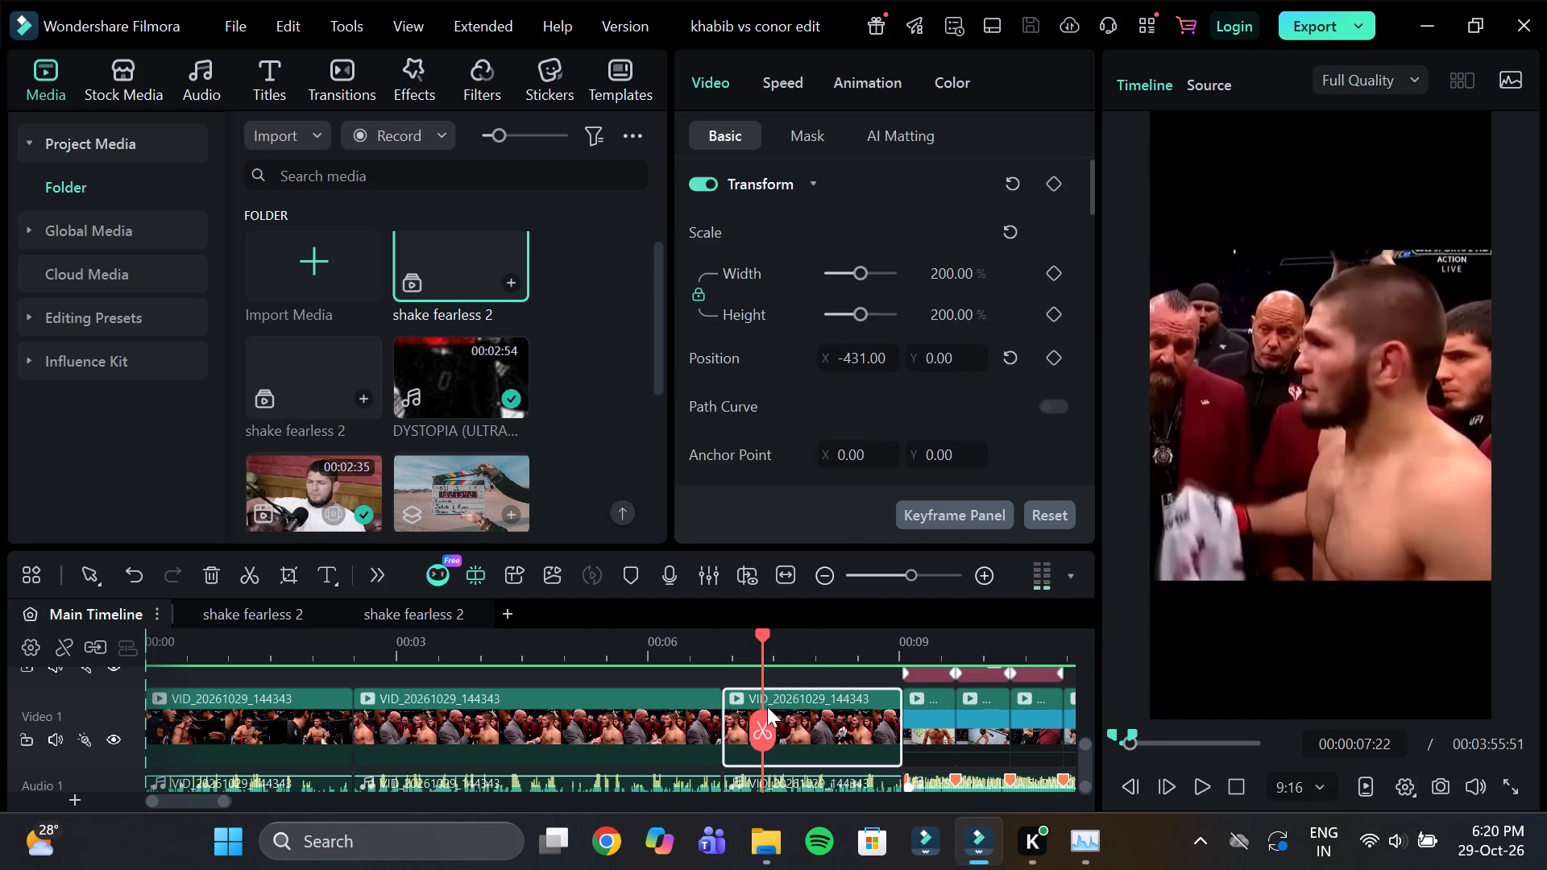
{"action": "left_click_drag", "start_coordinate": [728, 730], "coordinate": [770, 739]}
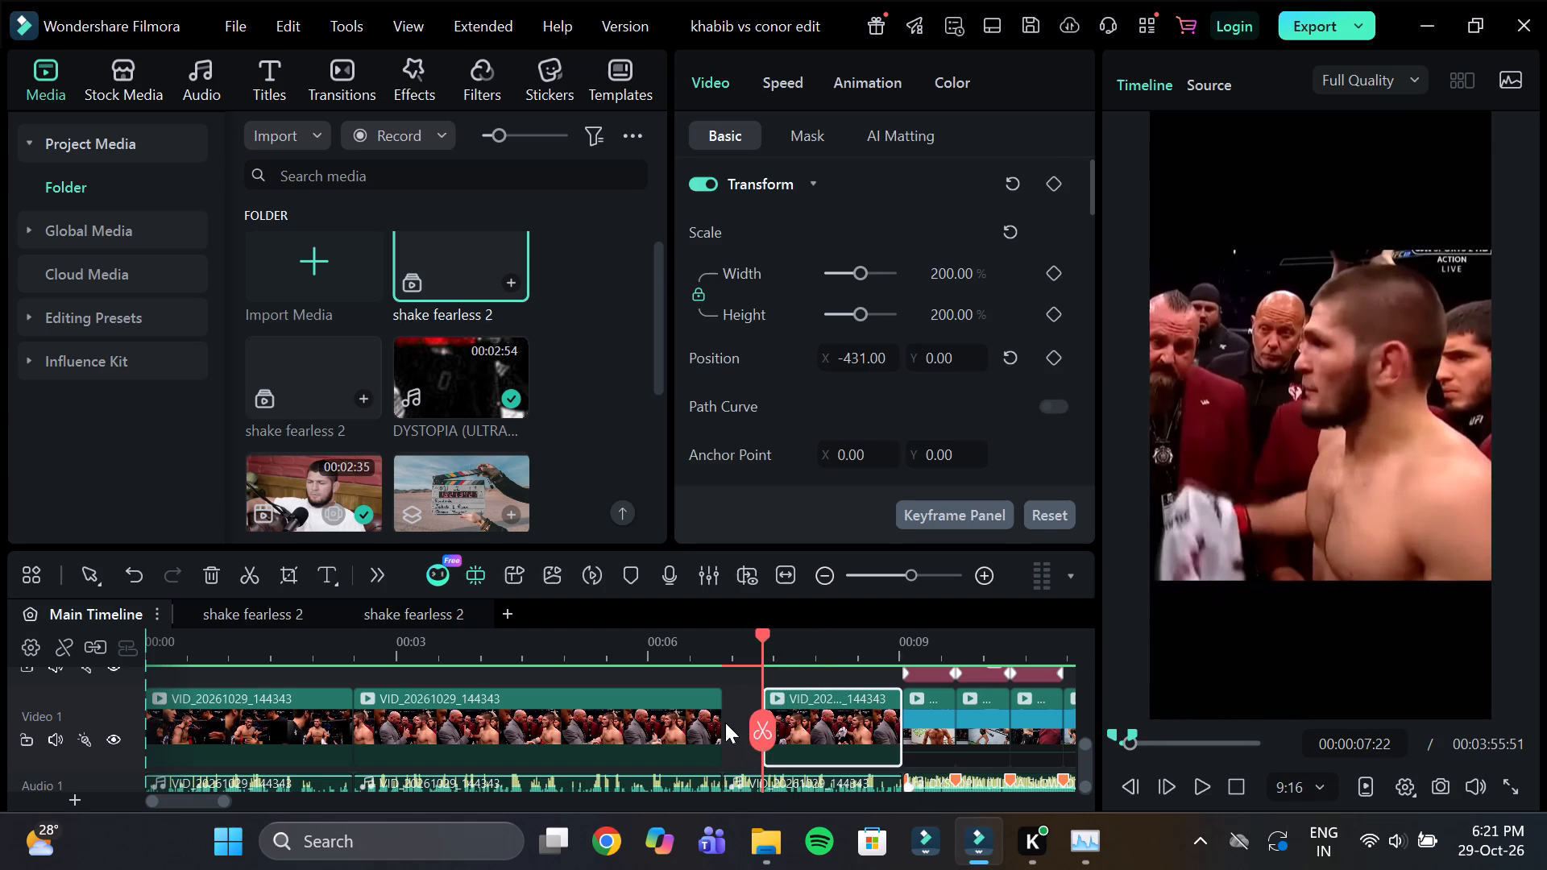
{"action": "left_click", "coordinate": [709, 721]}
{"action": "left_click_drag", "start_coordinate": [715, 706], "coordinate": [755, 717]}
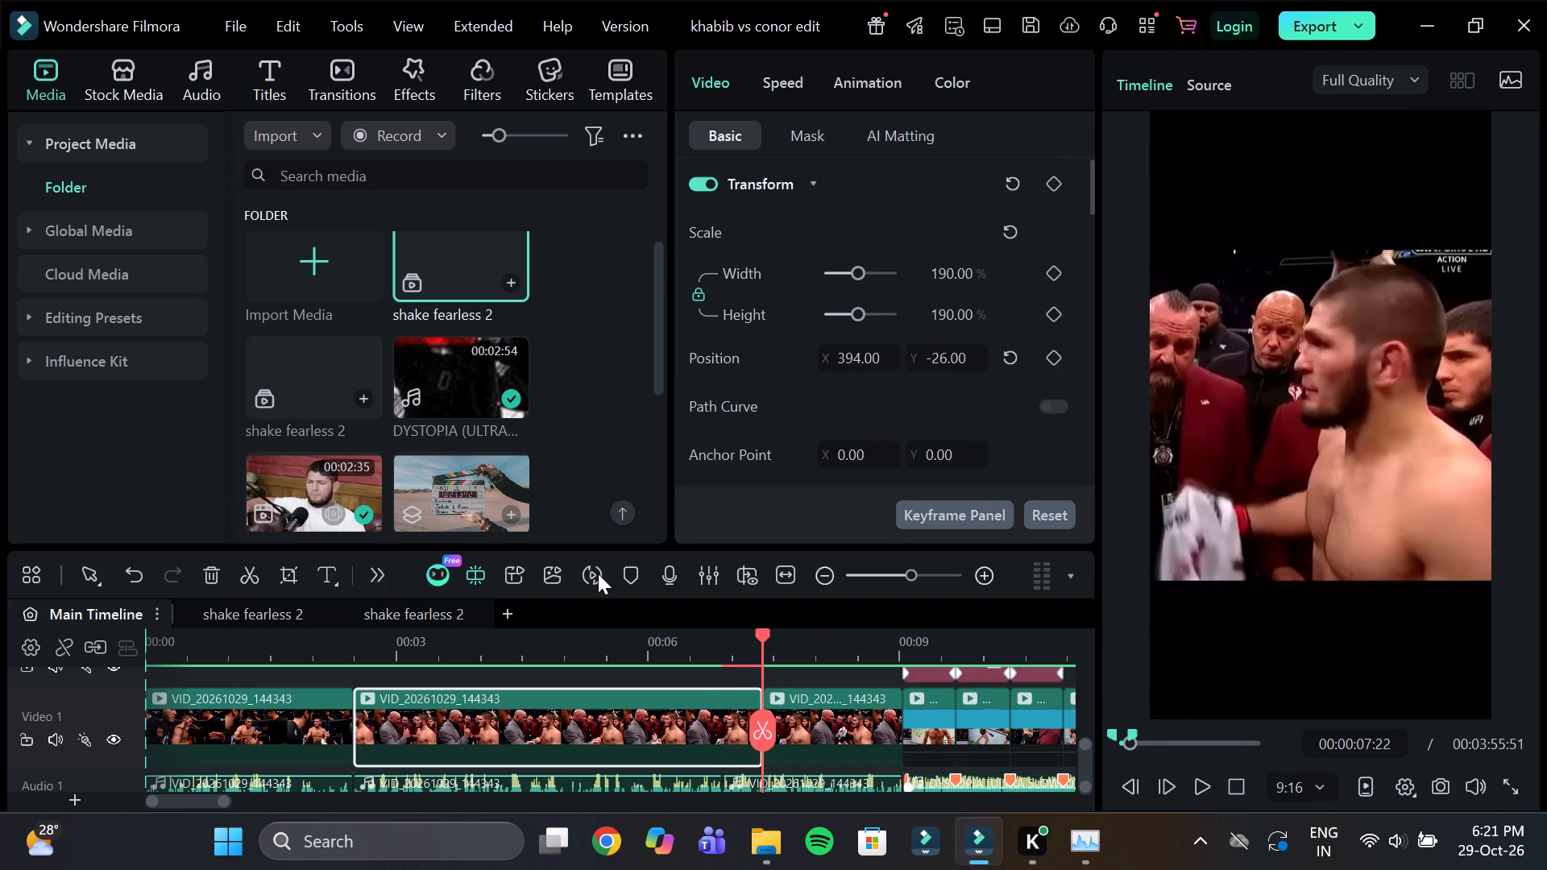
Render the timeline preview for the changed intro section.
{"action": "left_click", "coordinate": [595, 573]}
Play the edit from the start of the second intro clip through to the end to check the adjusted cut.
{"action": "left_click", "coordinate": [369, 655]}
{"action": "key", "text": "space"}
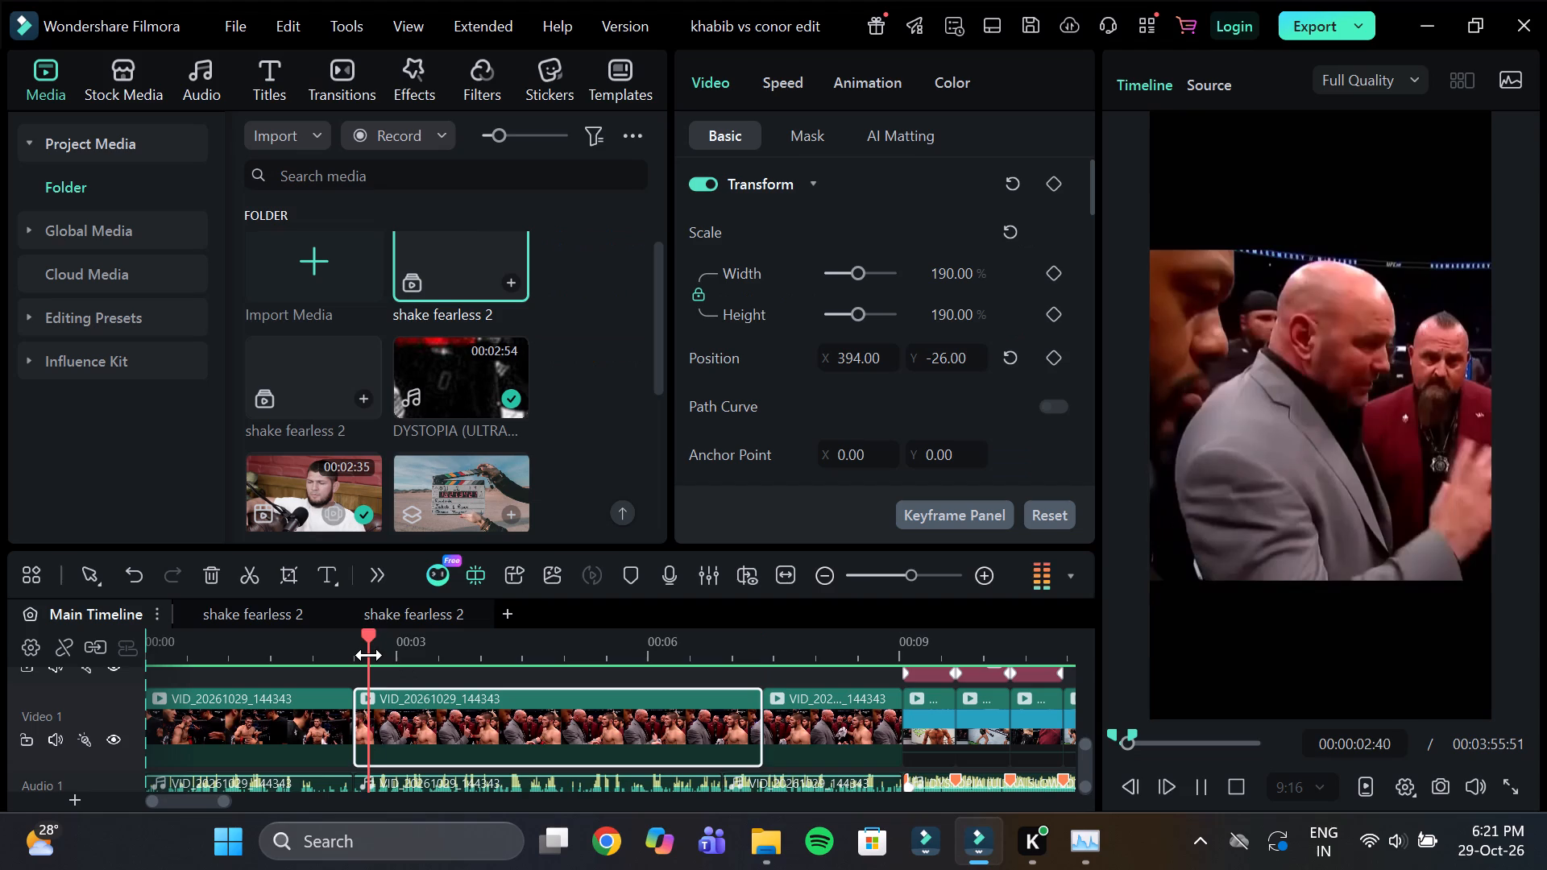
{"action": "left_click", "coordinate": [350, 652]}
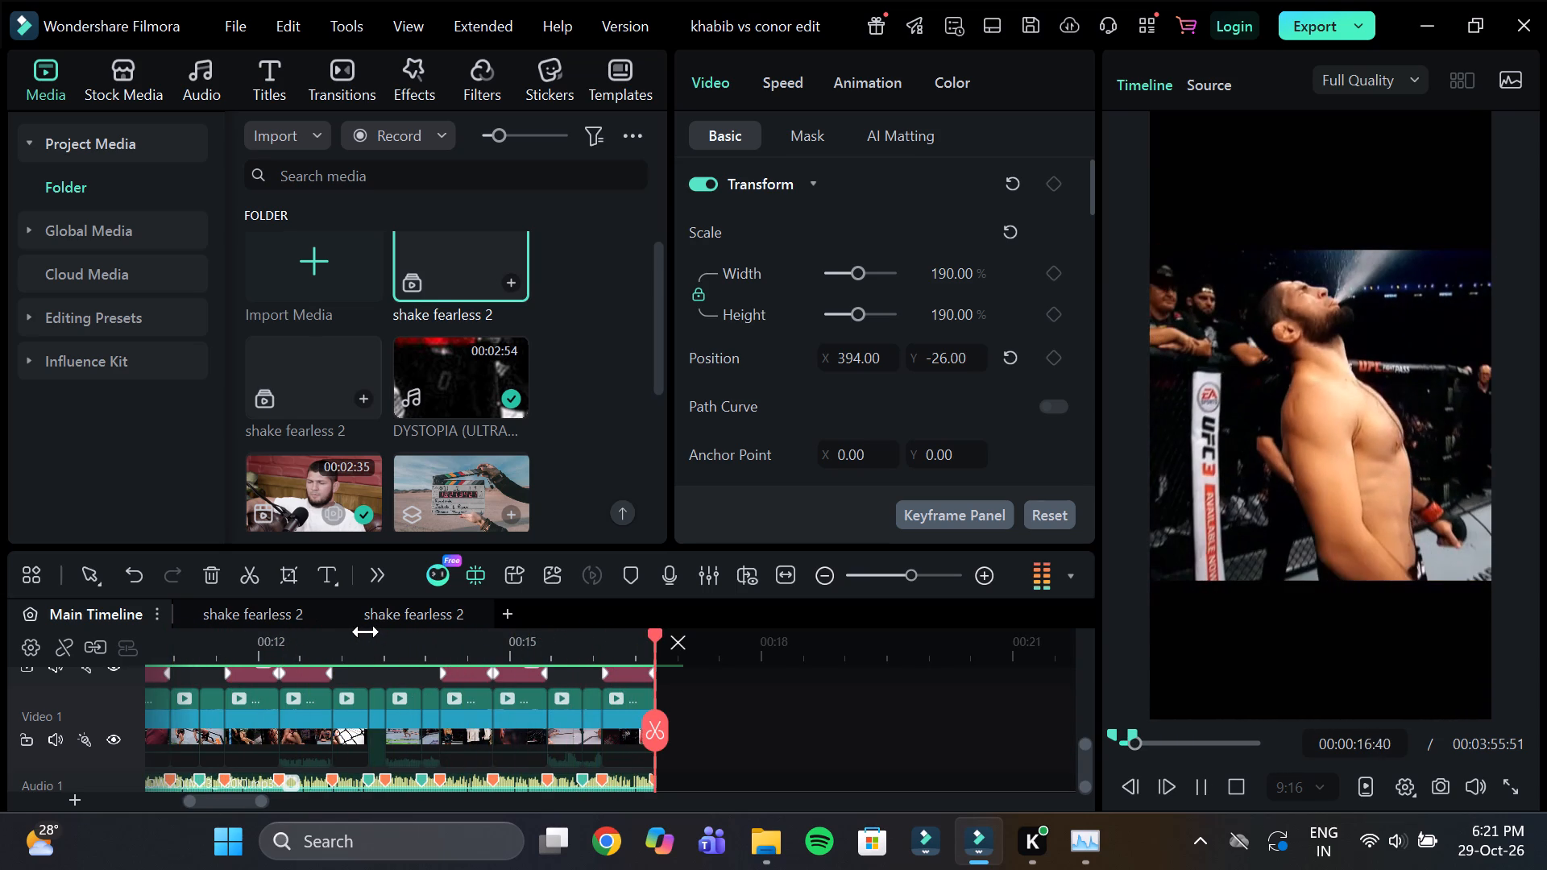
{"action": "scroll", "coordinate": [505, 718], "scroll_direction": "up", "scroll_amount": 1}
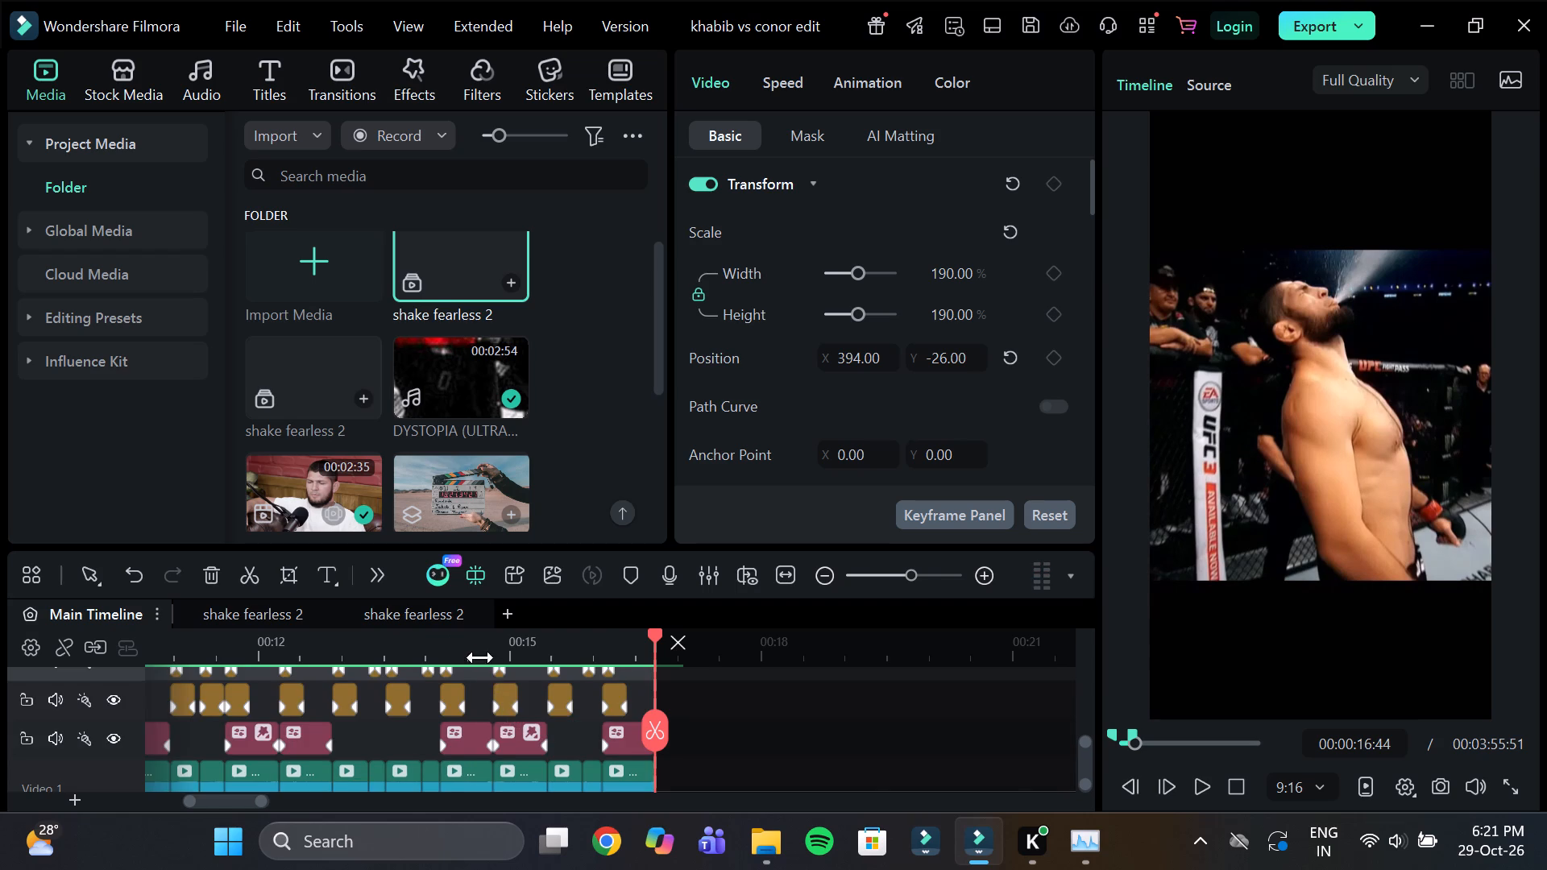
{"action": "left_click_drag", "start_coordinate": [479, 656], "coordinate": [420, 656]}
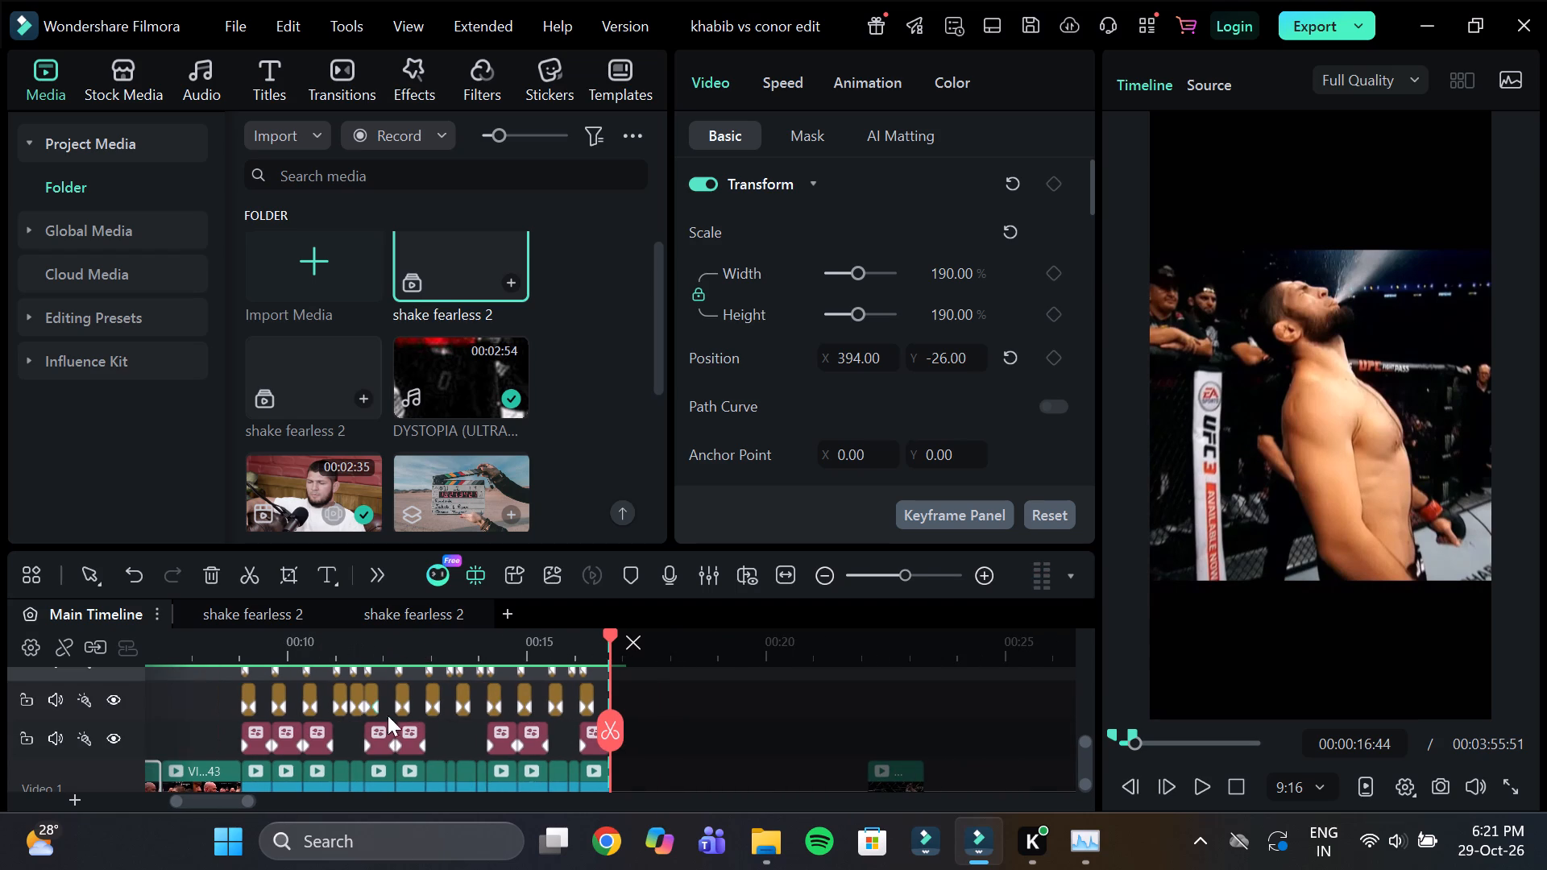
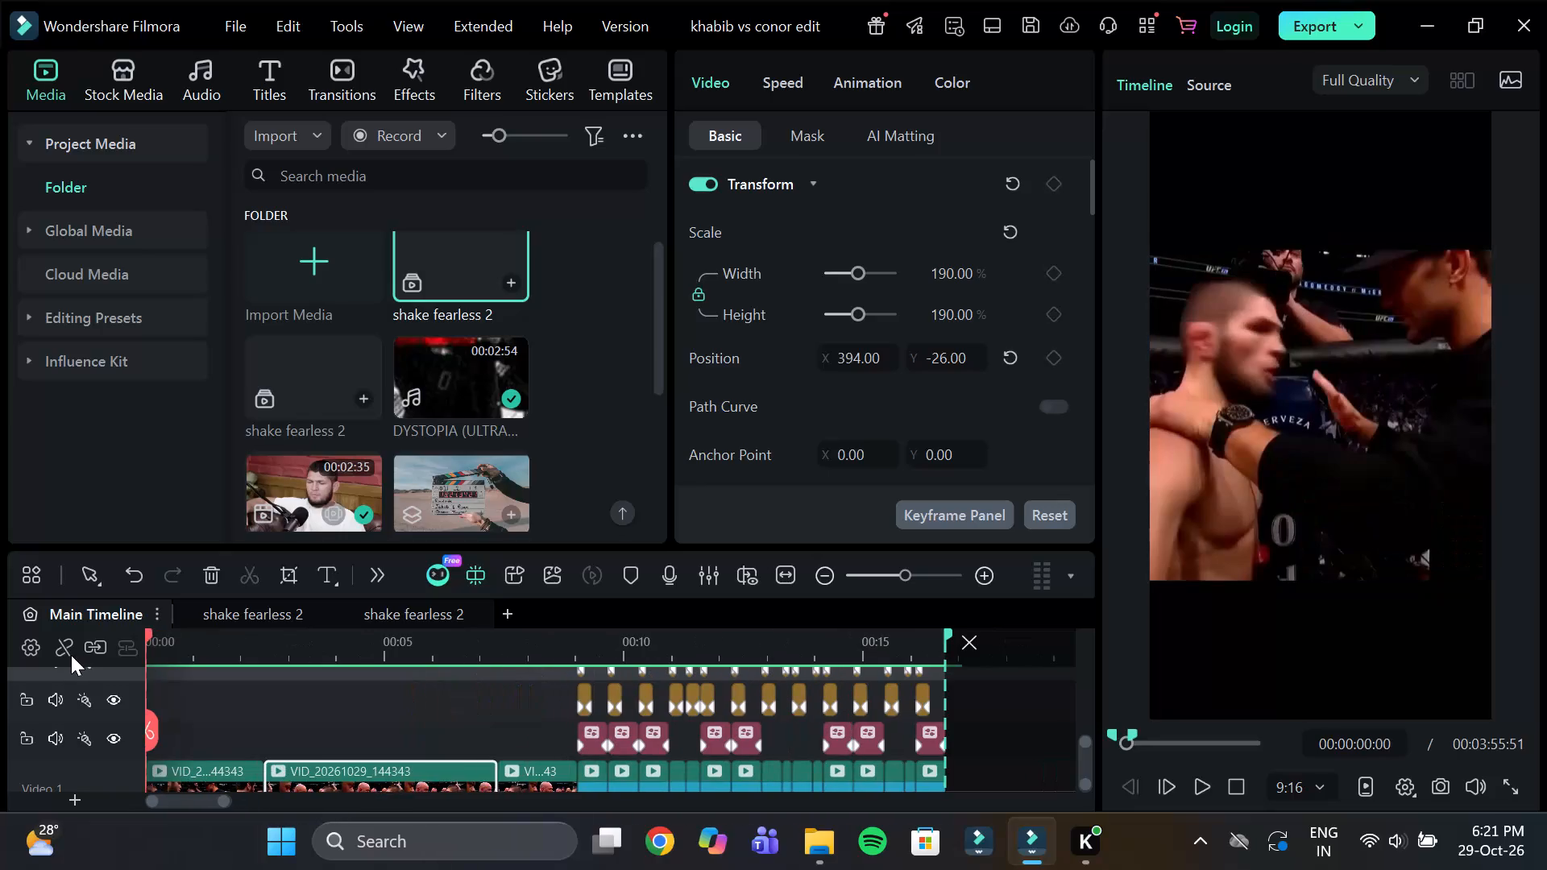
Play the opening of the first intro clip from the start of the timeline.
{"action": "key", "text": "space"}
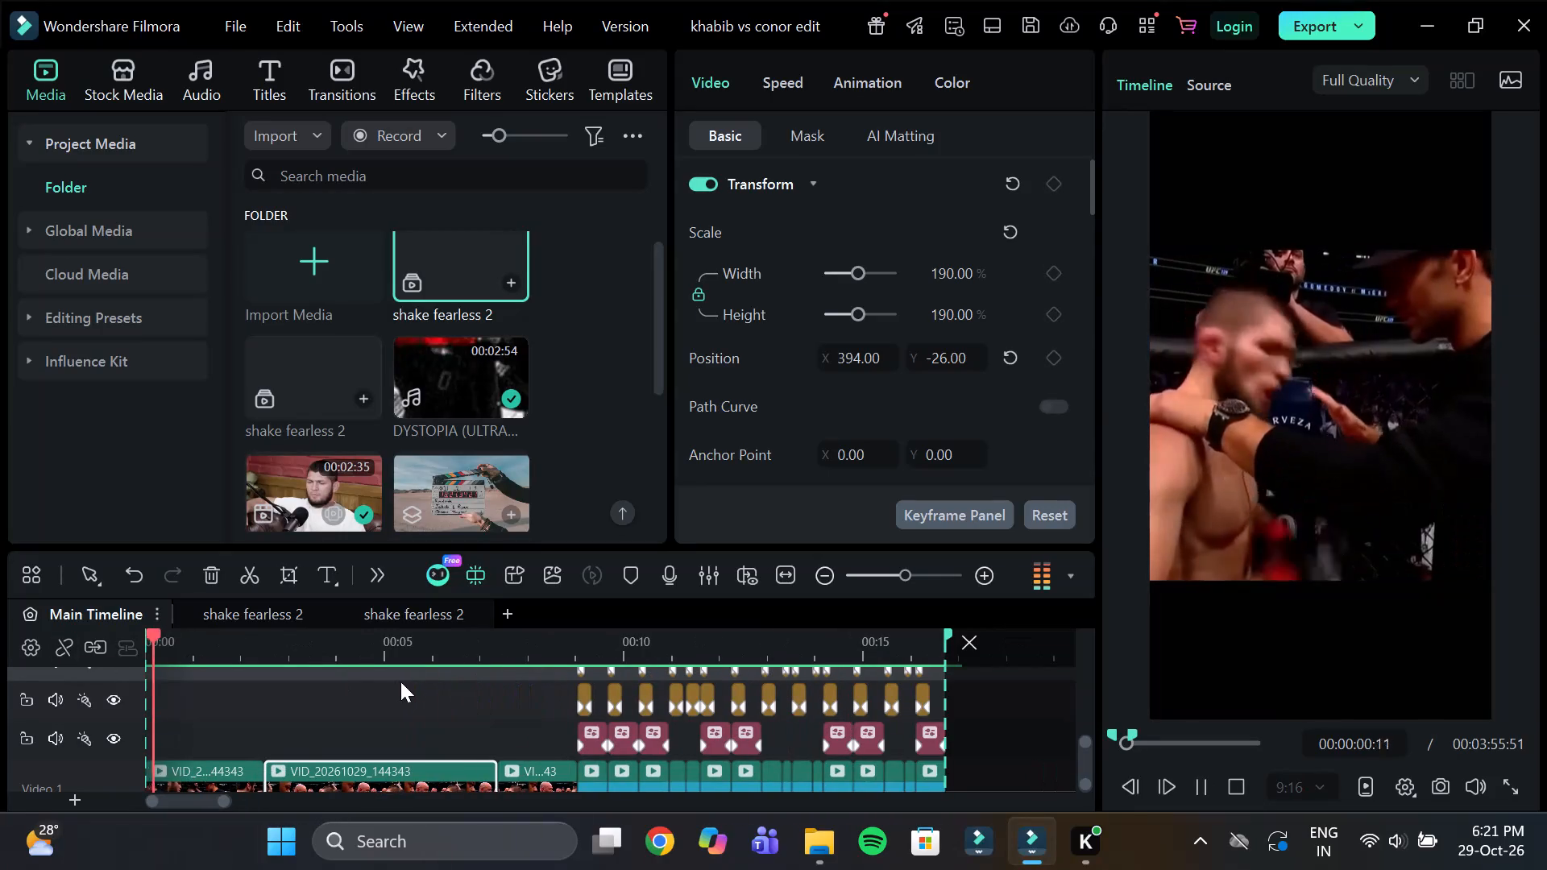
{"action": "scroll", "coordinate": [320, 713], "scroll_direction": "down", "scroll_amount": 1}
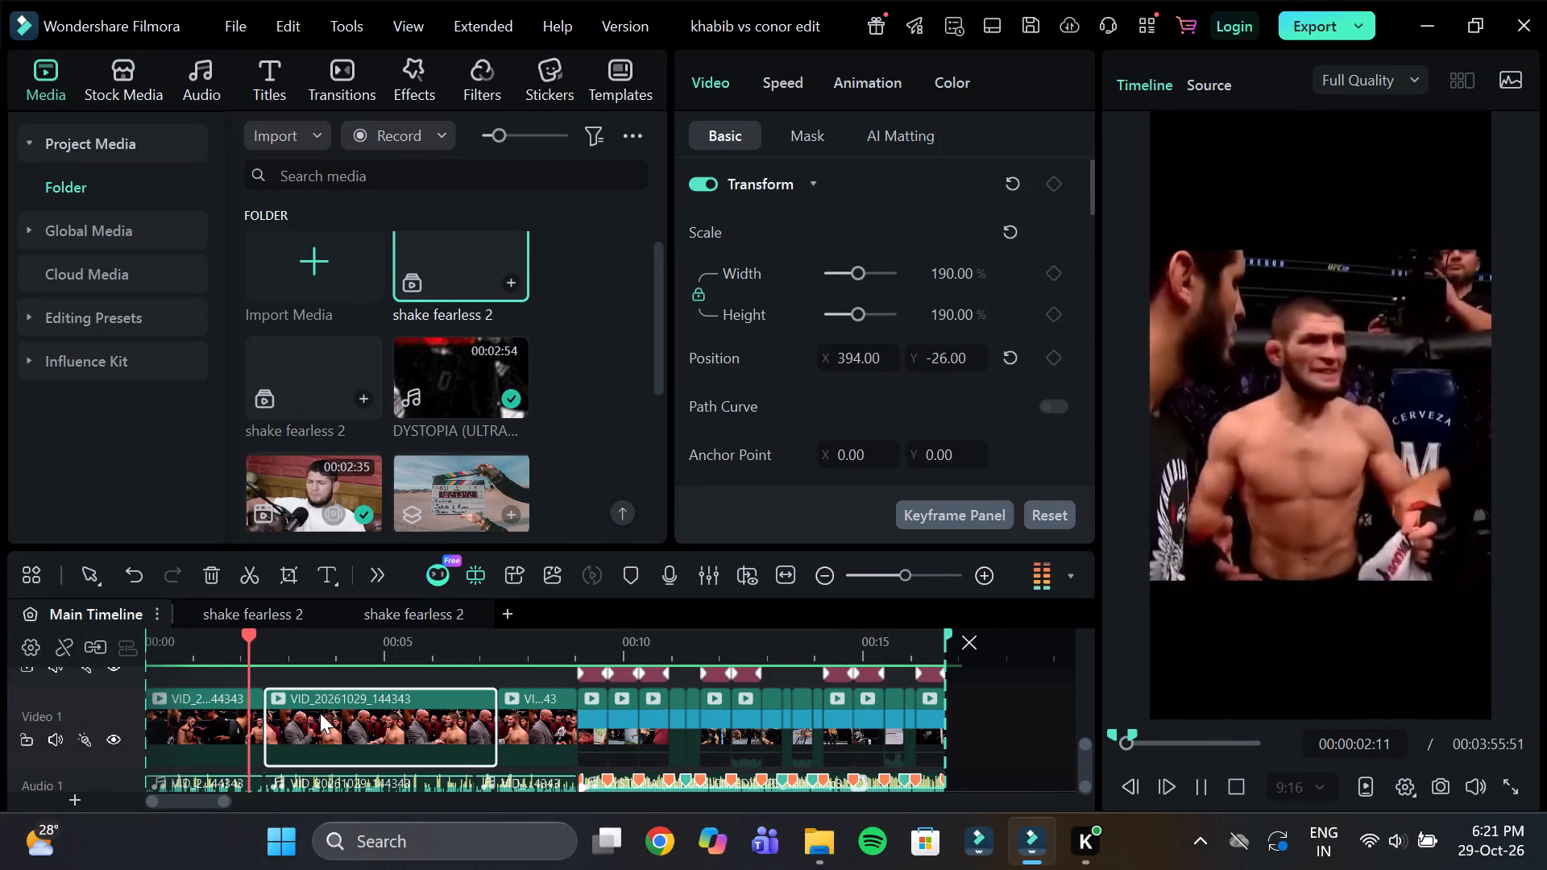
{"action": "key", "text": "space"}
Place the "slide s blurmocurve" compound clip preset on the track above Video 1, over the cut between the first and second intro clips.
{"action": "left_click", "coordinate": [243, 662]}
{"action": "left_click_drag", "start_coordinate": [282, 650], "coordinate": [404, 647]}
{"action": "left_click", "coordinate": [170, 322]}
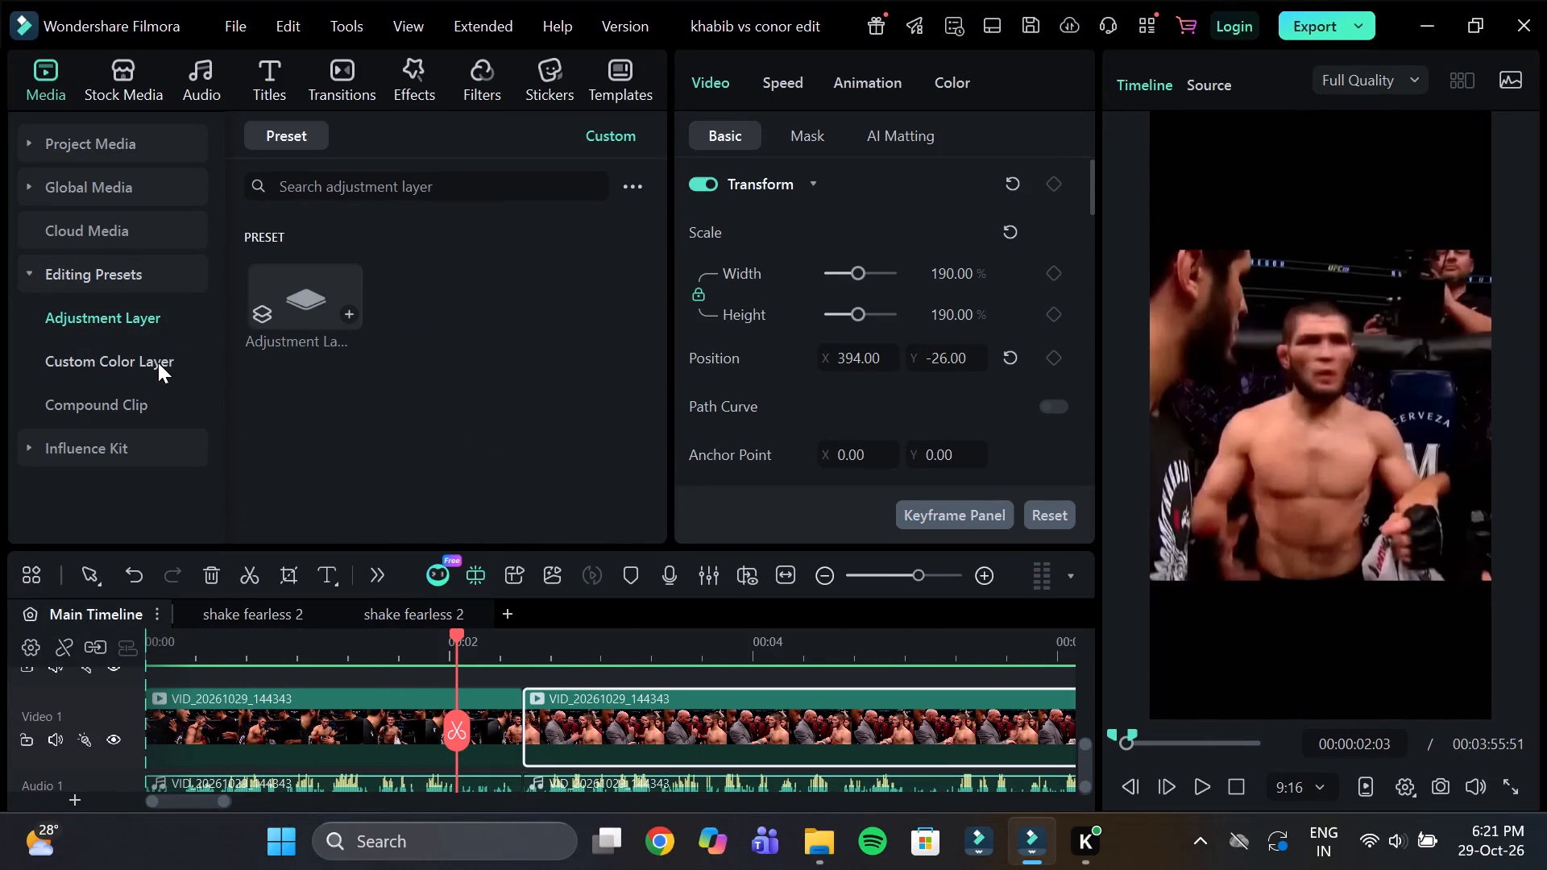
{"action": "left_click", "coordinate": [150, 397]}
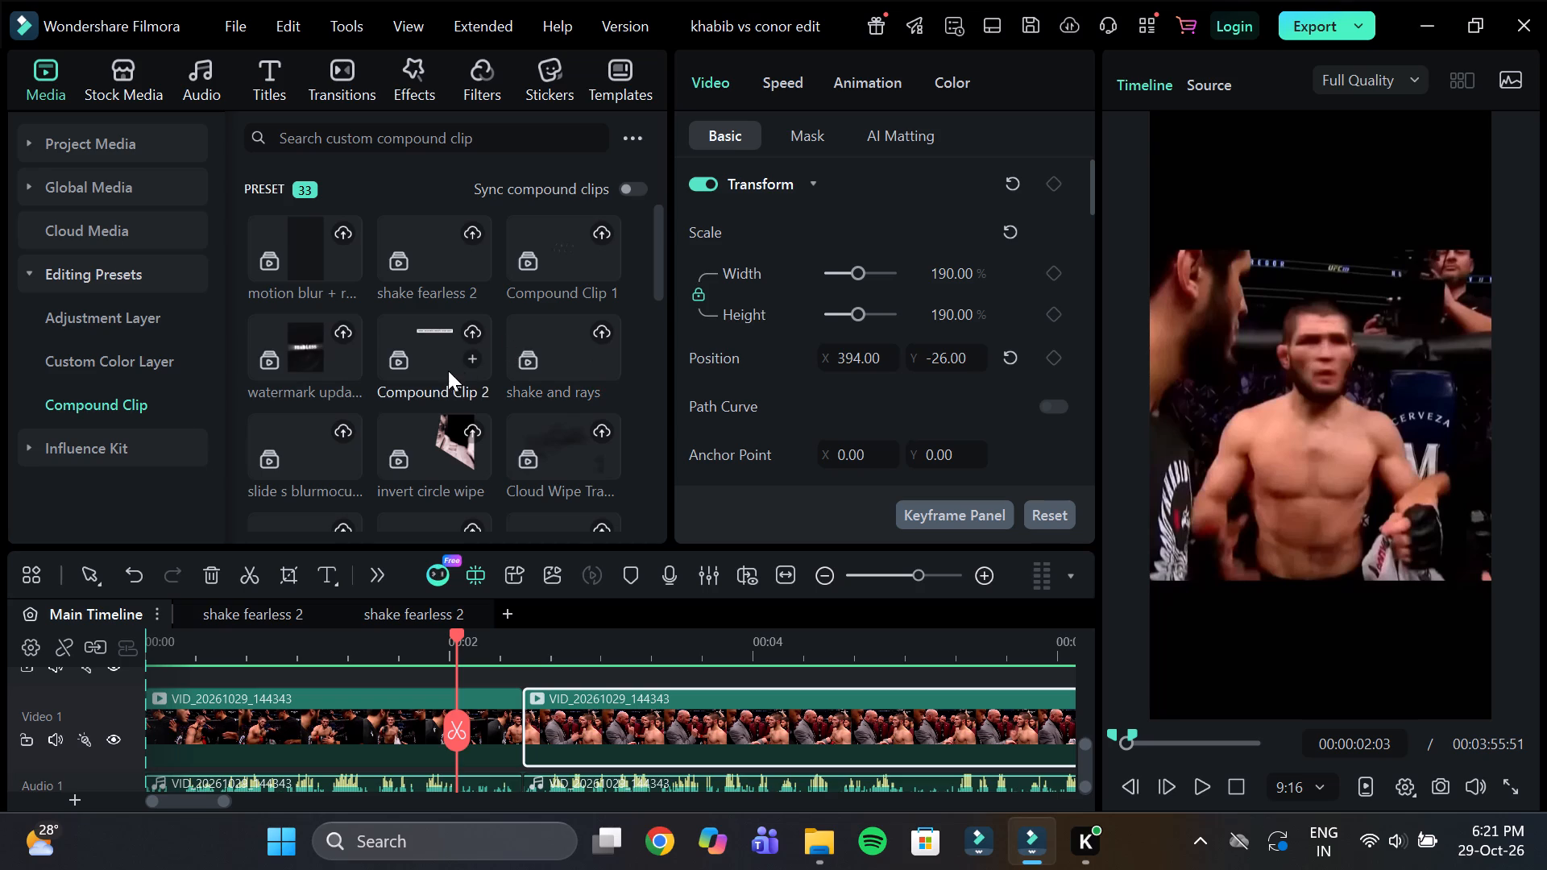
{"action": "left_click_drag", "start_coordinate": [308, 462], "coordinate": [492, 707]}
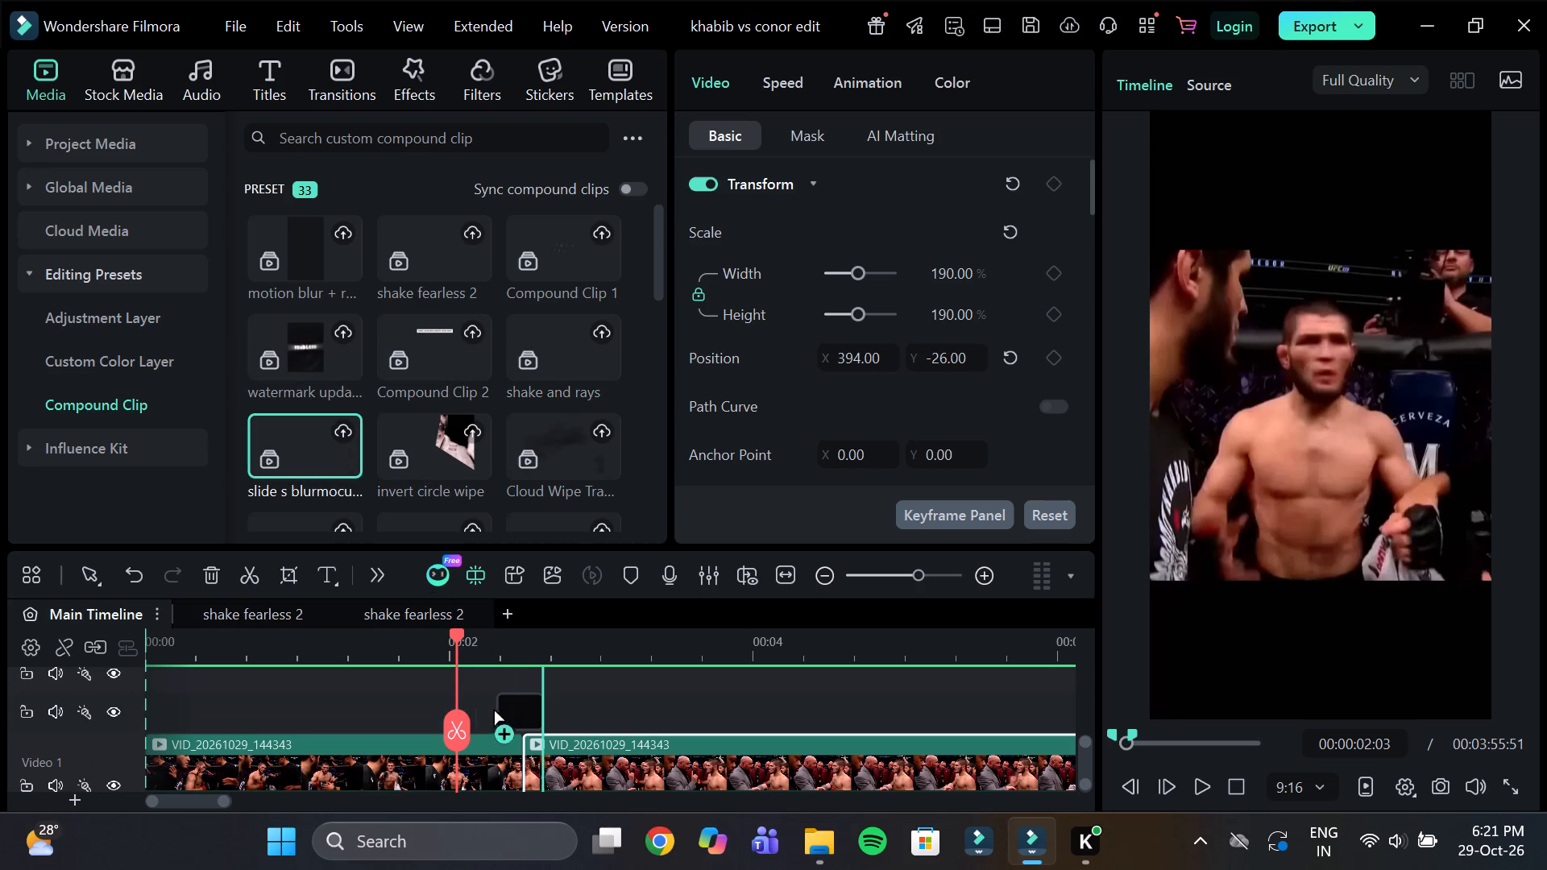
{"action": "left_click_drag", "start_coordinate": [492, 707], "coordinate": [495, 721]}
Cut both adjustment layers out of the slide s blurmocurve compound clip and paste them over it on the Main Timeline at 00:00:02:19.
{"action": "double_click", "coordinate": [527, 715]}
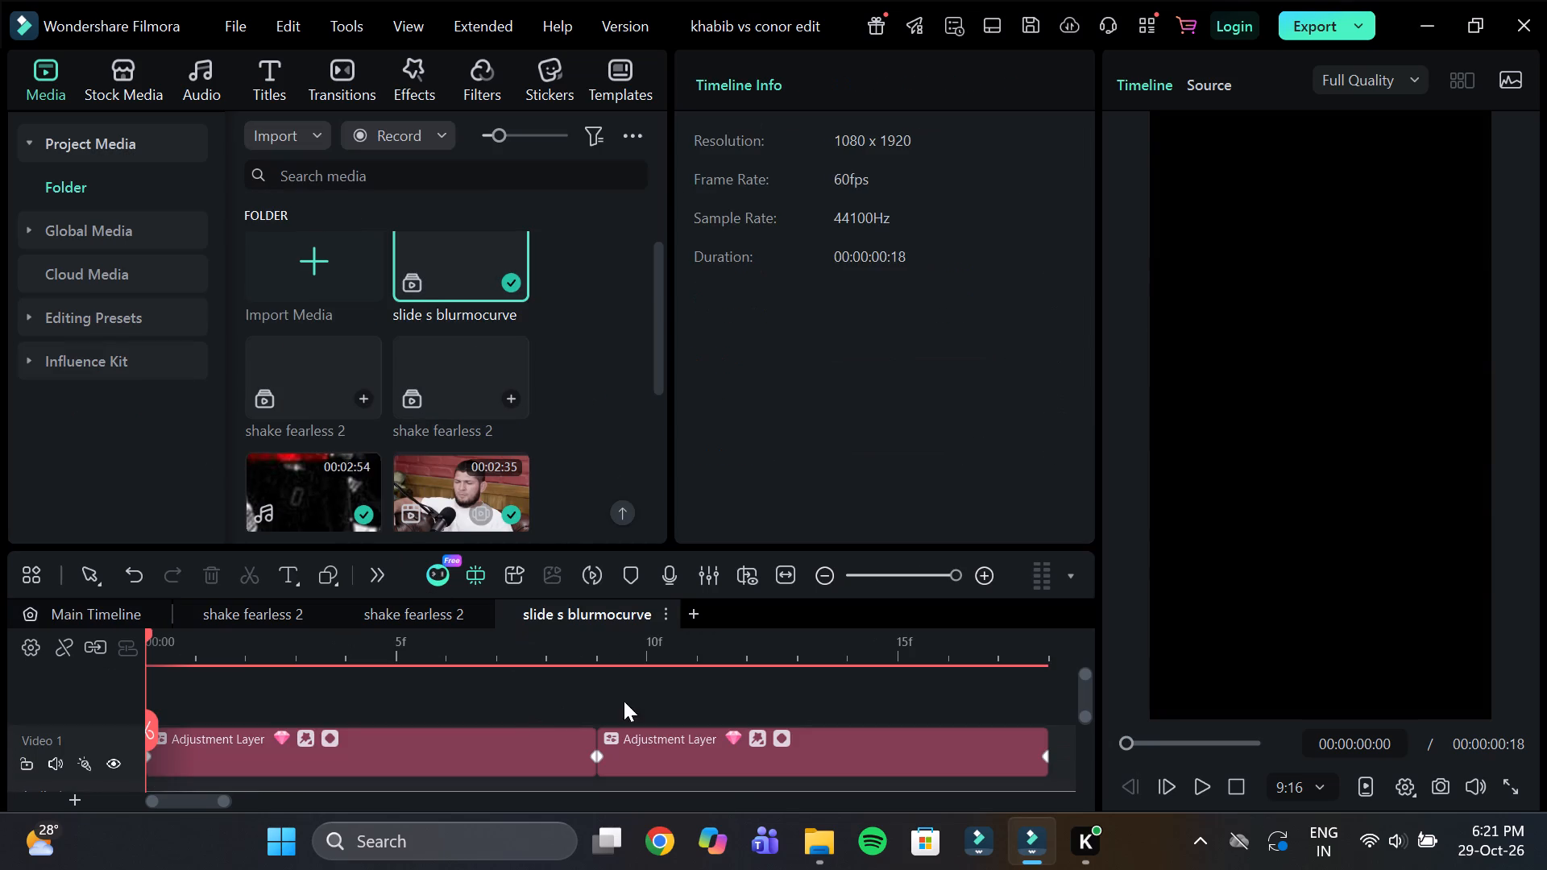
{"action": "left_click_drag", "start_coordinate": [691, 701], "coordinate": [506, 749]}
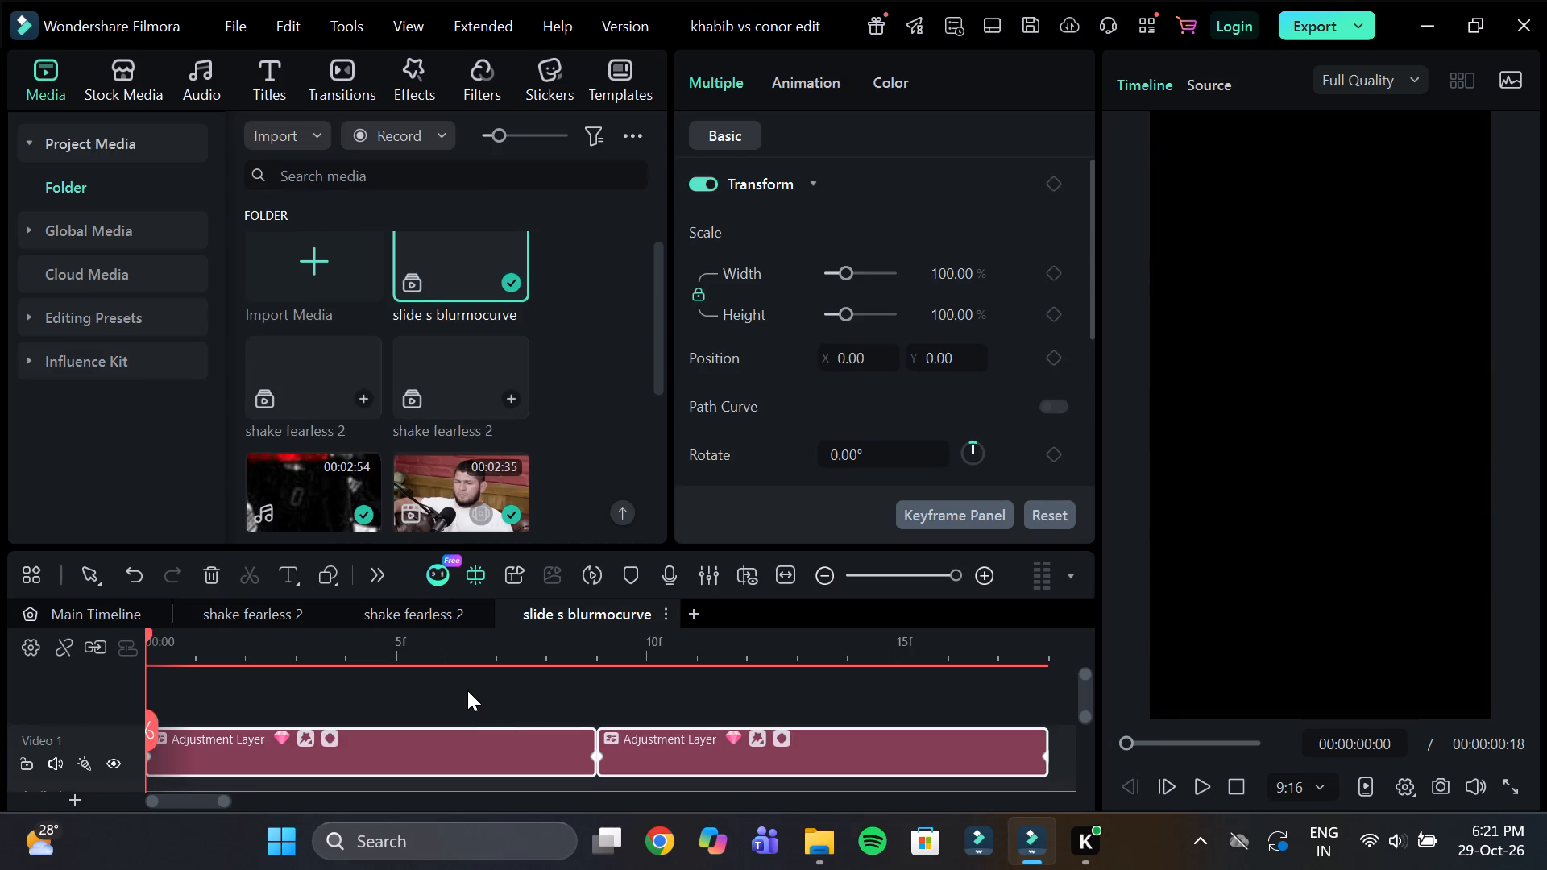
{"action": "key", "text": "ctrl+x"}
{"action": "left_click", "coordinate": [118, 605]}
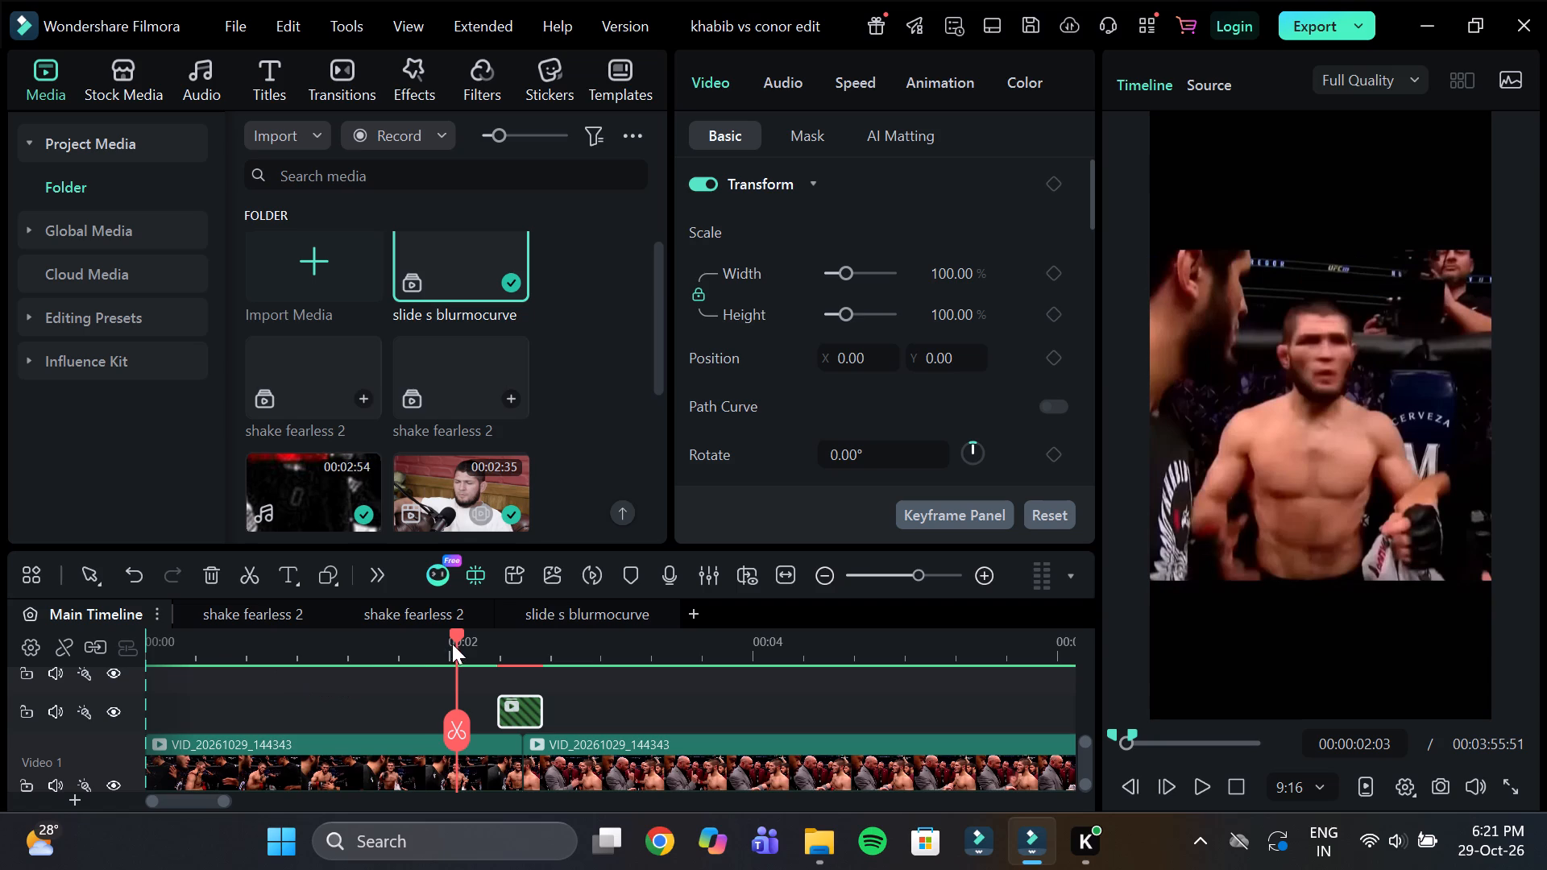
{"action": "left_click_drag", "start_coordinate": [452, 644], "coordinate": [496, 712]}
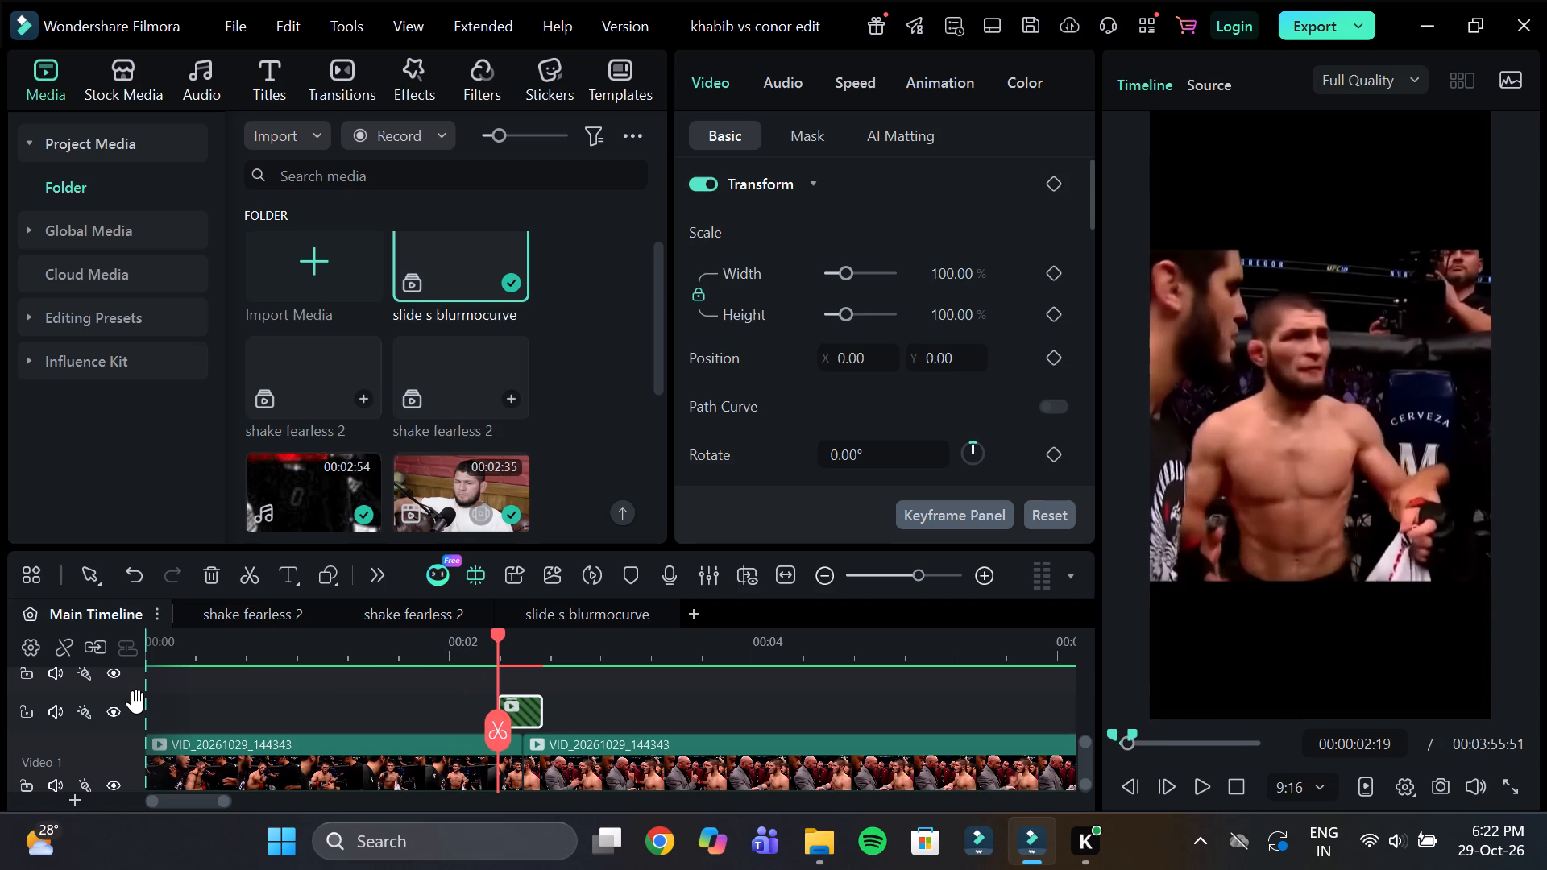
{"action": "left_click", "coordinate": [136, 702], "text": "ctrl"}
{"action": "key", "text": "ctrl+v"}
Extend the first adjustment layer's start earlier, to about 15 frames long, and move its opening keyframe to the new start.
{"action": "left_click", "coordinate": [475, 635]}
{"action": "left_click_drag", "start_coordinate": [551, 638], "coordinate": [616, 651]}
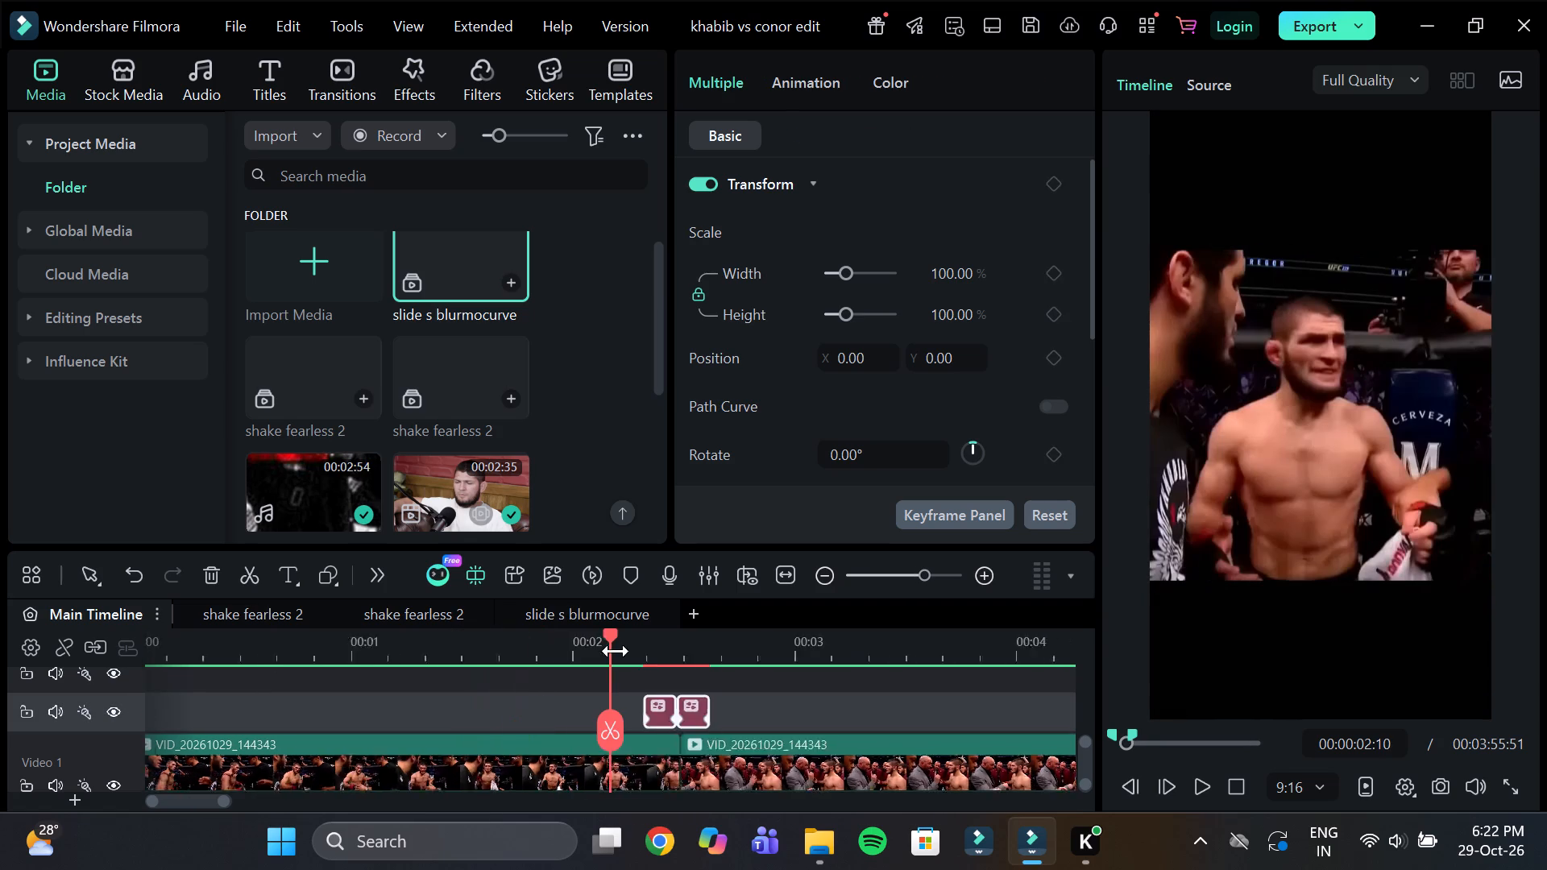
{"action": "left_click_drag", "start_coordinate": [616, 651], "coordinate": [709, 679]}
{"action": "left_click", "coordinate": [741, 715]}
{"action": "left_click_drag", "start_coordinate": [715, 703], "coordinate": [653, 715]}
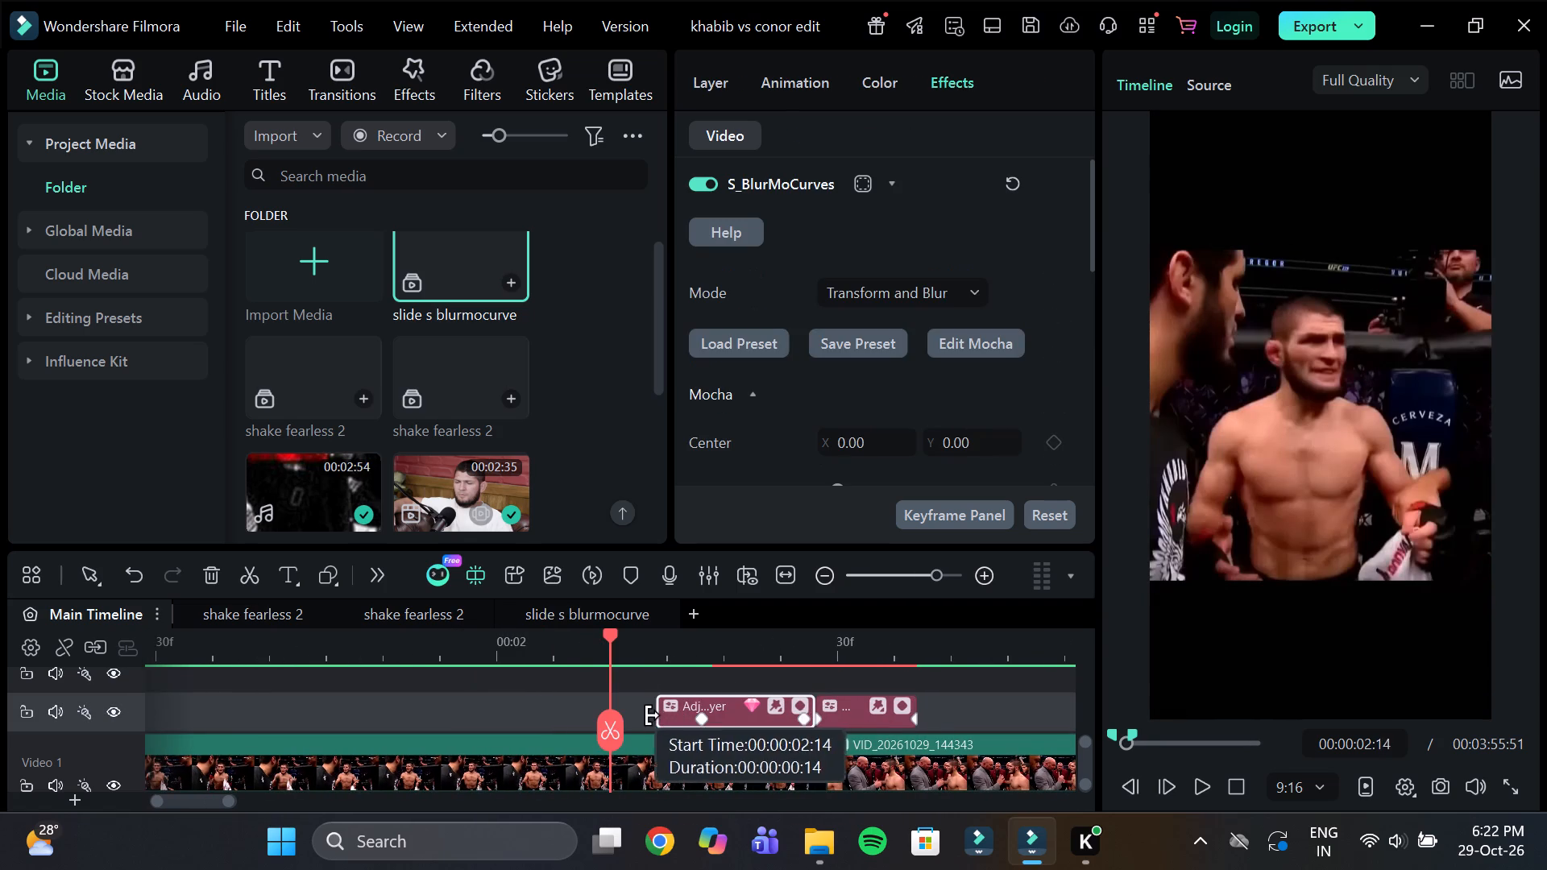
{"action": "left_click_drag", "start_coordinate": [653, 715], "coordinate": [651, 715]}
{"action": "left_click_drag", "start_coordinate": [707, 719], "coordinate": [616, 721]}
Make both adjustment layers meet at the first intro cut, lengthening the second and moving its closing keyframe to its new end.
{"action": "left_click", "coordinate": [846, 715]}
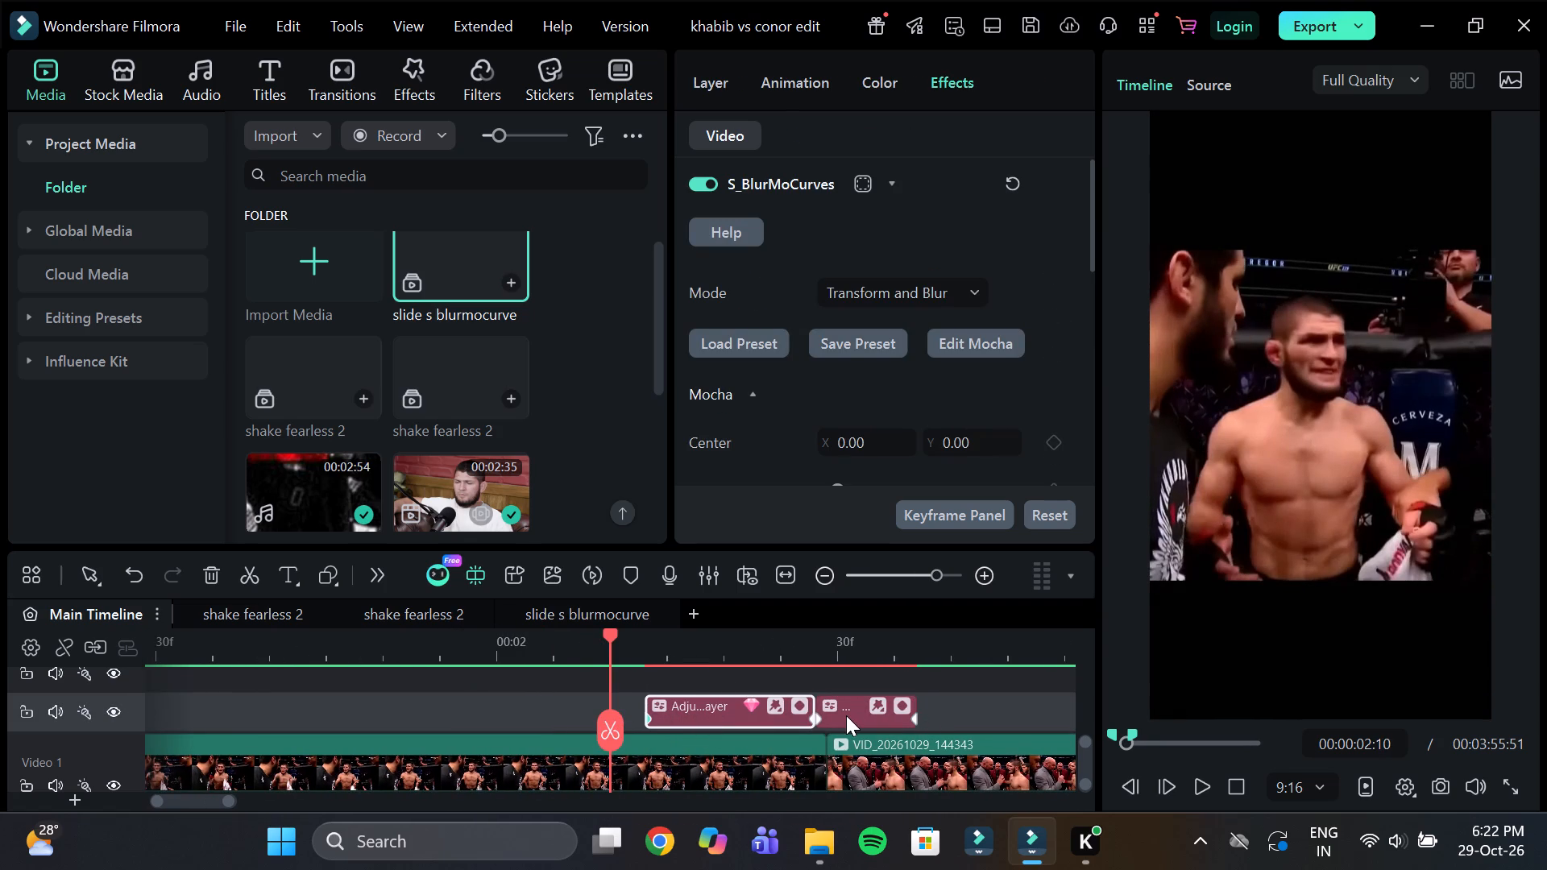
{"action": "left_click_drag", "start_coordinate": [841, 714], "coordinate": [851, 721]}
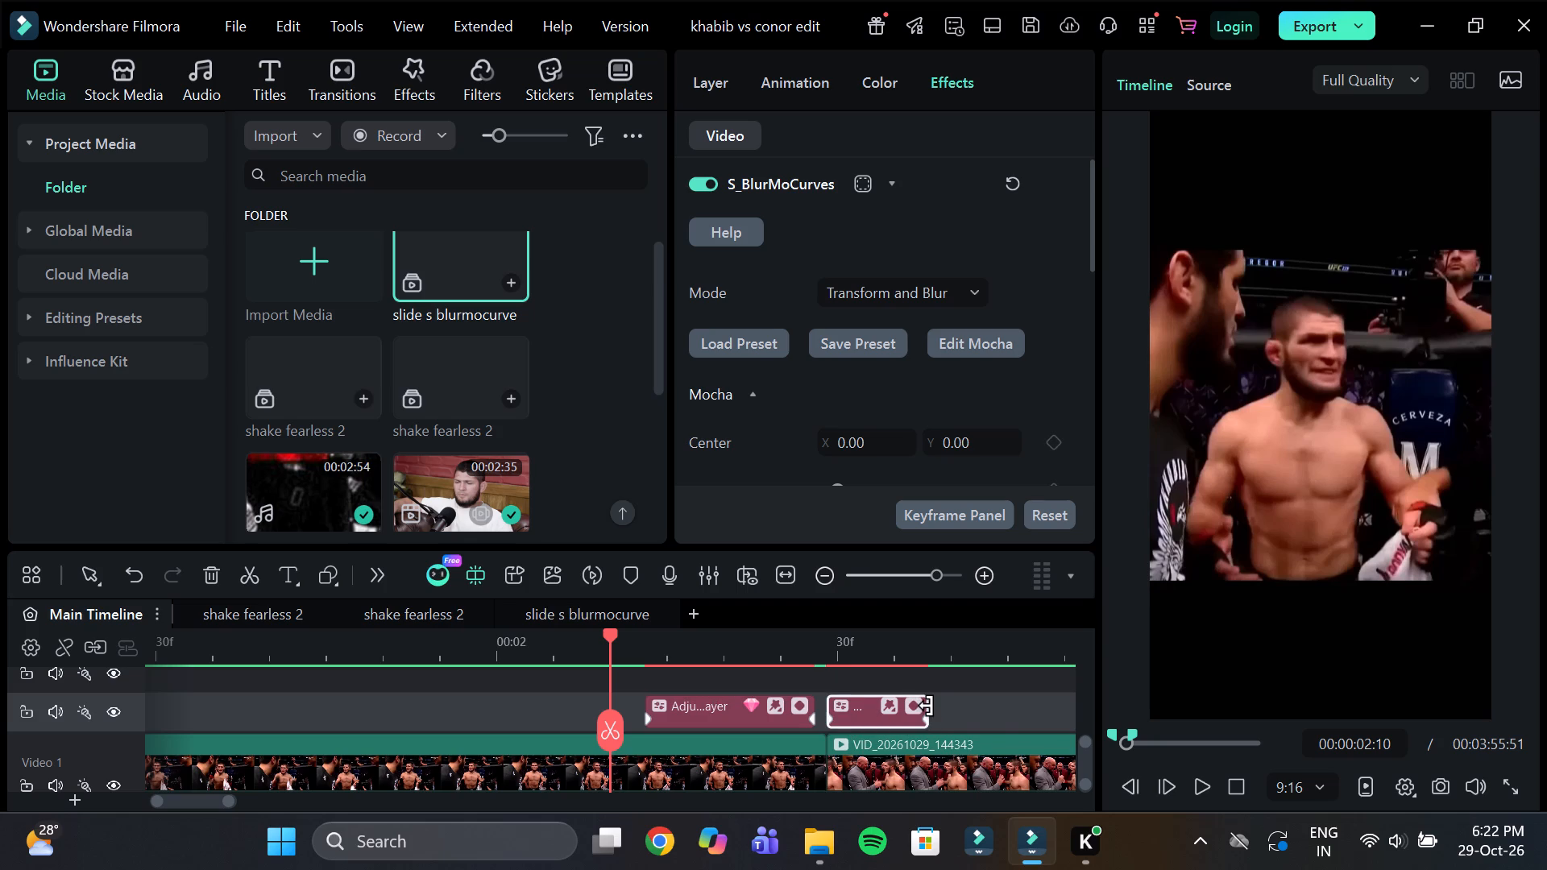
{"action": "left_click_drag", "start_coordinate": [927, 706], "coordinate": [1002, 716]}
{"action": "left_click_drag", "start_coordinate": [931, 718], "coordinate": [1043, 715]}
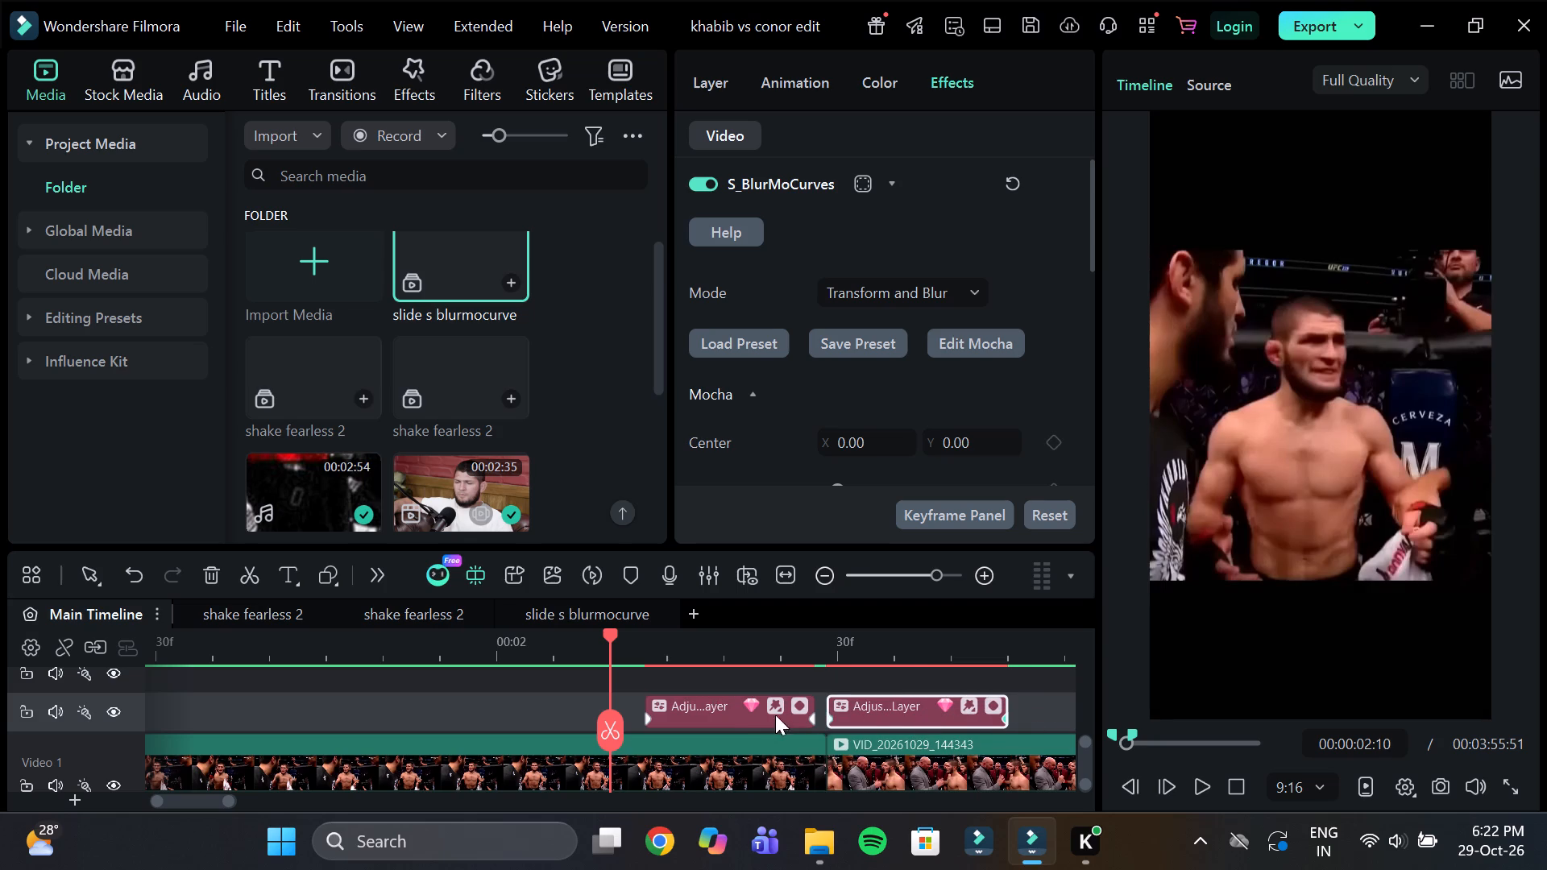
{"action": "left_click_drag", "start_coordinate": [748, 714], "coordinate": [765, 721]}
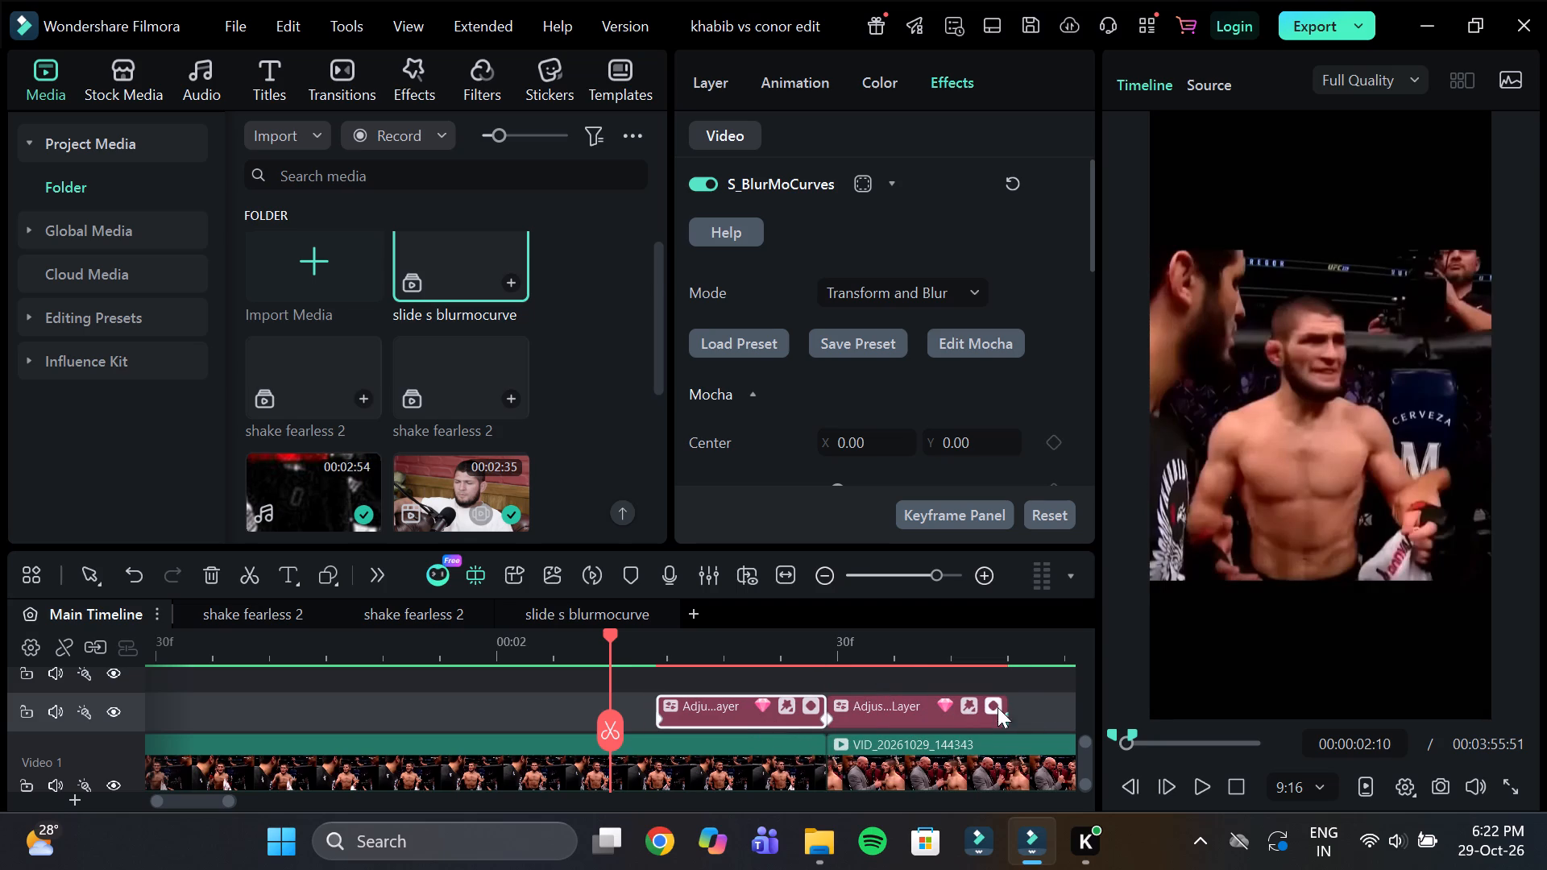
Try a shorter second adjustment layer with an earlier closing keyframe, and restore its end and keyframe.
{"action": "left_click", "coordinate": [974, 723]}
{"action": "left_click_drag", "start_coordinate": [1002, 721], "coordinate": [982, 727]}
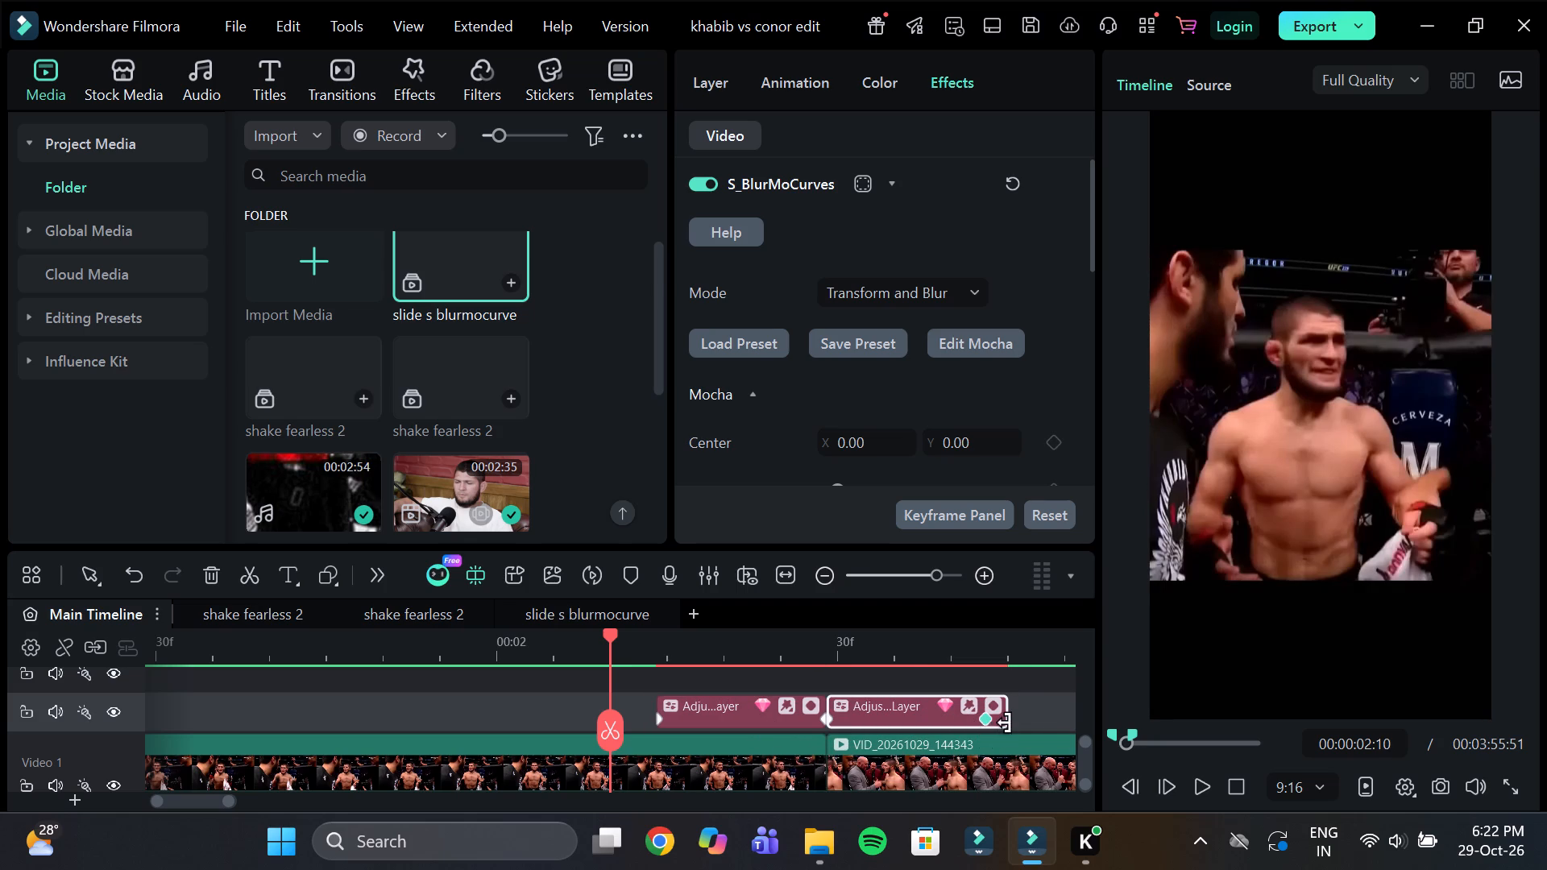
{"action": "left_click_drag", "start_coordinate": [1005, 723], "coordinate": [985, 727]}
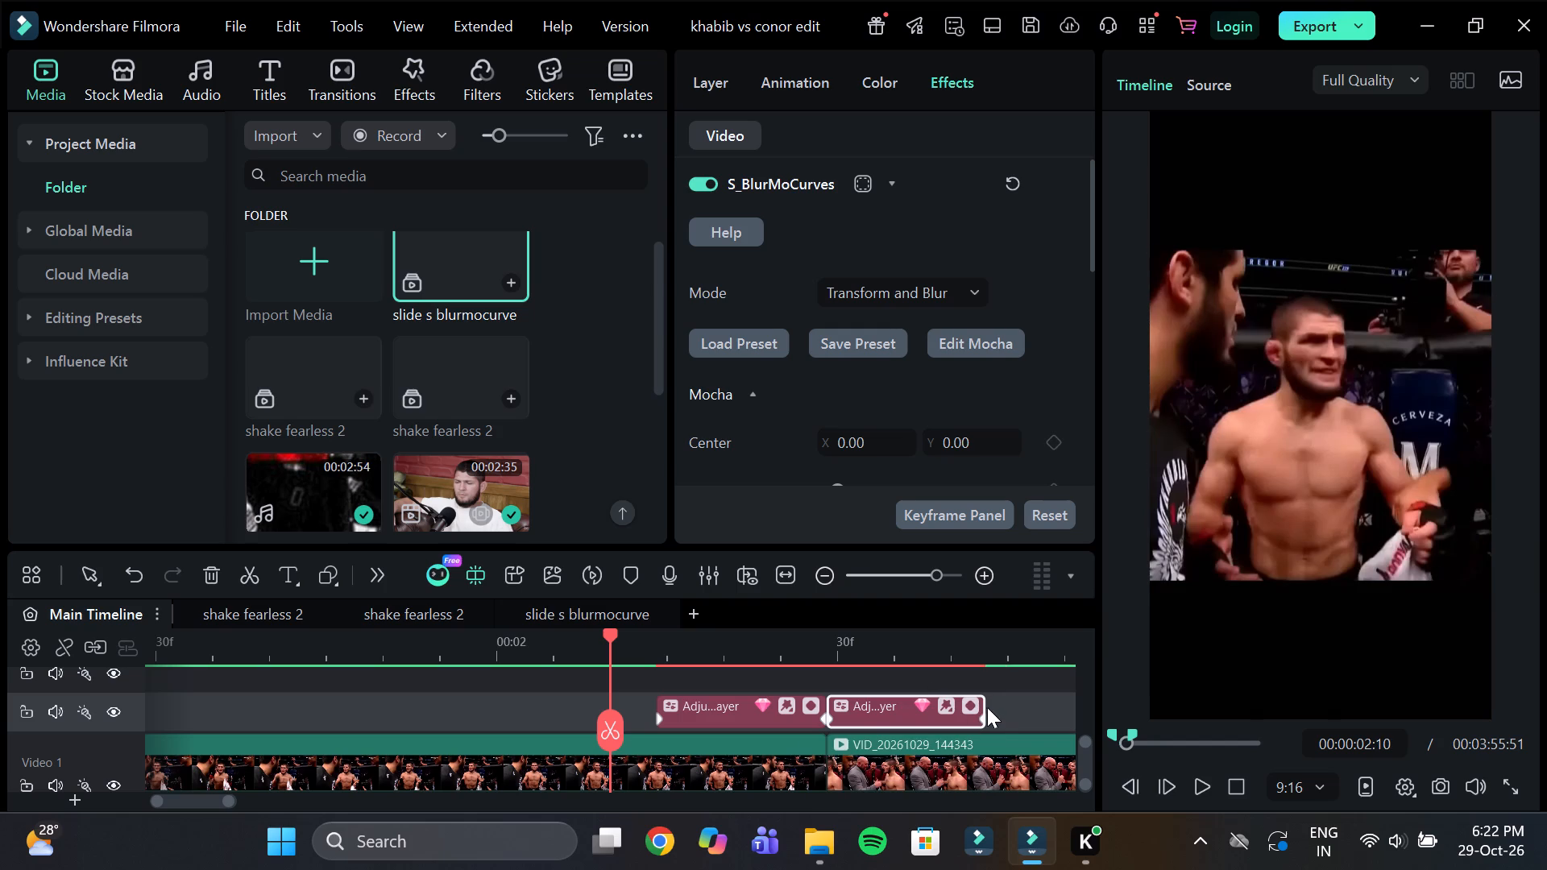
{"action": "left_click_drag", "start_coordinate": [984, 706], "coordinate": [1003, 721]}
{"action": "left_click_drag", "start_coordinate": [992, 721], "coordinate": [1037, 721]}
Duplicate both adjustment layers to the second intro cut, aligning their join with the start of the third intro clip.
{"action": "left_click_drag", "start_coordinate": [1034, 684], "coordinate": [747, 711]}
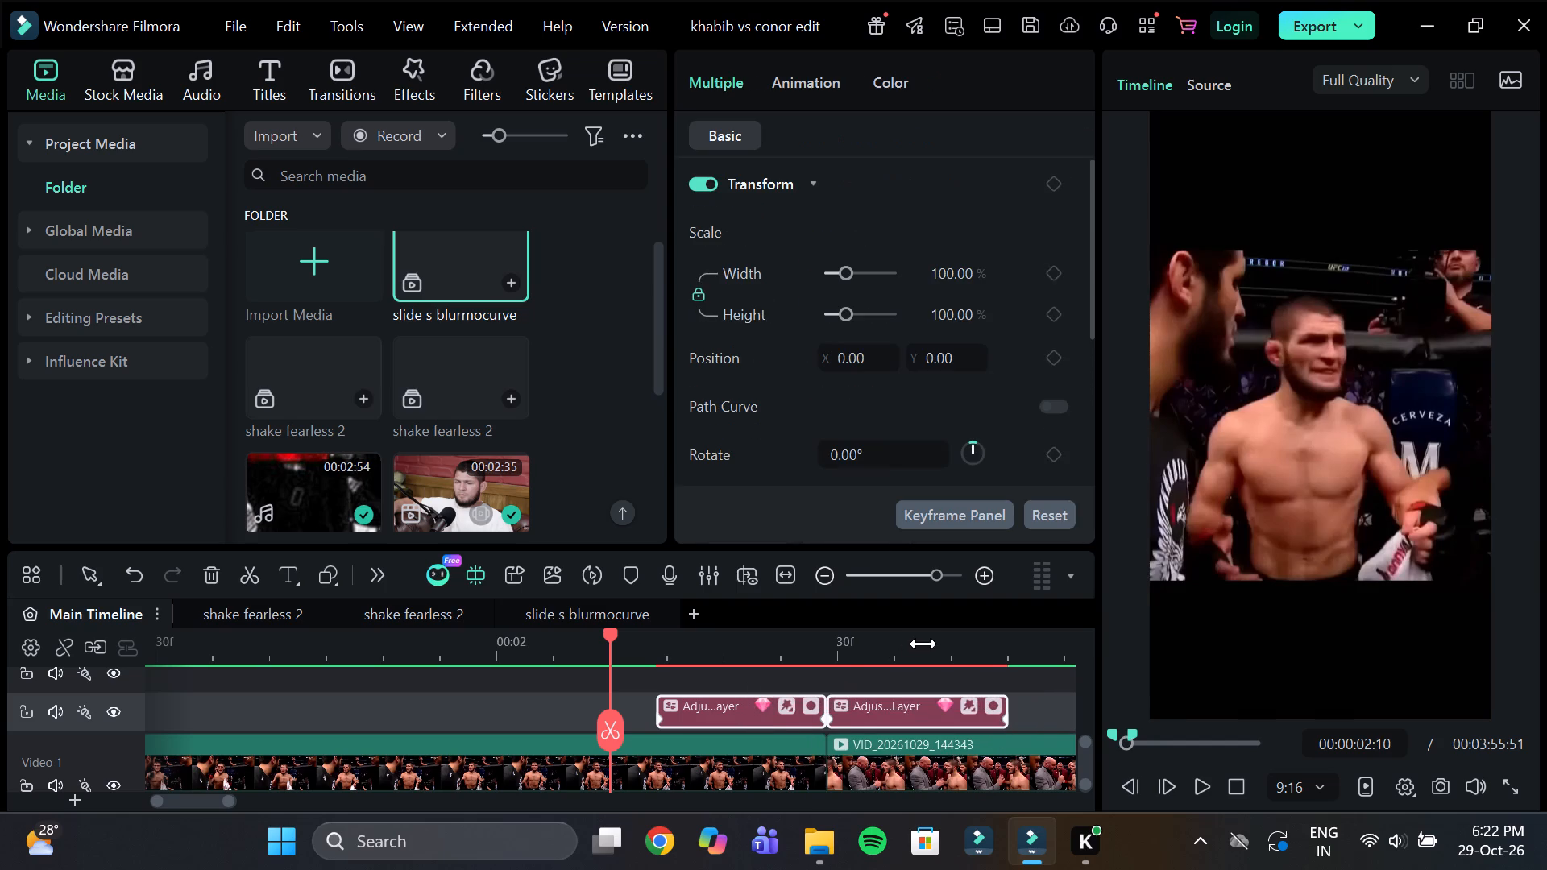
{"action": "left_click_drag", "start_coordinate": [923, 644], "coordinate": [722, 656]}
{"action": "left_click", "coordinate": [801, 652]}
{"action": "left_click_drag", "start_coordinate": [801, 644], "coordinate": [863, 691]}
{"action": "key", "text": "ctrl+d"}
{"action": "left_click", "coordinate": [858, 664]}
{"action": "left_click_drag", "start_coordinate": [875, 648], "coordinate": [1047, 666]}
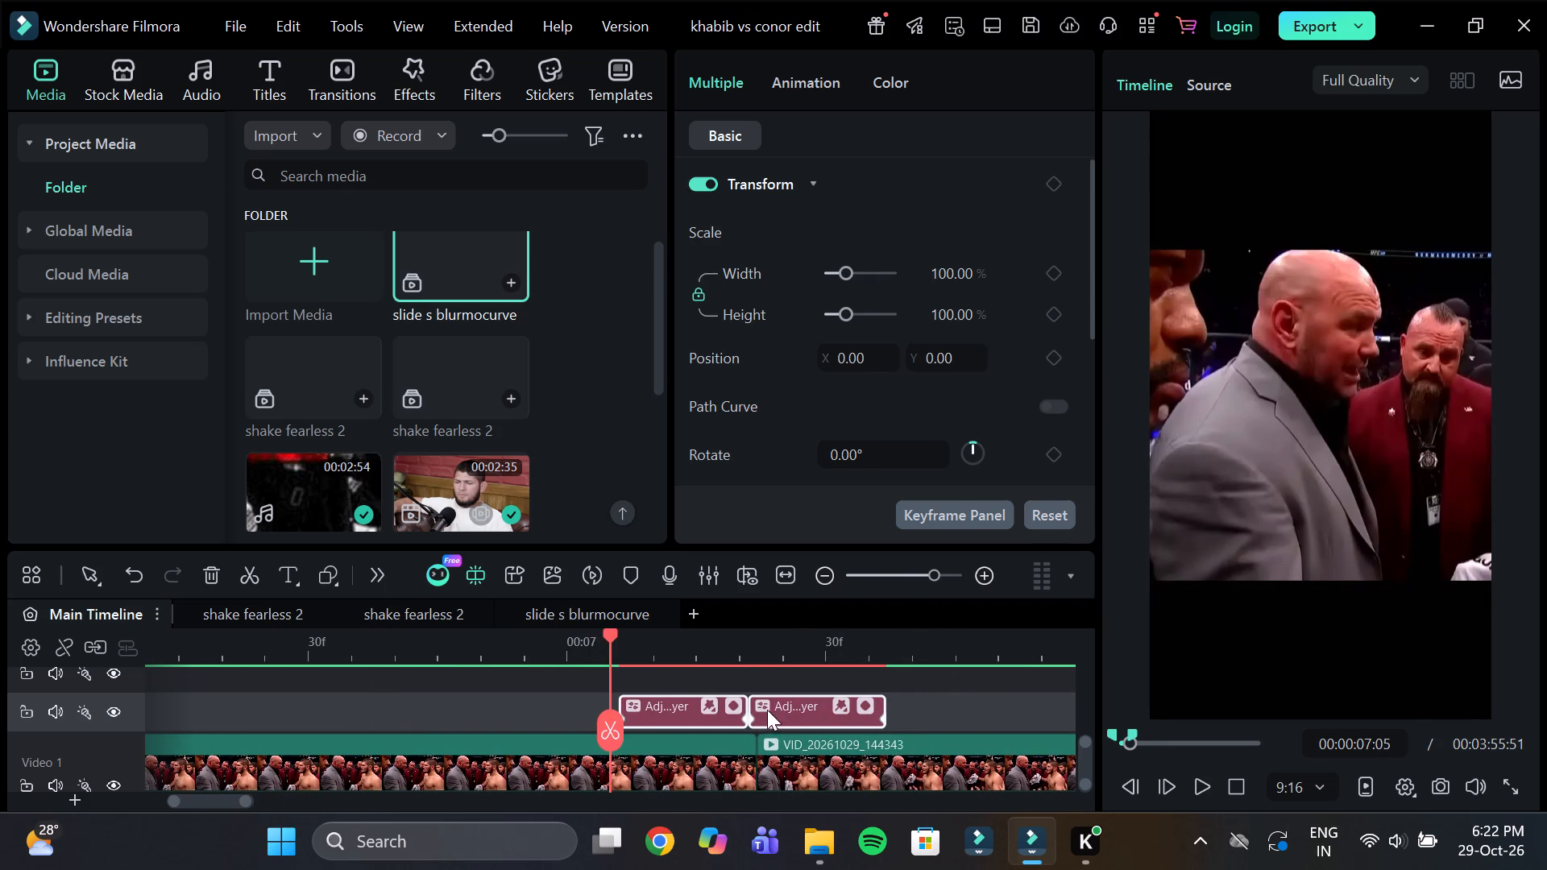
{"action": "left_click_drag", "start_coordinate": [768, 711], "coordinate": [781, 717]}
Render the timeline preview with the new slide blur transitions.
{"action": "left_click_drag", "start_coordinate": [793, 663], "coordinate": [596, 661]}
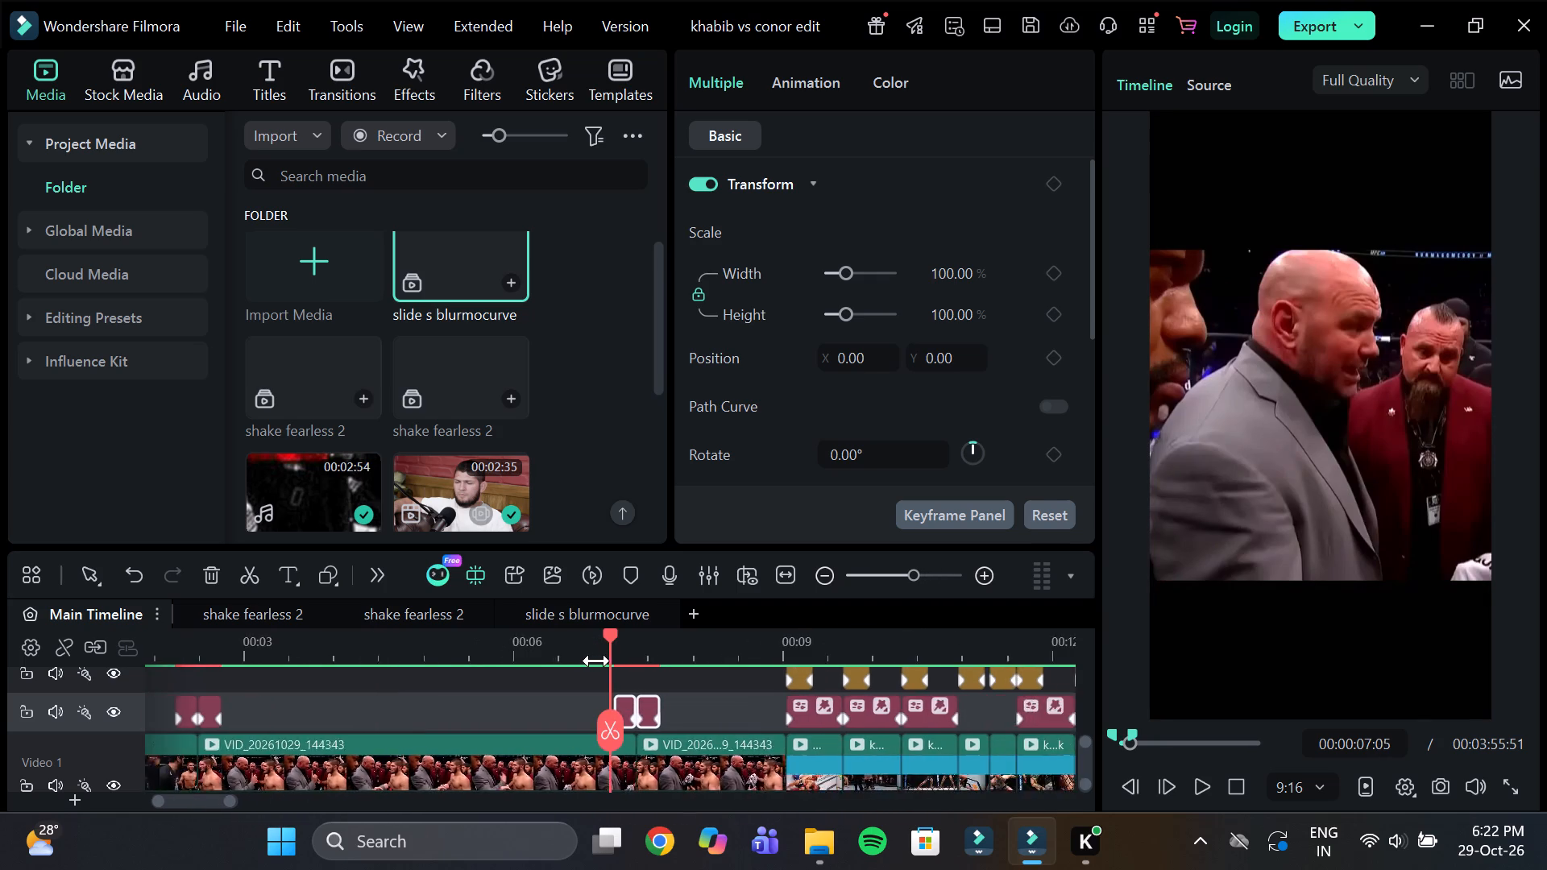
{"action": "left_click_drag", "start_coordinate": [596, 661], "coordinate": [577, 661]}
{"action": "left_click", "coordinate": [588, 581]}
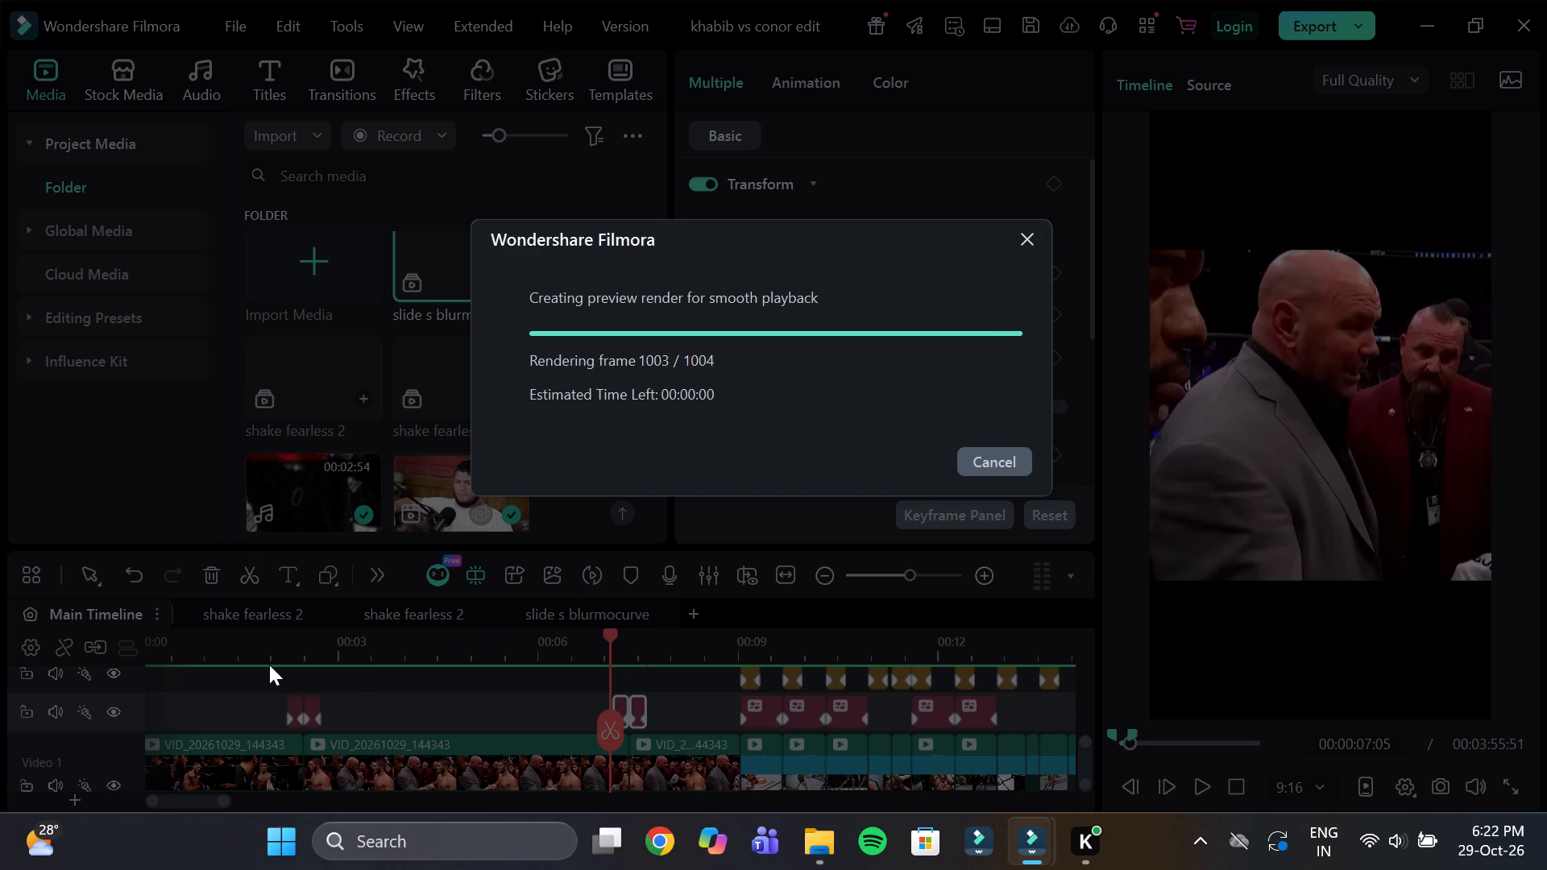
Play the edit across both intro cuts and on to the end to check the slide blur transitions.
{"action": "left_click", "coordinate": [243, 660]}
{"action": "key", "text": "space"}
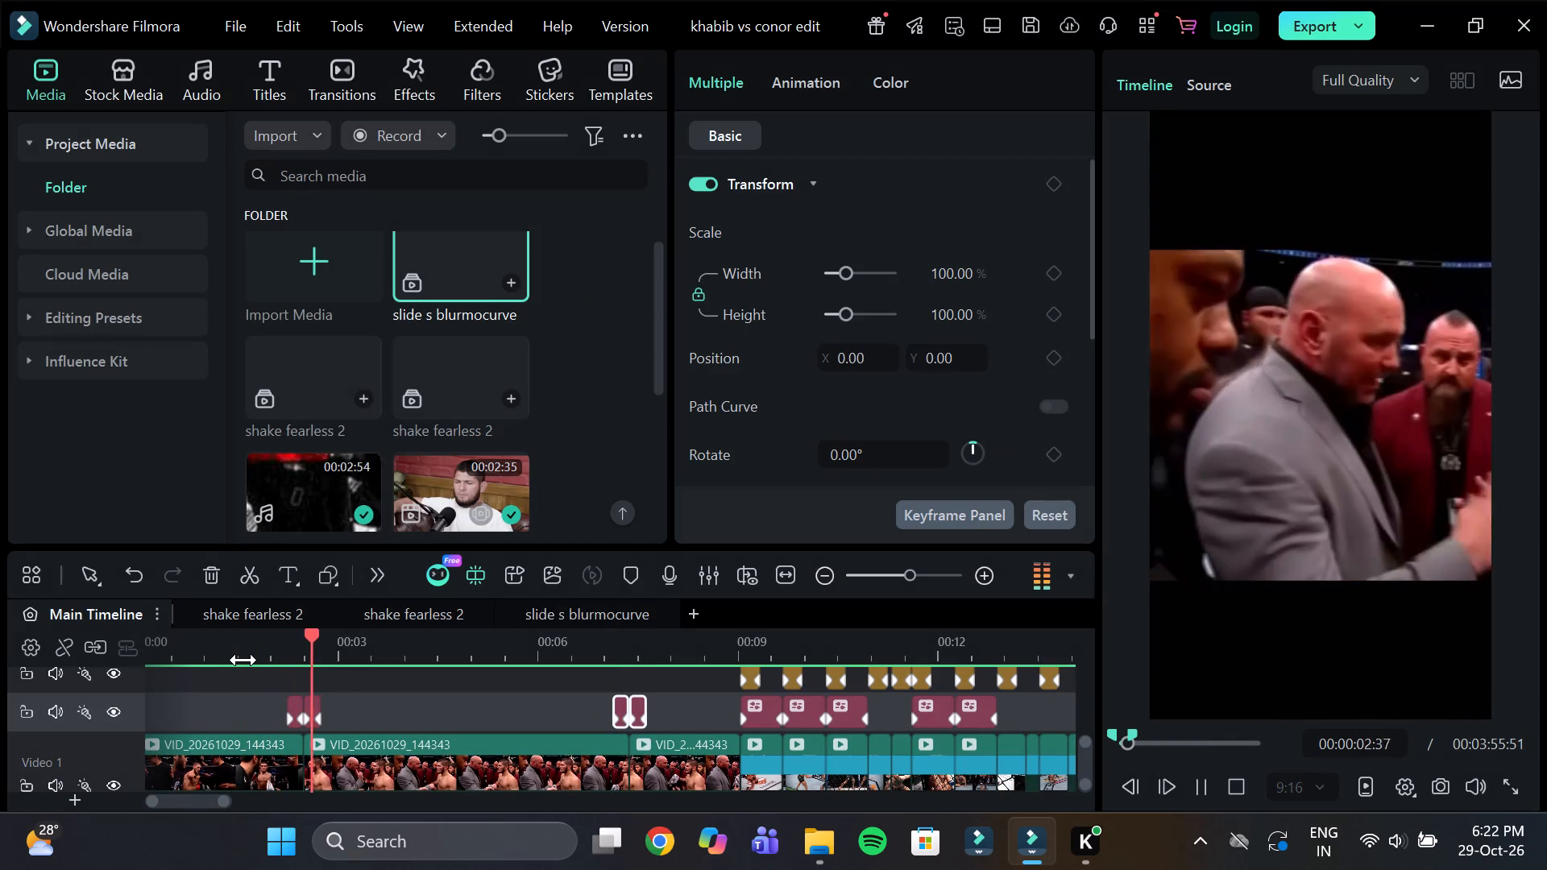
{"action": "left_click", "coordinate": [598, 656]}
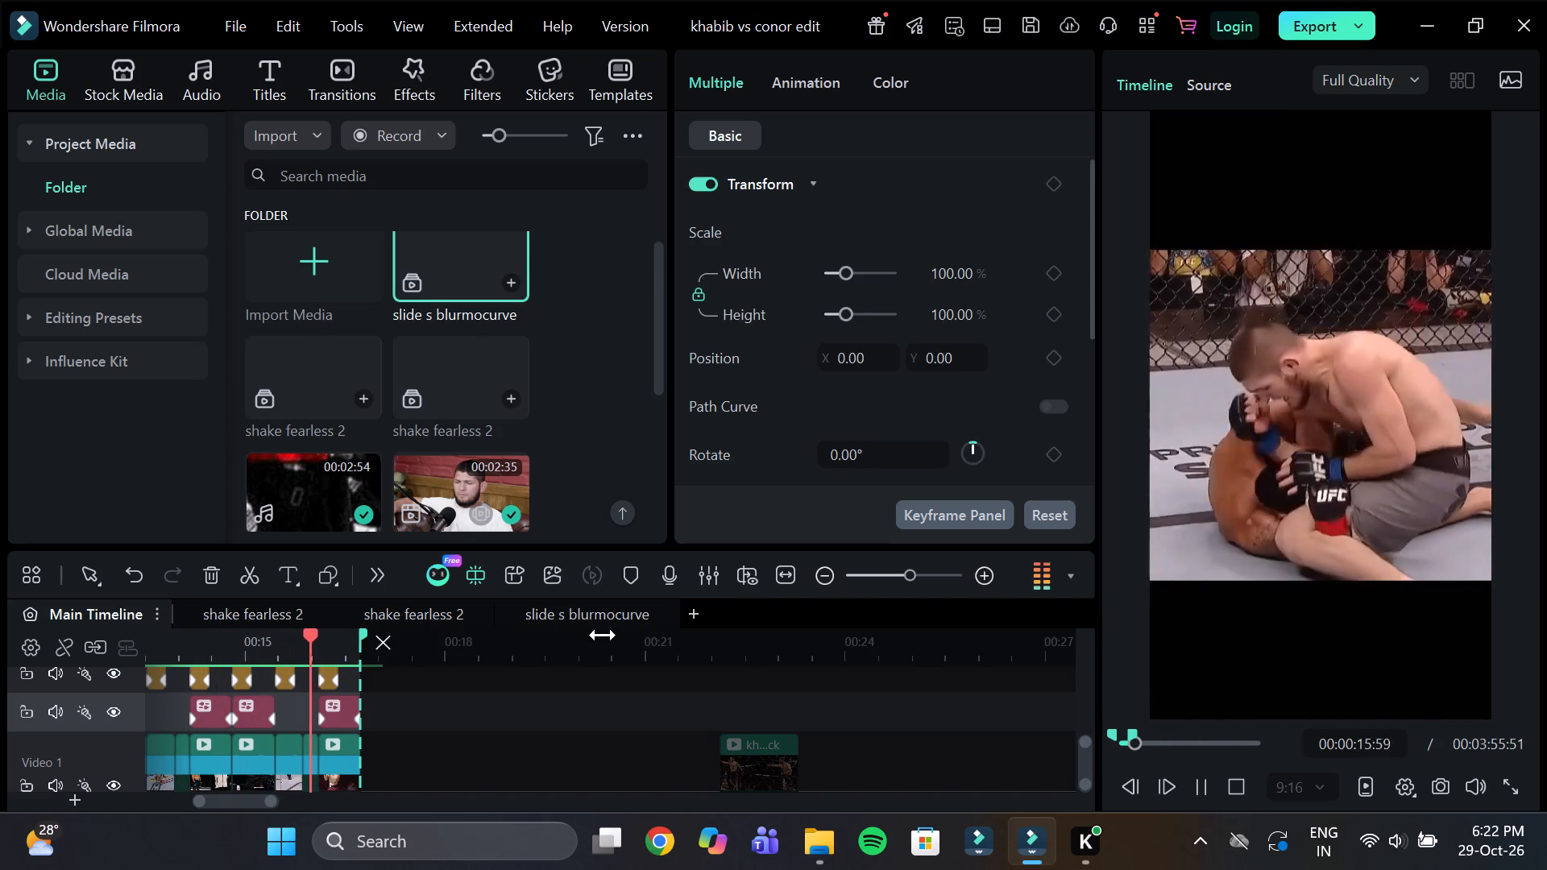
Replay the edit from the end of the third intro clip through the main section up to 00:00:14:54.
{"action": "left_click_drag", "start_coordinate": [451, 652], "coordinate": [421, 652]}
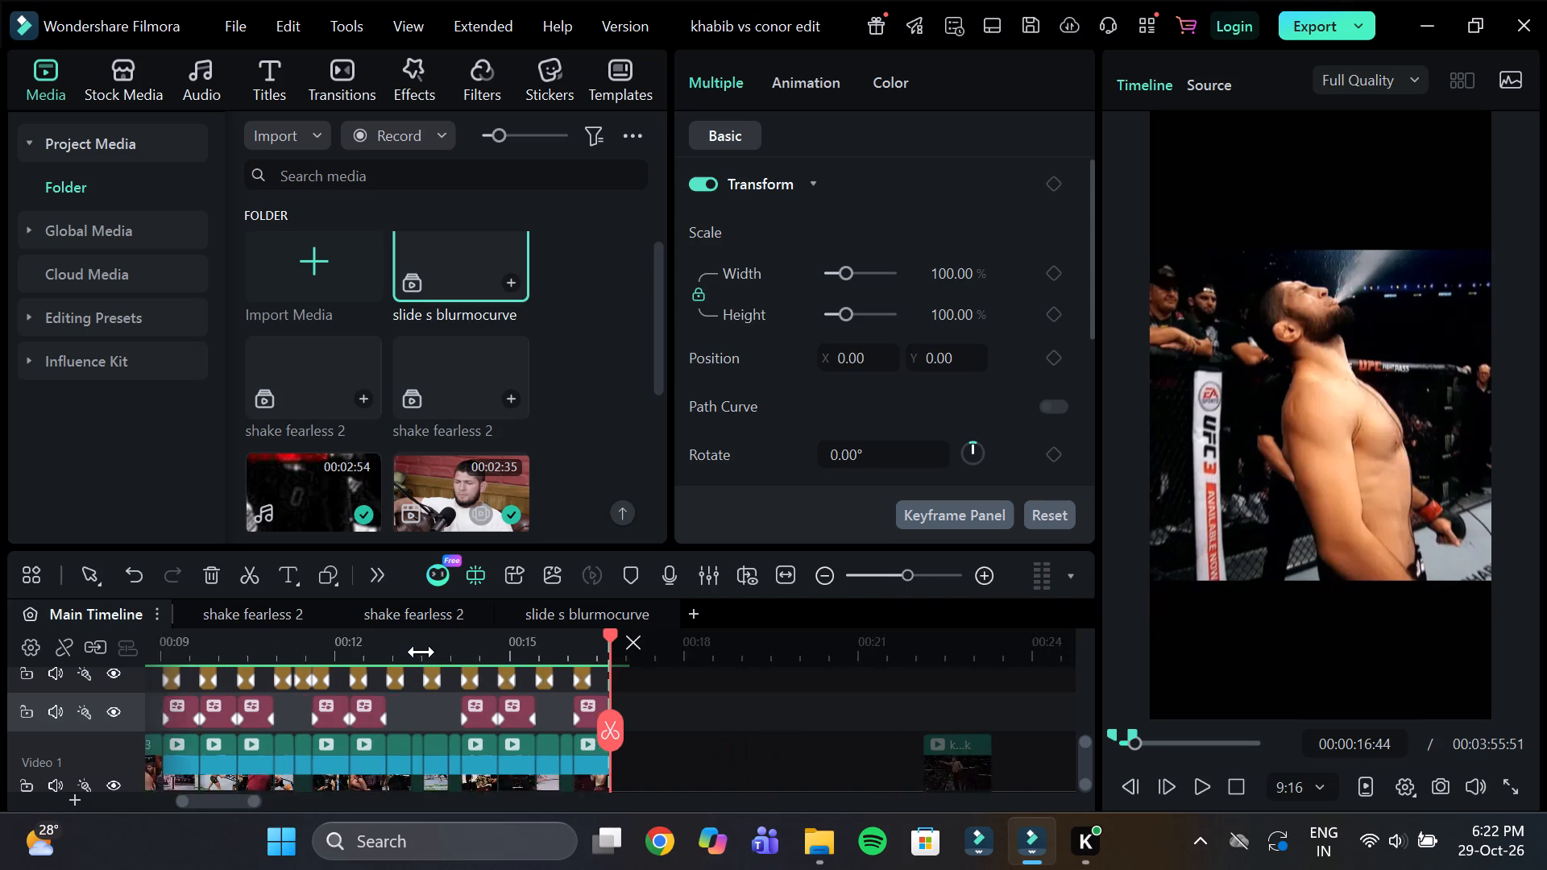
{"action": "left_click_drag", "start_coordinate": [421, 652], "coordinate": [413, 653]}
{"action": "left_click", "coordinate": [229, 652]}
{"action": "key", "text": "space"}
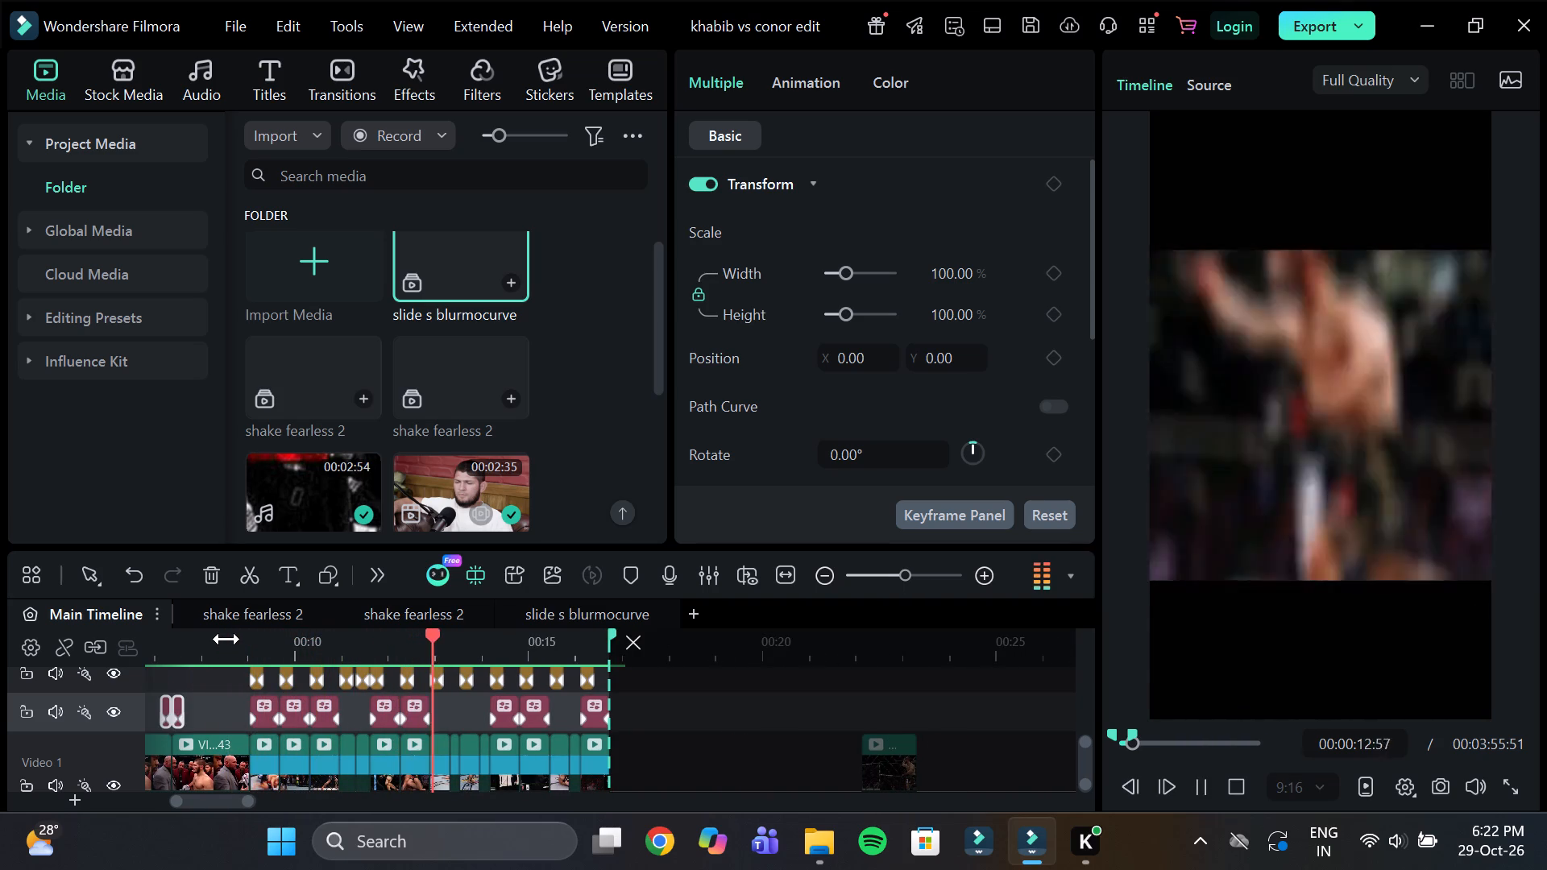
{"action": "key", "text": "space"}
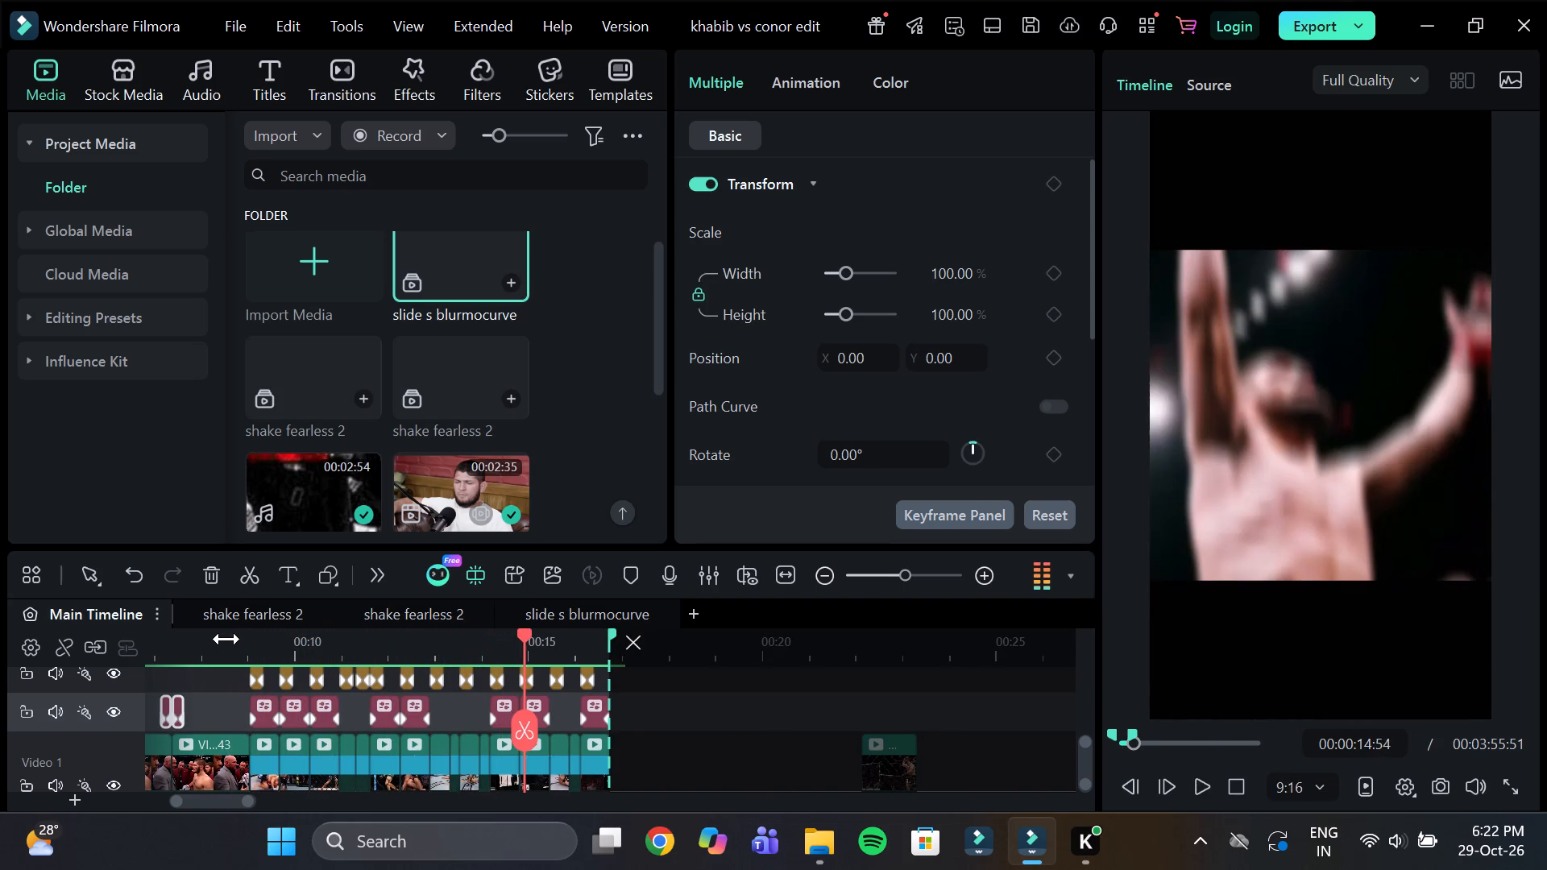
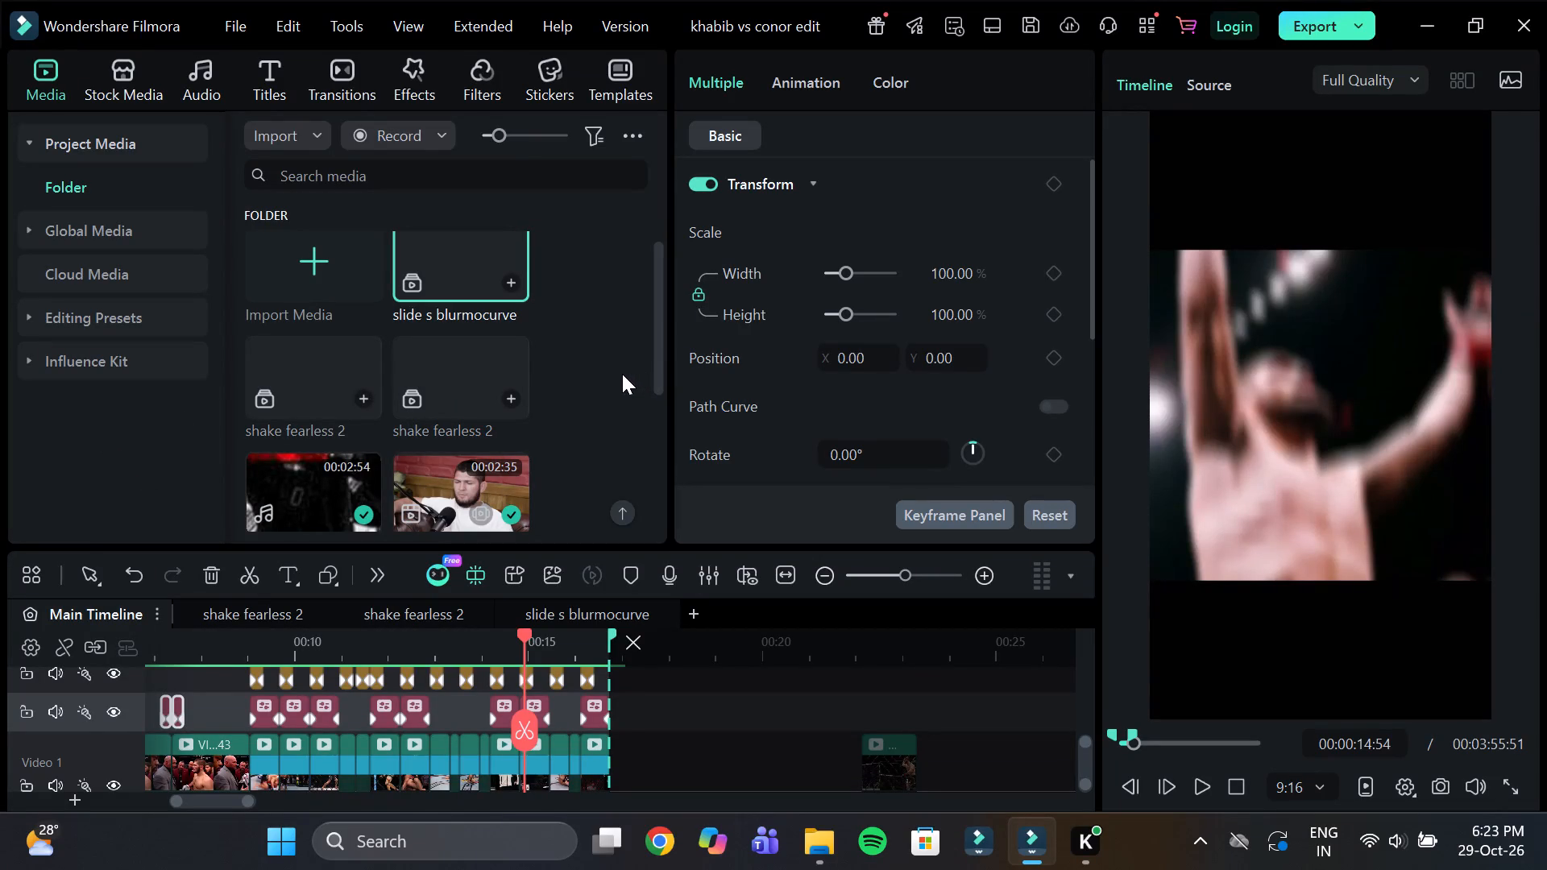
Place the White stock colour clip on the track above Direction Blur, starting at the first effect cut at 00:00:09:02.
{"action": "scroll", "coordinate": [334, 731], "scroll_direction": "up", "scroll_amount": 1}
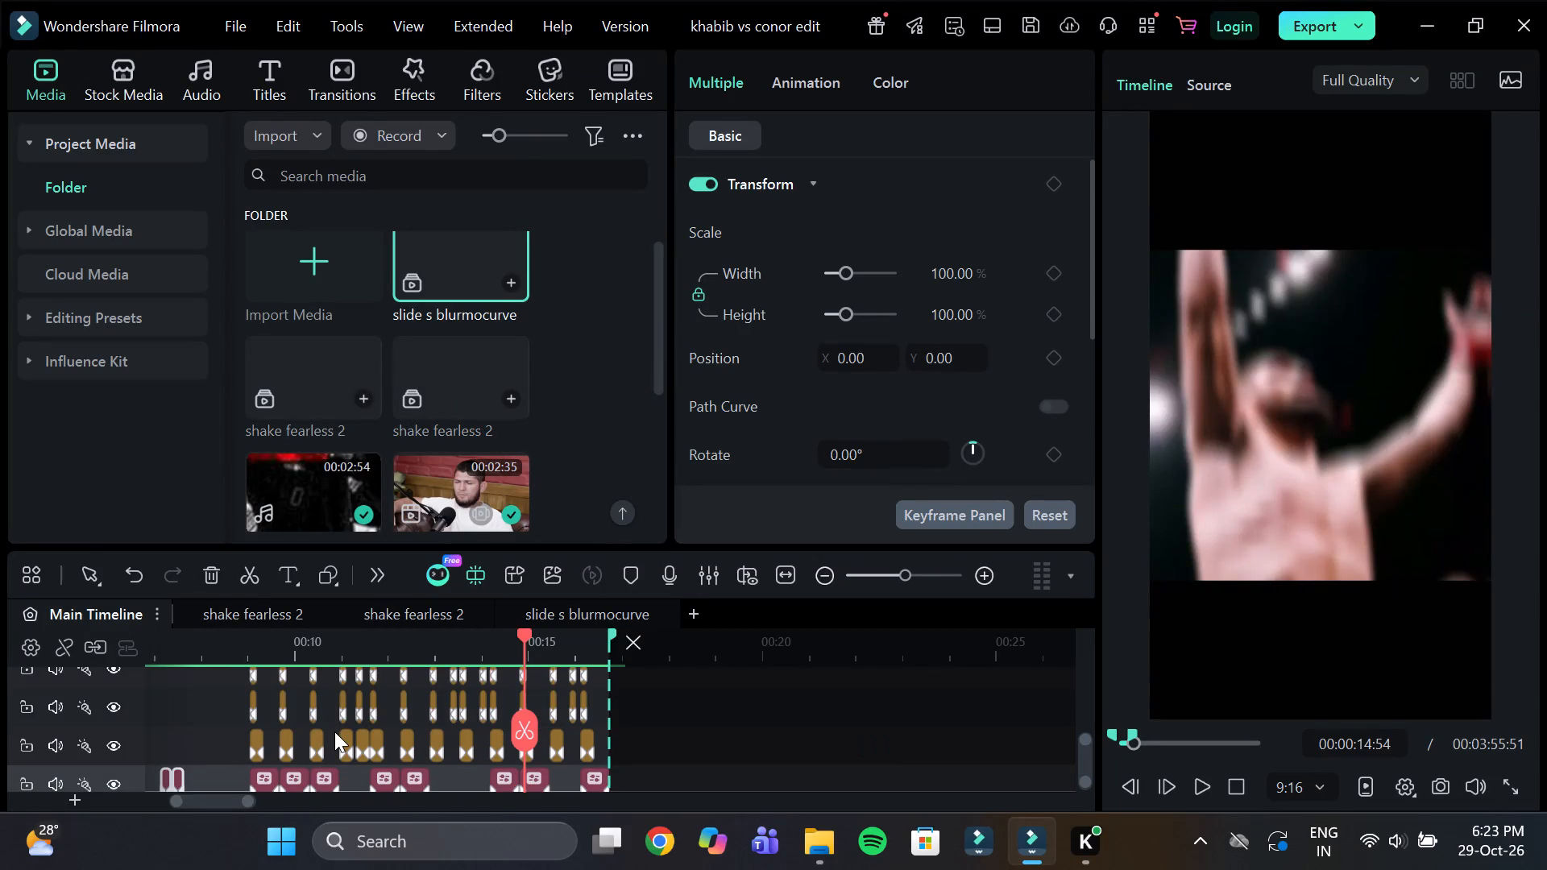
{"action": "scroll", "coordinate": [331, 733], "scroll_direction": "down", "scroll_amount": 1}
{"action": "scroll", "coordinate": [400, 695], "scroll_direction": "up", "scroll_amount": 2}
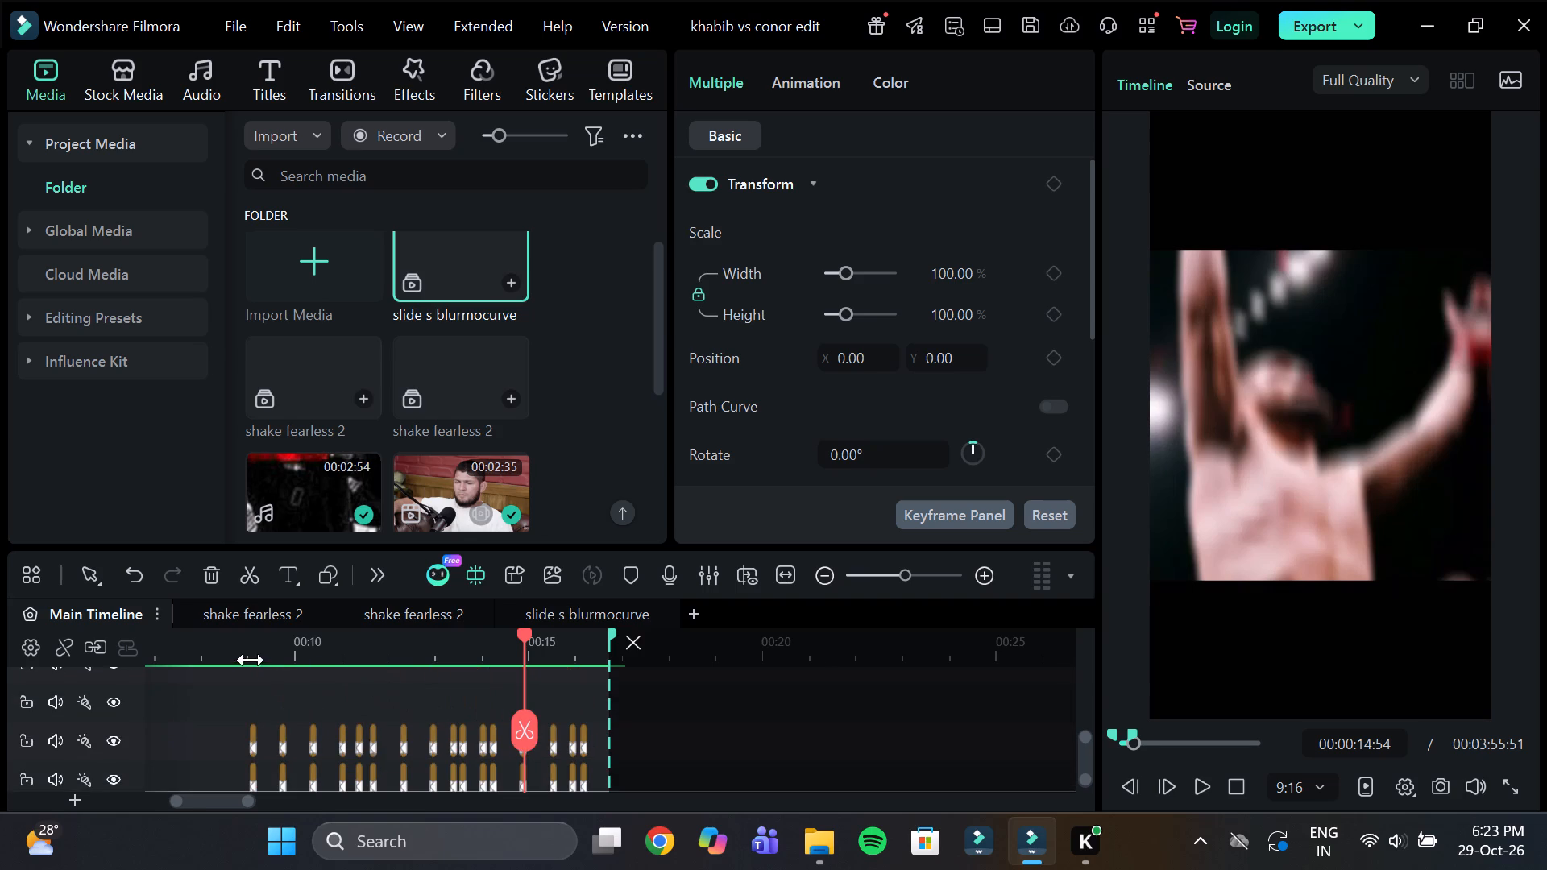
{"action": "left_click", "coordinate": [250, 660]}
{"action": "left_click_drag", "start_coordinate": [297, 646], "coordinate": [472, 652]}
{"action": "key", "text": "space"}
{"action": "left_click", "coordinate": [571, 648]}
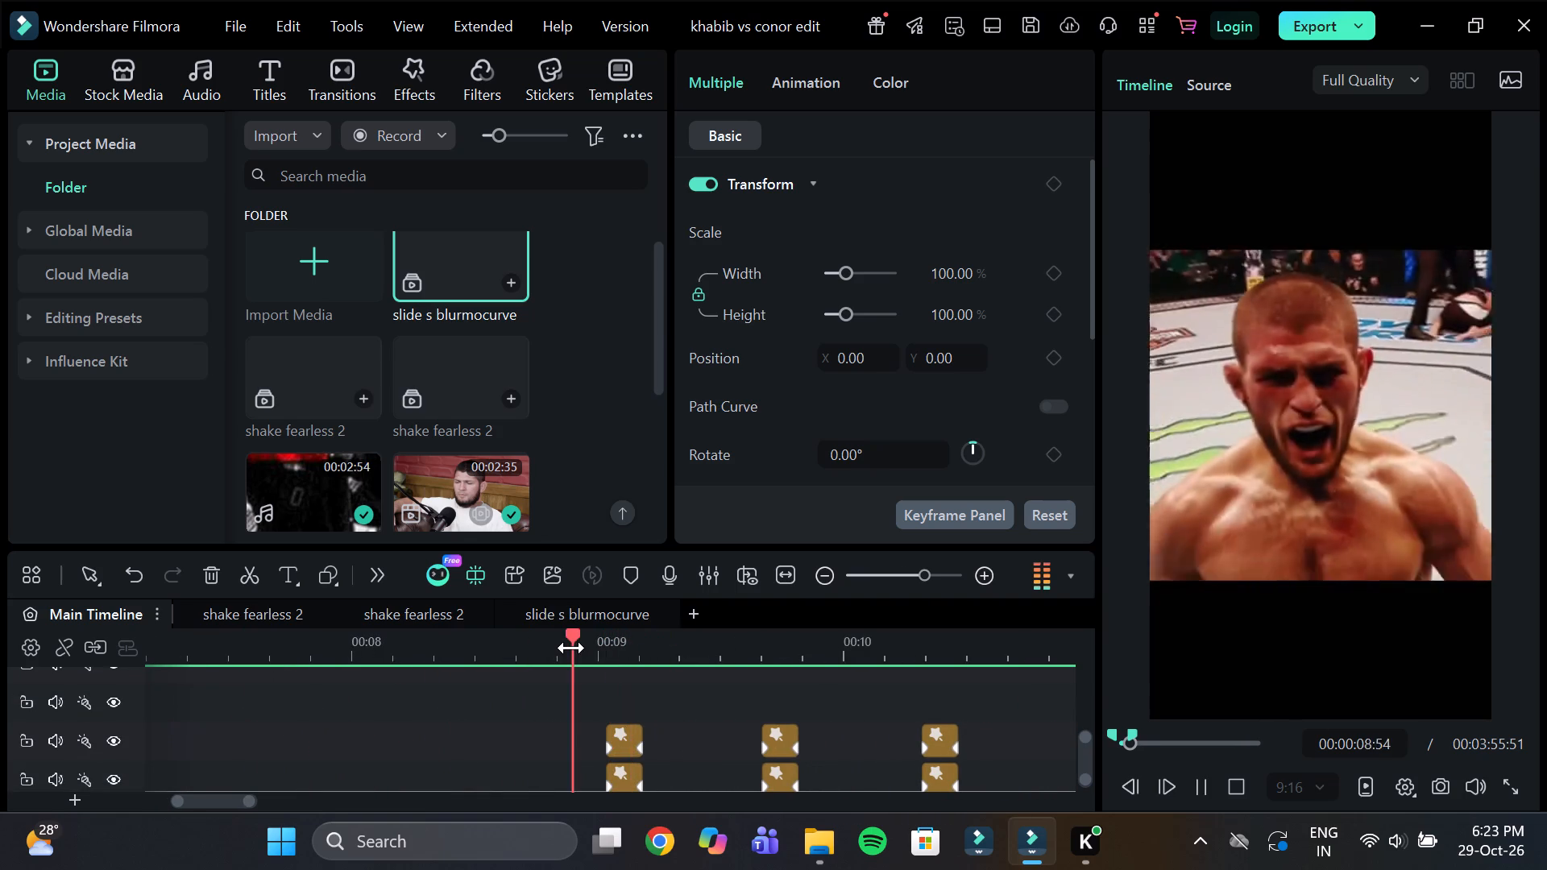
{"action": "key", "text": "space"}
{"action": "left_click", "coordinate": [577, 648]}
{"action": "left_click_drag", "start_coordinate": [581, 642], "coordinate": [610, 681]}
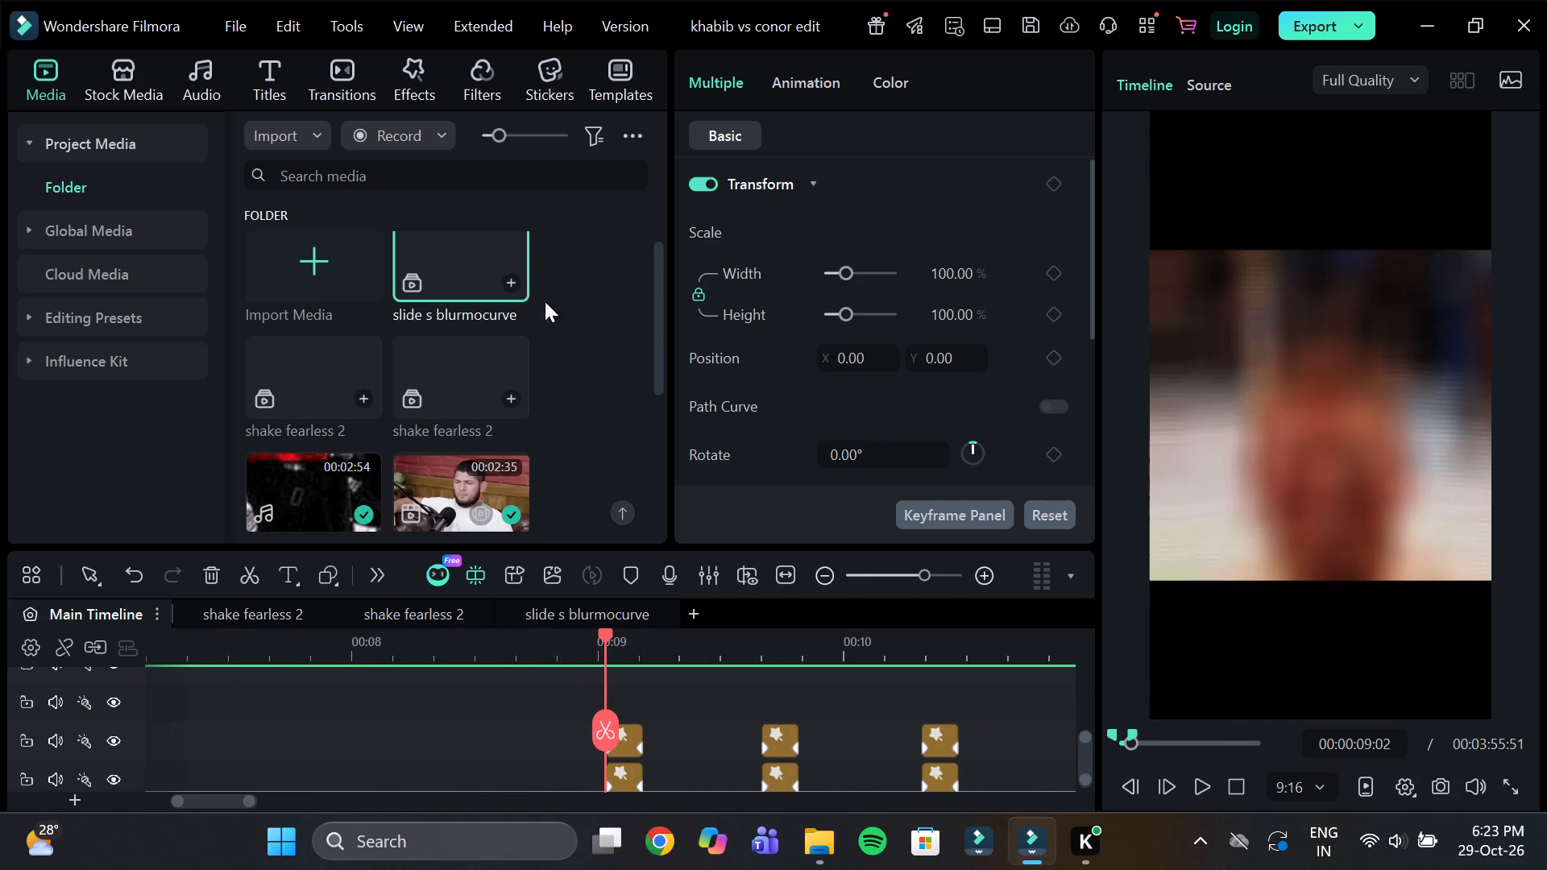
{"action": "left_click", "coordinate": [125, 85]}
{"action": "left_click", "coordinate": [104, 141]}
{"action": "left_click", "coordinate": [111, 230]}
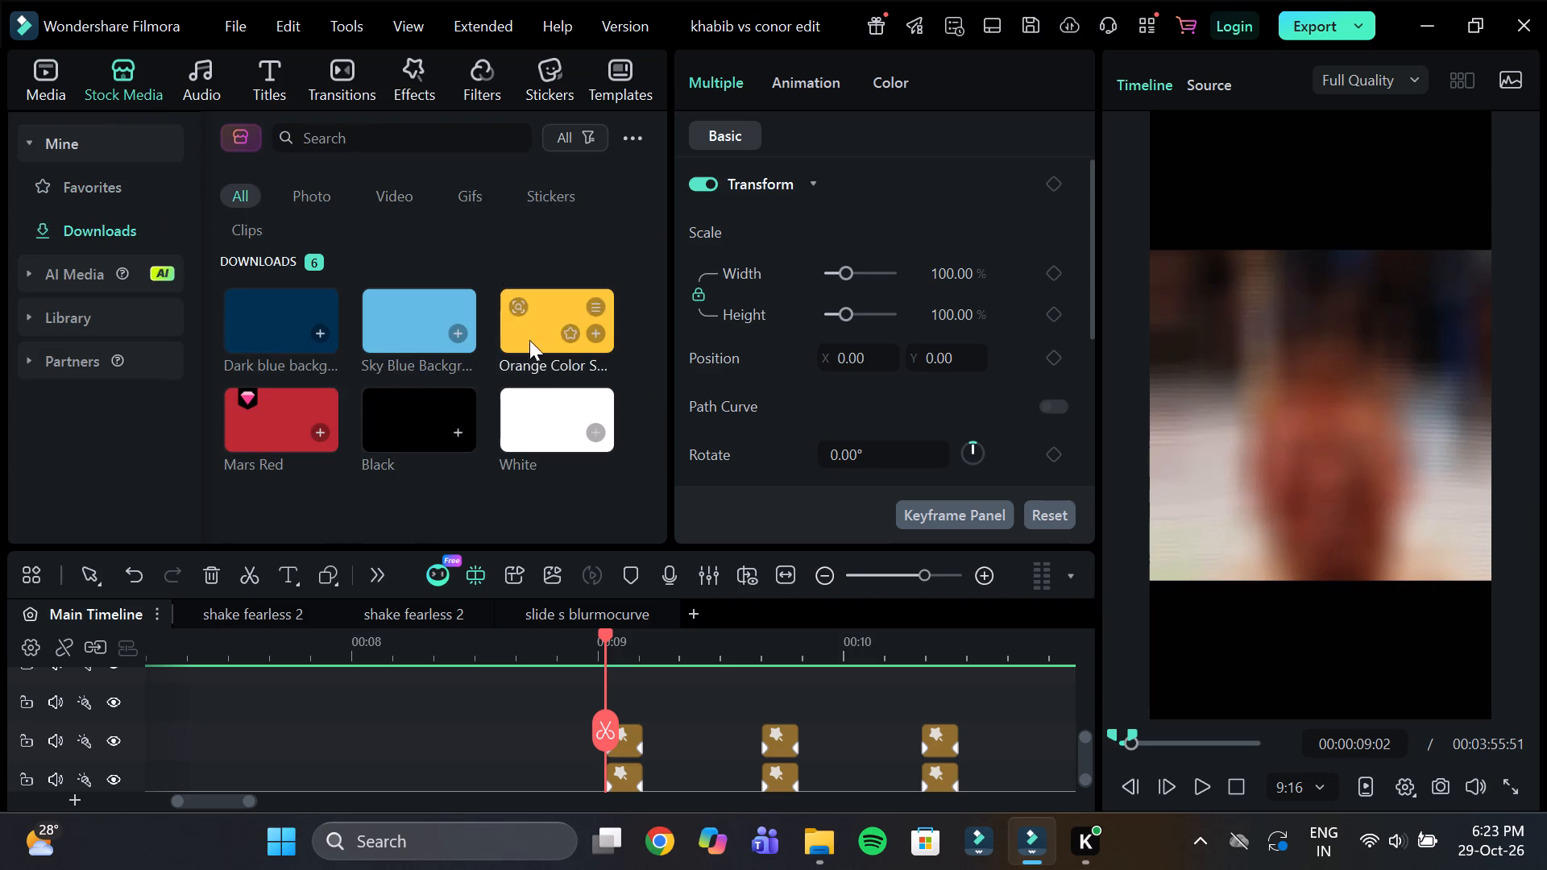
{"action": "left_click_drag", "start_coordinate": [531, 437], "coordinate": [600, 702]}
Split the White clip at 00:00:09:04 and delete the remainder, leaving a two-frame flash.
{"action": "left_click_drag", "start_coordinate": [646, 655], "coordinate": [890, 677]}
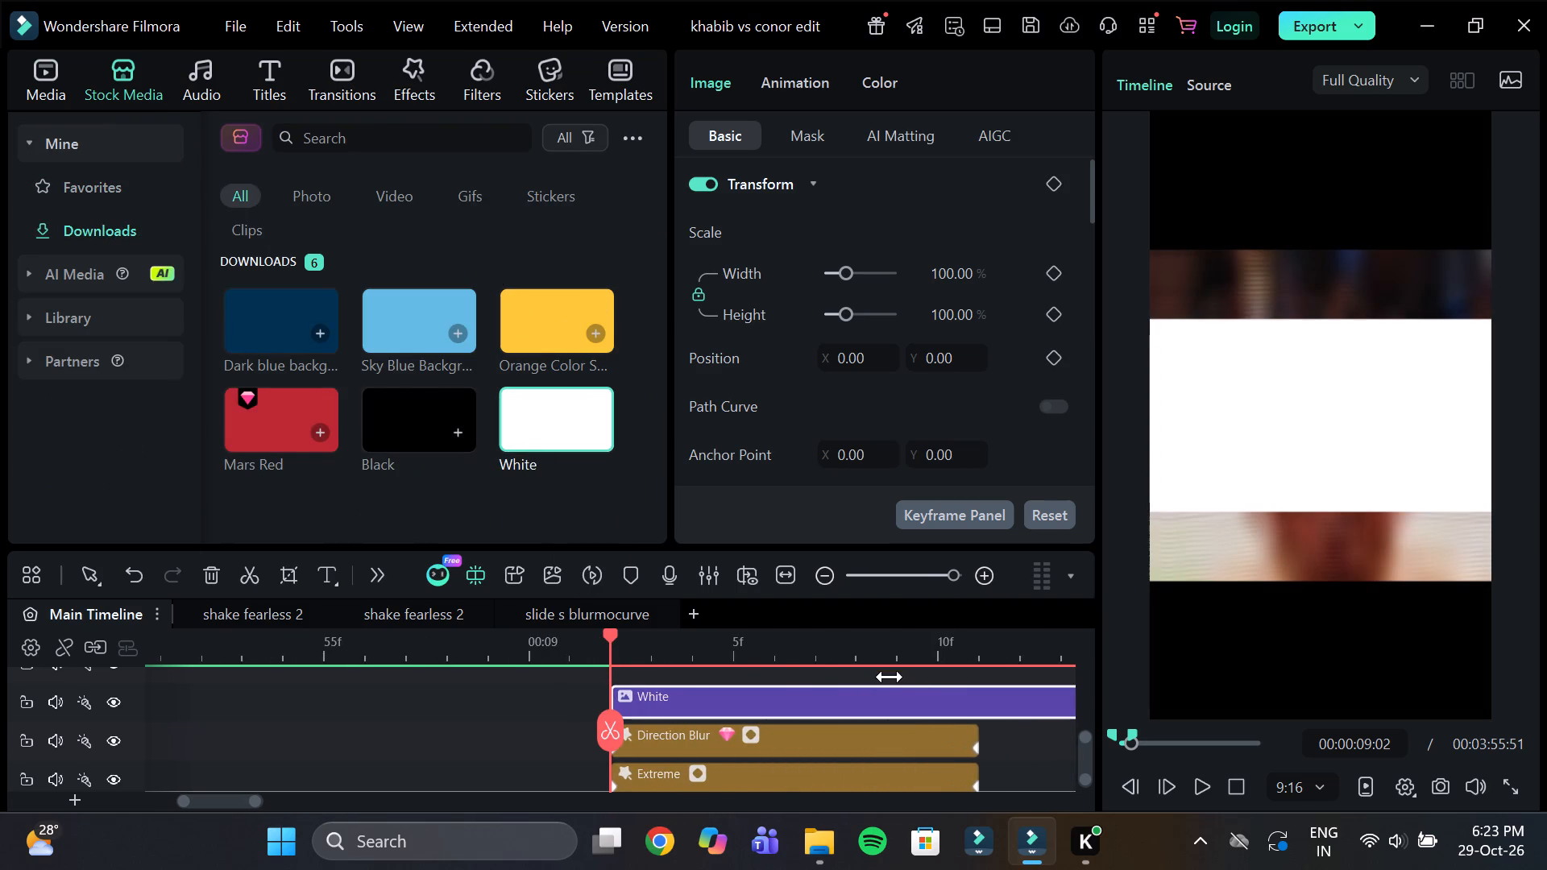
{"action": "left_click_drag", "start_coordinate": [890, 677], "coordinate": [924, 687]}
{"action": "key", "text": "Right"}
{"action": "key", "text": "Right"}
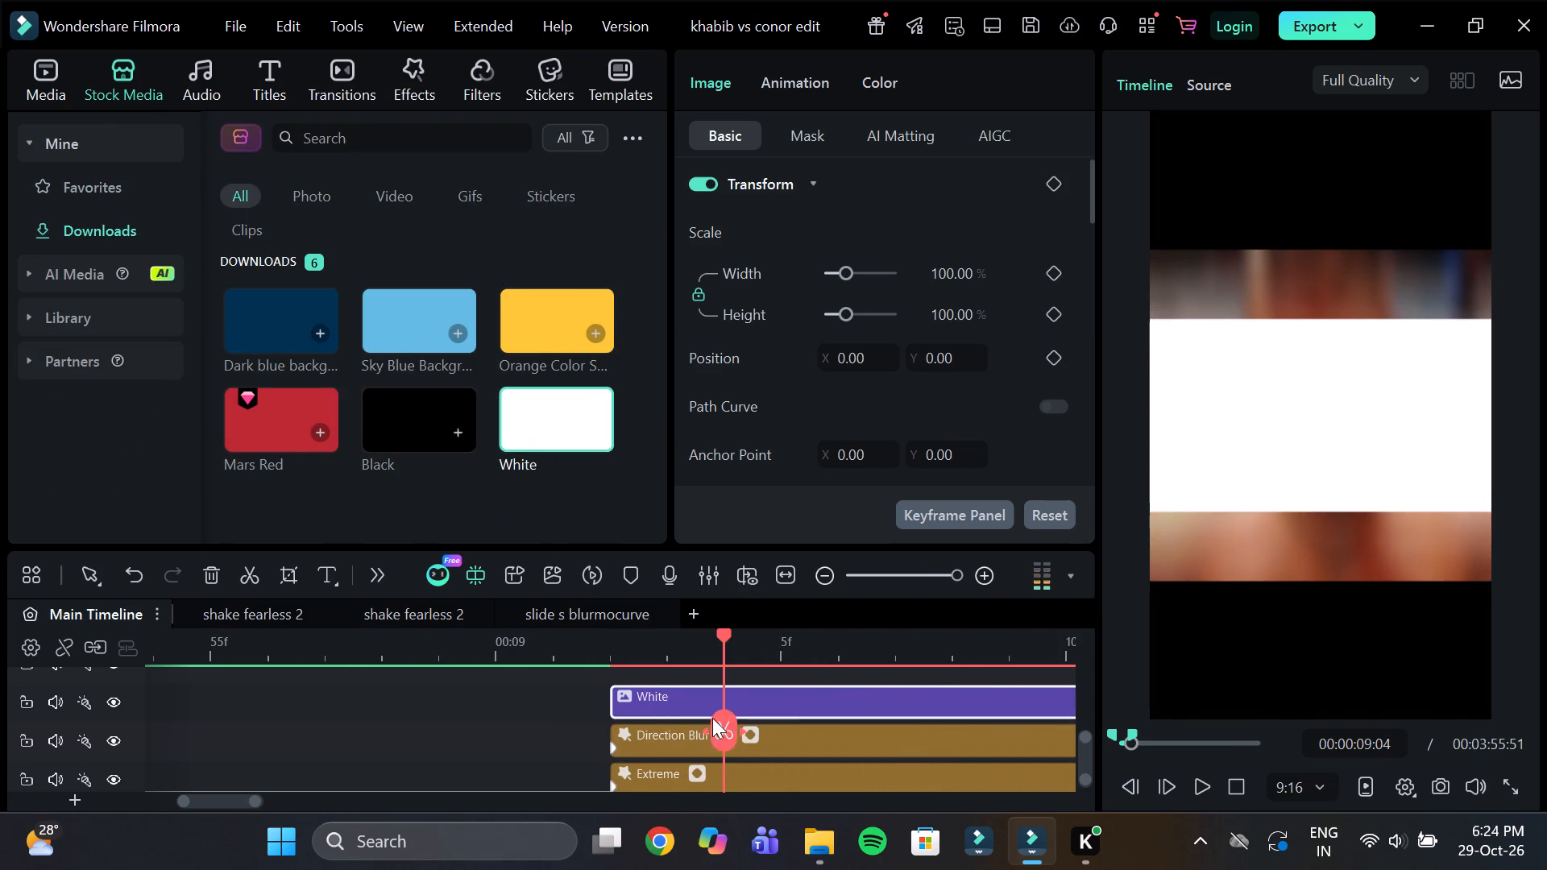
{"action": "left_click", "coordinate": [712, 718]}
{"action": "left_click", "coordinate": [766, 699]}
{"action": "key", "text": "Delete"}
{"action": "left_click", "coordinate": [687, 705]}
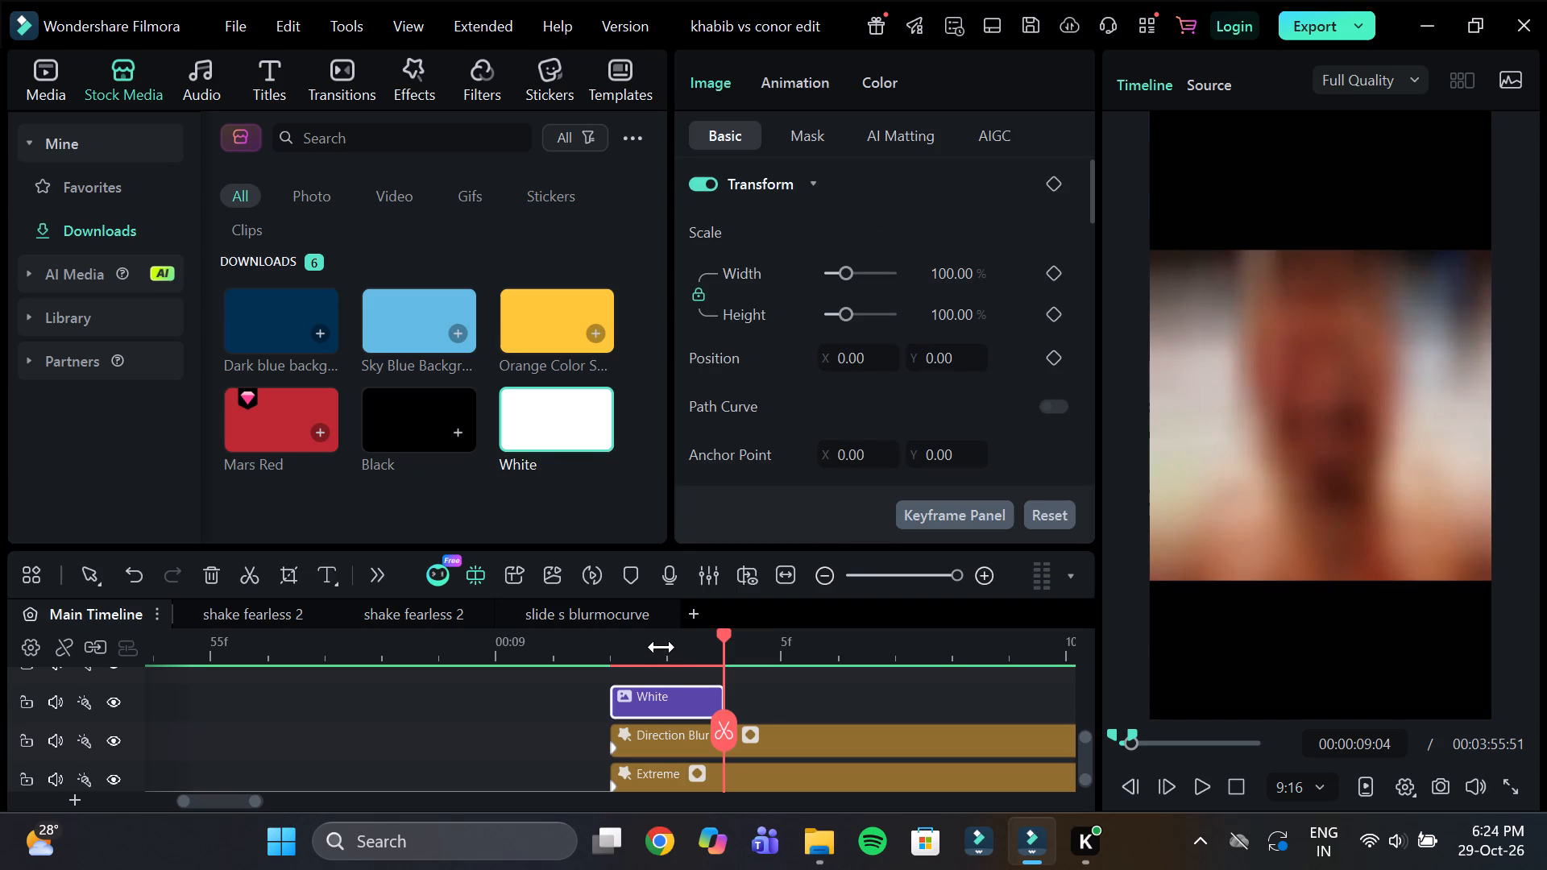
Hide the adjustment layer track and the three effect tracks above it, including Extreme and Direction Blur.
{"action": "left_click_drag", "start_coordinate": [847, 641], "coordinate": [632, 644]}
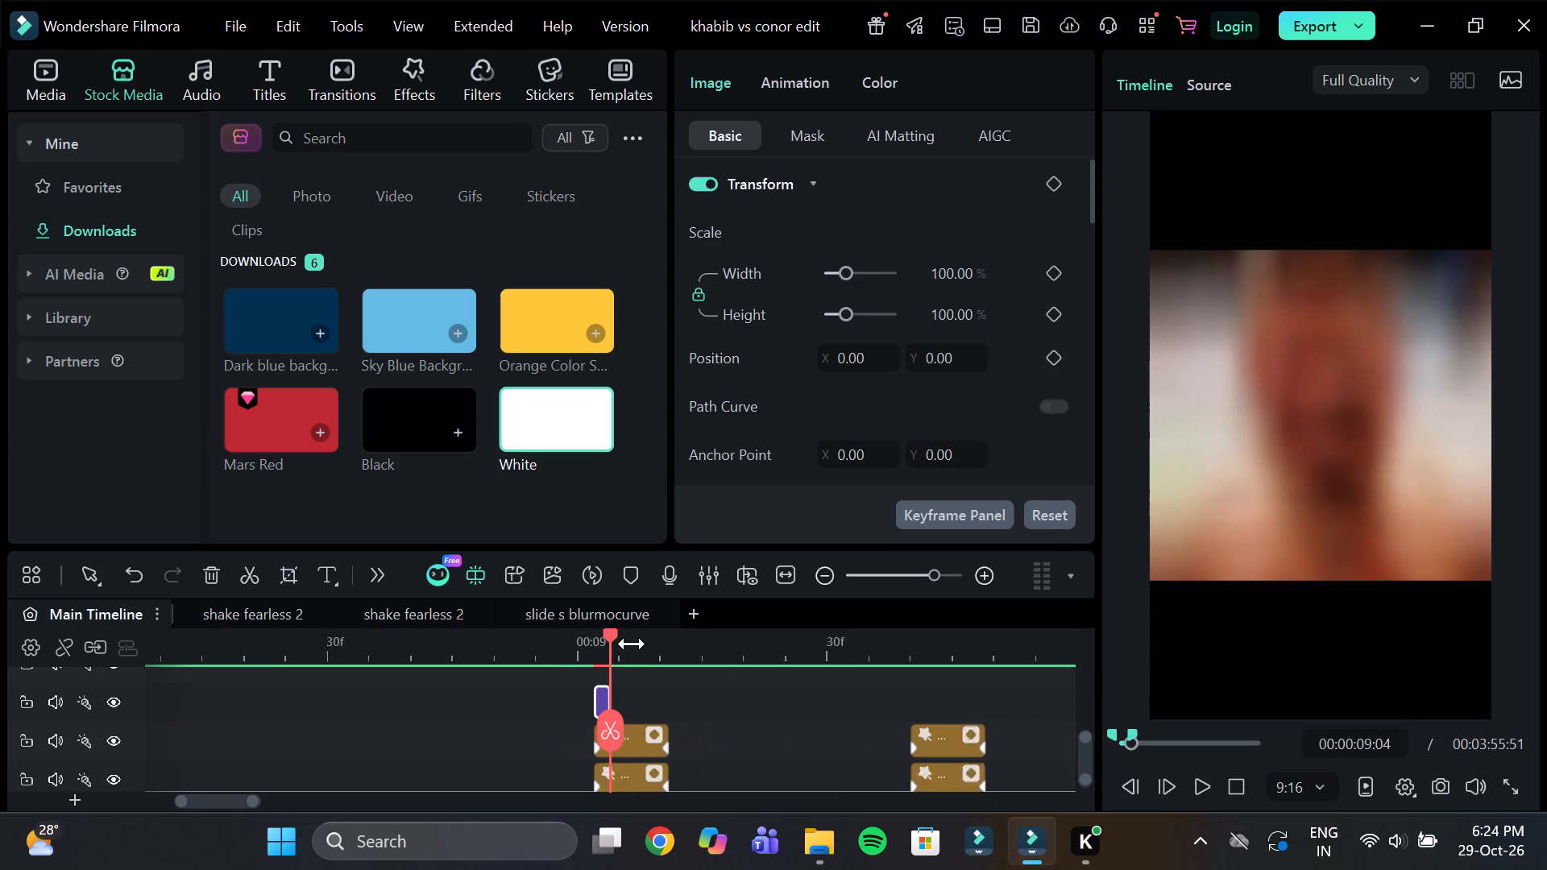
{"action": "left_click_drag", "start_coordinate": [632, 644], "coordinate": [497, 669]}
{"action": "scroll", "coordinate": [503, 695], "scroll_direction": "down", "scroll_amount": 2}
{"action": "left_click_drag", "start_coordinate": [719, 632], "coordinate": [596, 648]}
{"action": "left_click", "coordinate": [113, 714]}
{"action": "scroll", "coordinate": [113, 714], "scroll_direction": "up", "scroll_amount": 1}
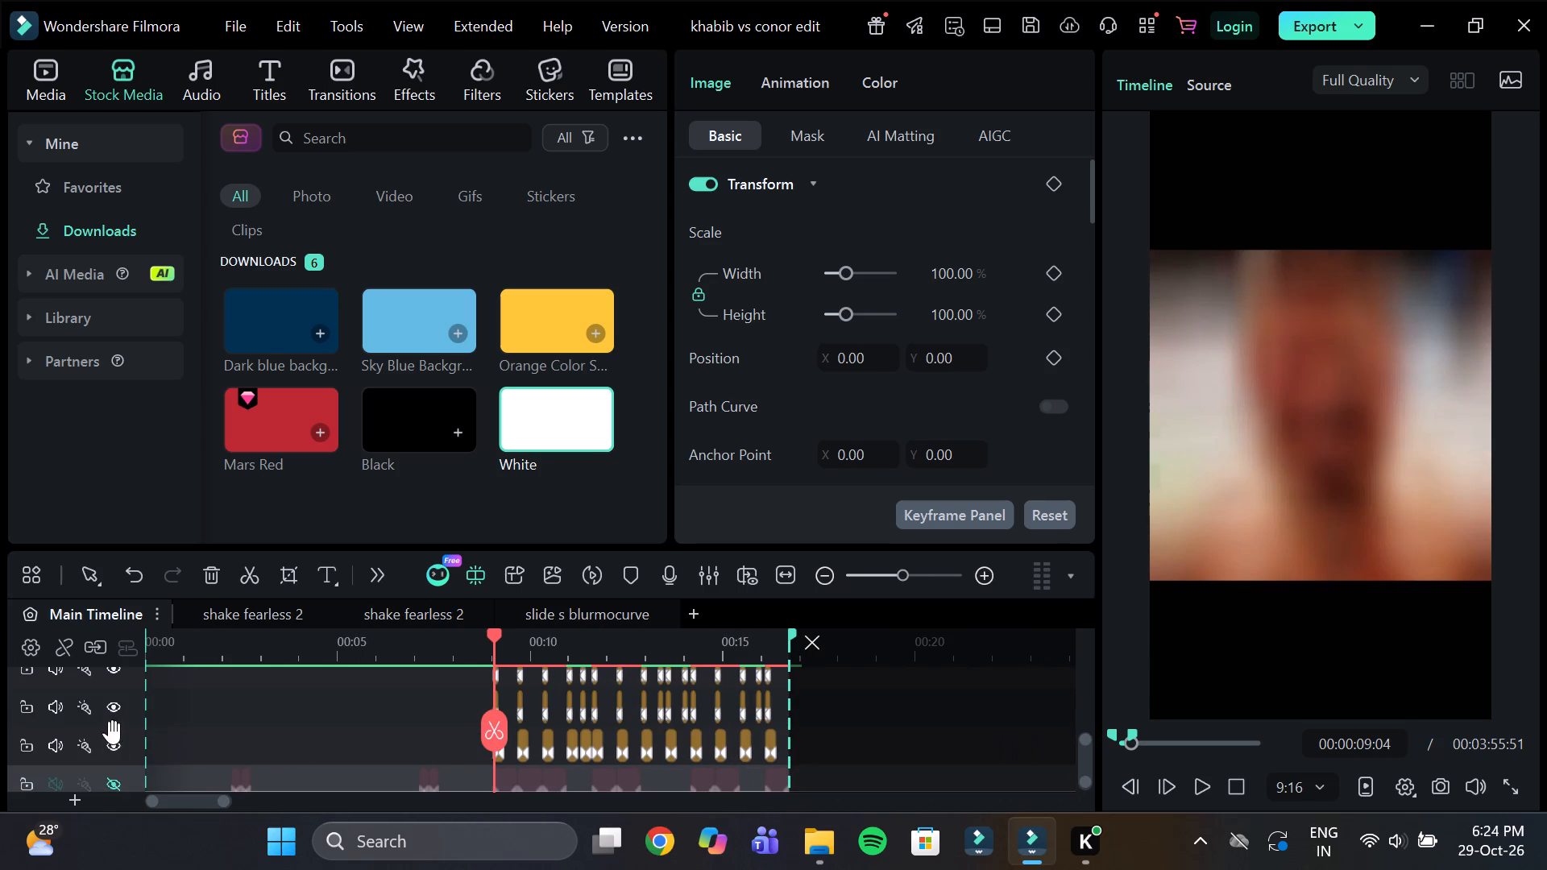
{"action": "left_click", "coordinate": [113, 739]}
{"action": "left_click", "coordinate": [114, 704]}
{"action": "scroll", "coordinate": [114, 704], "scroll_direction": "up", "scroll_amount": 1}
{"action": "left_click", "coordinate": [115, 746]}
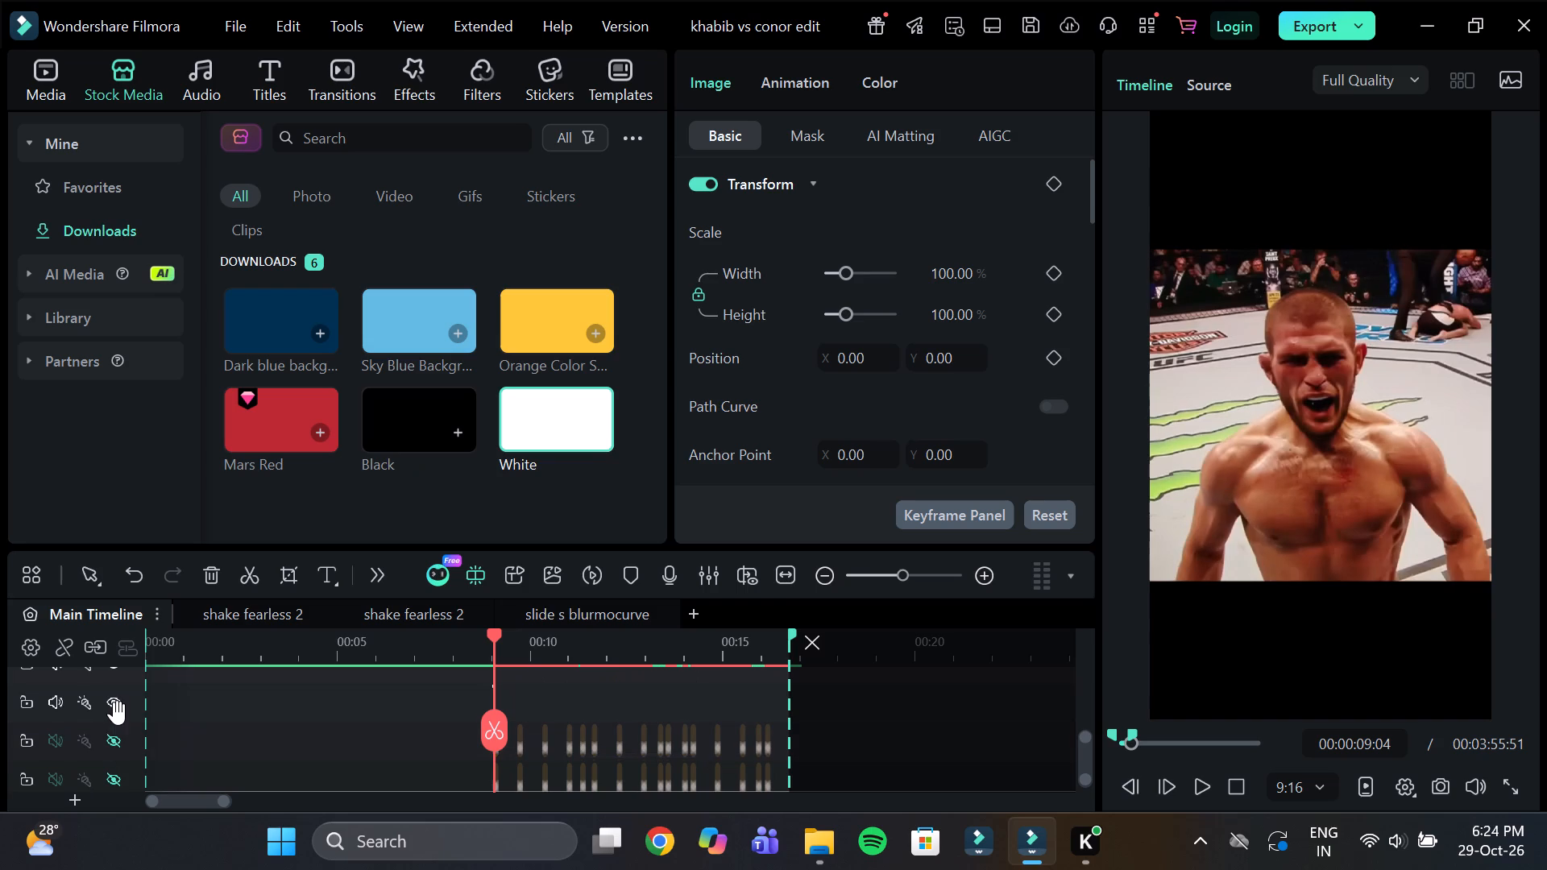
{"action": "scroll", "coordinate": [400, 719], "scroll_direction": "down", "scroll_amount": 3}
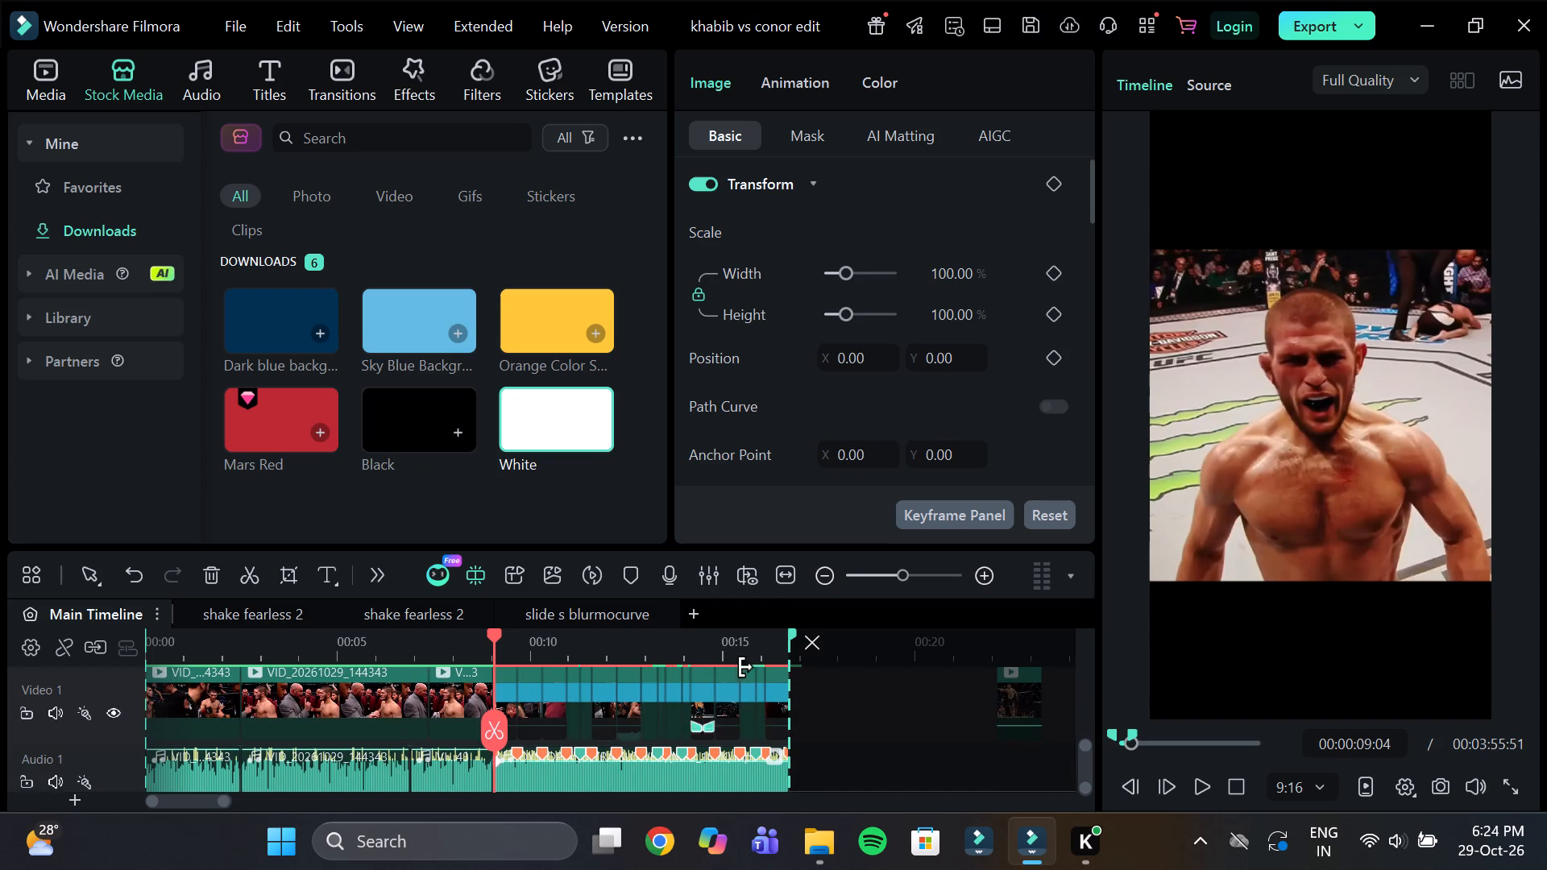
Export the edit locally as an MP4 titled khabib vs conor edit, with quality set to High.
{"action": "left_click", "coordinate": [771, 652]}
{"action": "left_click_drag", "start_coordinate": [866, 645], "coordinate": [978, 657]}
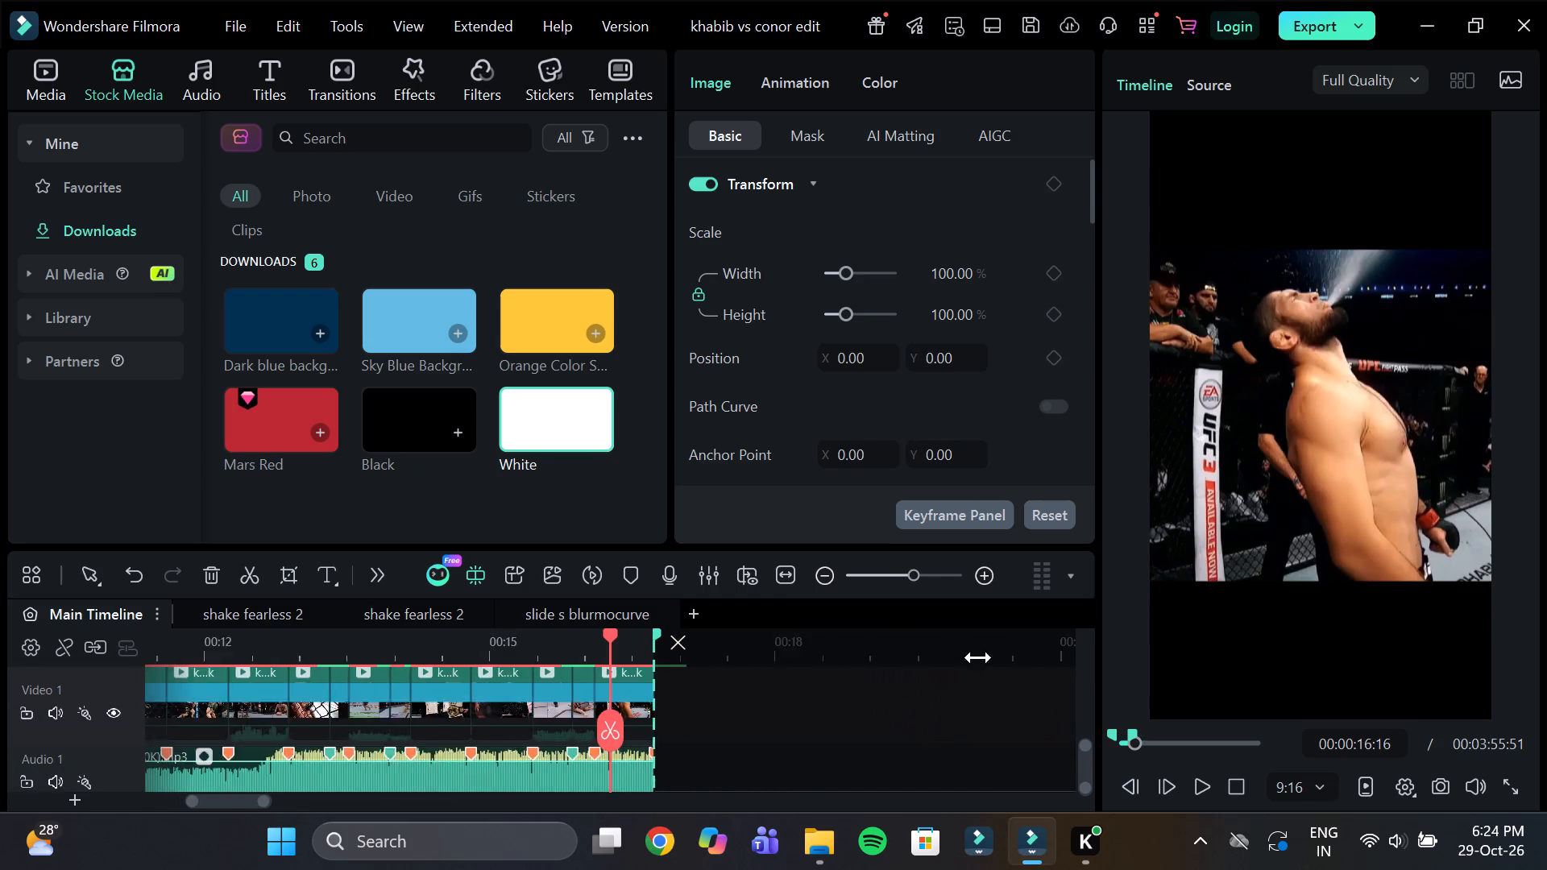
{"action": "left_click_drag", "start_coordinate": [978, 657], "coordinate": [910, 677]}
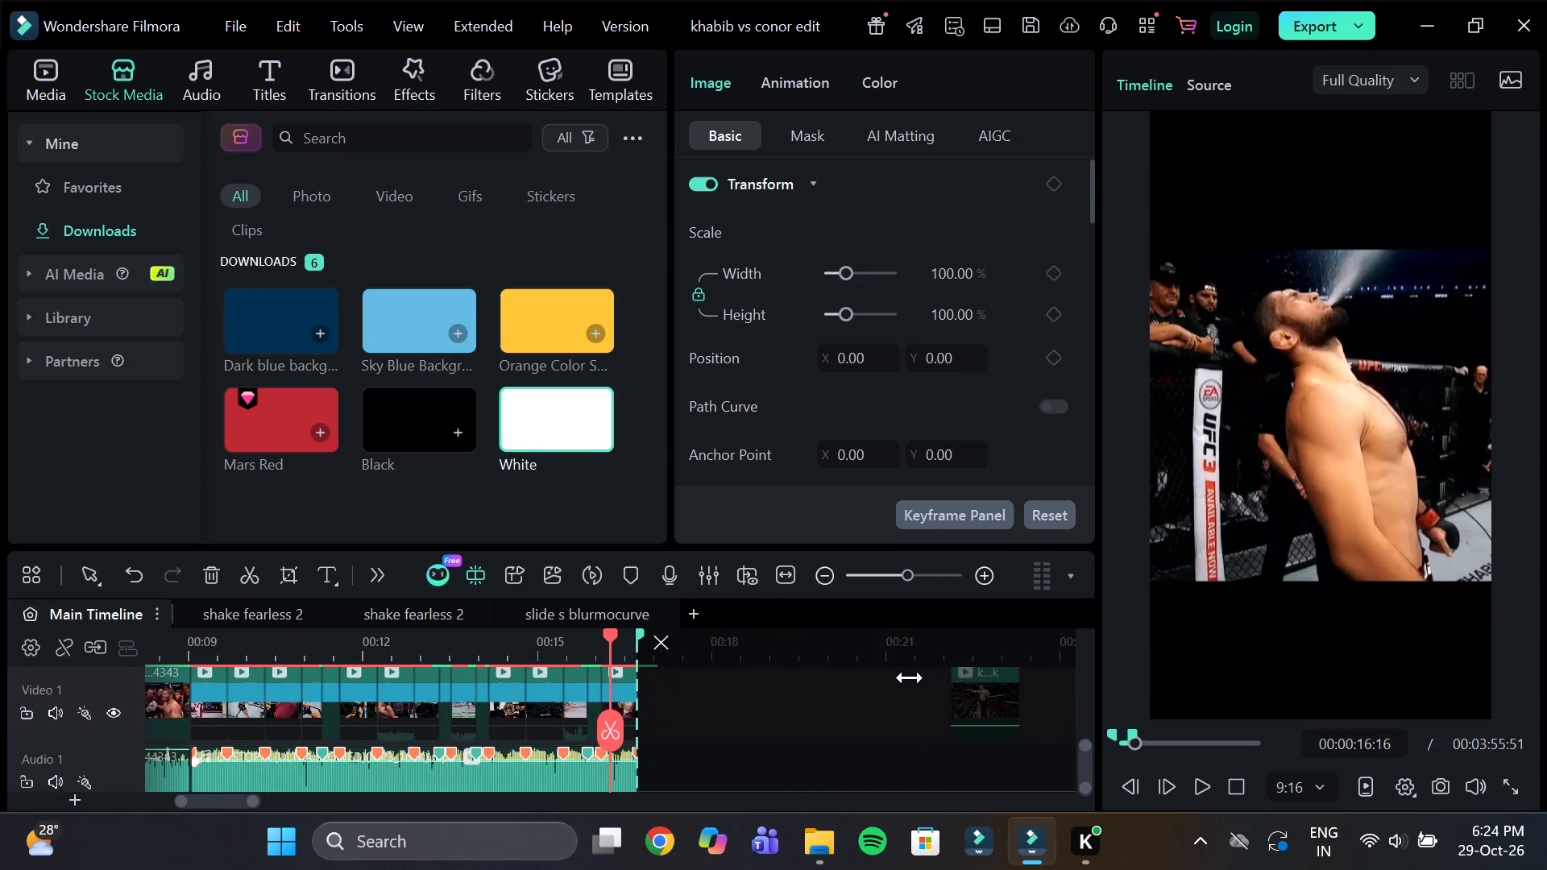
{"action": "left_click_drag", "start_coordinate": [910, 677], "coordinate": [829, 685]}
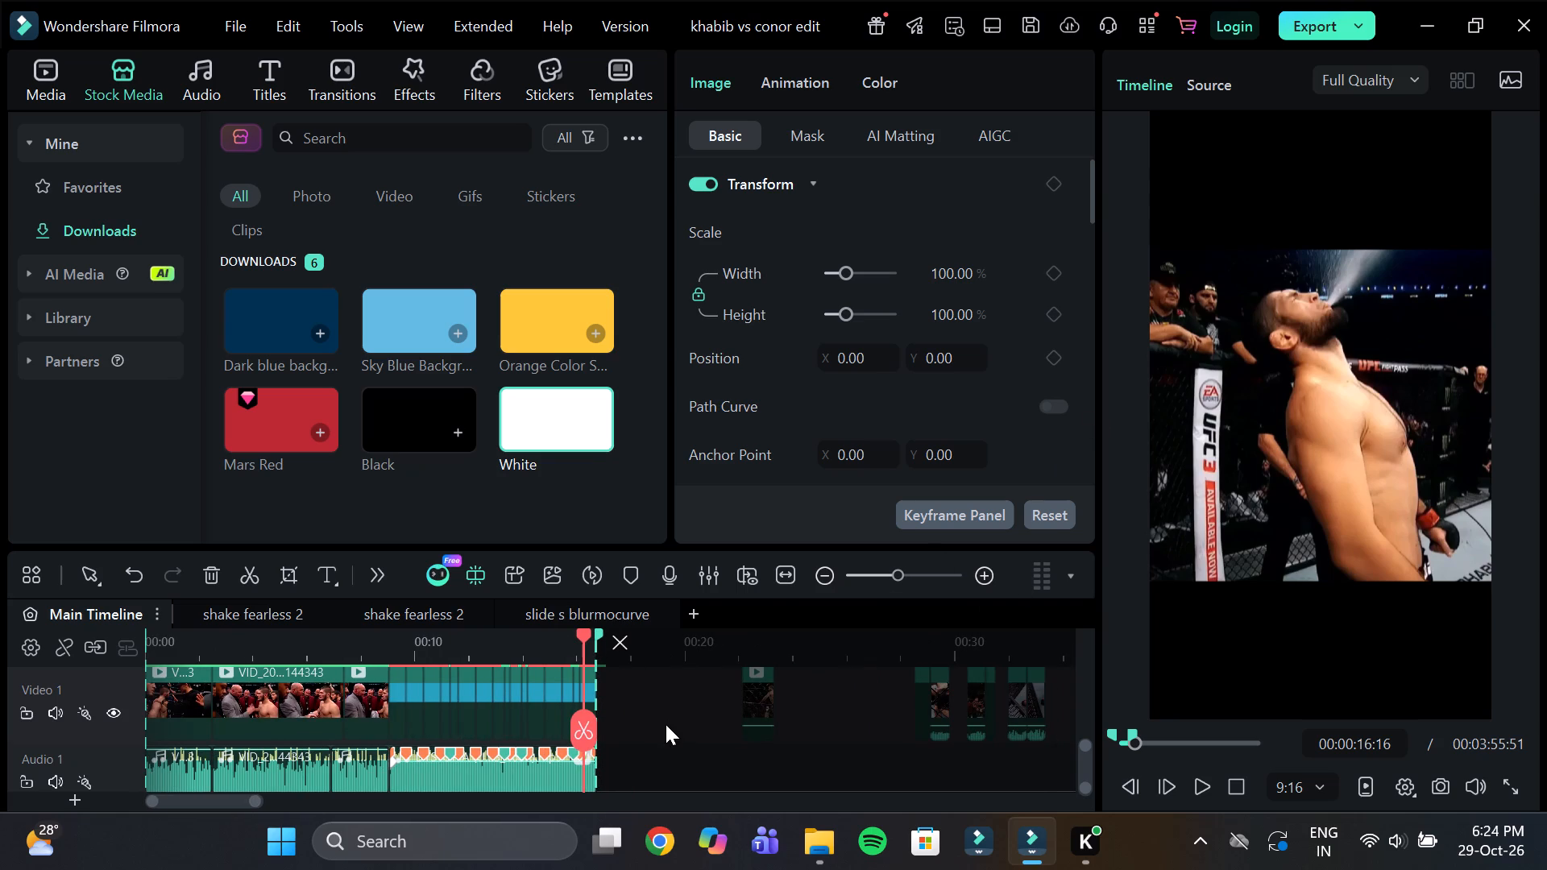
{"action": "scroll", "coordinate": [666, 724], "scroll_direction": "up", "scroll_amount": 1}
{"action": "left_click", "coordinate": [1320, 24]}
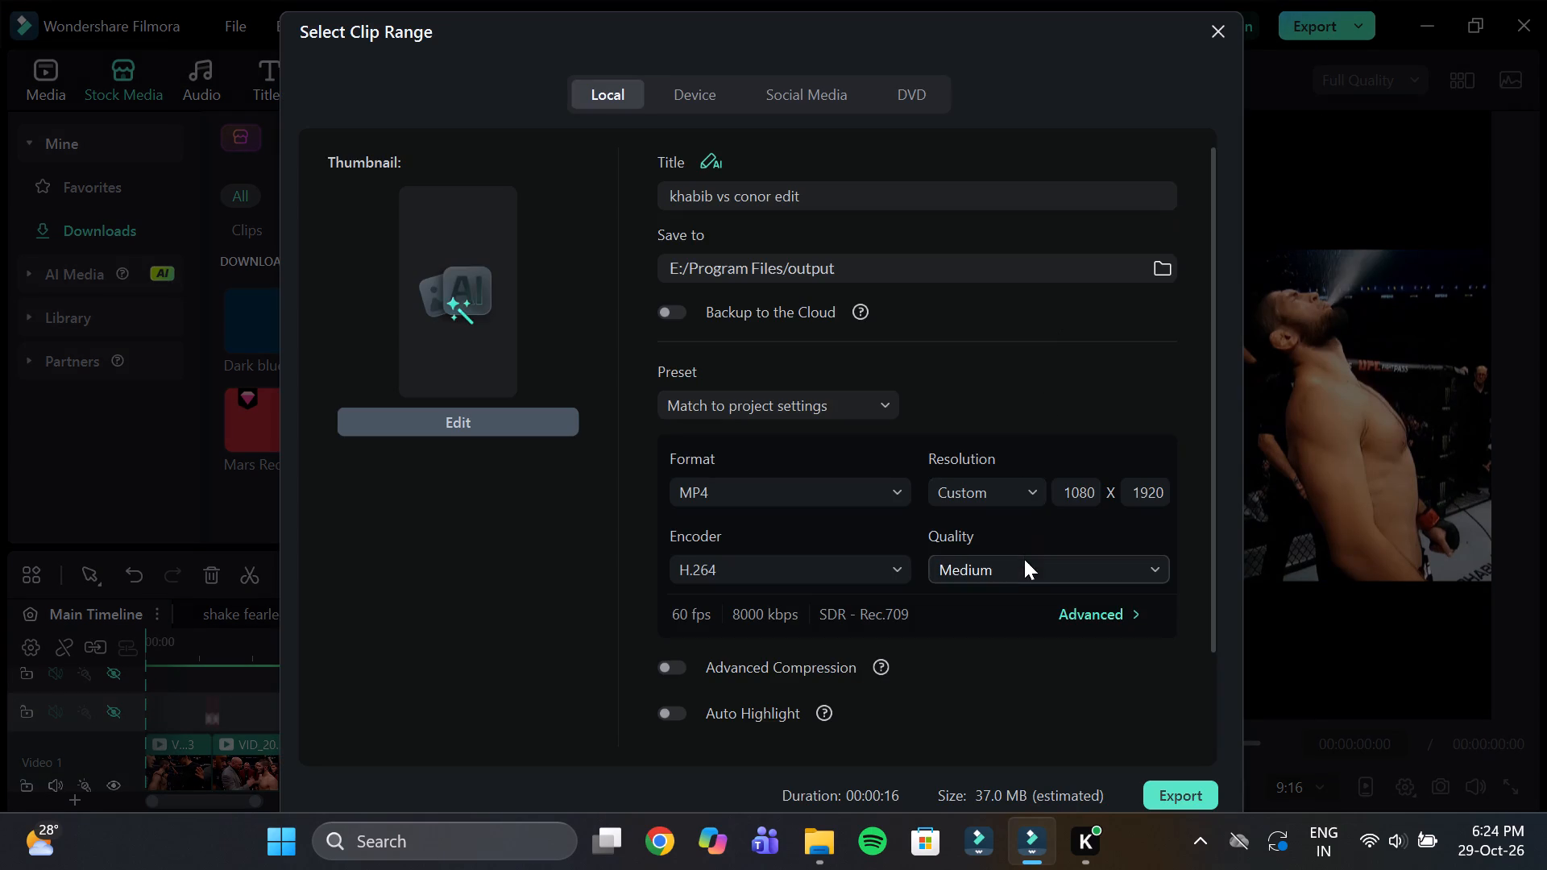
{"action": "left_click", "coordinate": [1024, 567]}
{"action": "left_click", "coordinate": [1010, 681]}
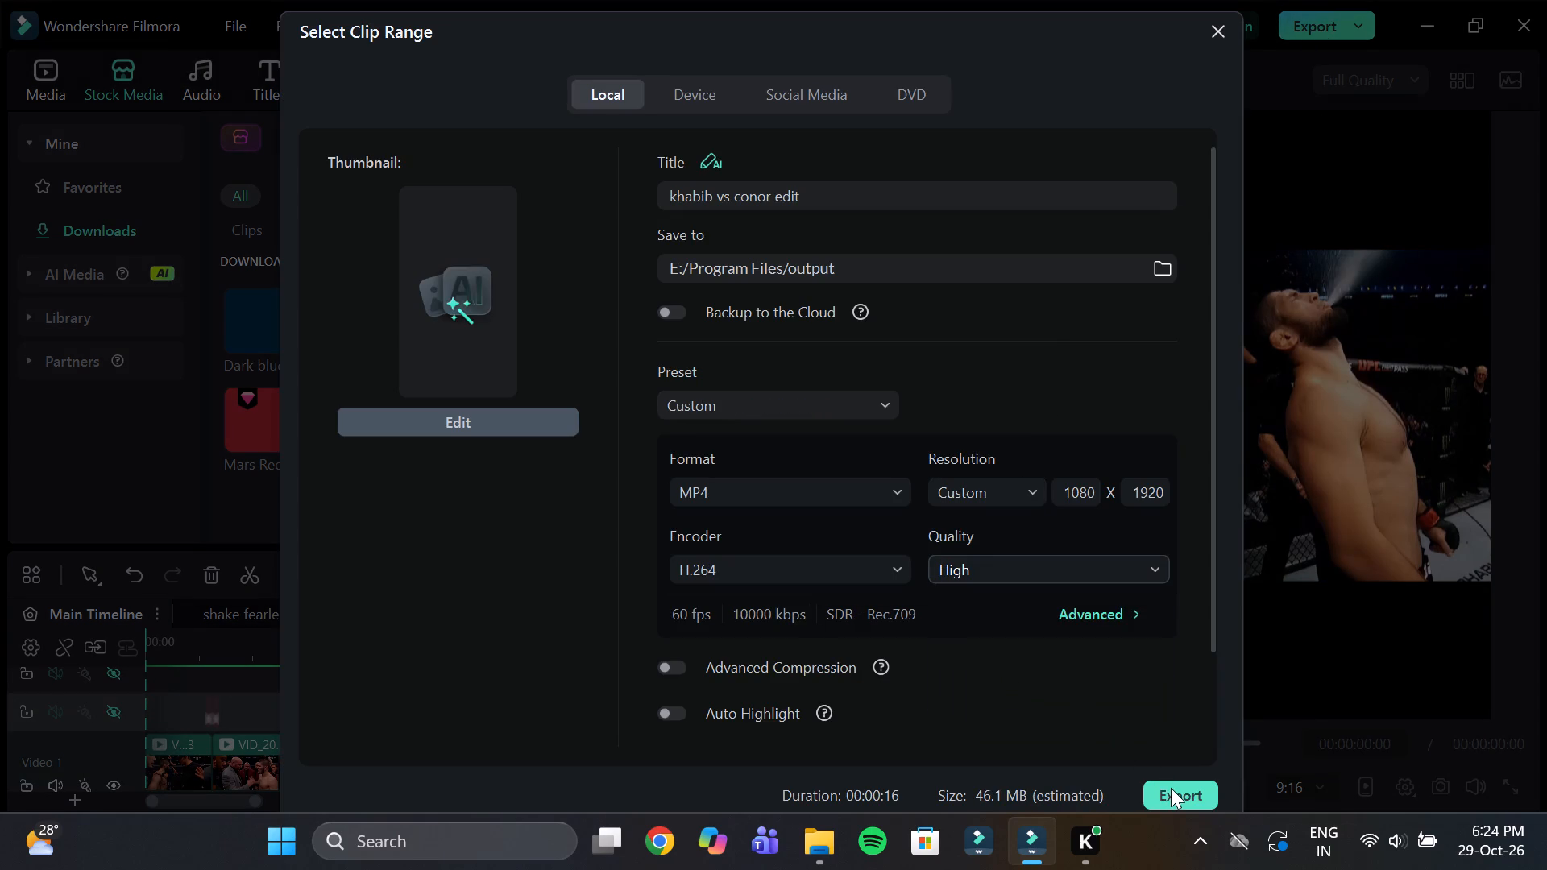
{"action": "left_click", "coordinate": [1171, 788]}
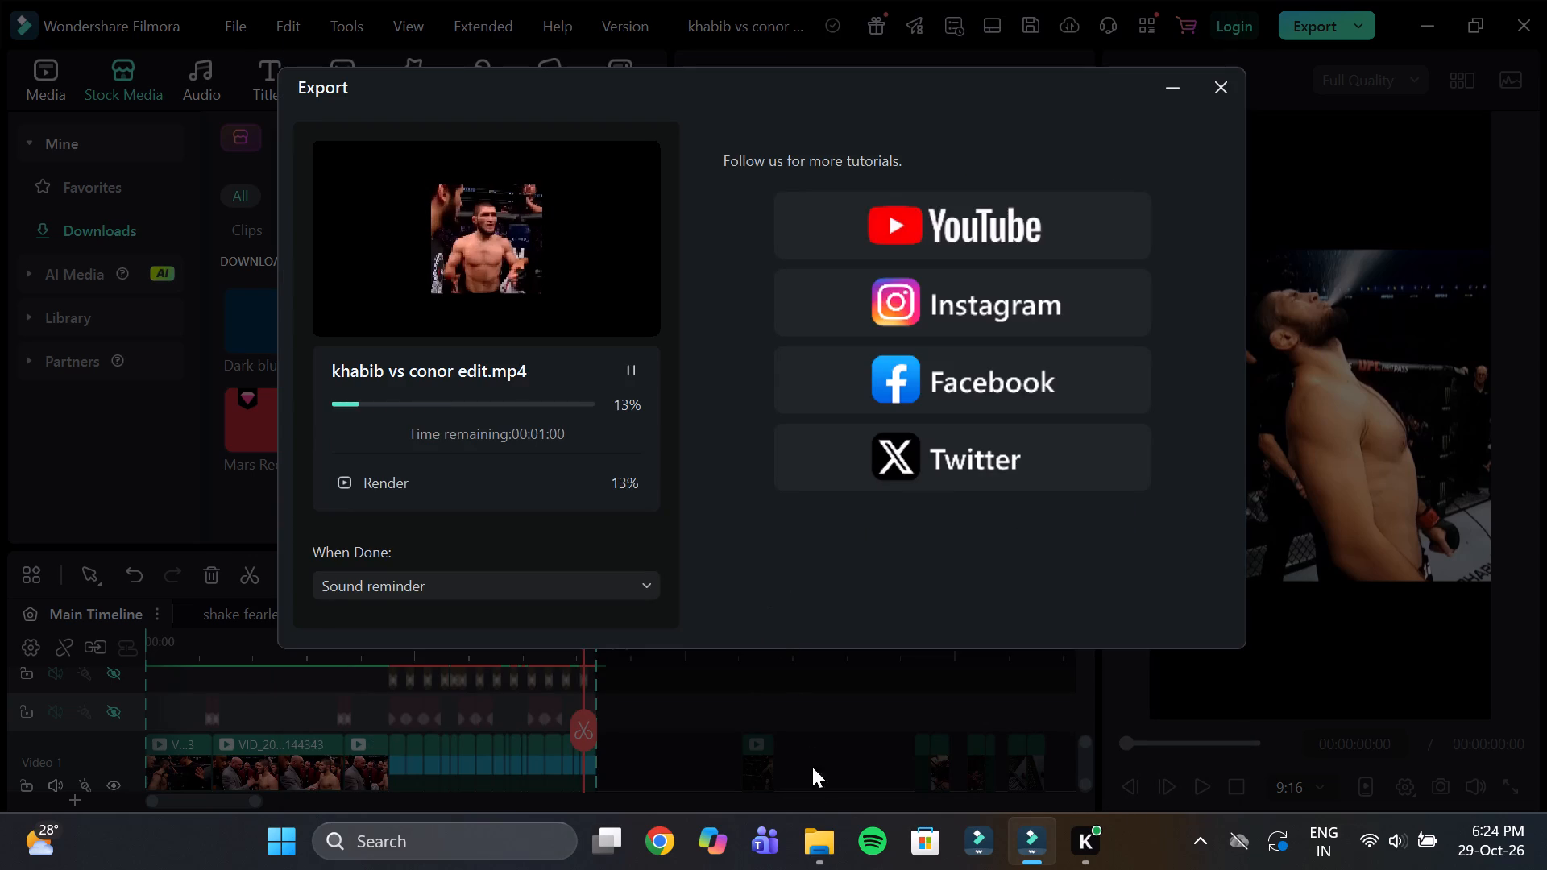
{"action": "left_click", "coordinate": [812, 537]}
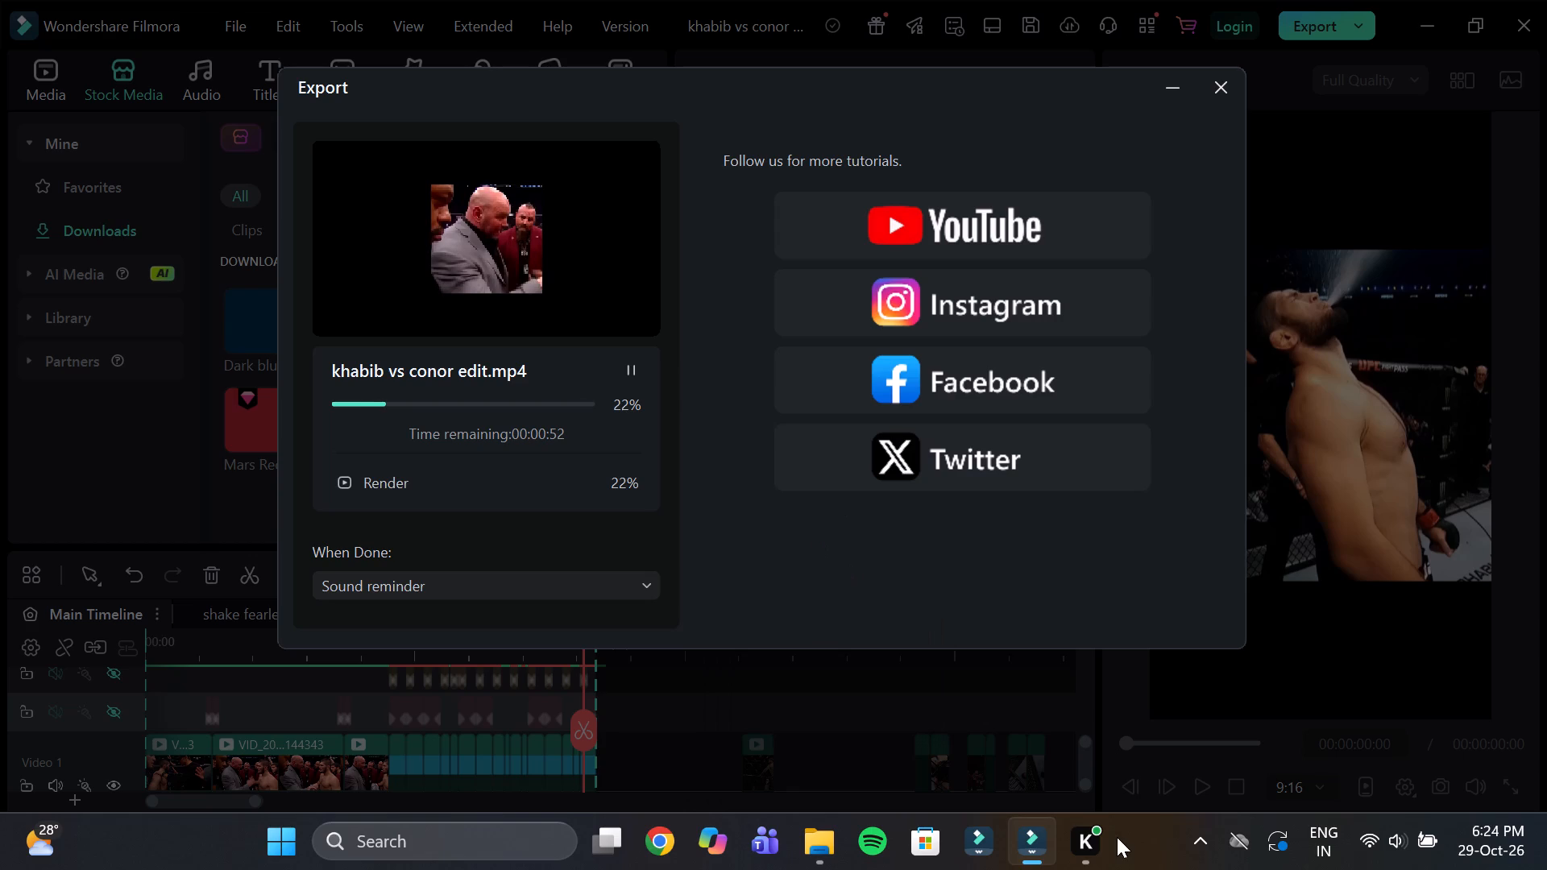
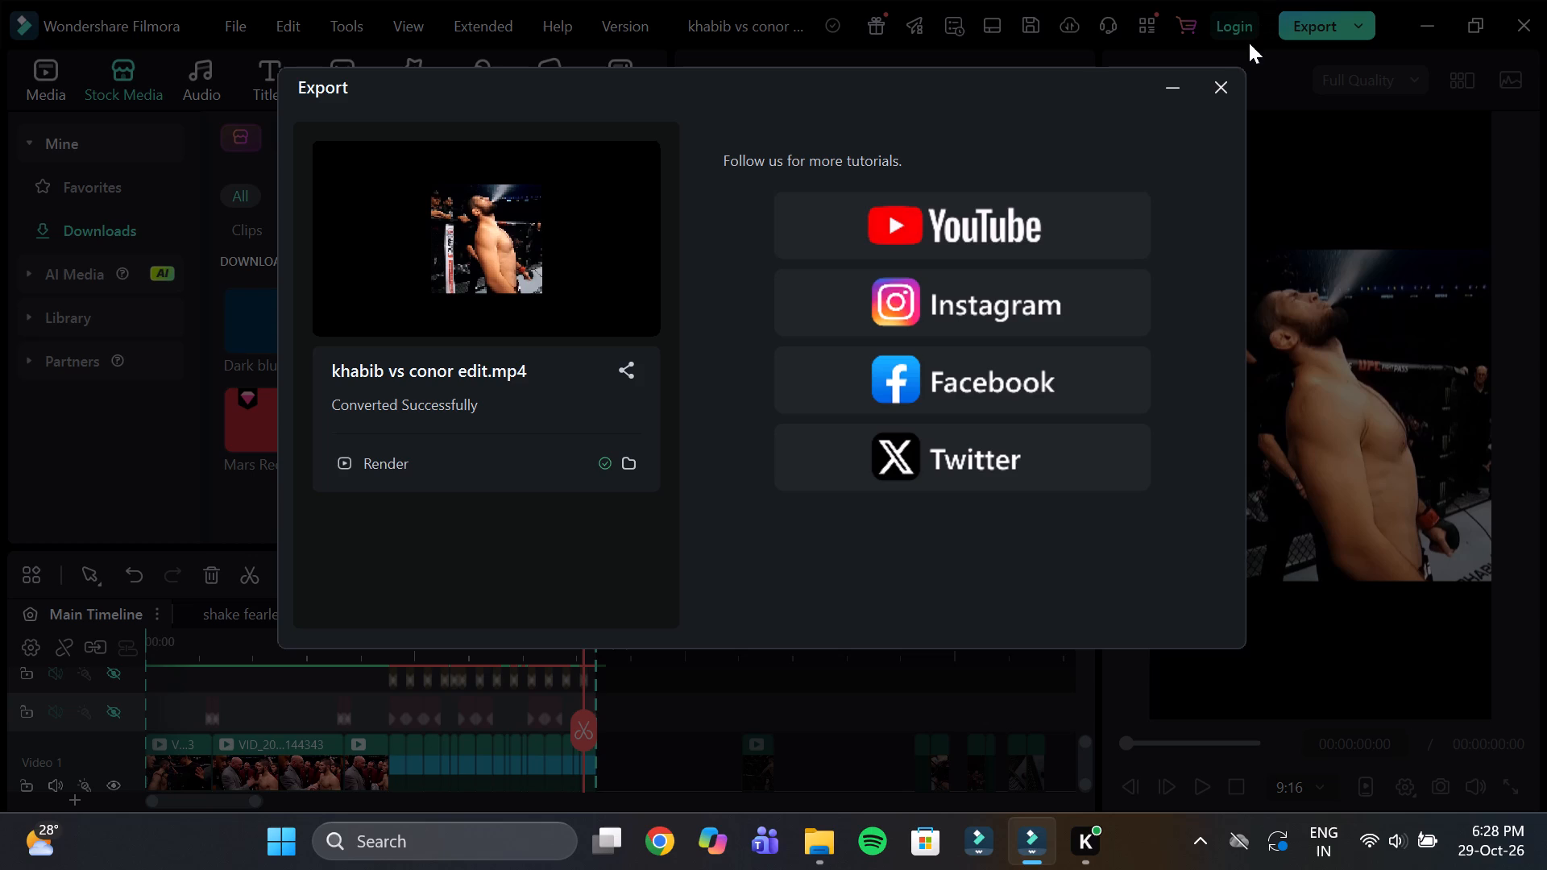
Close the Export window for the rendered khabib vs conor edit.
{"action": "left_click", "coordinate": [1223, 89]}
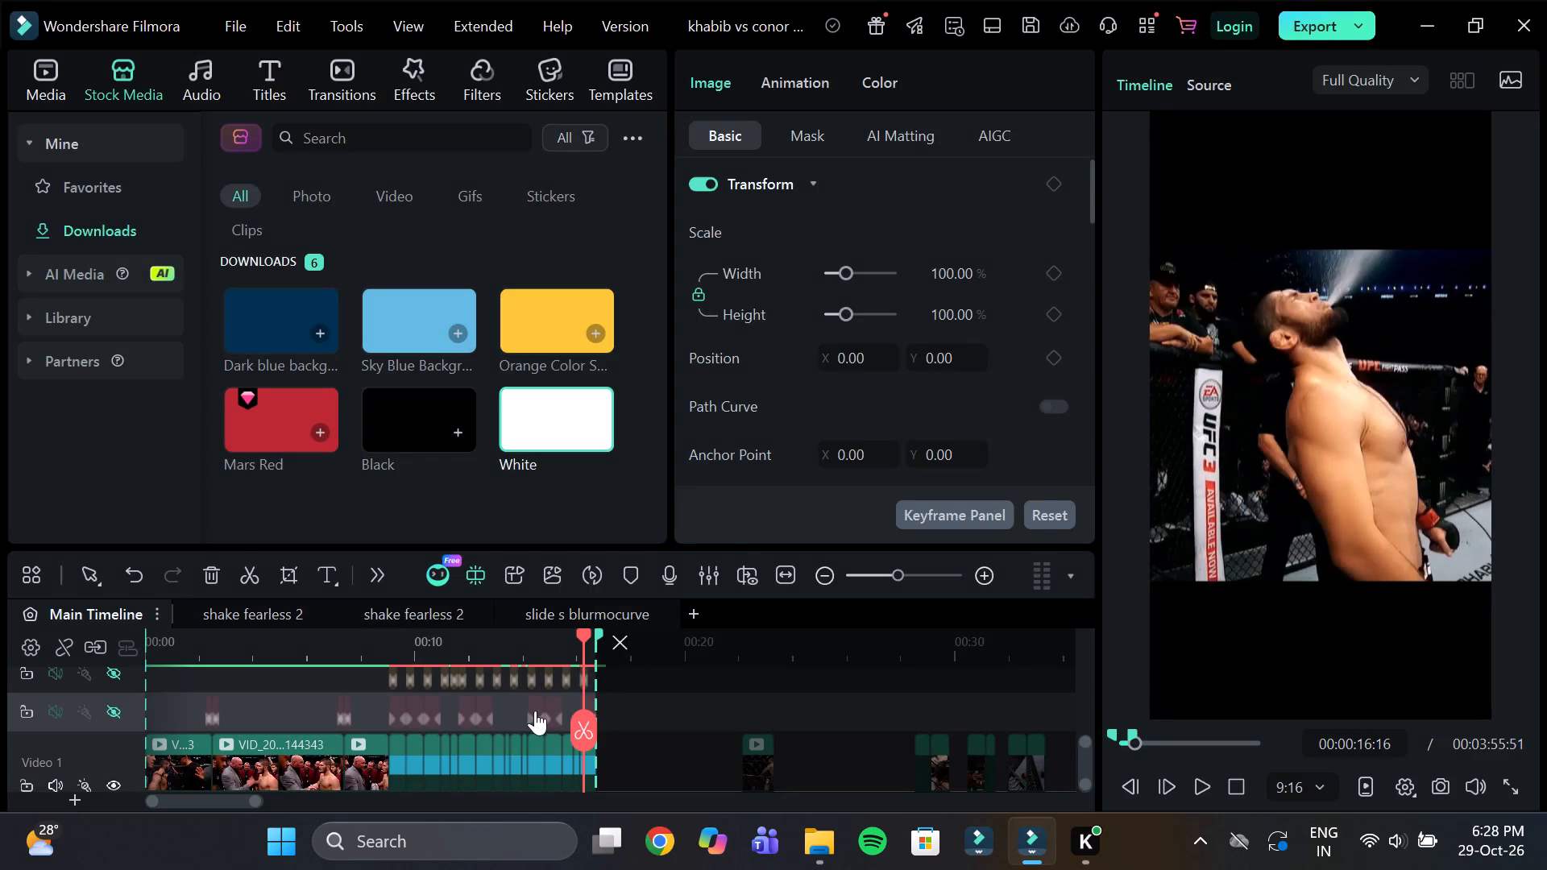
Unhide the adjustment layer track and the three effect tracks above it on the Main Timeline.
{"action": "left_click", "coordinate": [113, 715]}
{"action": "scroll", "coordinate": [113, 711], "scroll_direction": "up", "scroll_amount": 1}
{"action": "left_click", "coordinate": [110, 740]}
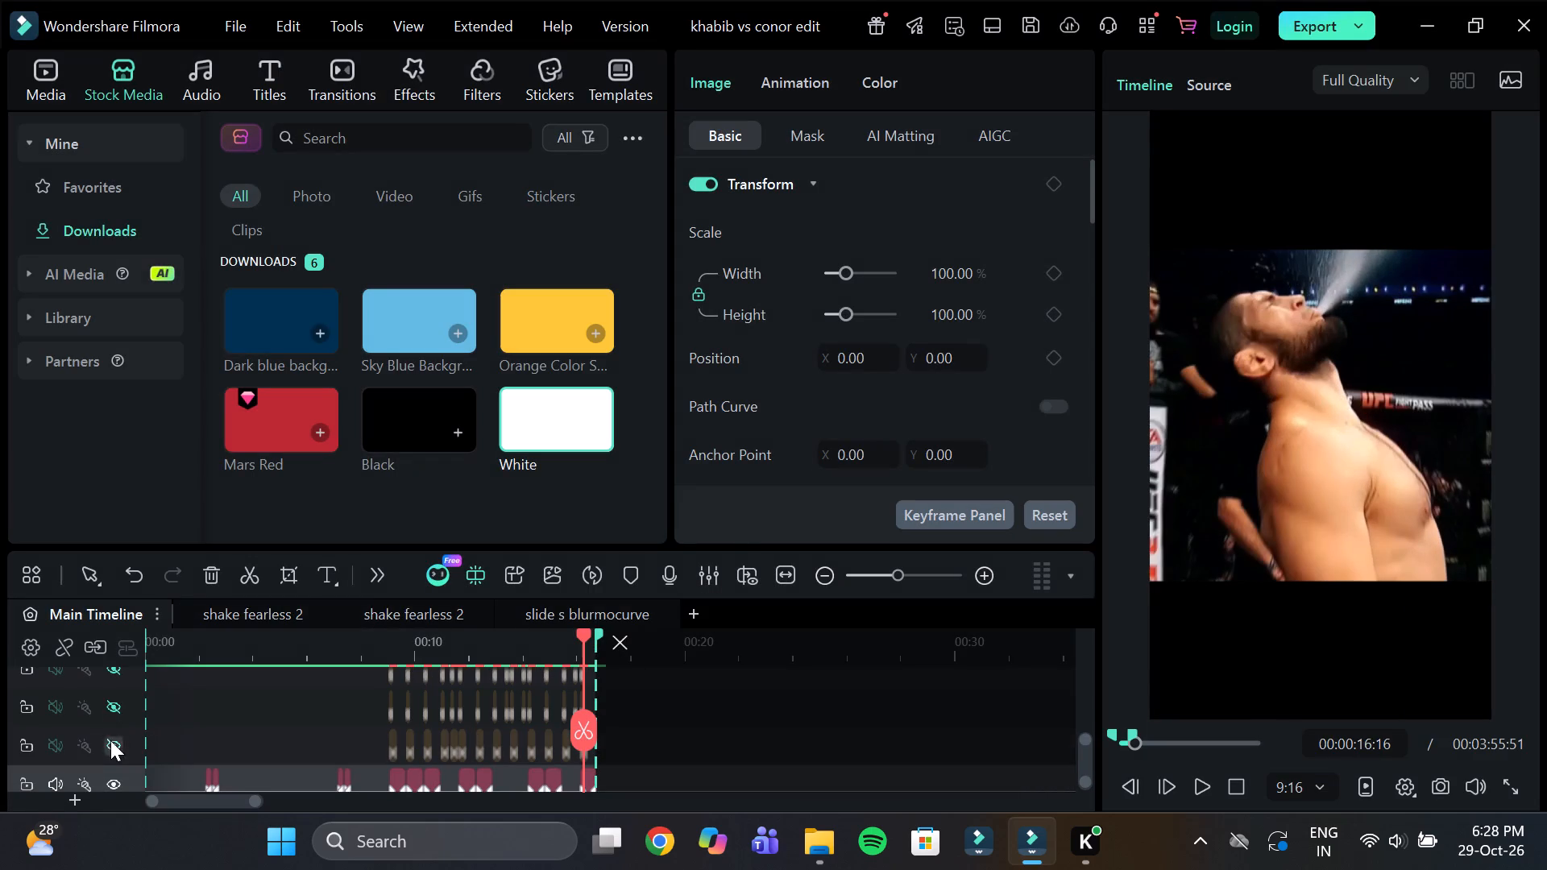
{"action": "left_click", "coordinate": [114, 710]}
{"action": "scroll", "coordinate": [114, 709], "scroll_direction": "up", "scroll_amount": 1}
{"action": "left_click", "coordinate": [122, 741]}
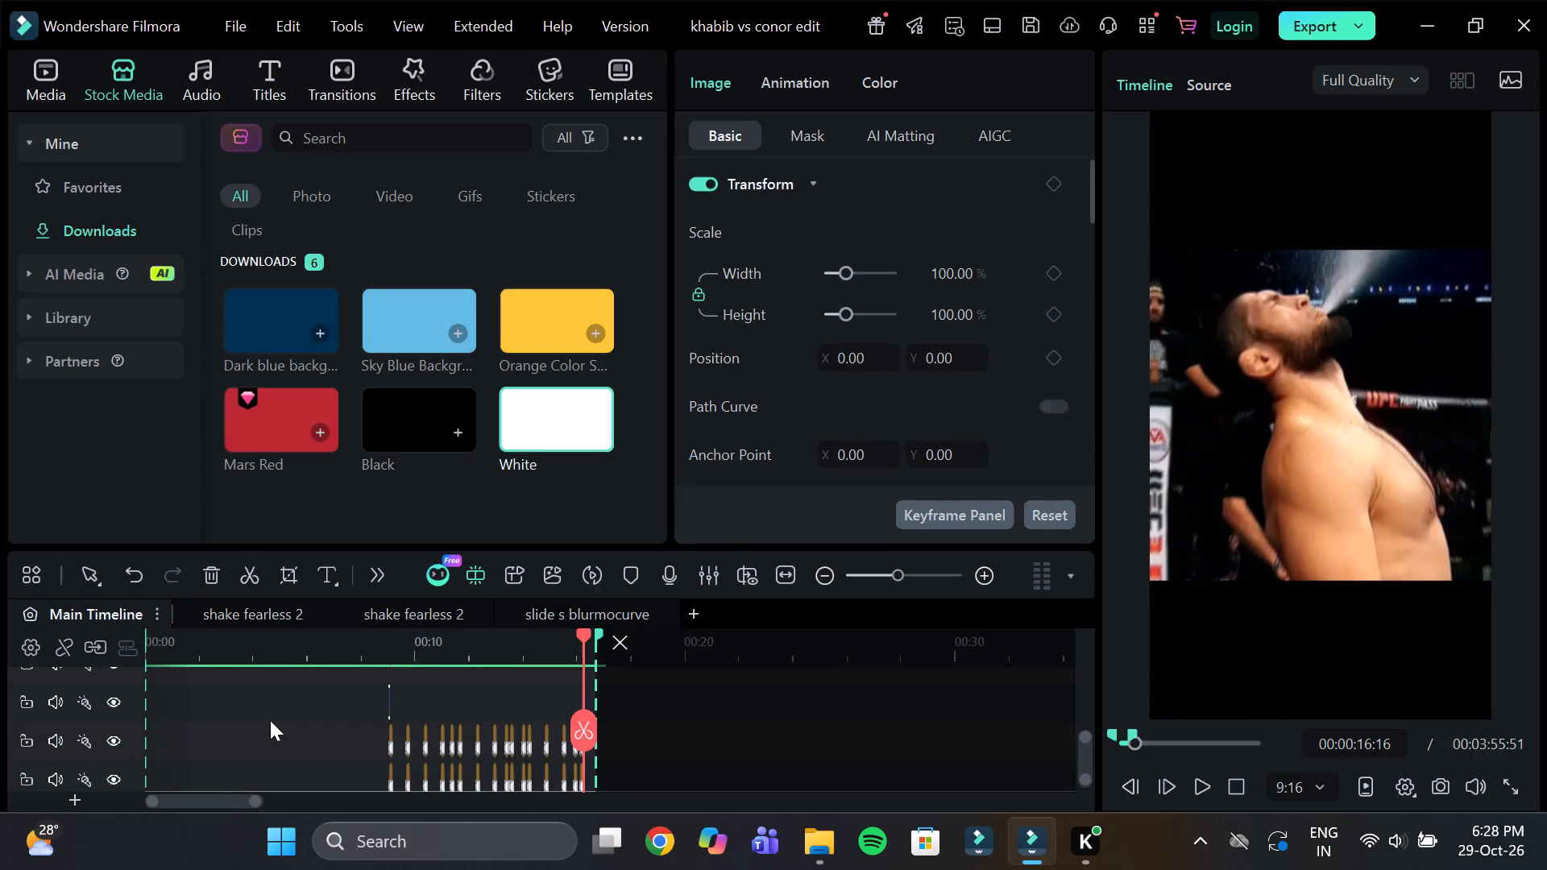
{"action": "scroll", "coordinate": [270, 720], "scroll_direction": "down", "scroll_amount": 2}
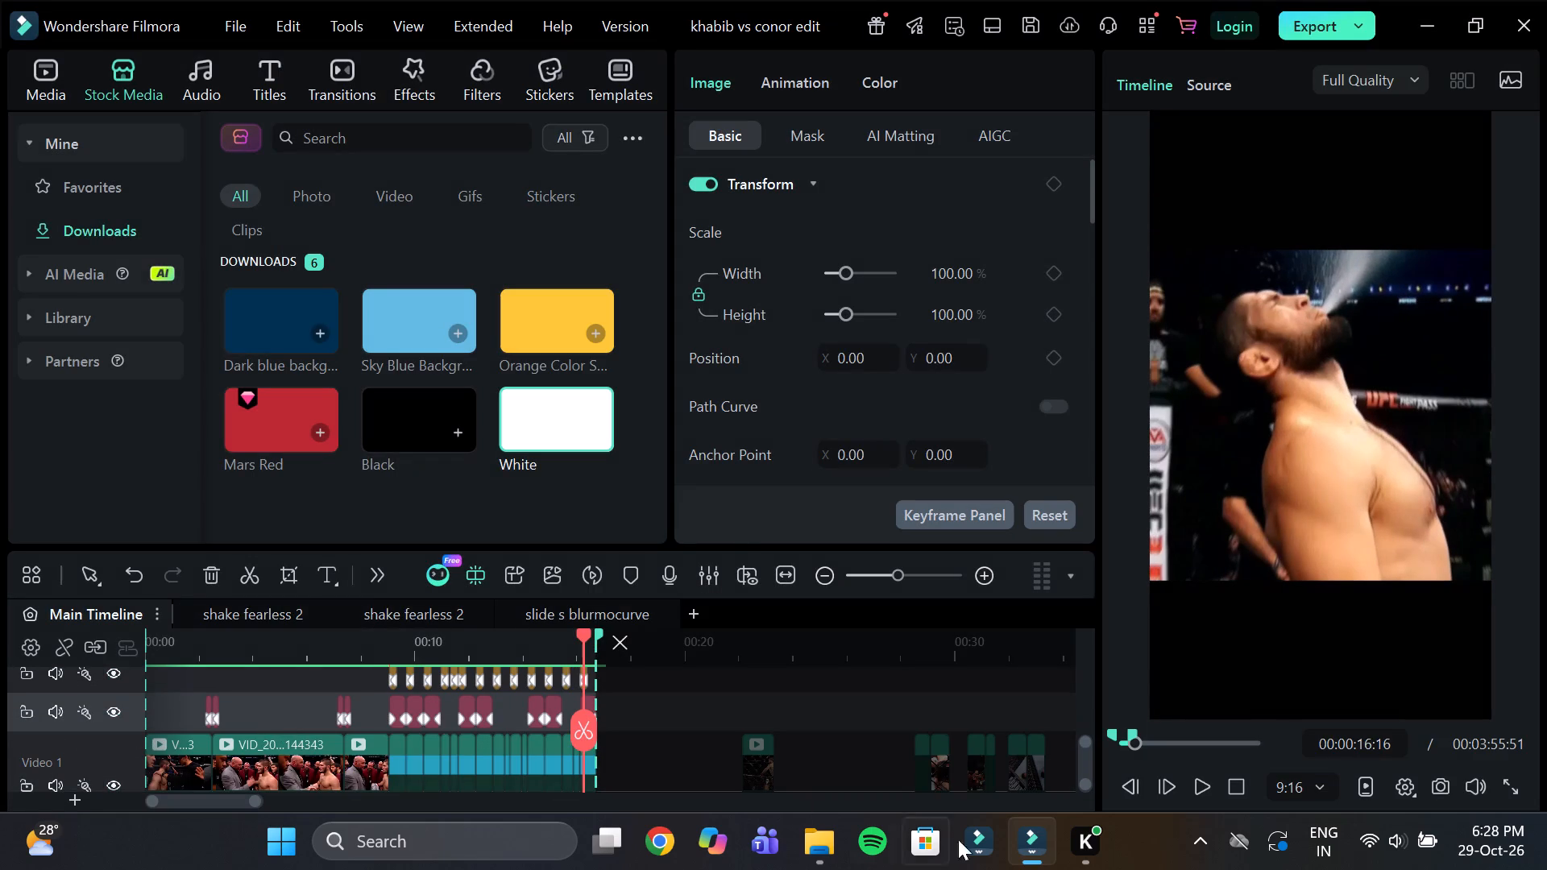